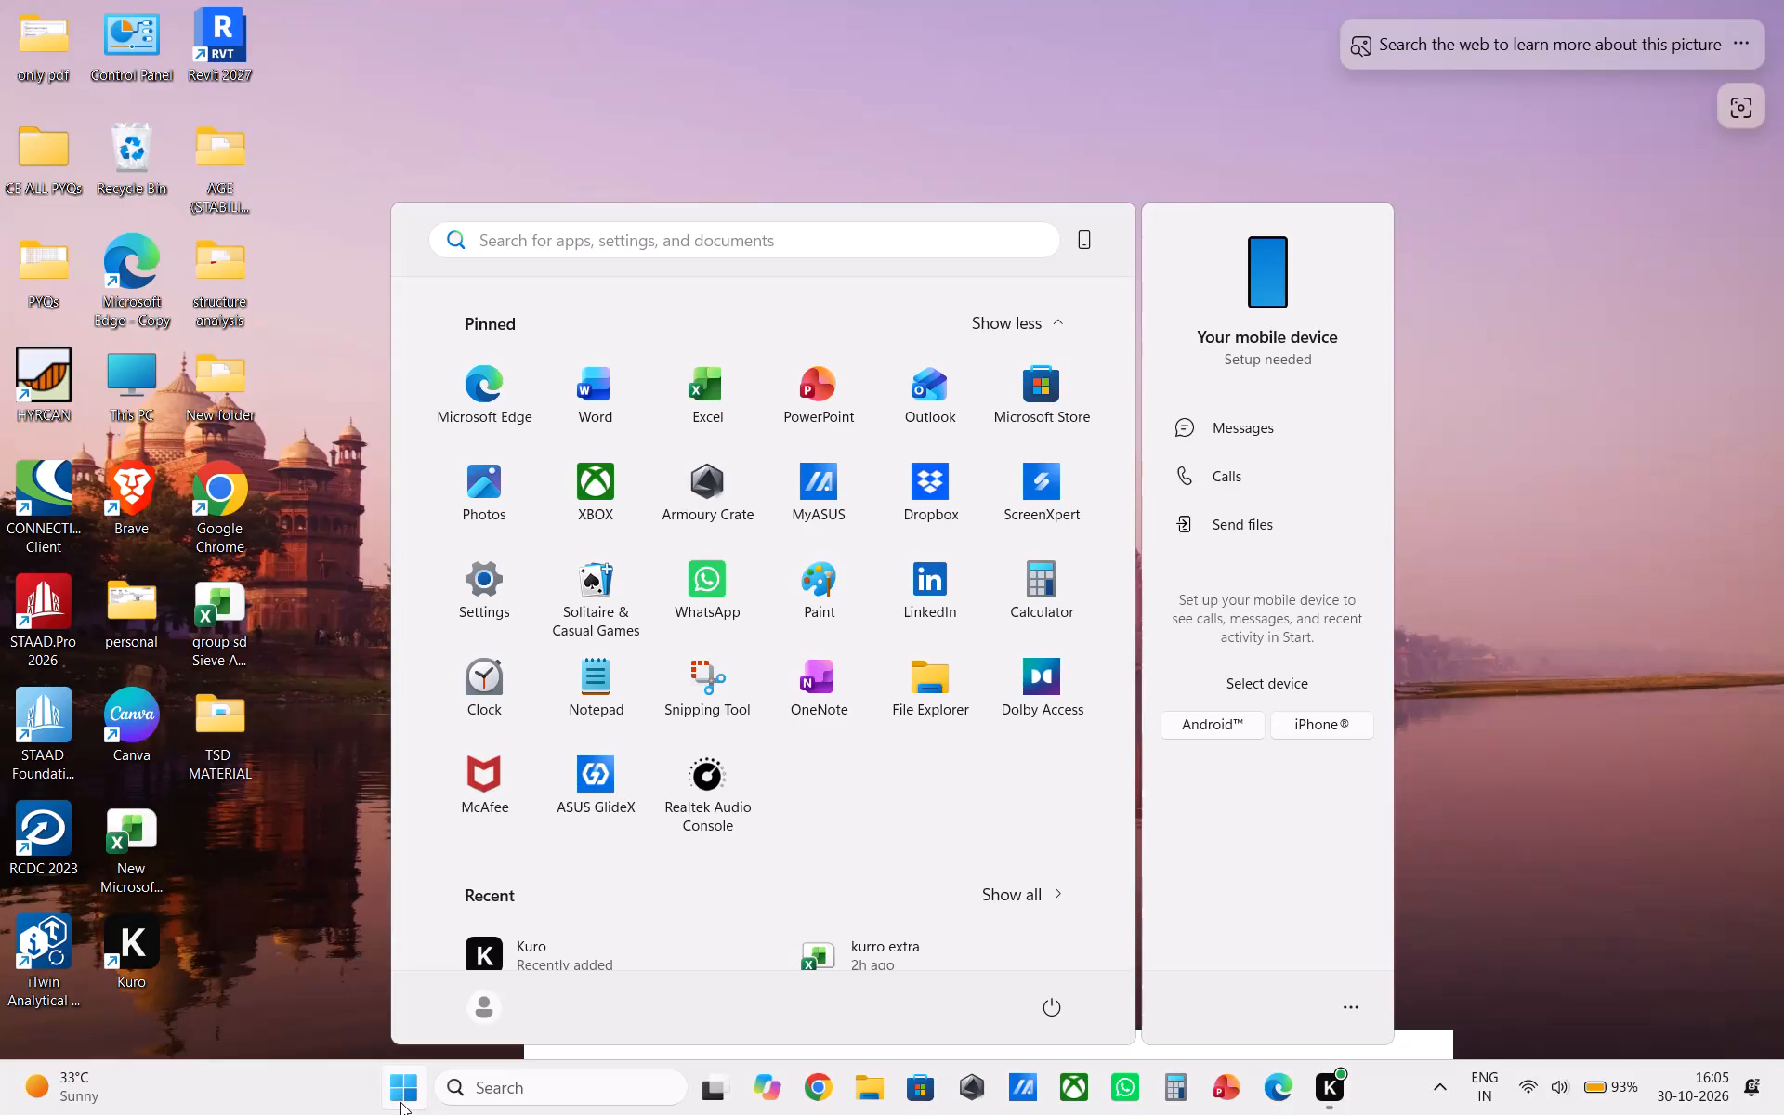
Open Excel and create a new blank workbook.
{"action": "left_click", "coordinate": [707, 395]}
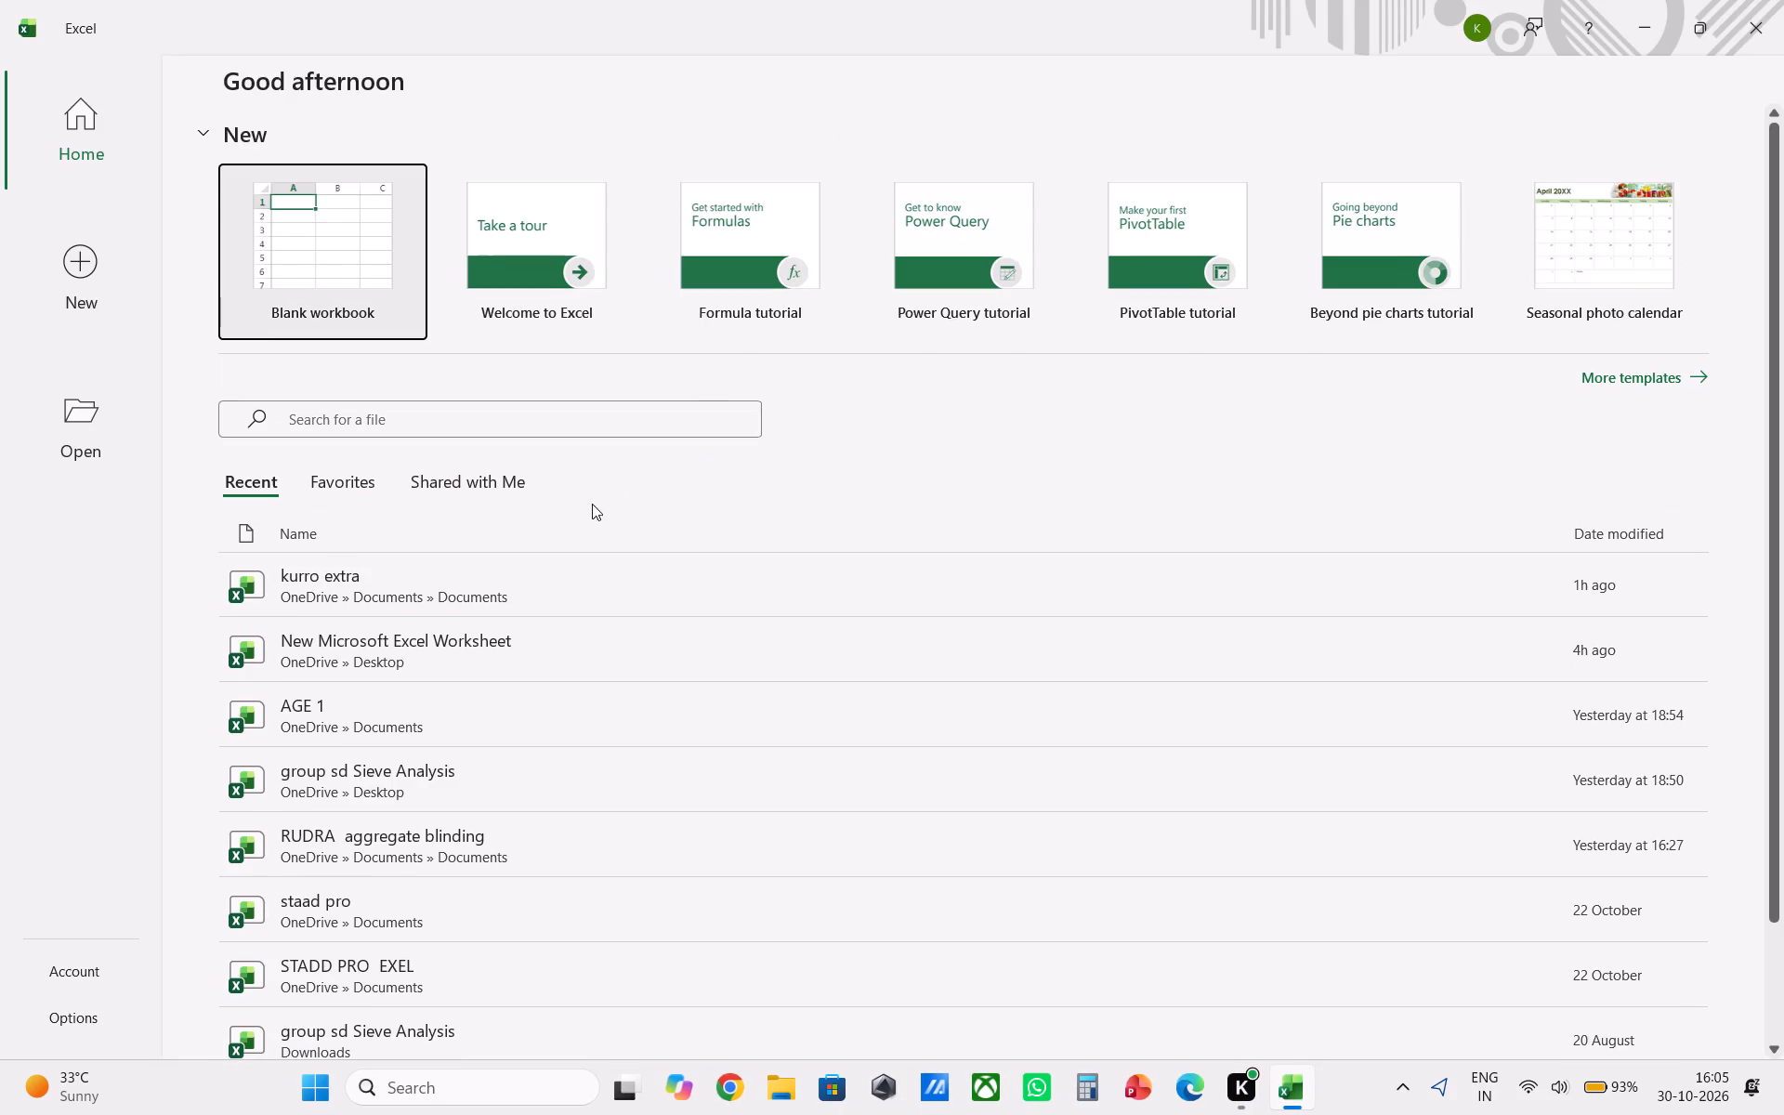
{"action": "scroll", "coordinate": [352, 564], "scroll_direction": "up", "scroll_amount": 3}
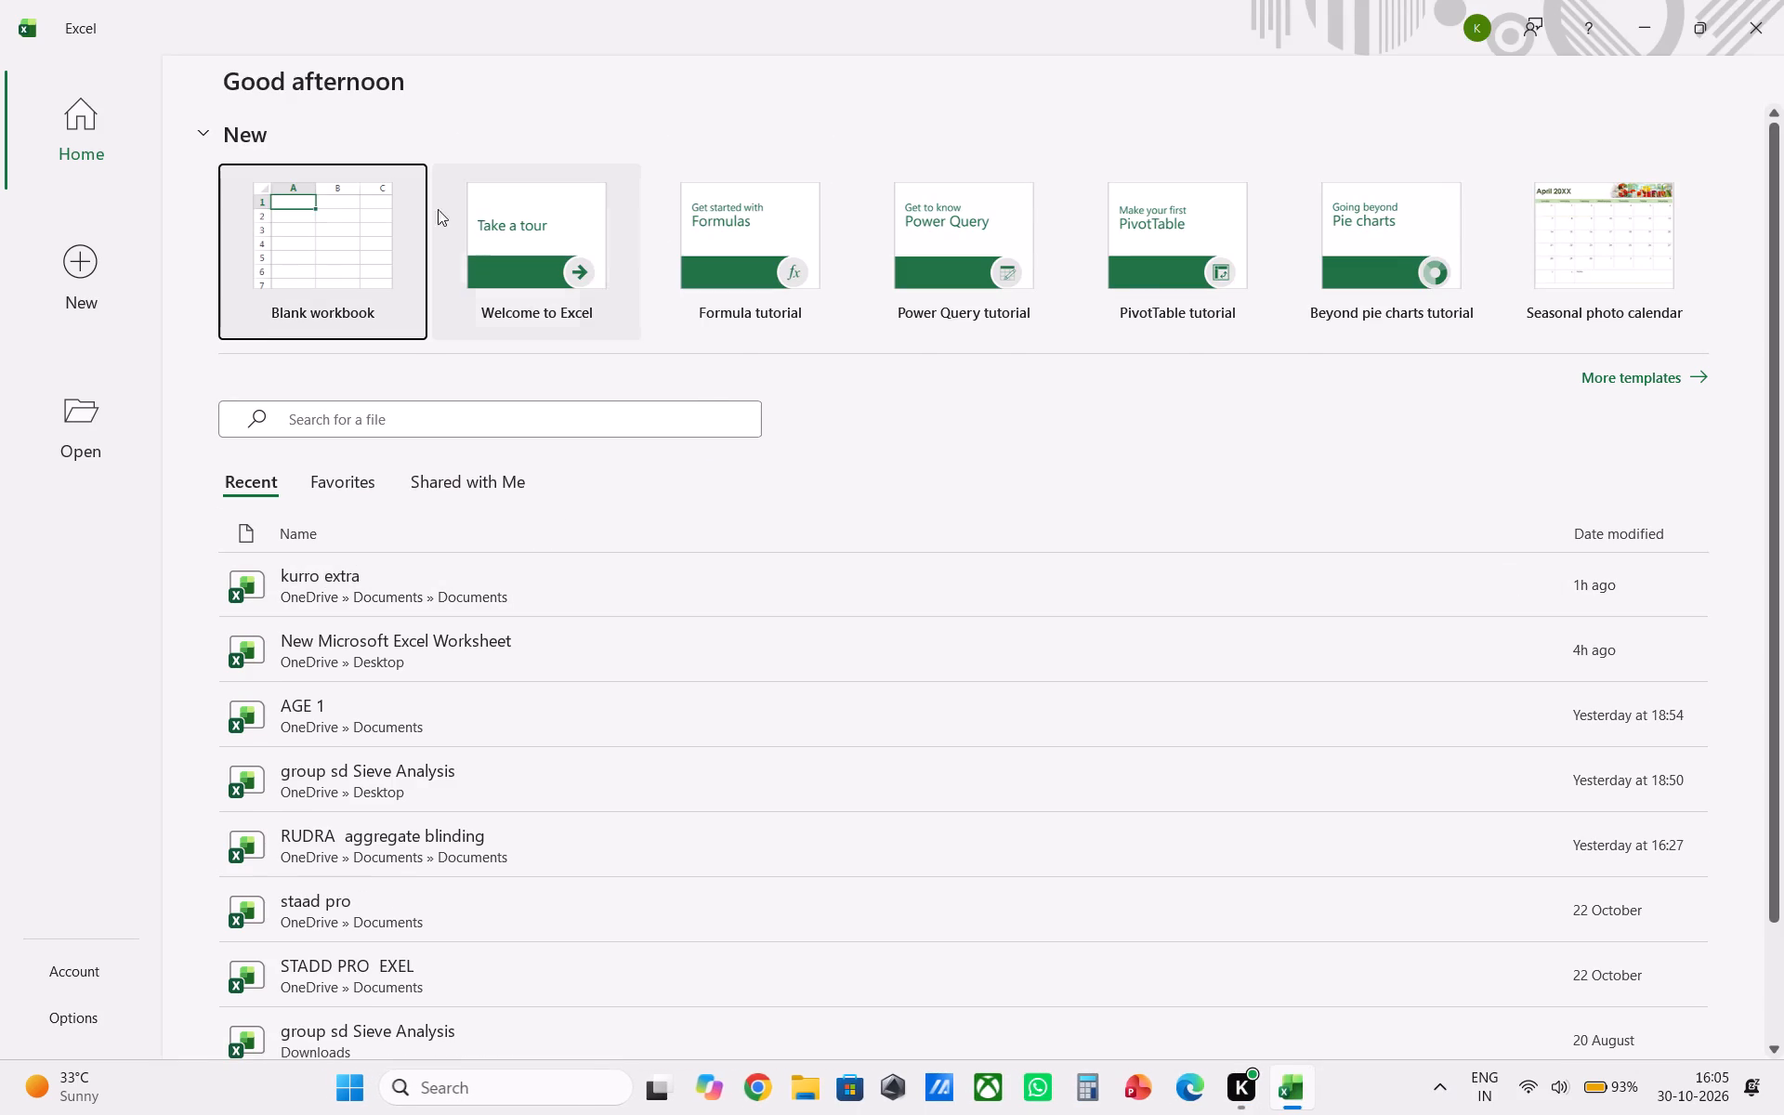
{"action": "left_click", "coordinate": [347, 250]}
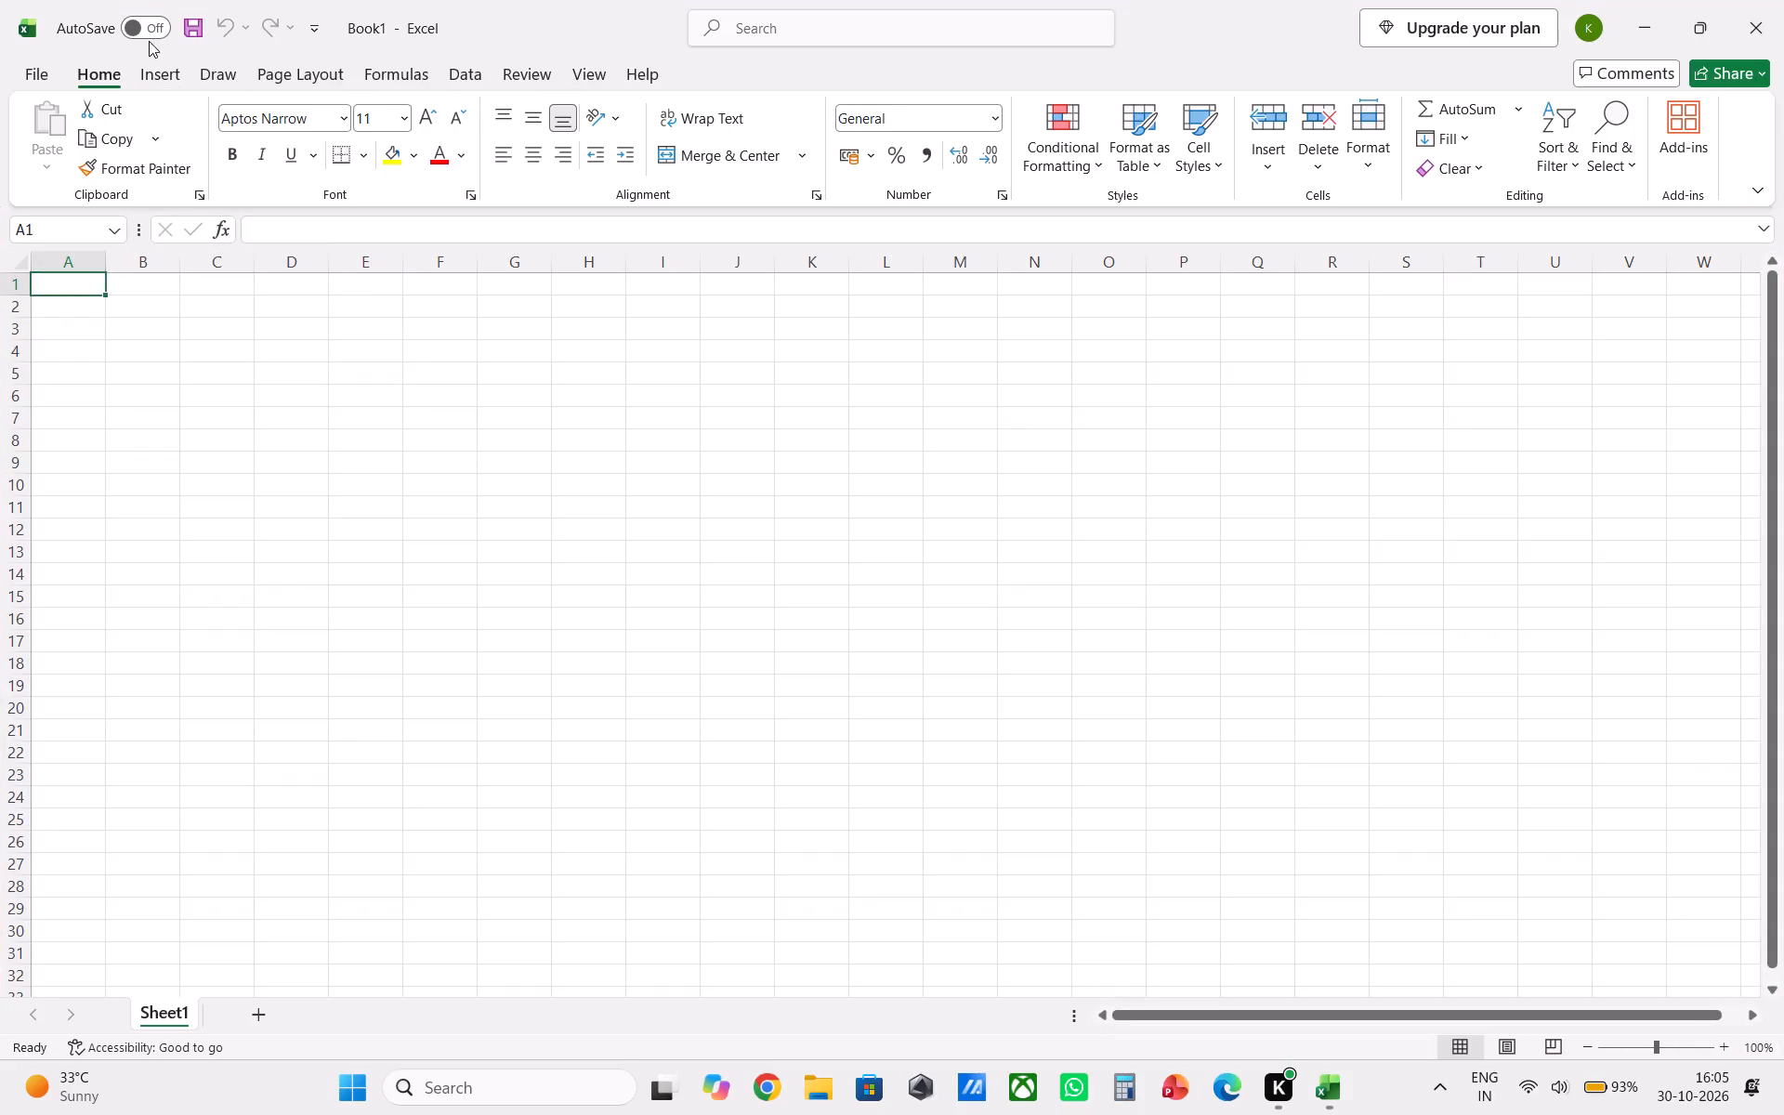
Turn on AutoSave to the personal OneDrive and name the workbook AGE SBC.
{"action": "left_click", "coordinate": [146, 33]}
{"action": "left_click", "coordinate": [866, 427]}
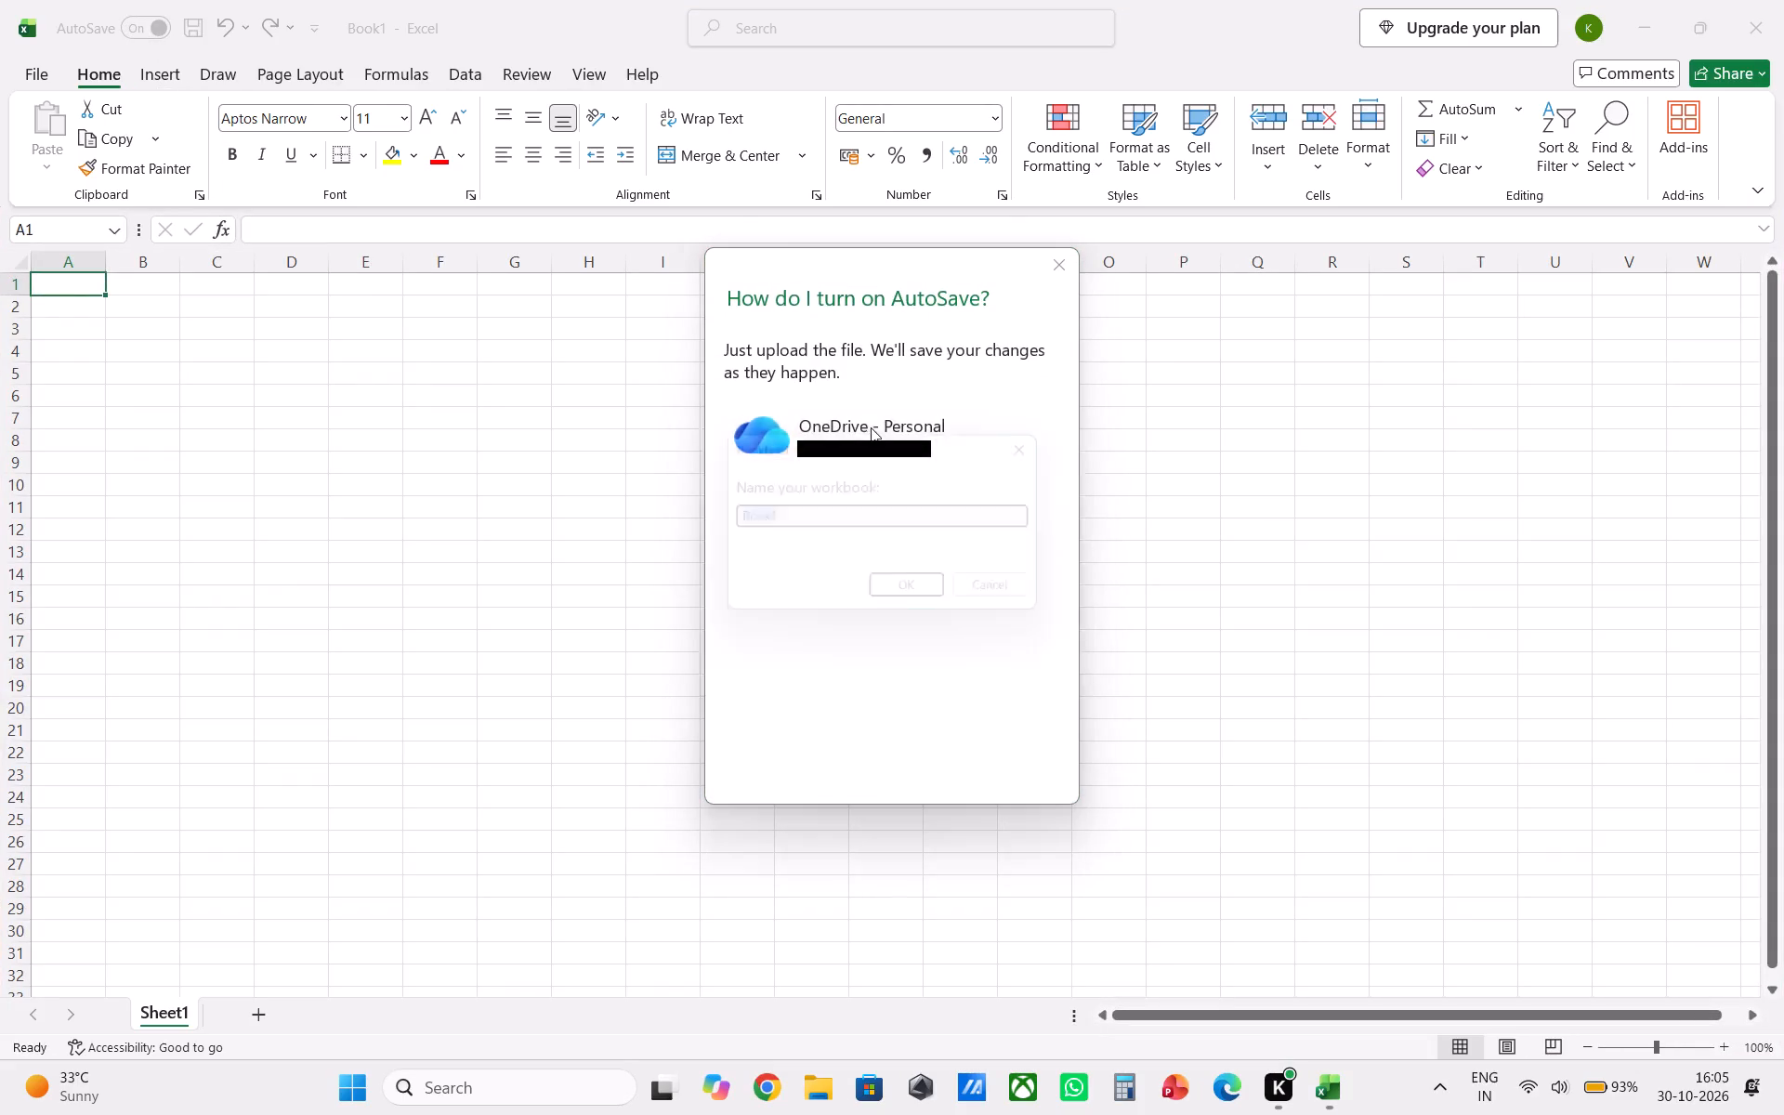
{"action": "key", "text": "BackSpace"}
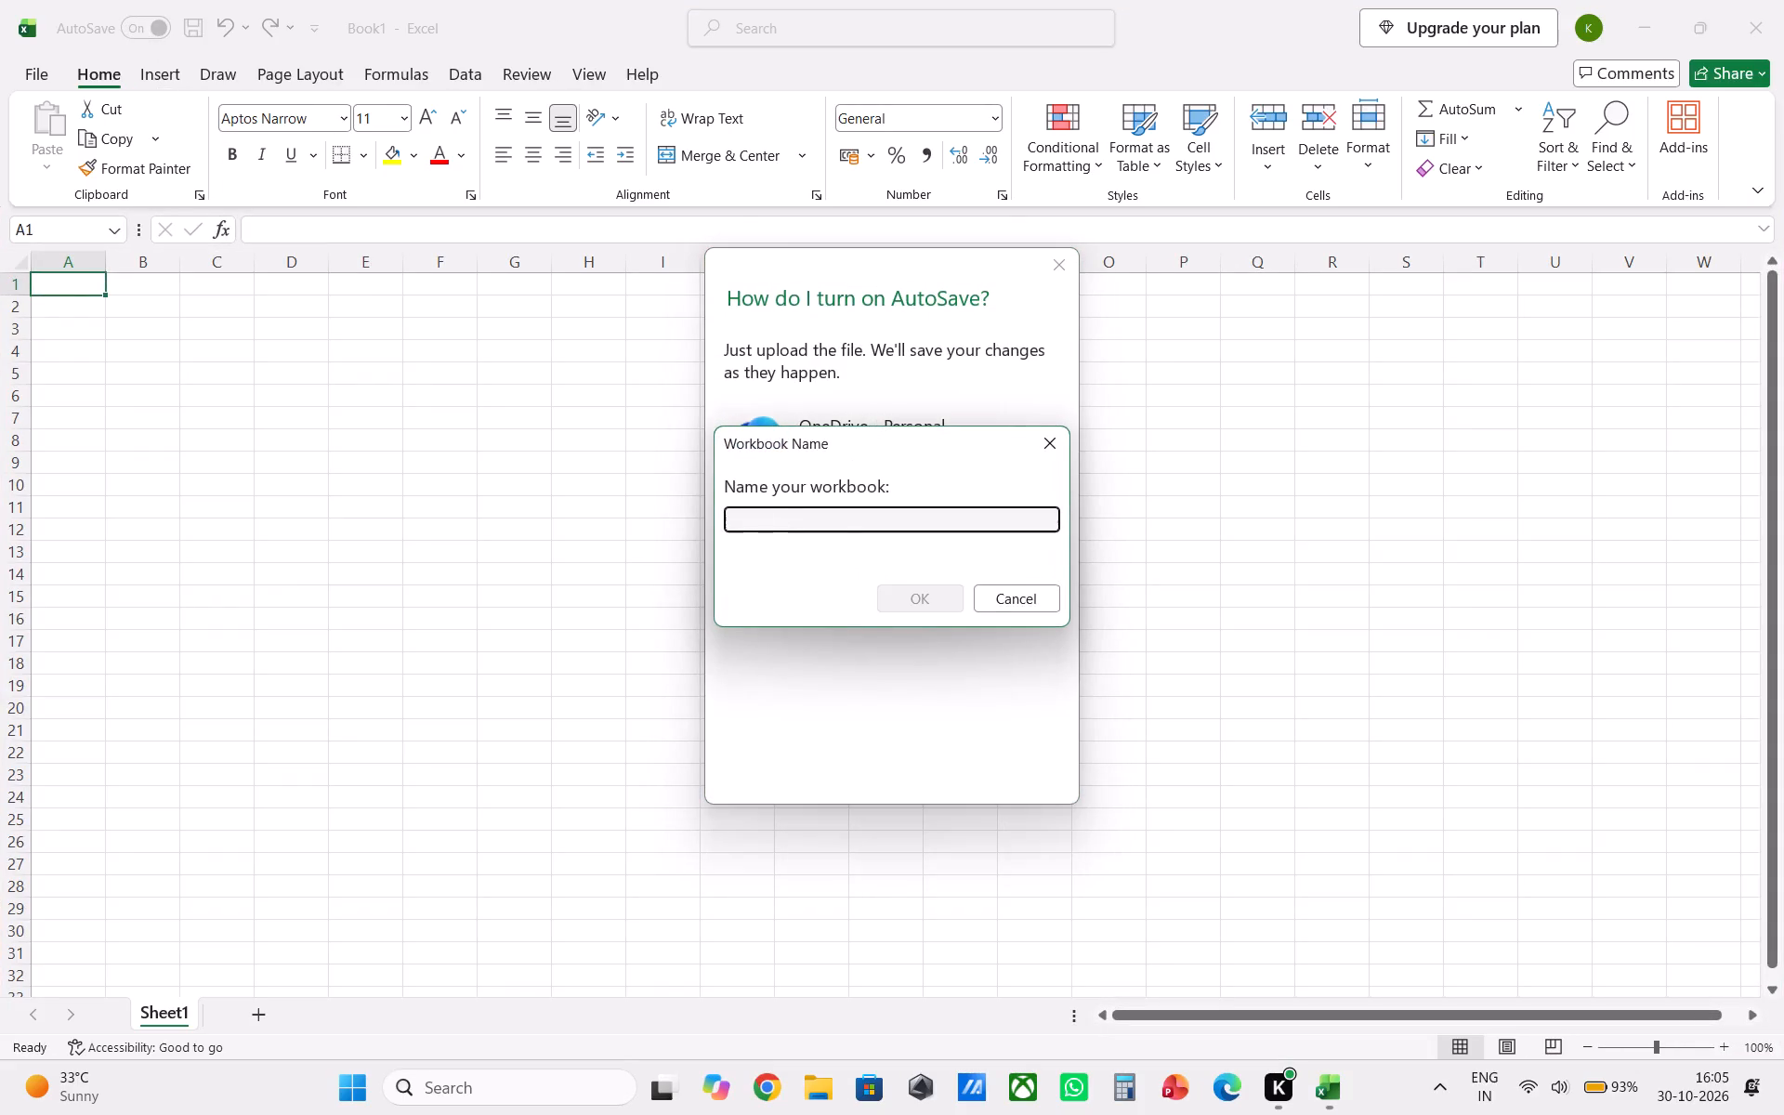
{"action": "key", "text": "a"}
{"action": "key", "text": "BackSpace"}
{"action": "key", "text": "a"}
{"action": "type", "text": "GE"}
{"action": "key", "text": "space"}
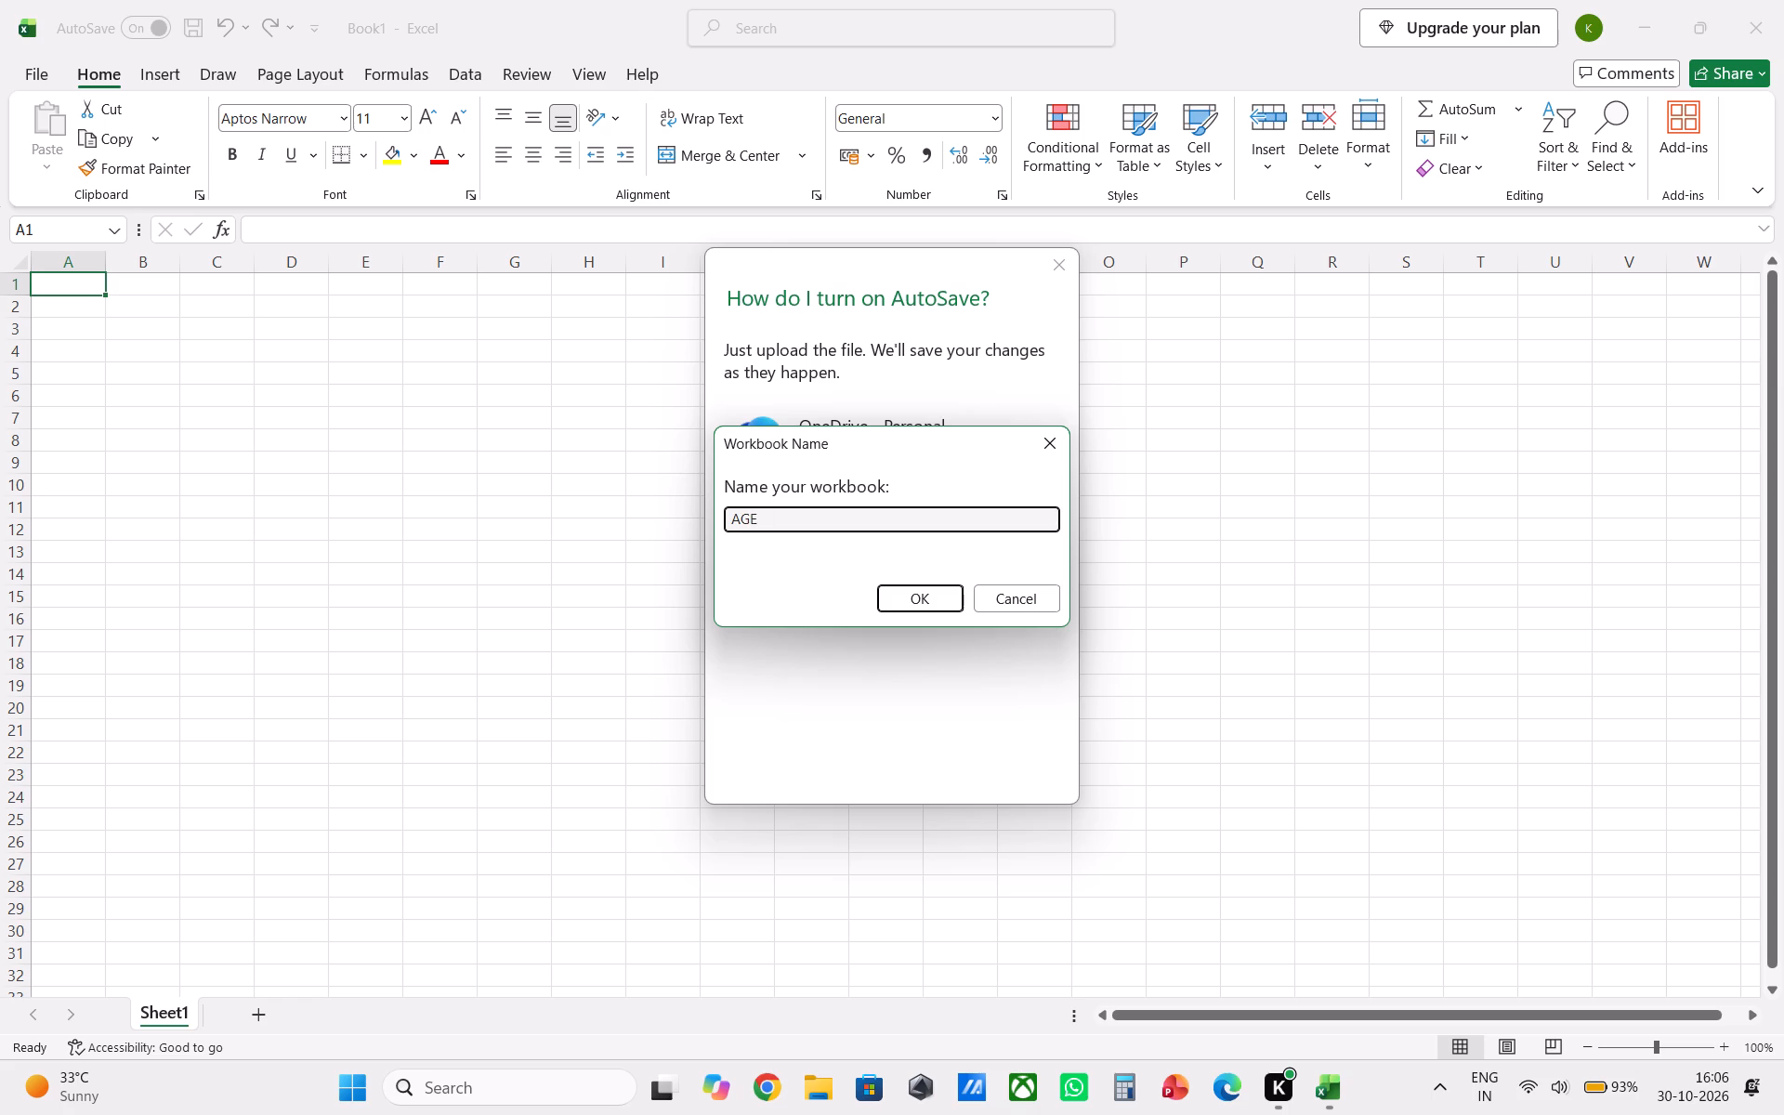
{"action": "key", "text": "s"}
{"action": "key", "text": "b"}
{"action": "key", "text": "c"}
{"action": "left_click", "coordinate": [916, 606]}
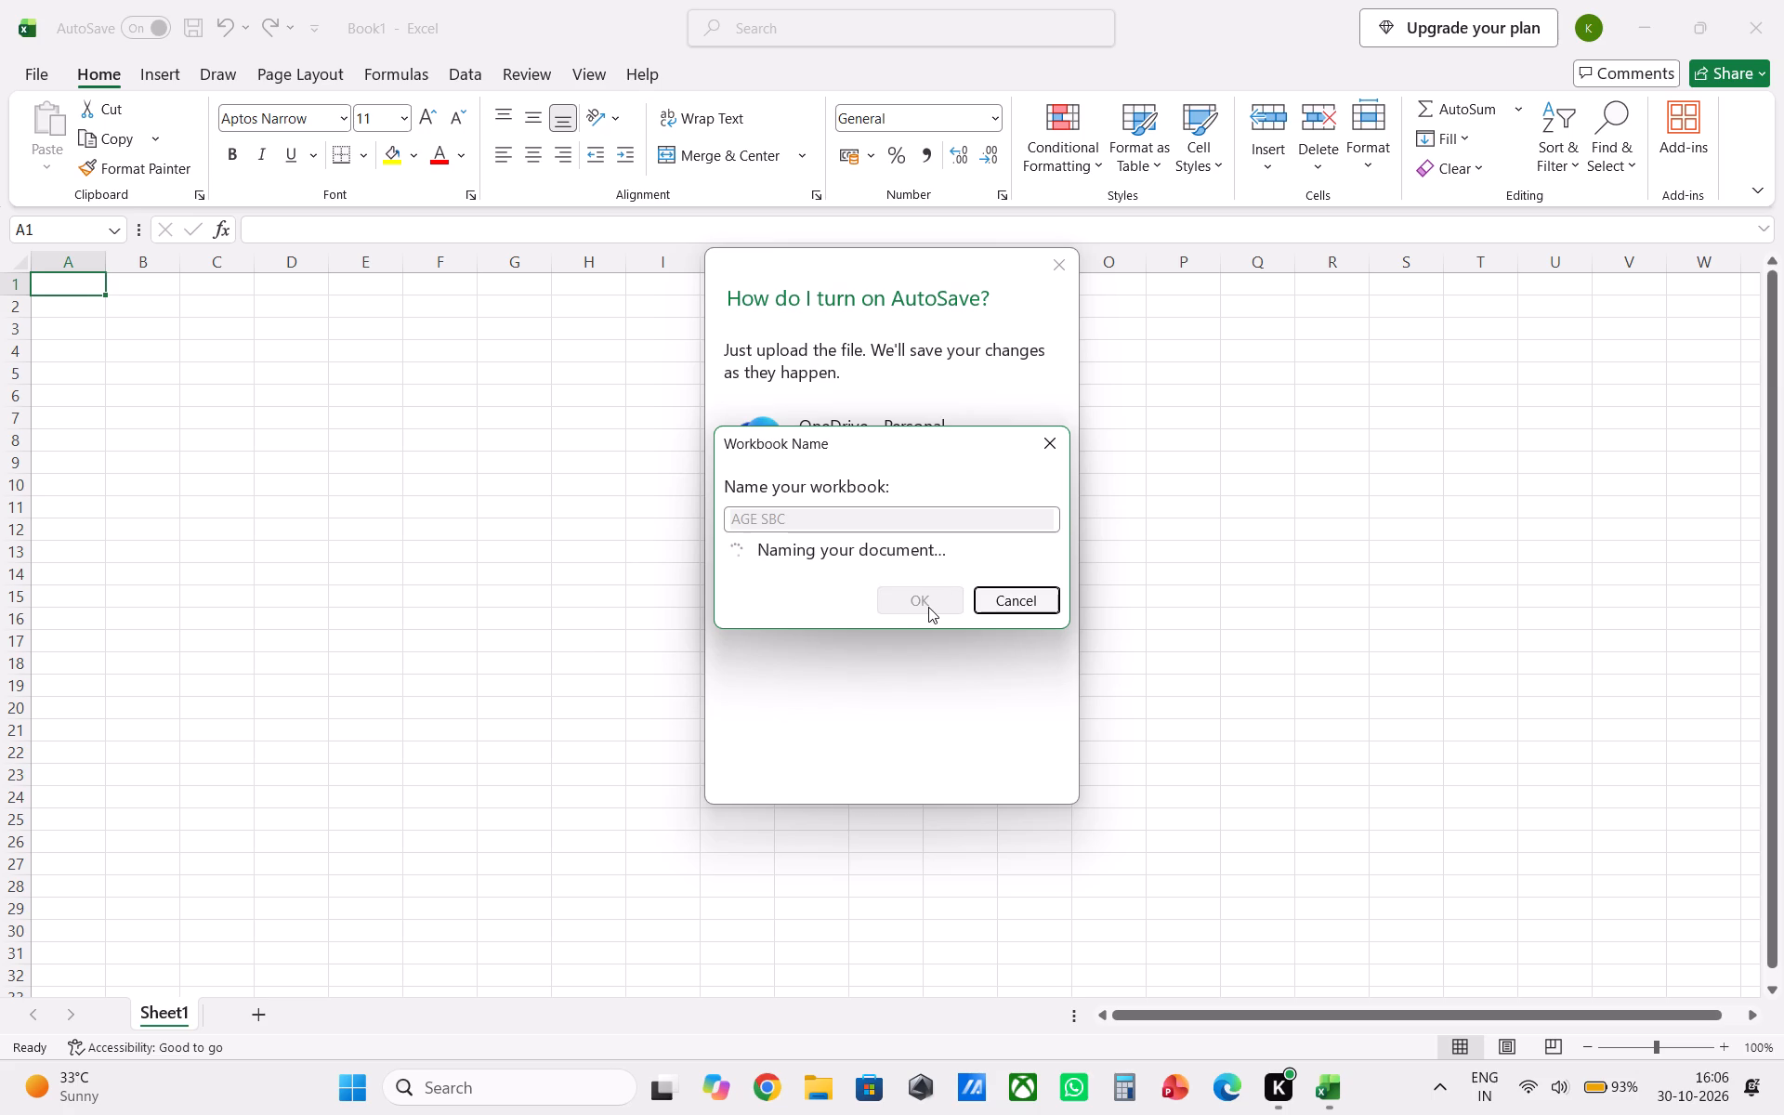
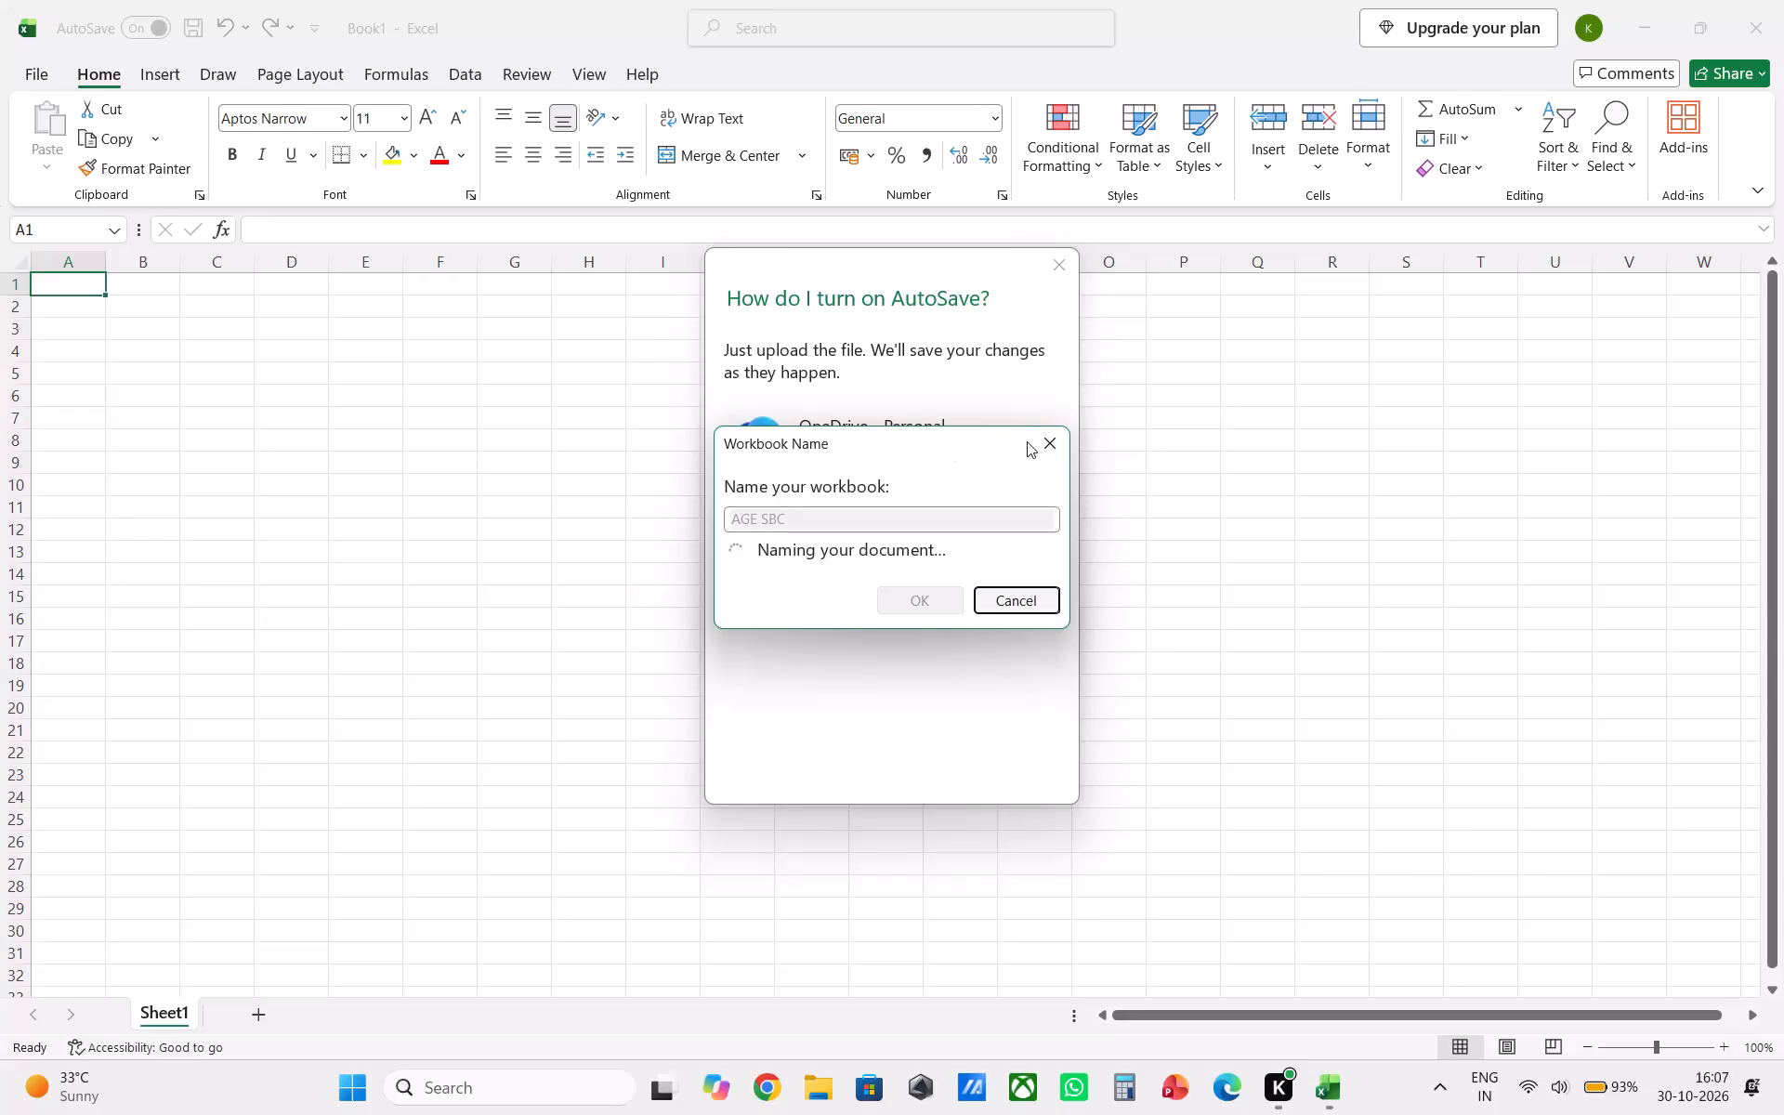
Cancel the pending workbook naming and turn on AutoSave to the personal OneDrive again, naming the workbook AGE SBC.
{"action": "left_click", "coordinate": [1043, 447]}
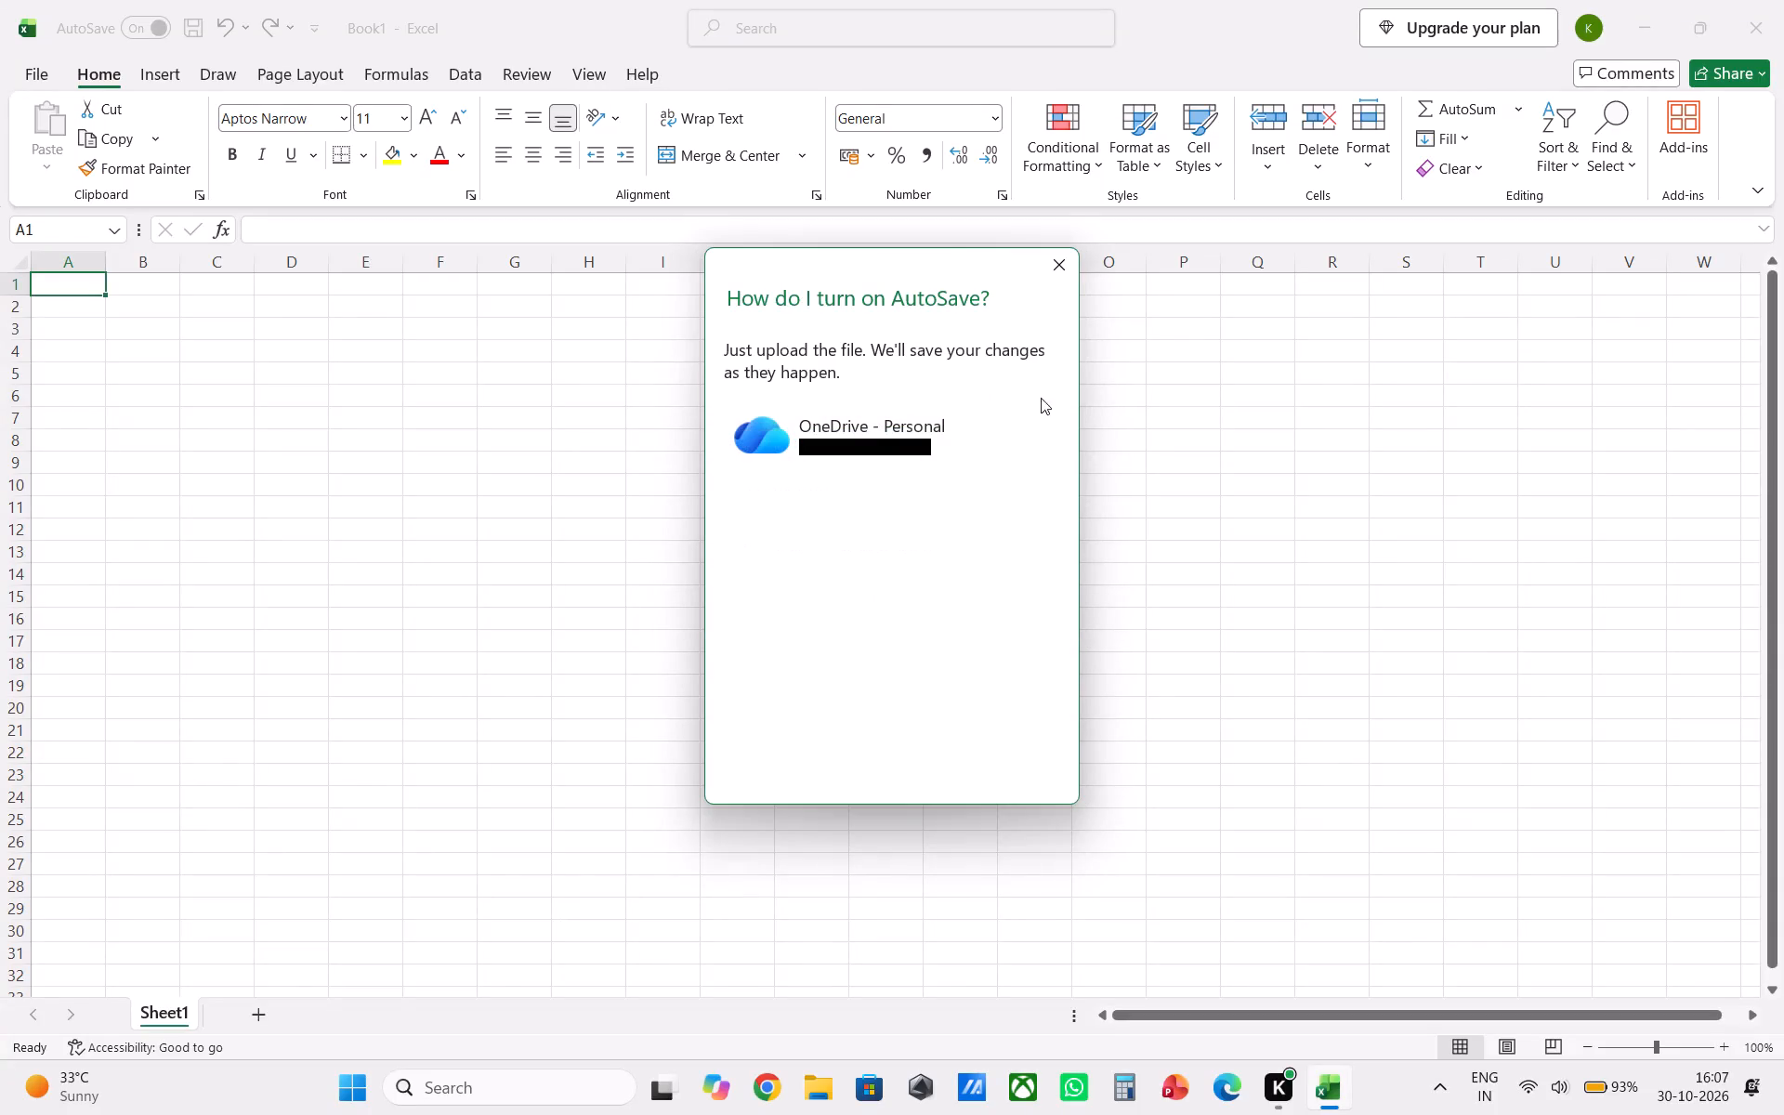
{"action": "left_click", "coordinate": [1054, 261]}
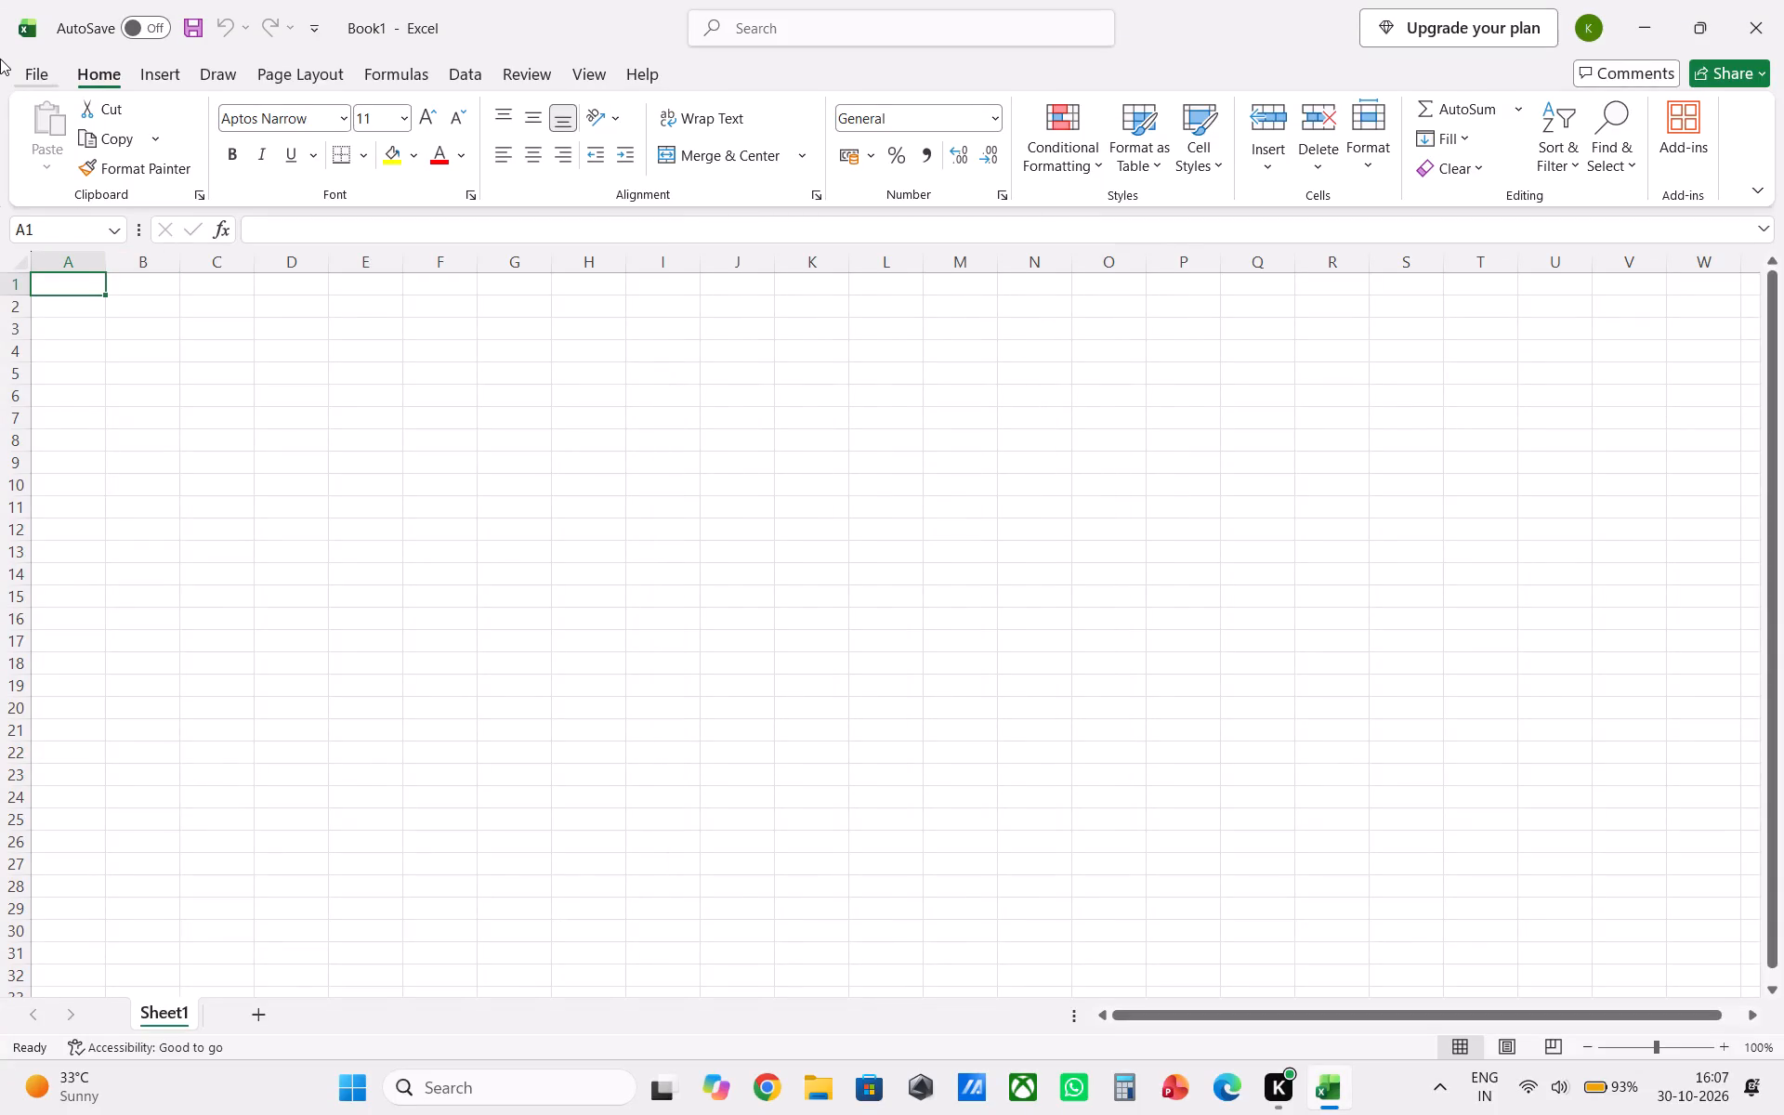
{"action": "left_click", "coordinate": [132, 21]}
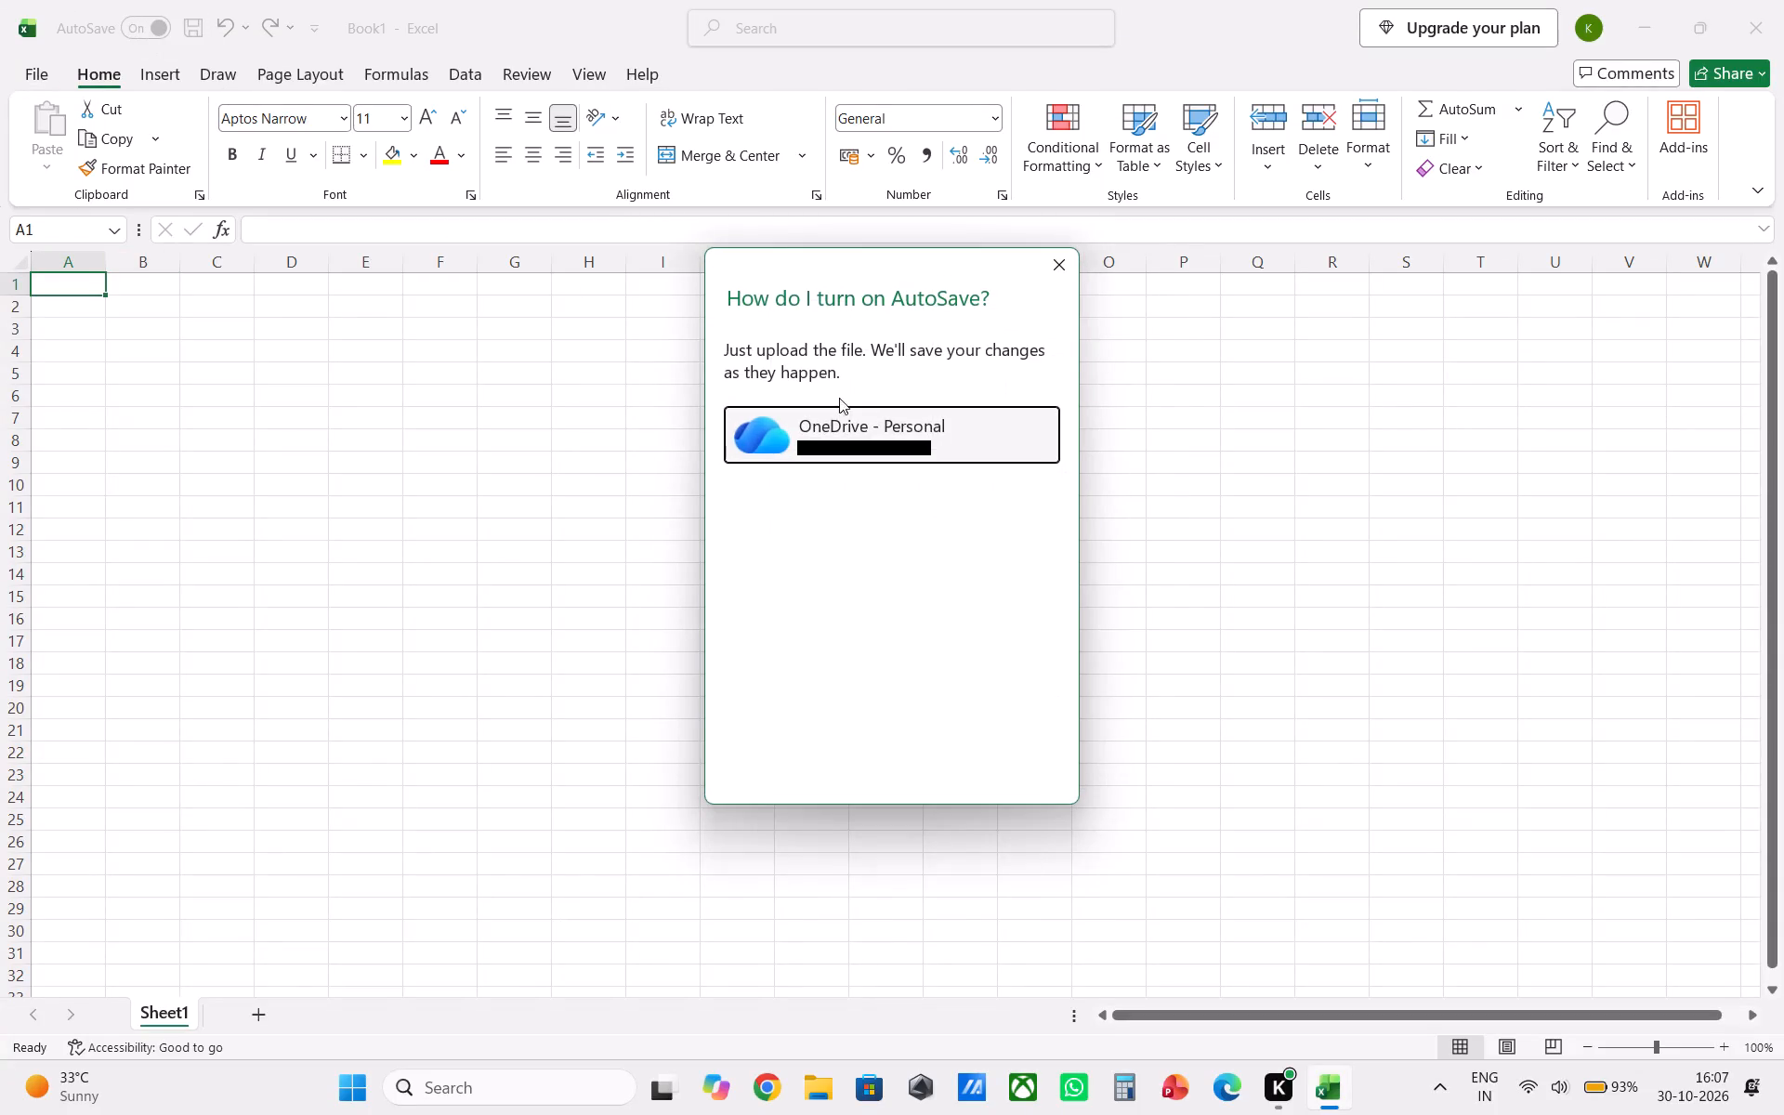
{"action": "left_click", "coordinate": [914, 425]}
{"action": "key", "text": "BackSpace"}
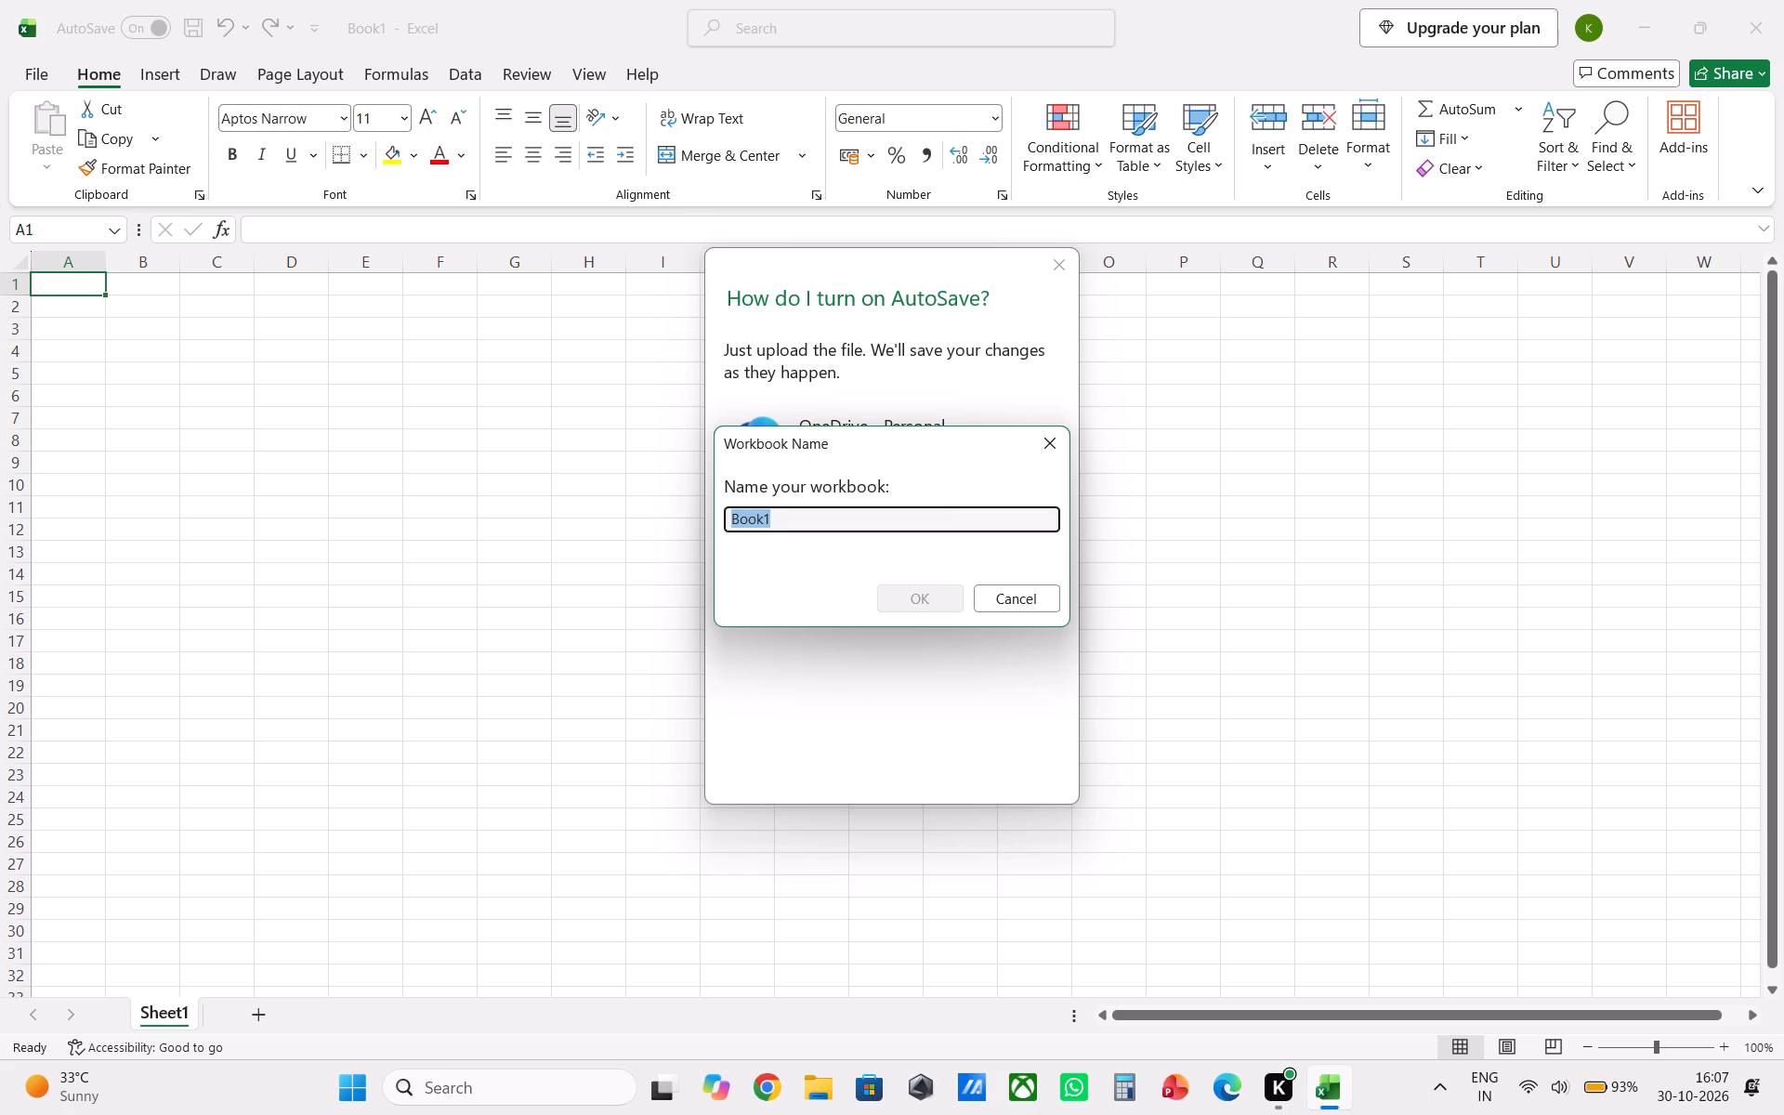
{"action": "key", "text": "a"}
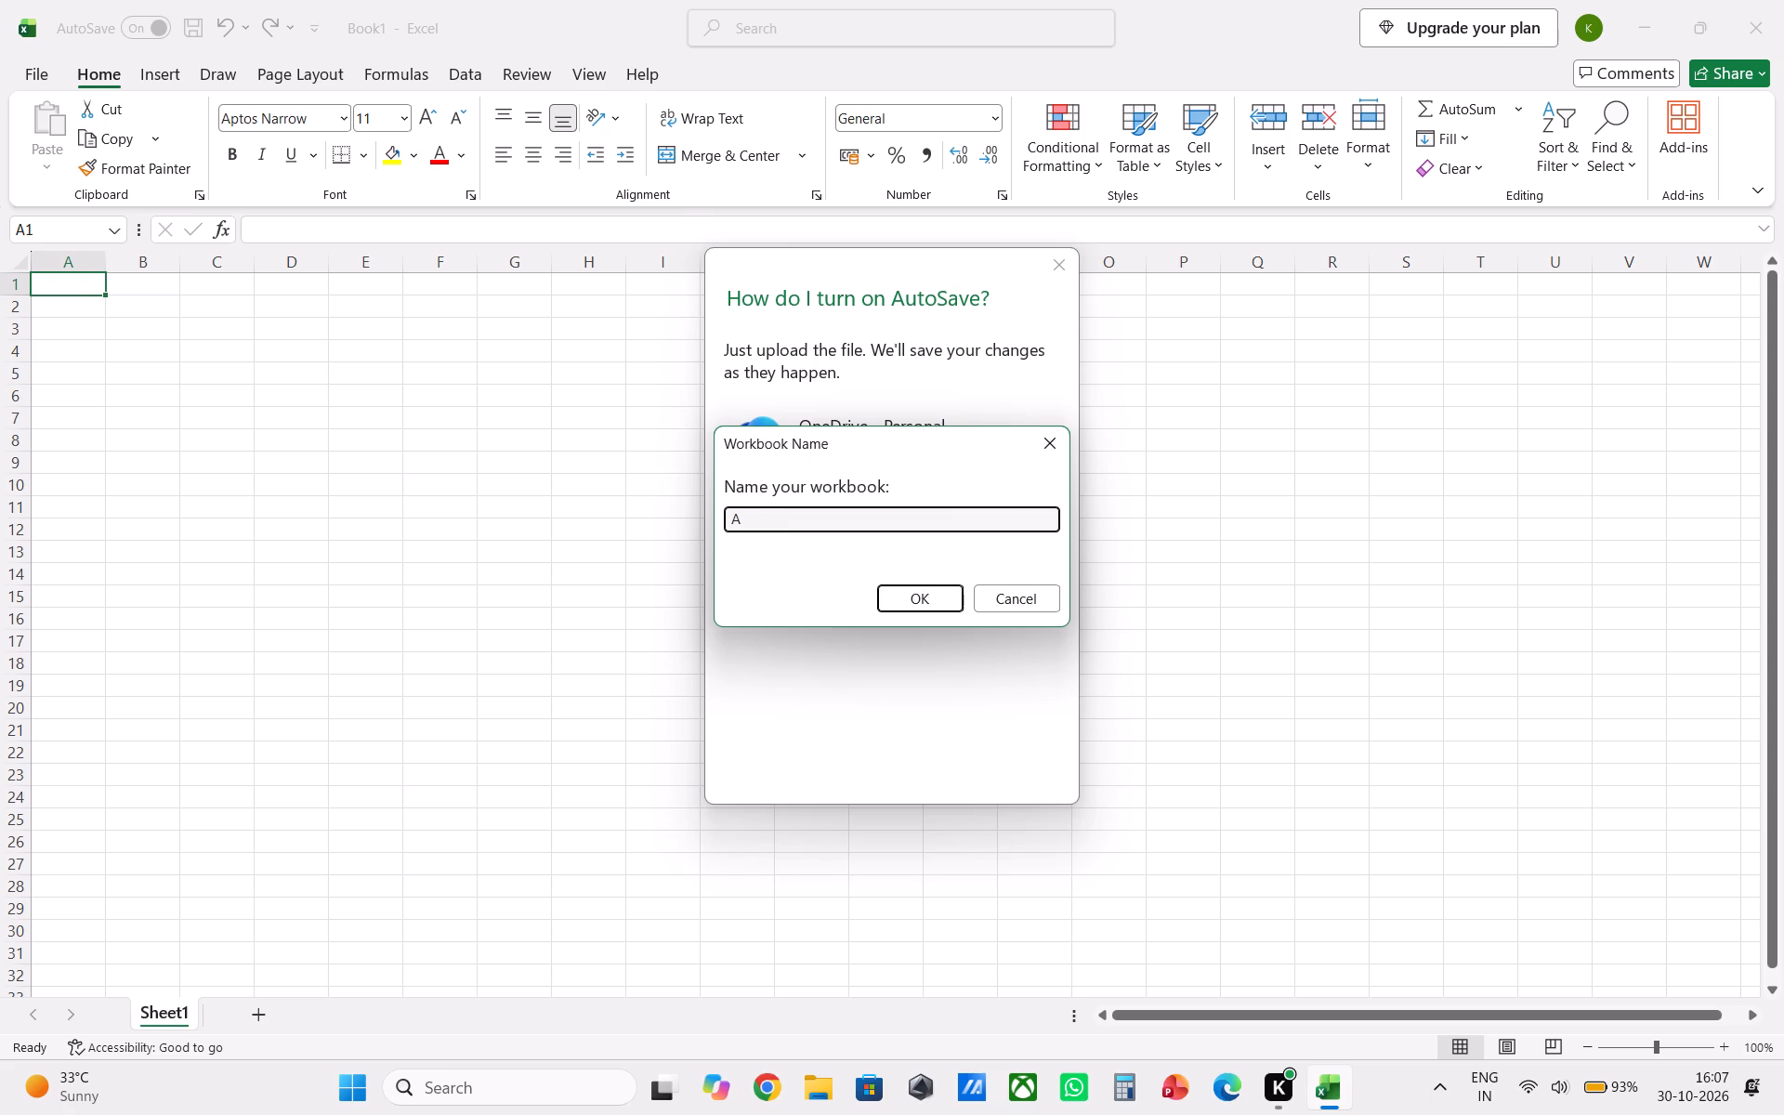
{"action": "type", "text": "GE"}
{"action": "key", "text": "space"}
{"action": "type", "text": "SBC"}
{"action": "key", "text": "Return"}
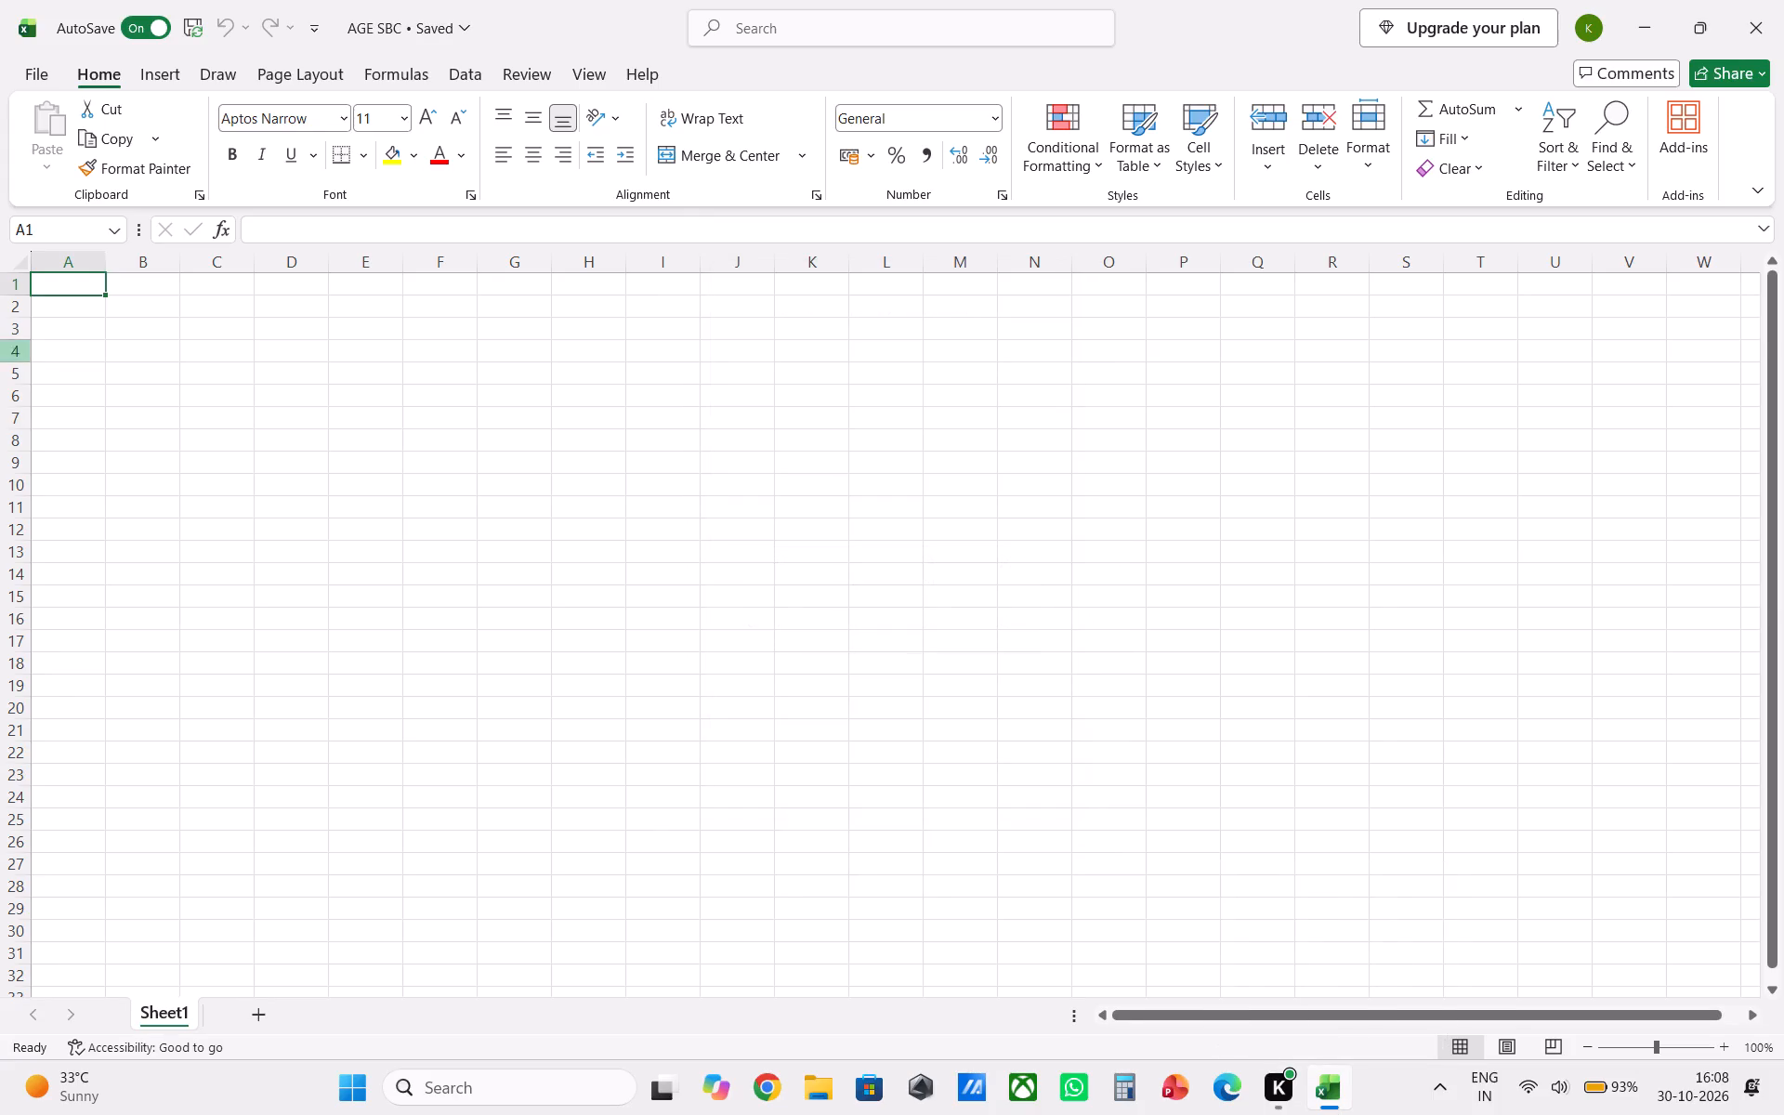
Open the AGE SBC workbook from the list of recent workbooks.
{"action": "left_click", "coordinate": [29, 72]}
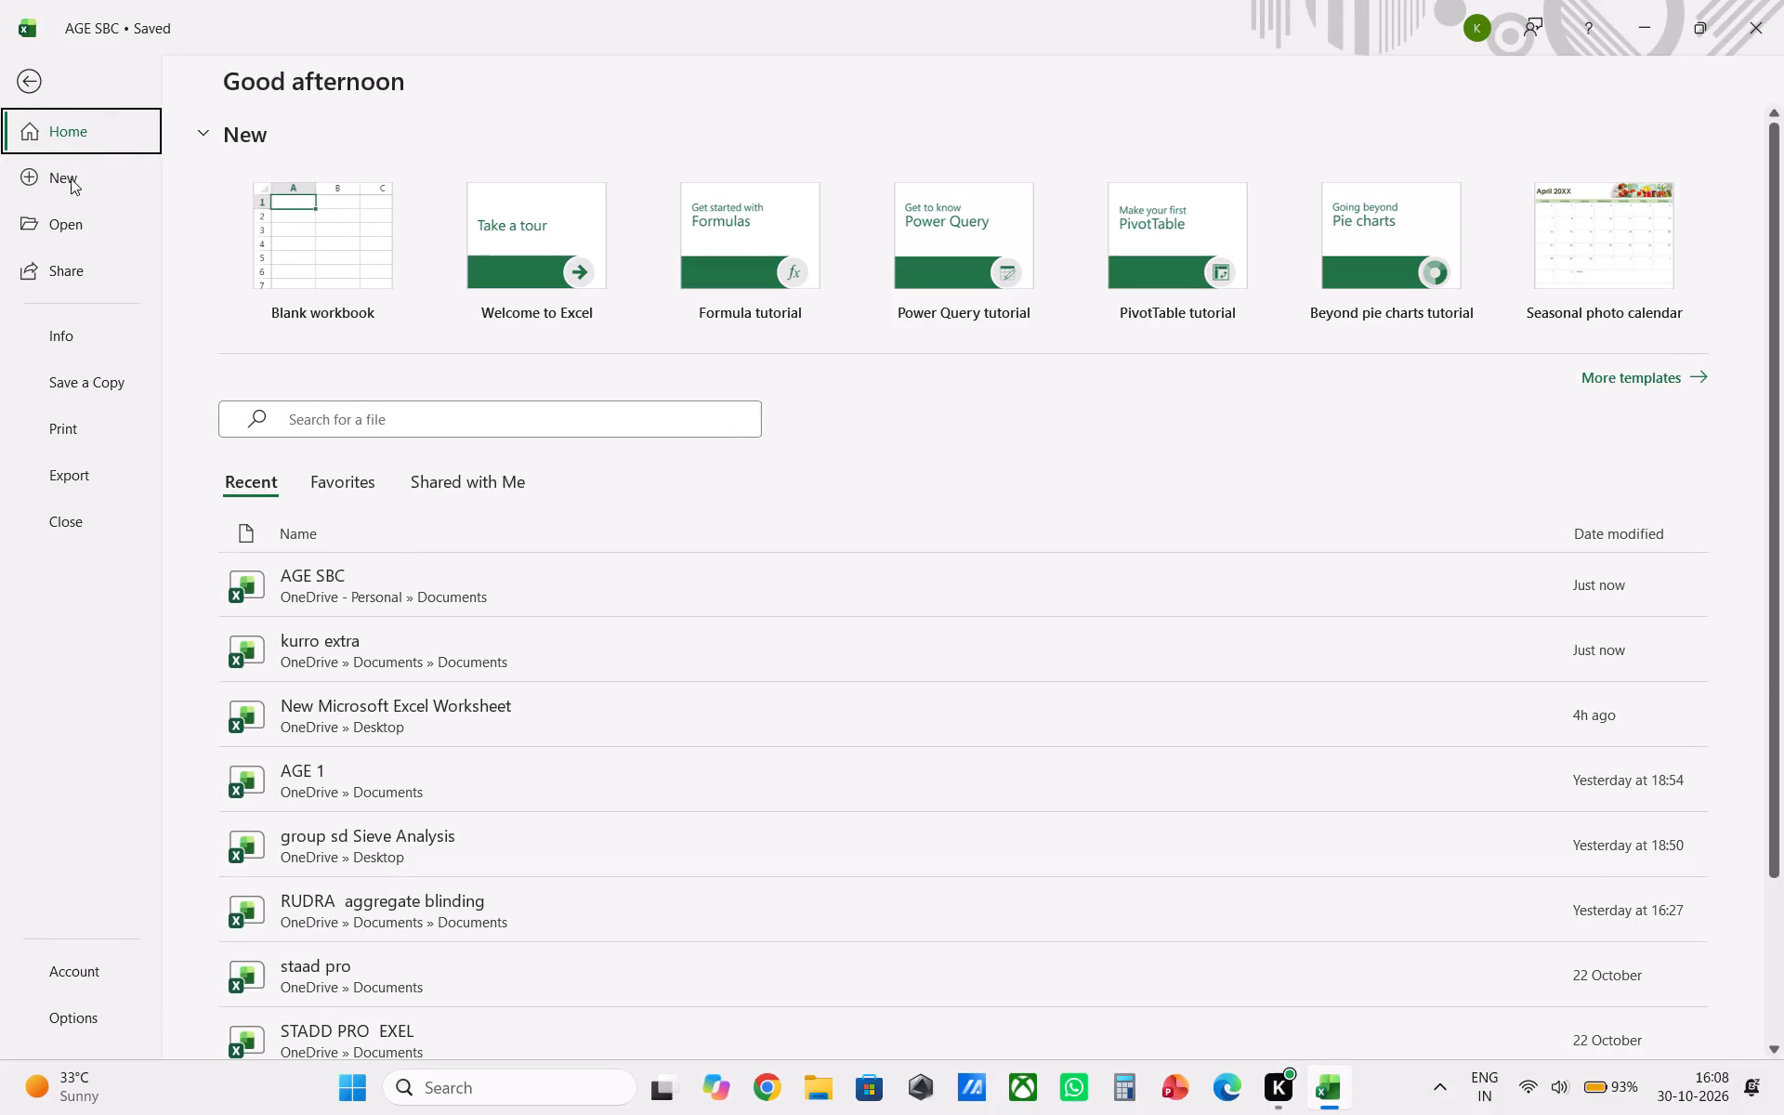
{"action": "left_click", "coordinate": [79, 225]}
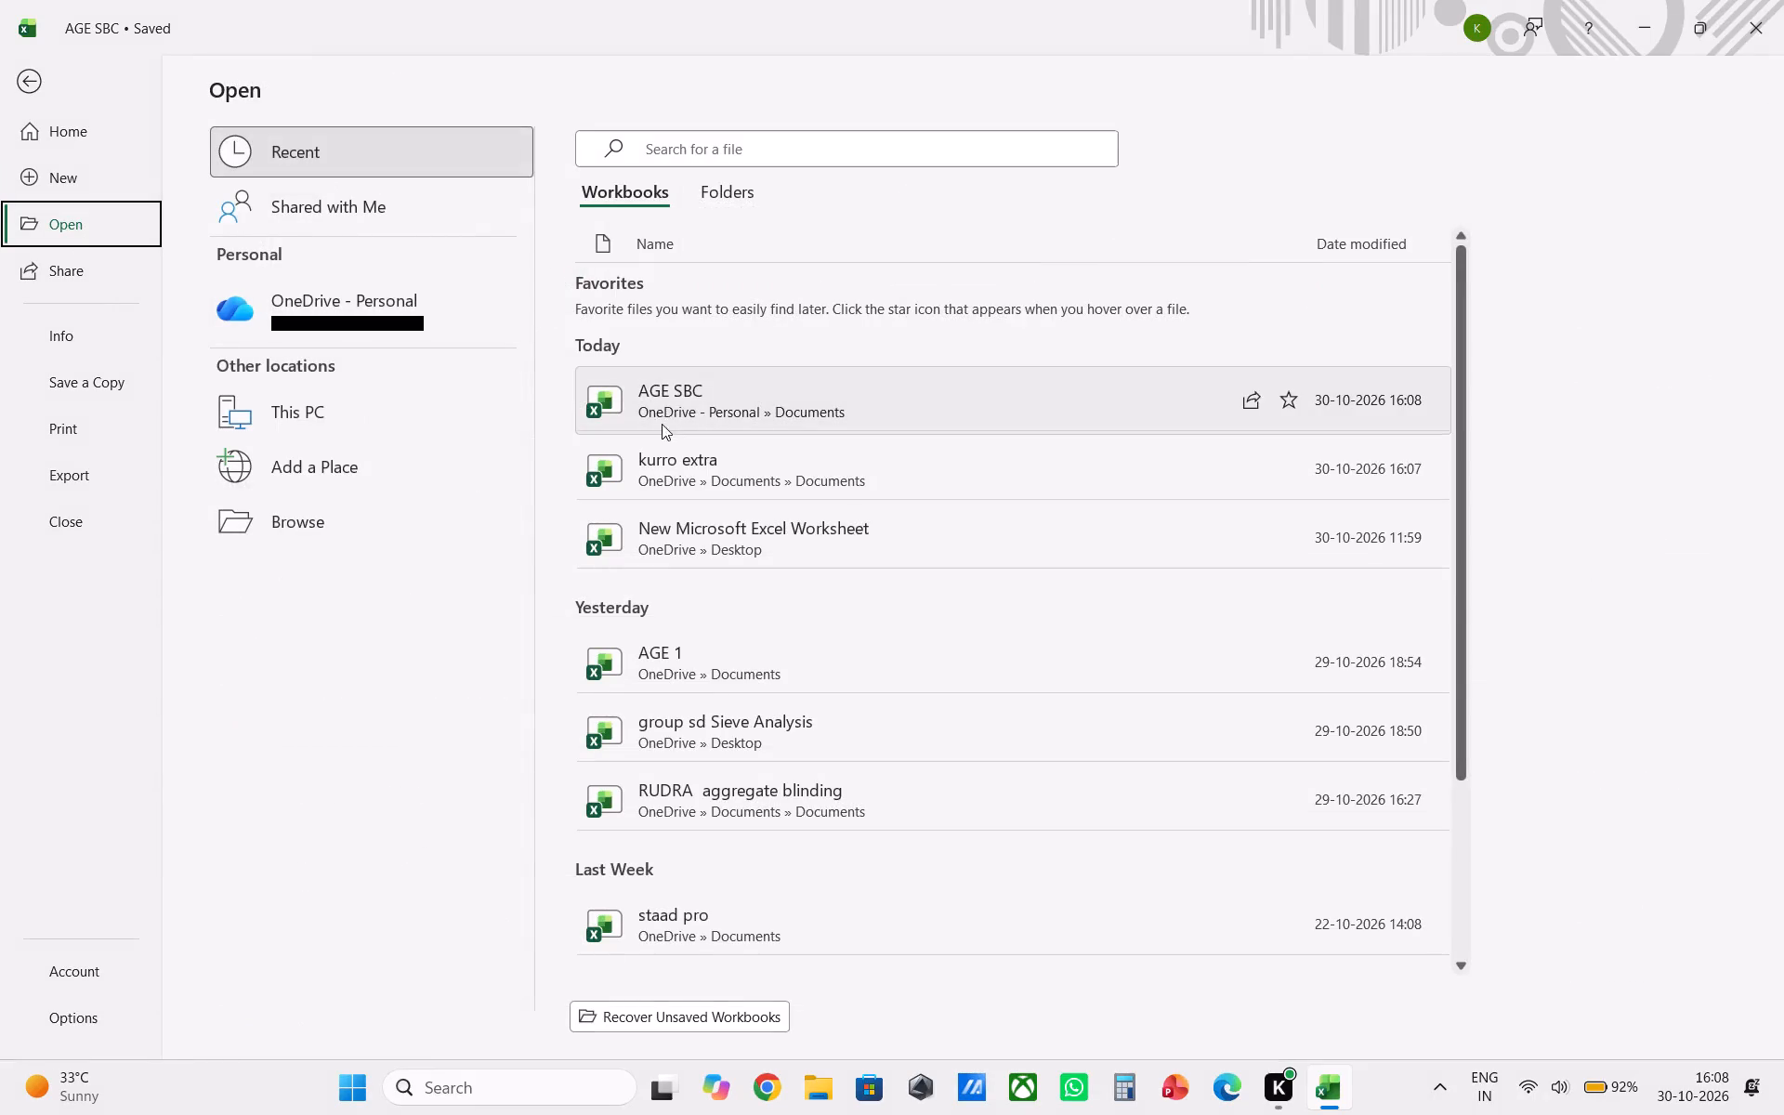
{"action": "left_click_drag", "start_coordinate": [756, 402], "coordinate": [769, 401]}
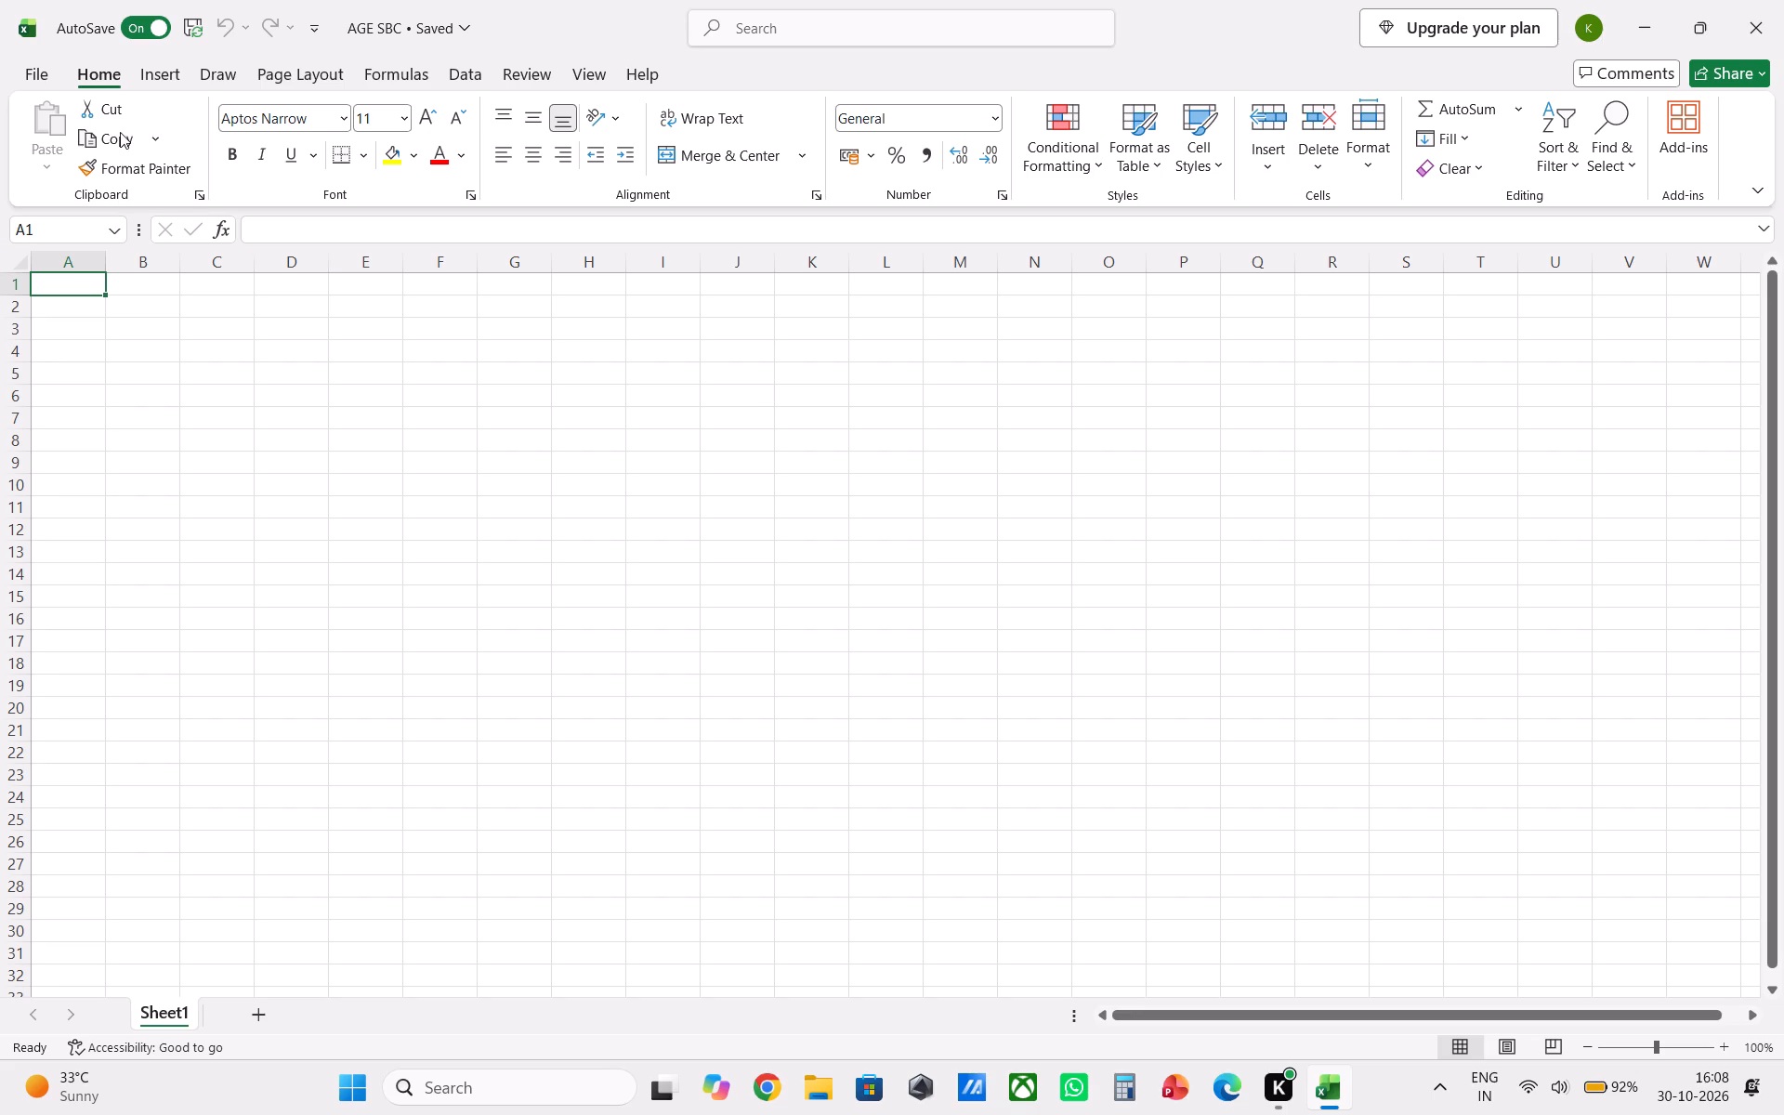
Open the existing kurro extra workbook from the list of recent workbooks.
{"action": "left_click", "coordinate": [32, 65]}
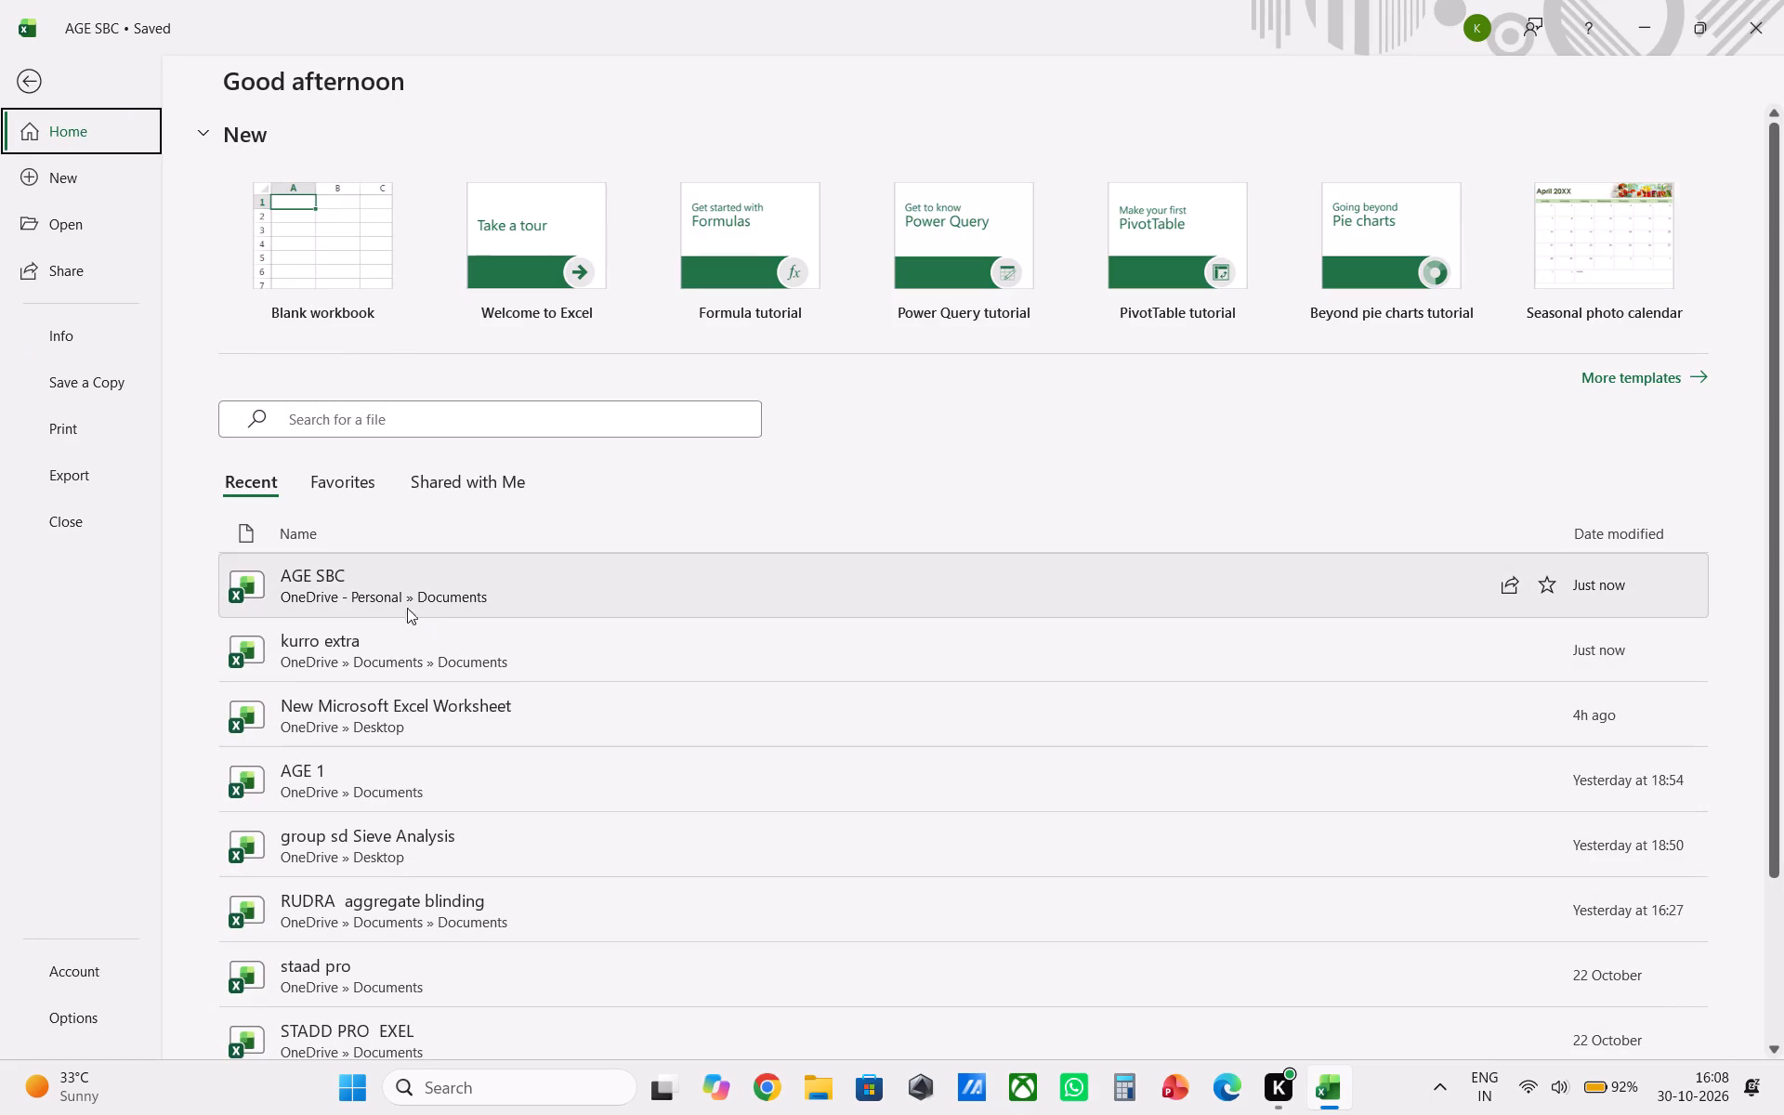
{"action": "left_click", "coordinate": [405, 632]}
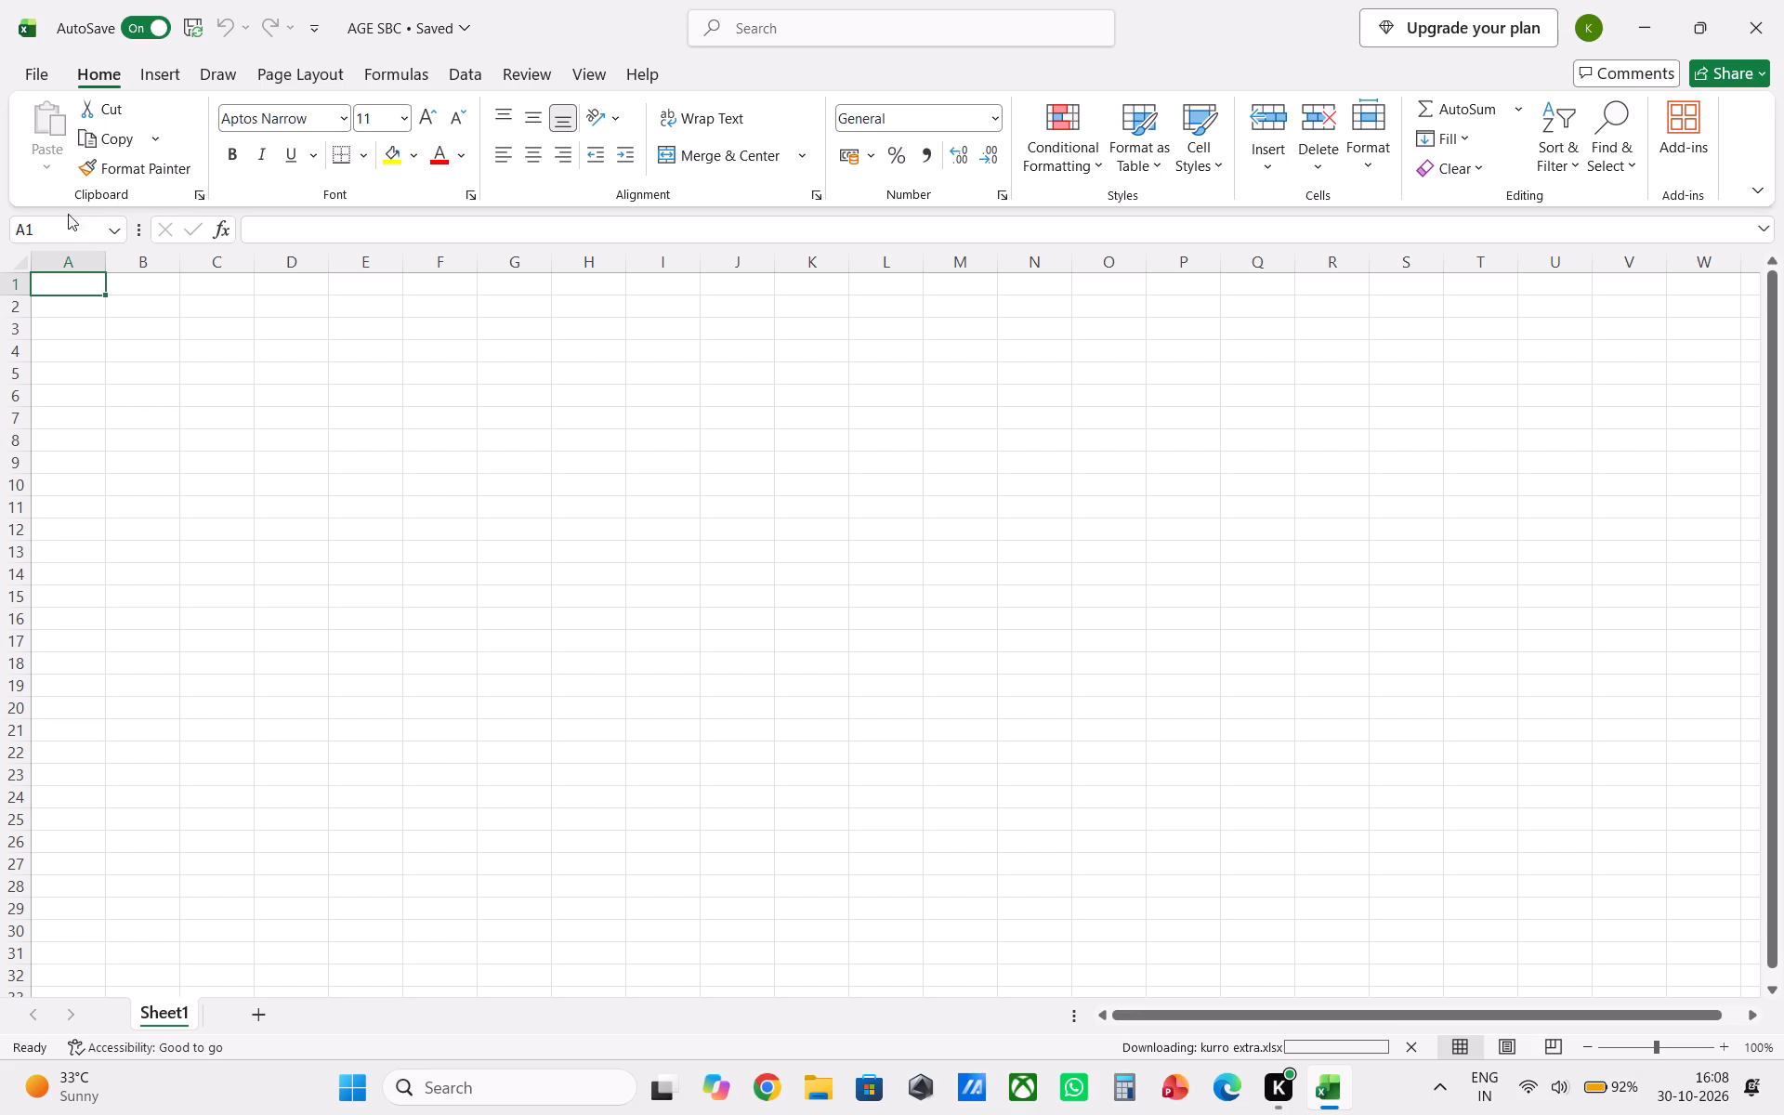
{"action": "scroll", "coordinate": [143, 387], "scroll_direction": "up", "scroll_amount": 4}
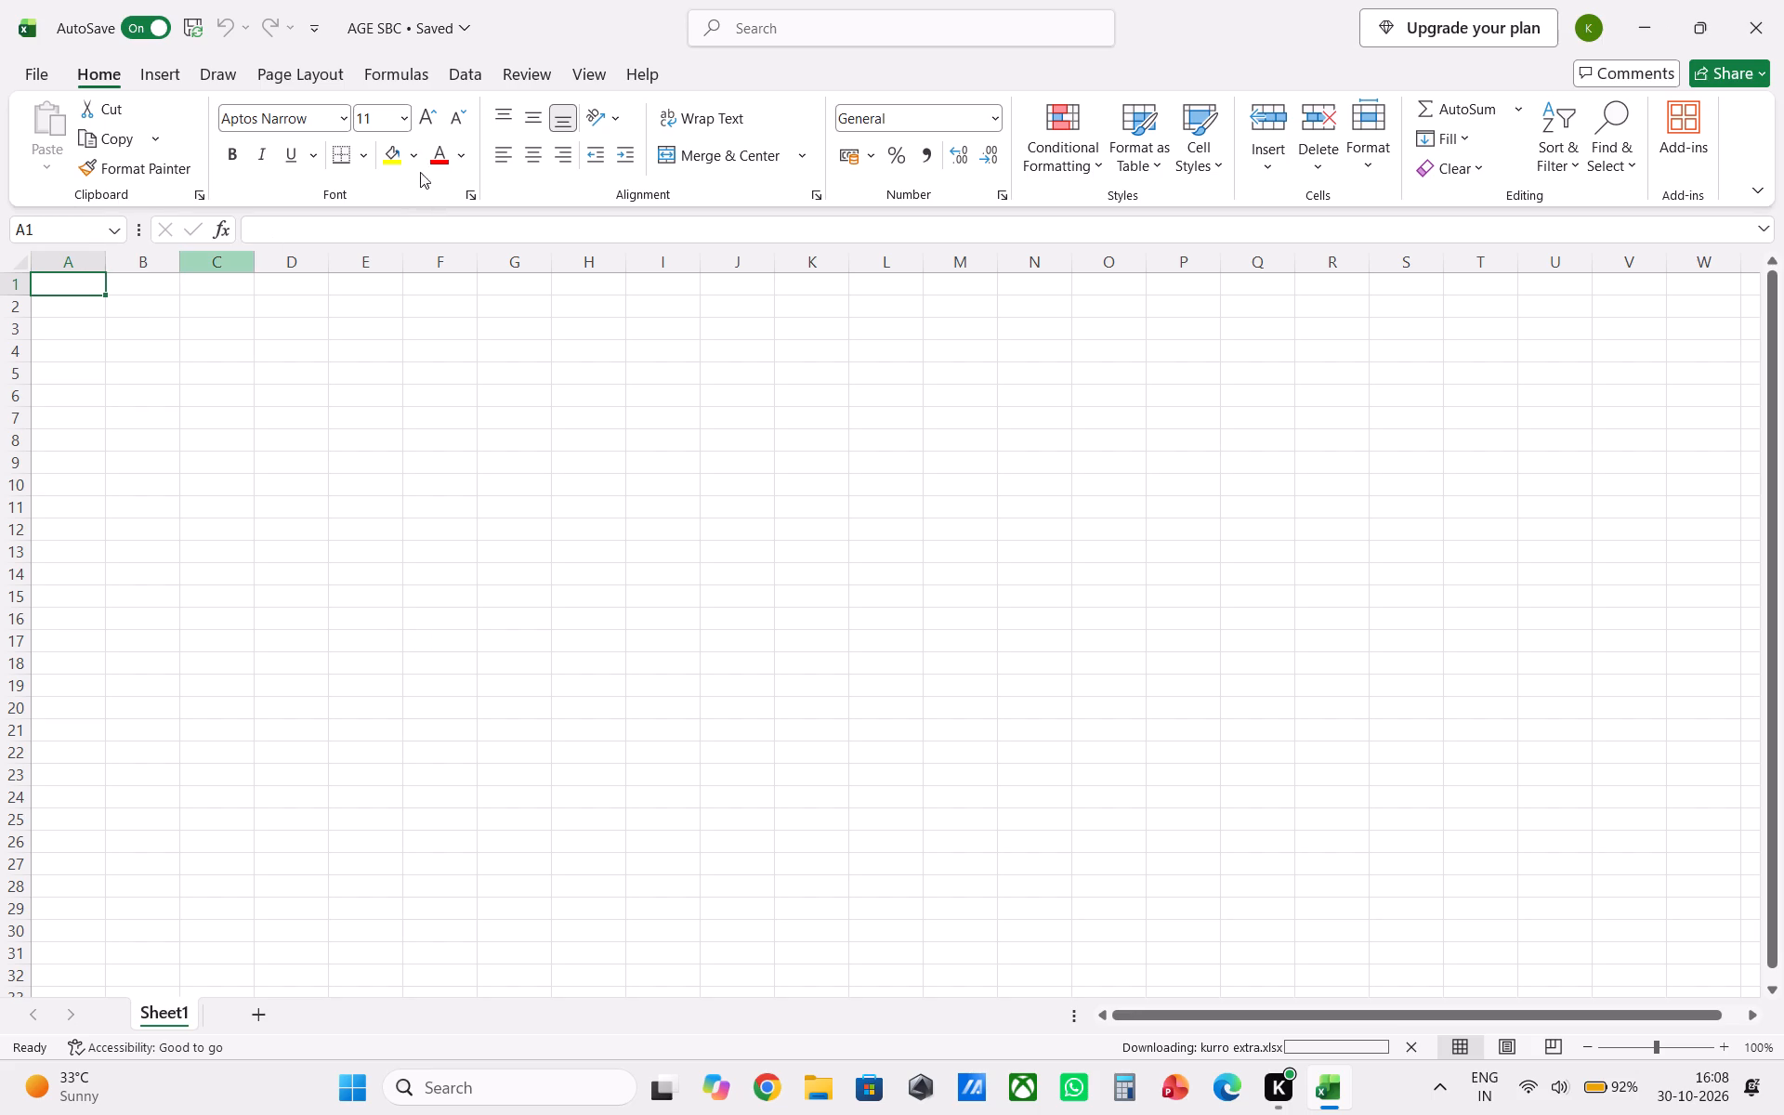
{"action": "left_click_drag", "start_coordinate": [40, 70], "coordinate": [41, 90]}
{"action": "left_click", "coordinate": [71, 223]}
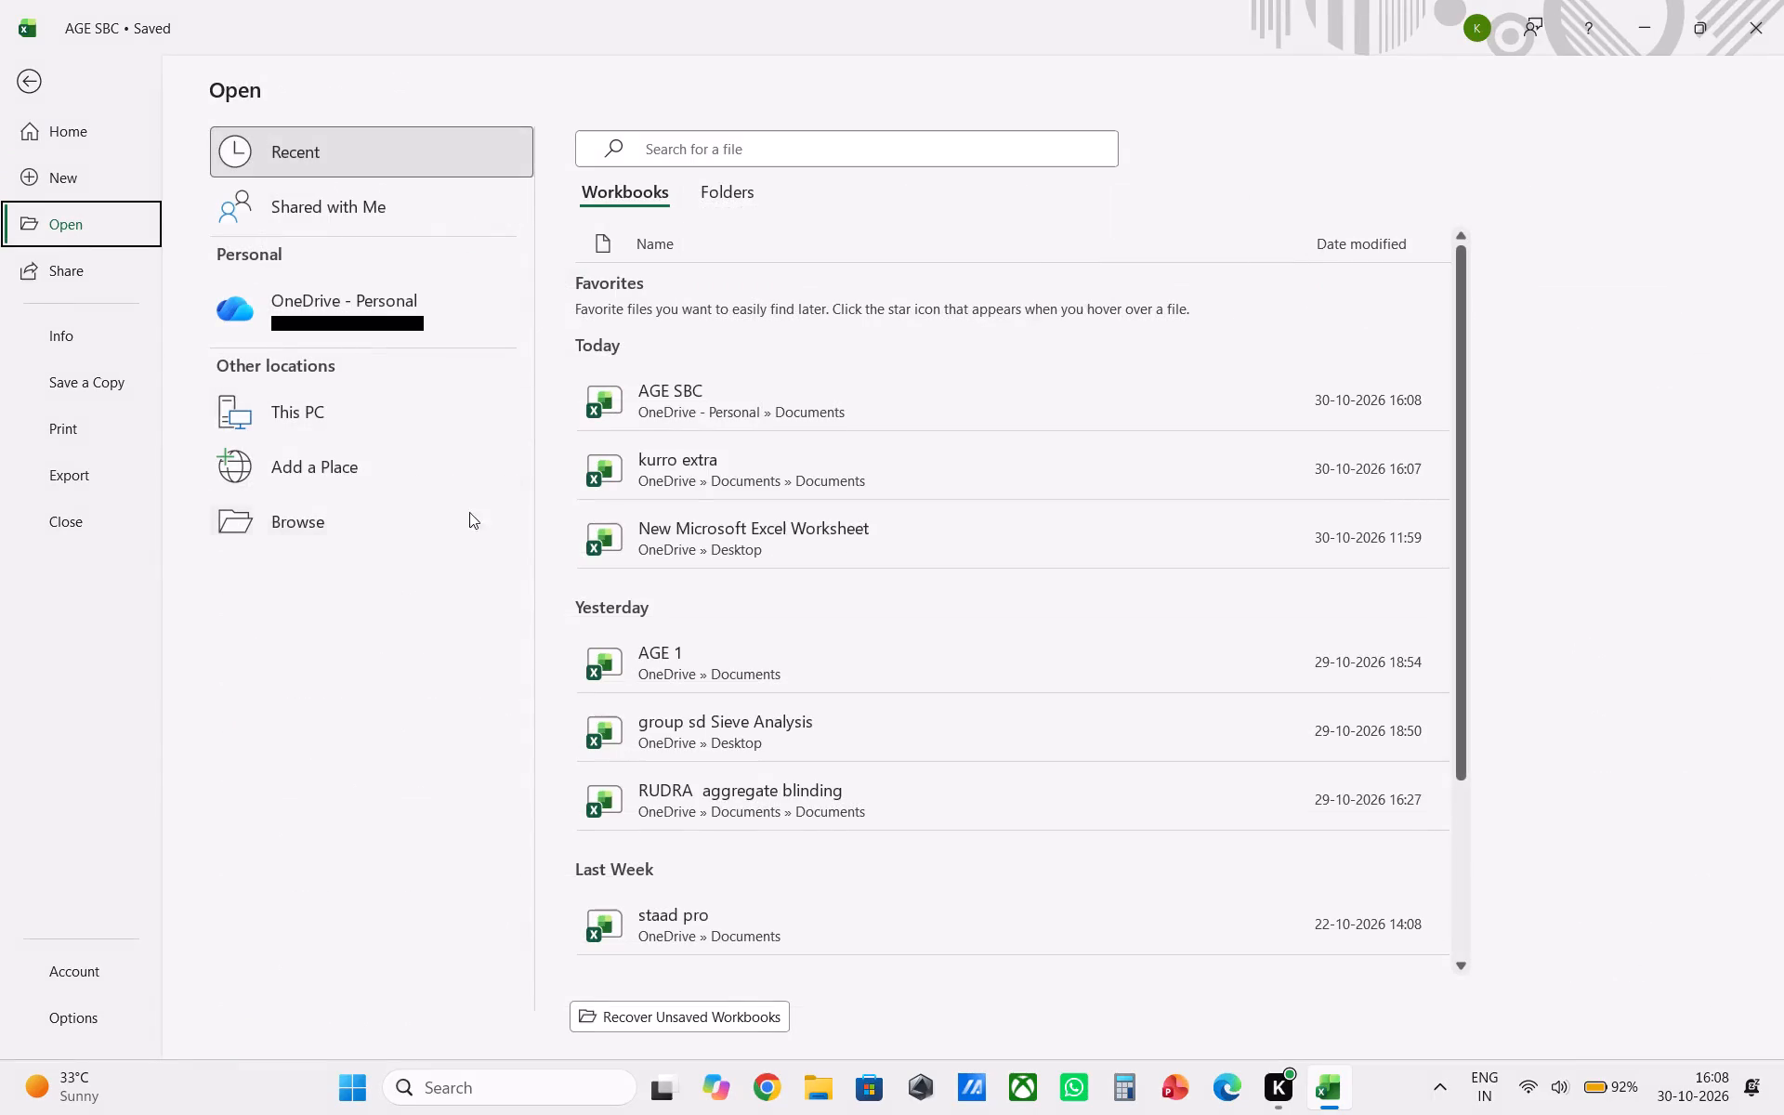
{"action": "left_click", "coordinate": [727, 460]}
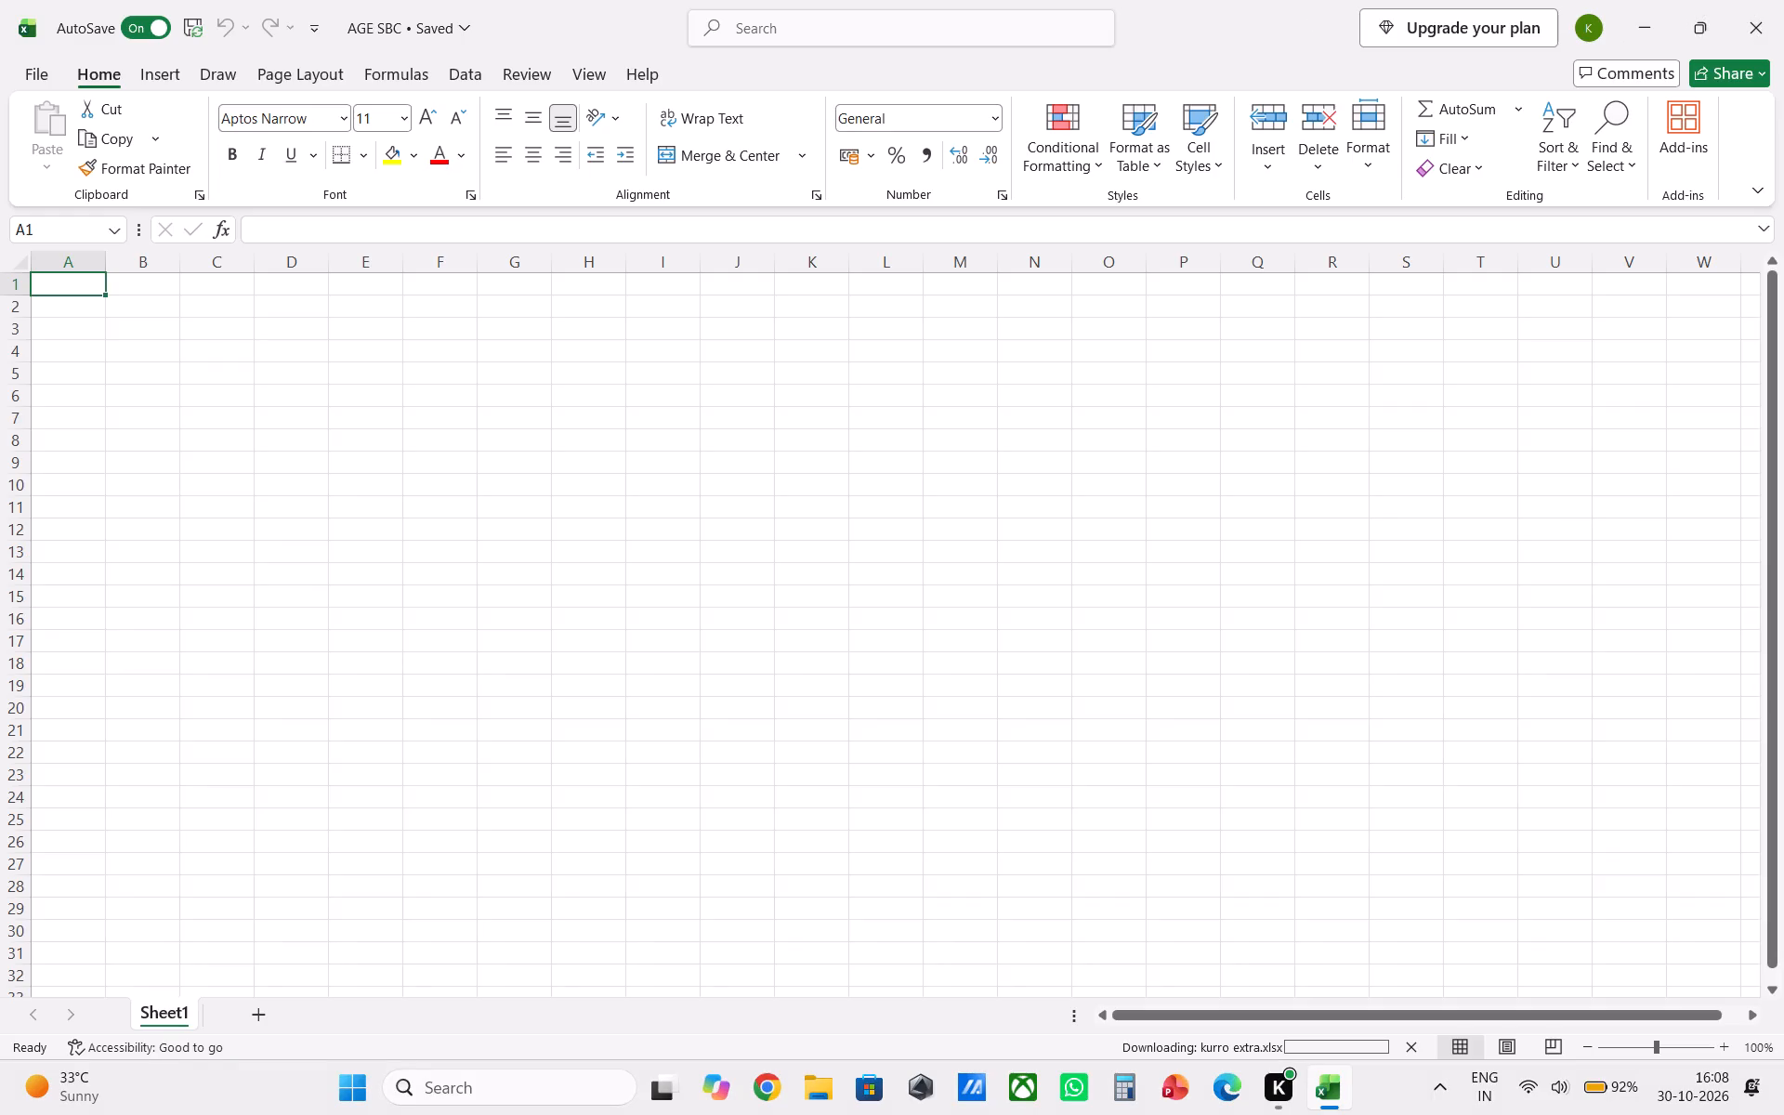
{"action": "scroll", "coordinate": [484, 395], "scroll_direction": "up", "scroll_amount": 2}
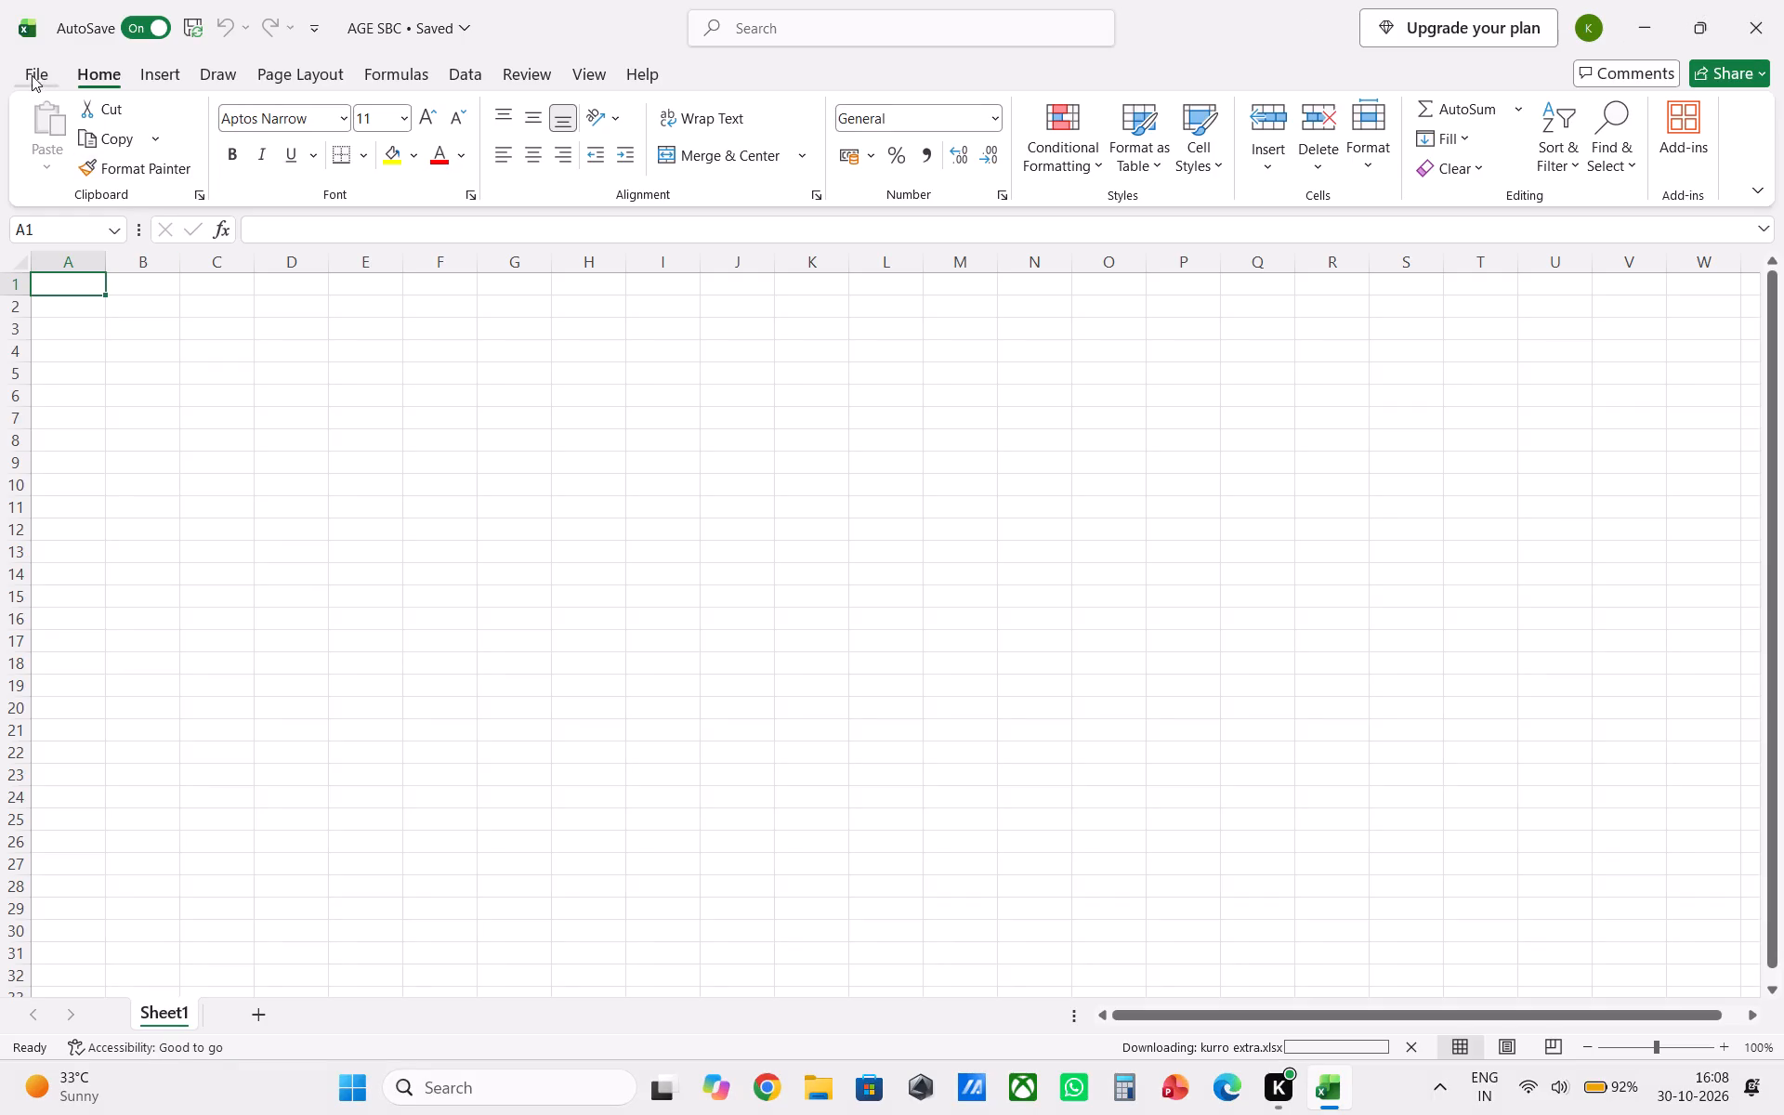
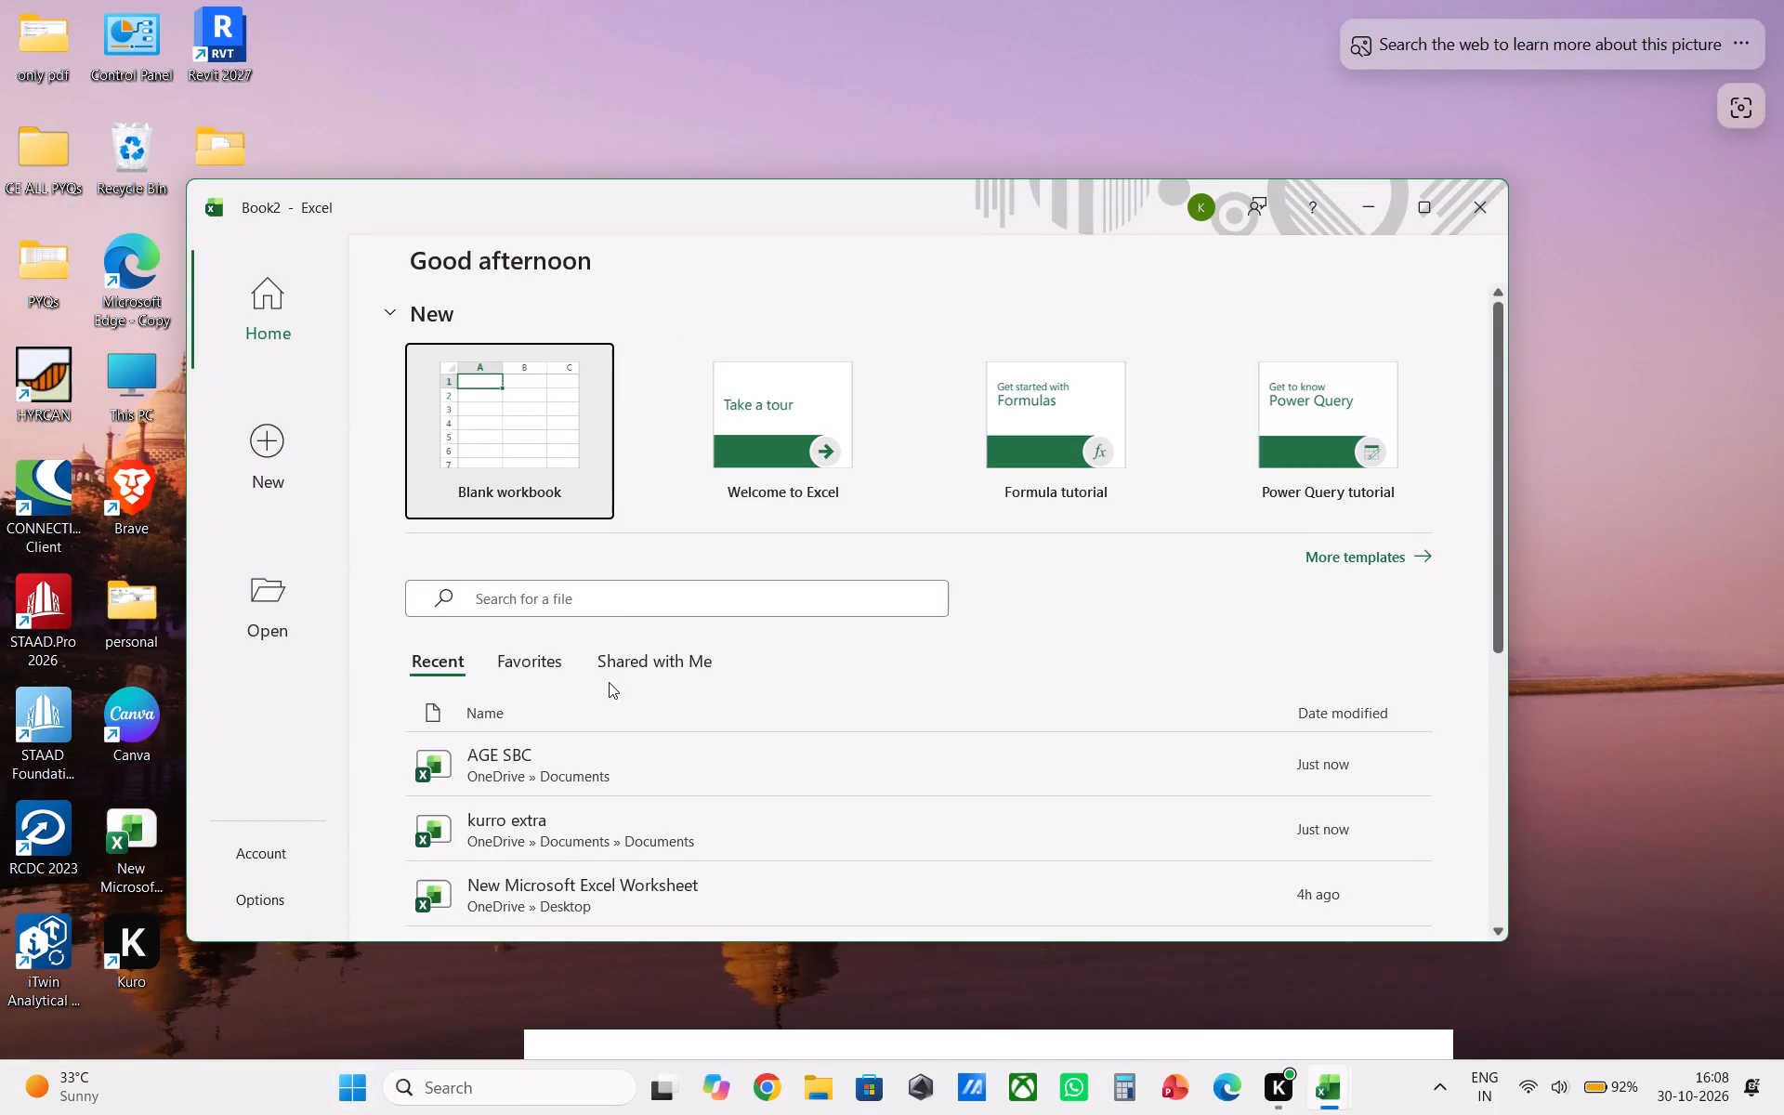
Open the kurro extra workbook from the list of recent workbooks.
{"action": "left_click", "coordinate": [556, 837]}
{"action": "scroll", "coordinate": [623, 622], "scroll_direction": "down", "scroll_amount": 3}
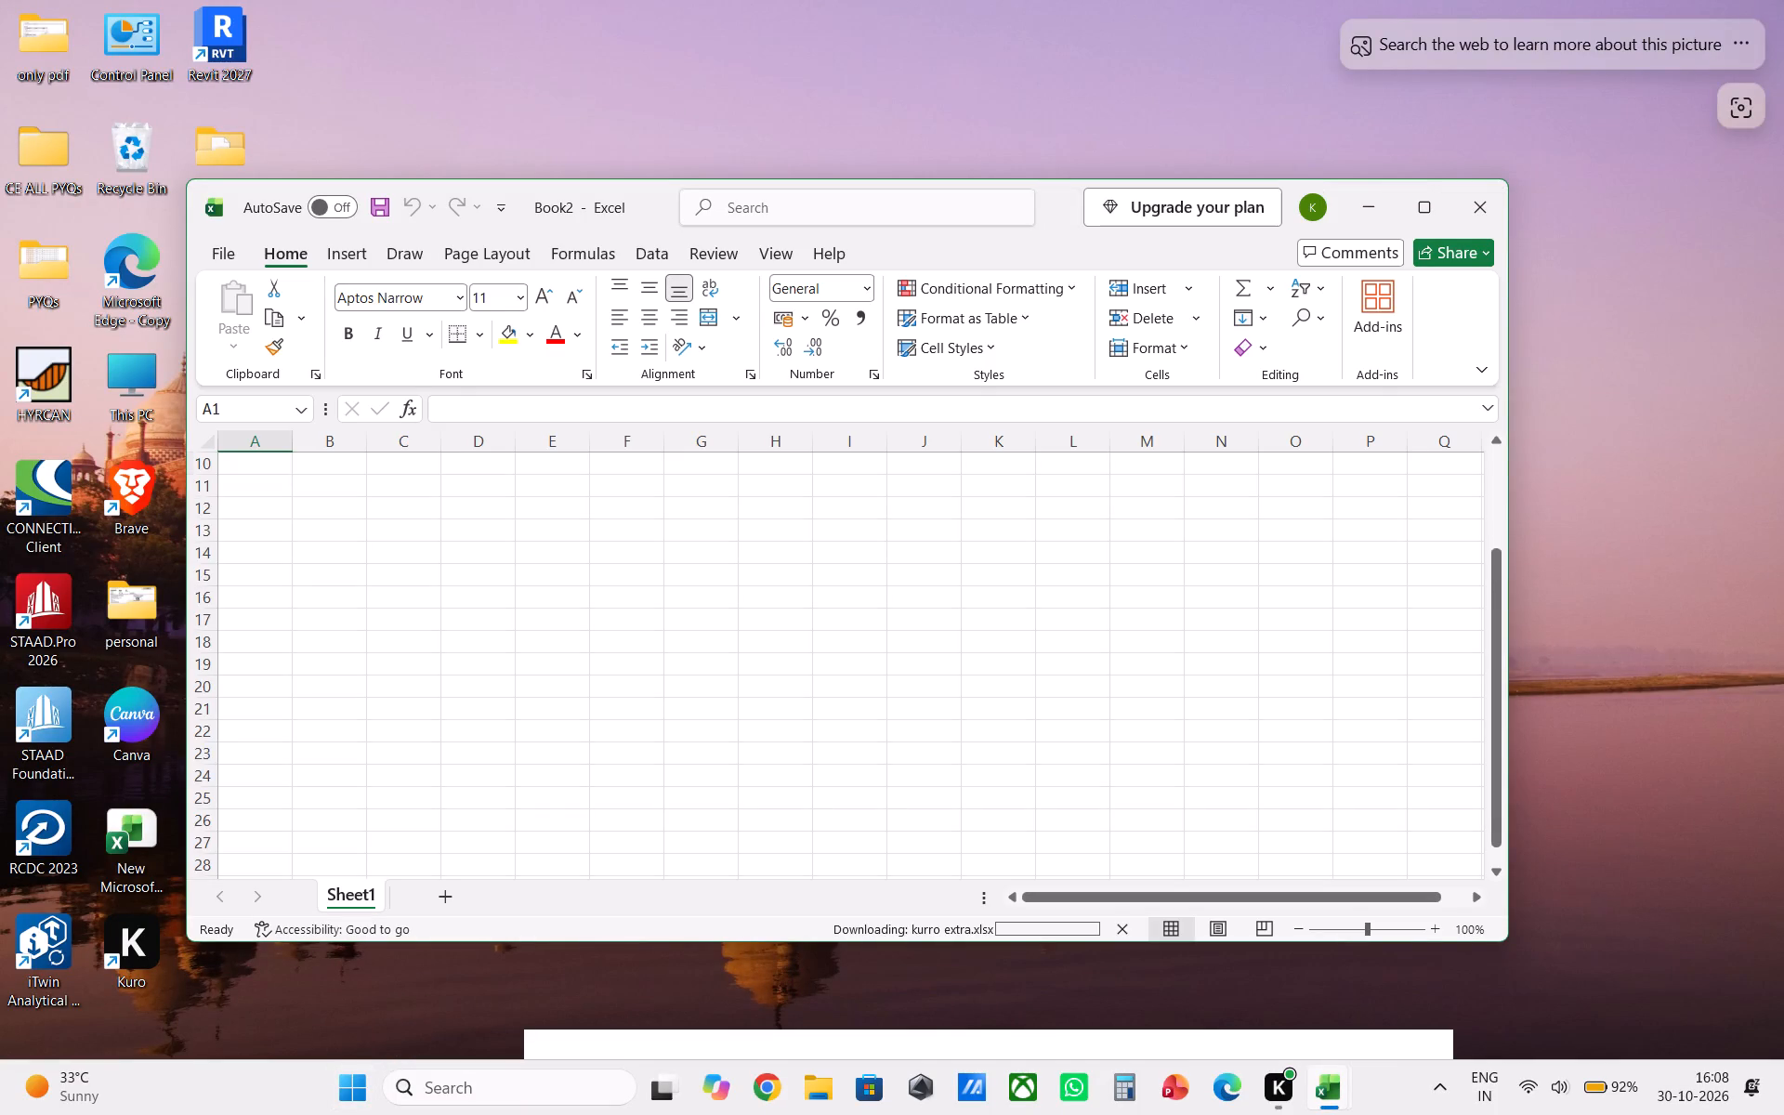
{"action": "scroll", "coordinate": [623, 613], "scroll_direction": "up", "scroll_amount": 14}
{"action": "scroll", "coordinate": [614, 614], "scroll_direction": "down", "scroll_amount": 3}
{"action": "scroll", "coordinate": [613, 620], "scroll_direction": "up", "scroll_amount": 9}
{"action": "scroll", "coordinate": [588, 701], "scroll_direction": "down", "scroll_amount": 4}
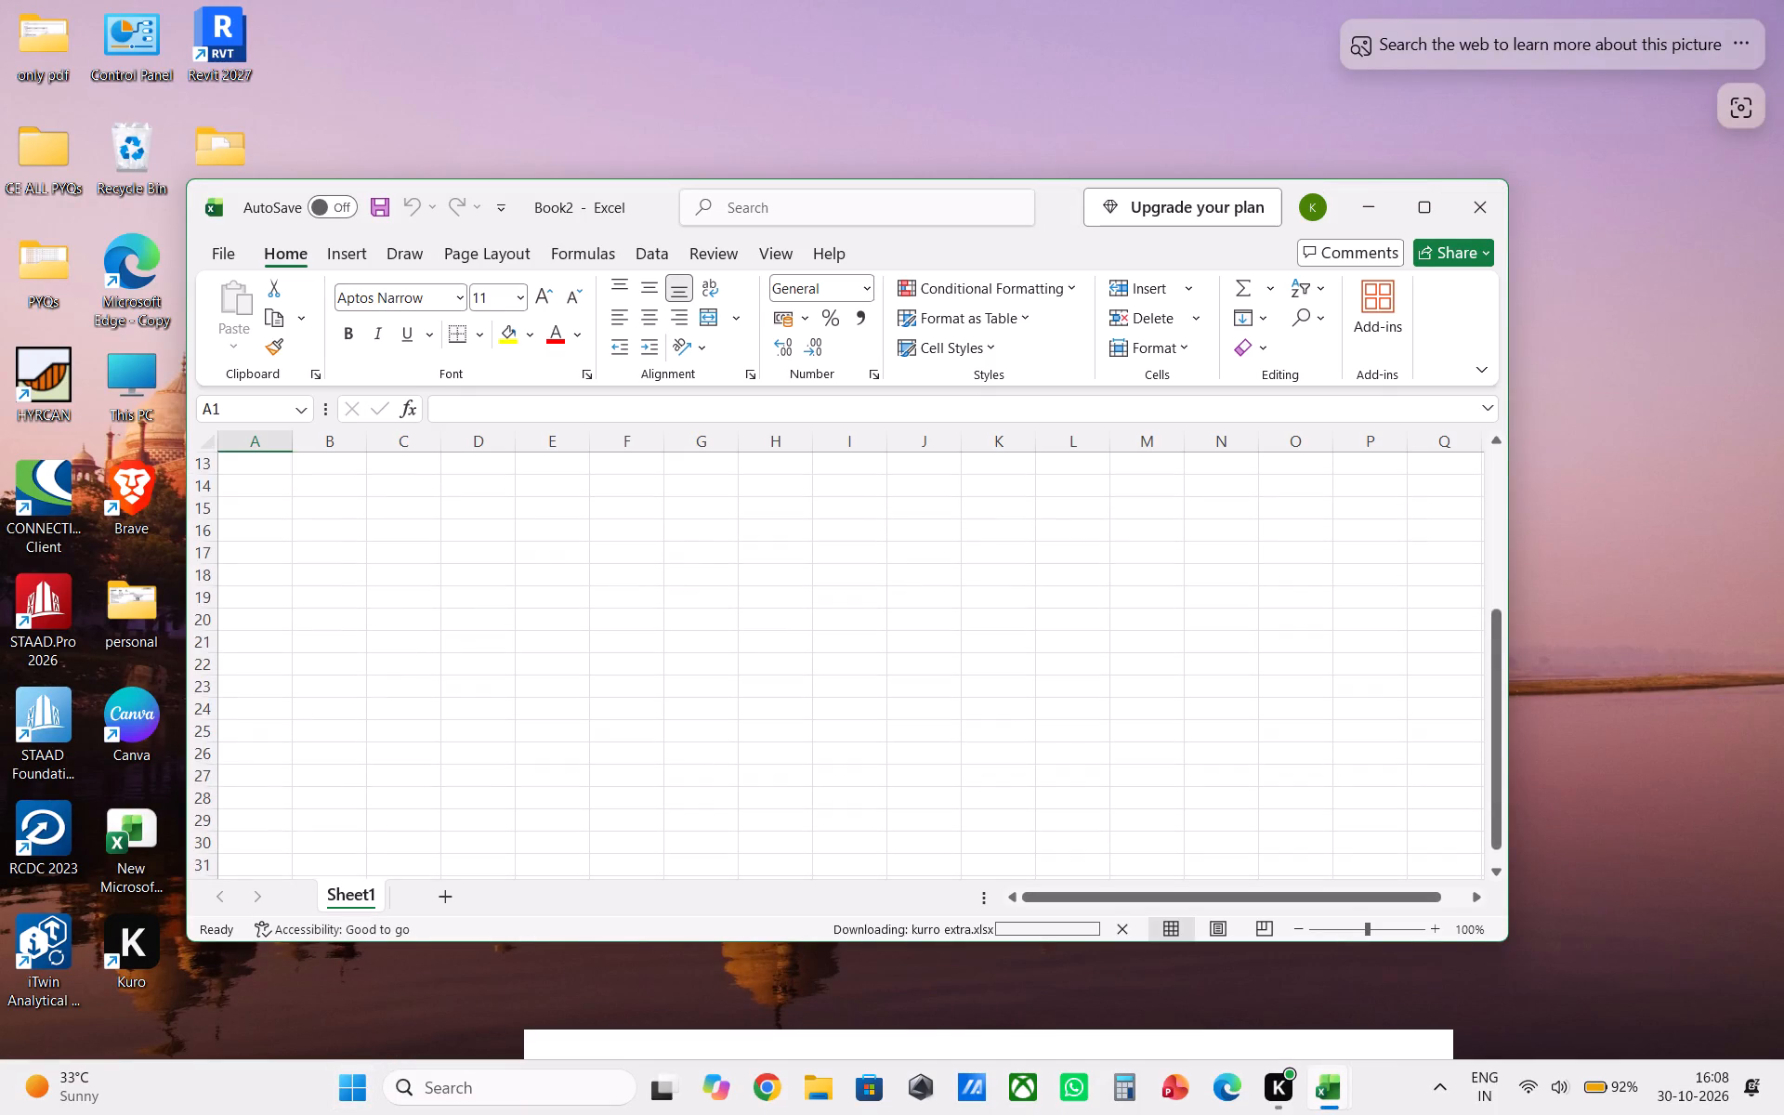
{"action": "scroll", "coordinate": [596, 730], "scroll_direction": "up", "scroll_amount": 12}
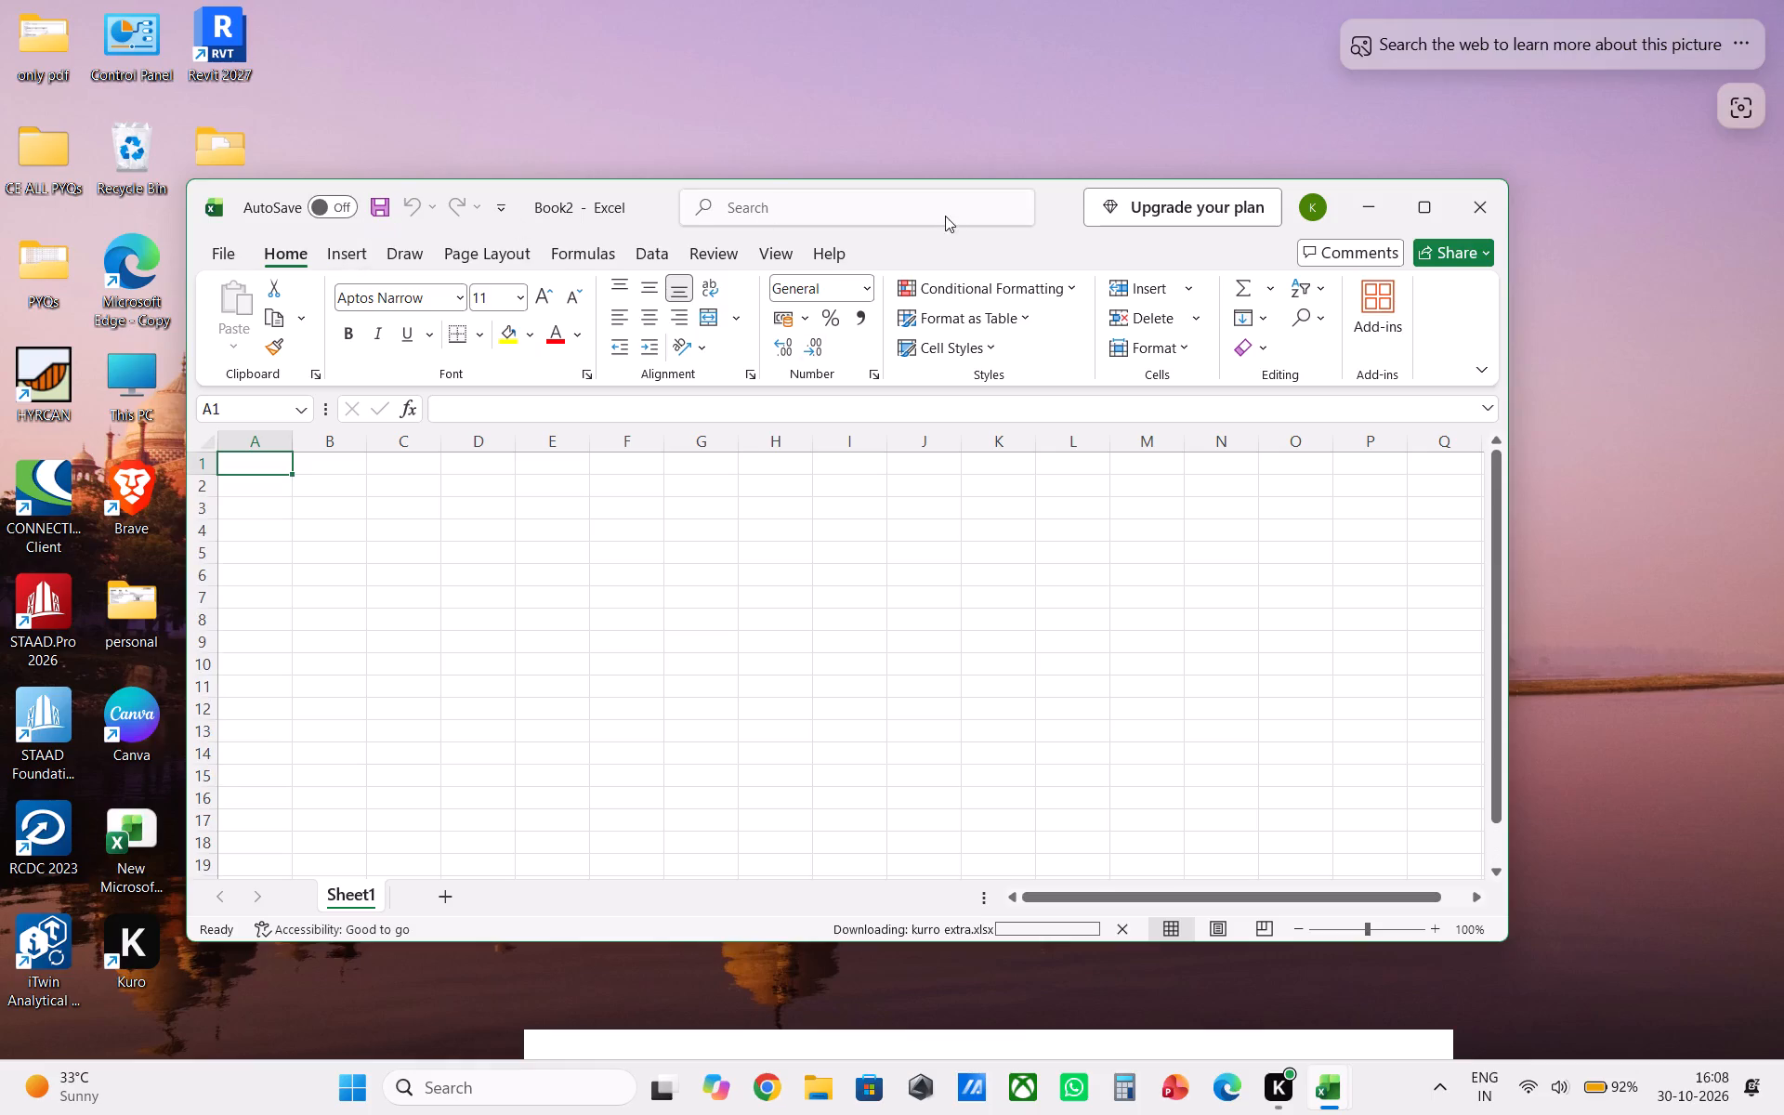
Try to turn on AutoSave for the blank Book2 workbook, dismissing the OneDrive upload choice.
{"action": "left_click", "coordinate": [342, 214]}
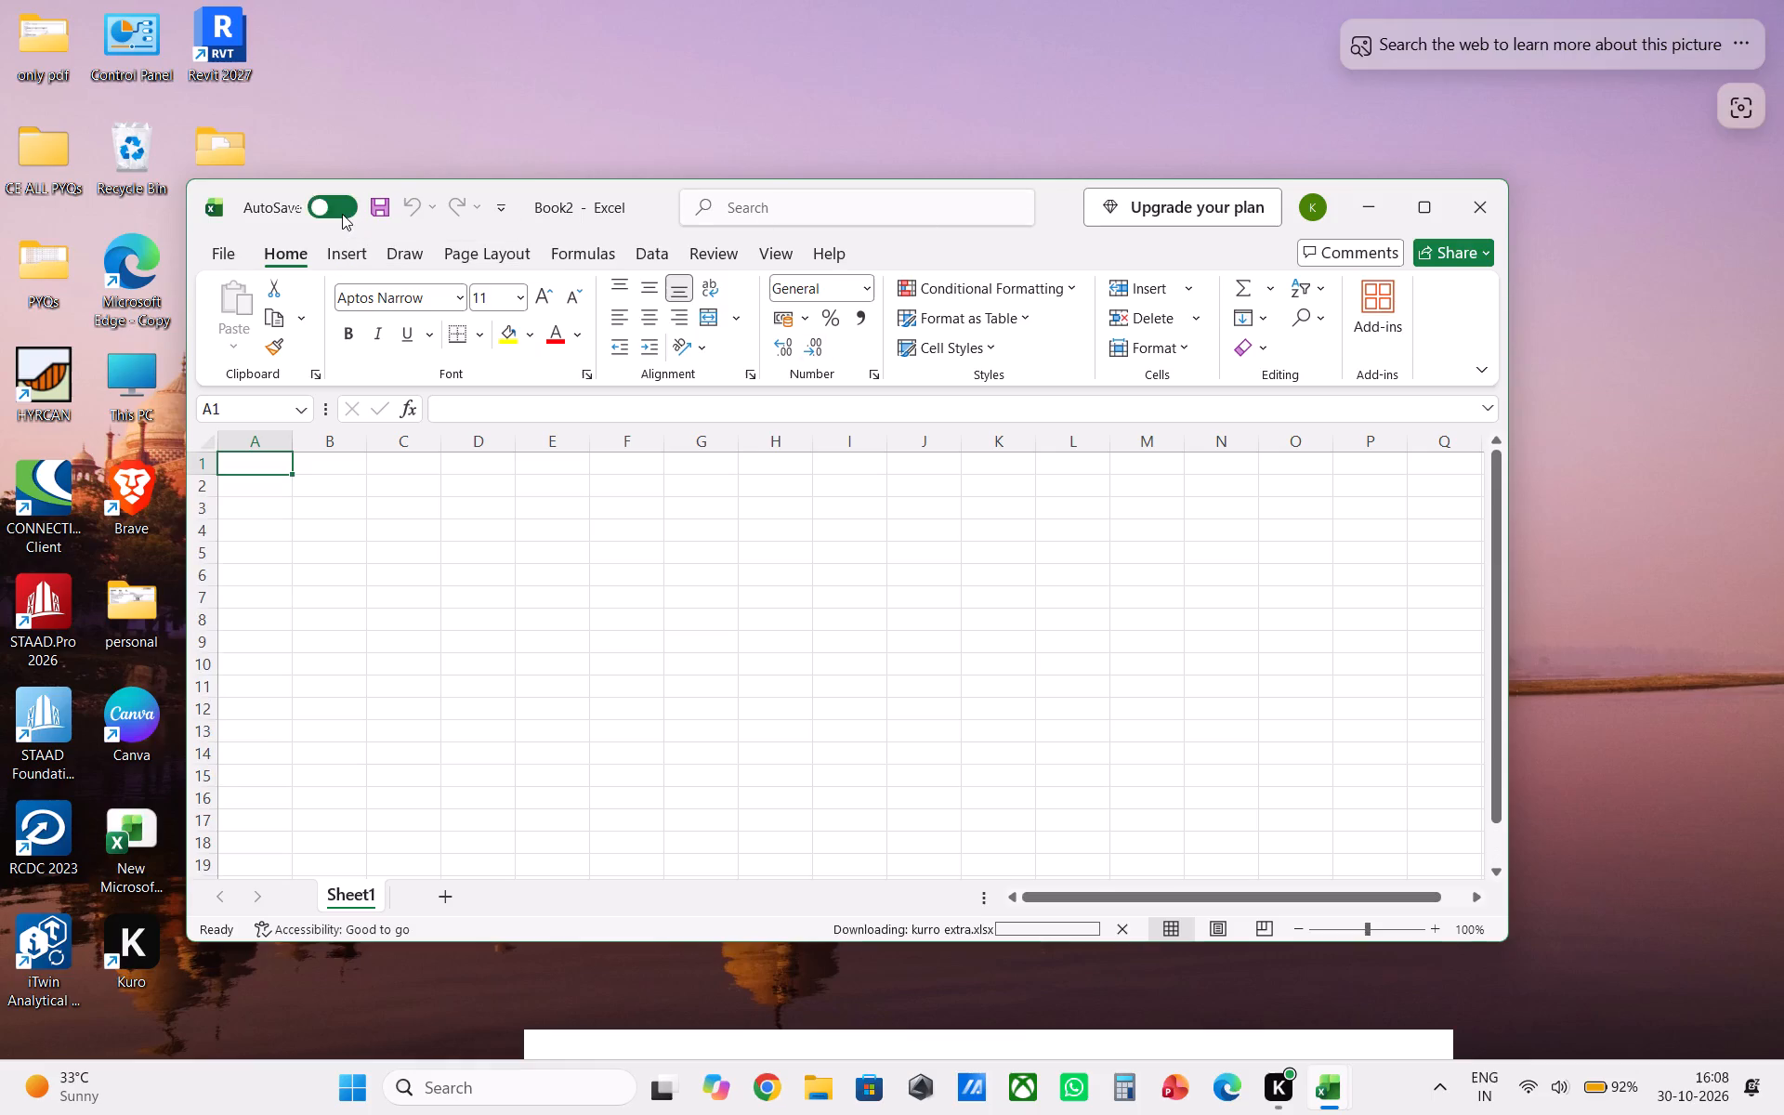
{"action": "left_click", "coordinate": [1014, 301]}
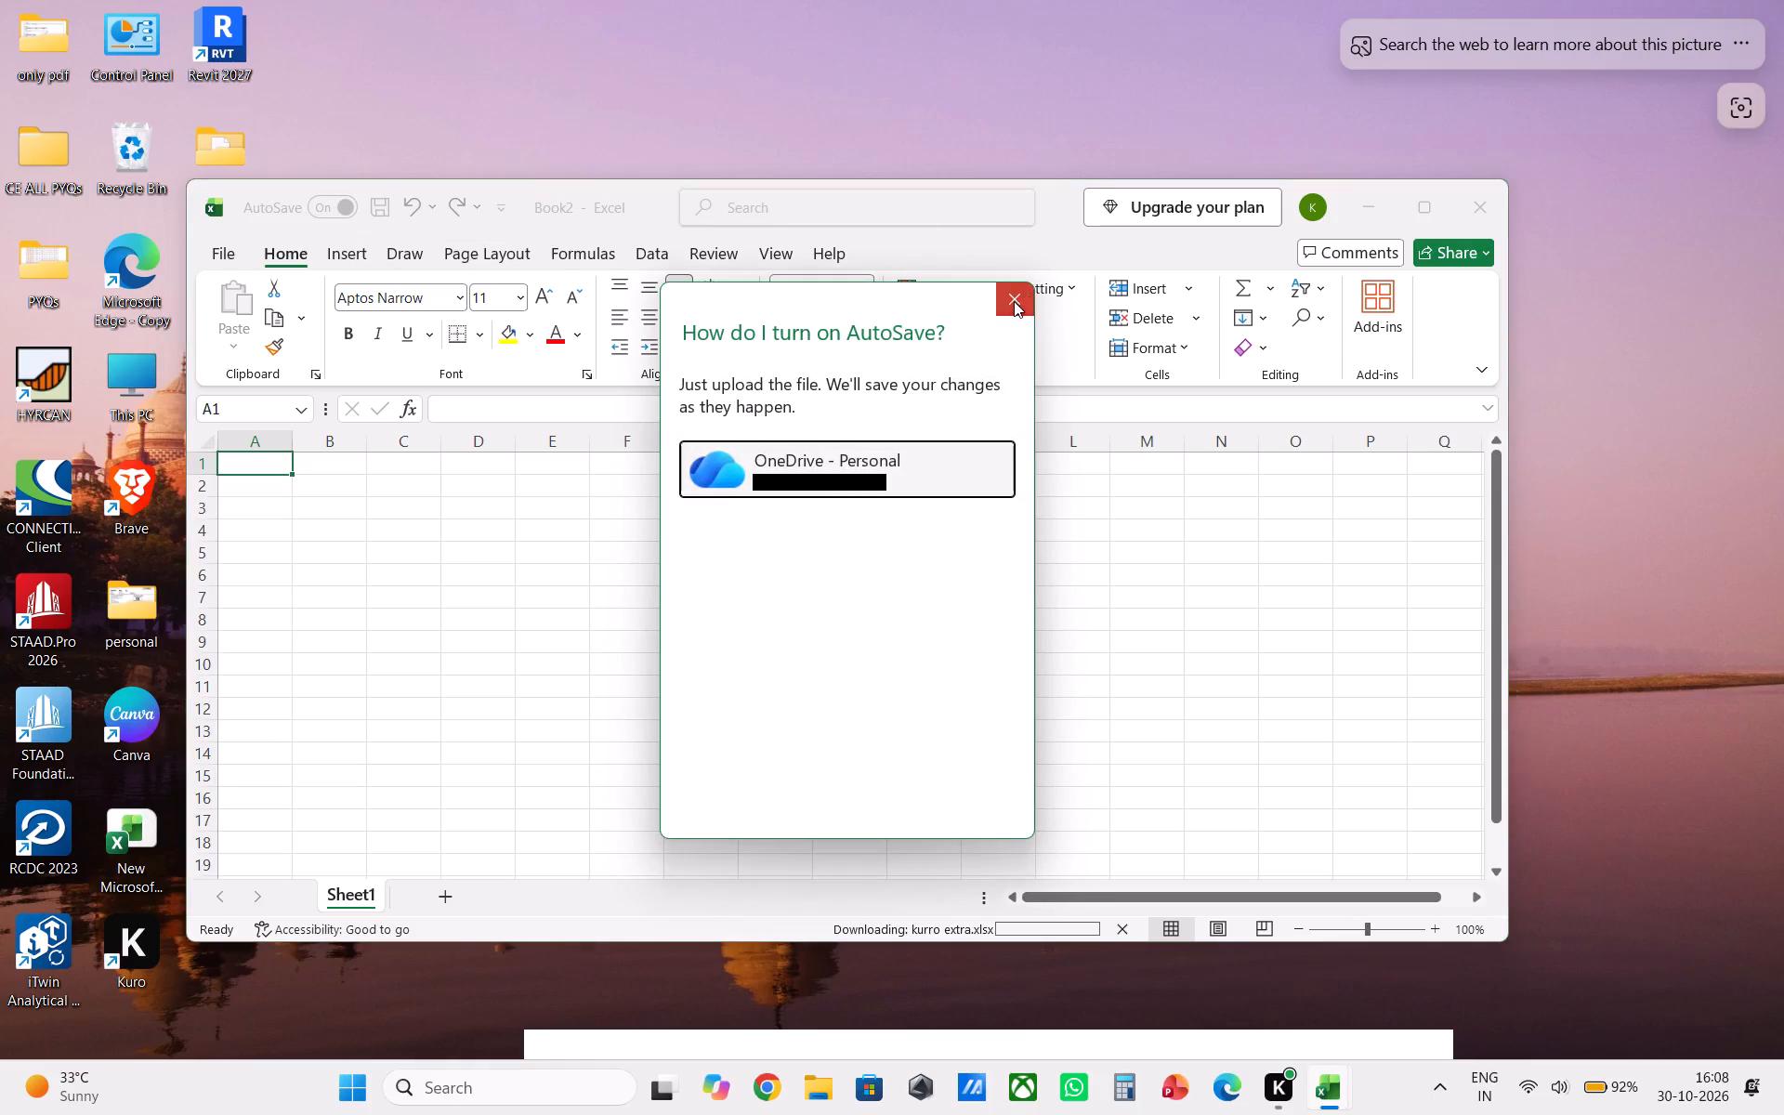
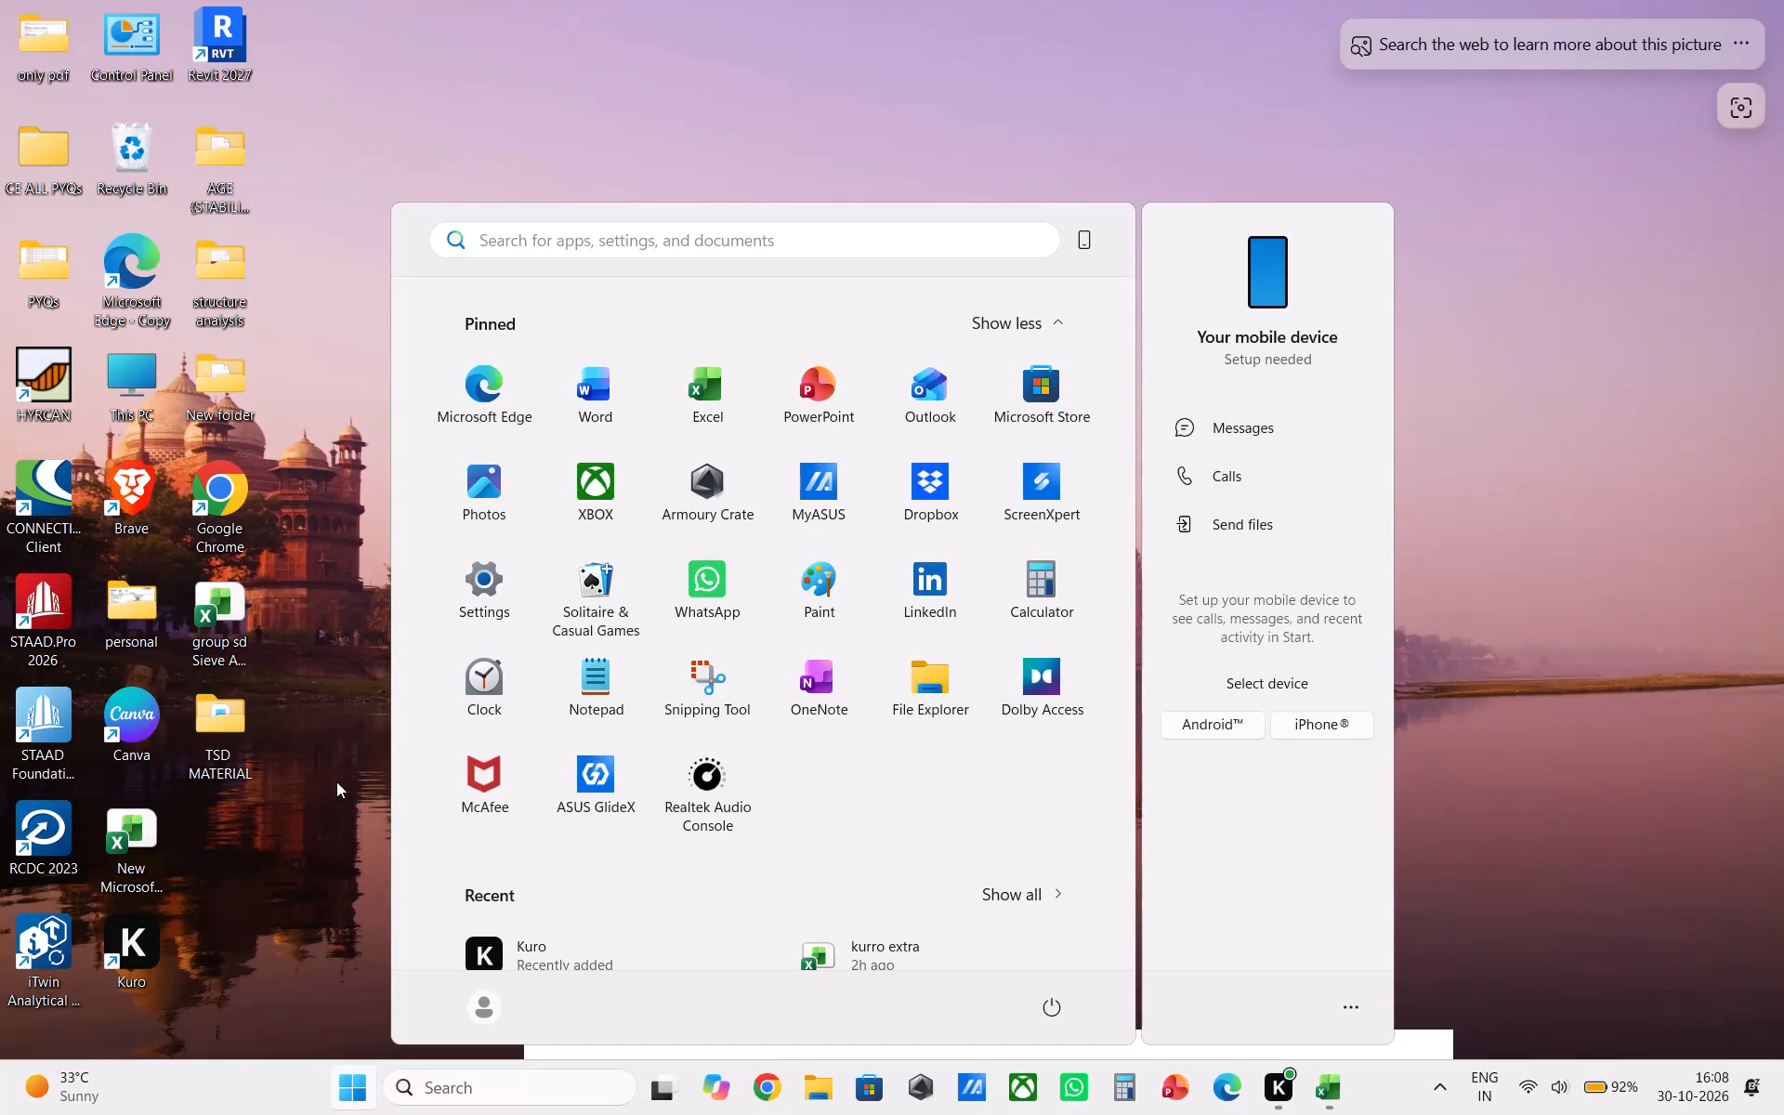
Launch another Excel window and open the kurro extra workbook from the recent files.
{"action": "left_click", "coordinate": [719, 430]}
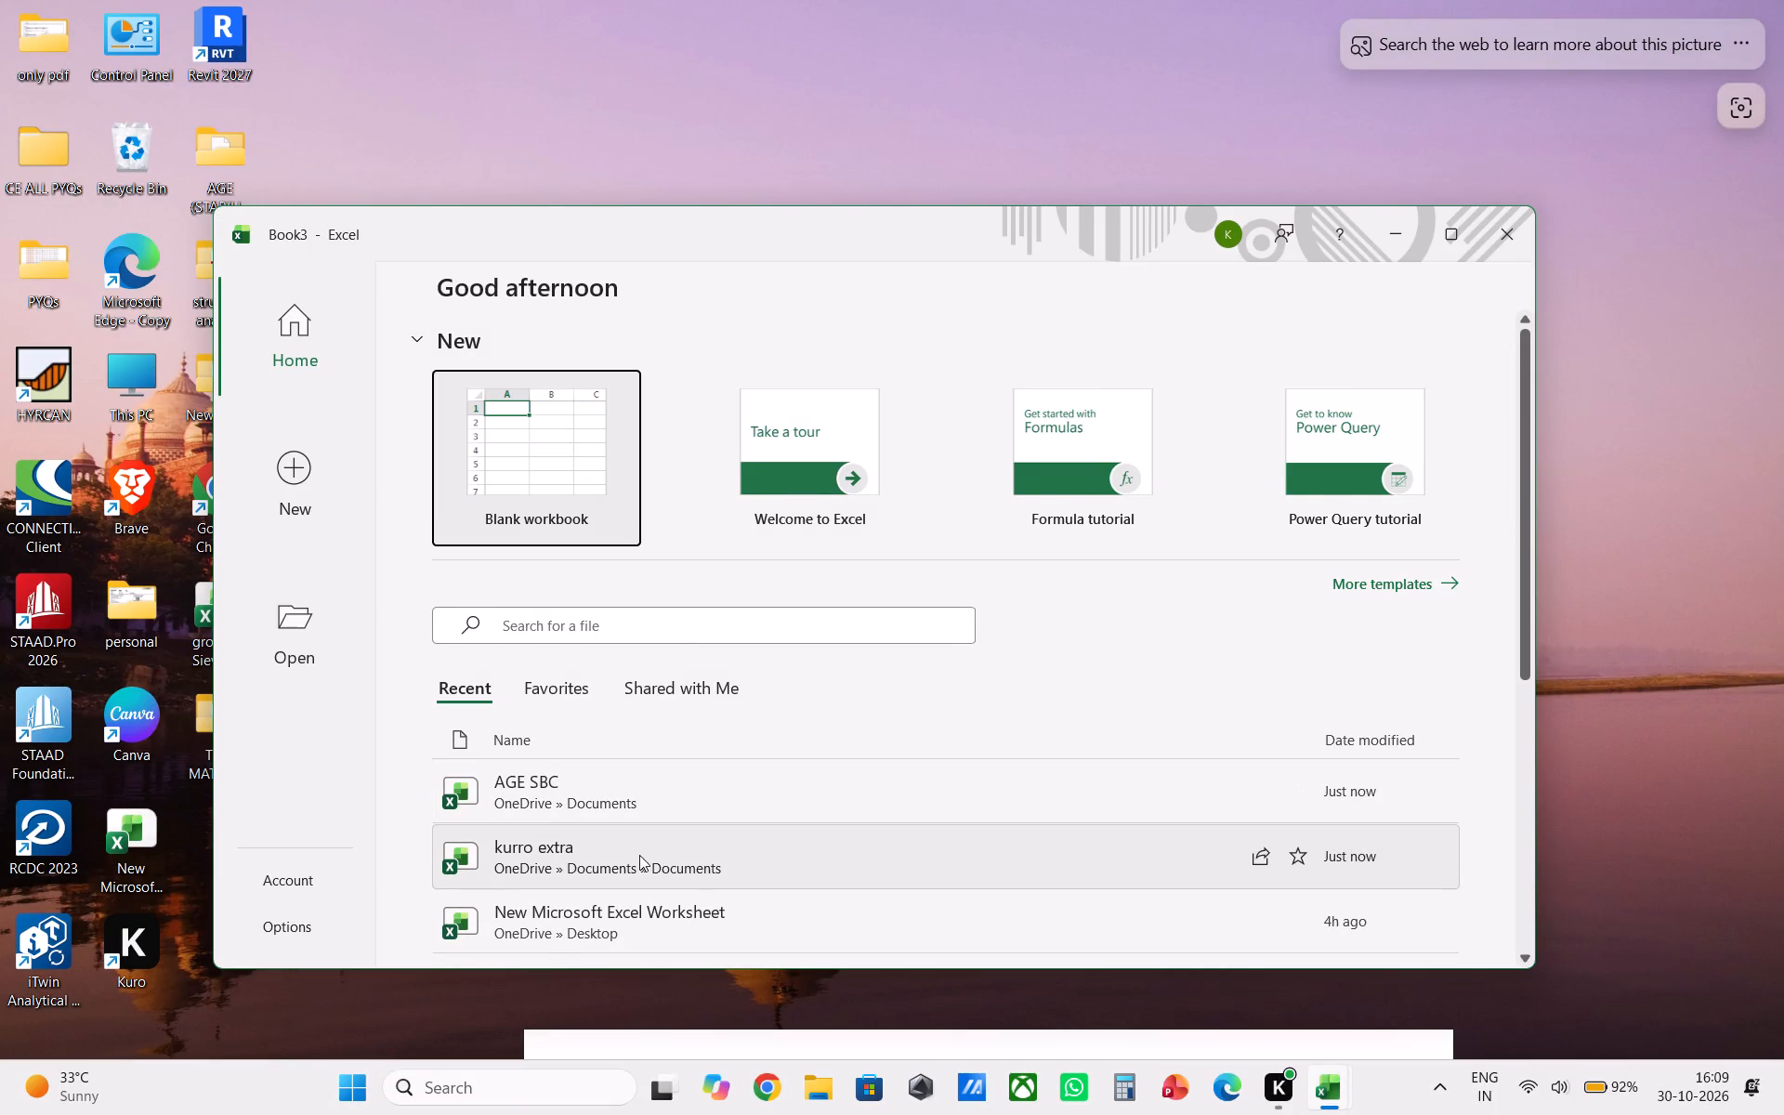
{"action": "scroll", "coordinate": [638, 853], "scroll_direction": "down", "scroll_amount": 4}
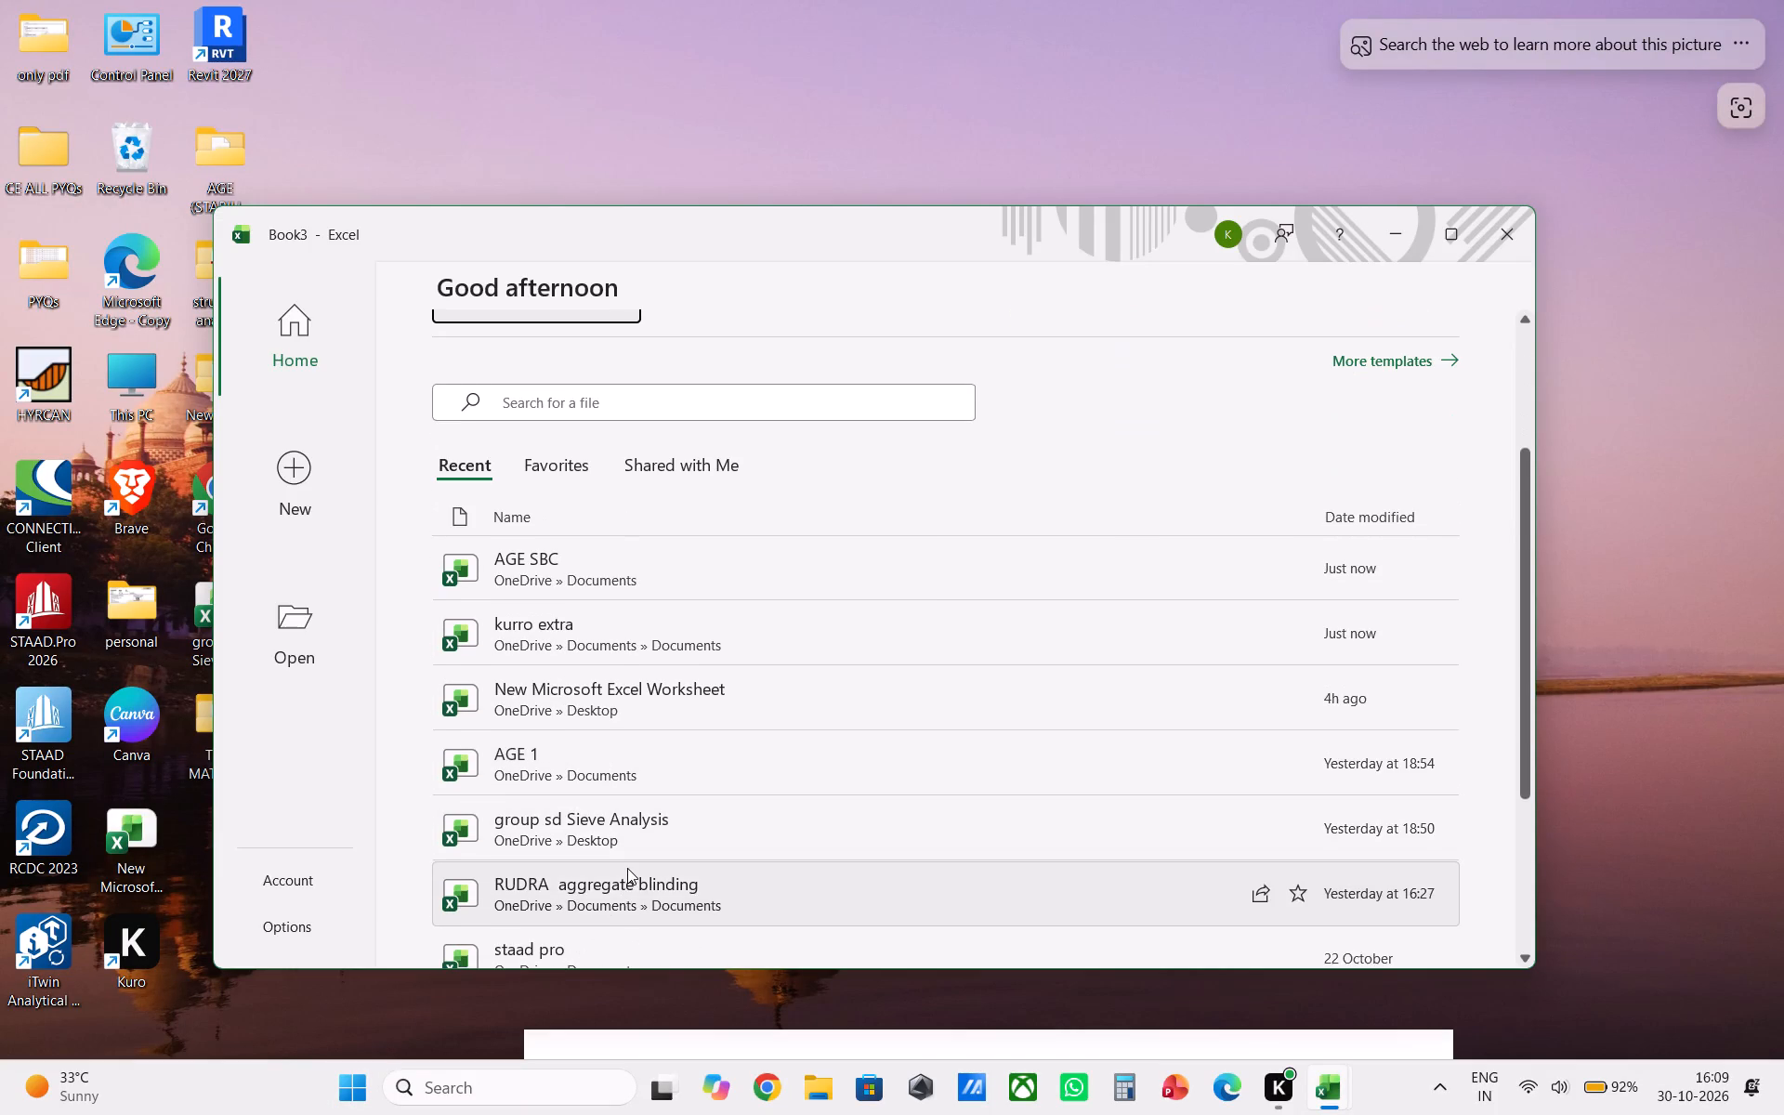
{"action": "scroll", "coordinate": [627, 868], "scroll_direction": "down", "scroll_amount": 3}
{"action": "scroll", "coordinate": [591, 848], "scroll_direction": "up", "scroll_amount": 2}
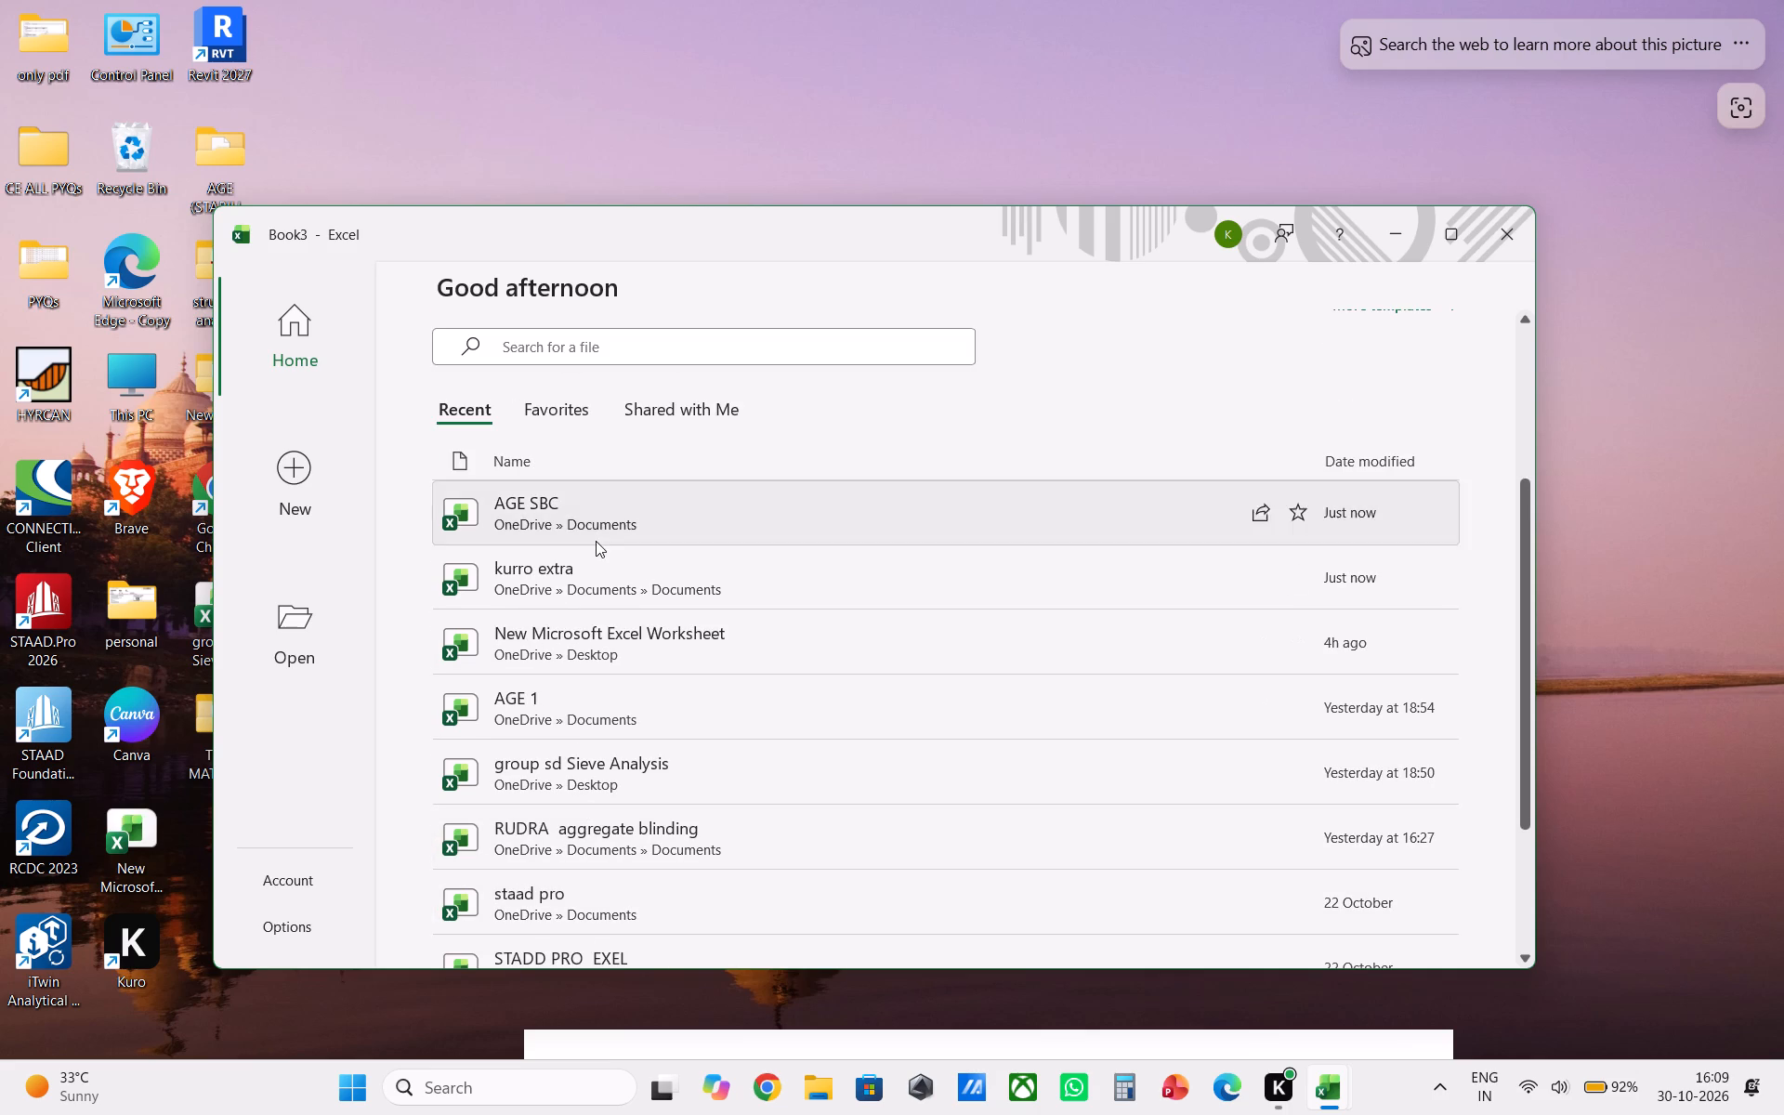
{"action": "left_click", "coordinate": [601, 579]}
{"action": "scroll", "coordinate": [823, 720], "scroll_direction": "up", "scroll_amount": 6}
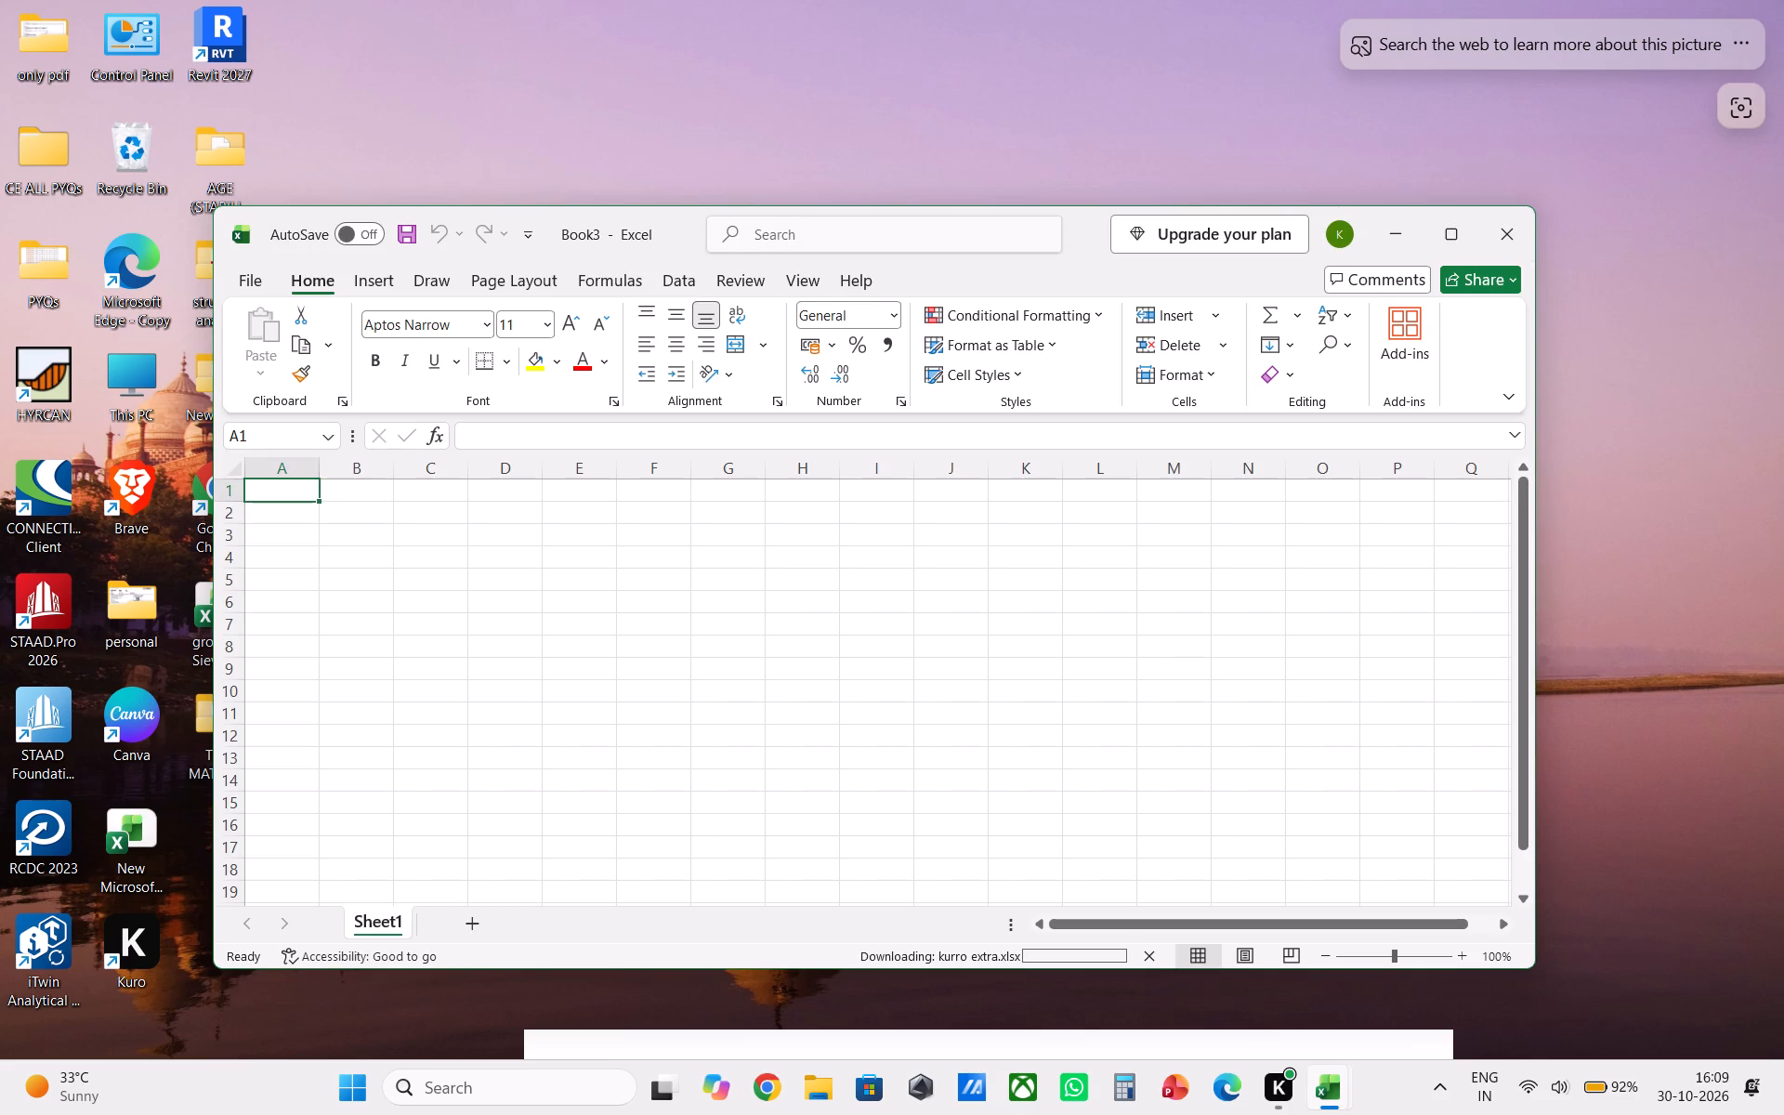
{"action": "scroll", "coordinate": [812, 732], "scroll_direction": "down", "scroll_amount": 4}
{"action": "scroll", "coordinate": [820, 721], "scroll_direction": "up", "scroll_amount": 14}
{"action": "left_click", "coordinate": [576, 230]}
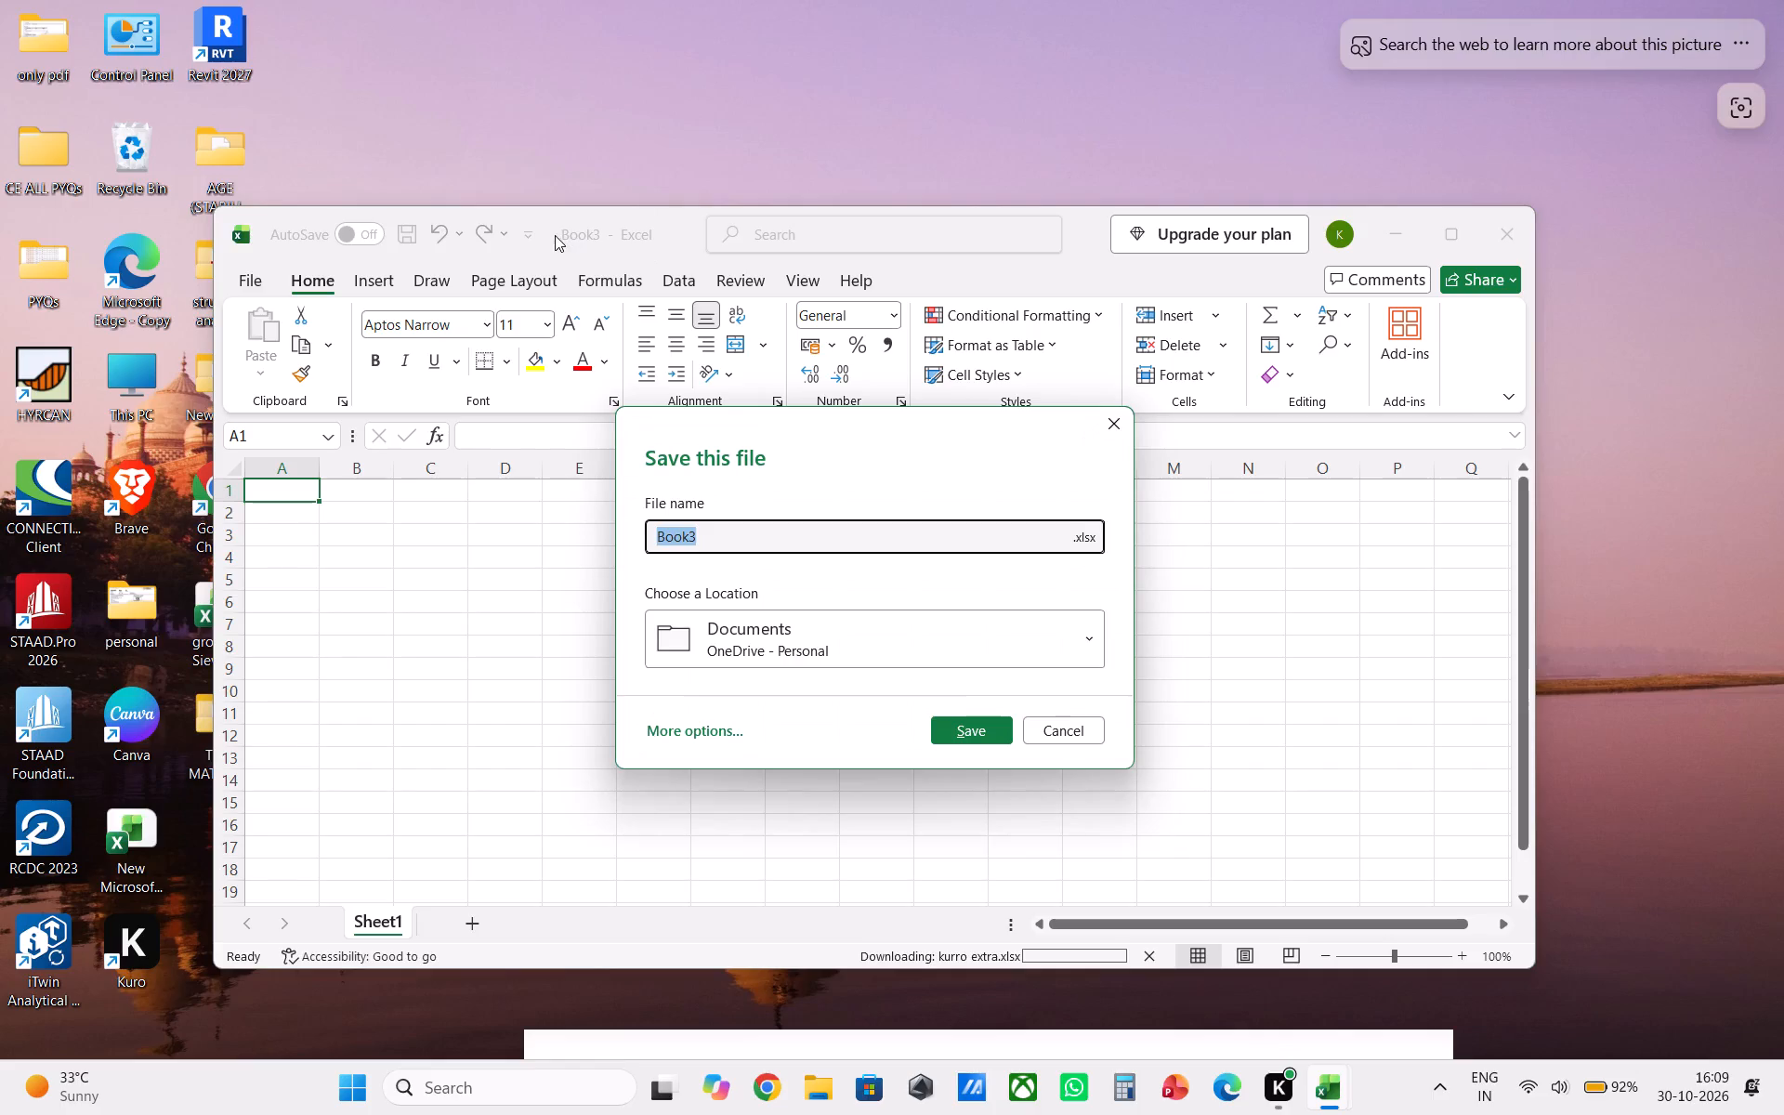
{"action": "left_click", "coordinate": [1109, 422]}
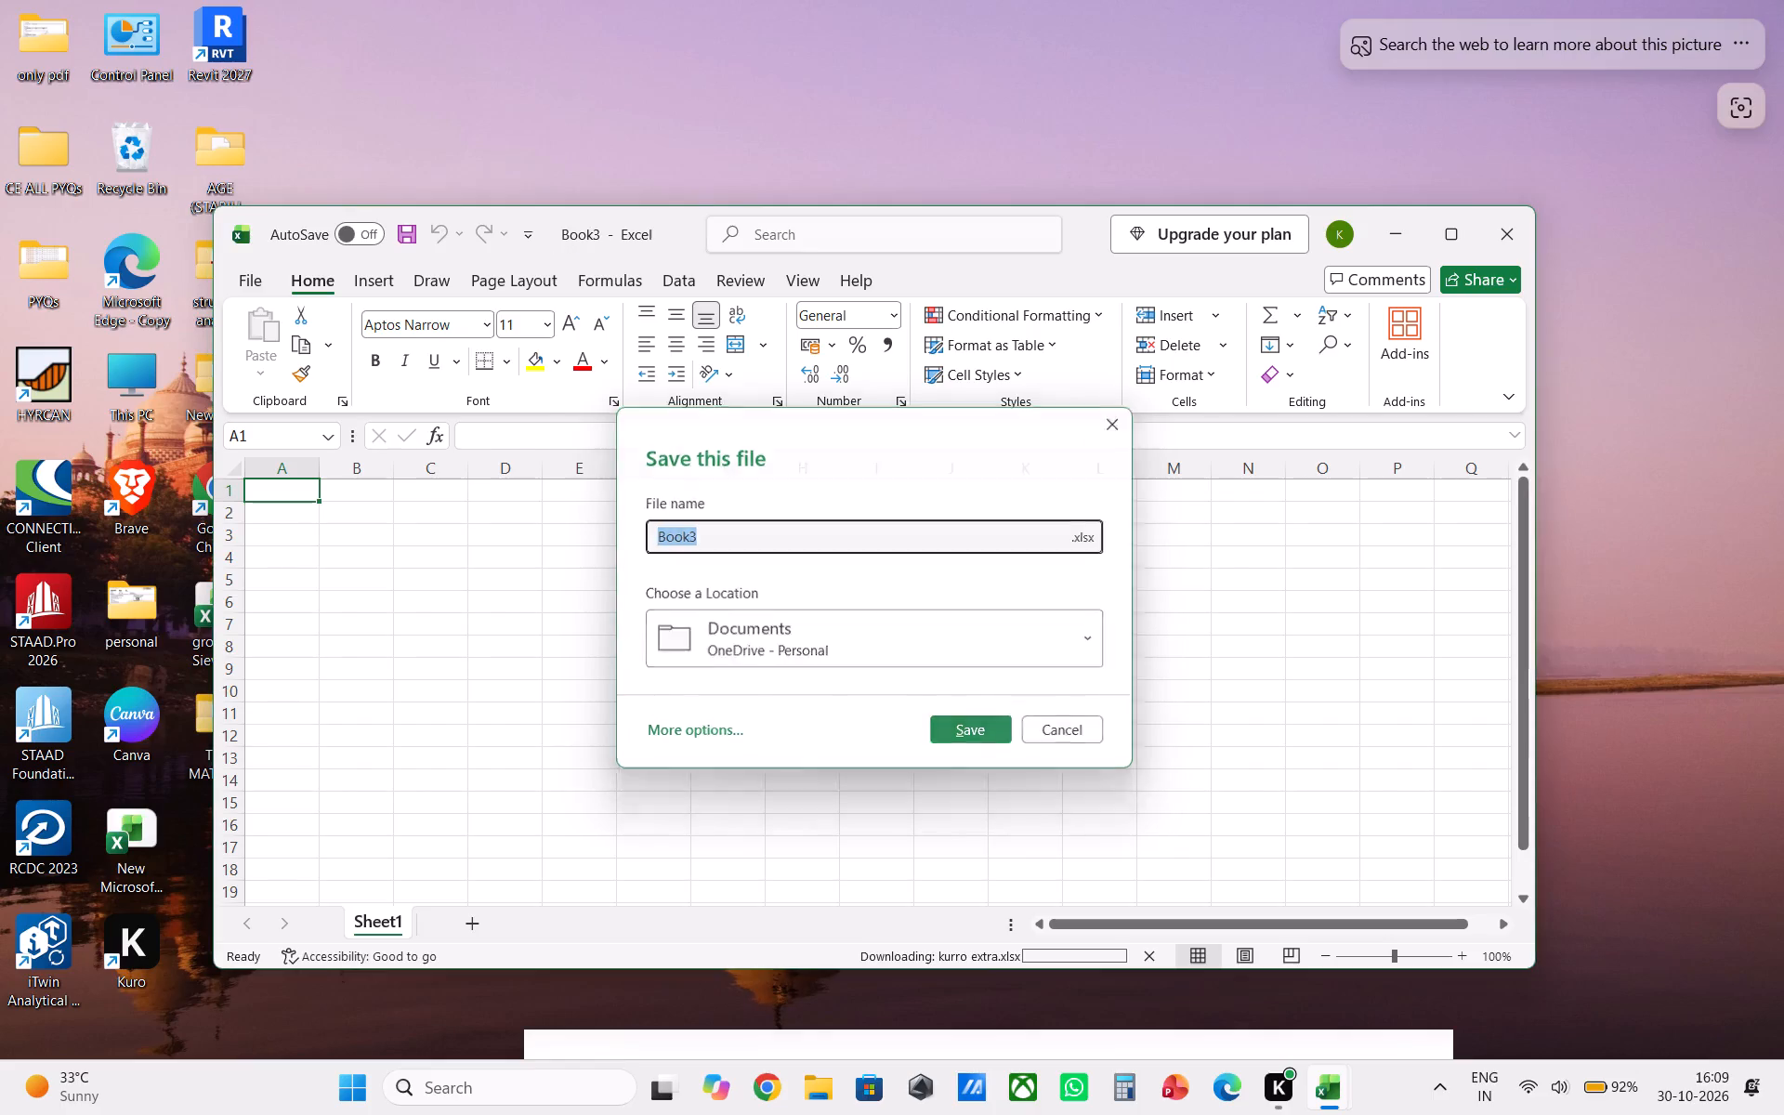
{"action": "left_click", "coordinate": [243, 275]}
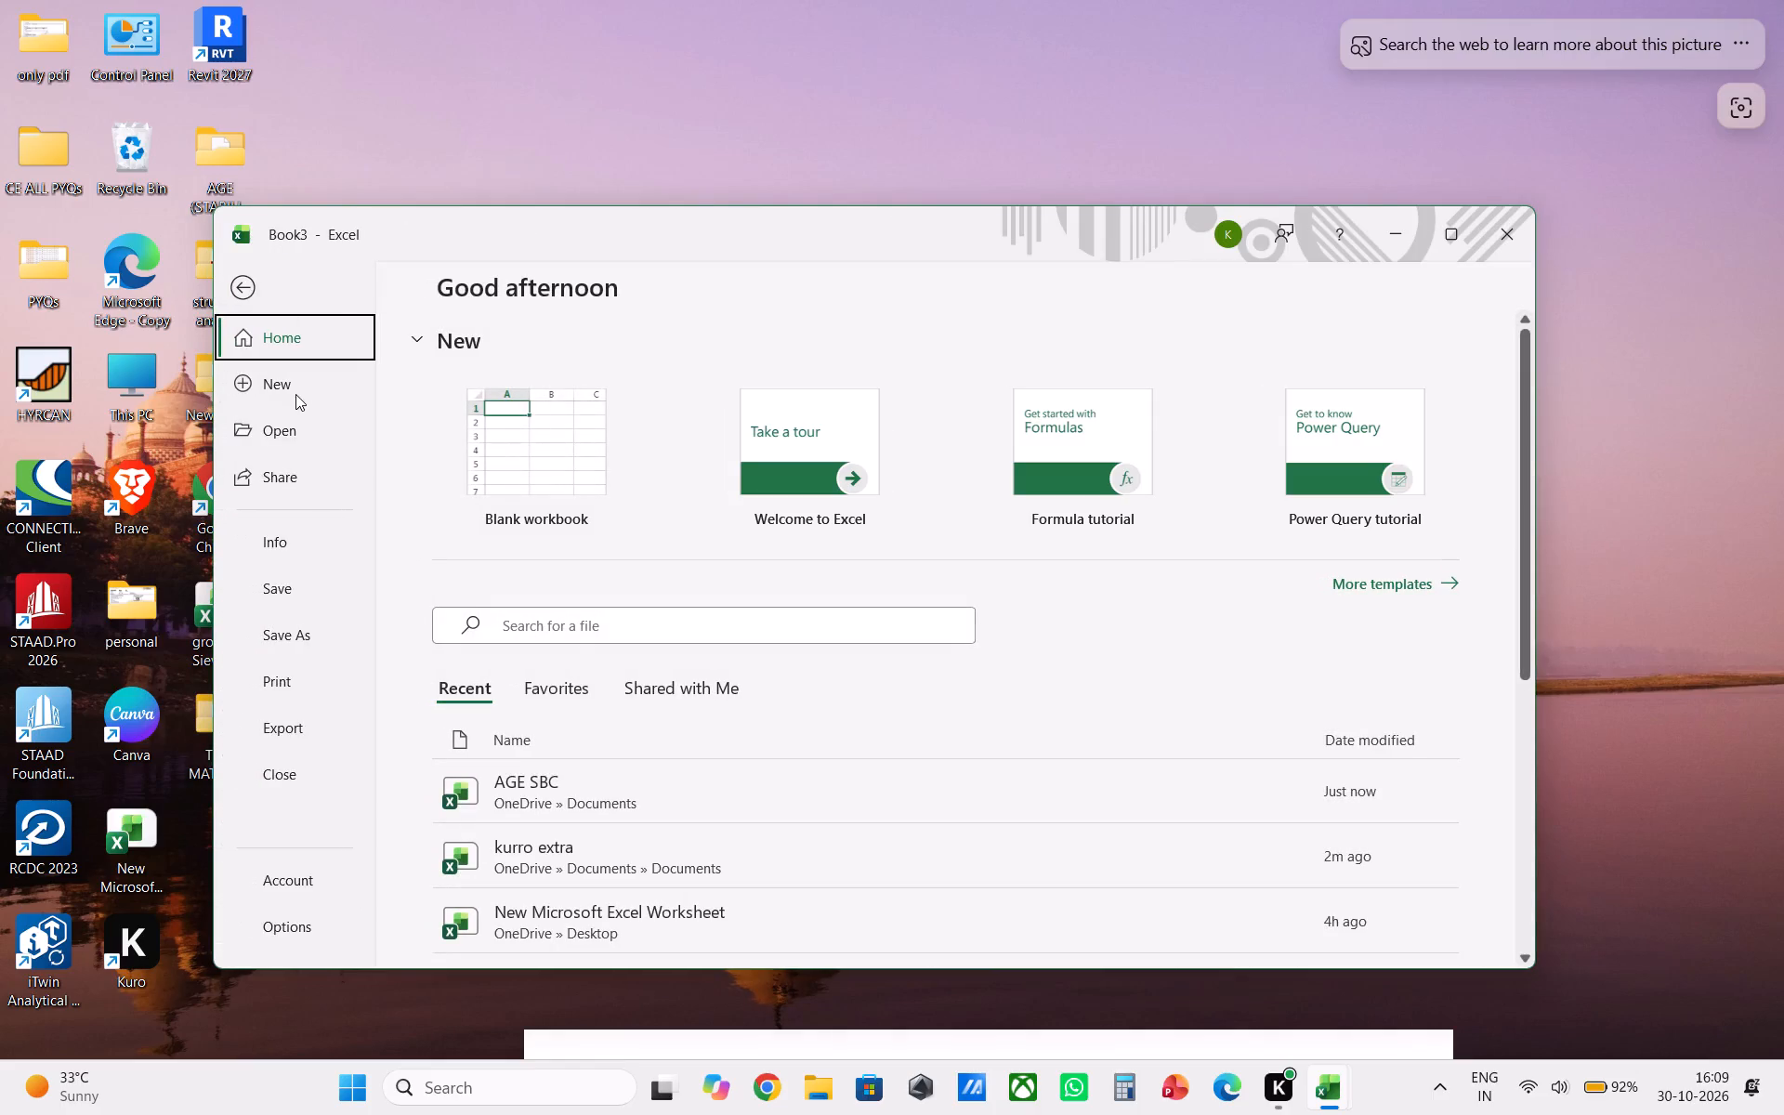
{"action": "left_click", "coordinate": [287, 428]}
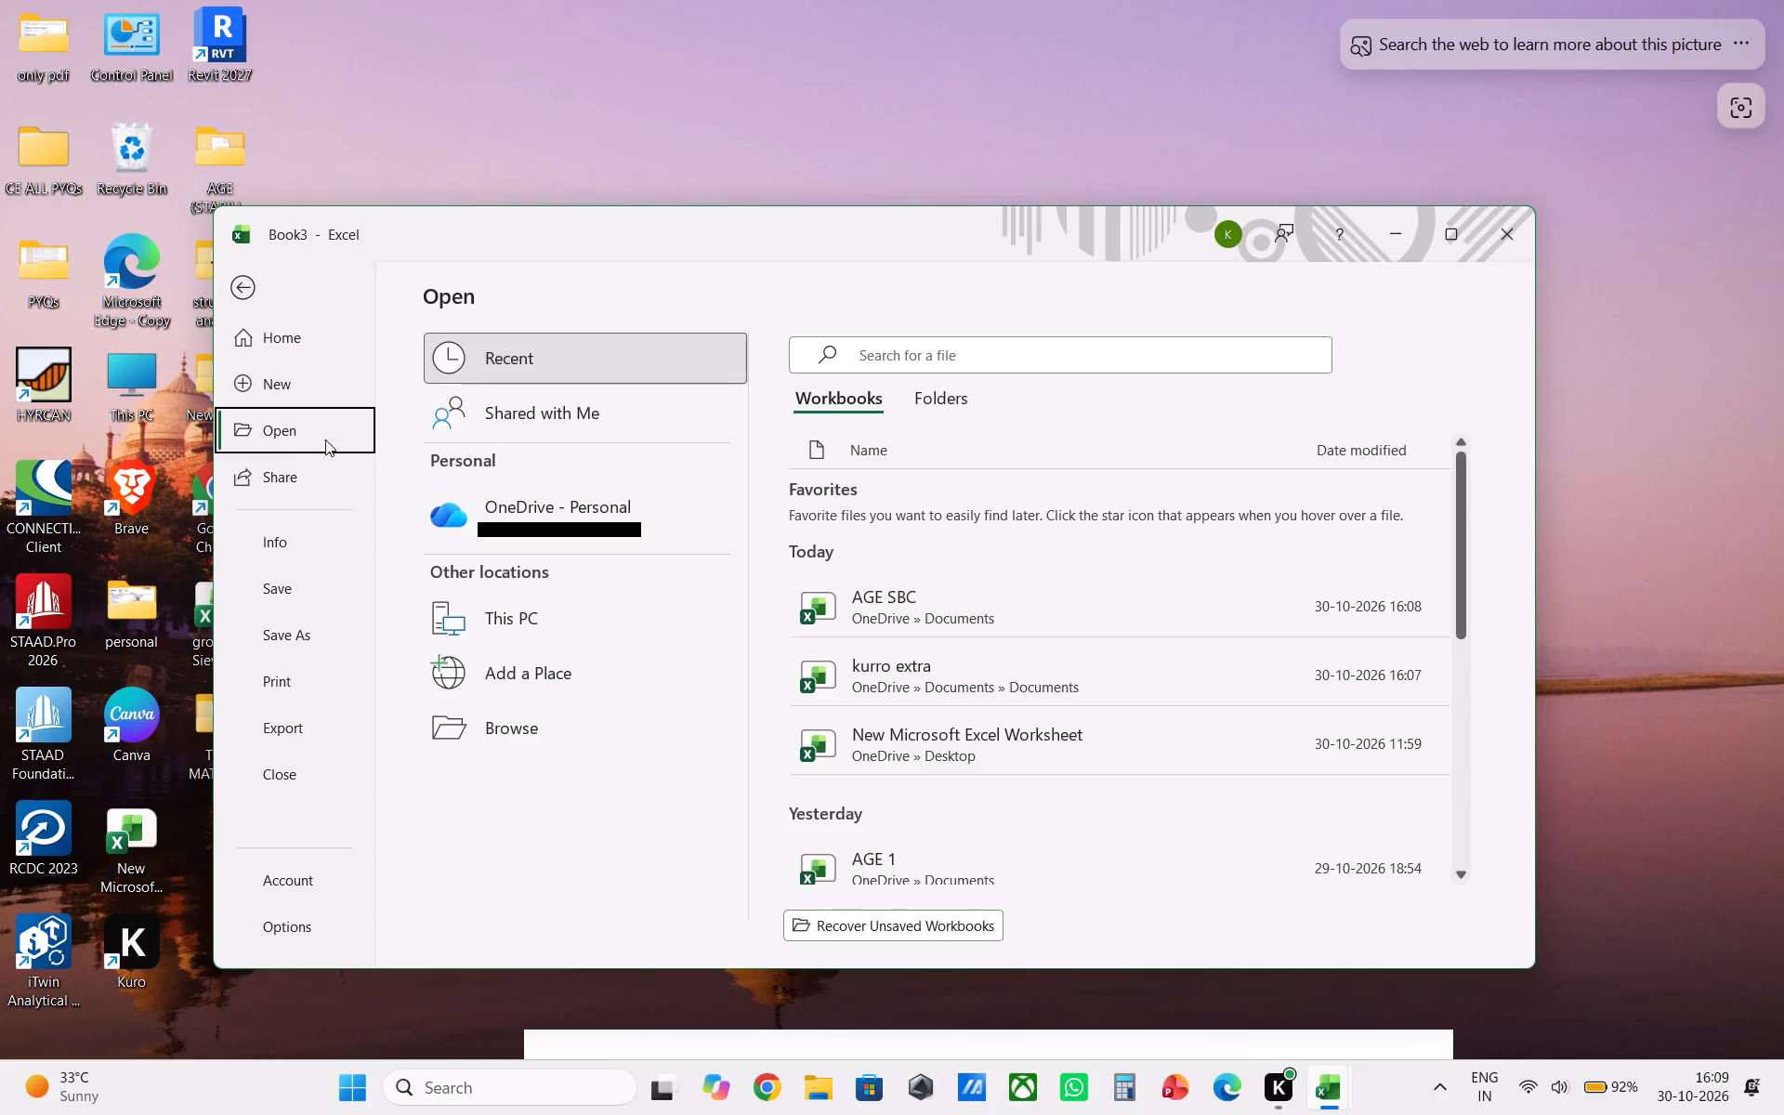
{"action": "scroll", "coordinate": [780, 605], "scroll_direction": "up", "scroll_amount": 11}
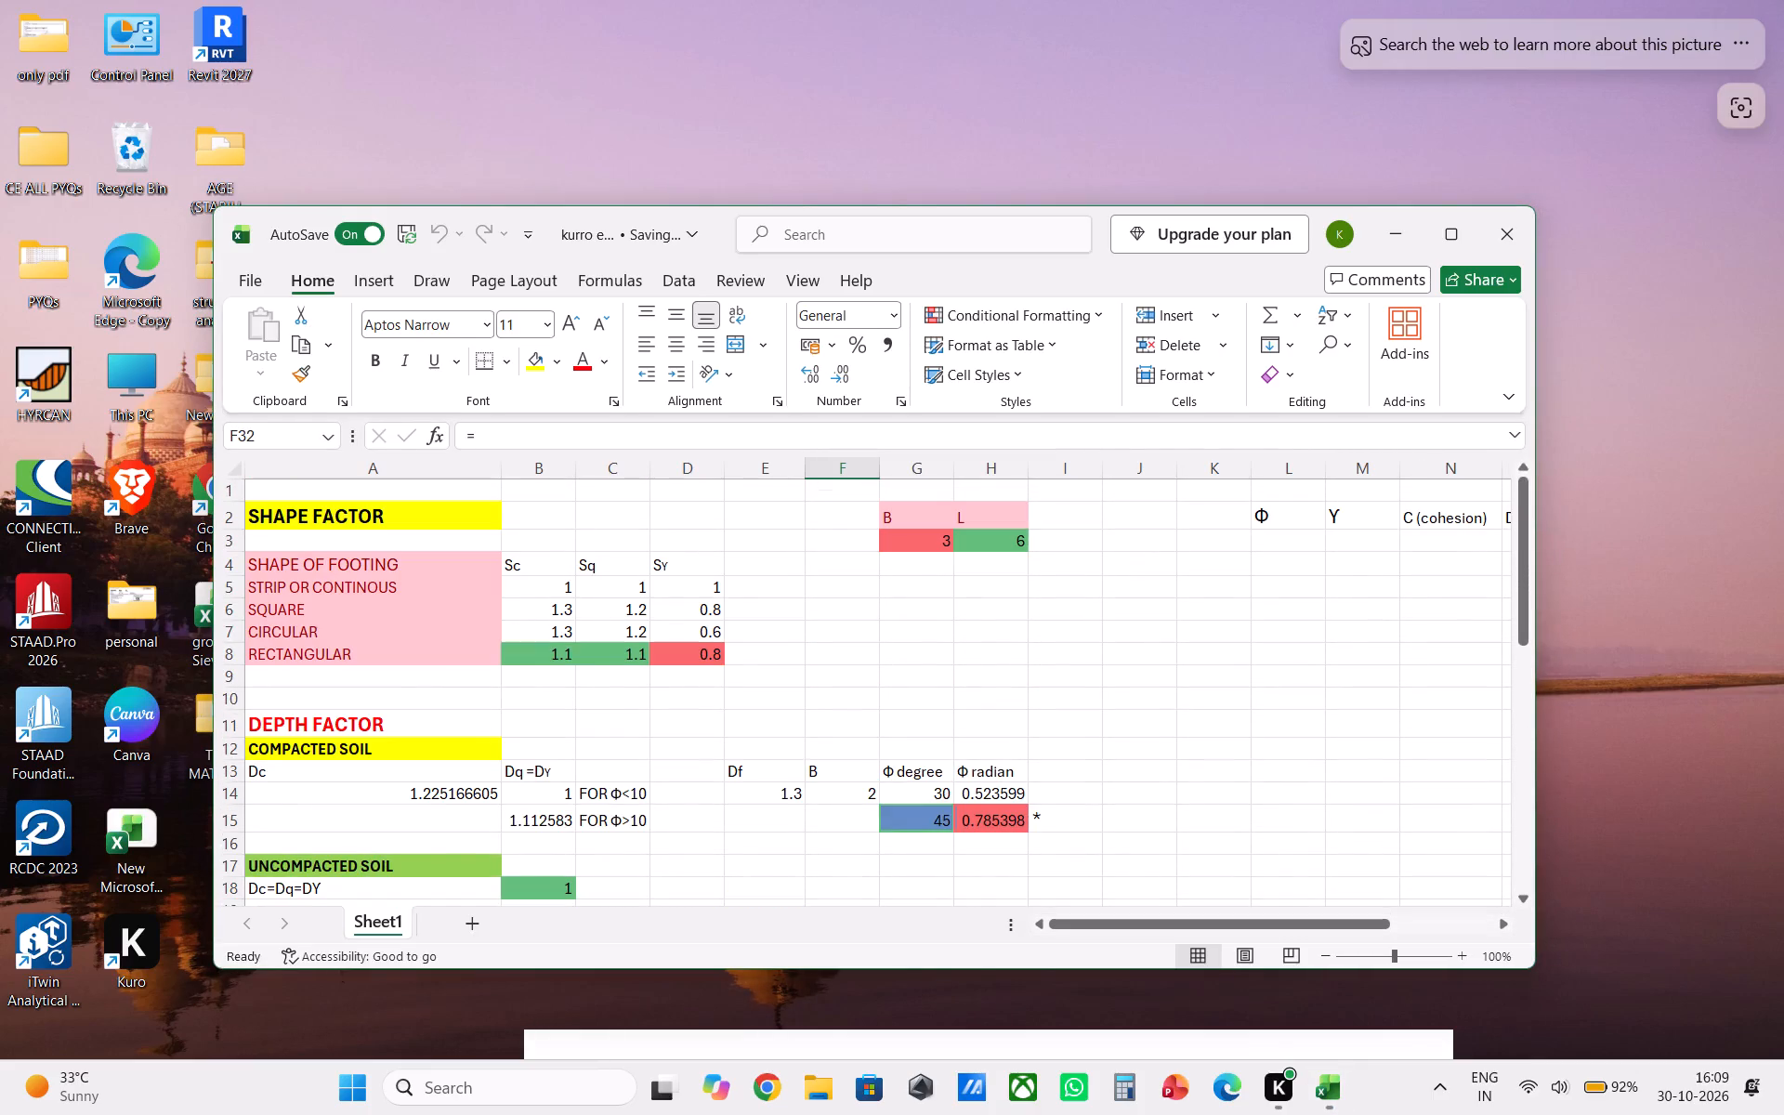
Copy the BEARING CAPACITY FACTOR table, A29:D42, from kurro extra into the AGE SBC workbook starting at cell A3.
{"action": "scroll", "coordinate": [621, 674], "scroll_direction": "down", "scroll_amount": 6}
{"action": "scroll", "coordinate": [625, 695], "scroll_direction": "up", "scroll_amount": 4}
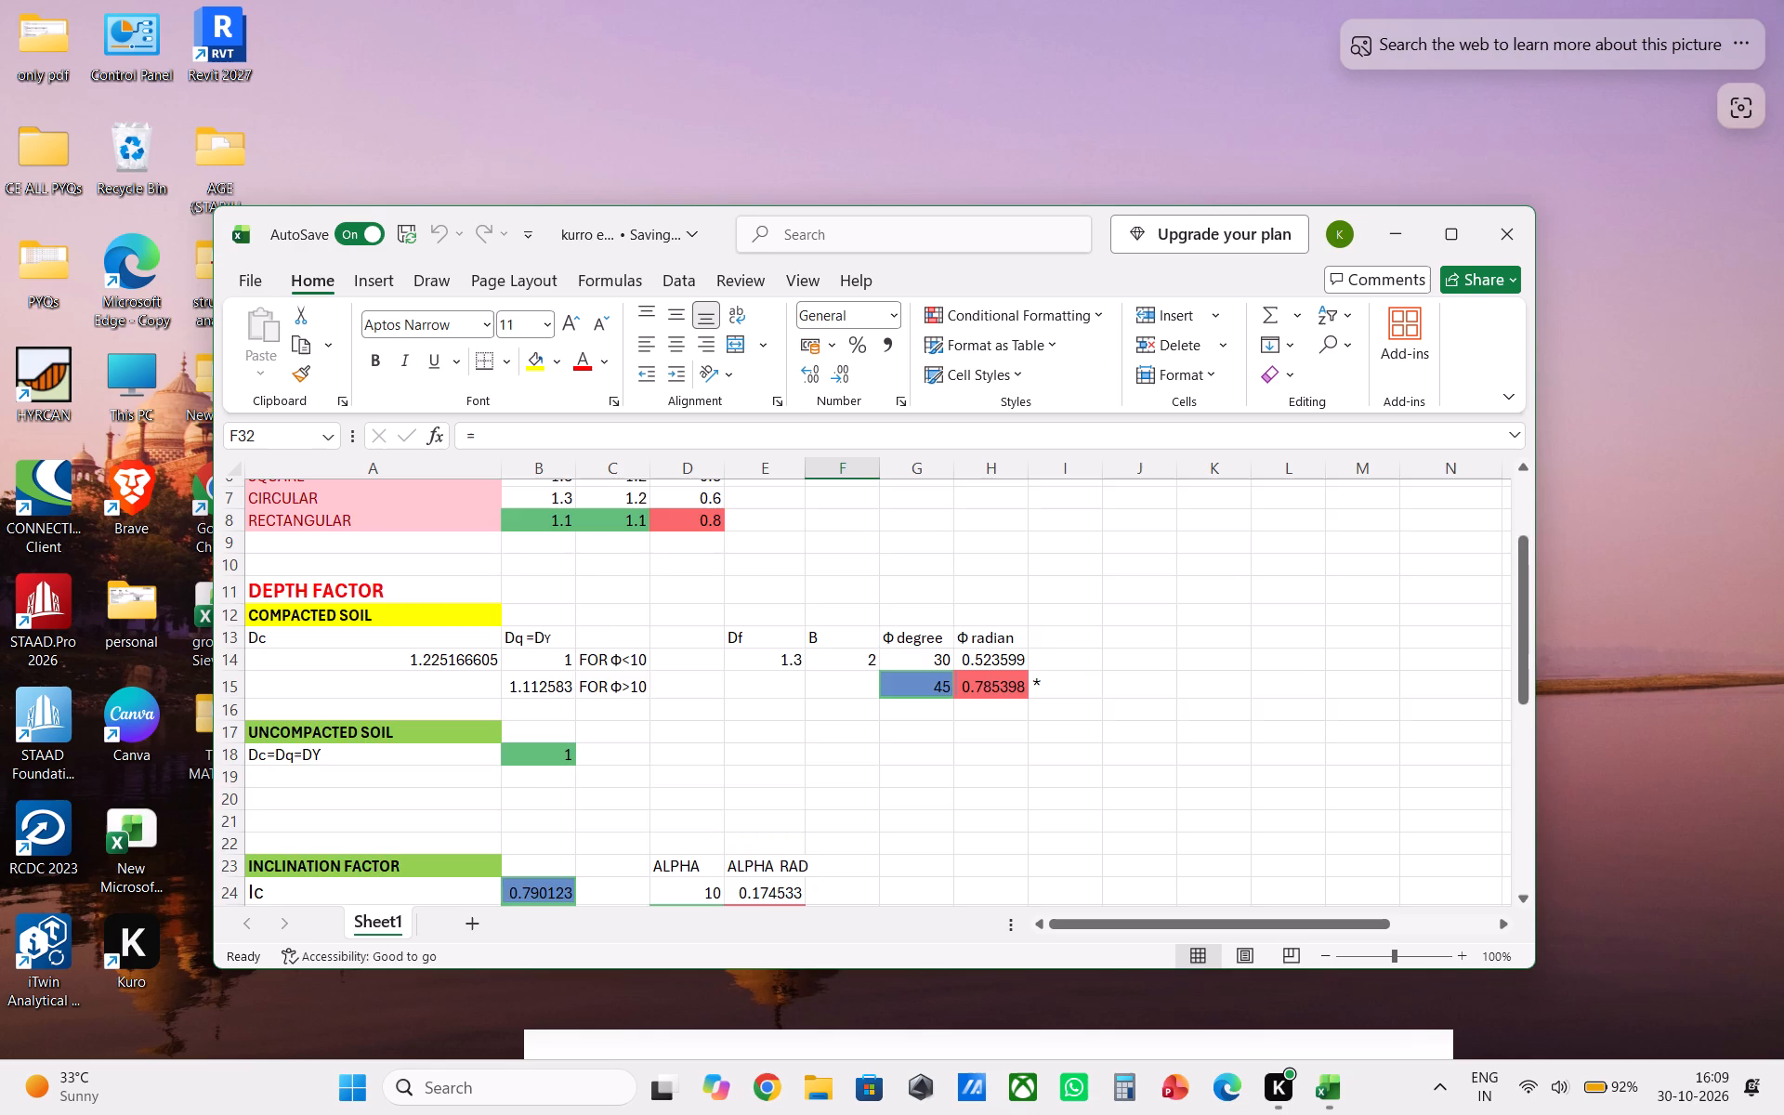
{"action": "scroll", "coordinate": [625, 695], "scroll_direction": "up", "scroll_amount": 3}
{"action": "scroll", "coordinate": [604, 711], "scroll_direction": "down", "scroll_amount": 7}
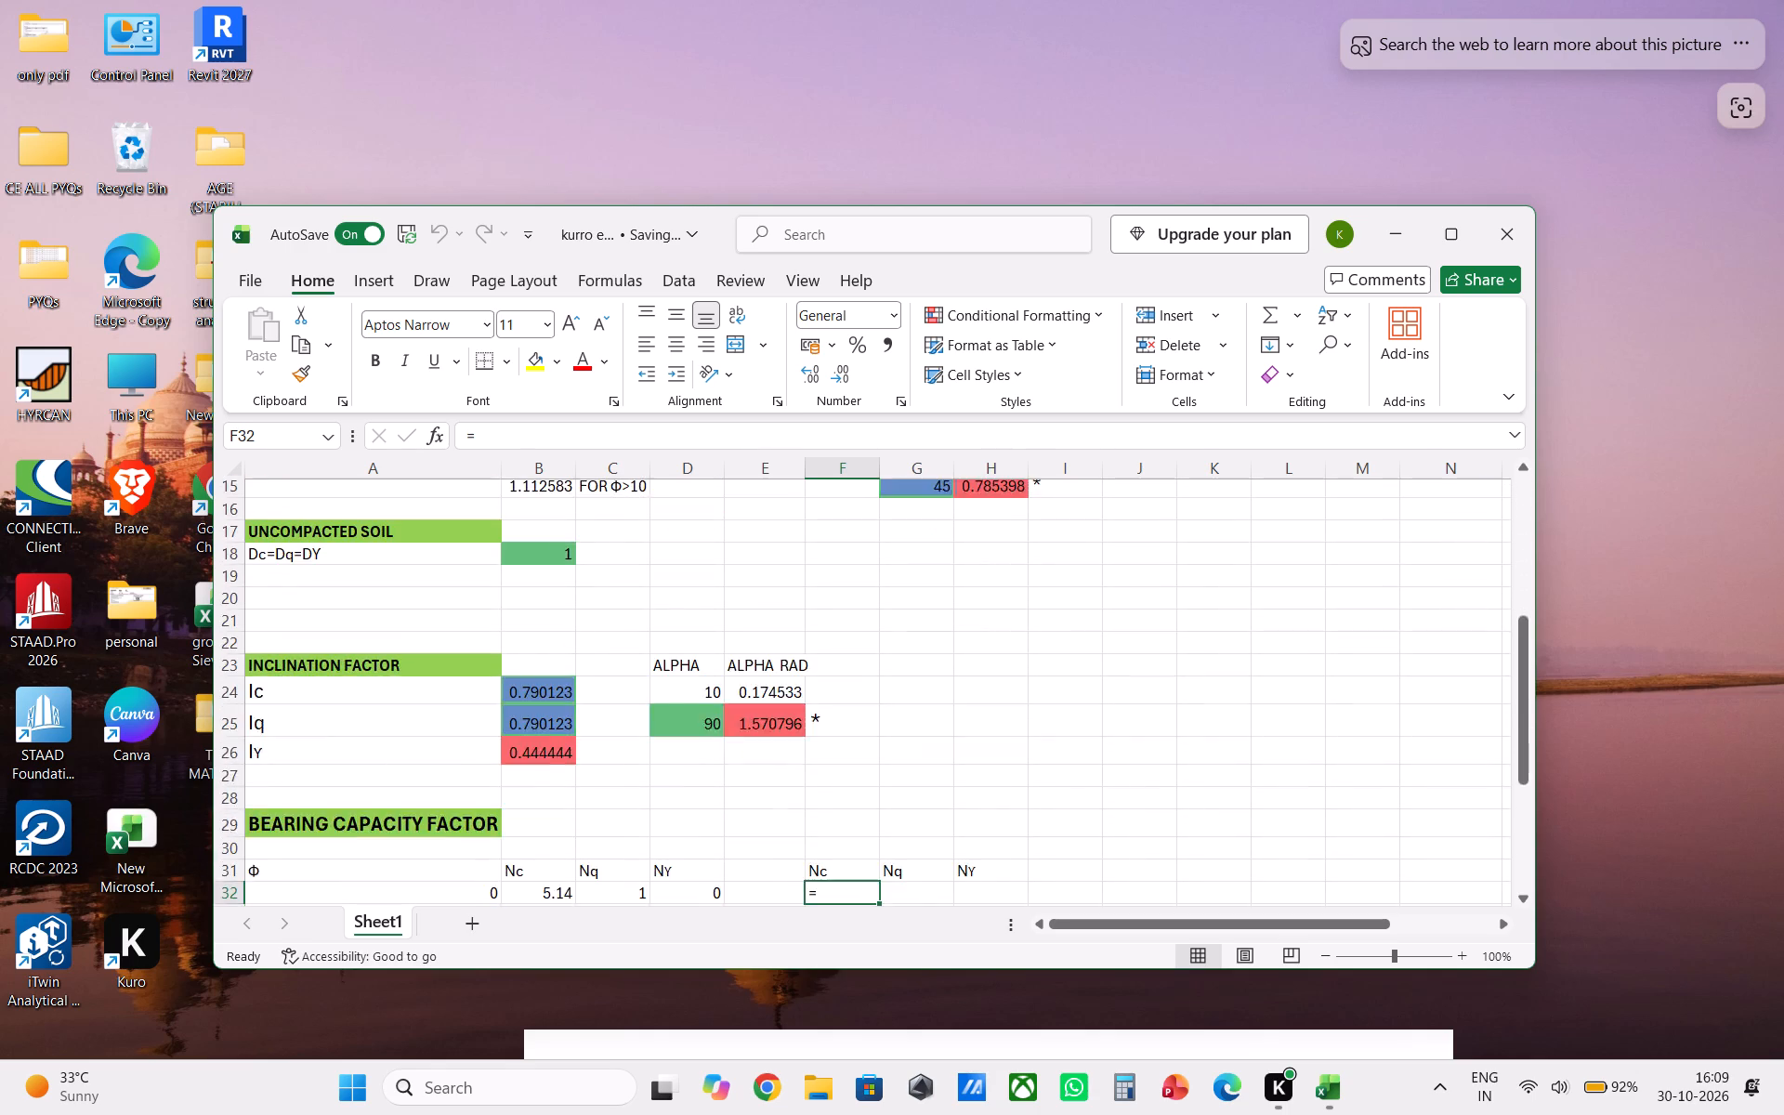
{"action": "scroll", "coordinate": [618, 719], "scroll_direction": "down", "scroll_amount": 3}
{"action": "scroll", "coordinate": [617, 742], "scroll_direction": "up", "scroll_amount": 2}
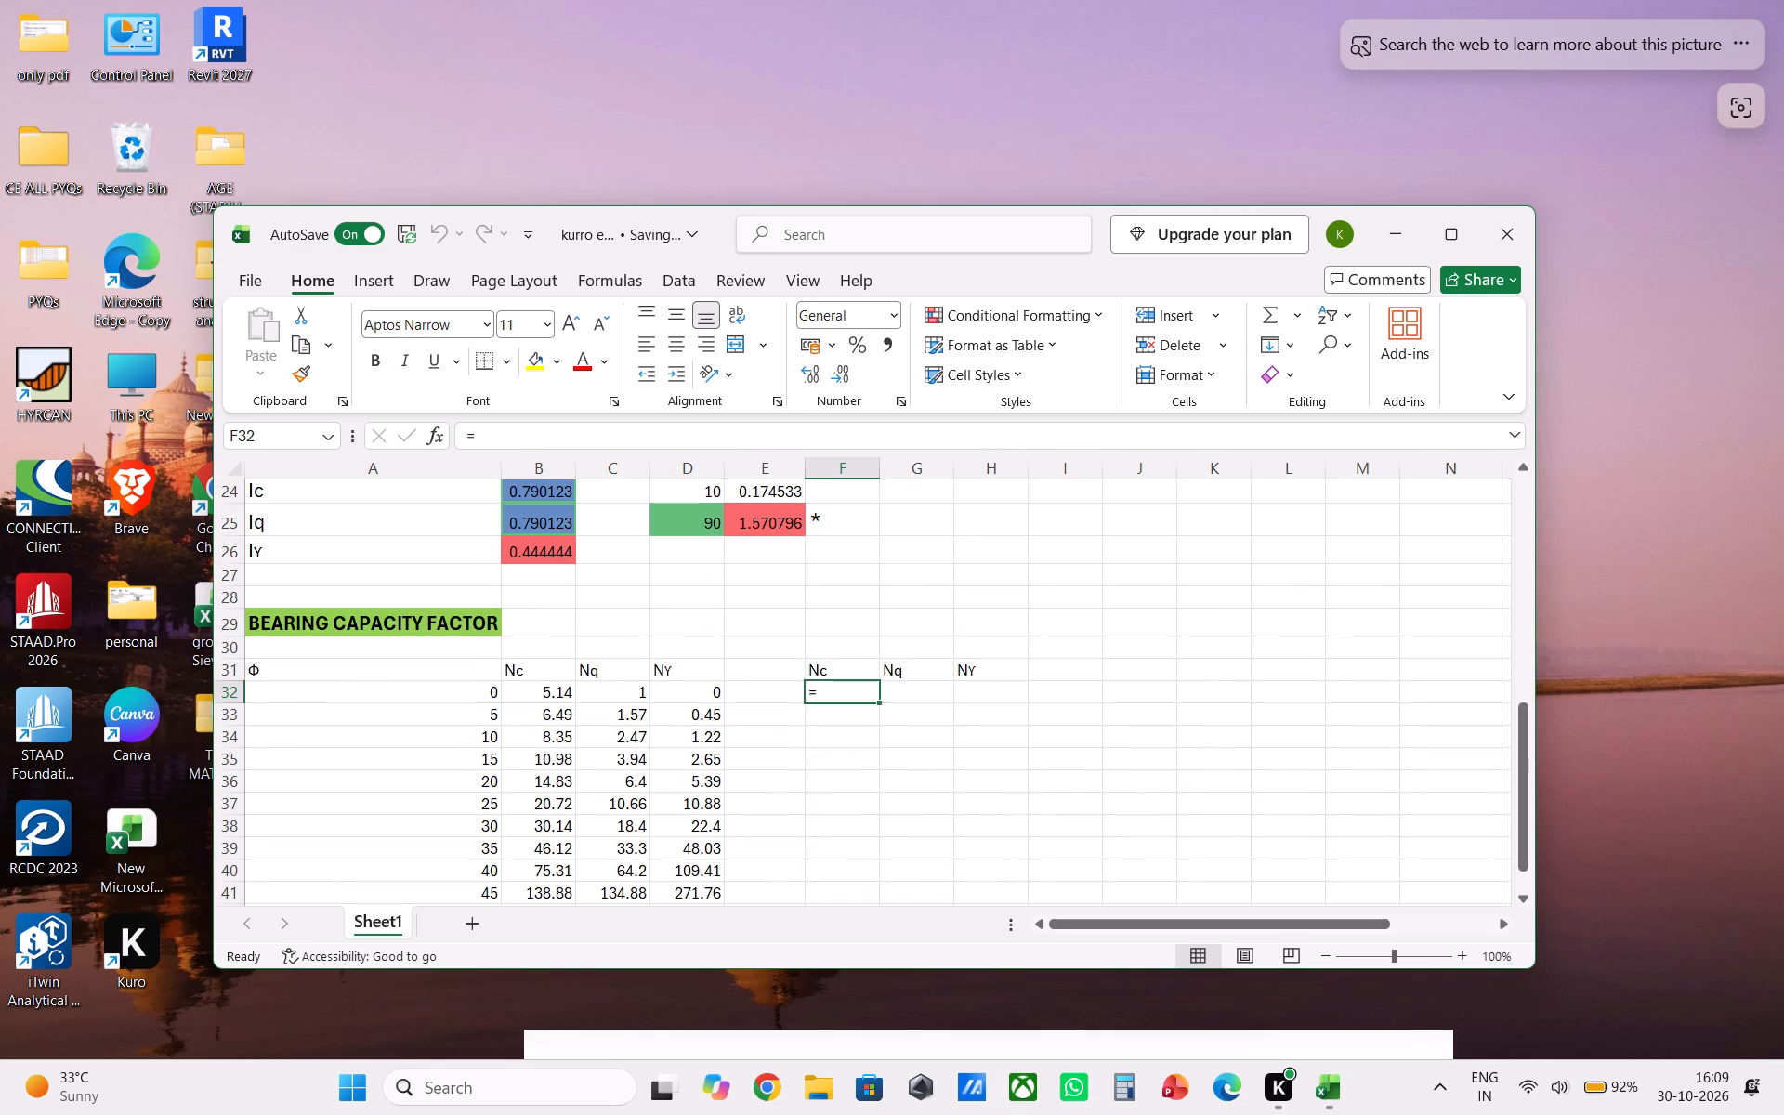
{"action": "left_click_drag", "start_coordinate": [266, 614], "coordinate": [432, 646]}
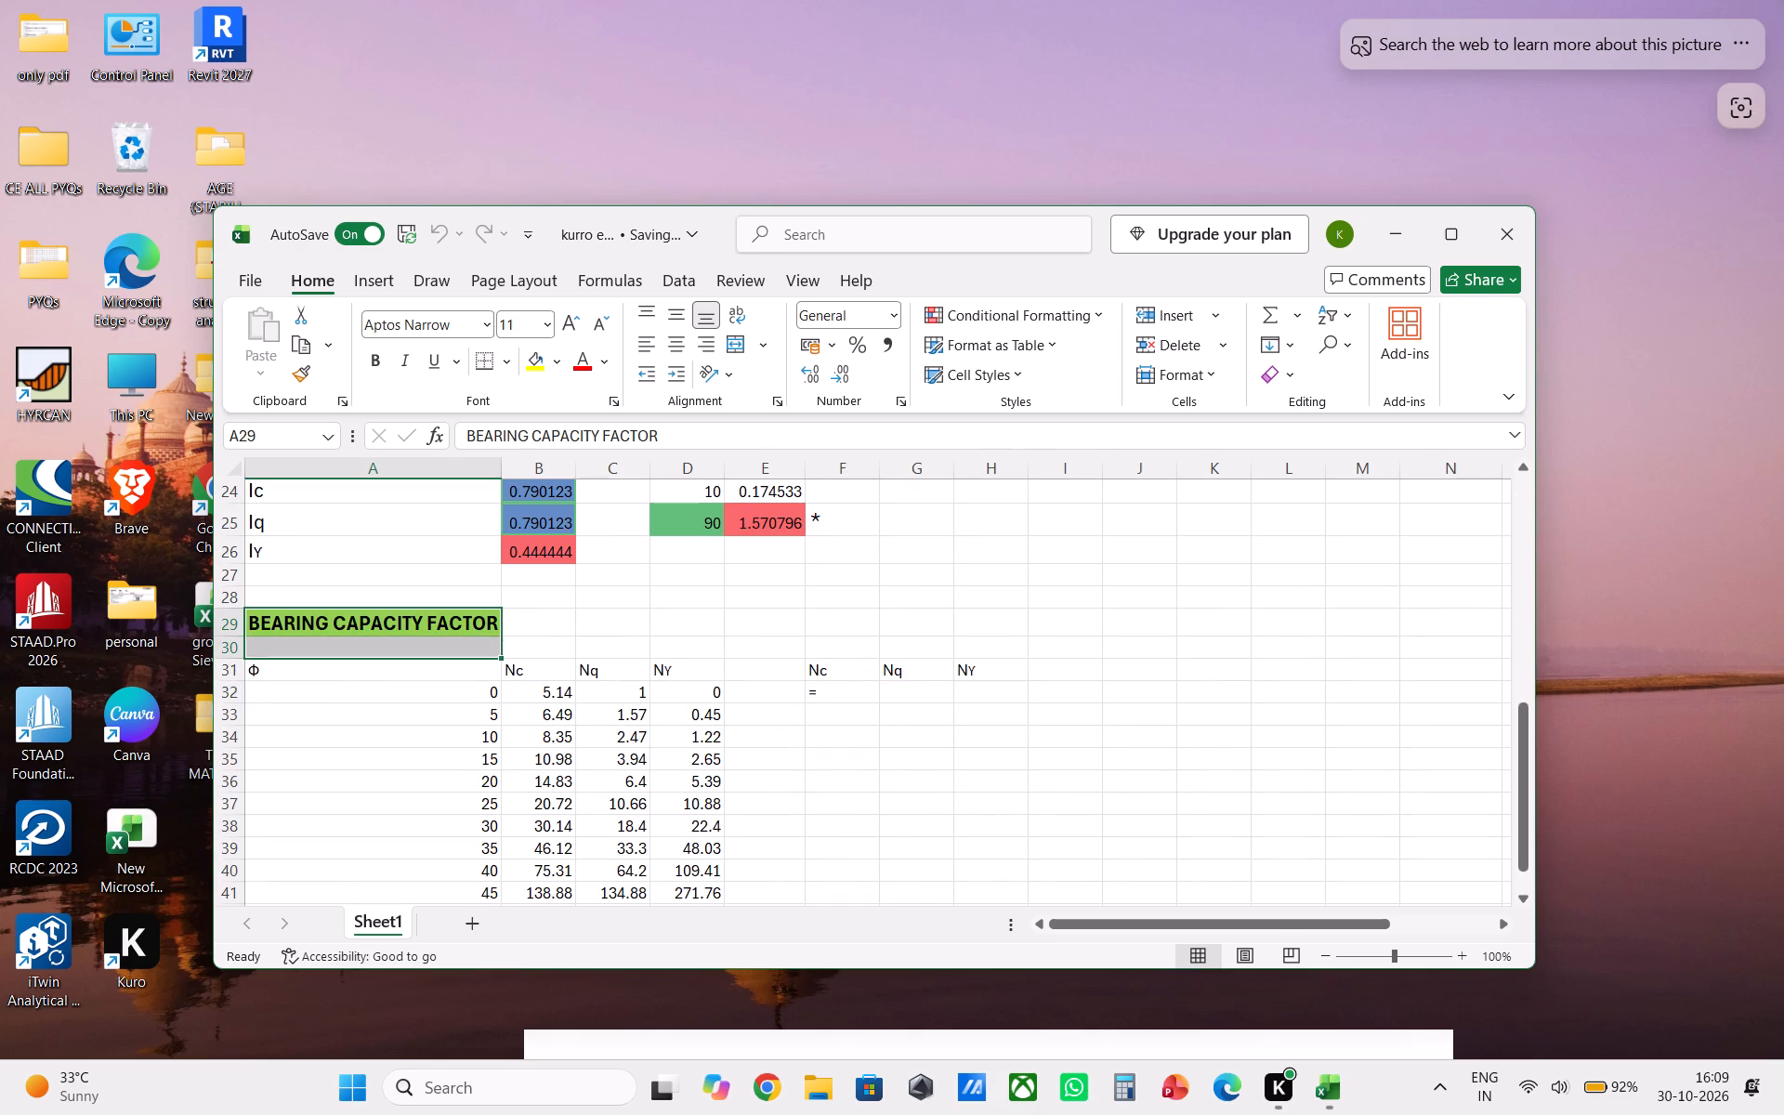
{"action": "left_click_drag", "start_coordinate": [432, 646], "coordinate": [698, 924]}
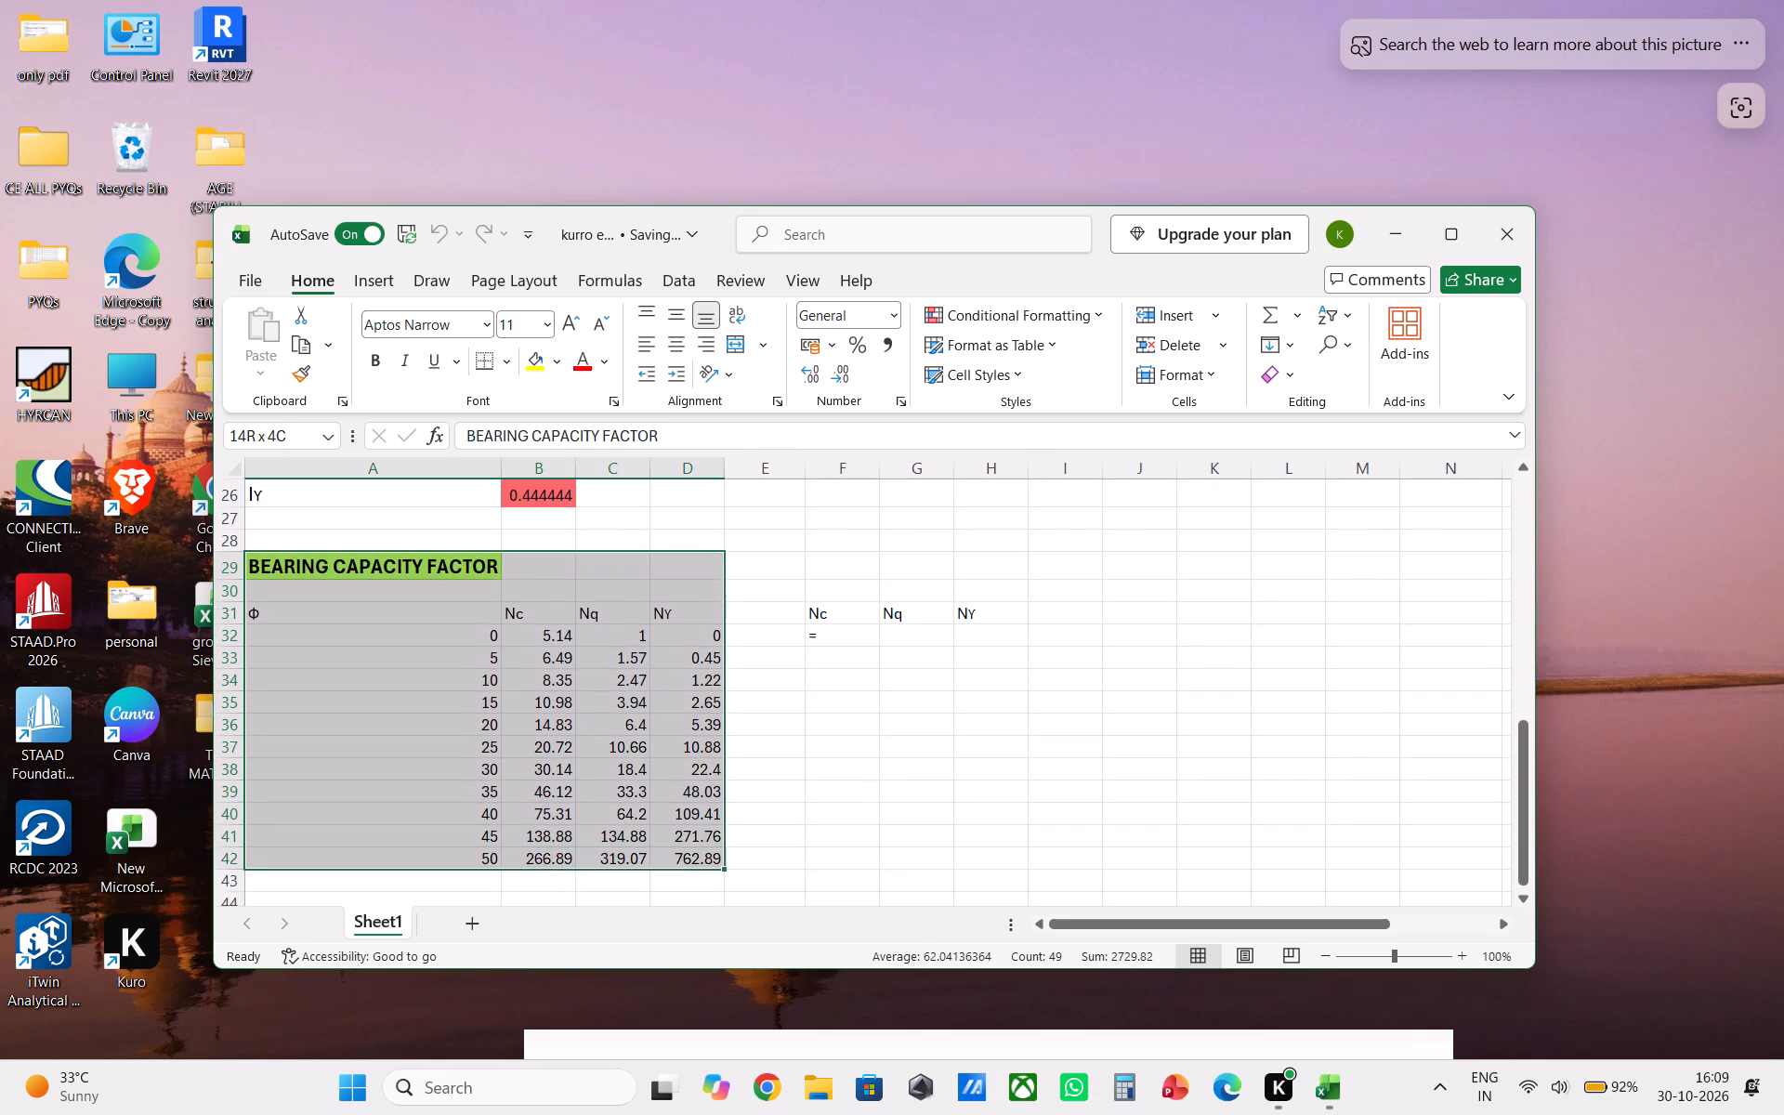
{"action": "left_click_drag", "start_coordinate": [698, 924], "coordinate": [706, 832]}
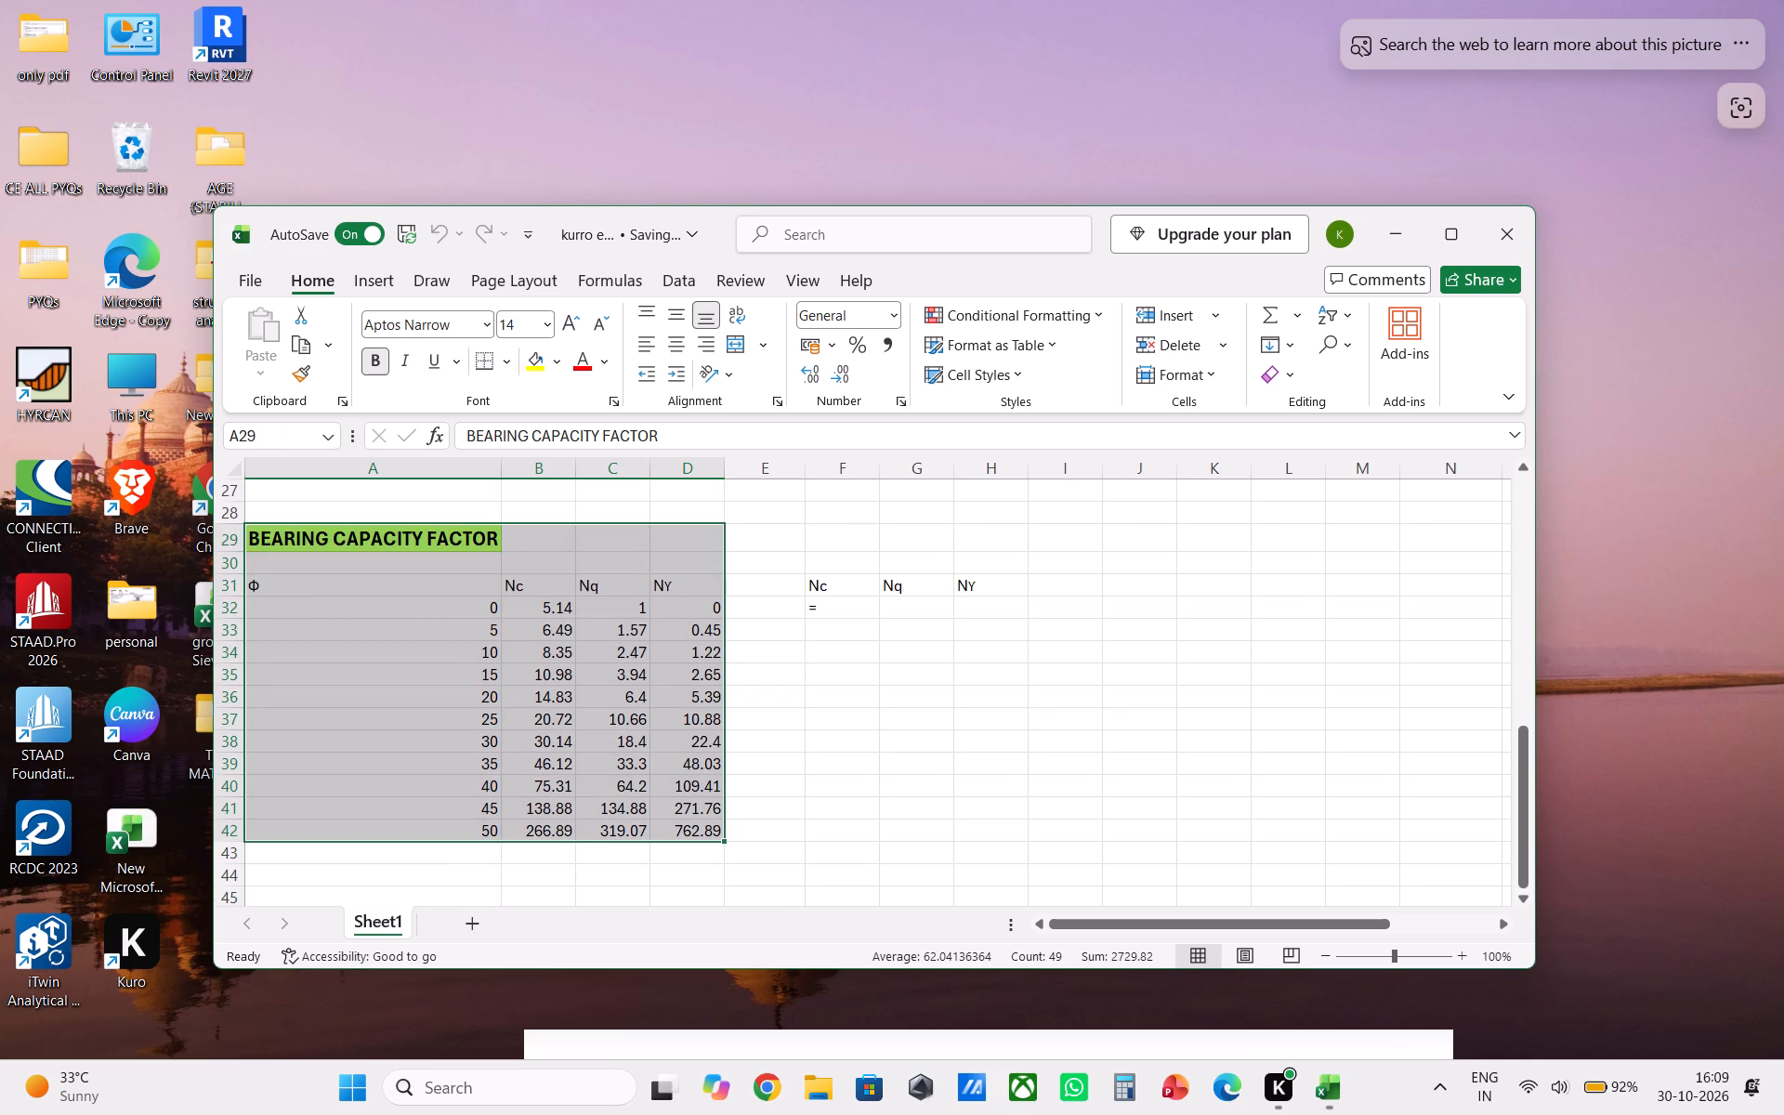
{"action": "key", "text": "ctrl+c"}
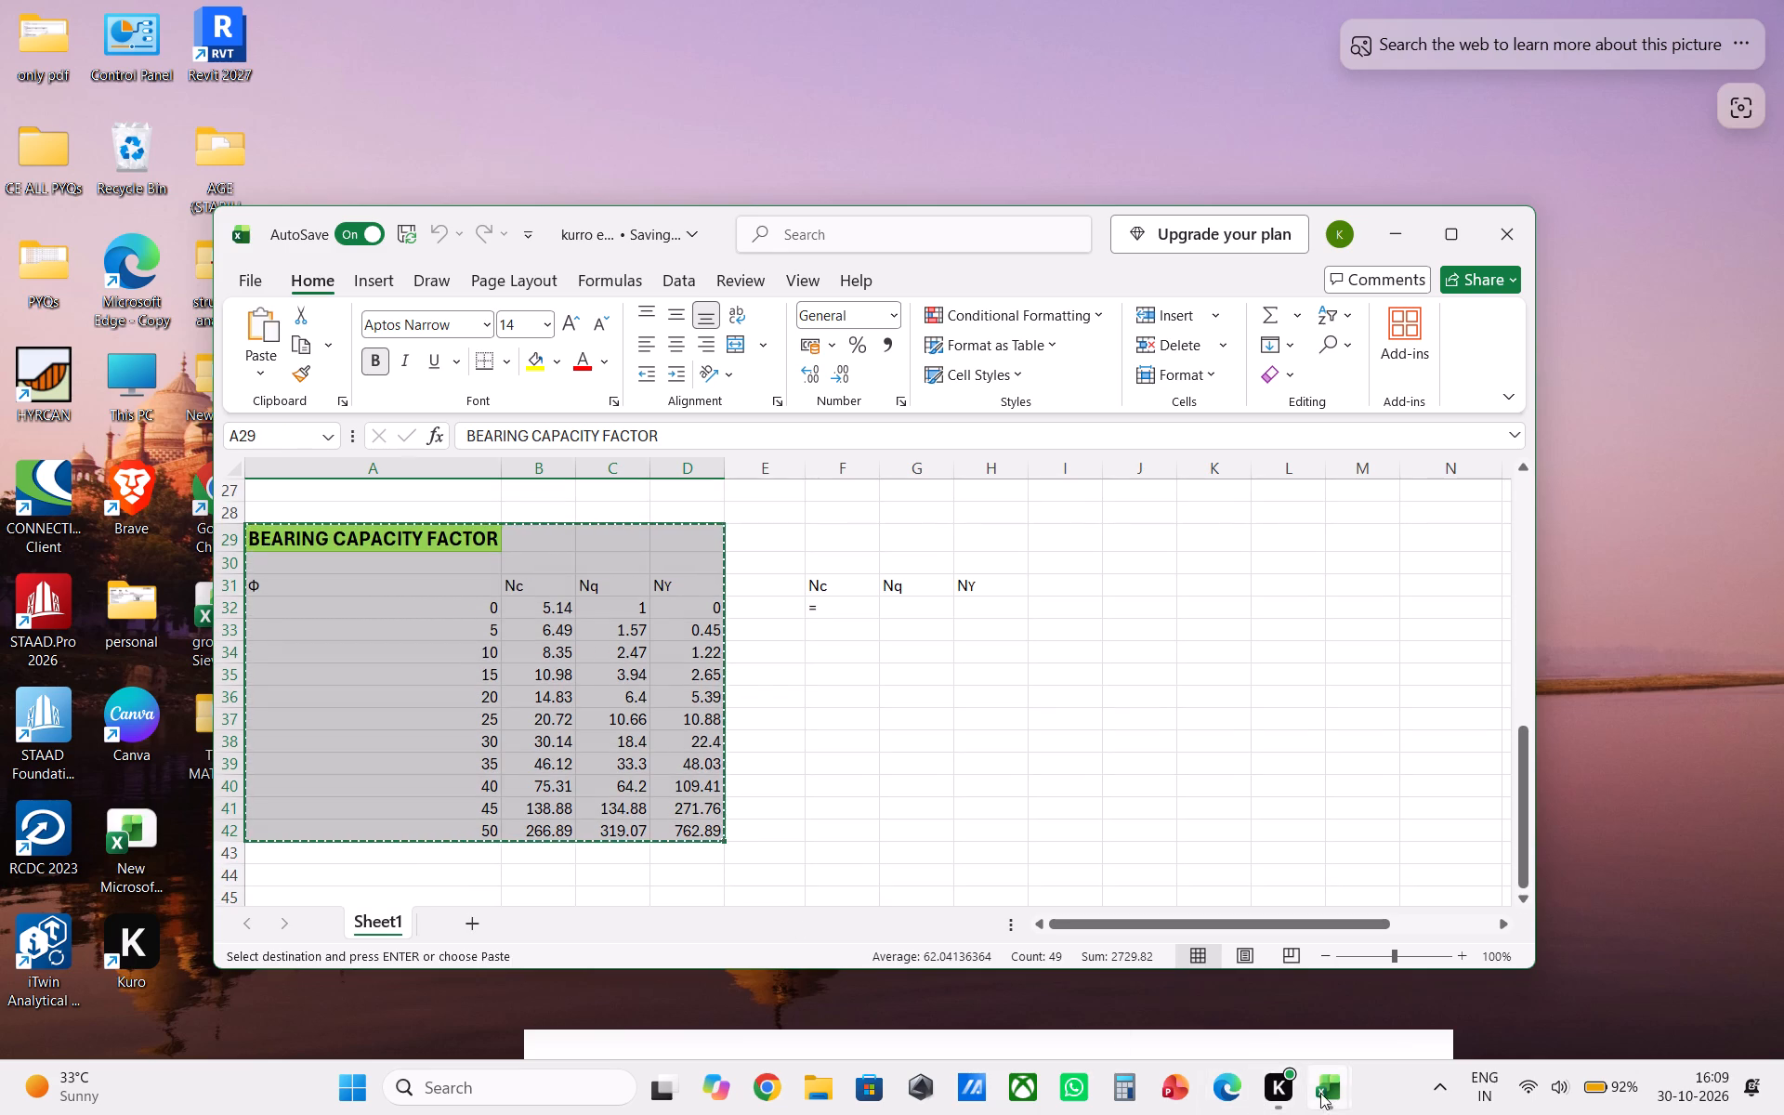
{"action": "left_click", "coordinate": [1266, 1008]}
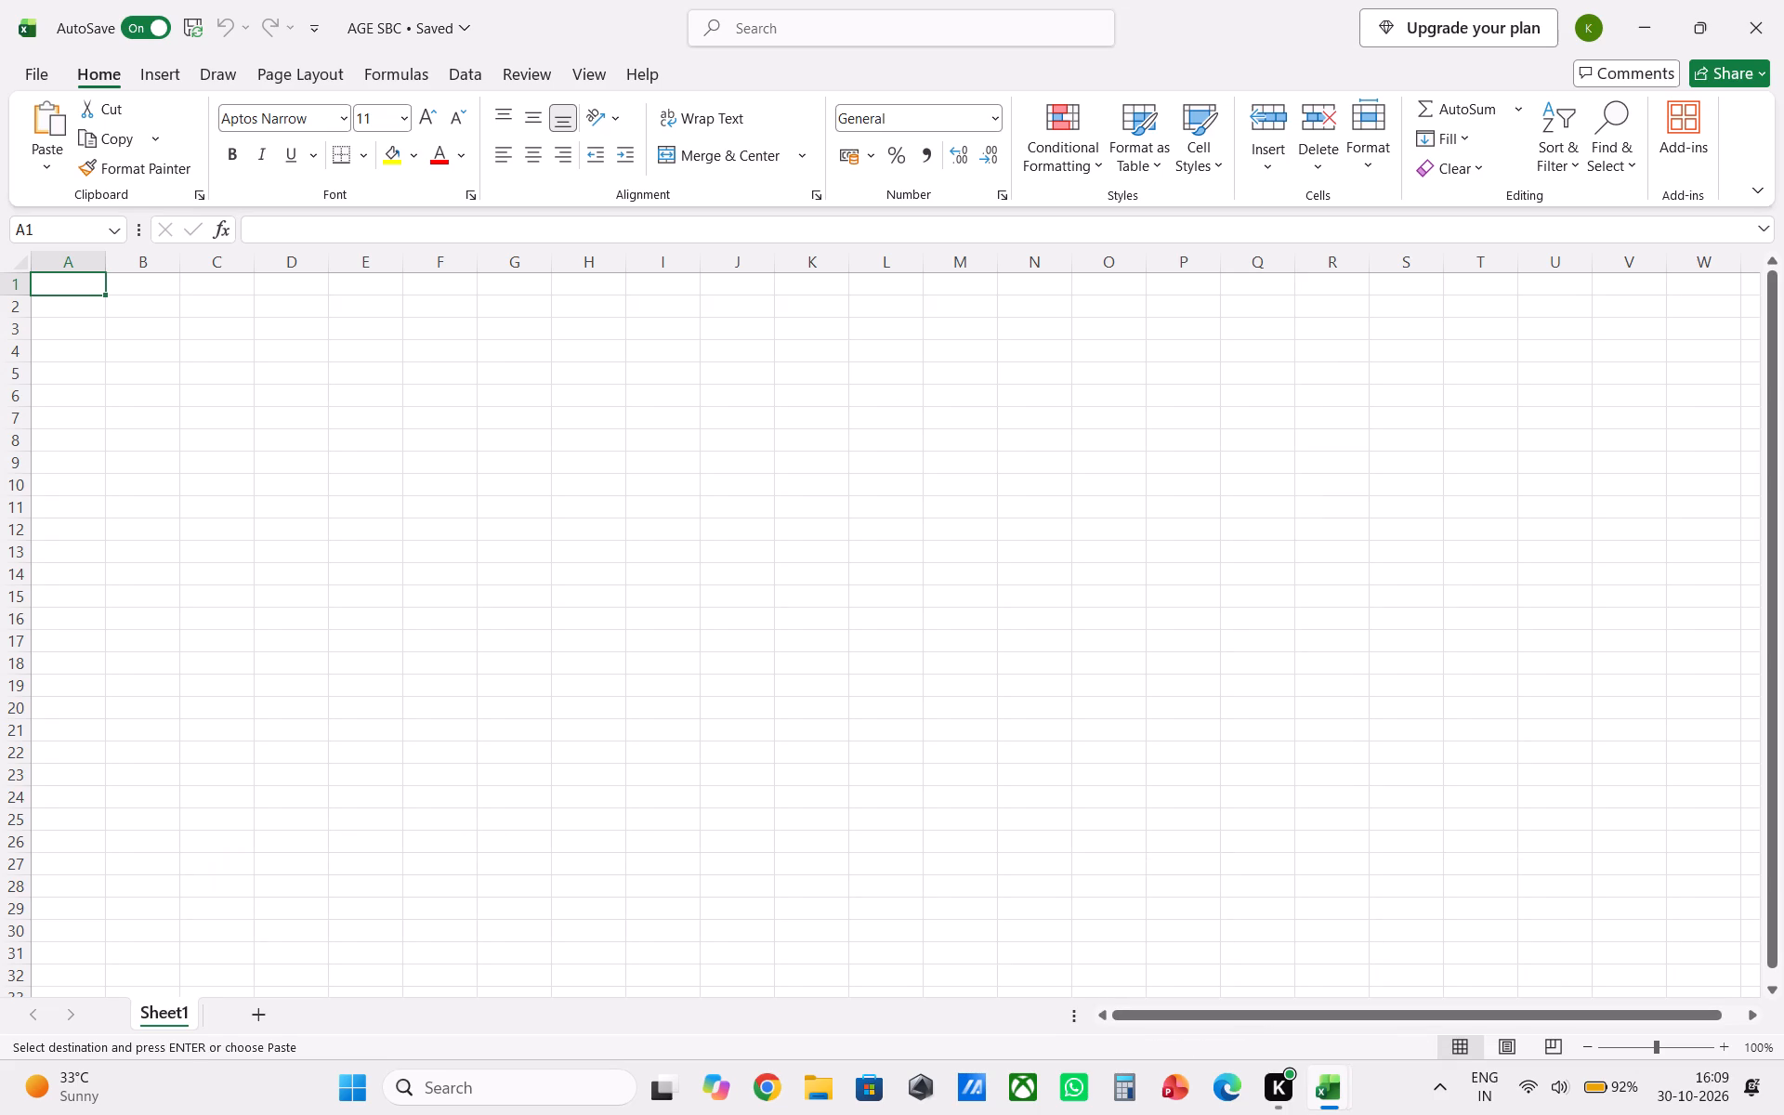
{"action": "left_click", "coordinate": [89, 334]}
{"action": "key", "text": "ctrl+v"}
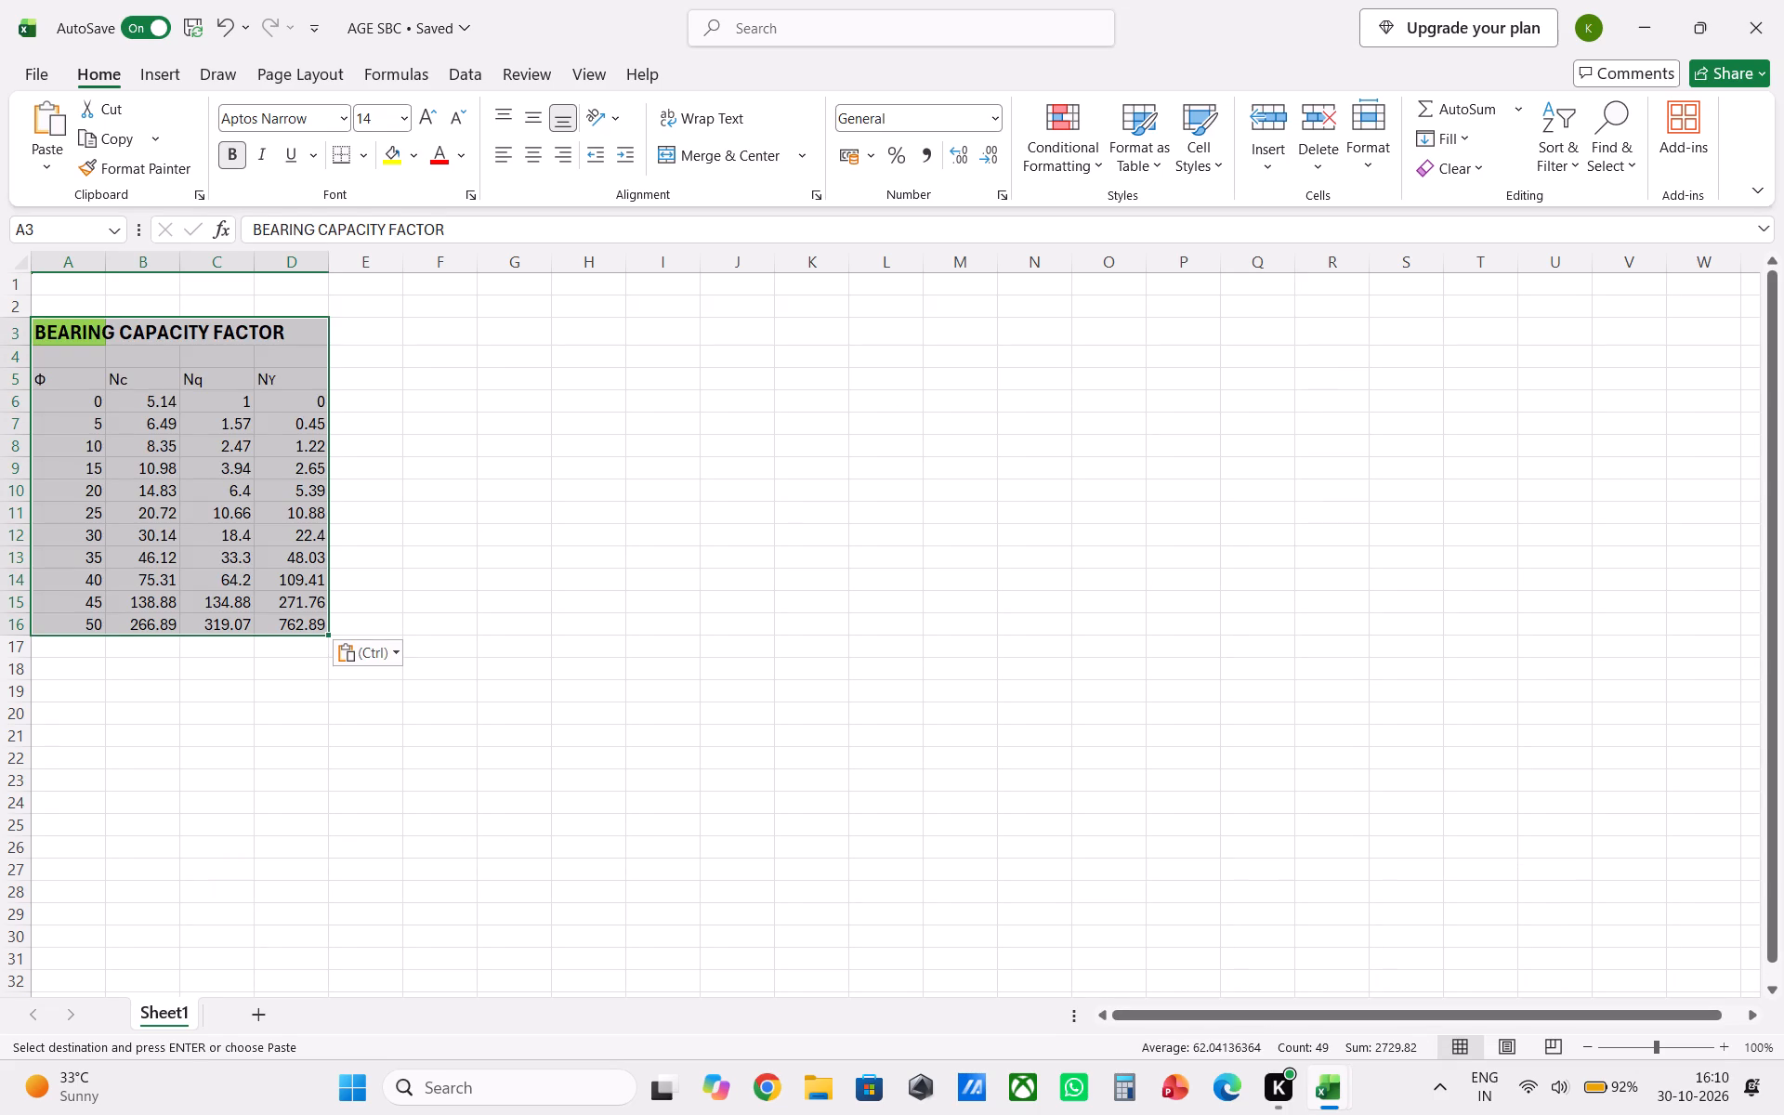
Widen column A of AGE SBC so the BEARING CAPACITY FACTOR heading fits inside its filled cell.
{"action": "left_click", "coordinate": [474, 327]}
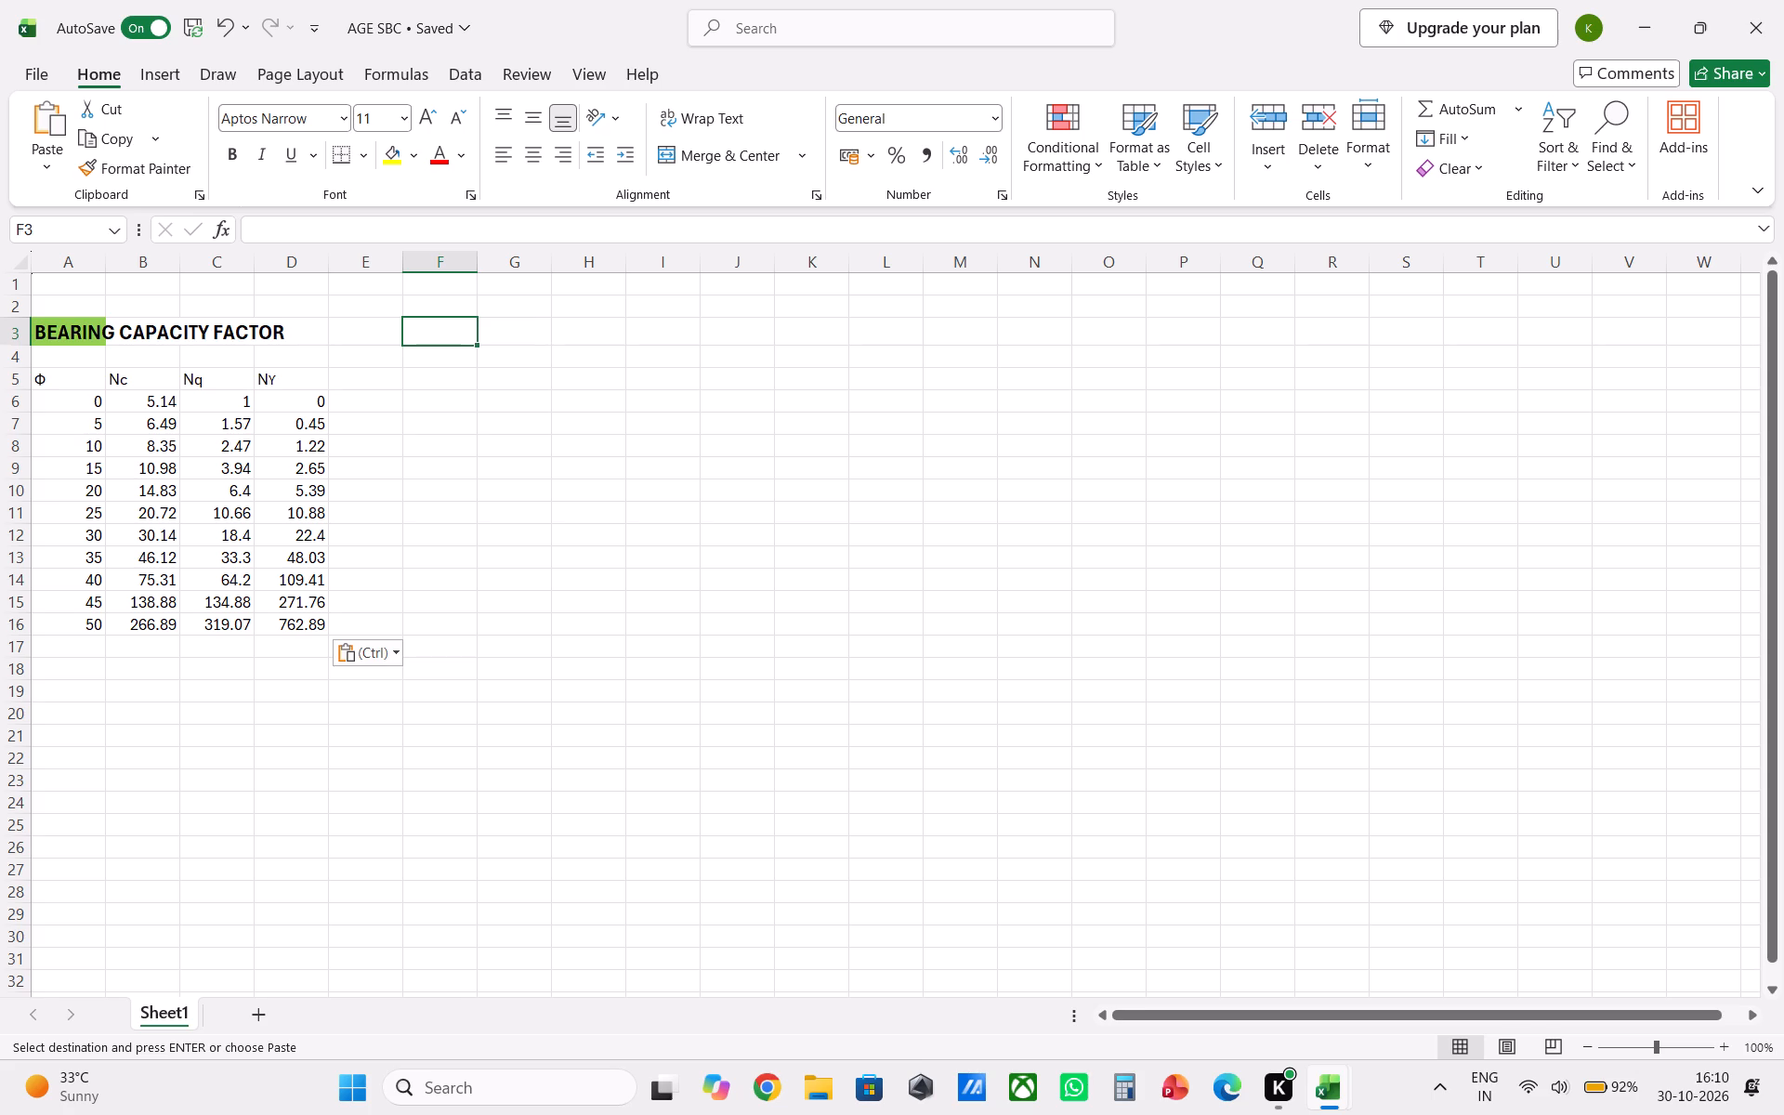
{"action": "left_click", "coordinate": [232, 344]}
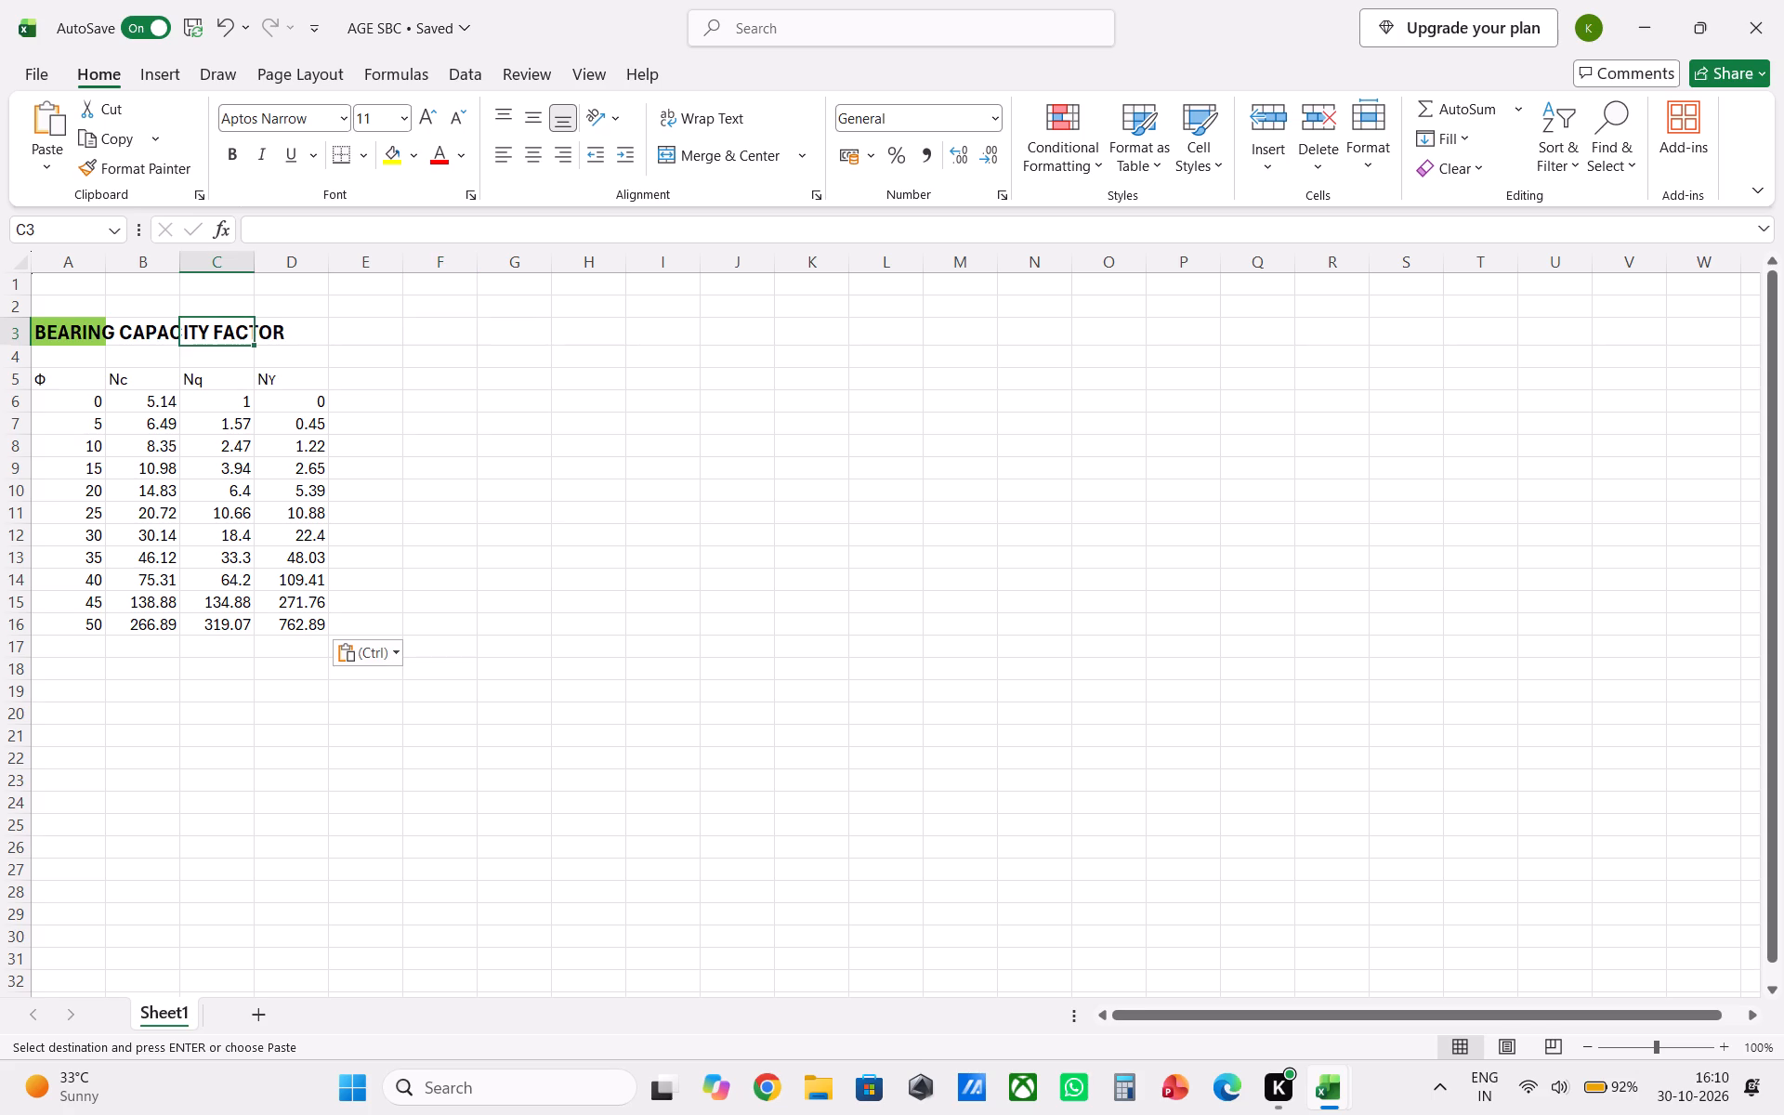
{"action": "left_click", "coordinate": [77, 347]}
{"action": "left_click", "coordinate": [93, 331]}
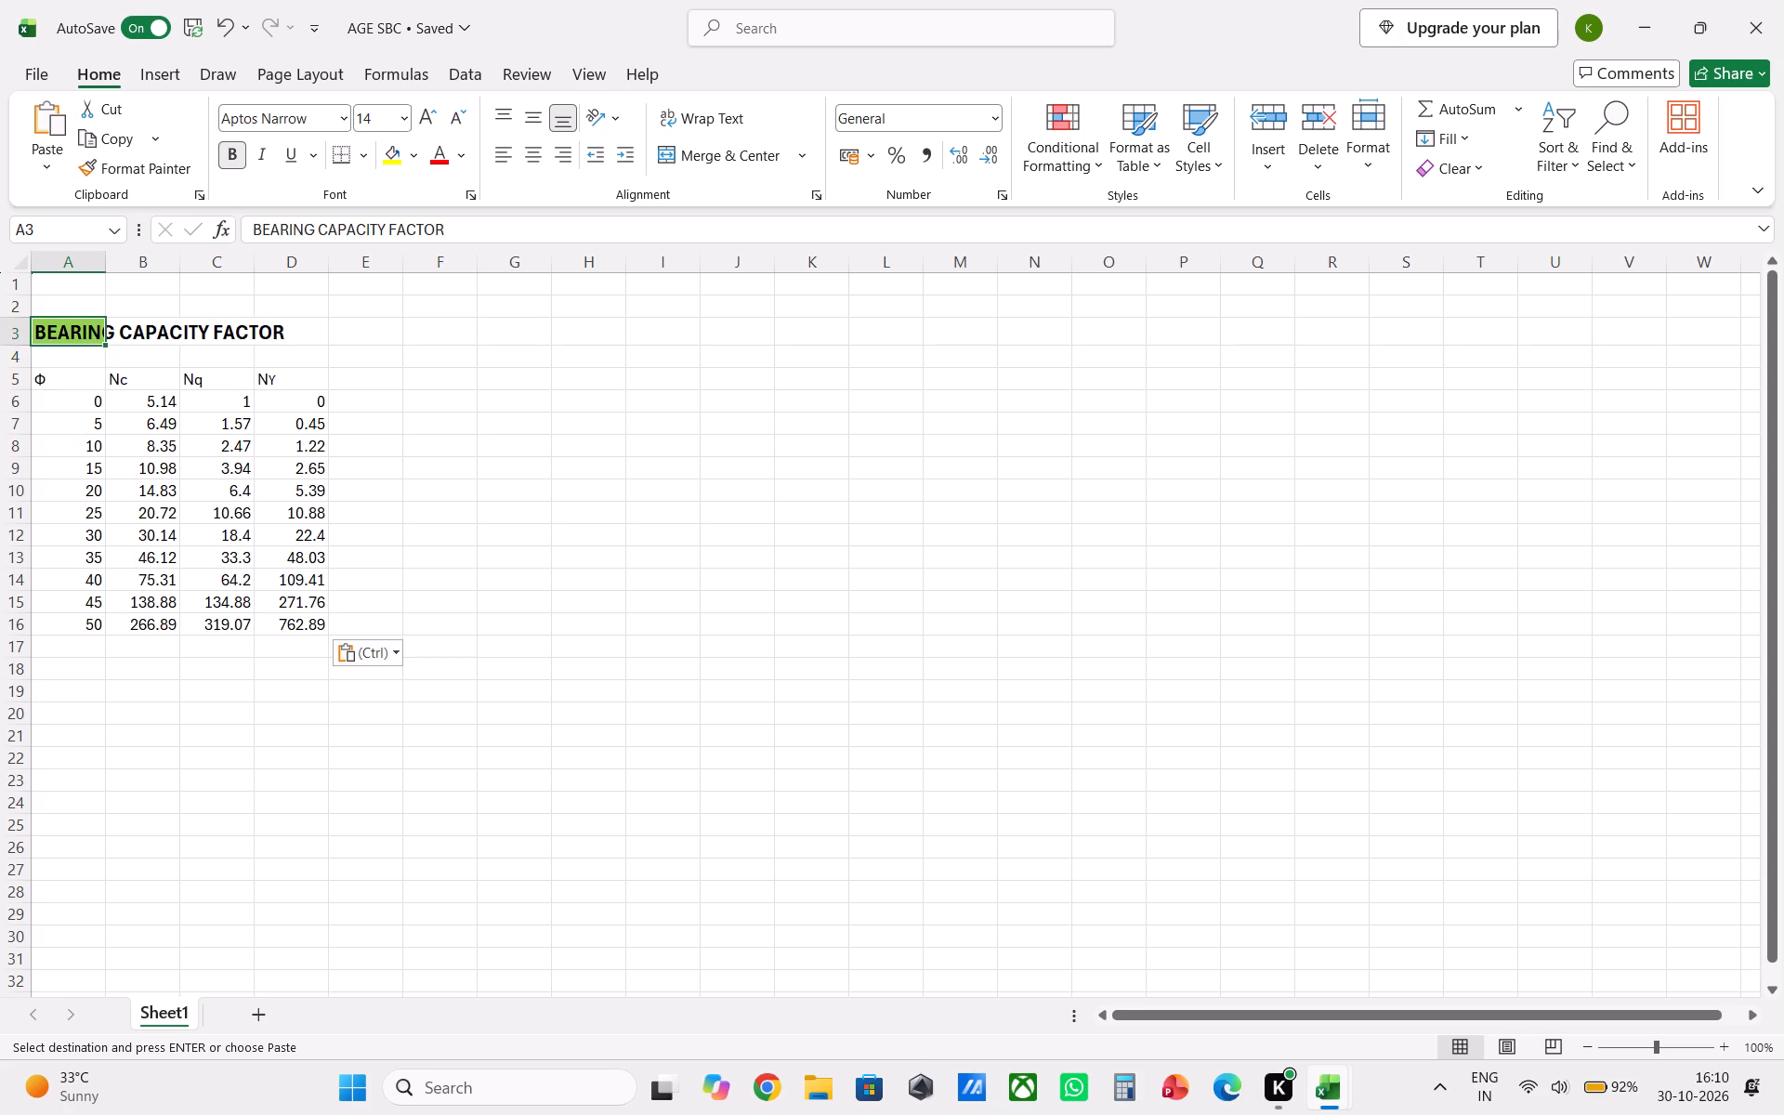
{"action": "left_click_drag", "start_coordinate": [105, 262], "coordinate": [295, 269]}
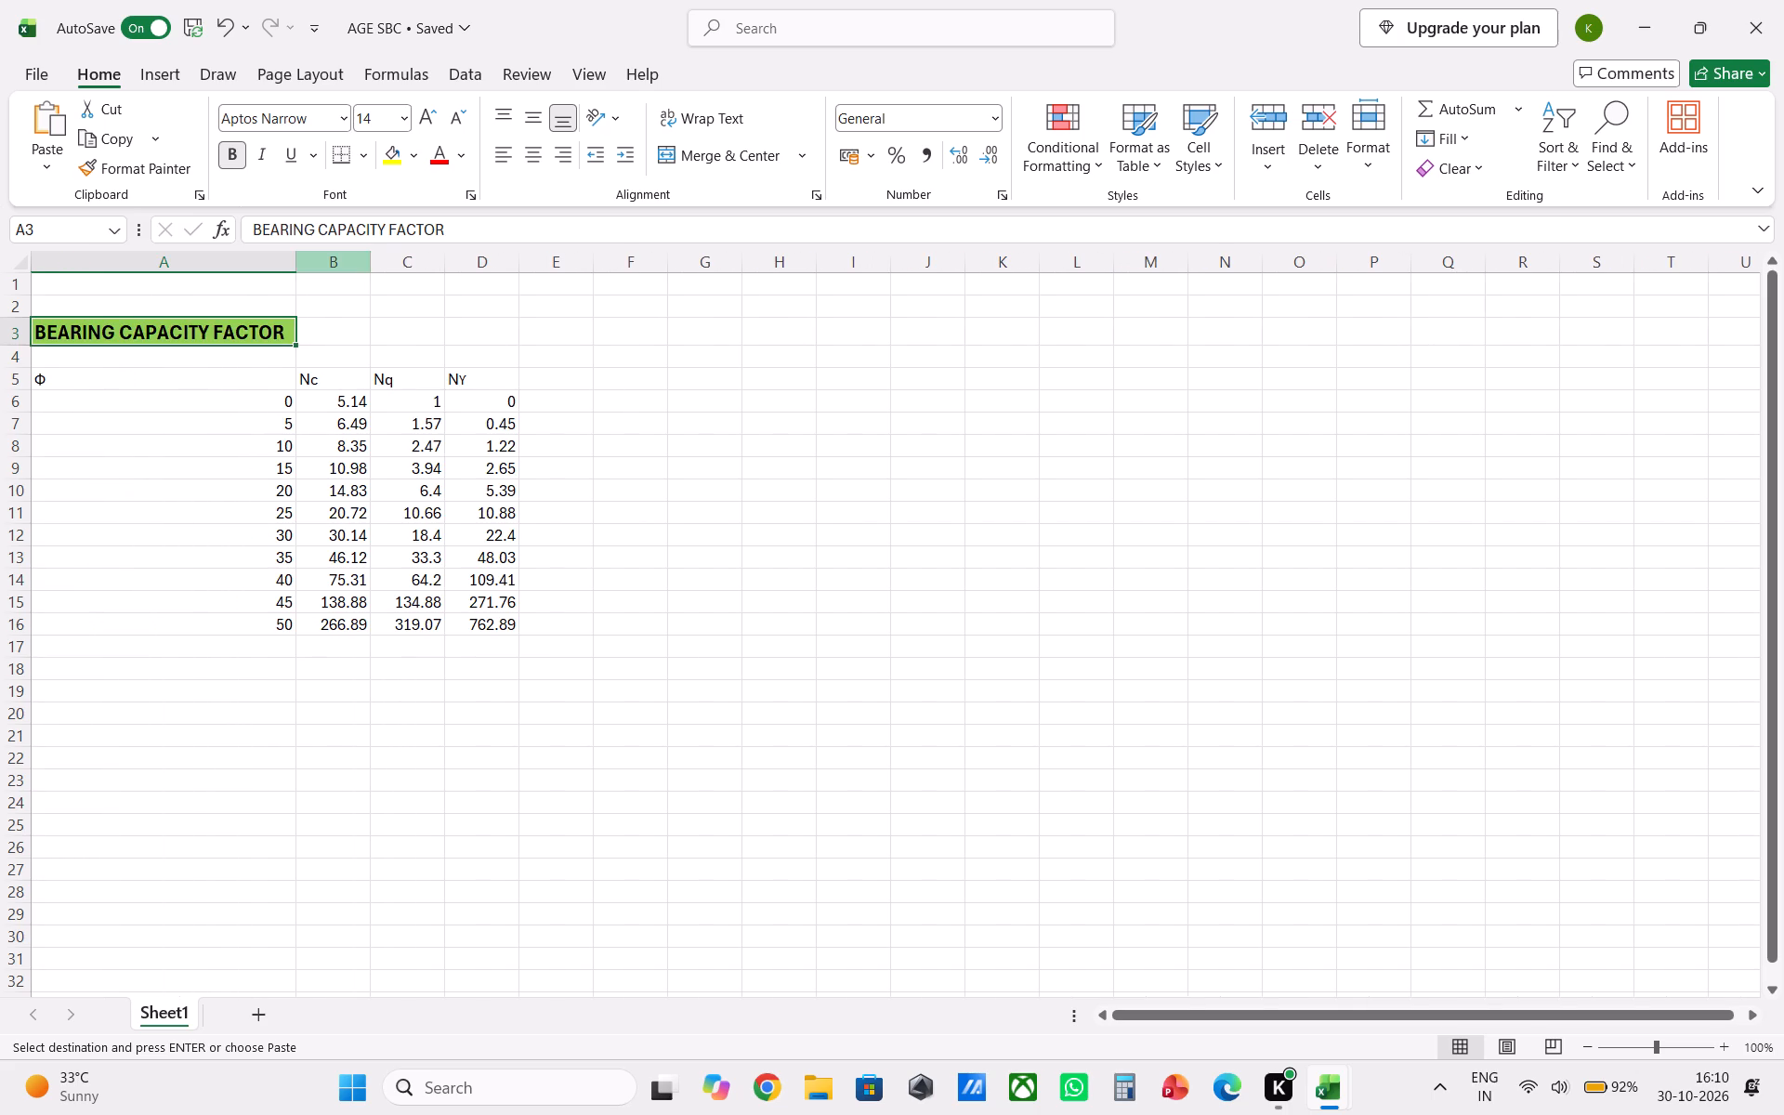
{"action": "left_click_drag", "start_coordinate": [295, 264], "coordinate": [306, 269]}
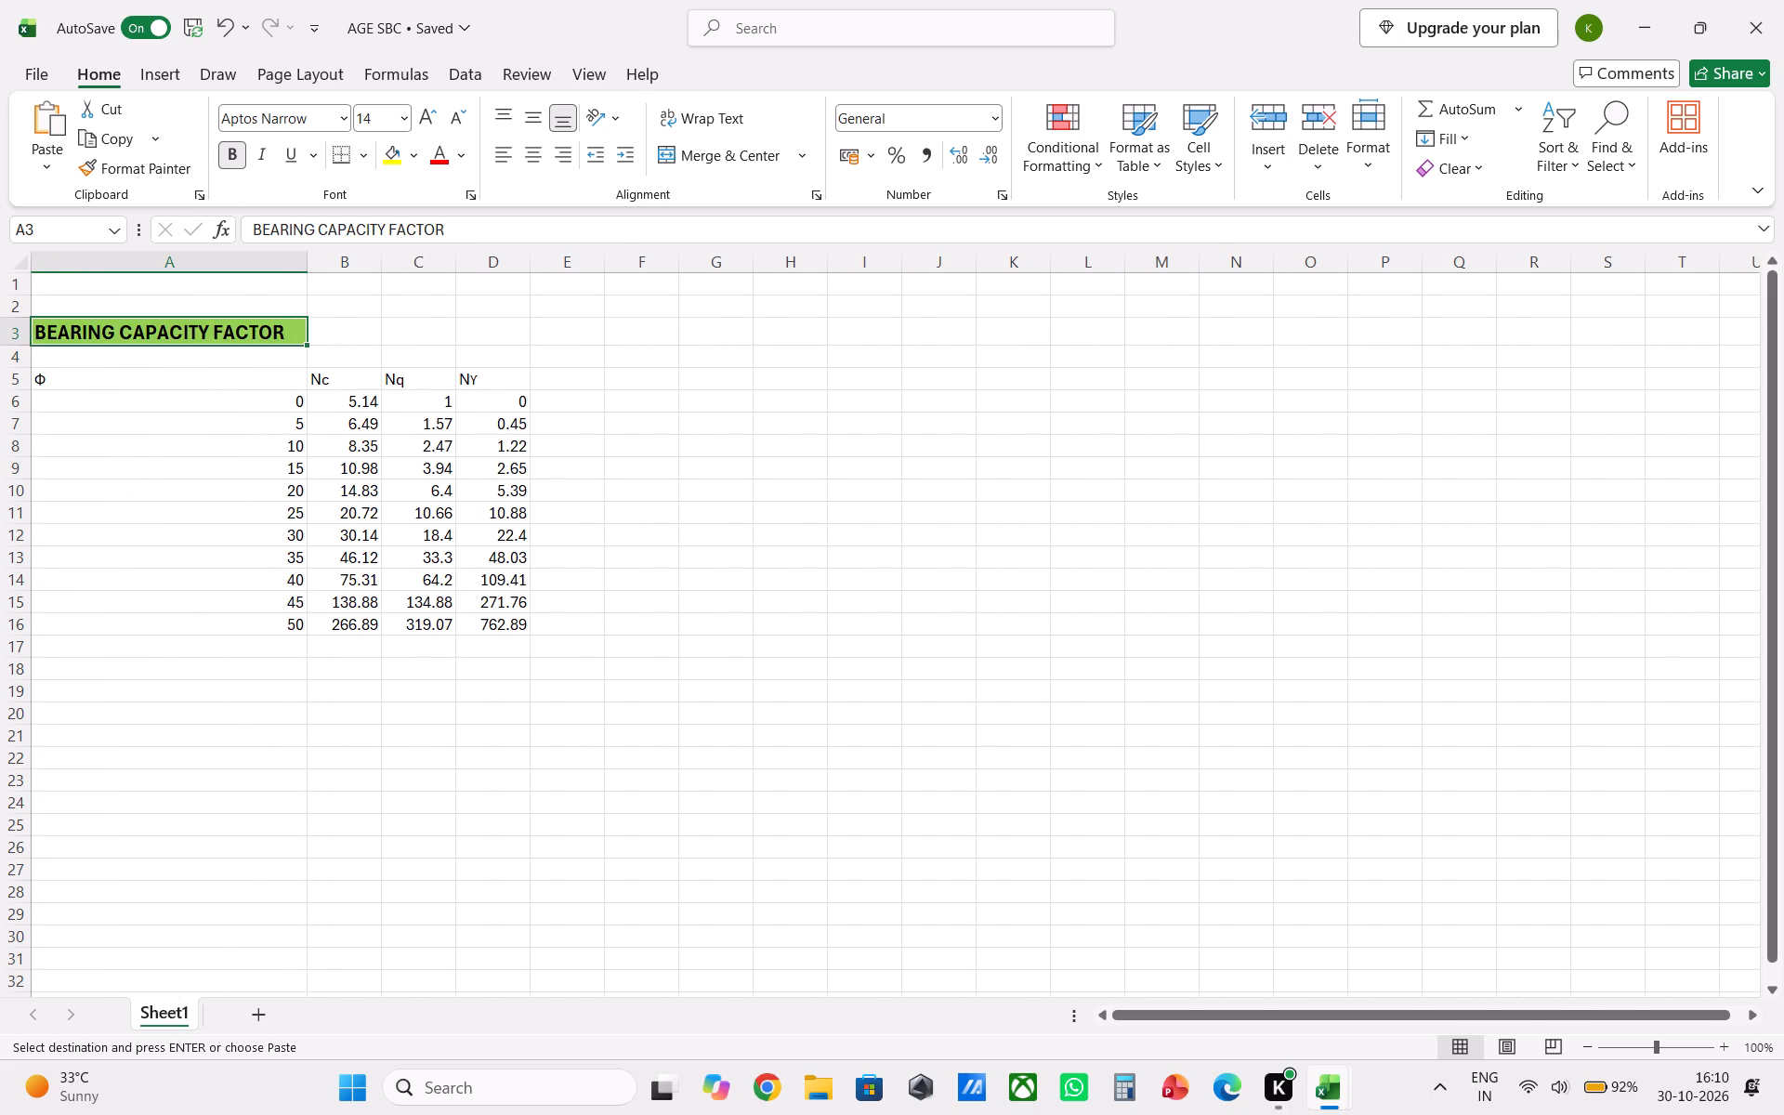
{"action": "left_click", "coordinate": [651, 359]}
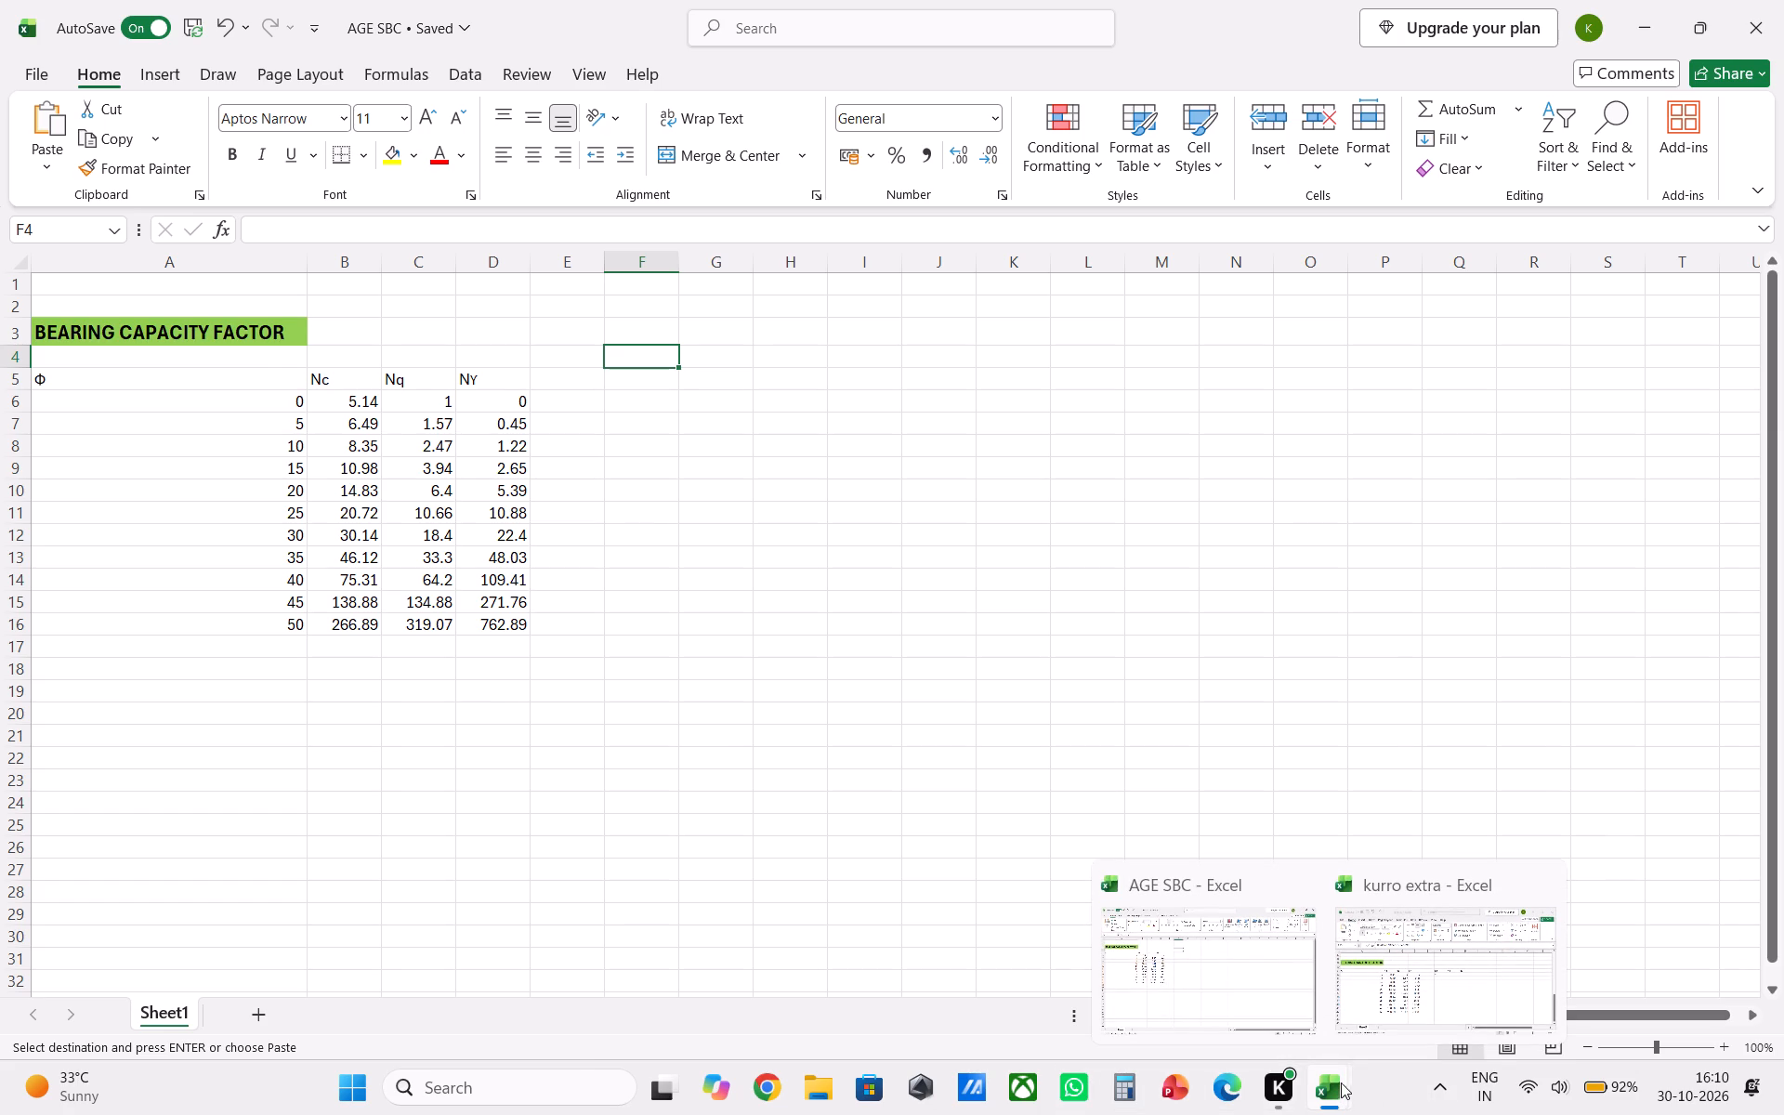
Switch back to kurro extra and review its depth, inclination and bearing capacity factor sections.
{"action": "left_click", "coordinate": [1396, 1003]}
{"action": "scroll", "coordinate": [944, 782], "scroll_direction": "up", "scroll_amount": 2}
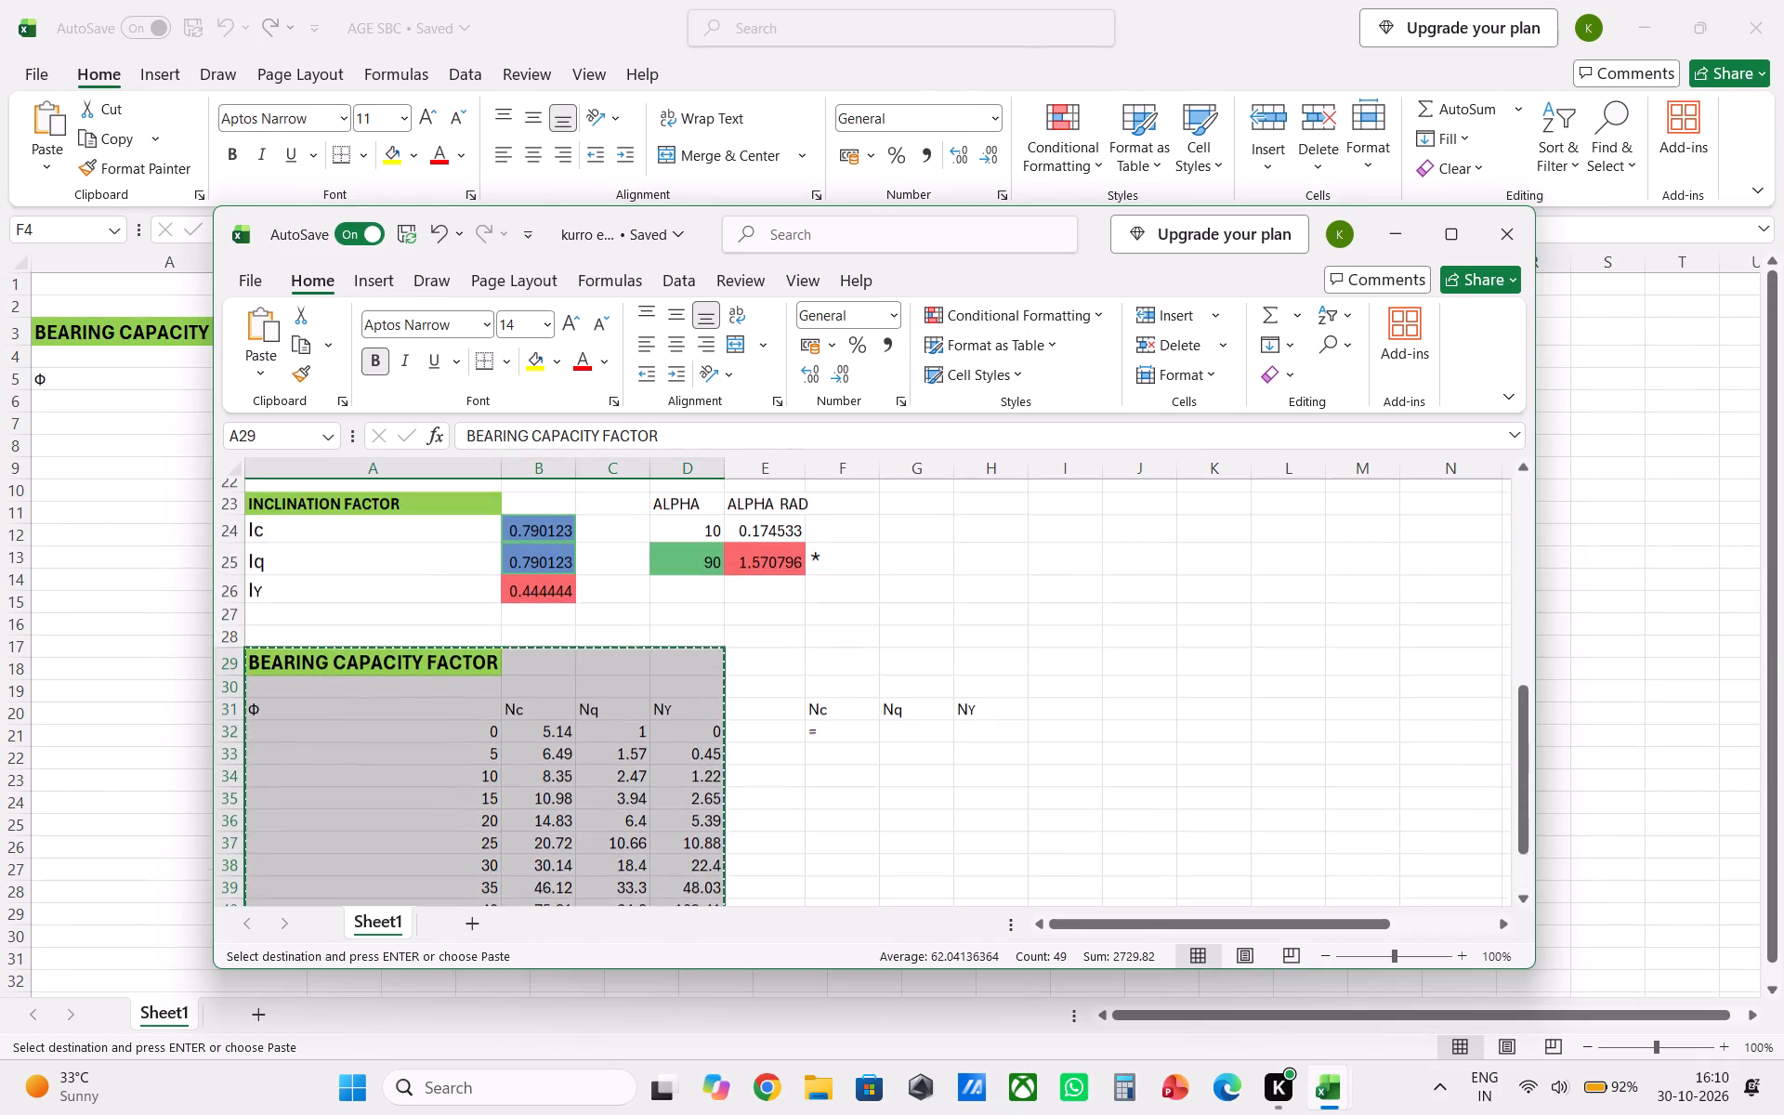
{"action": "scroll", "coordinate": [932, 772], "scroll_direction": "up", "scroll_amount": 1}
{"action": "left_click", "coordinate": [1101, 692]}
{"action": "scroll", "coordinate": [1073, 694], "scroll_direction": "up", "scroll_amount": 2}
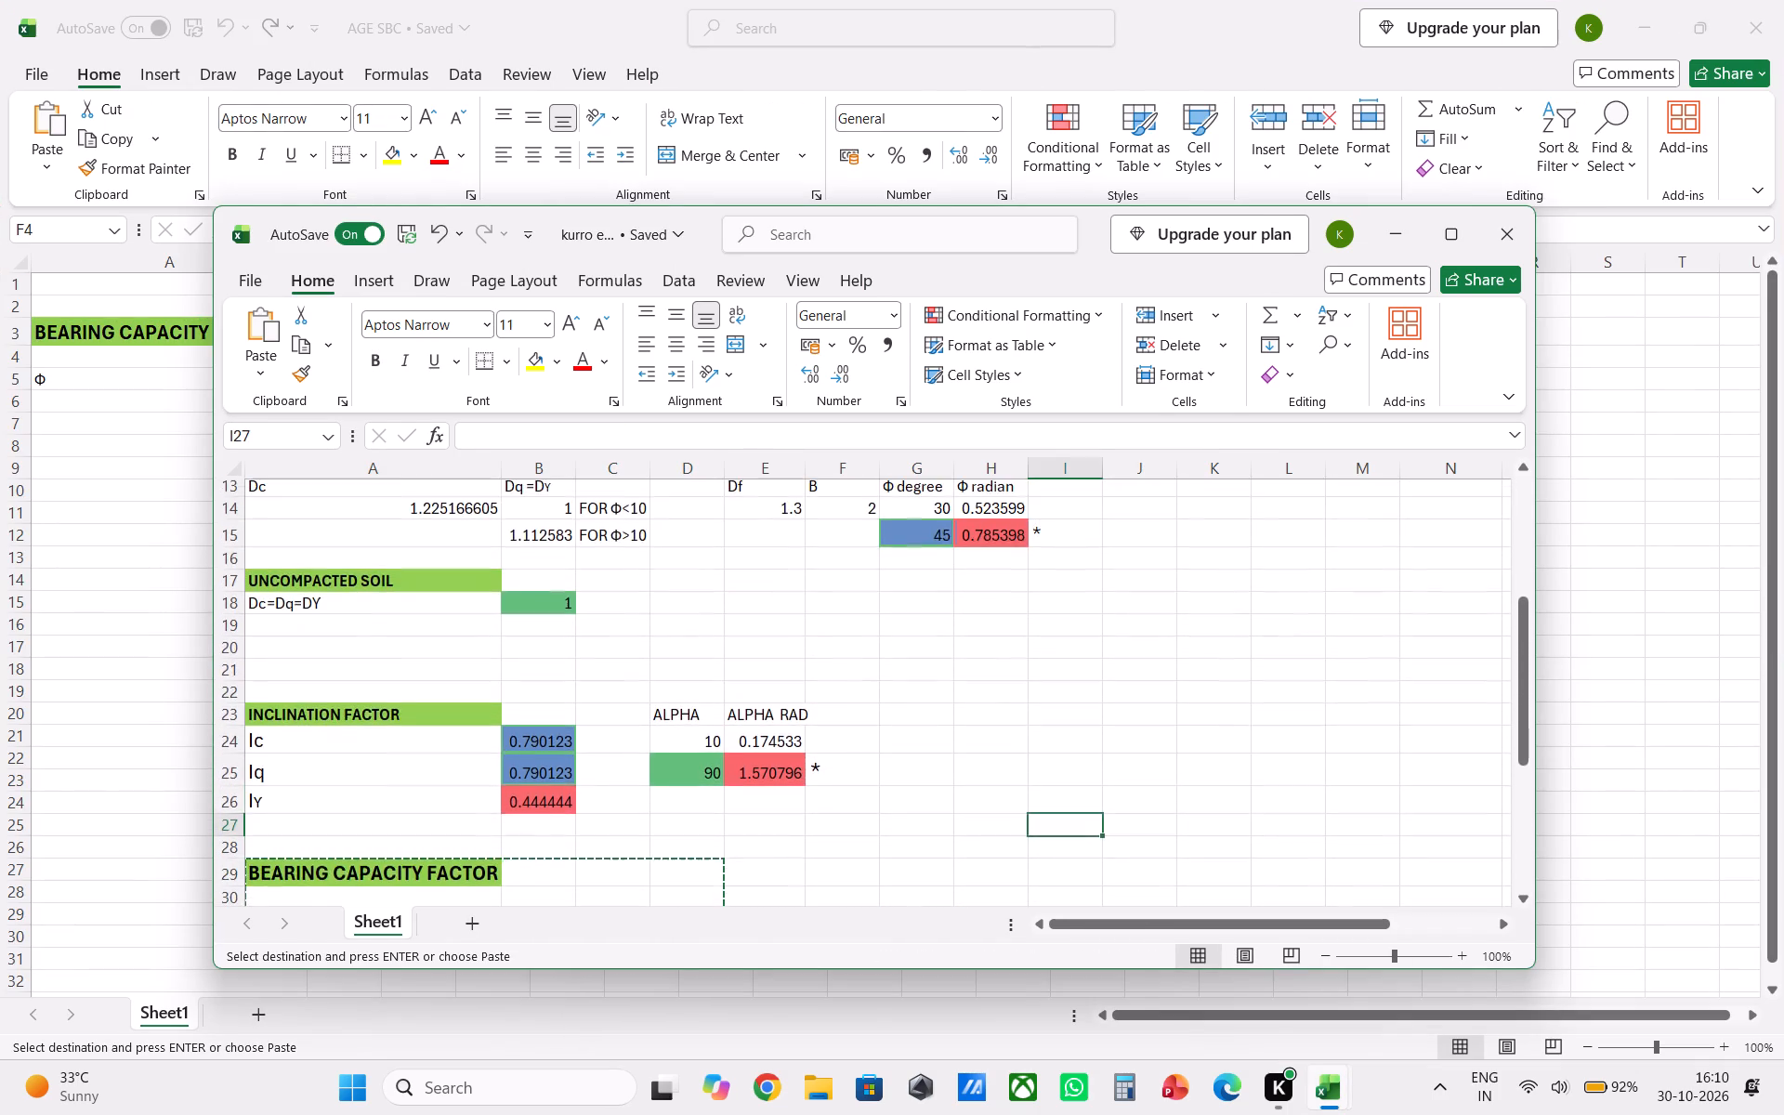
{"action": "scroll", "coordinate": [1072, 694], "scroll_direction": "up", "scroll_amount": 4}
{"action": "scroll", "coordinate": [1085, 710], "scroll_direction": "down", "scroll_amount": 2}
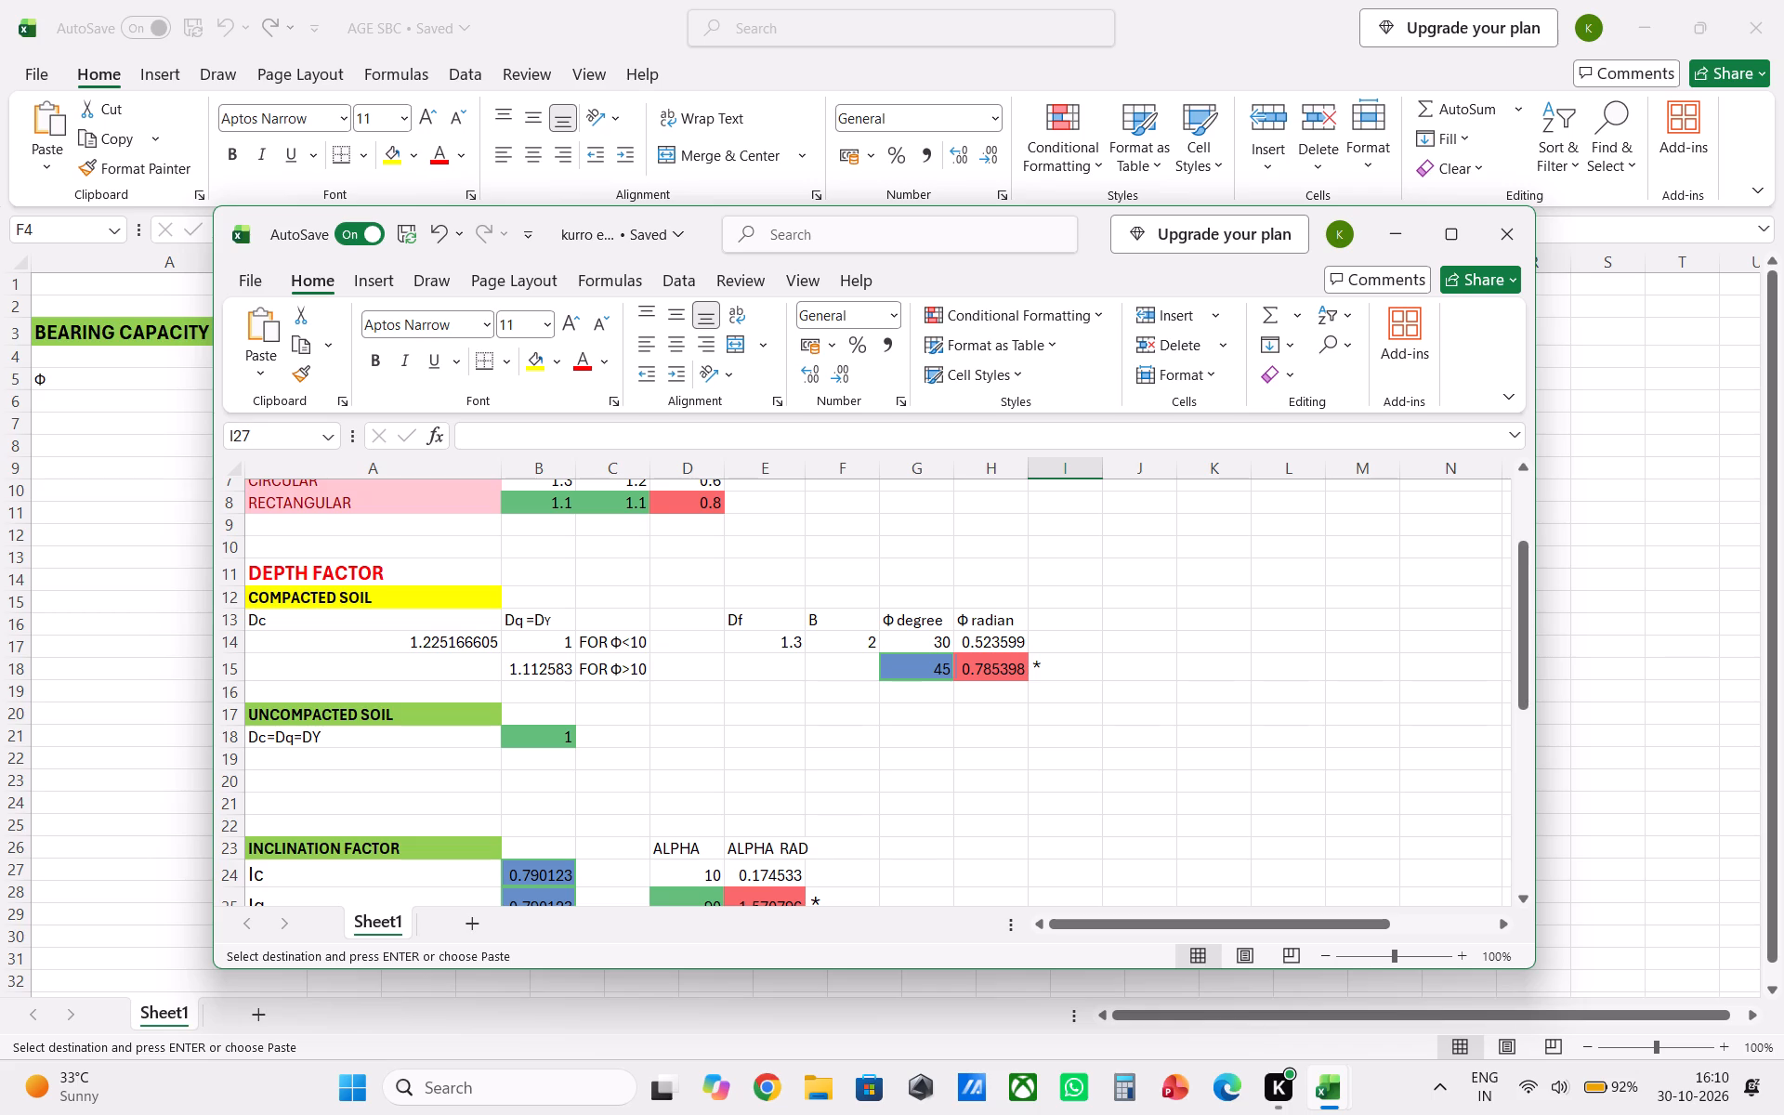
{"action": "scroll", "coordinate": [1004, 846], "scroll_direction": "down", "scroll_amount": 1}
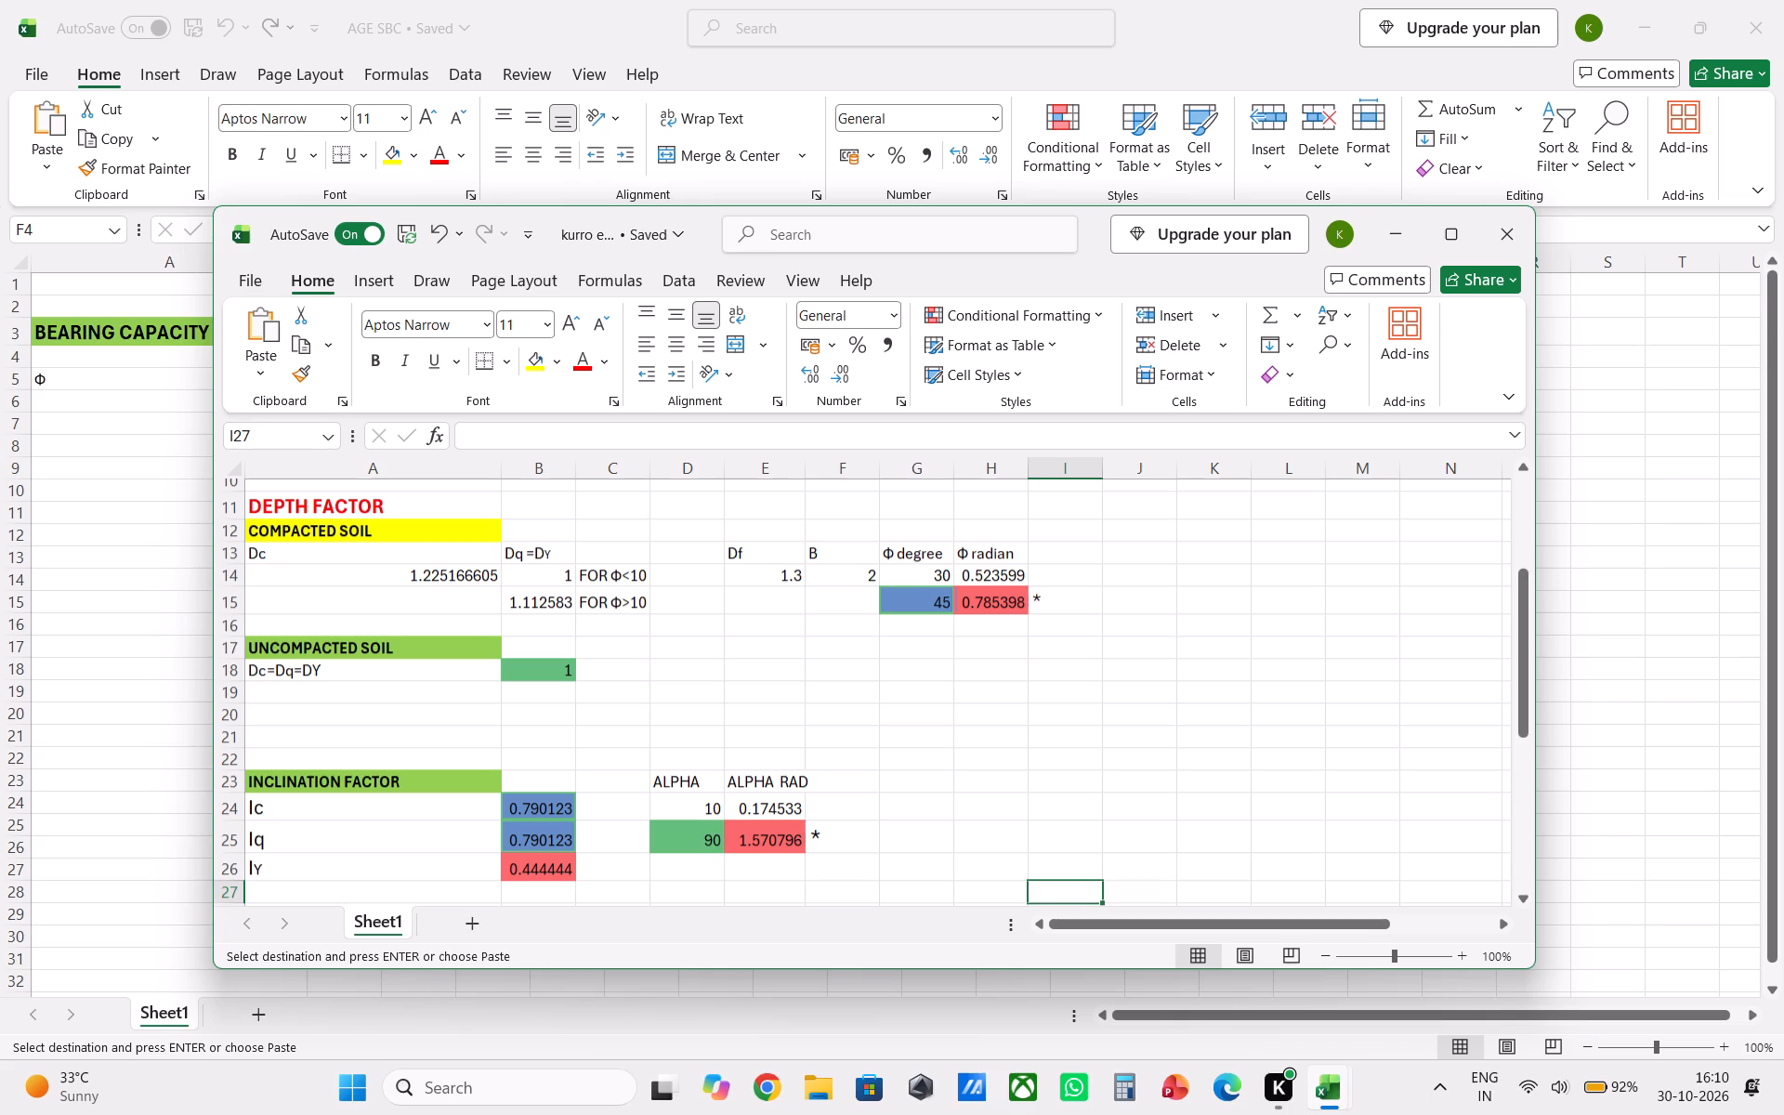
{"action": "scroll", "coordinate": [714, 687], "scroll_direction": "down", "scroll_amount": 2}
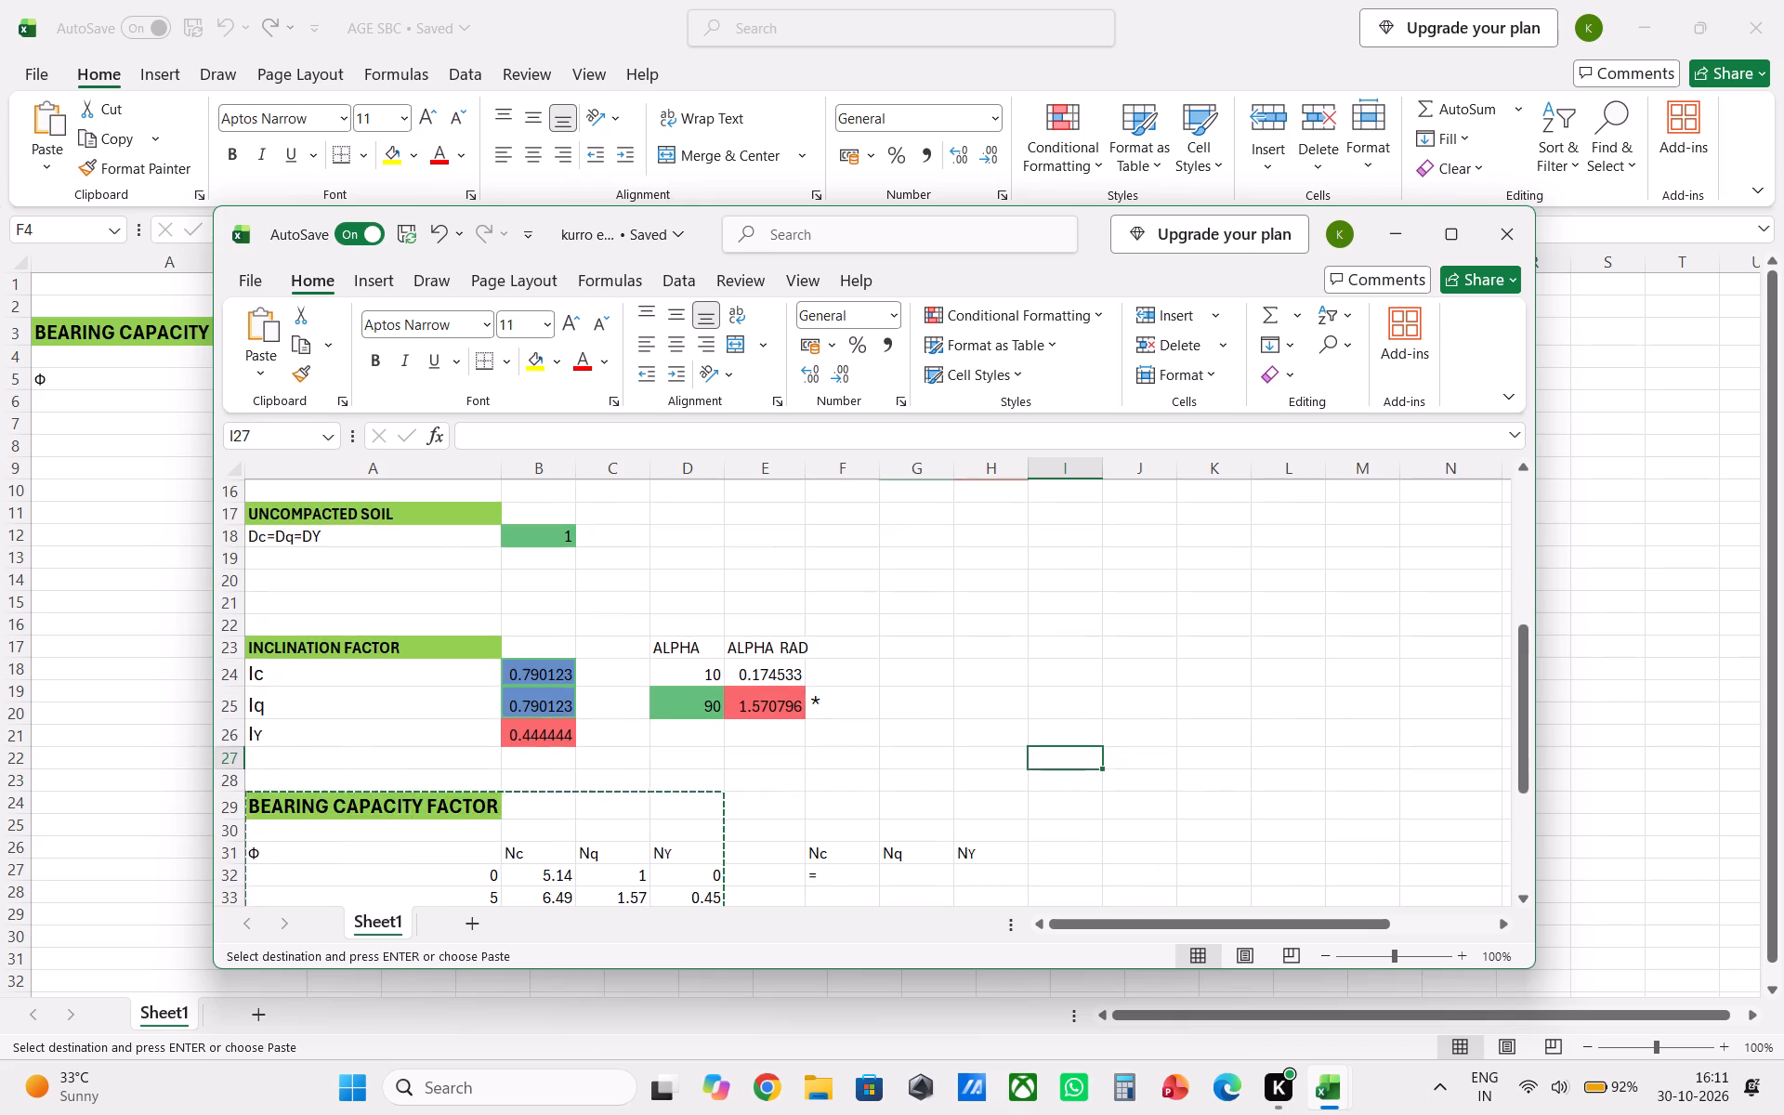
{"action": "scroll", "coordinate": [714, 687], "scroll_direction": "down", "scroll_amount": 3}
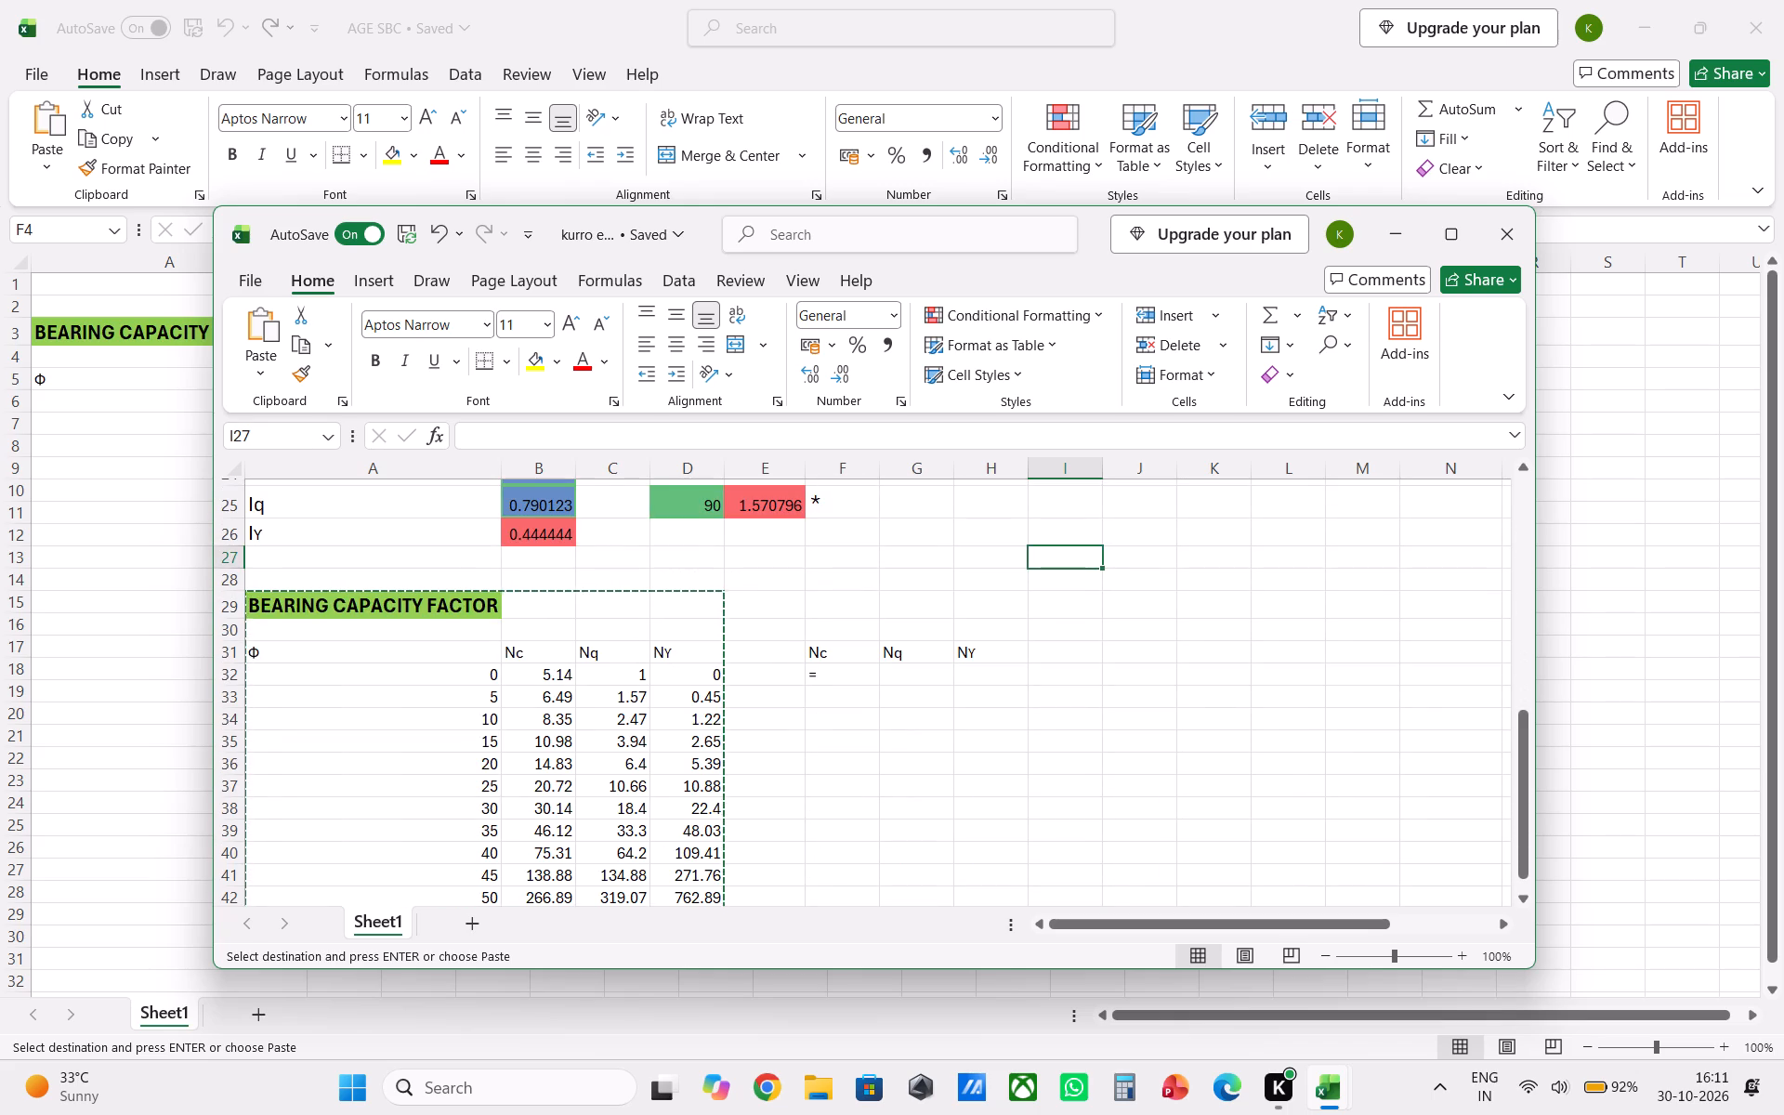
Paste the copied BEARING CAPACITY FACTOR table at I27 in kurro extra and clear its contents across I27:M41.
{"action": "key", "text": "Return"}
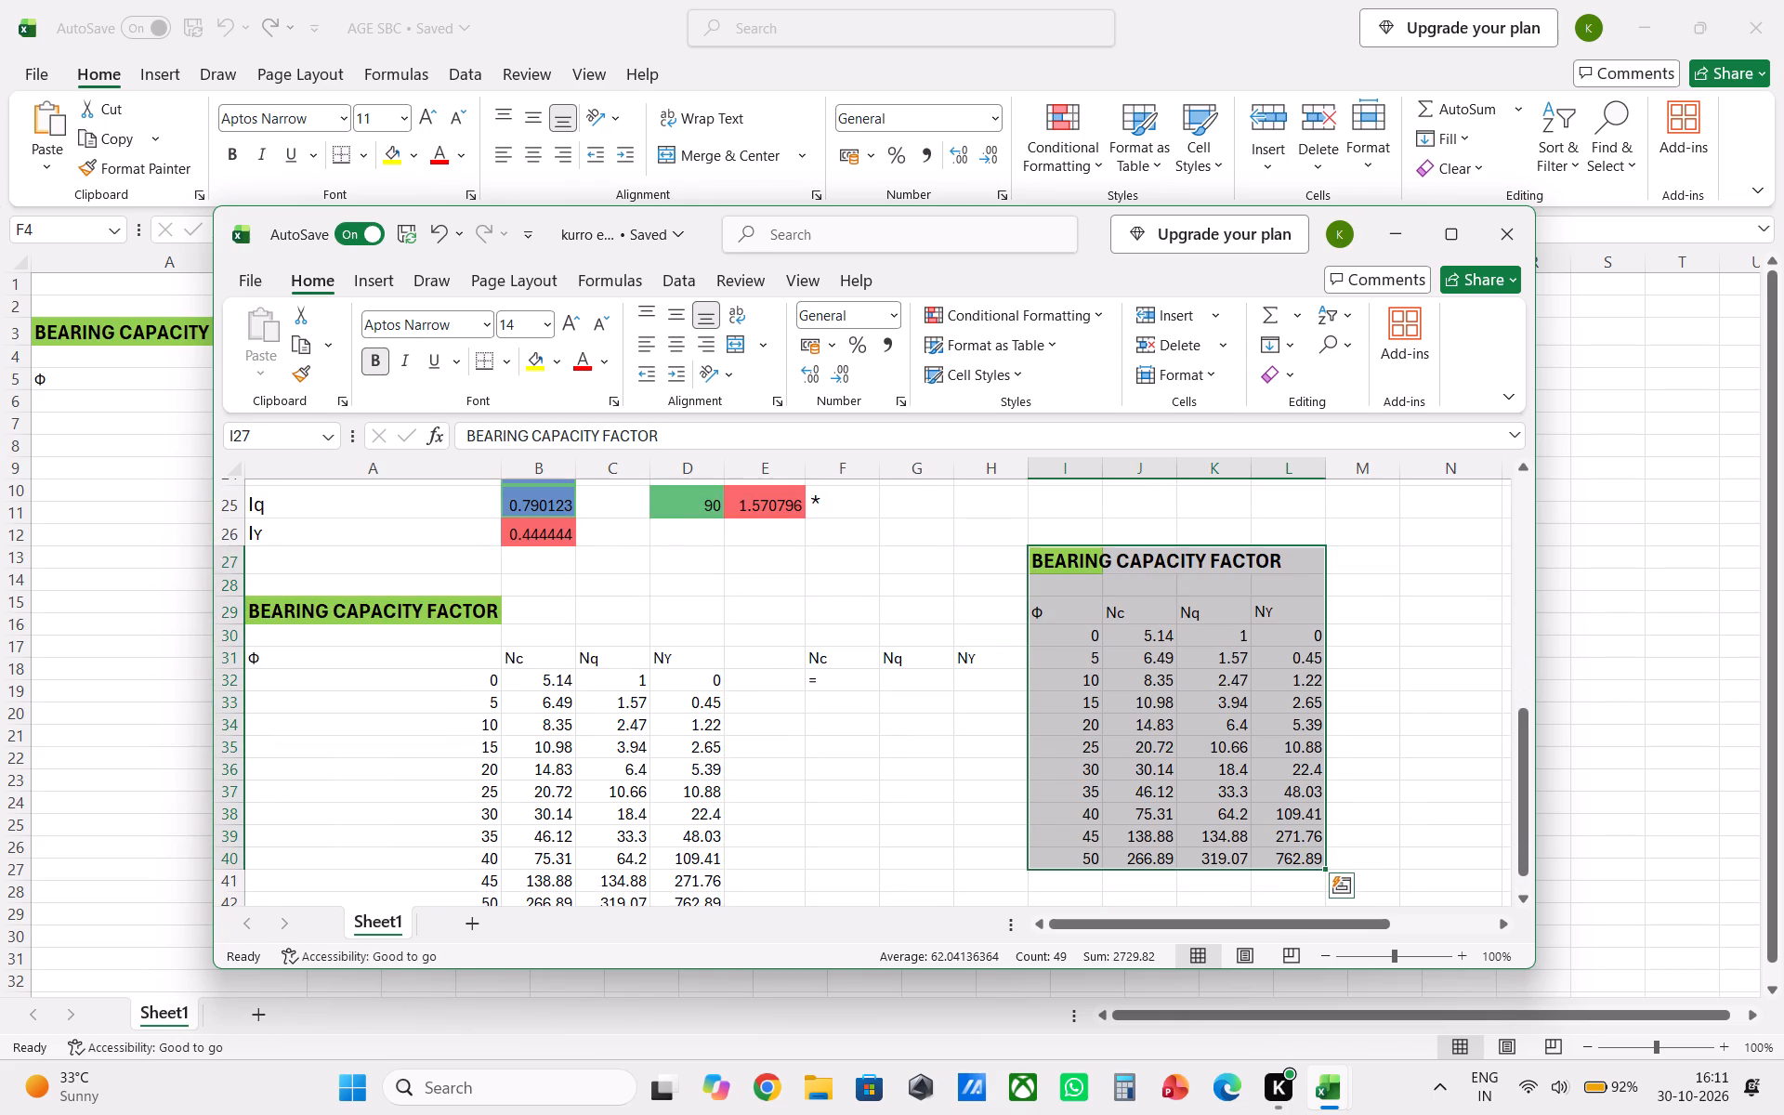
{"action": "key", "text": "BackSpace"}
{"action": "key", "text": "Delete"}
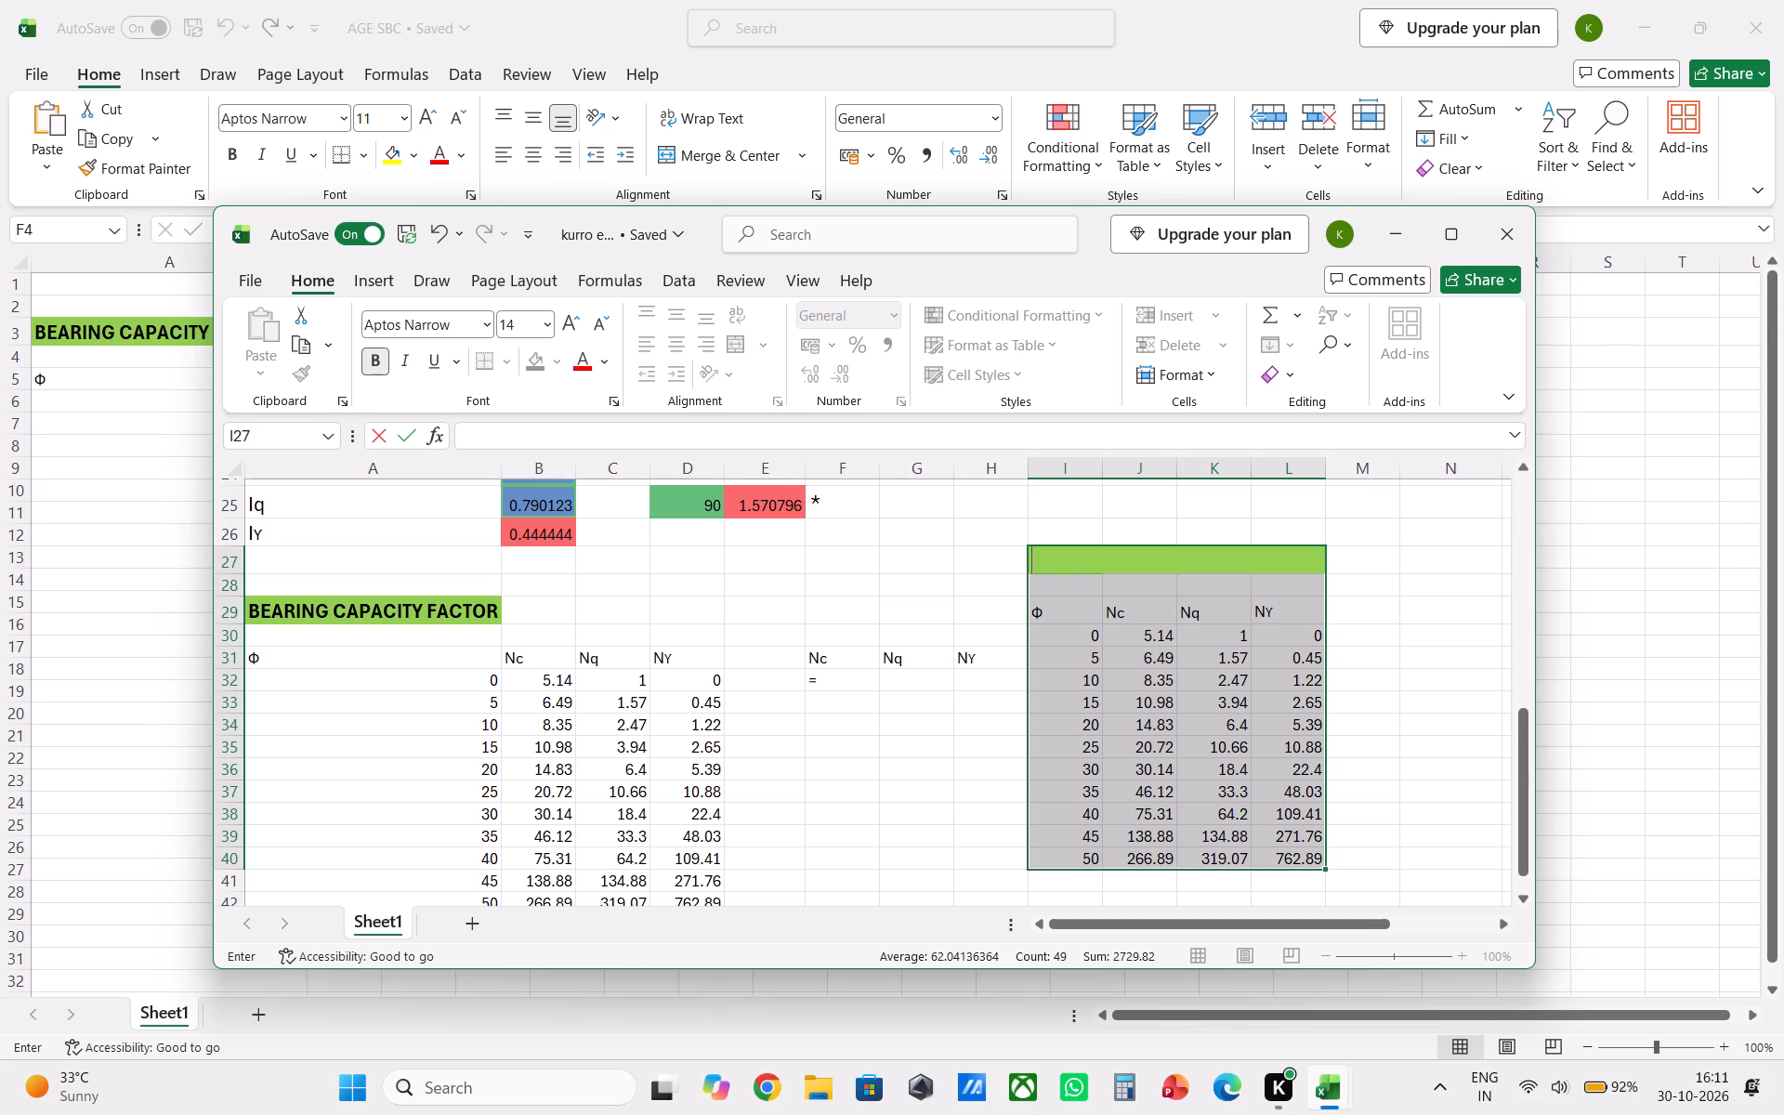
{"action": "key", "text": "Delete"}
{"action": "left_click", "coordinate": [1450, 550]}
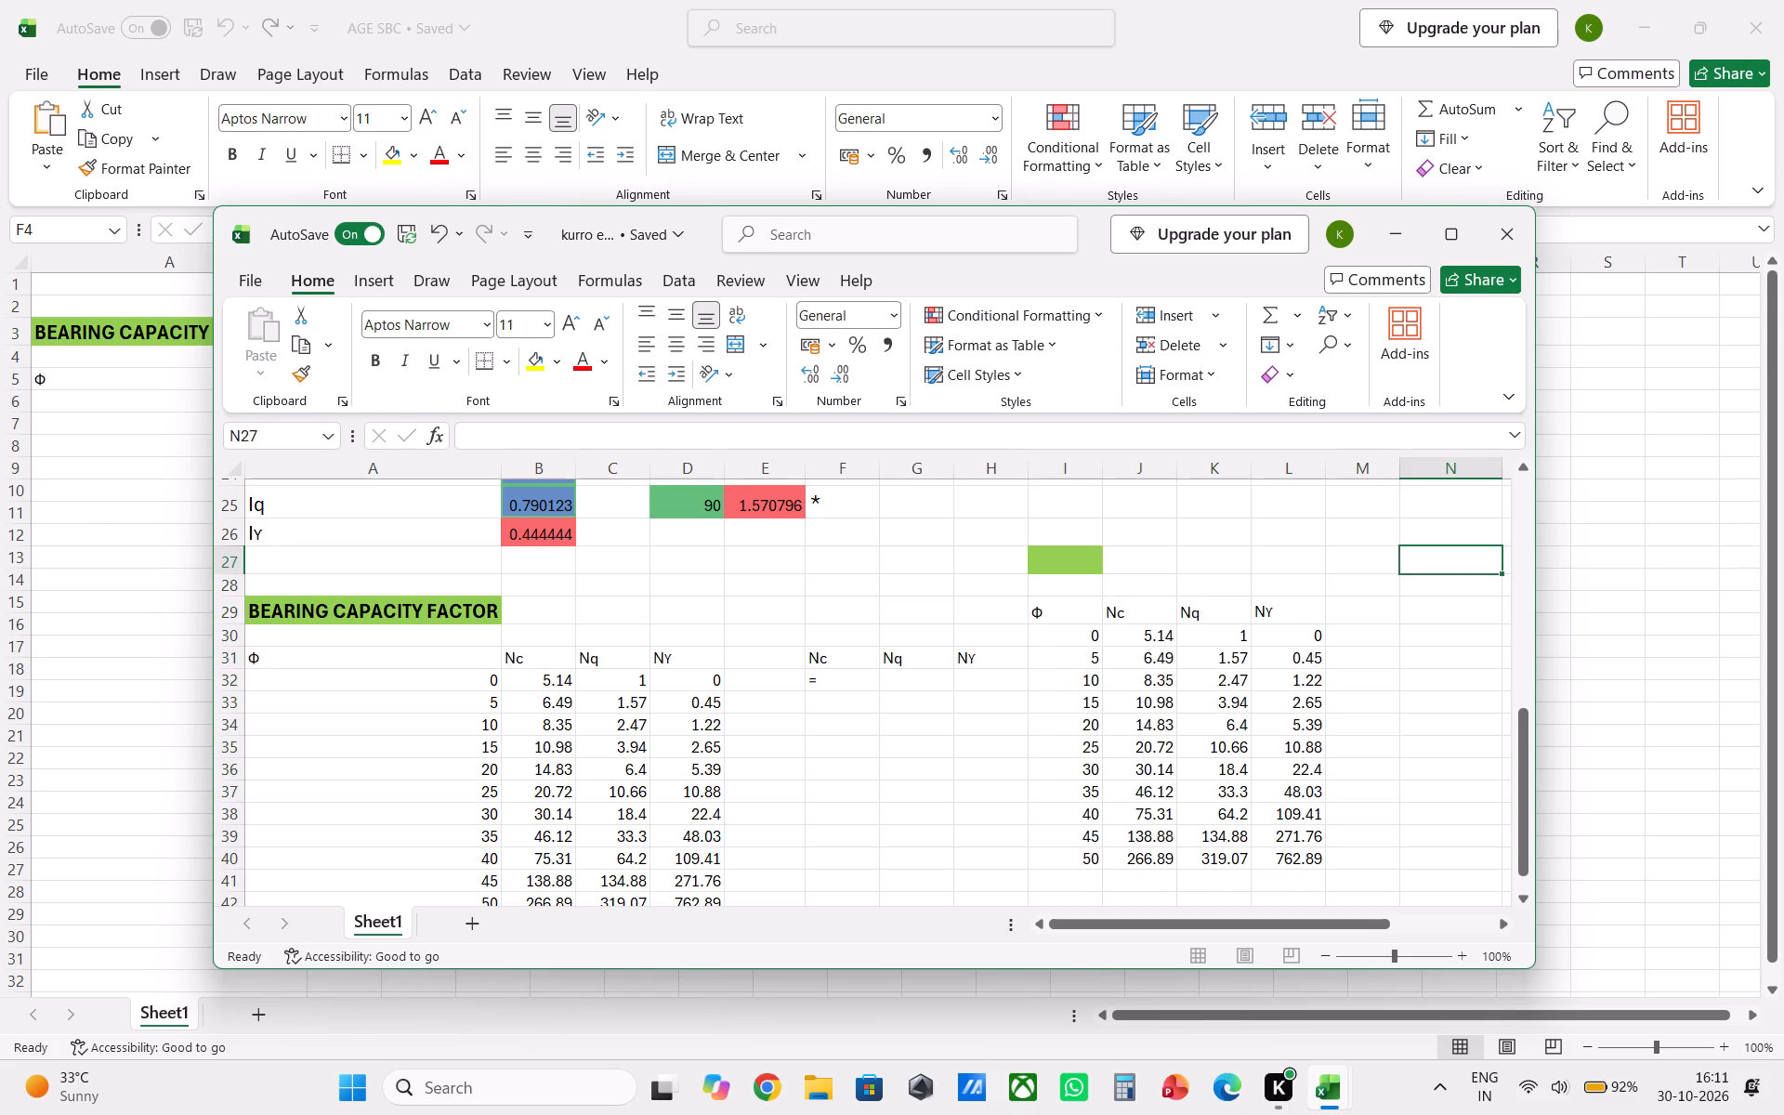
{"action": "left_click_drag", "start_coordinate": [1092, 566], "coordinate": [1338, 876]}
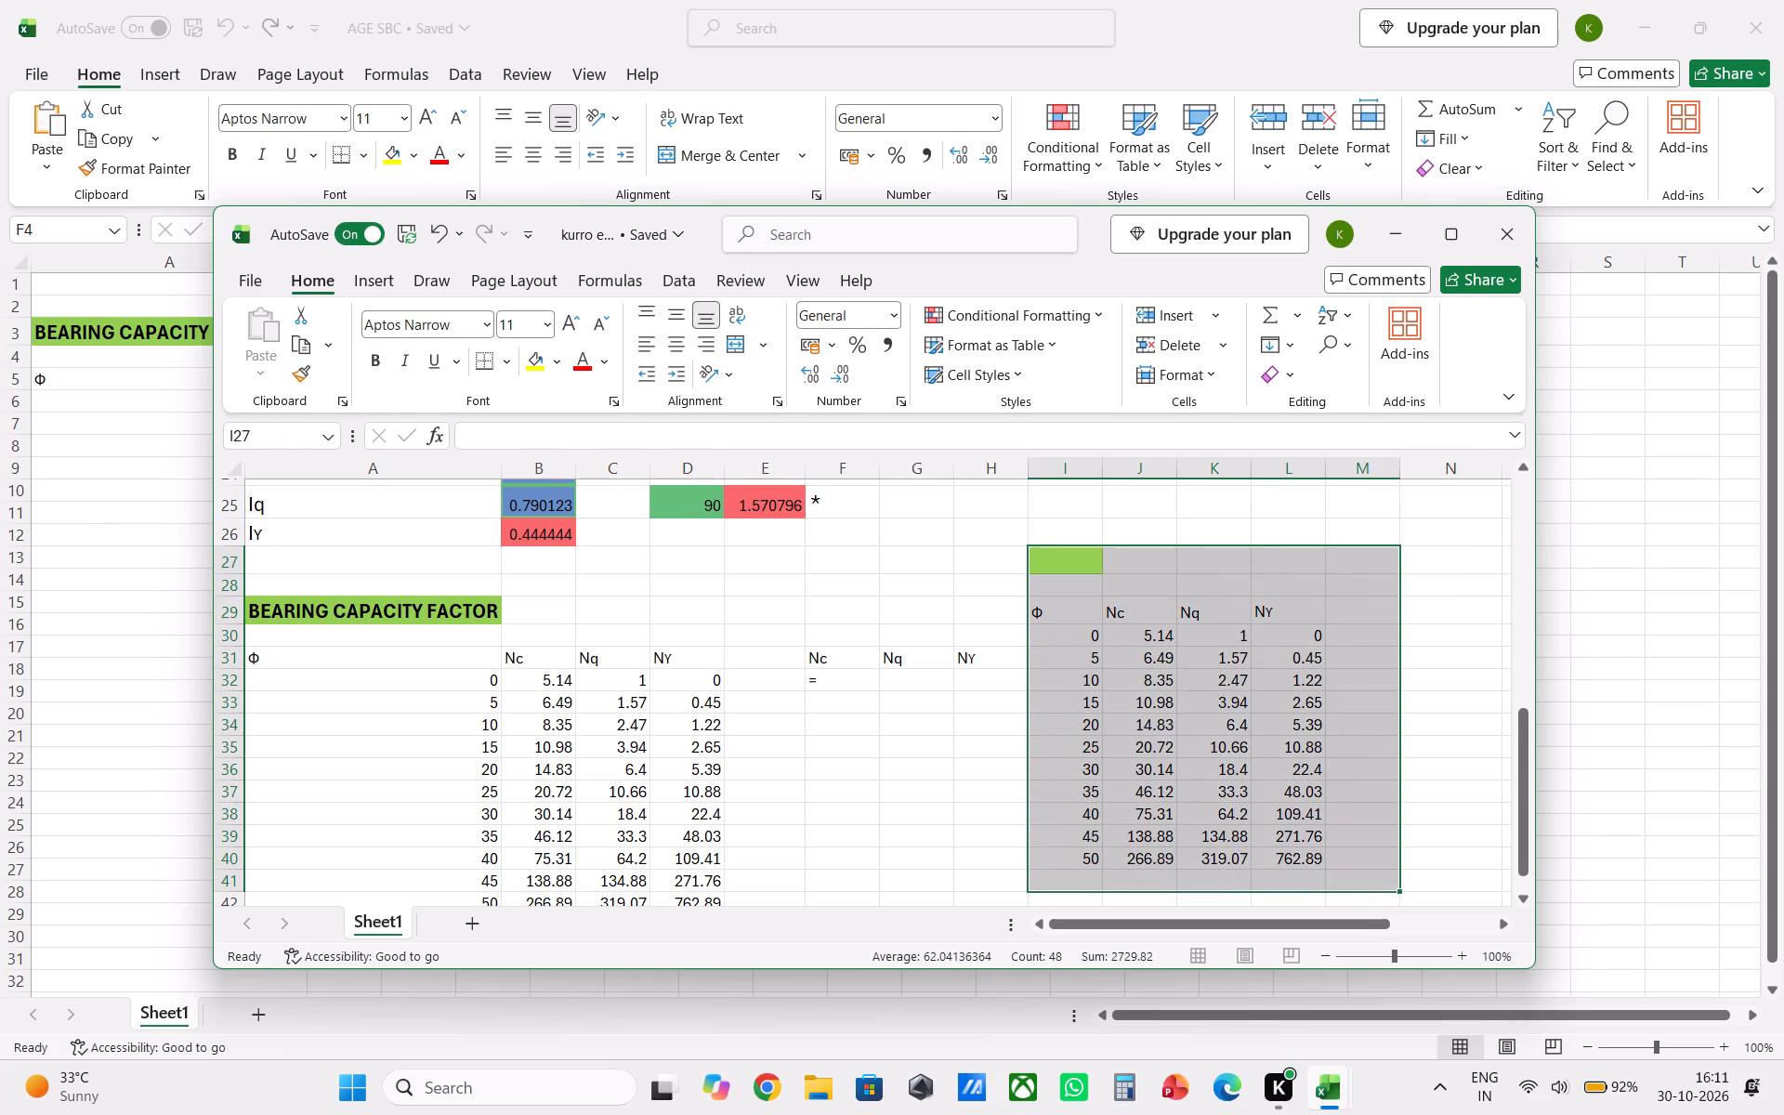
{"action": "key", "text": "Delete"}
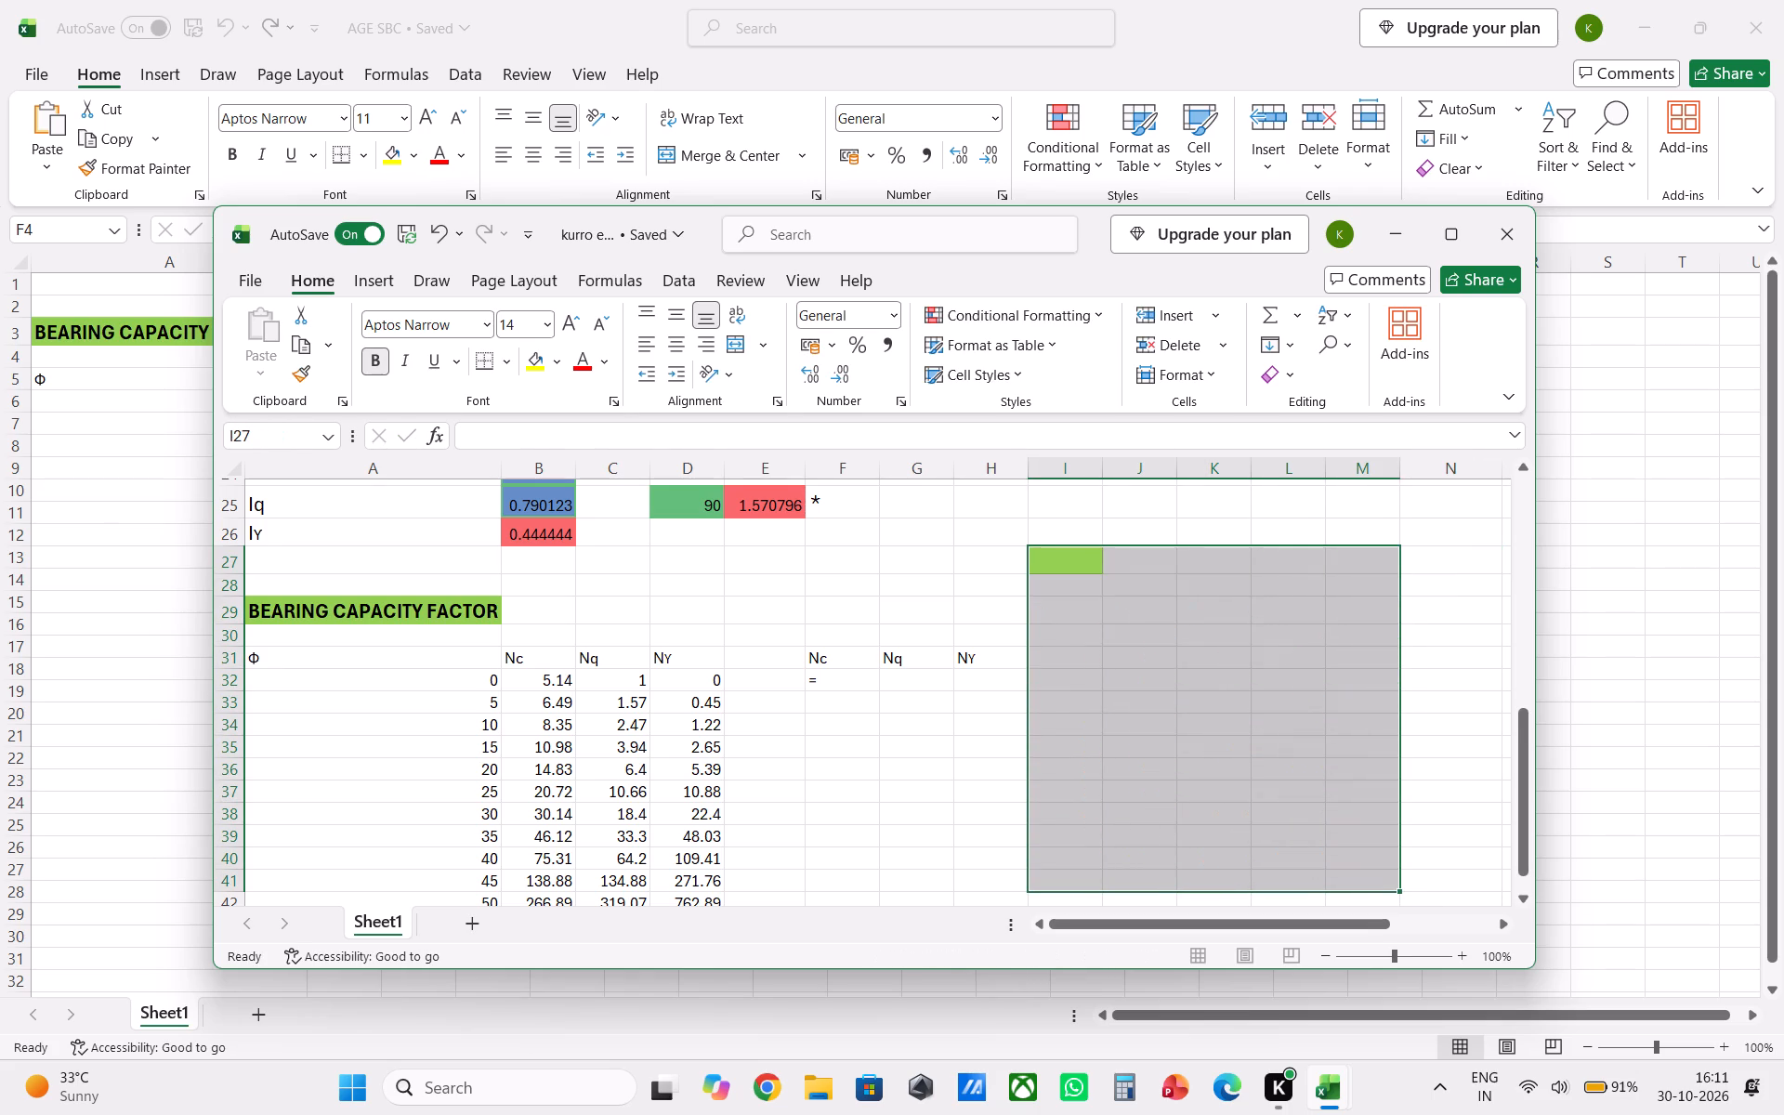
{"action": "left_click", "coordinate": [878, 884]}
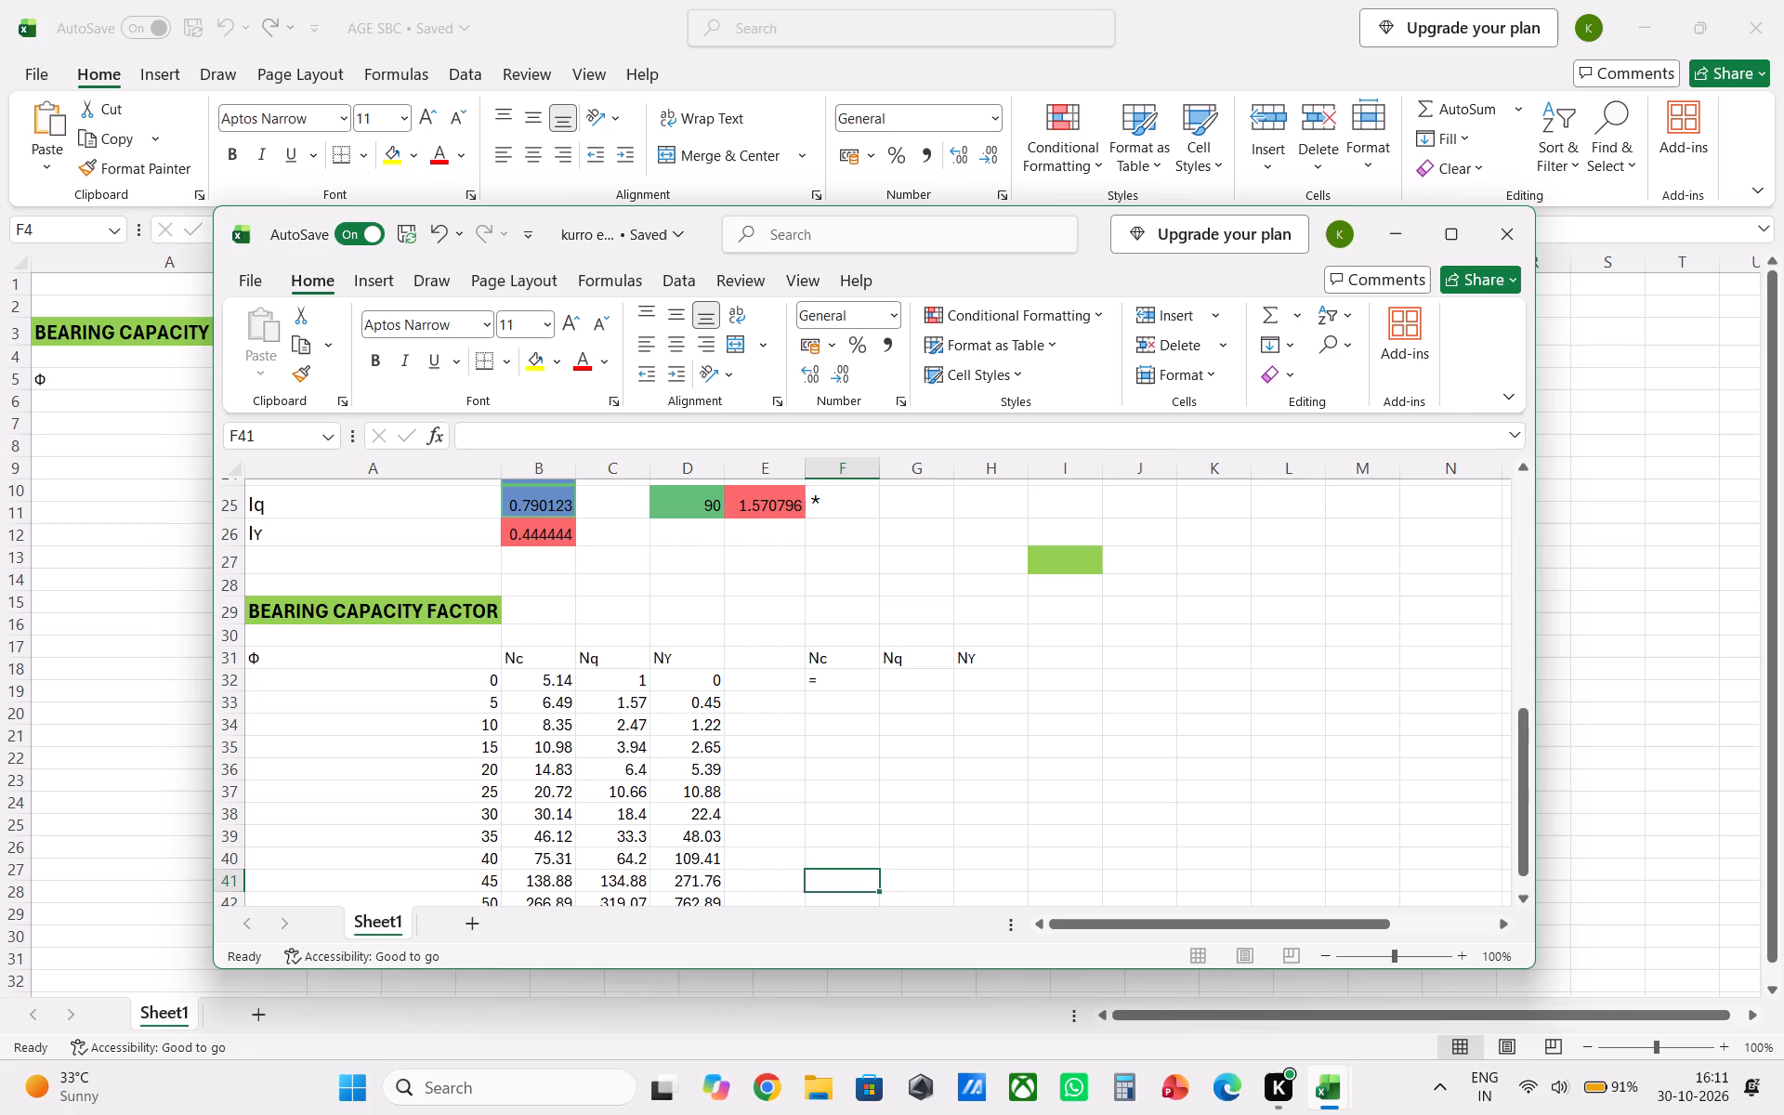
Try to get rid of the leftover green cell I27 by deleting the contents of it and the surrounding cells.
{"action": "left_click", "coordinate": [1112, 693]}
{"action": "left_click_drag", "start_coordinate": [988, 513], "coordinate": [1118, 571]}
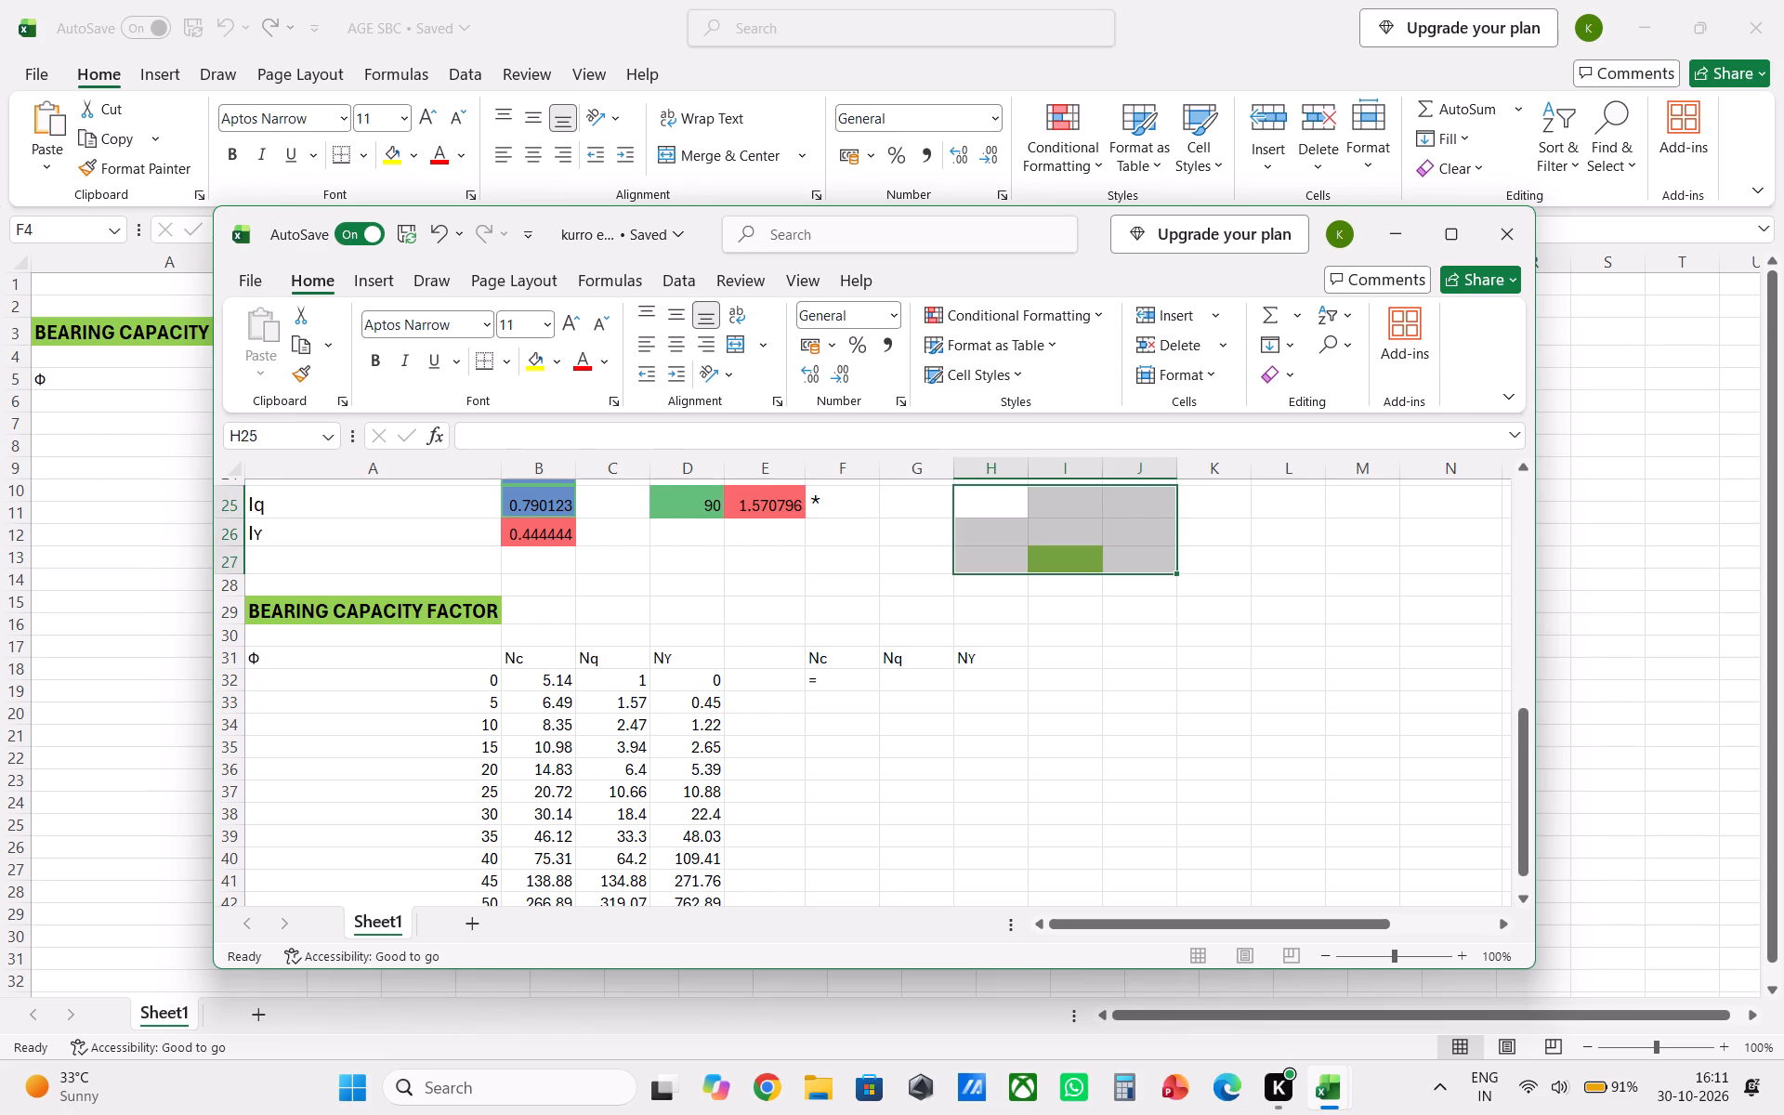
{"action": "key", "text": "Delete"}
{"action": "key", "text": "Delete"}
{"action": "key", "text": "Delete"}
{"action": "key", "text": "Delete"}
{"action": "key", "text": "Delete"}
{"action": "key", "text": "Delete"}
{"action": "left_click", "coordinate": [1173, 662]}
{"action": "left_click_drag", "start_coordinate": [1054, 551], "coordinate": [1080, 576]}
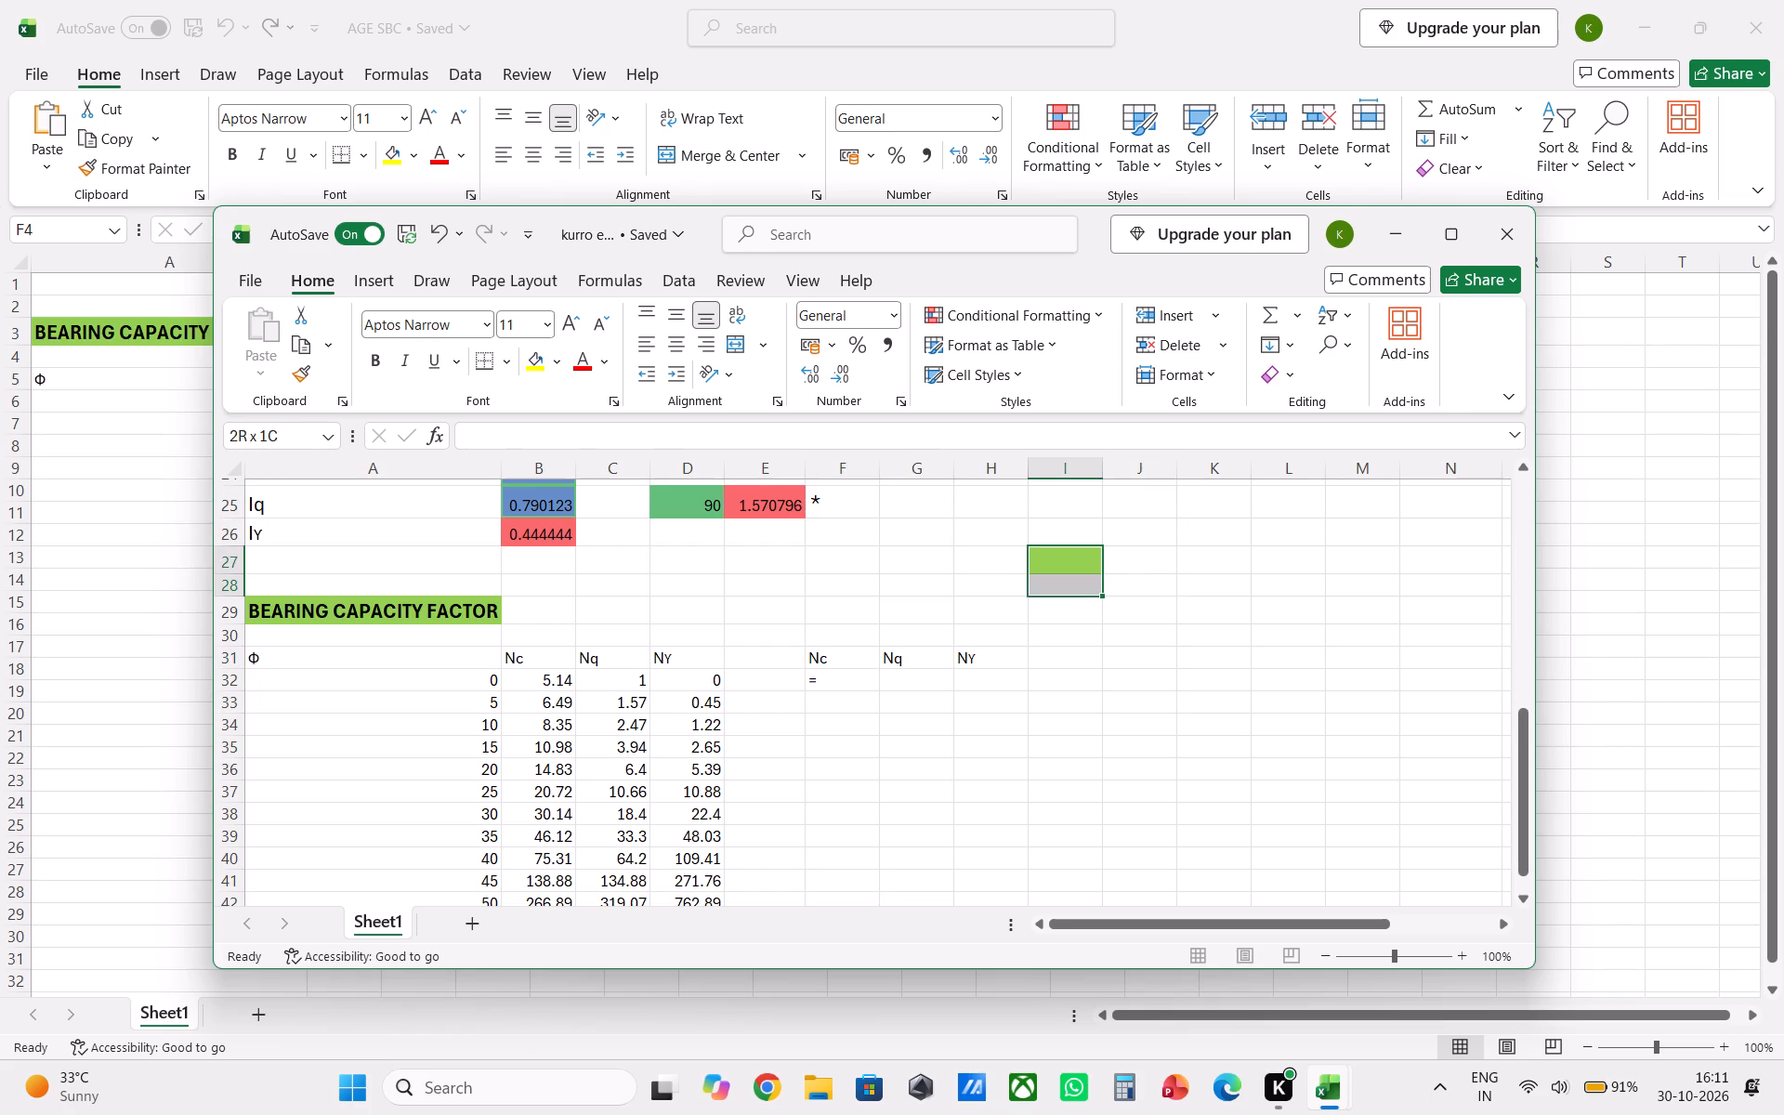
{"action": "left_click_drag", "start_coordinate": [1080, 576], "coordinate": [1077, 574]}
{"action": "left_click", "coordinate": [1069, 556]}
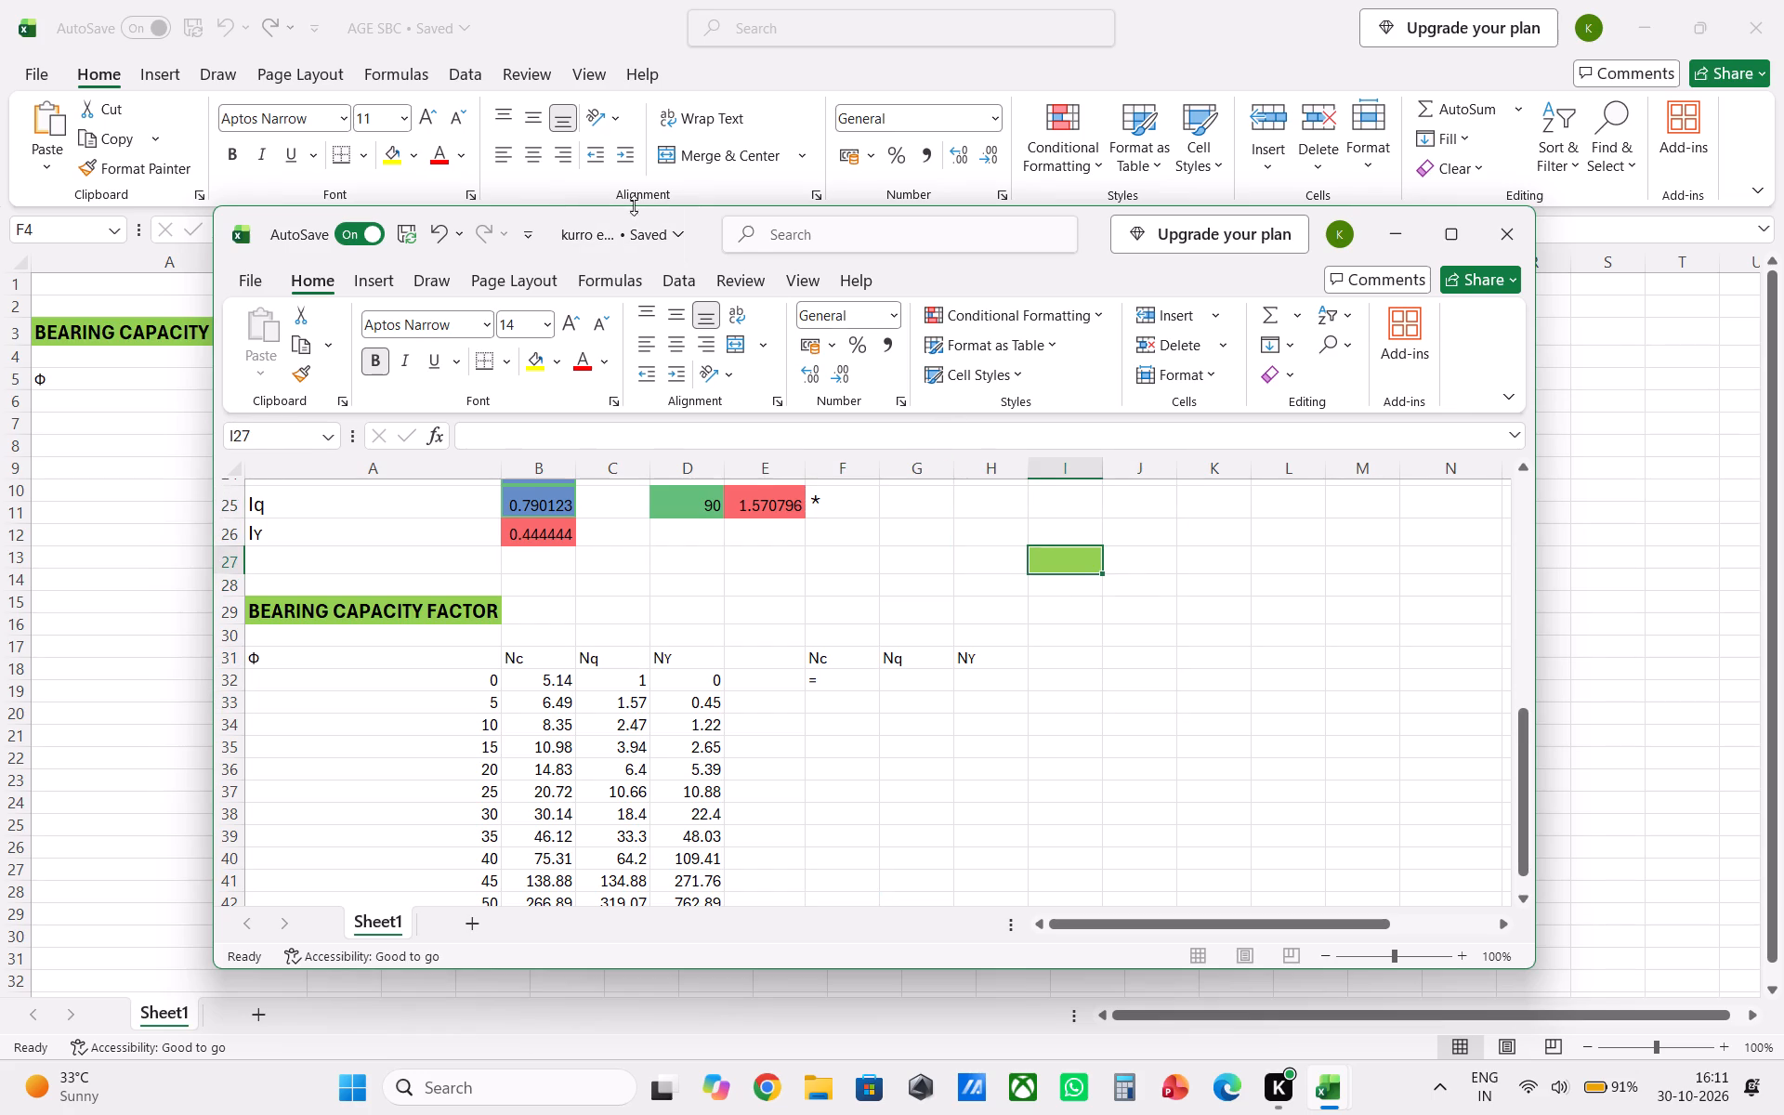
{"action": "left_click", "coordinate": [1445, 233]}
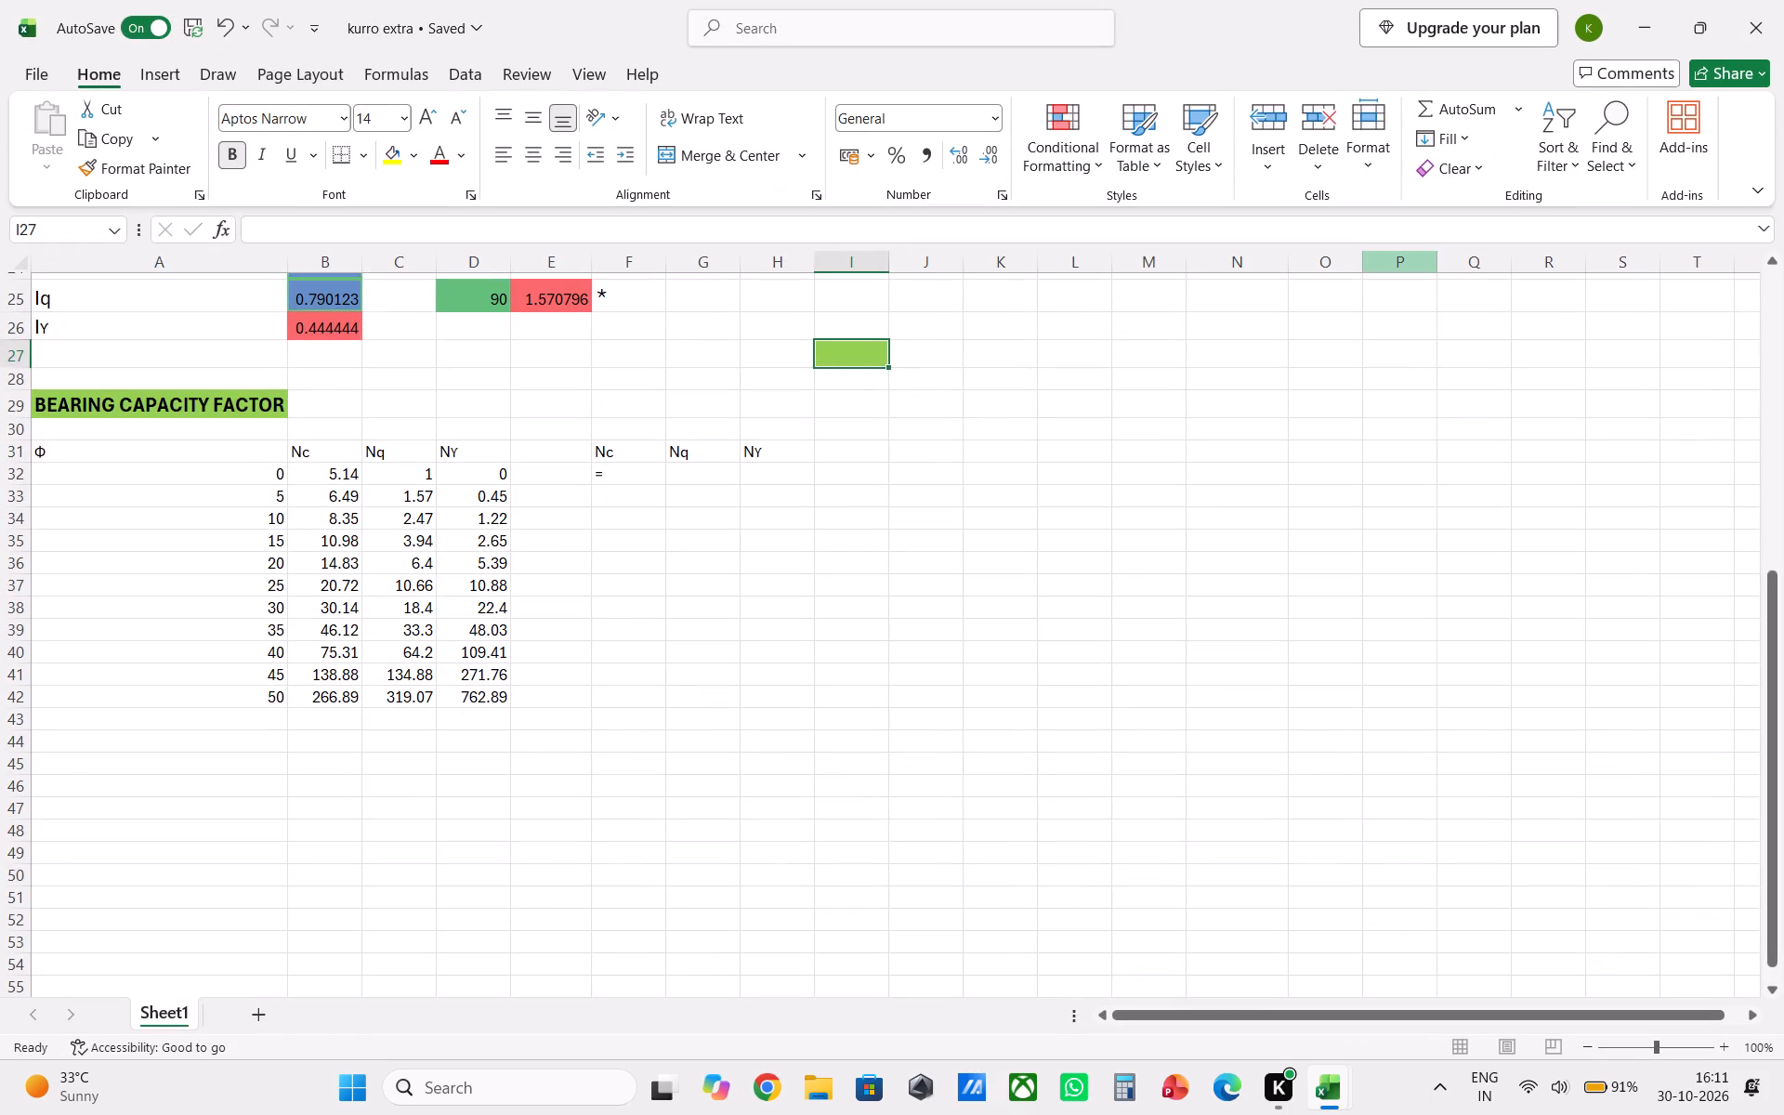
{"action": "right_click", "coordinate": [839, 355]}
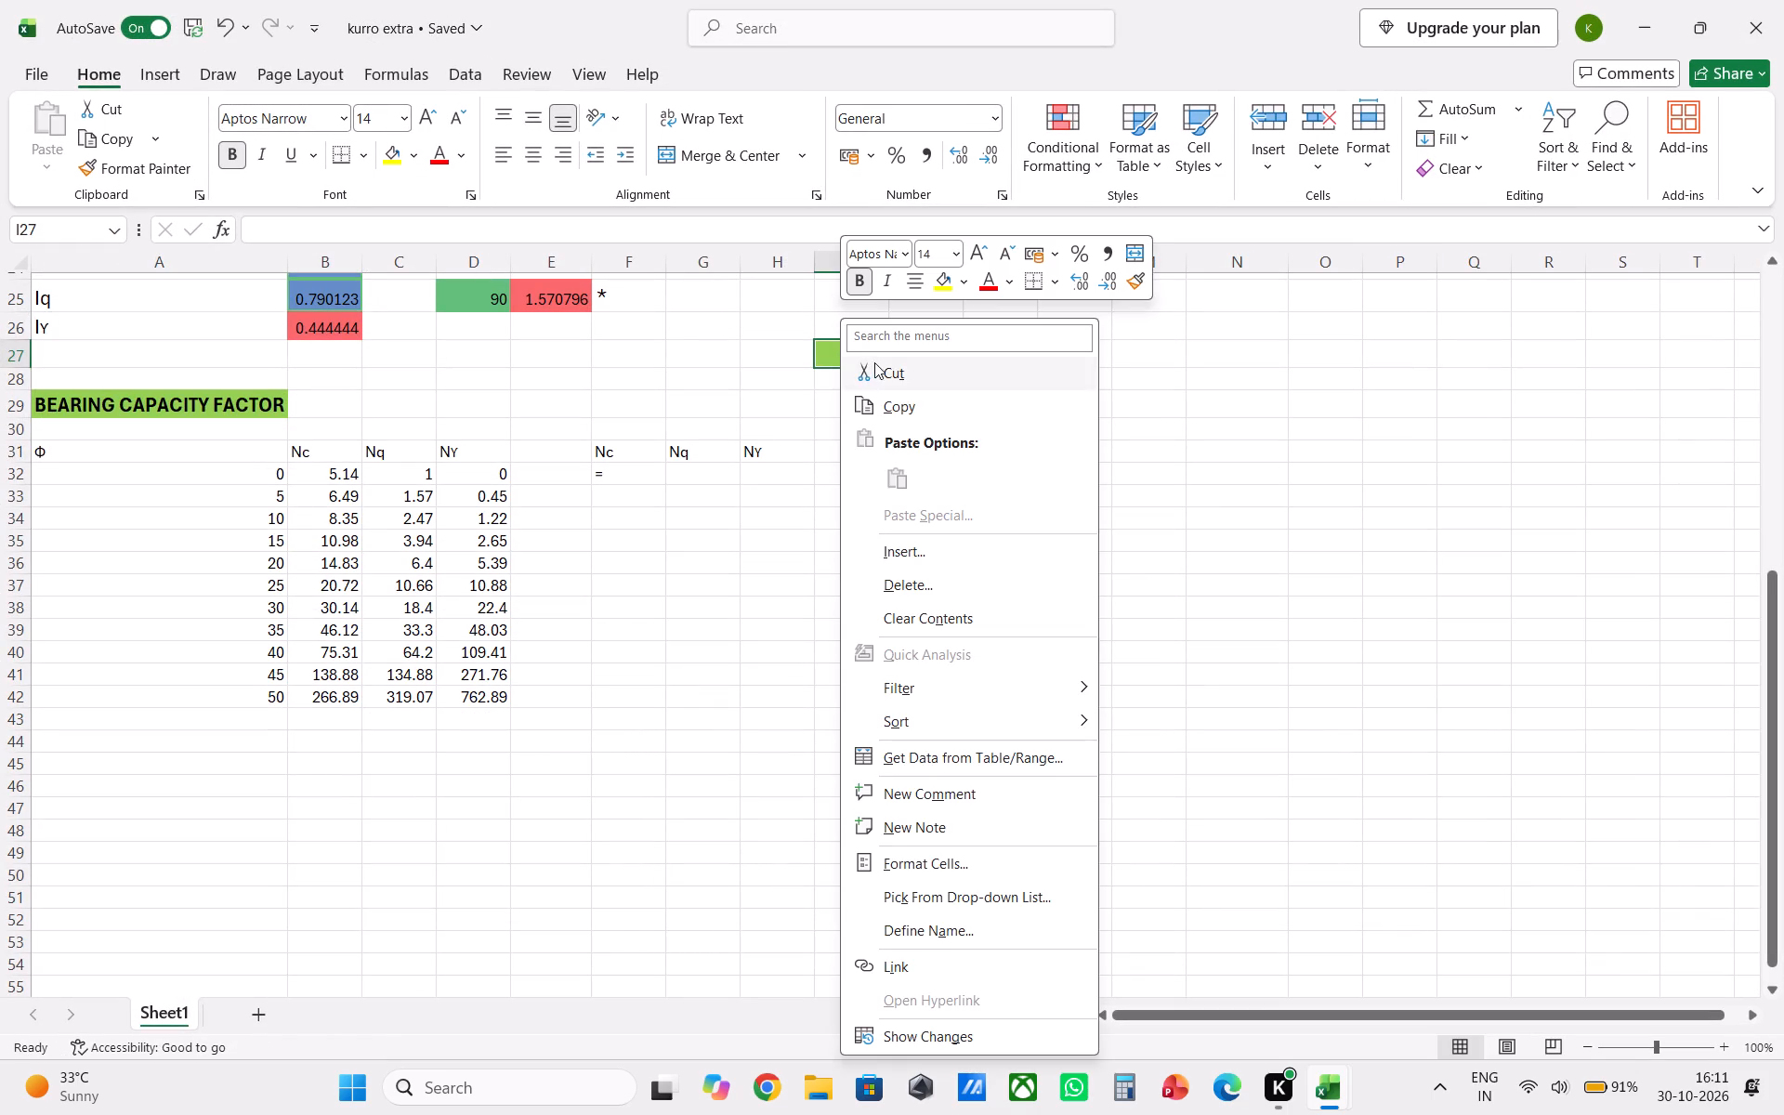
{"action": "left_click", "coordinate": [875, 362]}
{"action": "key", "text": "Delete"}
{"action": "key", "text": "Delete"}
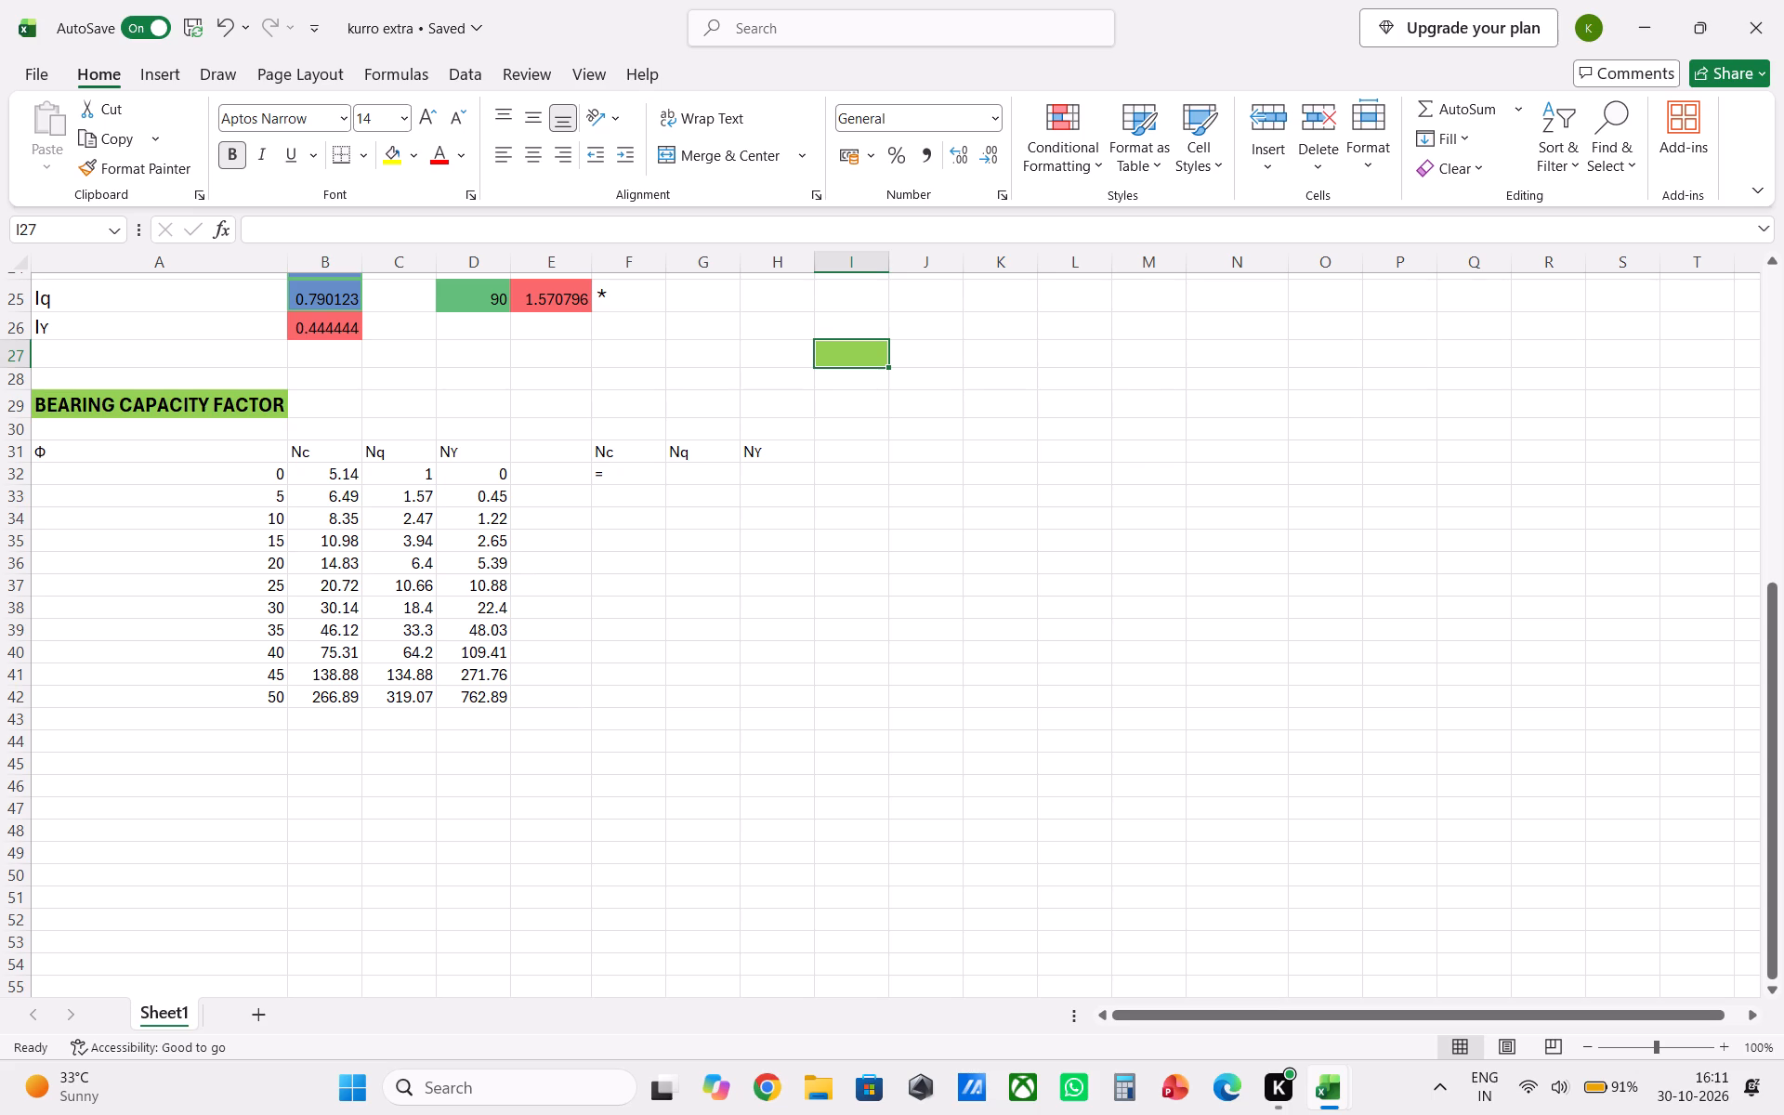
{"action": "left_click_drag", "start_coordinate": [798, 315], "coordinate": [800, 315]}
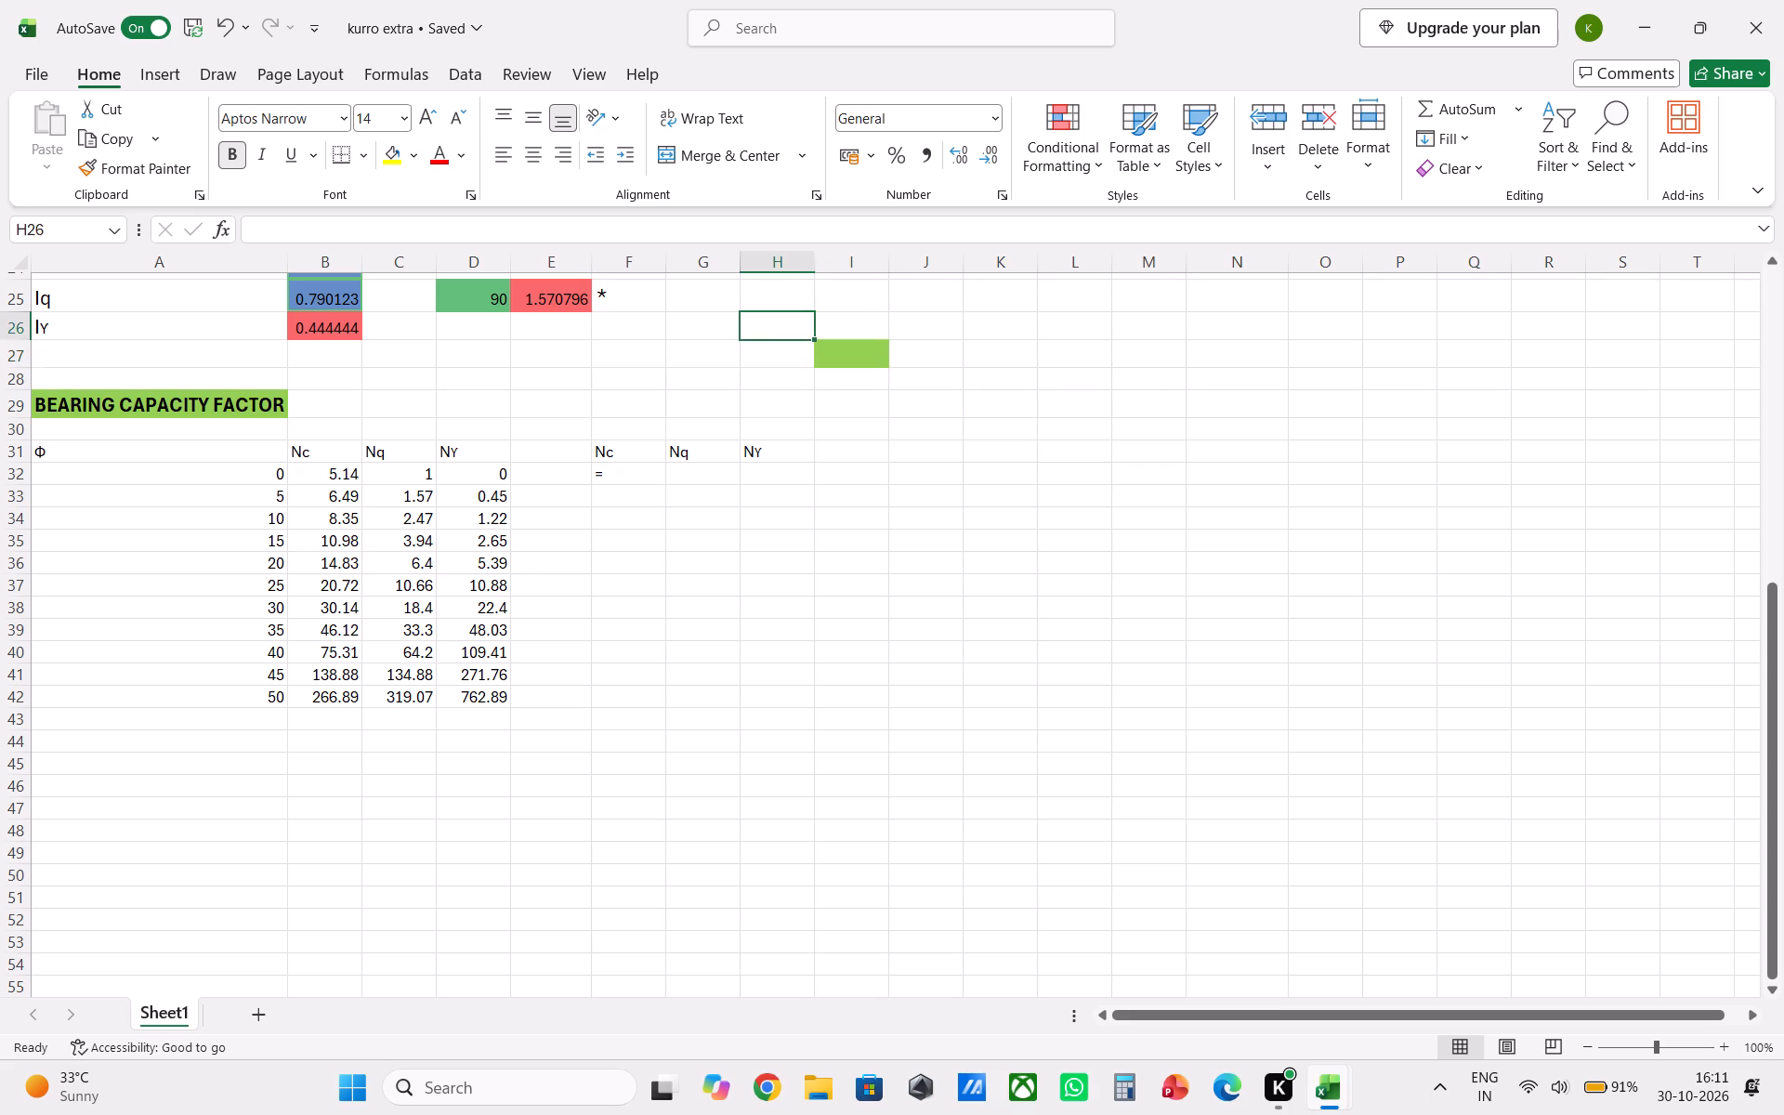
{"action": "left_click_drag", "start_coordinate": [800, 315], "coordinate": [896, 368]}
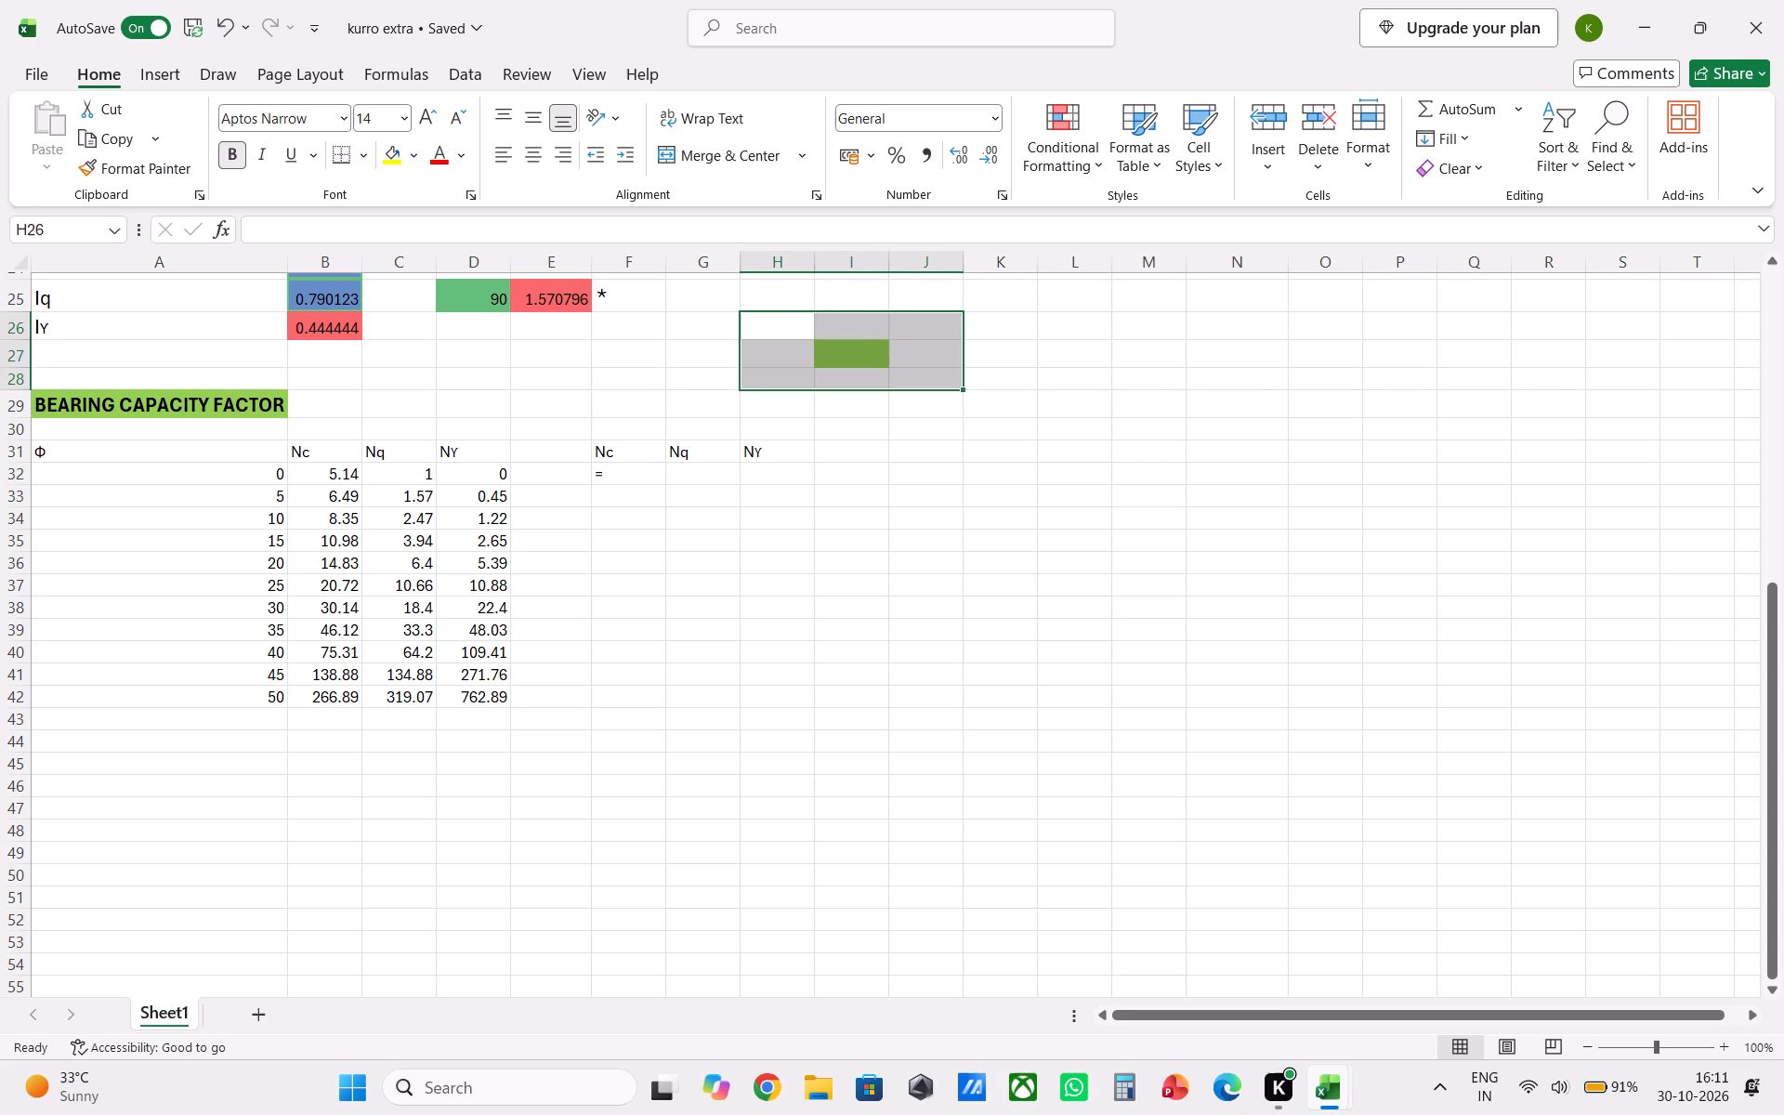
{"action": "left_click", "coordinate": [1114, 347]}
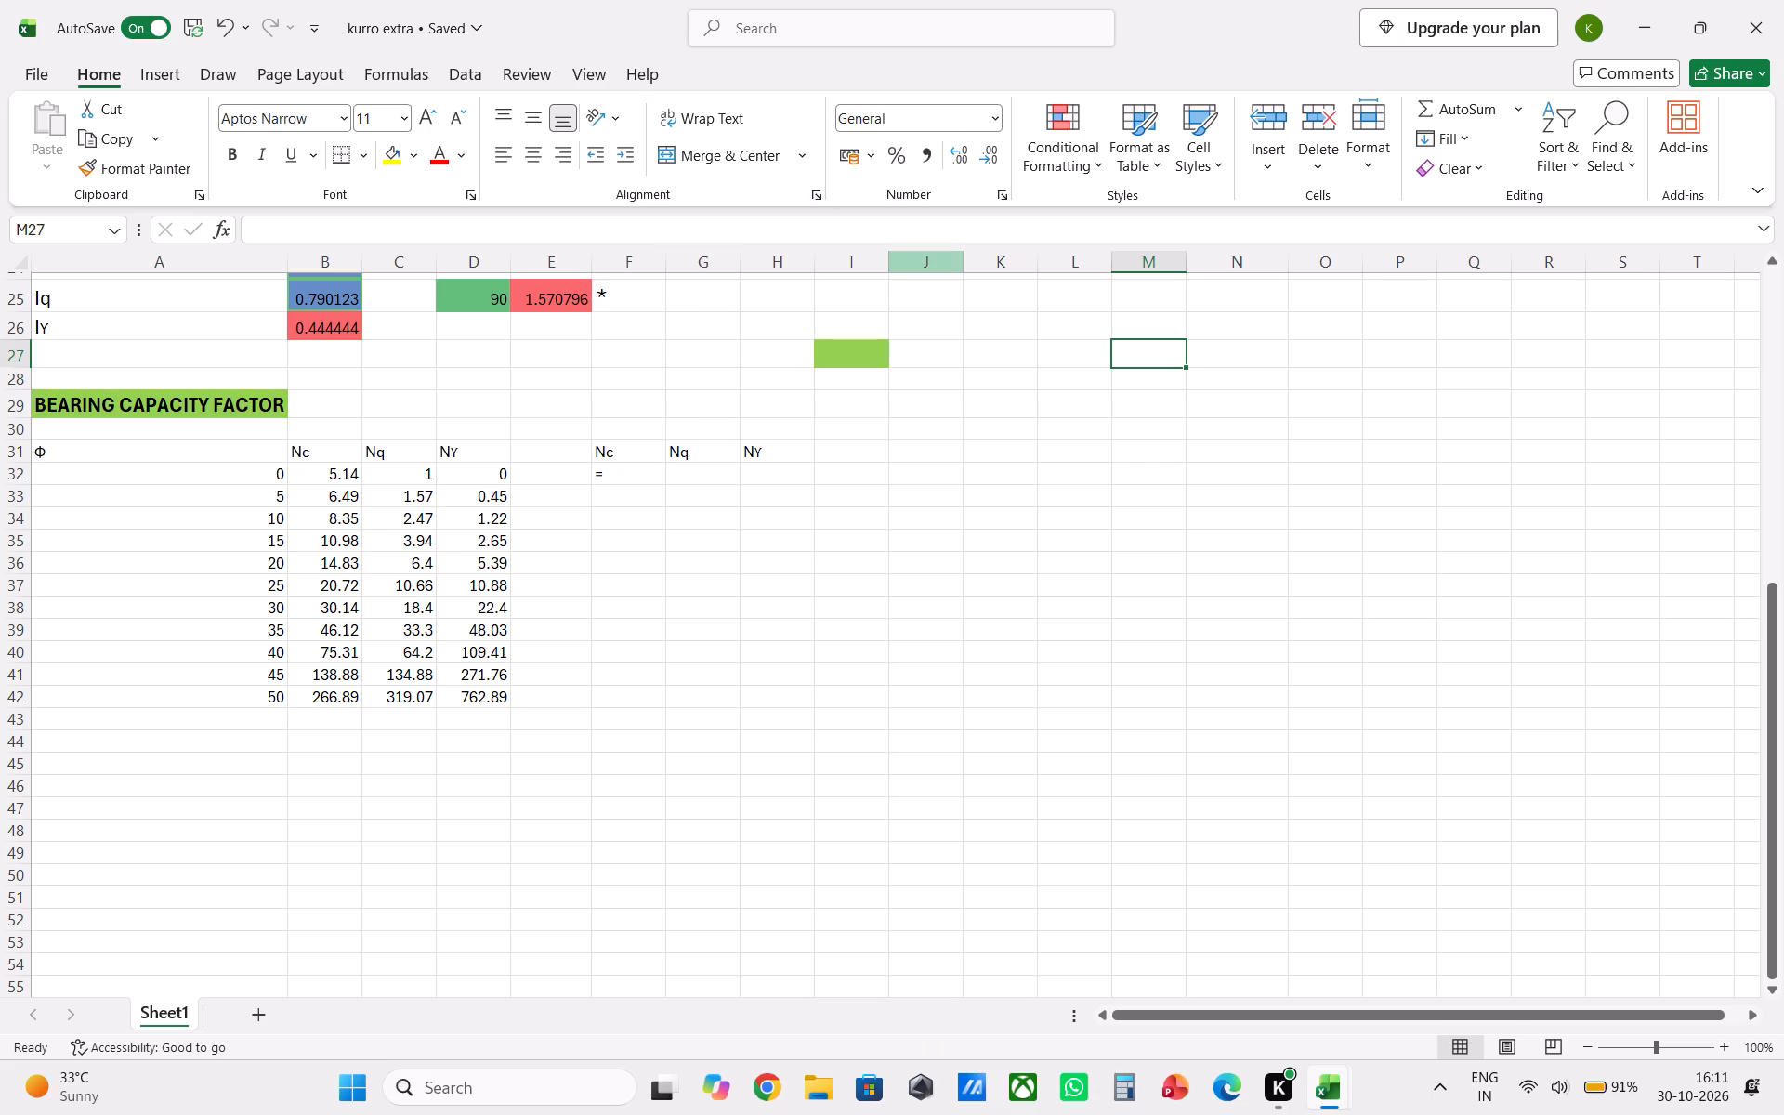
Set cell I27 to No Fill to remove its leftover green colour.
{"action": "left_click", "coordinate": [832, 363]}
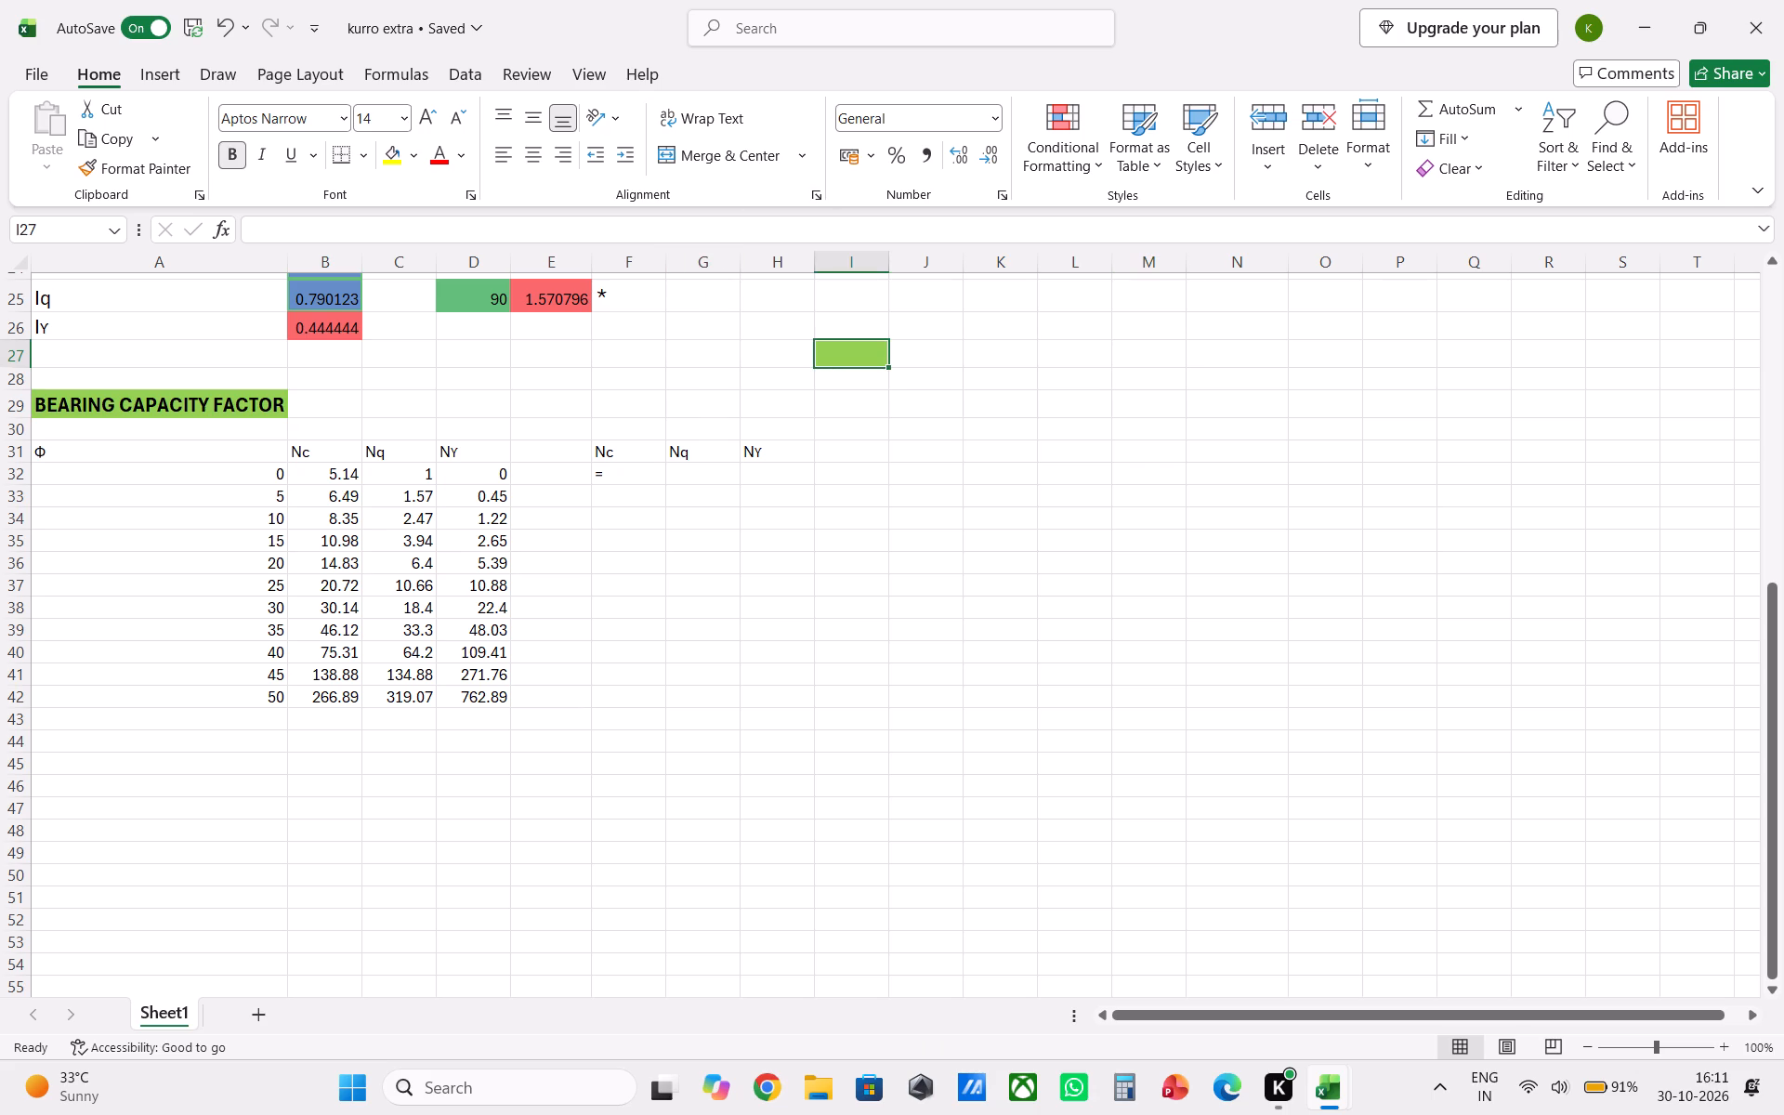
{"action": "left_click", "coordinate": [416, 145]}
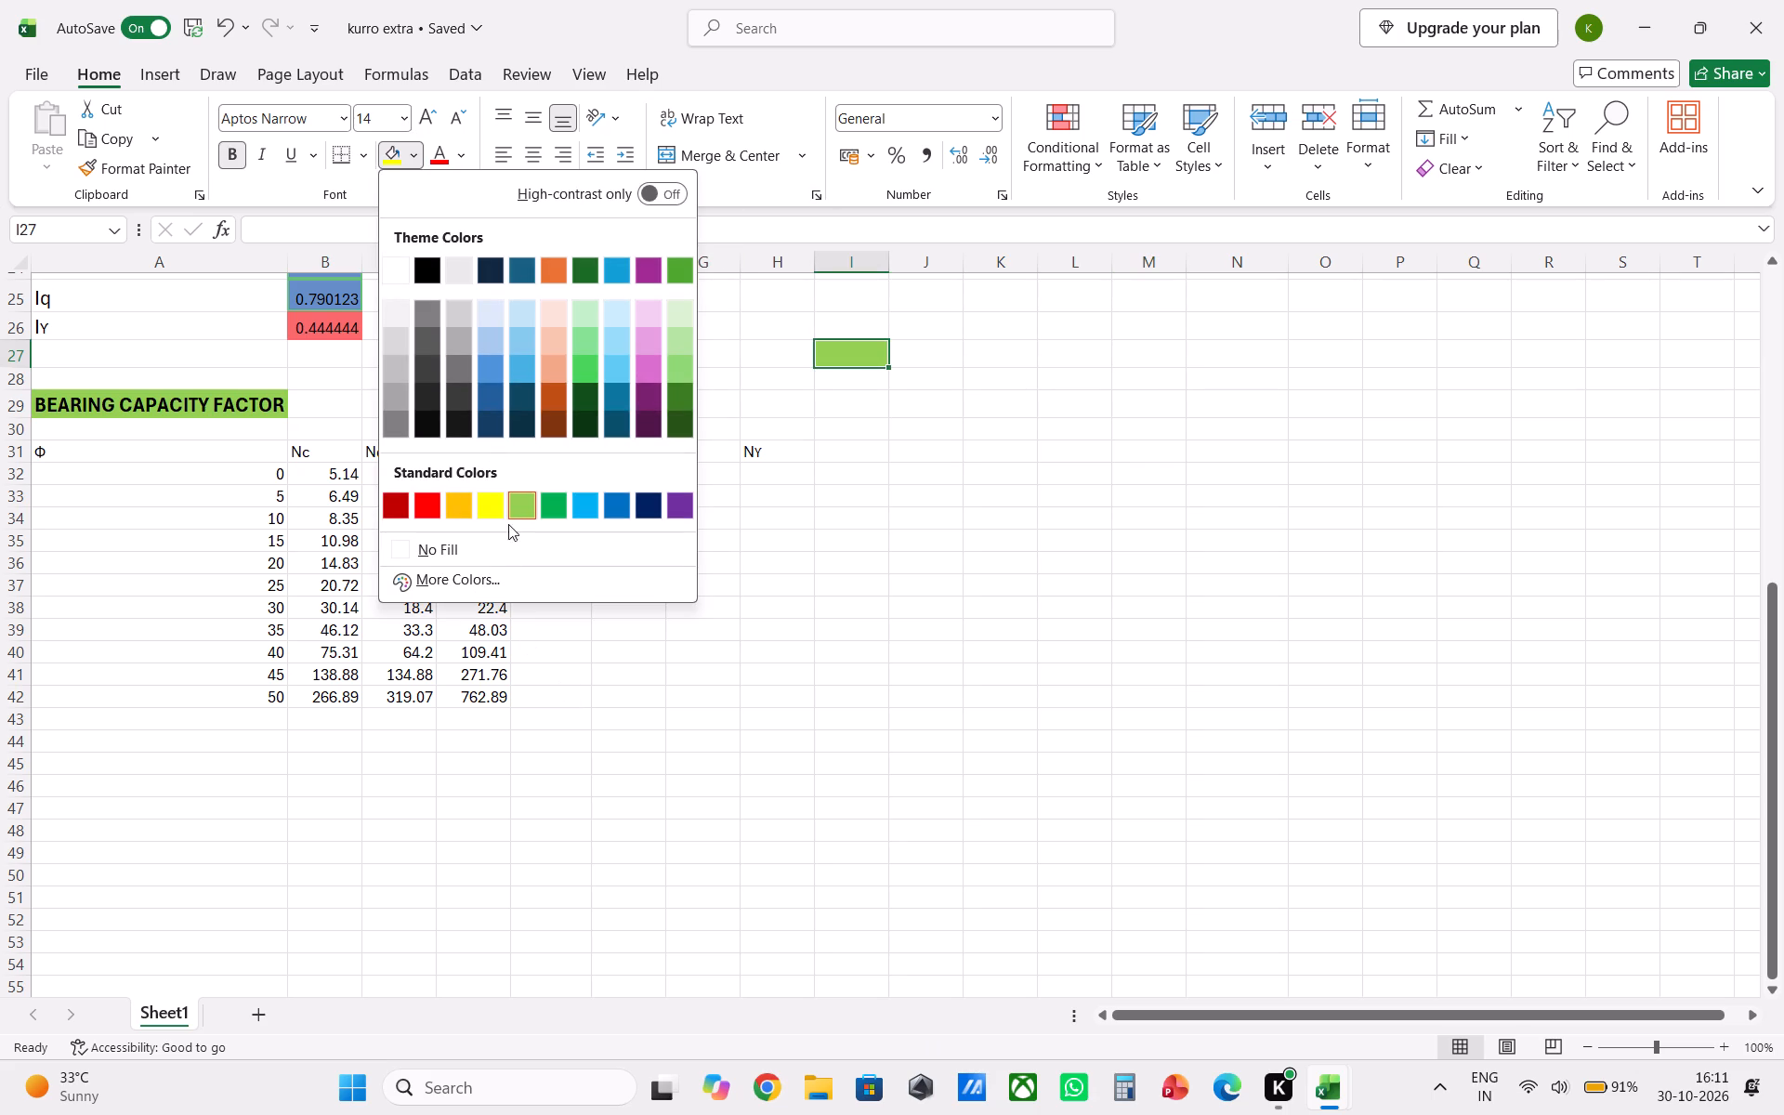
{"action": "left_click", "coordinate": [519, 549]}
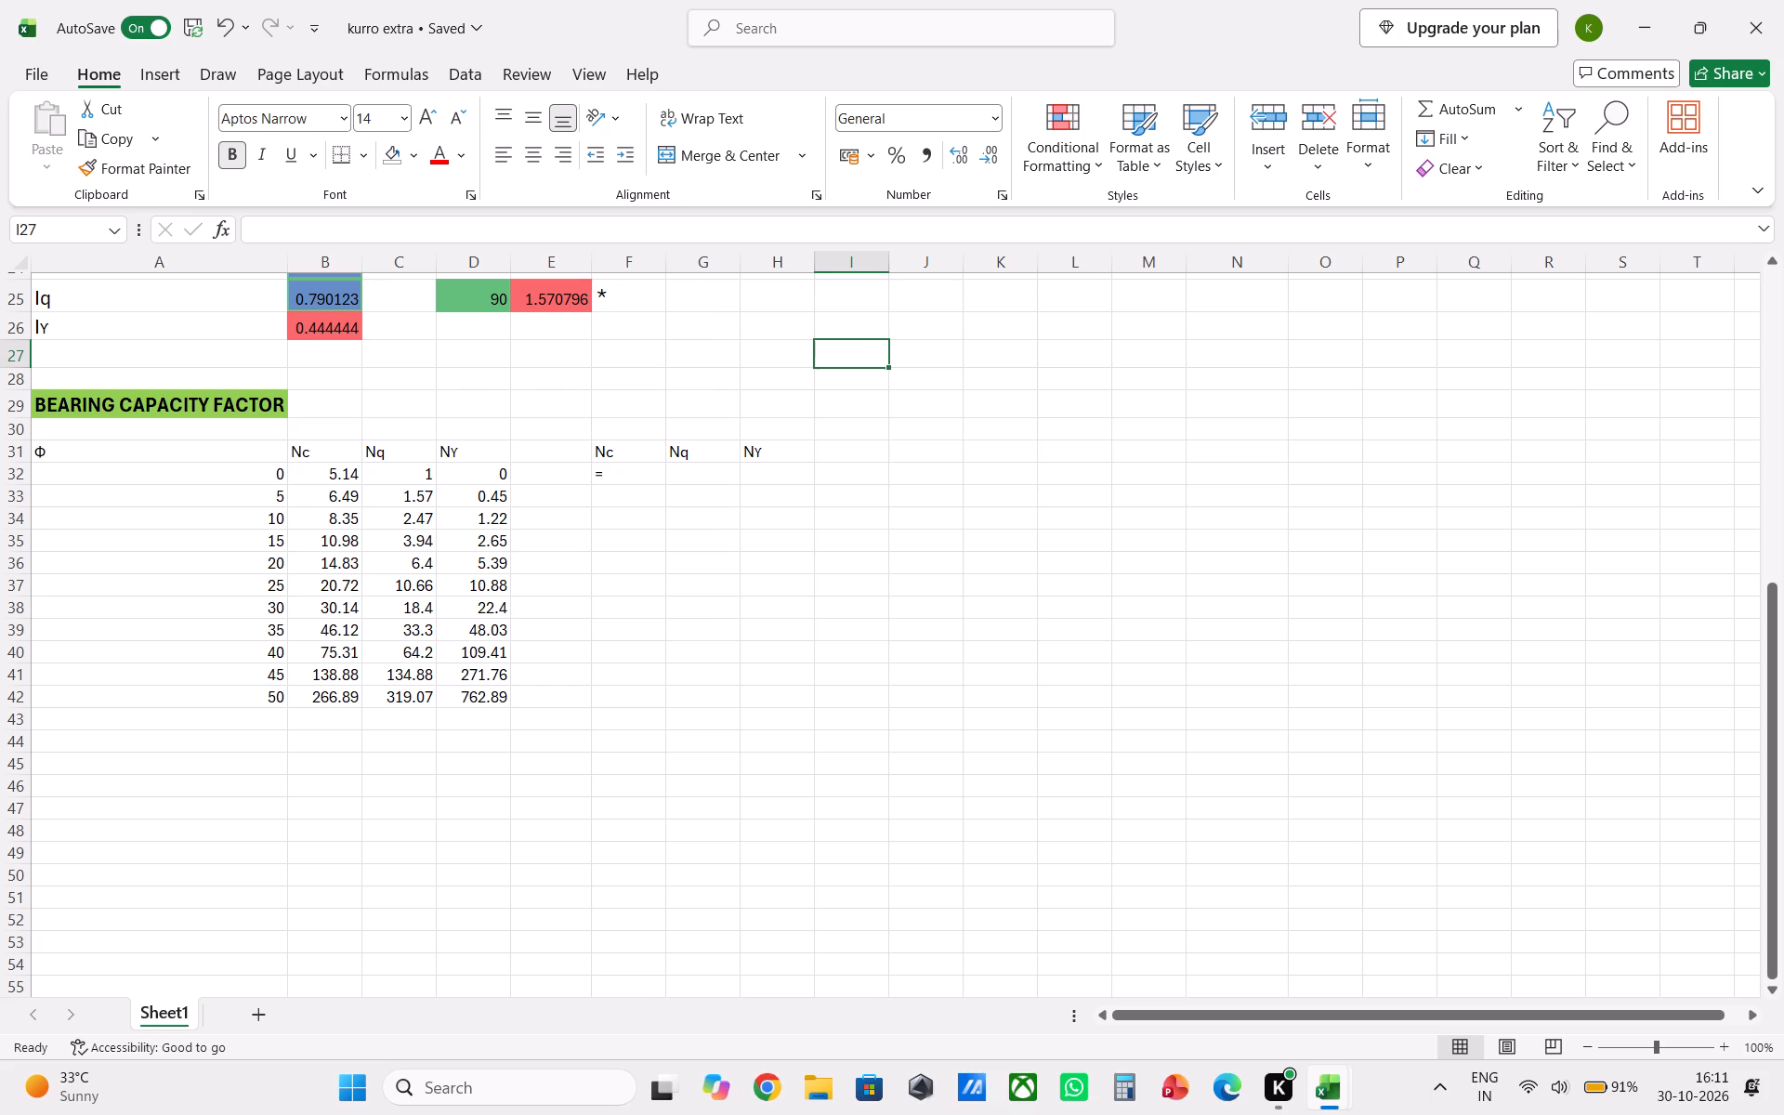
Review the shape, depth, inclination and bearing capacity factor sections of kurro extra, including the unfinished Nc entry in F32.
{"action": "scroll", "coordinate": [698, 721], "scroll_direction": "up", "scroll_amount": 4}
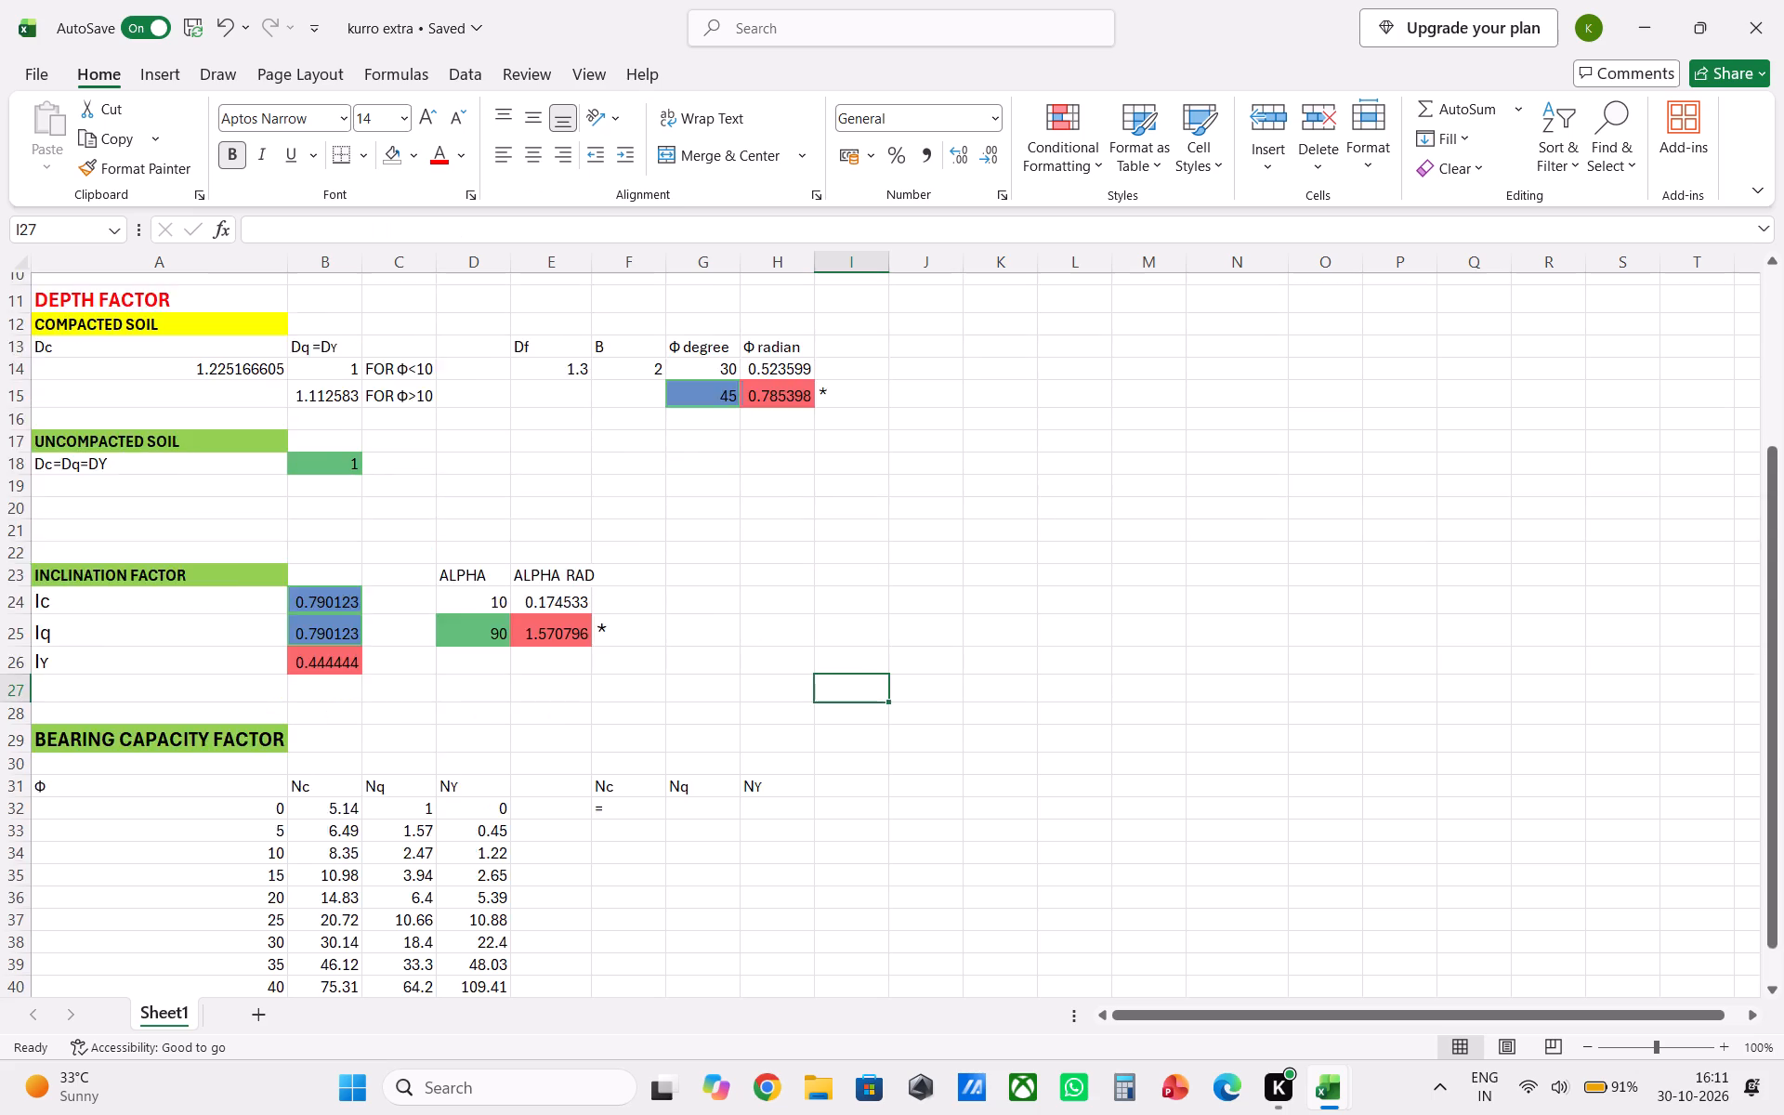
{"action": "scroll", "coordinate": [696, 719], "scroll_direction": "up", "scroll_amount": 7}
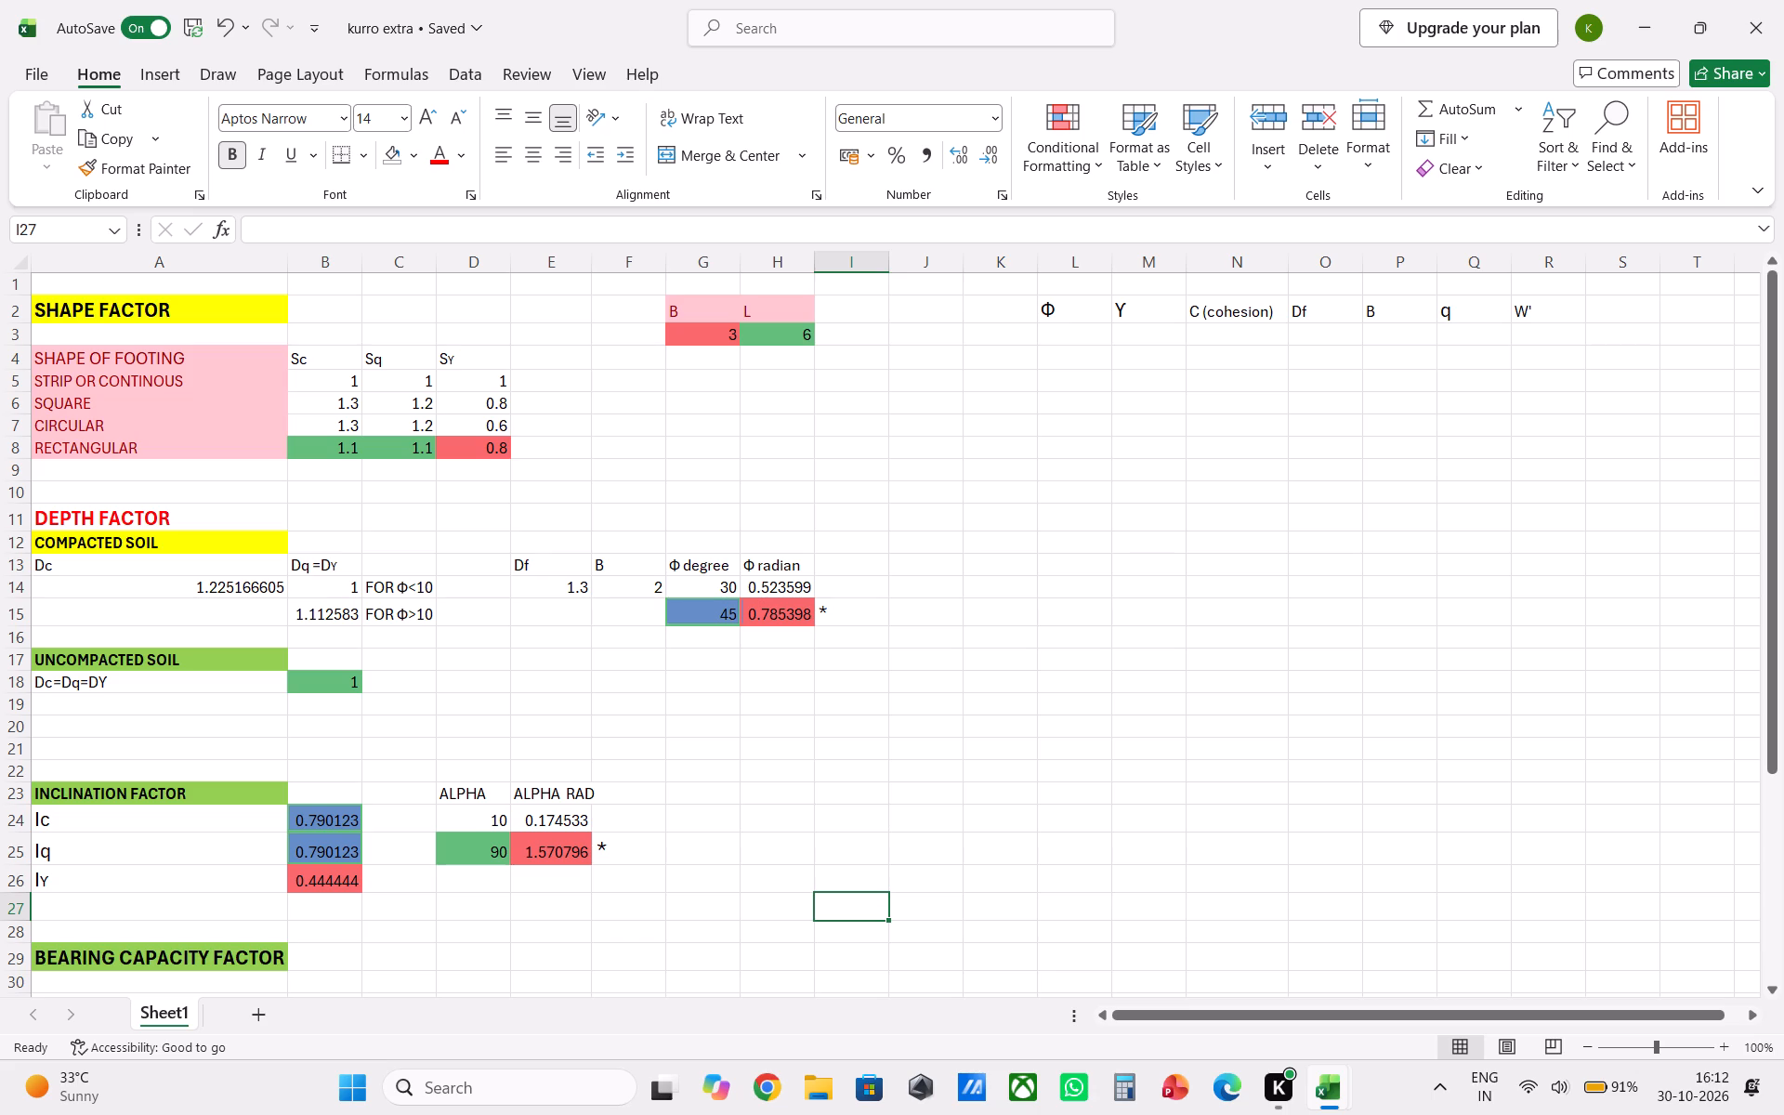
{"action": "scroll", "coordinate": [837, 546], "scroll_direction": "up", "scroll_amount": 2}
{"action": "scroll", "coordinate": [854, 558], "scroll_direction": "down", "scroll_amount": 5}
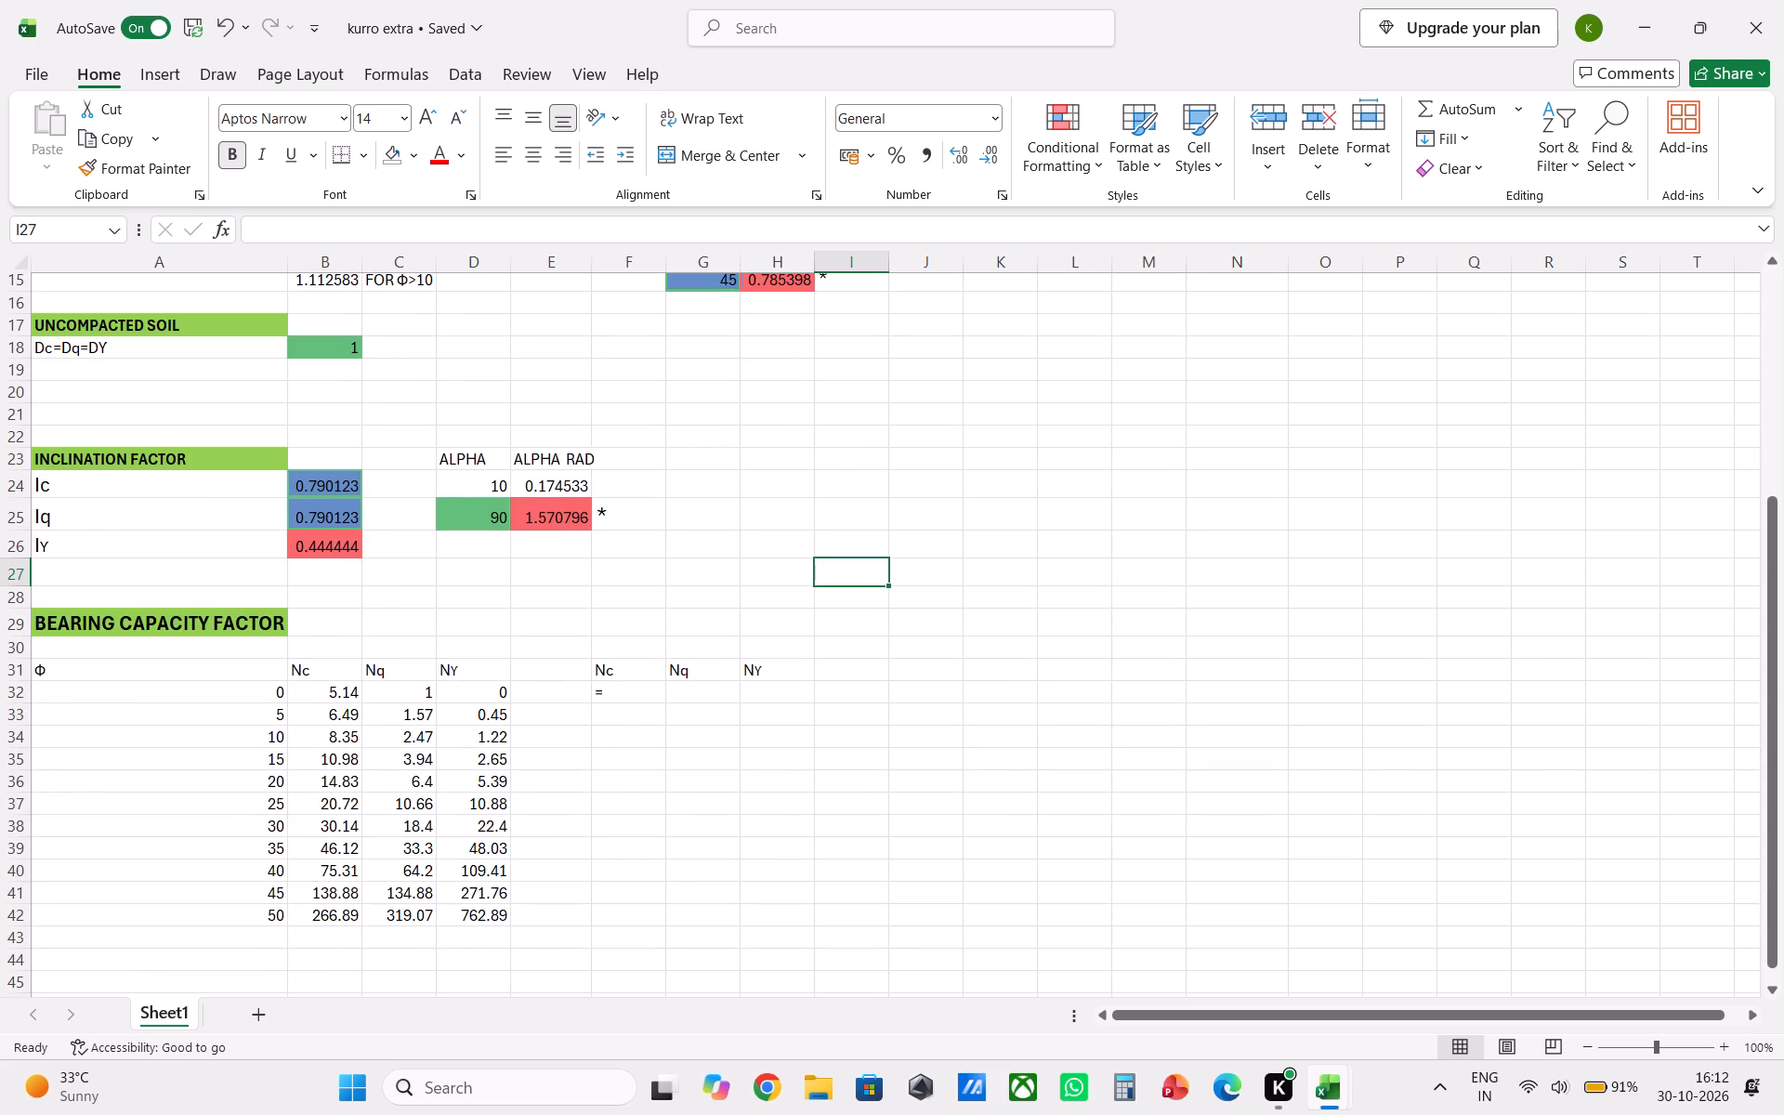
{"action": "left_click", "coordinate": [646, 691]}
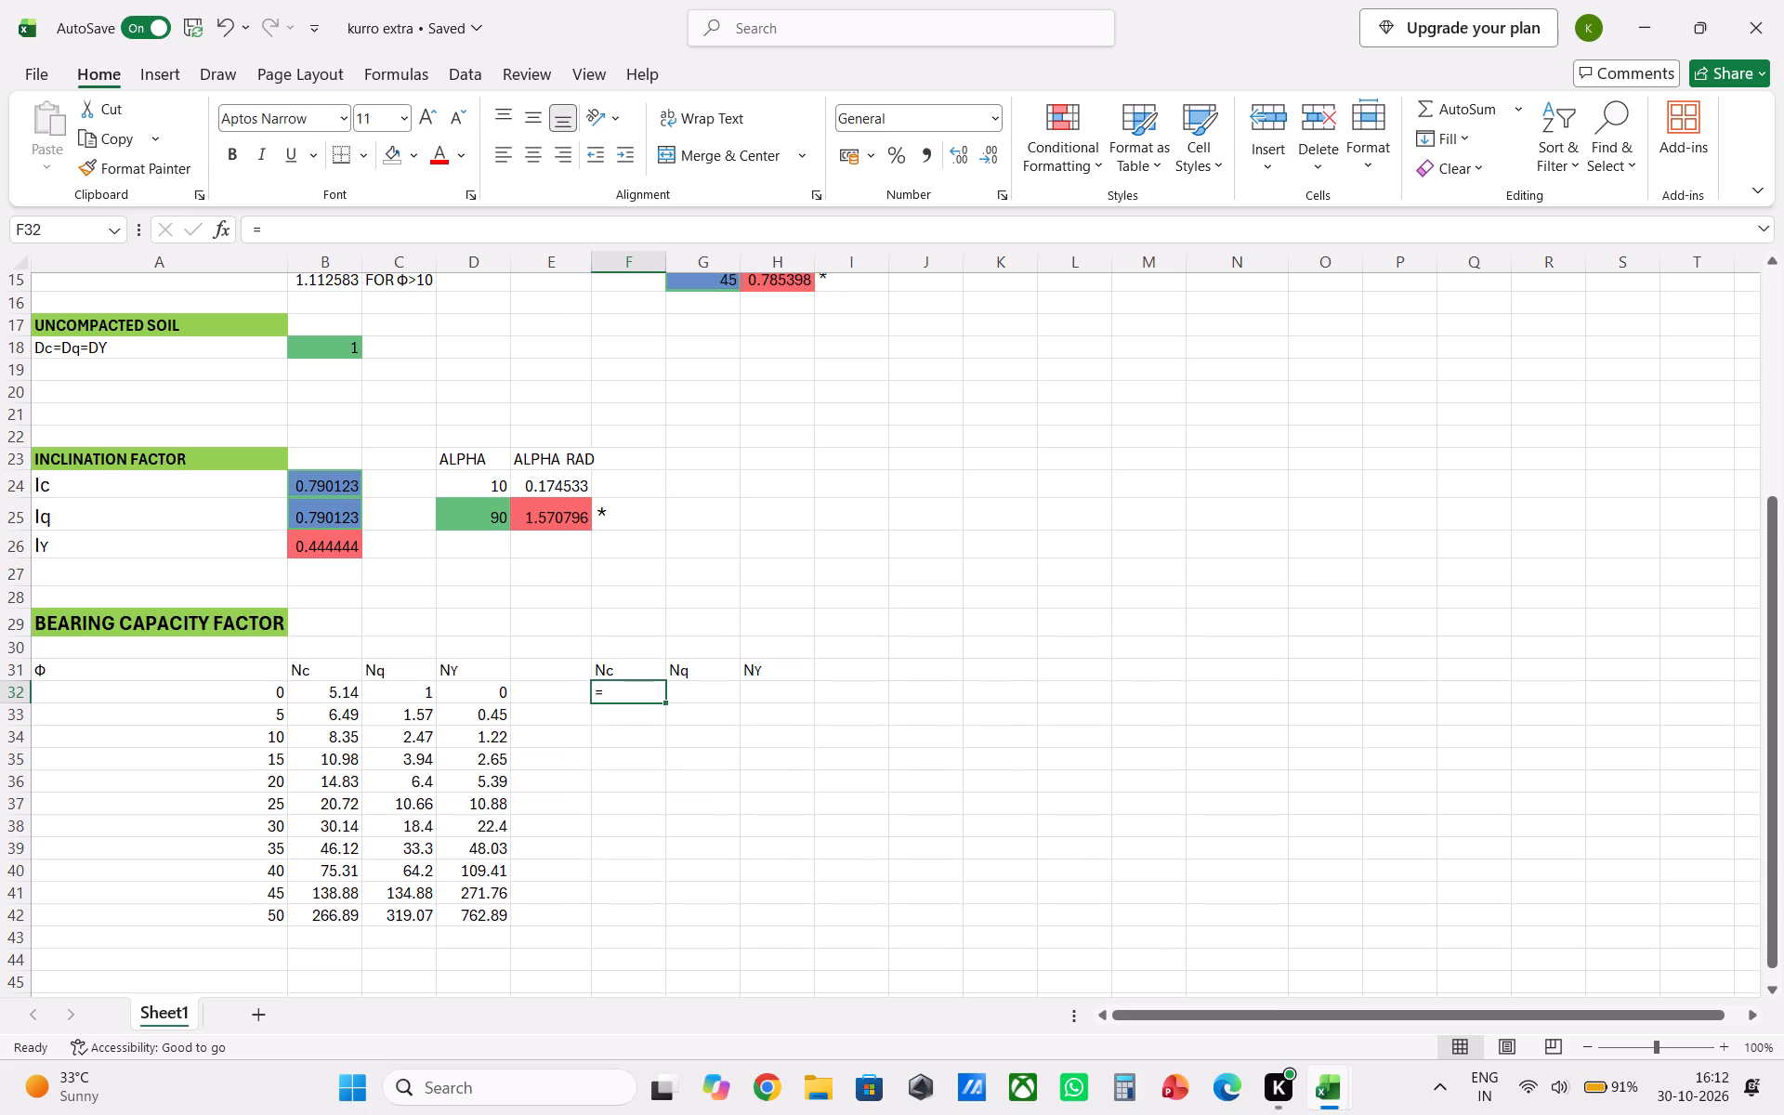
{"action": "left_click", "coordinate": [570, 677]}
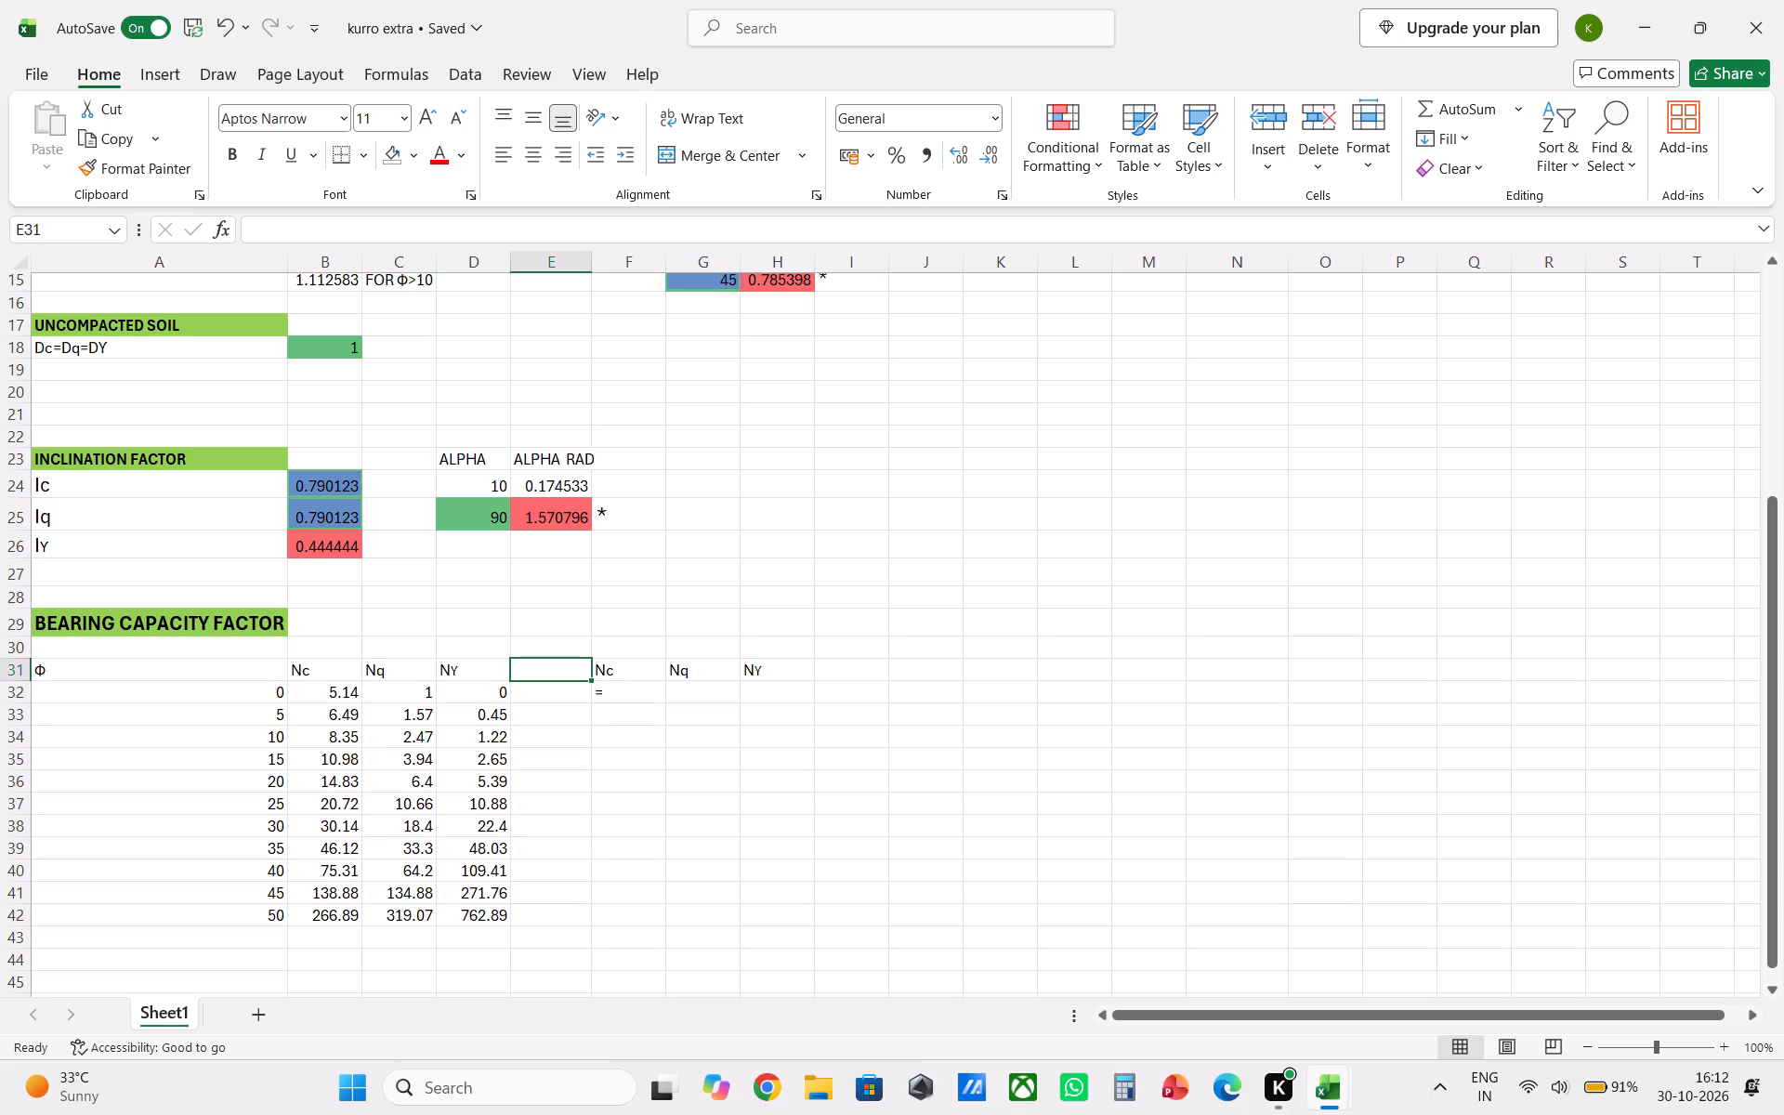
Re-enter the Φ heading in A31 as leading spaces followed by the Greek Capital Letter Phi symbol, aligning it above the angle values.
{"action": "left_click", "coordinate": [34, 676]}
{"action": "left_click", "coordinate": [32, 669]}
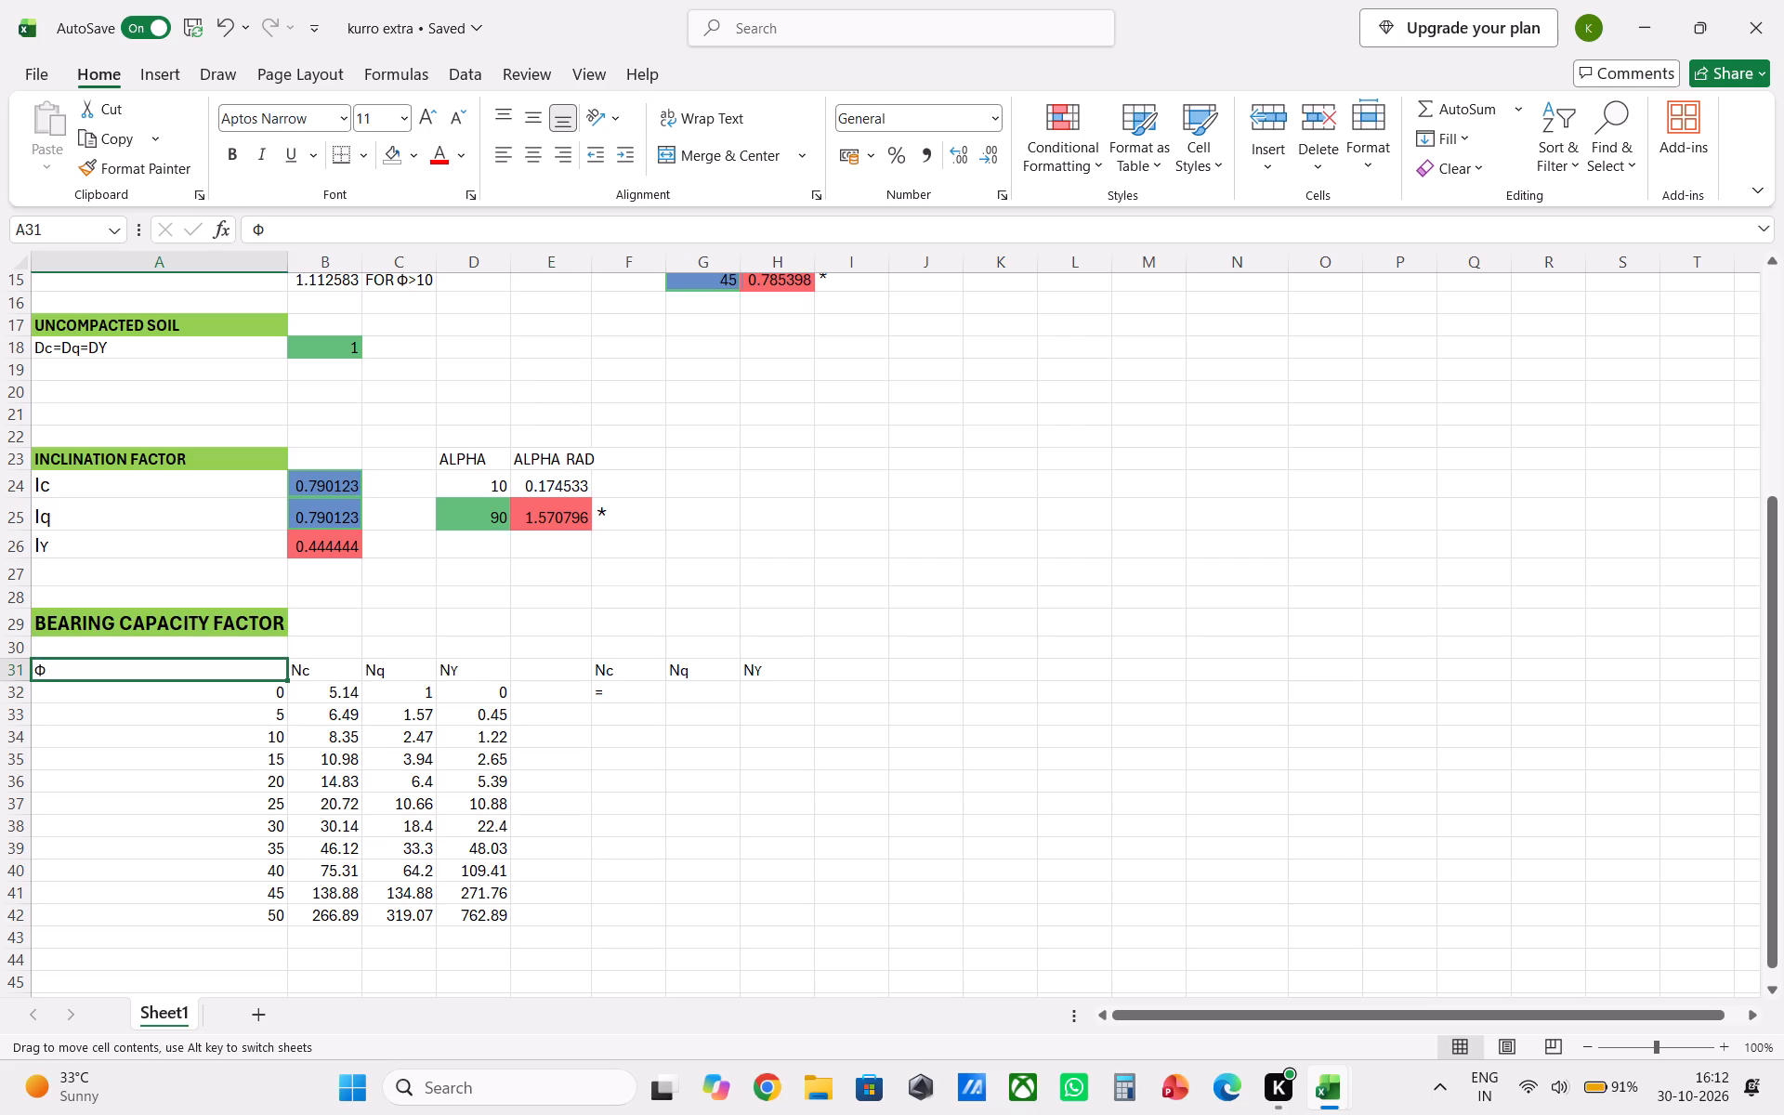
{"action": "left_click", "coordinate": [33, 672]}
{"action": "left_click", "coordinate": [33, 668]}
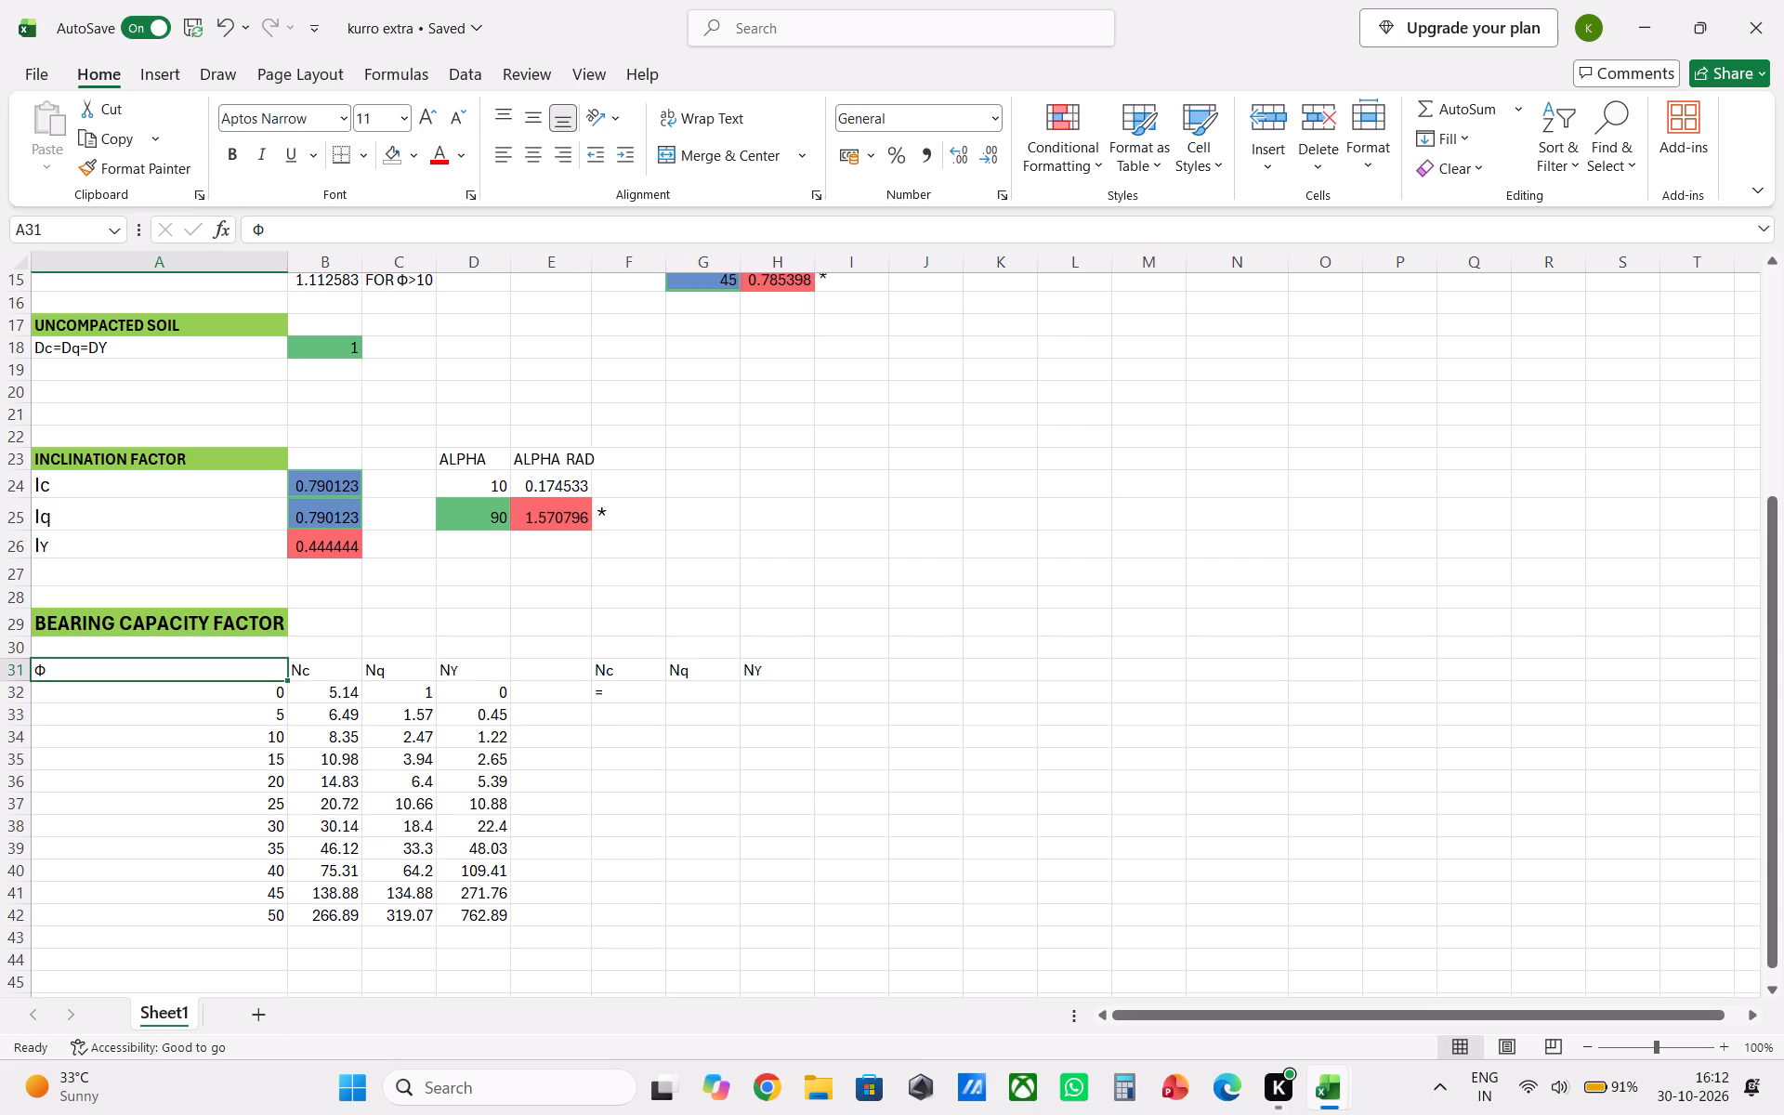
{"action": "key", "text": "space"}
{"action": "key", "text": "space"}
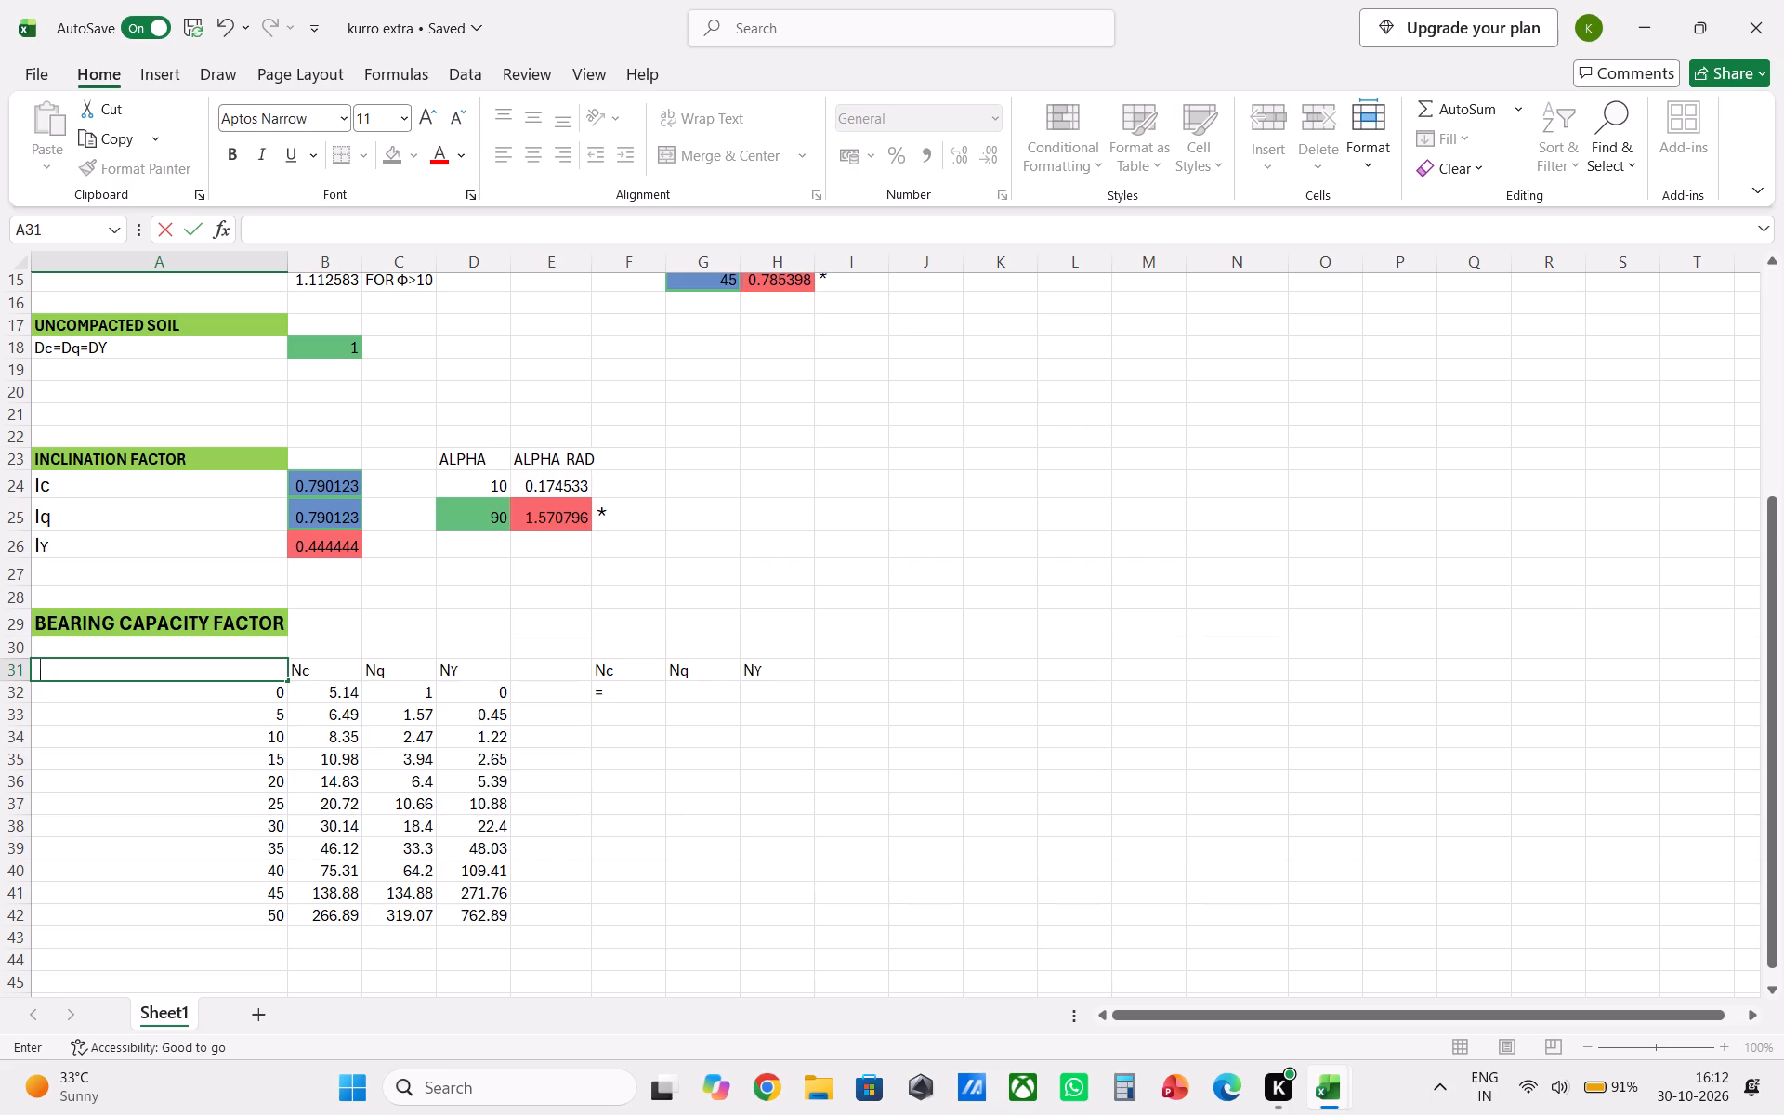
{"action": "key", "text": "space"}
{"action": "key", "text": "space"}
{"action": "key", "text": "space"}
{"action": "key", "text": "space"}
{"action": "key", "text": "space"}
{"action": "key", "text": "space"}
{"action": "key", "text": "space"}
{"action": "key", "text": "space"}
{"action": "key", "text": "space"}
{"action": "key", "text": "space"}
{"action": "key", "text": "space"}
{"action": "key", "text": "space"}
{"action": "key", "text": "space"}
{"action": "key", "text": "space"}
{"action": "key", "text": "space"}
{"action": "key", "text": "space"}
{"action": "key", "text": "space"}
{"action": "key", "text": "space"}
{"action": "key", "text": "space"}
{"action": "key", "text": "space"}
{"action": "key", "text": "space"}
{"action": "left_click", "coordinate": [138, 78]}
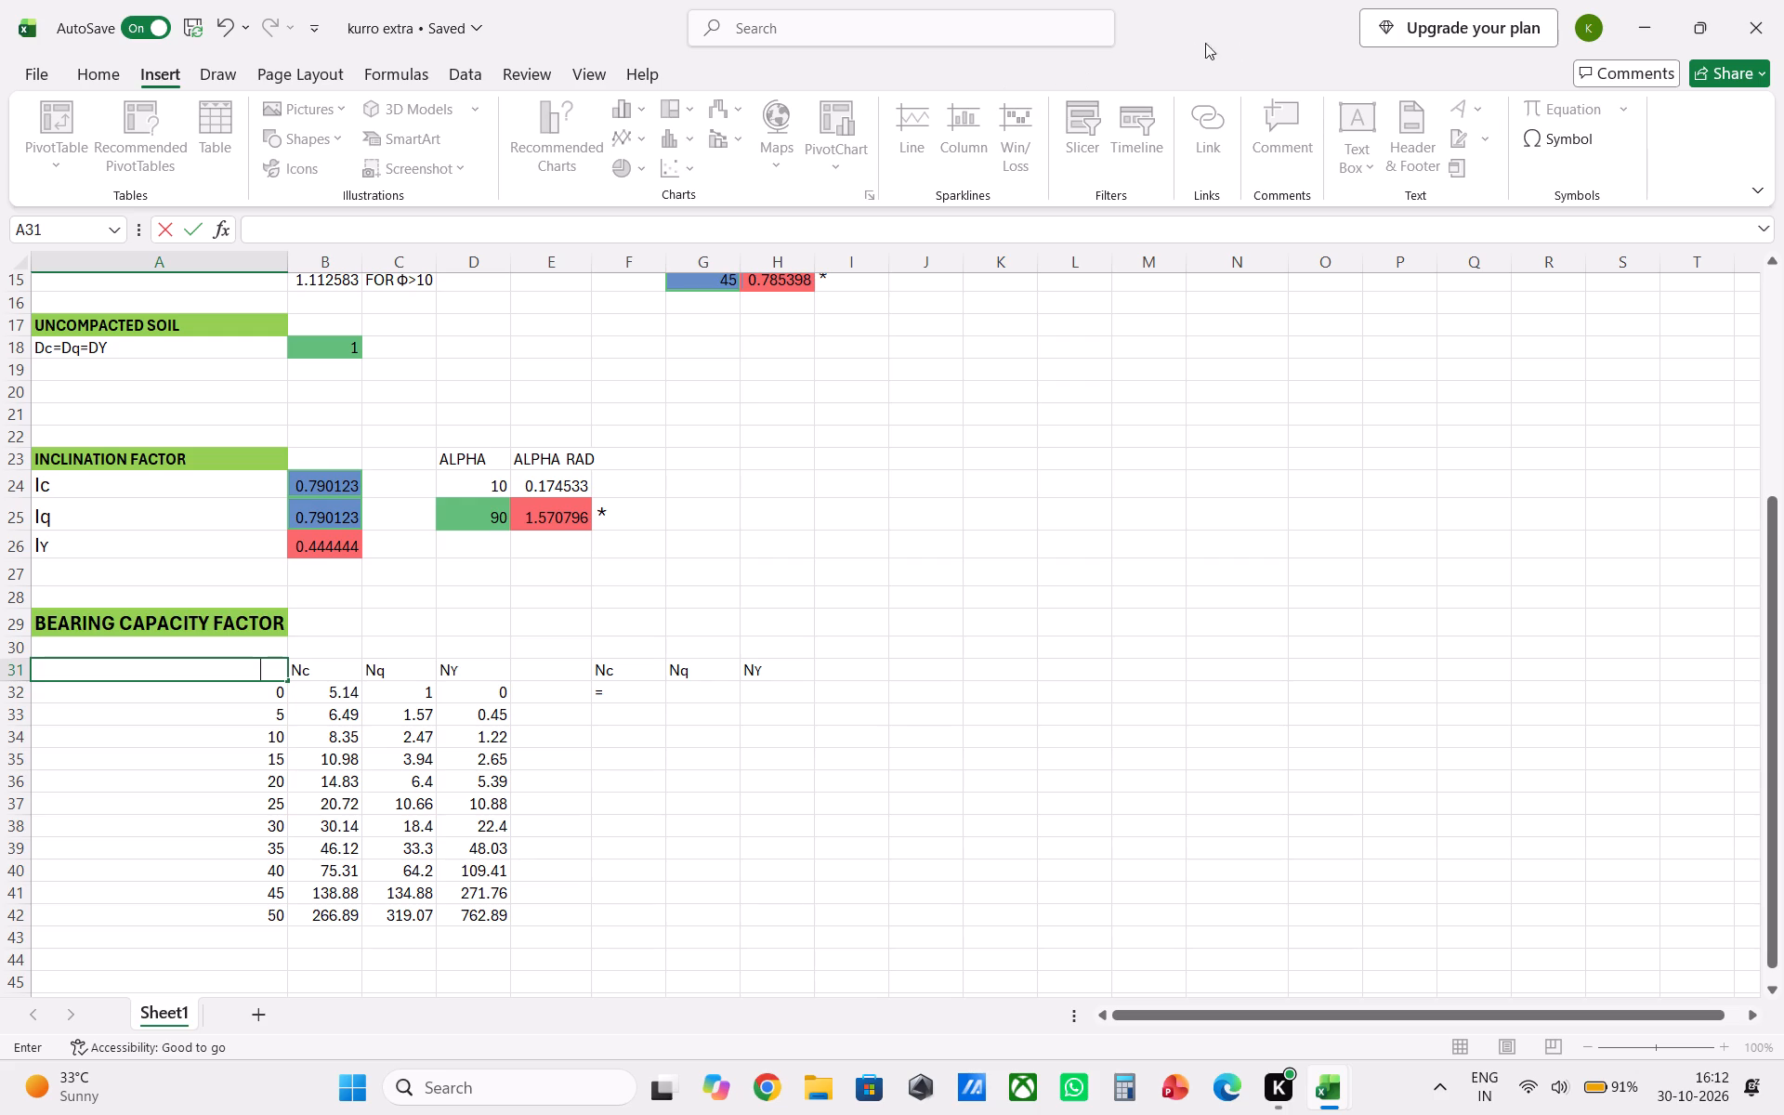
{"action": "left_click", "coordinate": [1526, 130]}
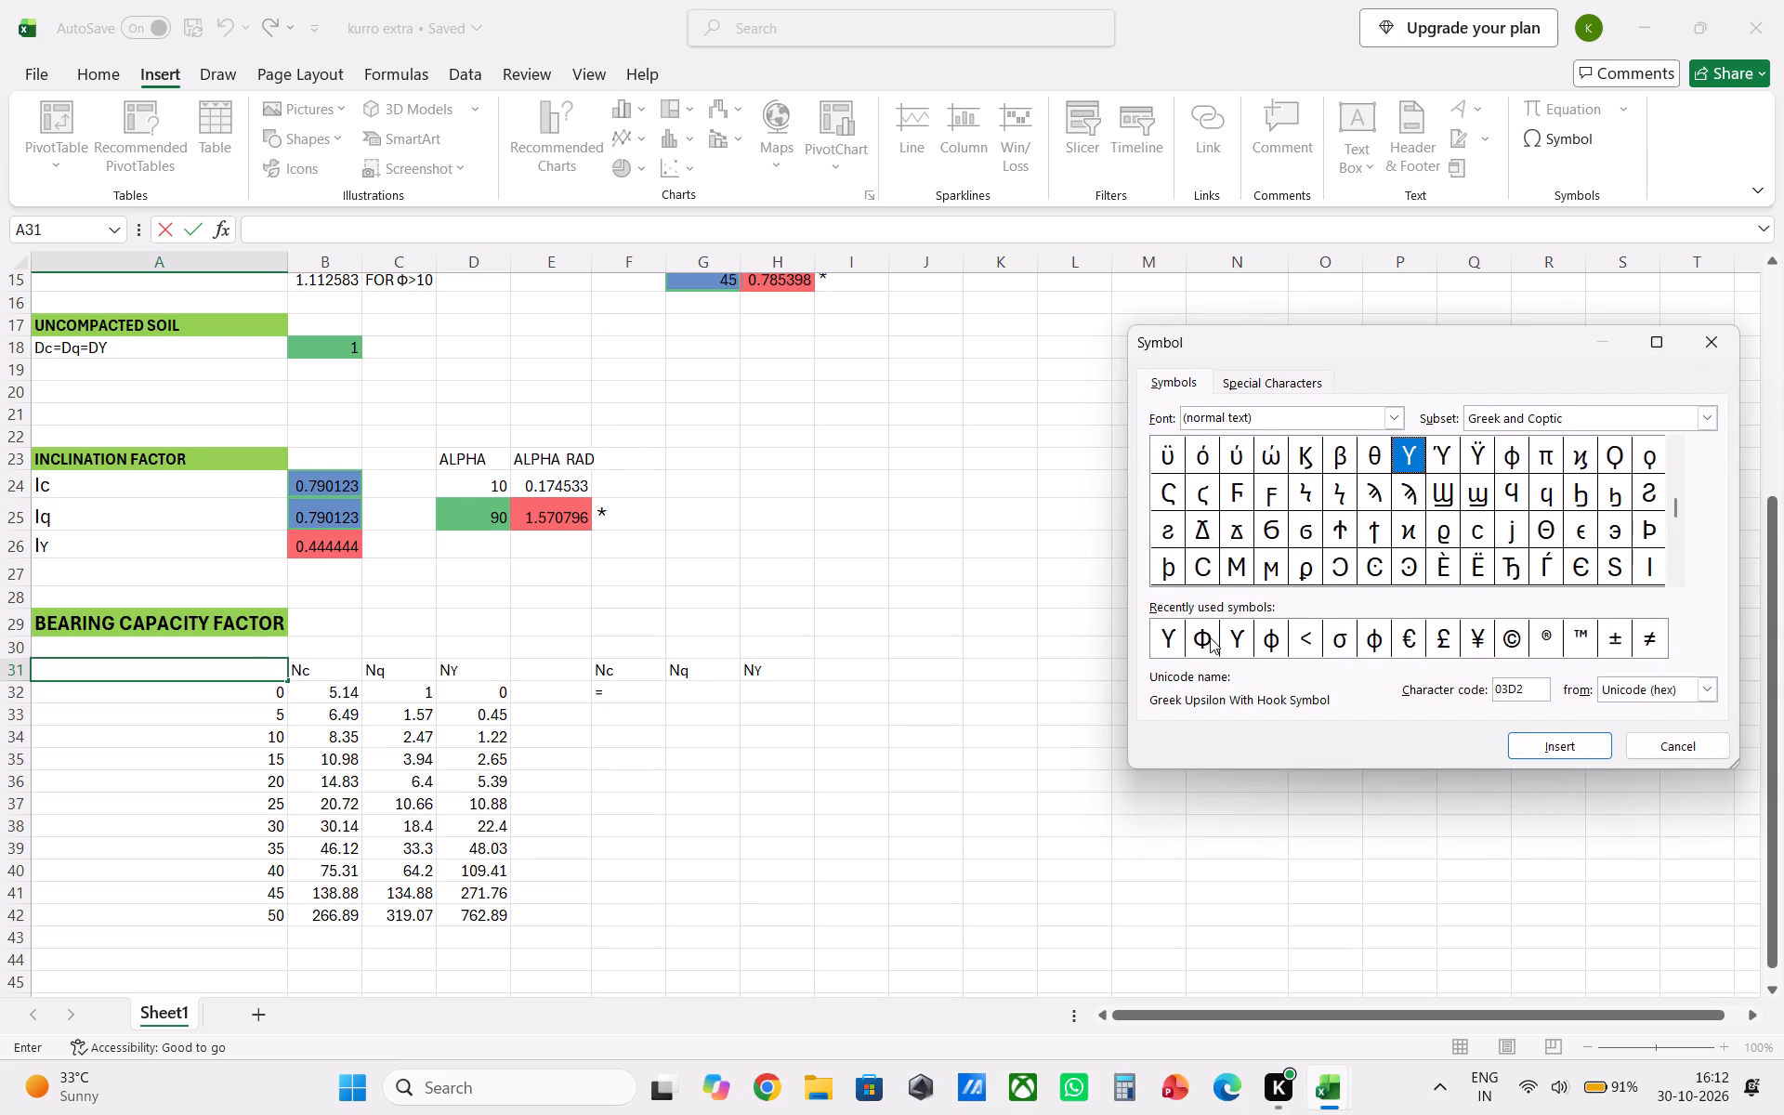
{"action": "left_click_drag", "start_coordinate": [1201, 637], "coordinate": [1190, 638]}
{"action": "left_click", "coordinate": [1559, 742]}
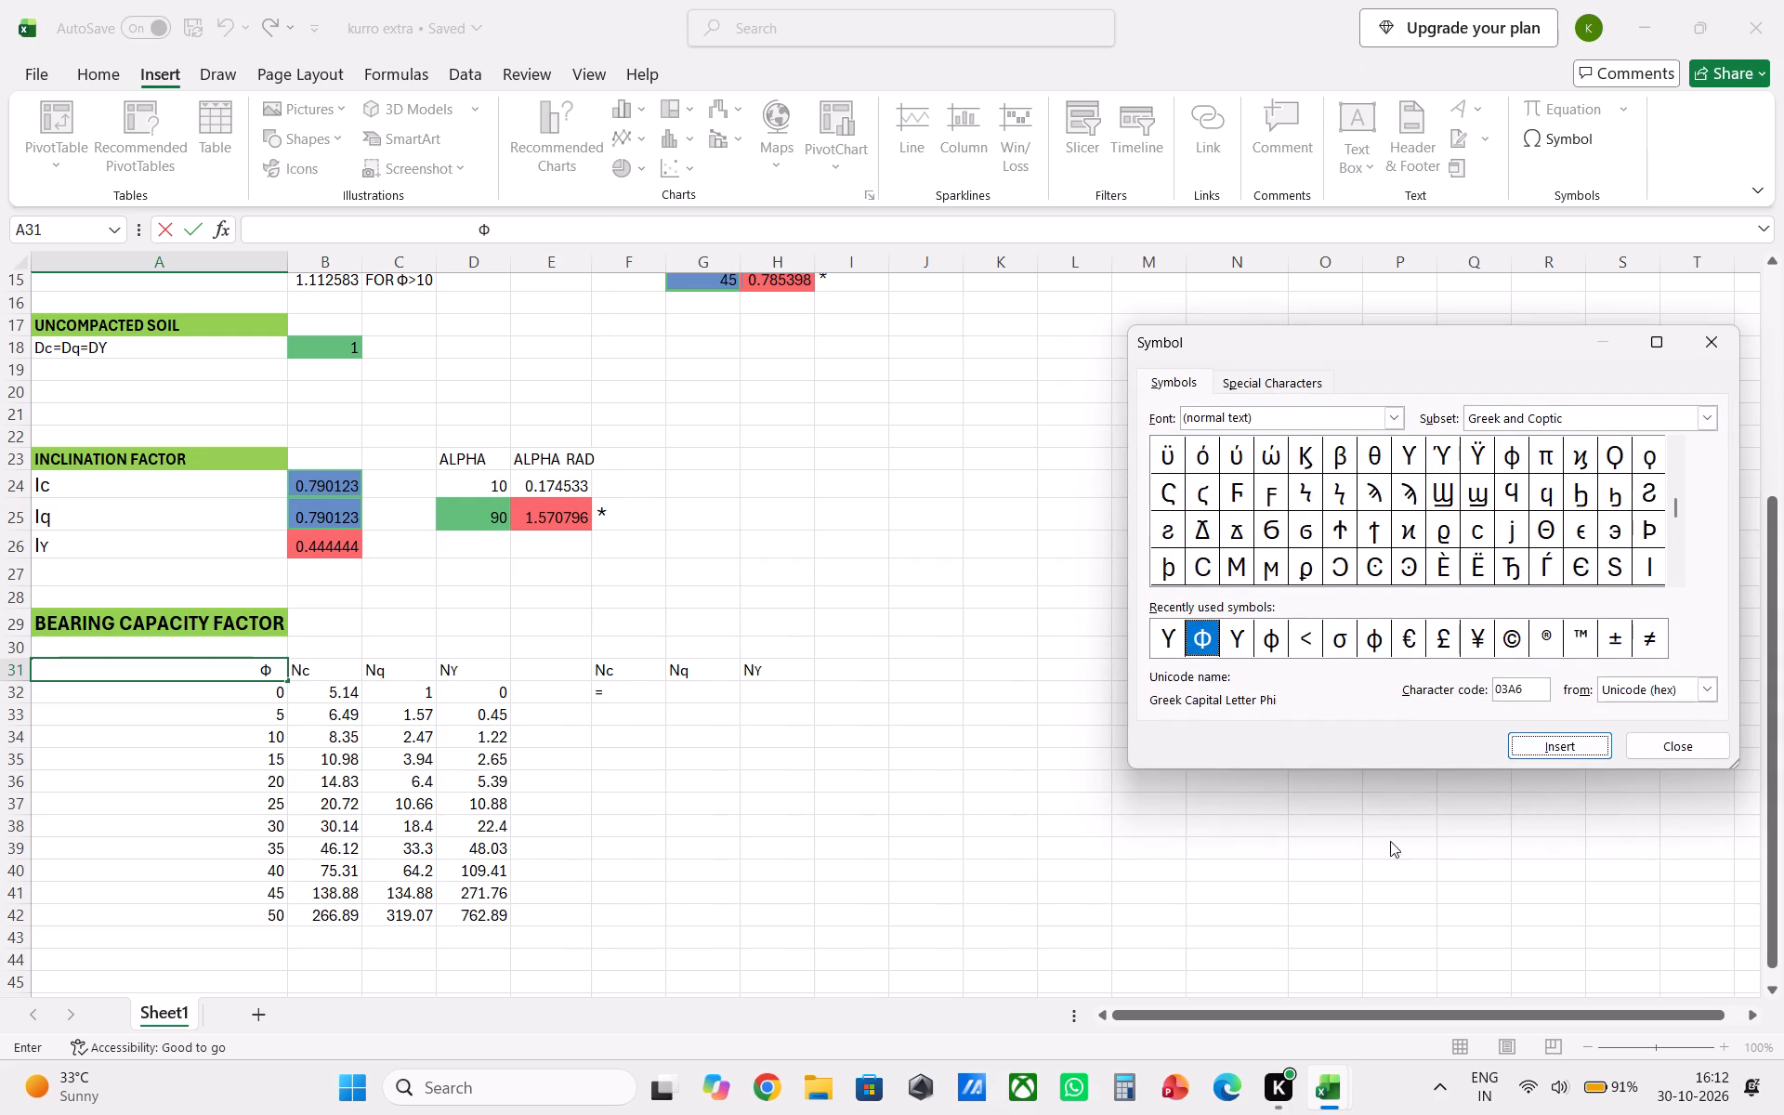
{"action": "left_click", "coordinate": [1643, 737]}
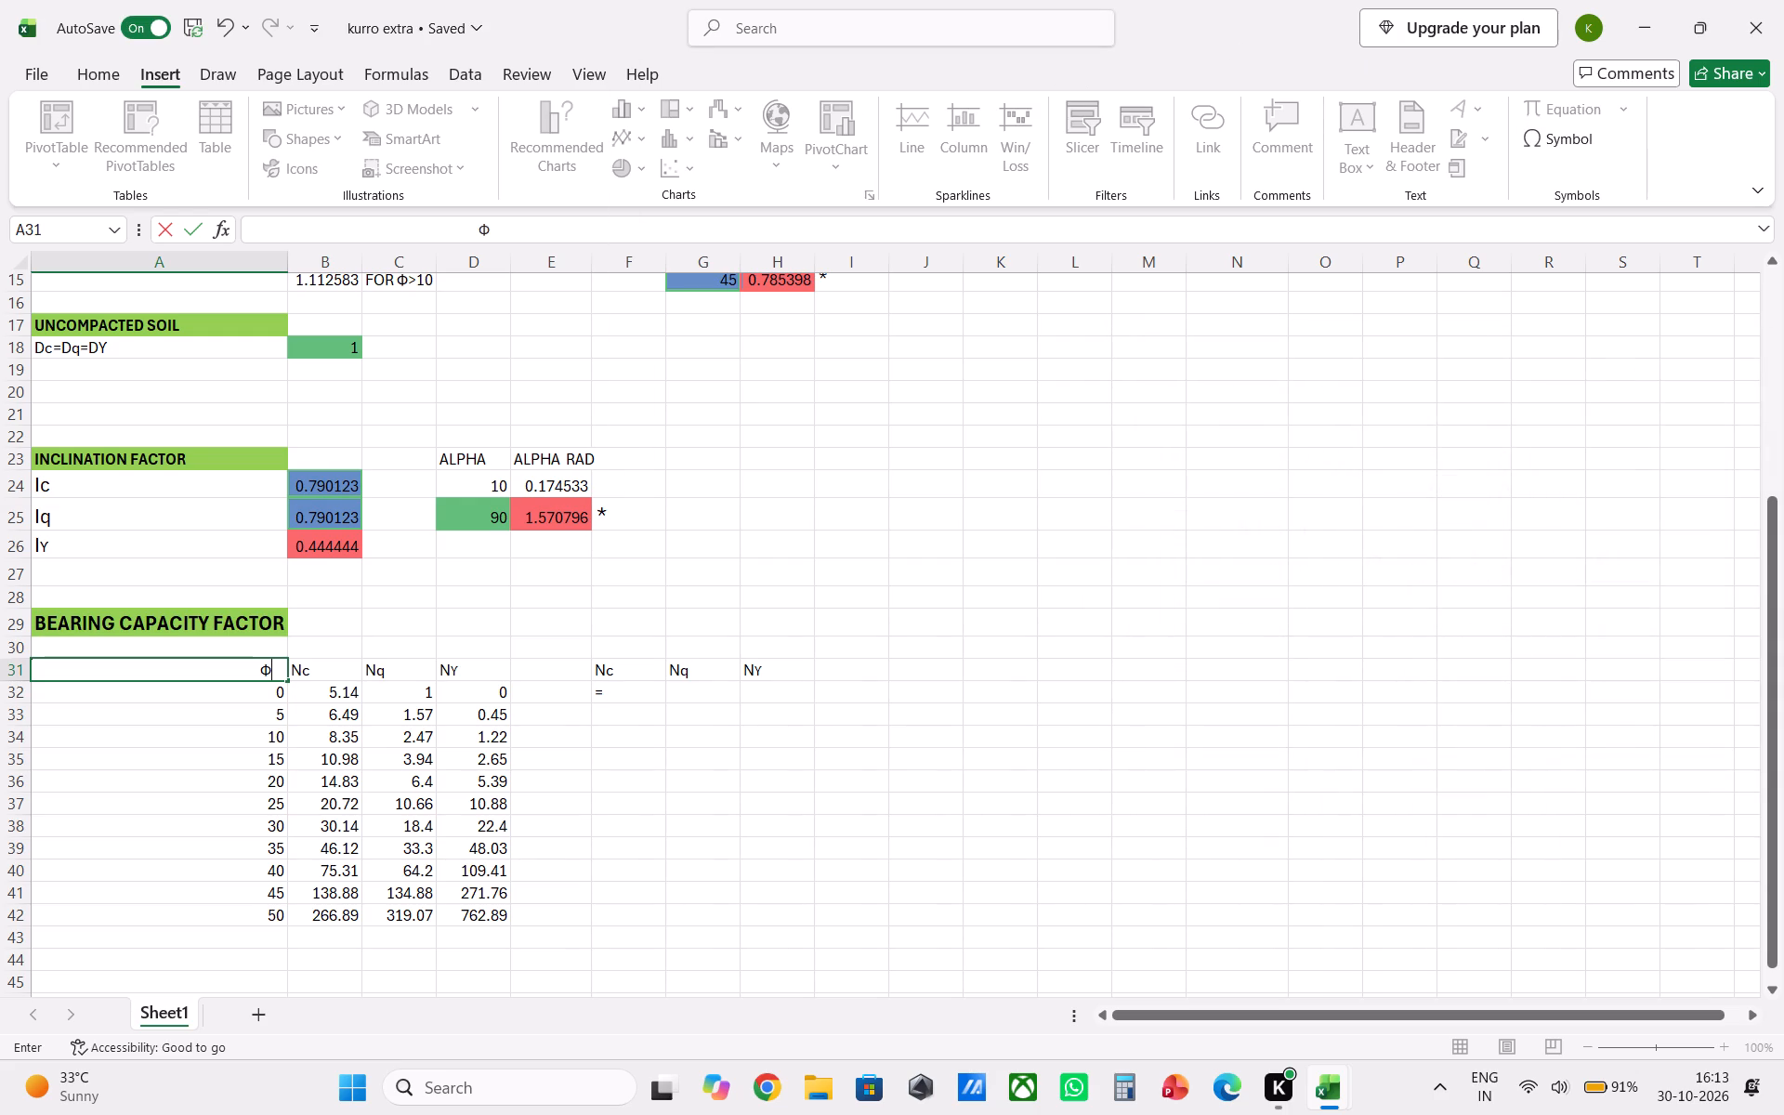
{"action": "left_click", "coordinate": [548, 671]}
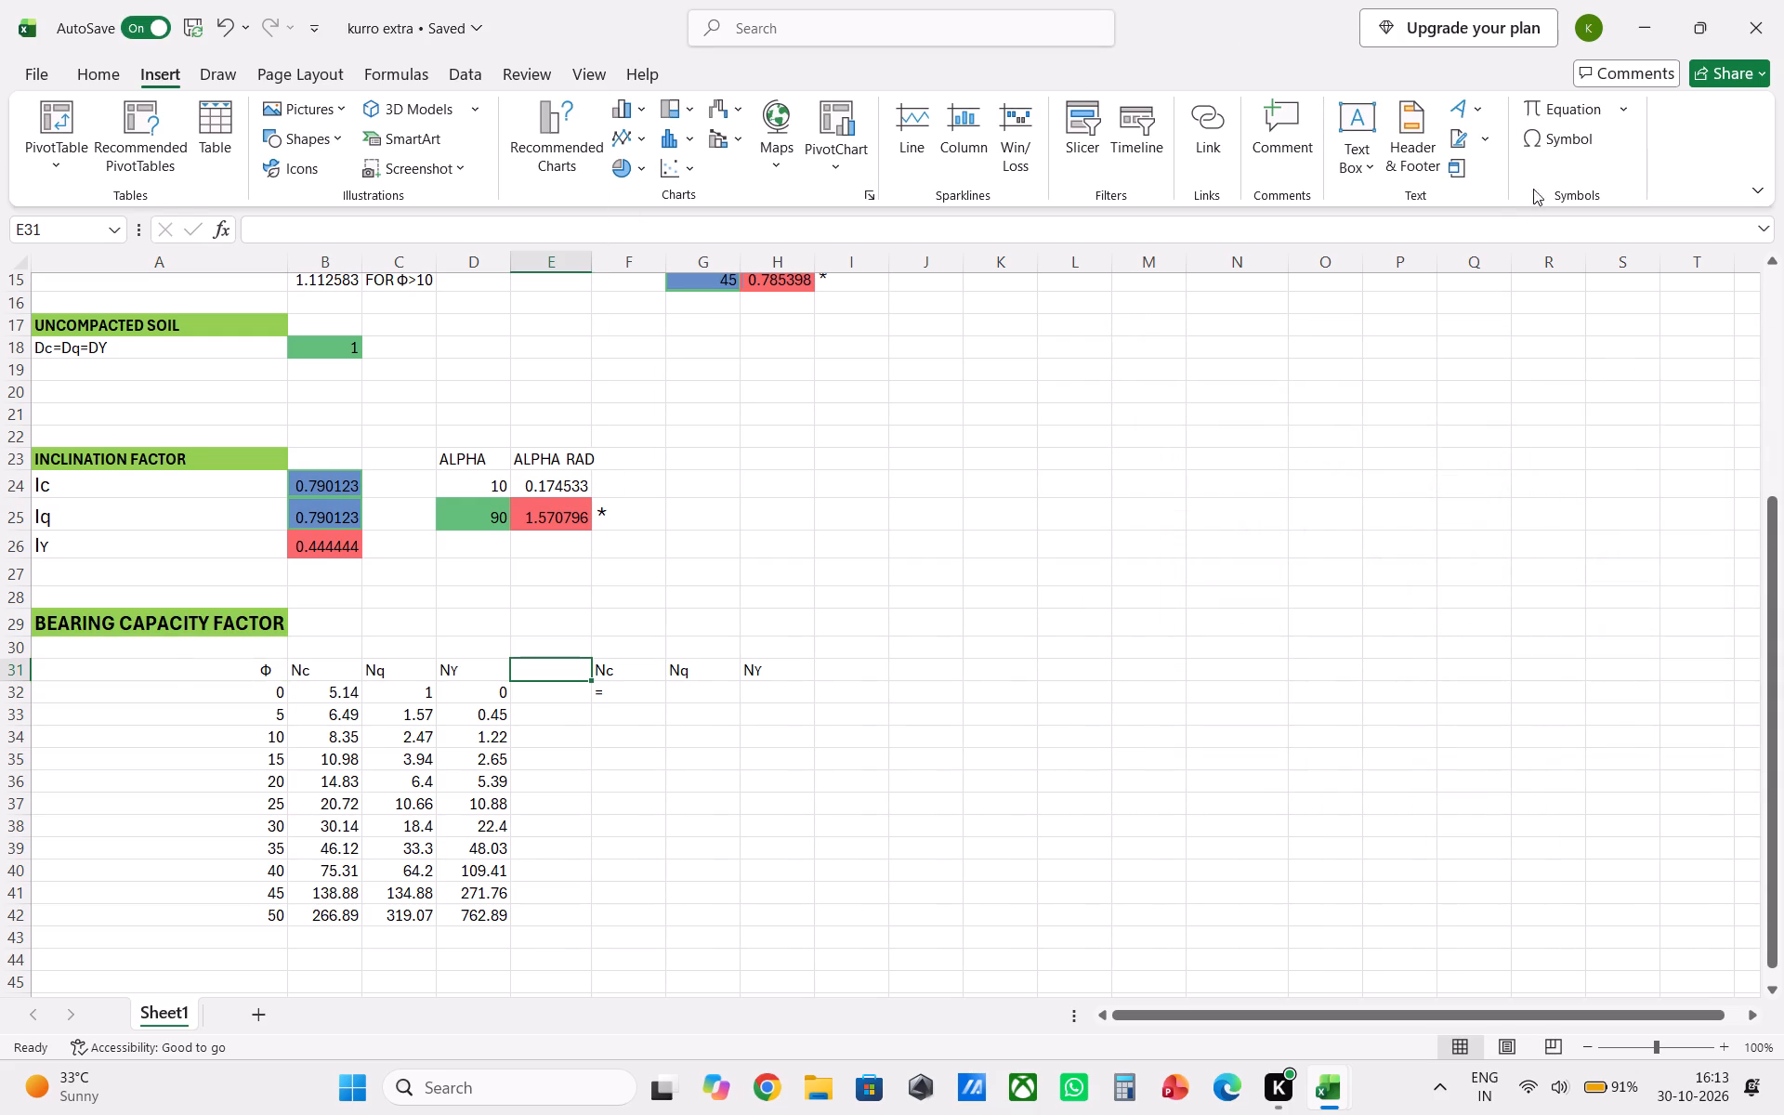
Enter the Greek Capital Letter Phi symbol as the heading in E31, with leading spaces that shift it beside the Nc heading.
{"action": "left_click", "coordinate": [1552, 149]}
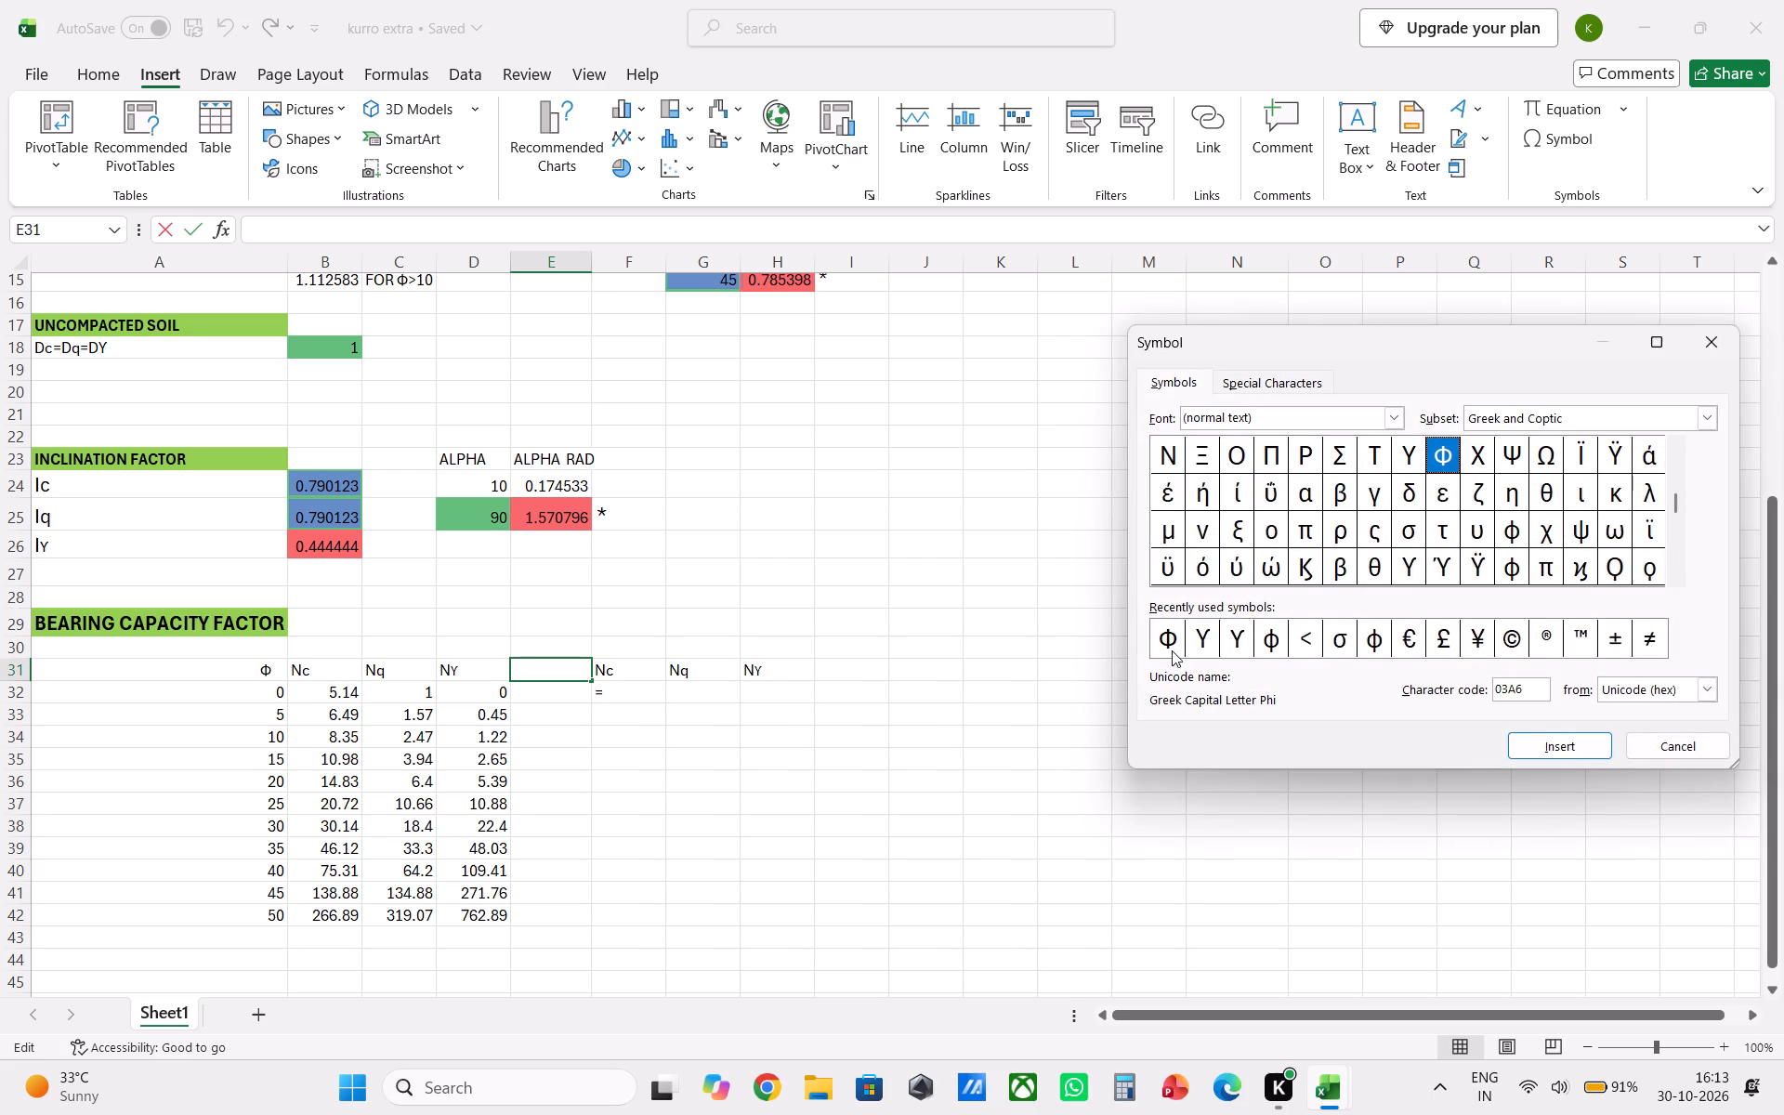
{"action": "left_click", "coordinate": [1151, 636]}
{"action": "left_click", "coordinate": [1569, 735]}
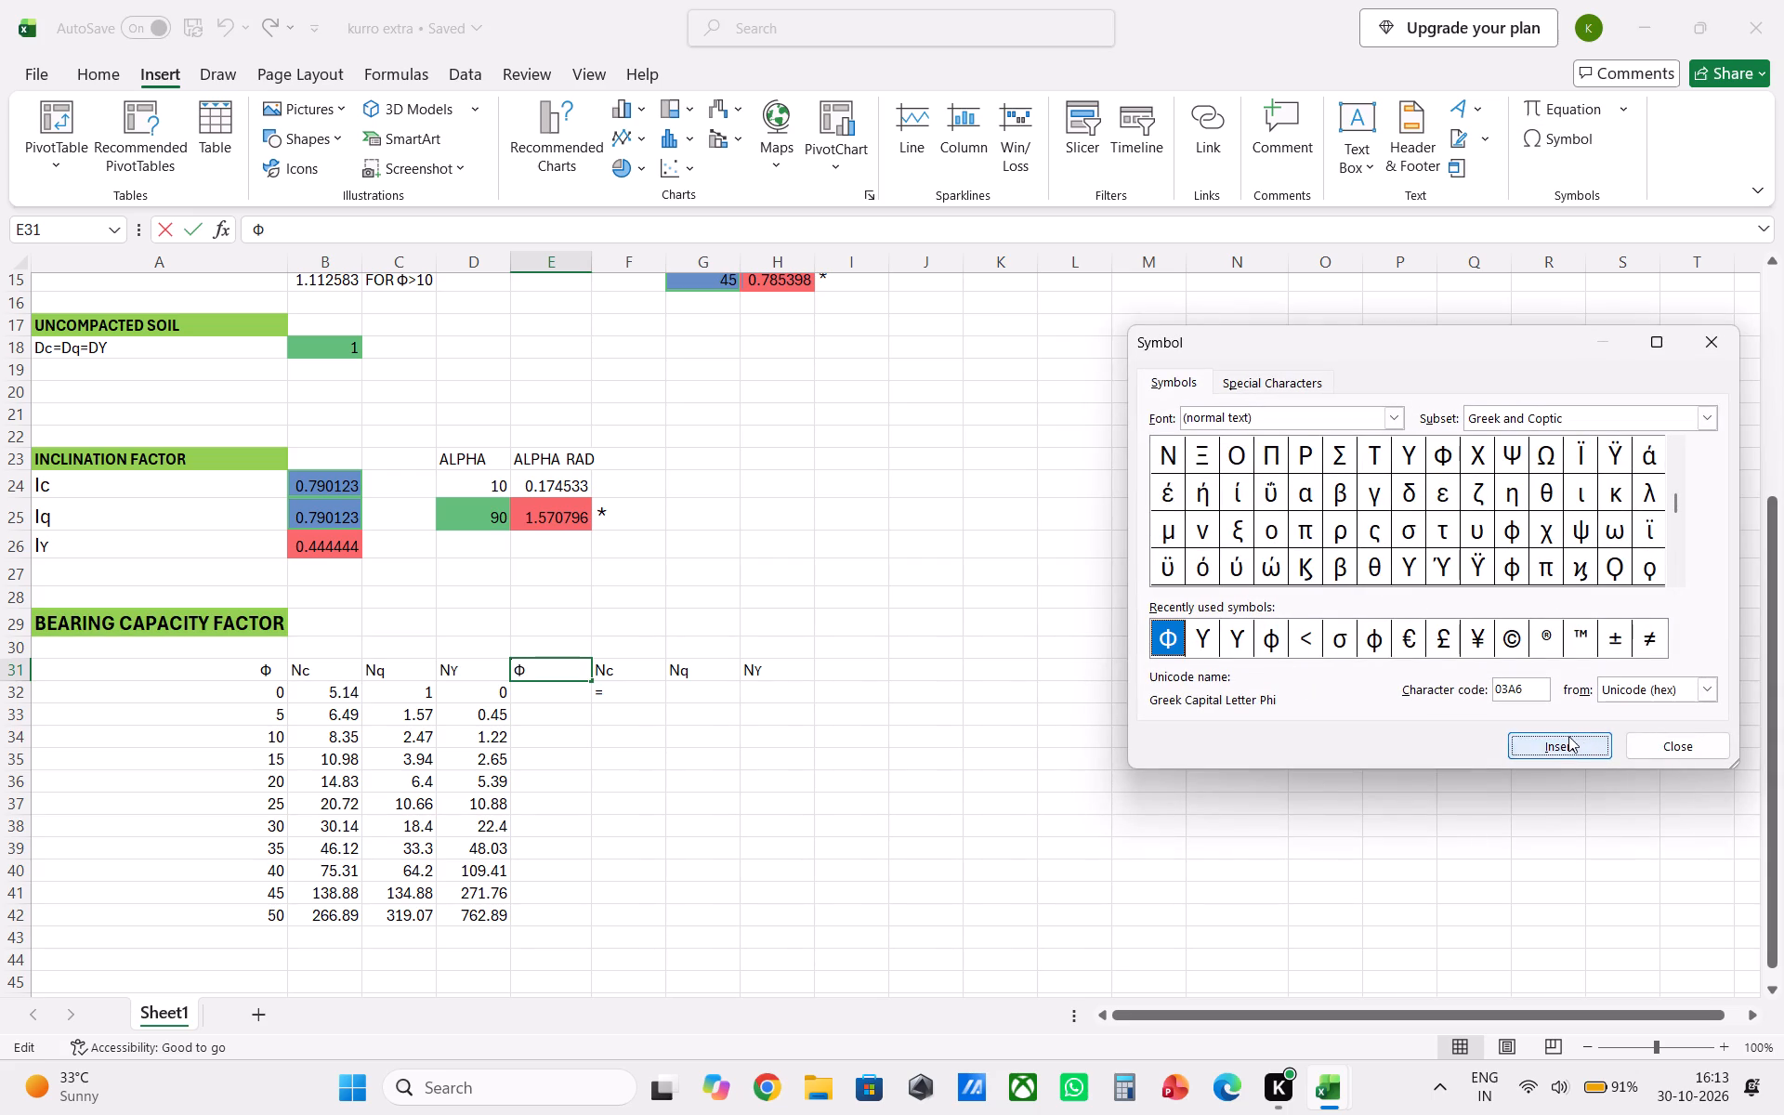
{"action": "left_click", "coordinate": [1684, 742]}
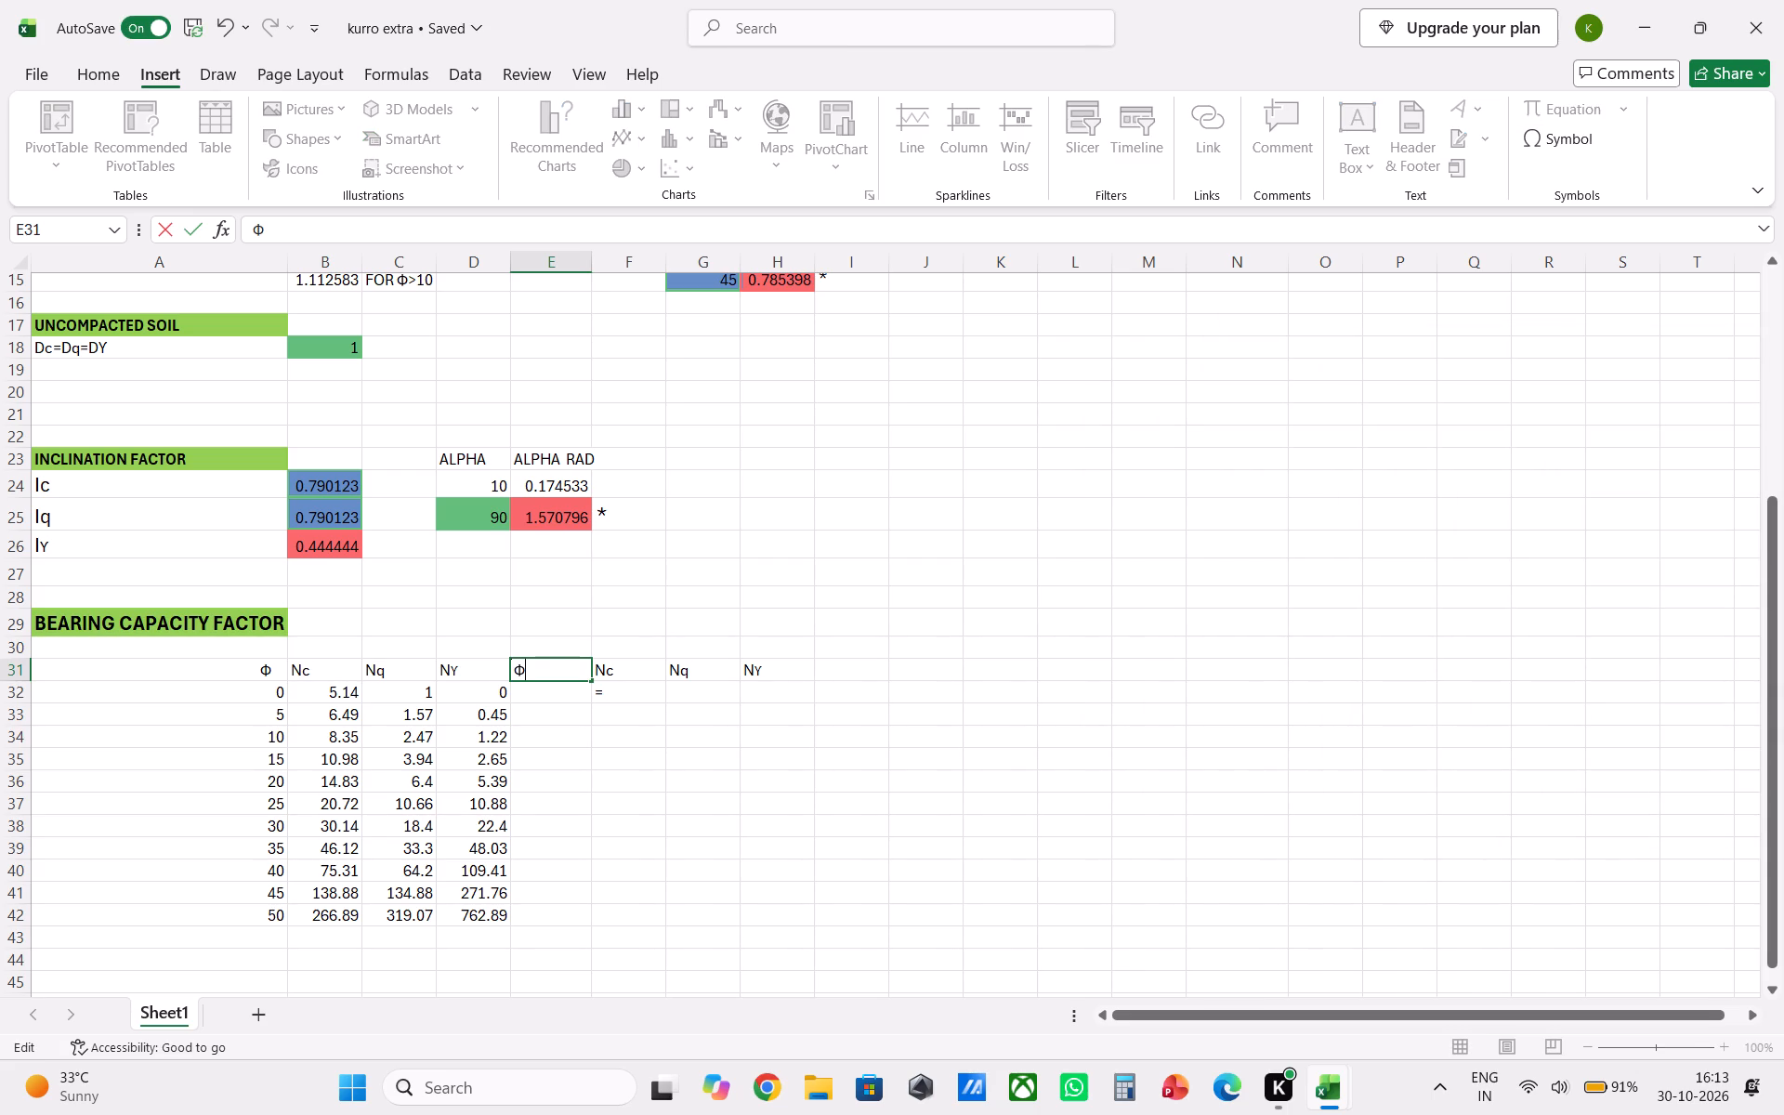
{"action": "left_click", "coordinate": [513, 675]}
{"action": "key", "text": "space"}
{"action": "key", "text": "space"}
{"action": "key", "text": "space"}
{"action": "key", "text": "space"}
{"action": "key", "text": "space"}
{"action": "key", "text": "space"}
{"action": "key", "text": "space"}
{"action": "key", "text": "space"}
{"action": "key", "text": "space"}
{"action": "key", "text": "space"}
{"action": "key", "text": "space"}
{"action": "key", "text": "space"}
{"action": "key", "text": "space"}
{"action": "key", "text": "space"}
{"action": "key", "text": "space"}
{"action": "key", "text": "space"}
{"action": "key", "text": "space"}
{"action": "scroll", "coordinate": [283, 574], "scroll_direction": "up", "scroll_amount": 5}
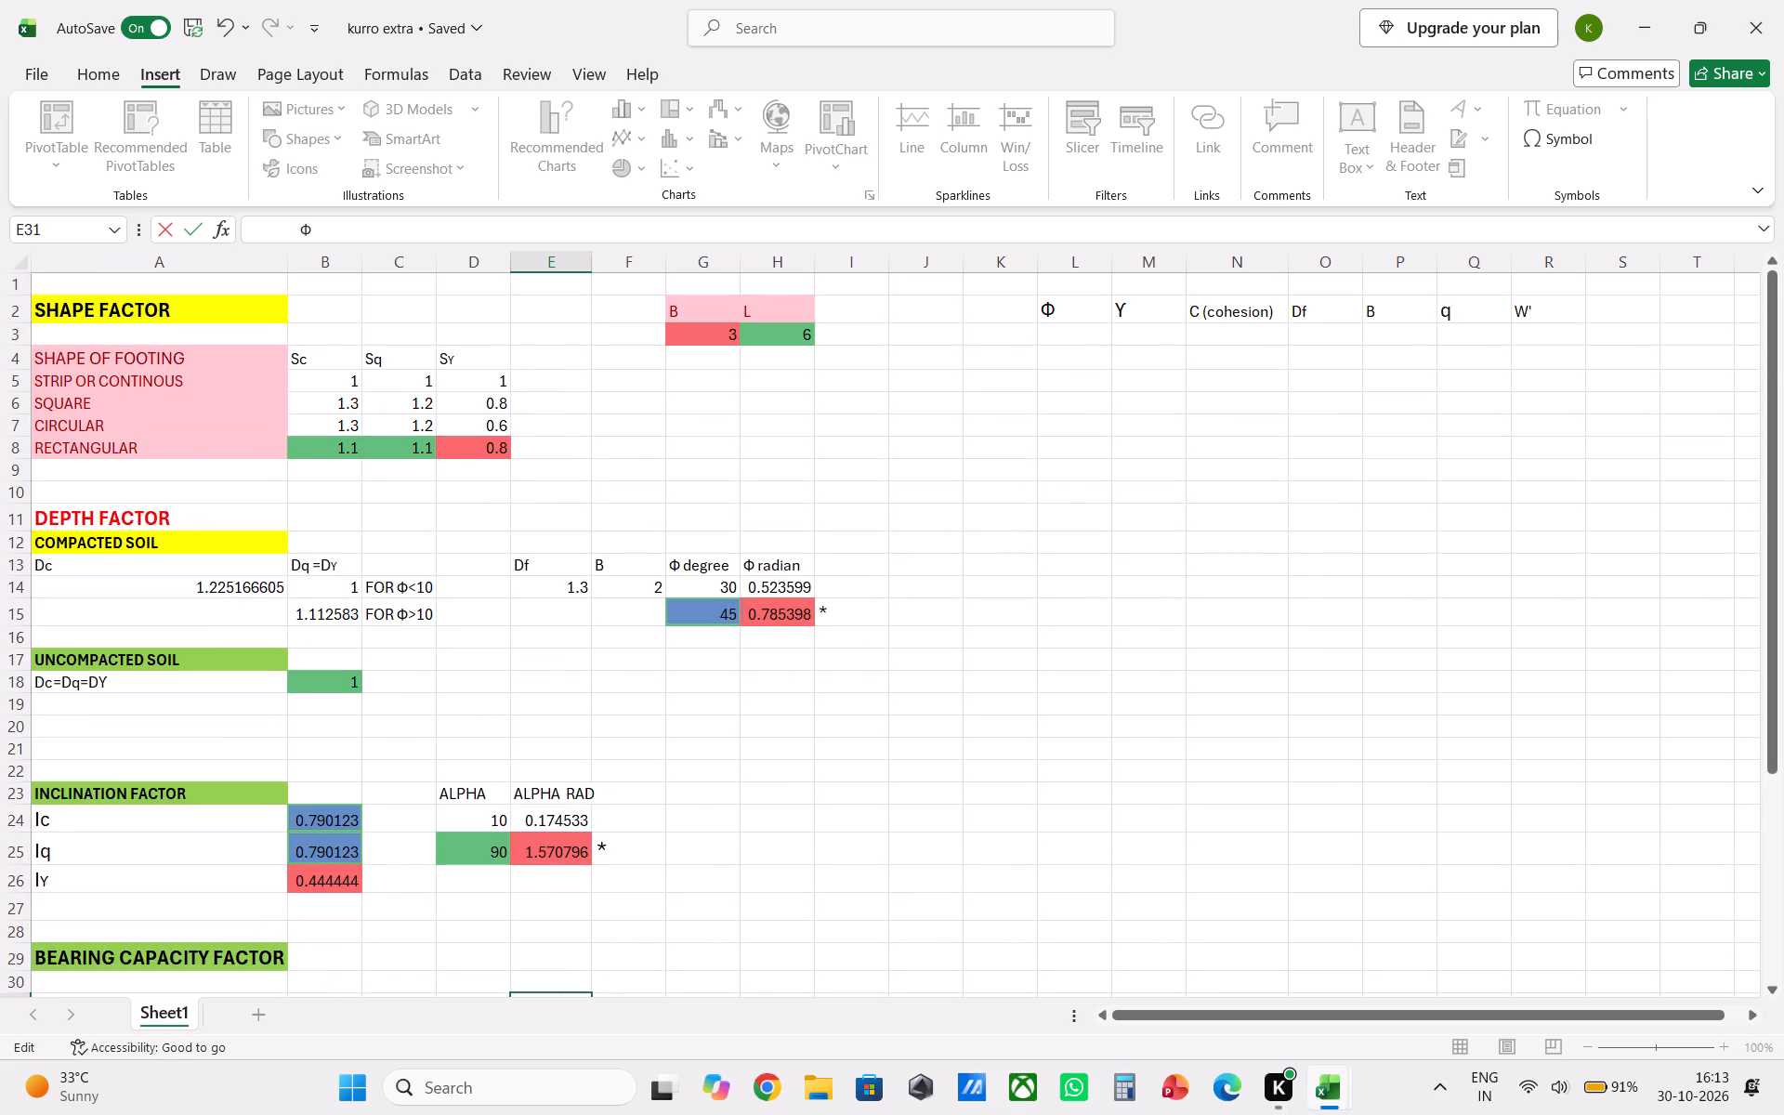
{"action": "scroll", "coordinate": [290, 597], "scroll_direction": "down", "scroll_amount": 4}
{"action": "left_click", "coordinate": [651, 767]}
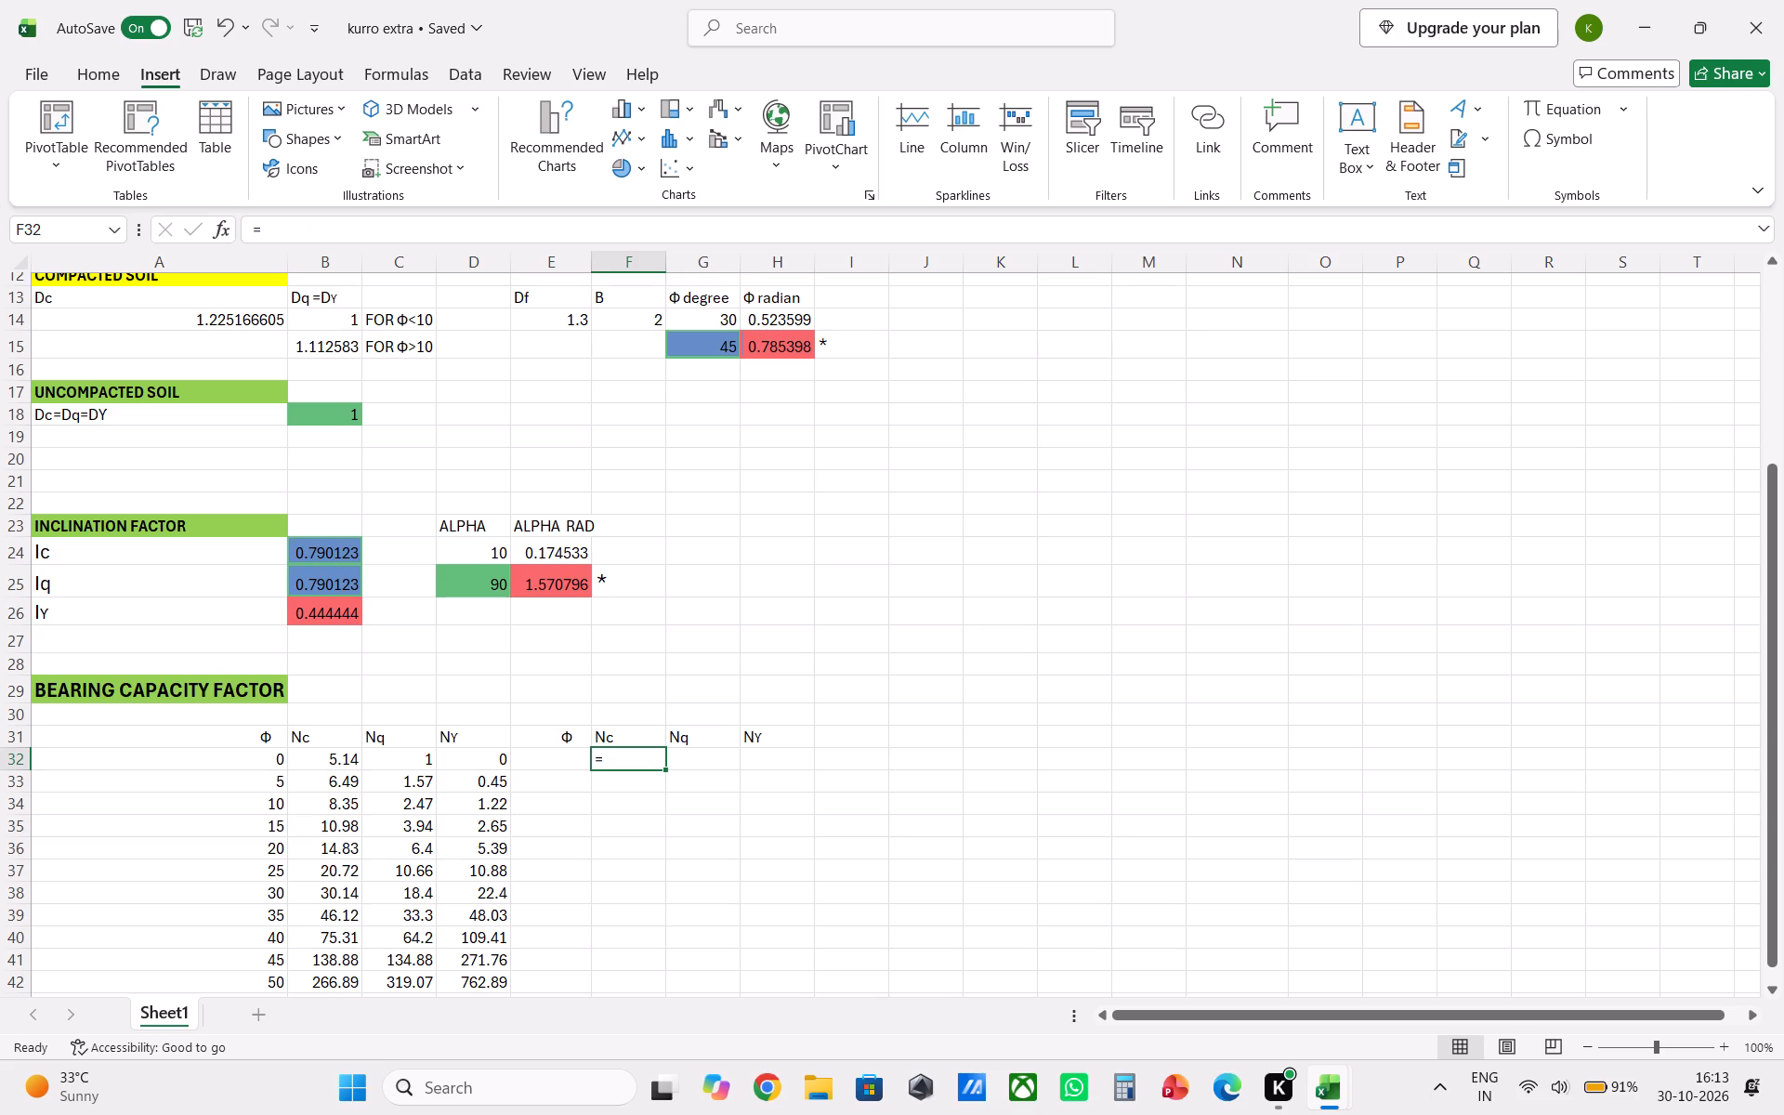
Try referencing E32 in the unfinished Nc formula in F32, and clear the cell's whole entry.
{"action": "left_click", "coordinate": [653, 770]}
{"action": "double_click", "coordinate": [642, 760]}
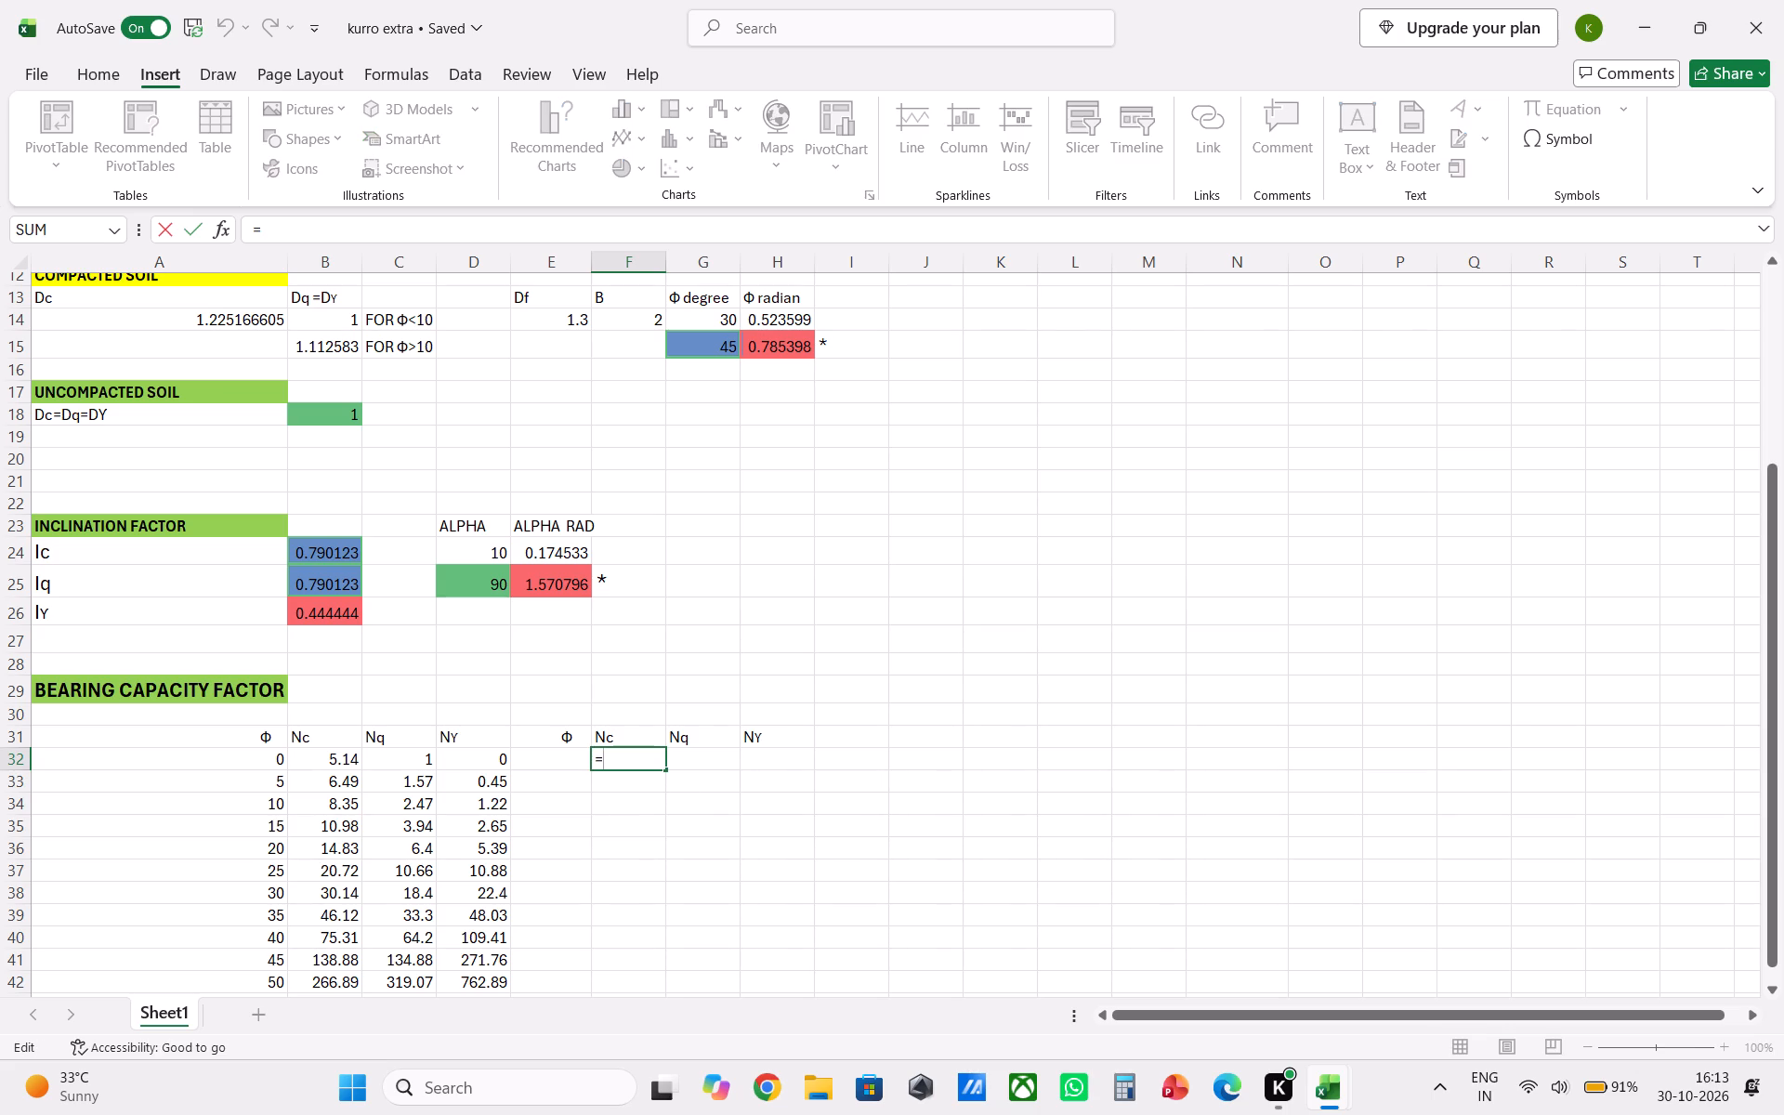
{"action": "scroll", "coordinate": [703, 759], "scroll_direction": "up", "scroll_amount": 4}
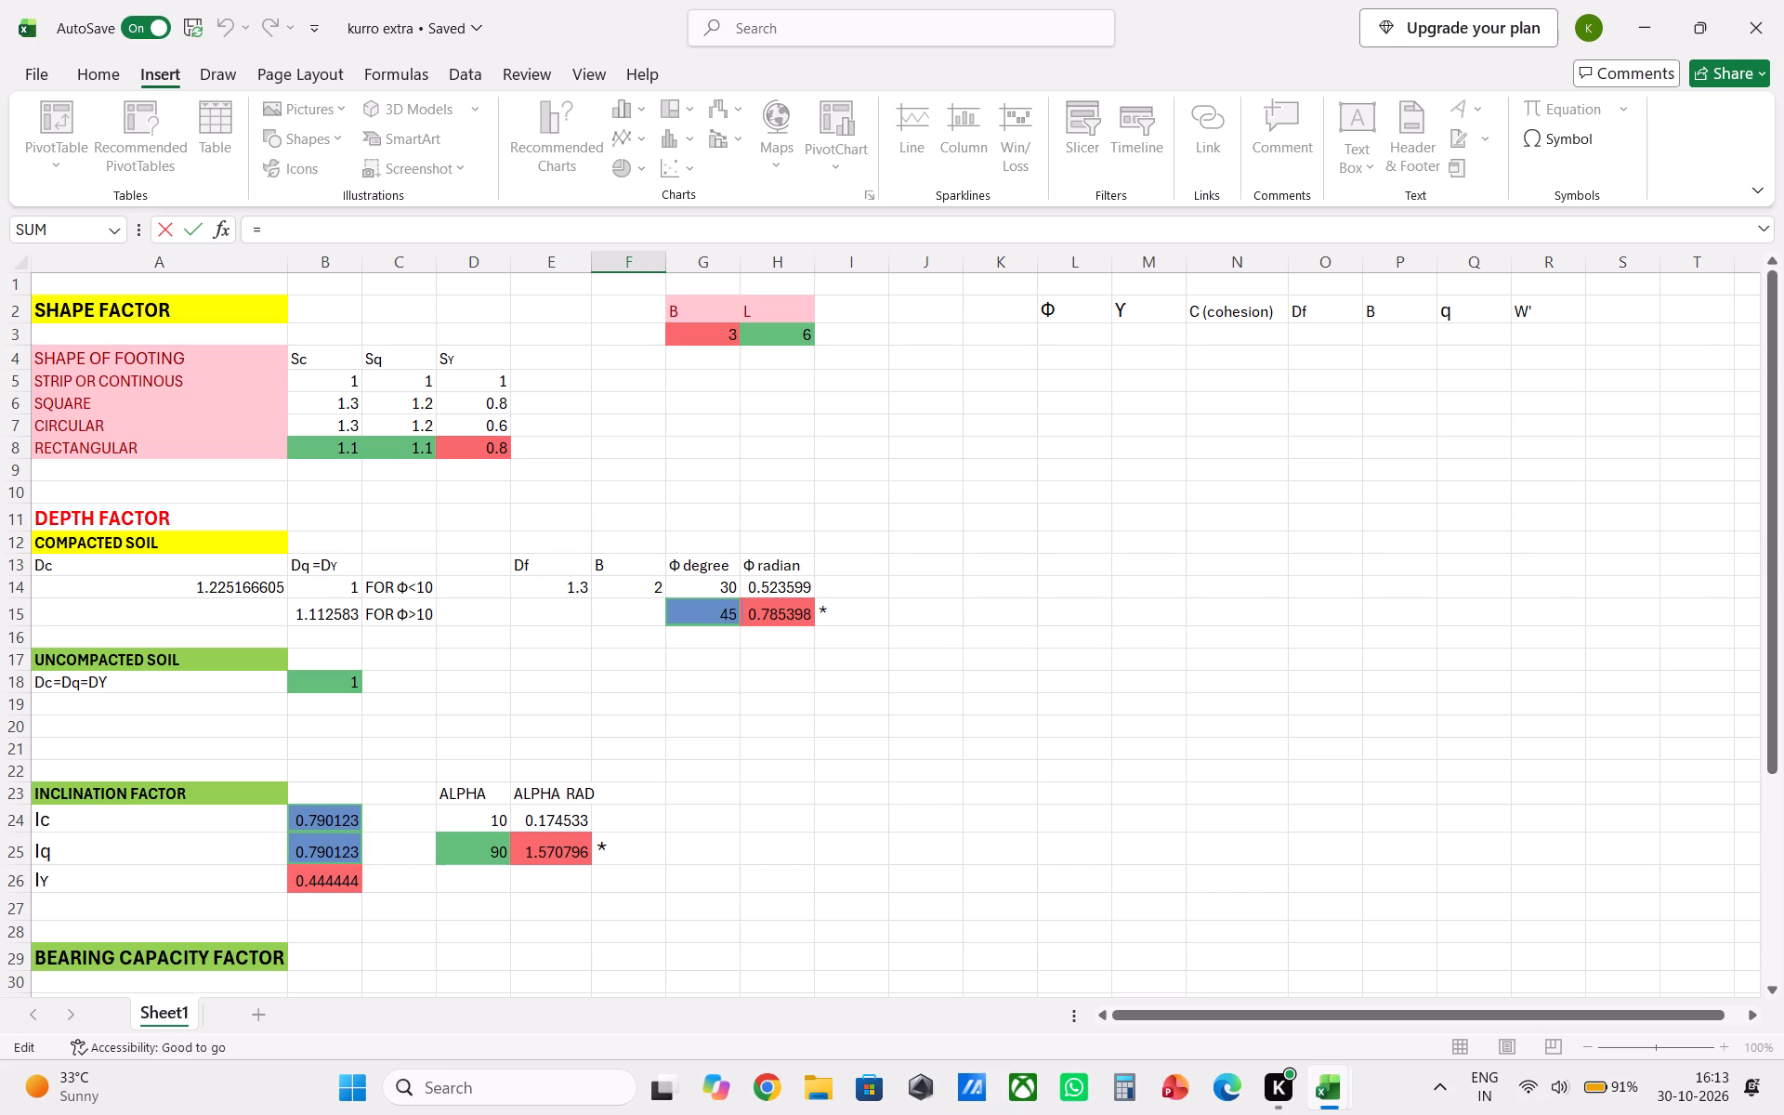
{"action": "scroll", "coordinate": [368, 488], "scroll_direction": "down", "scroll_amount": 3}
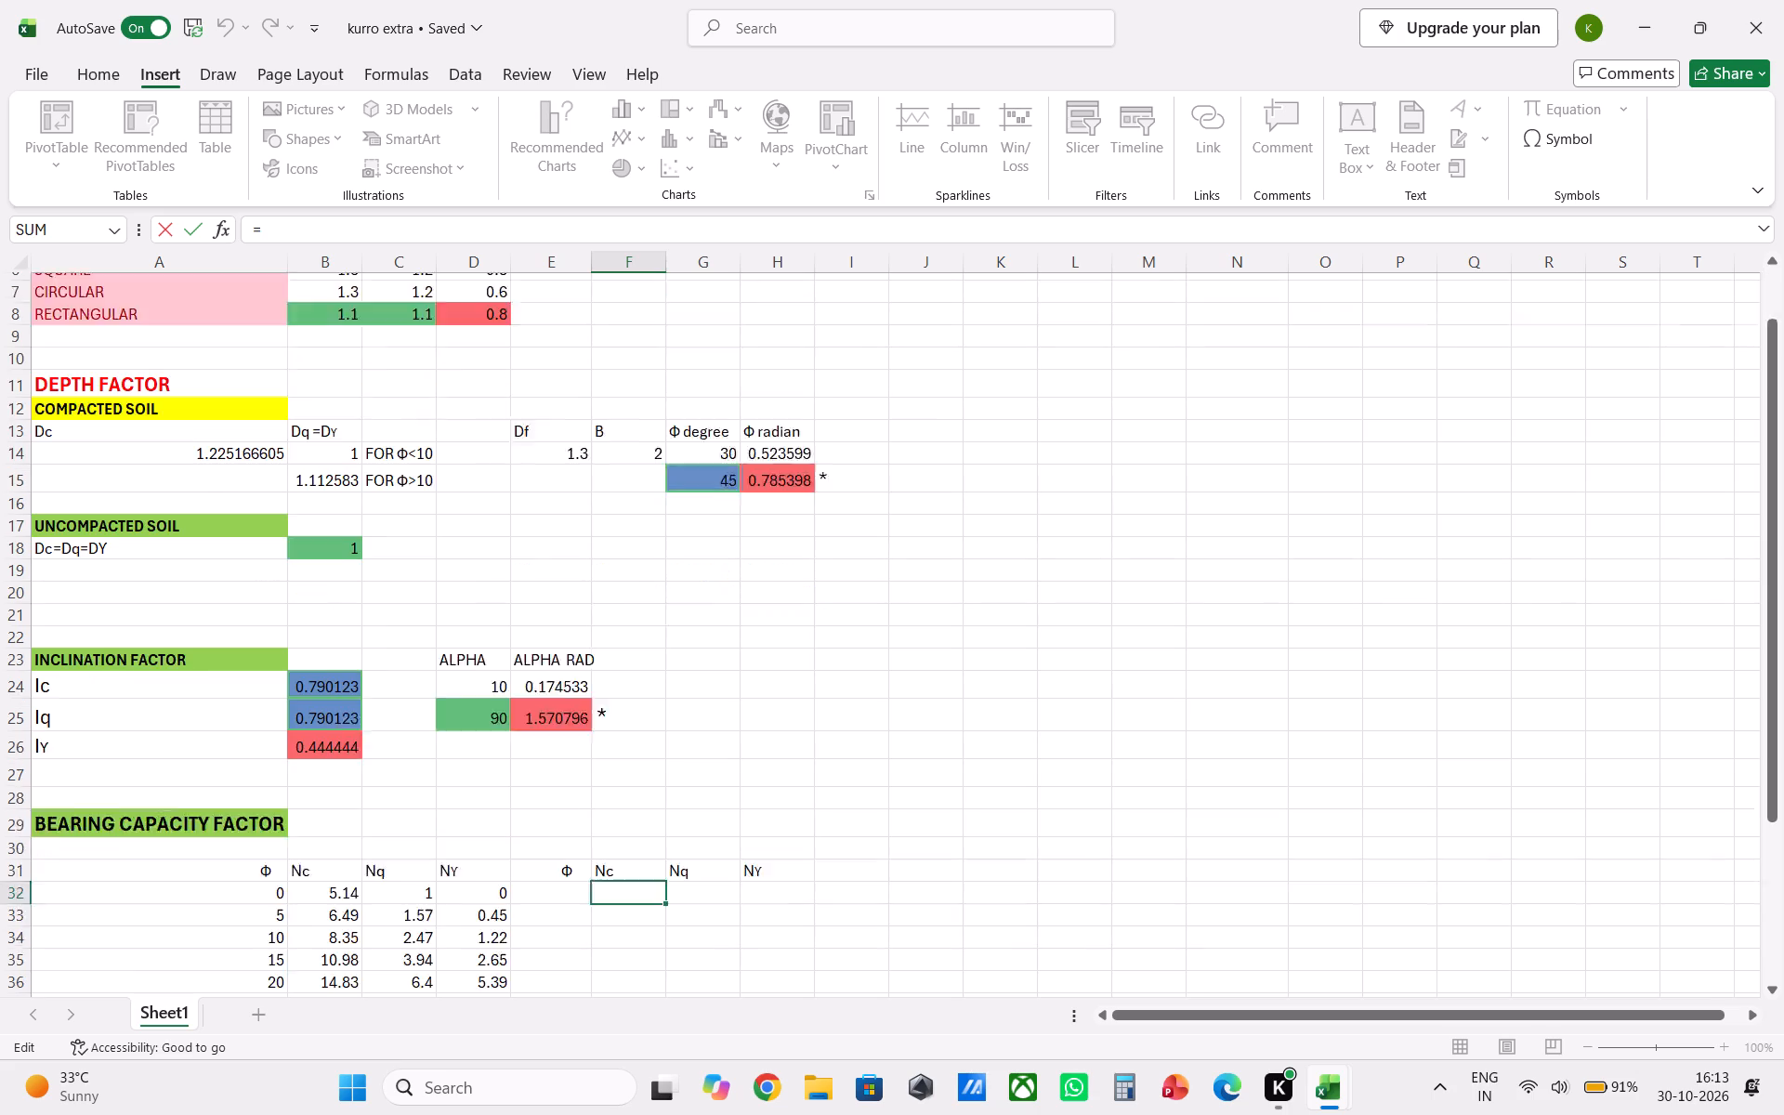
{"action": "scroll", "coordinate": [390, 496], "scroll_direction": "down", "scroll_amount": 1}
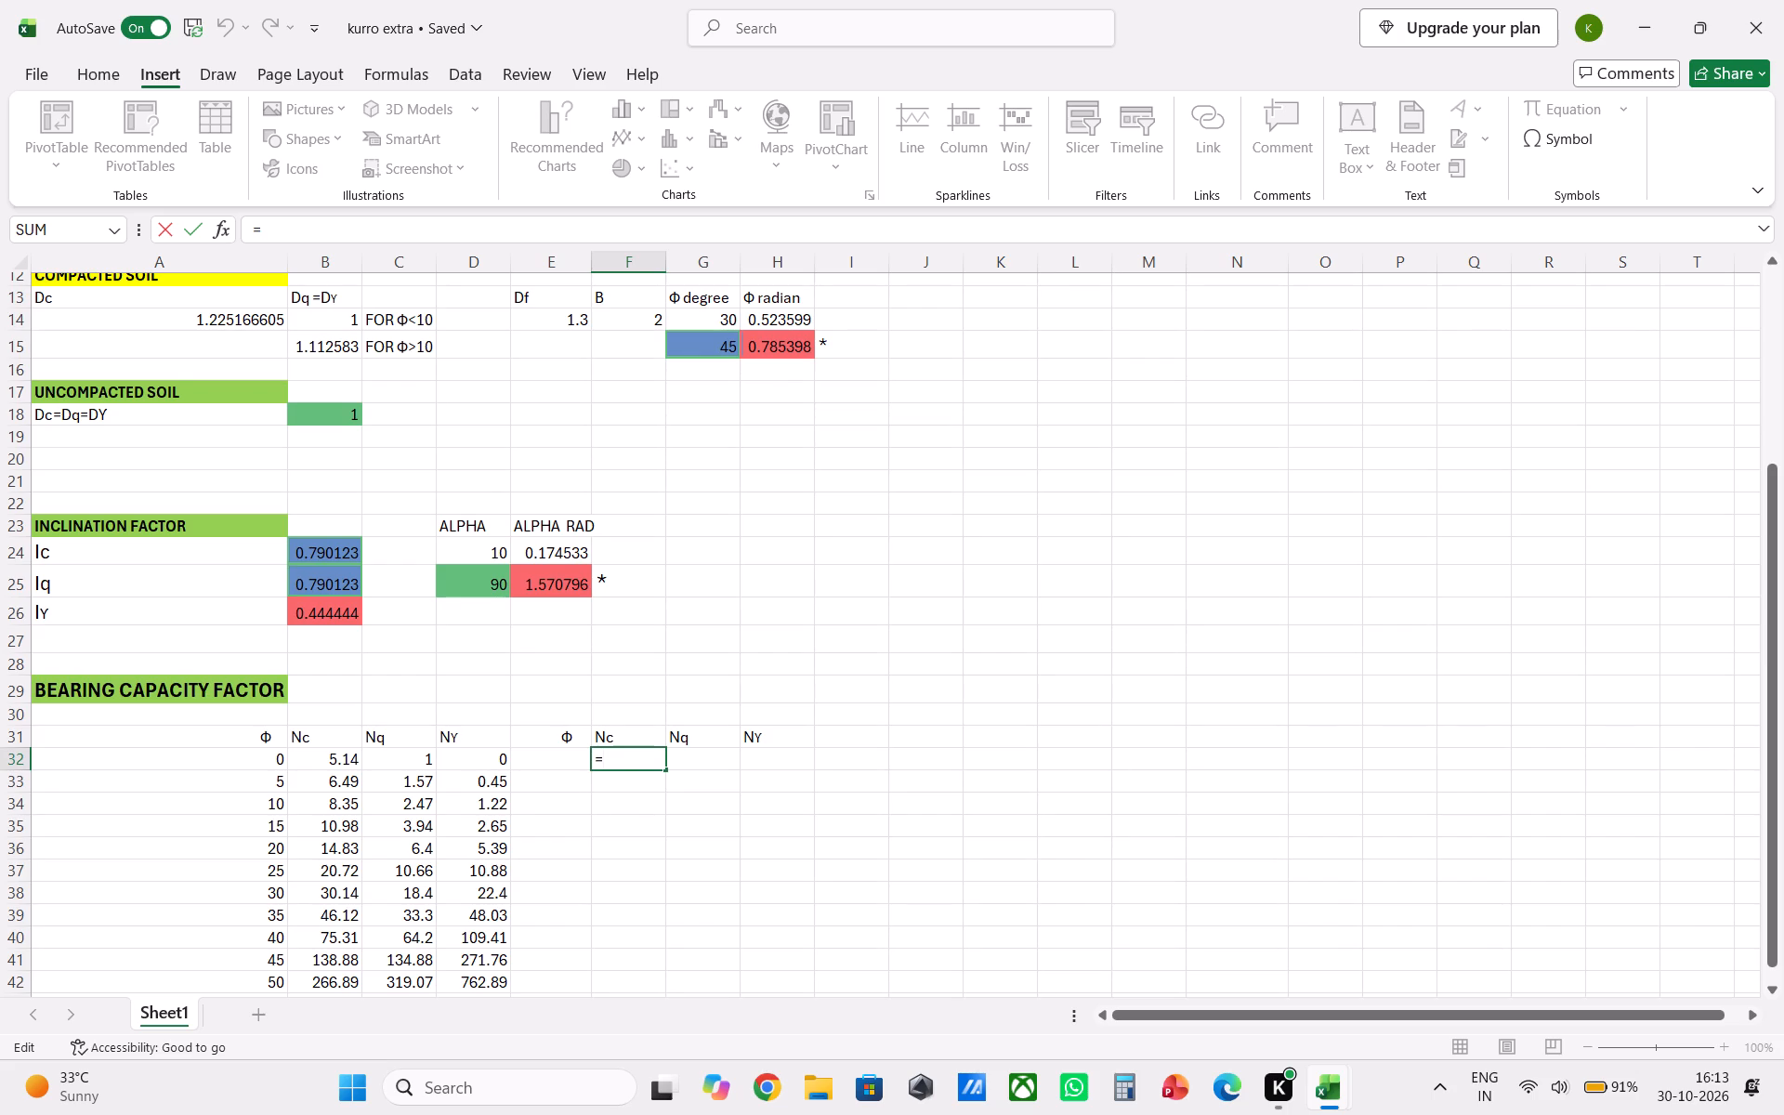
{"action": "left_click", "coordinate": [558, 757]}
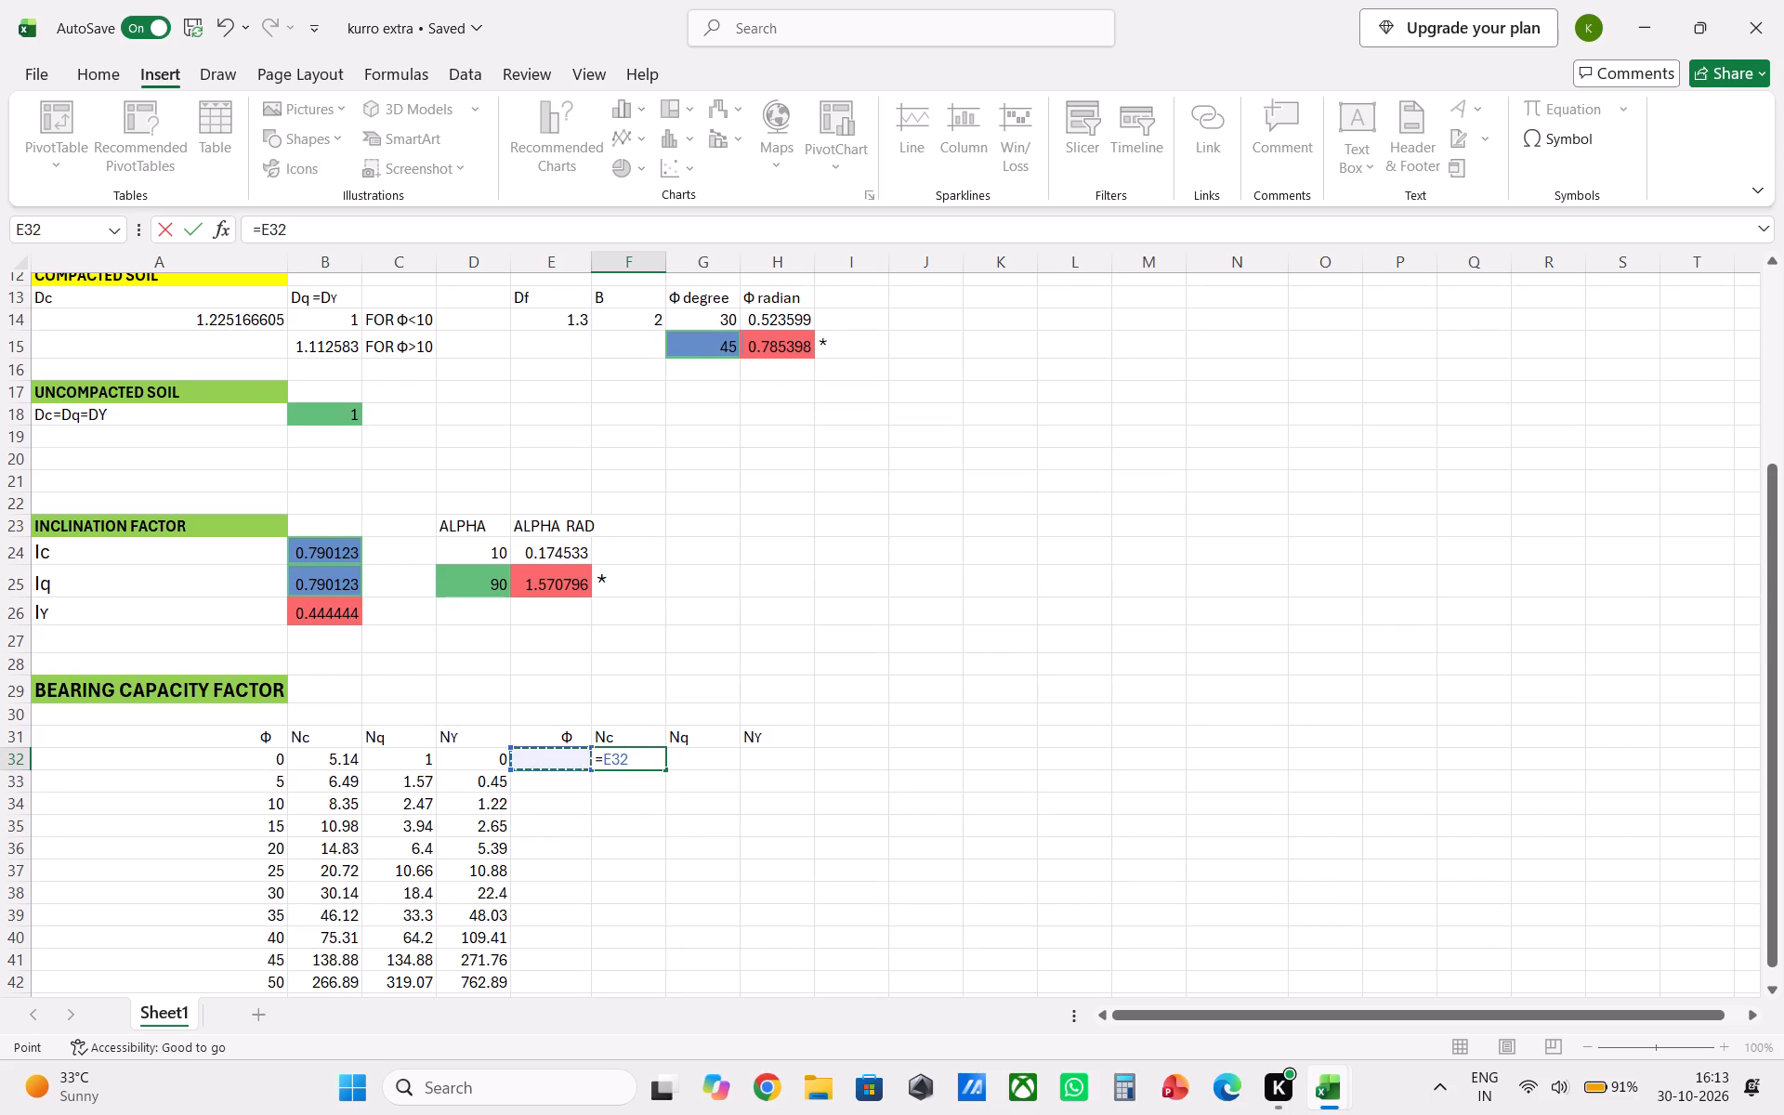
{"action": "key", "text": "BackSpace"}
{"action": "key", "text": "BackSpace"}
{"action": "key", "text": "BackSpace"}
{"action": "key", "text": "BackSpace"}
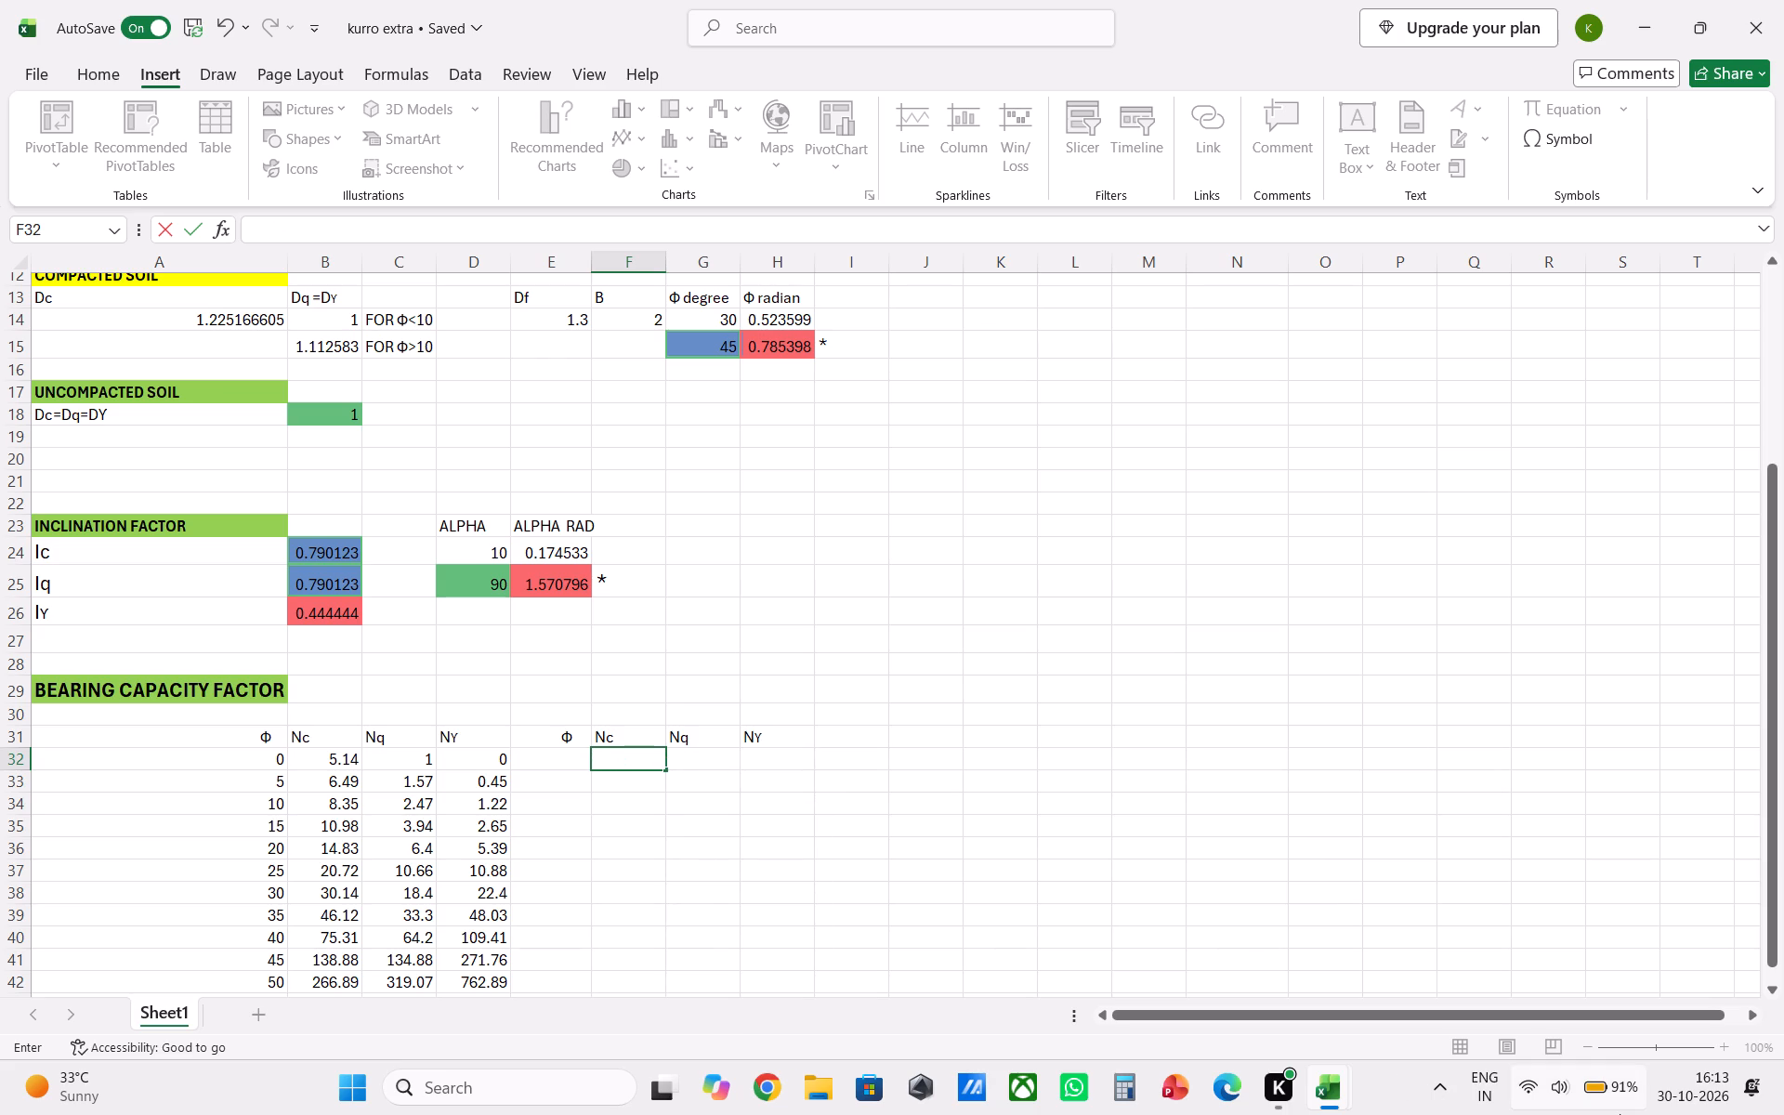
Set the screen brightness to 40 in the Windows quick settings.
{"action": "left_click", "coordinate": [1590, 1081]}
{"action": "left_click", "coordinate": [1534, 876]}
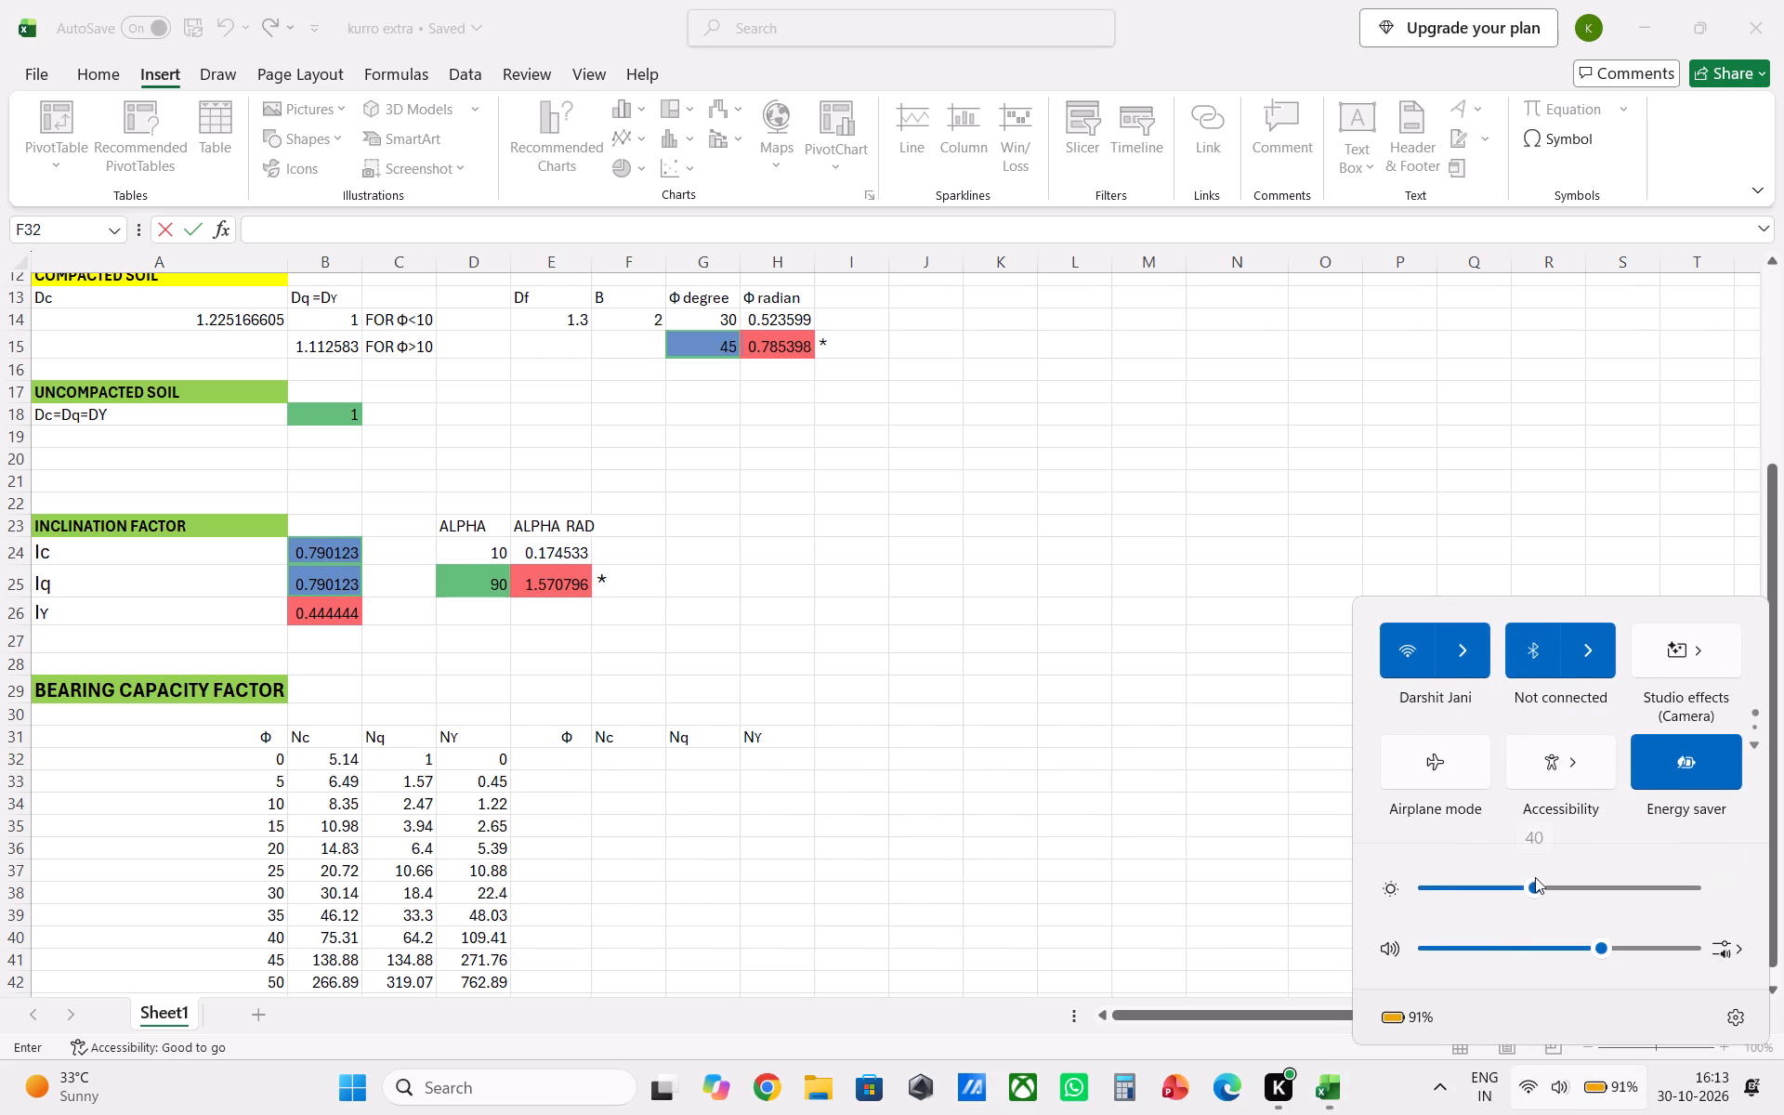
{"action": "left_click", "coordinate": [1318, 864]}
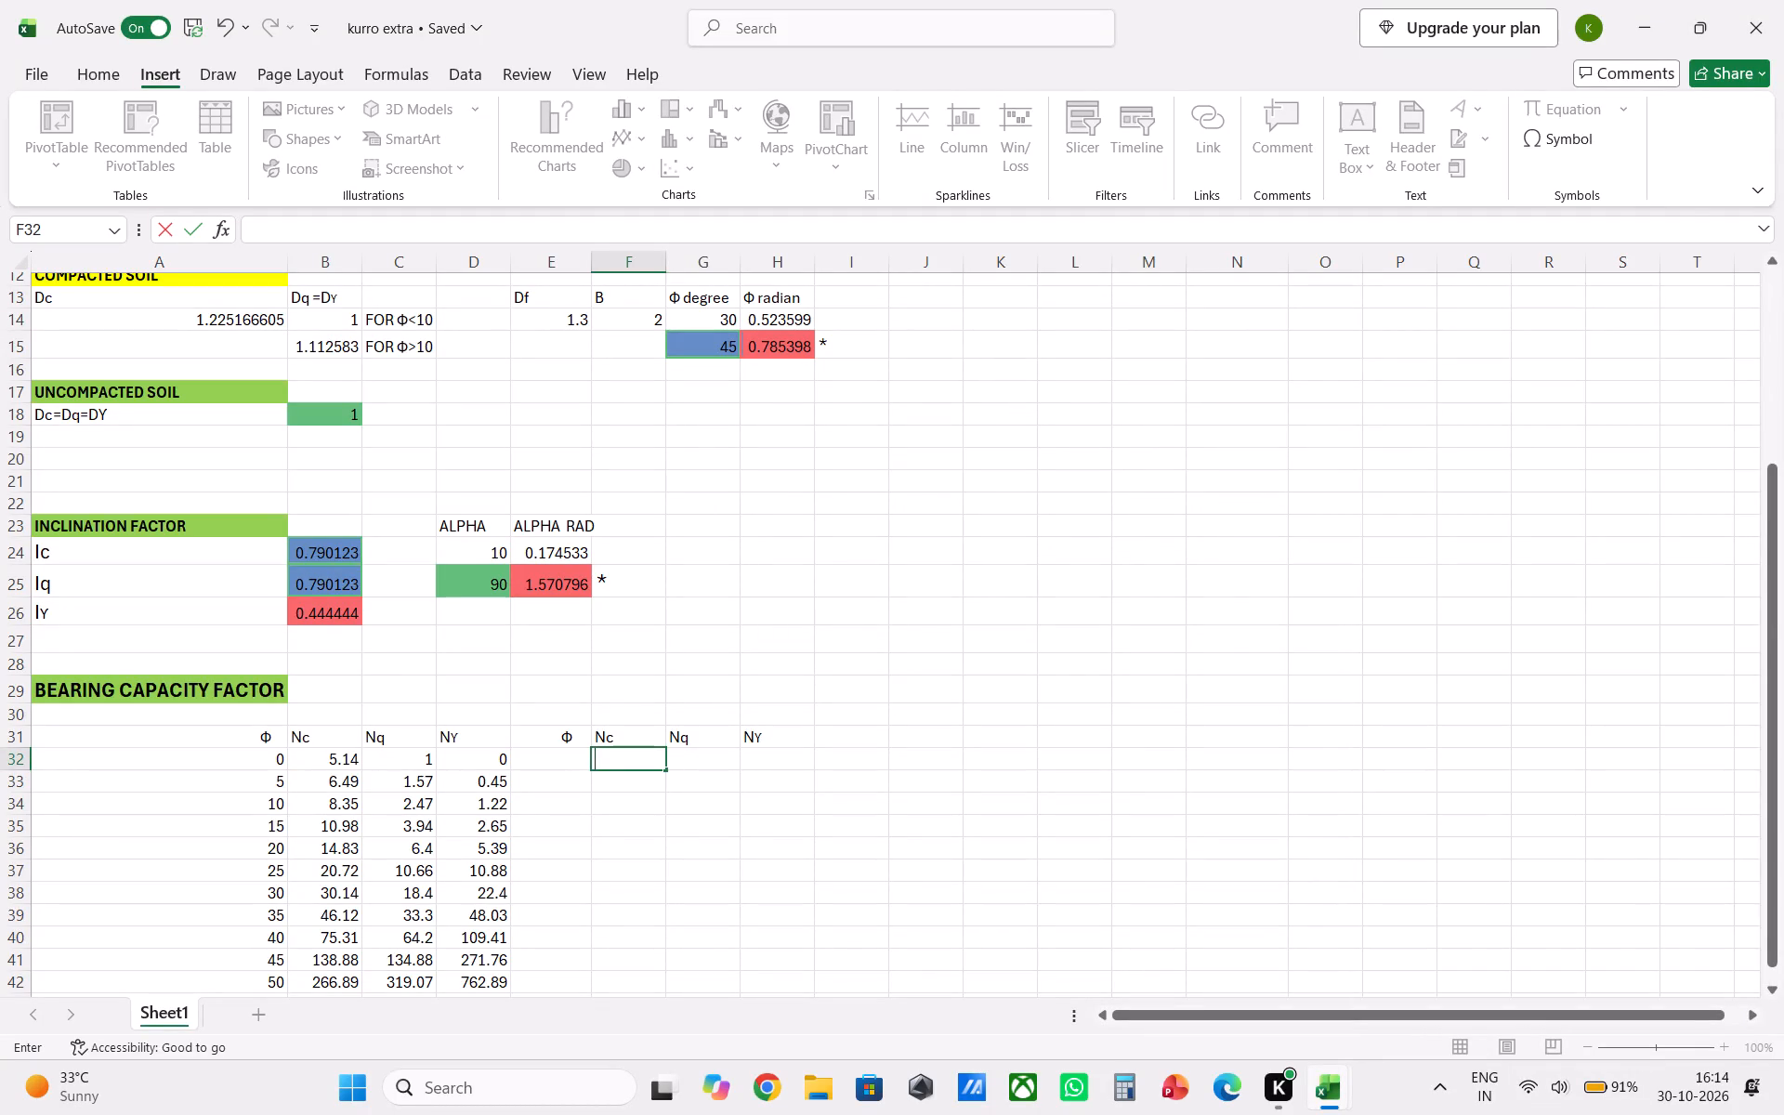
Enter 21 as the Φ value in E32.
{"action": "left_click", "coordinate": [531, 764]}
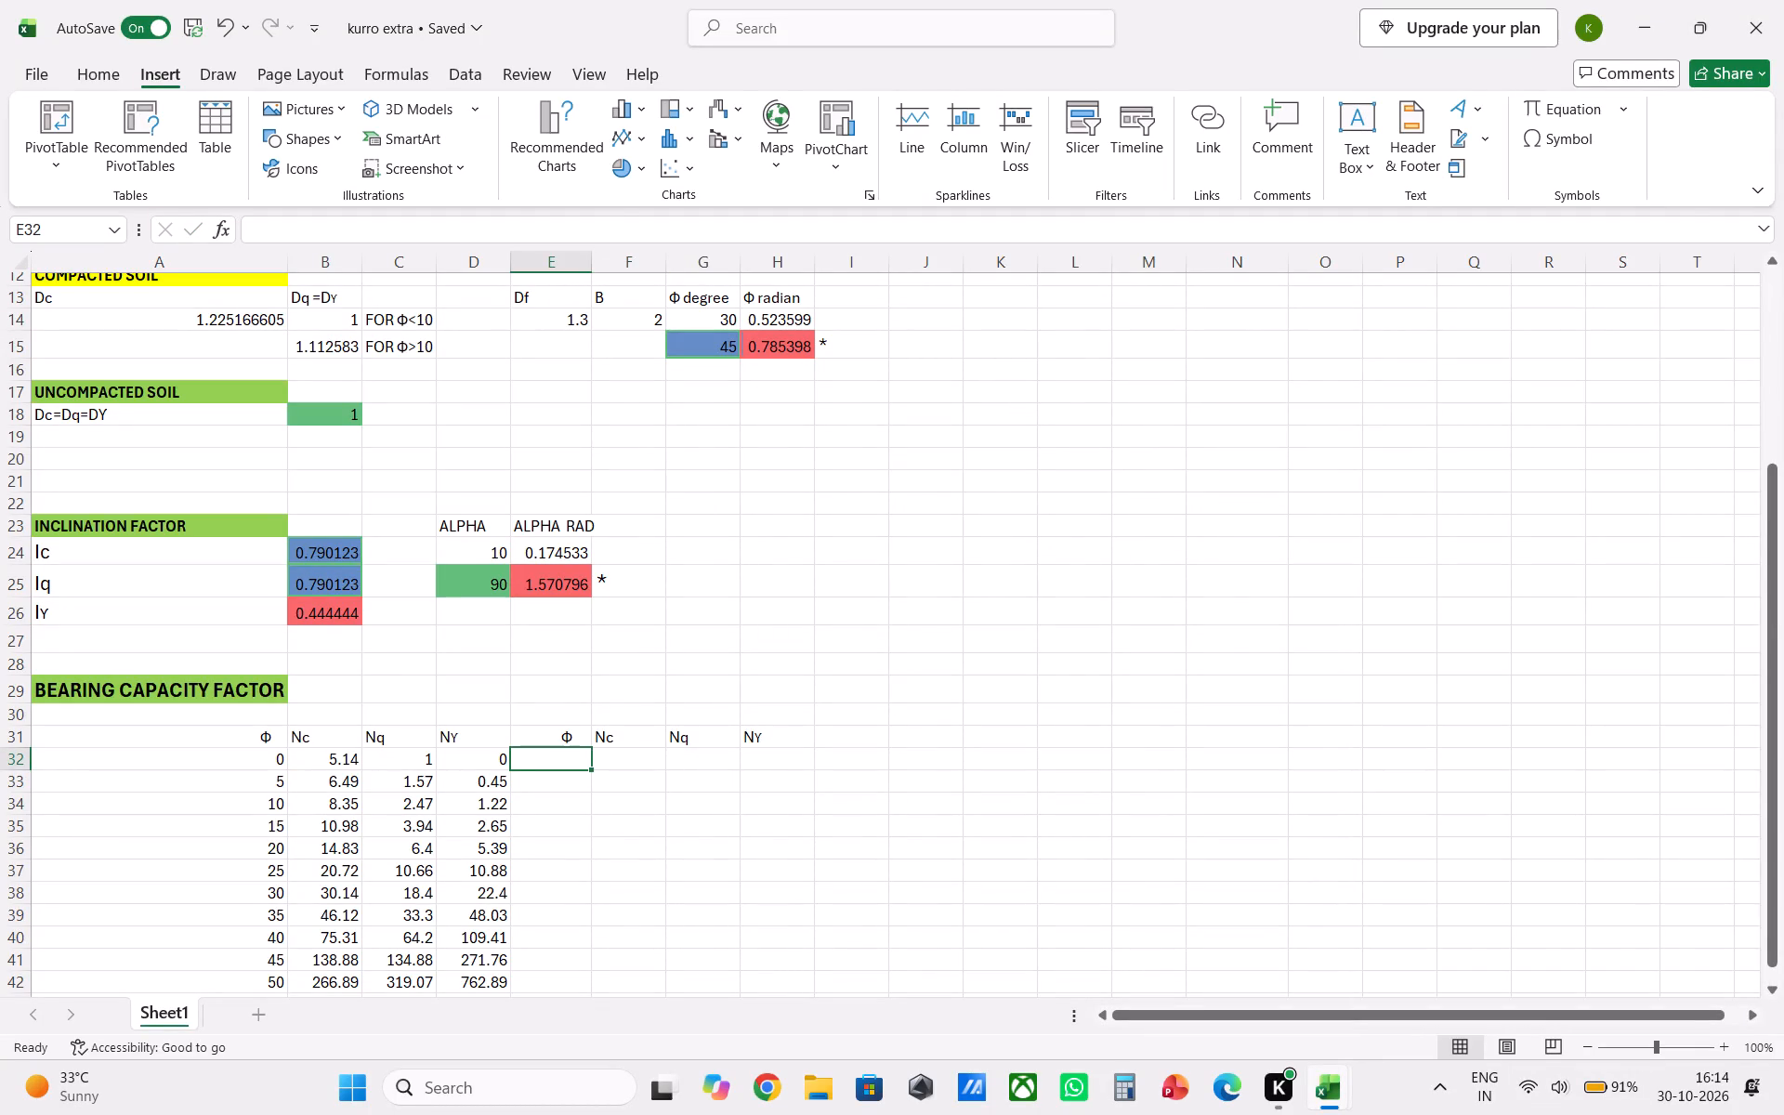
{"action": "type", "text": "21"}
{"action": "key", "text": "Right"}
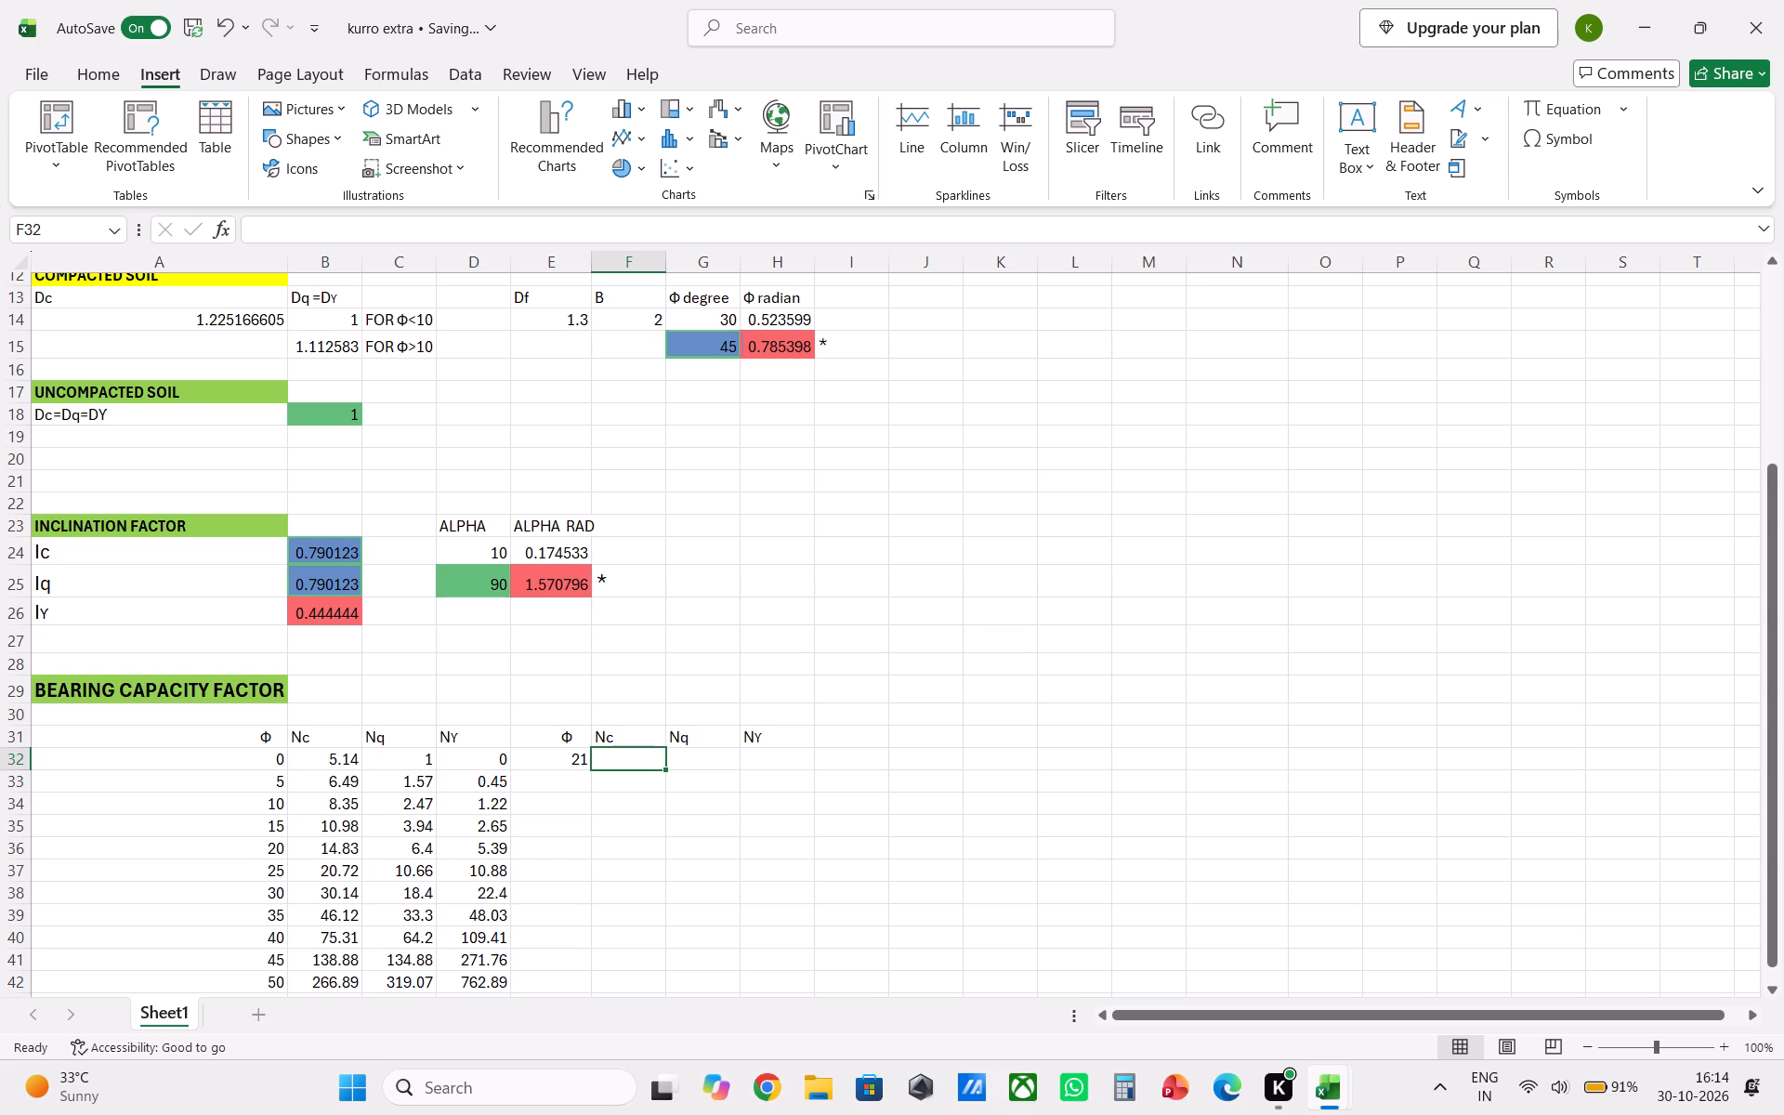
Start a new formula in F32 under the Nc heading.
{"action": "key", "text": "equal"}
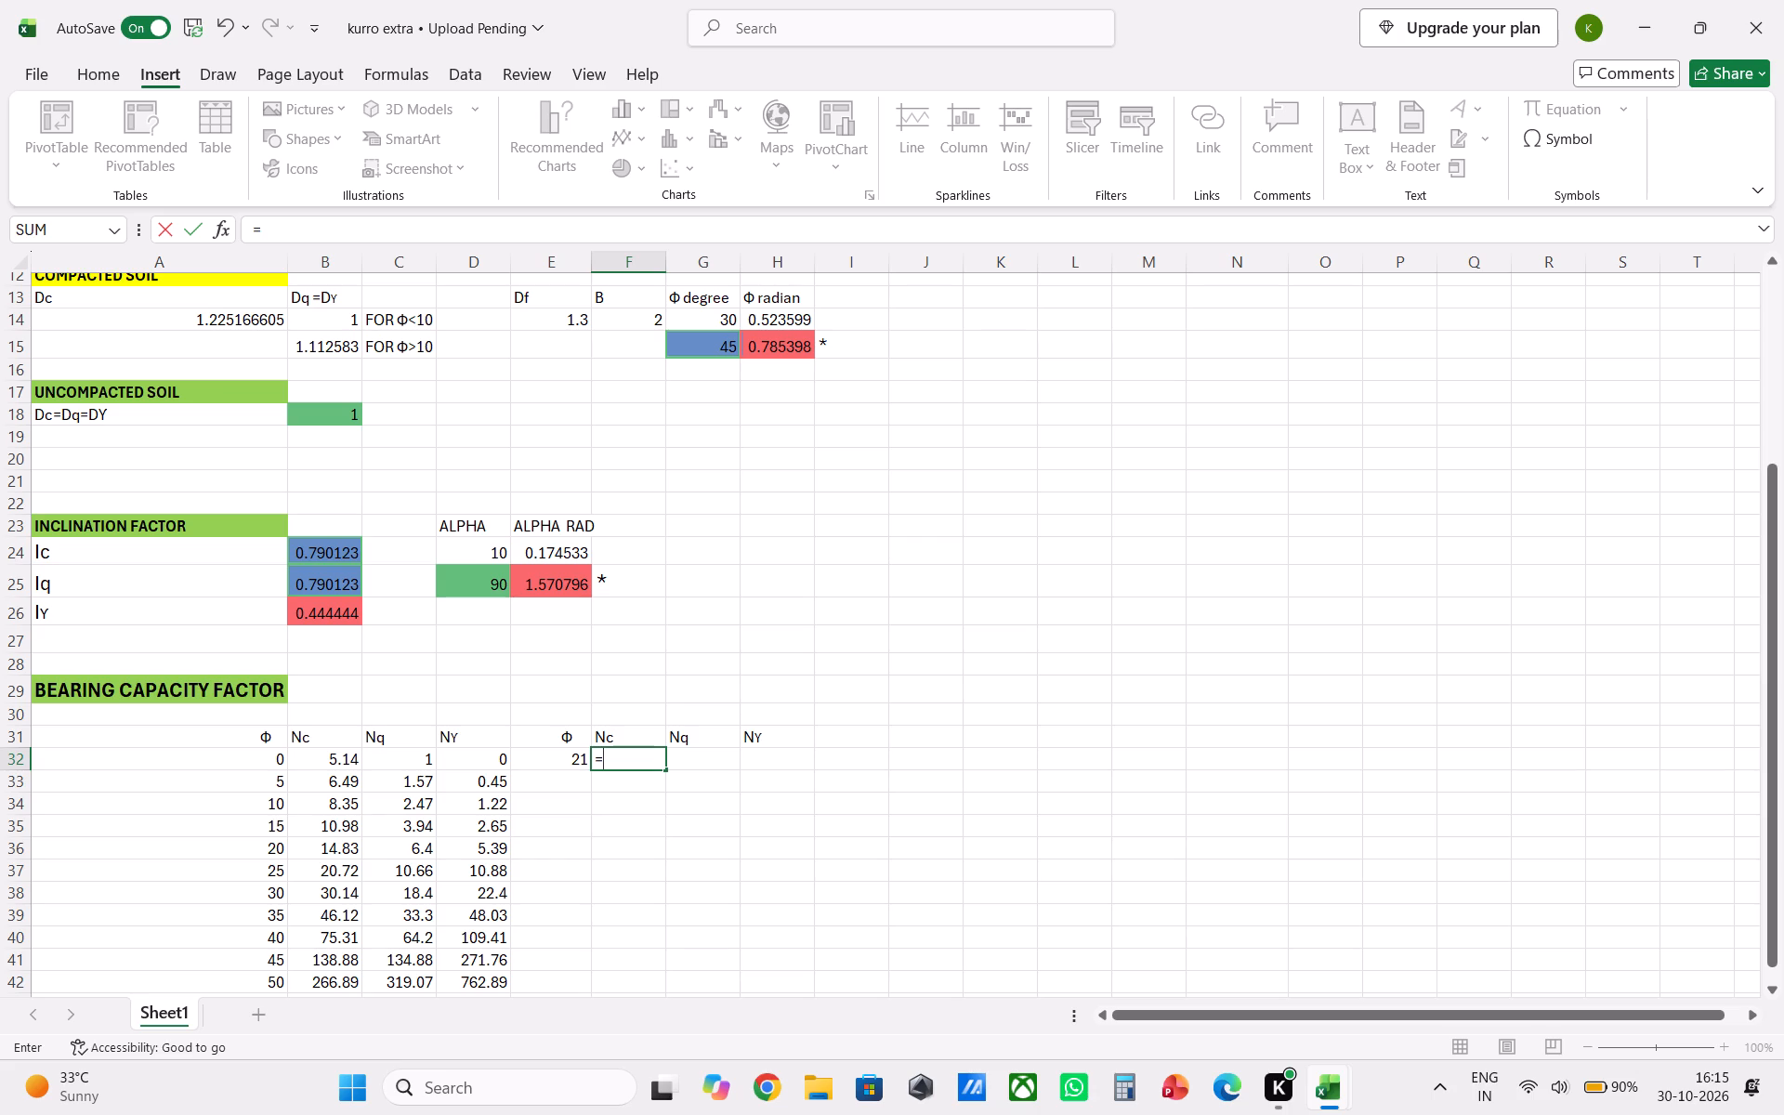
{"action": "left_click", "coordinate": [633, 764]}
Lower the screen brightness to near its minimum in the Windows quick settings.
{"action": "left_click", "coordinate": [1602, 1083]}
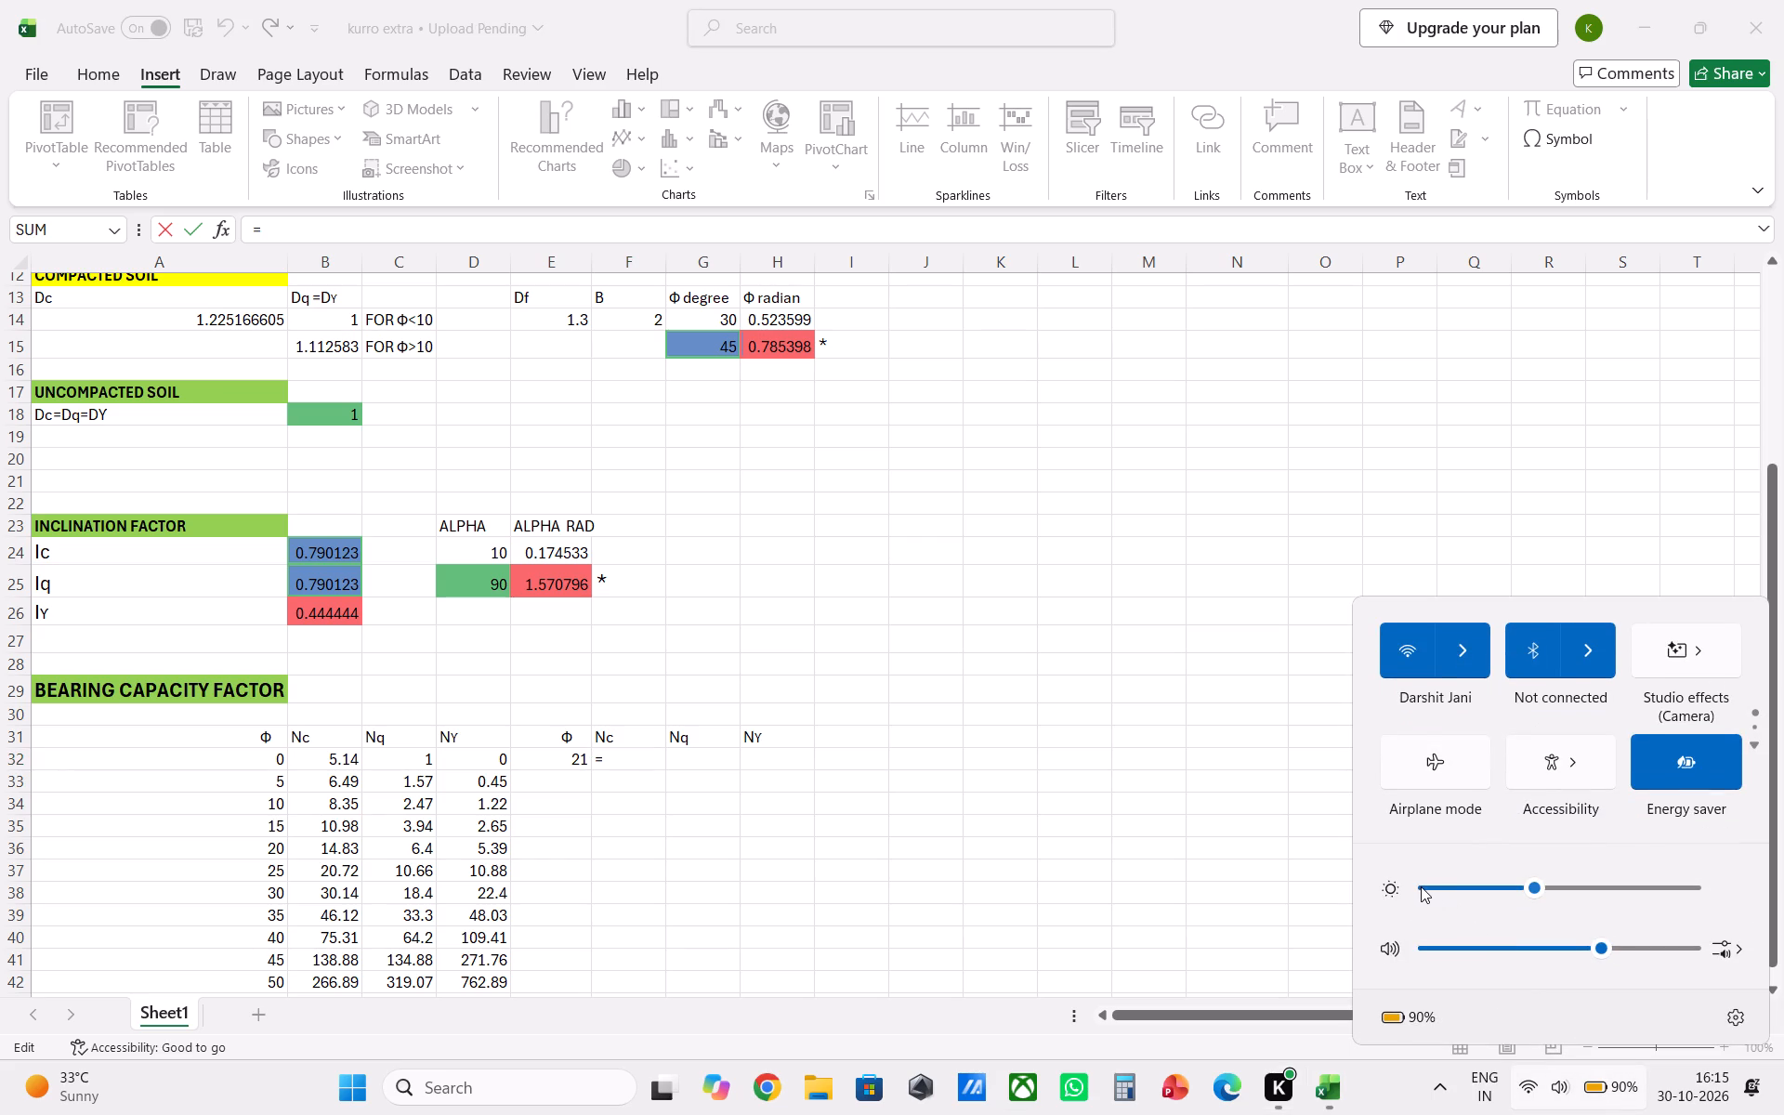
{"action": "left_click", "coordinate": [1423, 886]}
{"action": "left_click", "coordinate": [1254, 875]}
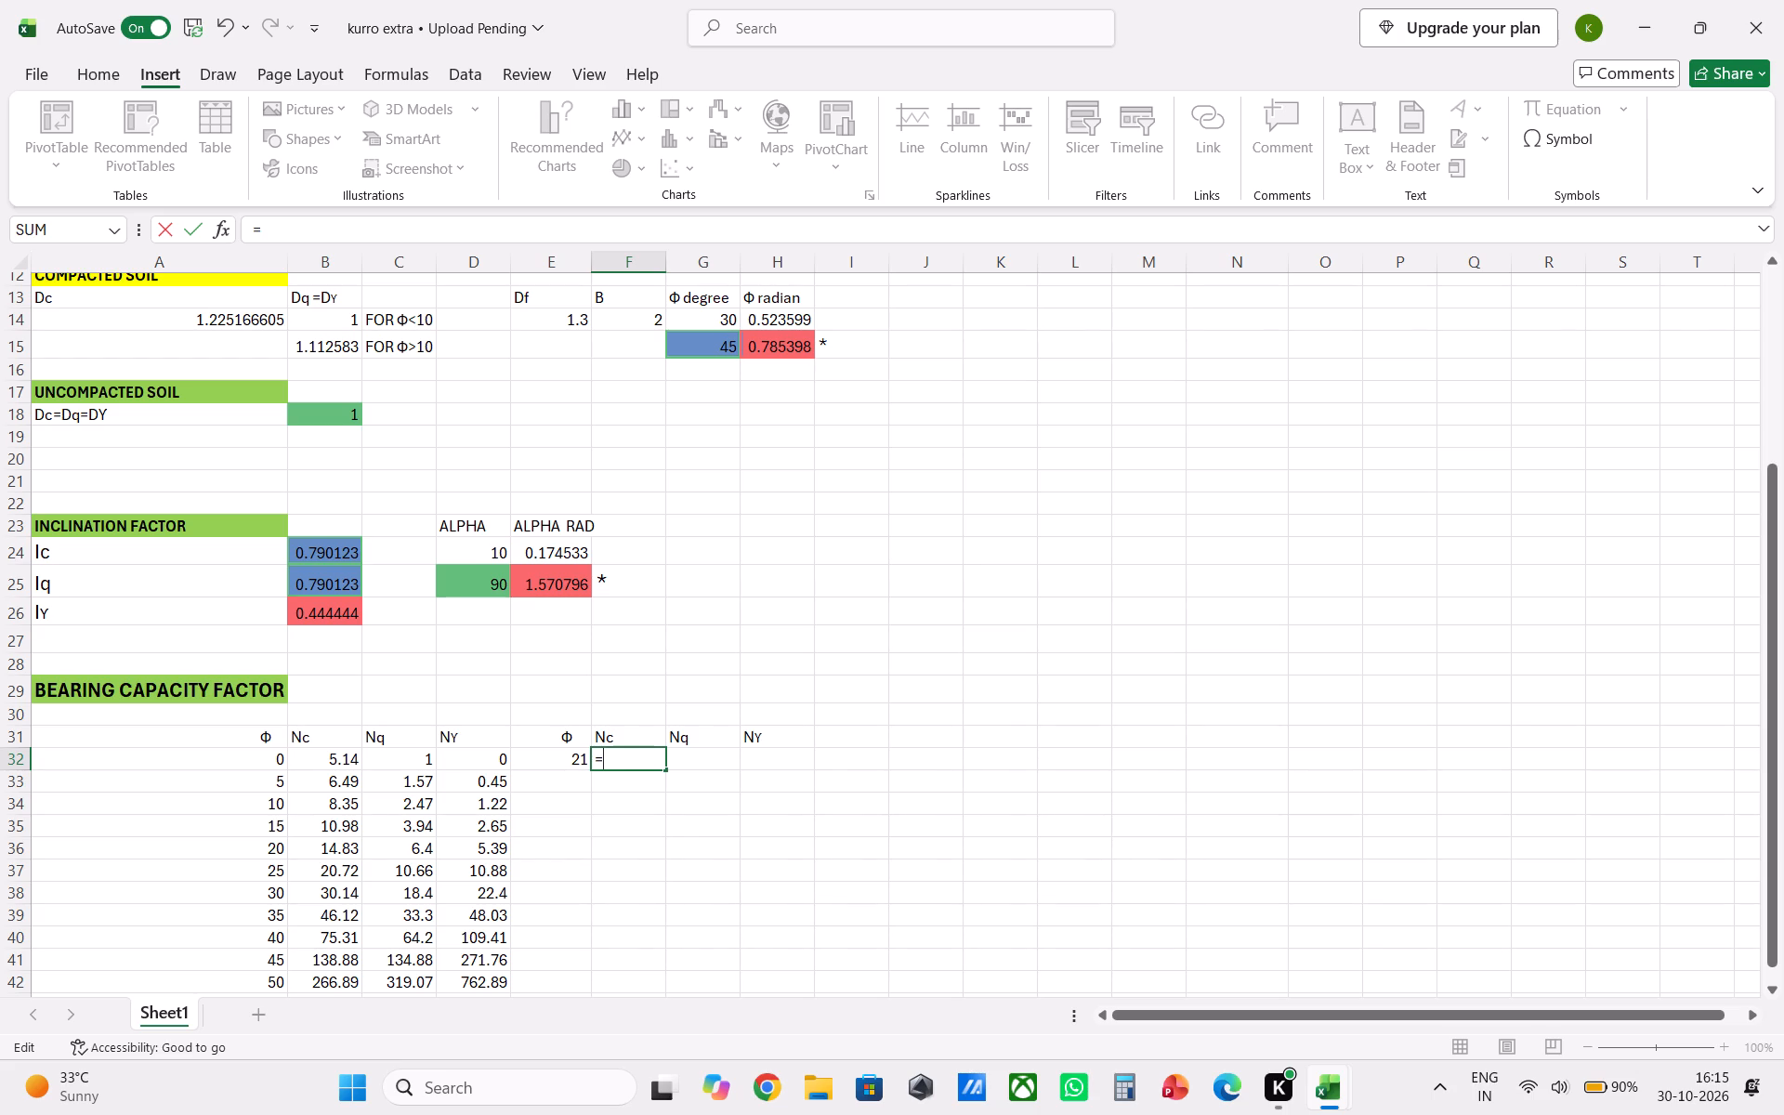
Insert the plain FORECAST function into the Nc formula in F32, ready for its arguments.
{"action": "key", "text": "e"}
{"action": "key", "text": "BackSpace"}
{"action": "type", "text": "FORE"}
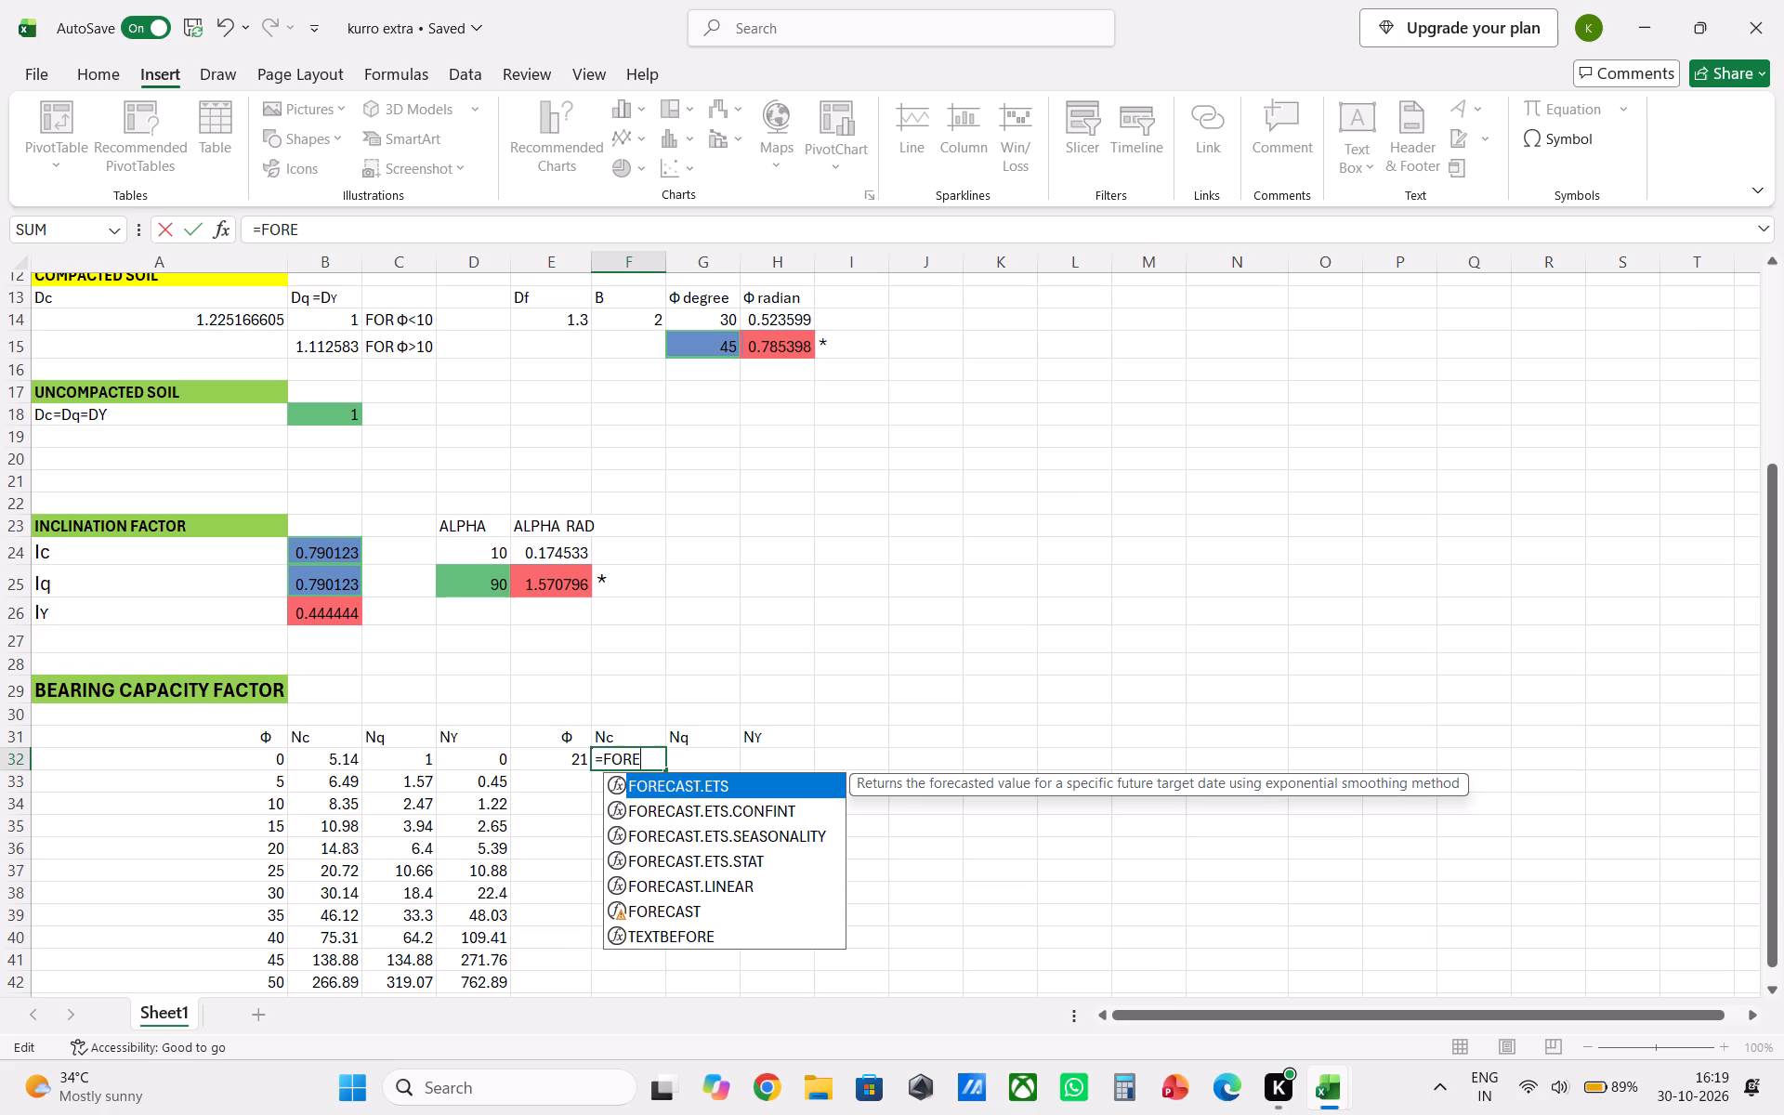
{"action": "double_click", "coordinate": [803, 788]}
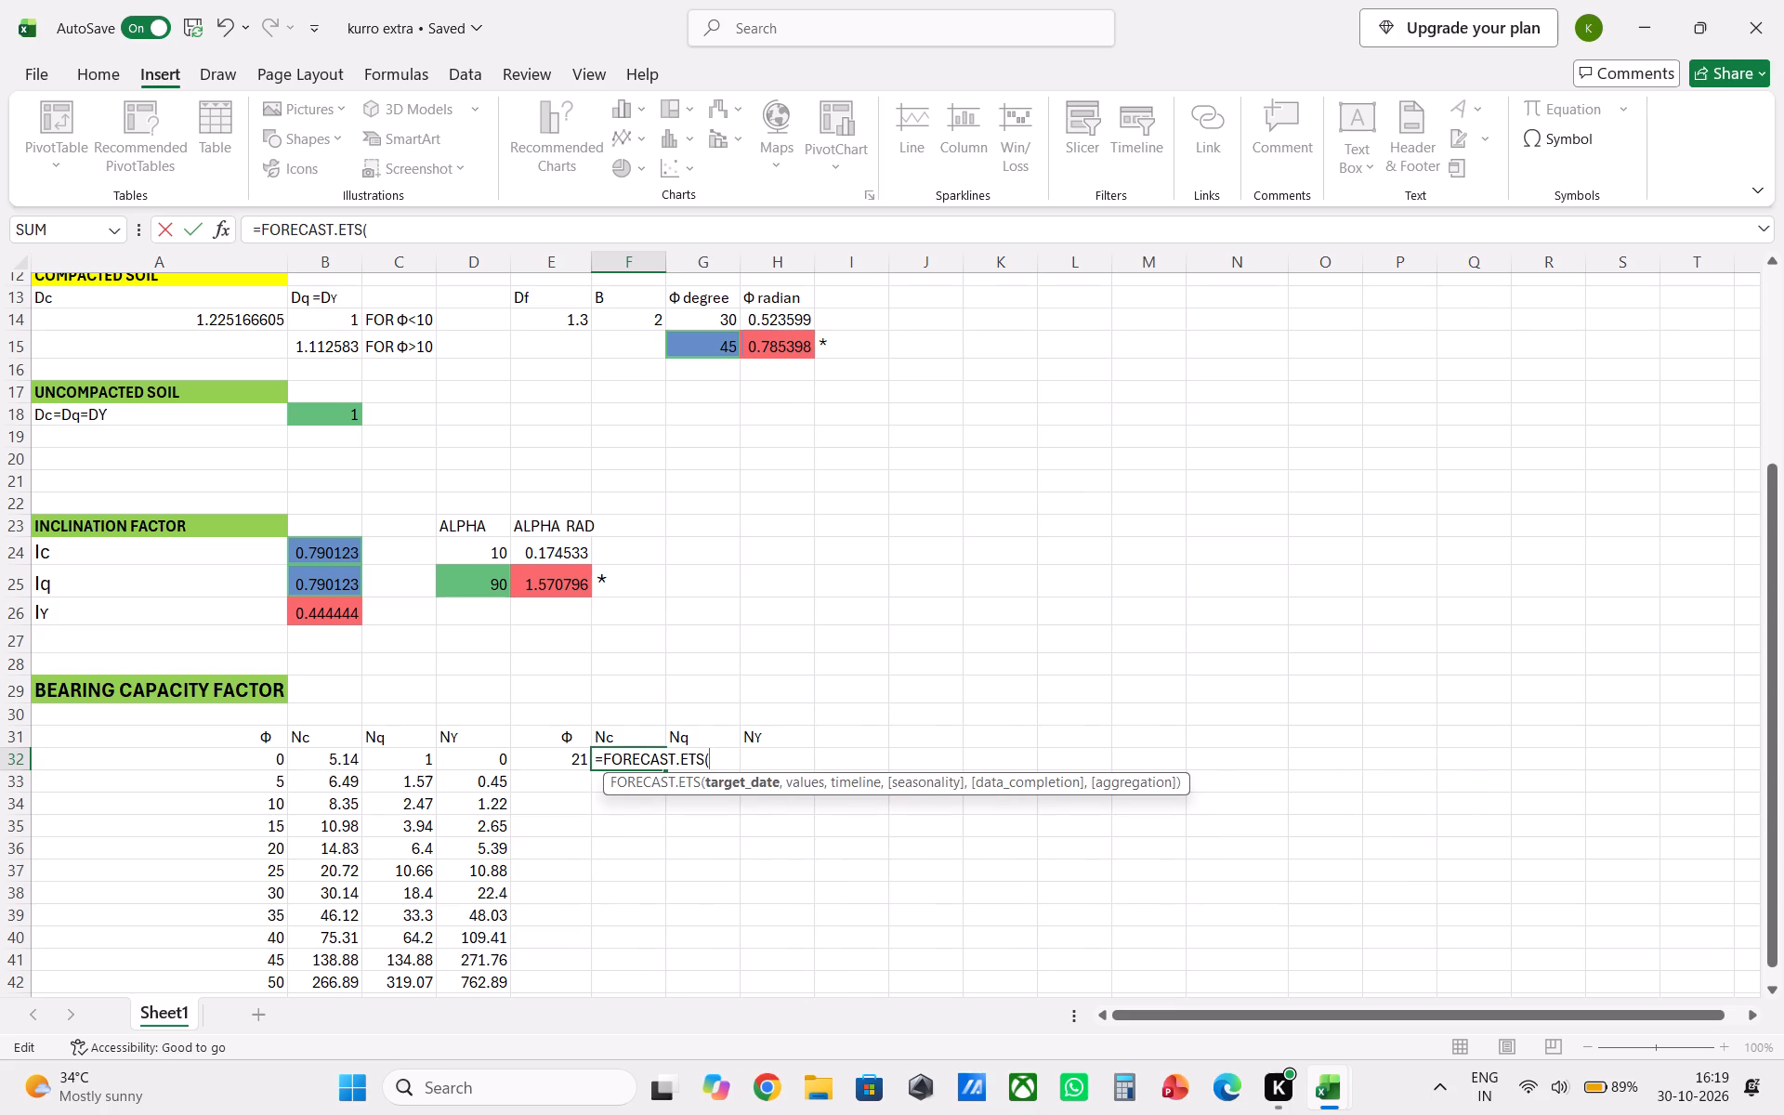
{"action": "key", "text": "BackSpace"}
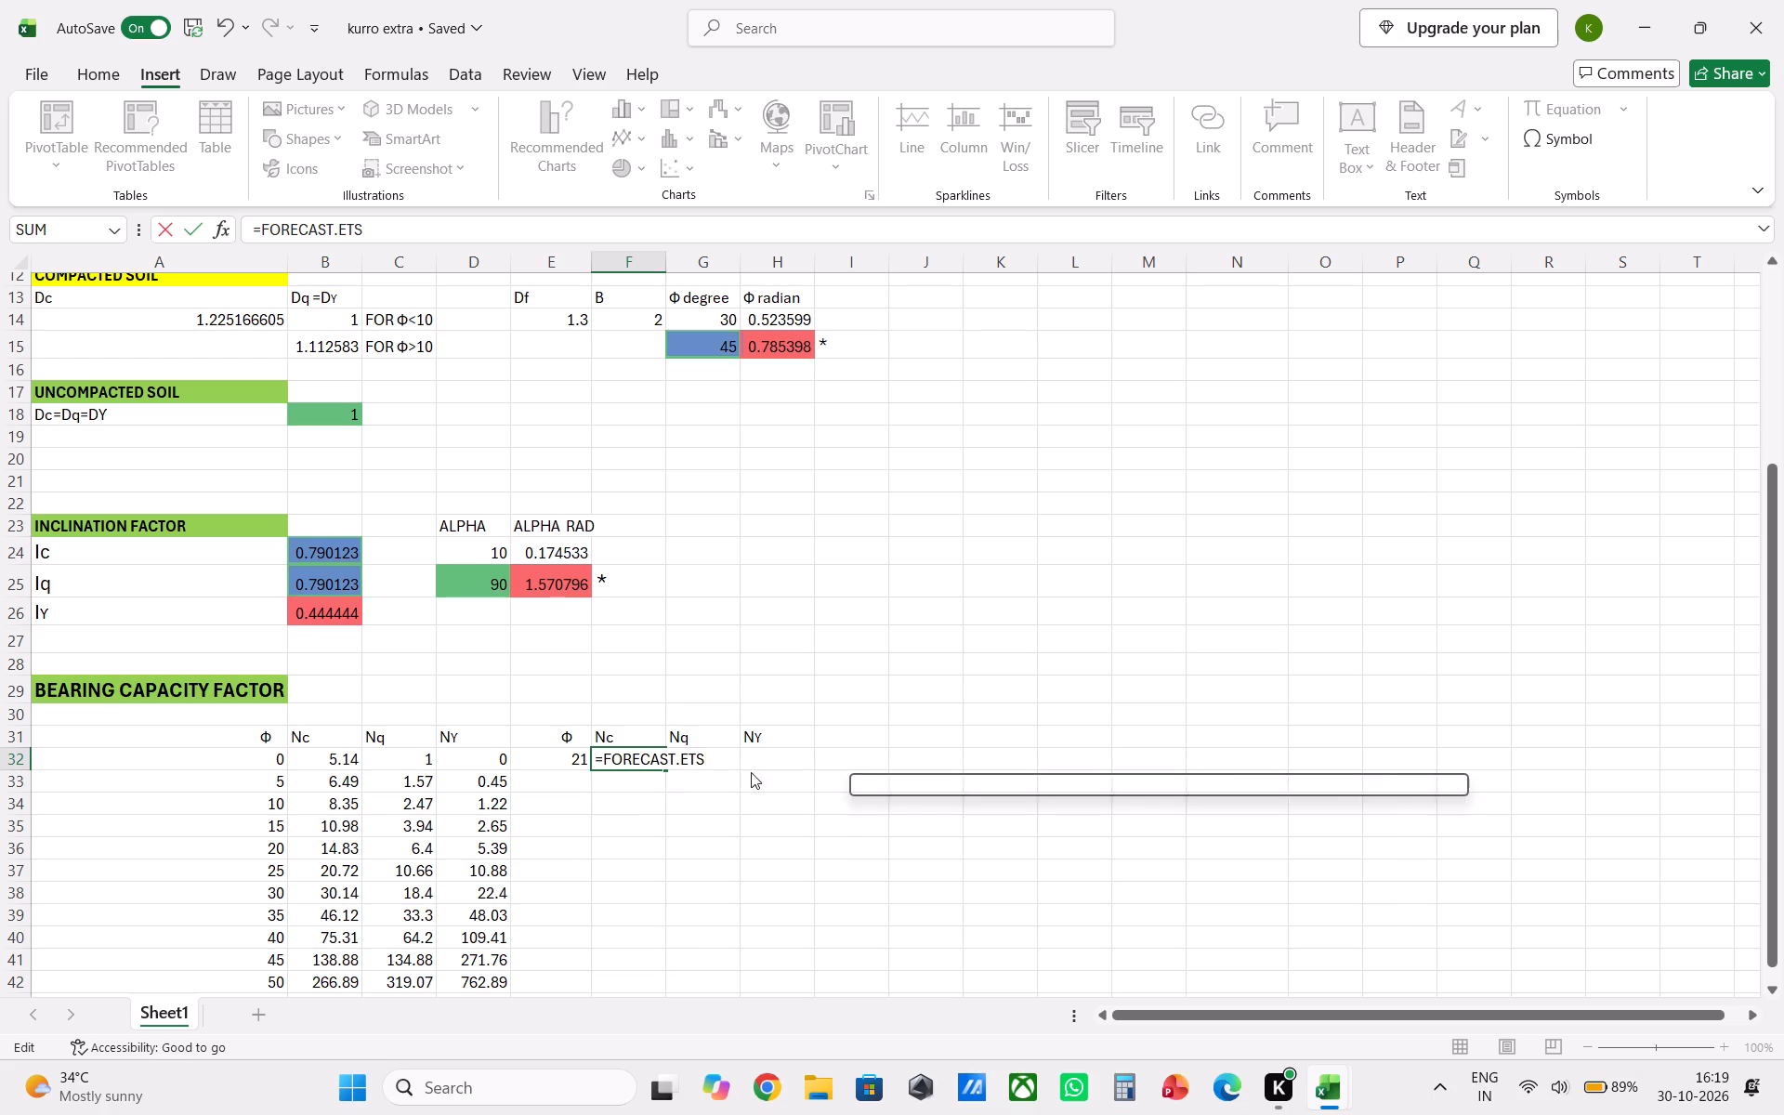
{"action": "key", "text": "BackSpace"}
{"action": "key", "text": "BackSpace"}
{"action": "key", "text": "BackSpace"}
{"action": "key", "text": "BackSpace"}
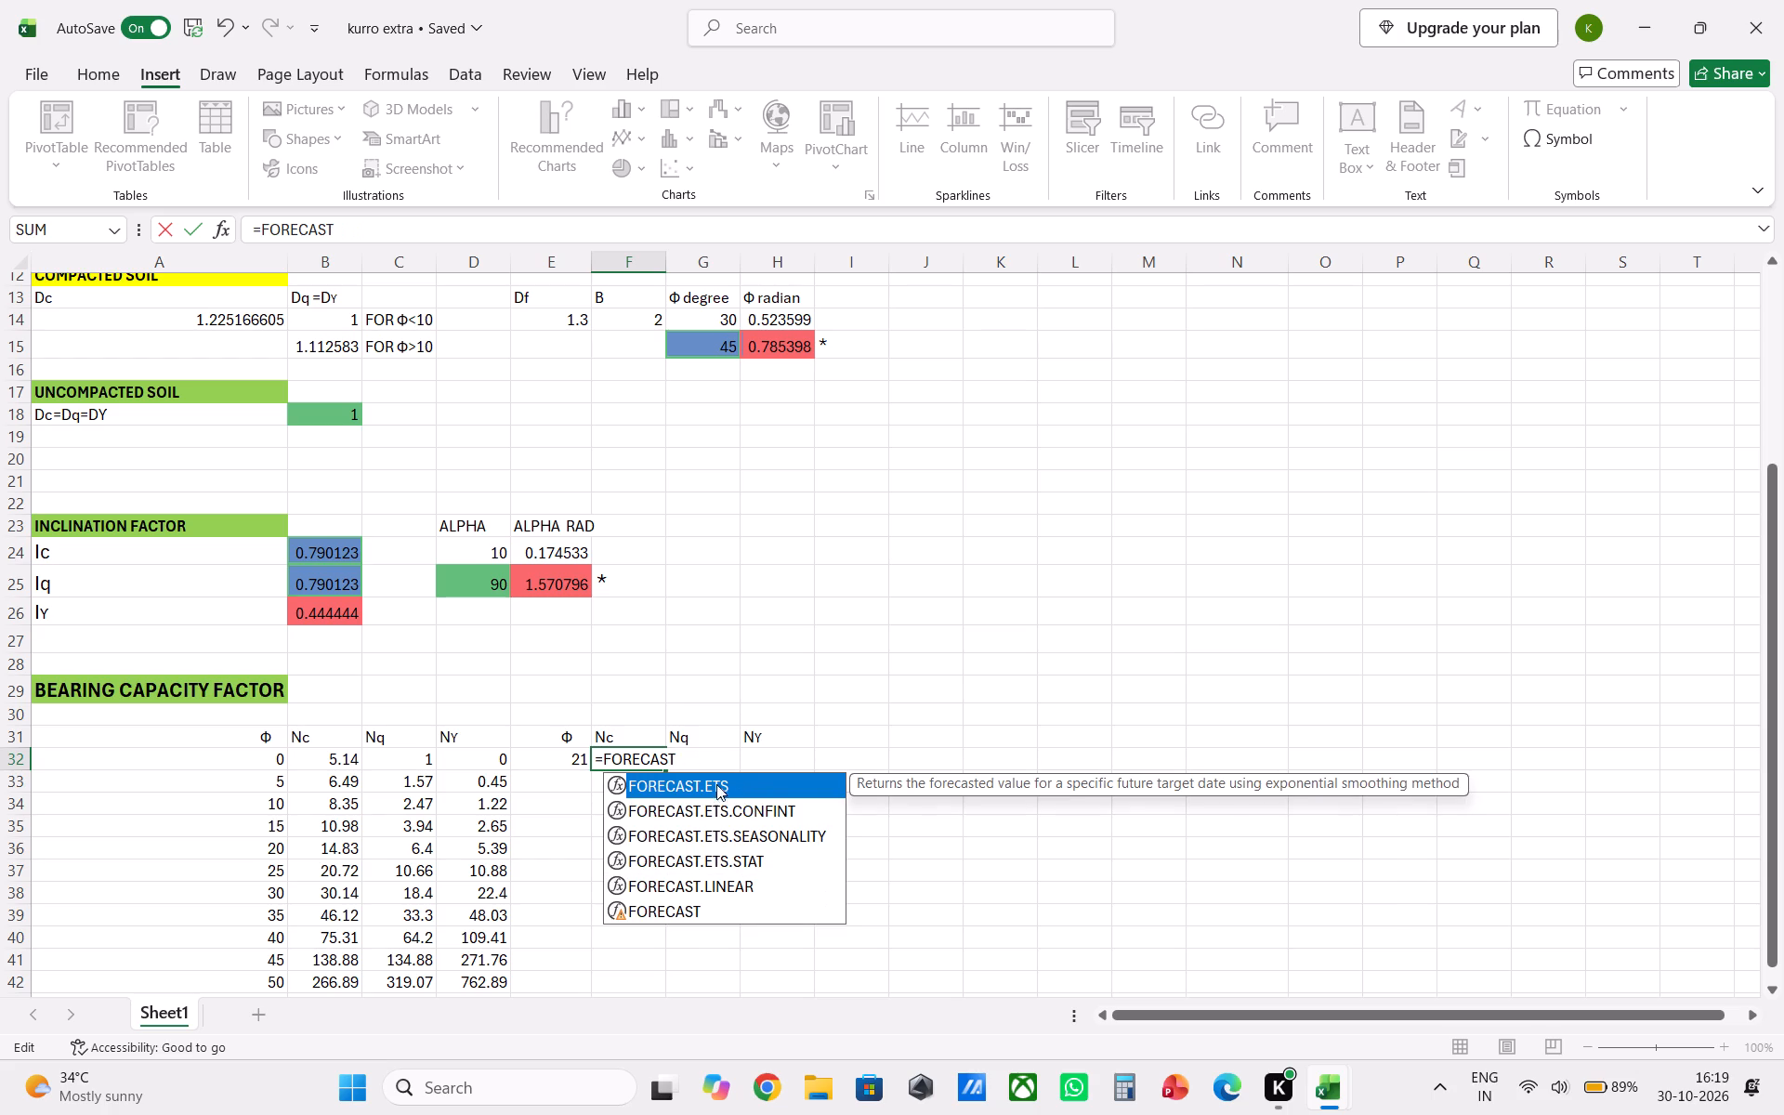
{"action": "left_click", "coordinate": [691, 910]}
{"action": "left_click", "coordinate": [690, 911]}
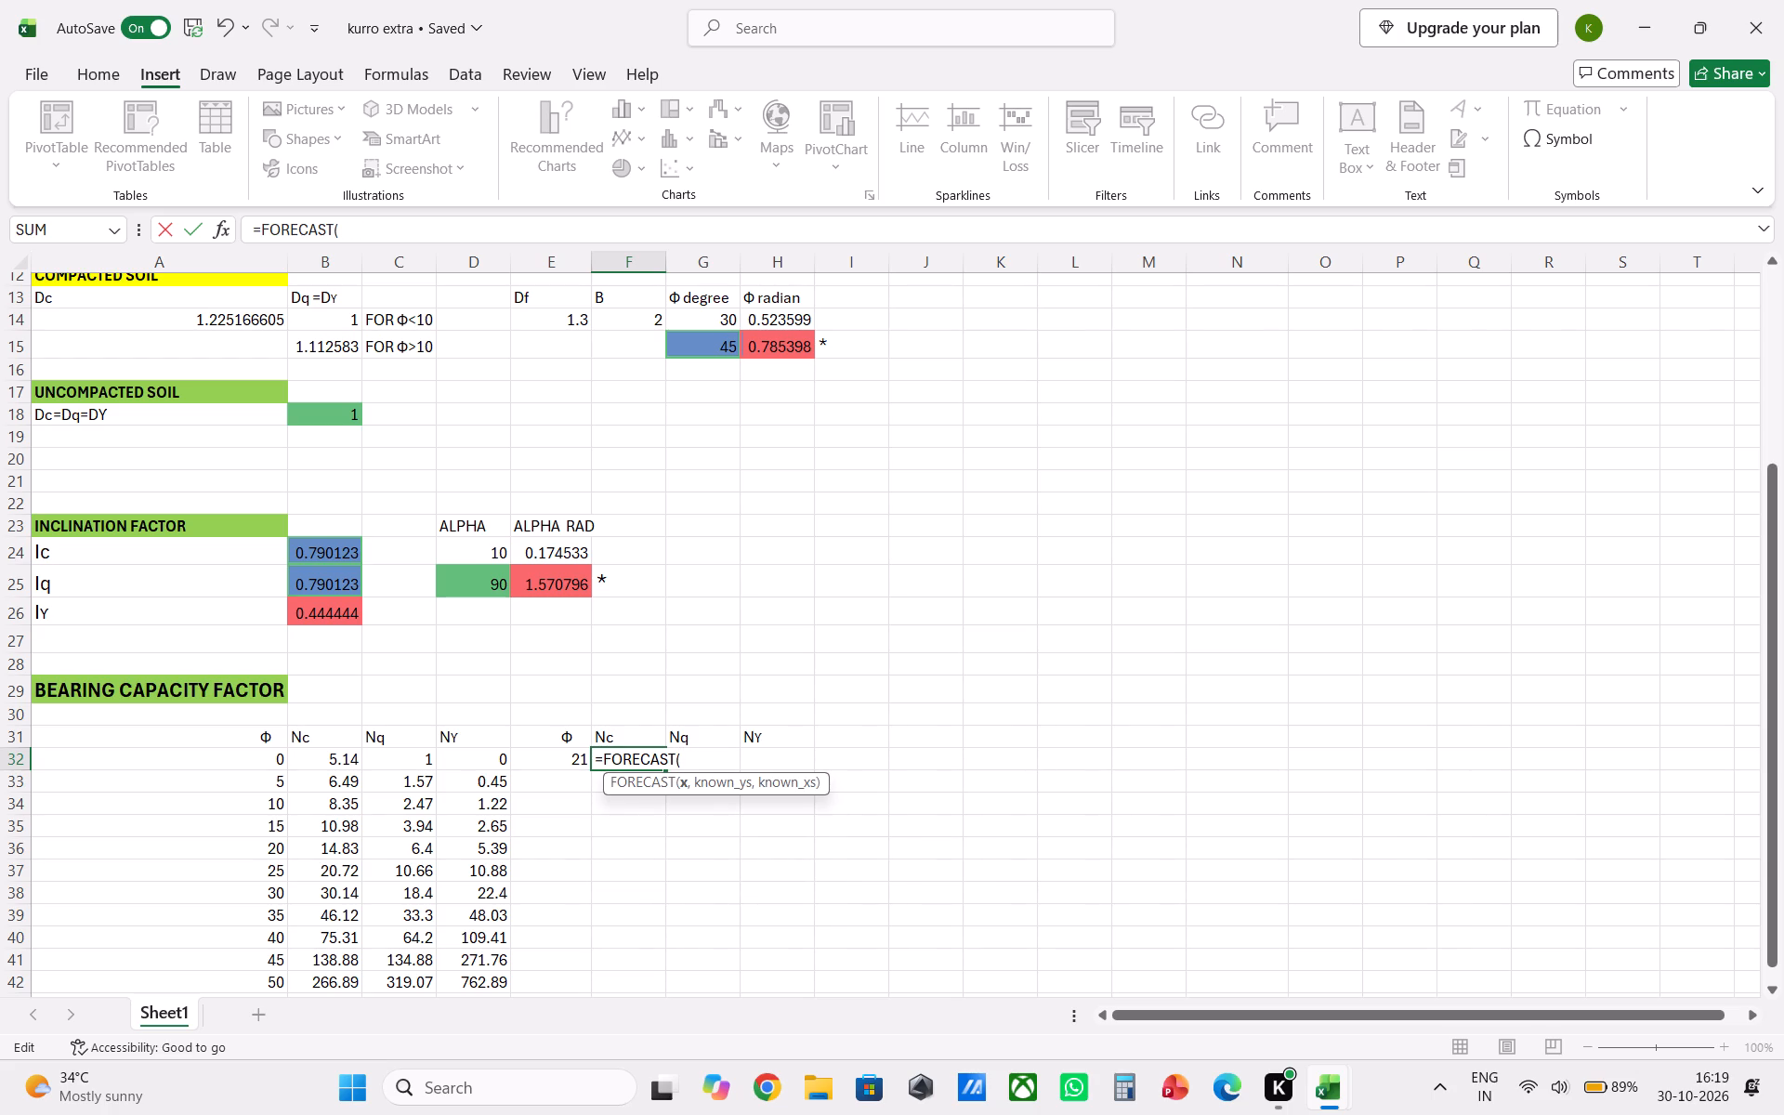
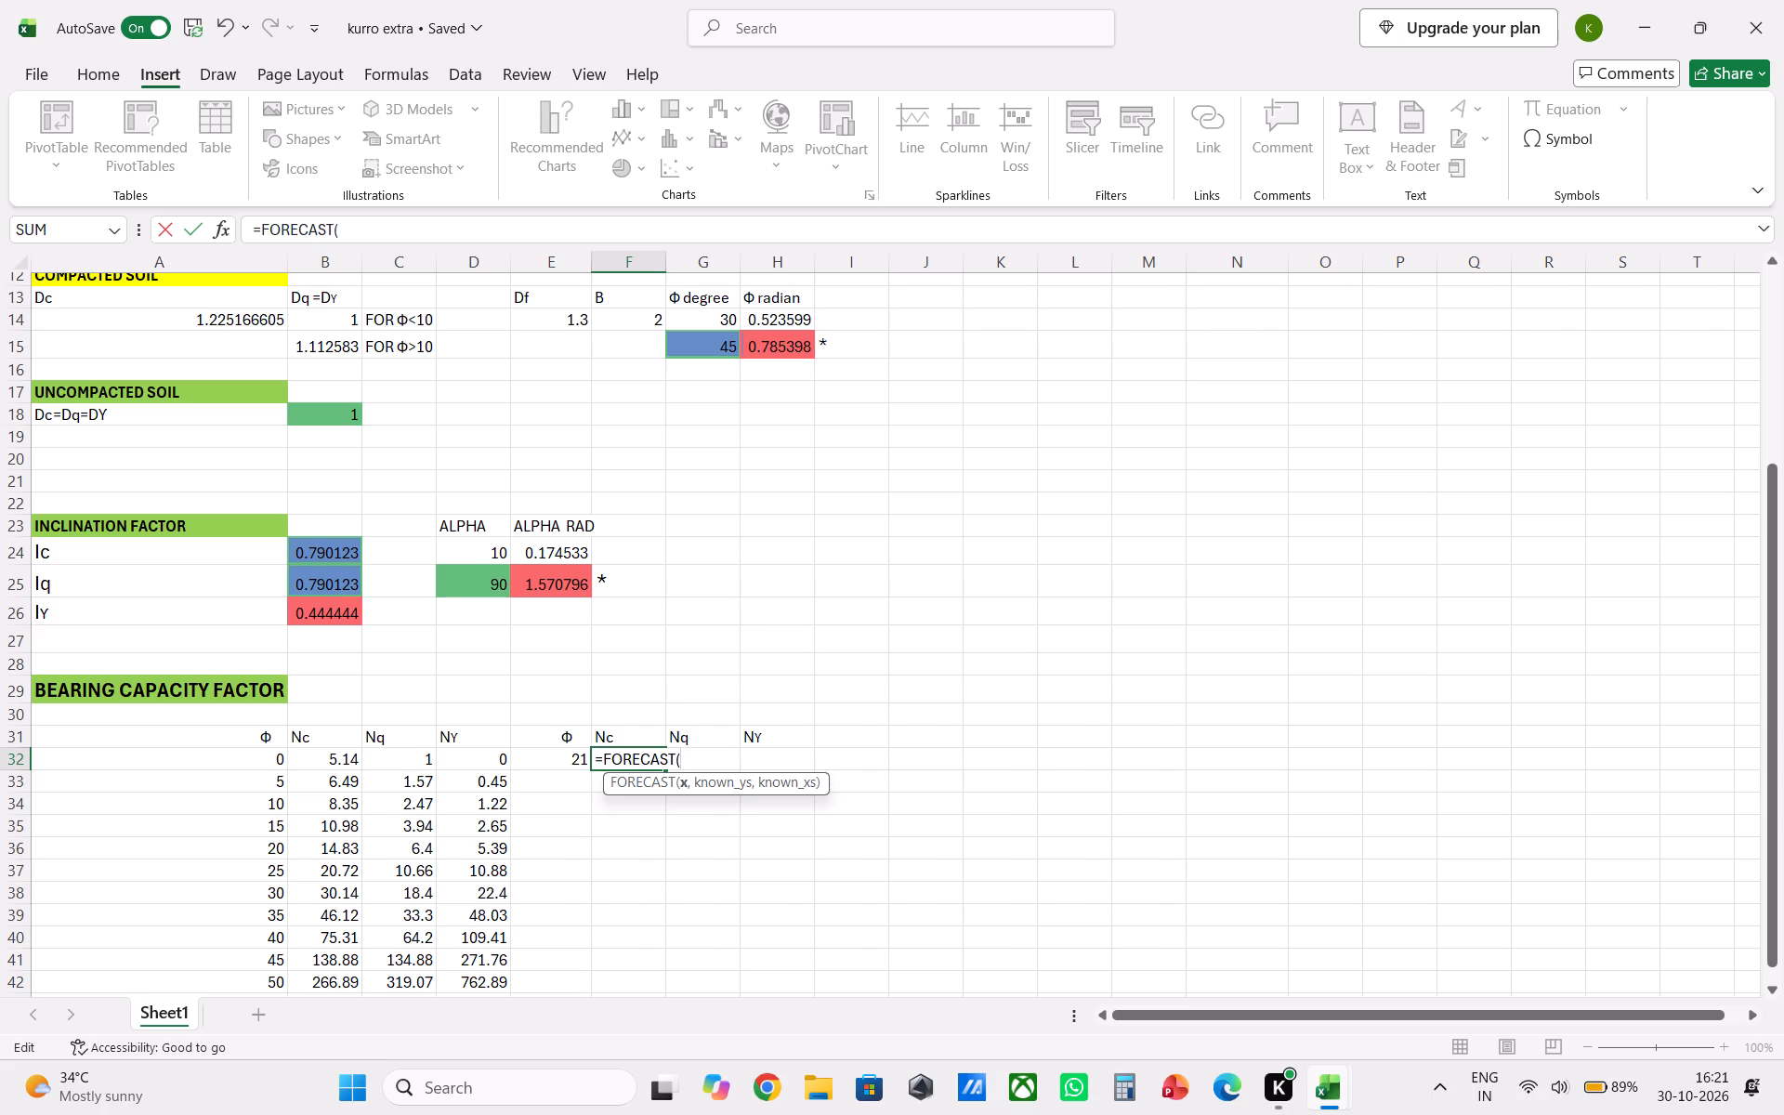
Set the Φ value in E32 as the x argument of the FORECAST formula in F32.
{"action": "left_click", "coordinate": [555, 764]}
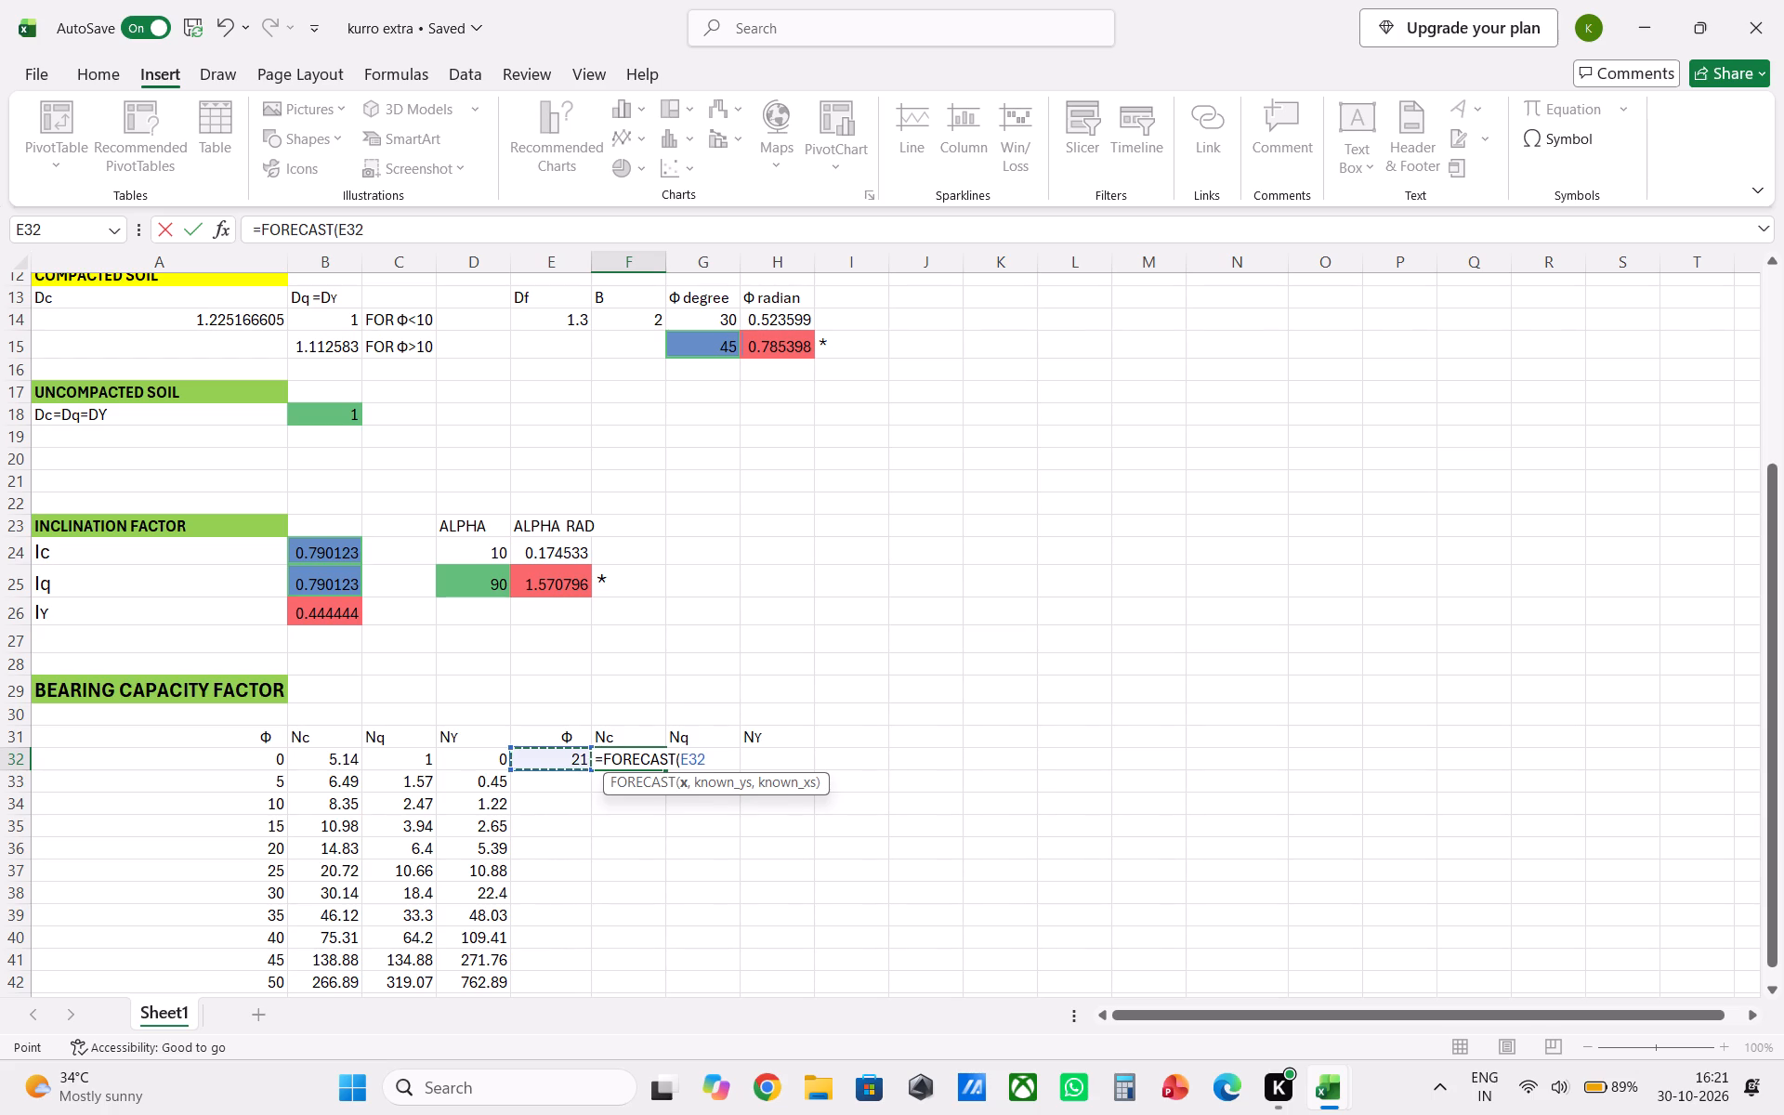
{"action": "key", "text": "comma"}
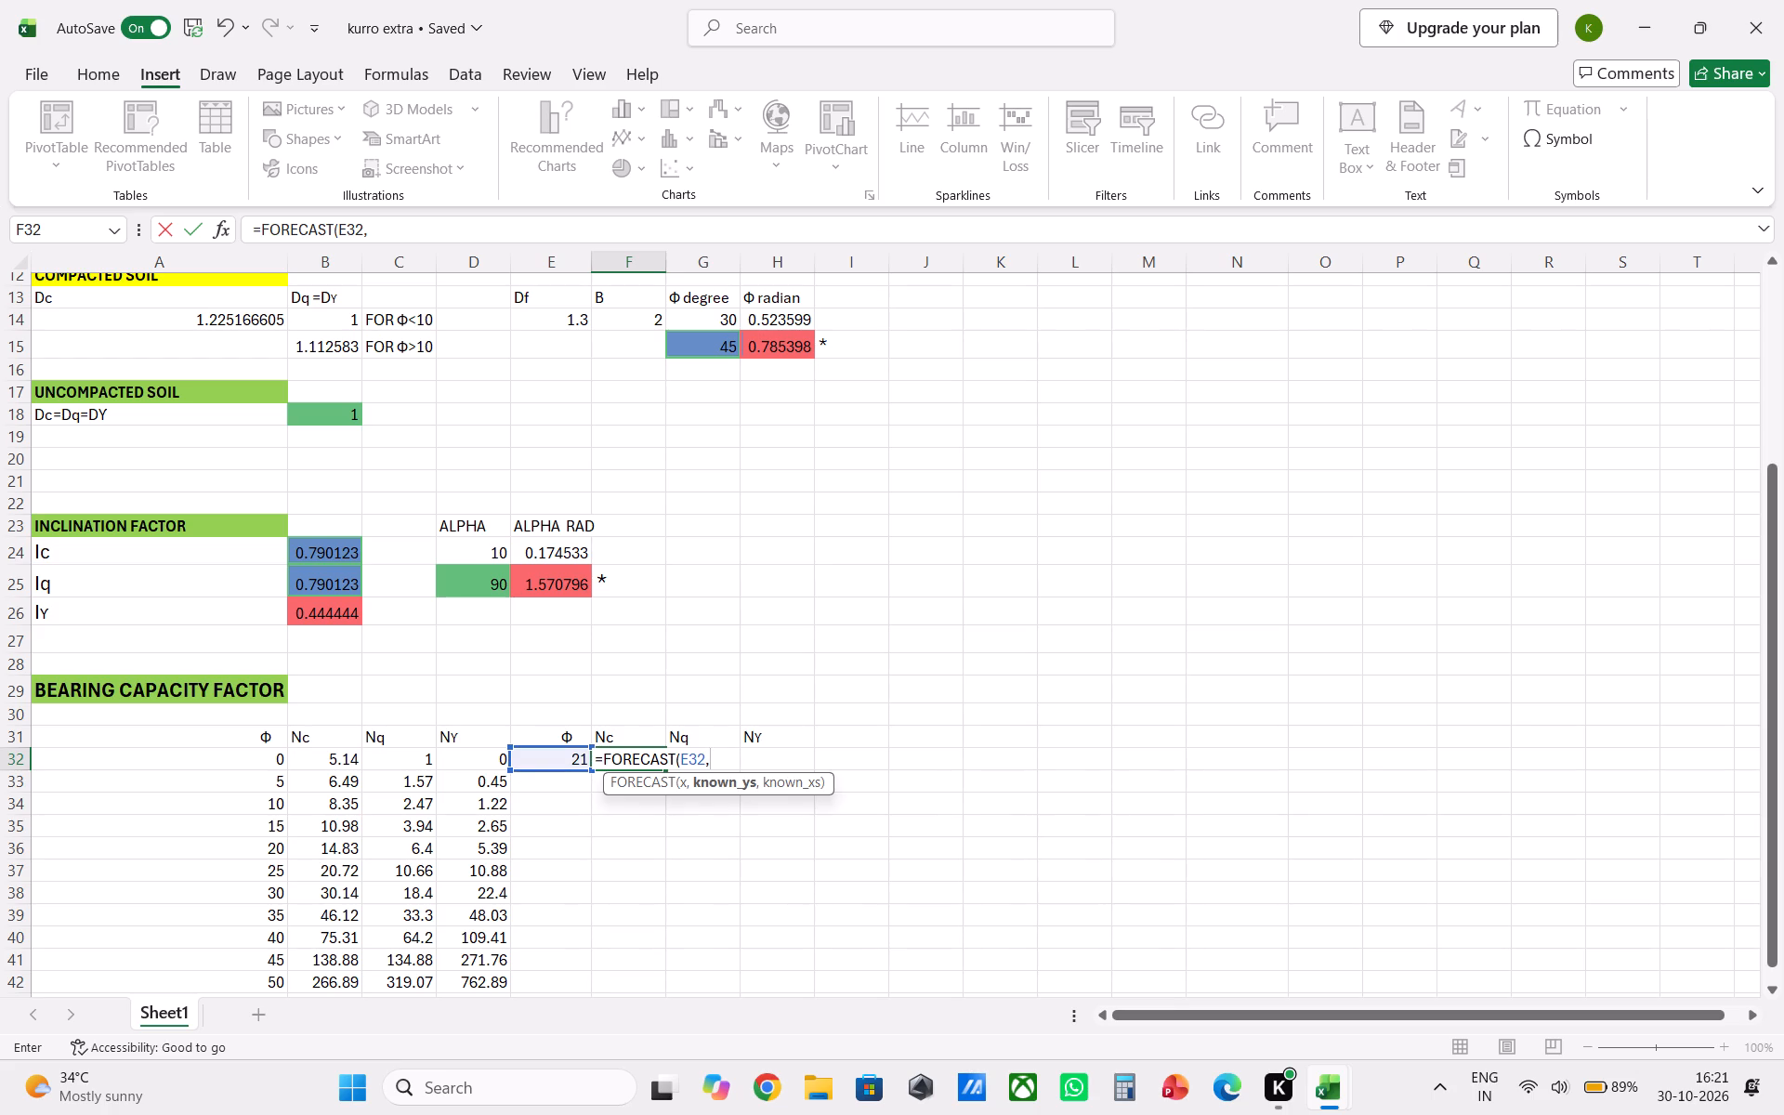
Begin the known_ys argument with an OFFSET function that takes the Nc column, B32:B42, as its reference.
{"action": "type", "text": "OFF"}
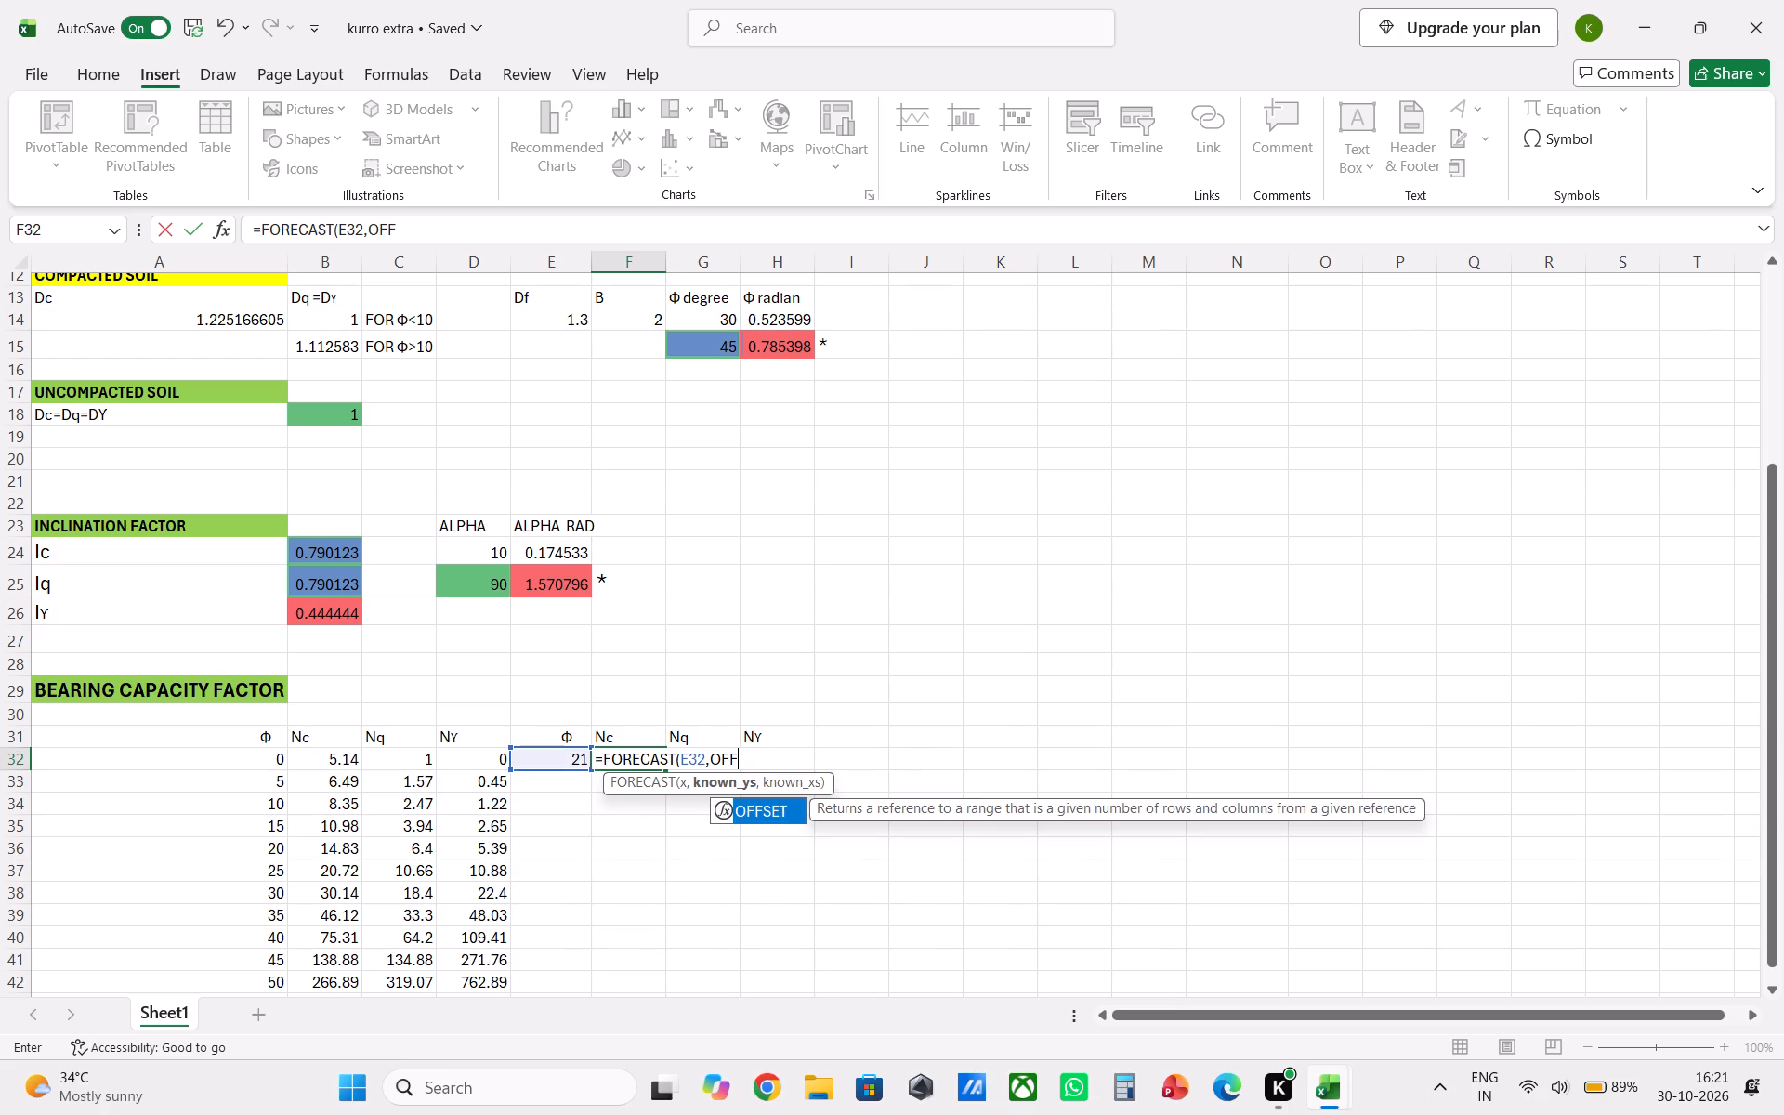
{"action": "double_click", "coordinate": [780, 811]}
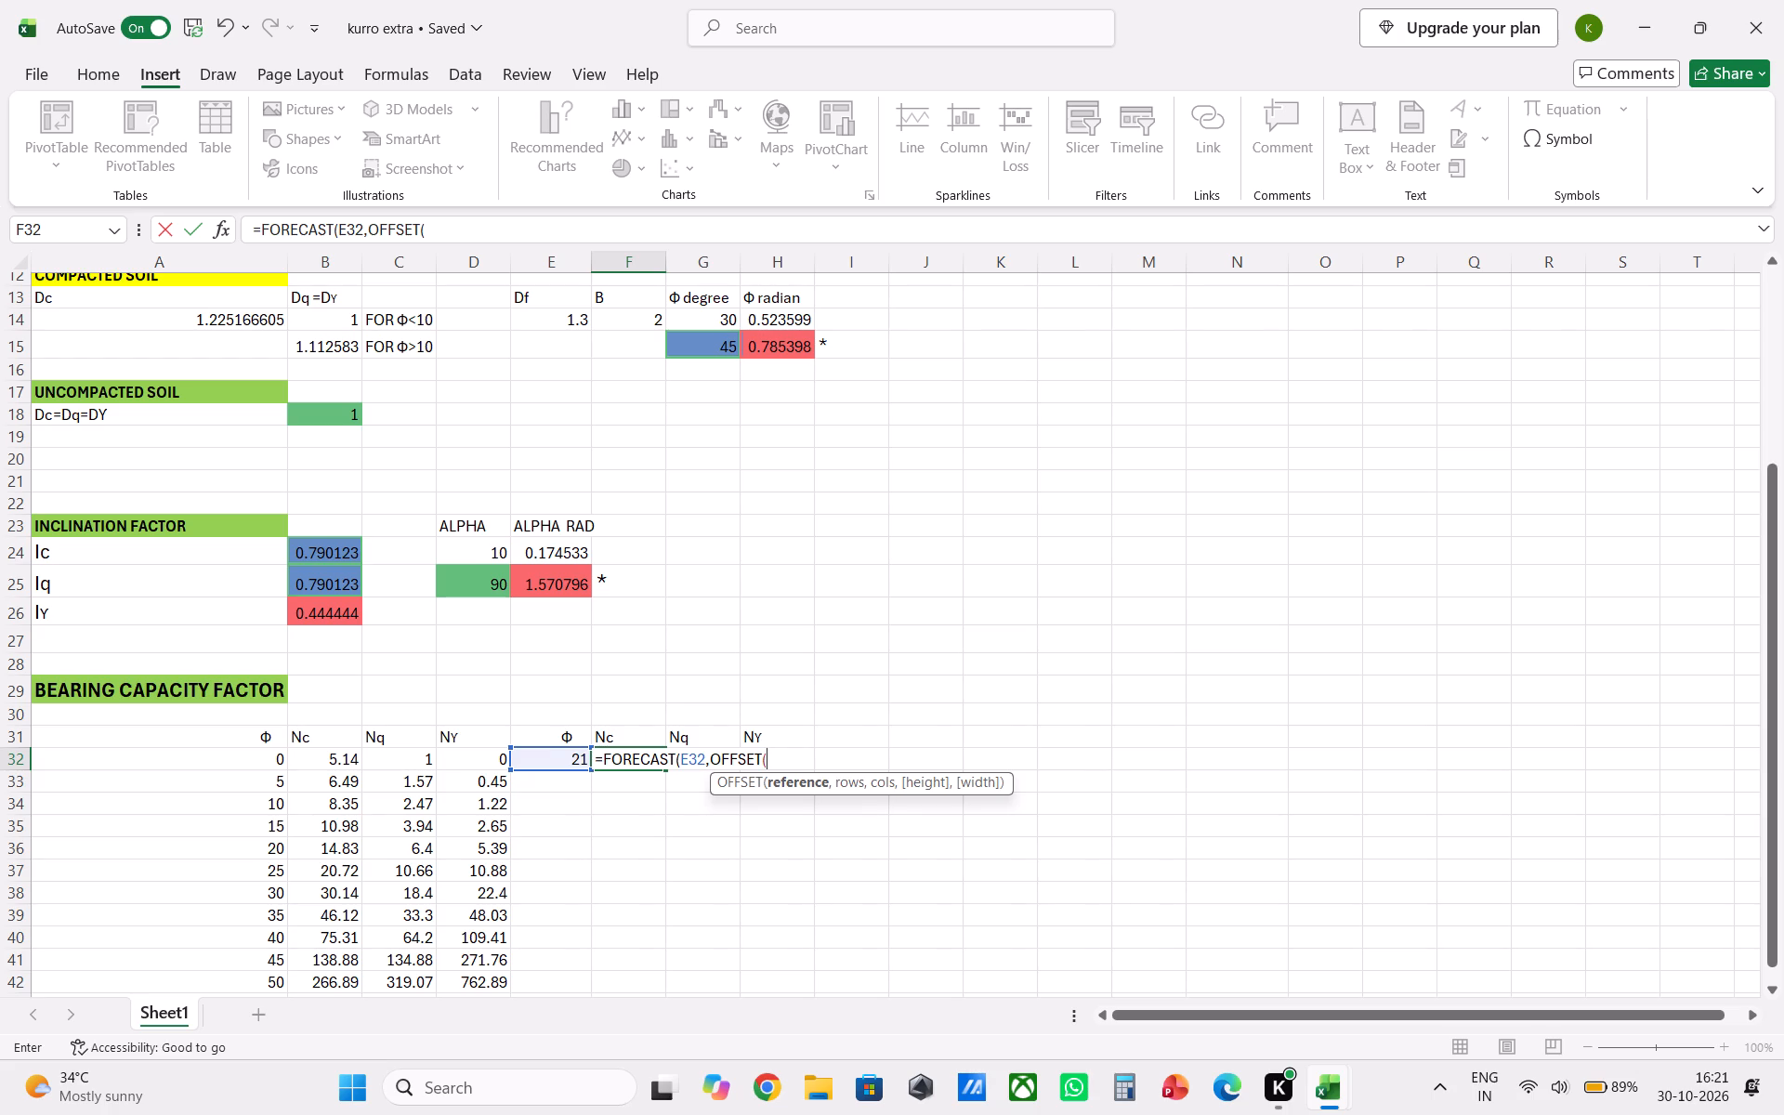
{"action": "left_click", "coordinate": [341, 765]}
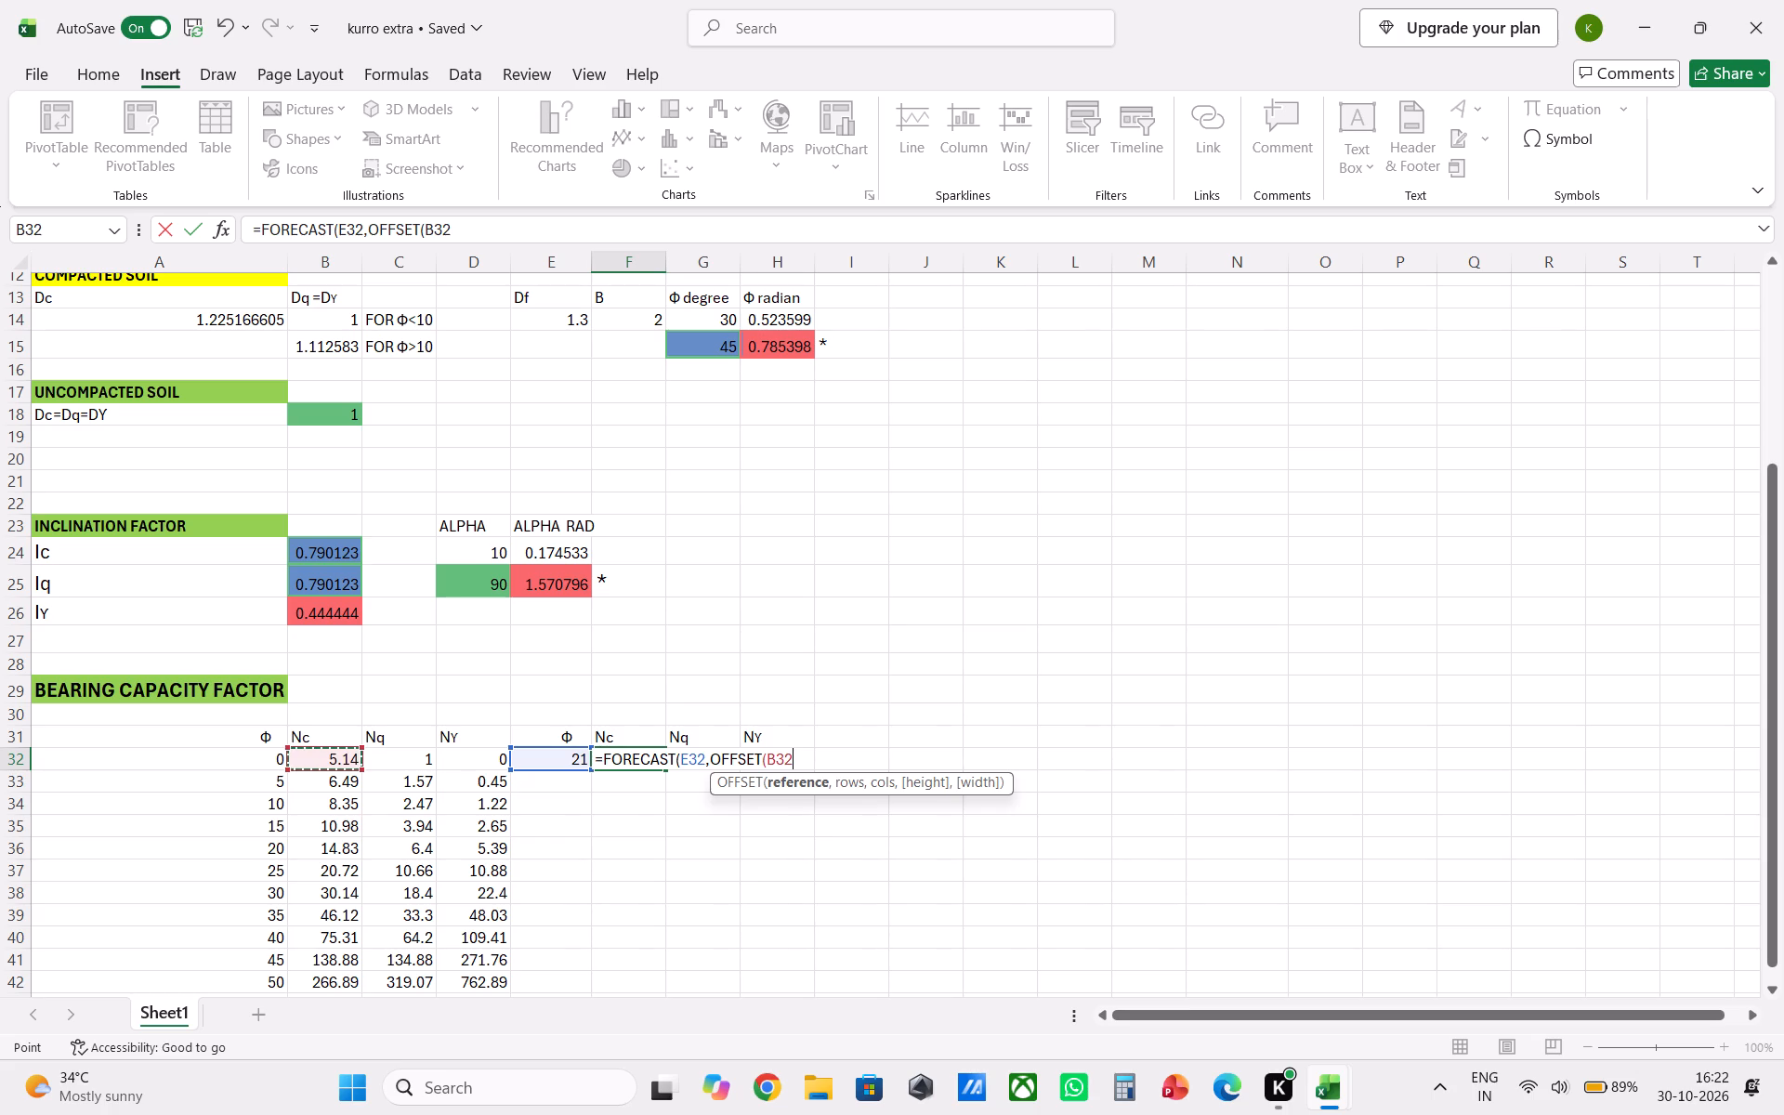
{"action": "key", "text": "shift+colon"}
{"action": "key", "text": "BackSpace"}
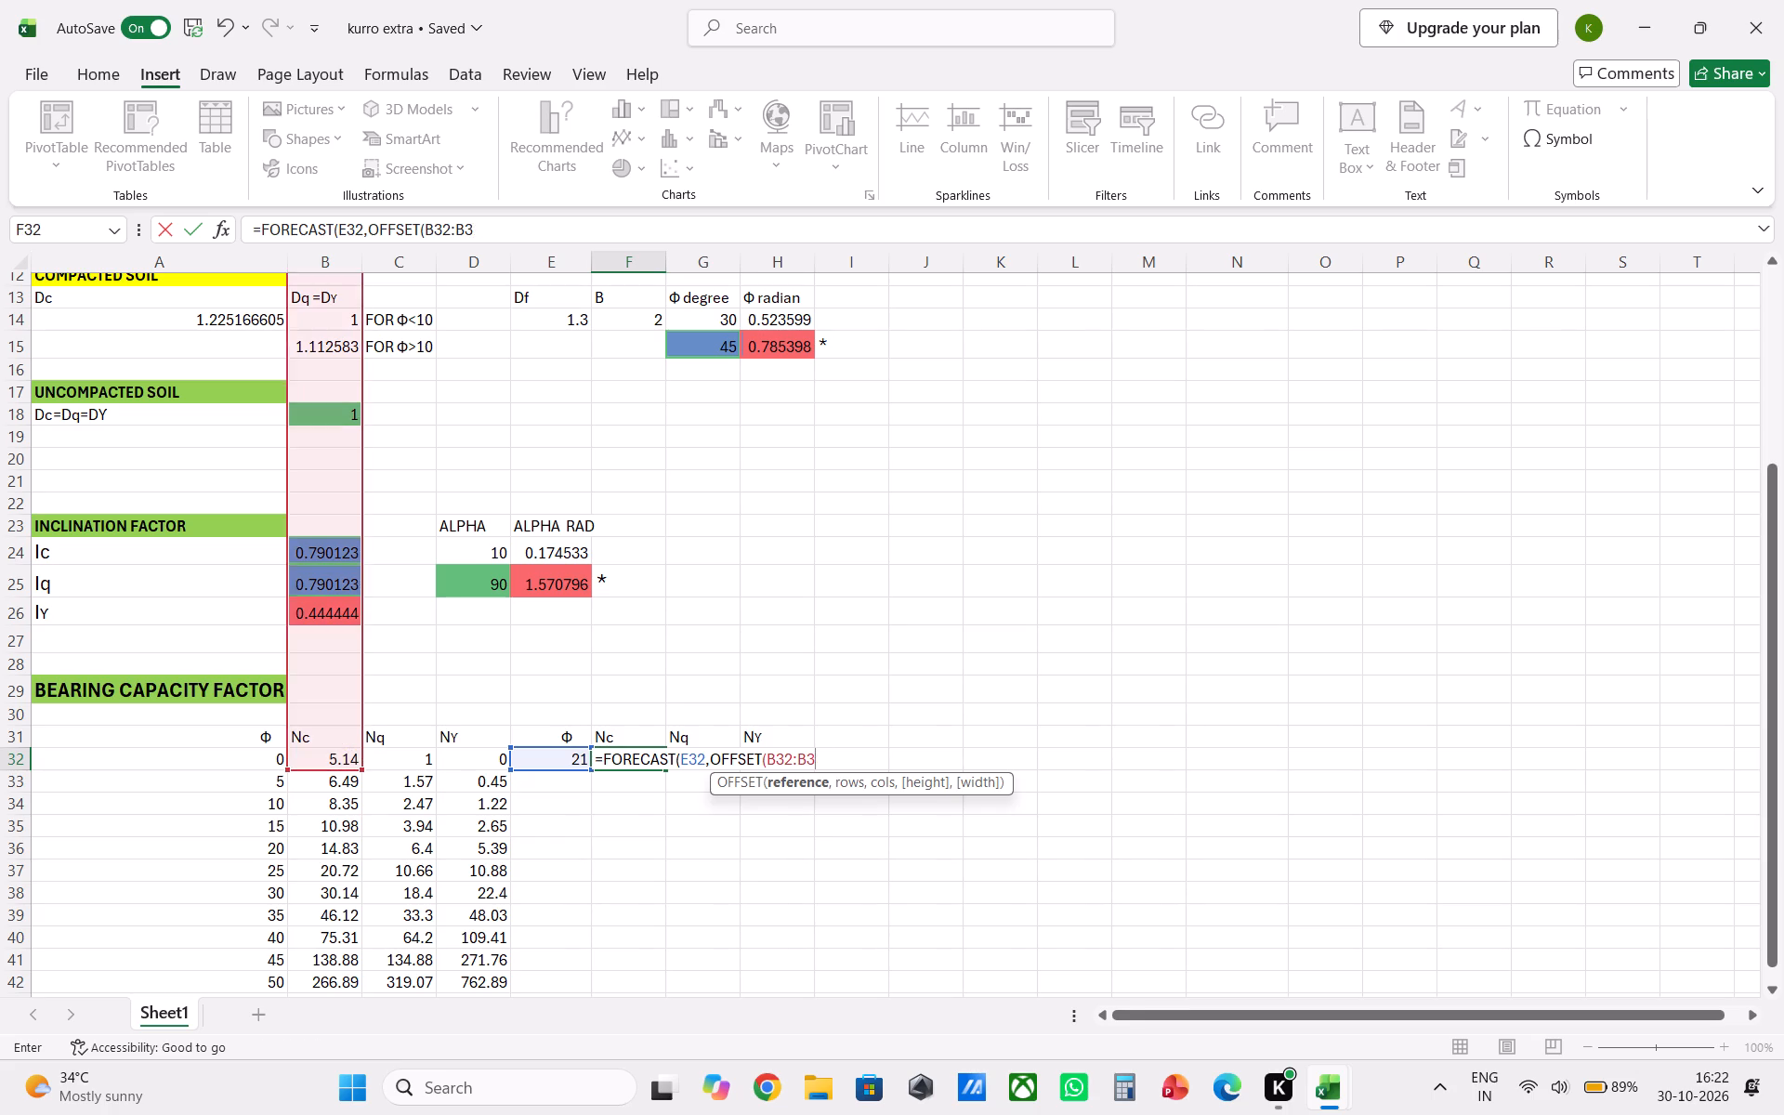
{"action": "key", "text": "BackSpace"}
{"action": "key", "text": "BackSpace"}
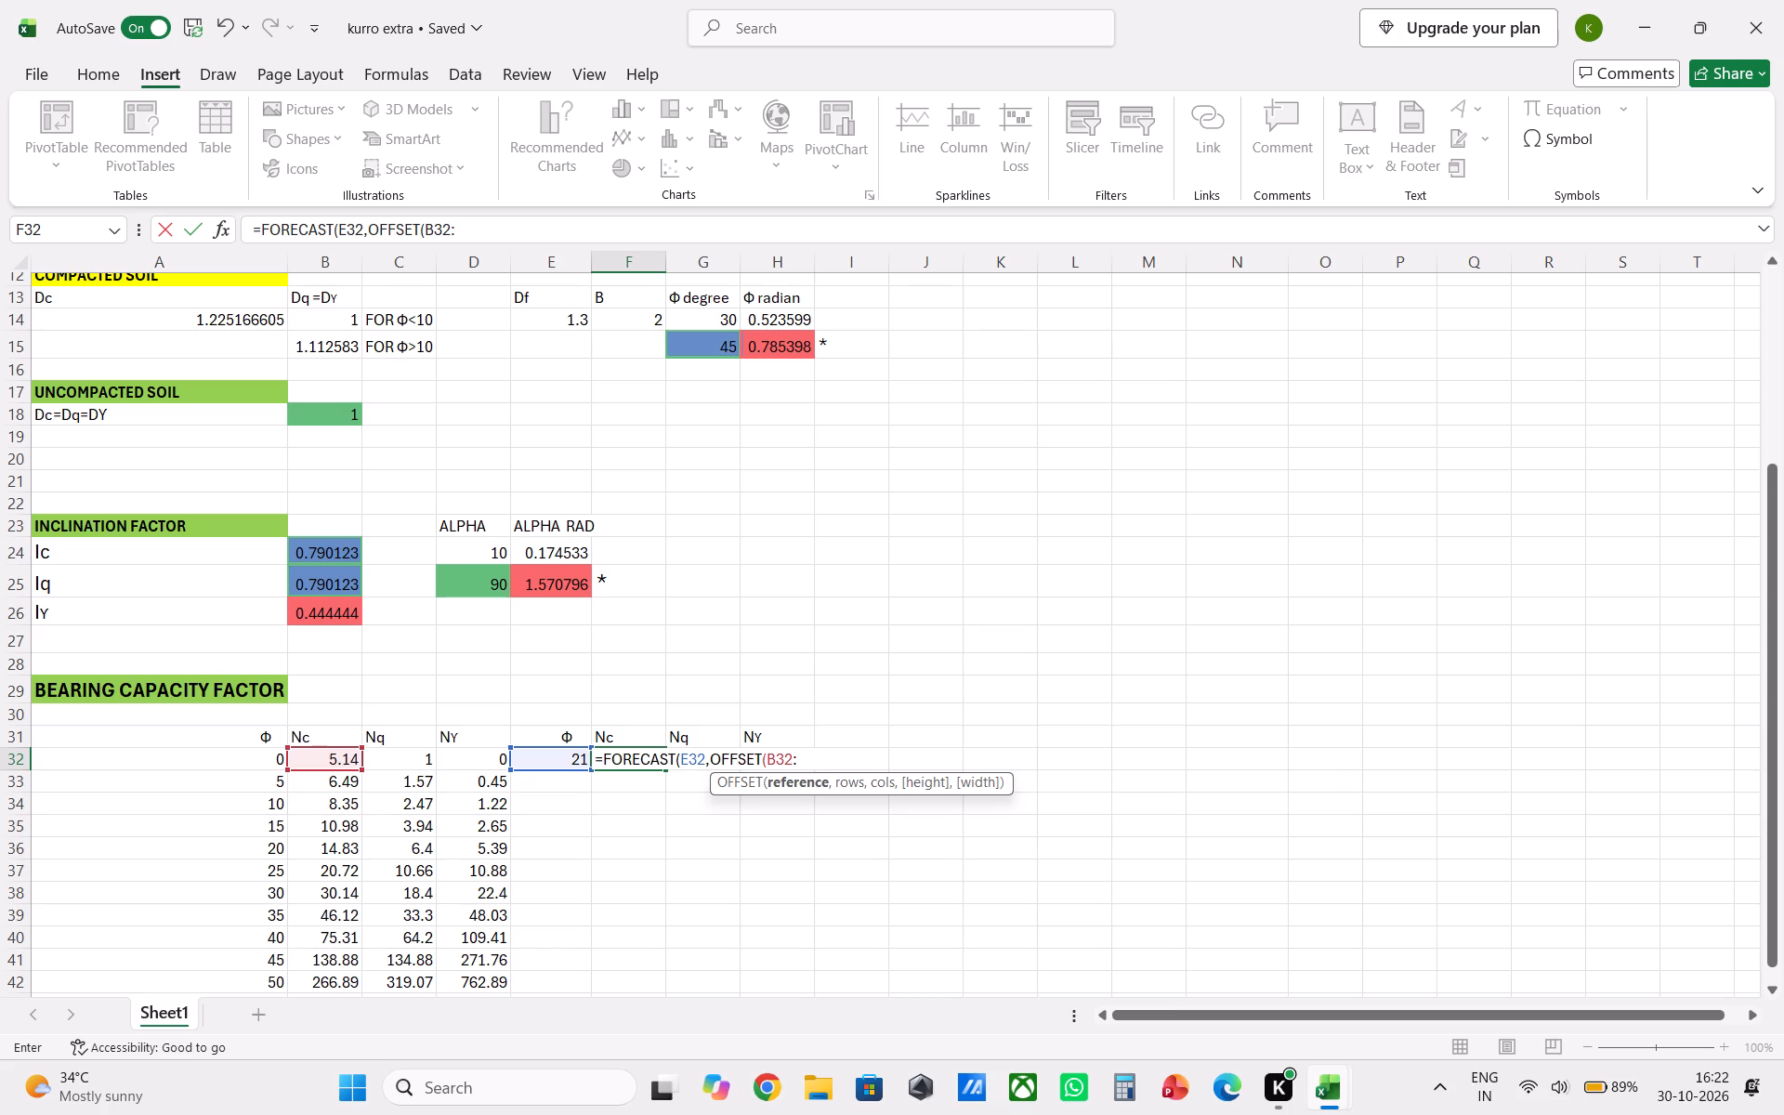
{"action": "key", "text": "shift+colon"}
{"action": "key", "text": "BackSpace"}
{"action": "left_click", "coordinate": [324, 986]}
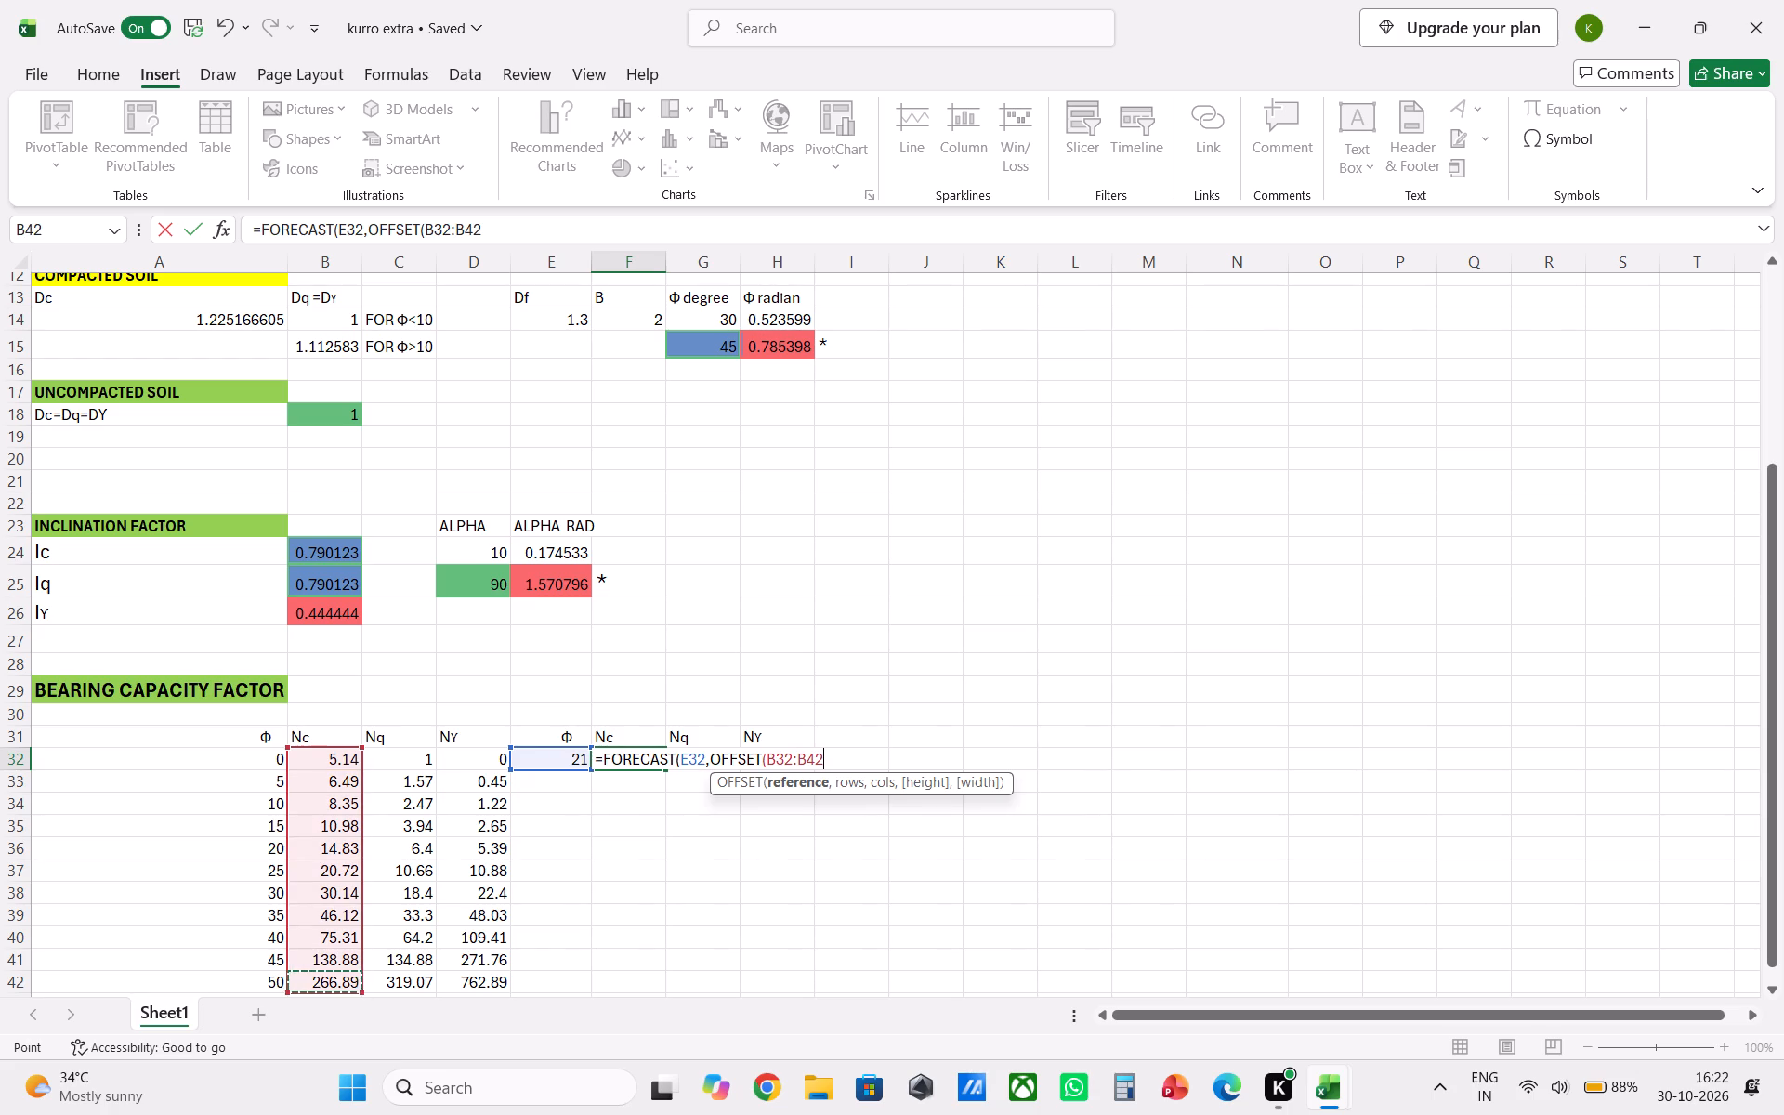
{"action": "key", "text": "comma"}
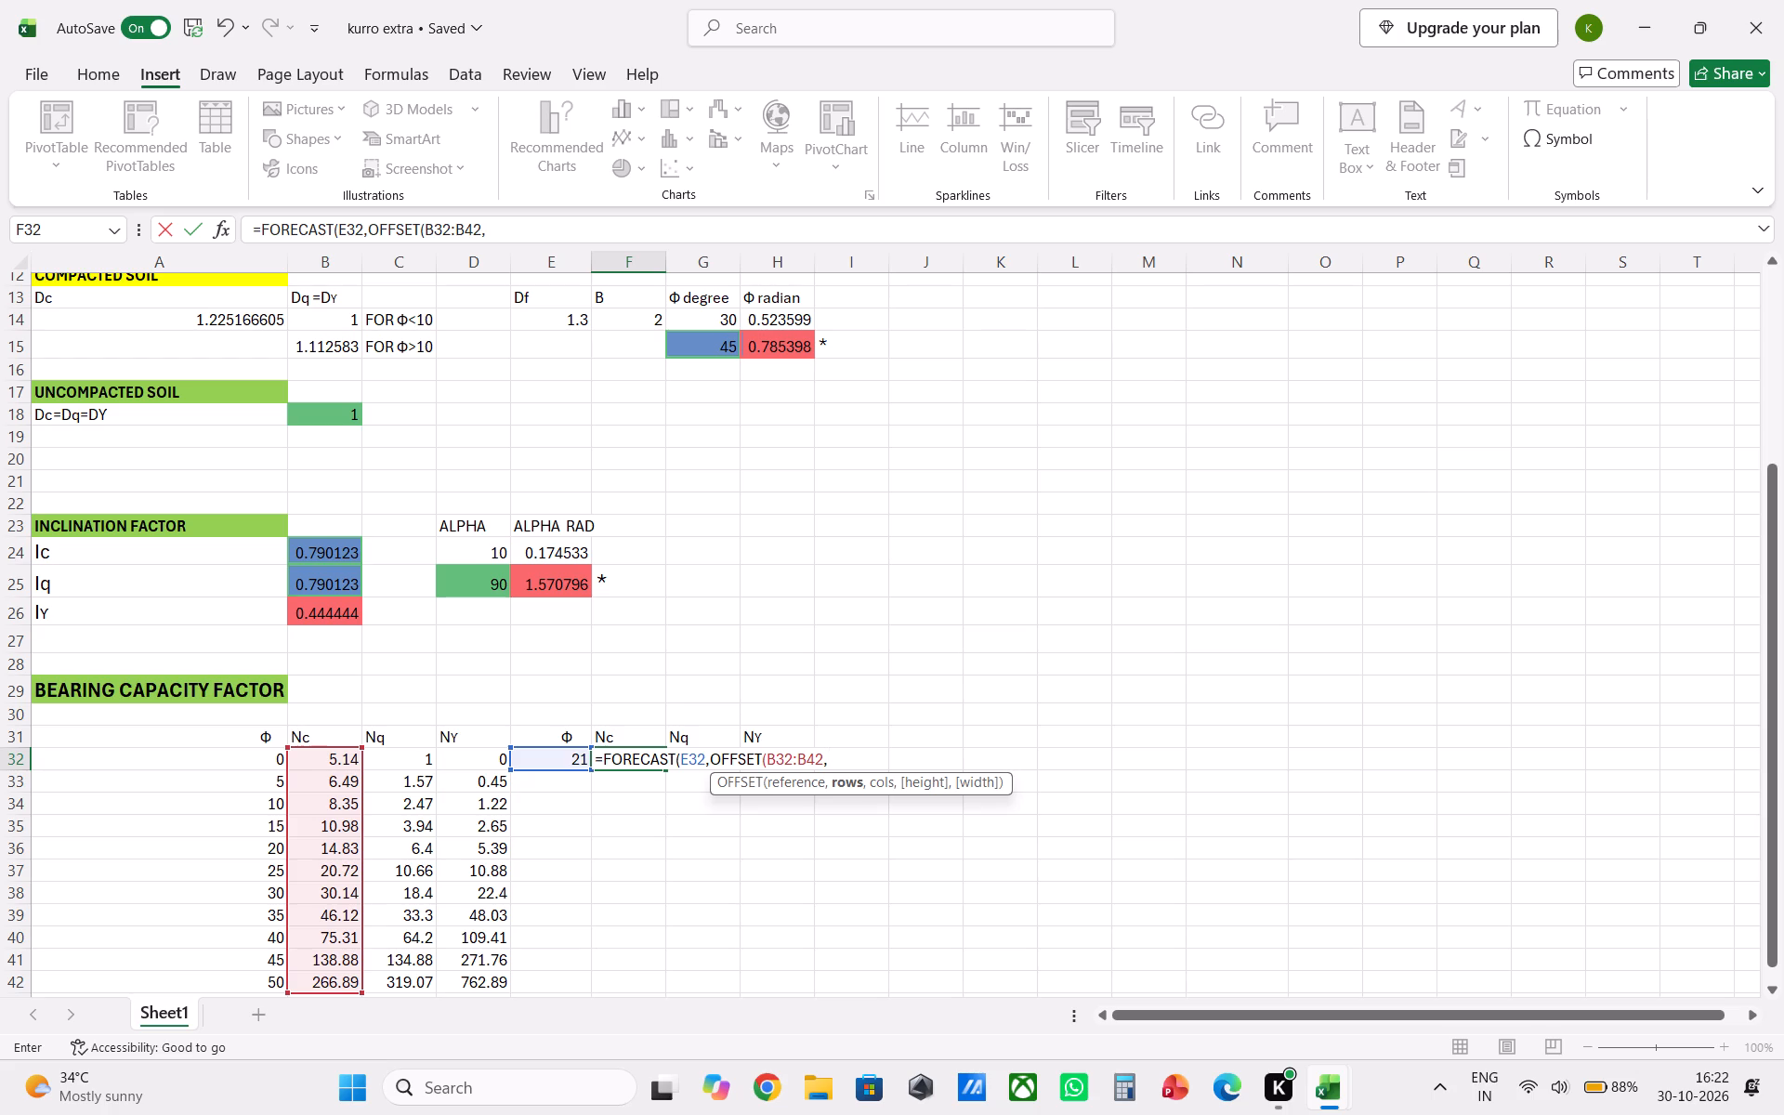
Nest MATCH(E32,A32:A42,1) as the OFFSET rows argument, looking up the given Φ in the table's Φ column.
{"action": "type", "text": "MAT"}
{"action": "type", "text": "CH"}
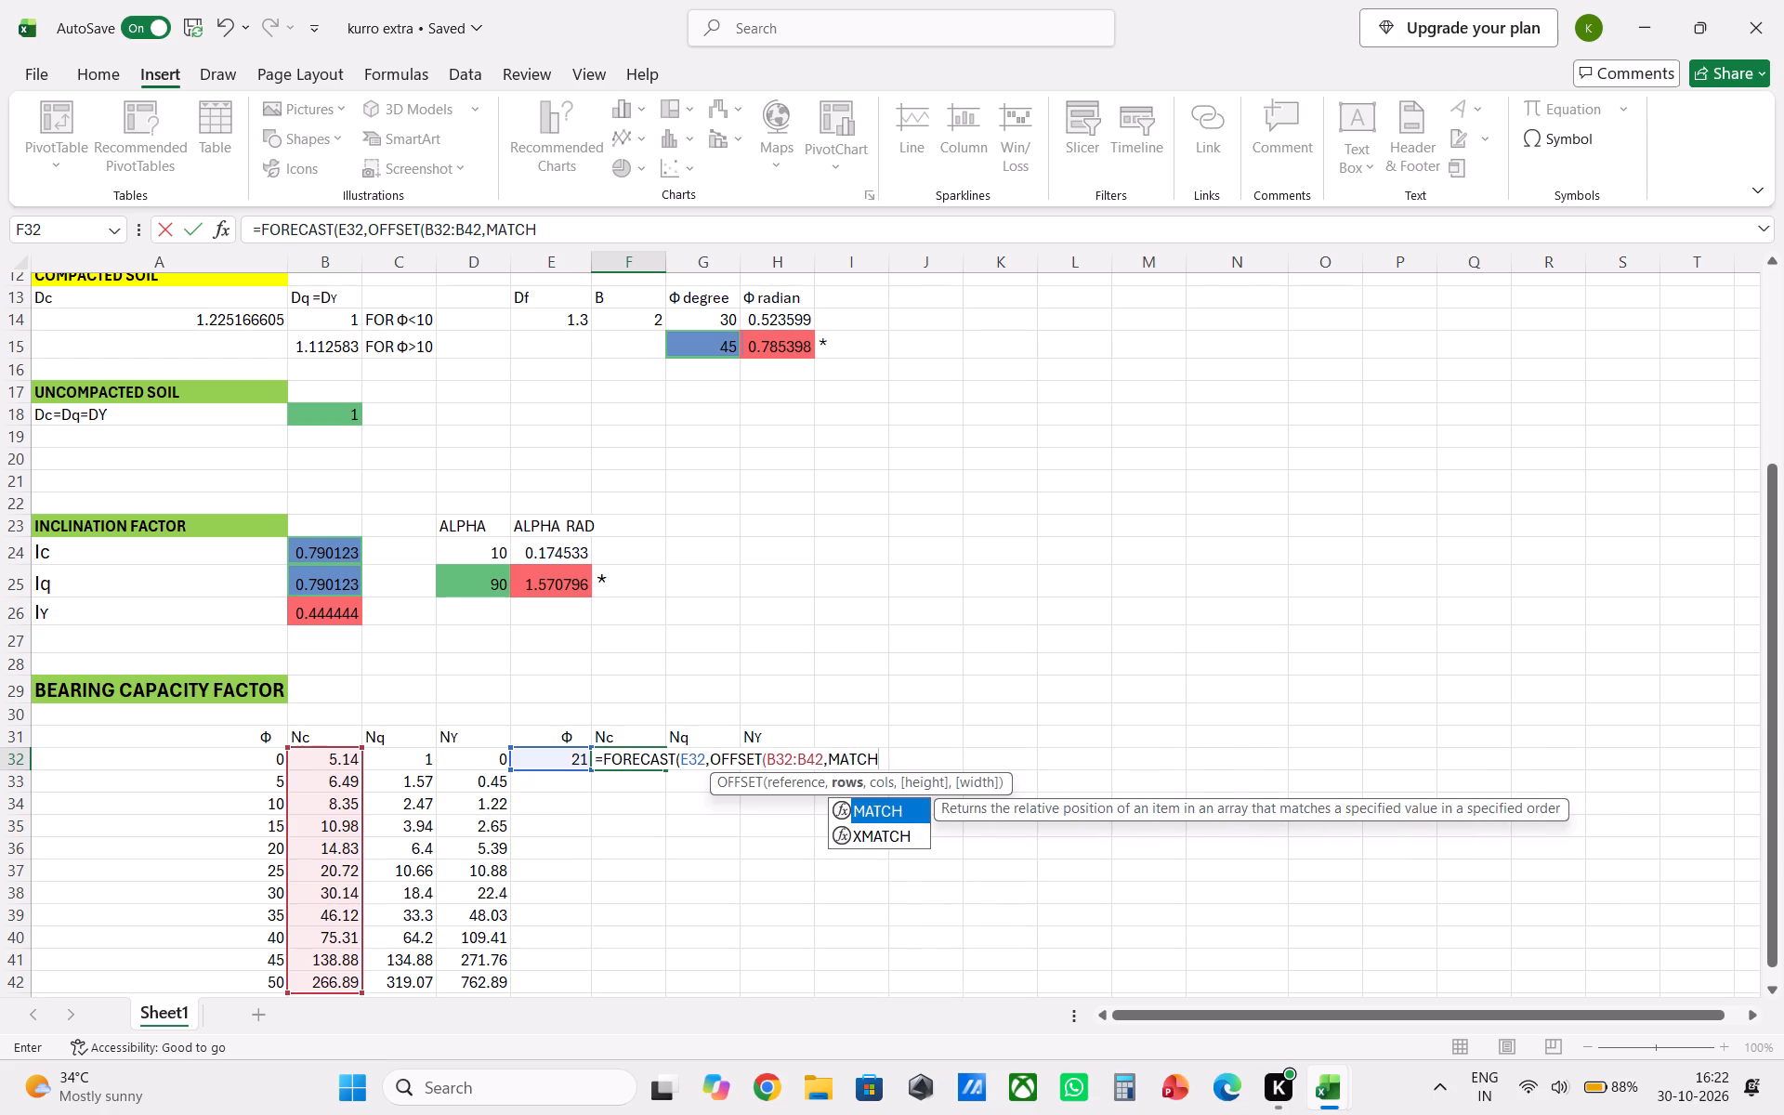
{"action": "double_click", "coordinate": [884, 810]}
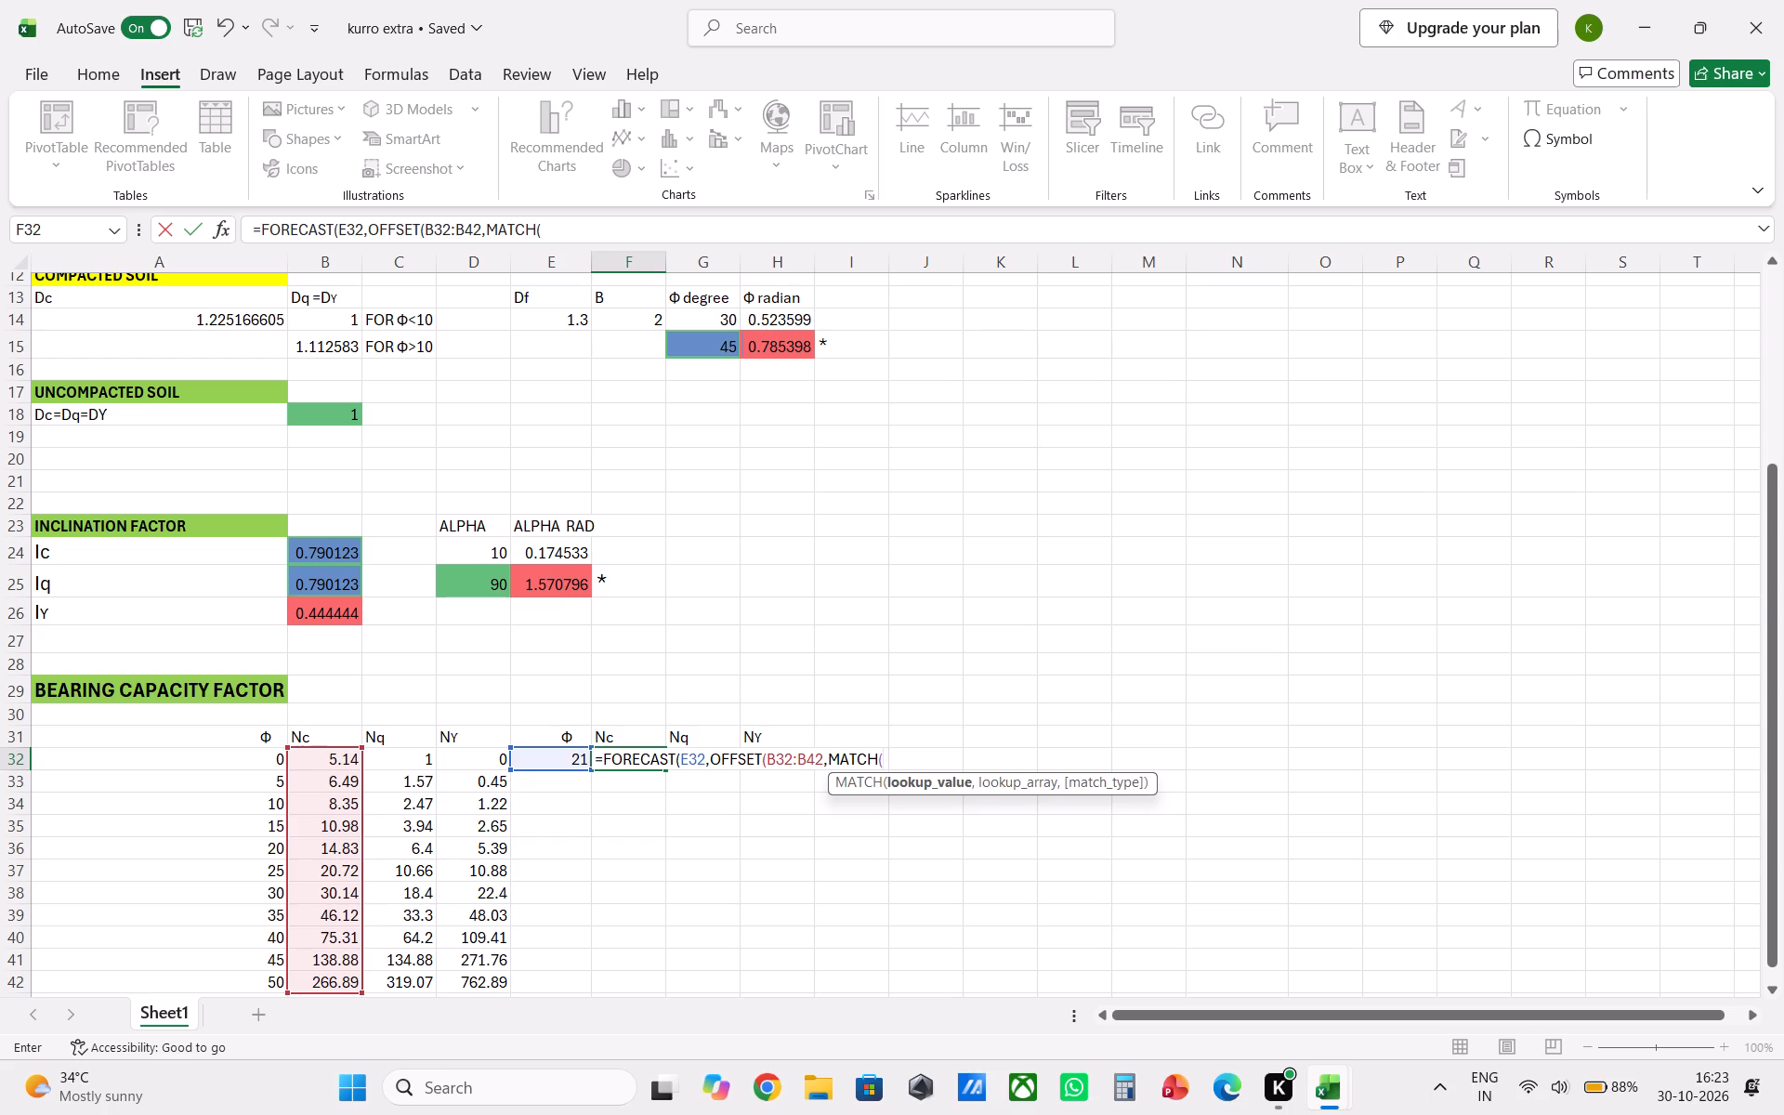
{"action": "left_click", "coordinate": [565, 767]}
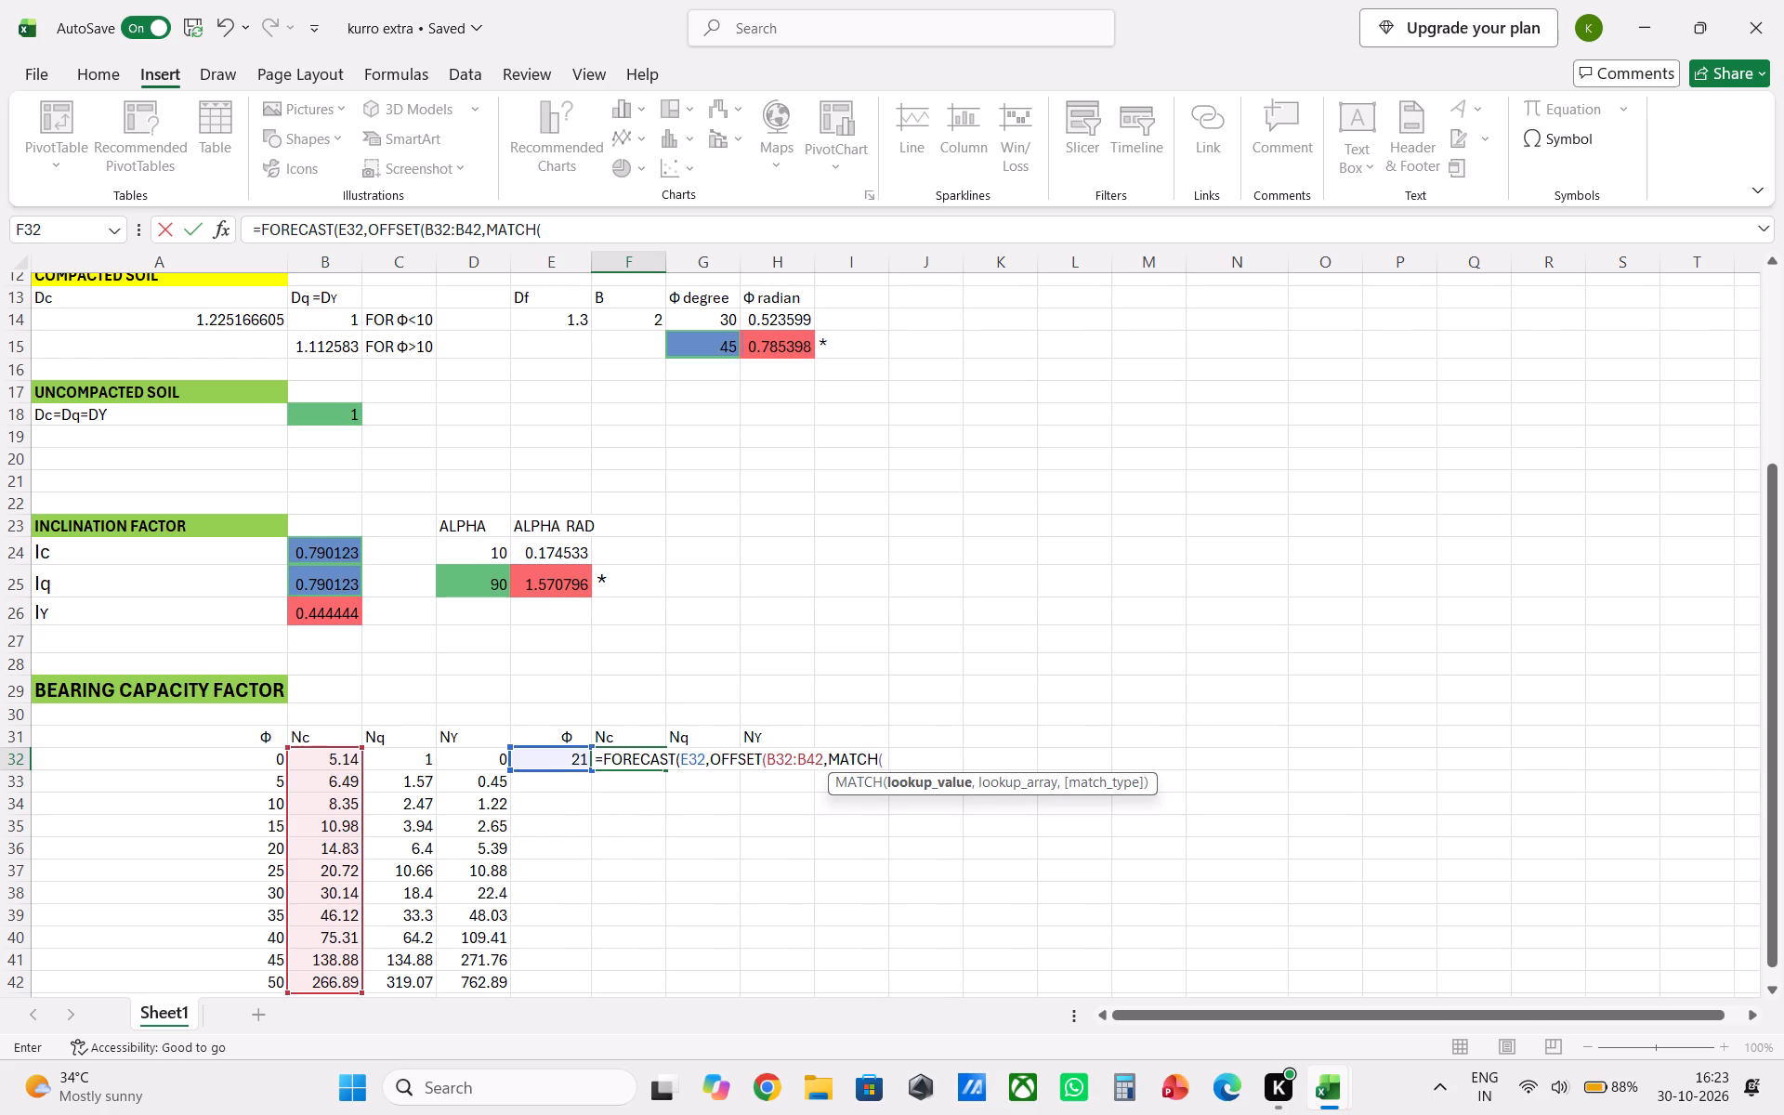
{"action": "left_click", "coordinate": [573, 767]}
{"action": "left_click", "coordinate": [570, 759]}
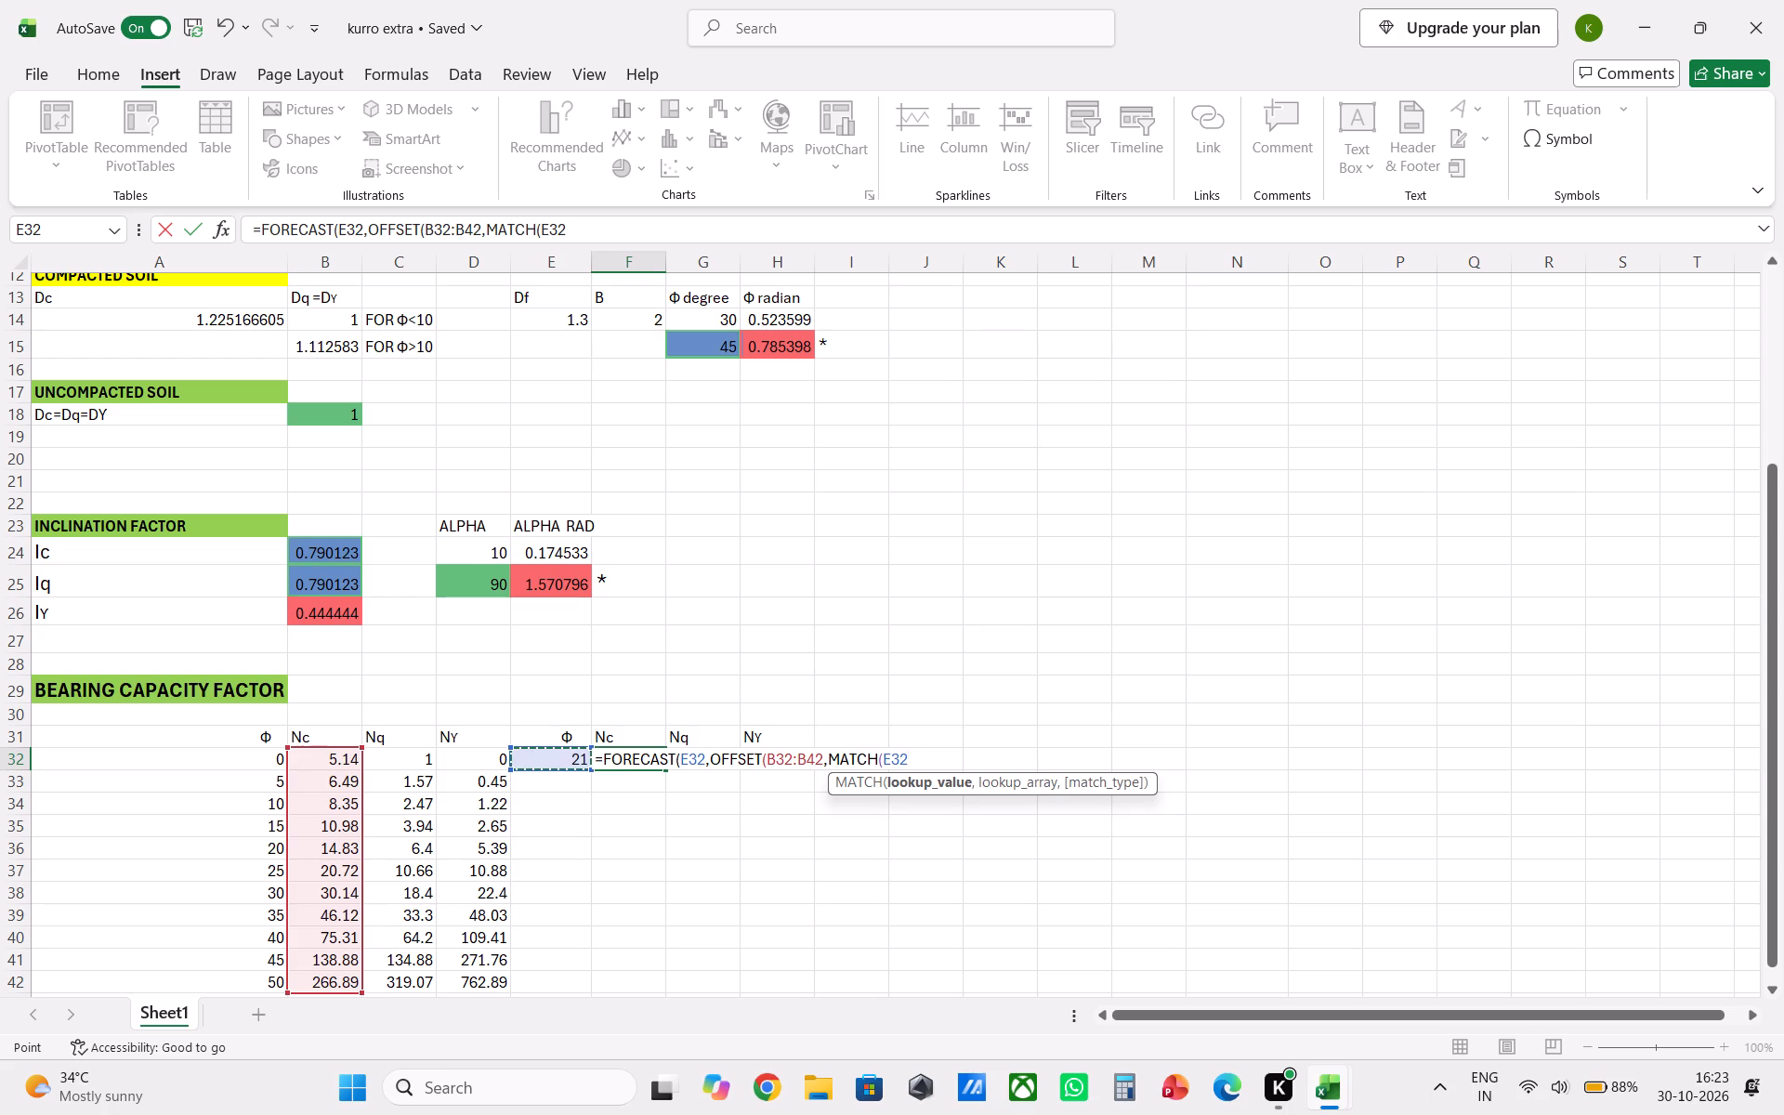
{"action": "key", "text": "comma"}
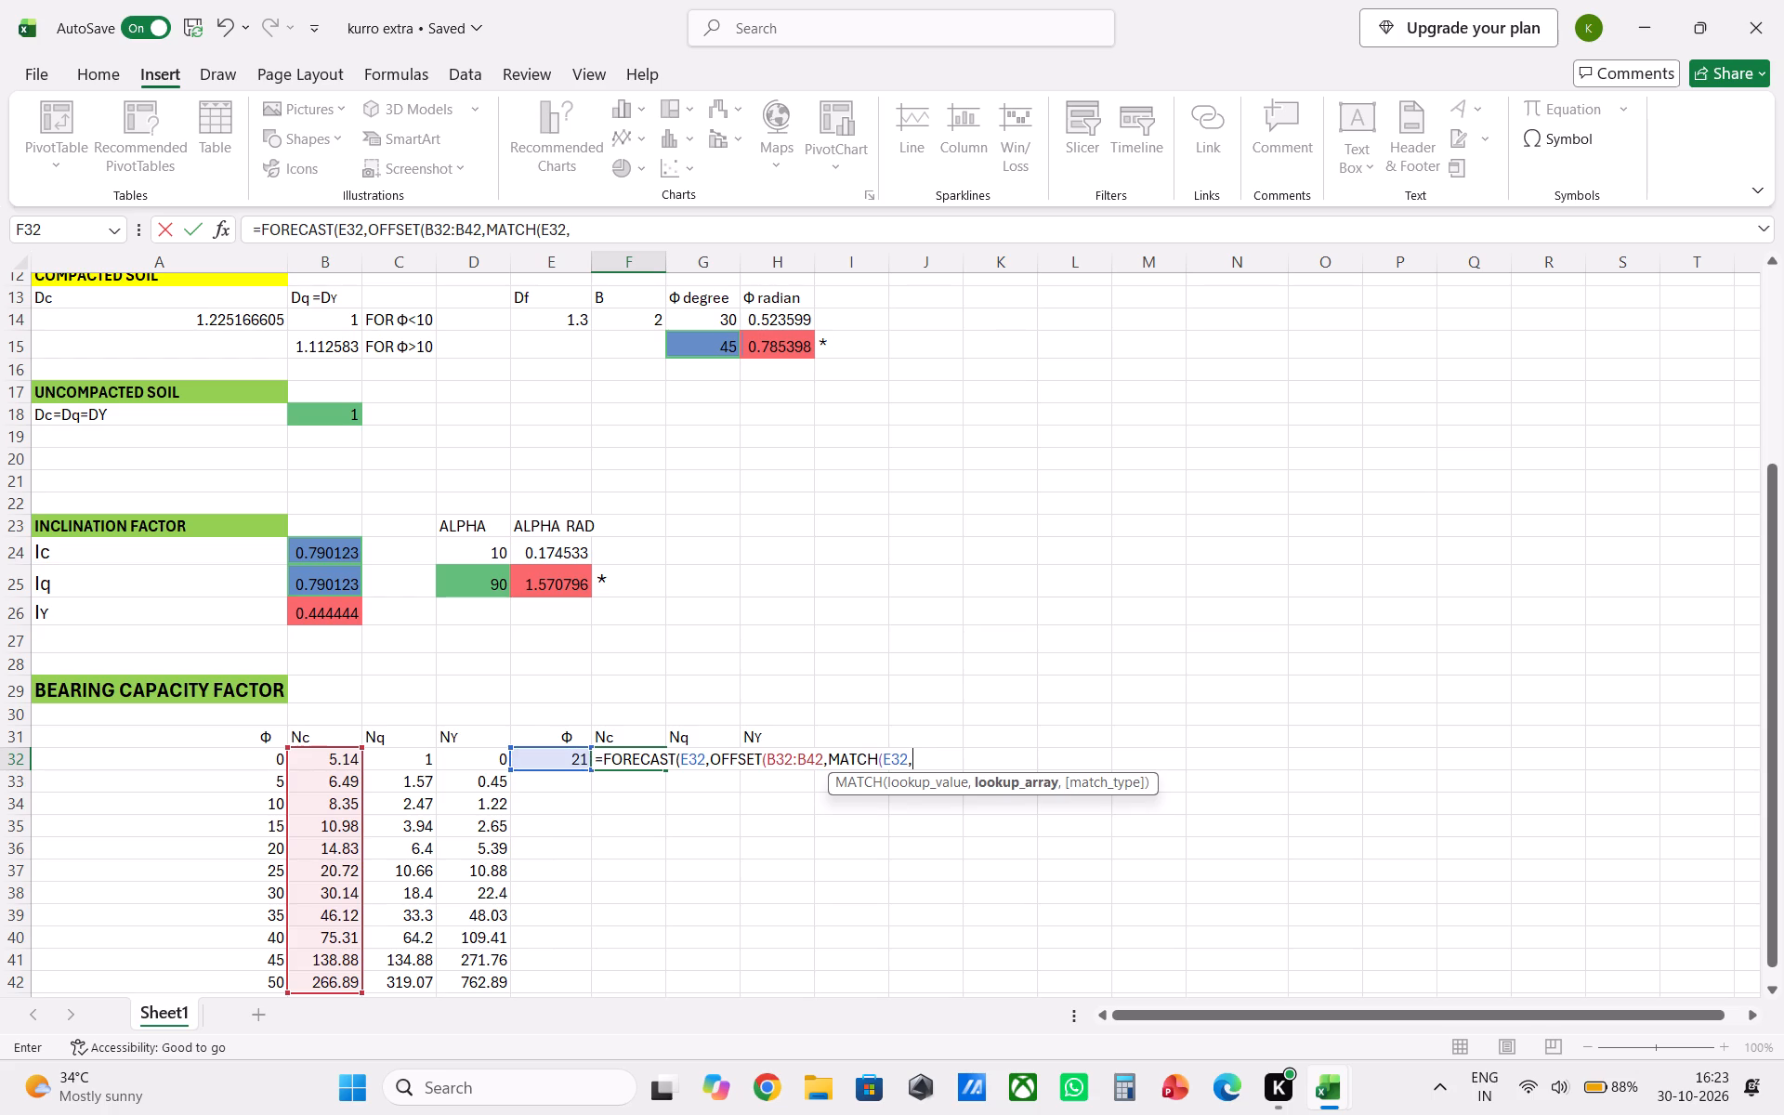
{"action": "left_click", "coordinate": [256, 760]}
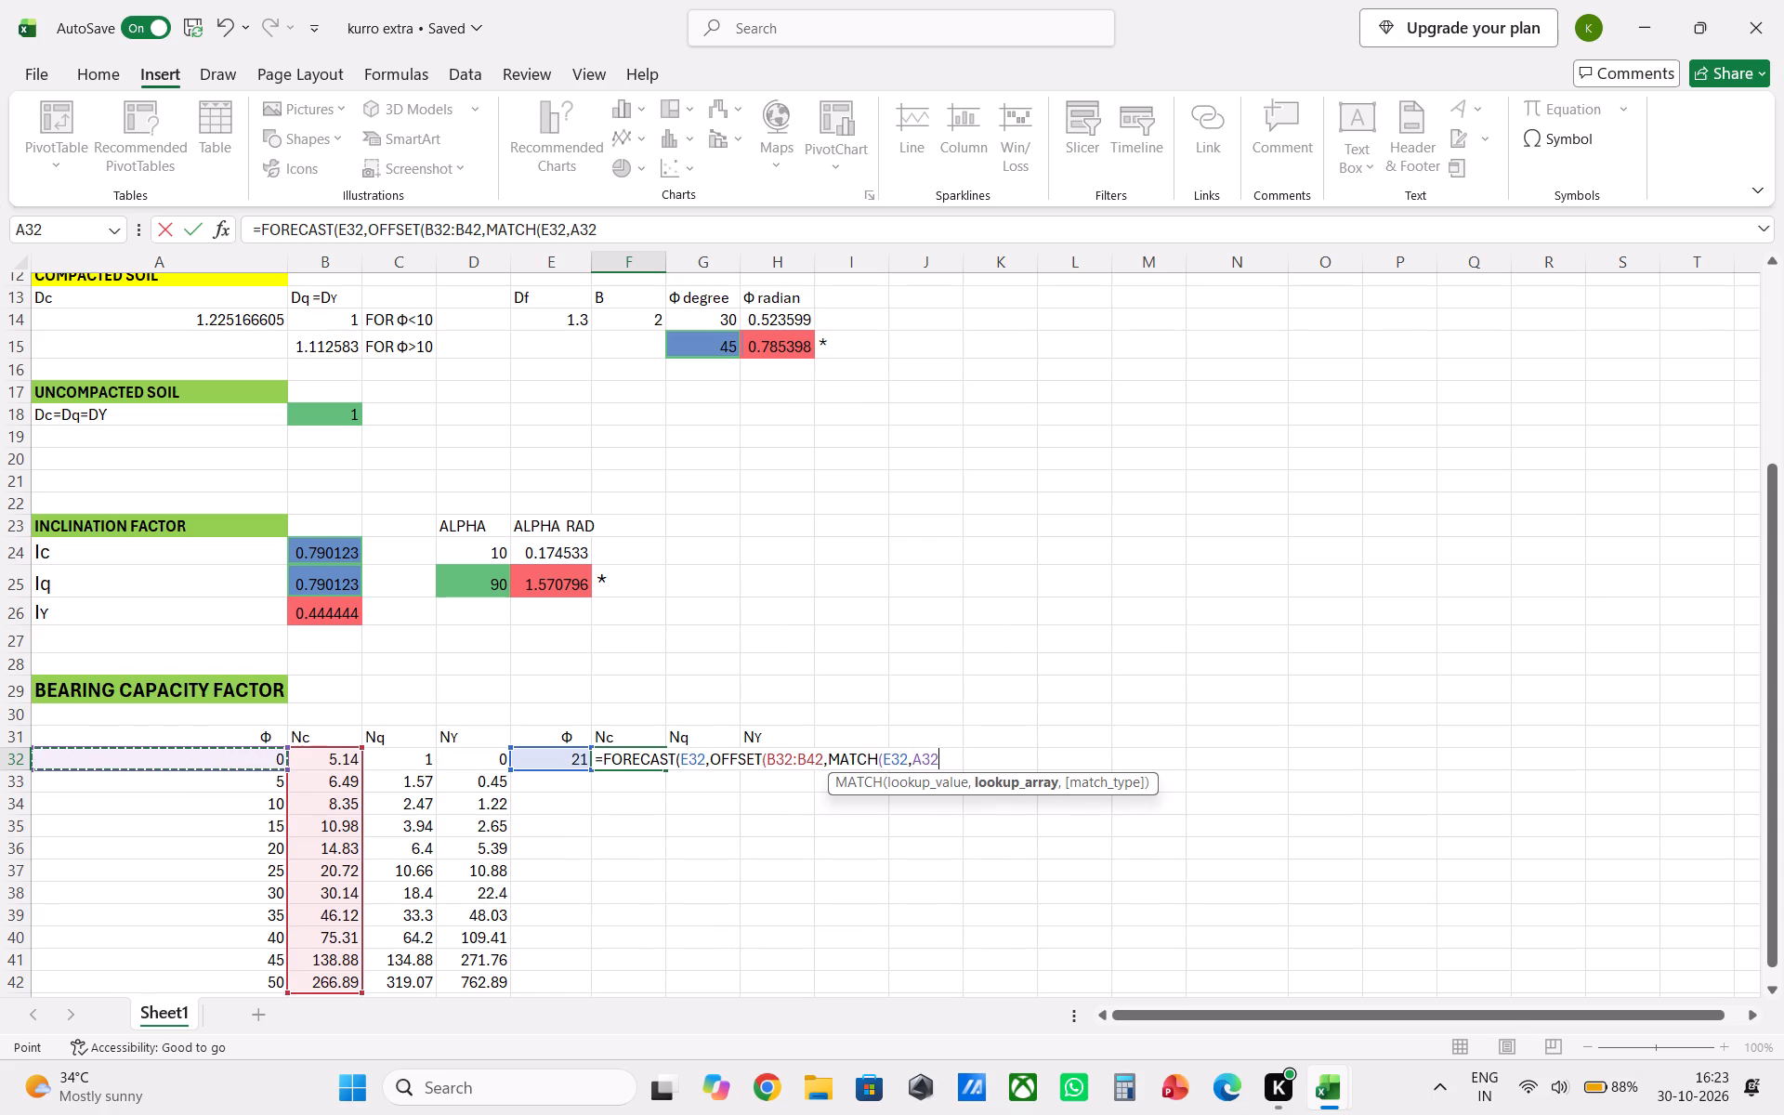
{"action": "key", "text": "shift+colon"}
{"action": "key", "text": "BackSpace"}
{"action": "key", "text": "BackSpace"}
{"action": "key", "text": "BackSpace"}
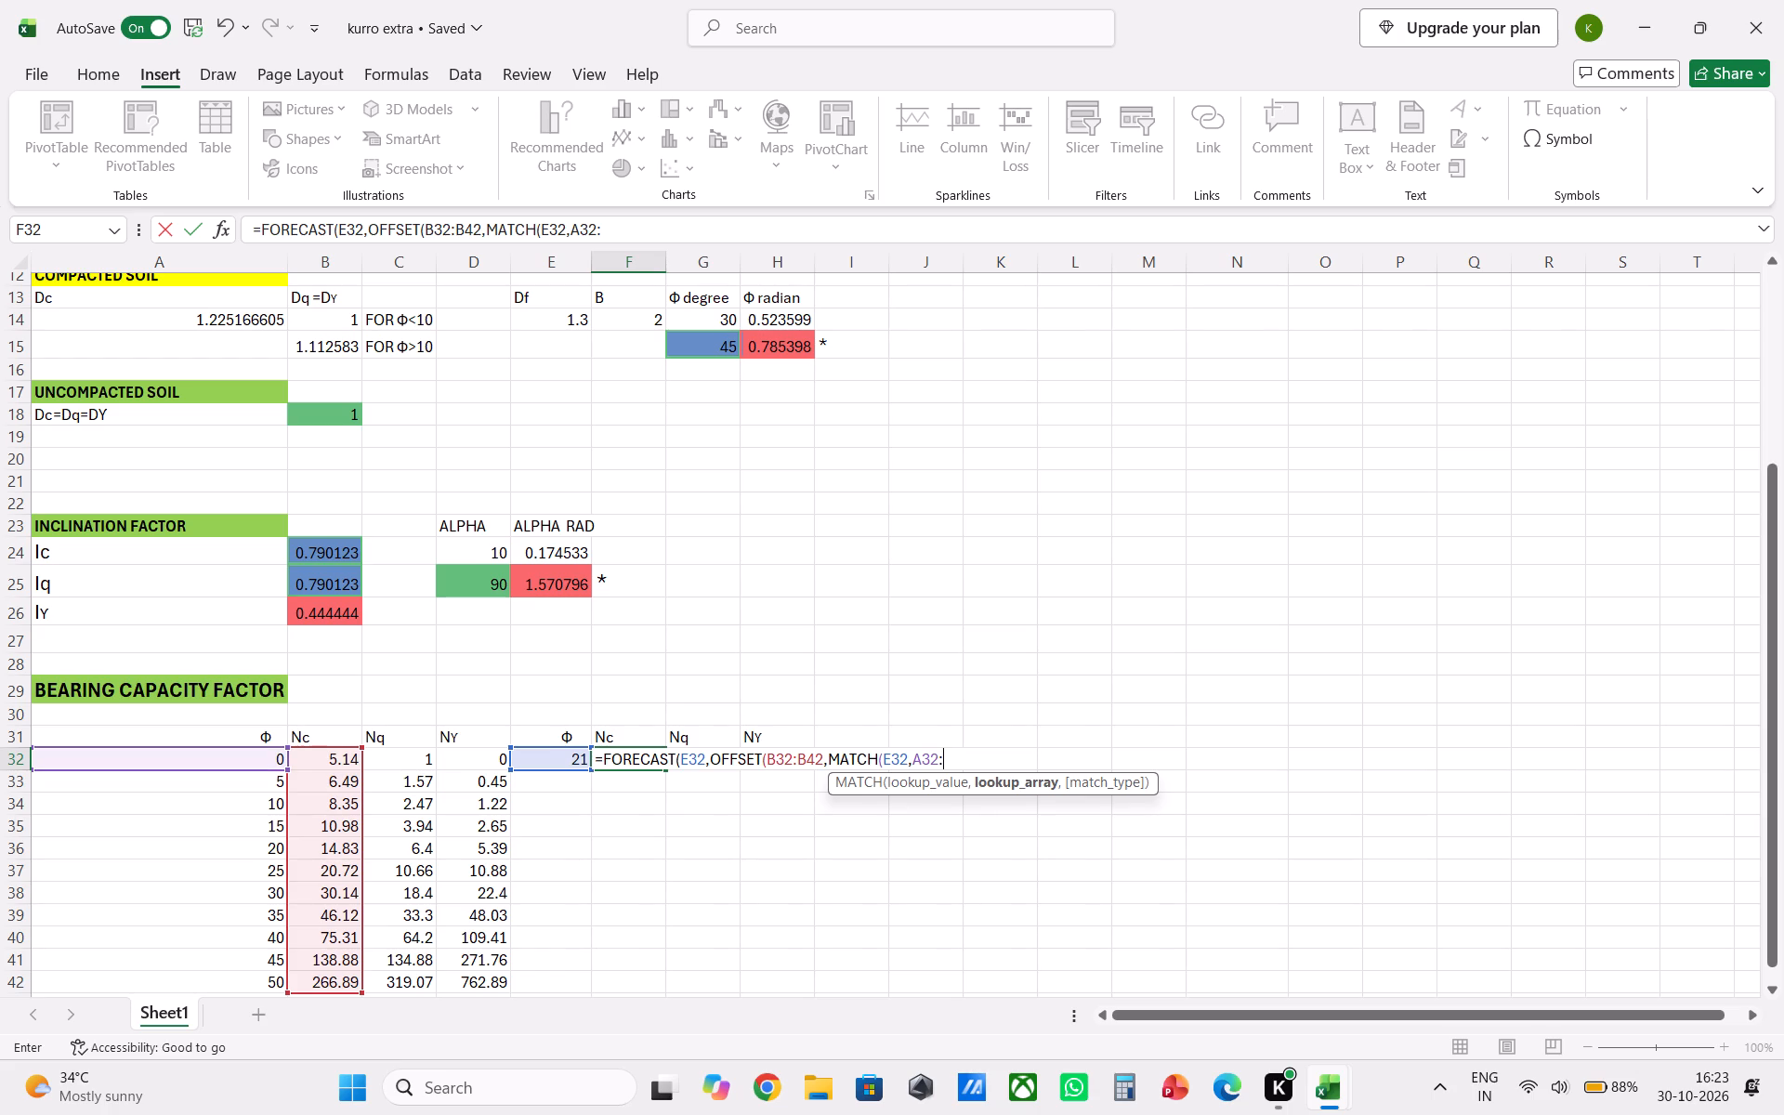
{"action": "left_click", "coordinate": [262, 980]}
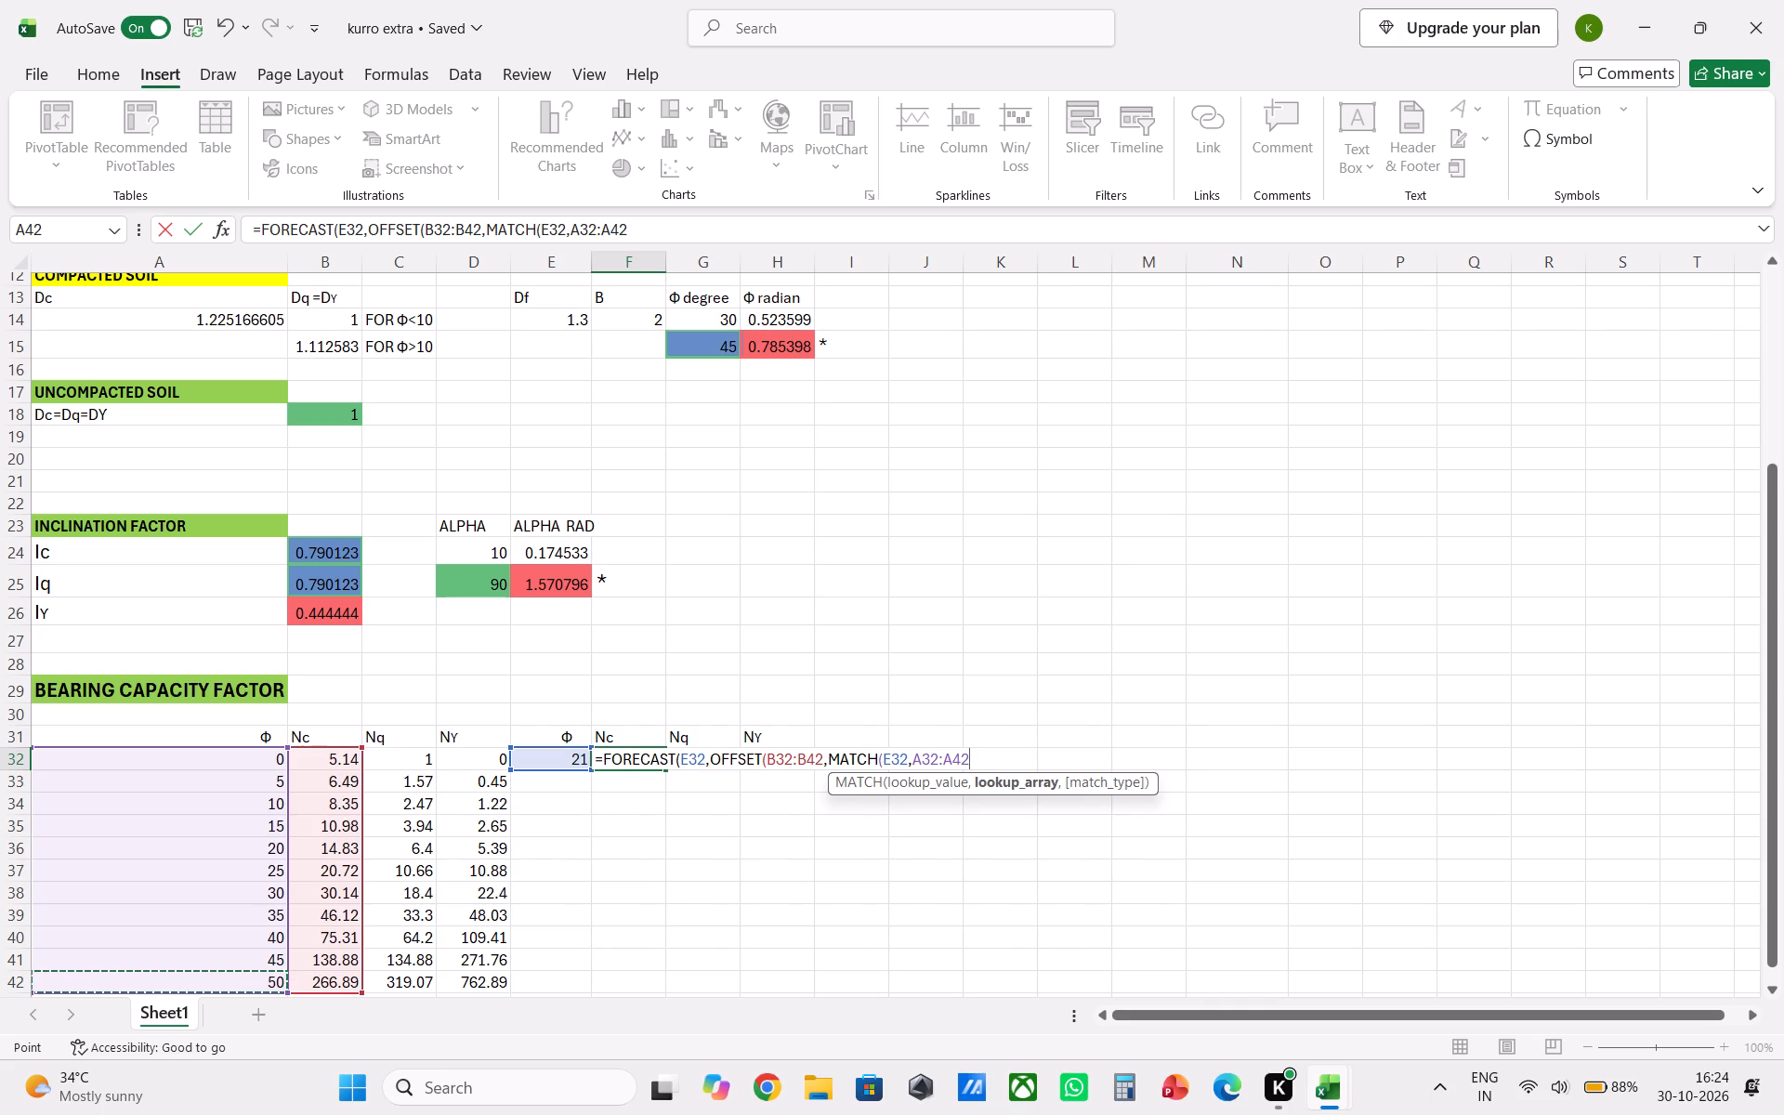
{"action": "key", "text": "comma"}
{"action": "key", "text": "1"}
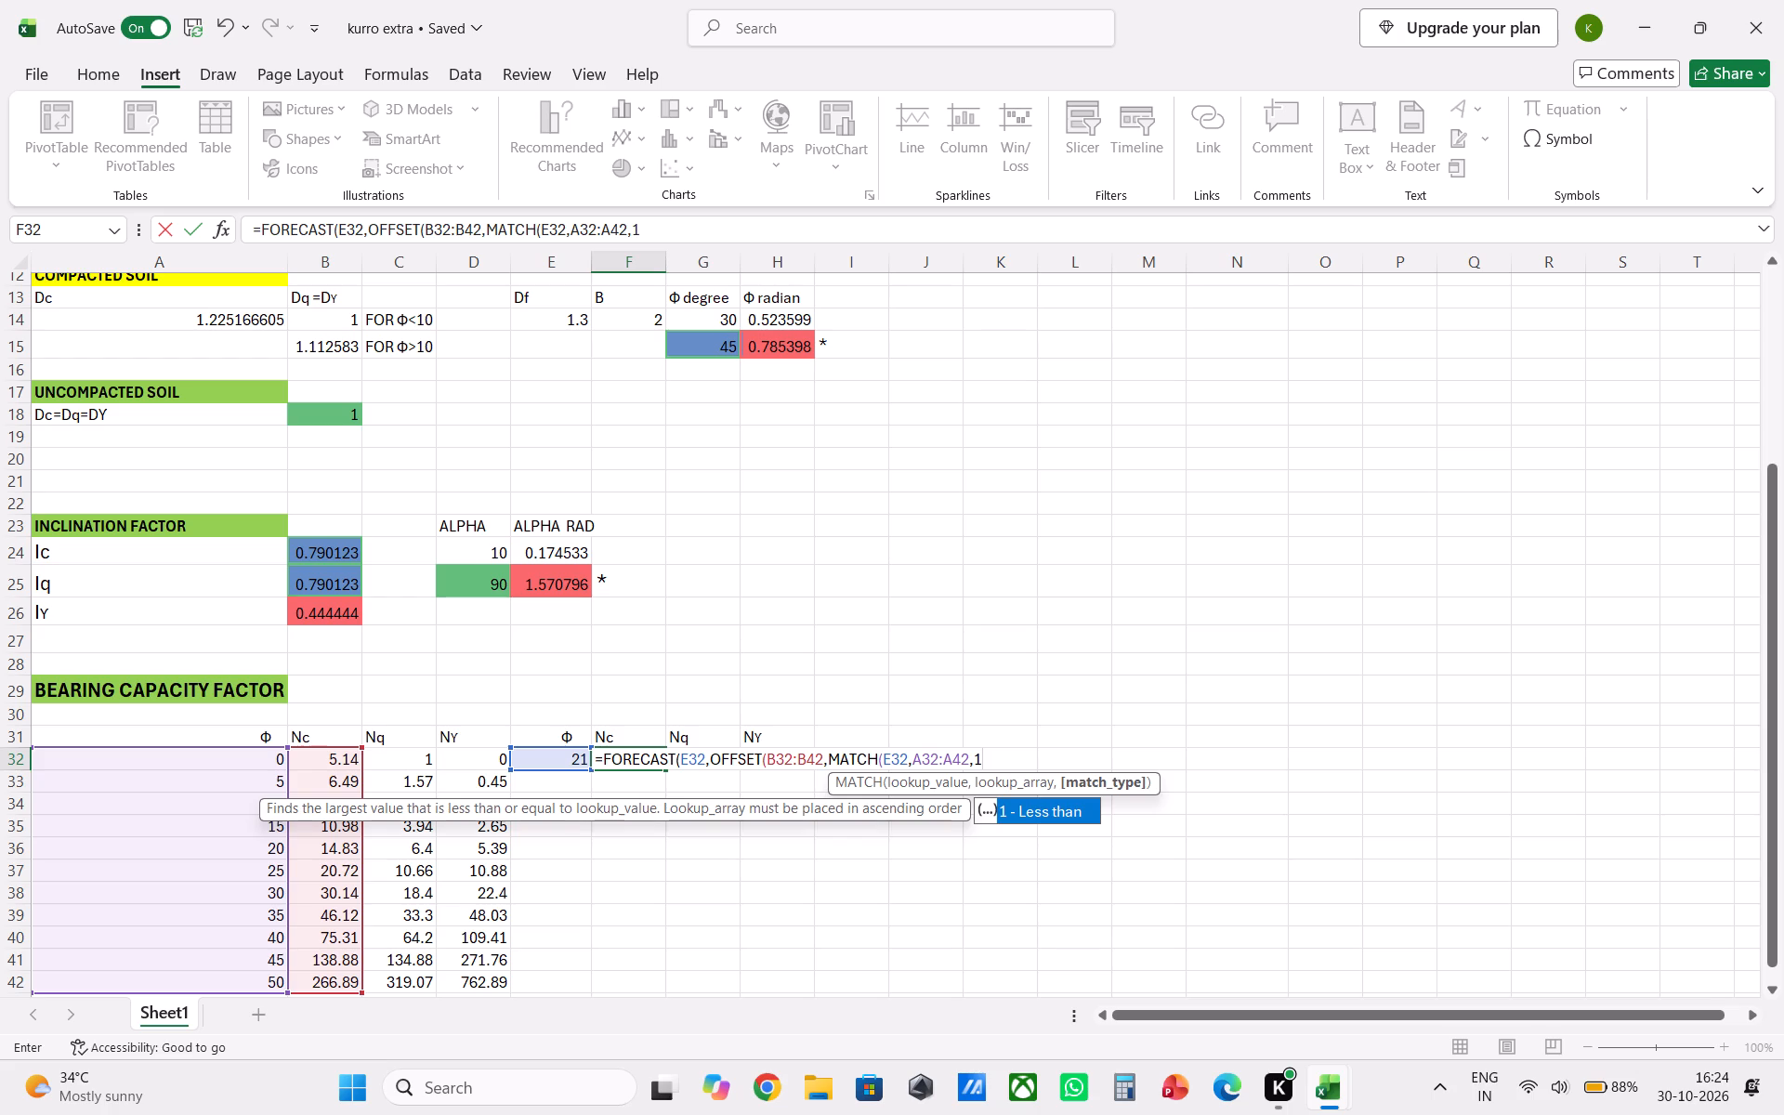
{"action": "key", "text": "shift+parenright"}
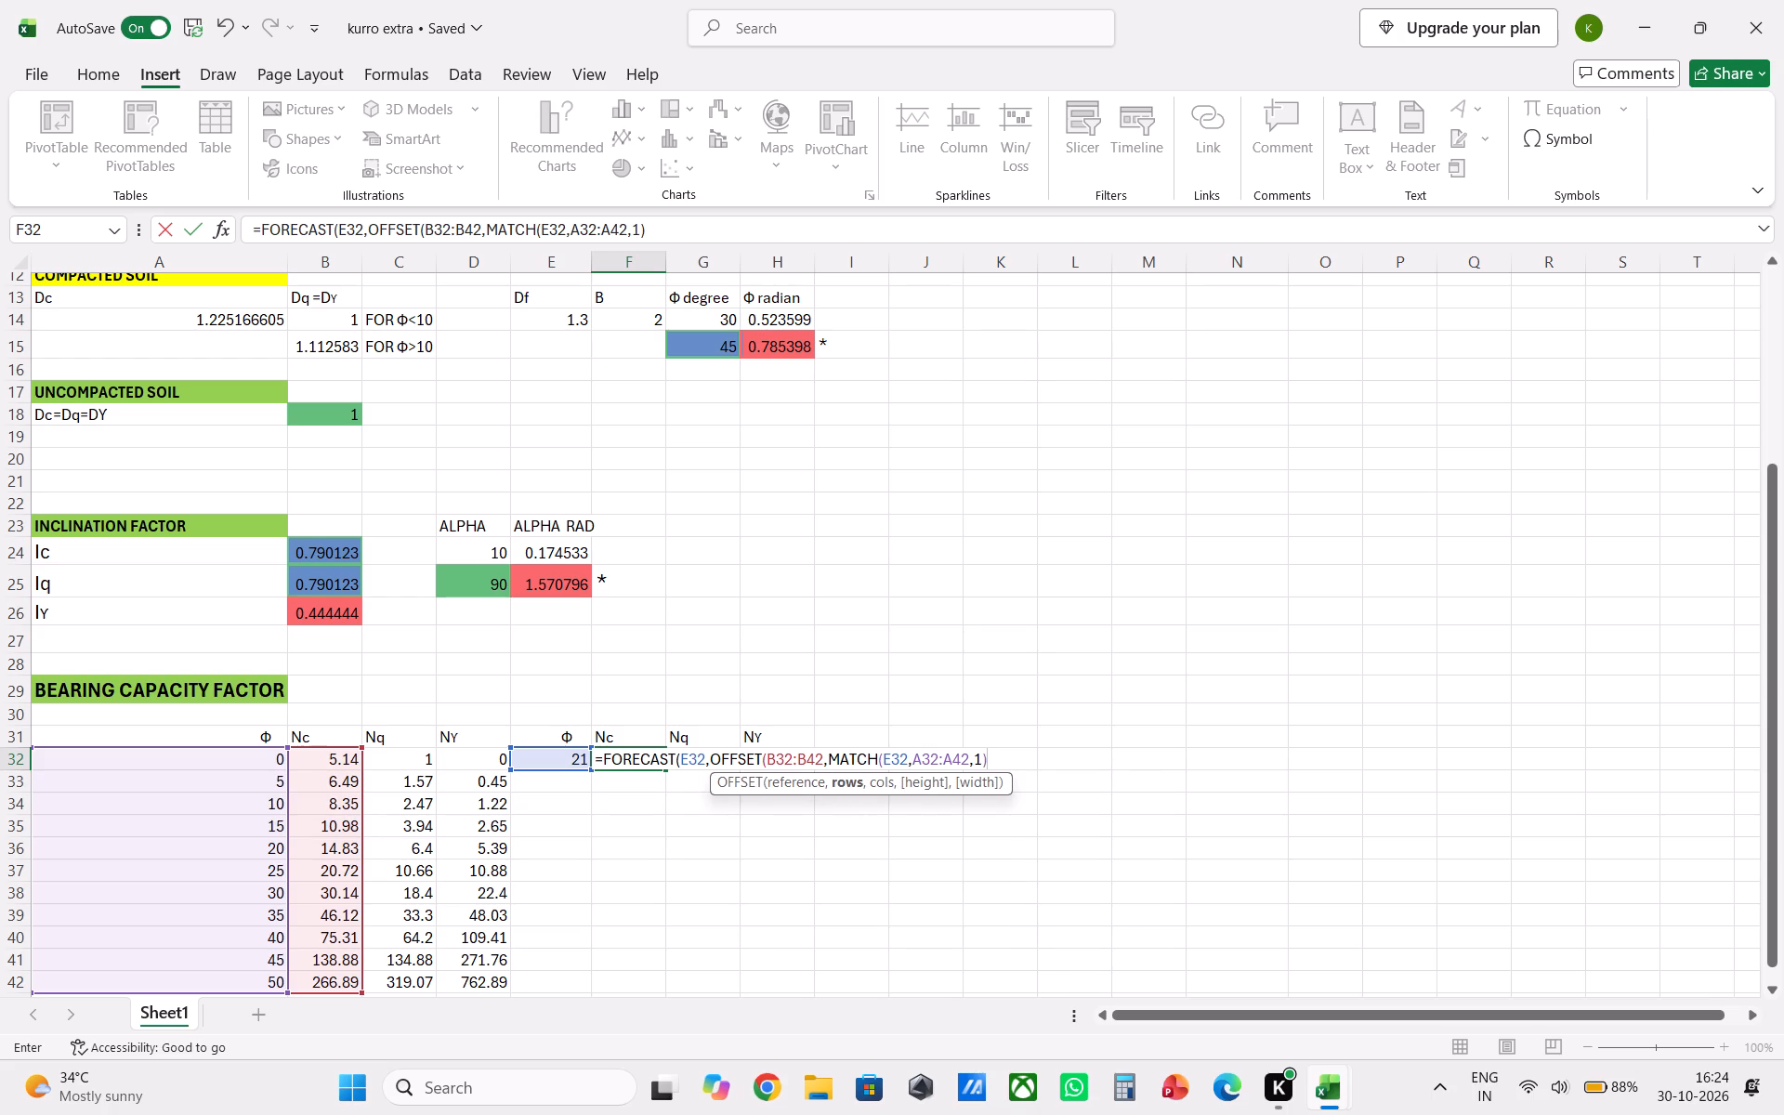
Subtract 1 from the MATCH result and close the OFFSET with 0 columns and a height of 2.
{"action": "type", "text": "-1"}
{"action": "key", "text": "comma"}
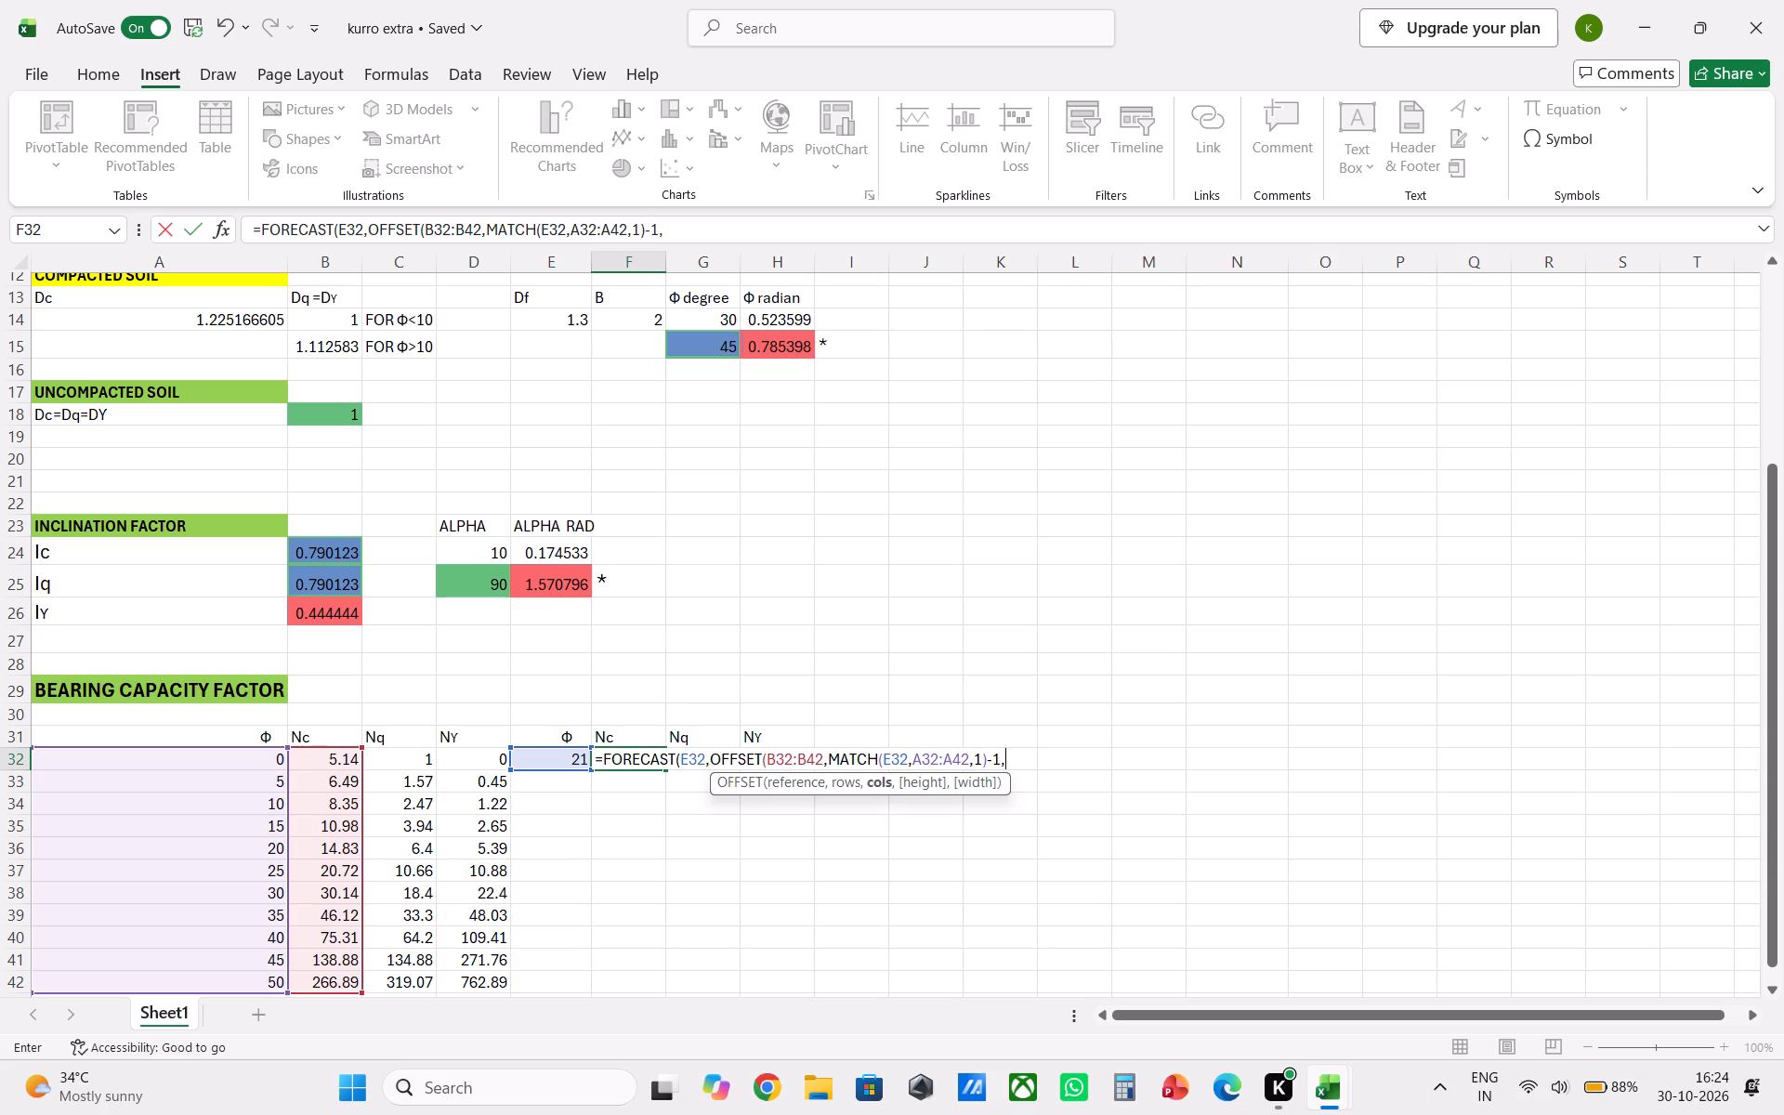
{"action": "key", "text": "0"}
{"action": "key", "text": "comma"}
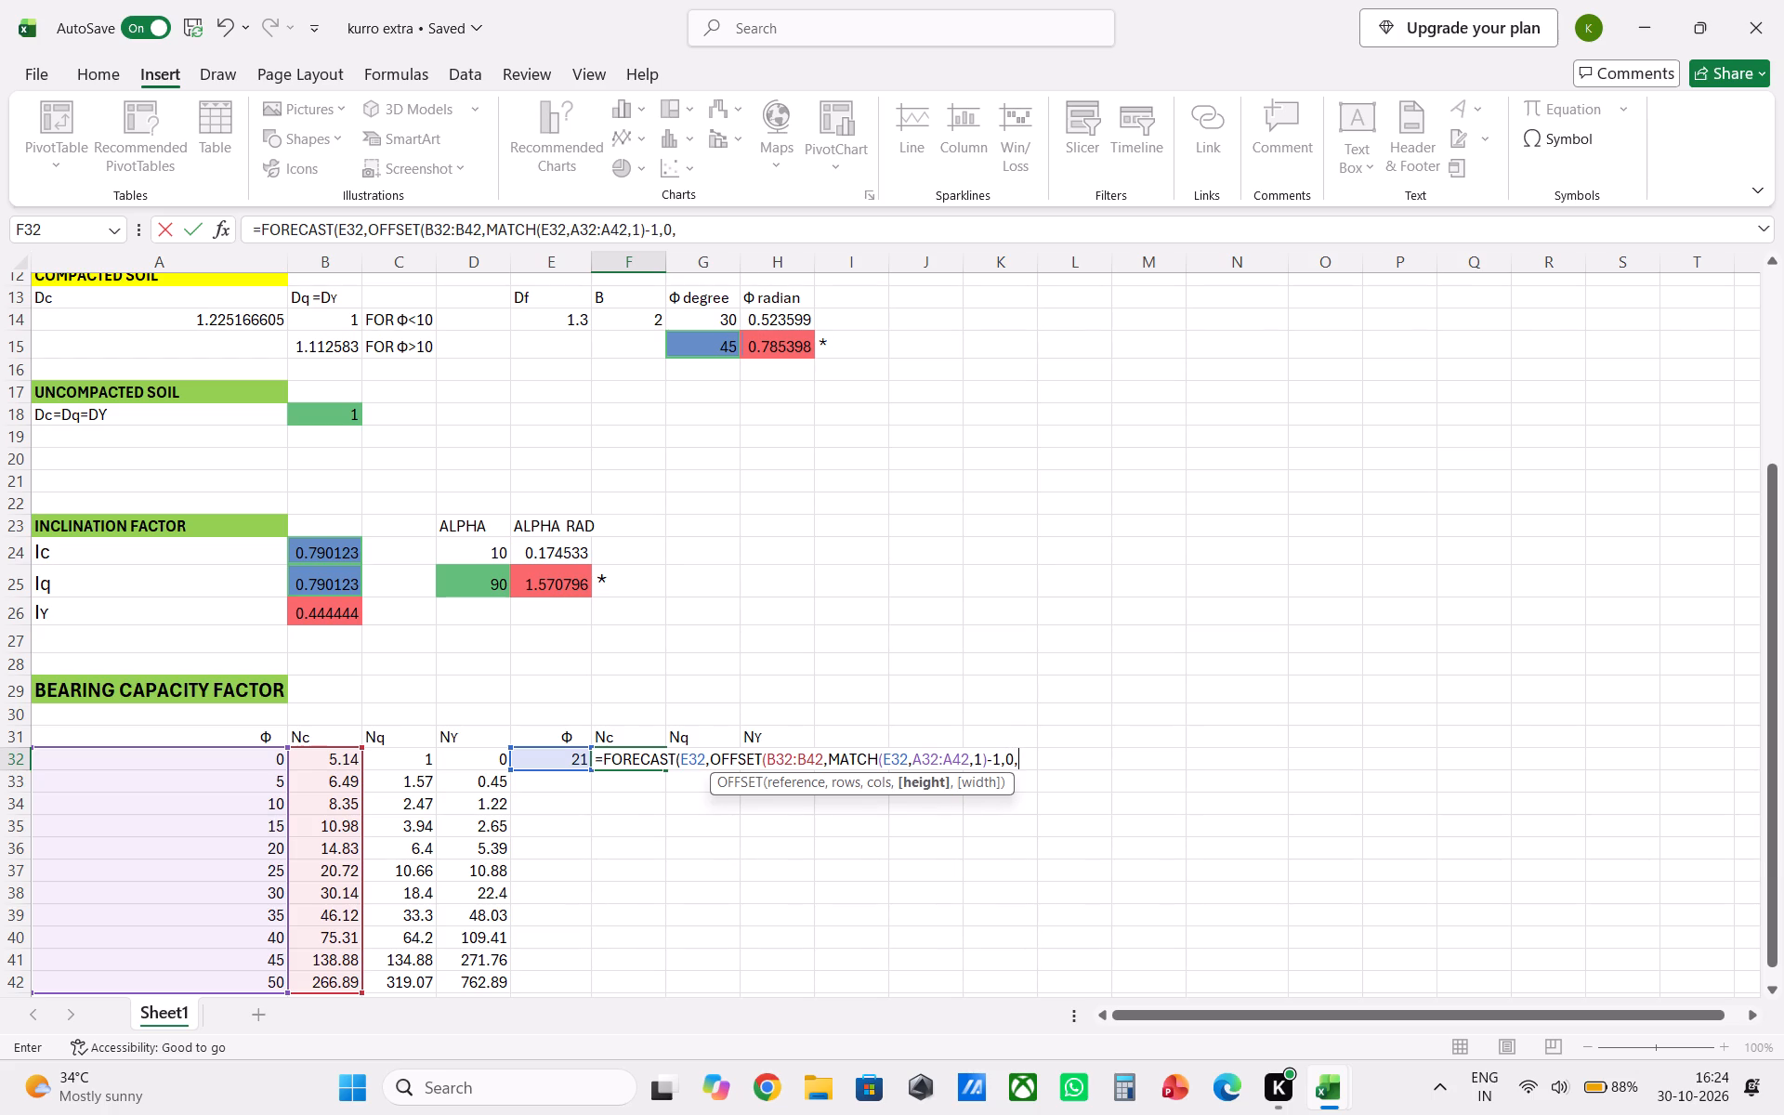
{"action": "key", "text": "2"}
{"action": "key", "text": "shift+parenright"}
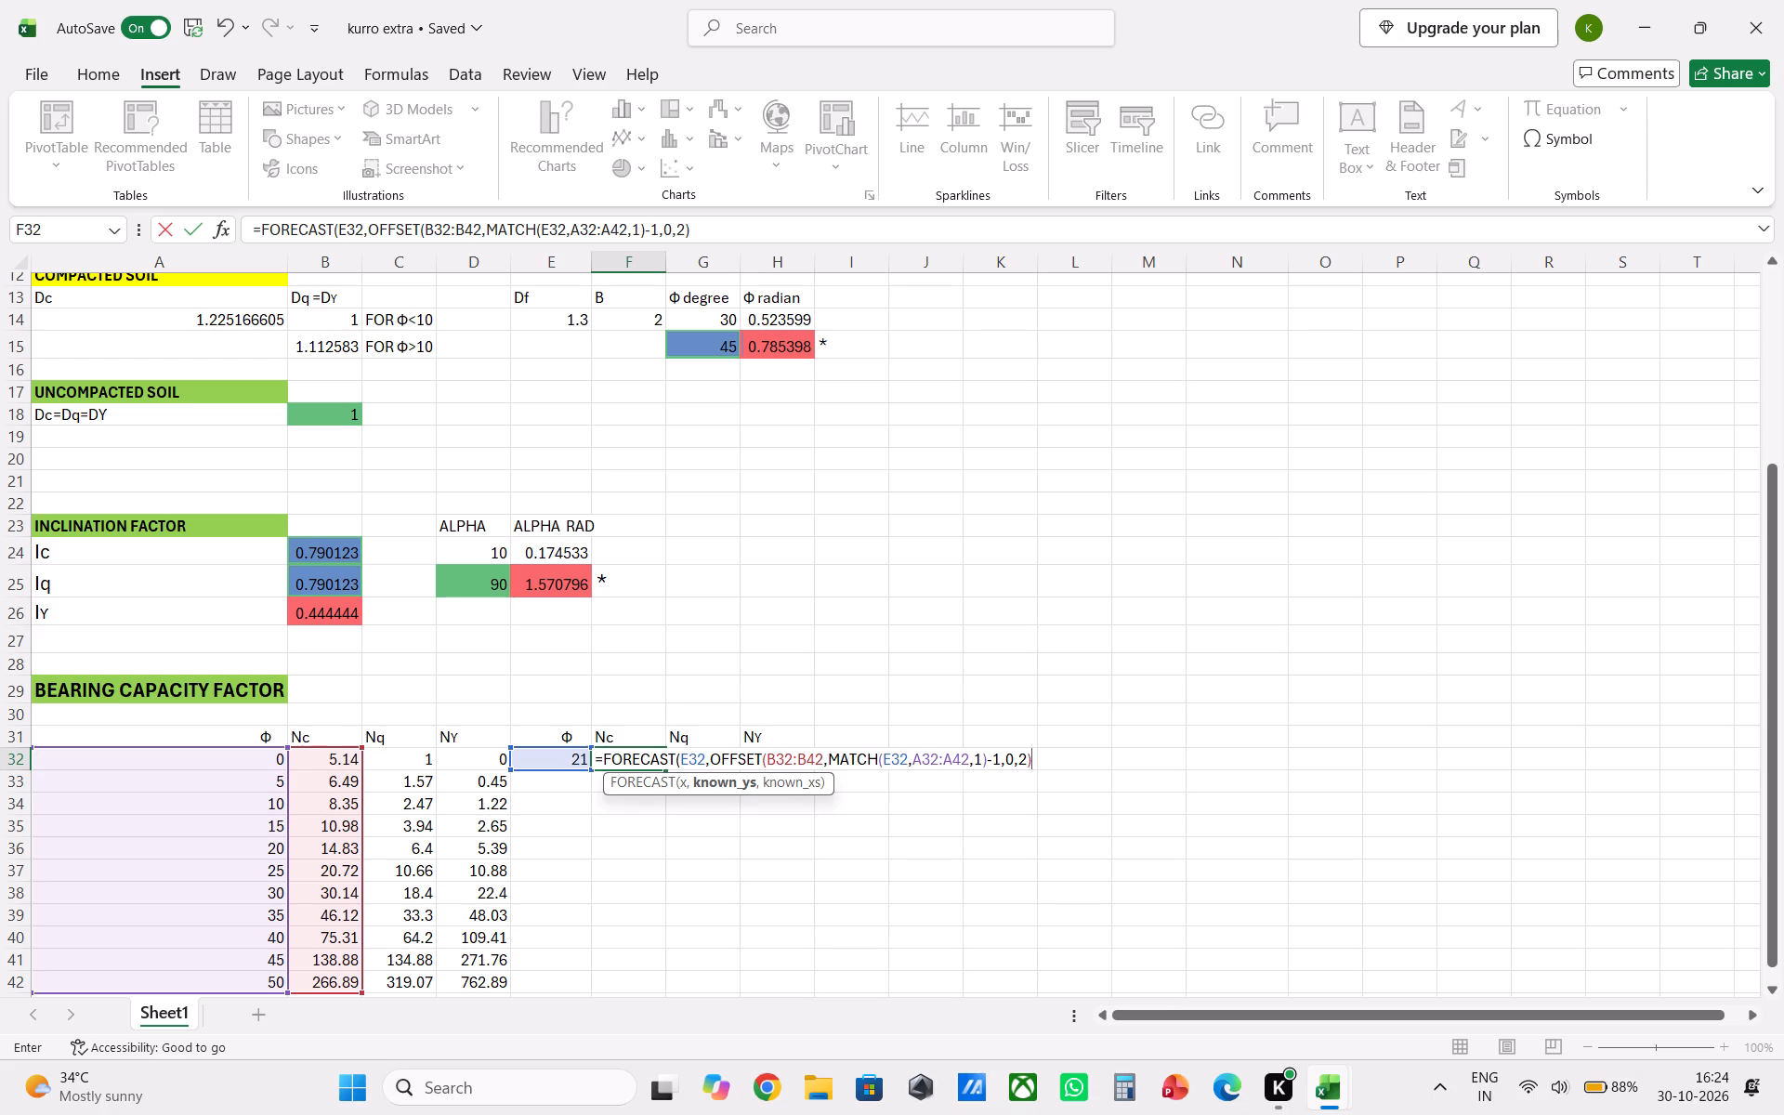
Begin the FORECAST known_xs argument in F32 with an OFFSET function that takes the Φ column, A32:A42, as its reference.
{"action": "type", "text": ",OFF"}
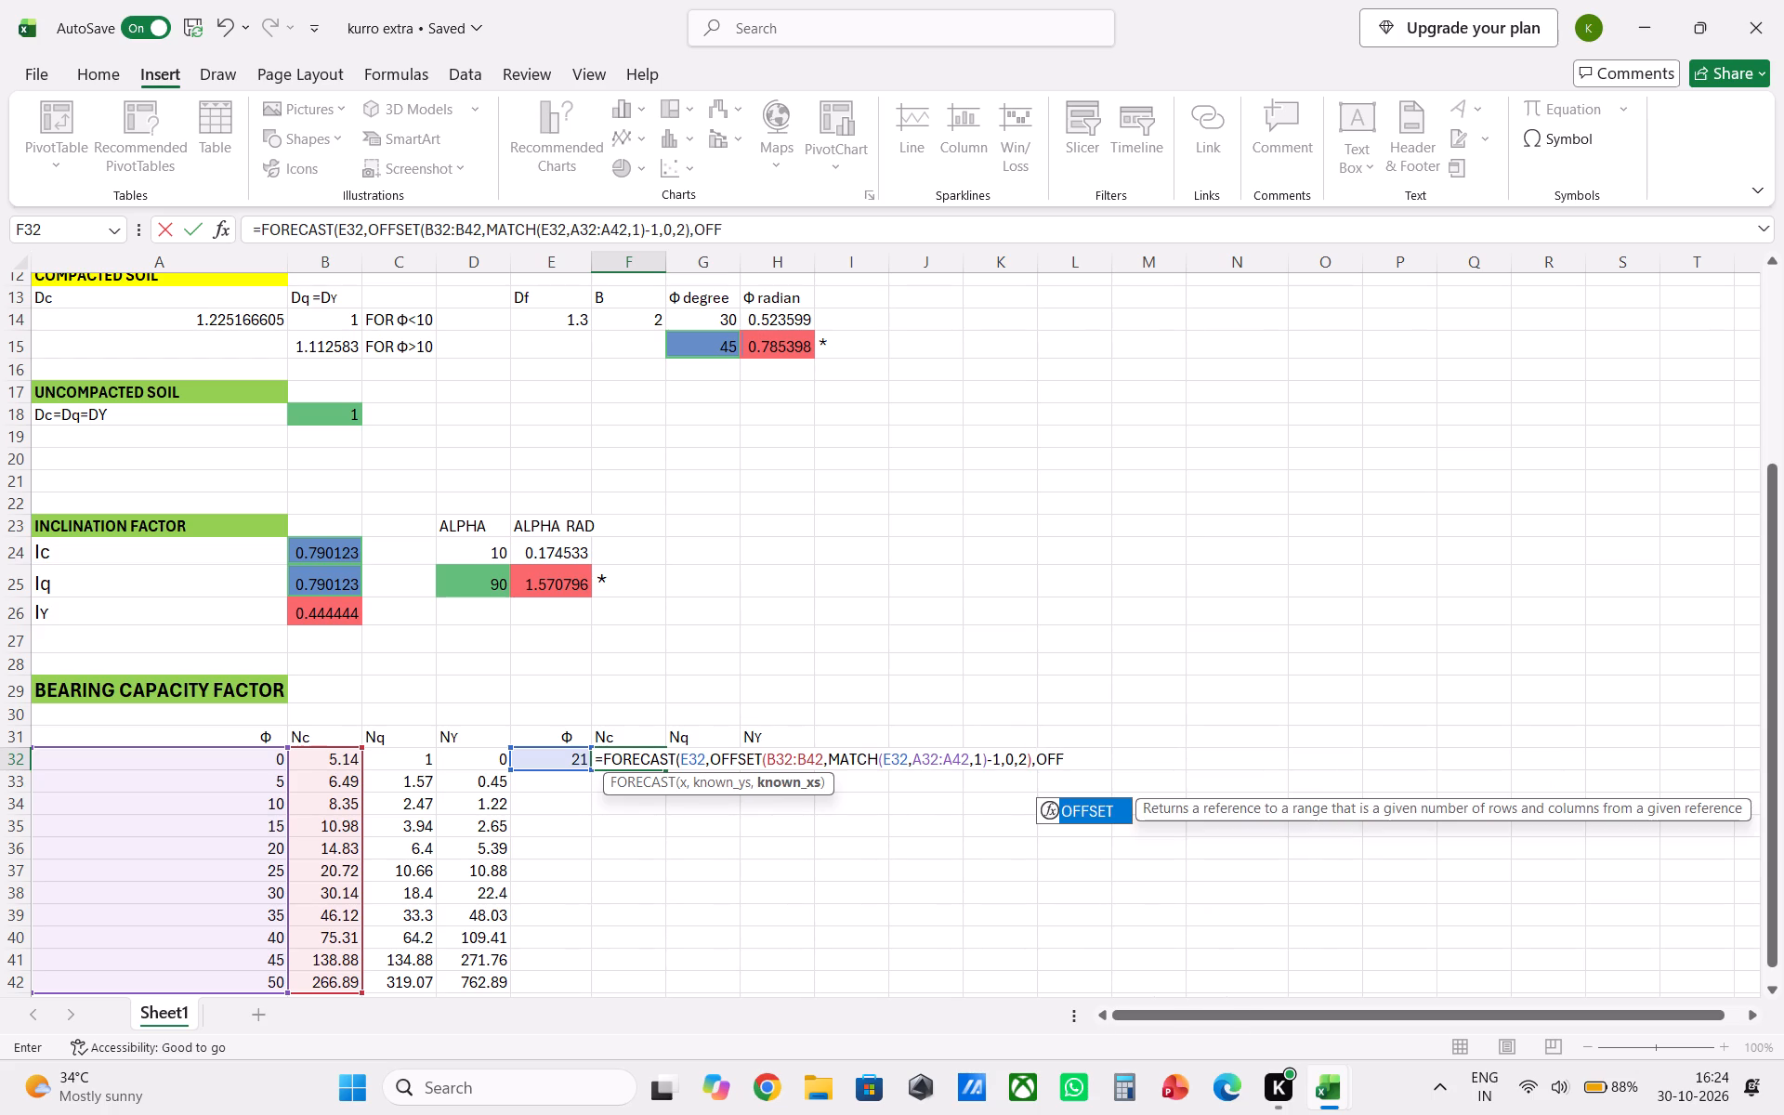
{"action": "left_click", "coordinate": [1101, 817]}
{"action": "left_click", "coordinate": [1095, 810]}
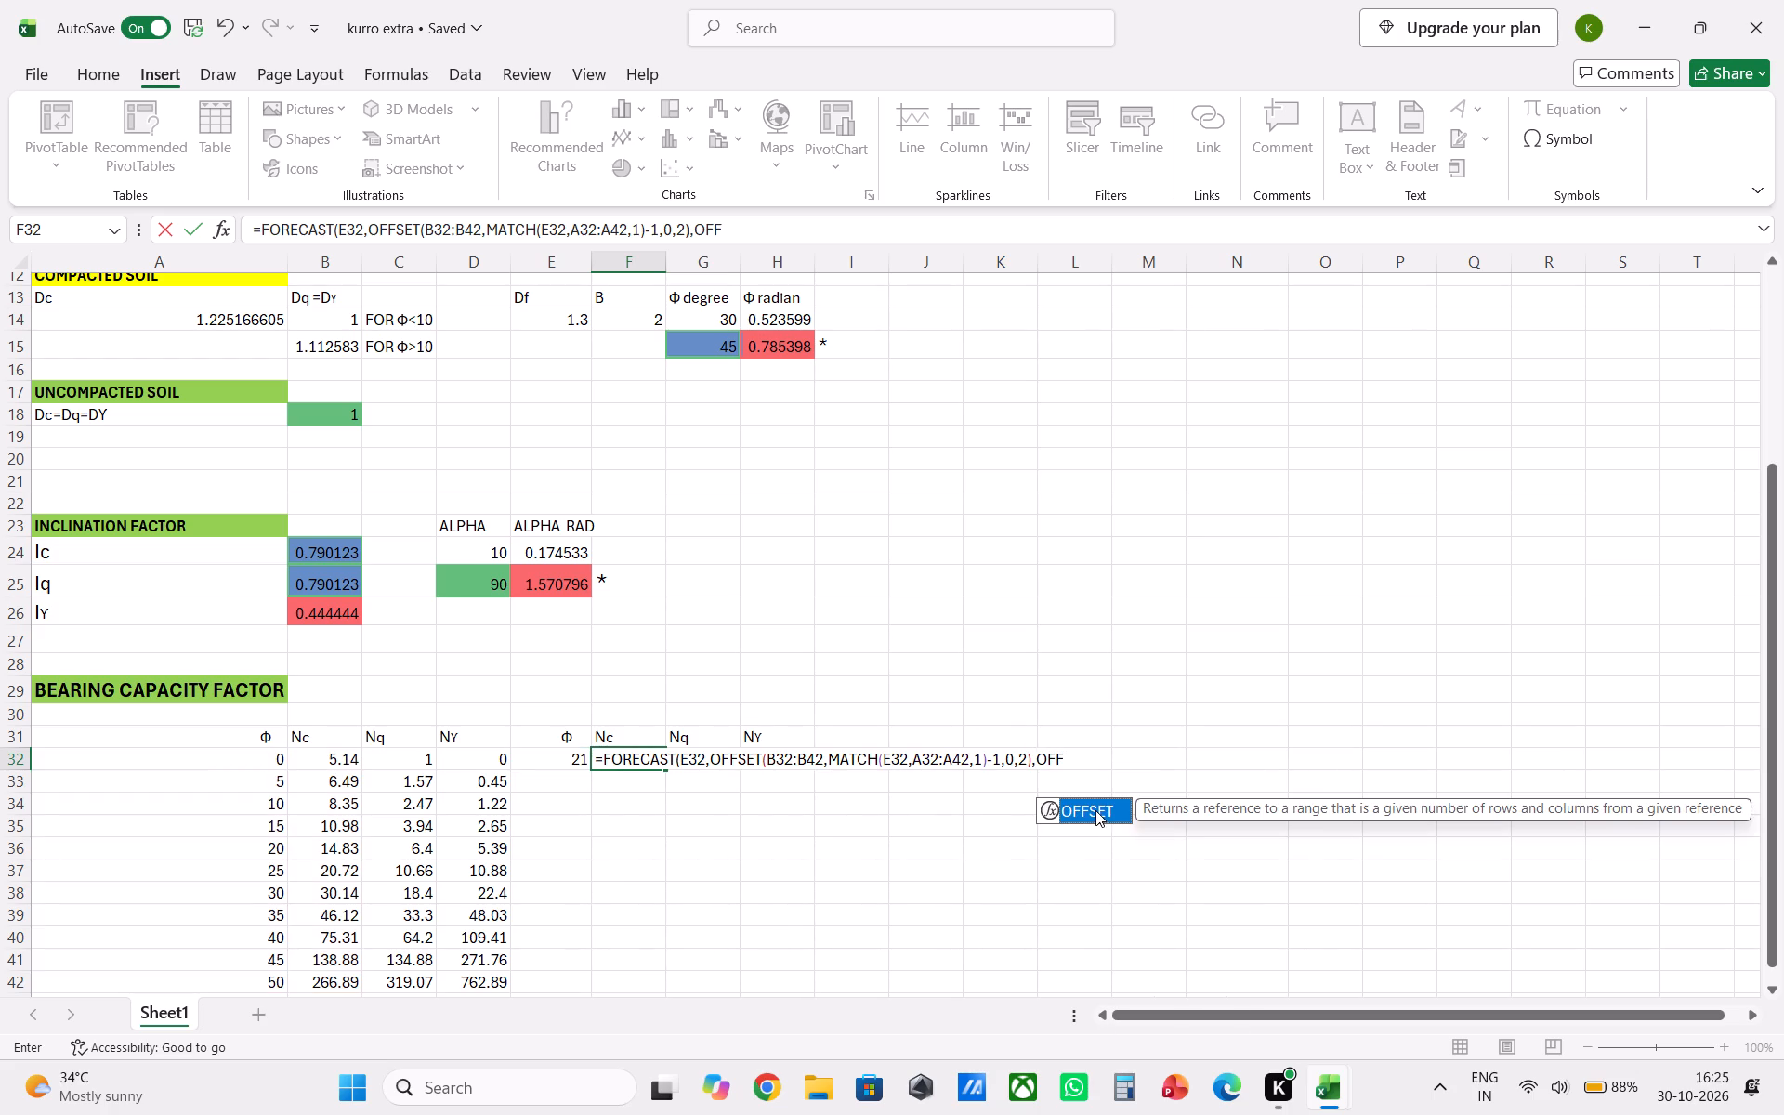
{"action": "double_click", "coordinate": [1095, 810]}
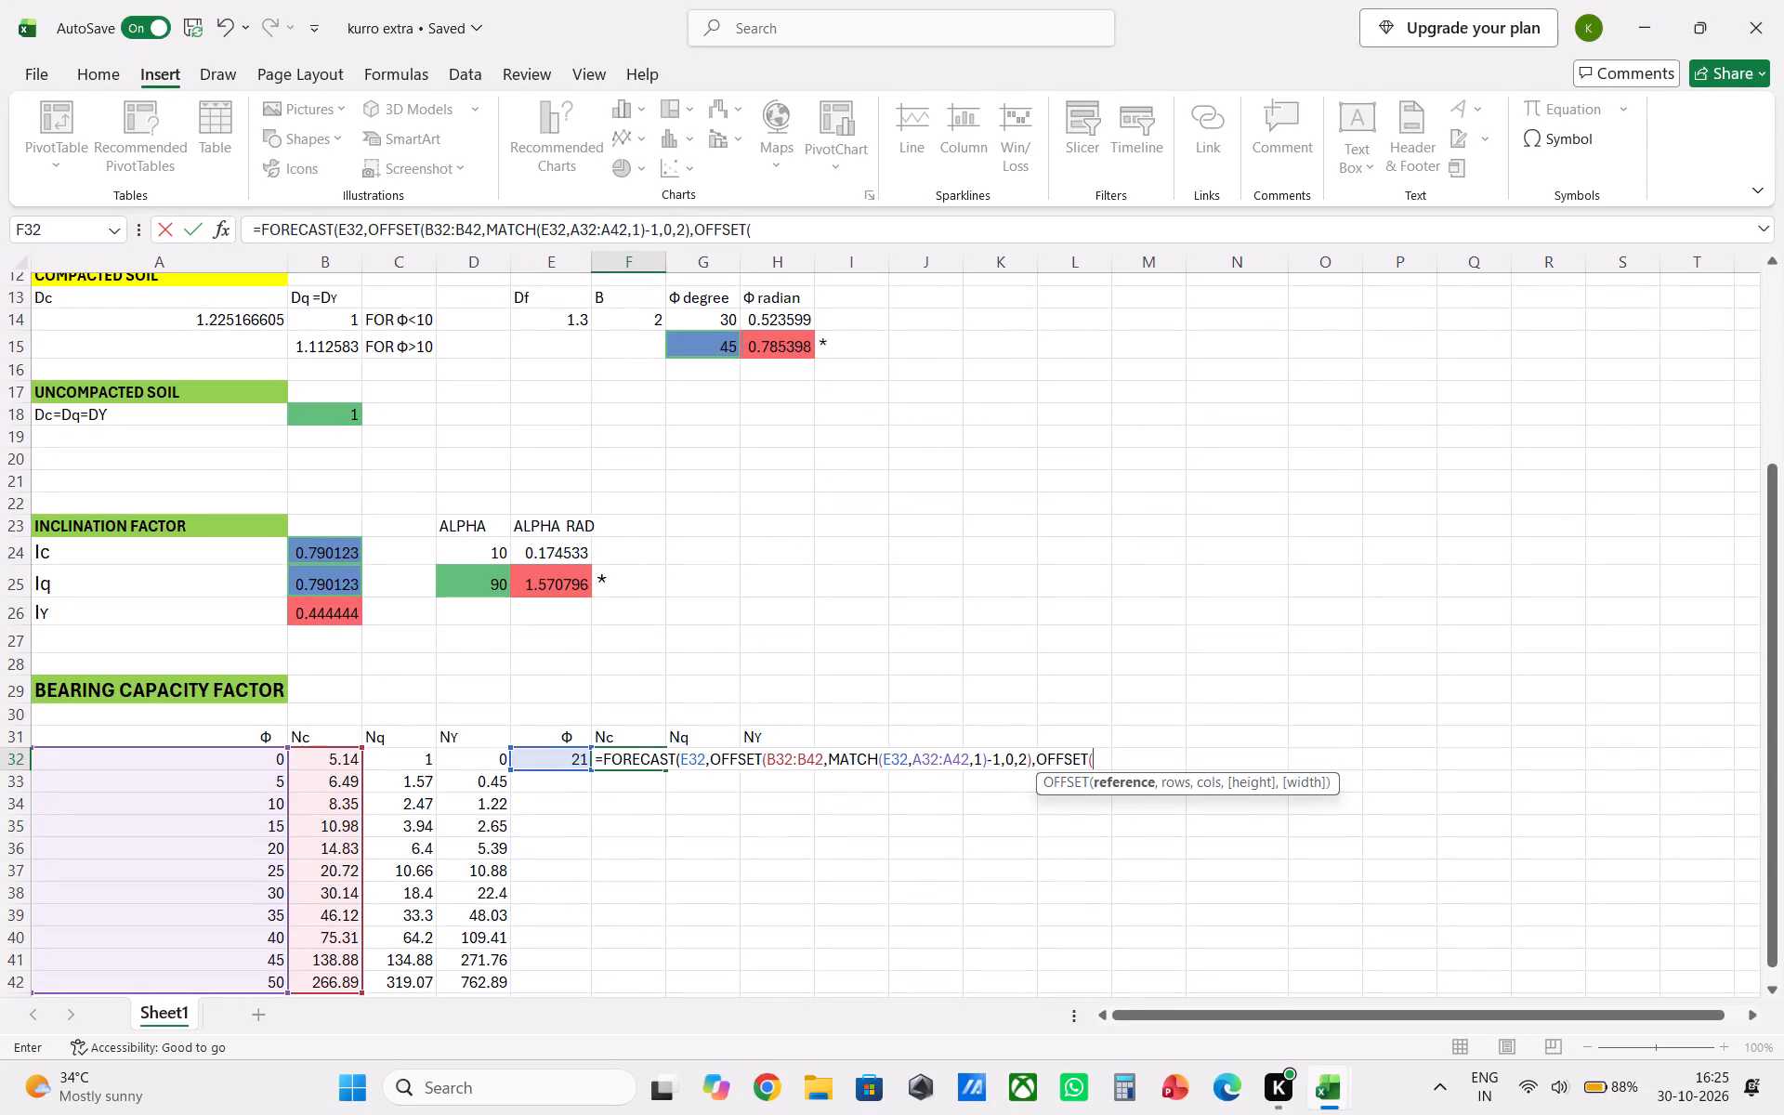
{"action": "left_click", "coordinate": [224, 766]}
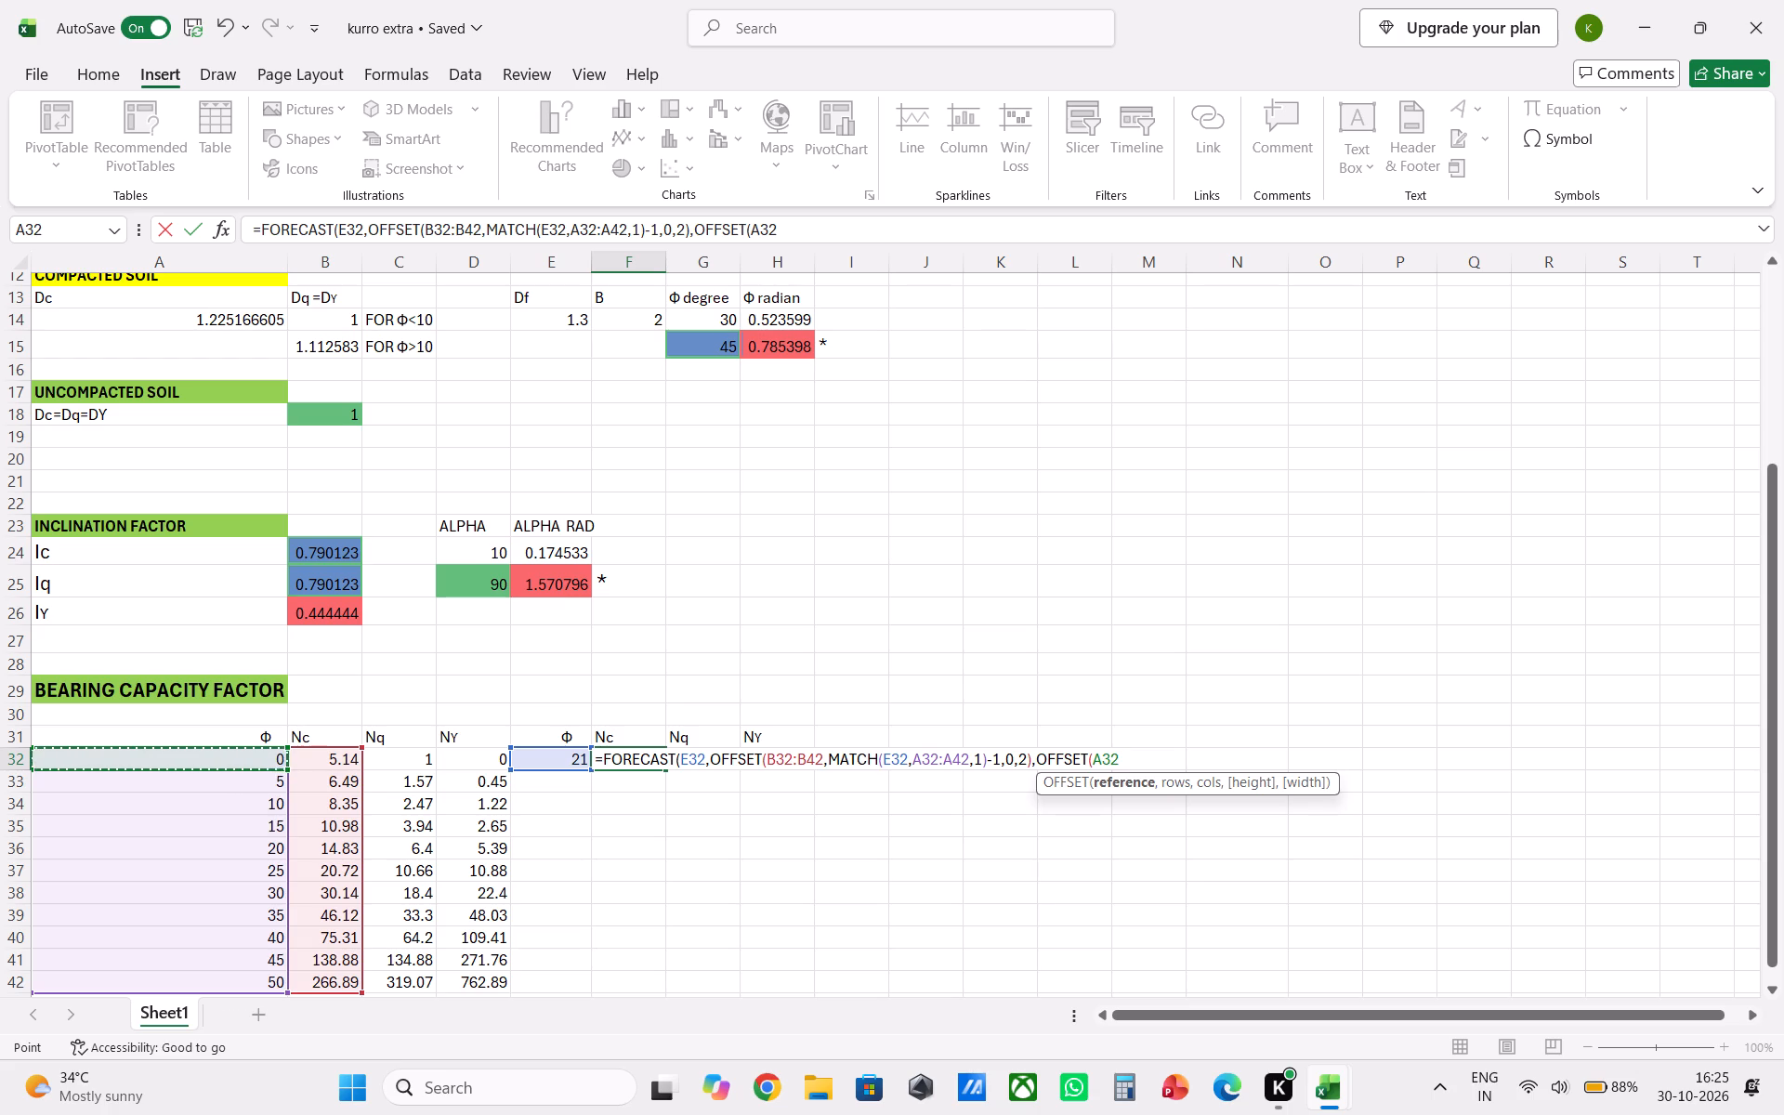
{"action": "key", "text": "shift+colon"}
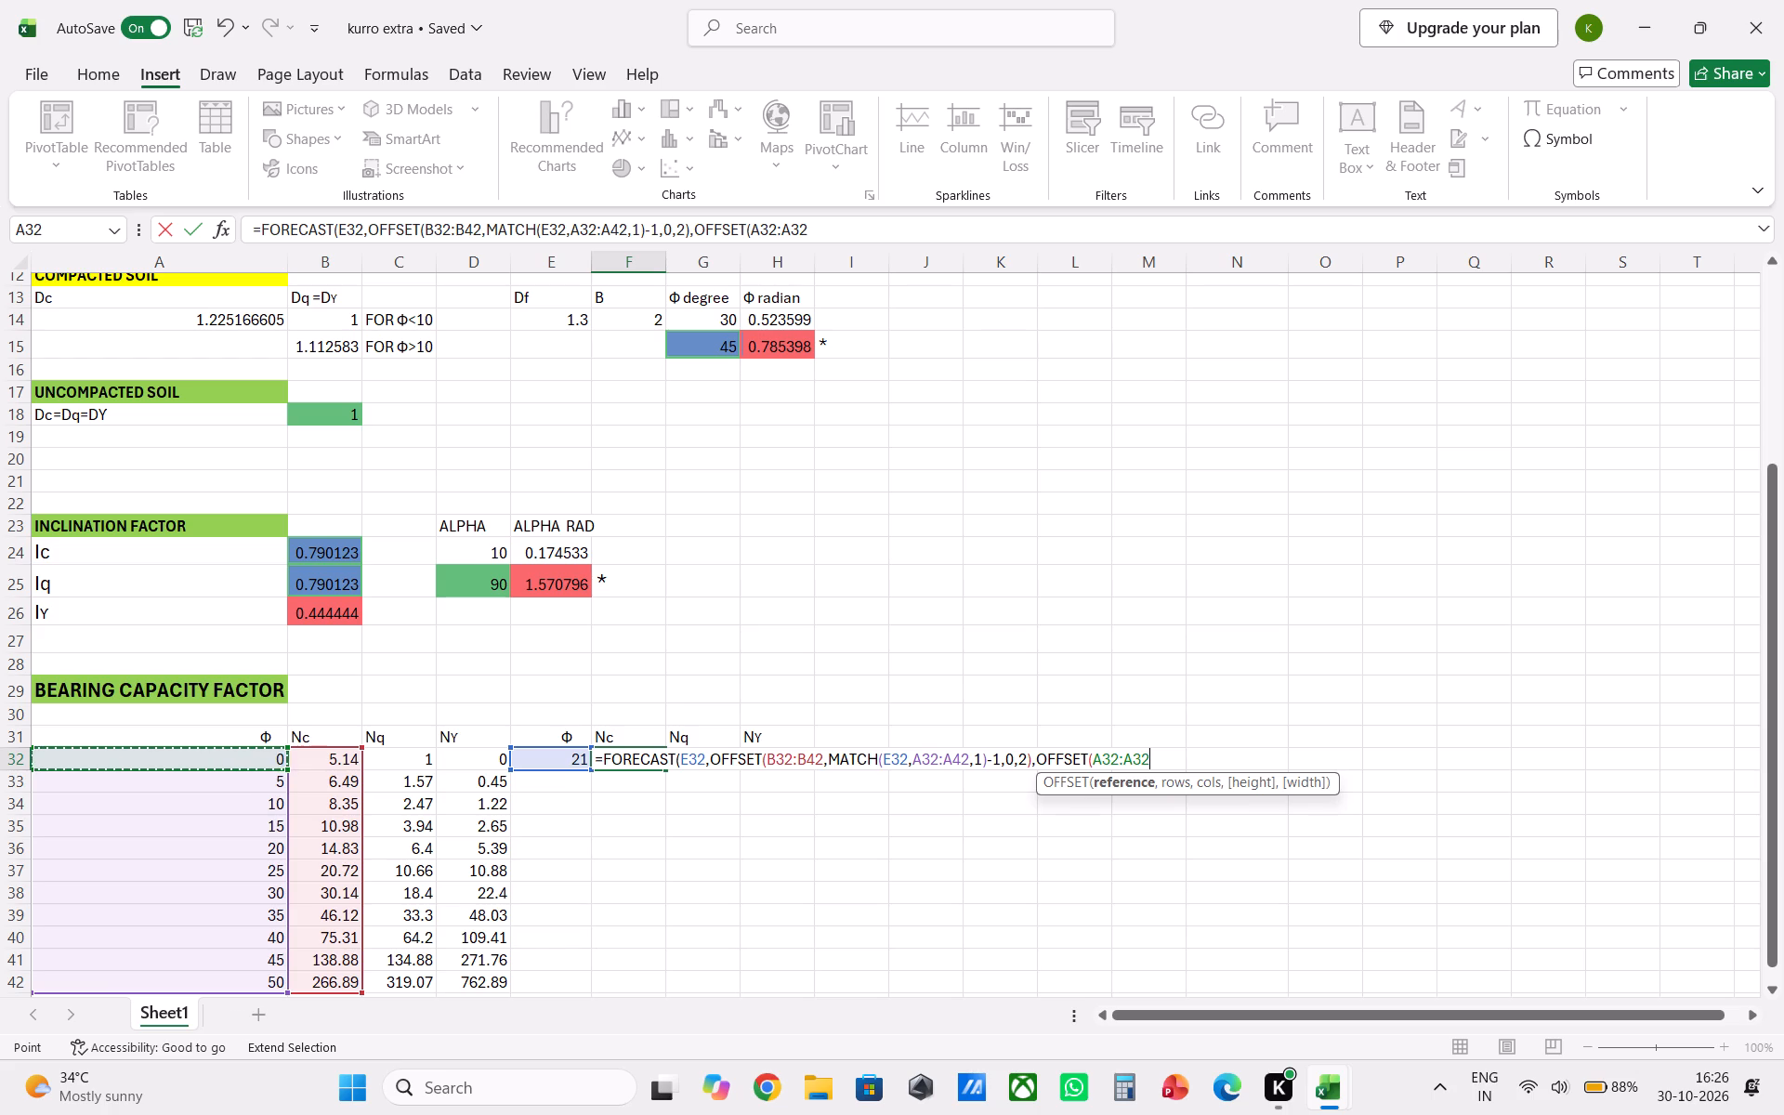
{"action": "key", "text": "BackSpace"}
{"action": "key", "text": "BackSpace"}
{"action": "key", "text": "BackSpace"}
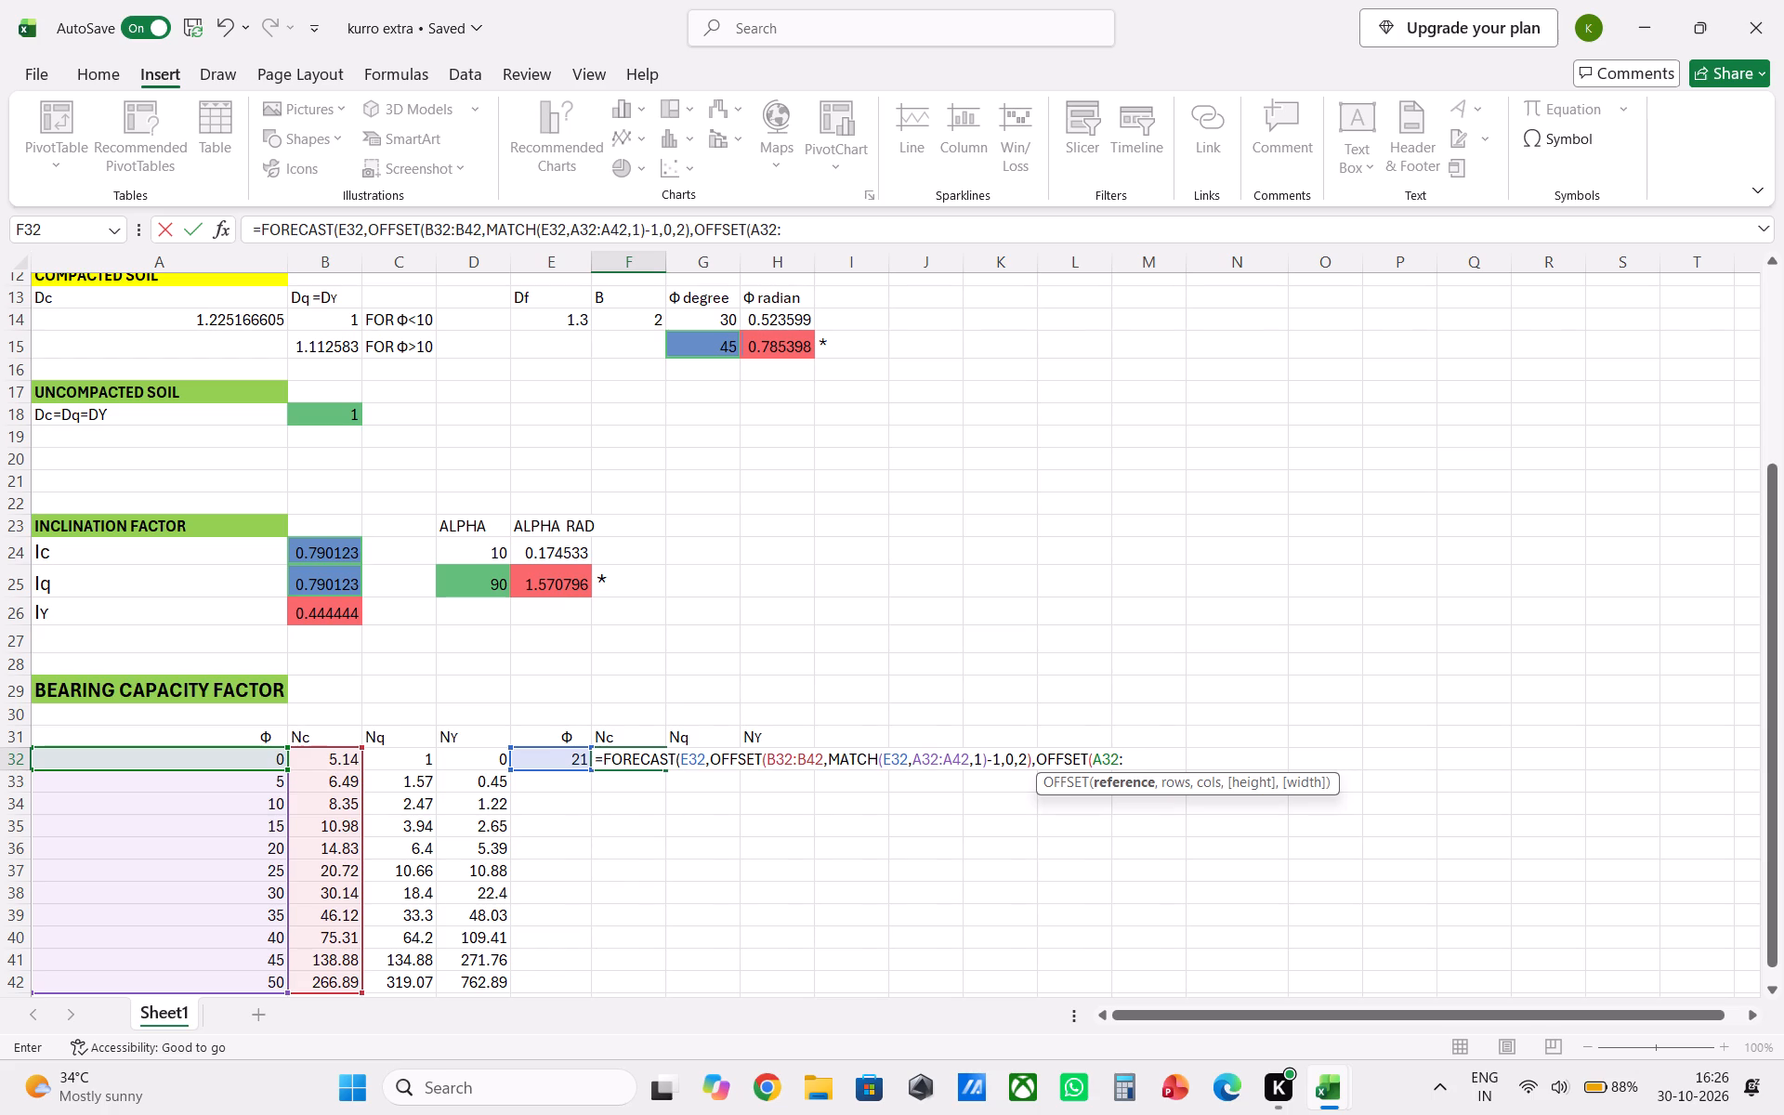
{"action": "left_click", "coordinate": [256, 977]}
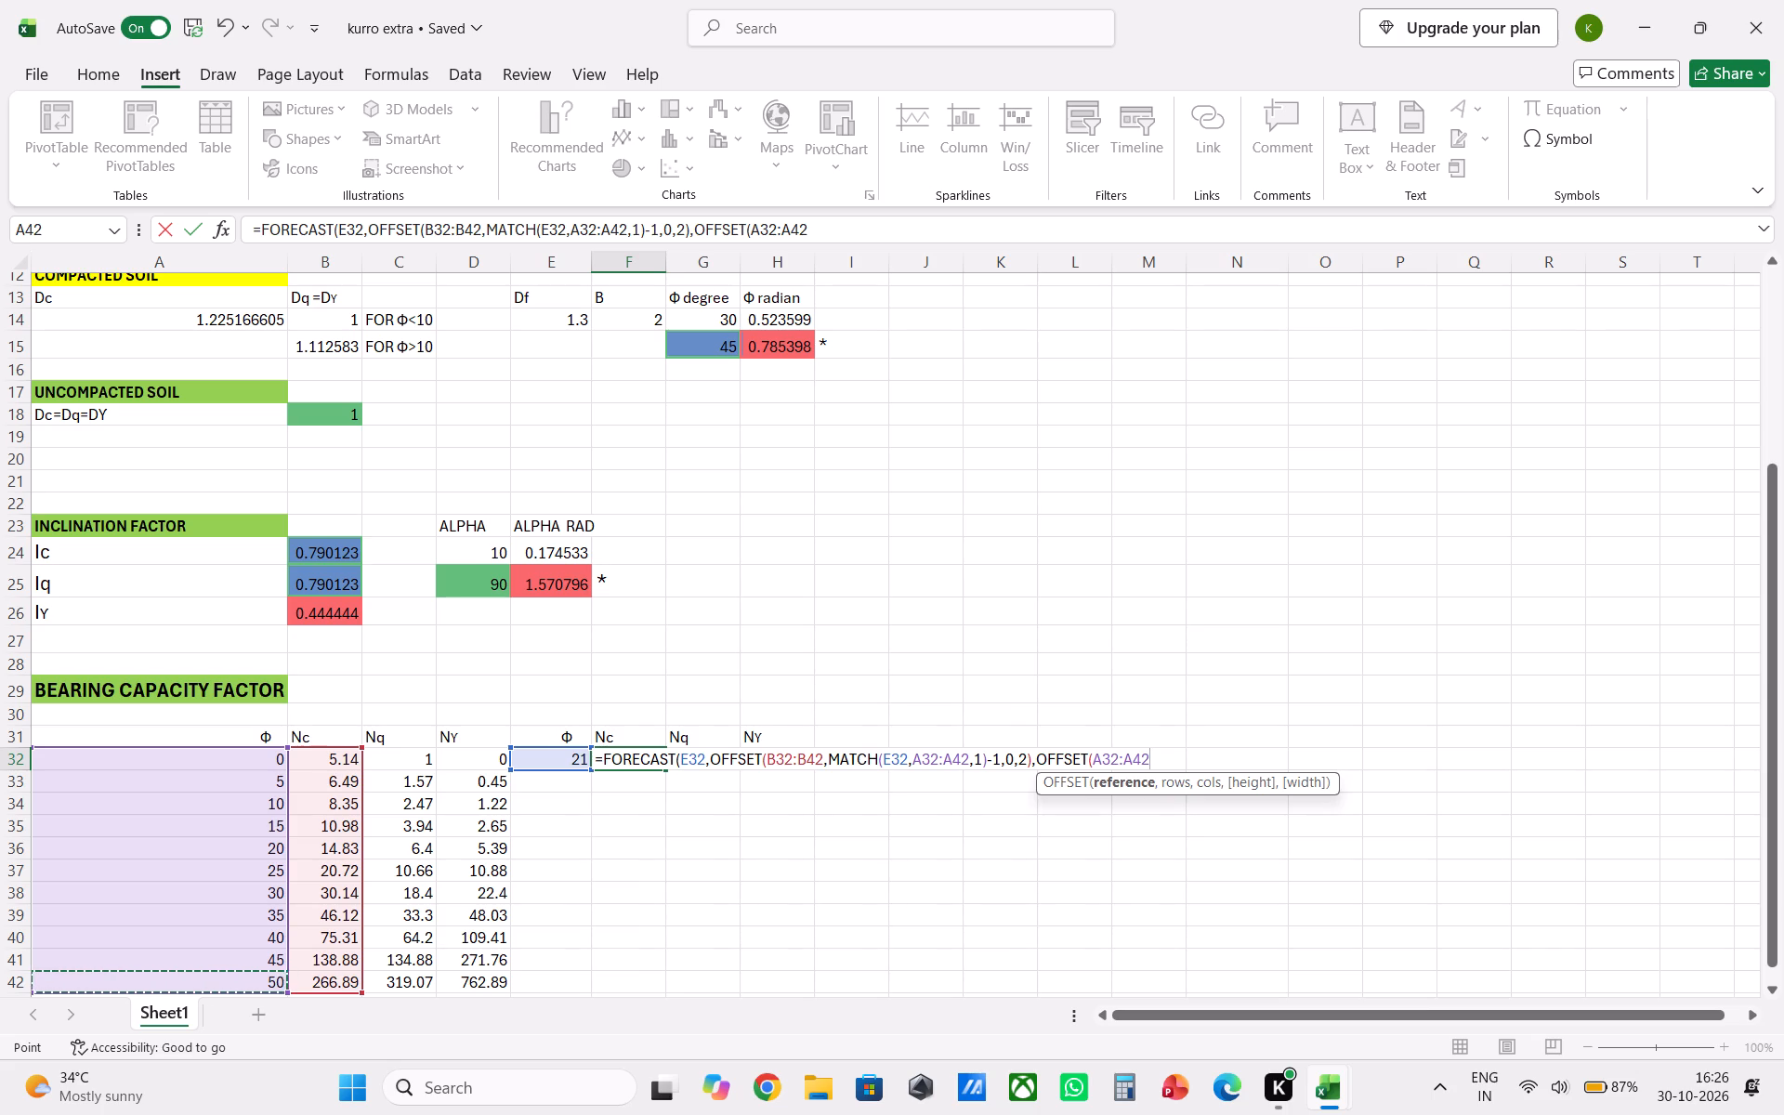
{"action": "key", "text": "comma"}
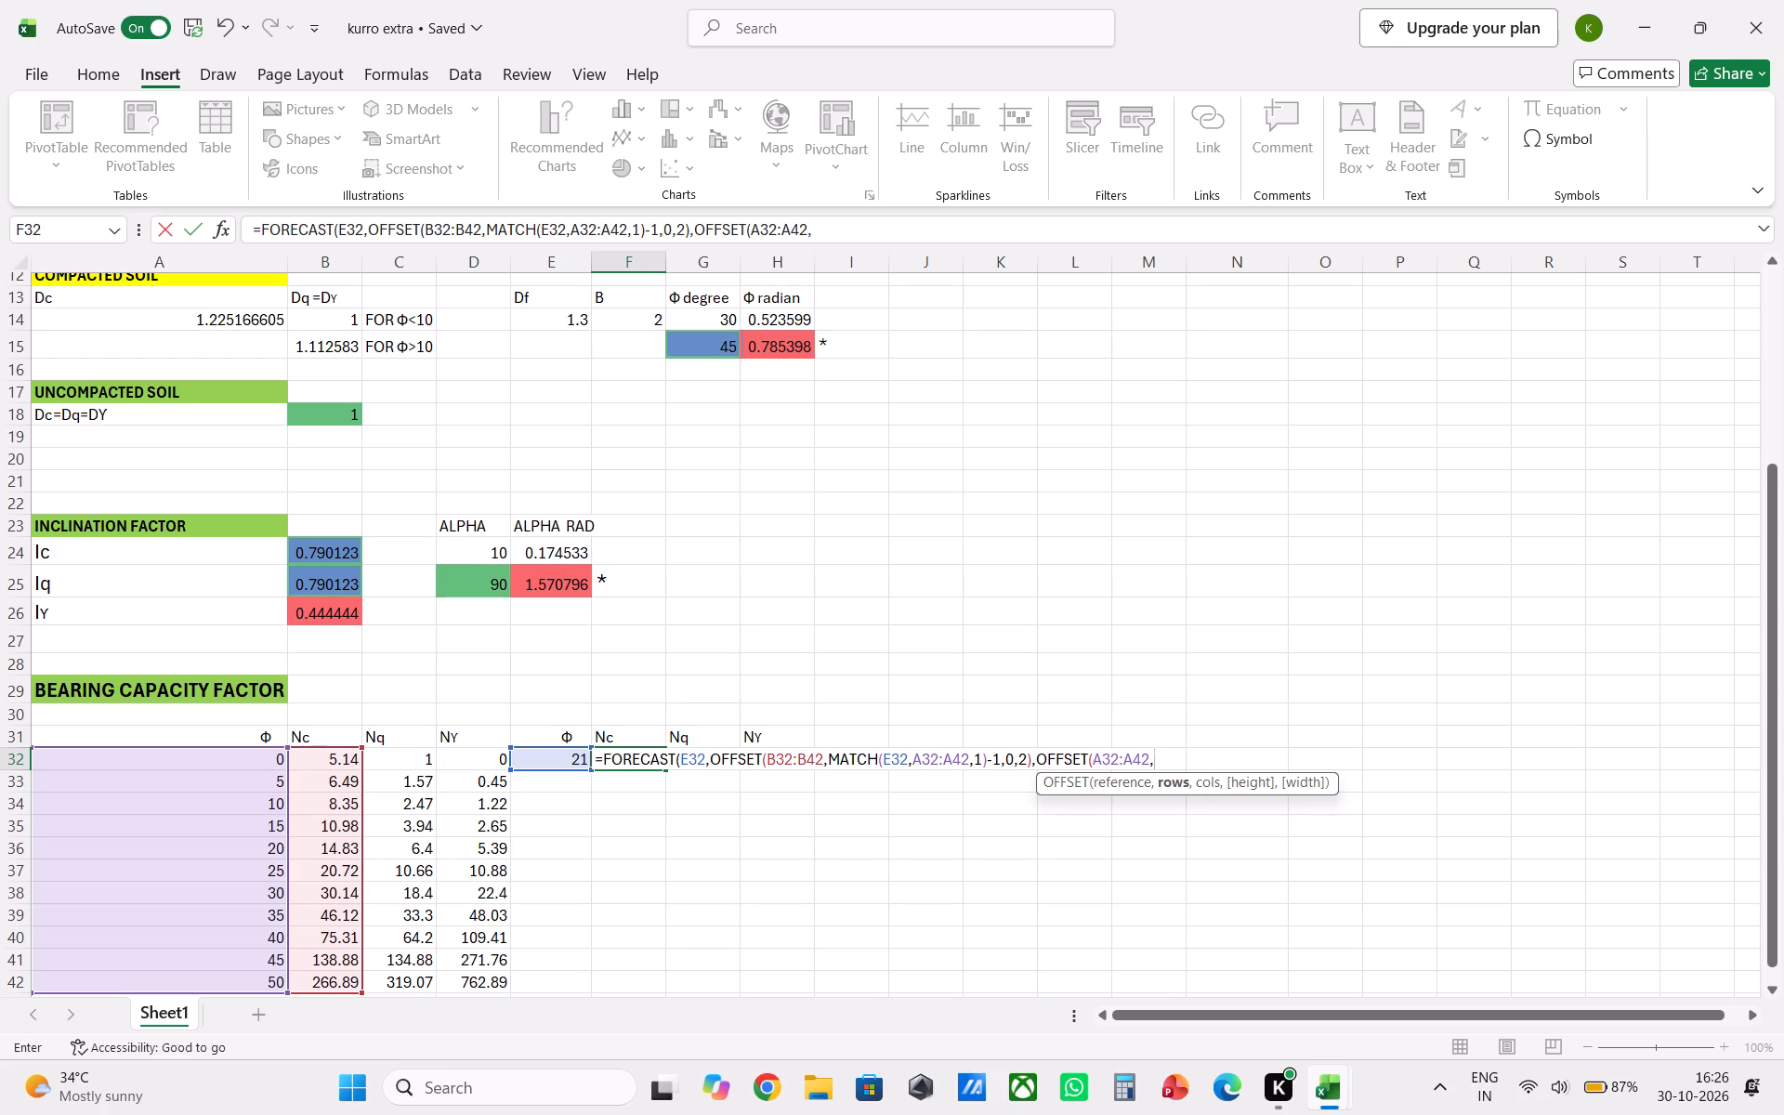
Nest MATCH(E32,A32:A42,1) as the rows argument of the second OFFSET, looking up the given Φ in the table's Φ column.
{"action": "type", "text": "MATCH"}
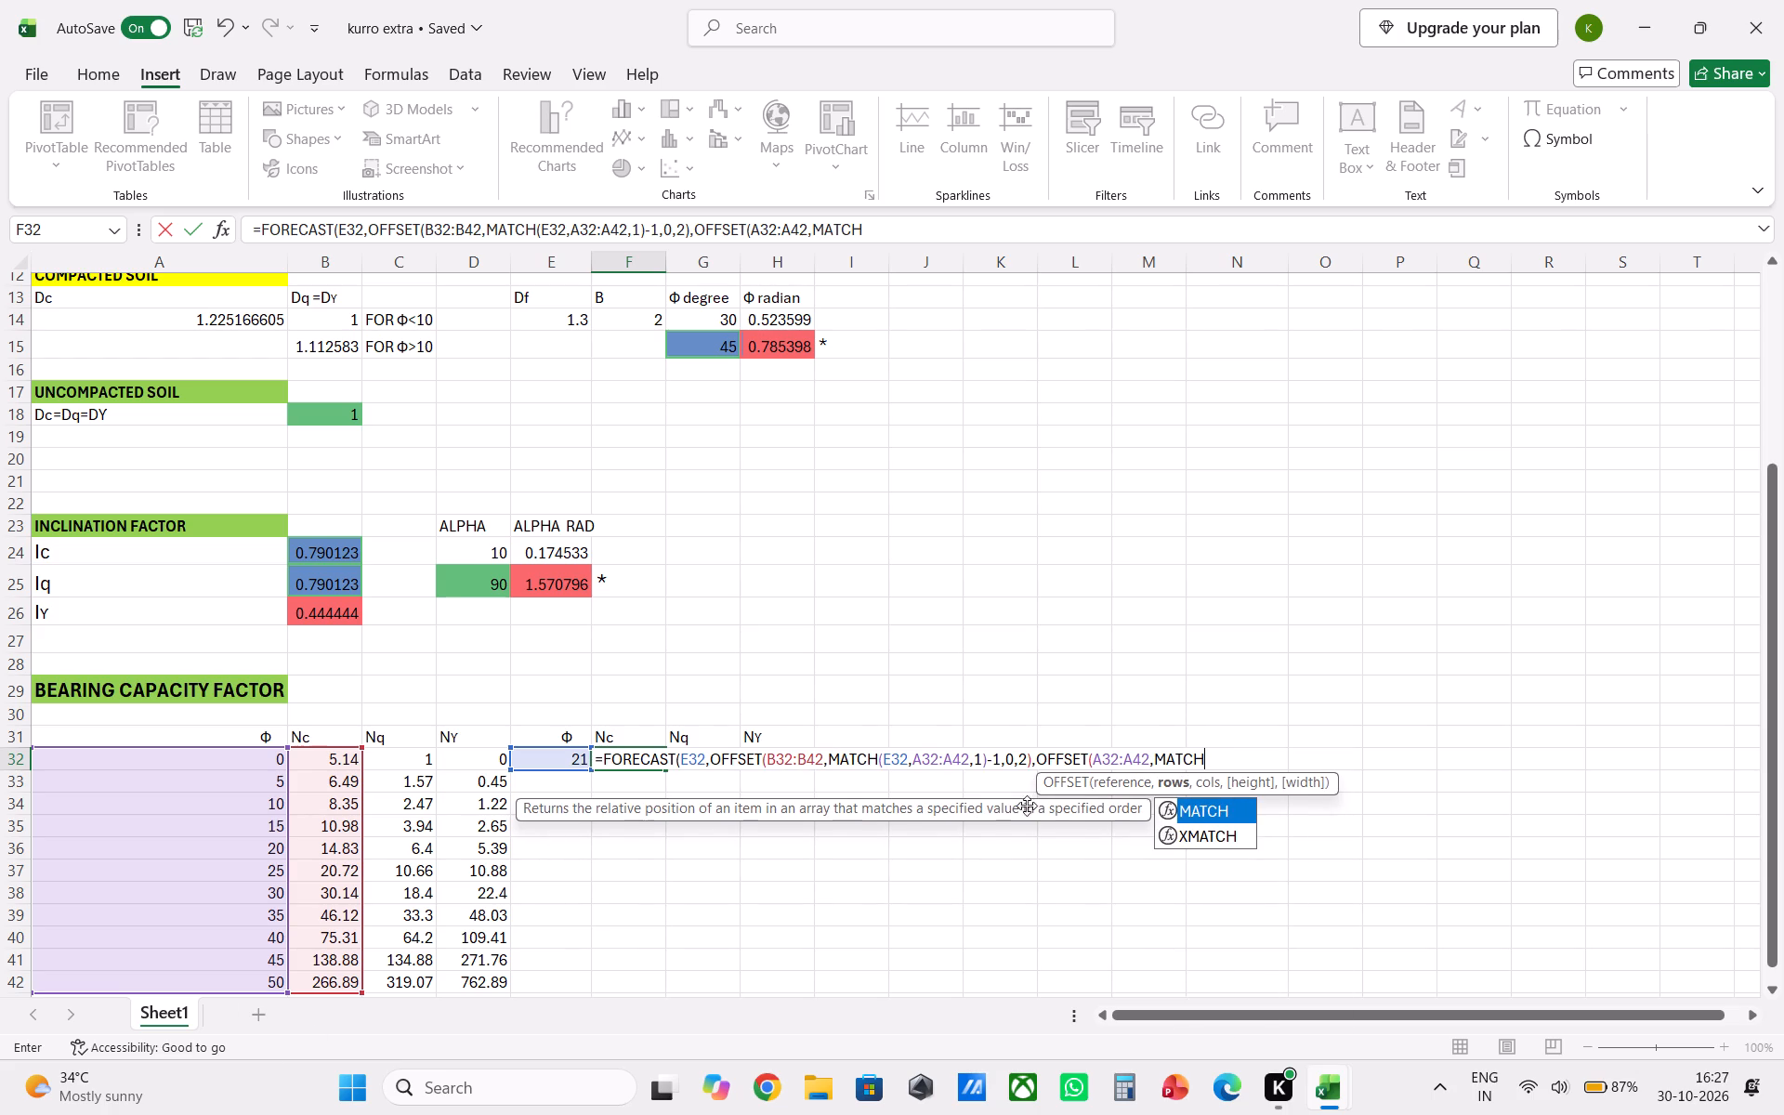
{"action": "left_click", "coordinate": [1201, 807]}
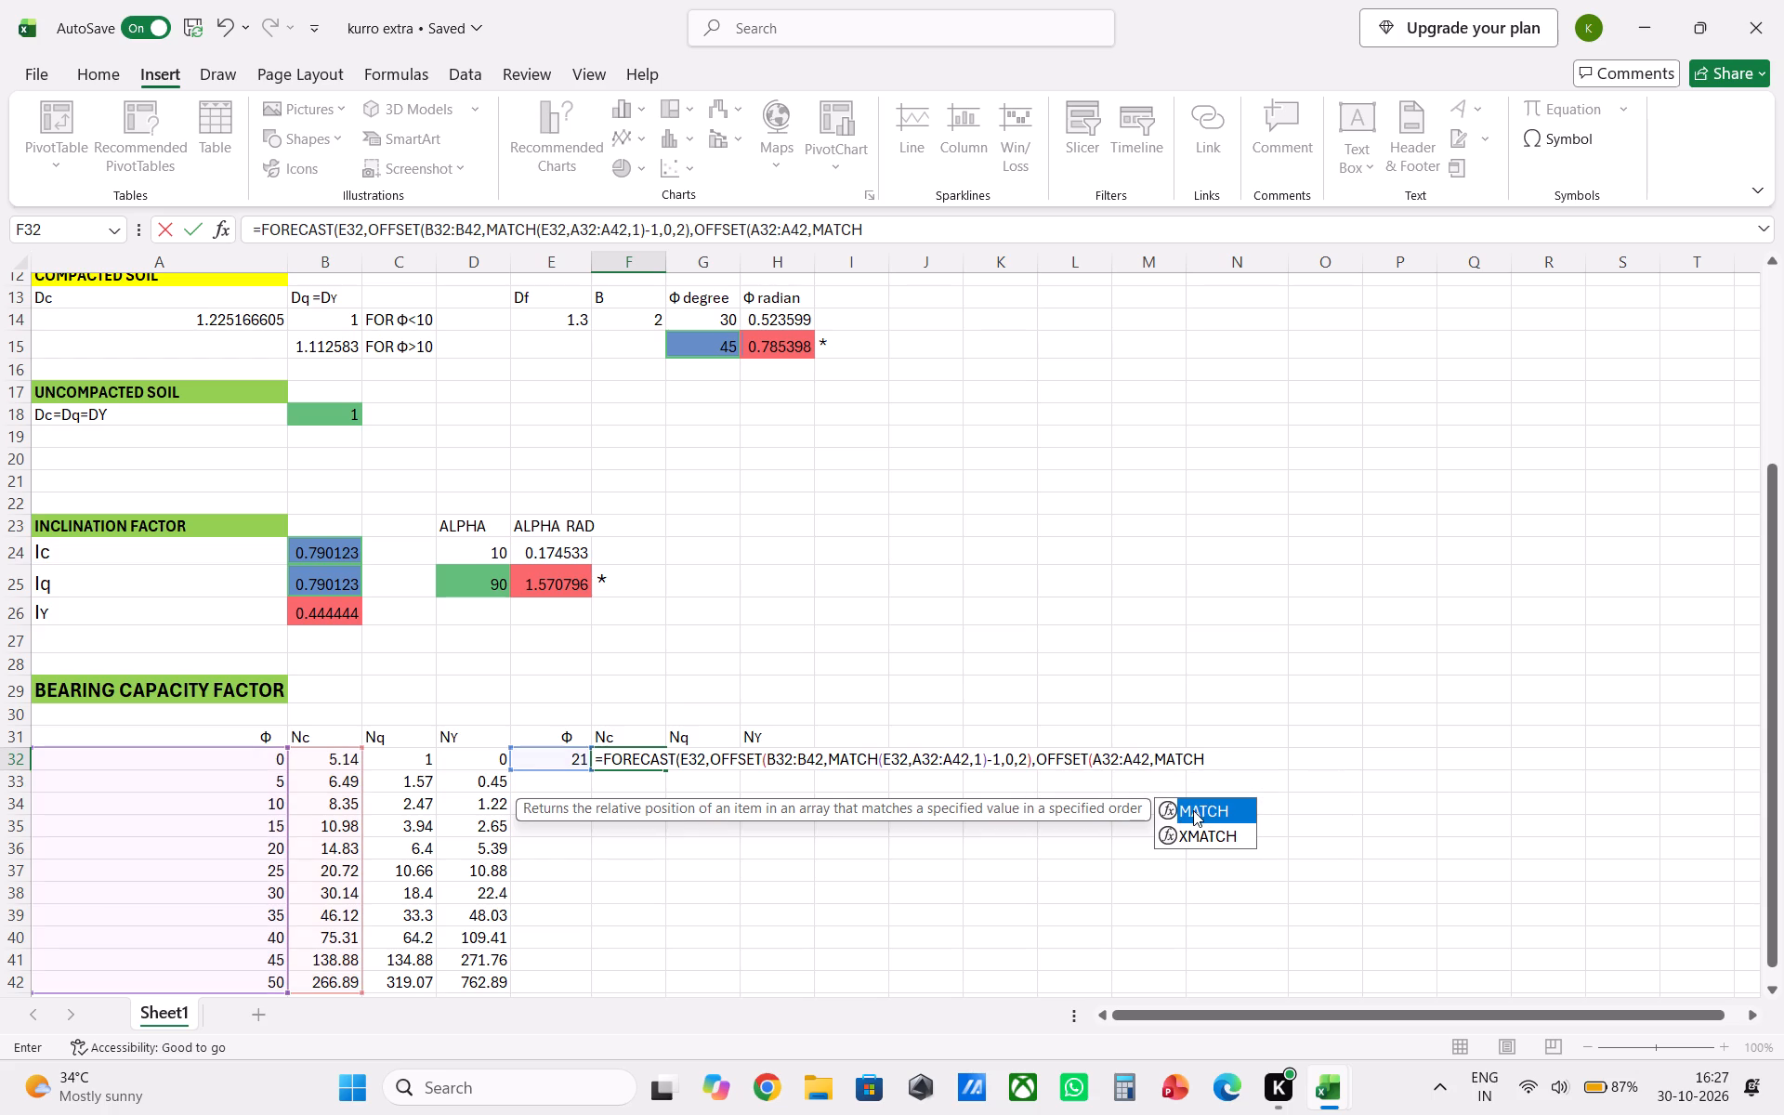
{"action": "left_click", "coordinate": [1226, 762]}
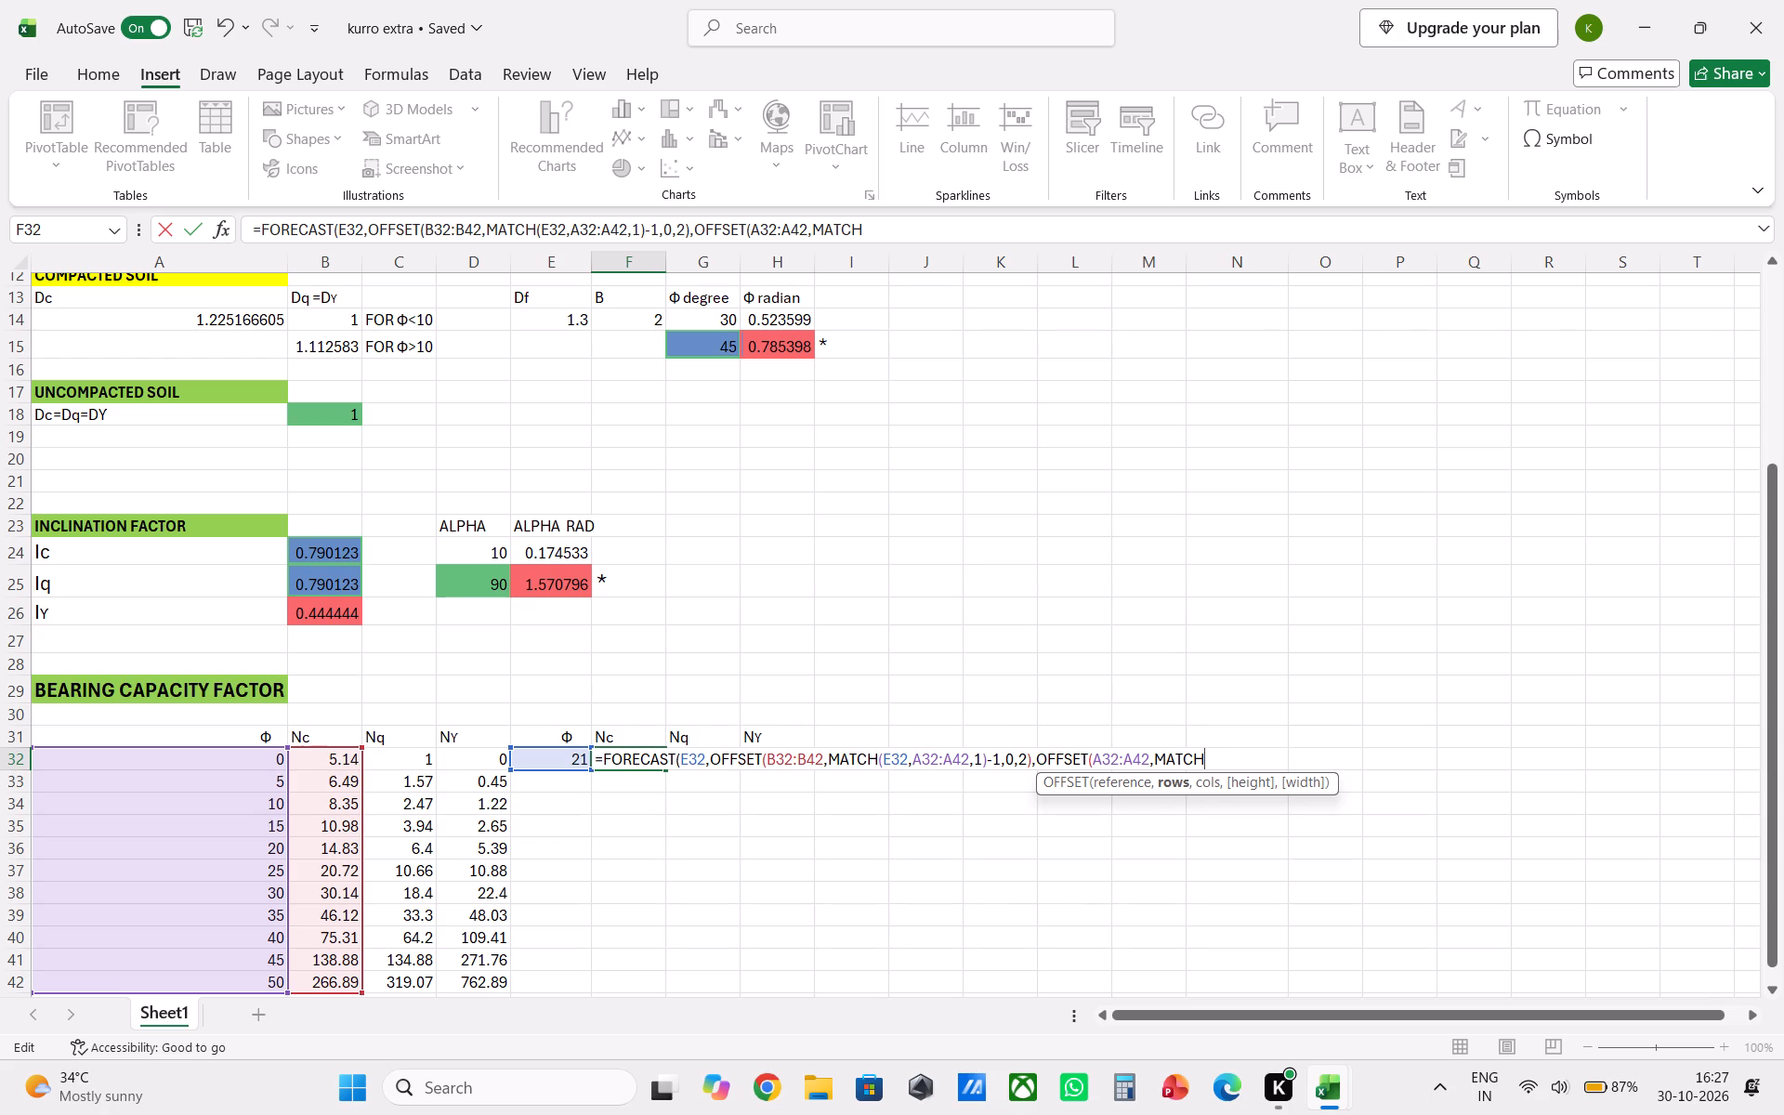
{"action": "key", "text": "BackSpace"}
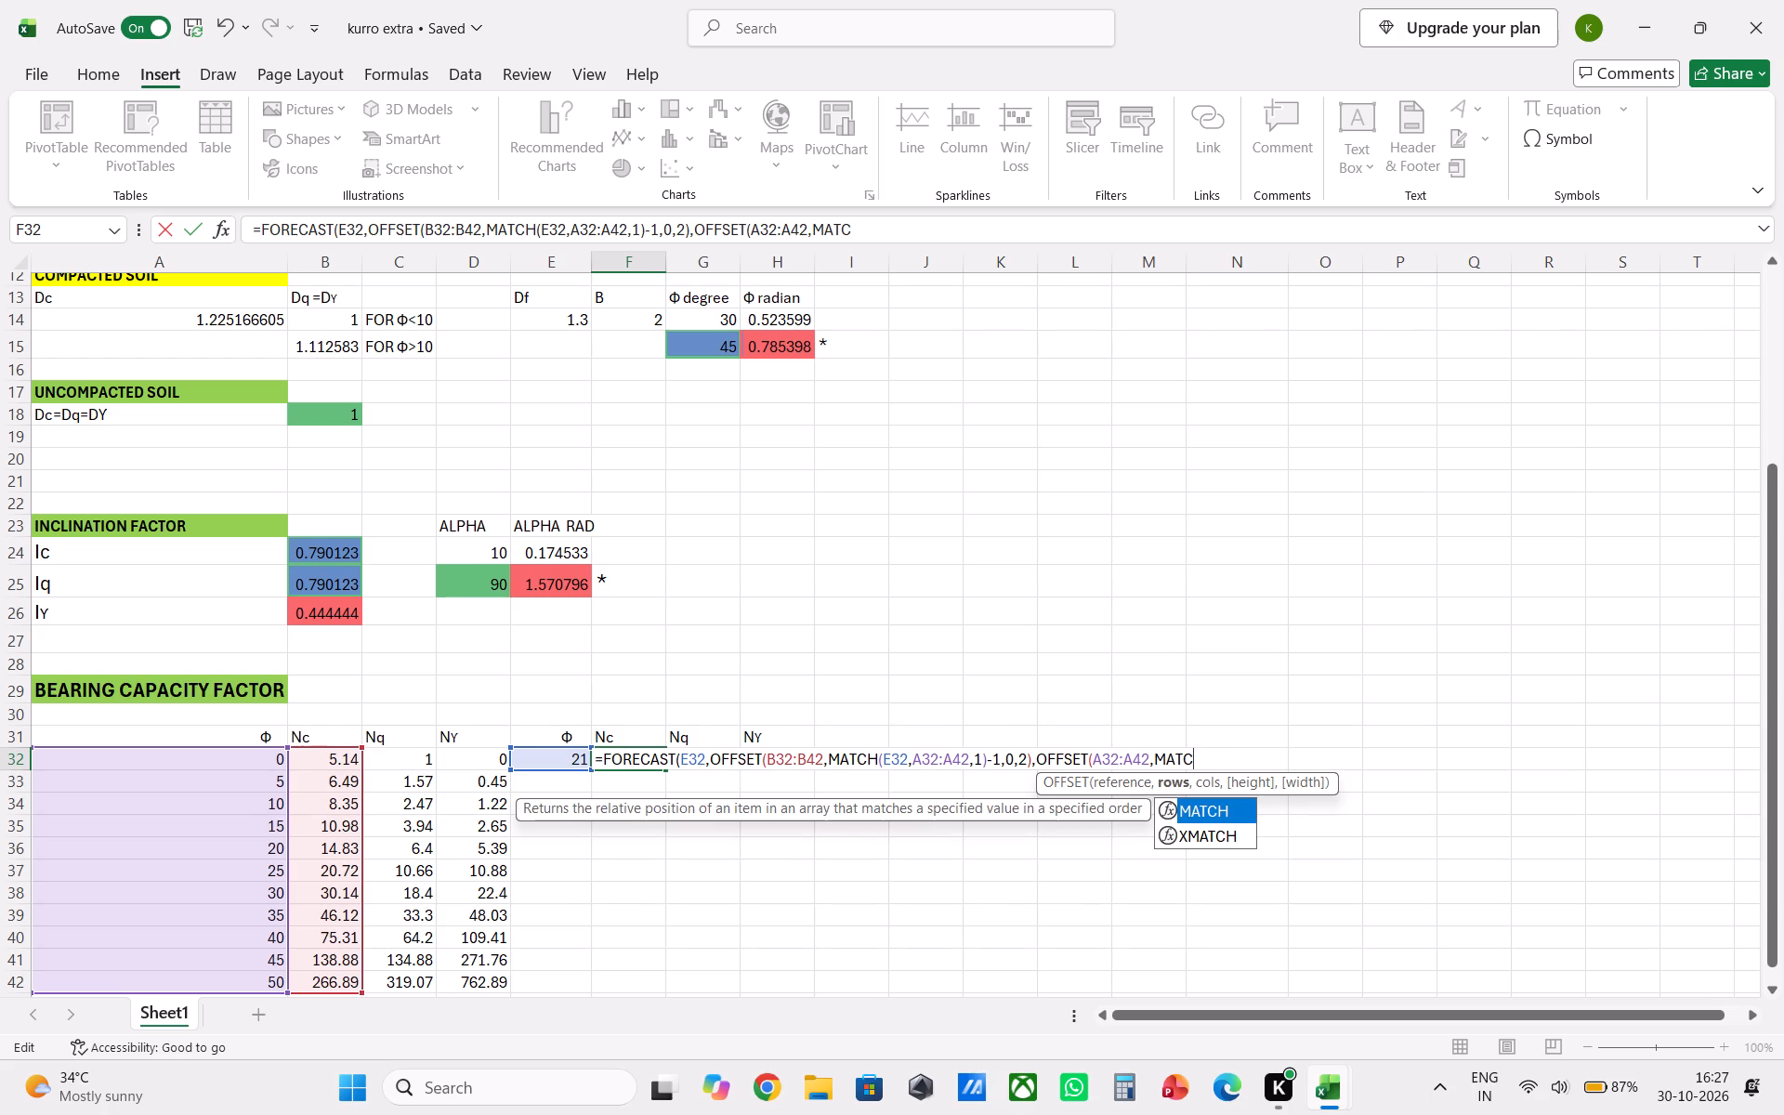
{"action": "double_click", "coordinate": [1231, 814]}
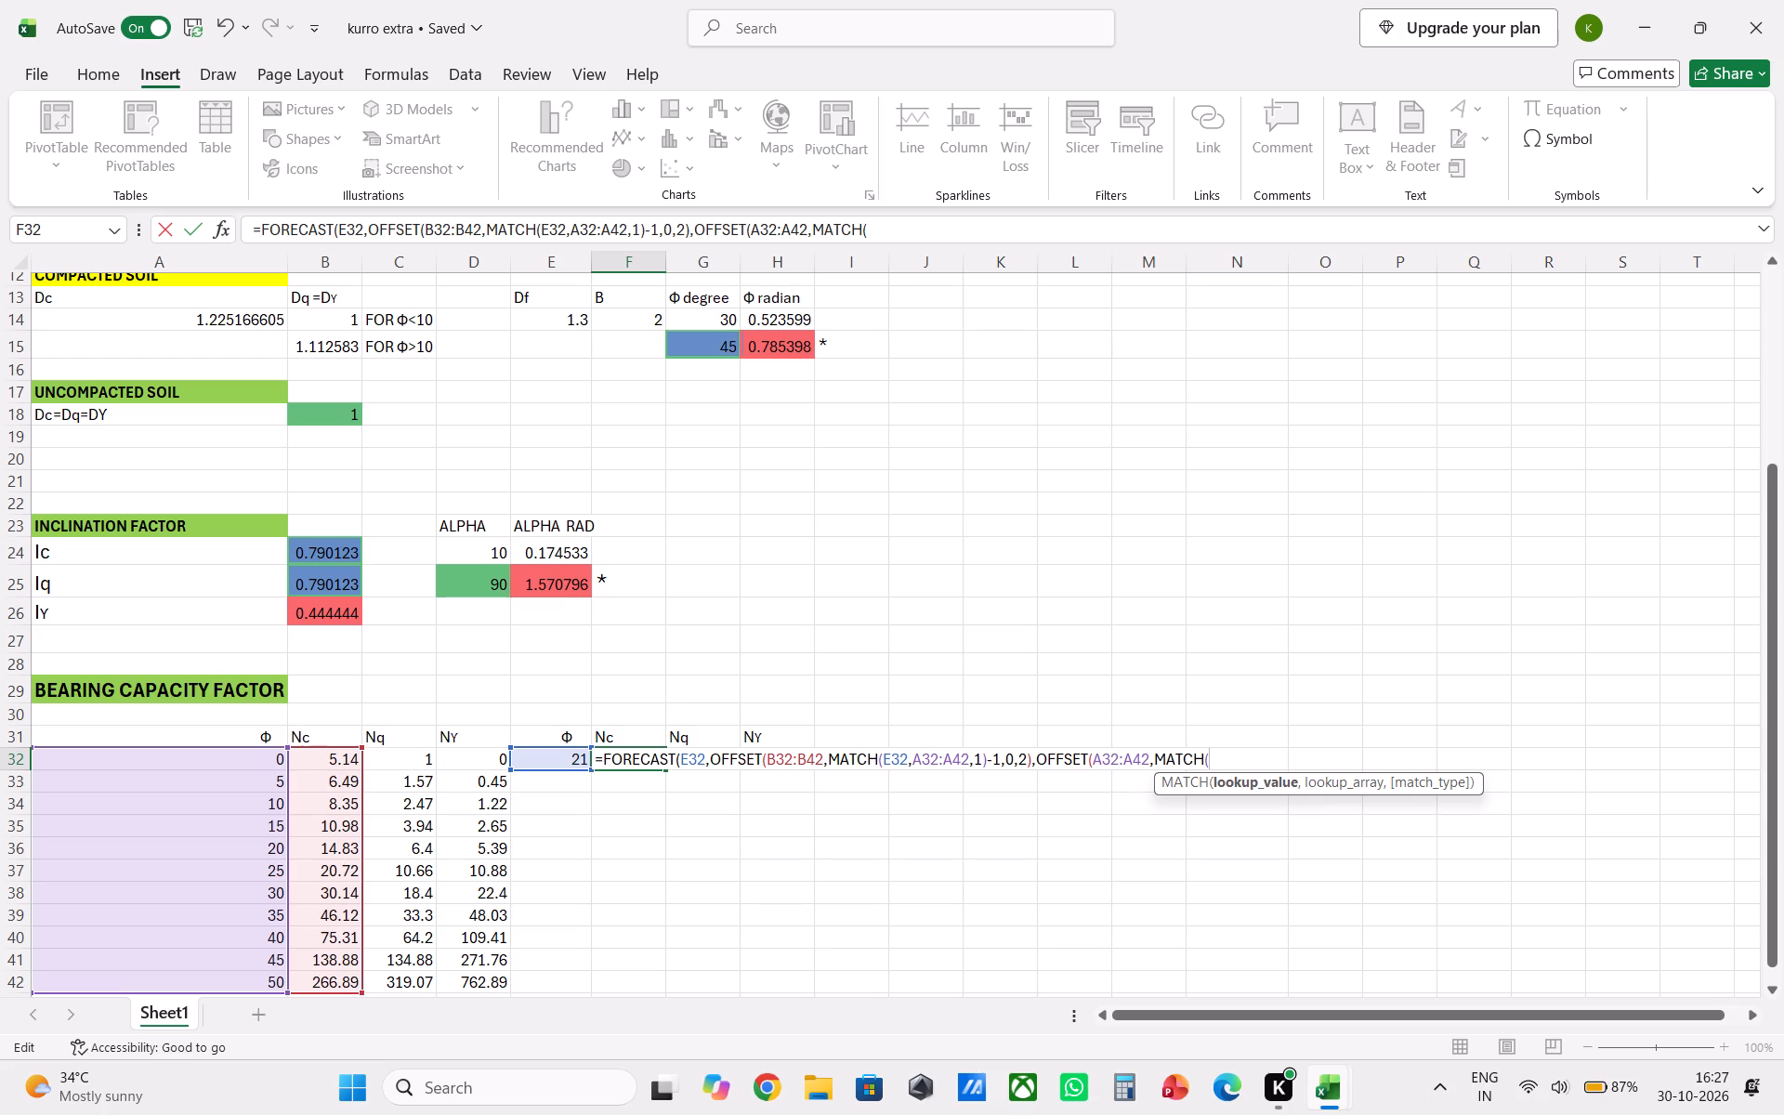
{"action": "left_click", "coordinate": [557, 768]}
{"action": "left_click", "coordinate": [556, 761]}
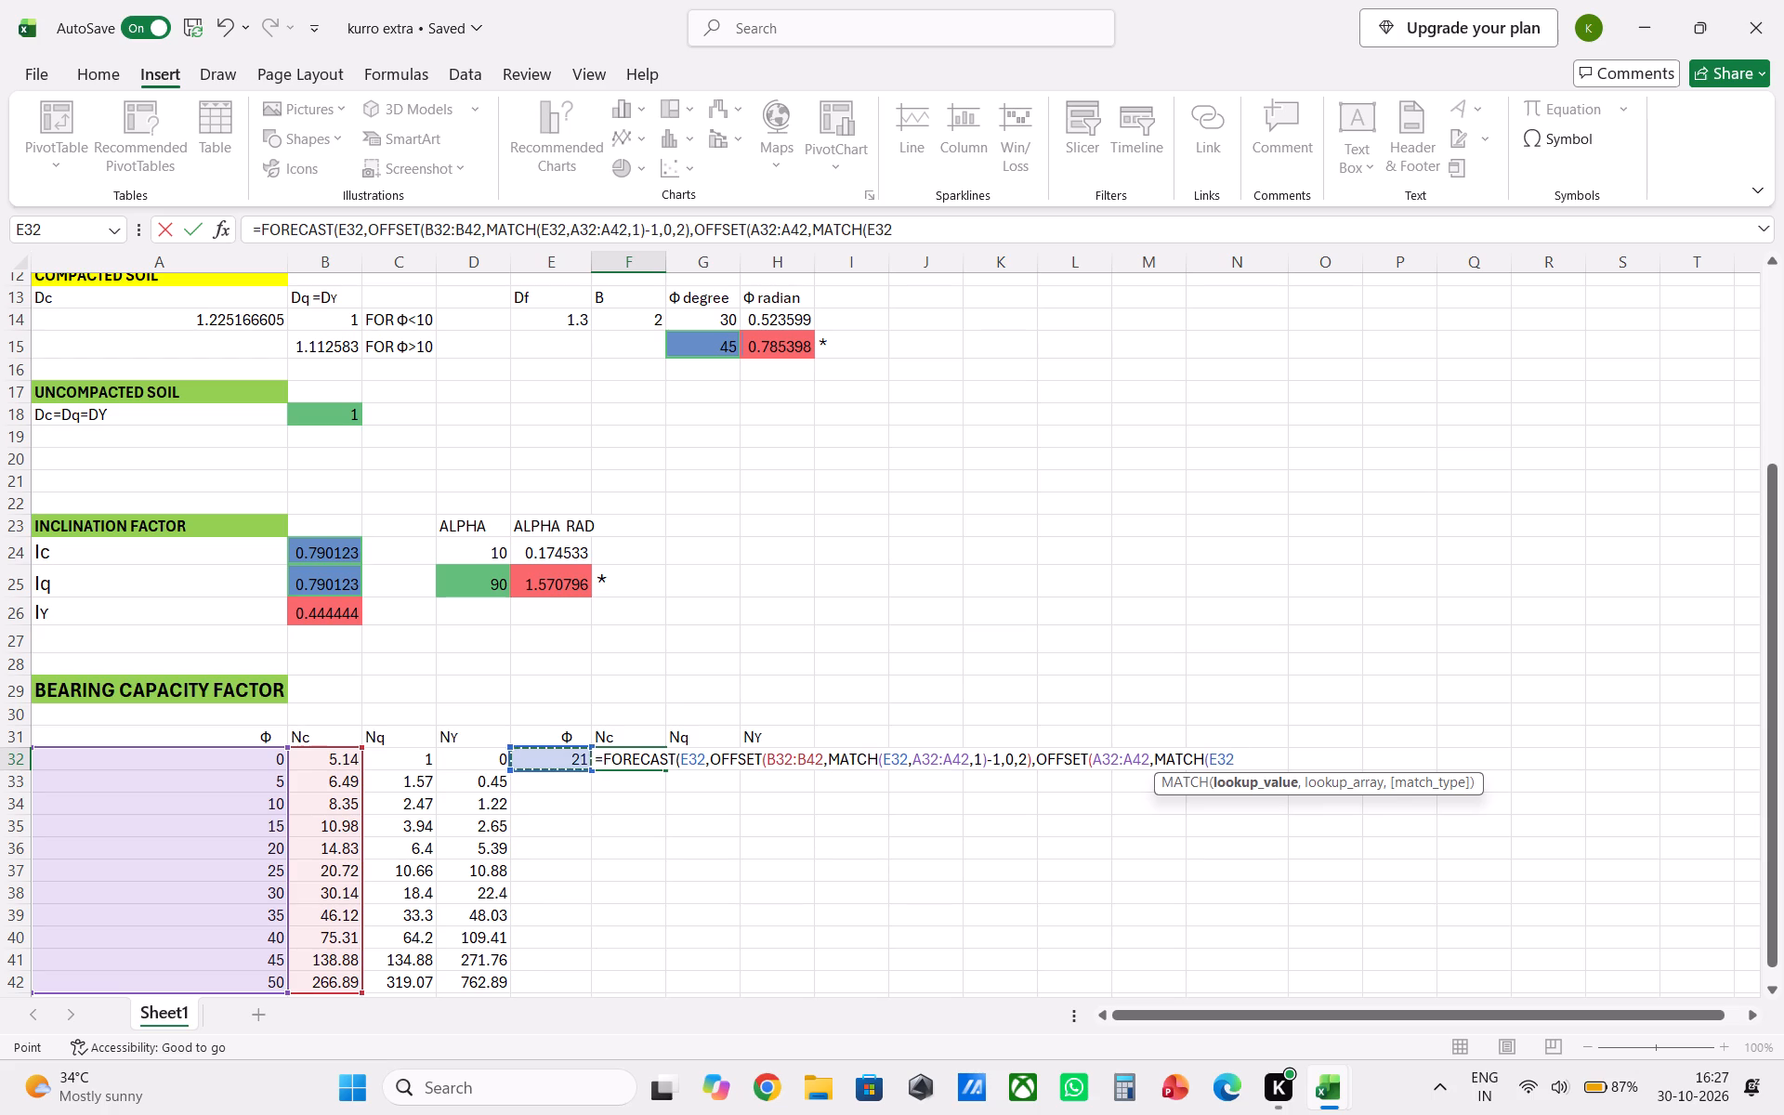
{"action": "key", "text": "comma"}
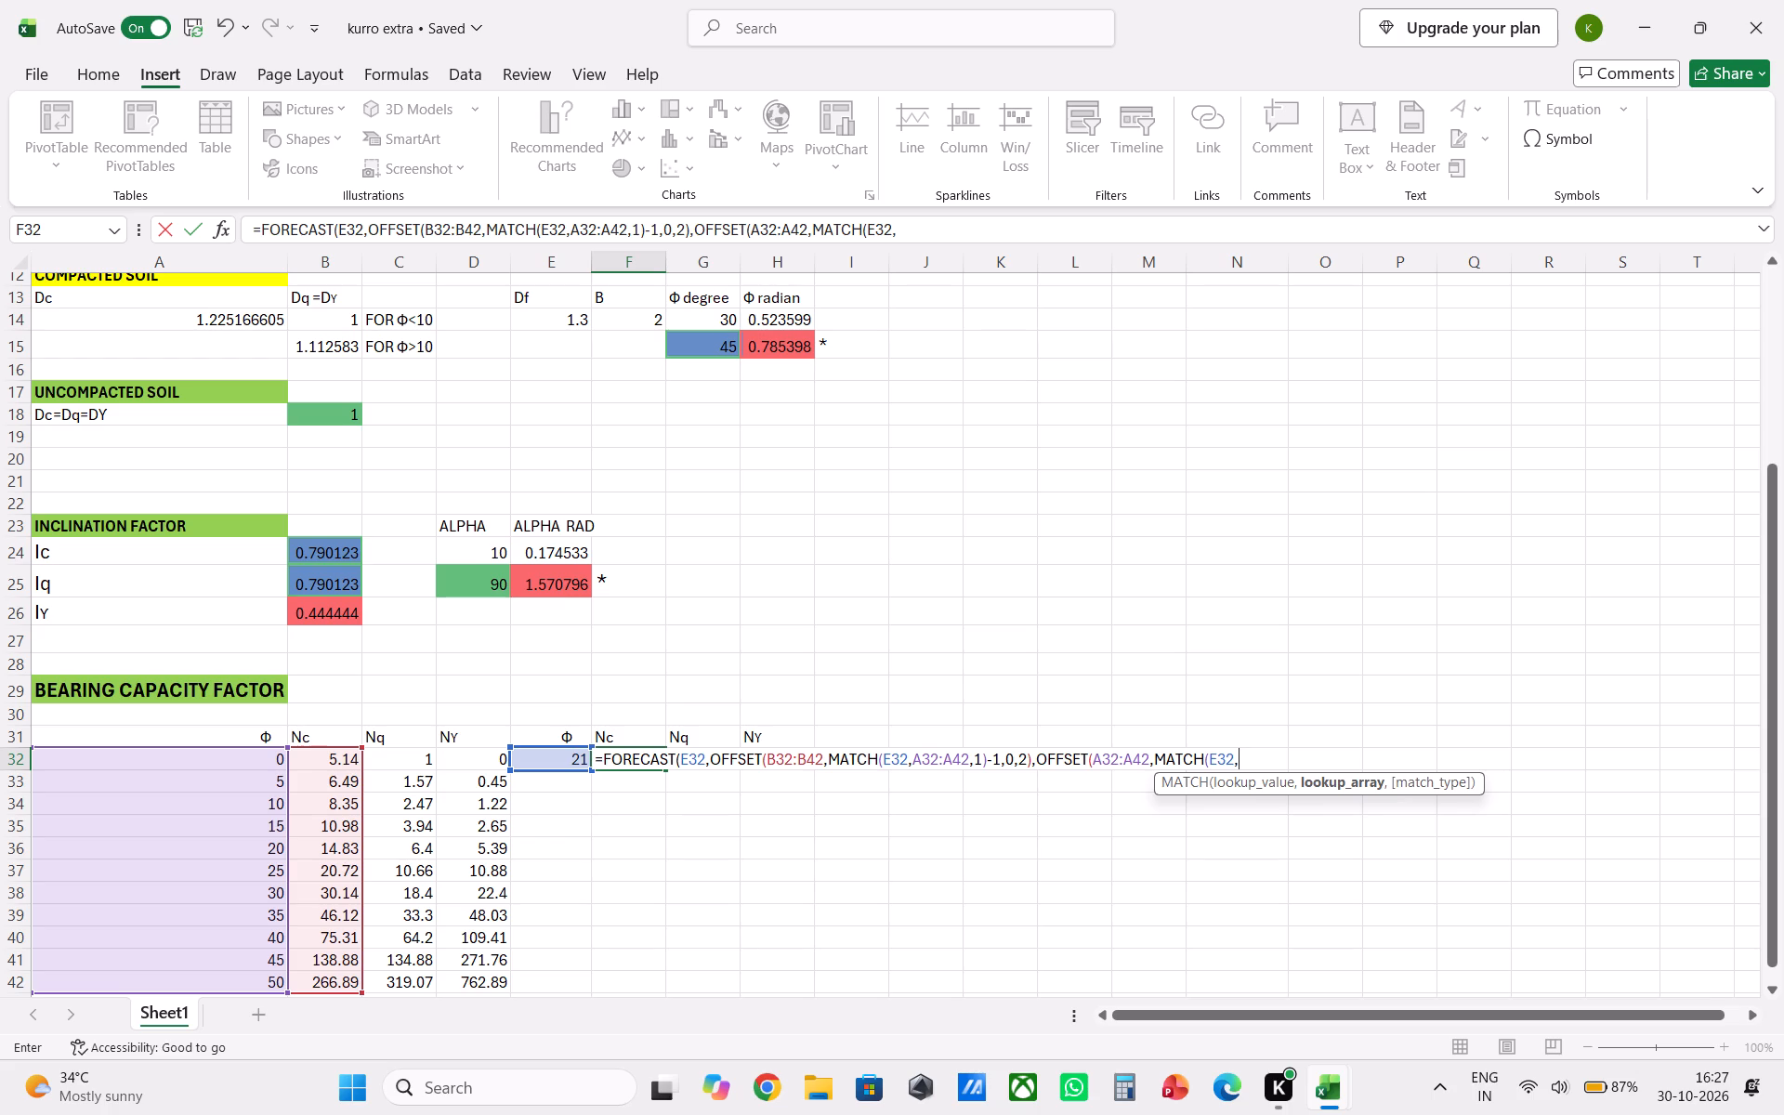
{"action": "left_click", "coordinate": [238, 758]}
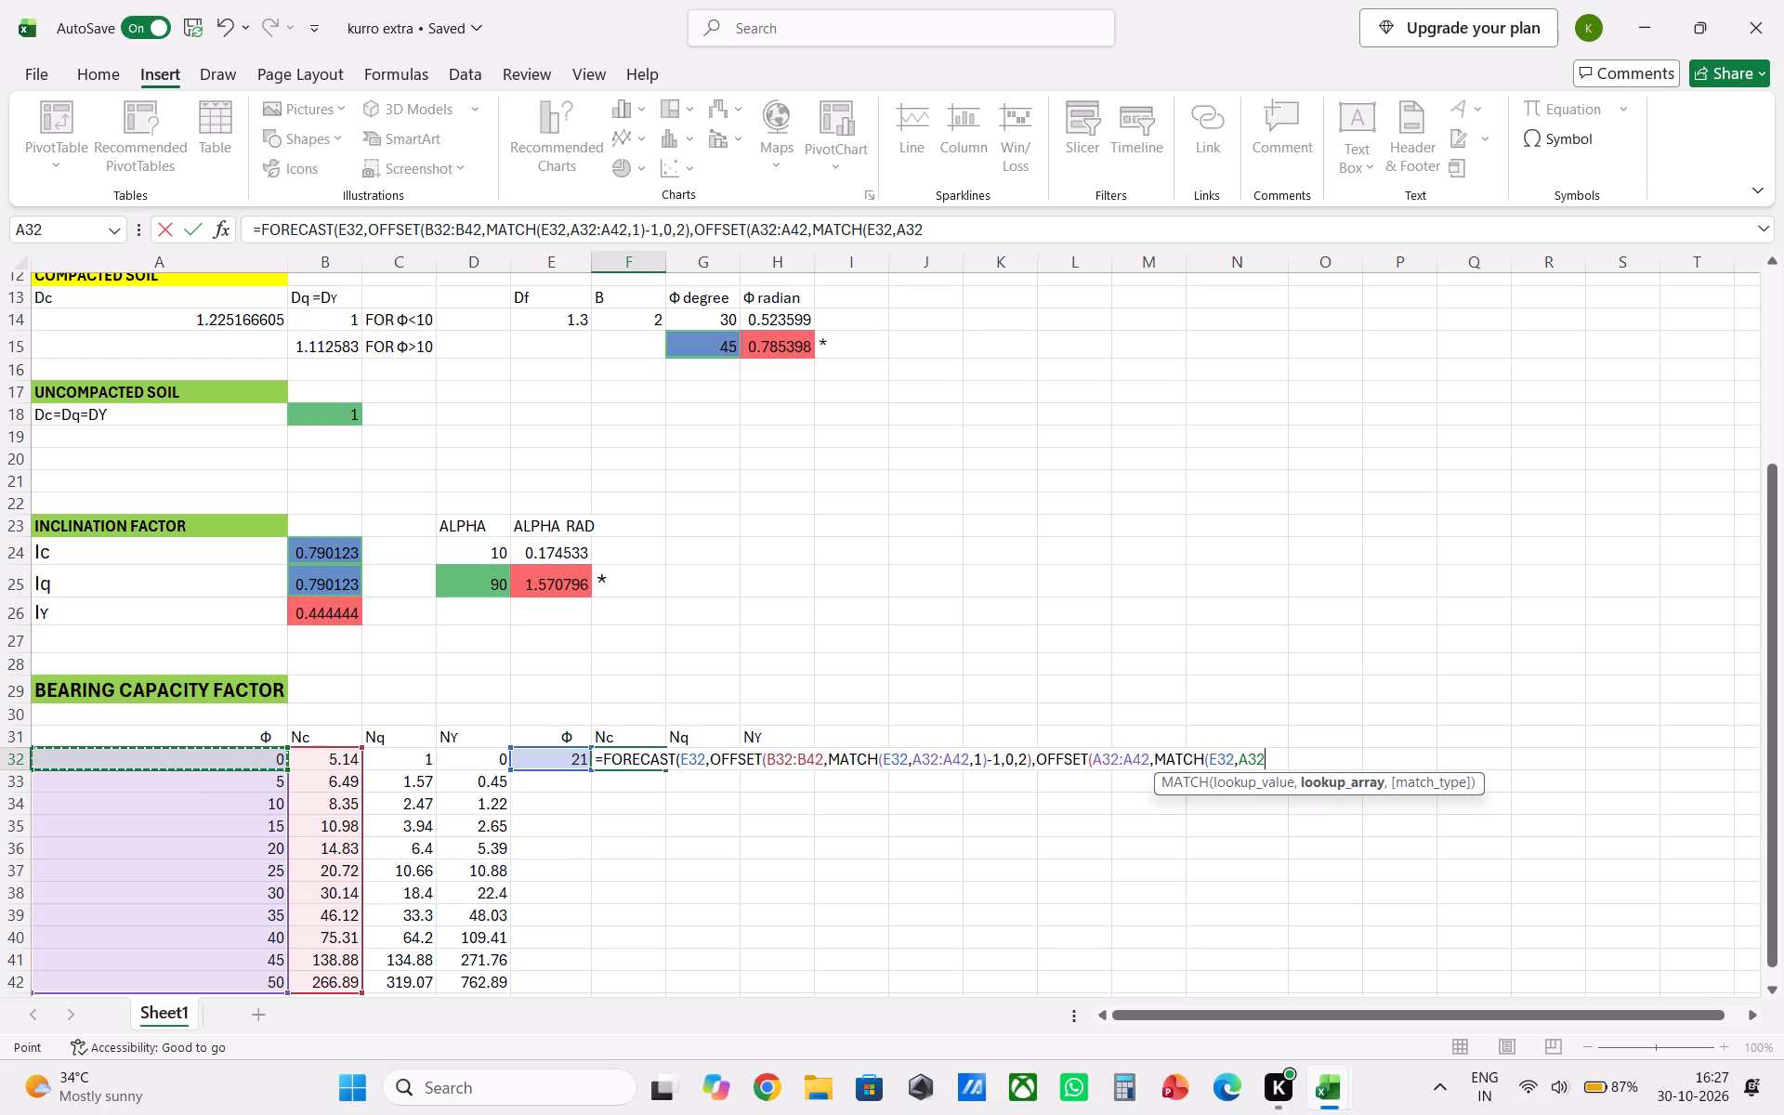
{"action": "key", "text": "shift+colon"}
{"action": "key", "text": "BackSpace"}
{"action": "key", "text": "BackSpace"}
{"action": "key", "text": "BackSpace"}
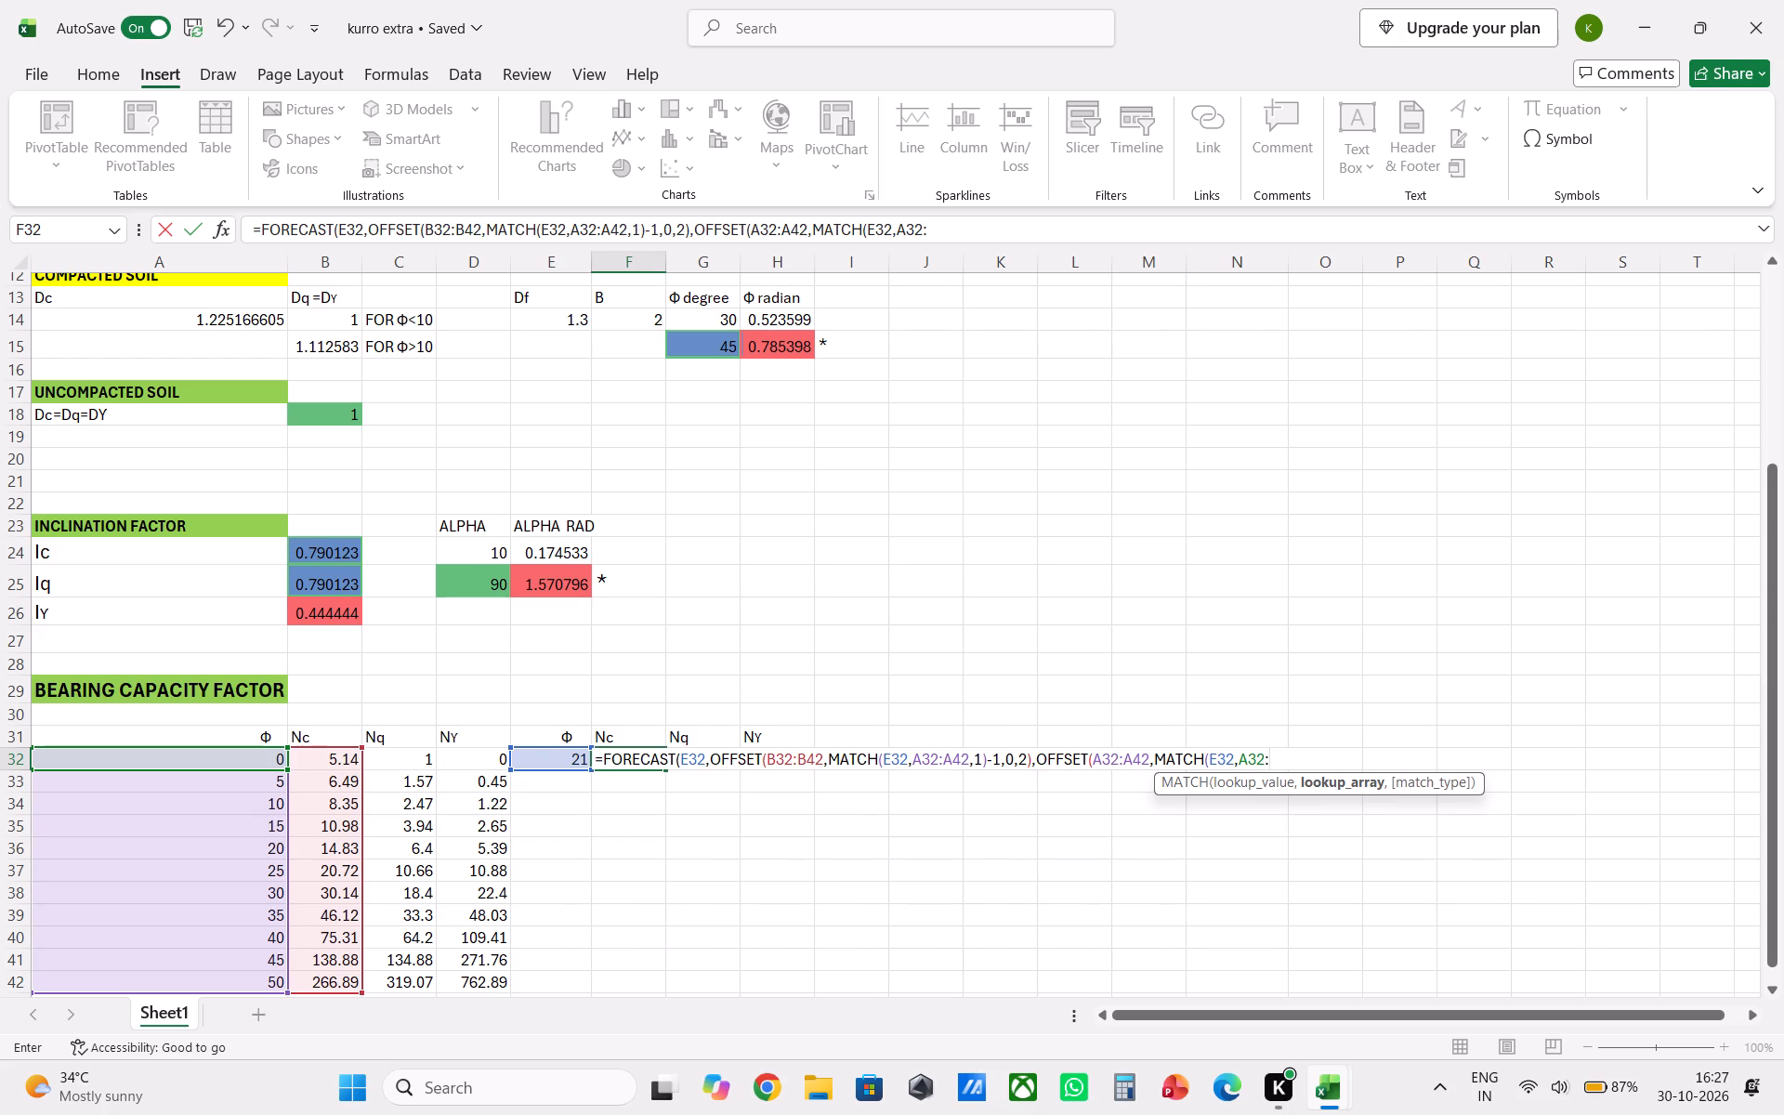
{"action": "left_click", "coordinate": [271, 983]}
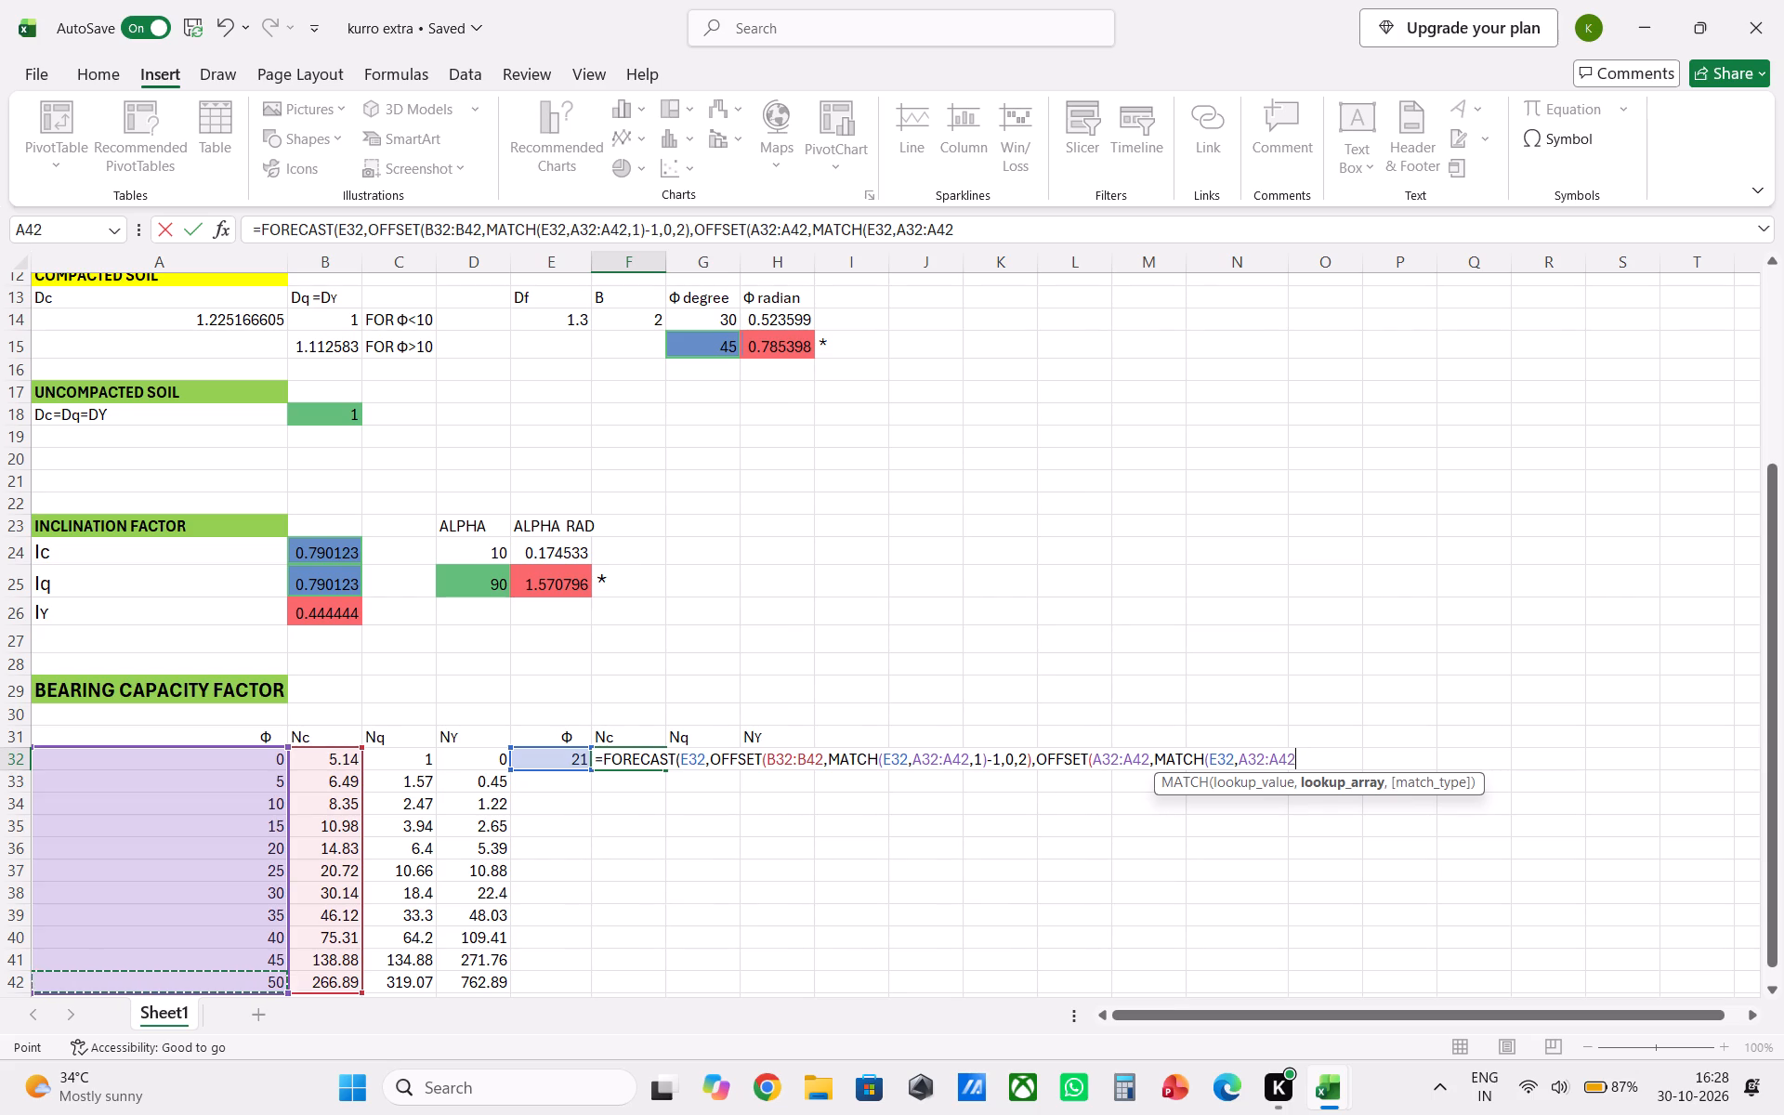
{"action": "type", "text": ",1"}
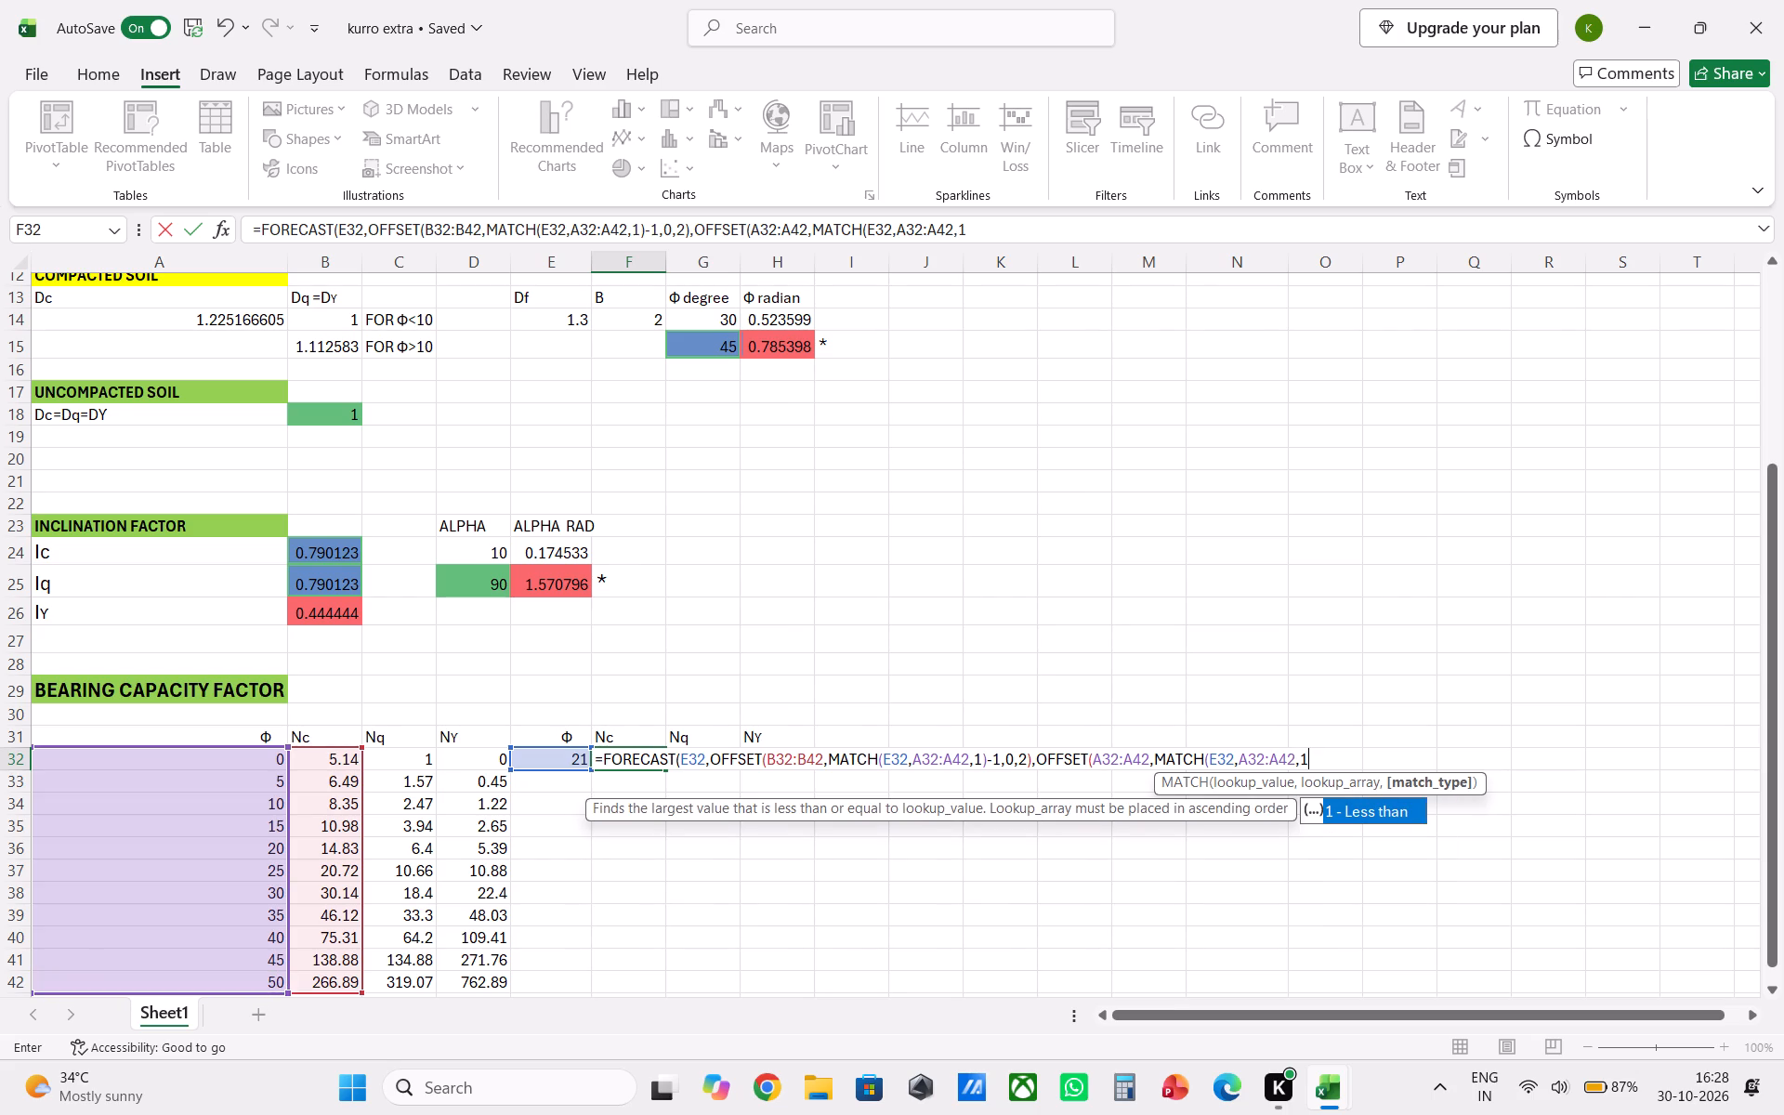
{"action": "key", "text": "shift+parenright"}
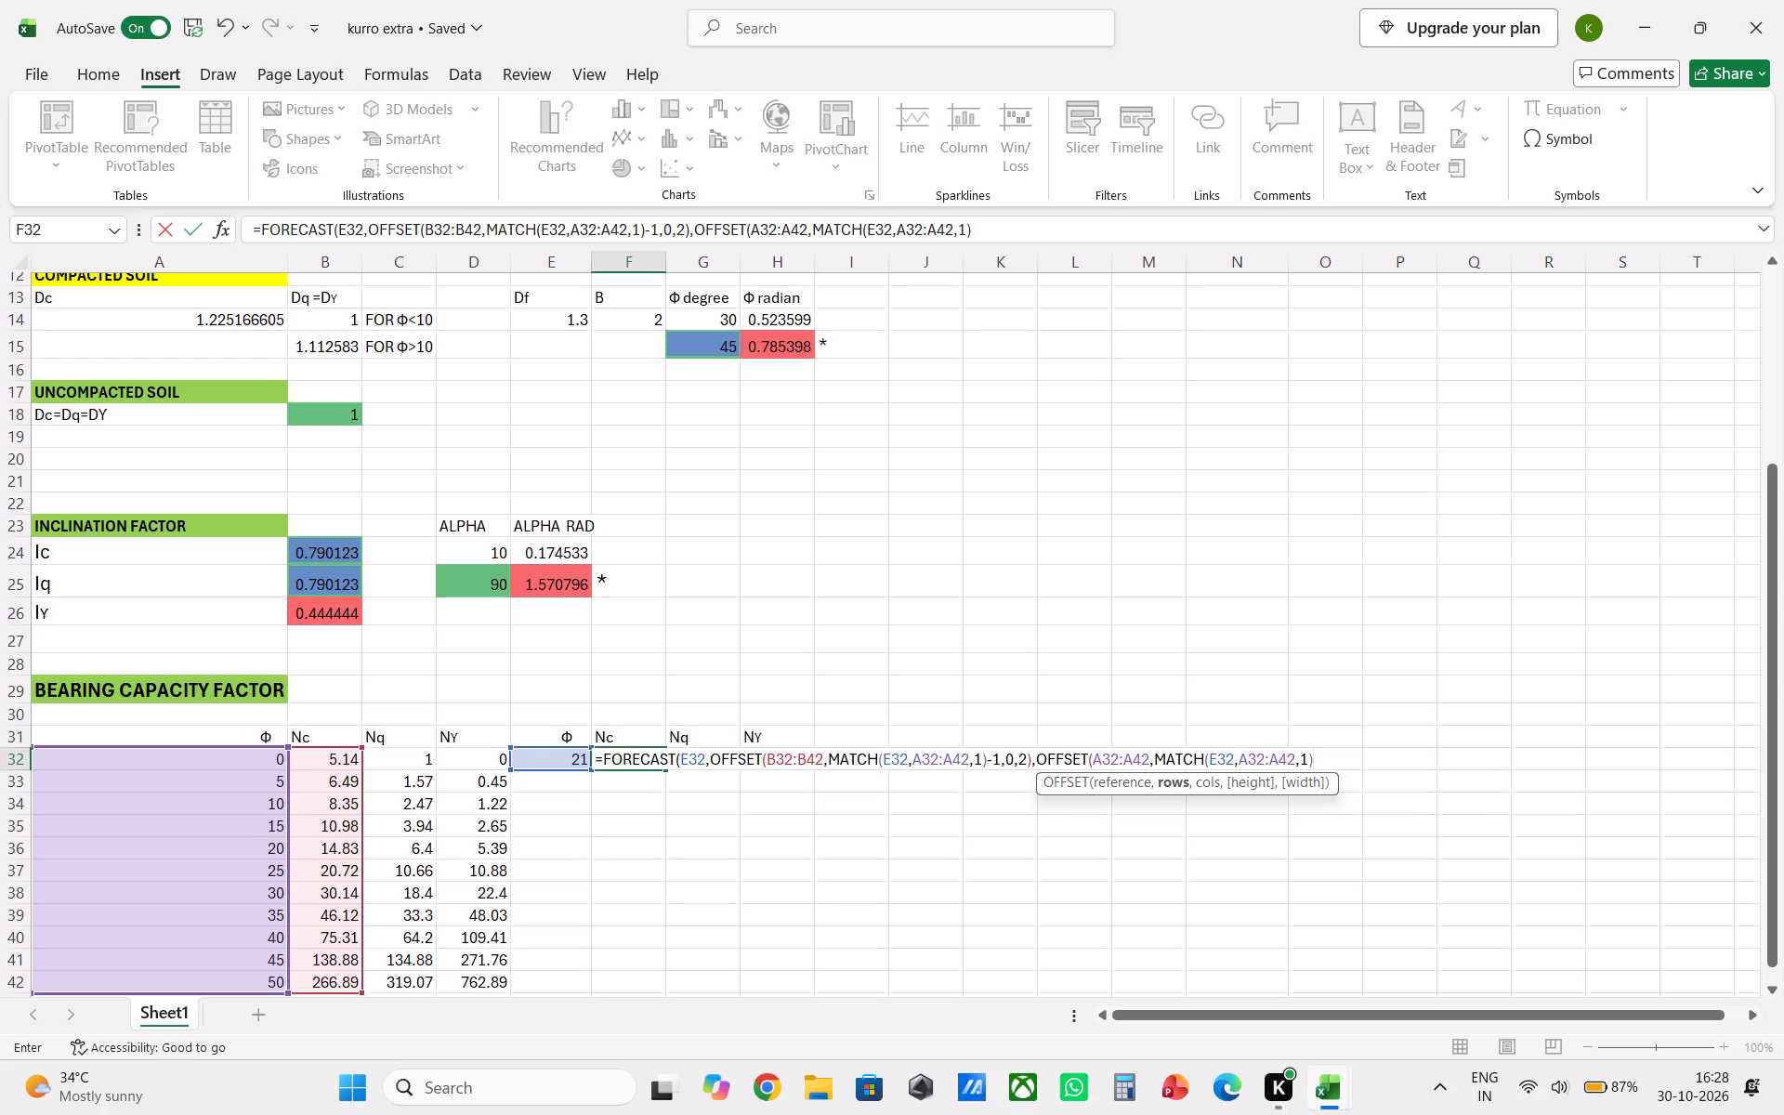
Subtract 1 from the second MATCH, give the OFFSET 0 columns and a height of 2, and complete the Nc formula.
{"action": "type", "text": "-1"}
{"action": "key", "text": "comma"}
{"action": "type", "text": "0,2"}
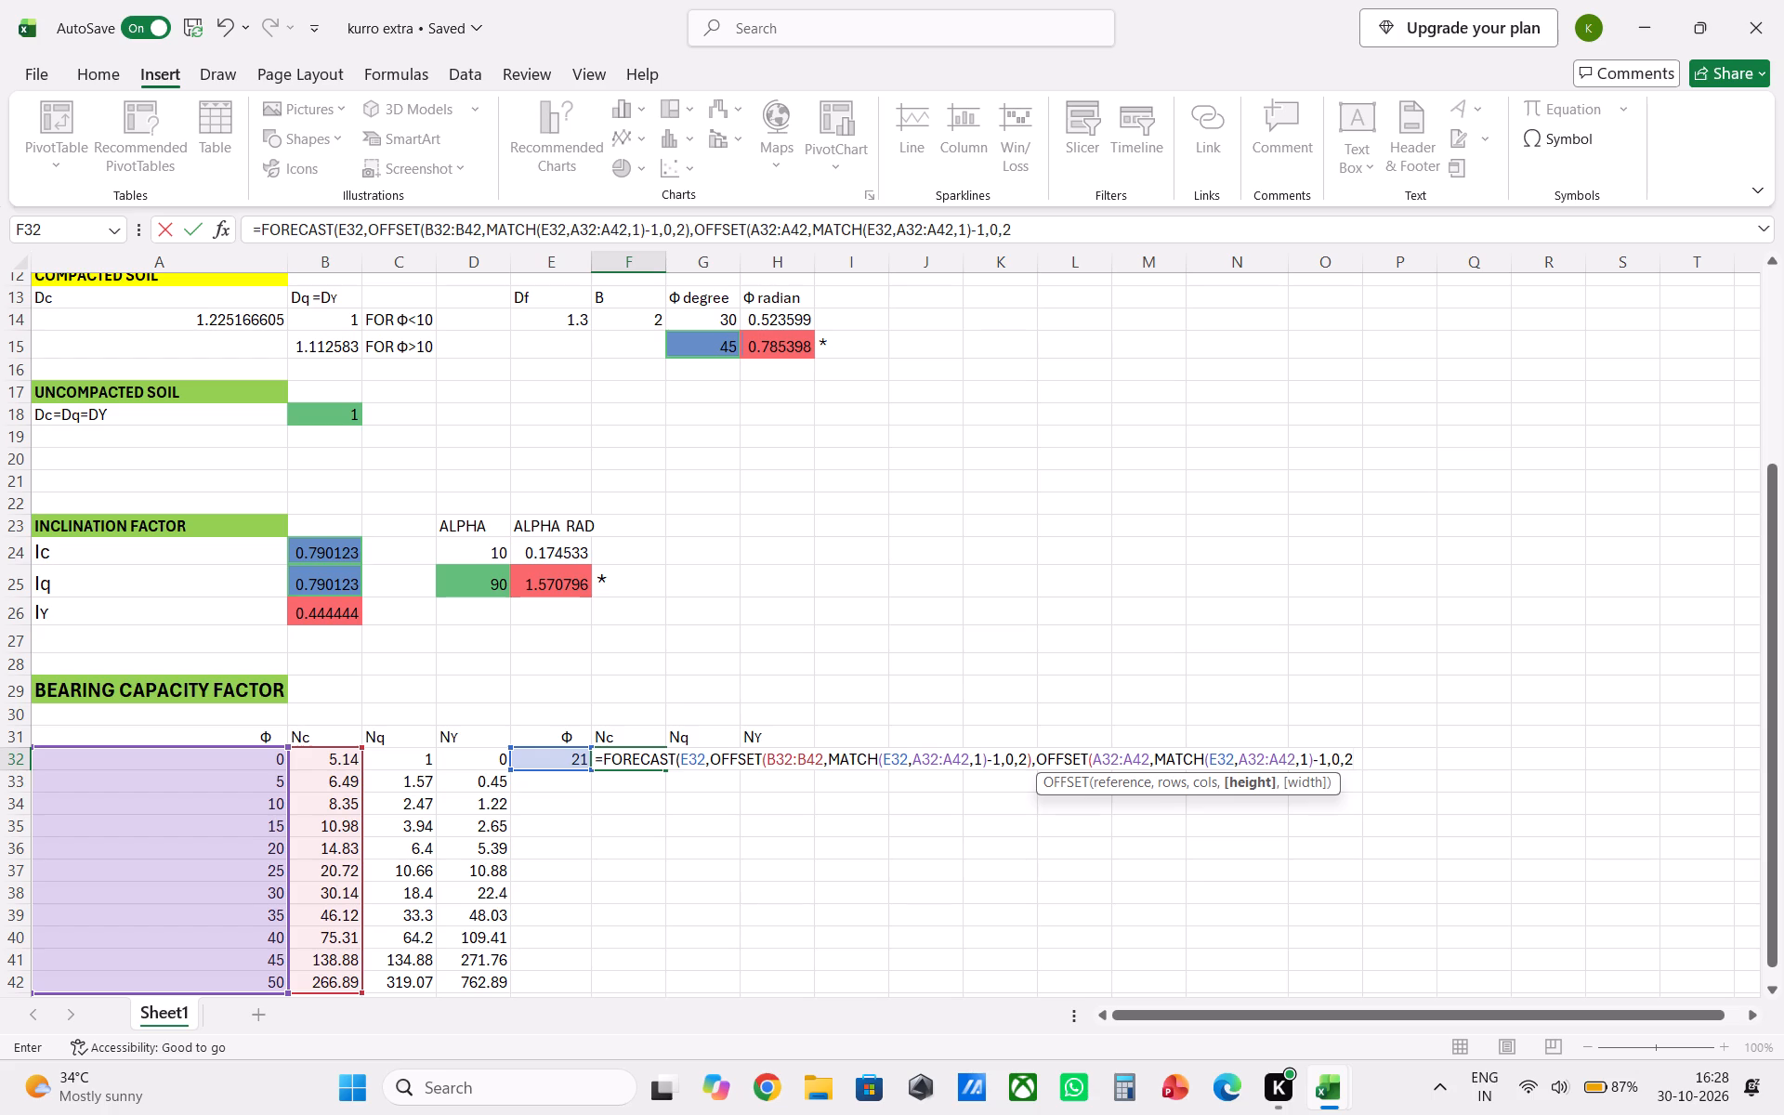
{"action": "key", "text": "shift+underscore"}
{"action": "key", "text": "BackSpace"}
{"action": "type", "text": "))"}
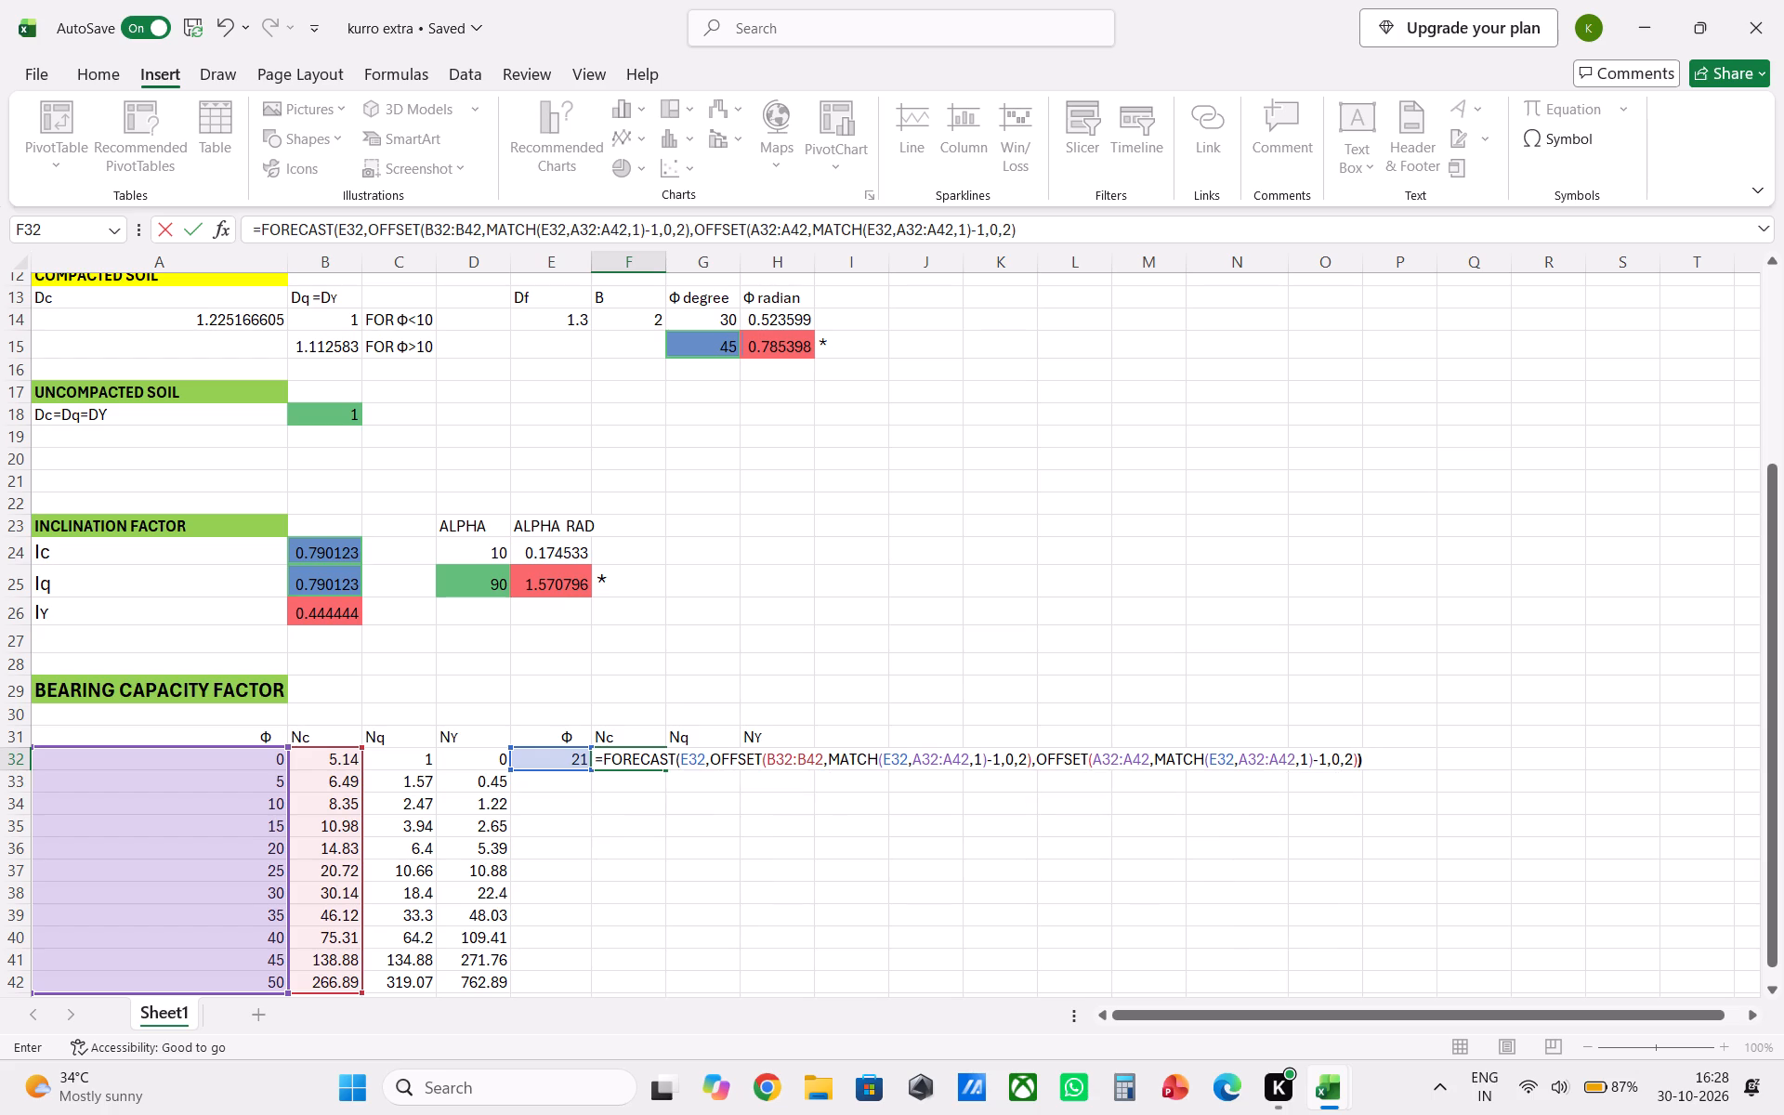
{"action": "key", "text": "Return"}
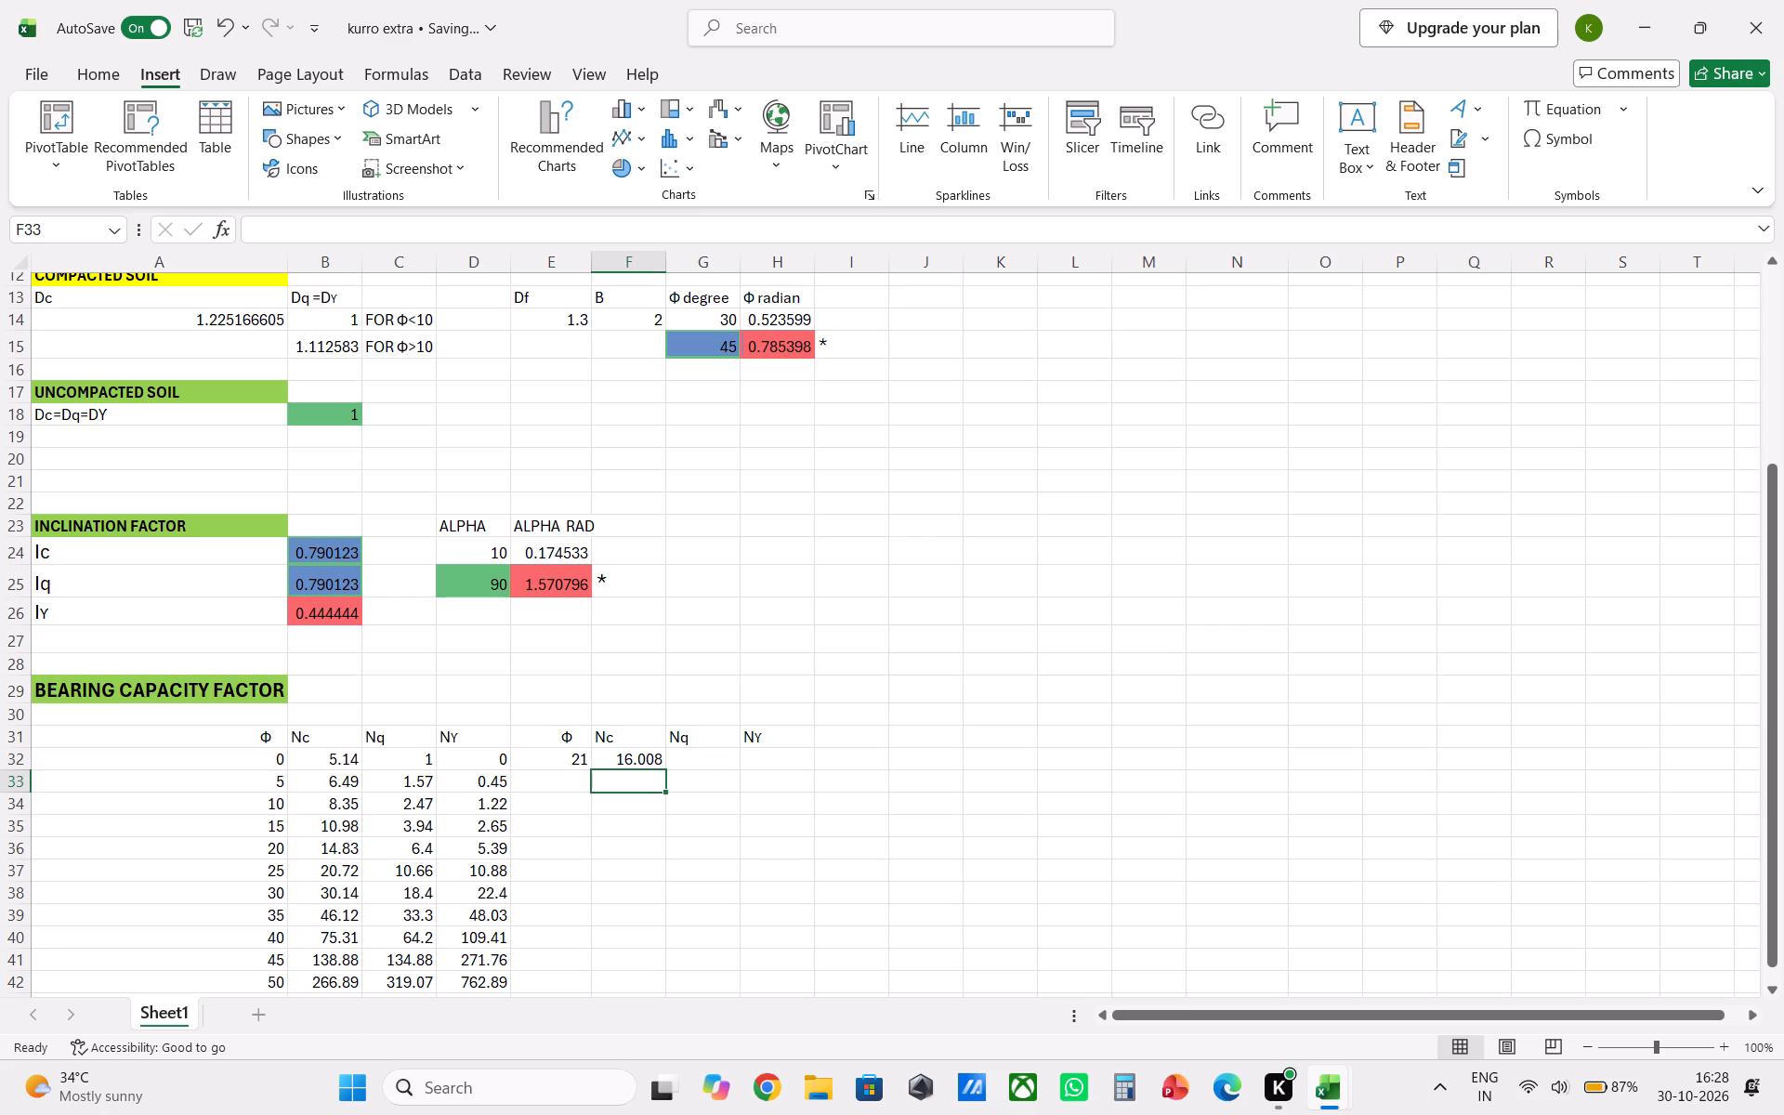
Set the given Φ value in E32 to 10 to test the Nc interpolation.
{"action": "left_click", "coordinate": [581, 754]}
{"action": "left_click", "coordinate": [583, 757]}
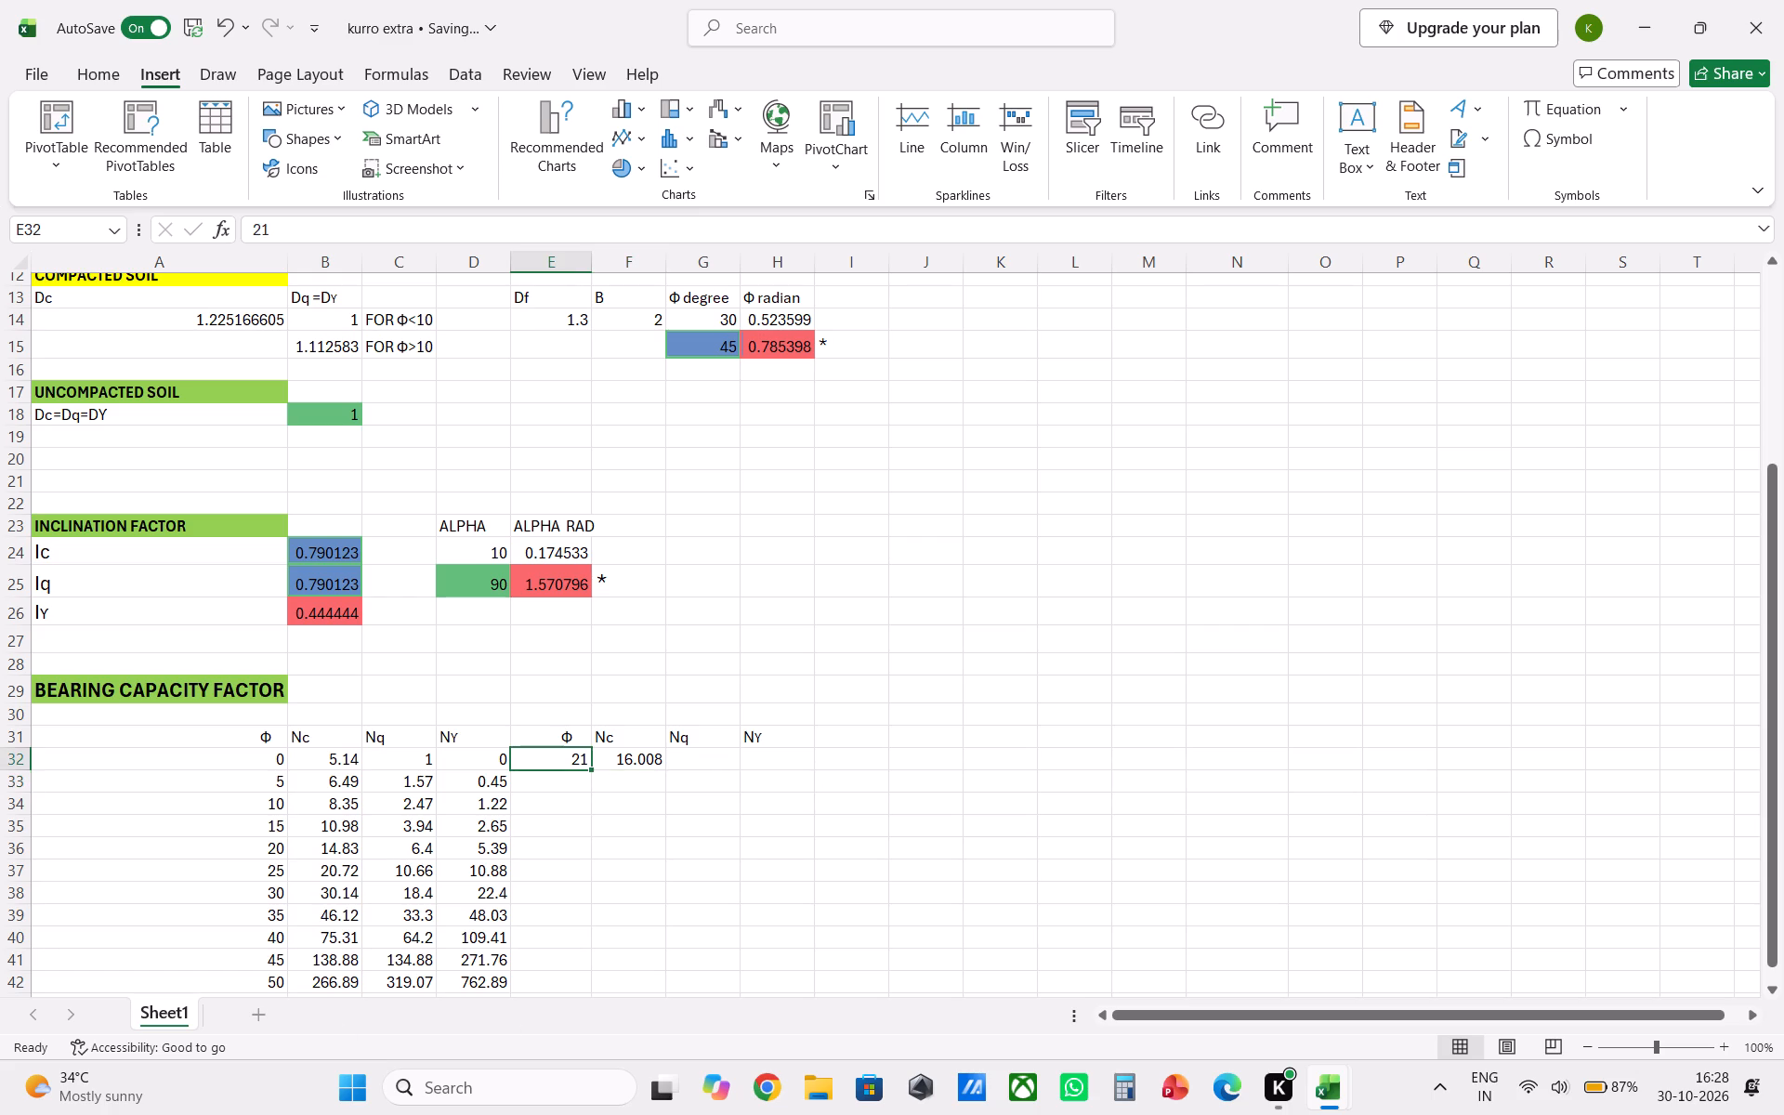
{"action": "left_click", "coordinate": [584, 764]}
{"action": "left_click", "coordinate": [584, 764]}
{"action": "key", "text": "BackSpace"}
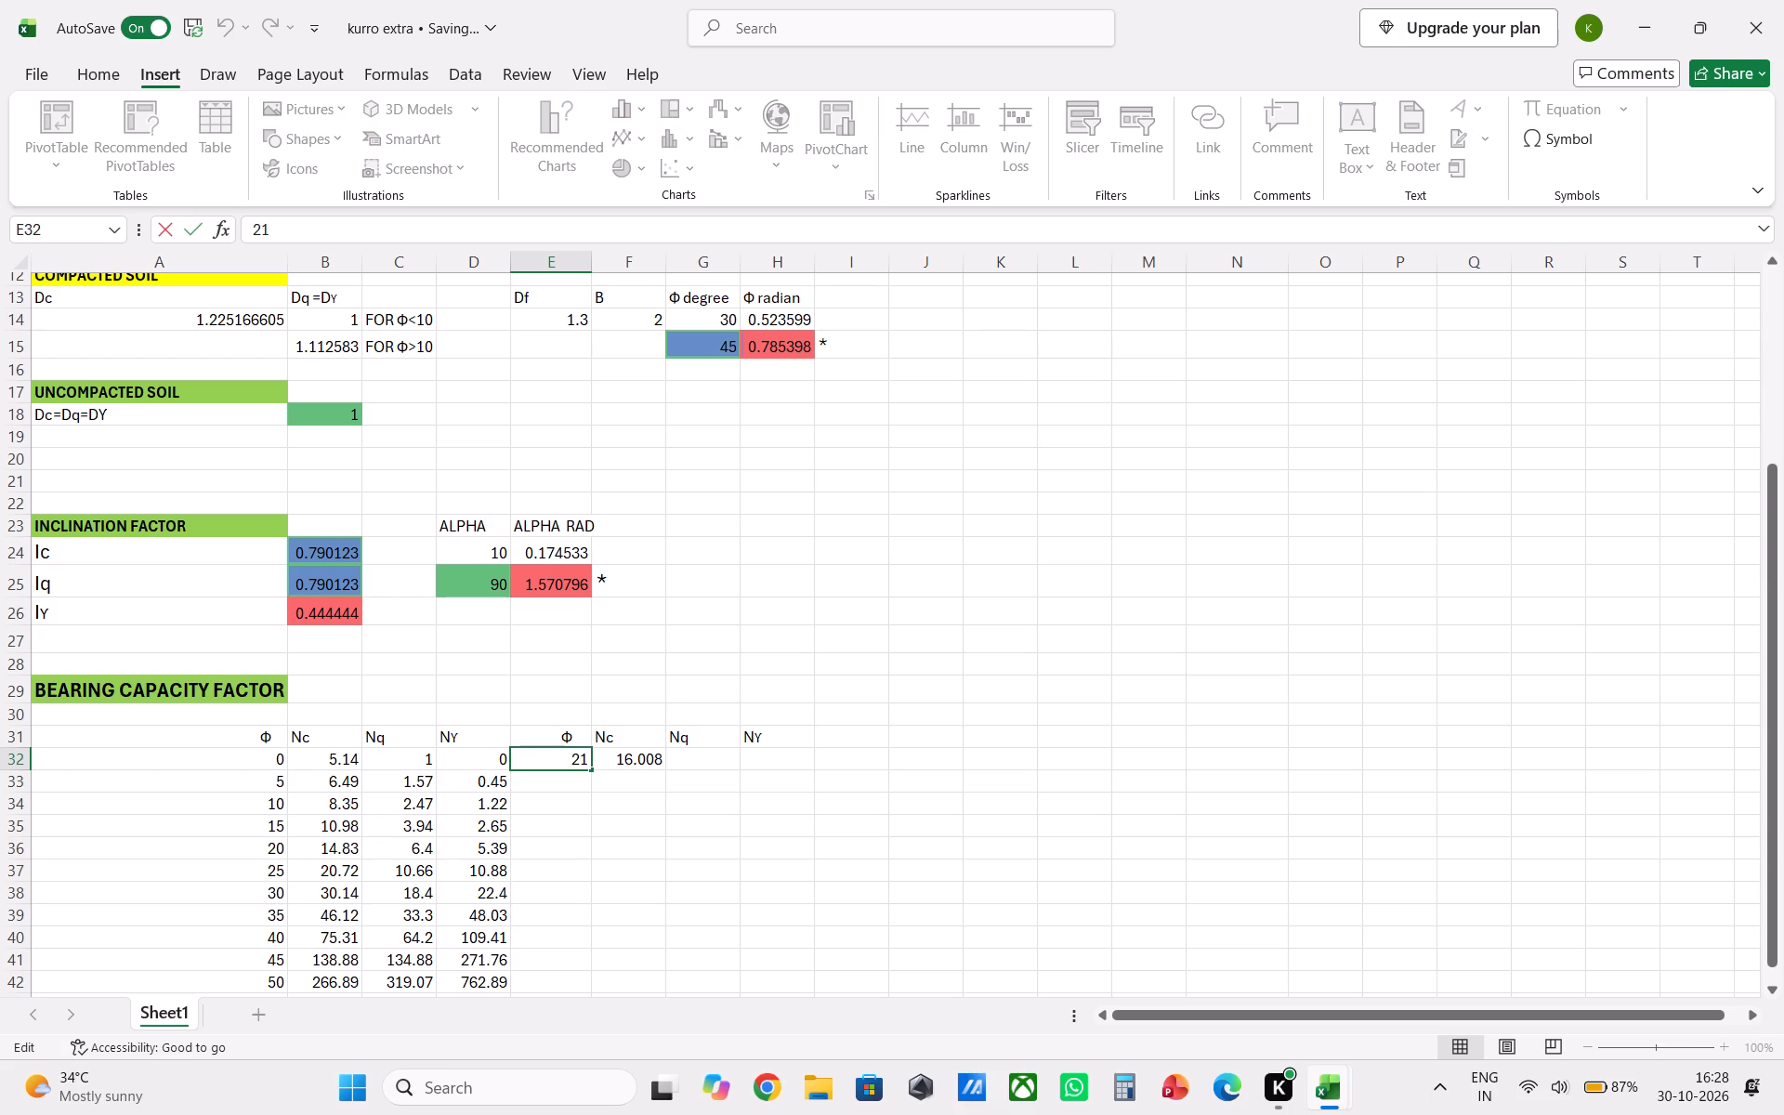
{"action": "key", "text": "BackSpace"}
{"action": "type", "text": "10"}
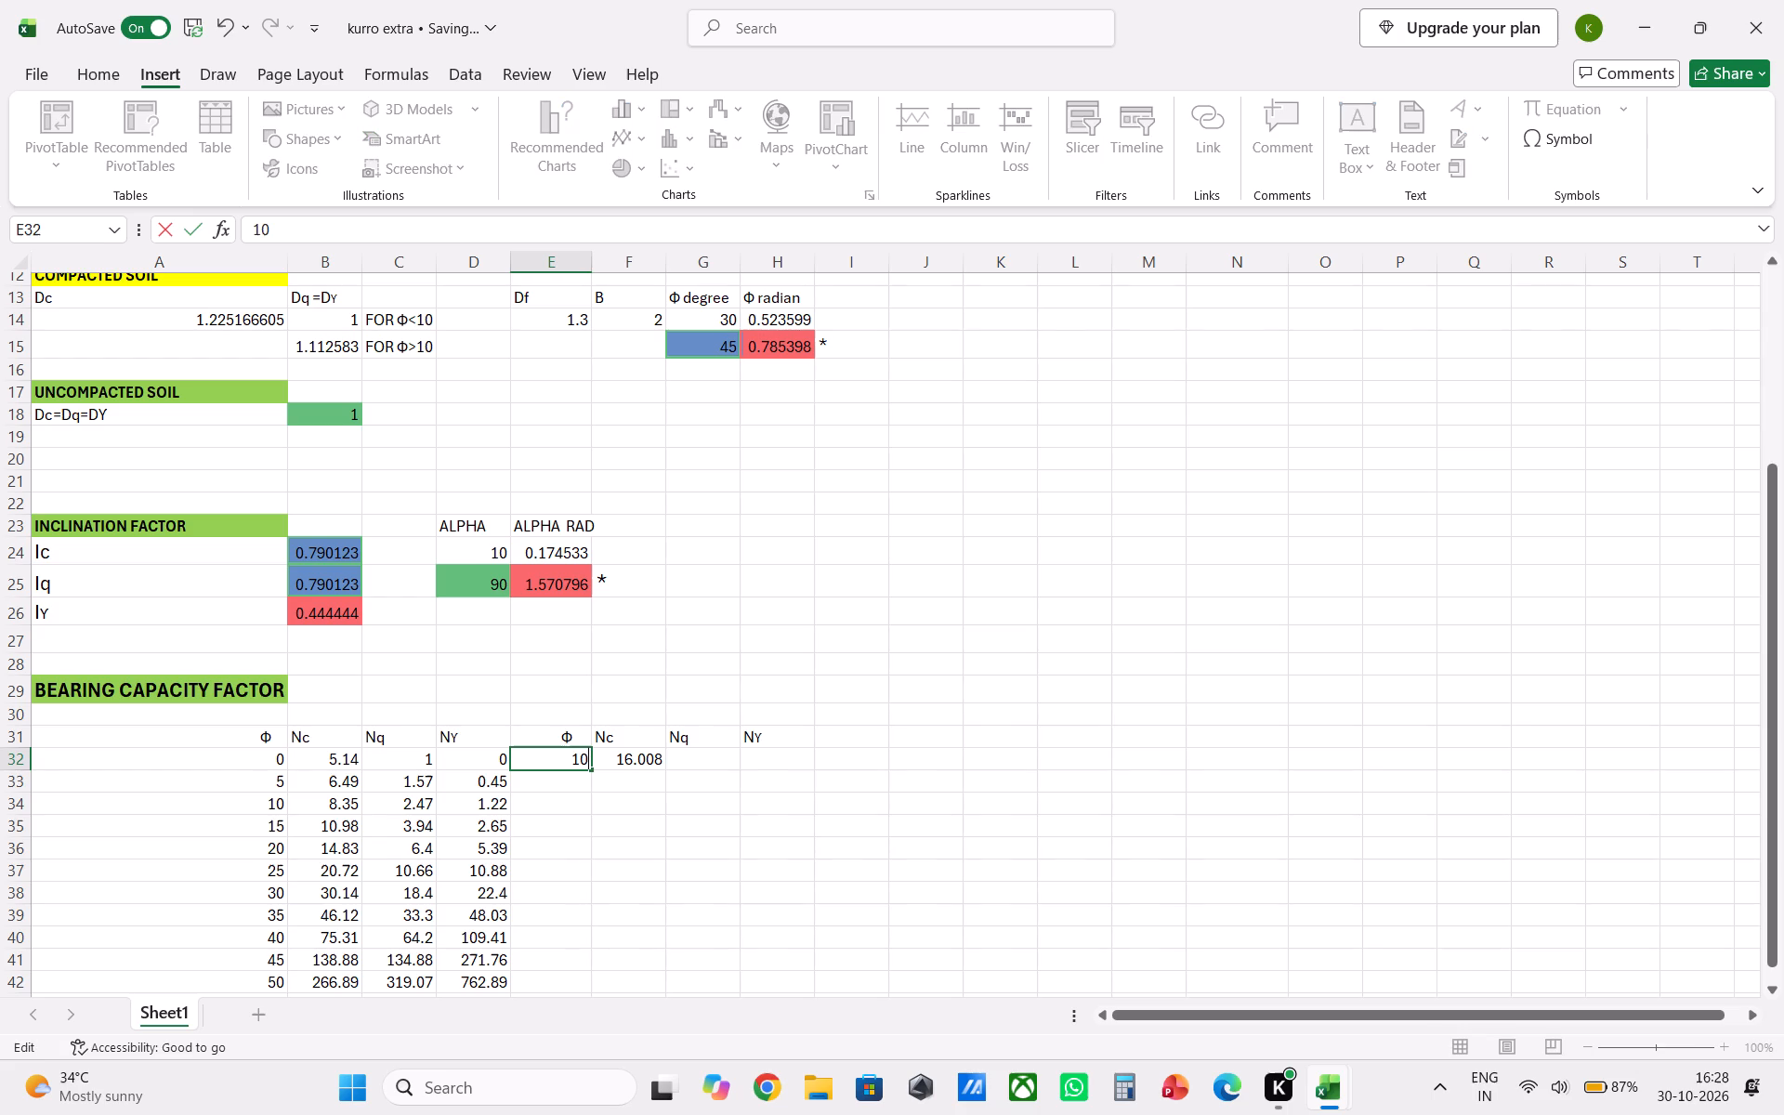
{"action": "key", "text": "Return"}
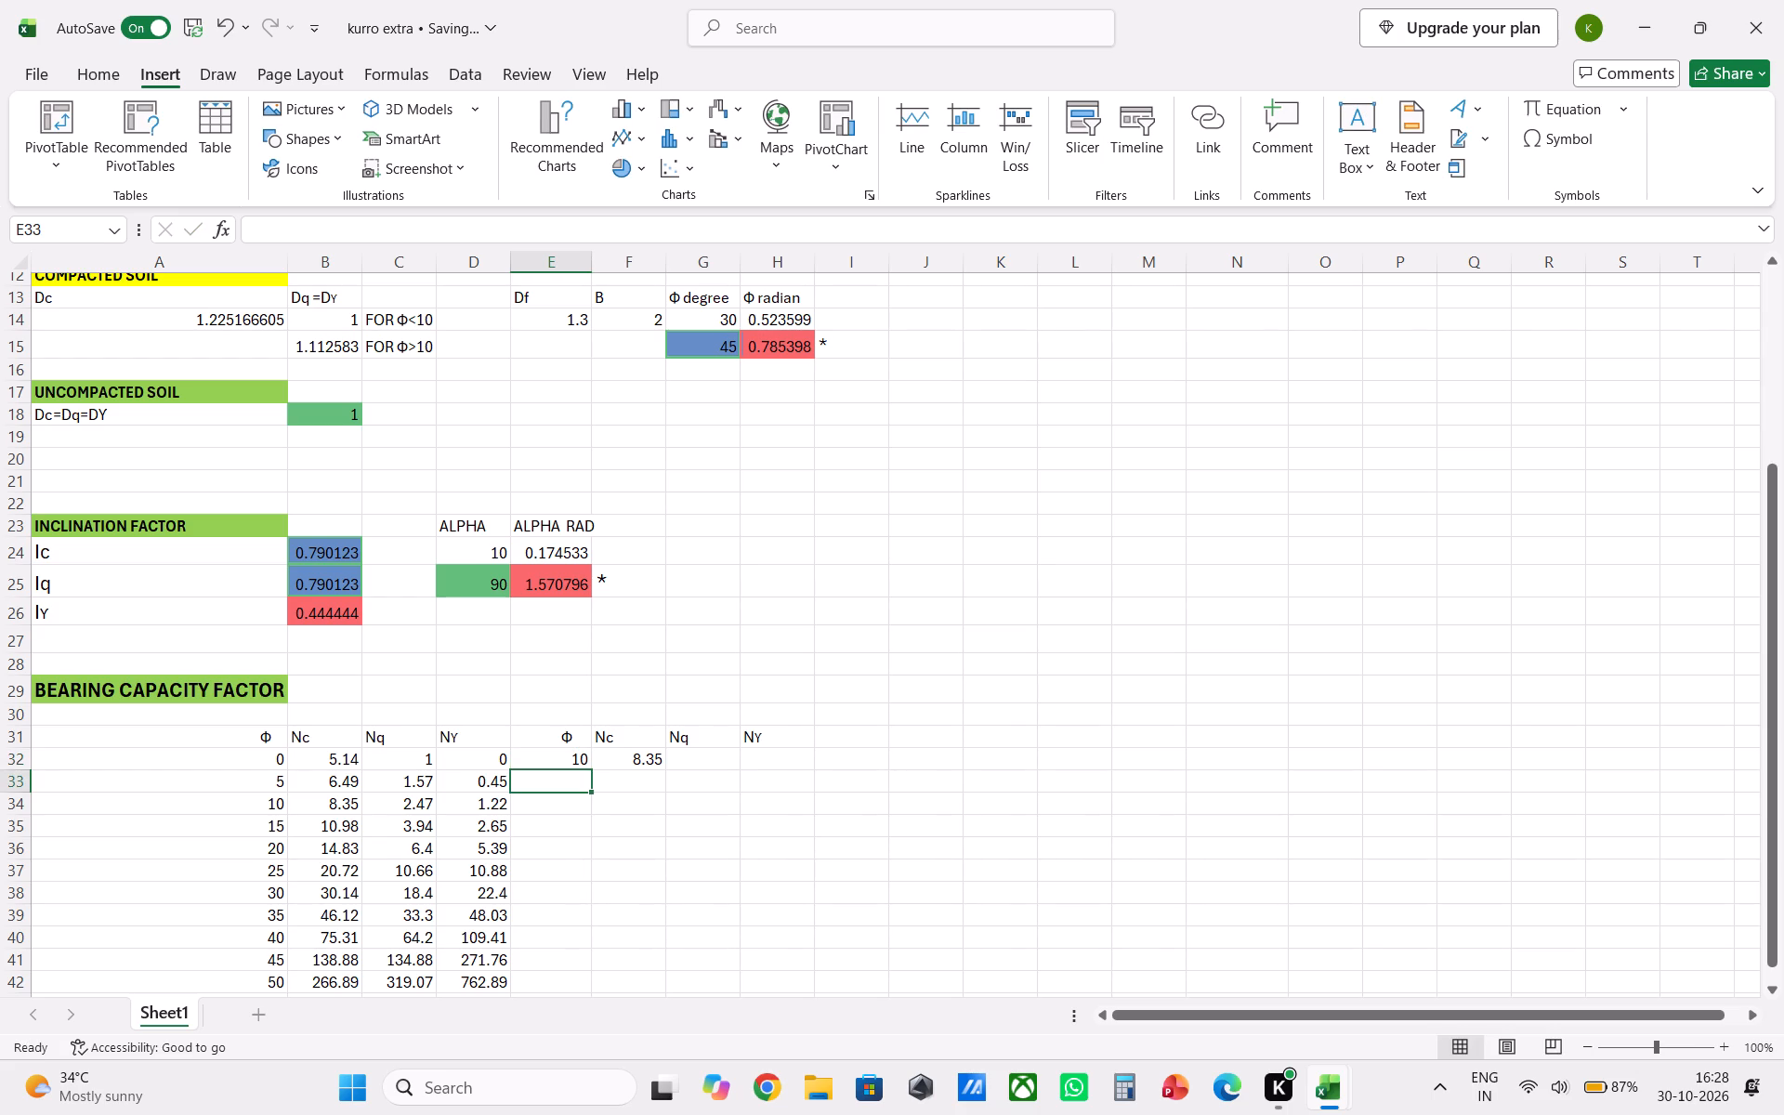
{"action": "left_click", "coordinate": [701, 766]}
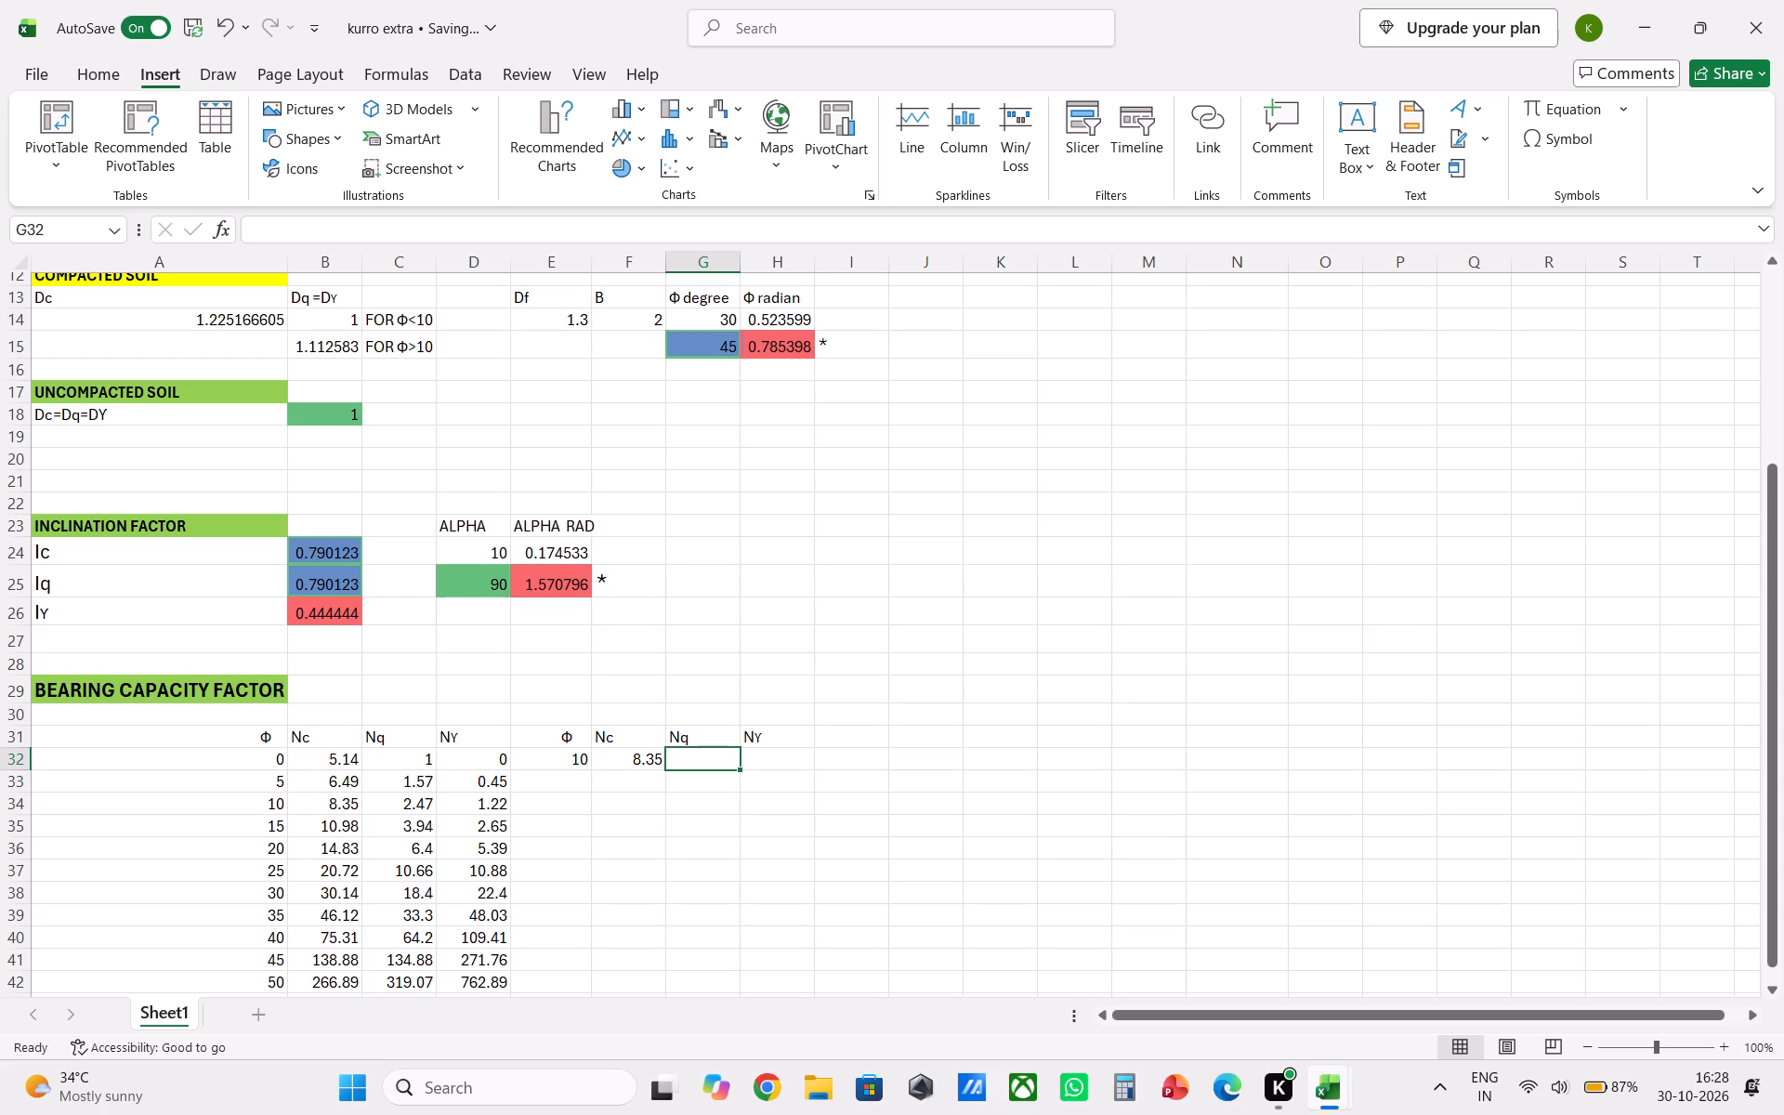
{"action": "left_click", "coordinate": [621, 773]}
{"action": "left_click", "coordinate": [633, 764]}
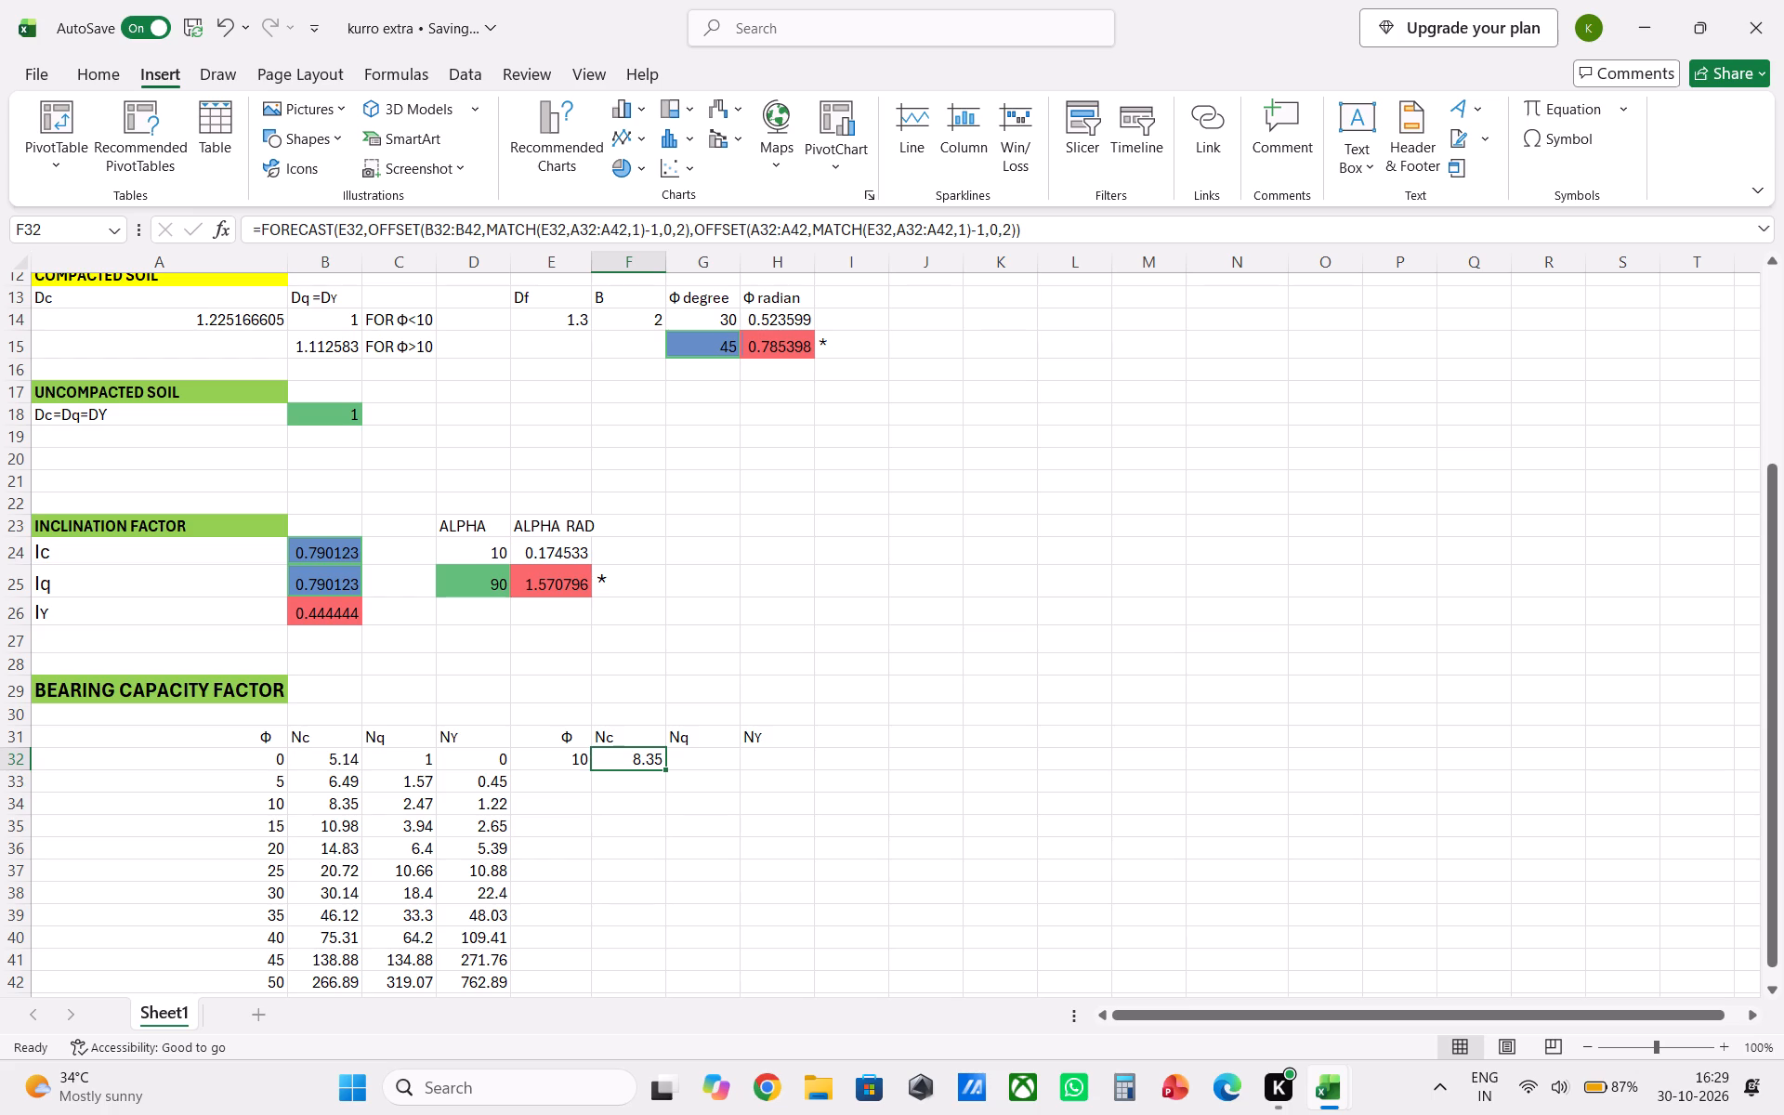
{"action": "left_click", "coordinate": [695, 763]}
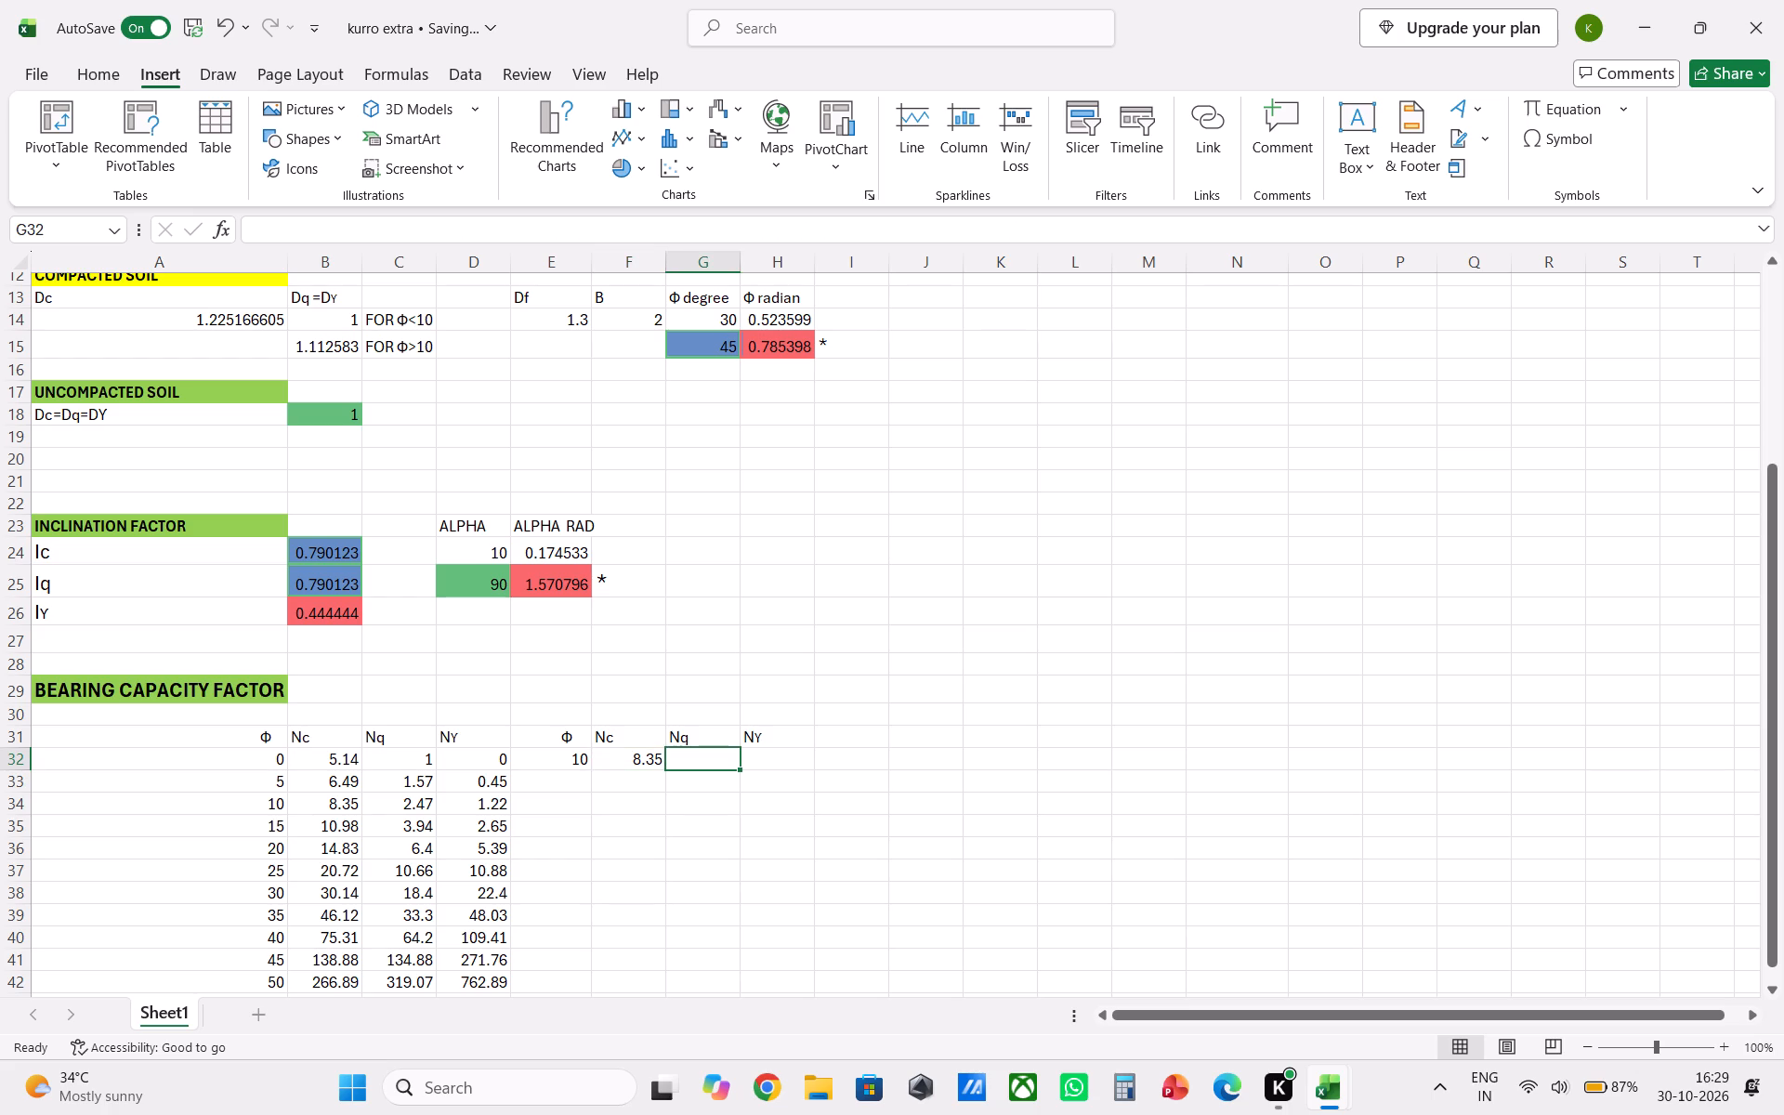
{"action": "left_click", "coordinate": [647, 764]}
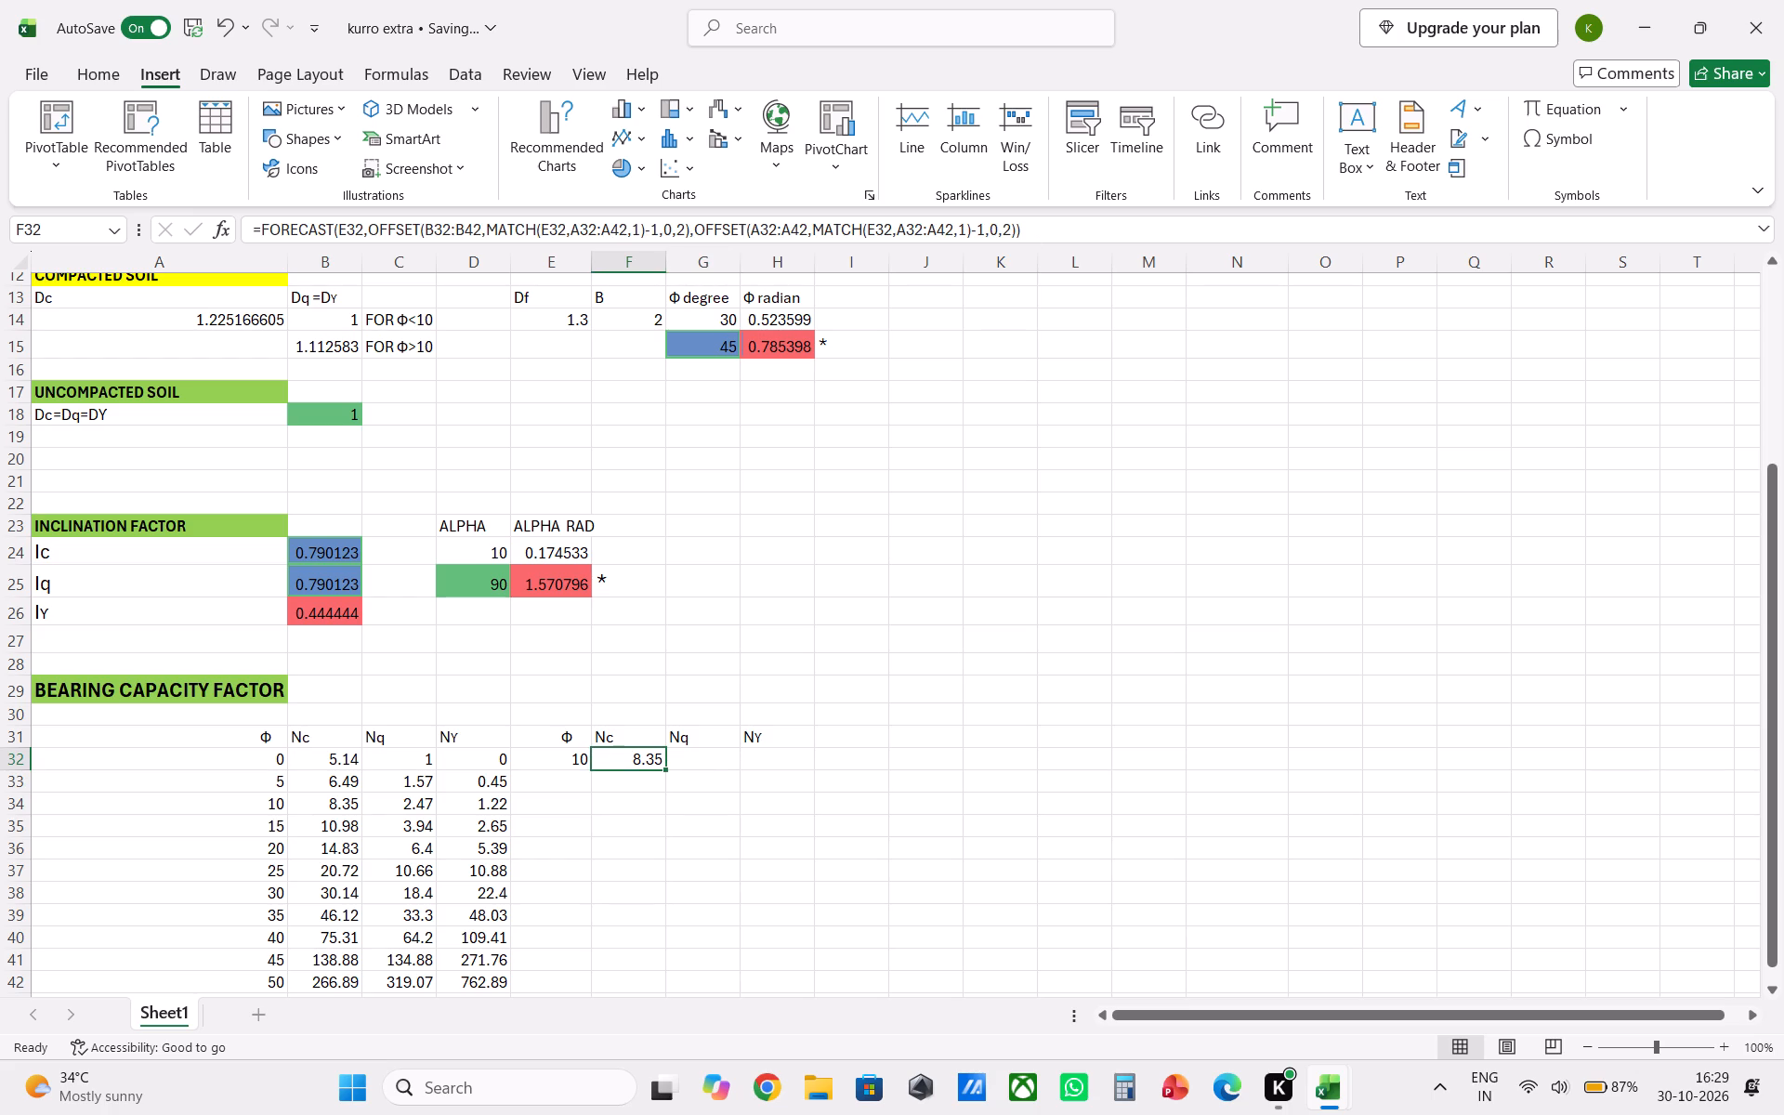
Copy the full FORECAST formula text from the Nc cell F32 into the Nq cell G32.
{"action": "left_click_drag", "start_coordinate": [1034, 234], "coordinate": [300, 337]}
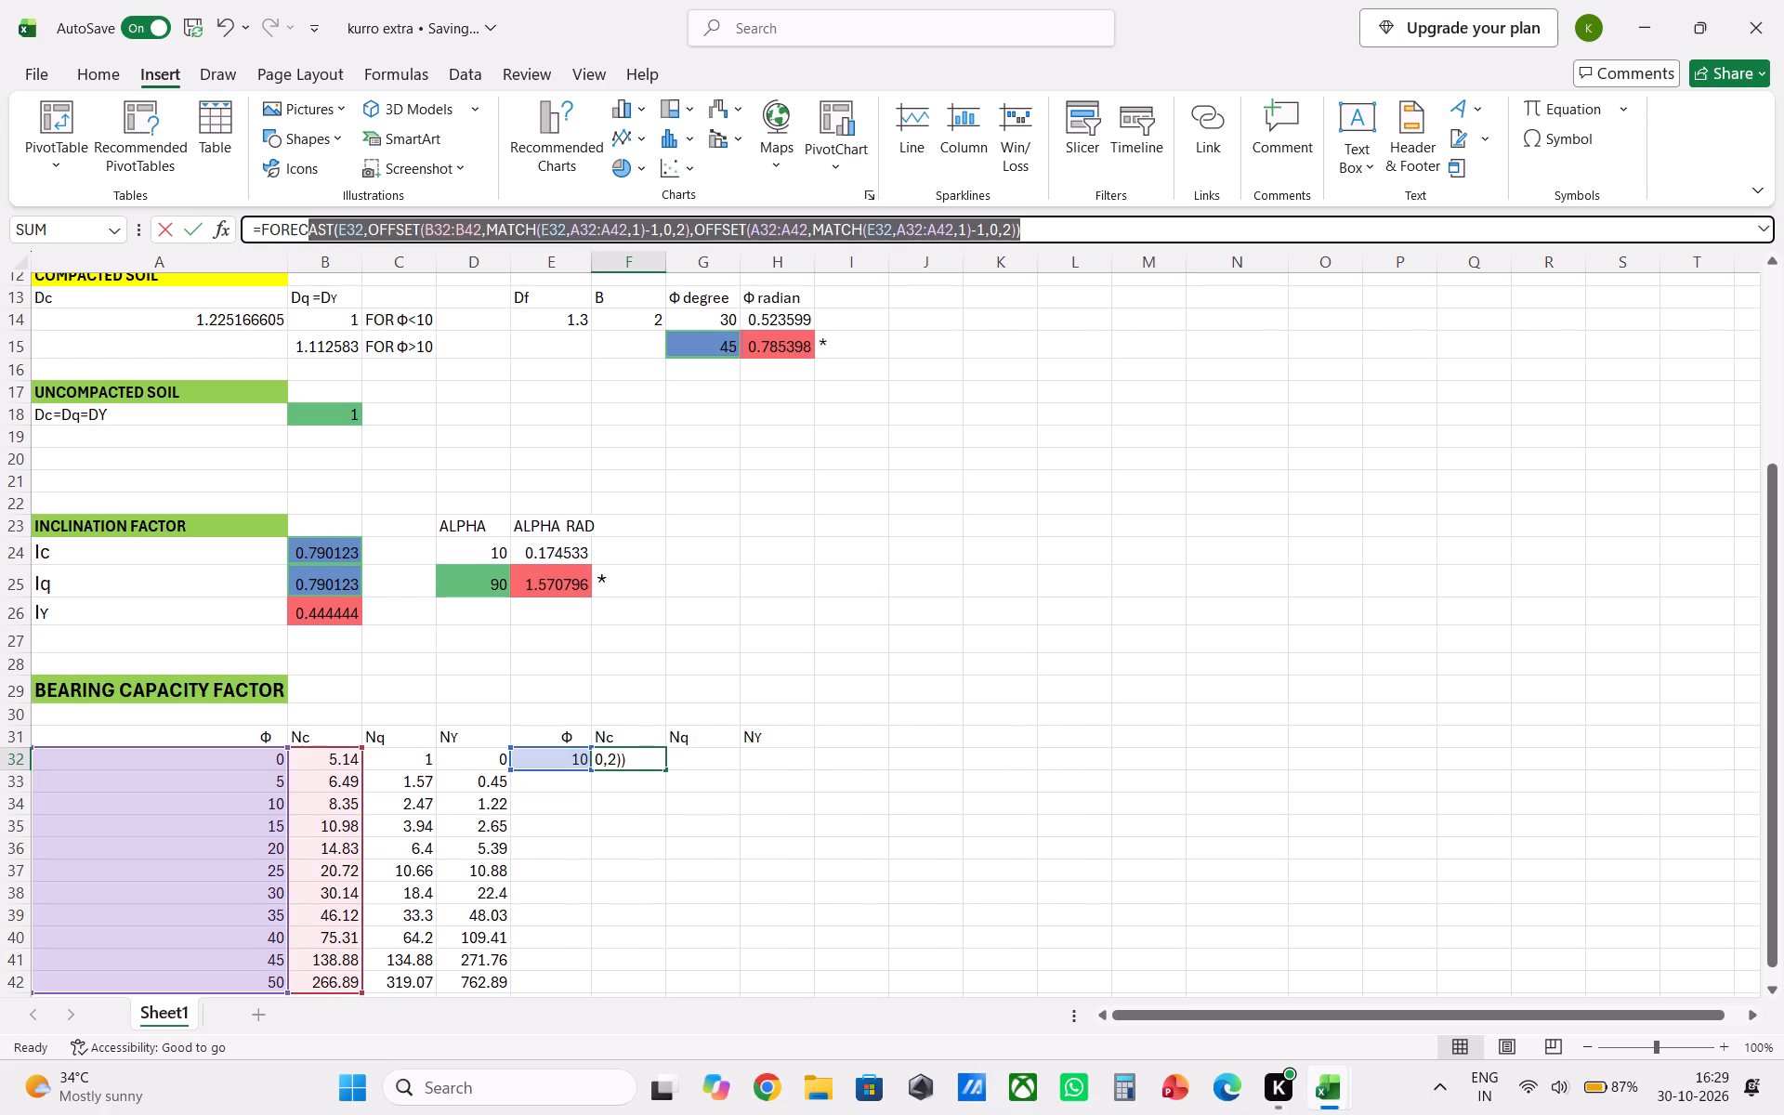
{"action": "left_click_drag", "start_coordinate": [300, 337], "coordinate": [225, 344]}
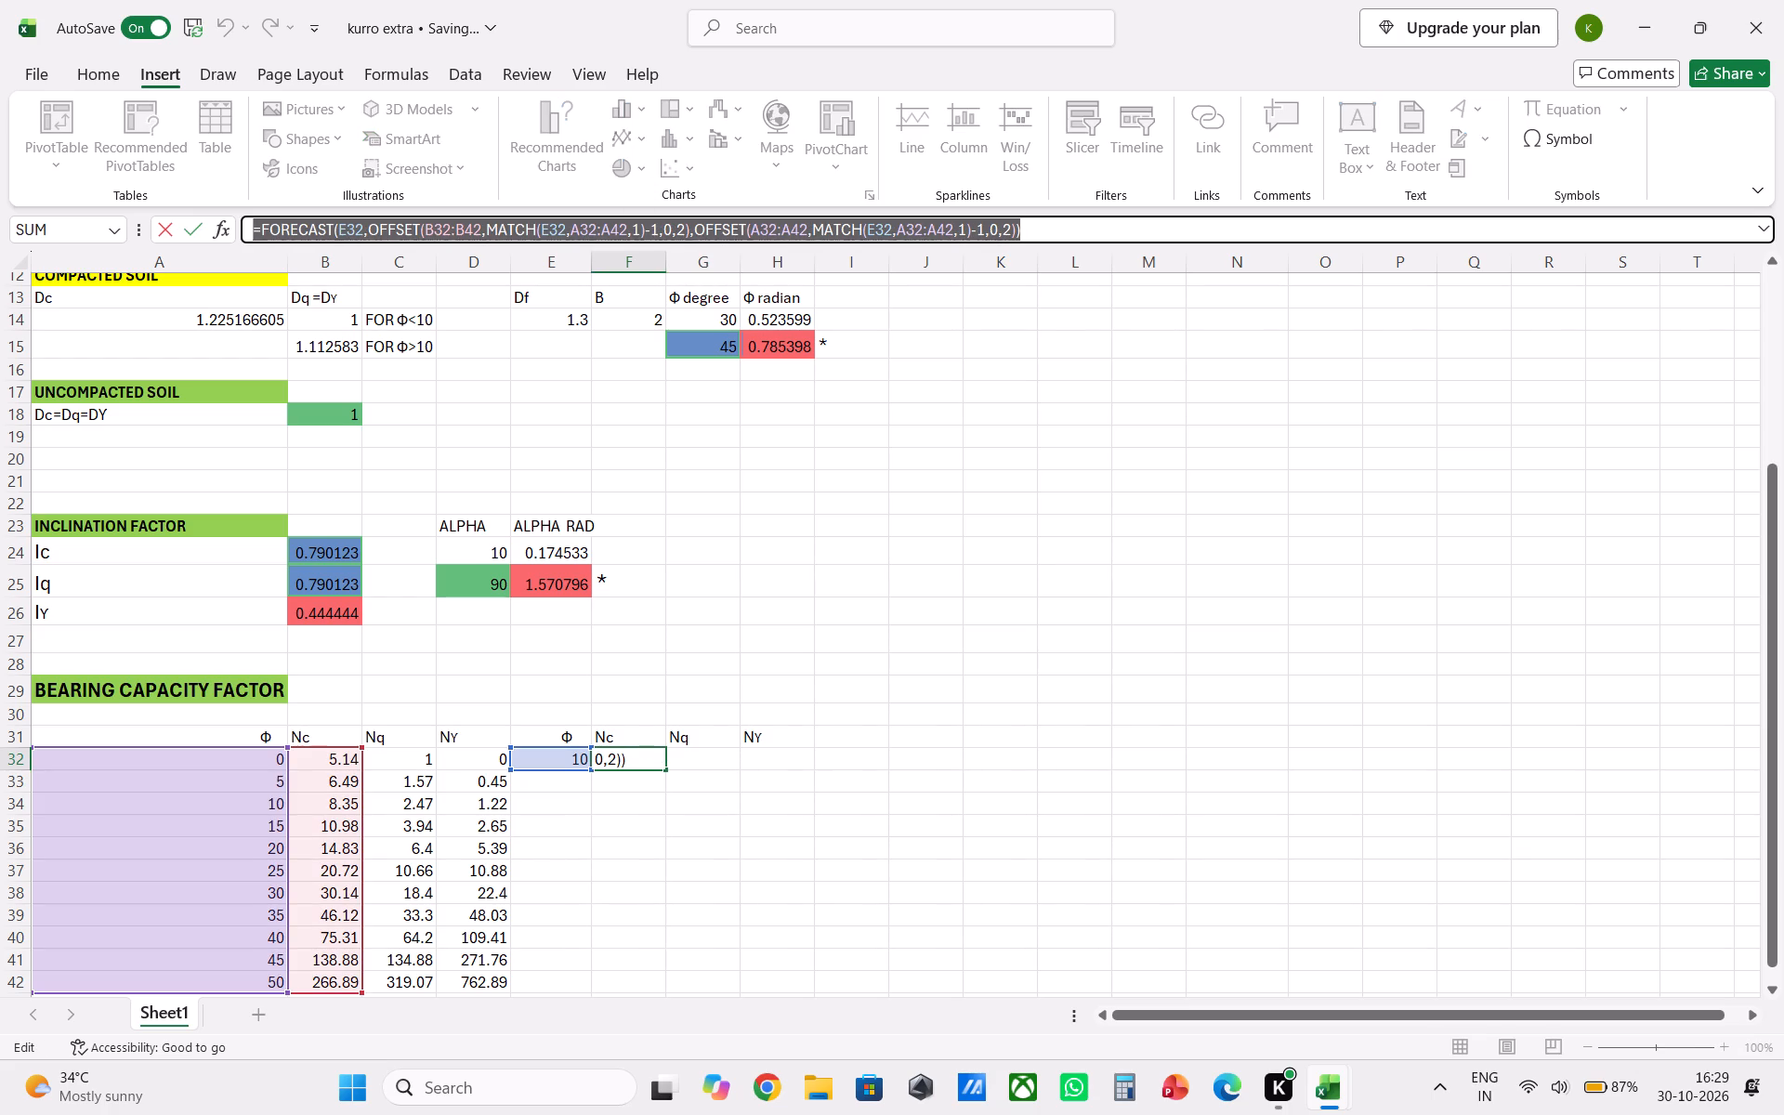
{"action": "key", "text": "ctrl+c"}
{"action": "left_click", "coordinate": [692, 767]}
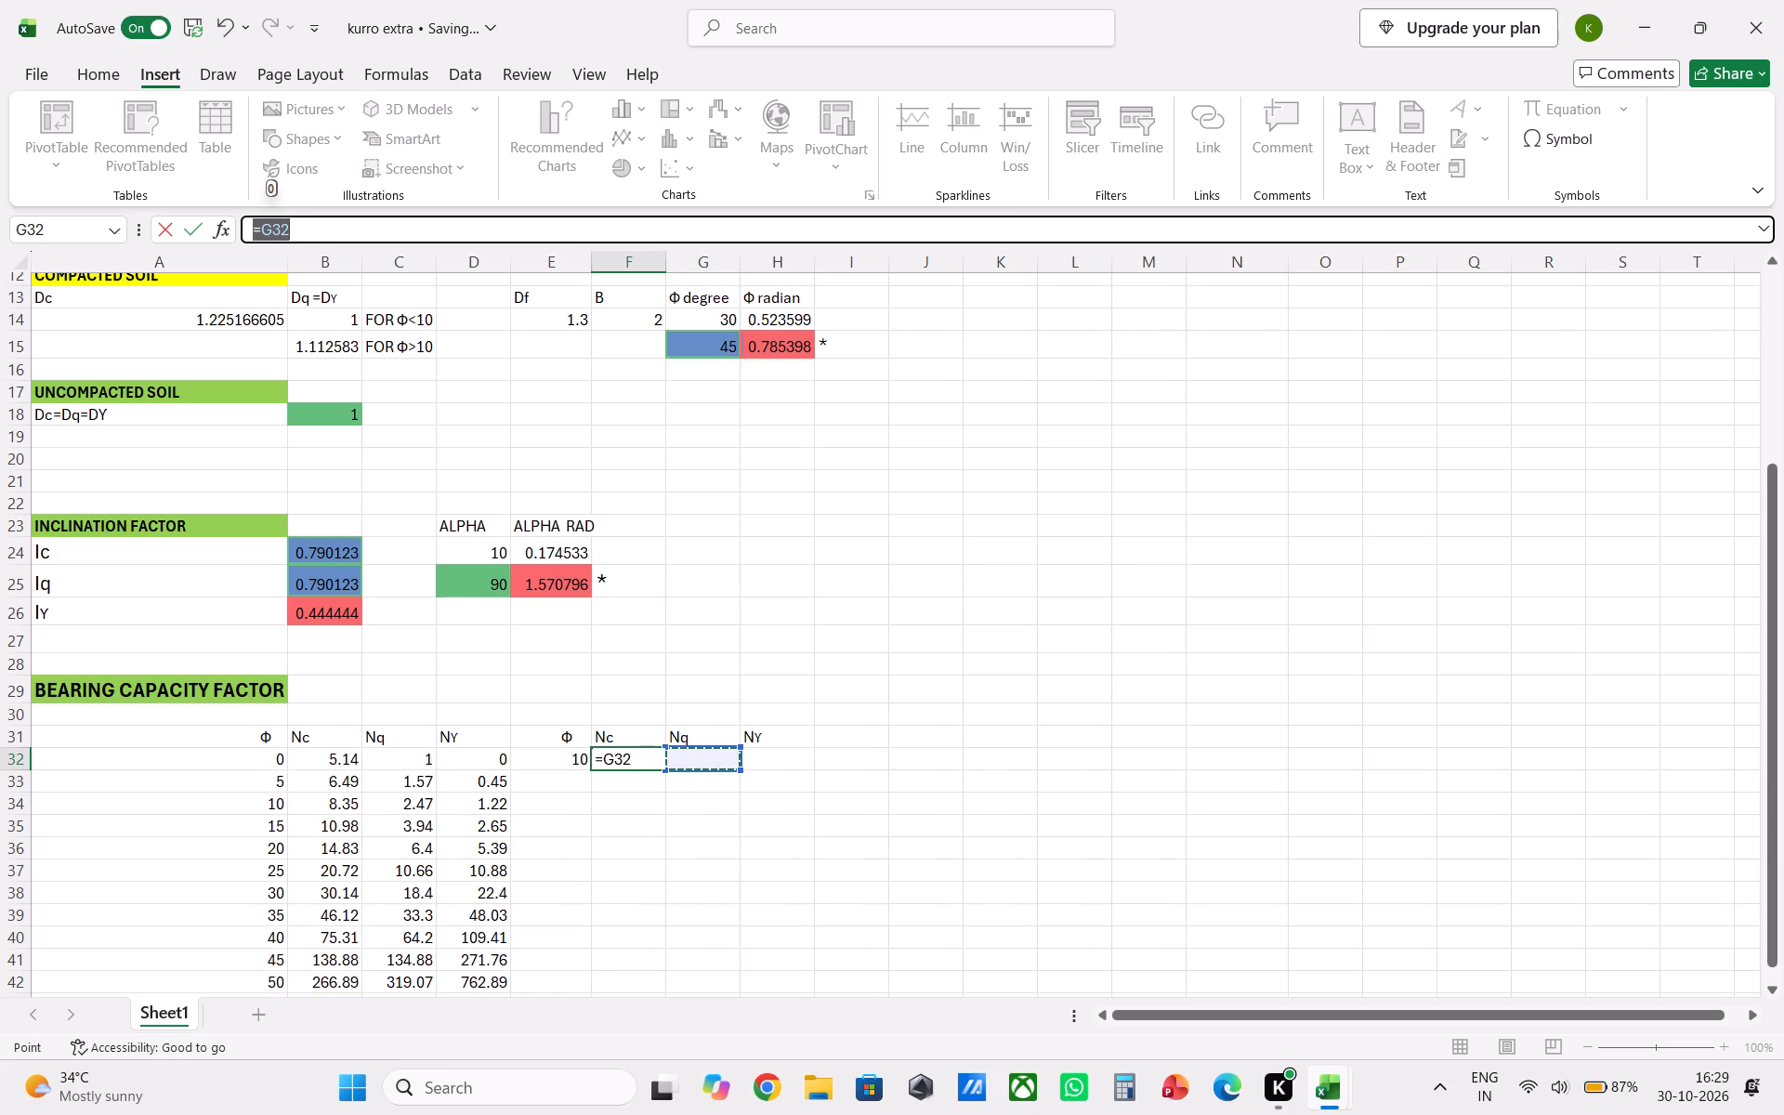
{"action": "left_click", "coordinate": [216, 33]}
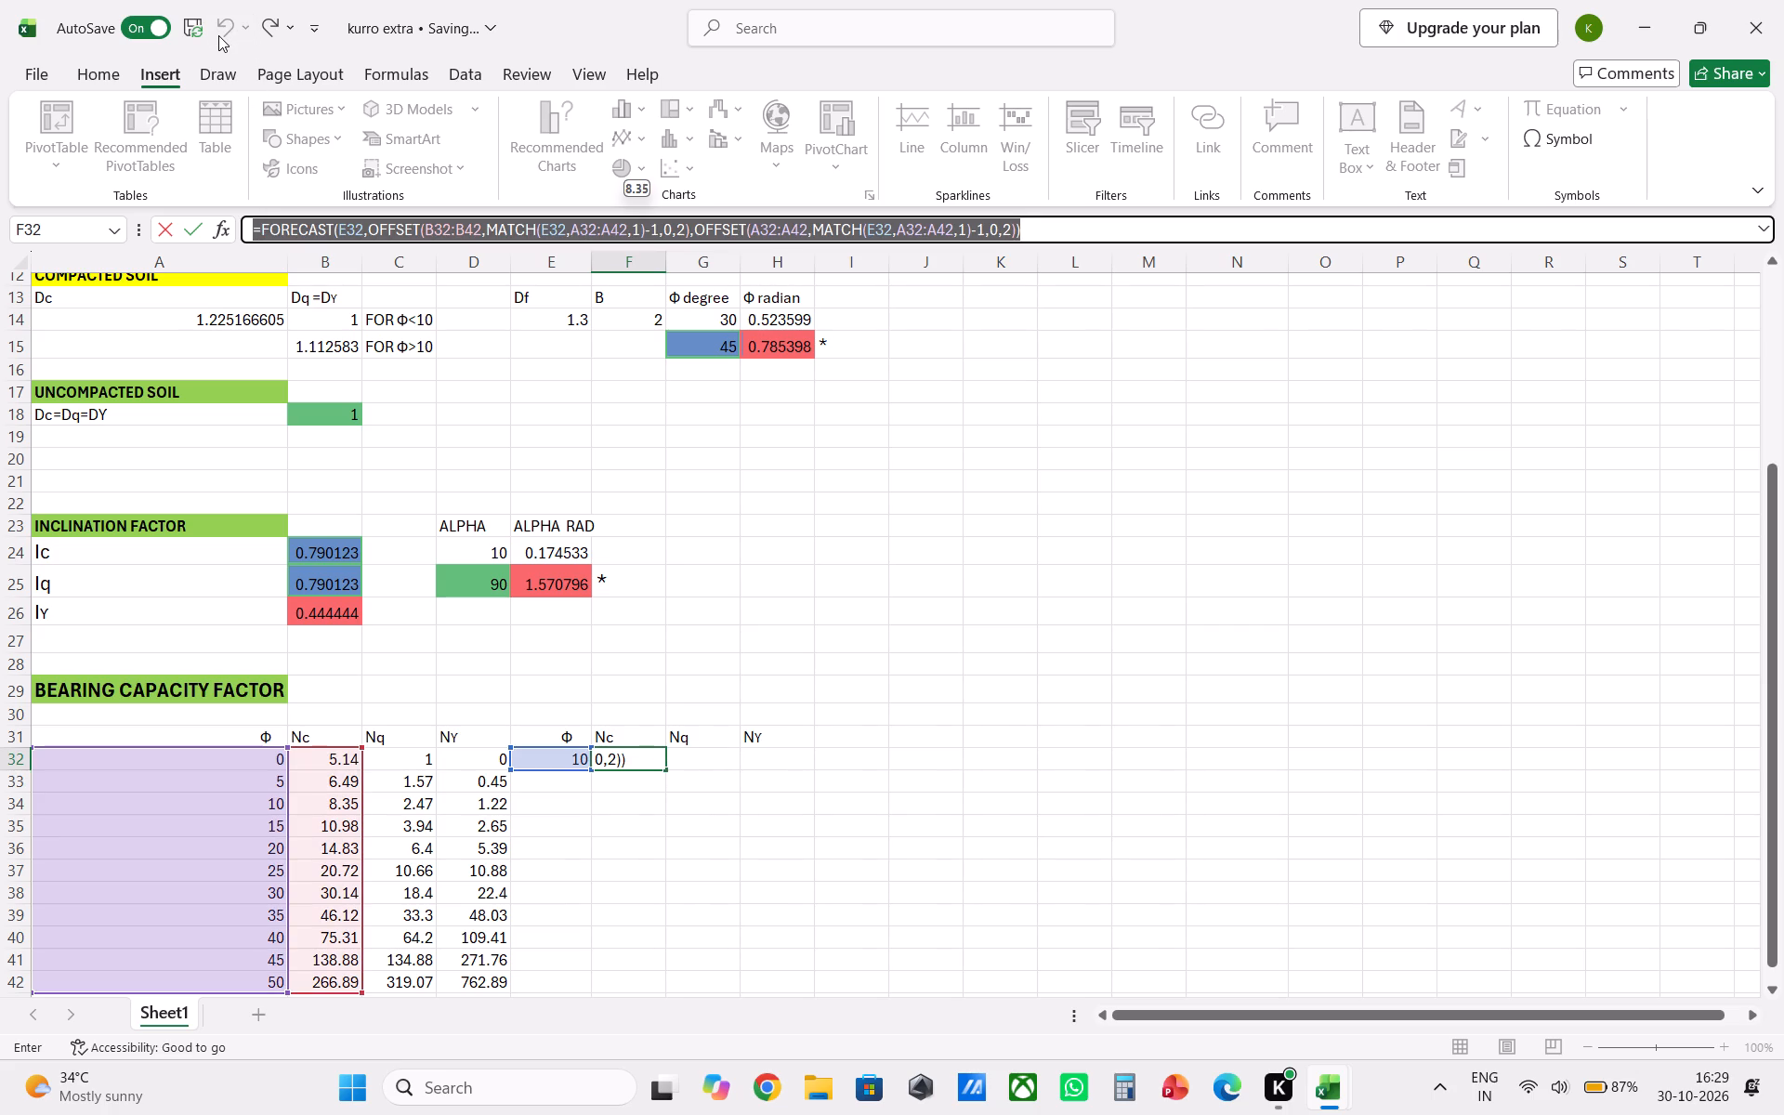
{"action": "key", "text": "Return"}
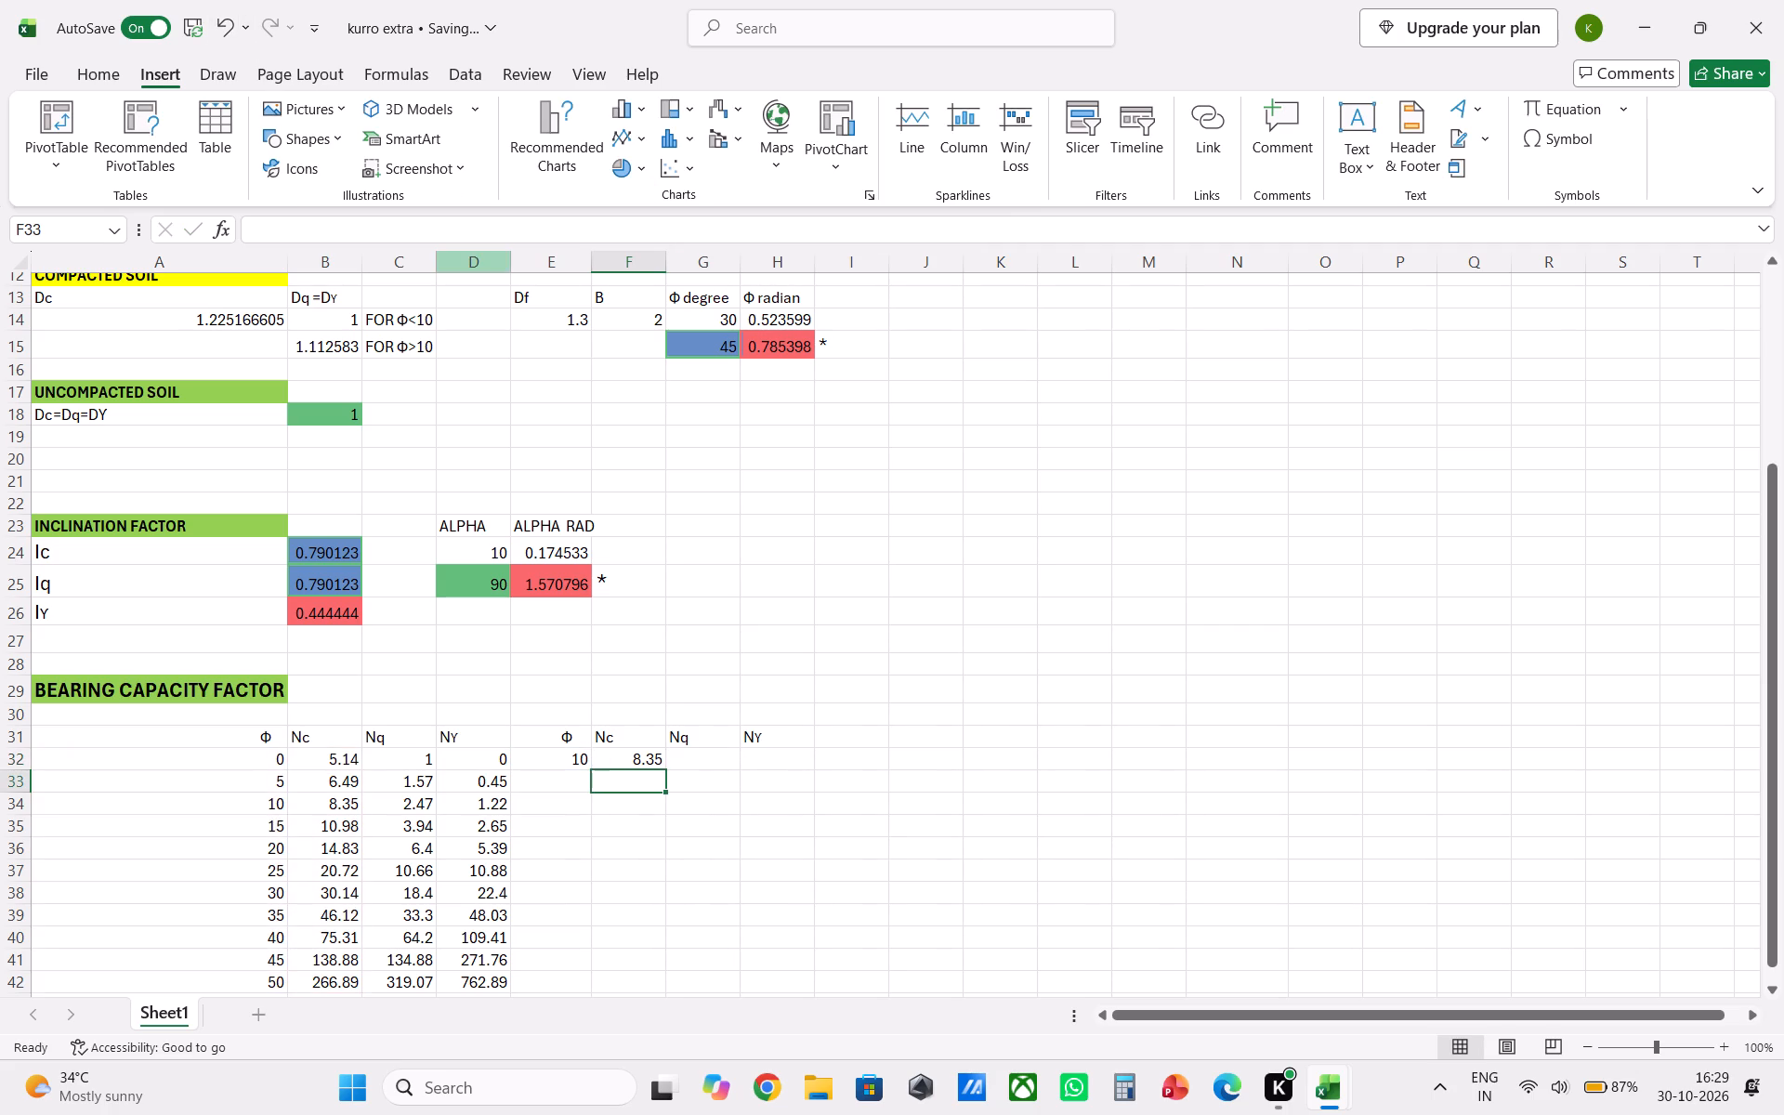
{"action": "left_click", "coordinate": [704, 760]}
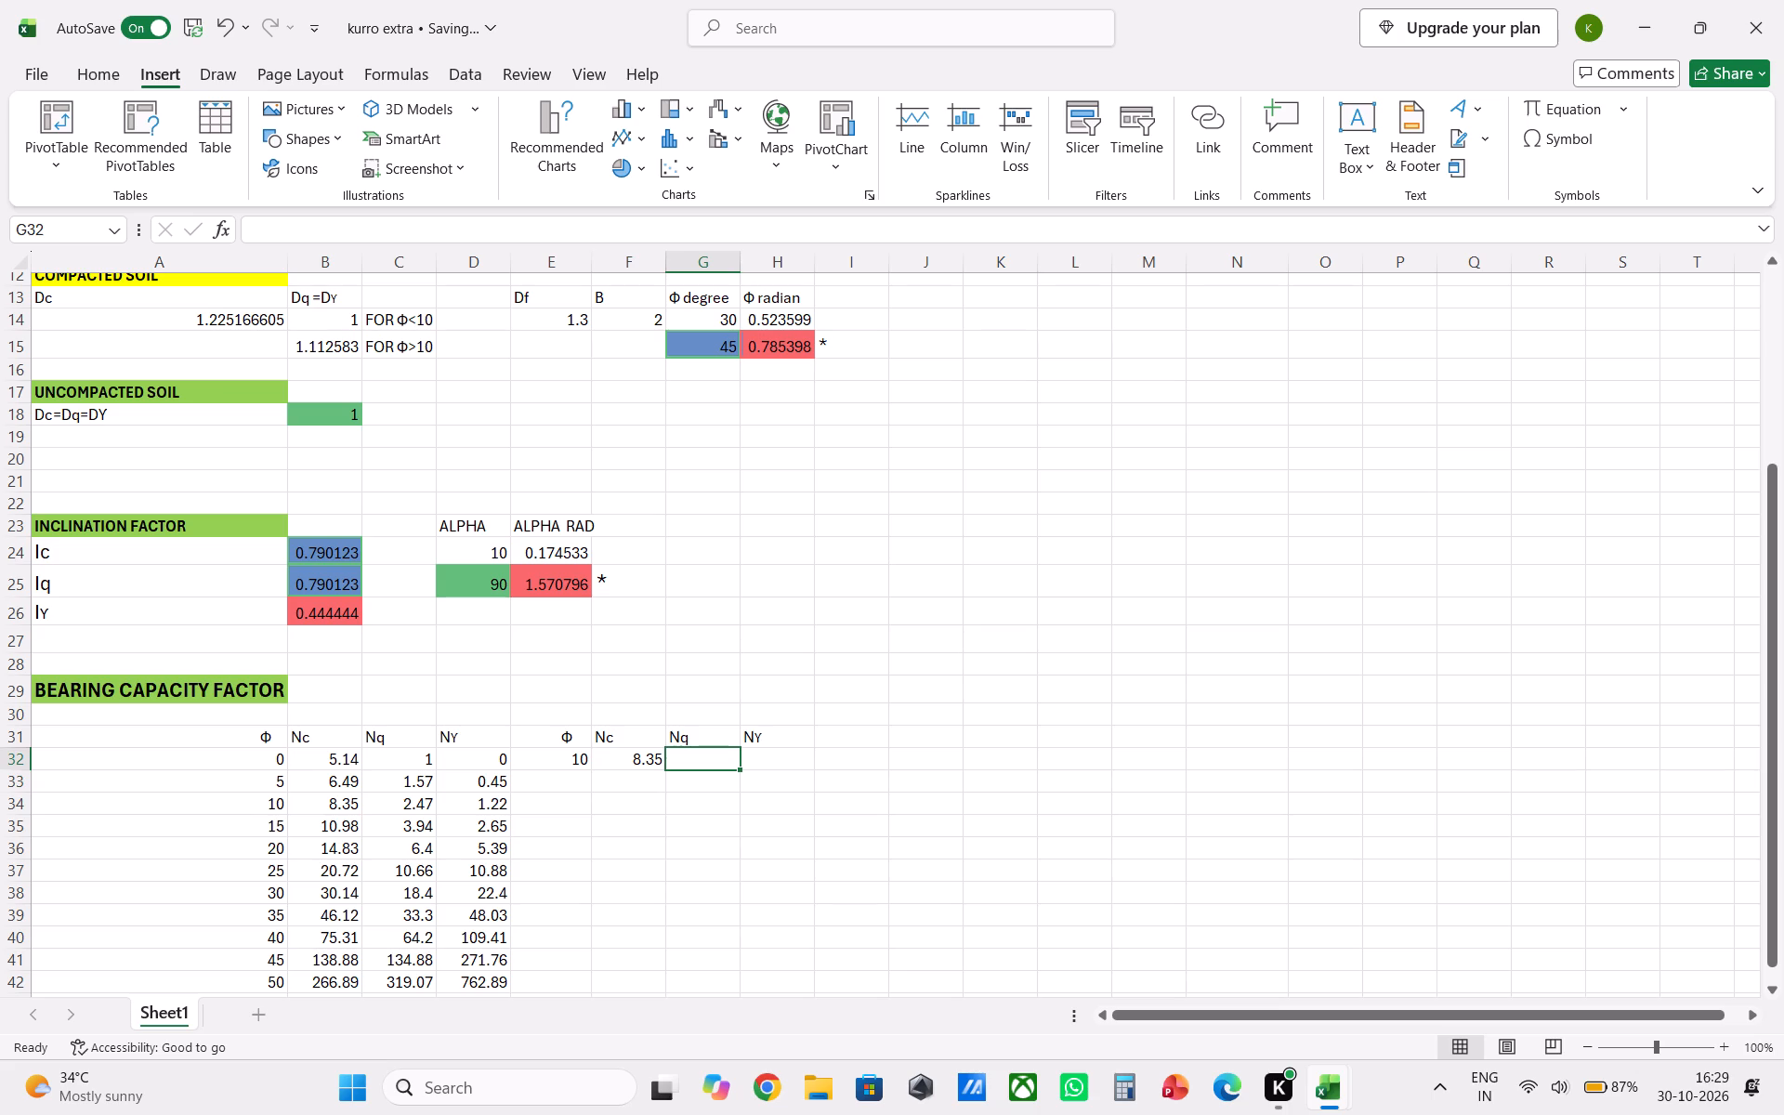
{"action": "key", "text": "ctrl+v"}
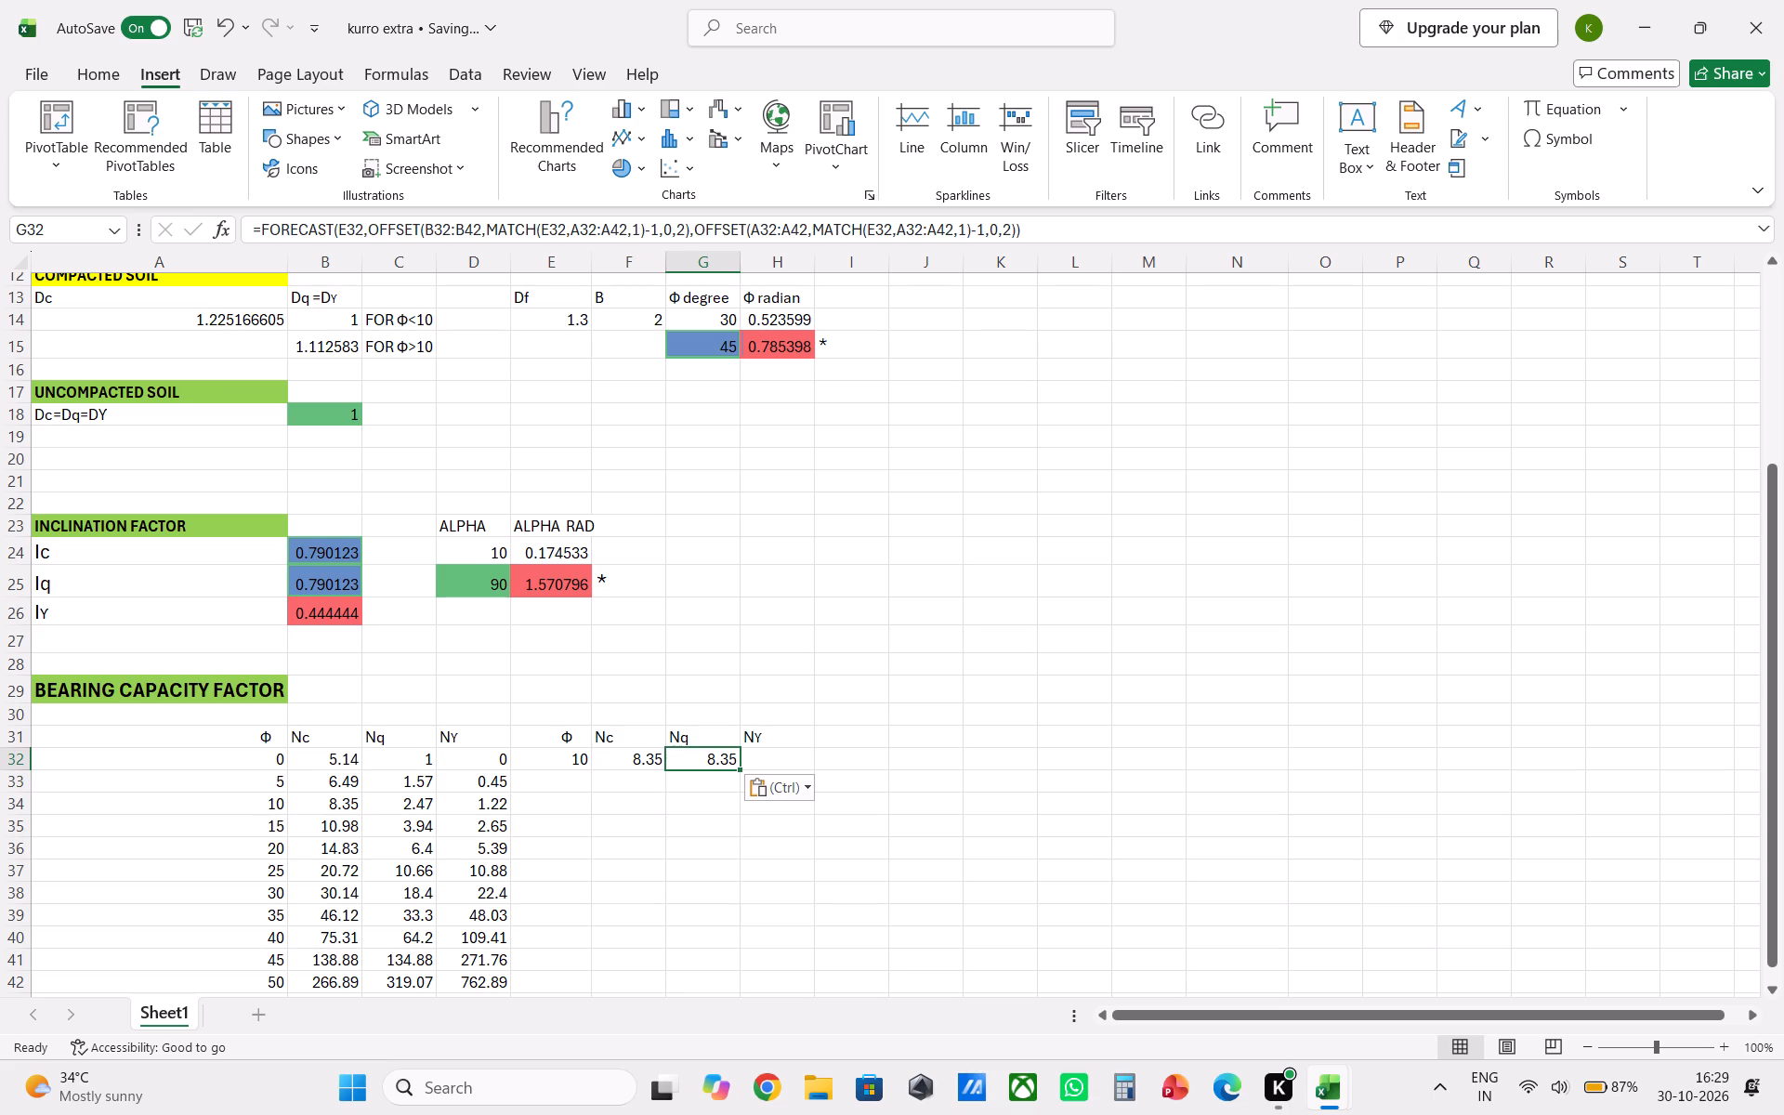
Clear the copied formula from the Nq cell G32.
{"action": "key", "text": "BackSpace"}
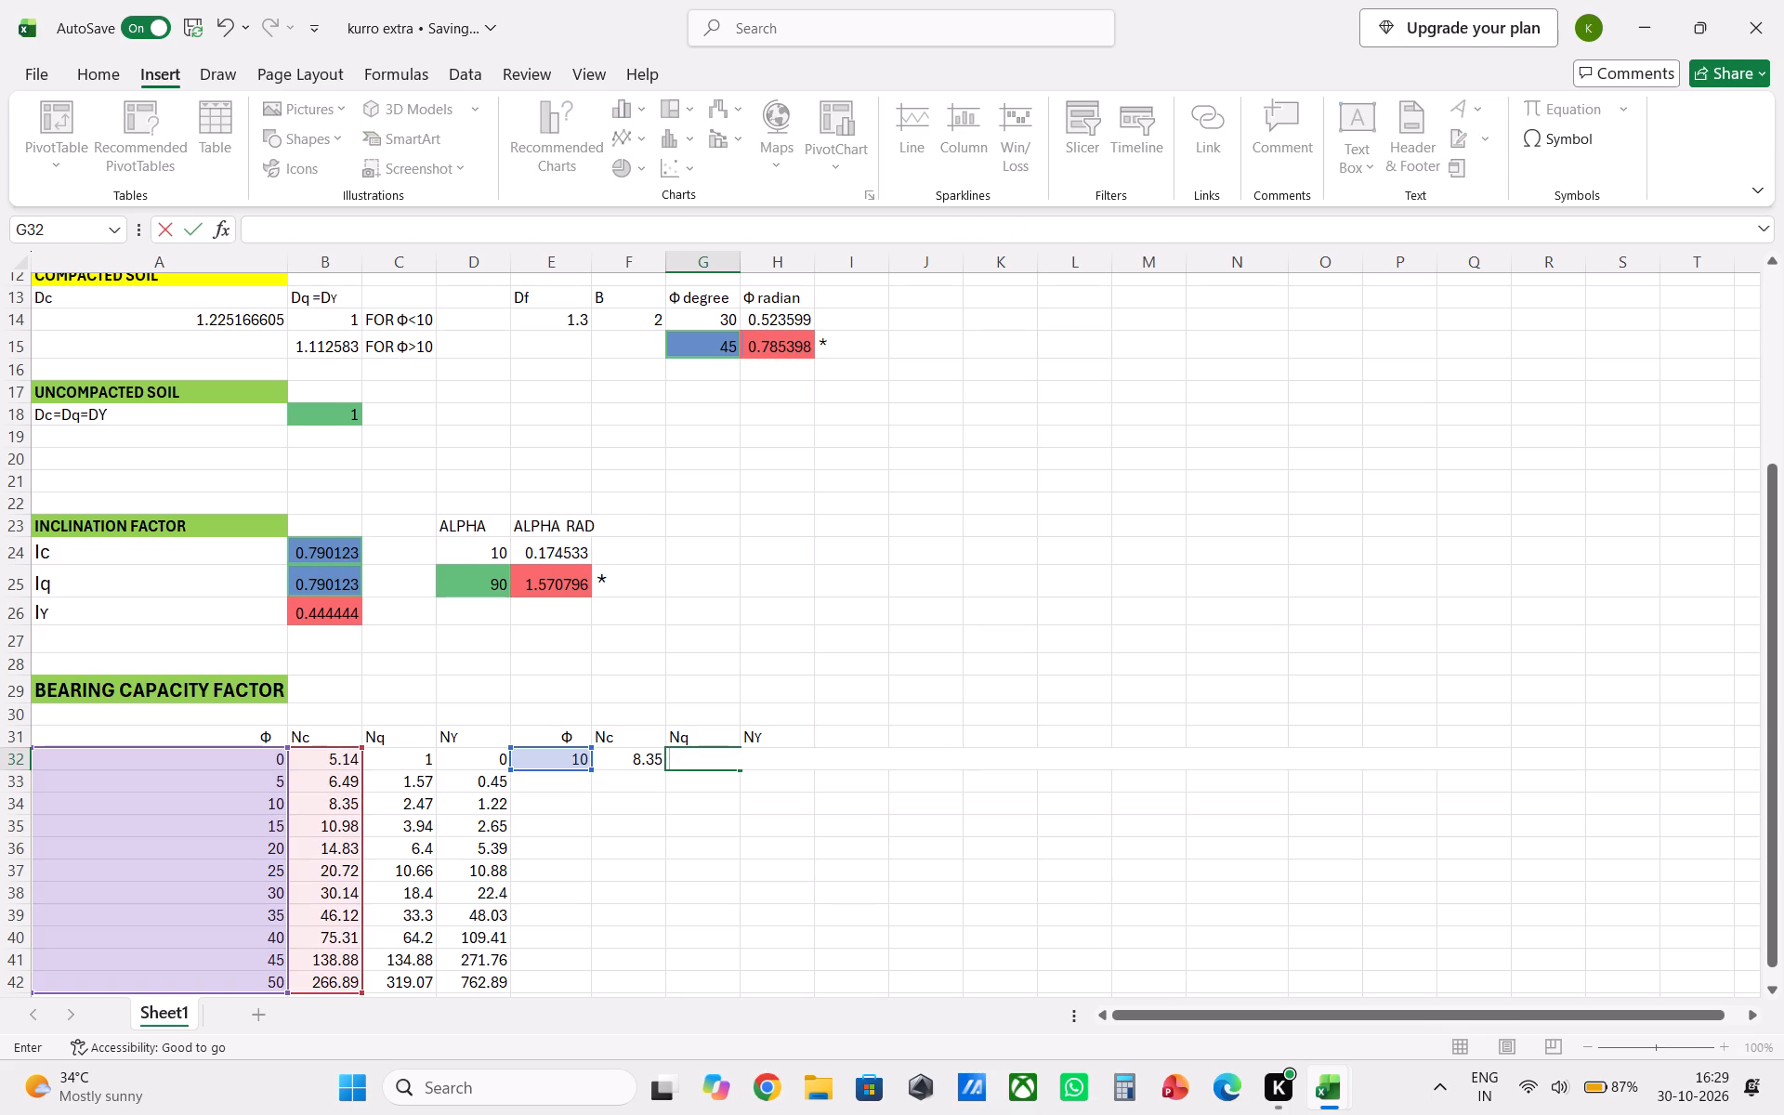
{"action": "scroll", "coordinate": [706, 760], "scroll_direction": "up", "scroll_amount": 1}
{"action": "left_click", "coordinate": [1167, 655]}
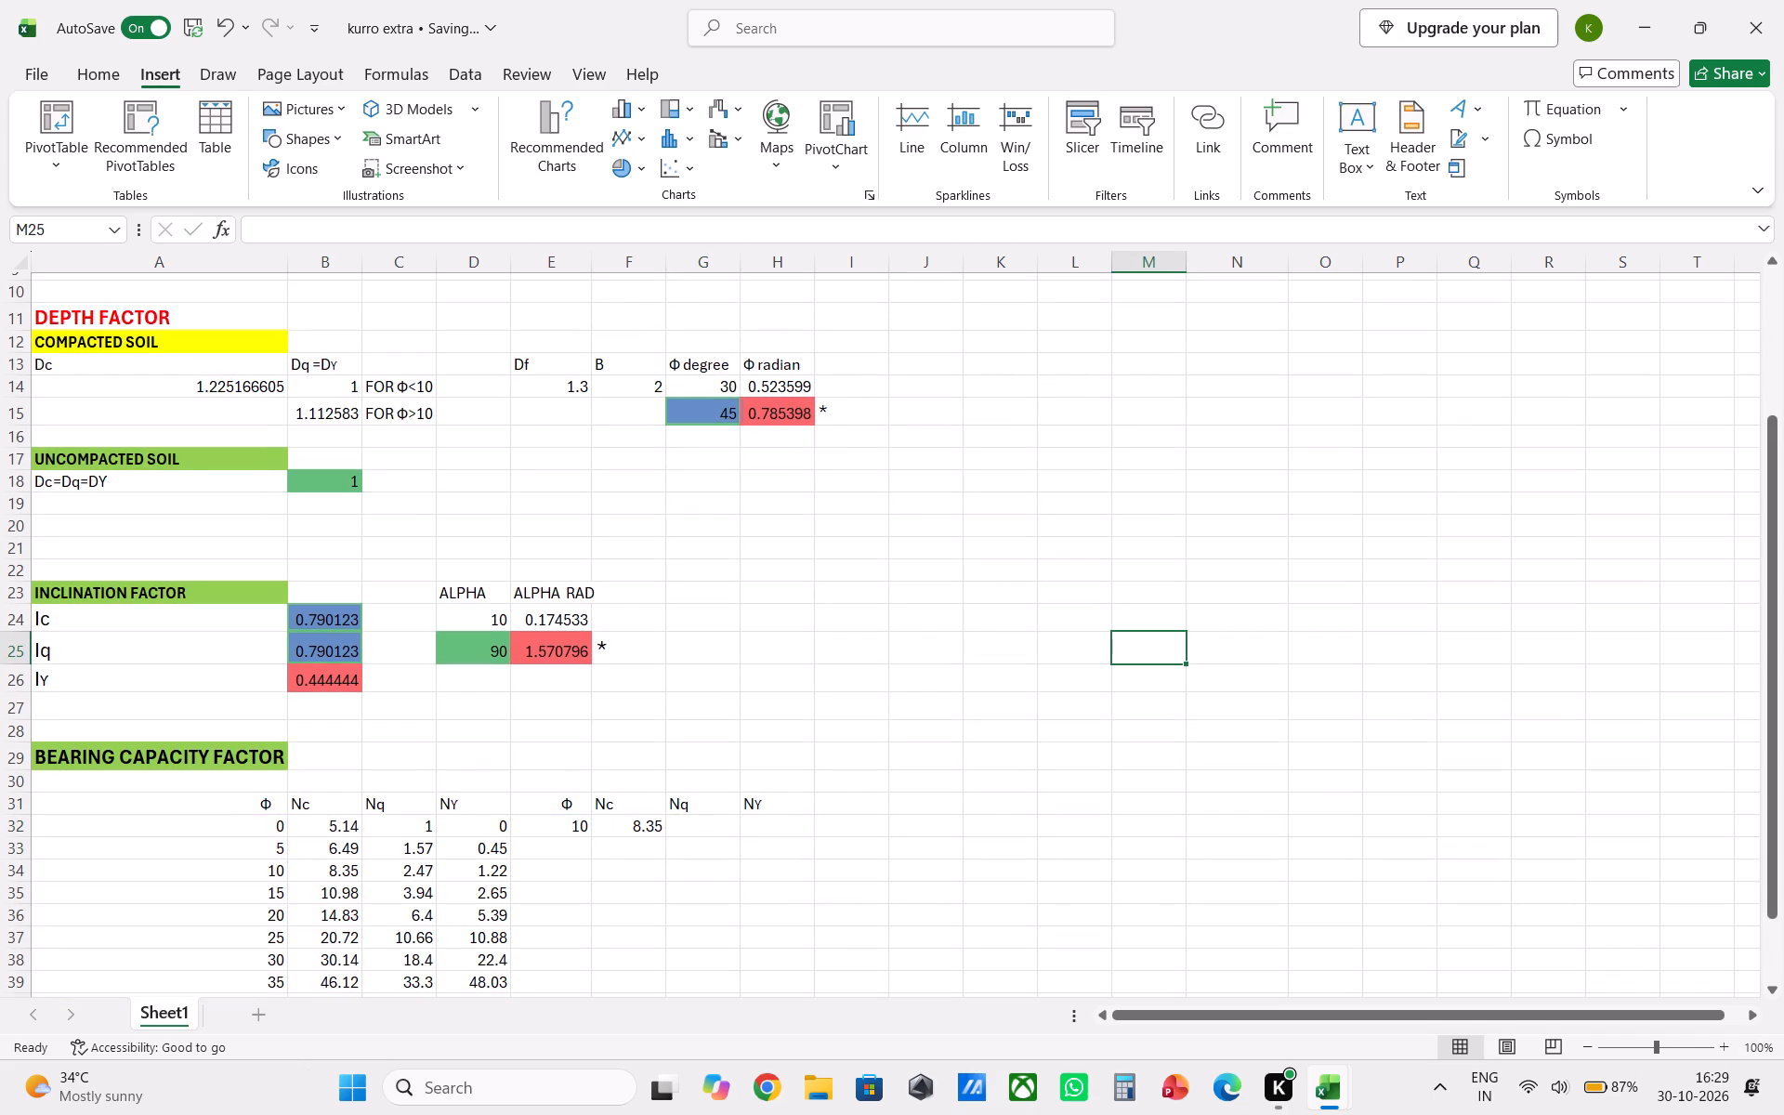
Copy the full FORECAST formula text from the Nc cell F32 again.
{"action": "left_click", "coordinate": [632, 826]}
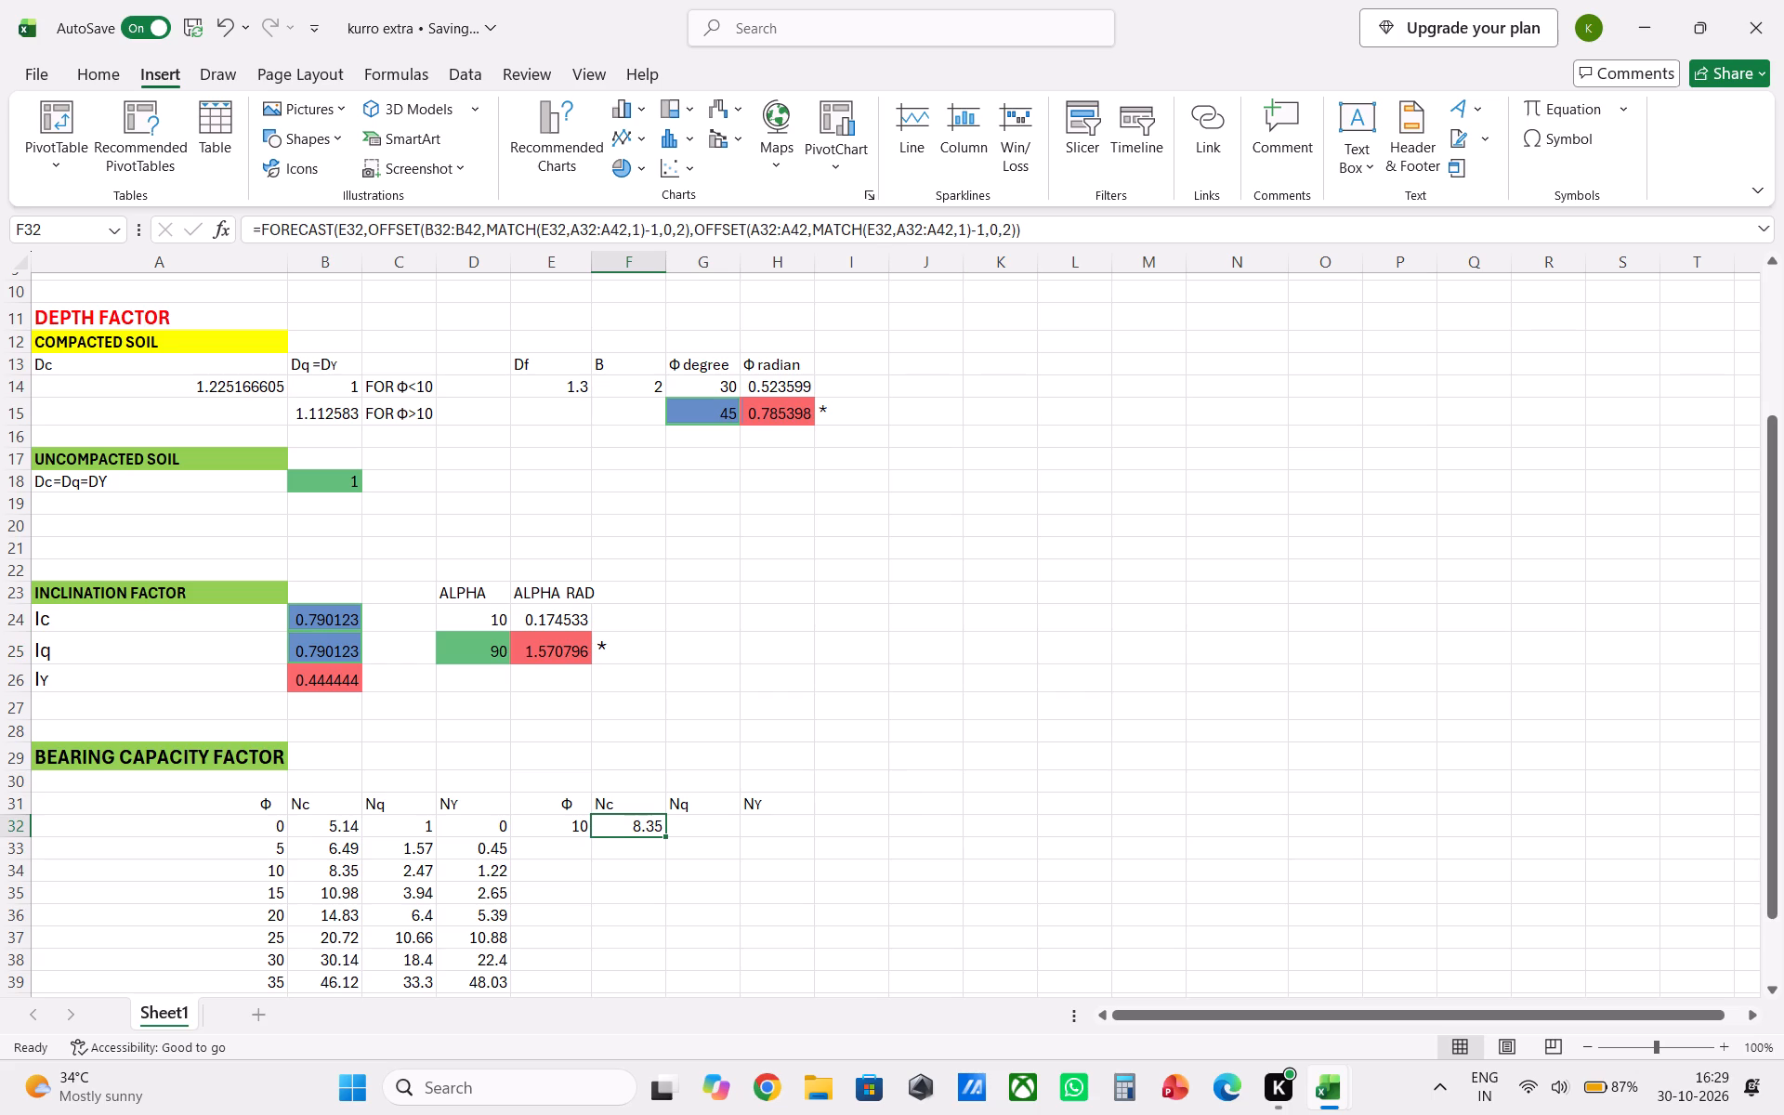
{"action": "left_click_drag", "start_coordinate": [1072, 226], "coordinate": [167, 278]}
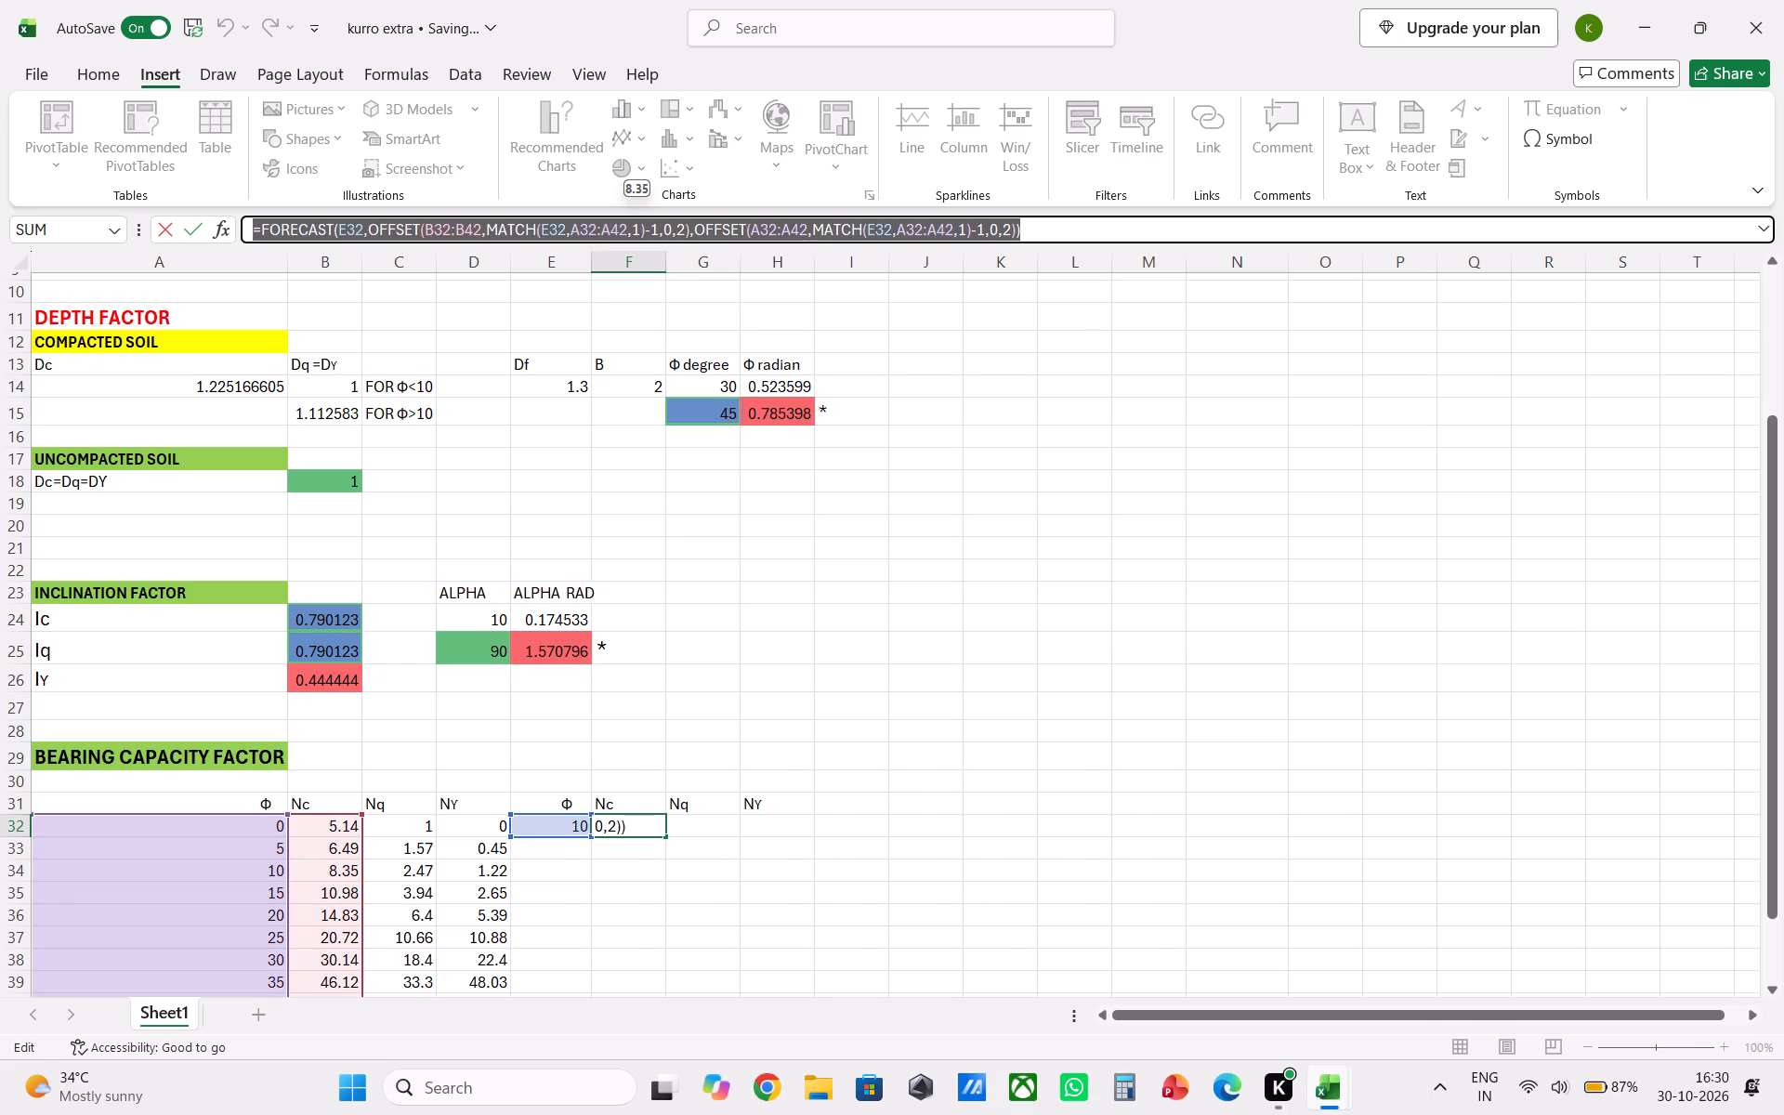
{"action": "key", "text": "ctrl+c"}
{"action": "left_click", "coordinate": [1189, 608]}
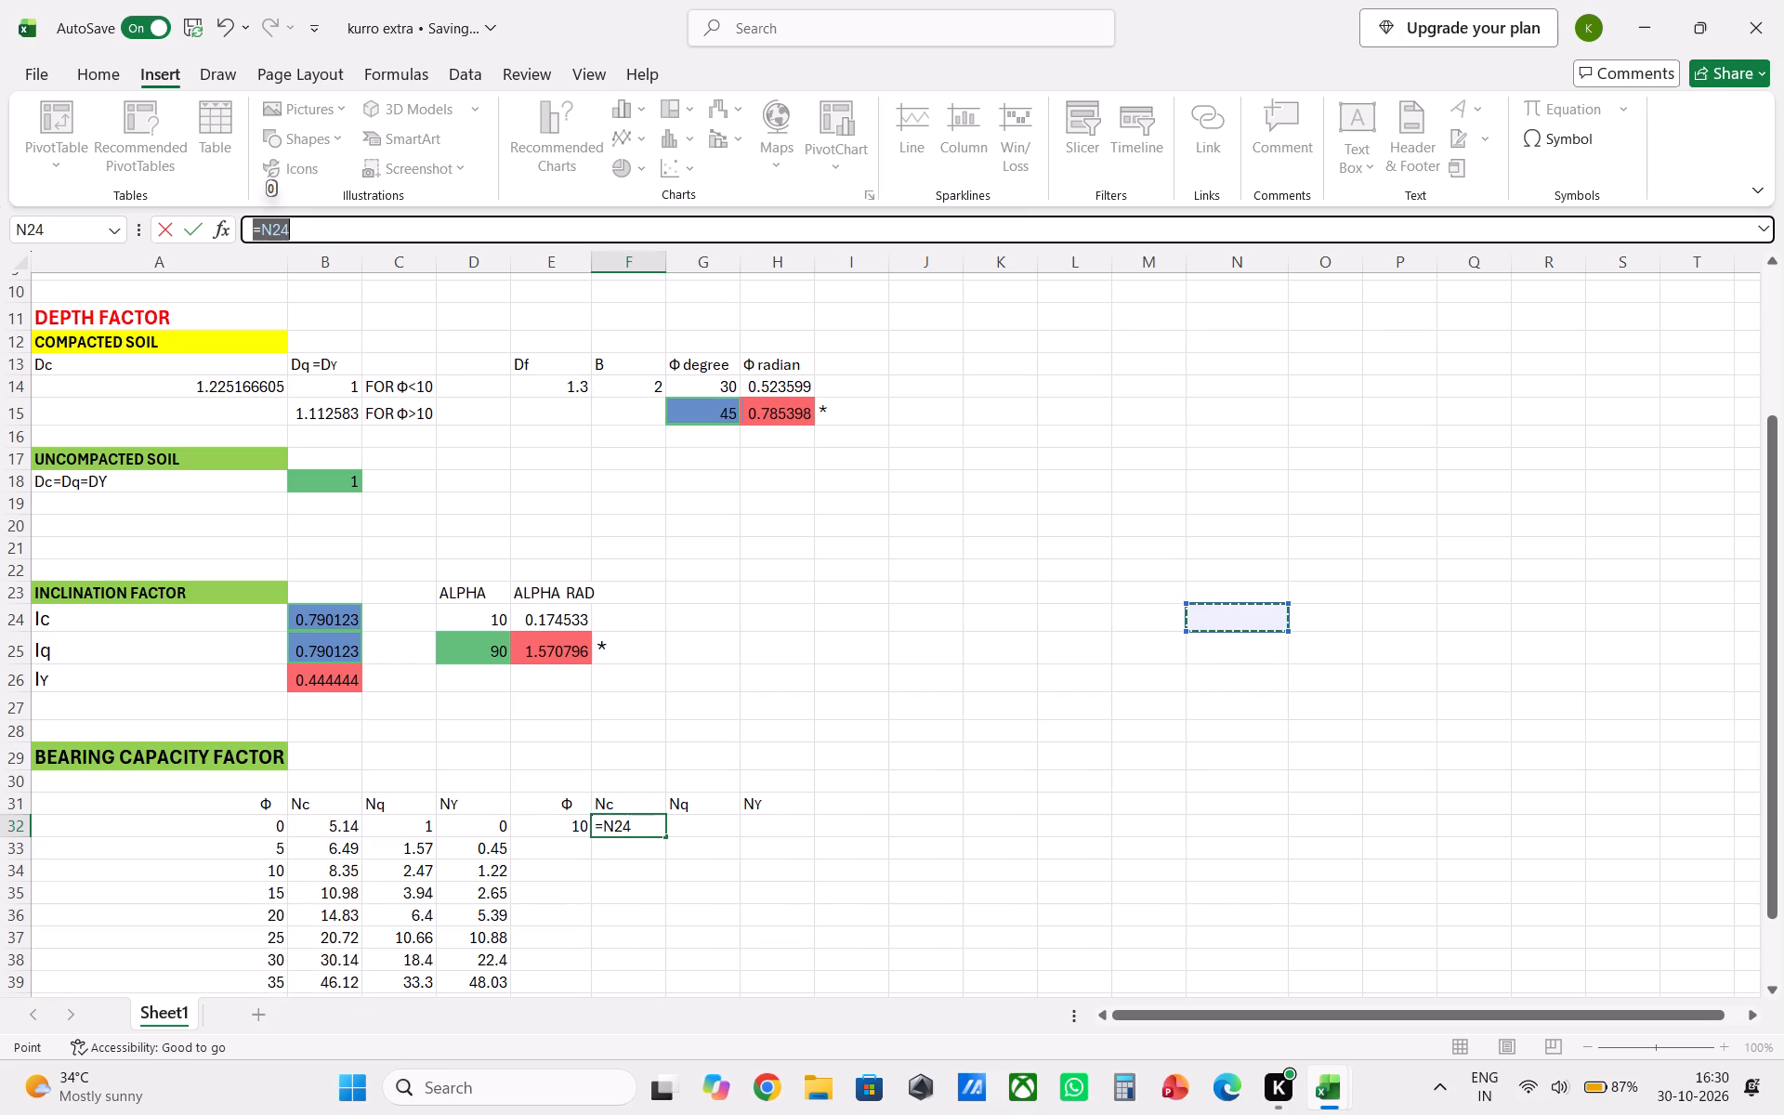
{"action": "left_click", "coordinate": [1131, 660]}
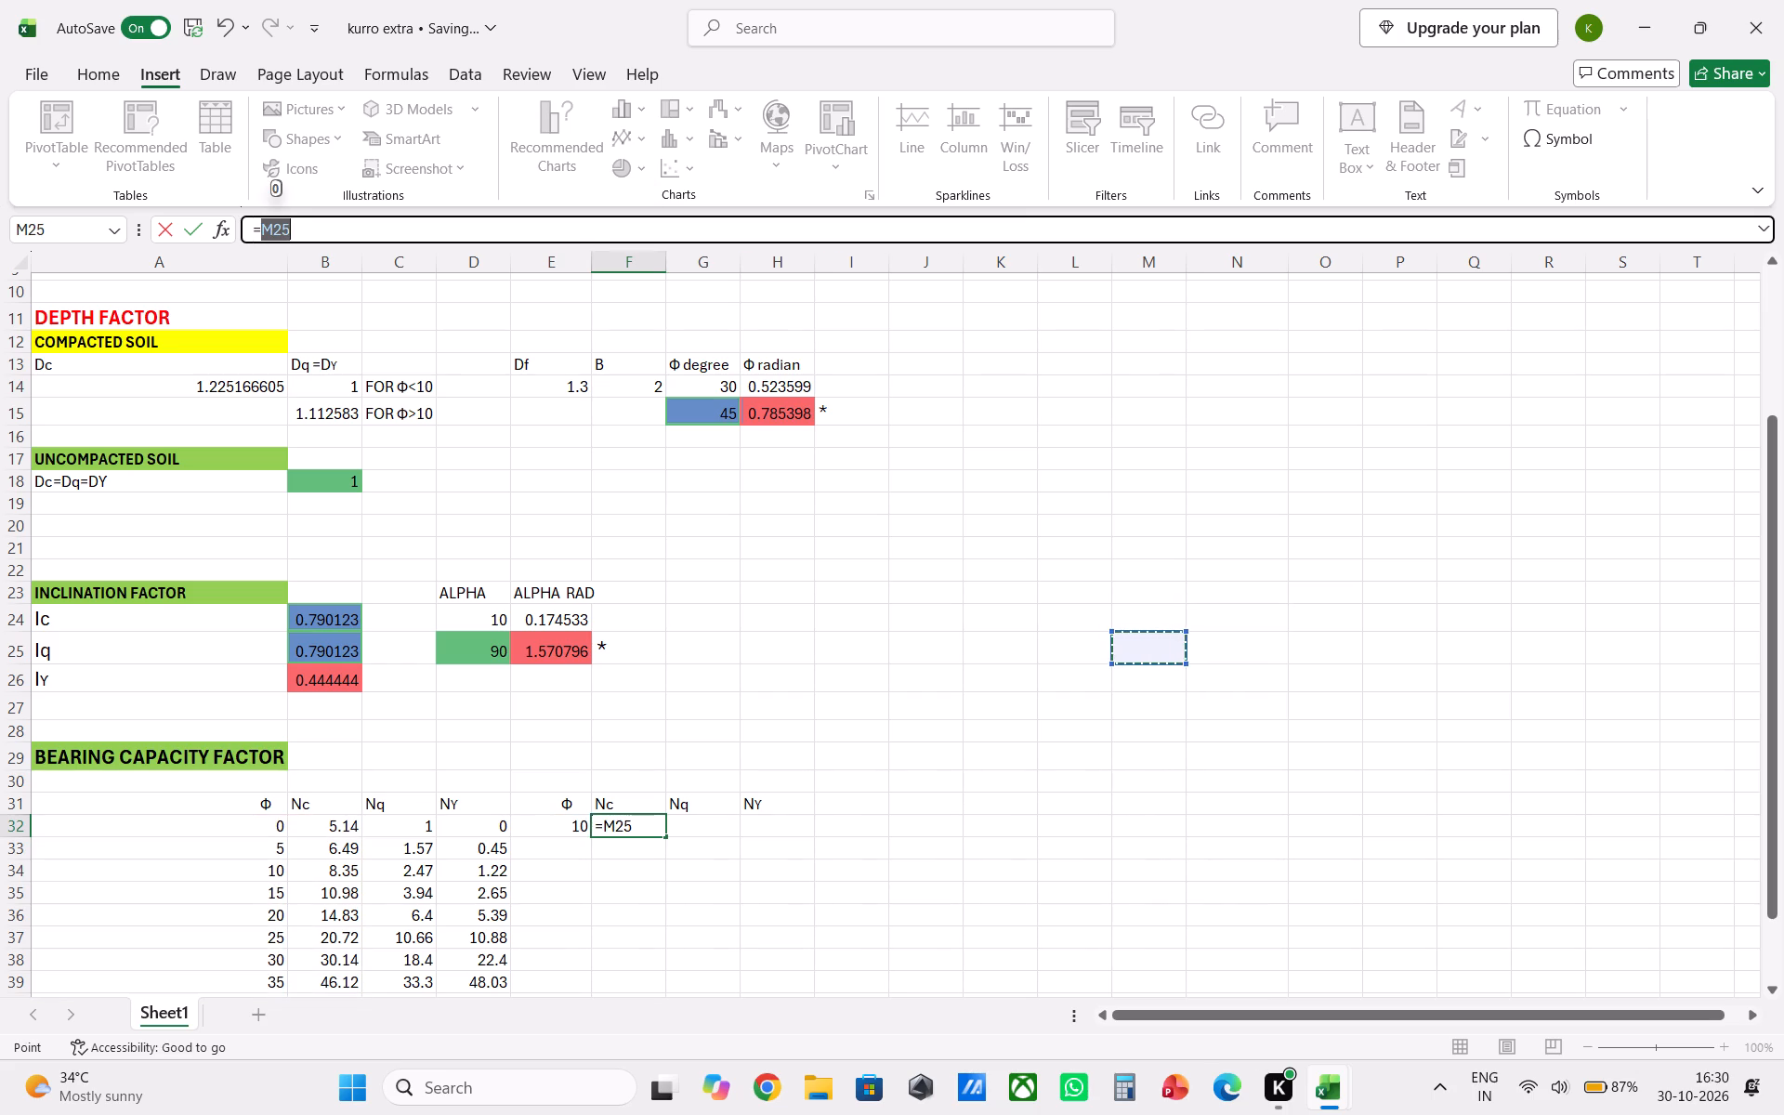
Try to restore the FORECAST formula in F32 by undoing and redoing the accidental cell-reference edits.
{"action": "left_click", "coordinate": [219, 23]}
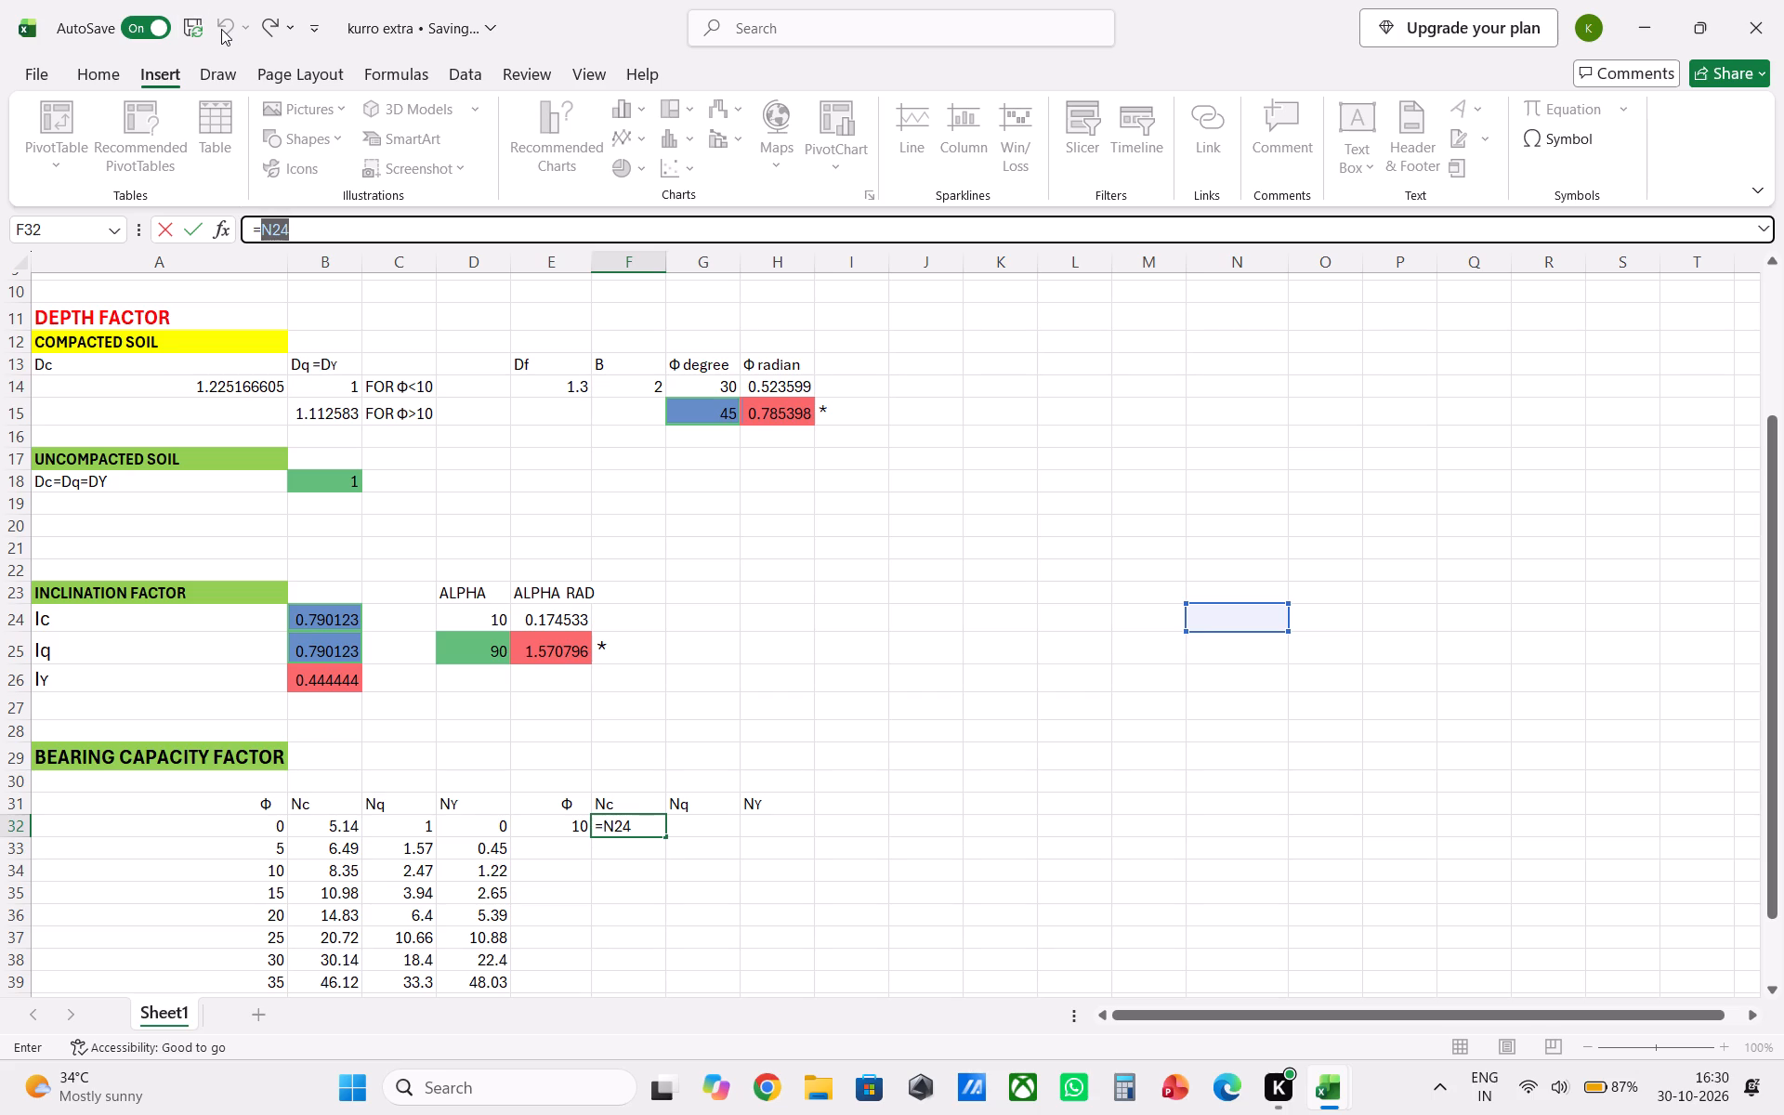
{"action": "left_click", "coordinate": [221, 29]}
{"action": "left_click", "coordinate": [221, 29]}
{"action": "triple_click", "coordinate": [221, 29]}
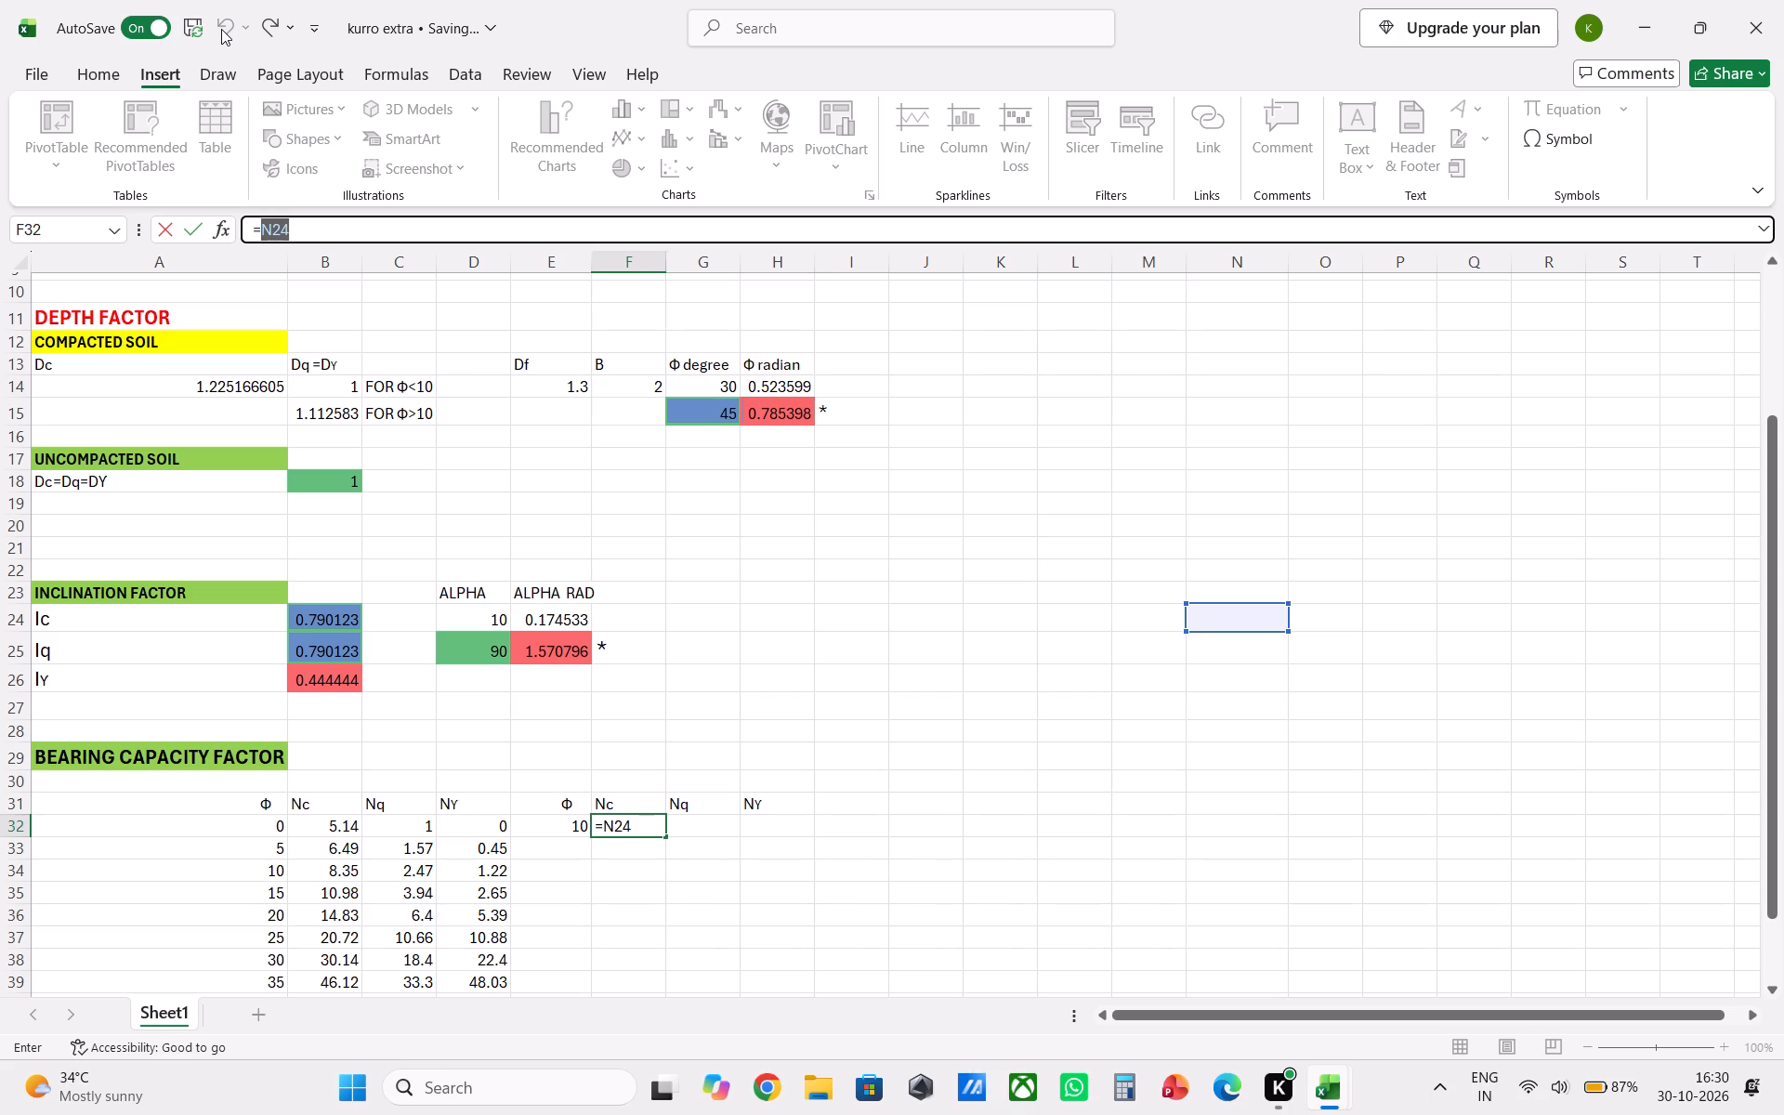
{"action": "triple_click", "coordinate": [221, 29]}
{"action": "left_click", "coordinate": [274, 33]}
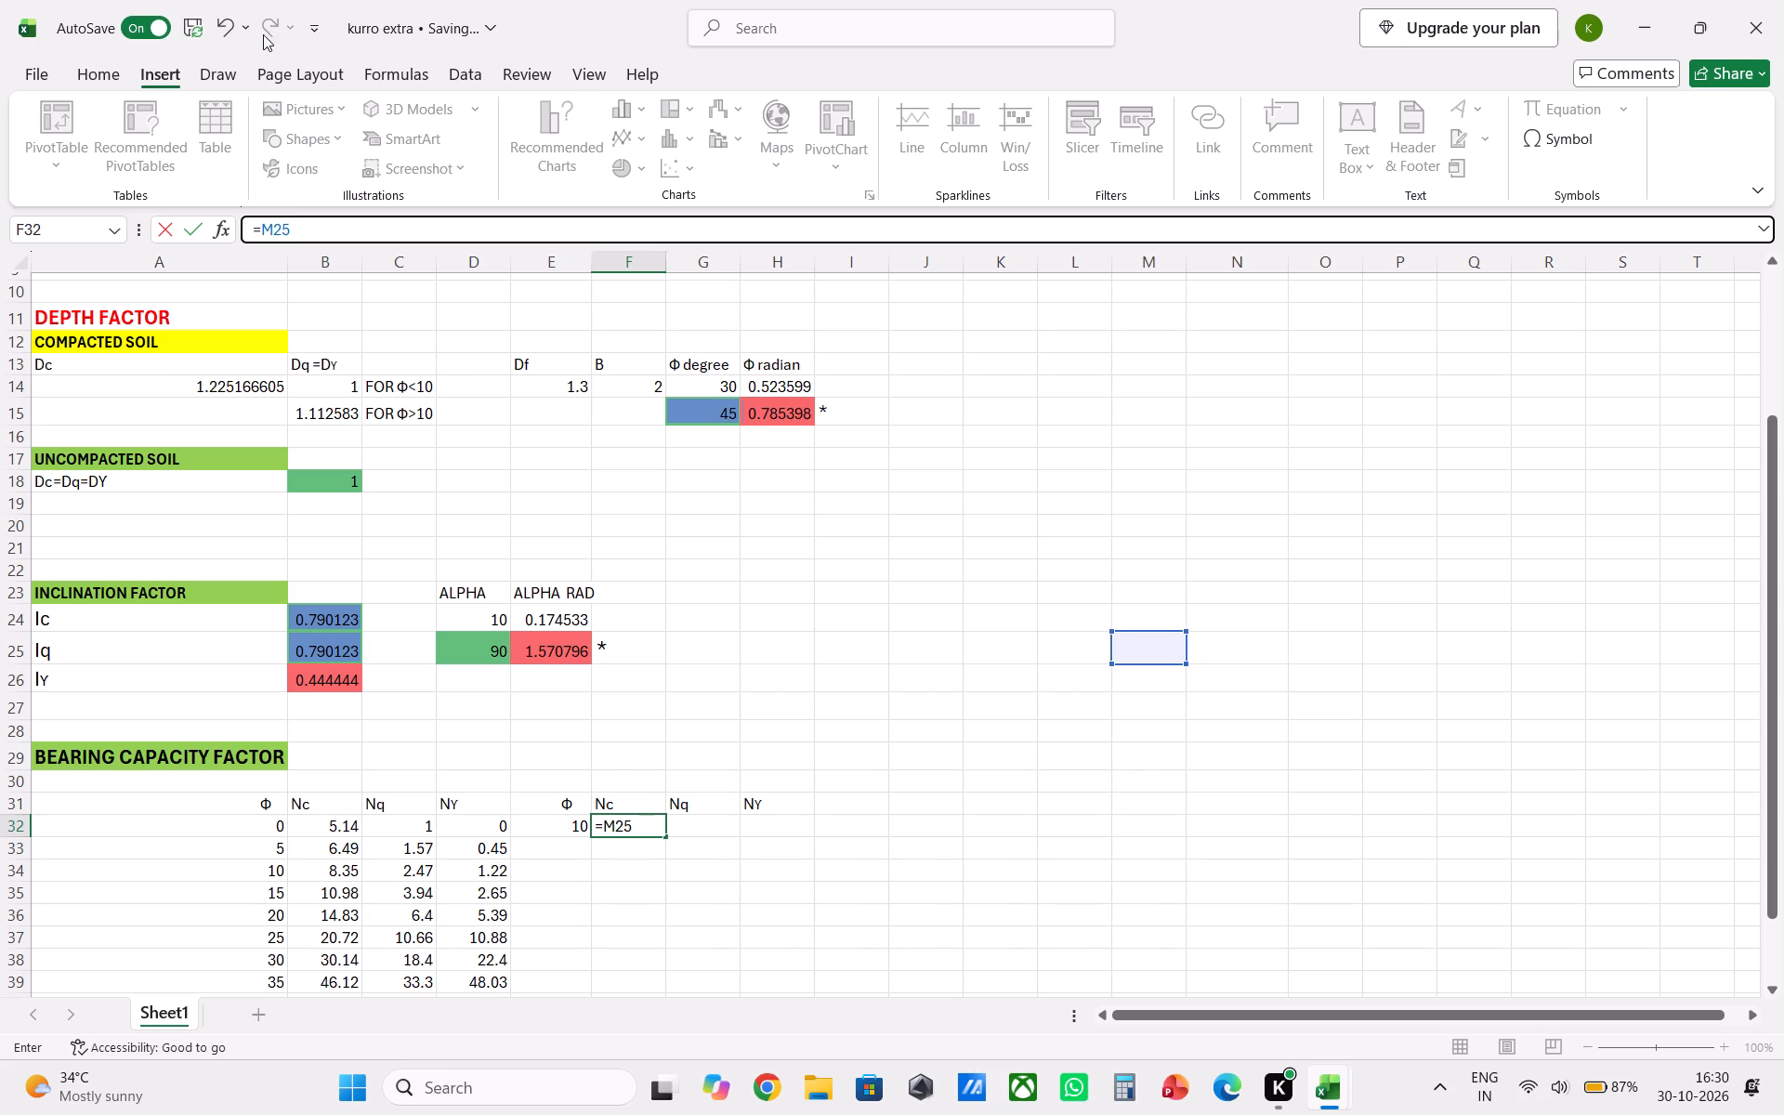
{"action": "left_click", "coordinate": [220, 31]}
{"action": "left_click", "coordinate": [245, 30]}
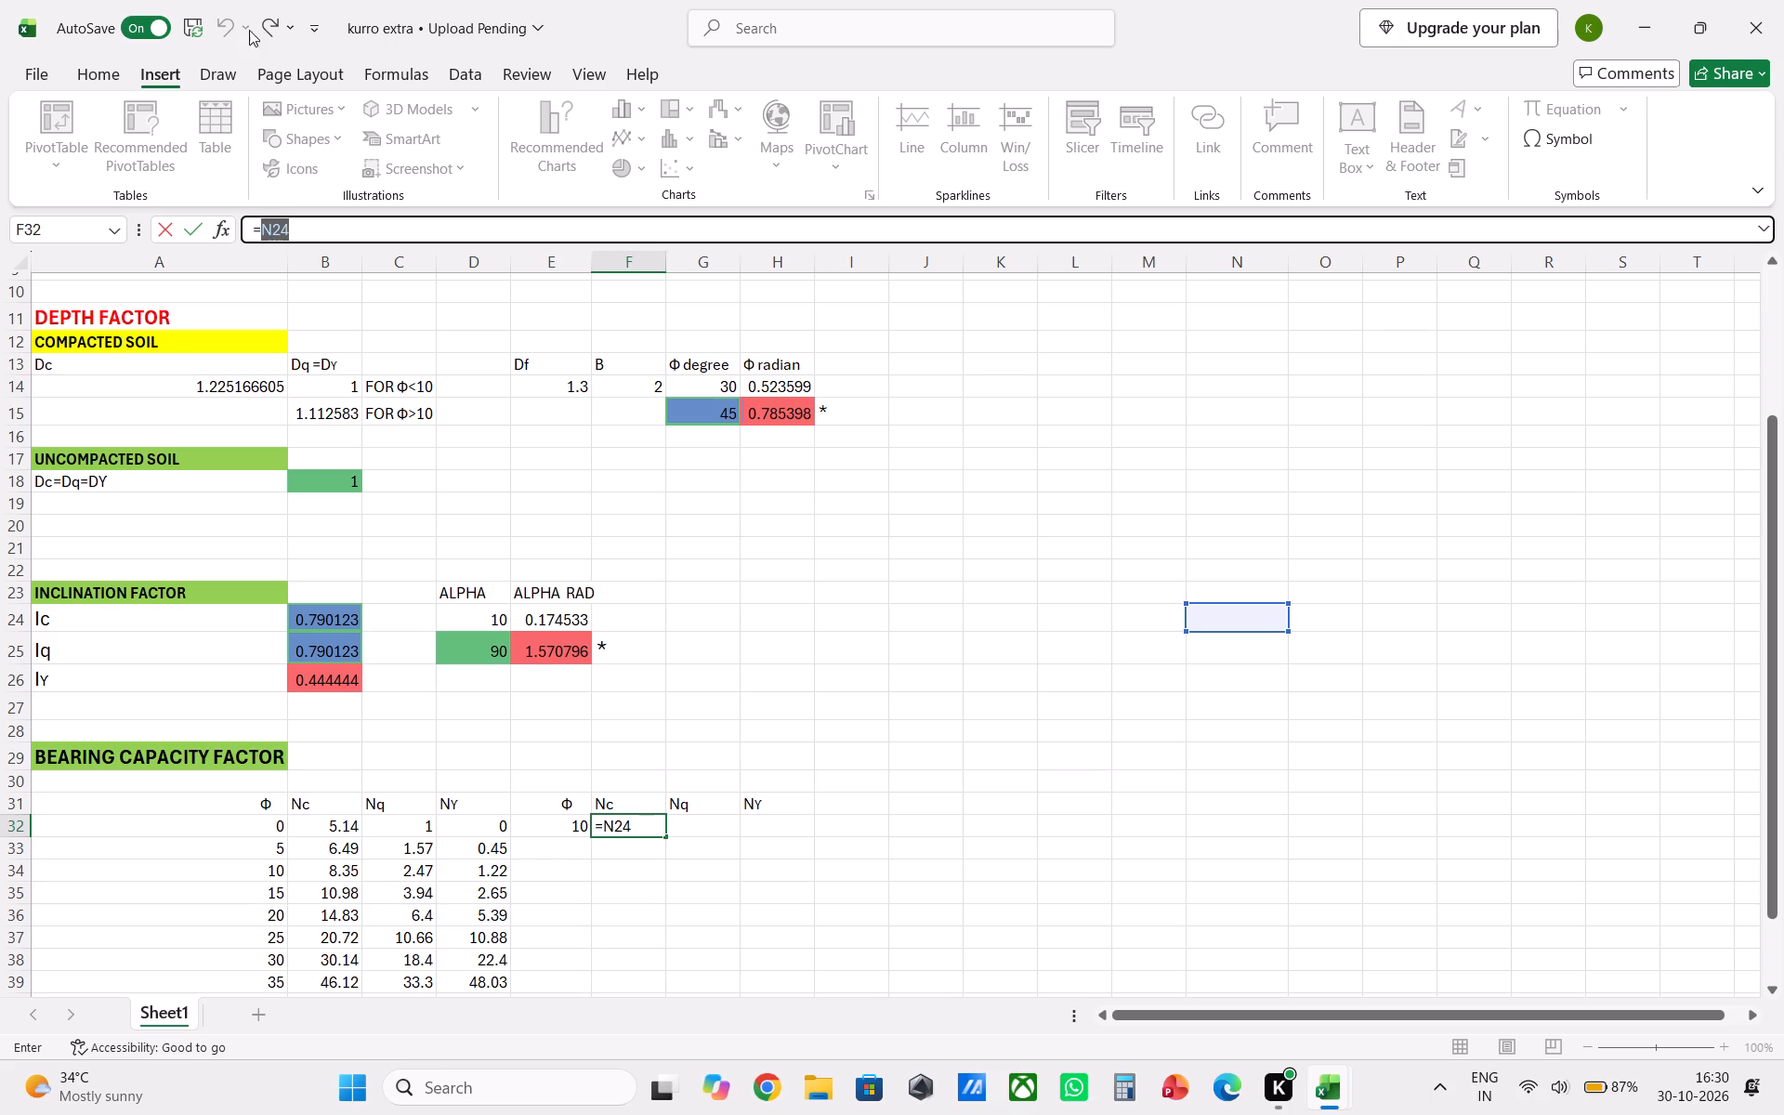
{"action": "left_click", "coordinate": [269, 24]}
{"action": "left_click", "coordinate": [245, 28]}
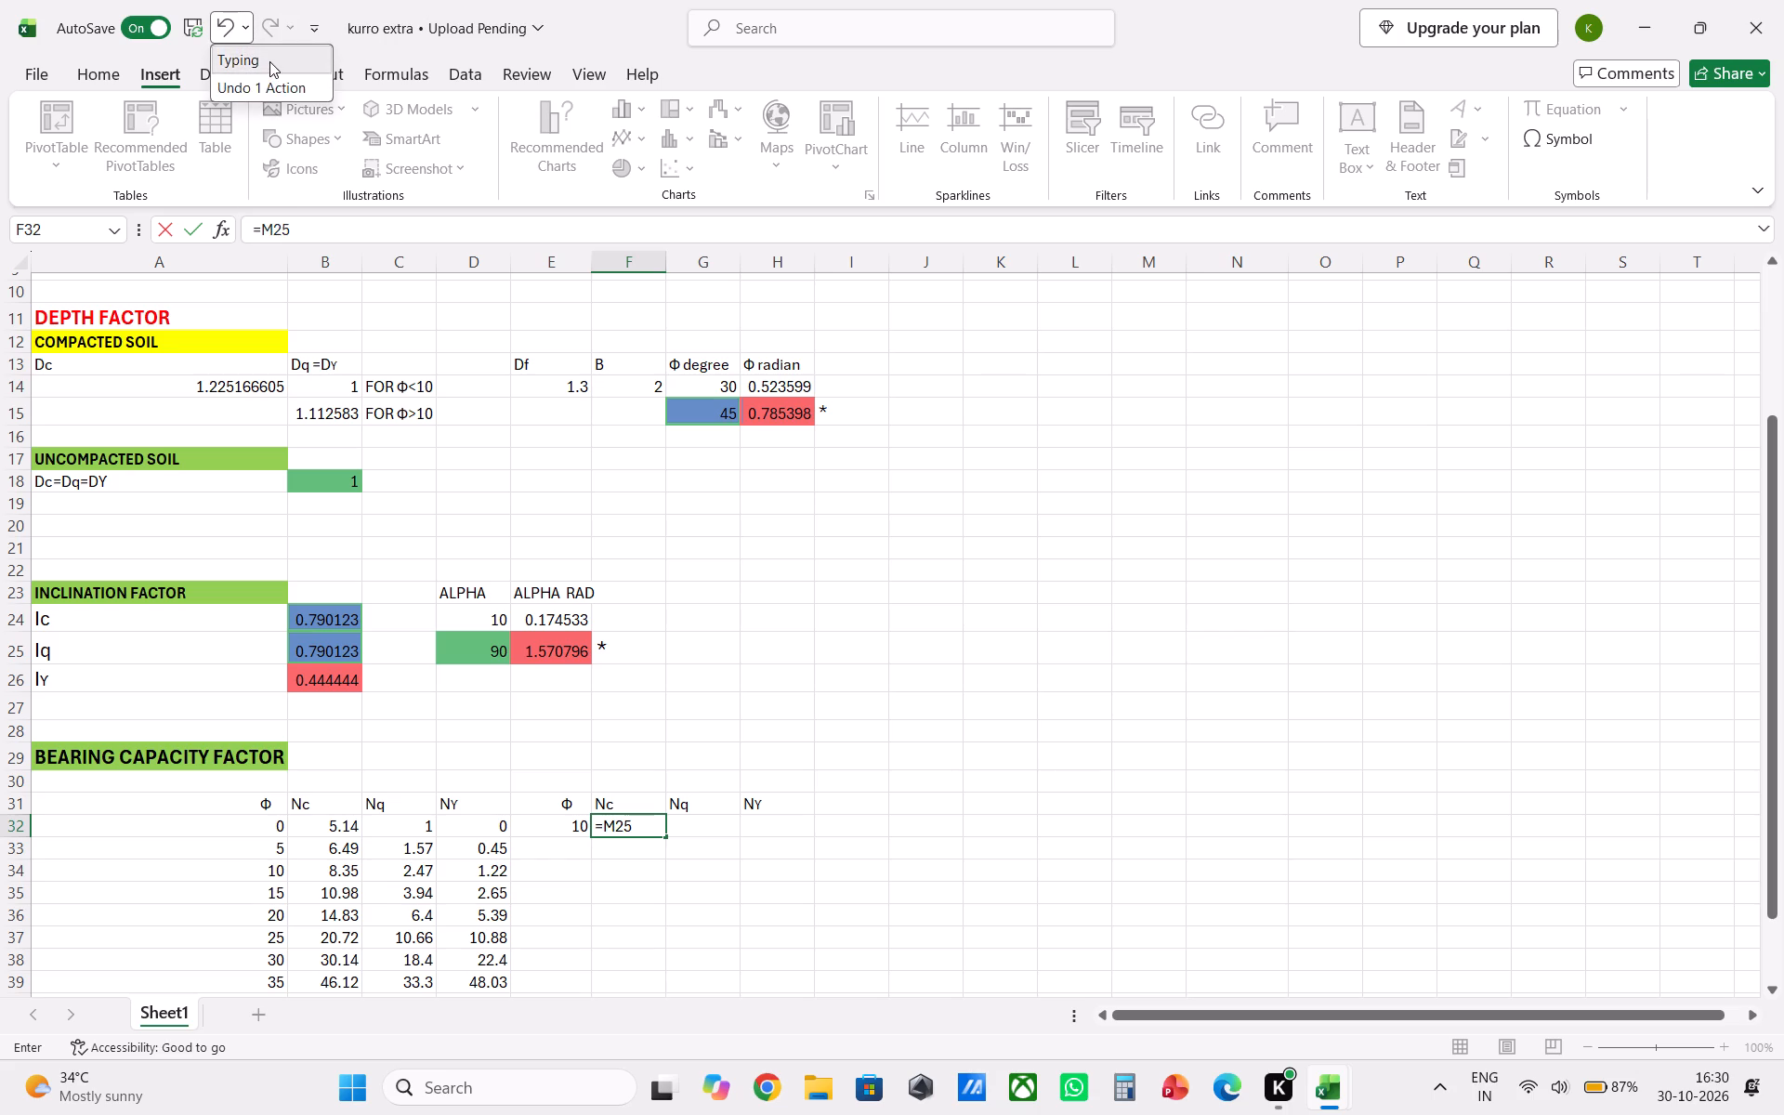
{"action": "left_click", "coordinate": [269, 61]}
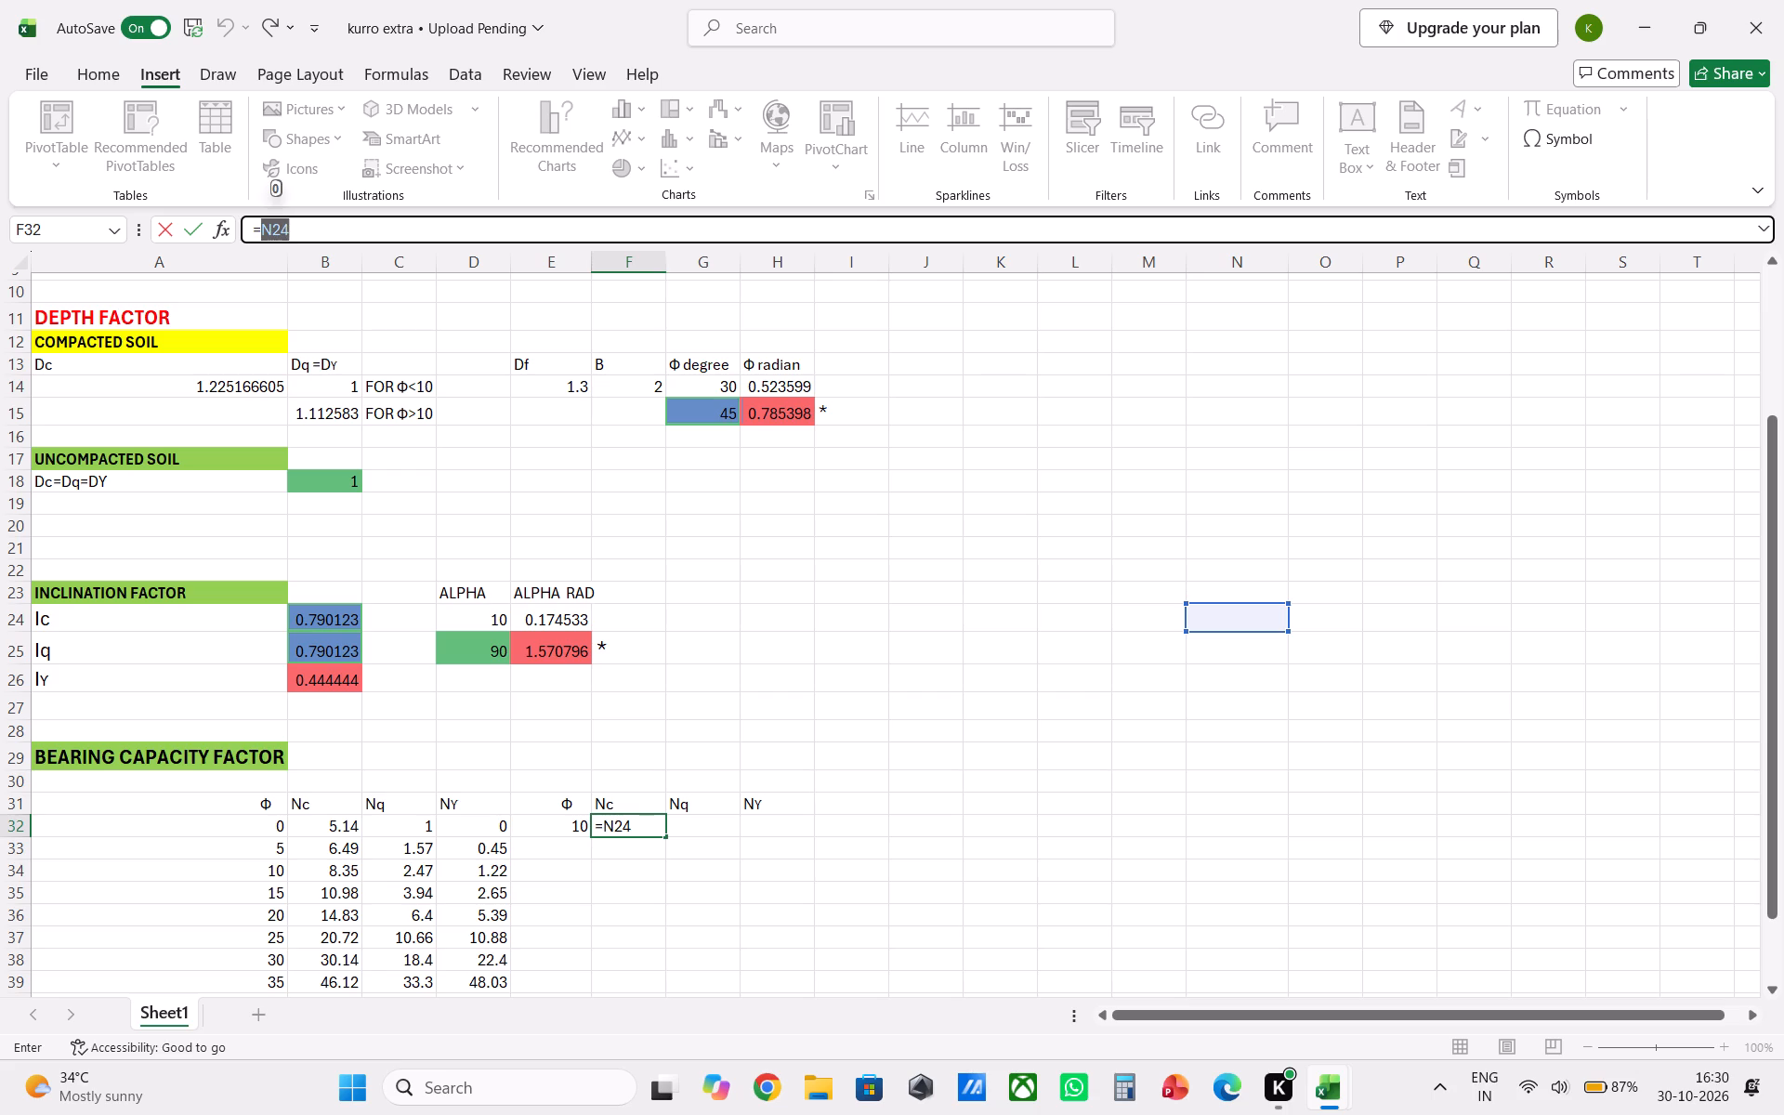
Delete the stray cell reference from the Nc cell F32, leaving the cell empty.
{"action": "left_click", "coordinate": [407, 238]}
{"action": "left_click_drag", "start_coordinate": [378, 240], "coordinate": [341, 244]}
{"action": "left_click_drag", "start_coordinate": [341, 244], "coordinate": [321, 247]}
{"action": "left_click_drag", "start_coordinate": [349, 238], "coordinate": [268, 241]}
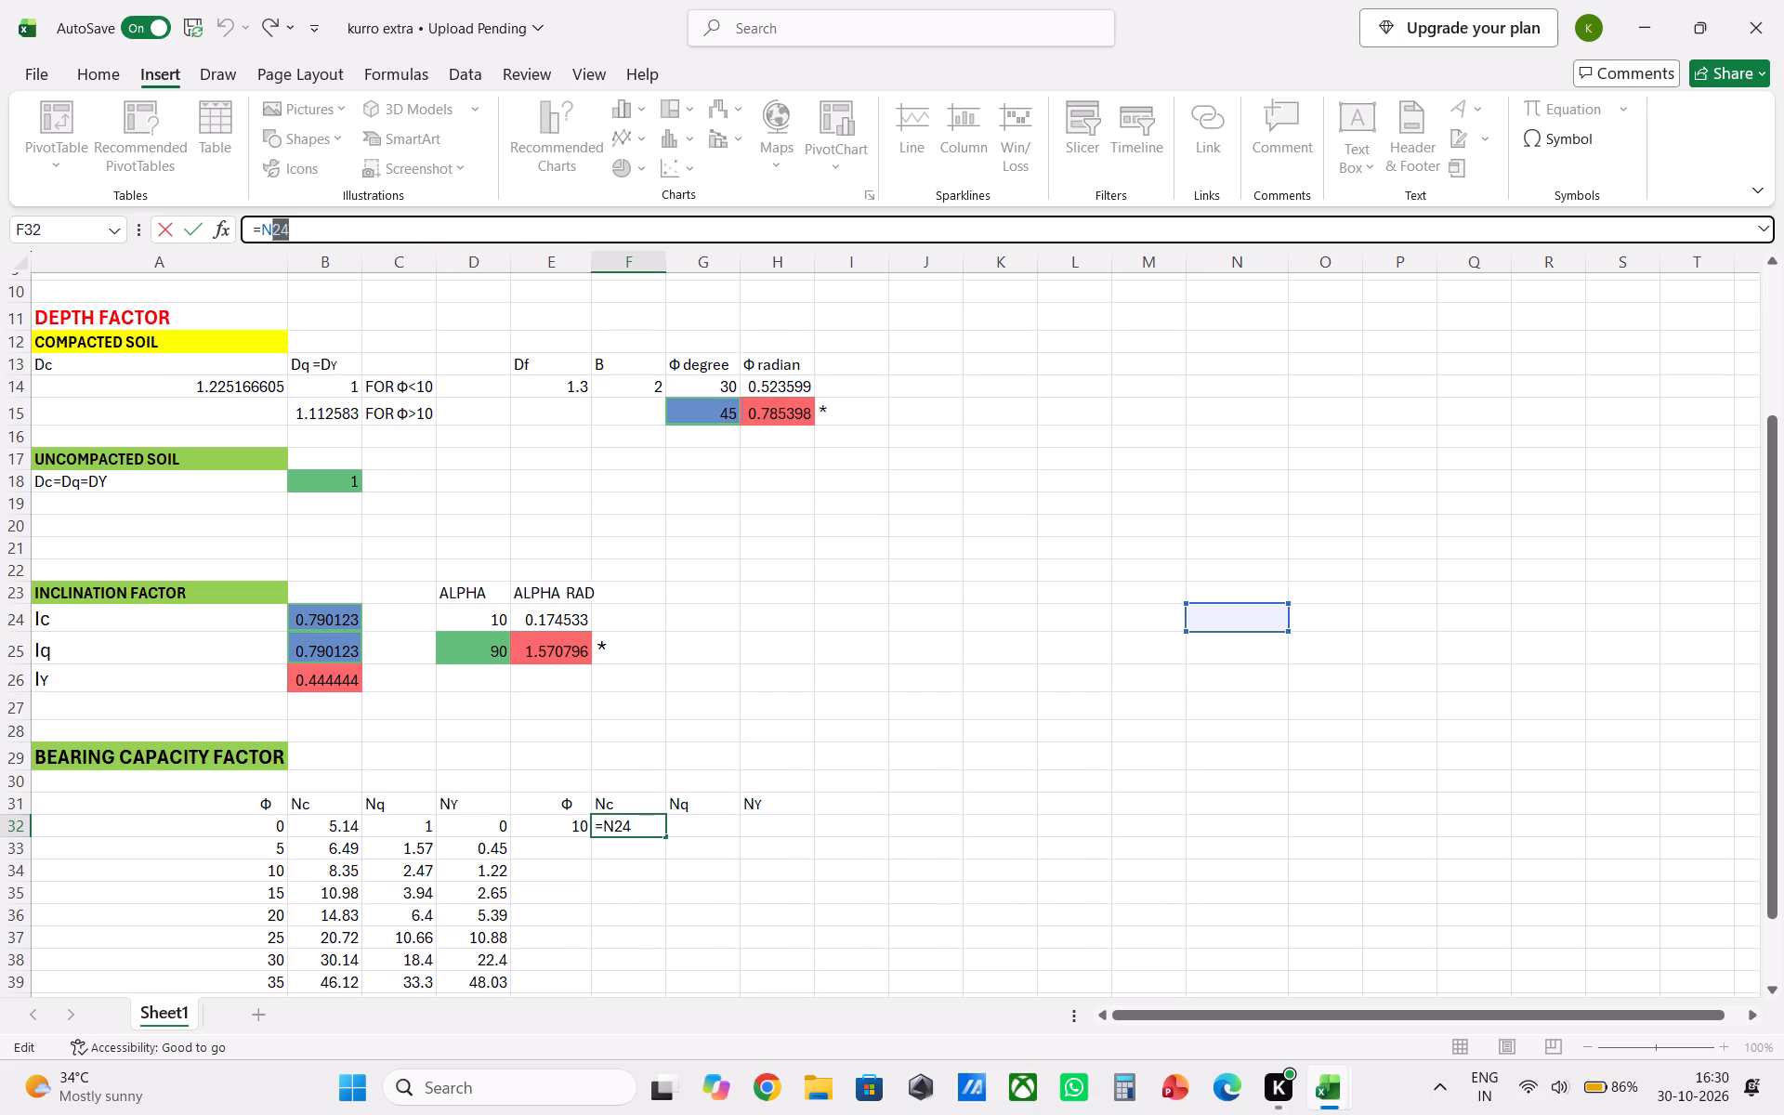
{"action": "left_click_drag", "start_coordinate": [268, 233], "coordinate": [243, 236]}
{"action": "left_click", "coordinate": [339, 238]}
{"action": "left_click_drag", "start_coordinate": [299, 231], "coordinate": [177, 243]}
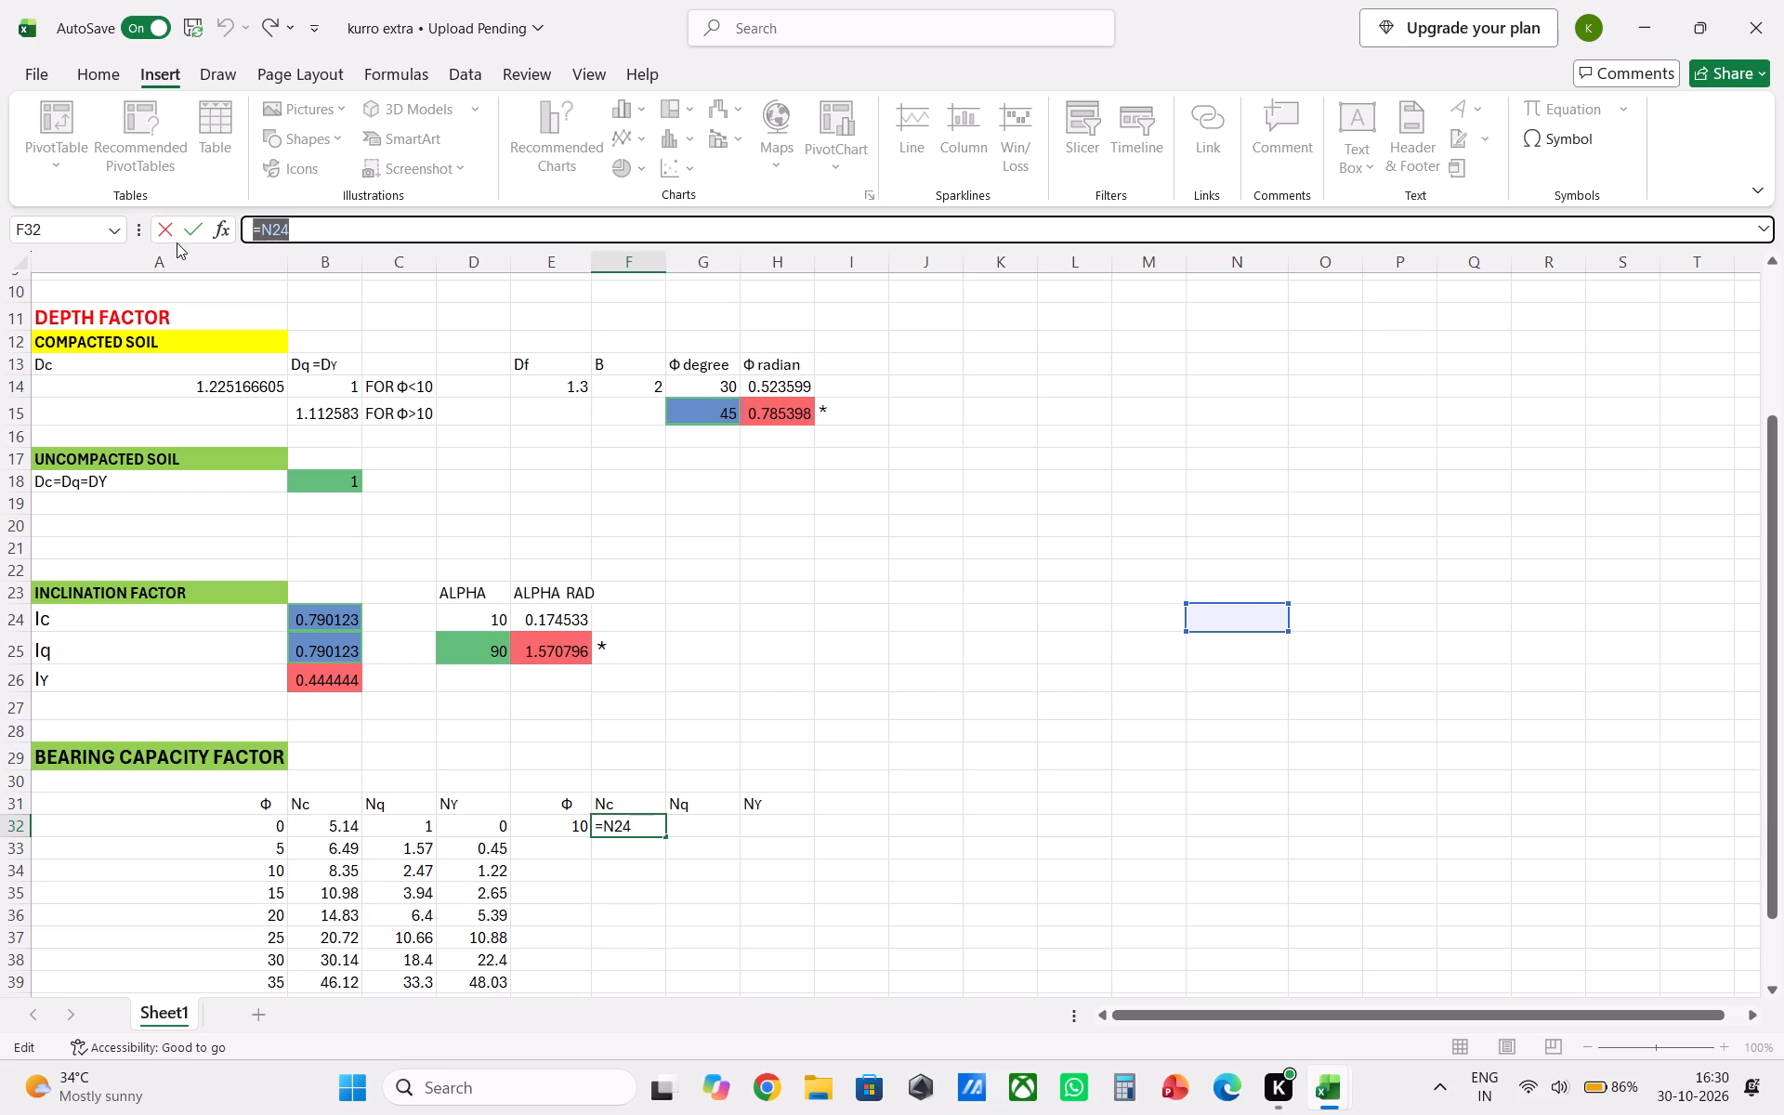
{"action": "left_click", "coordinate": [309, 31]}
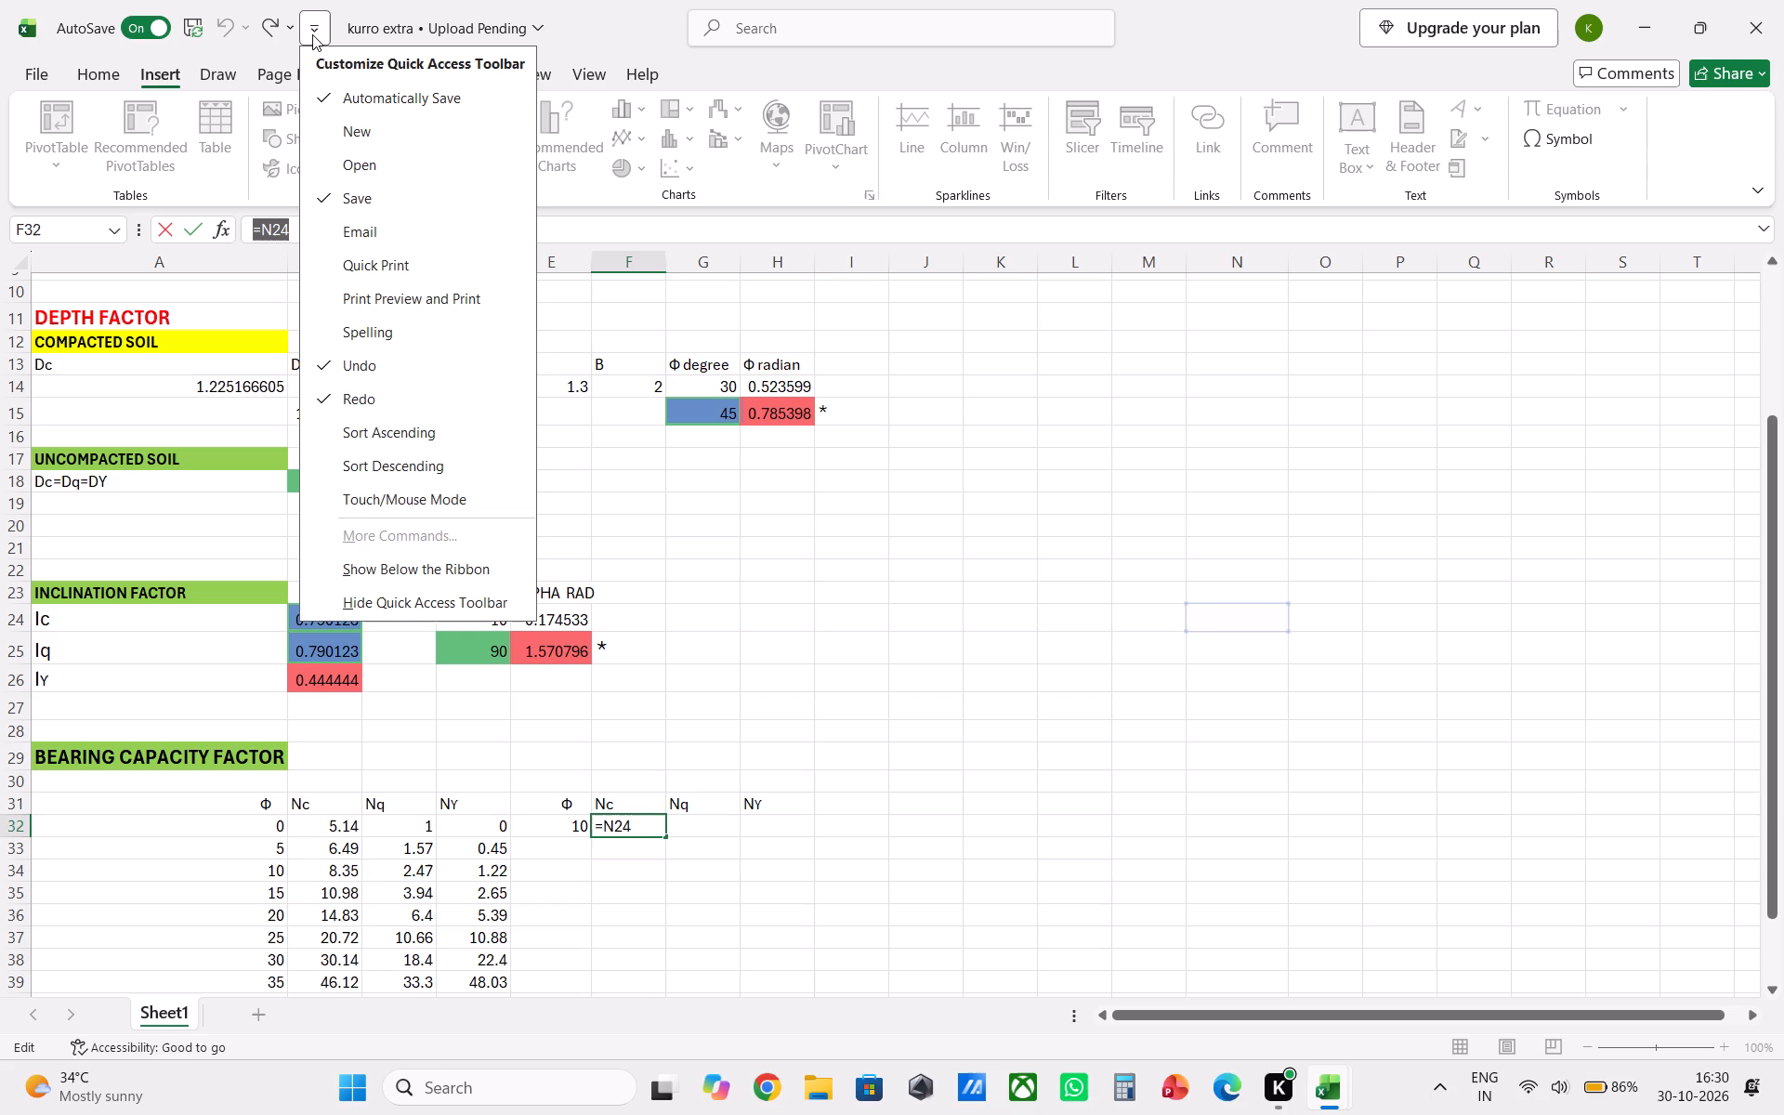
{"action": "left_click", "coordinate": [233, 32]}
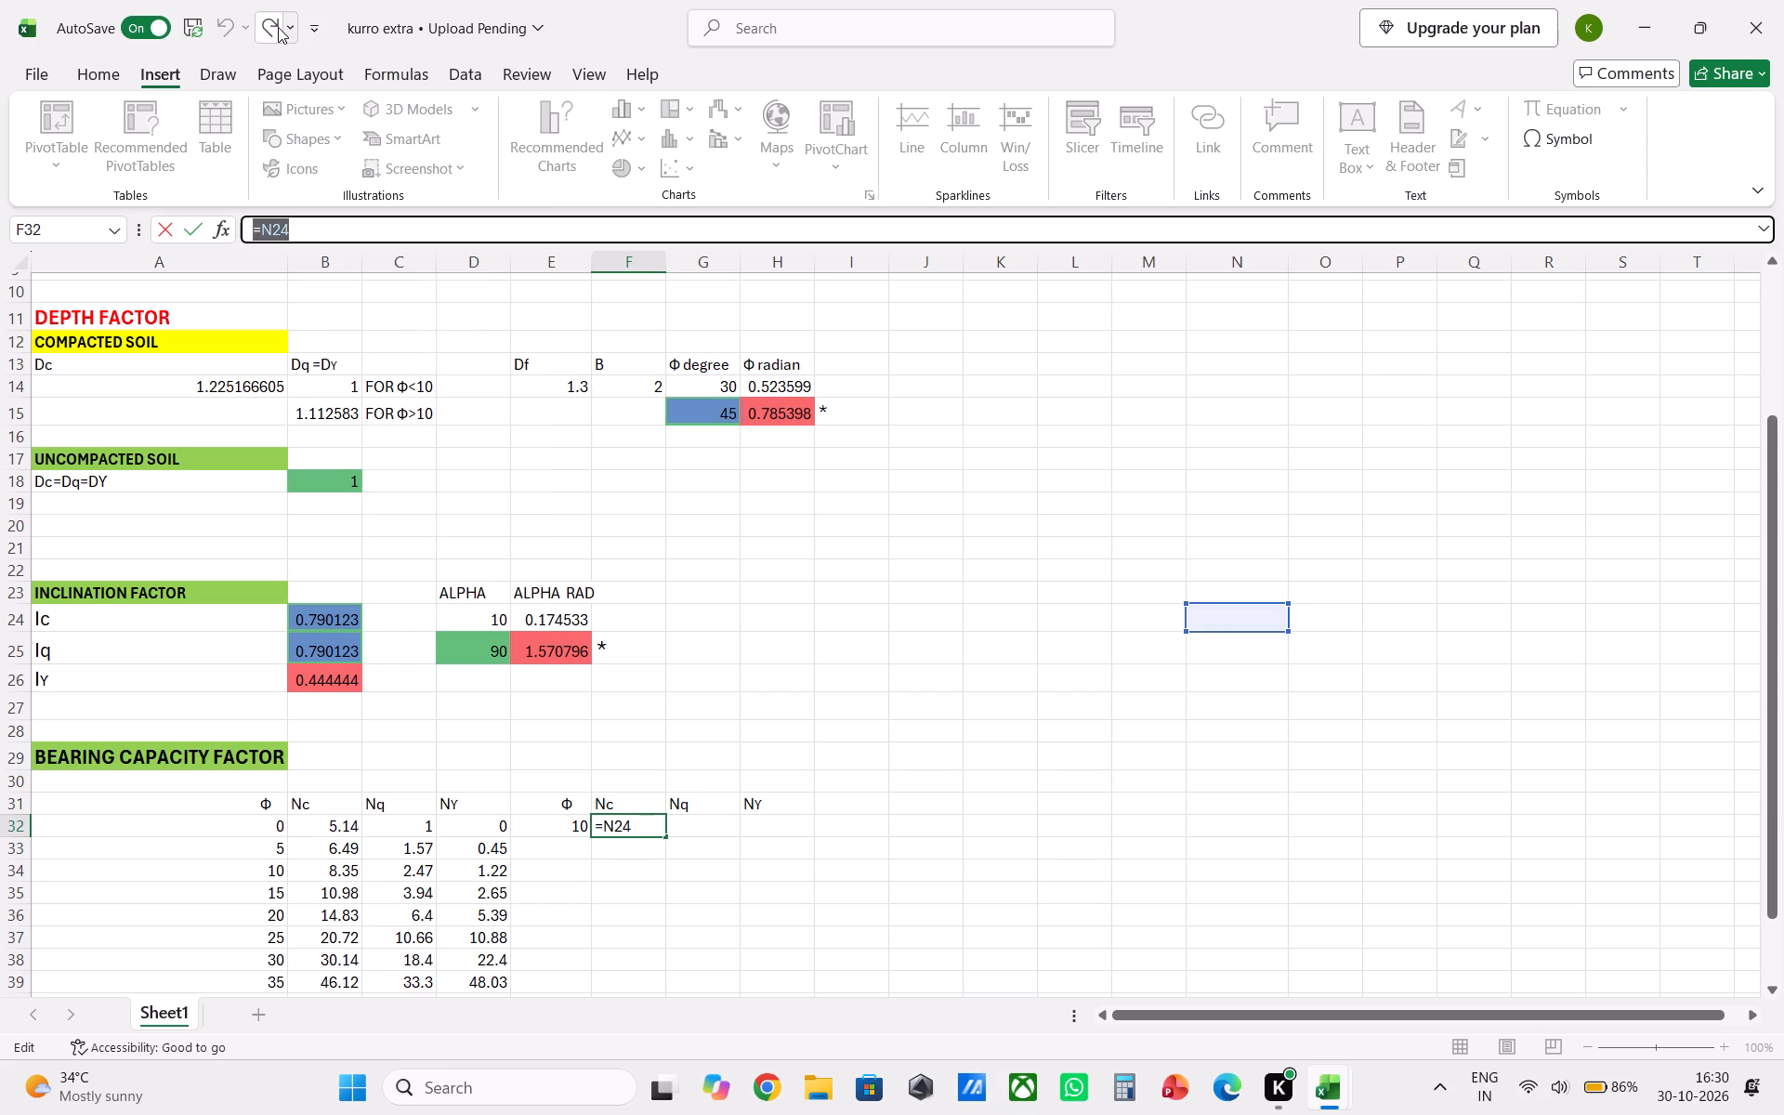
{"action": "left_click", "coordinate": [267, 28]}
{"action": "key", "text": "BackSpace"}
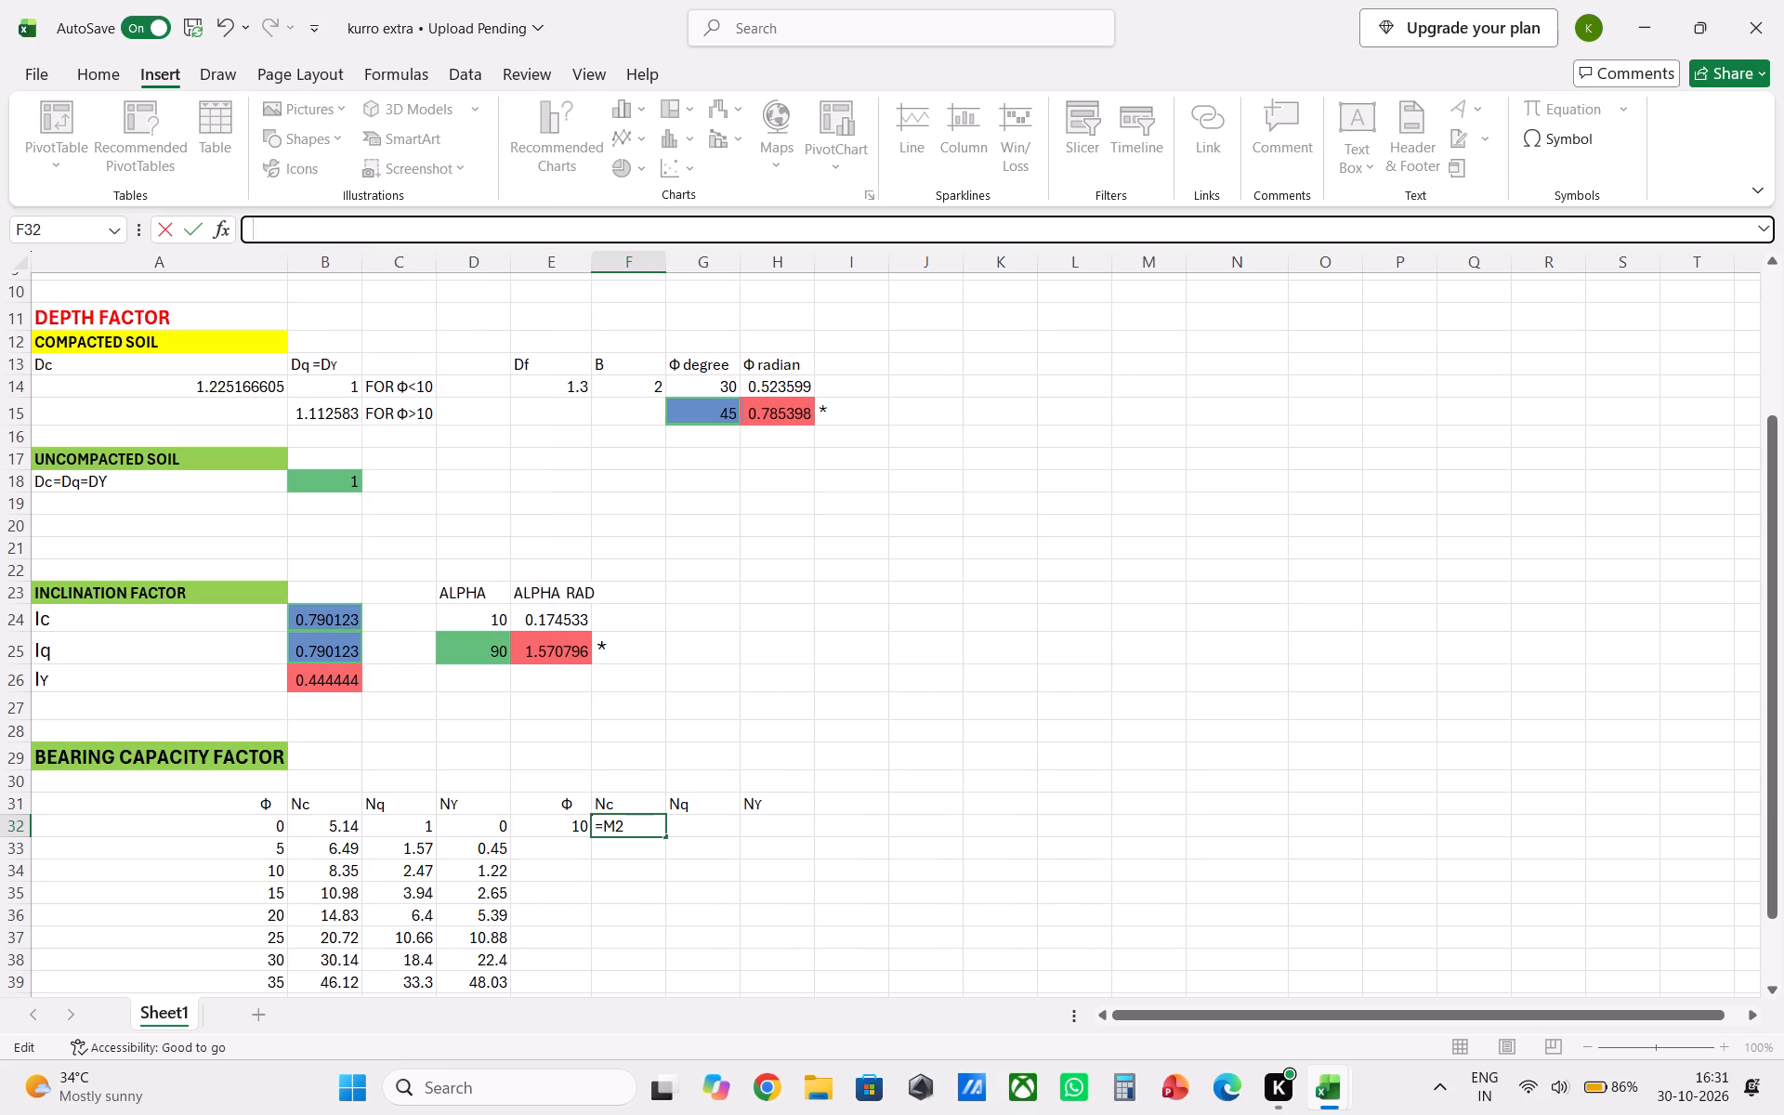
{"action": "key", "text": "Return"}
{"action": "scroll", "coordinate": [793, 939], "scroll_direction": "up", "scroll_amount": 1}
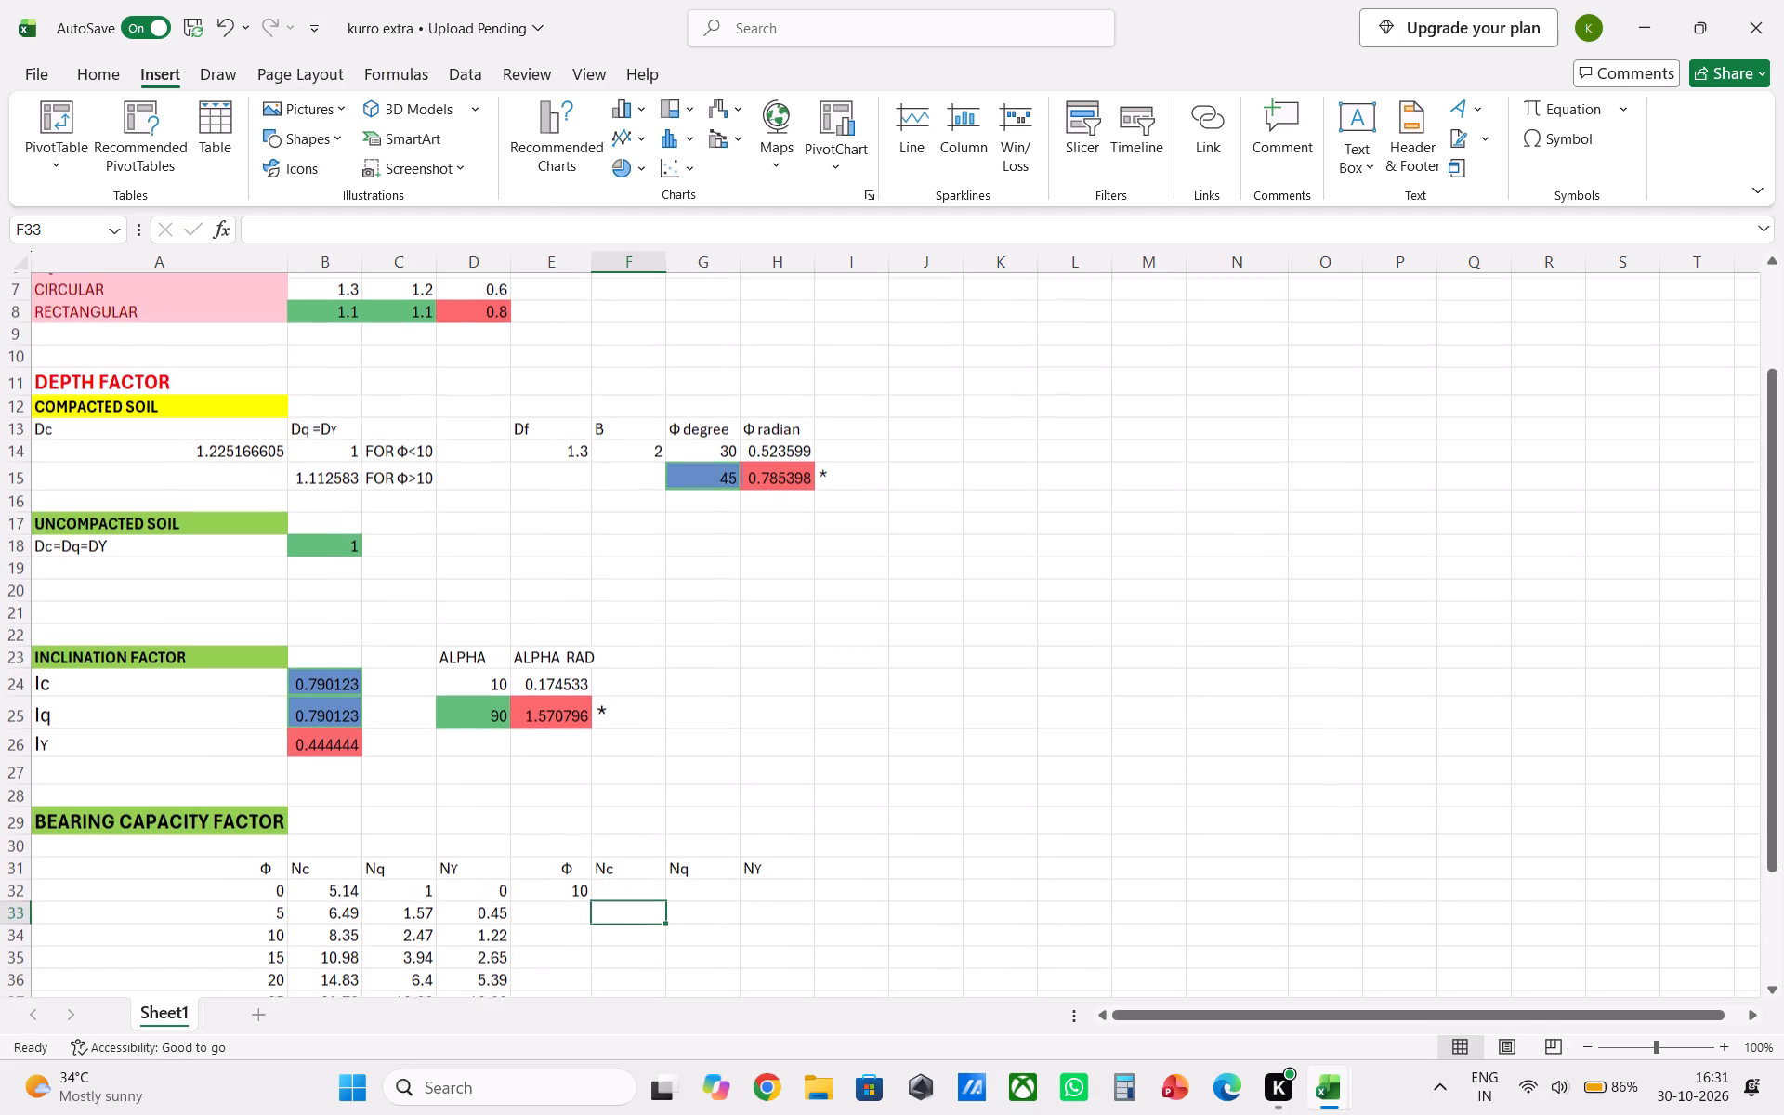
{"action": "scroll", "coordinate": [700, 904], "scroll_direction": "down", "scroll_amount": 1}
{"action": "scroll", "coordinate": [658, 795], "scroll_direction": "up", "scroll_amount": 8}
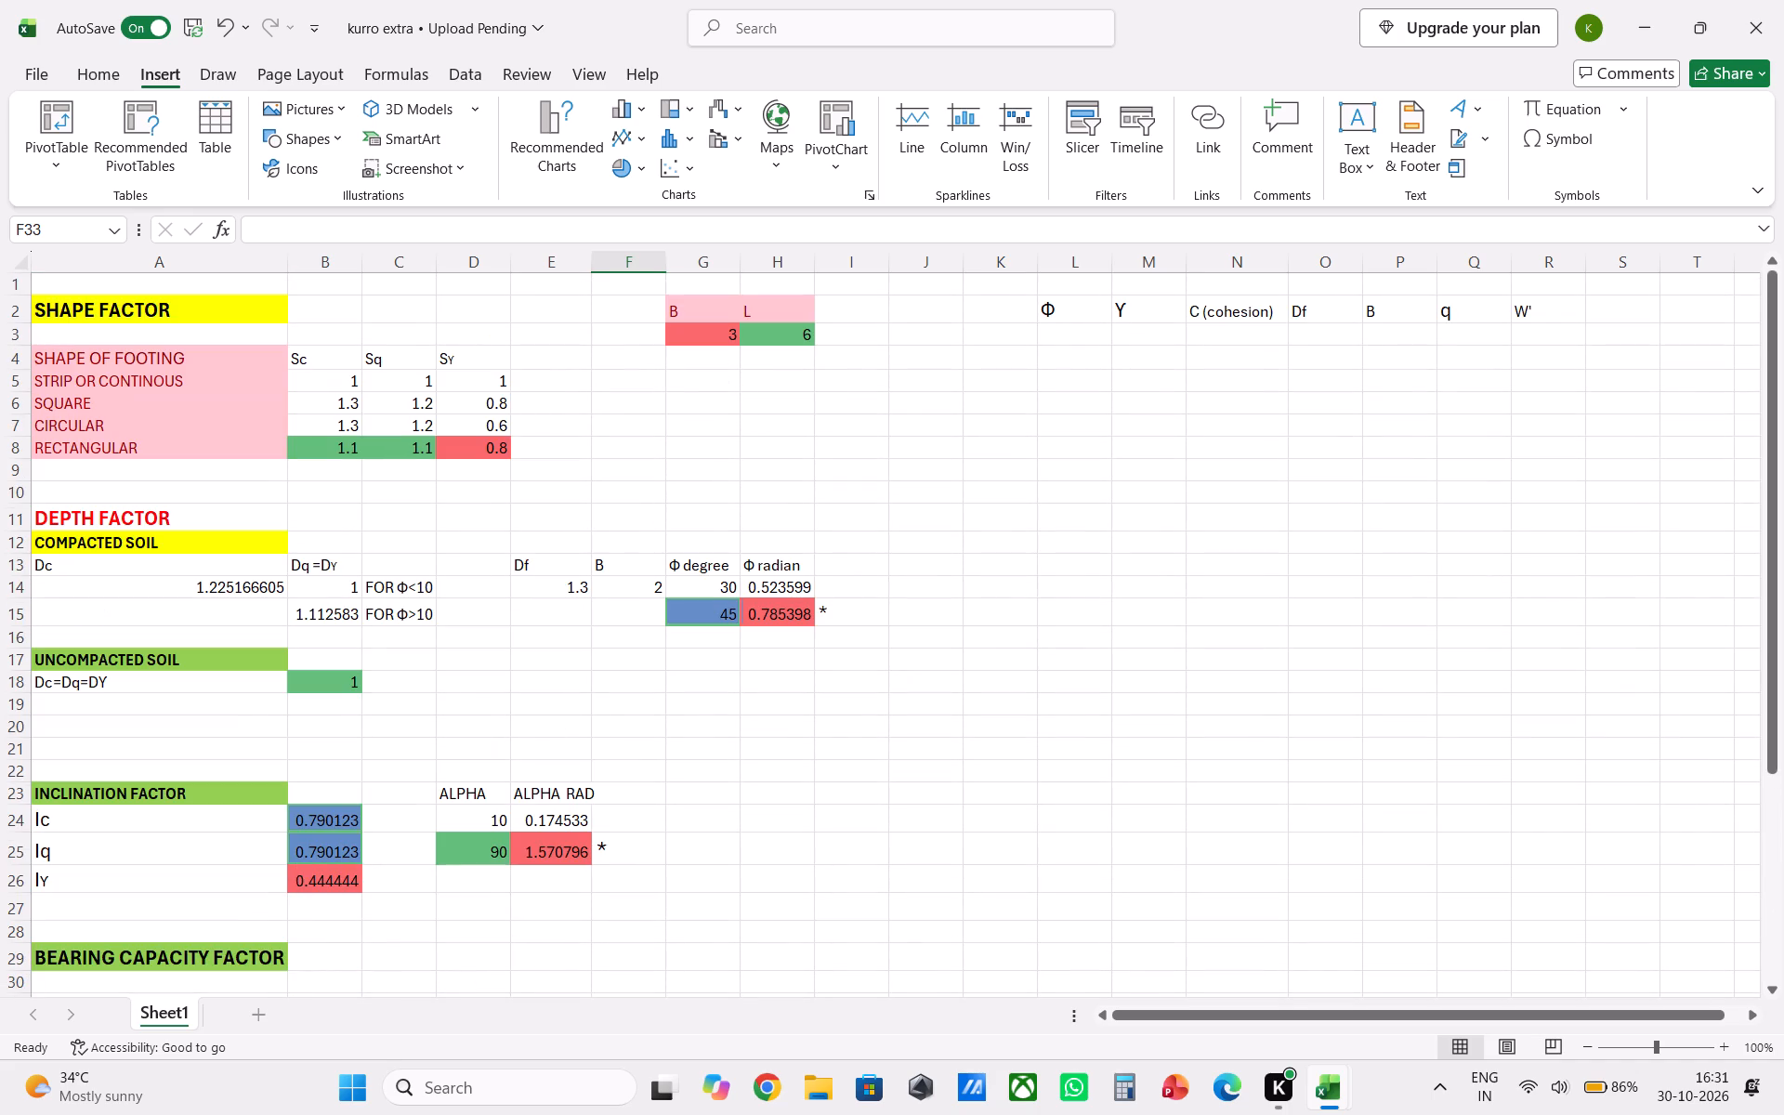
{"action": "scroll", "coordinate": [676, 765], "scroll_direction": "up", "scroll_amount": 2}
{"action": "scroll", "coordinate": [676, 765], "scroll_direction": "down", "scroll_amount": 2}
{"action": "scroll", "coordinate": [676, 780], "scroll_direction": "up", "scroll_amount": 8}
Start a FORECAST formula in the Nc cell F32 with the Φ value in E32 as its x argument.
{"action": "scroll", "coordinate": [644, 787], "scroll_direction": "down", "scroll_amount": 4}
{"action": "left_click", "coordinate": [642, 767]}
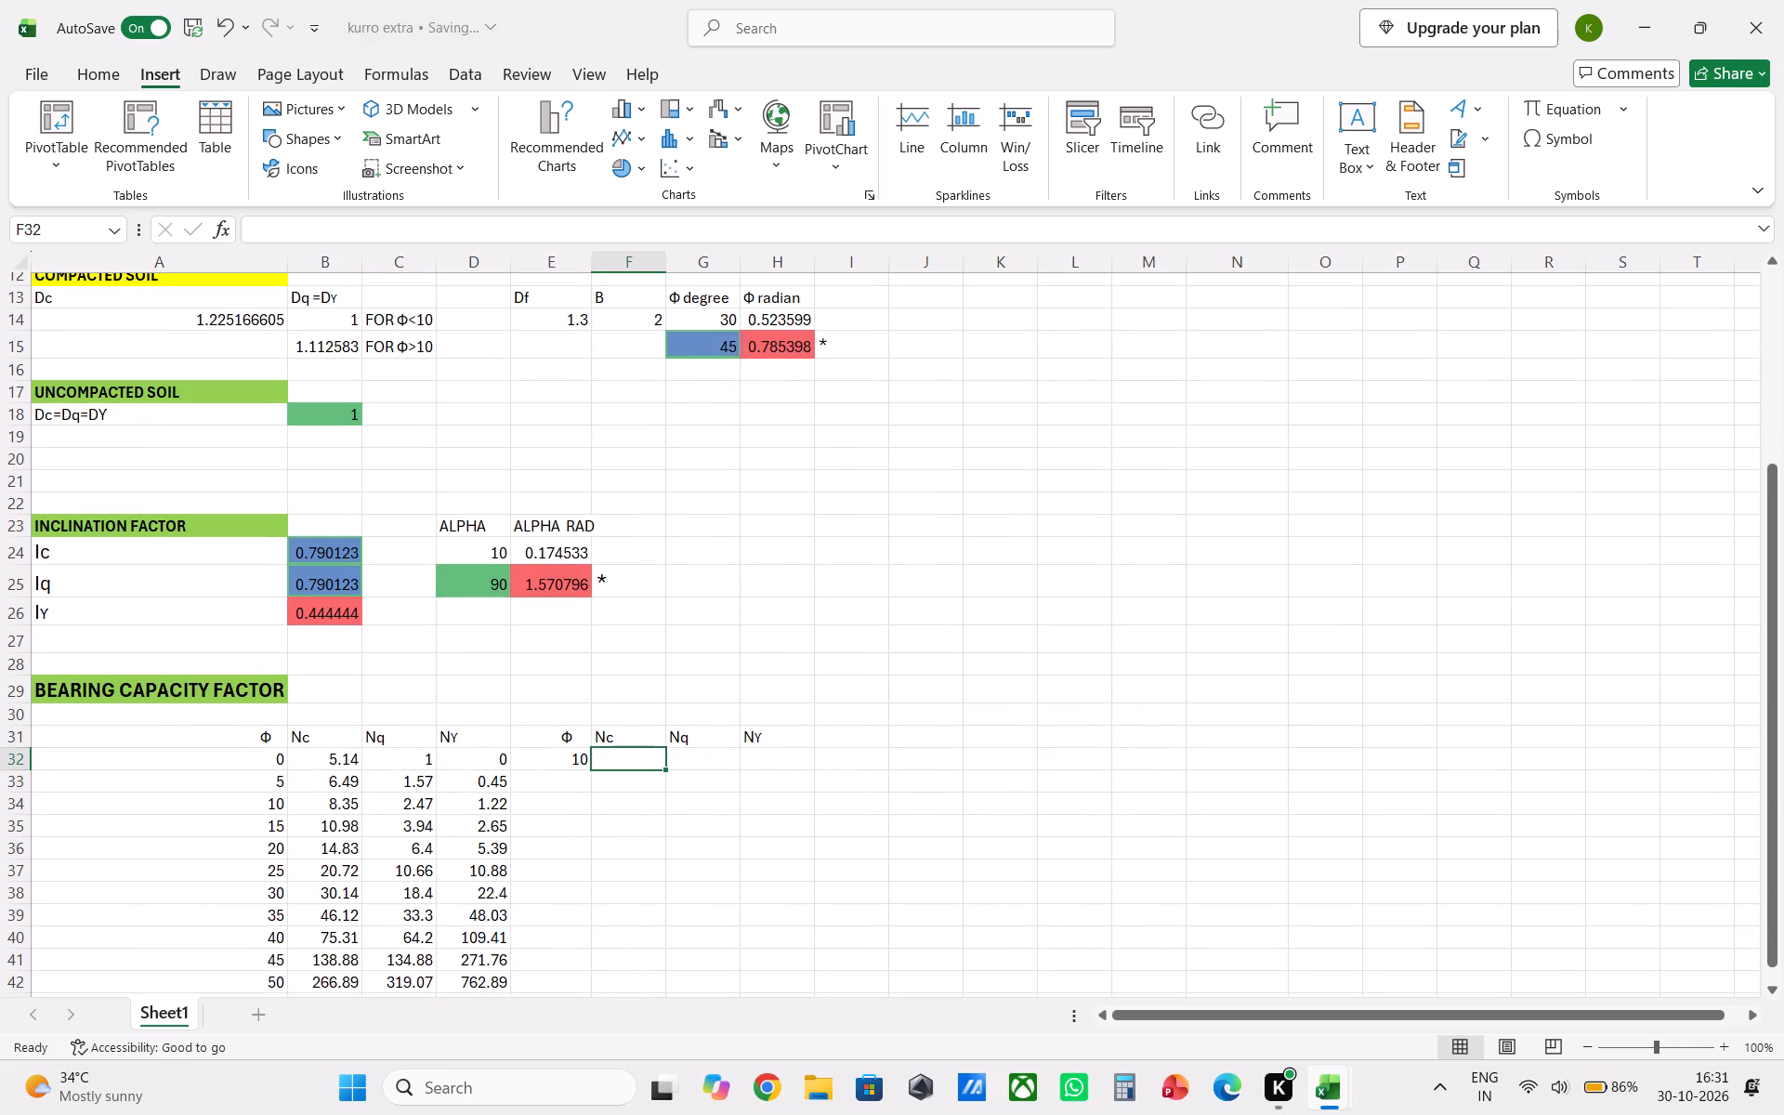
{"action": "key", "text": "equal"}
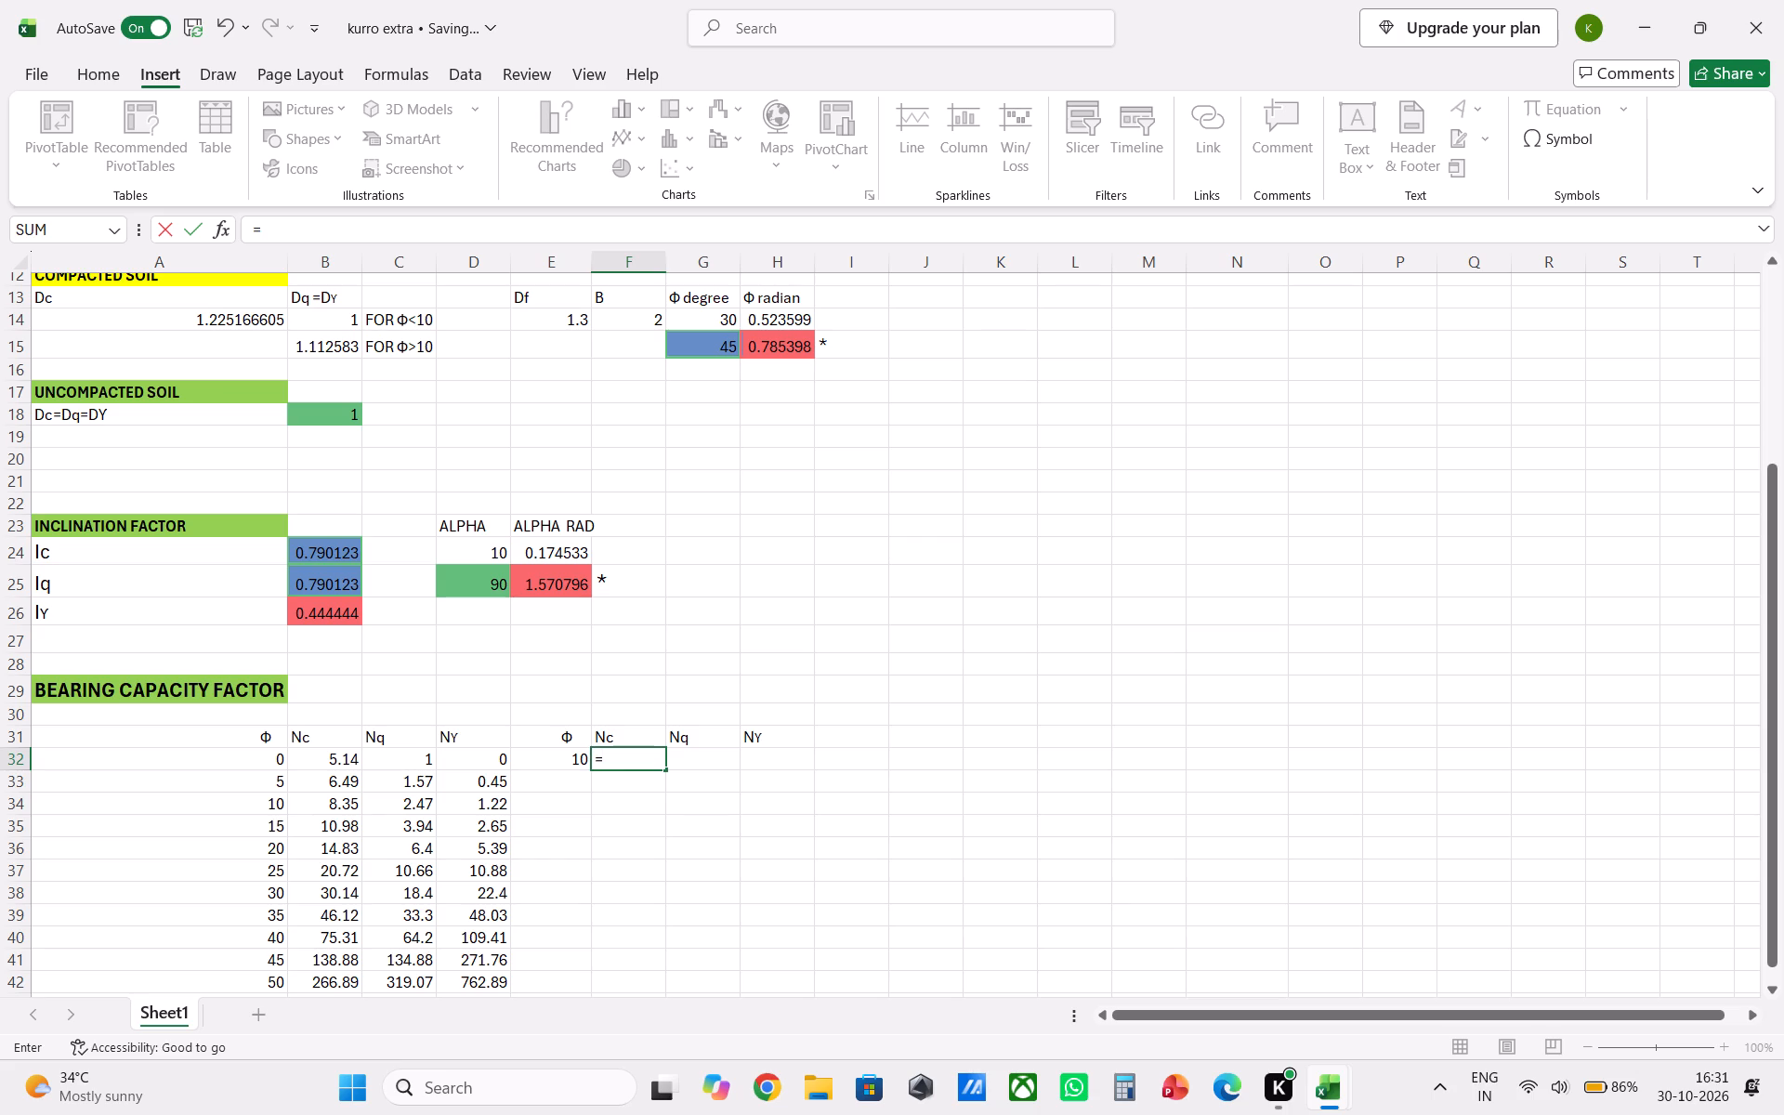
{"action": "type", "text": "FP"}
{"action": "key", "text": "BackSpace"}
{"action": "type", "text": "OR"}
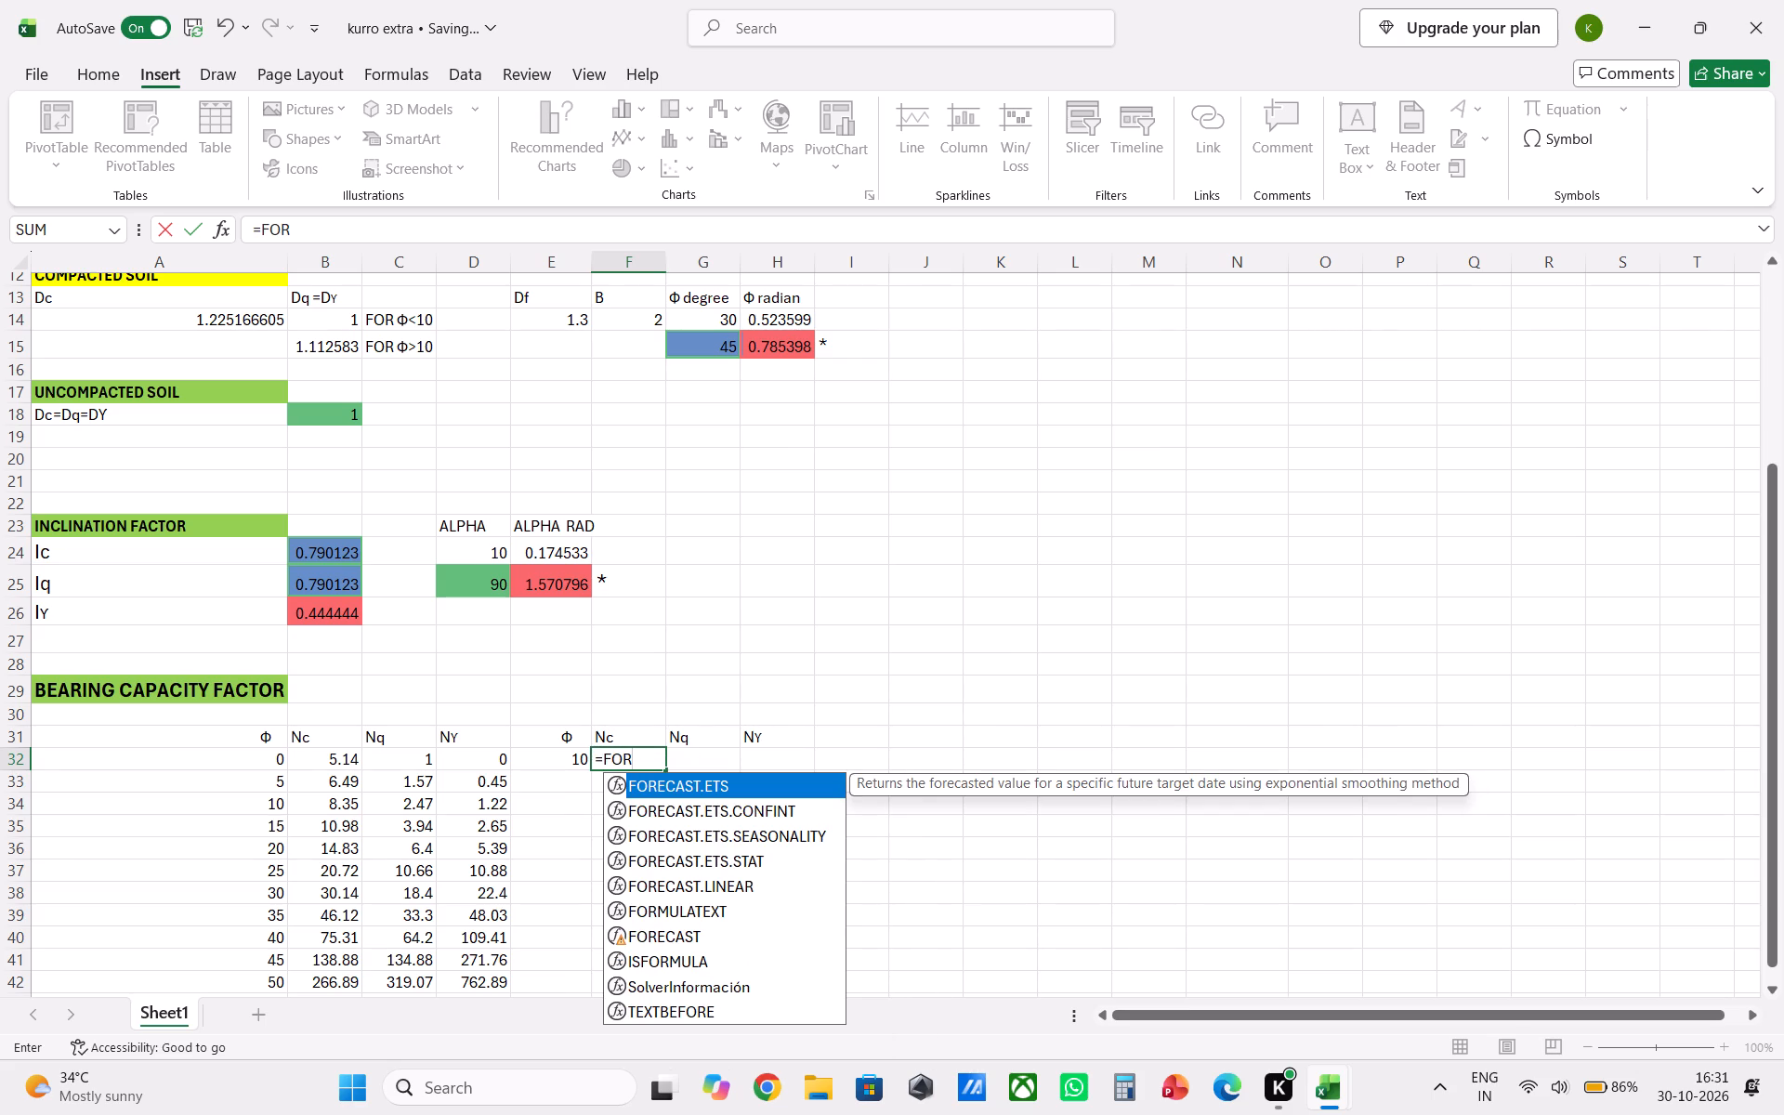
{"action": "left_click", "coordinate": [668, 935]}
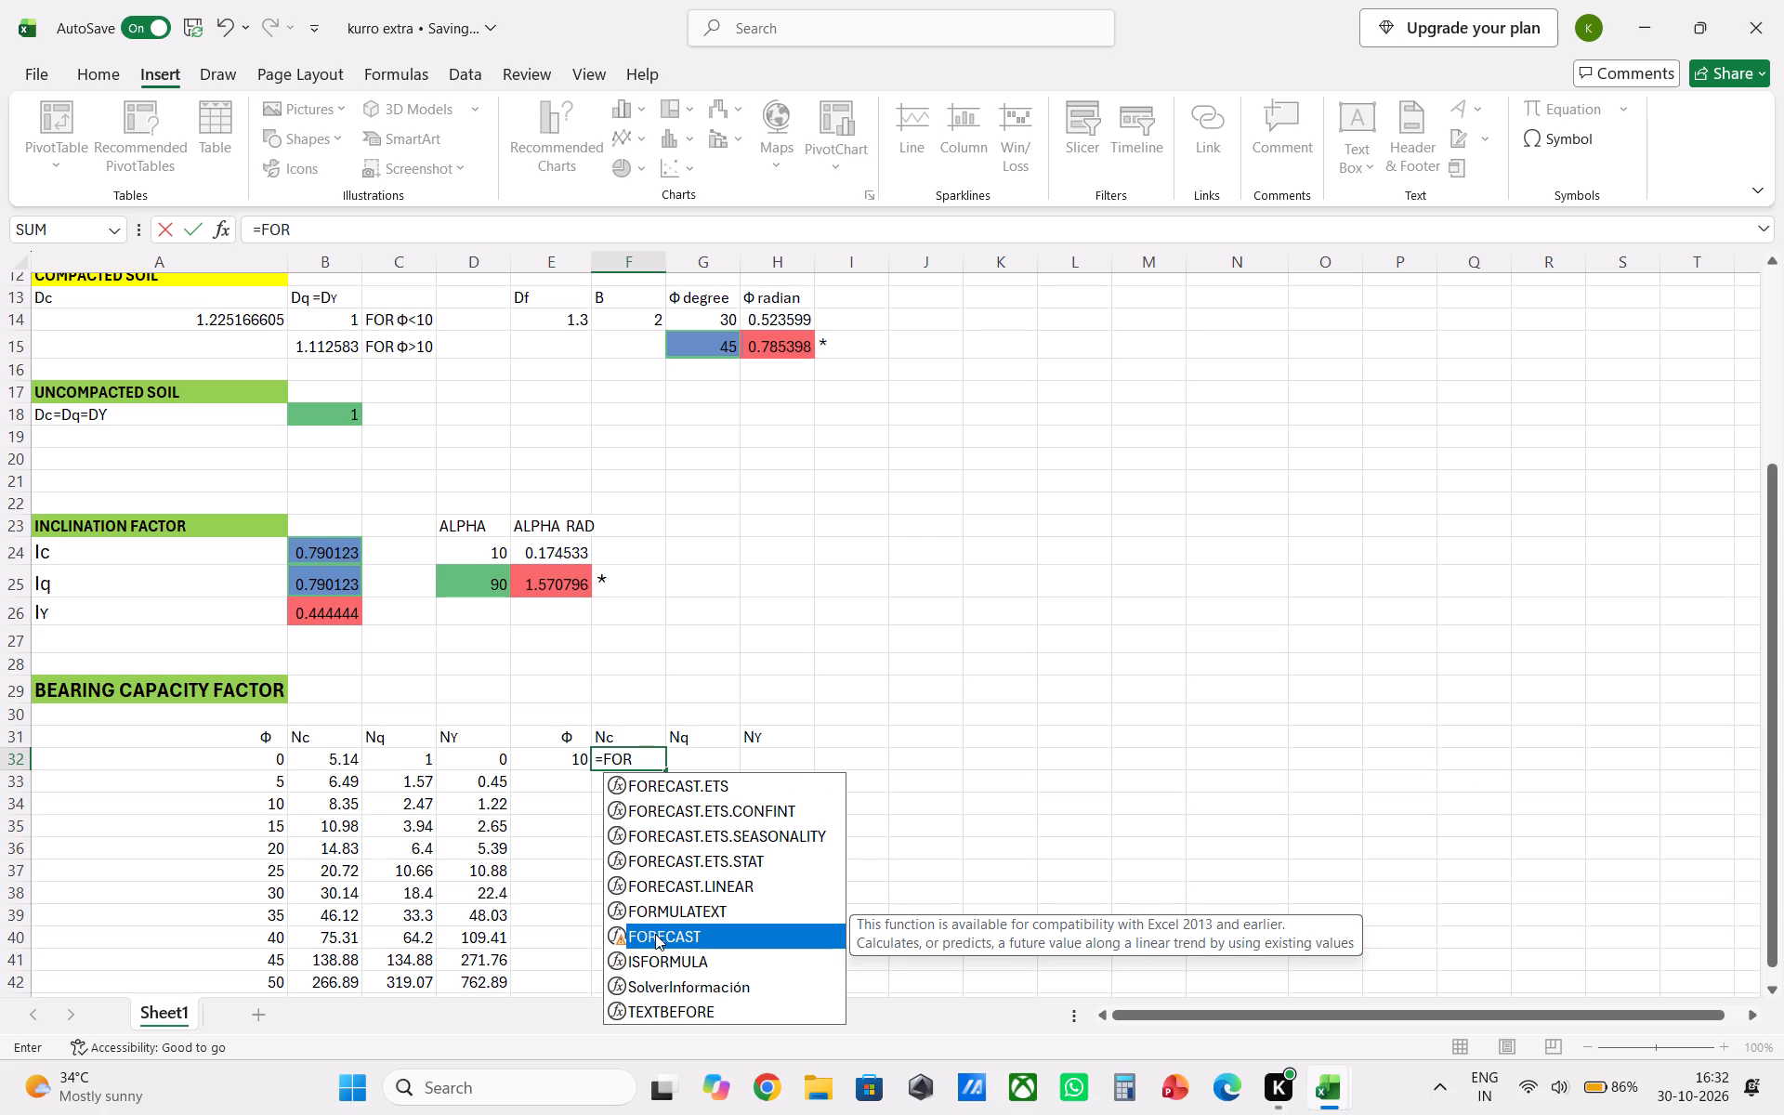
{"action": "double_click", "coordinate": [637, 931]}
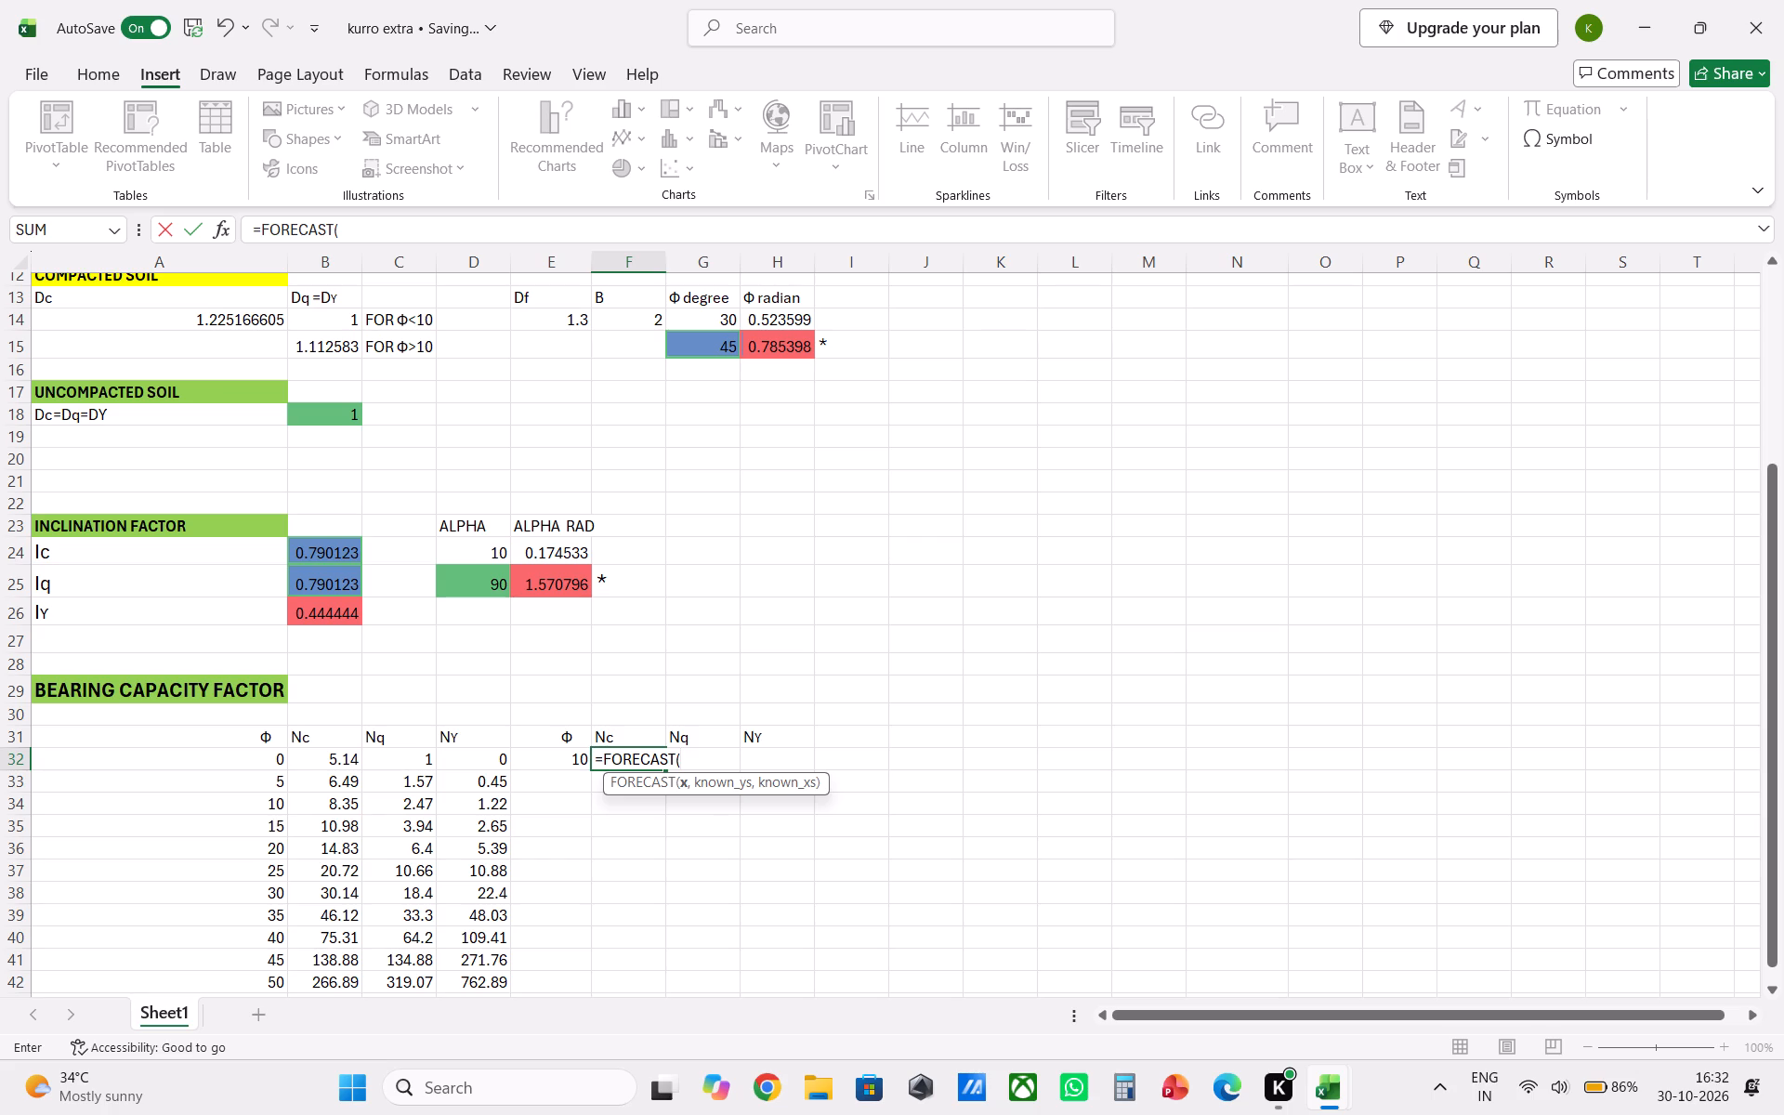
{"action": "left_click", "coordinate": [553, 768]}
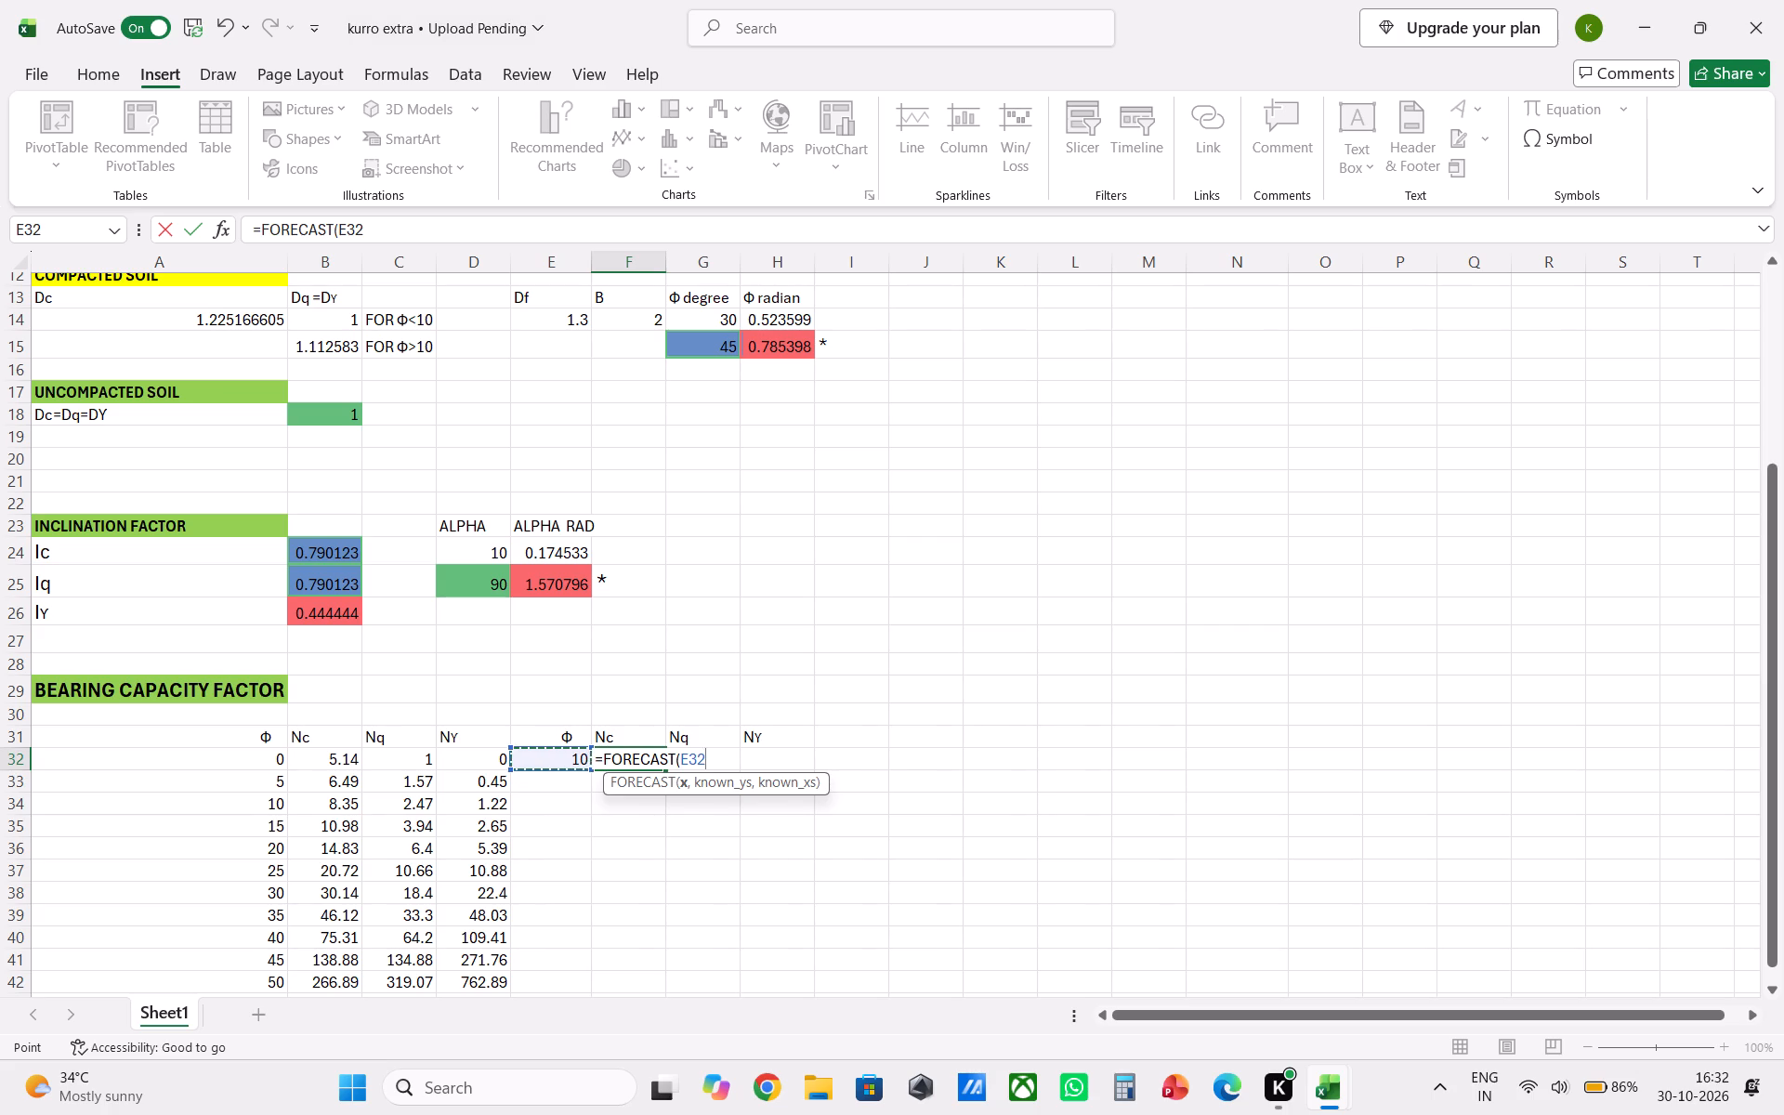
{"action": "key", "text": "comma"}
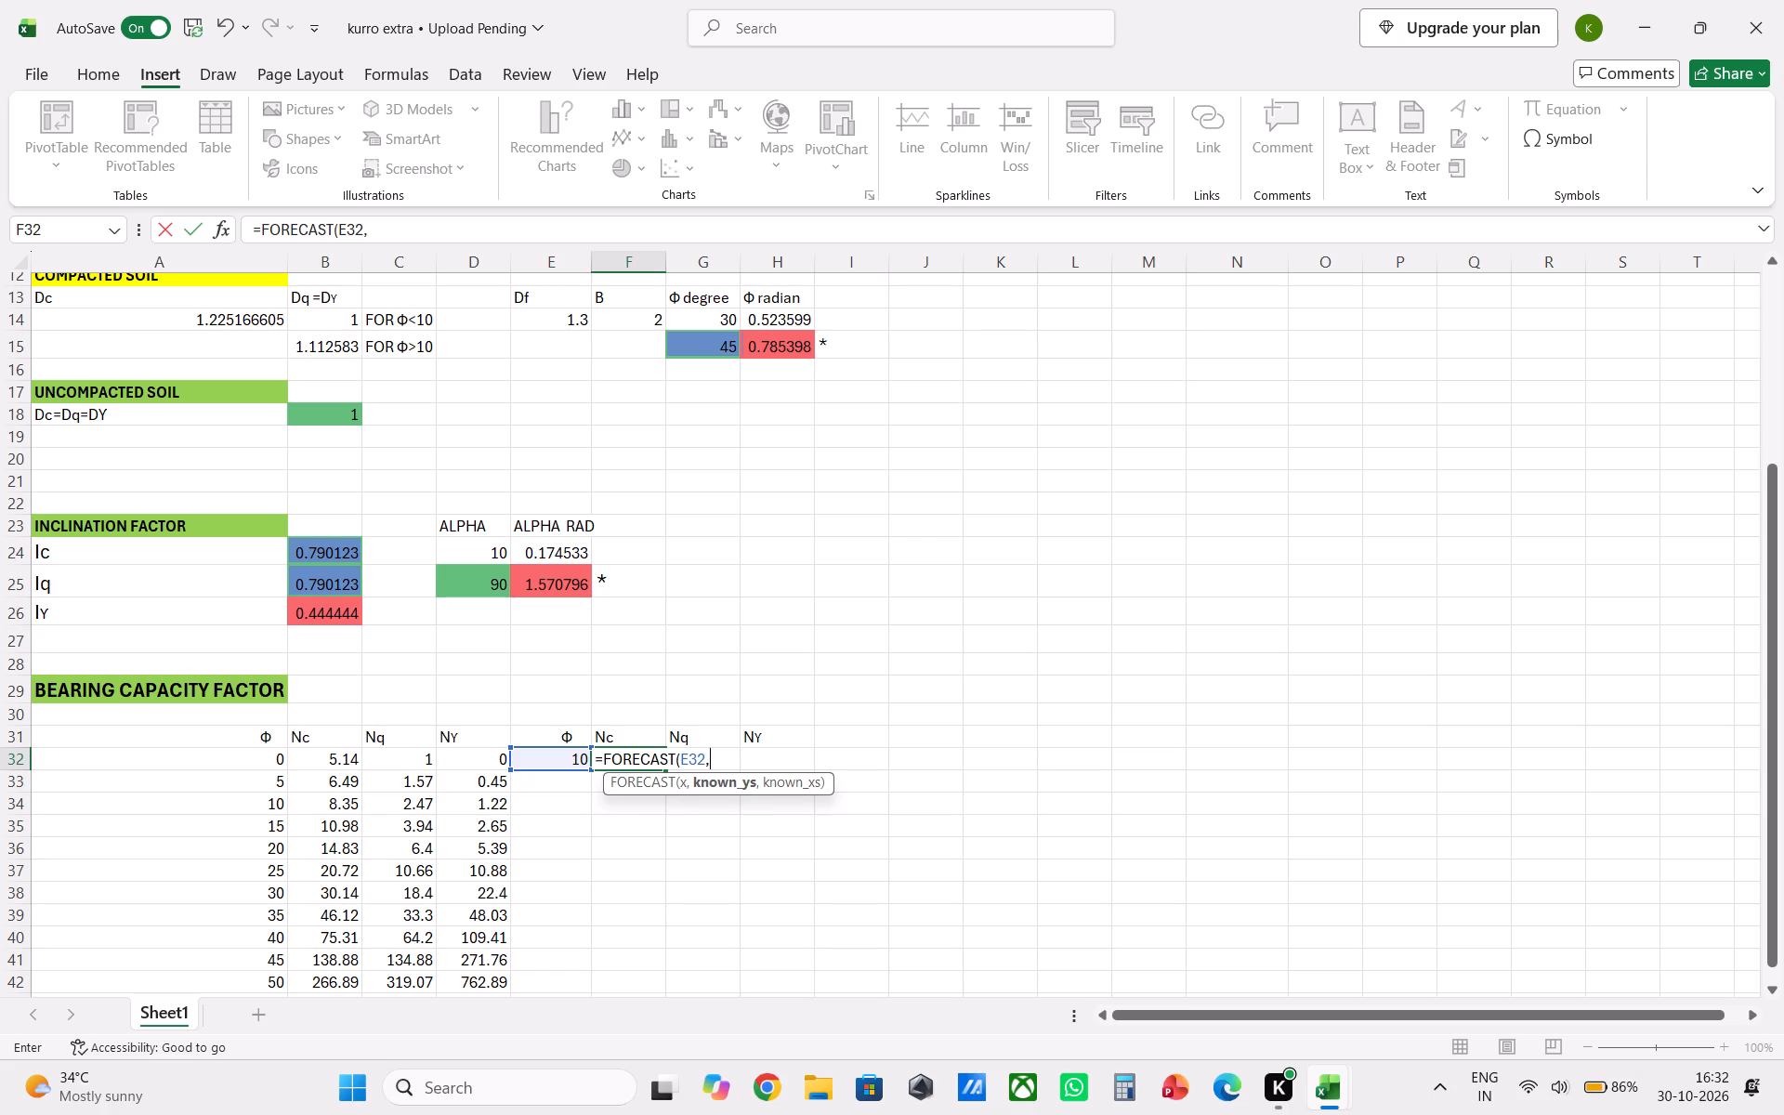
Begin a nested OFFSET function as the known_ys argument of the FORECAST formula in F32.
{"action": "type", "text": "OFFS"}
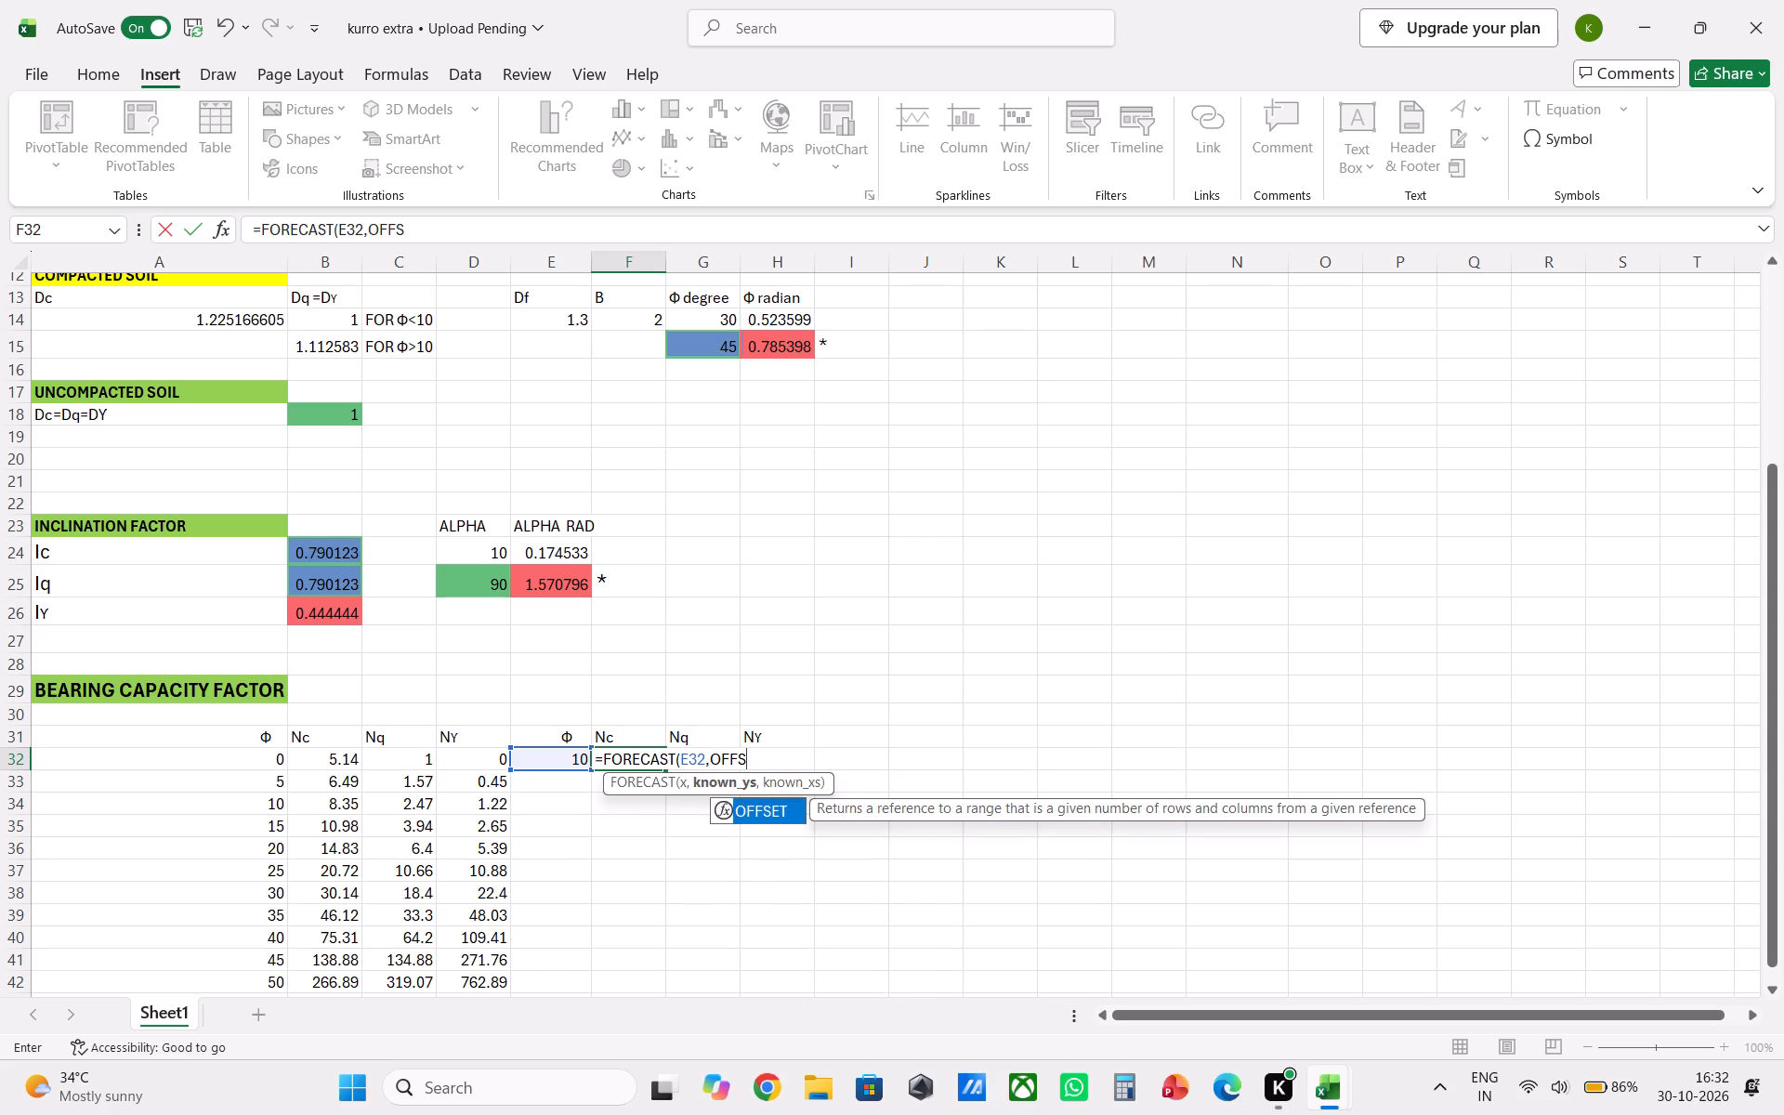
{"action": "double_click", "coordinate": [796, 807]}
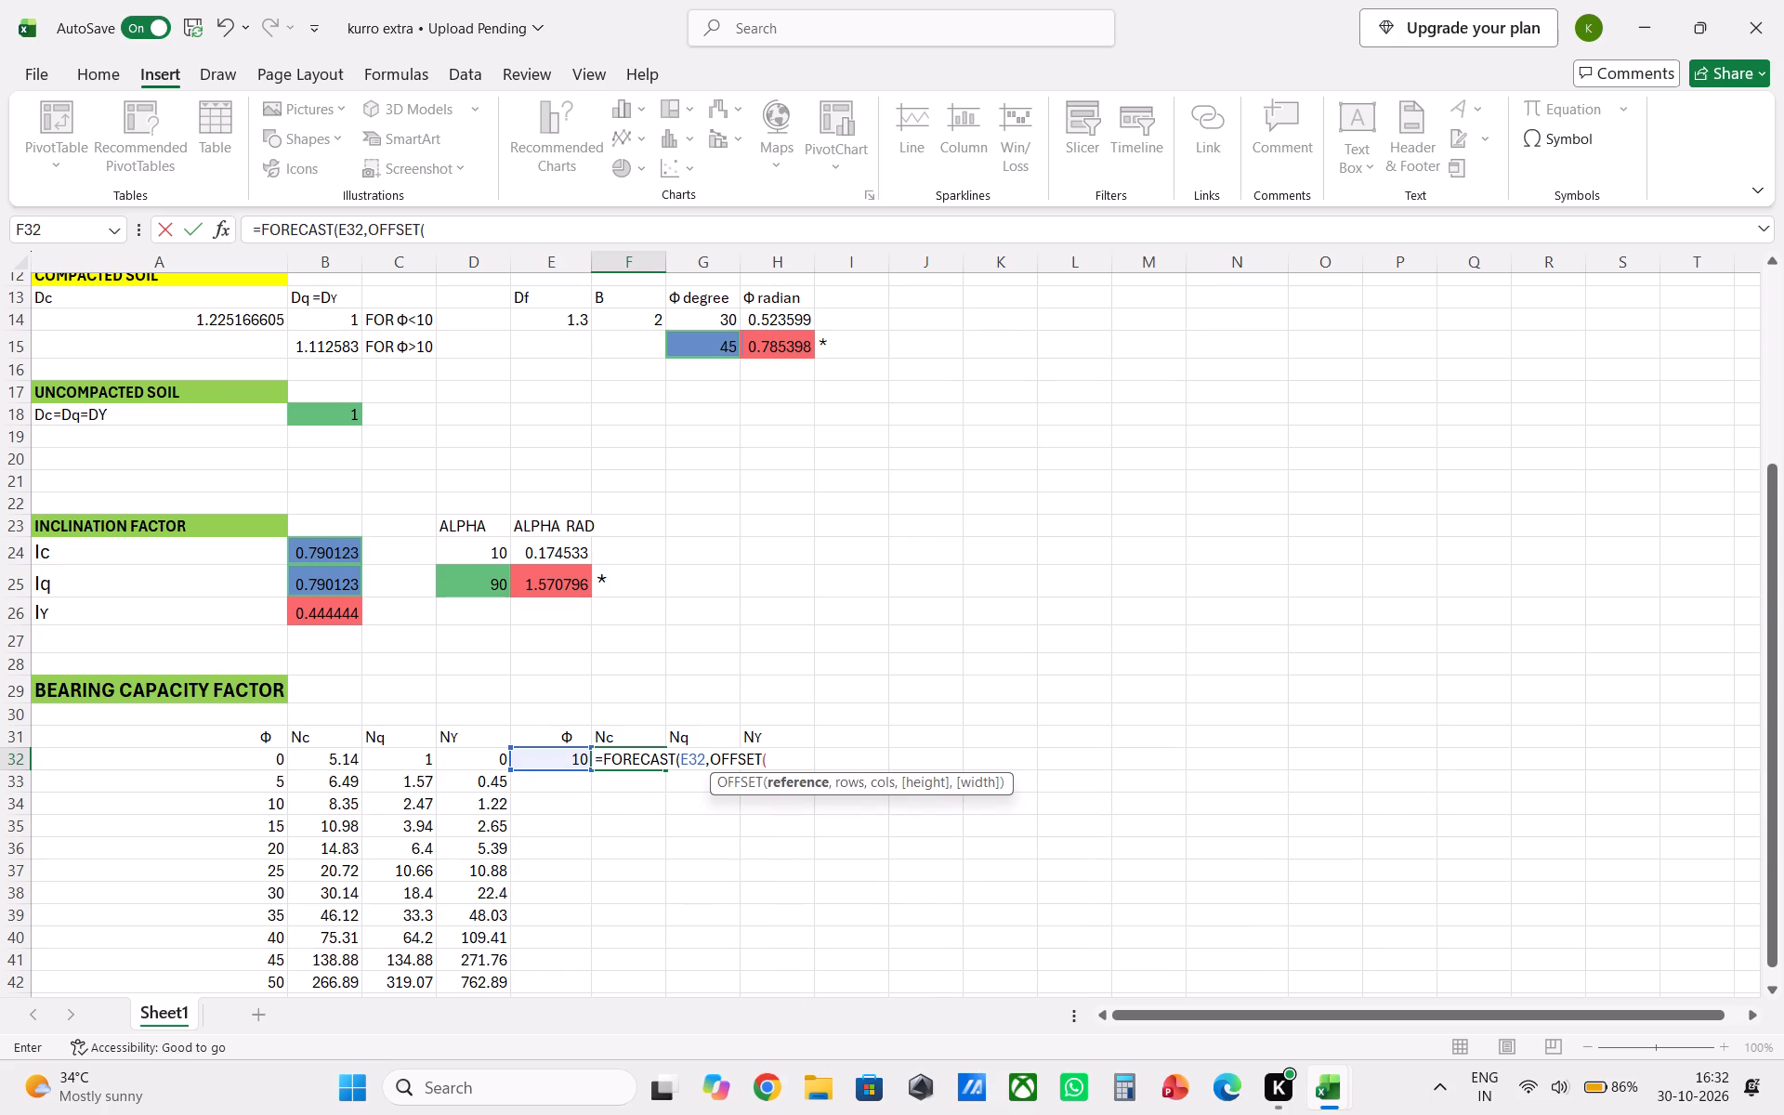
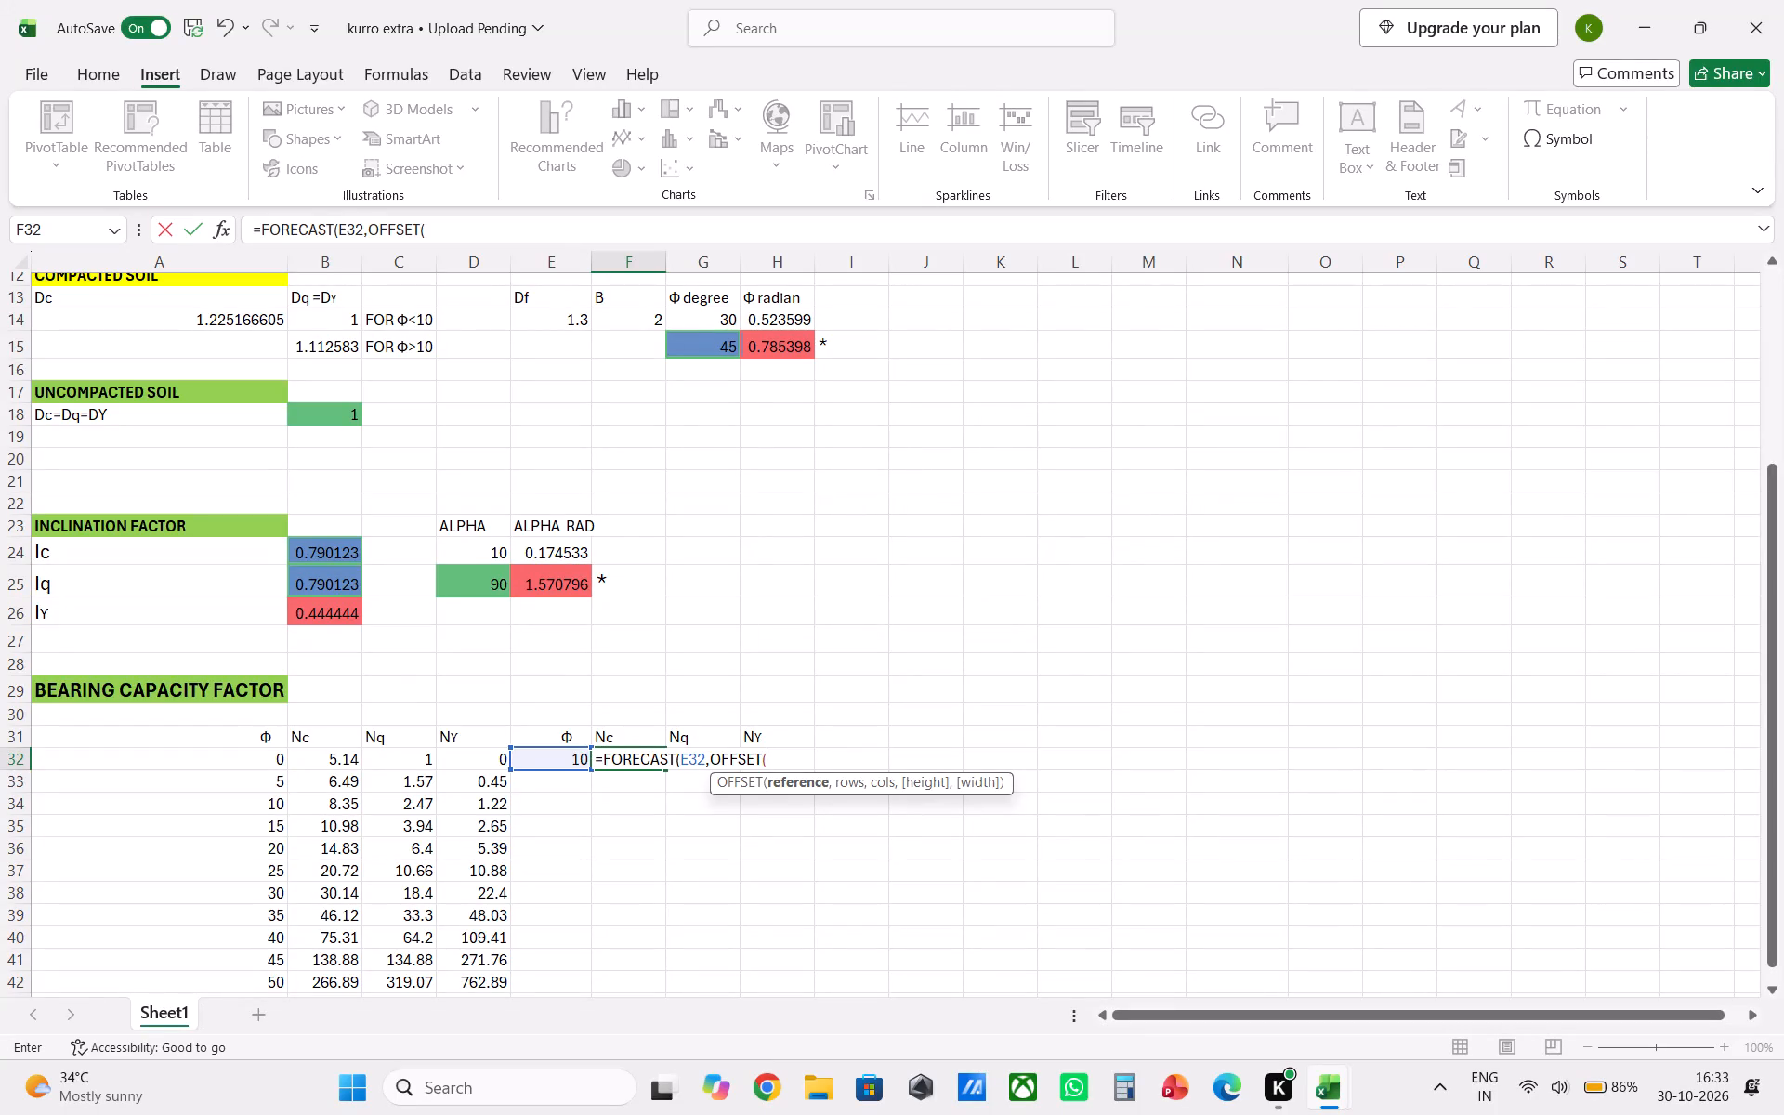
Set the Nc column range B32:B42 as the reference of the first OFFSET in the F32 formula.
{"action": "left_click", "coordinate": [342, 767]}
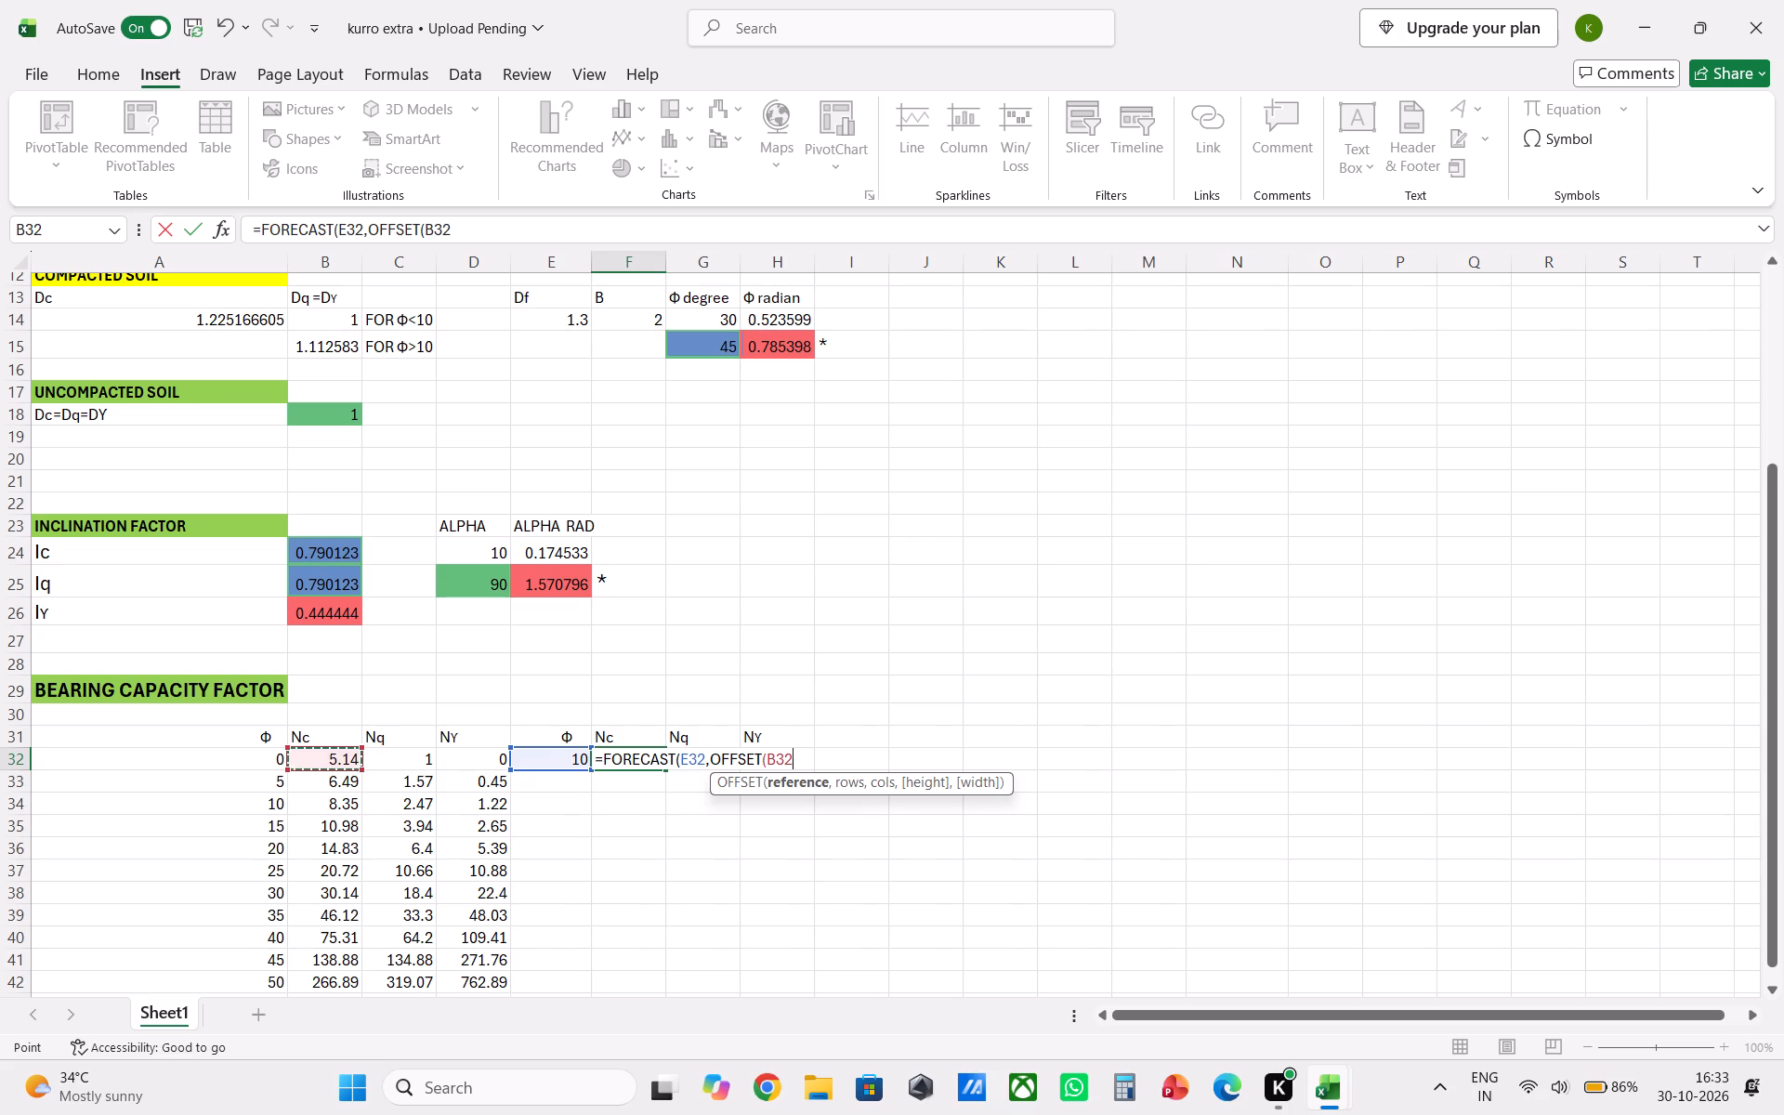
{"action": "key", "text": "shift+colon"}
{"action": "key", "text": "BackSpace"}
{"action": "key", "text": "BackSpace"}
{"action": "key", "text": "BackSpace"}
{"action": "left_click", "coordinate": [342, 983]}
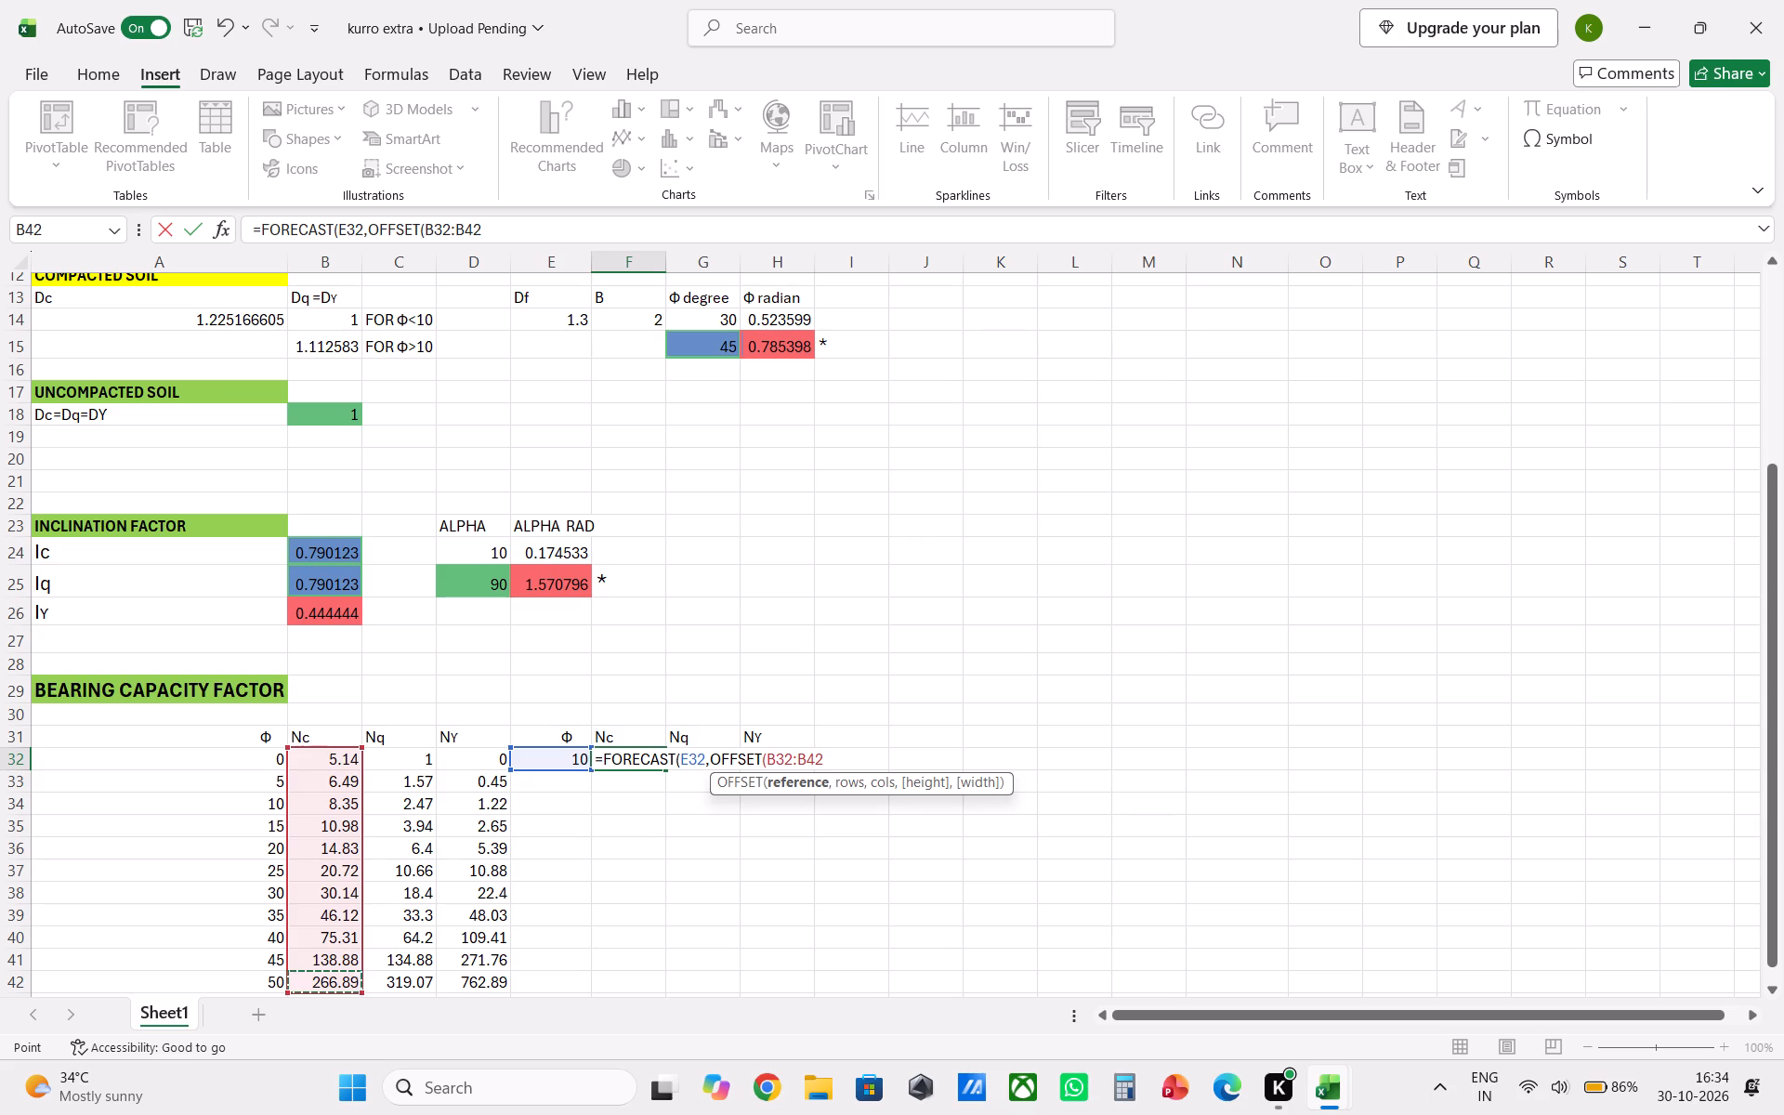
{"action": "key", "text": "comma"}
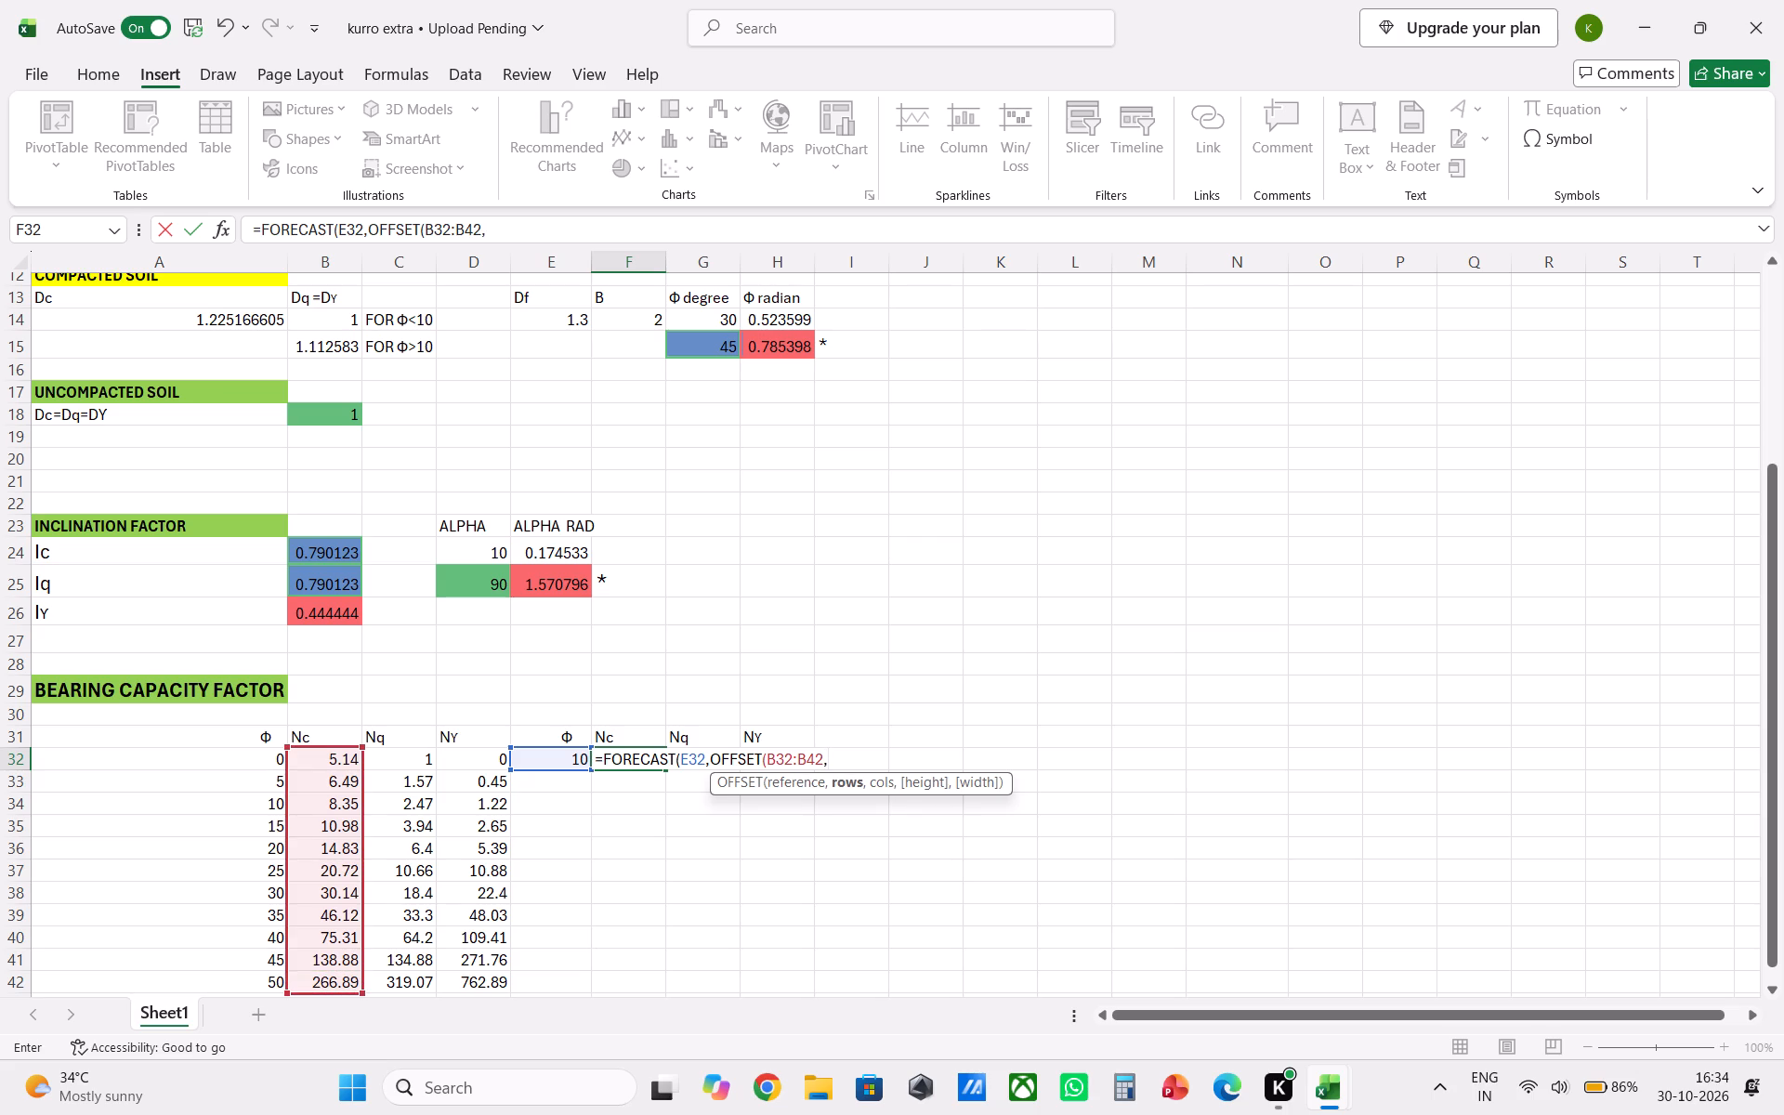
Set the OFFSET rows argument to MATCH of E32 in the Φ range A32:A42 with match type 1, minus 1.
{"action": "type", "text": "MAT"}
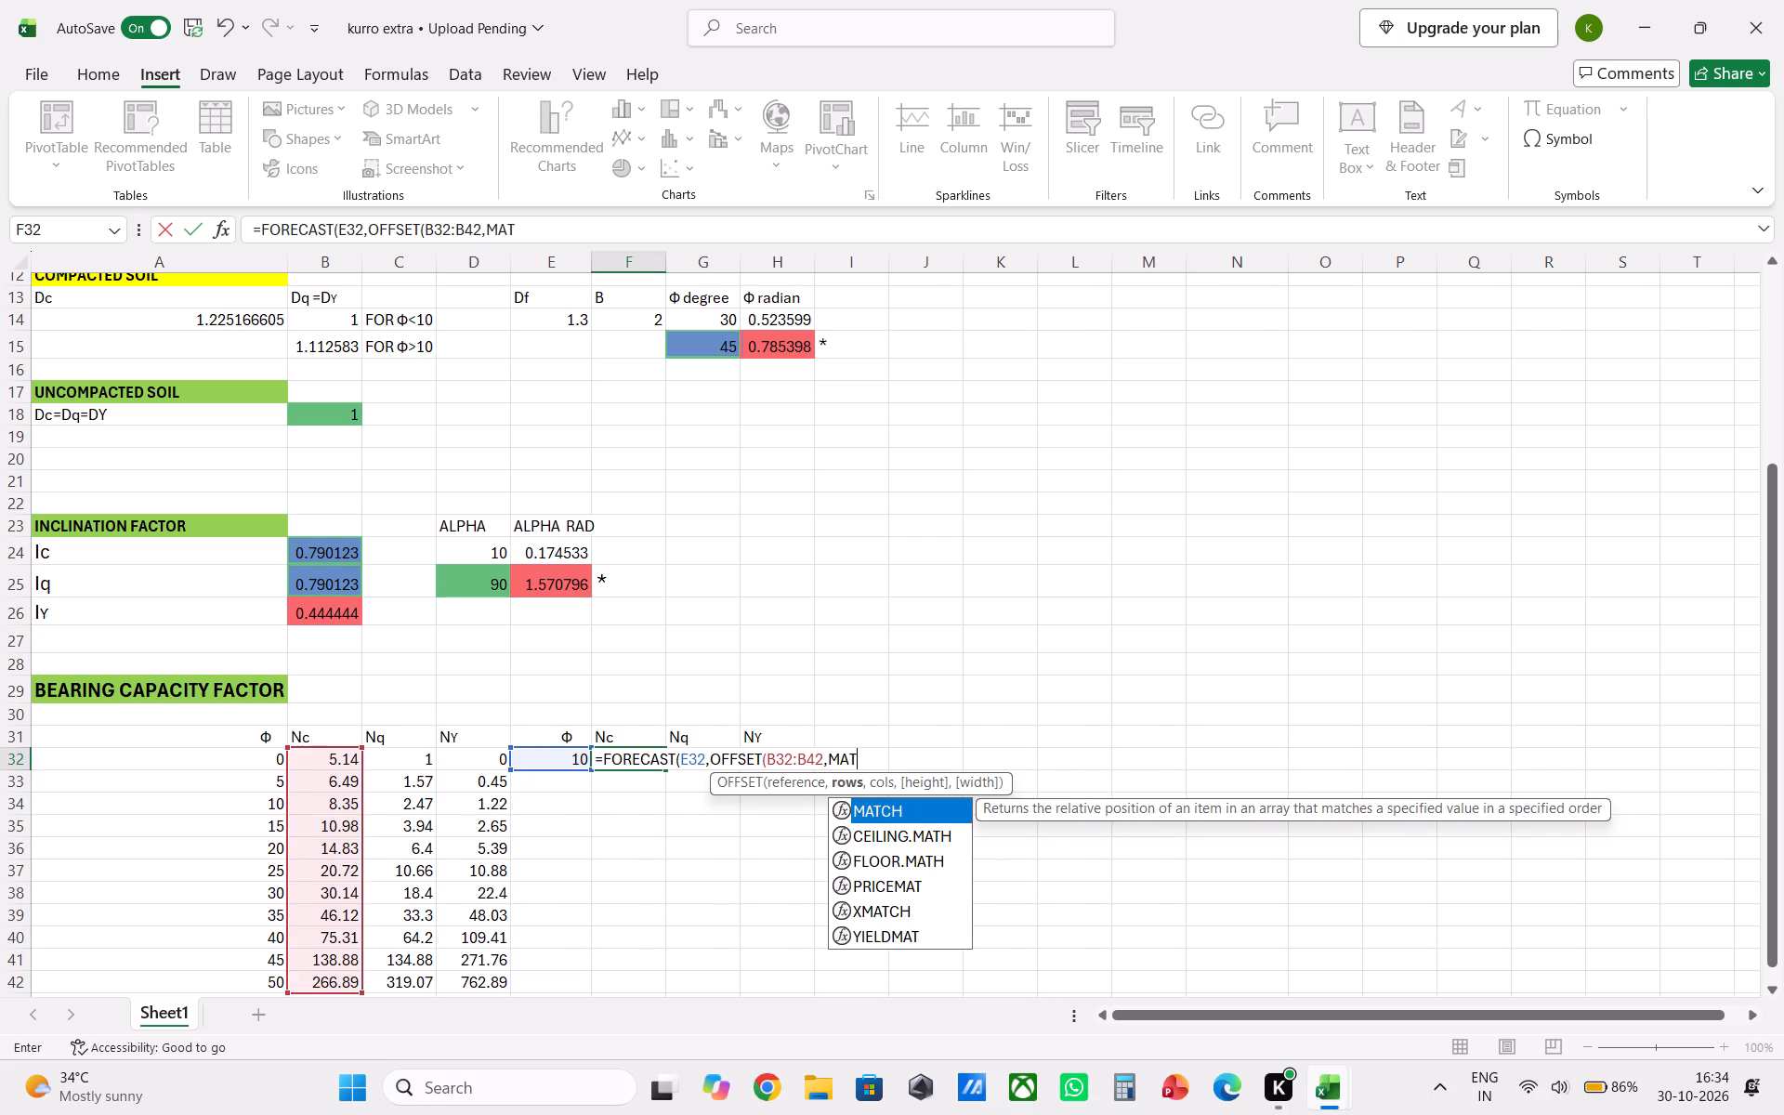
{"action": "double_click", "coordinate": [879, 809]}
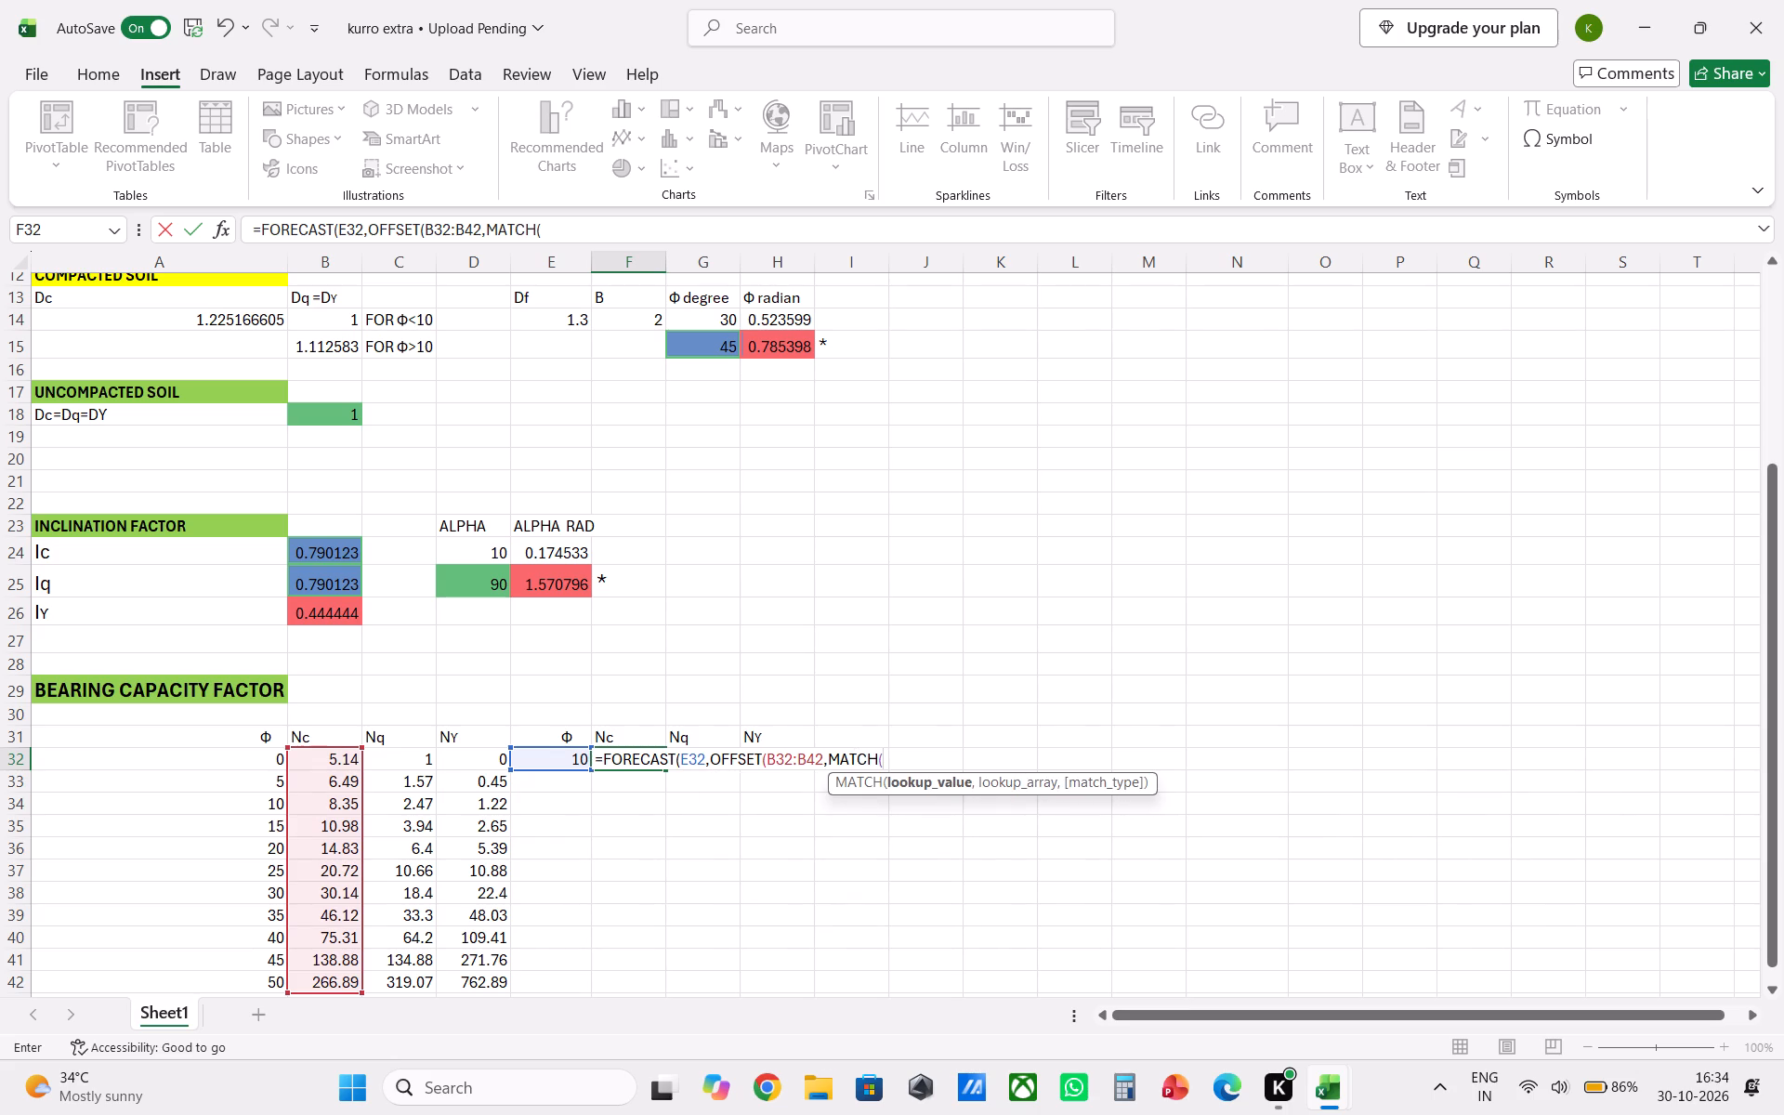
{"action": "left_click", "coordinate": [565, 764]}
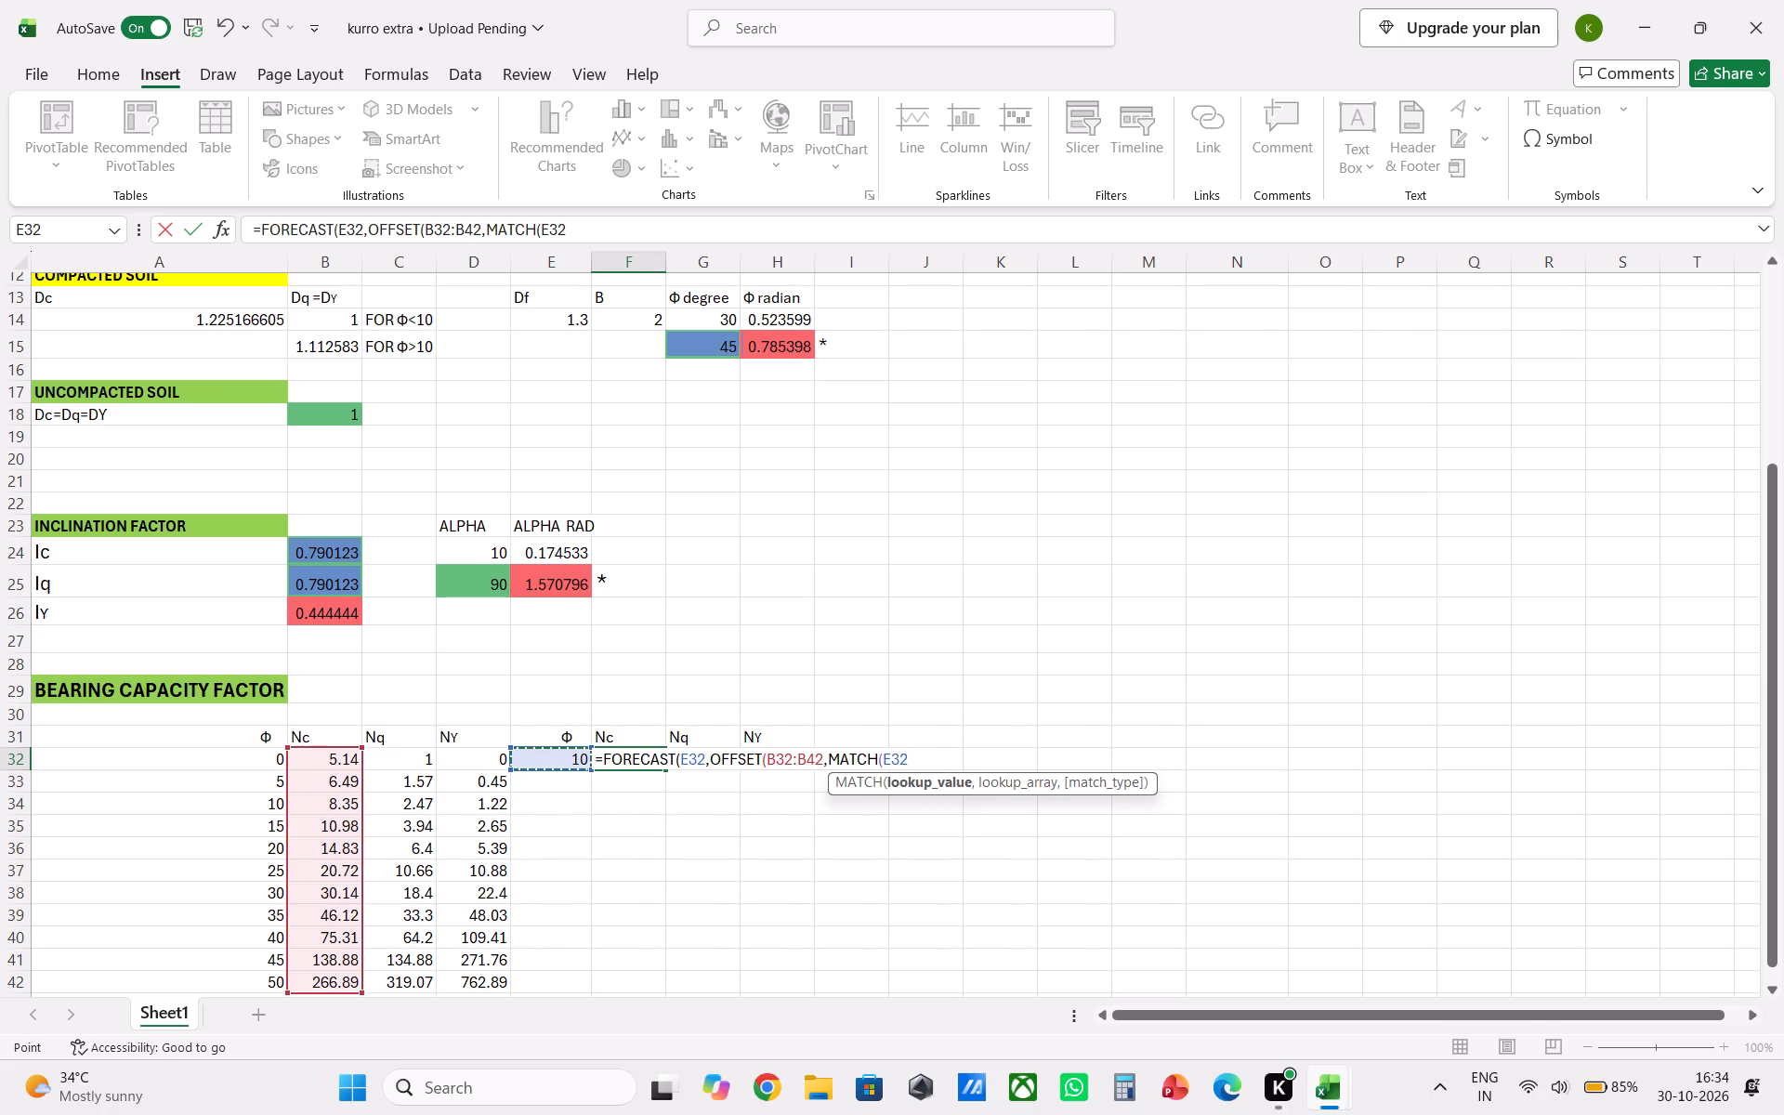
{"action": "key", "text": "comma"}
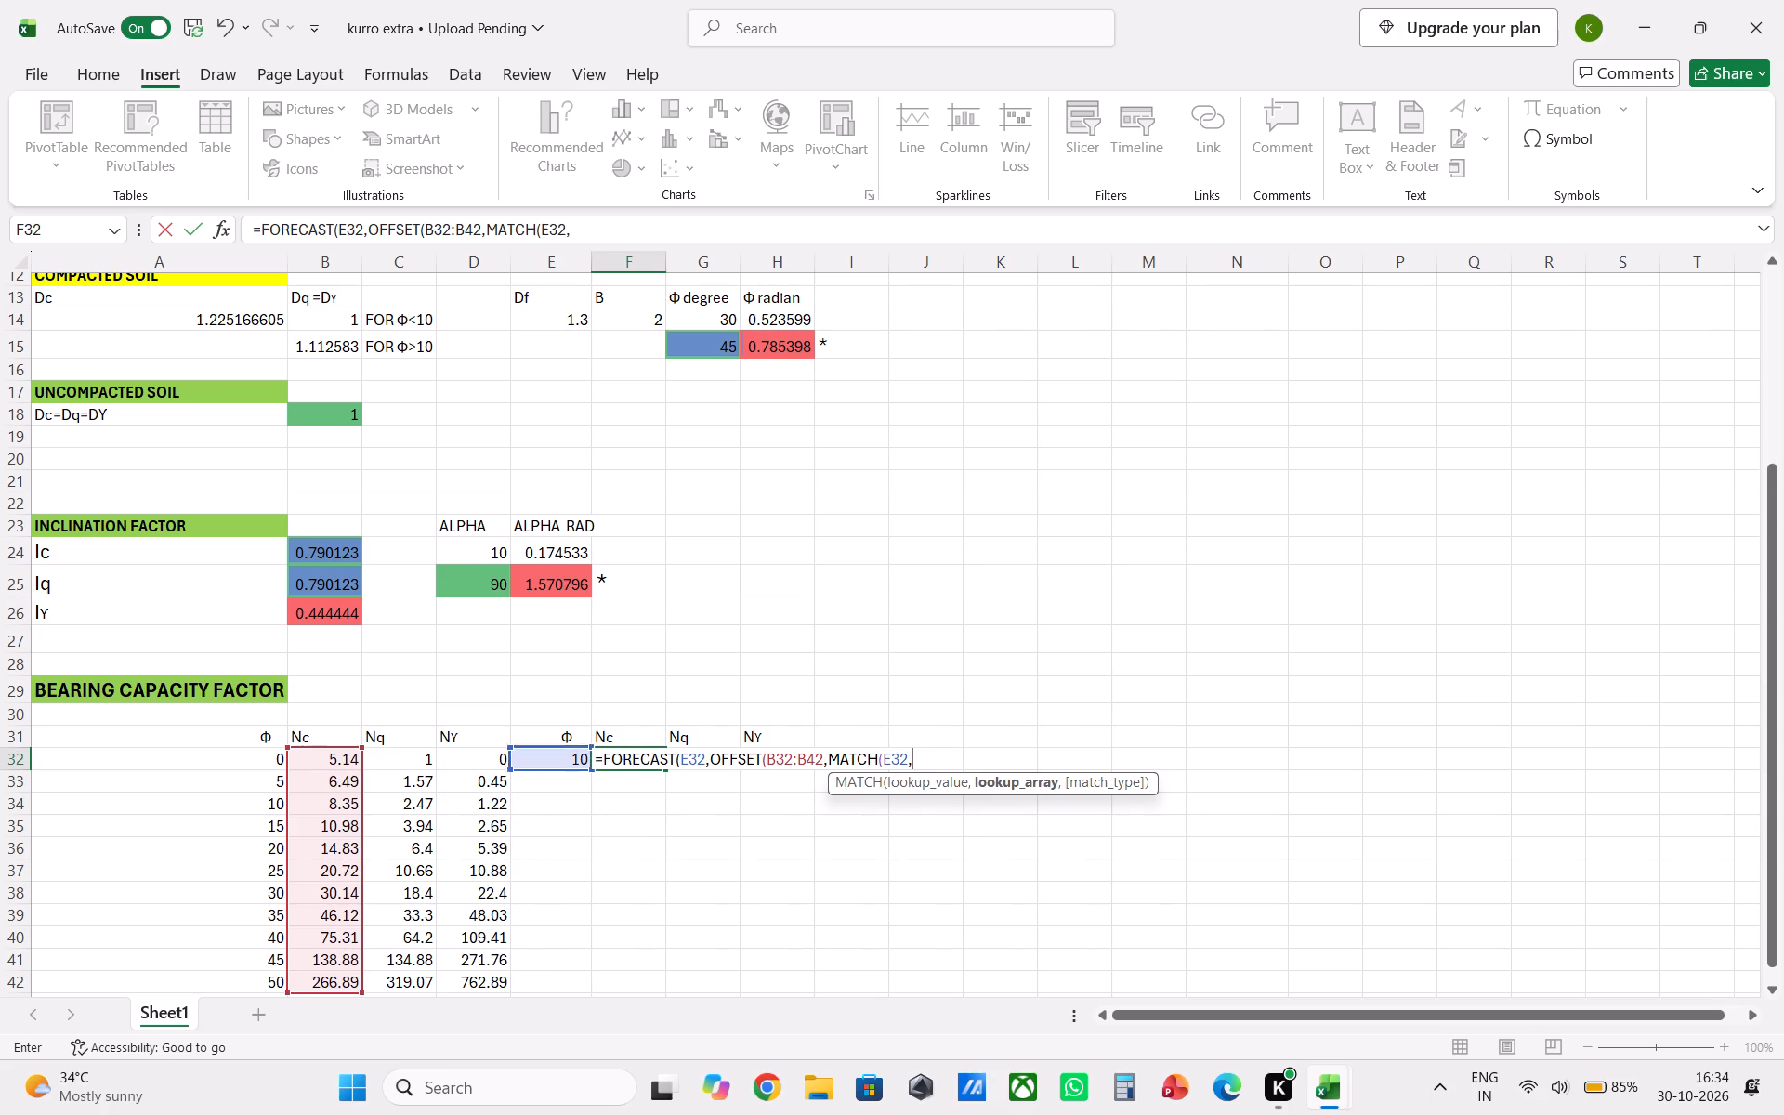
{"action": "left_click", "coordinate": [256, 762]}
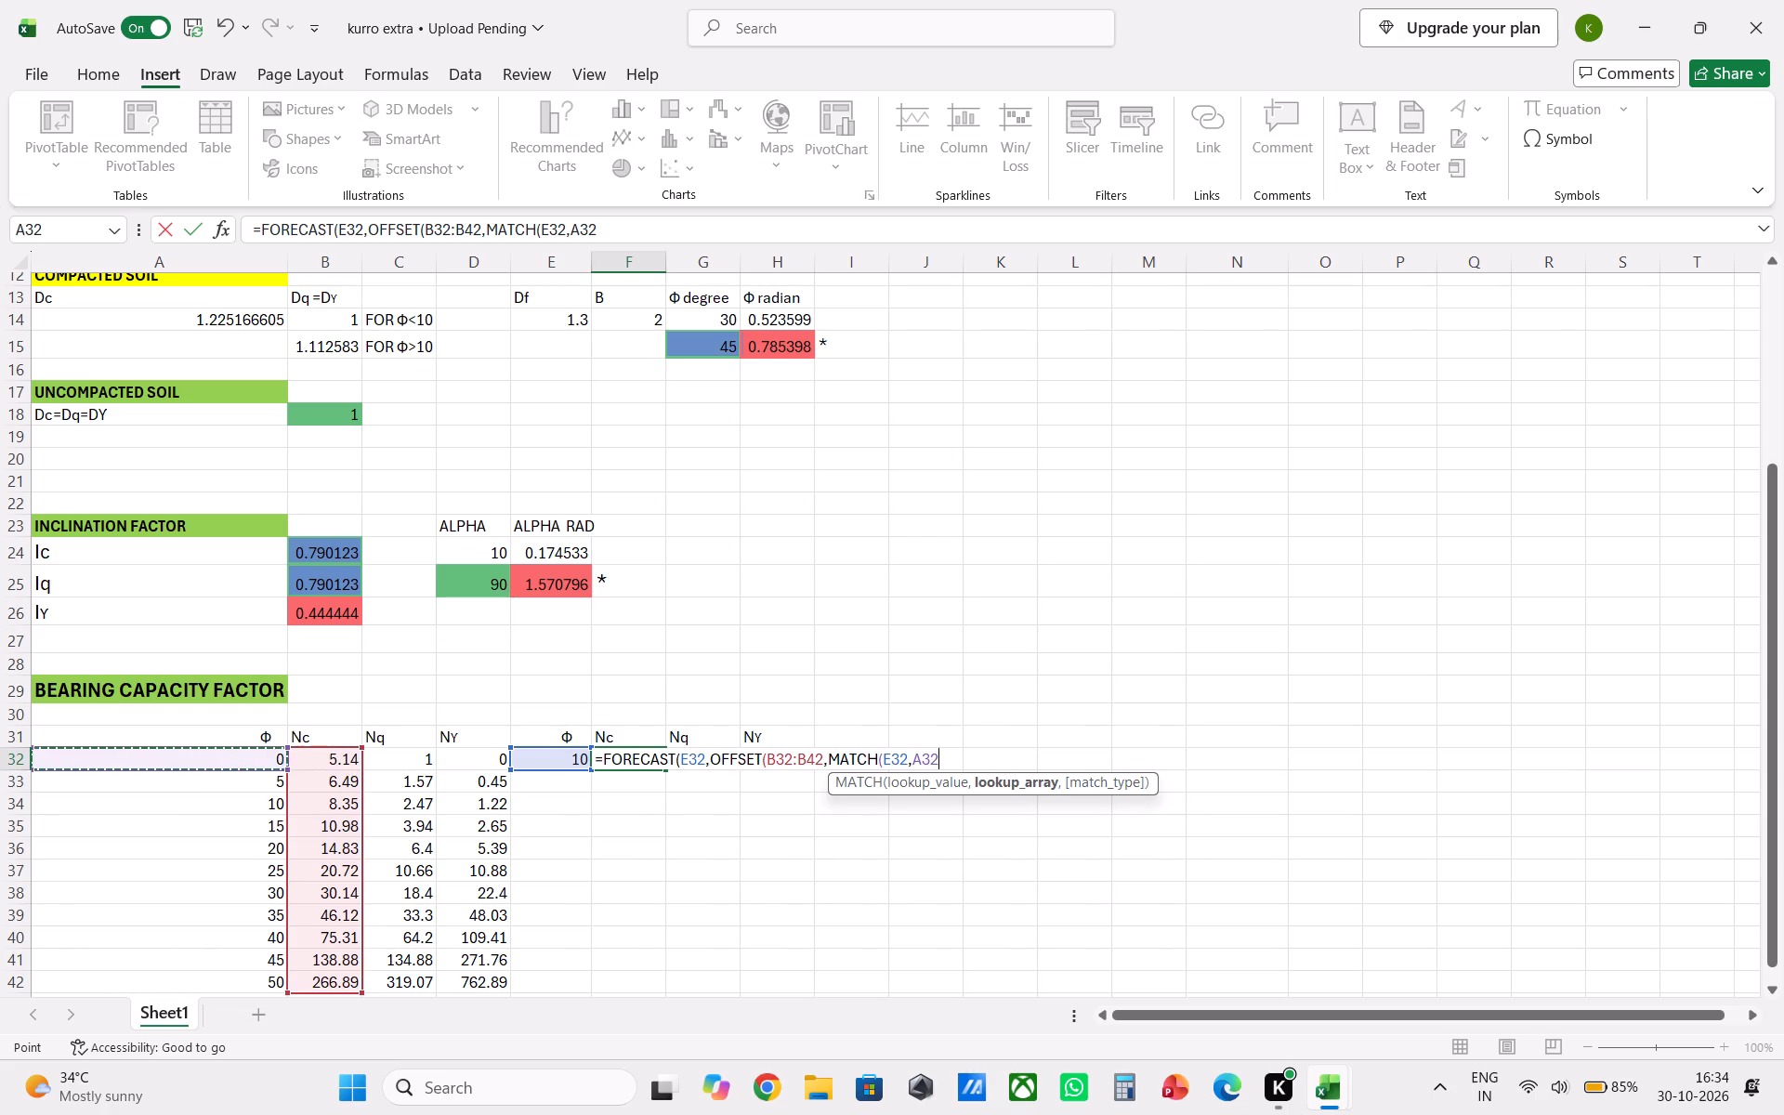
{"action": "key", "text": "shift+colon"}
{"action": "key", "text": "BackSpace"}
{"action": "key", "text": "BackSpace"}
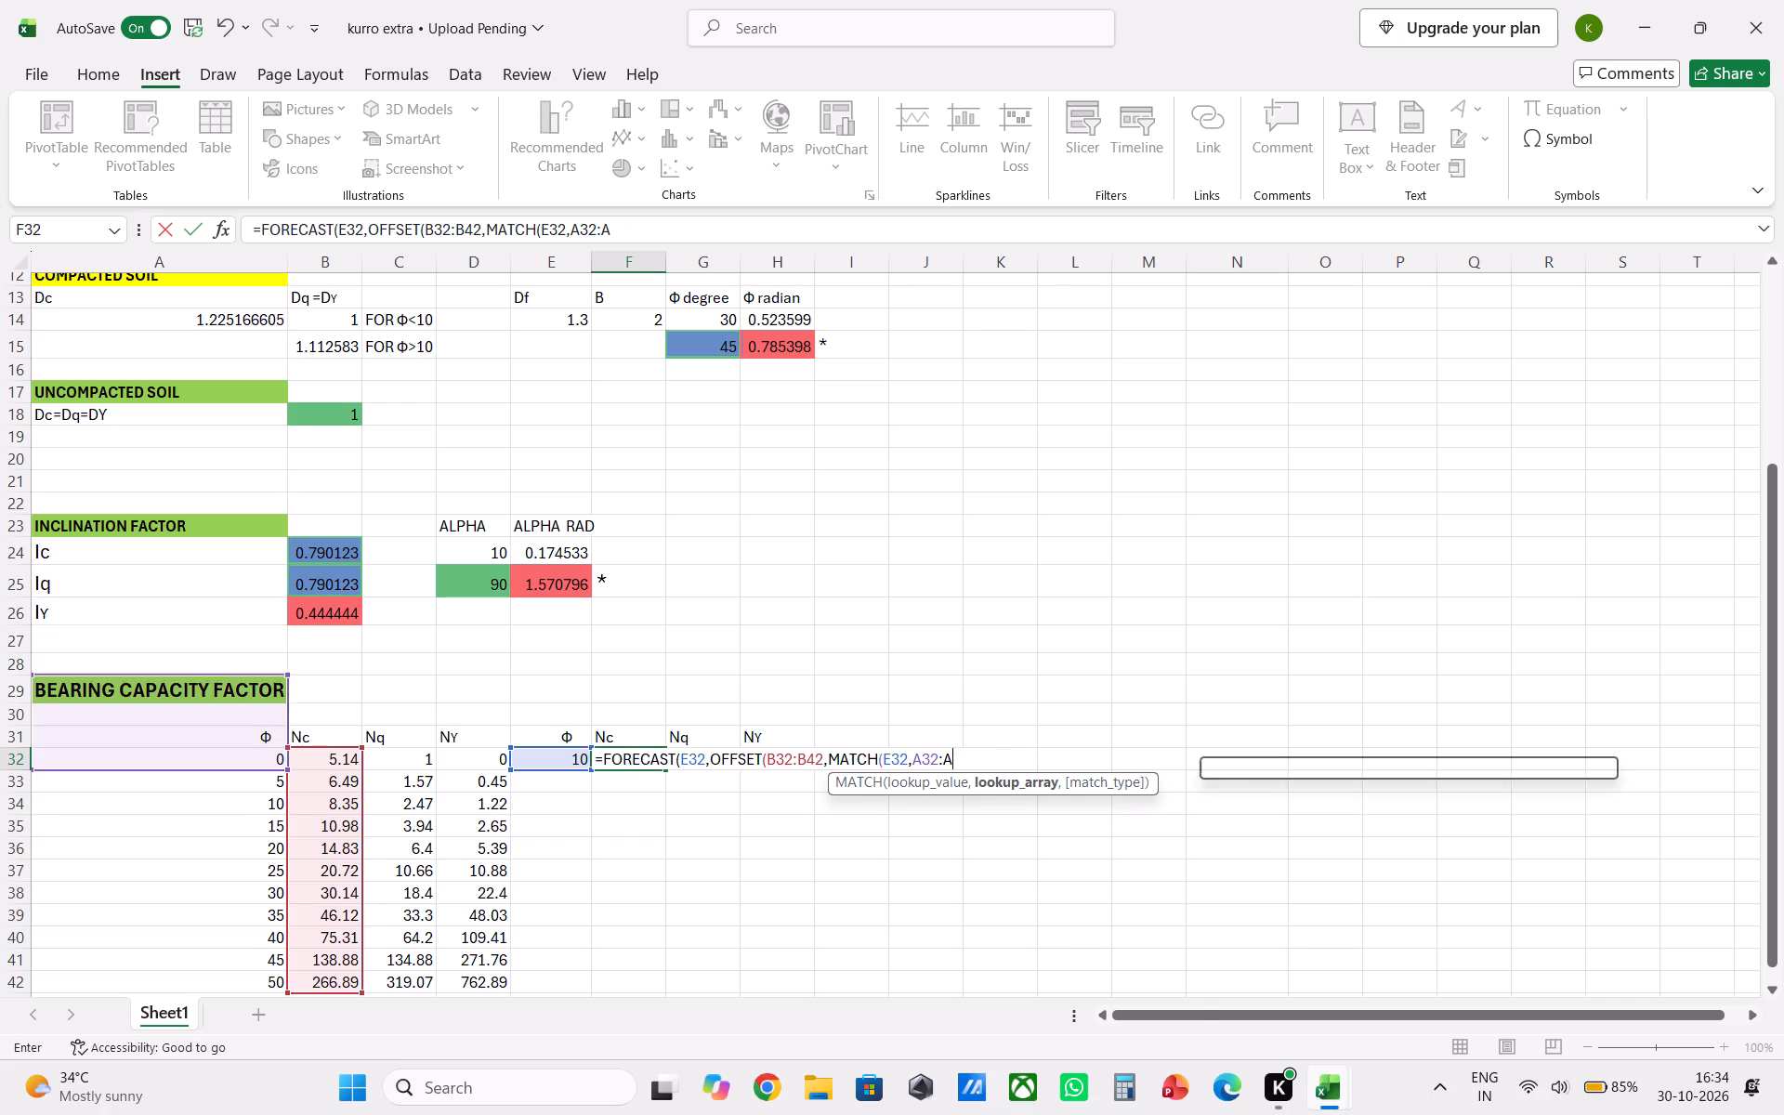
{"action": "key", "text": "BackSpace"}
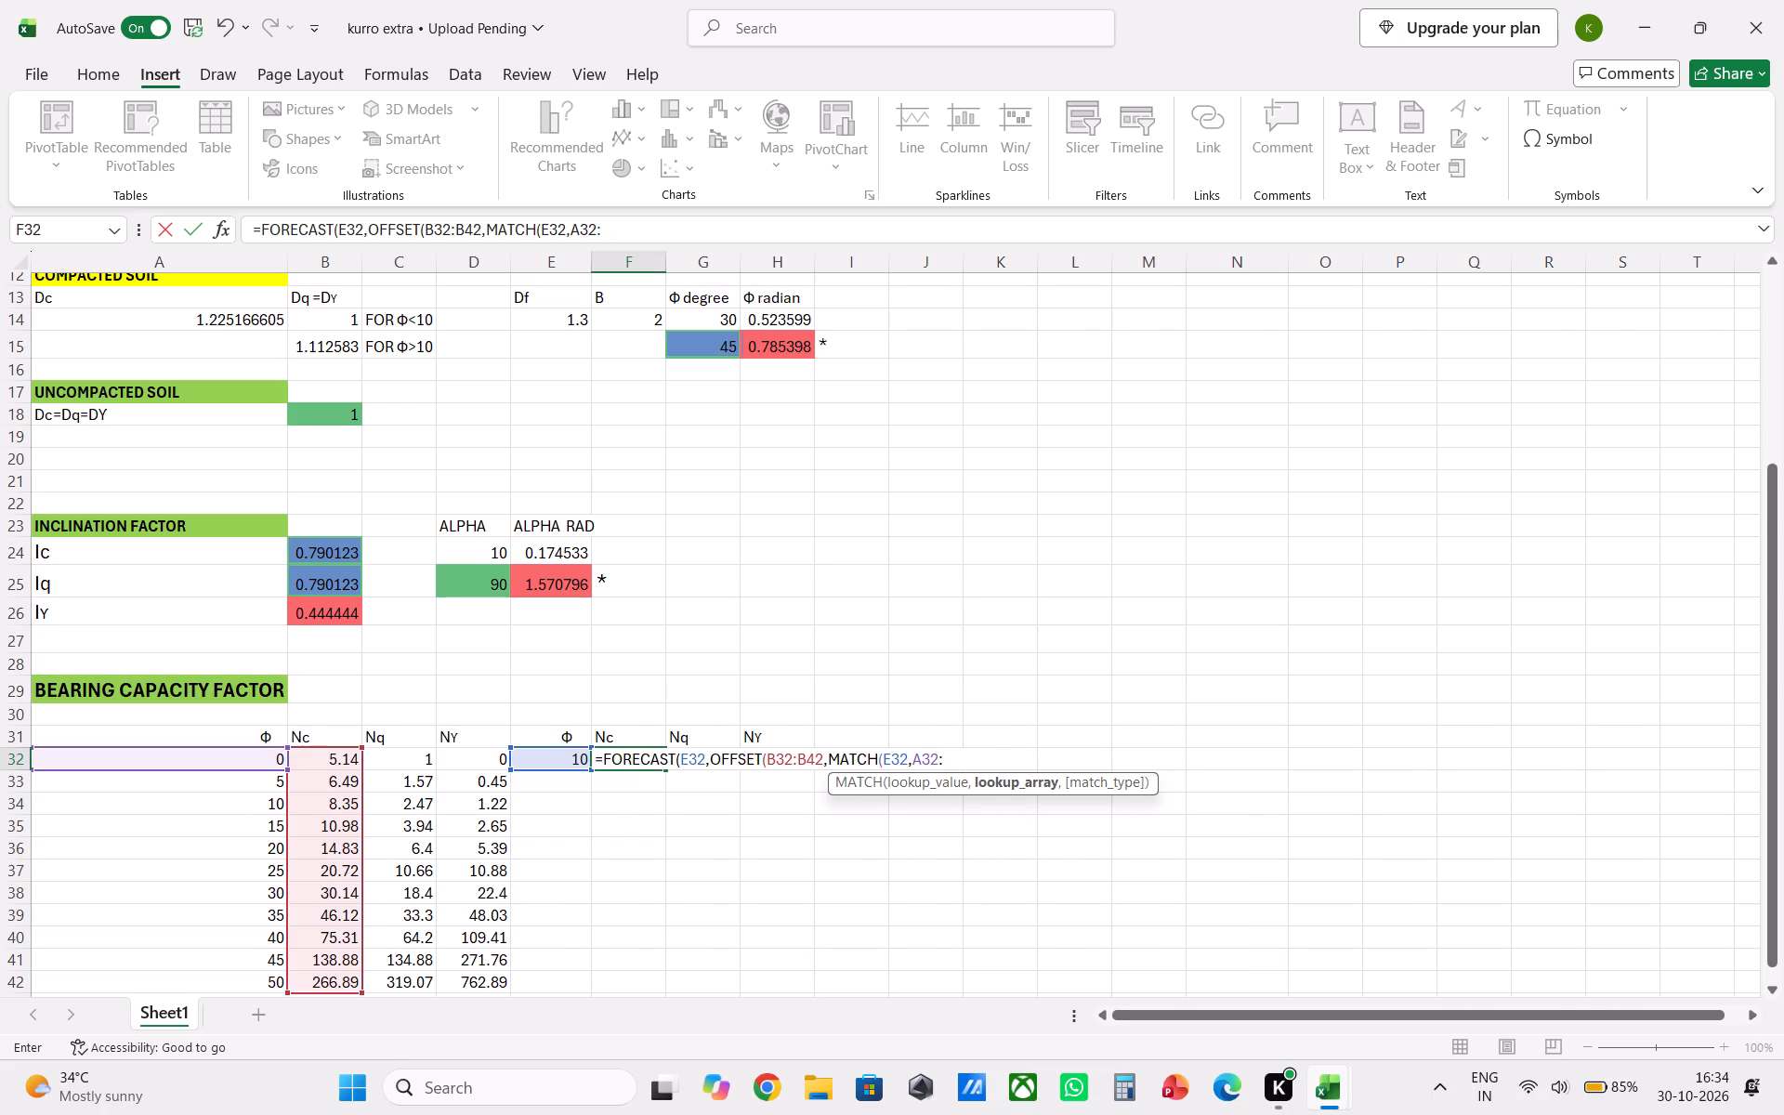
{"action": "left_click", "coordinate": [244, 990]}
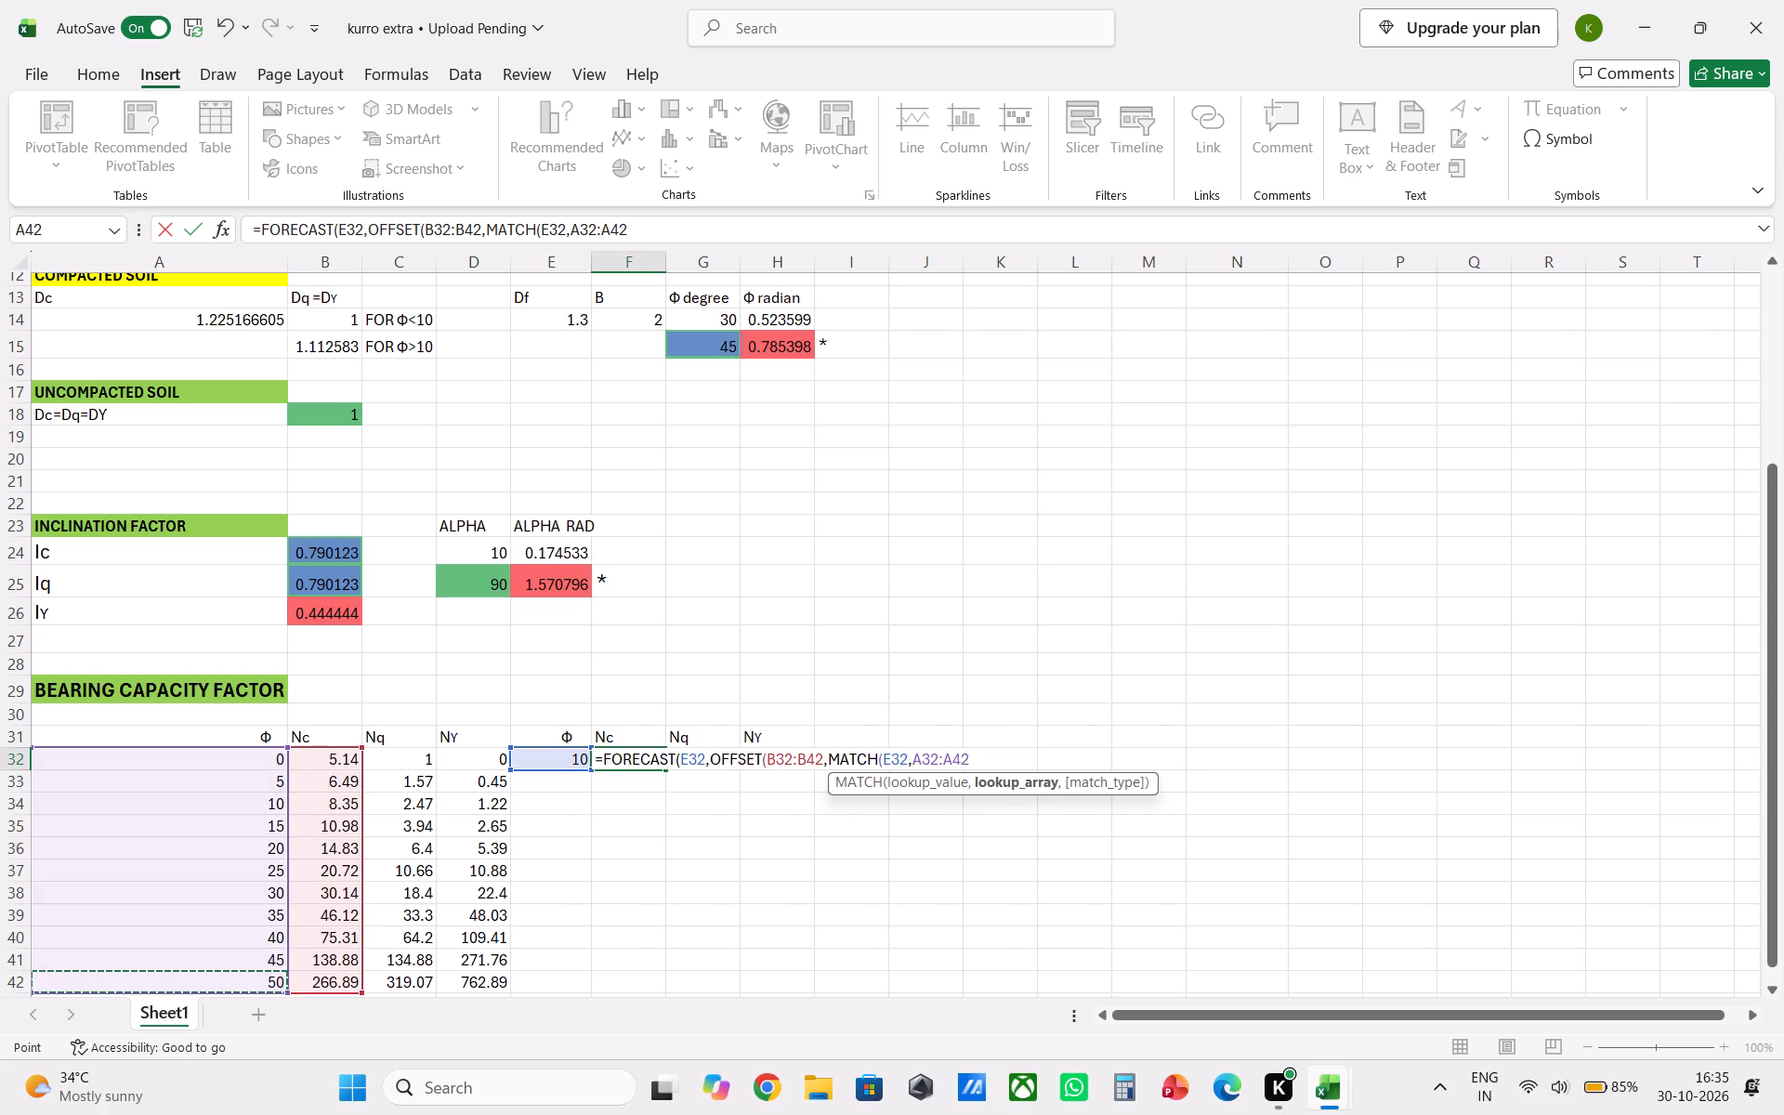
{"action": "type", "text": ",1"}
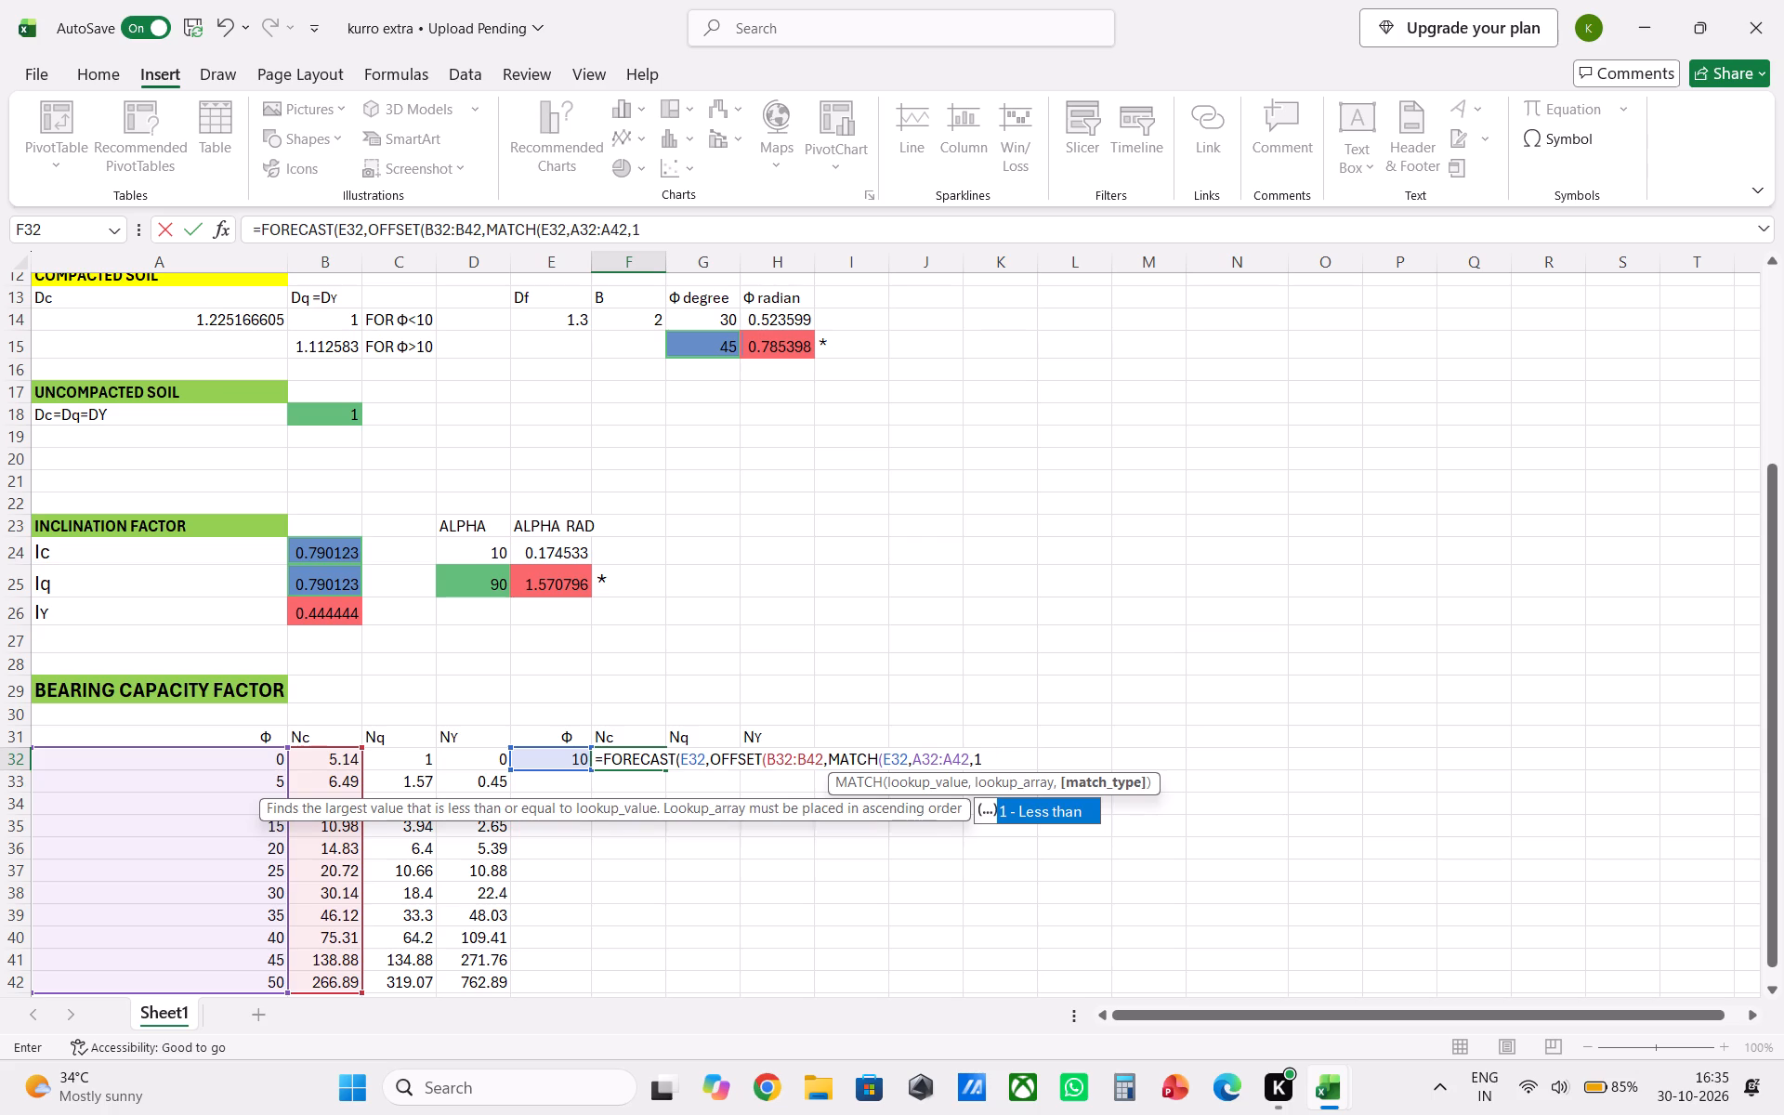
{"action": "key", "text": "shift+parenright"}
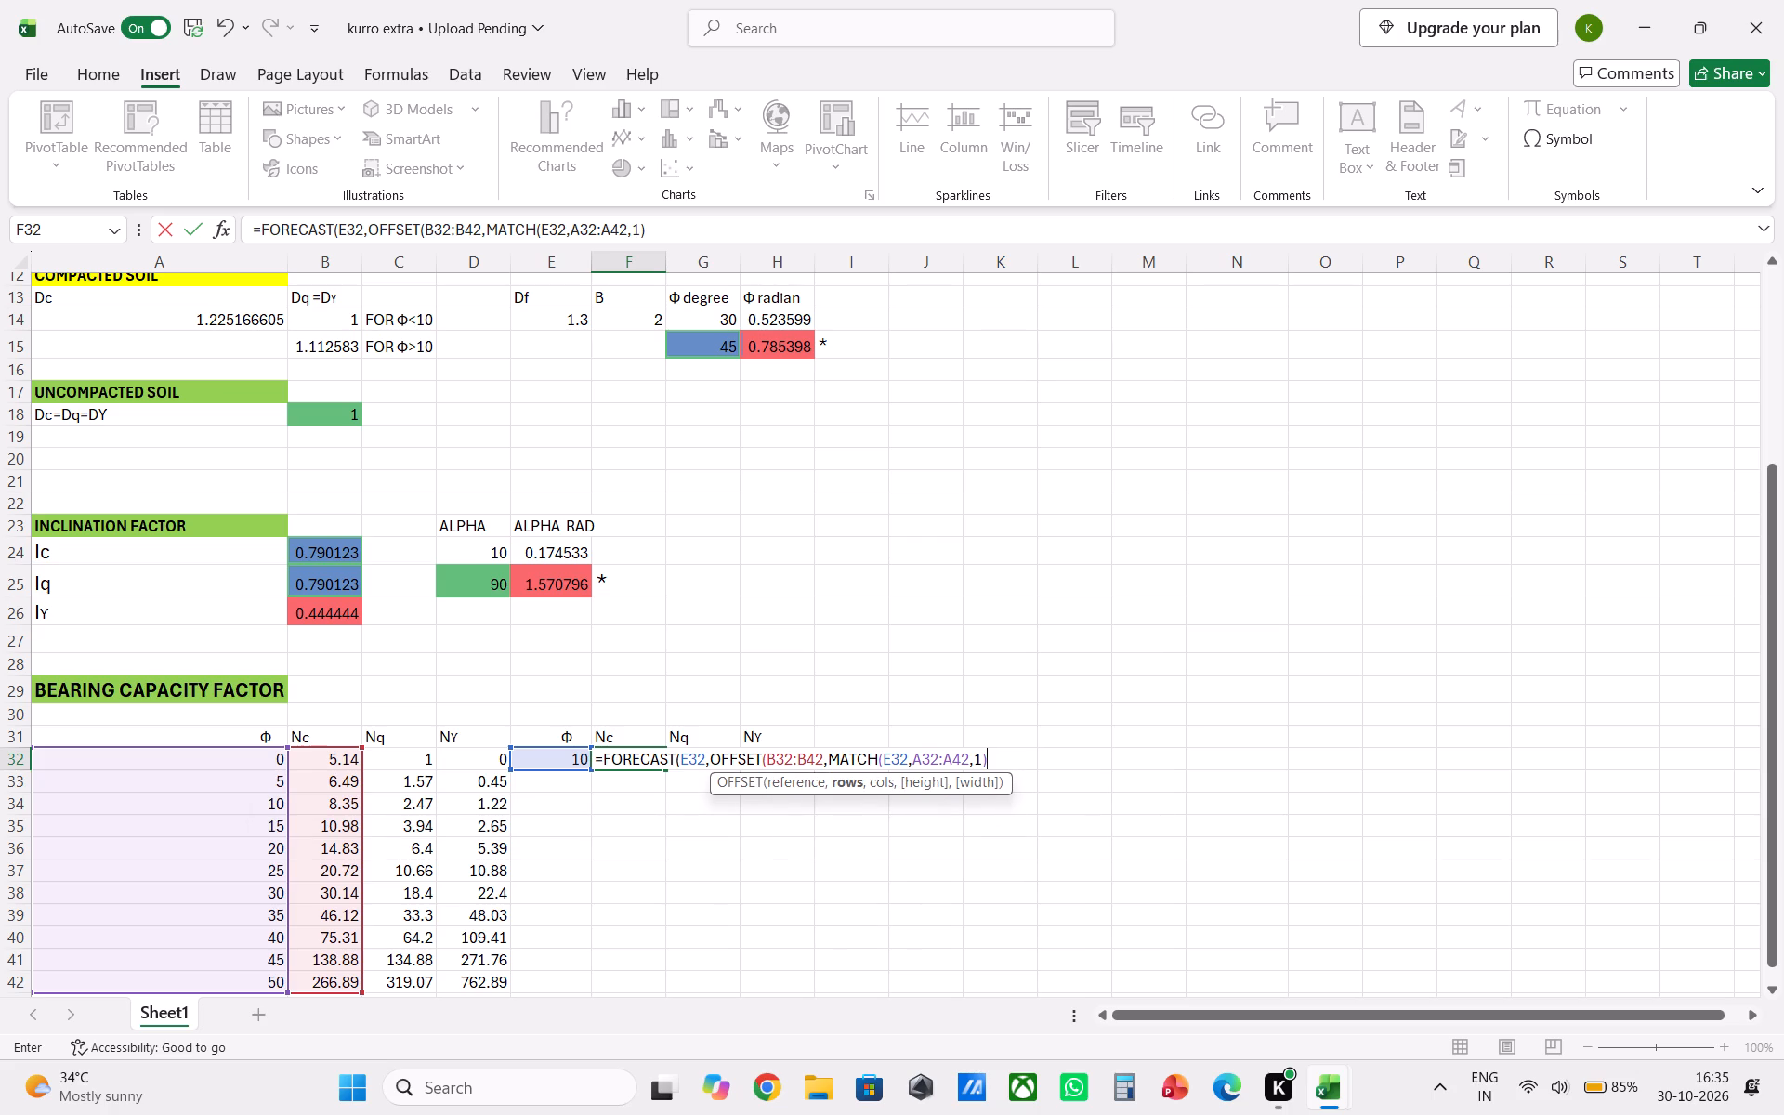
{"action": "type", "text": "-1"}
Complete the known_ys OFFSET with a column offset of 0 and a height of 2.
{"action": "type", "text": ",0"}
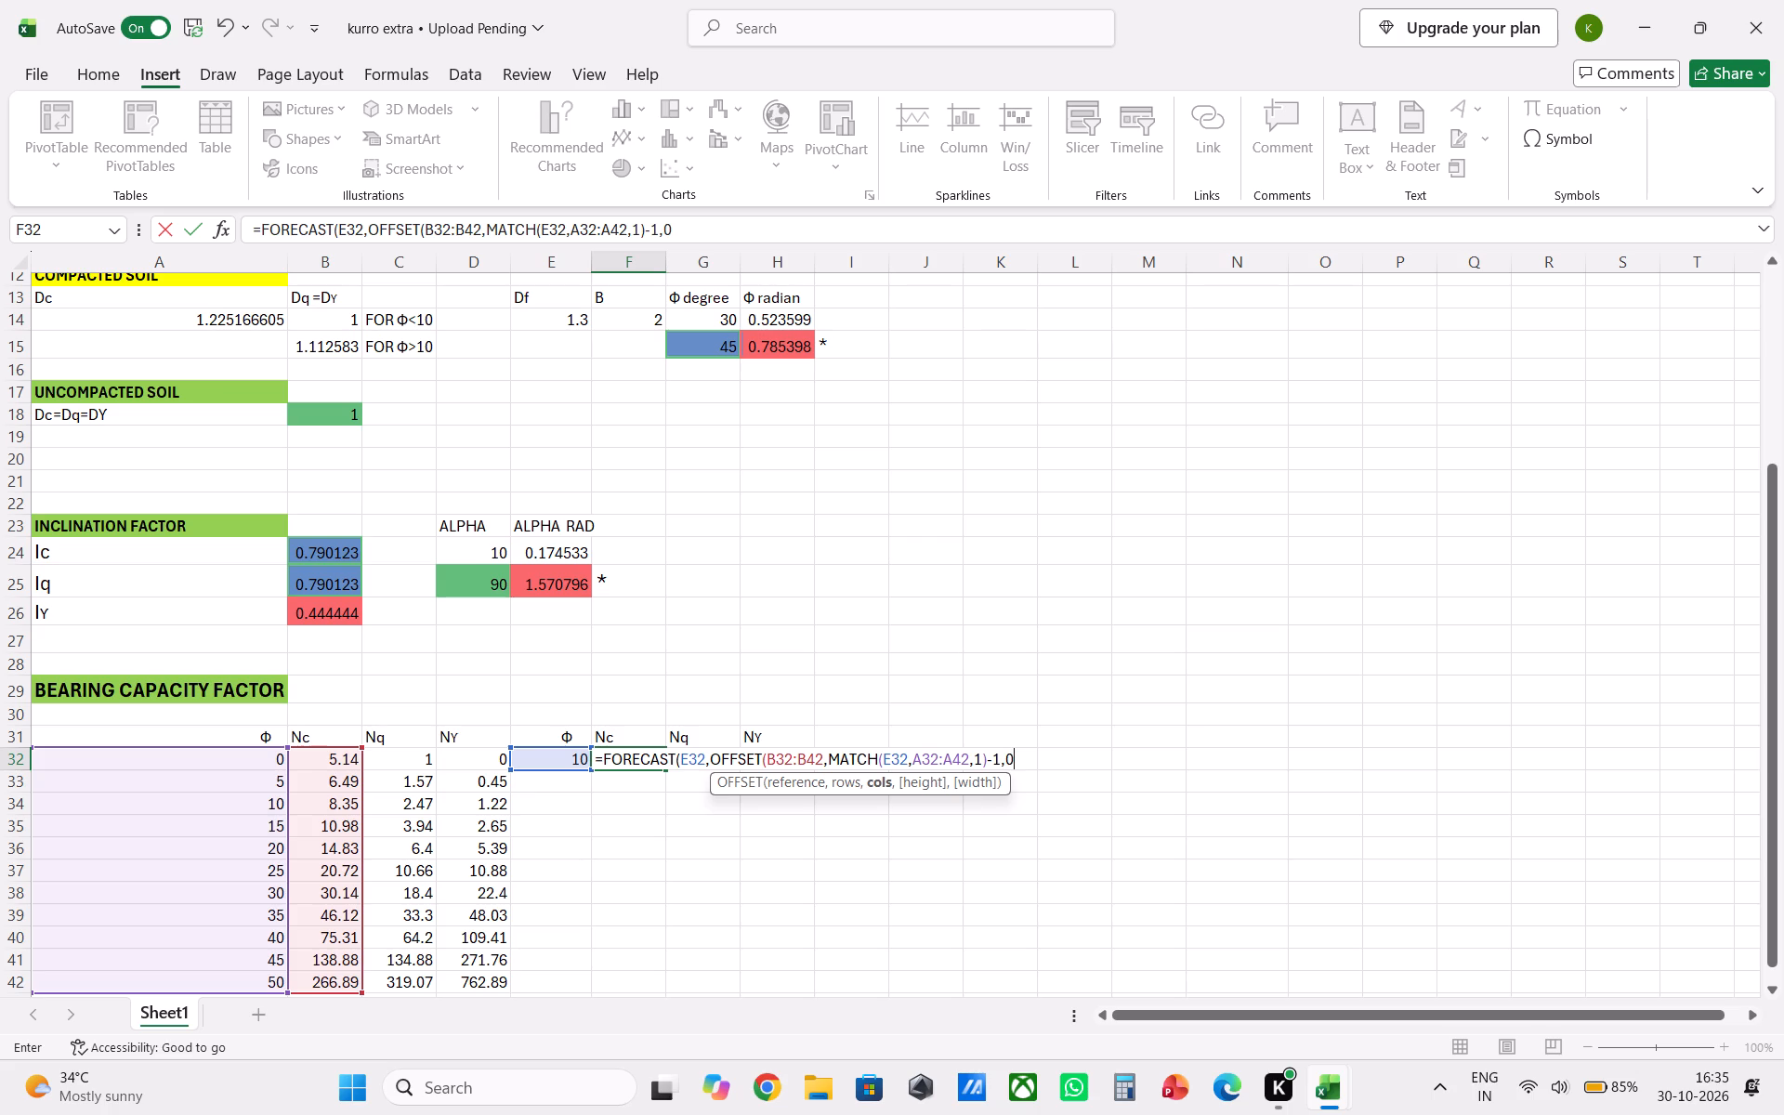
{"action": "type", "text": ",2"}
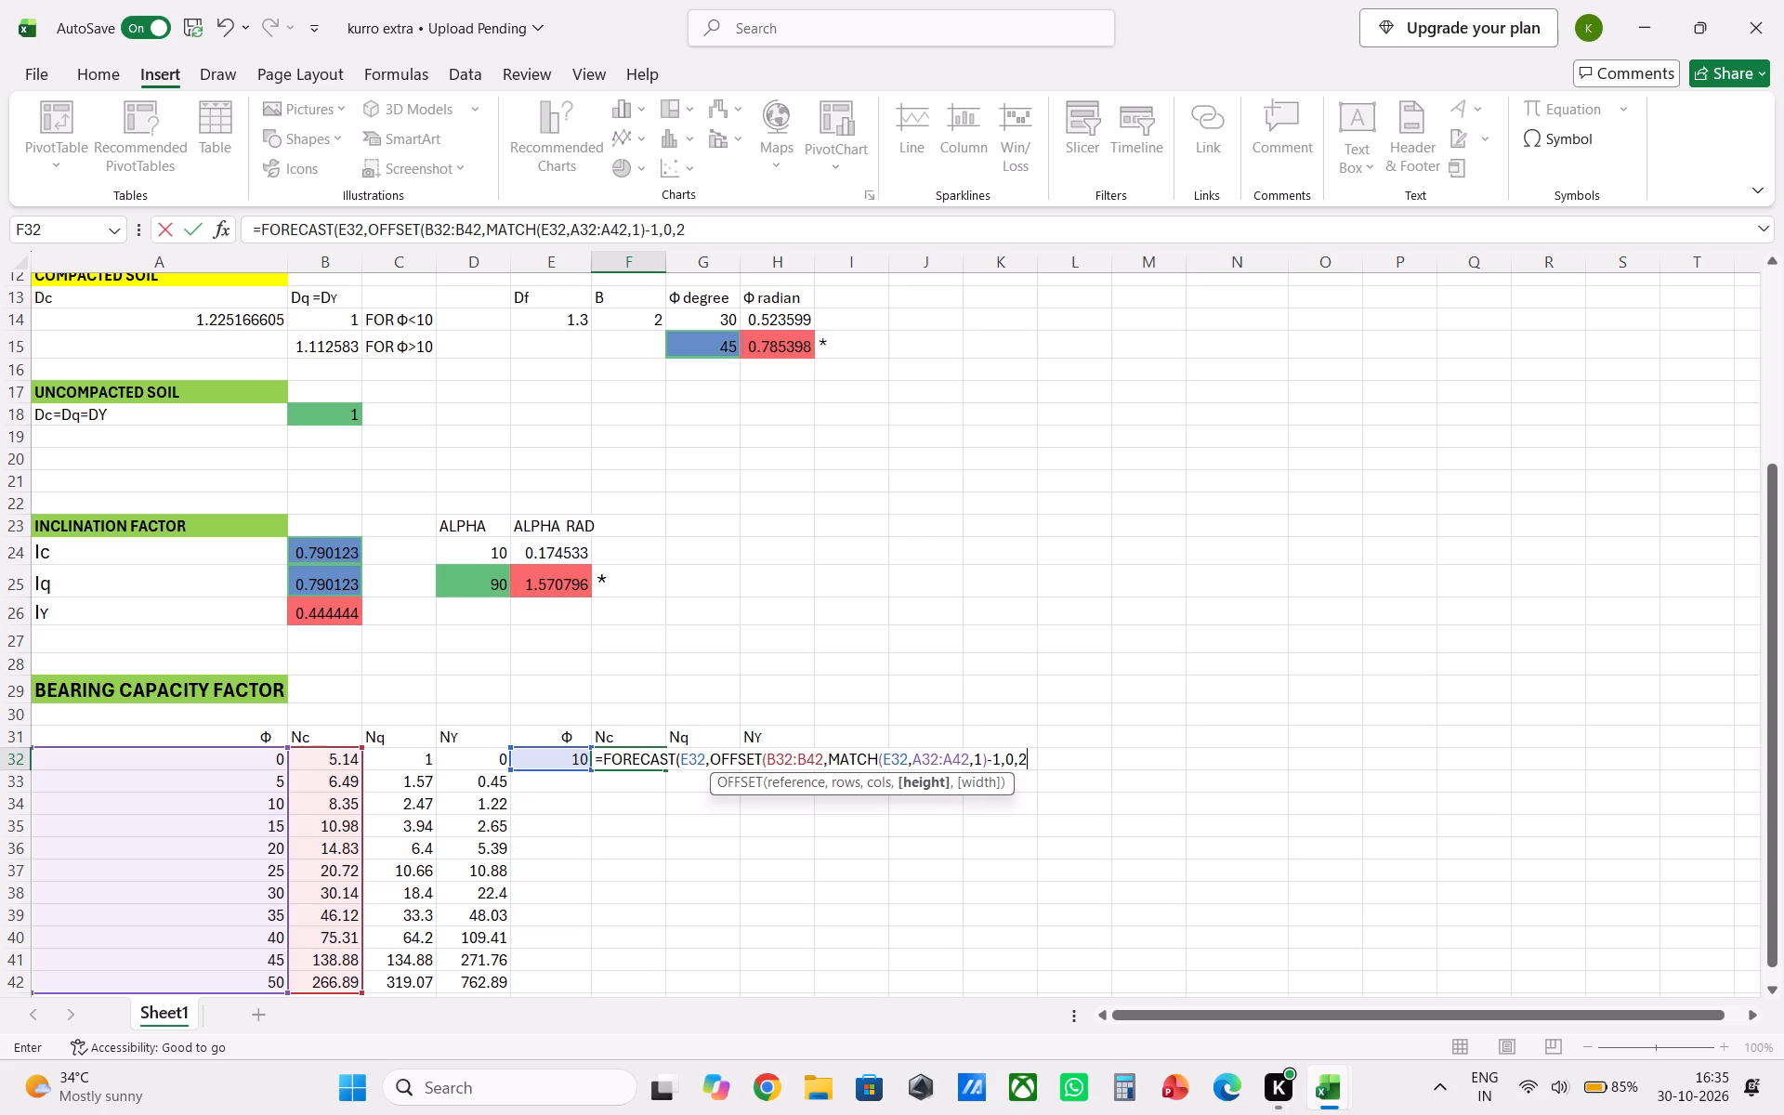
{"action": "key", "text": "shift+parenright"}
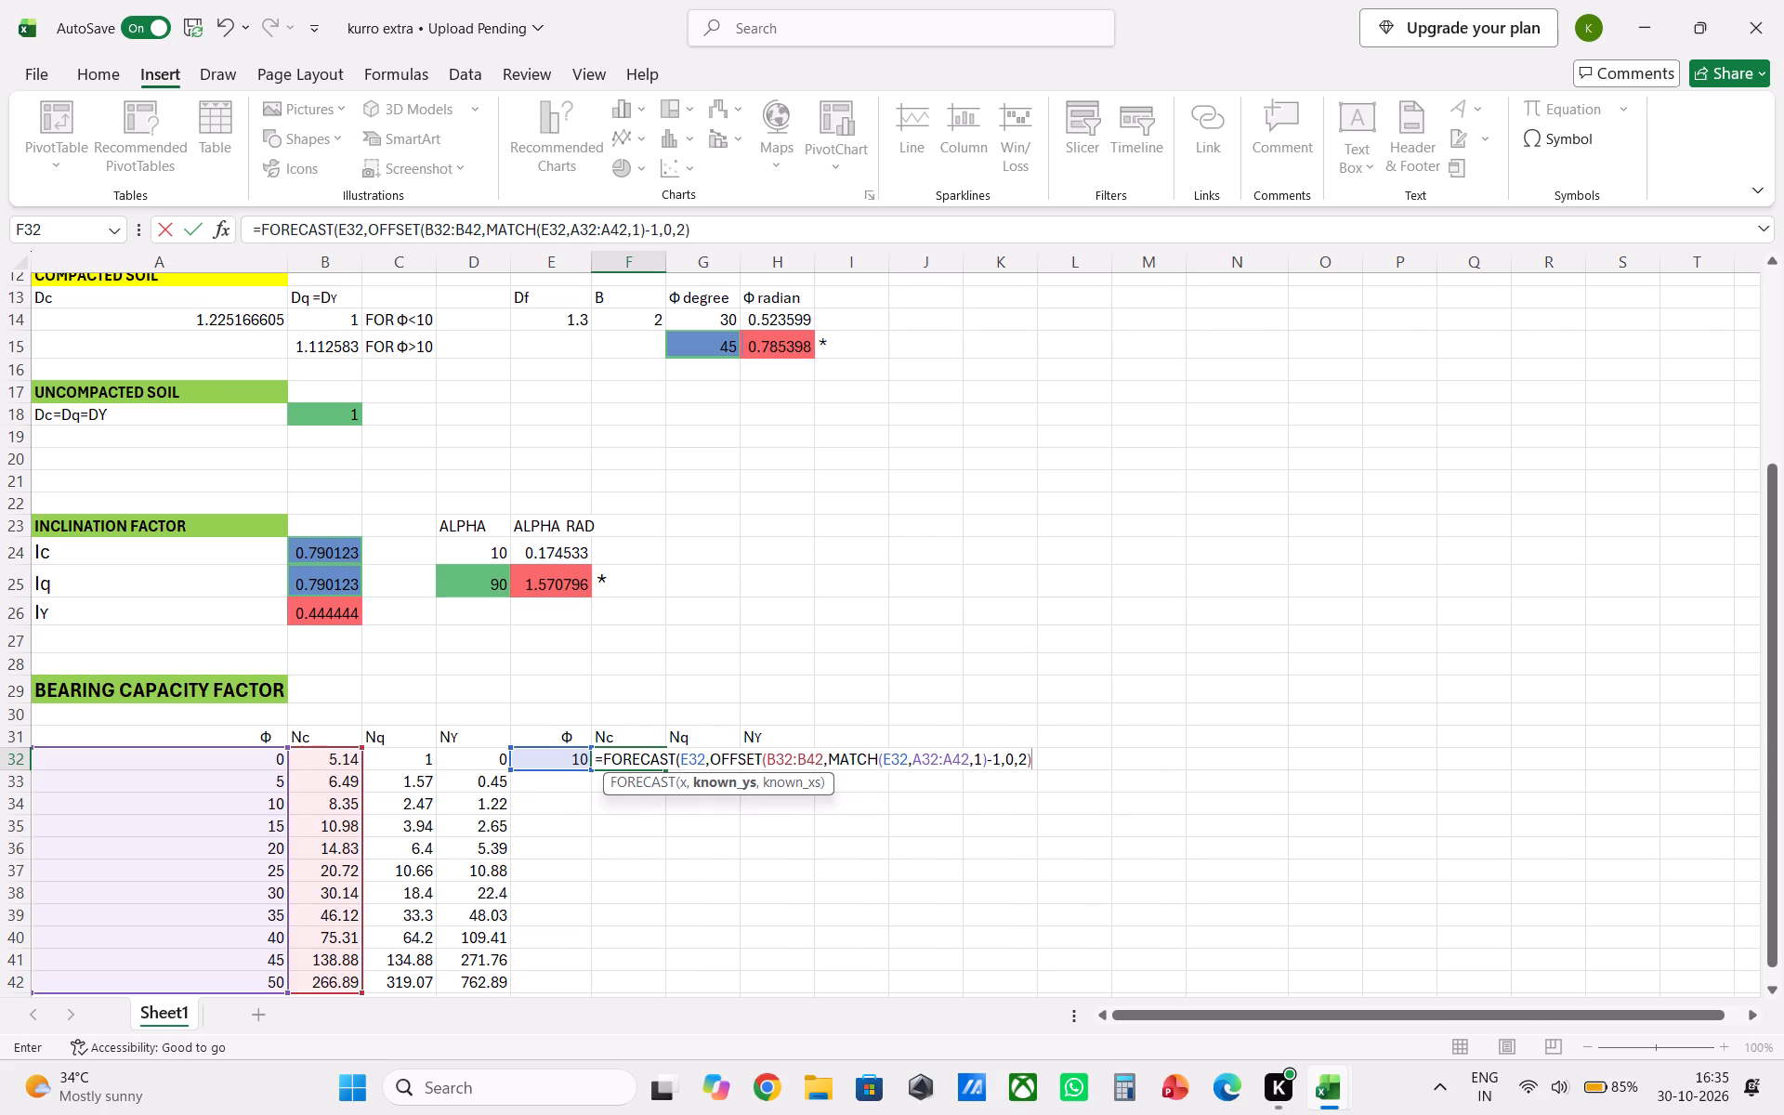
{"action": "key", "text": "comma"}
Add a second OFFSET as the known_xs argument, with the Φ range A32:A42 as its reference.
{"action": "type", "text": "OFF"}
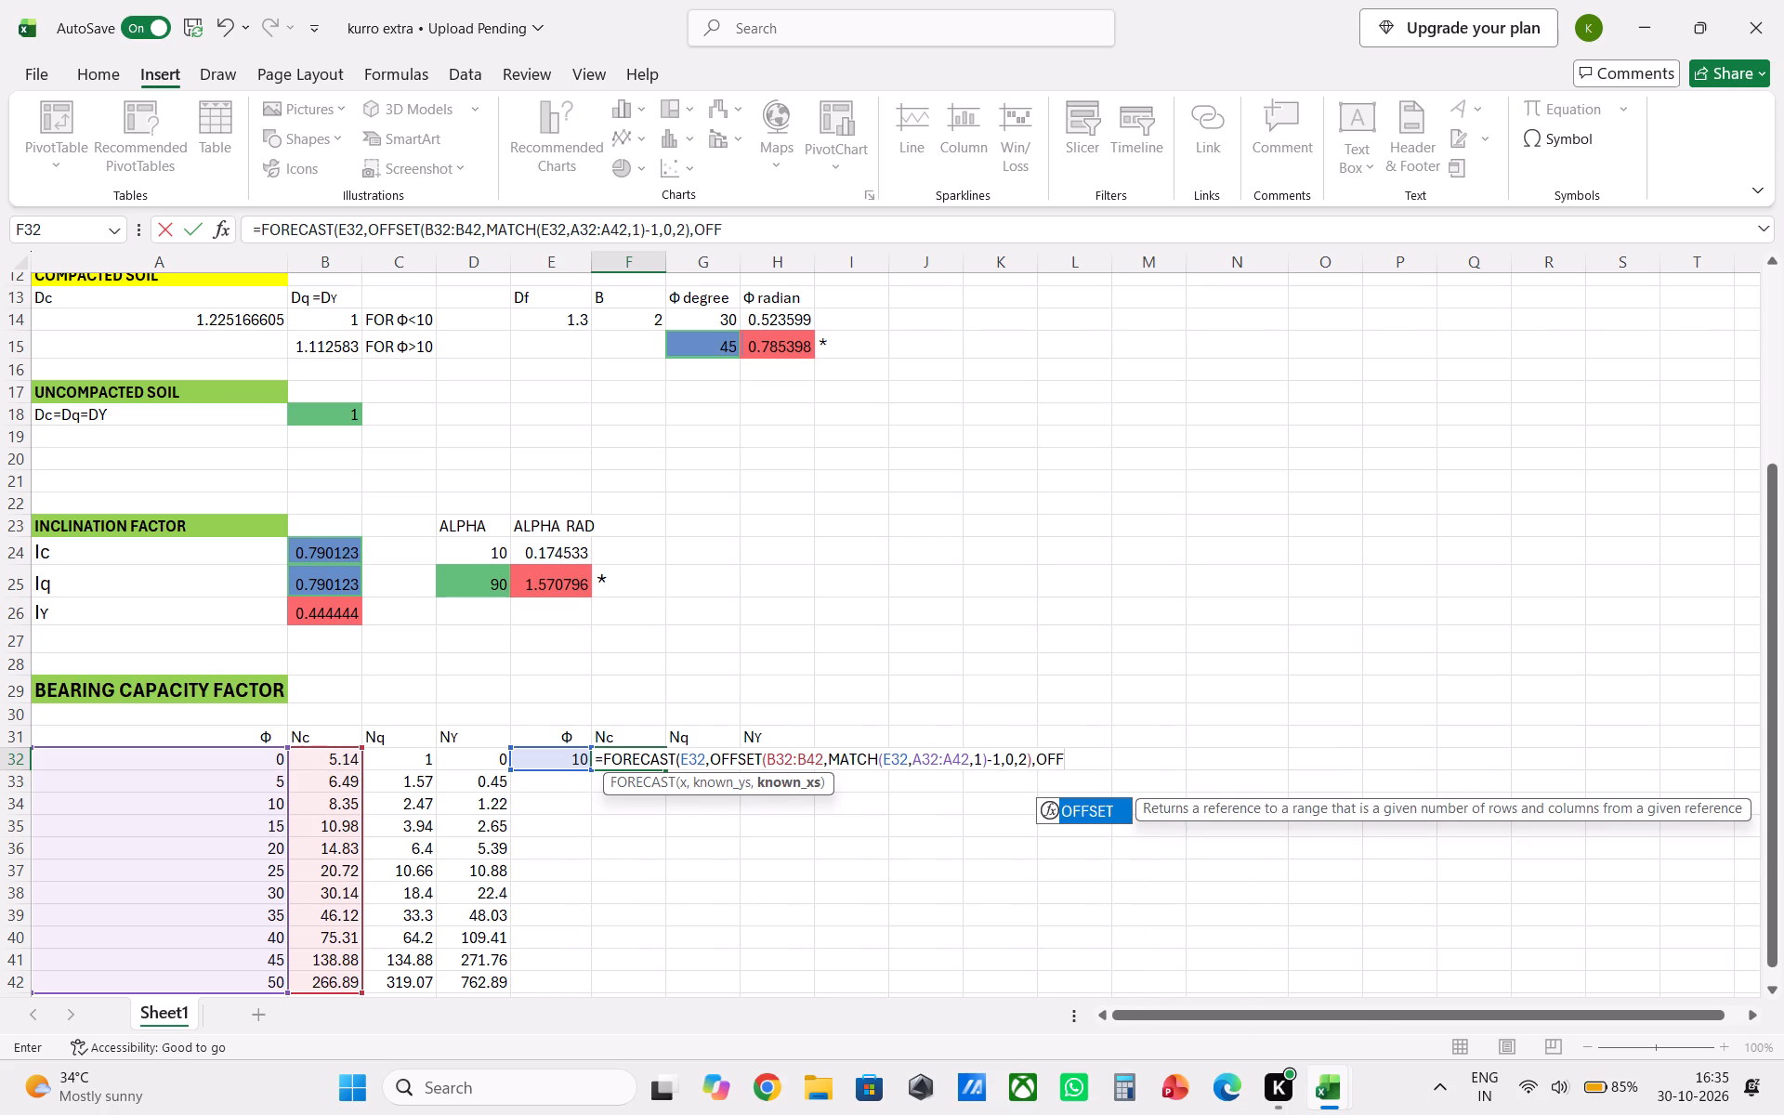
{"action": "double_click", "coordinate": [1079, 825]}
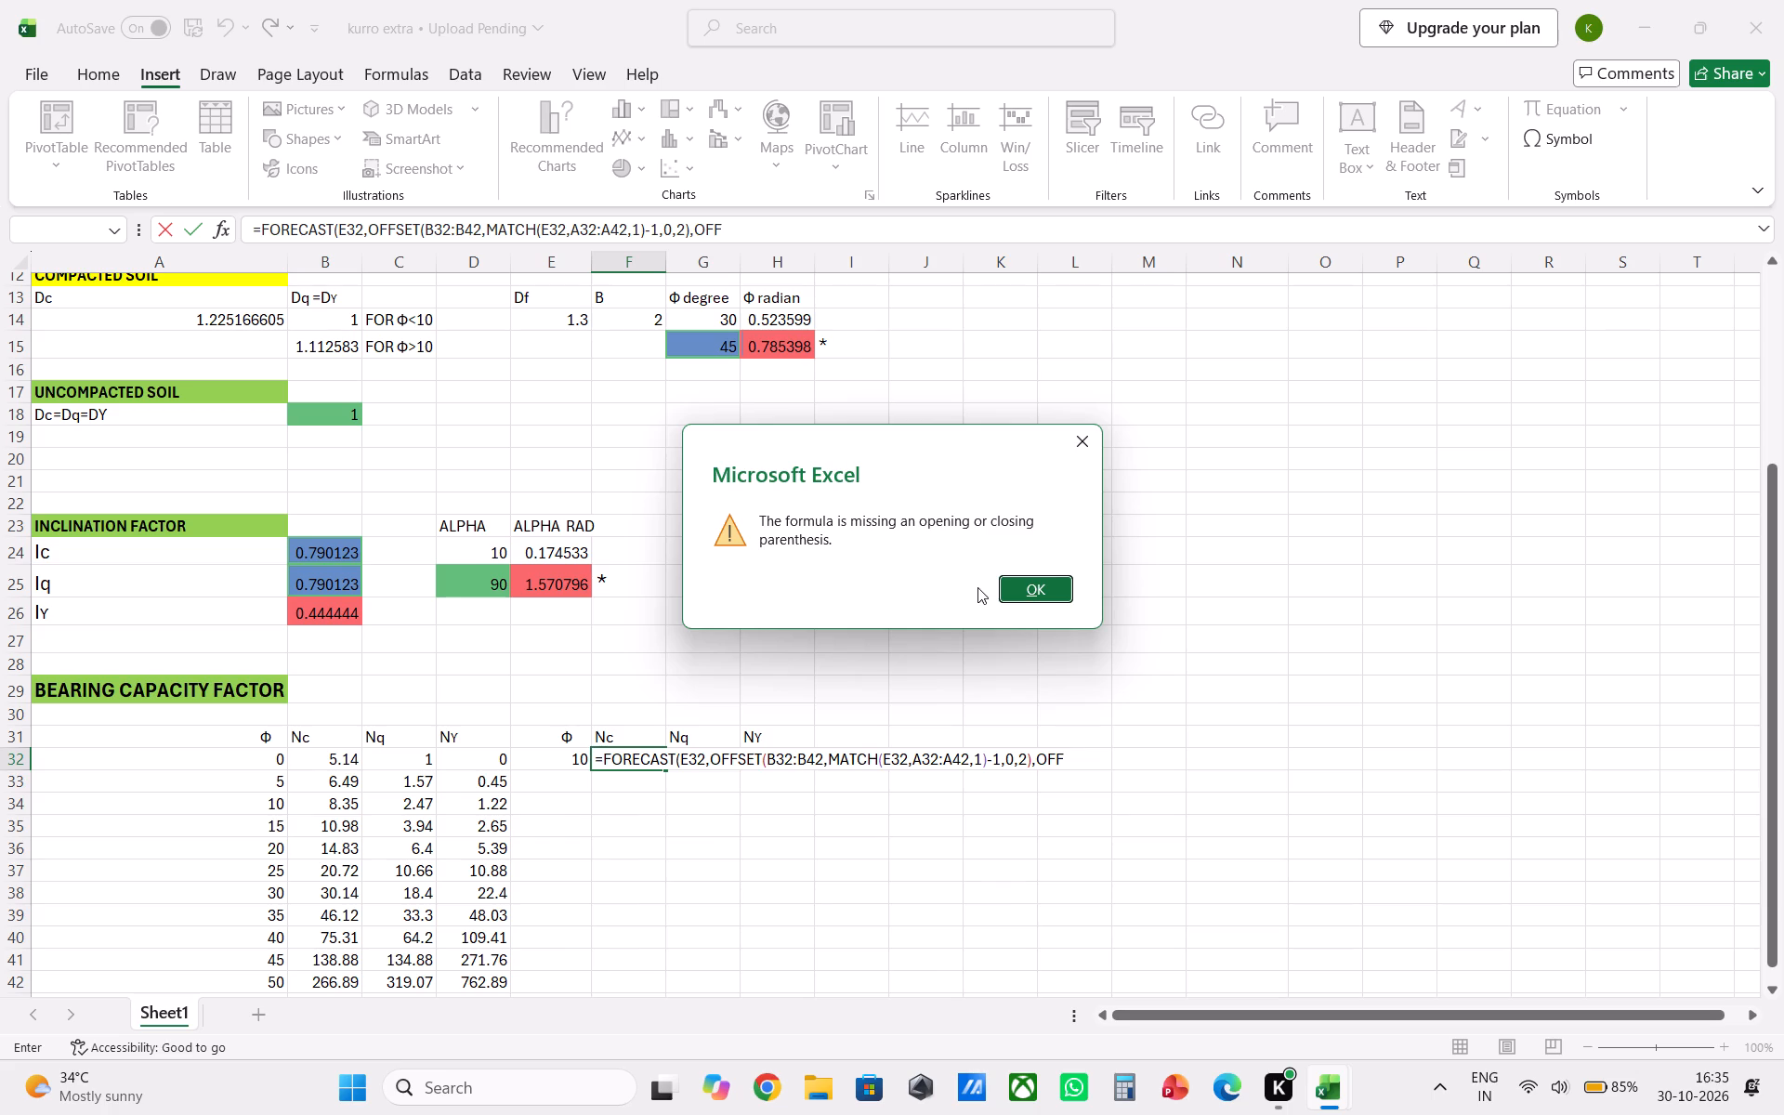
{"action": "left_click", "coordinate": [1088, 436]}
{"action": "left_click", "coordinate": [1089, 753]}
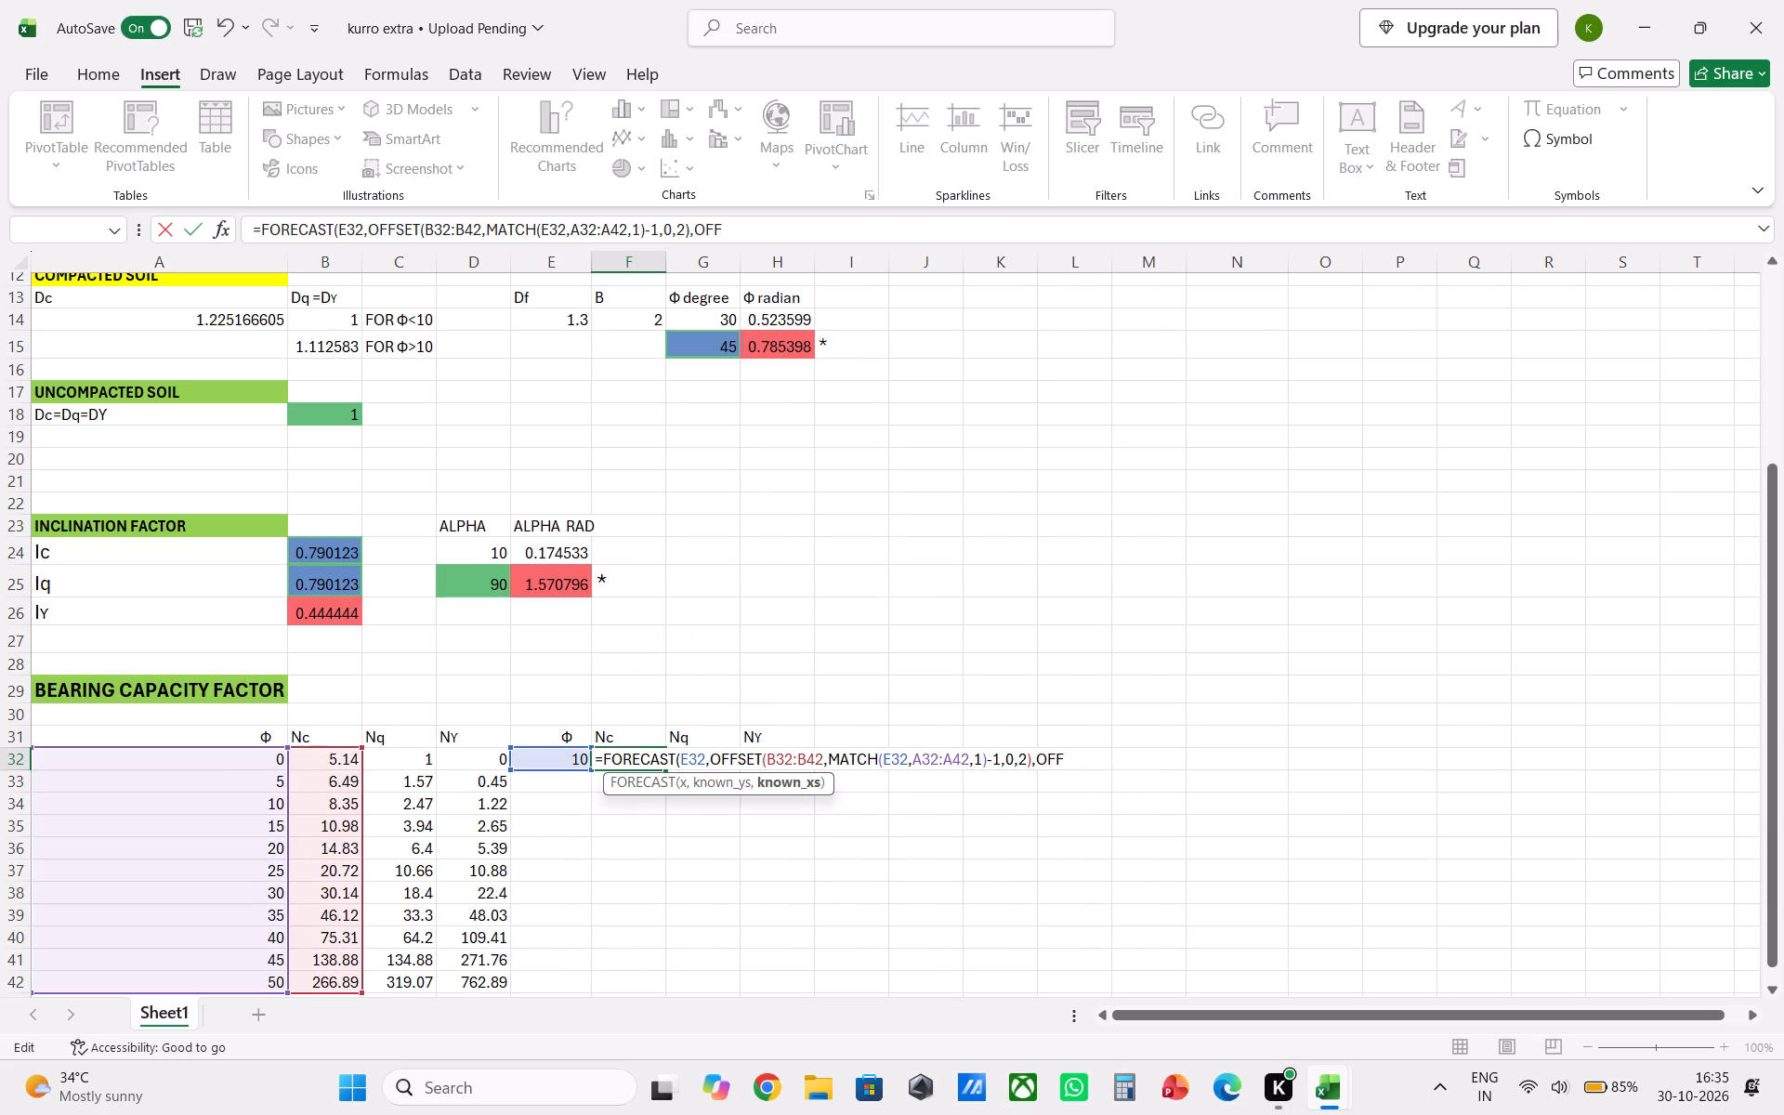
{"action": "key", "text": "BackSpace"}
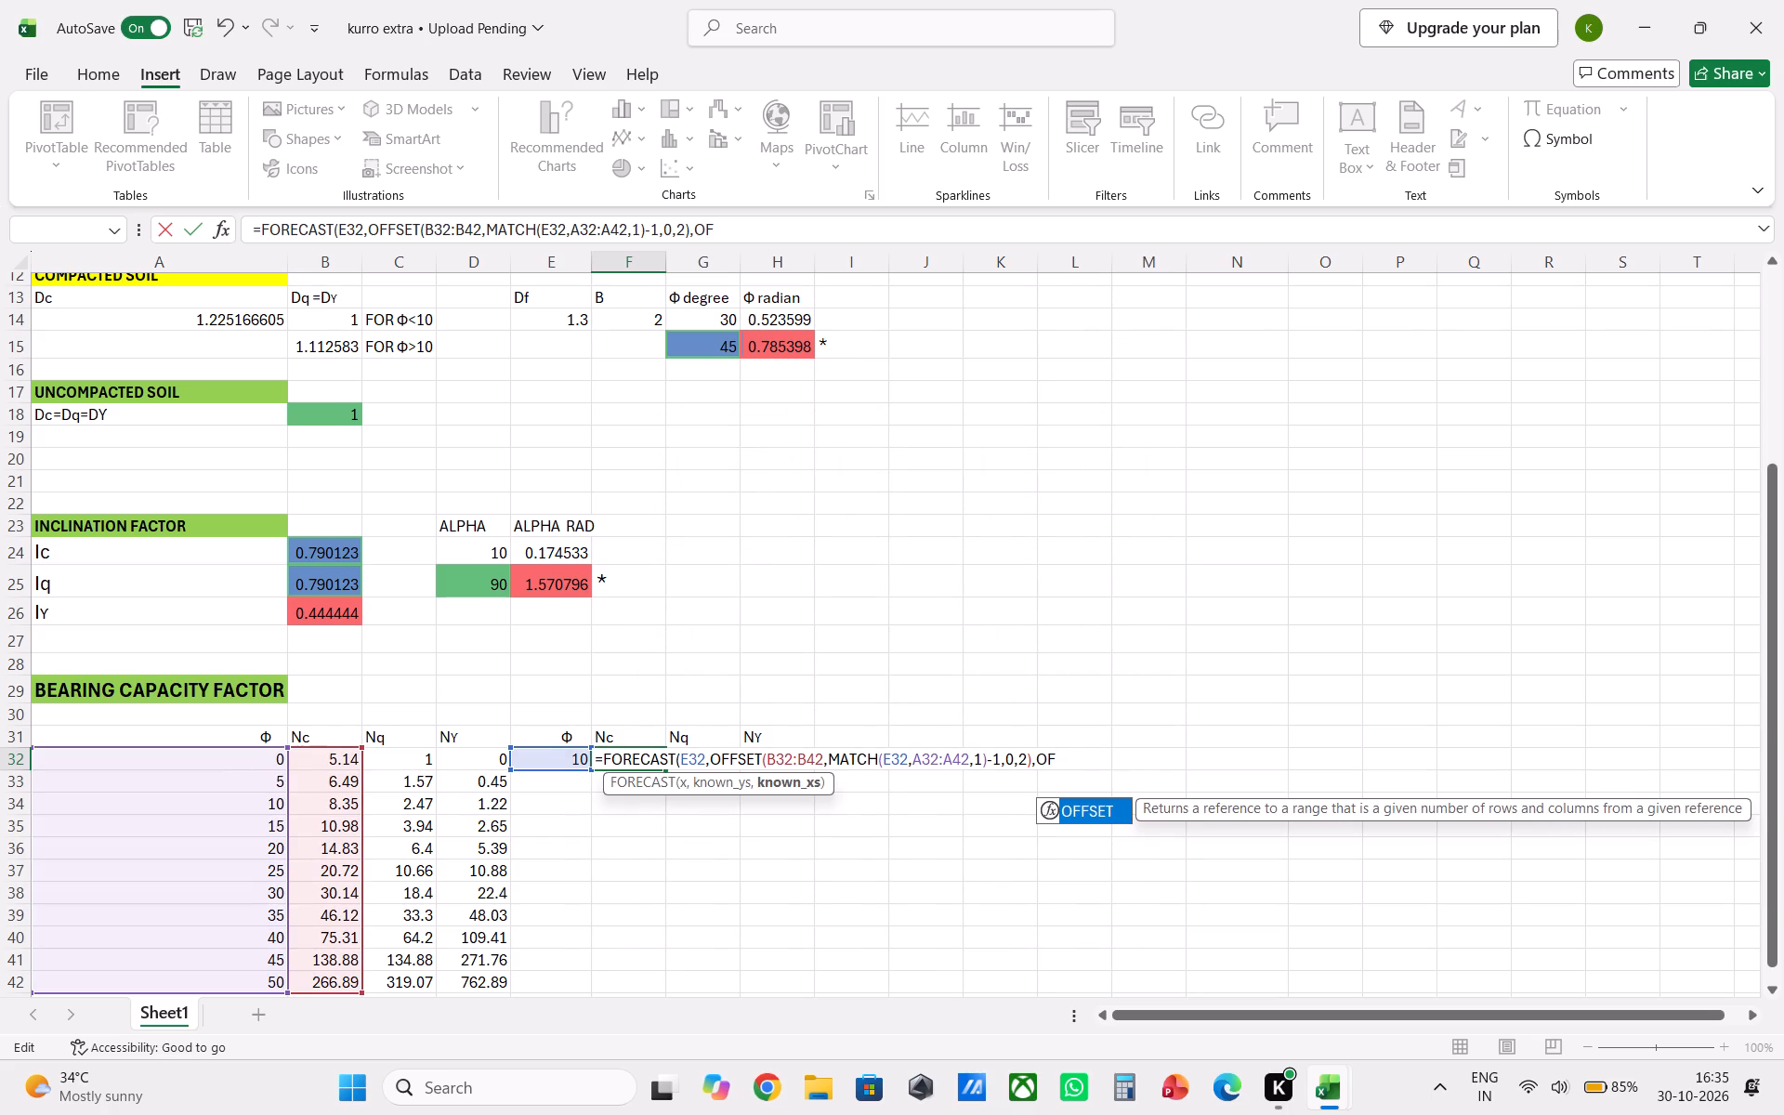
{"action": "double_click", "coordinate": [1111, 811]}
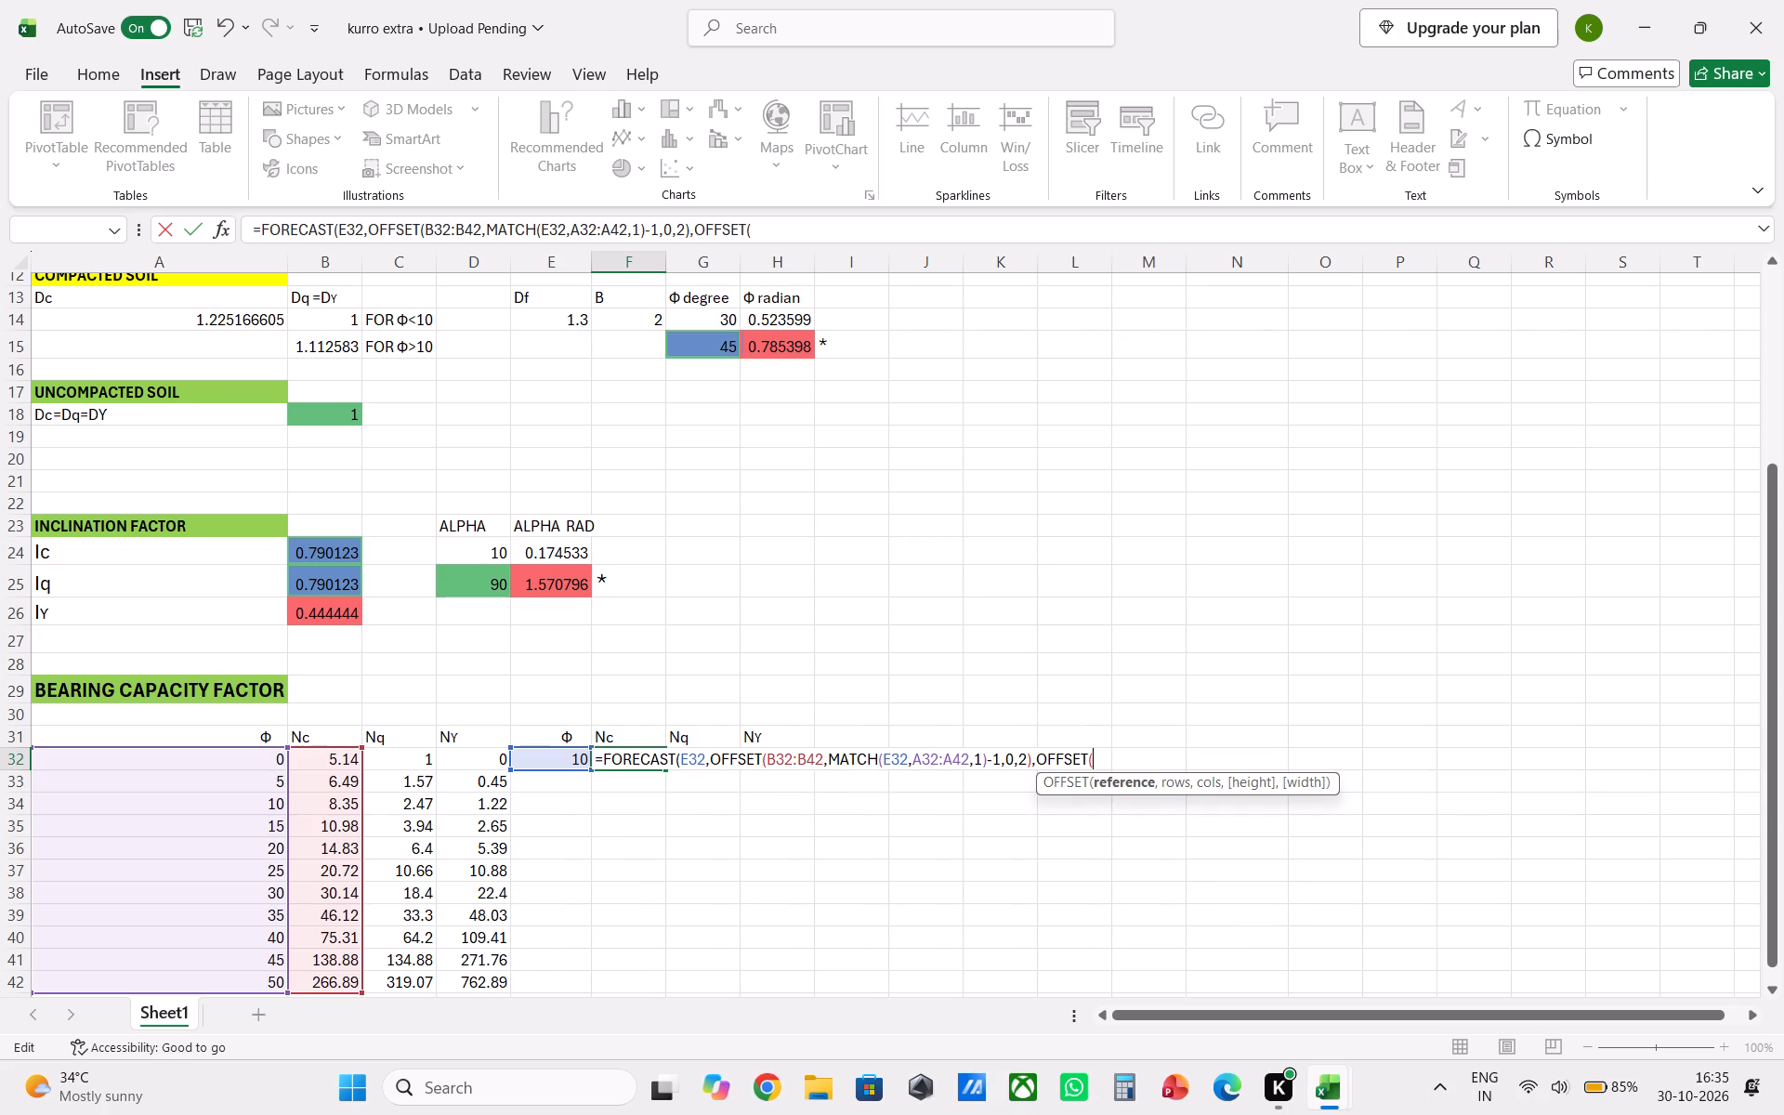
{"action": "left_click", "coordinate": [277, 757]}
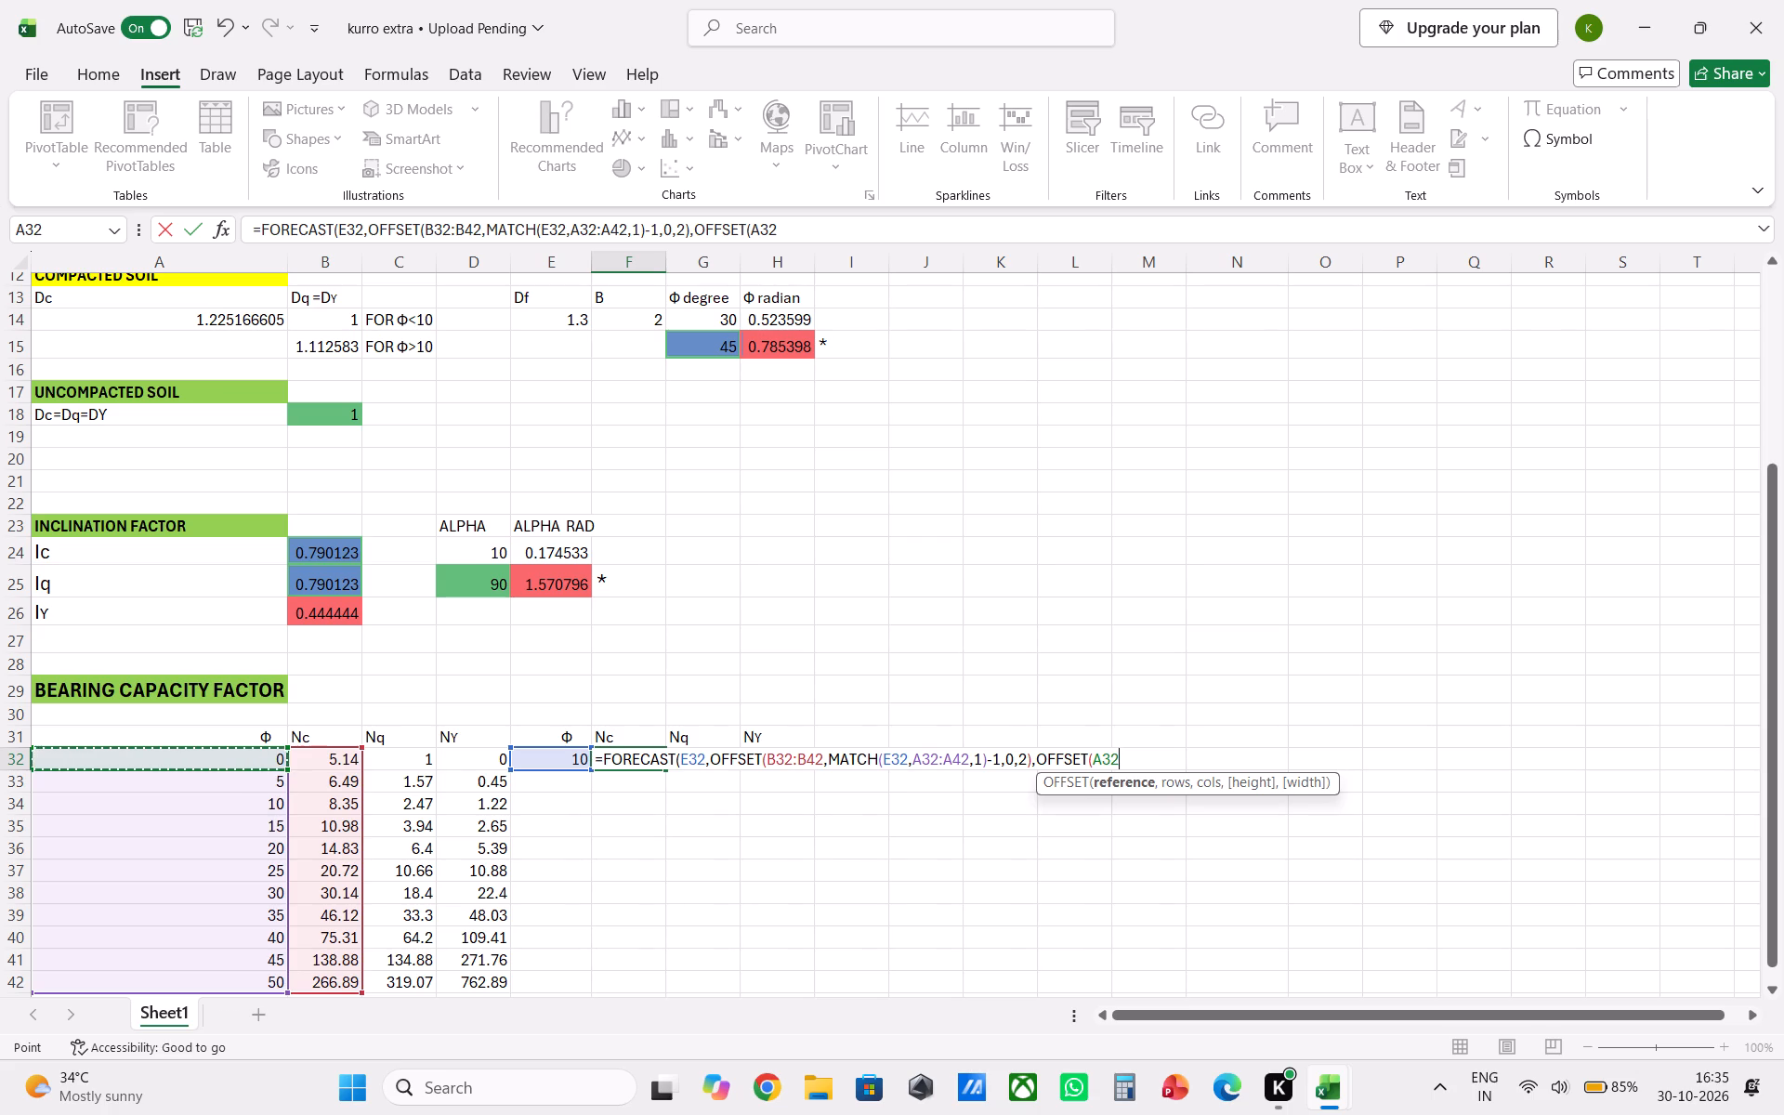
{"action": "key", "text": "shift+colon"}
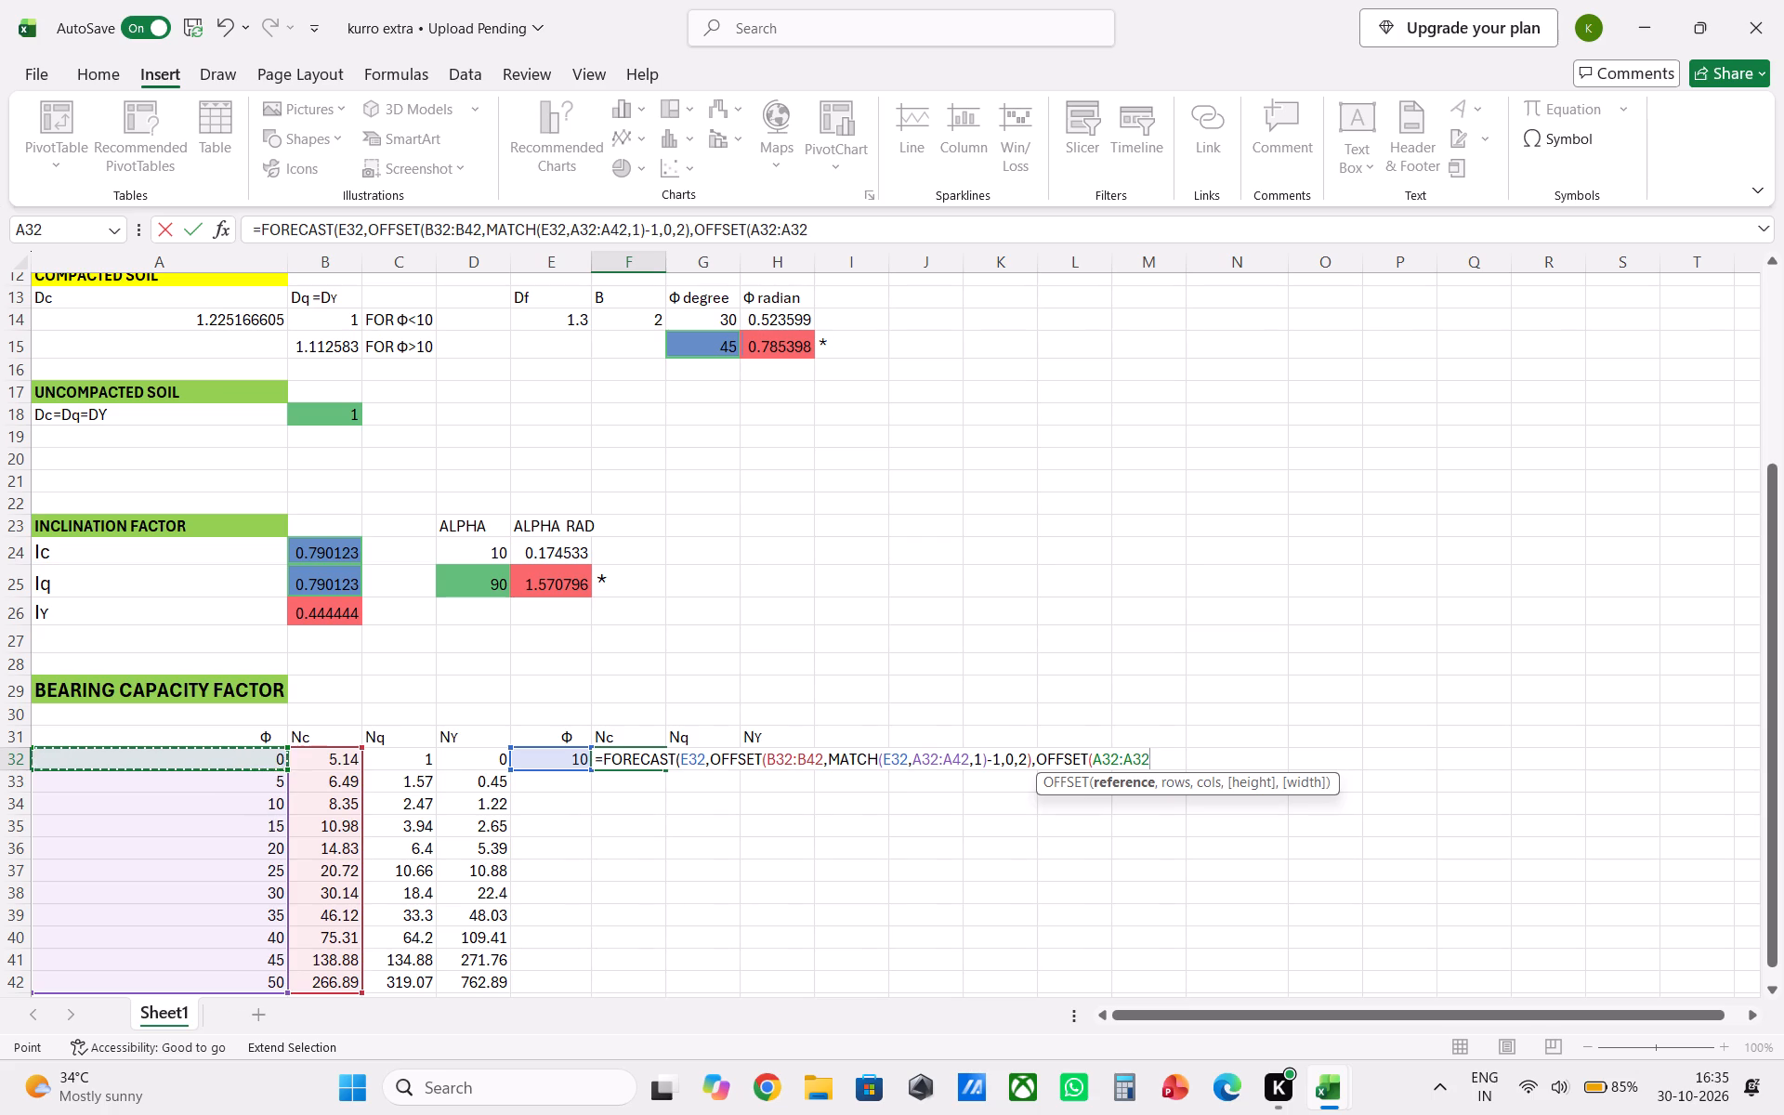
{"action": "key", "text": "BackSpace"}
{"action": "key", "text": "BackSpace"}
{"action": "key", "text": "BackSpace"}
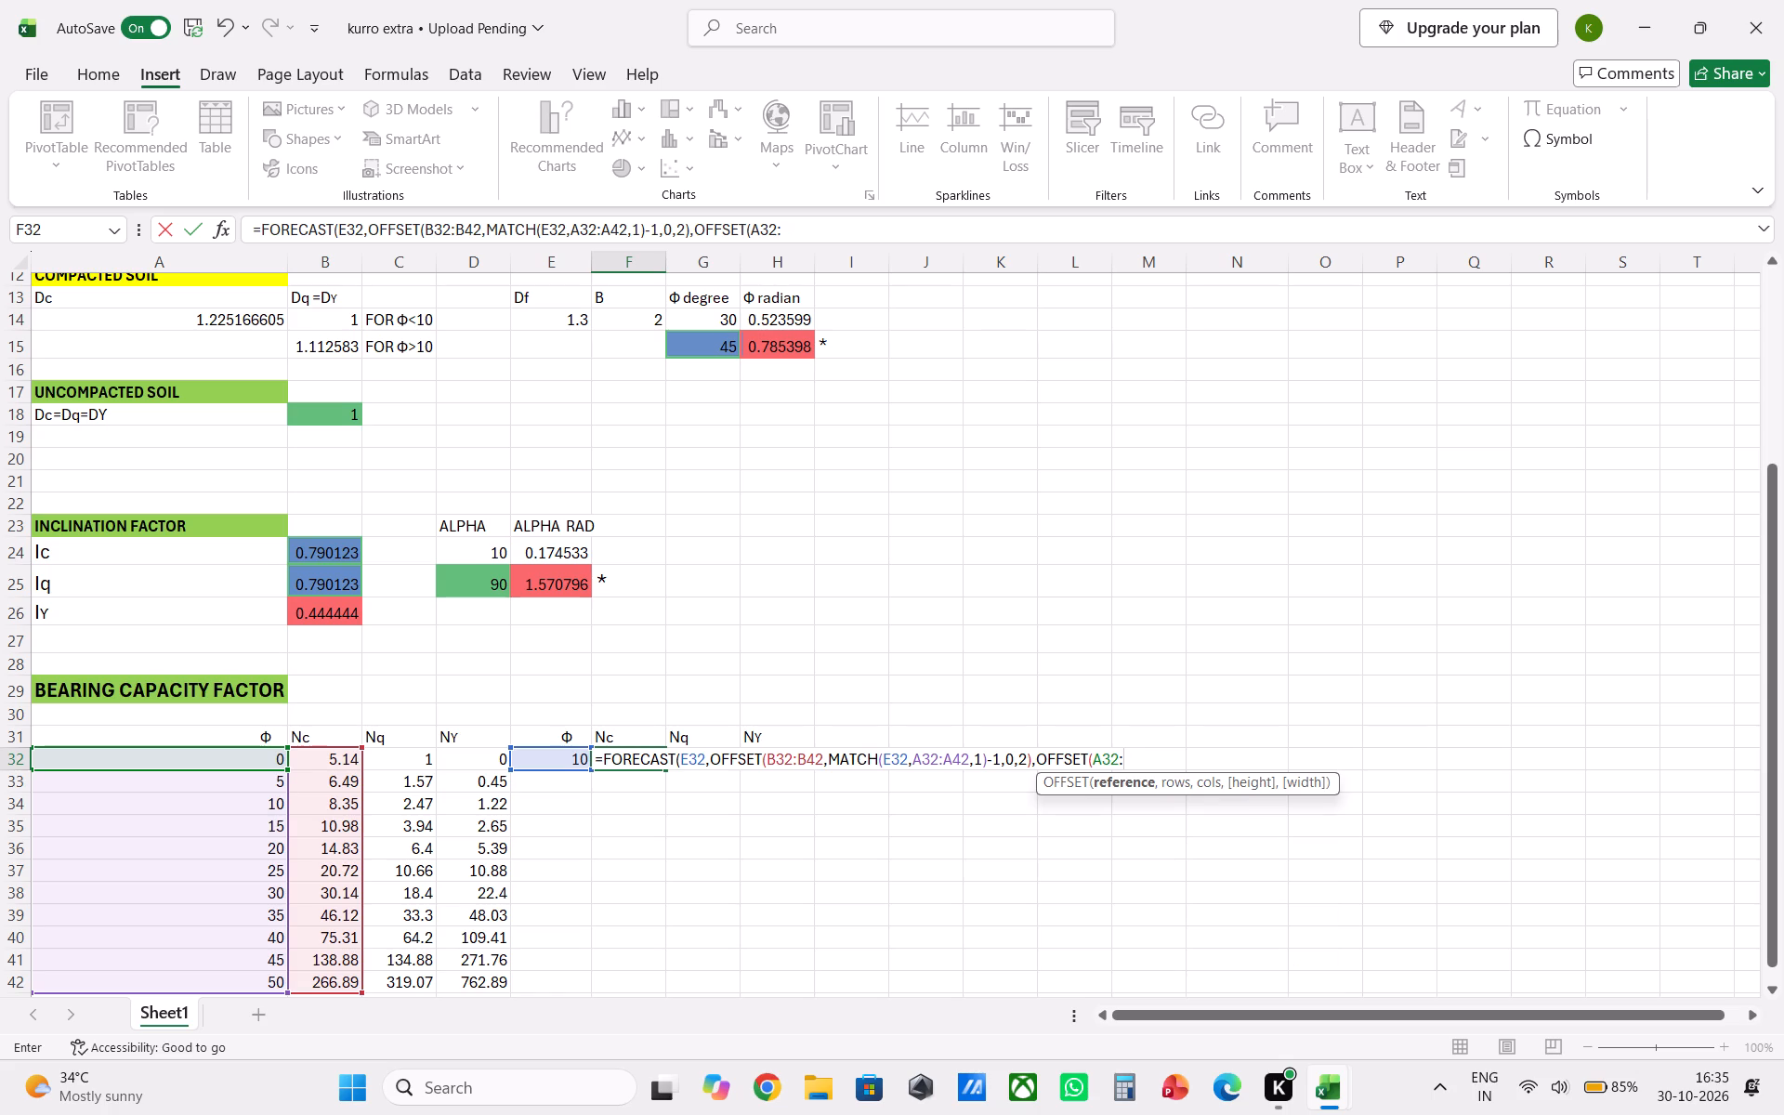
{"action": "left_click", "coordinate": [221, 984]}
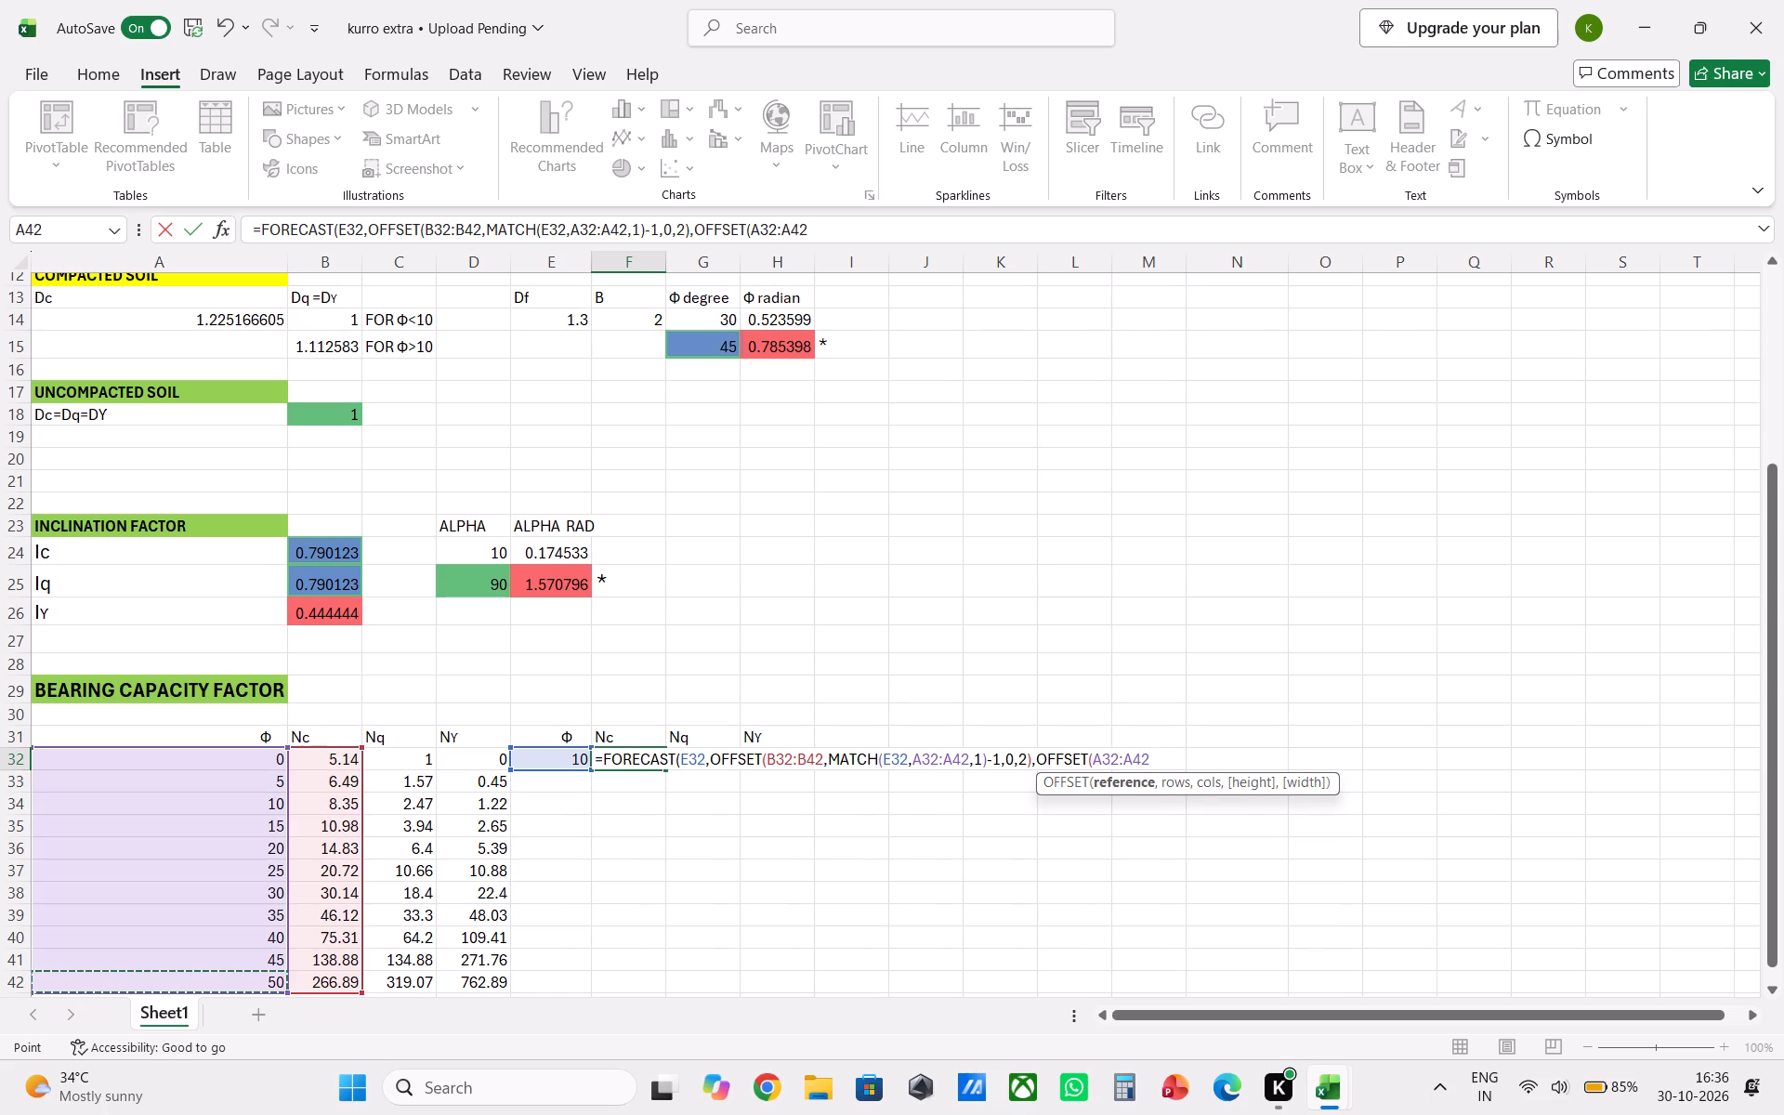
{"action": "key", "text": "comma"}
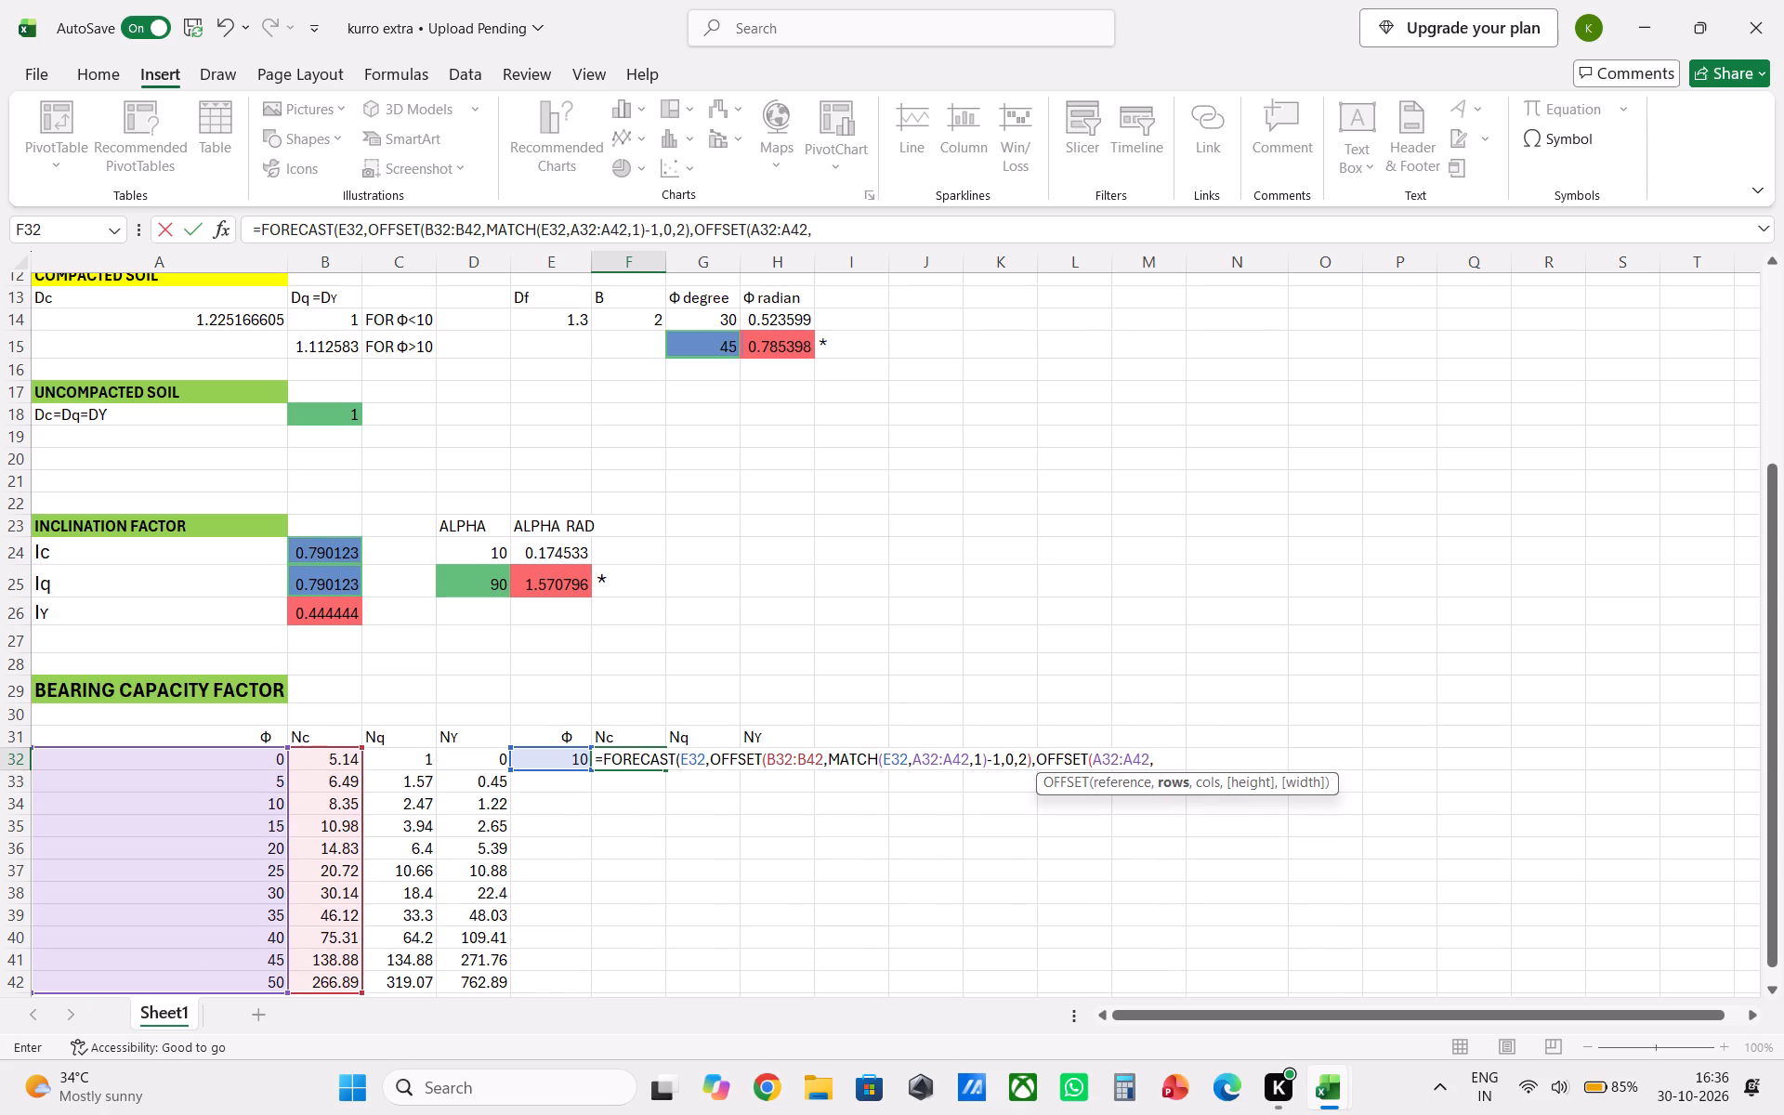
Set the second OFFSET's rows argument to MATCH of E32 in the Φ range A32:A42 with match type 1, minus 1.
{"action": "type", "text": "MATCH"}
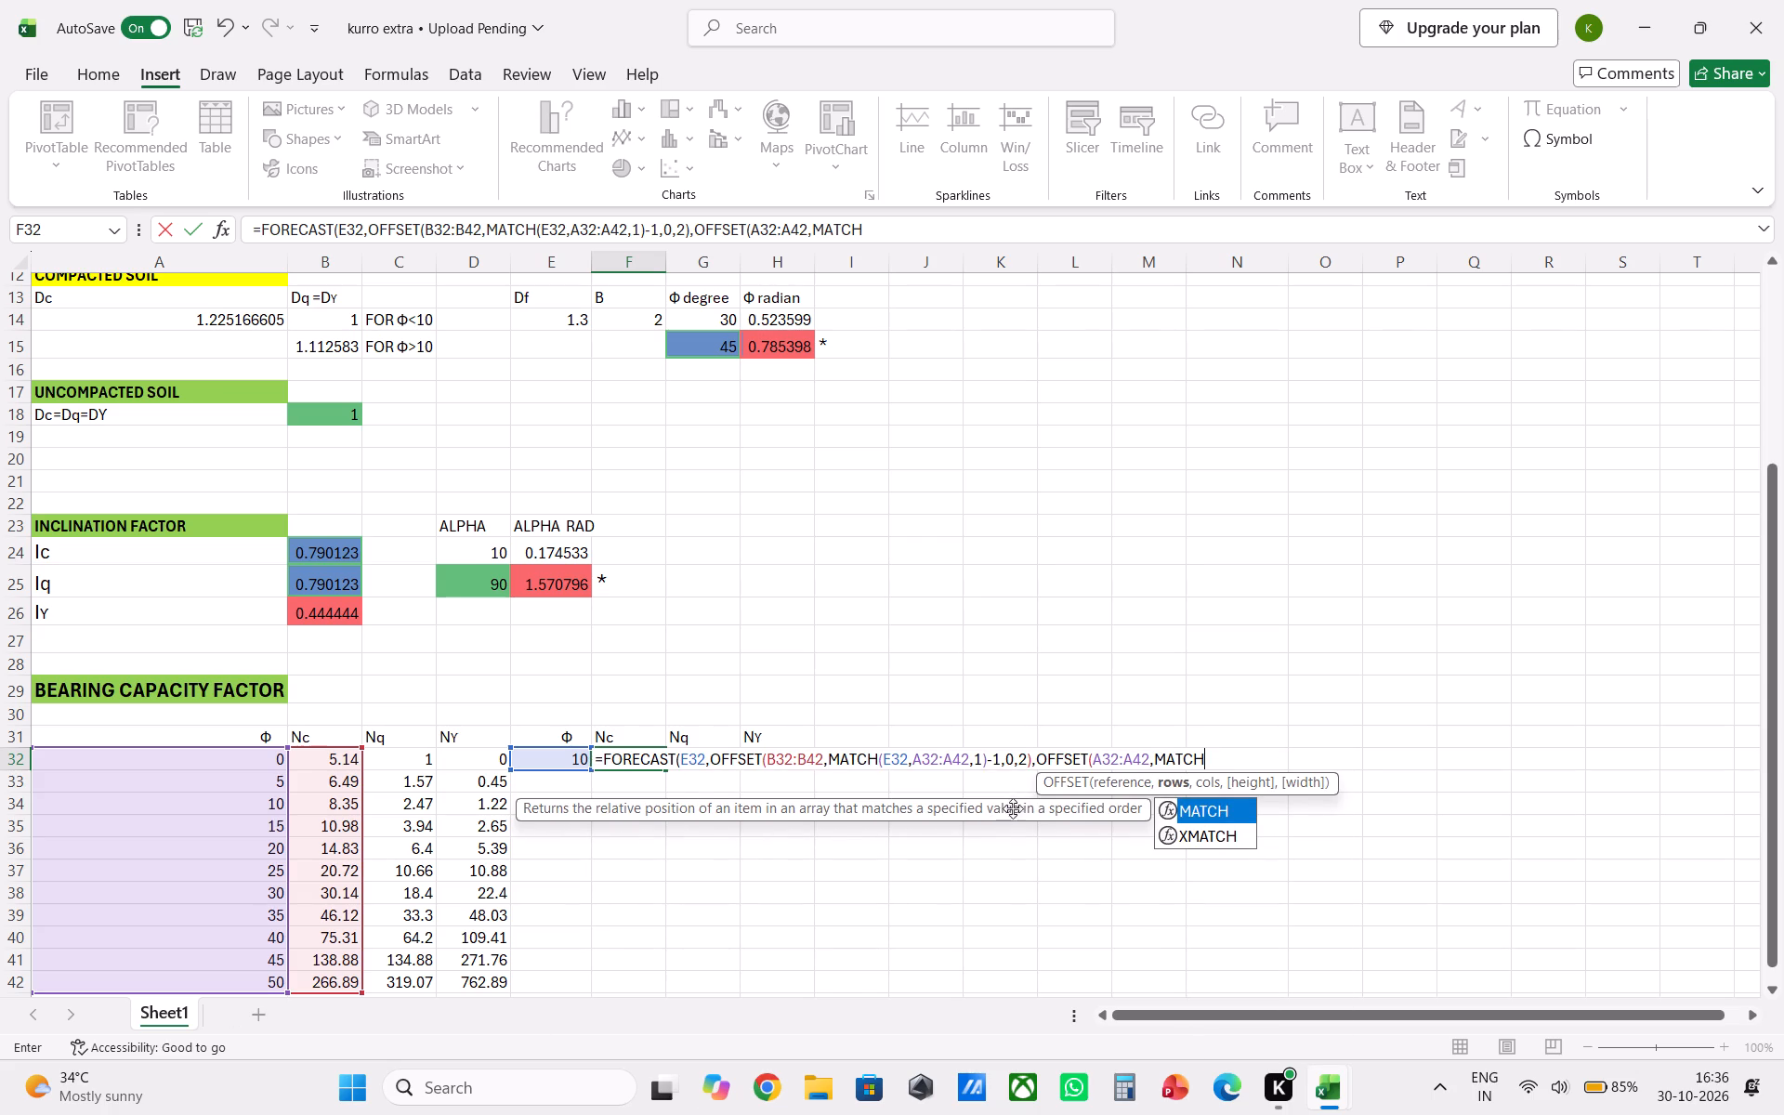
{"action": "double_click", "coordinate": [1206, 818]}
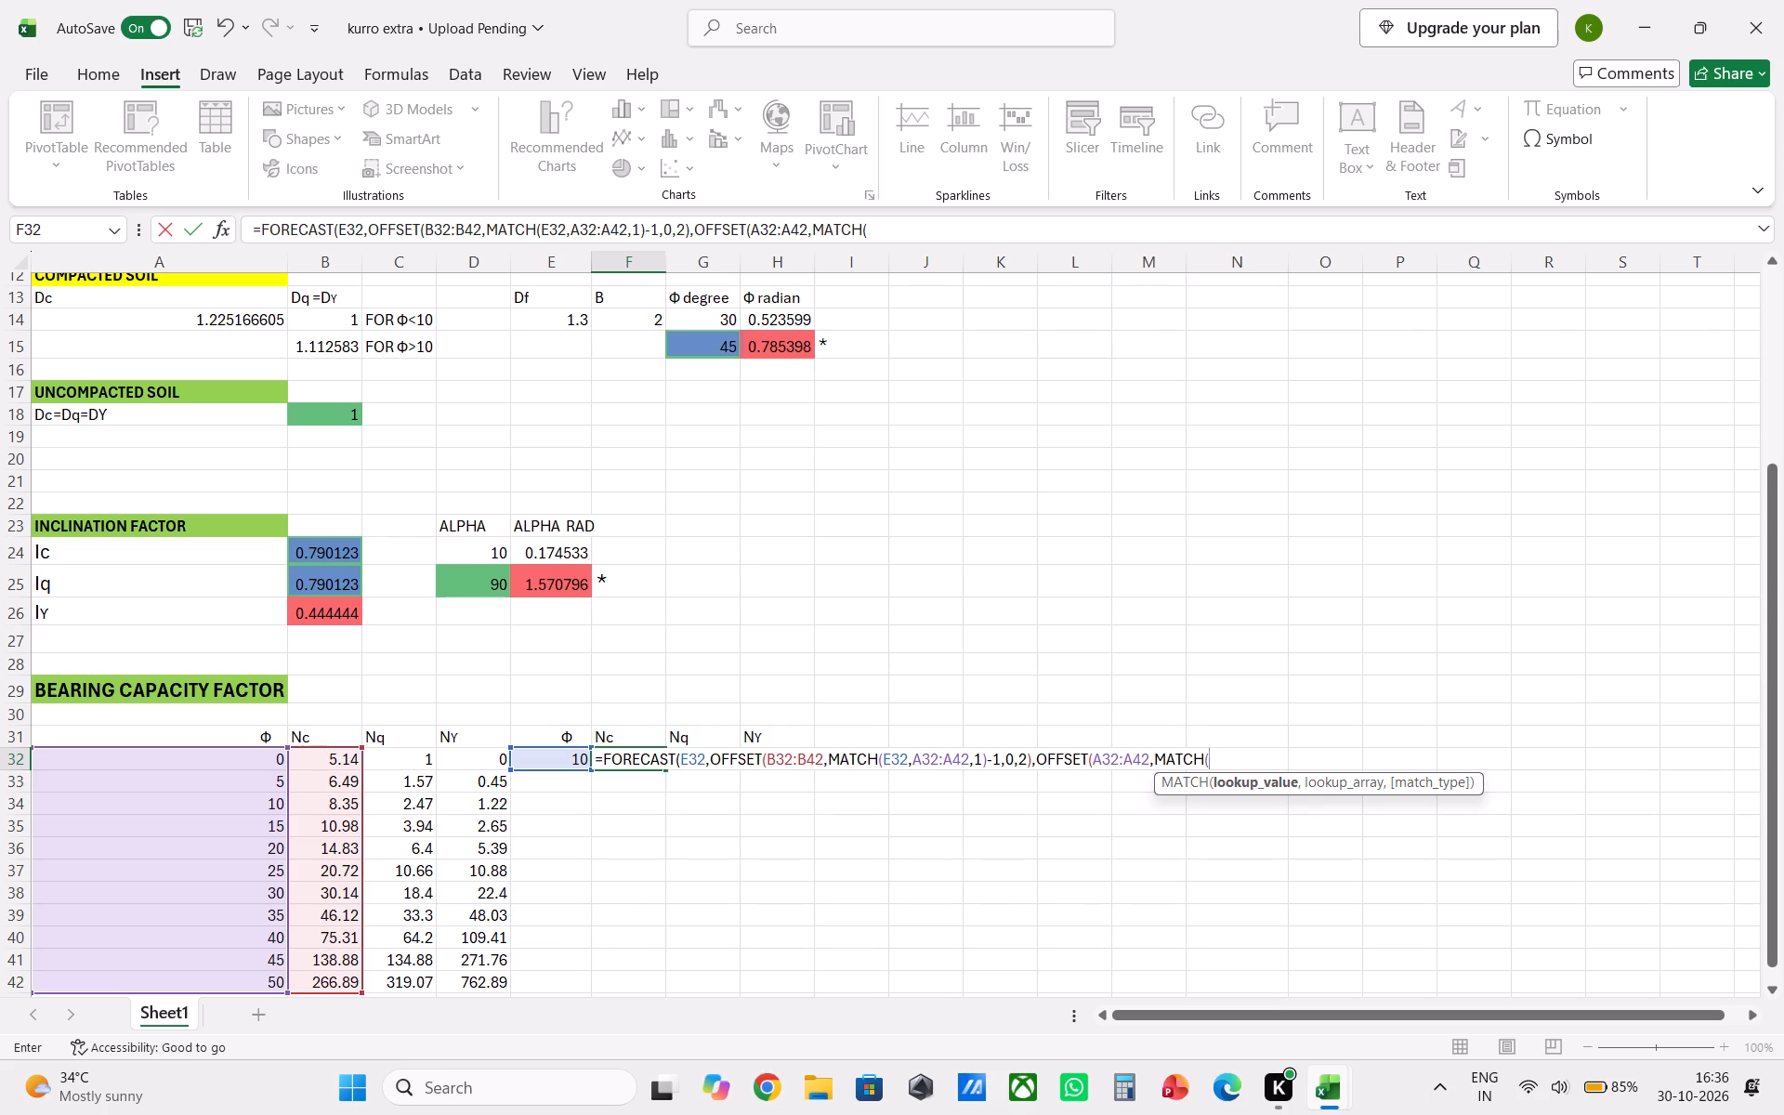
{"action": "left_click", "coordinate": [552, 762]}
{"action": "key", "text": "comma"}
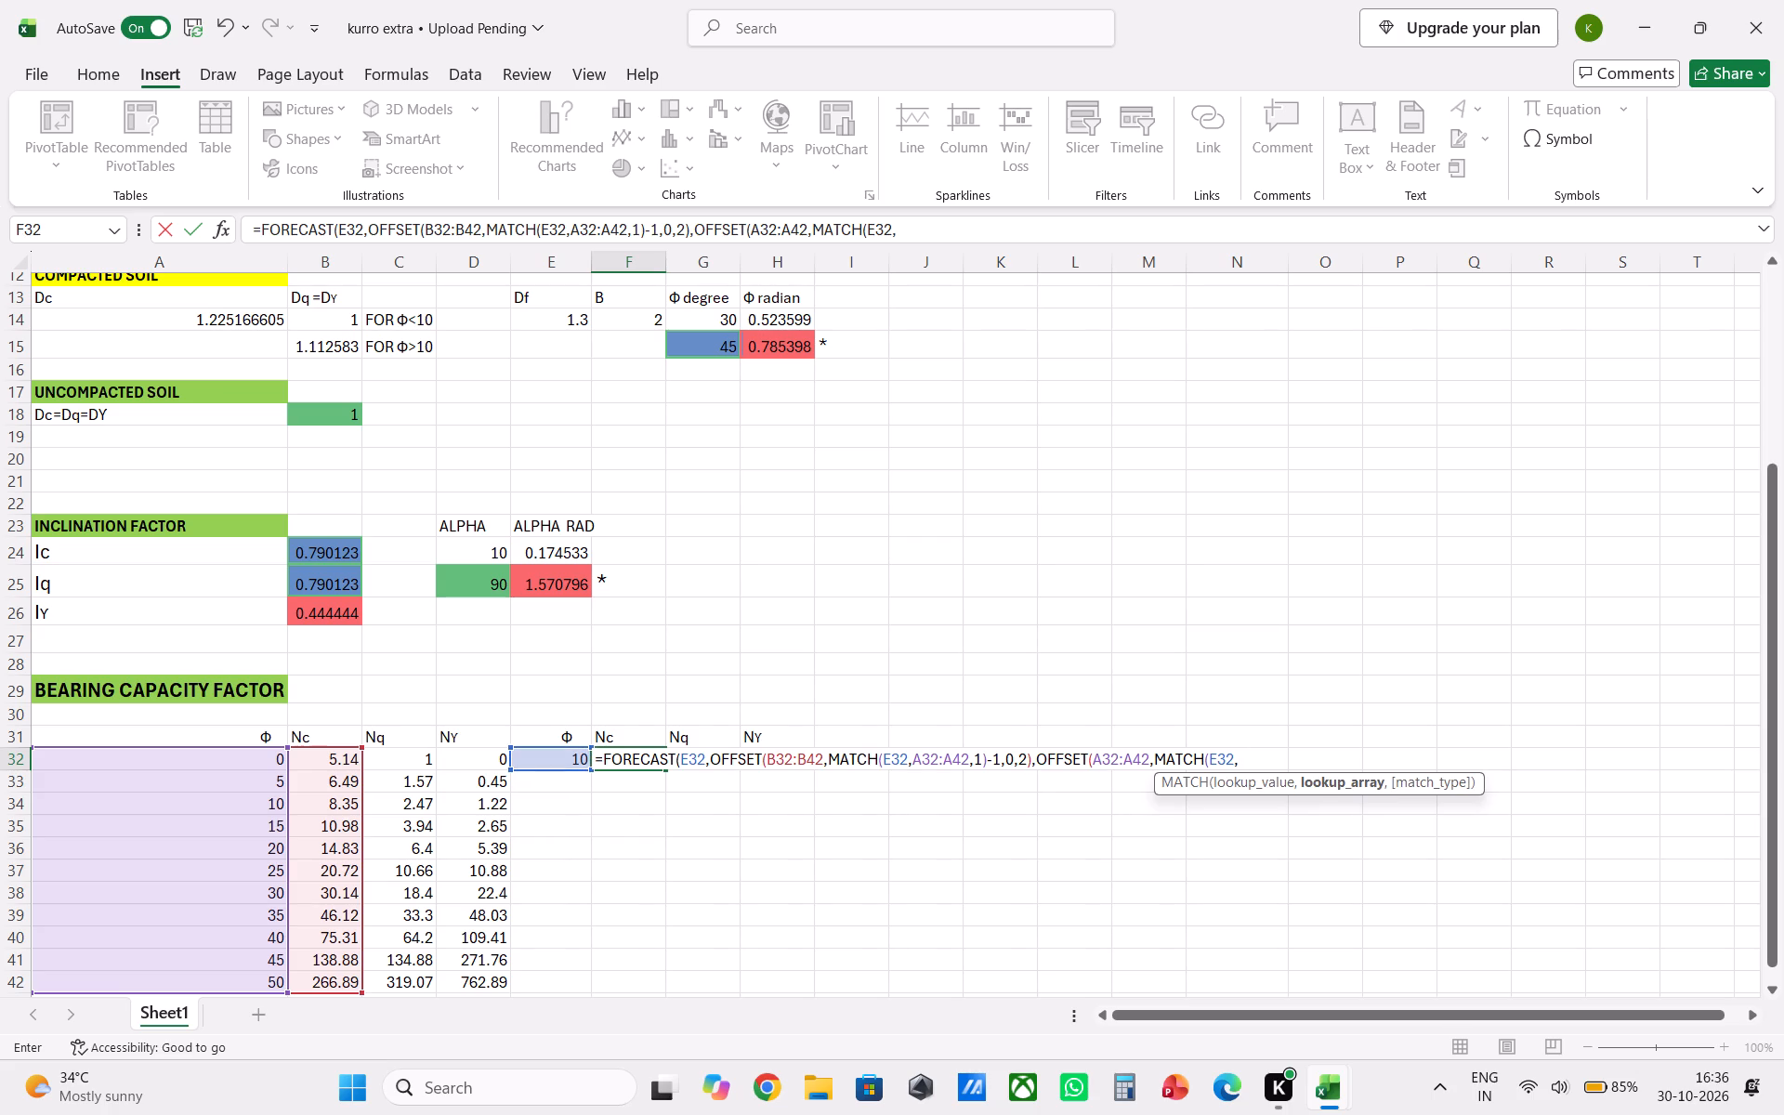
{"action": "left_click", "coordinate": [241, 767]}
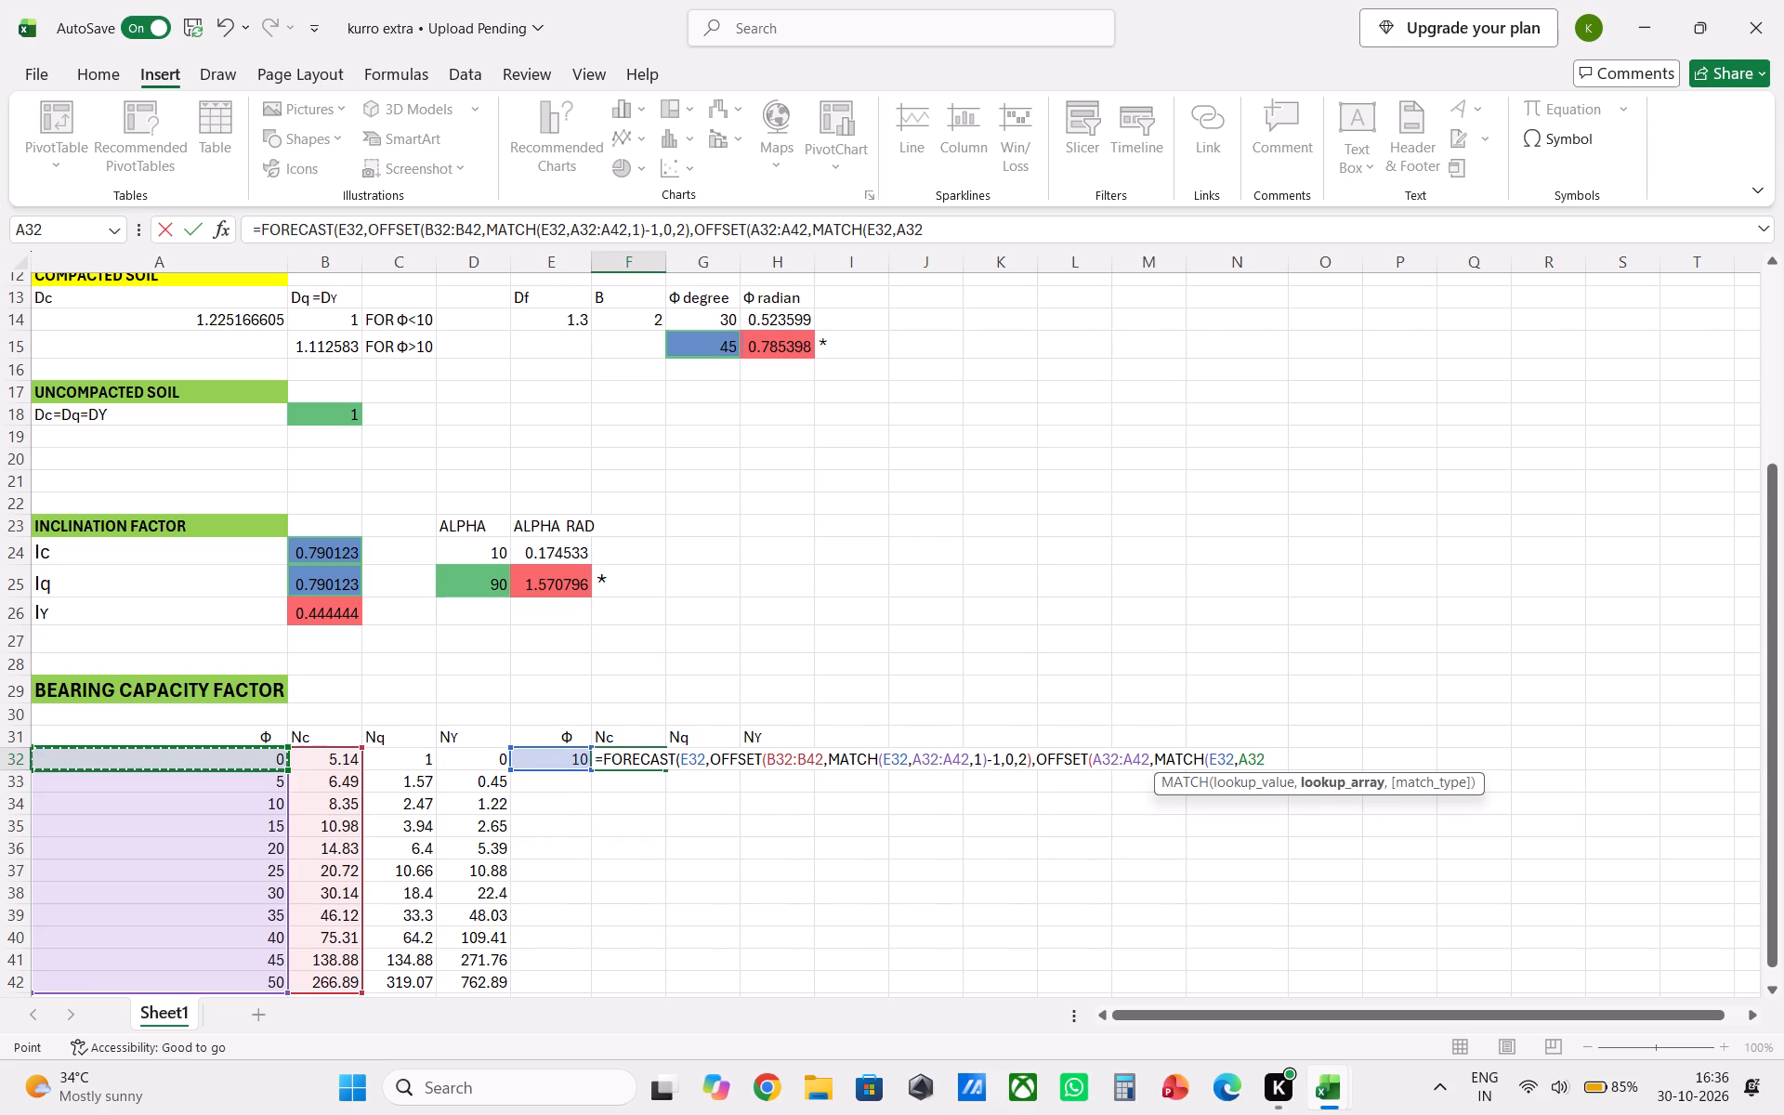
{"action": "key", "text": "shift+colon"}
{"action": "key", "text": "BackSpace"}
{"action": "key", "text": "BackSpace"}
{"action": "key", "text": "BackSpace"}
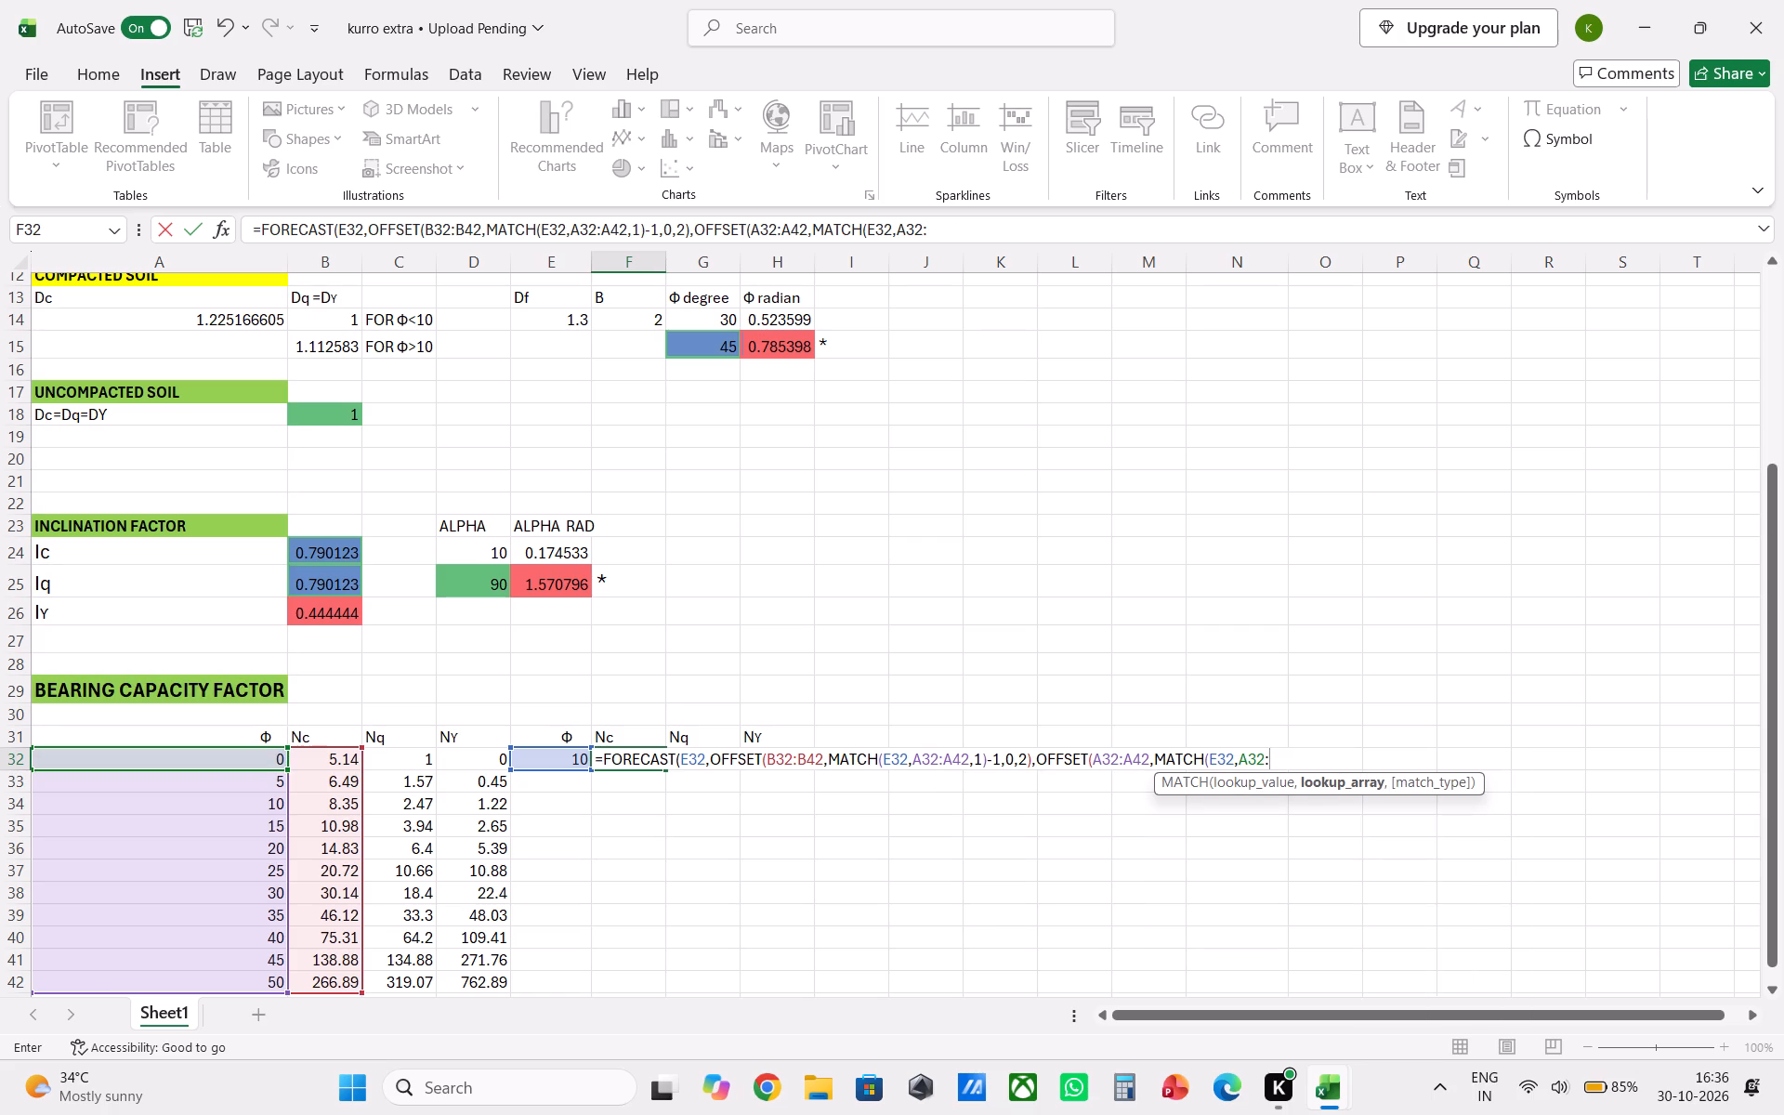
{"action": "left_click", "coordinate": [224, 986]}
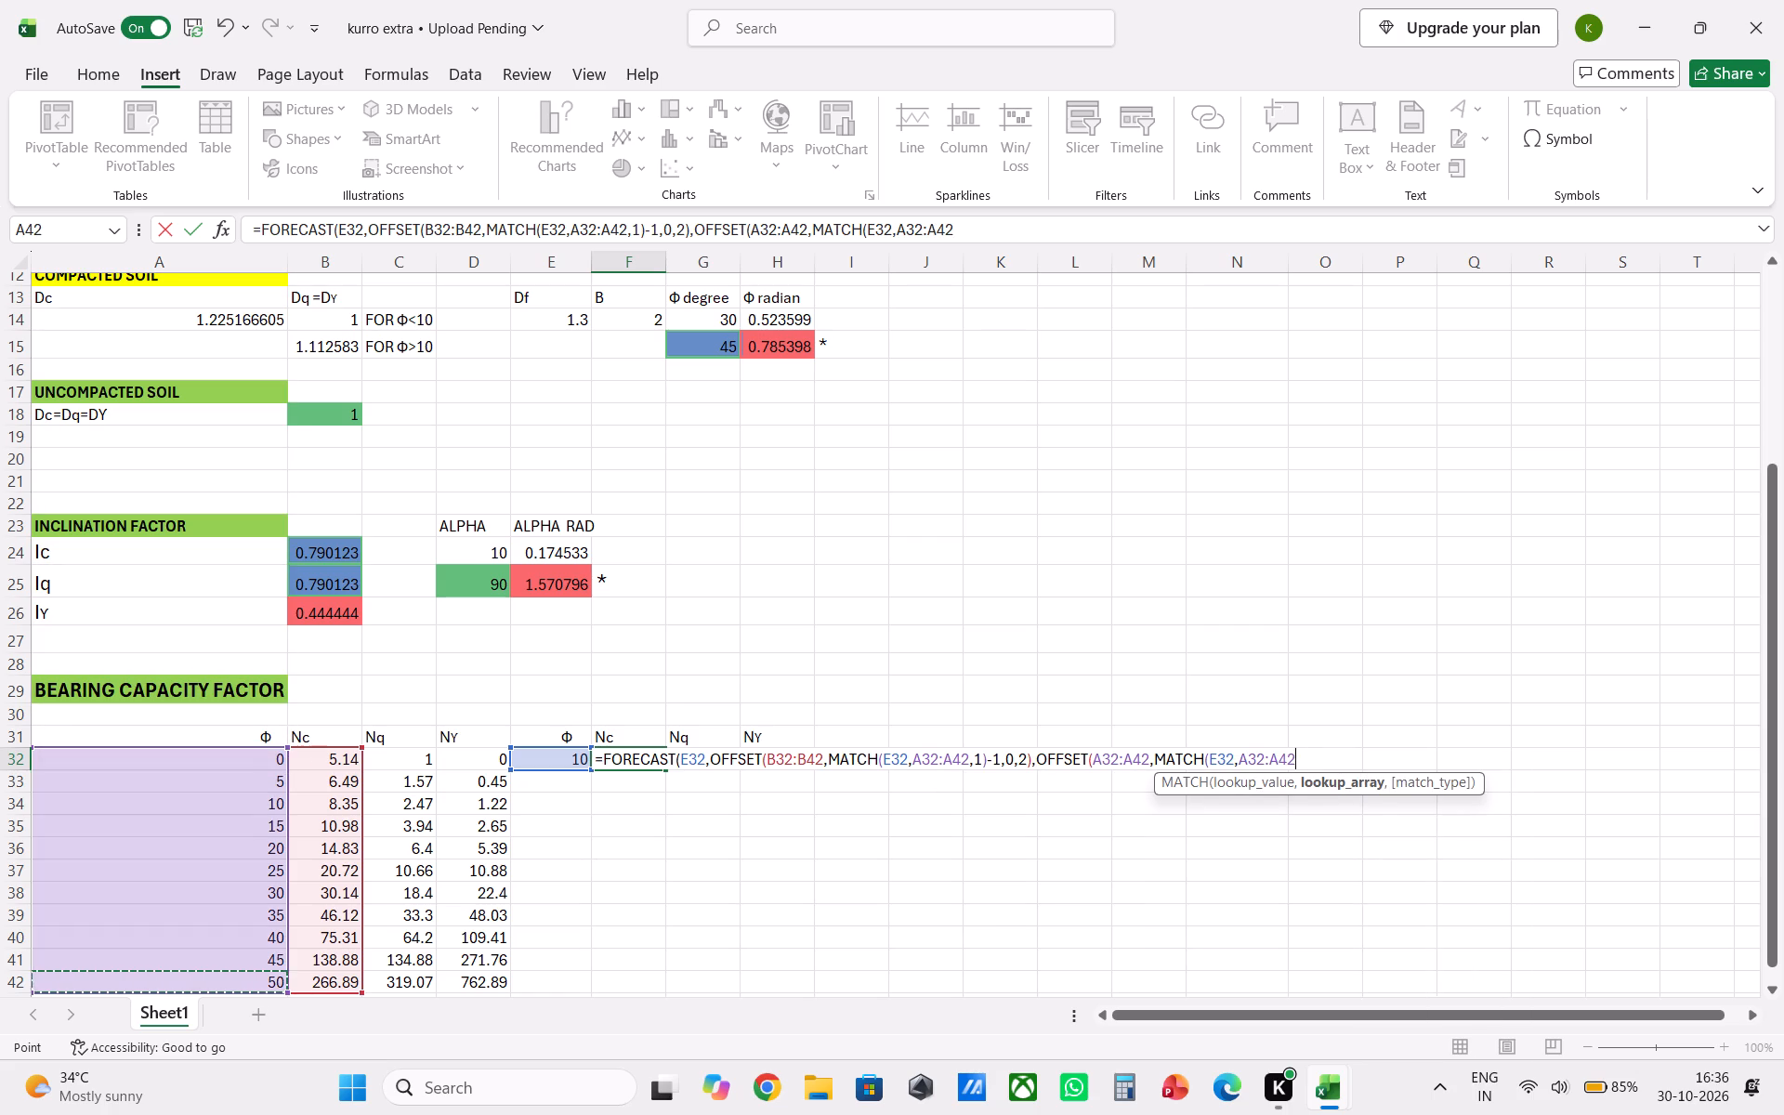
{"action": "type", "text": ",1"}
{"action": "key", "text": "shift+parenright"}
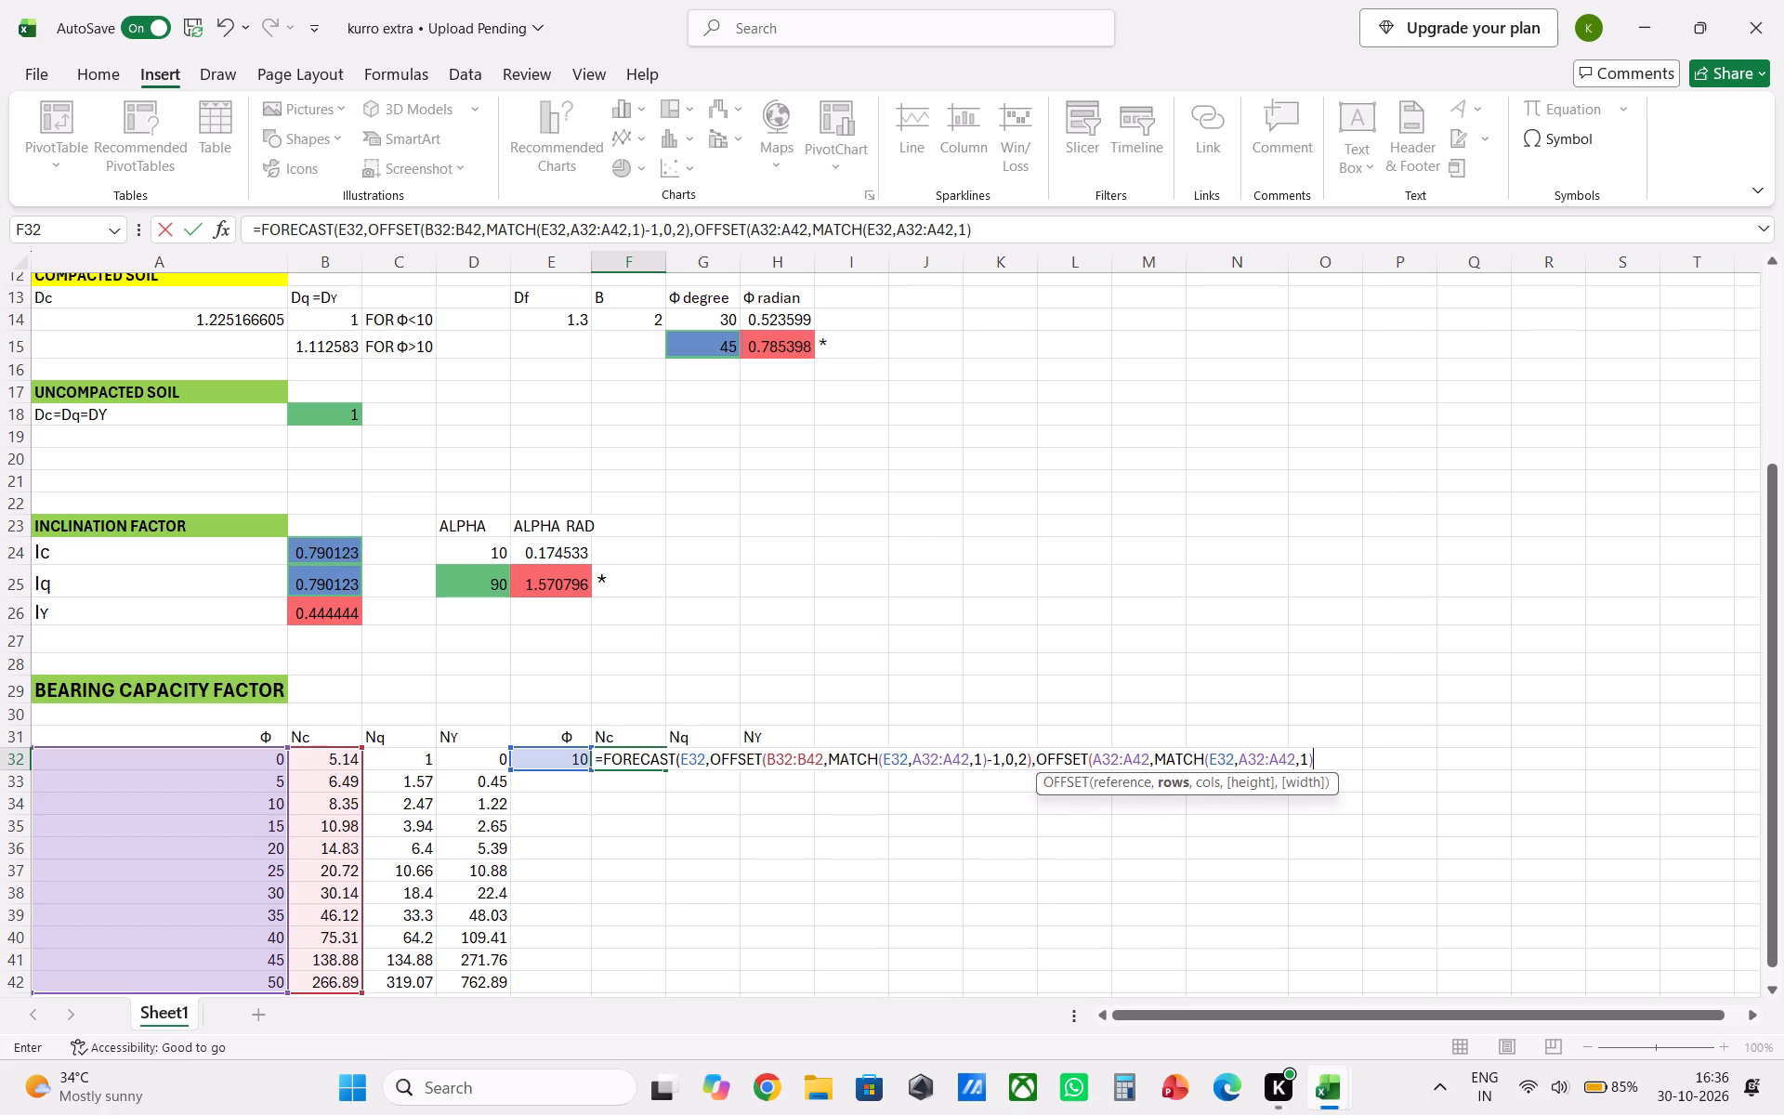
{"action": "type", "text": "-1"}
Finish the known_xs OFFSET with a column offset of 0 and height of 2, and enter the completed Nc formula.
{"action": "key", "text": "comma"}
{"action": "type", "text": "0,"}
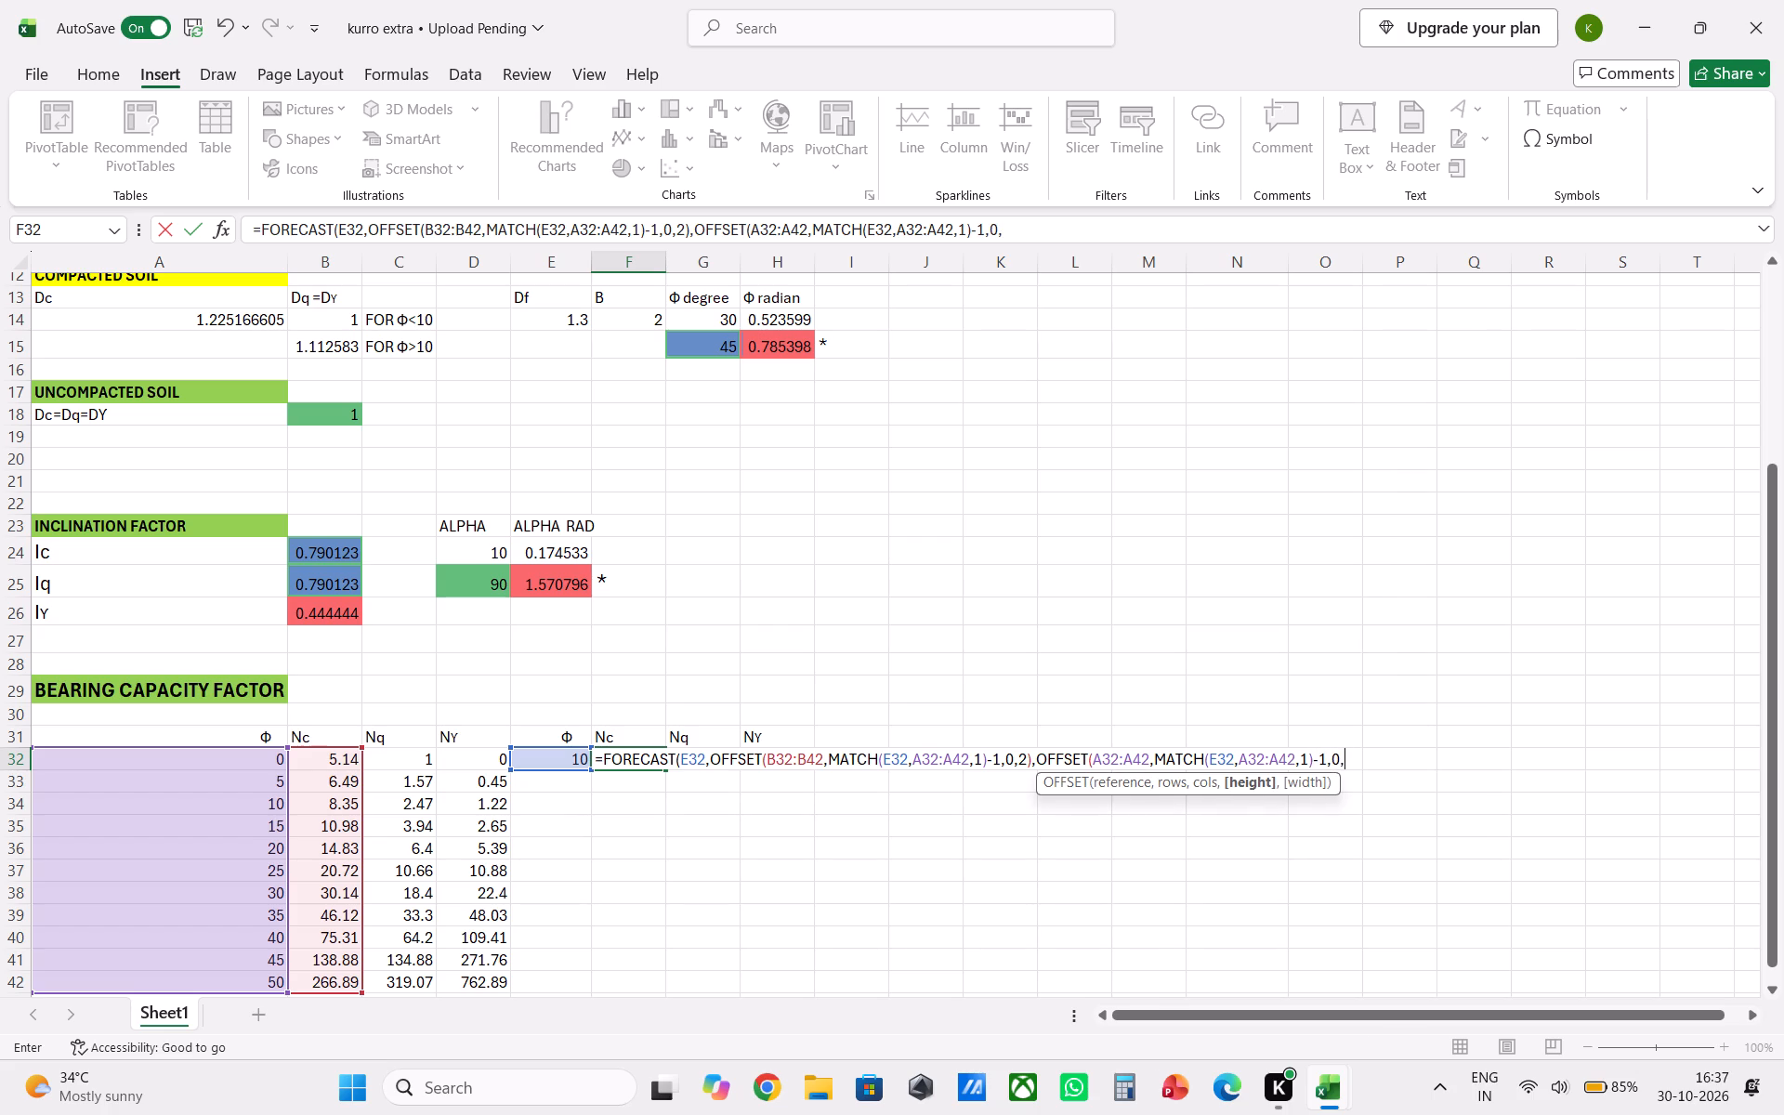
{"action": "key", "text": "2"}
{"action": "type", "text": "))"}
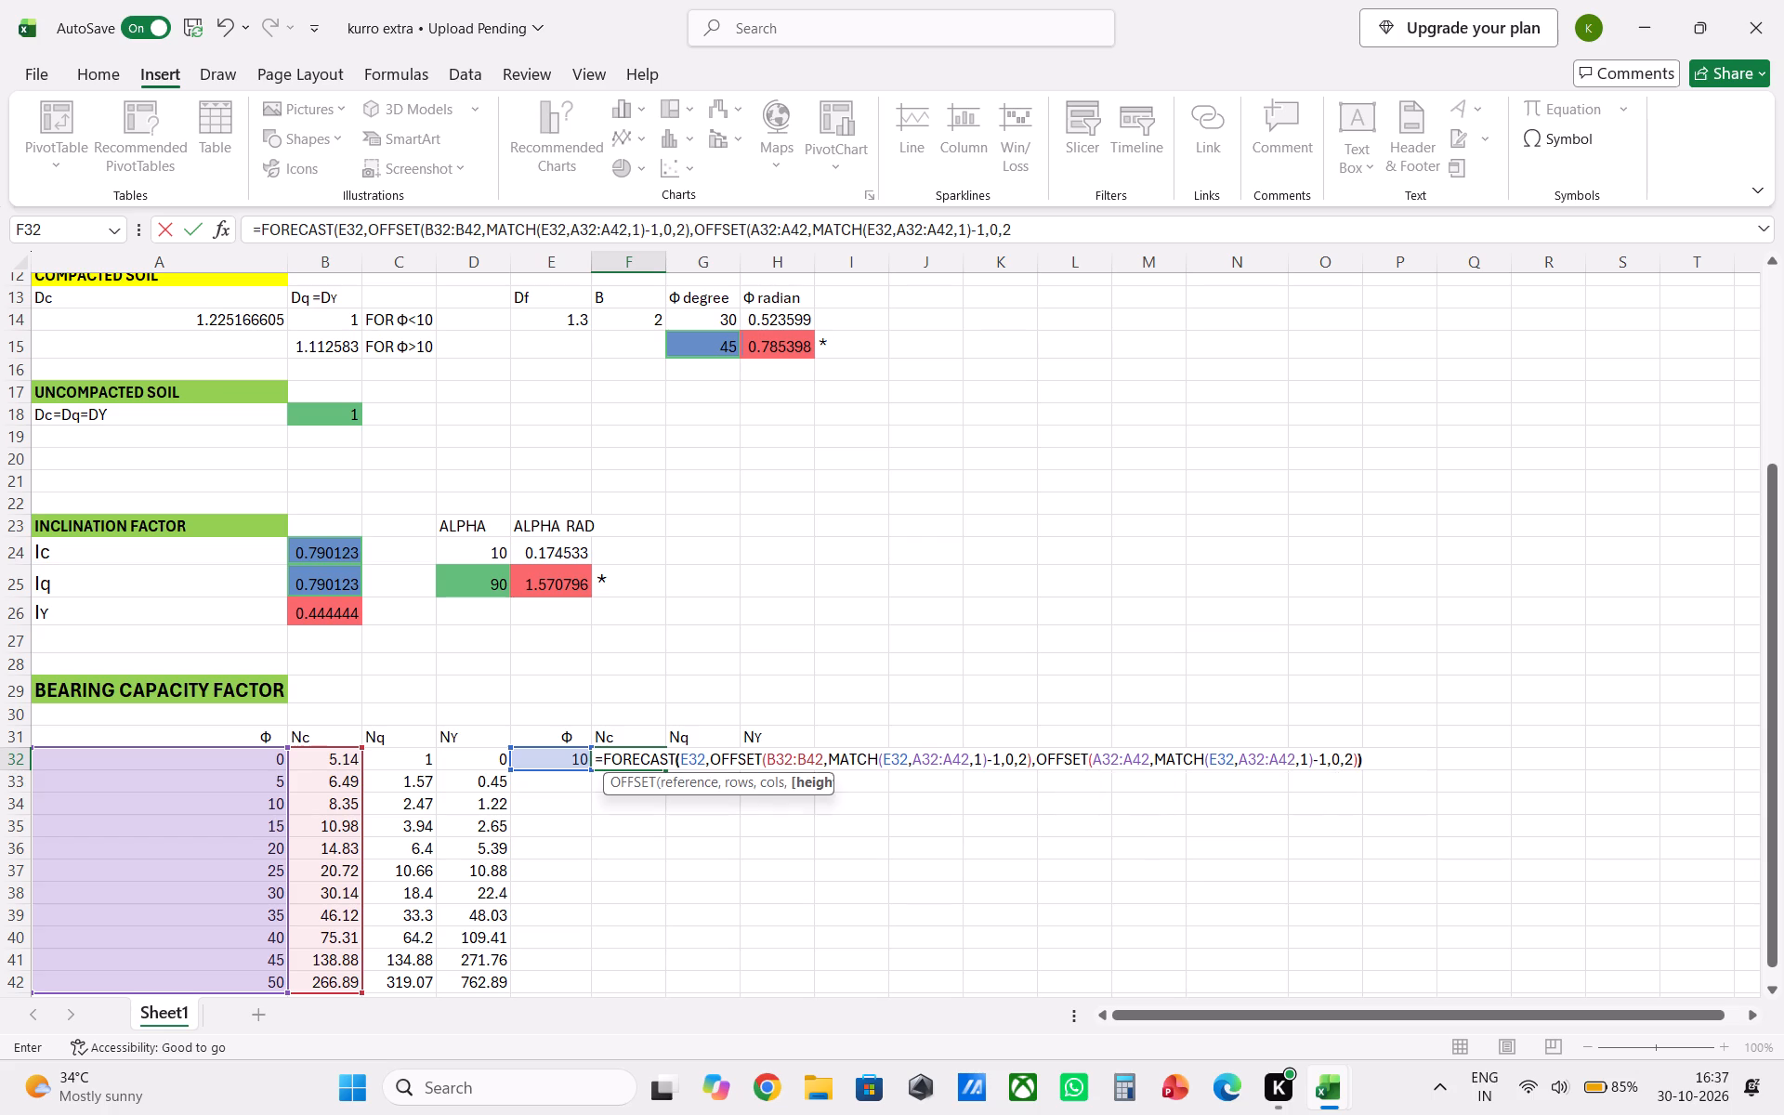
{"action": "key", "text": "Return"}
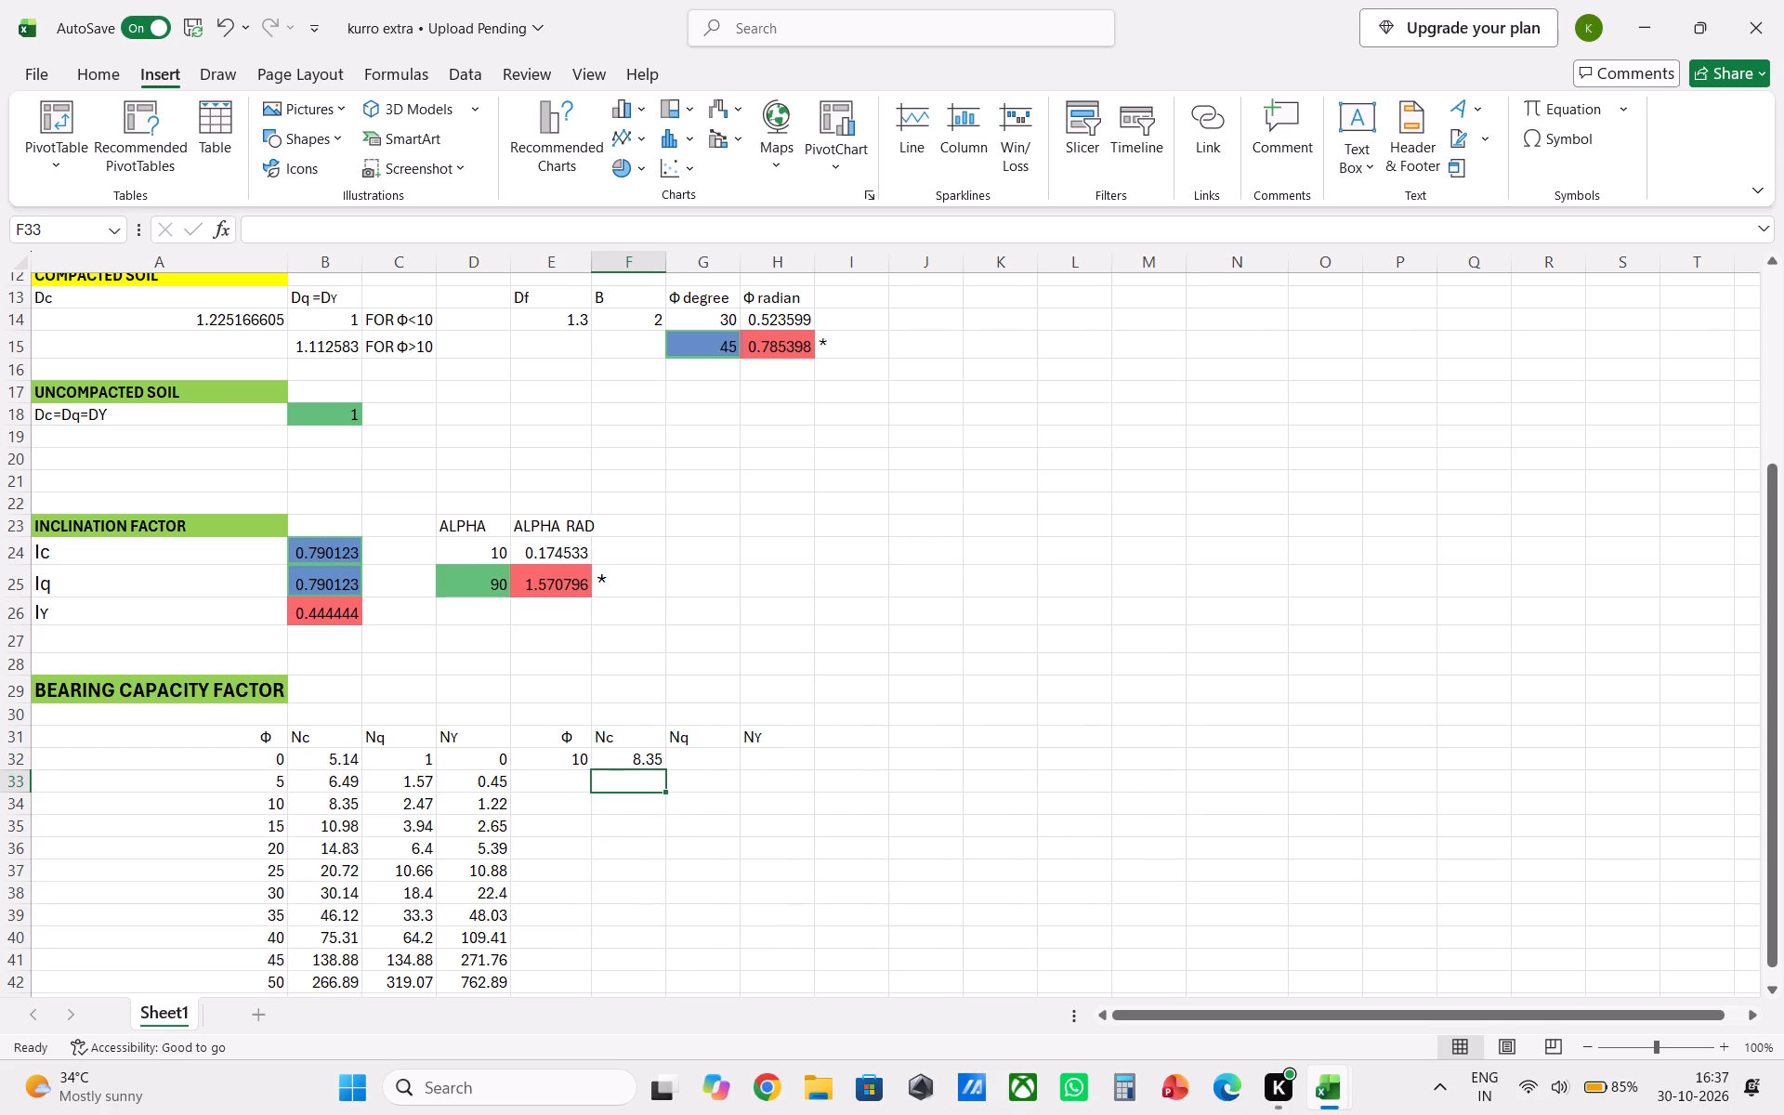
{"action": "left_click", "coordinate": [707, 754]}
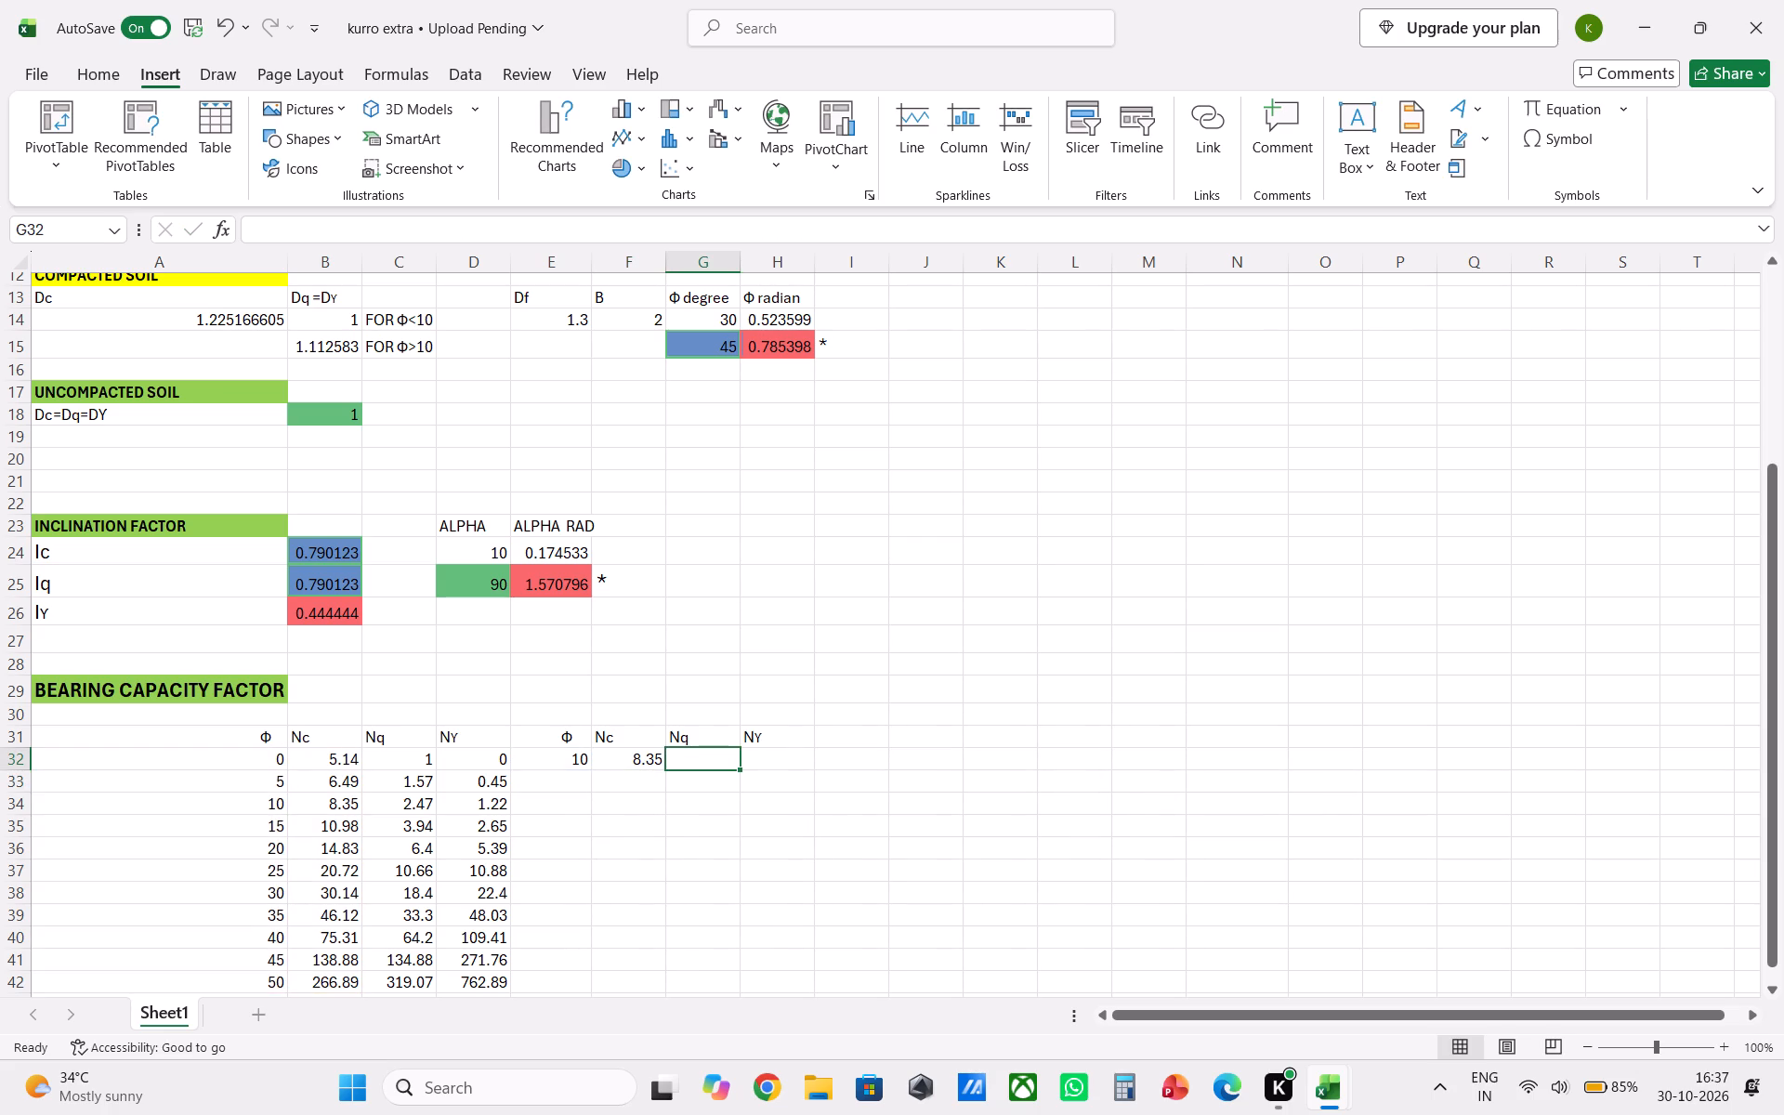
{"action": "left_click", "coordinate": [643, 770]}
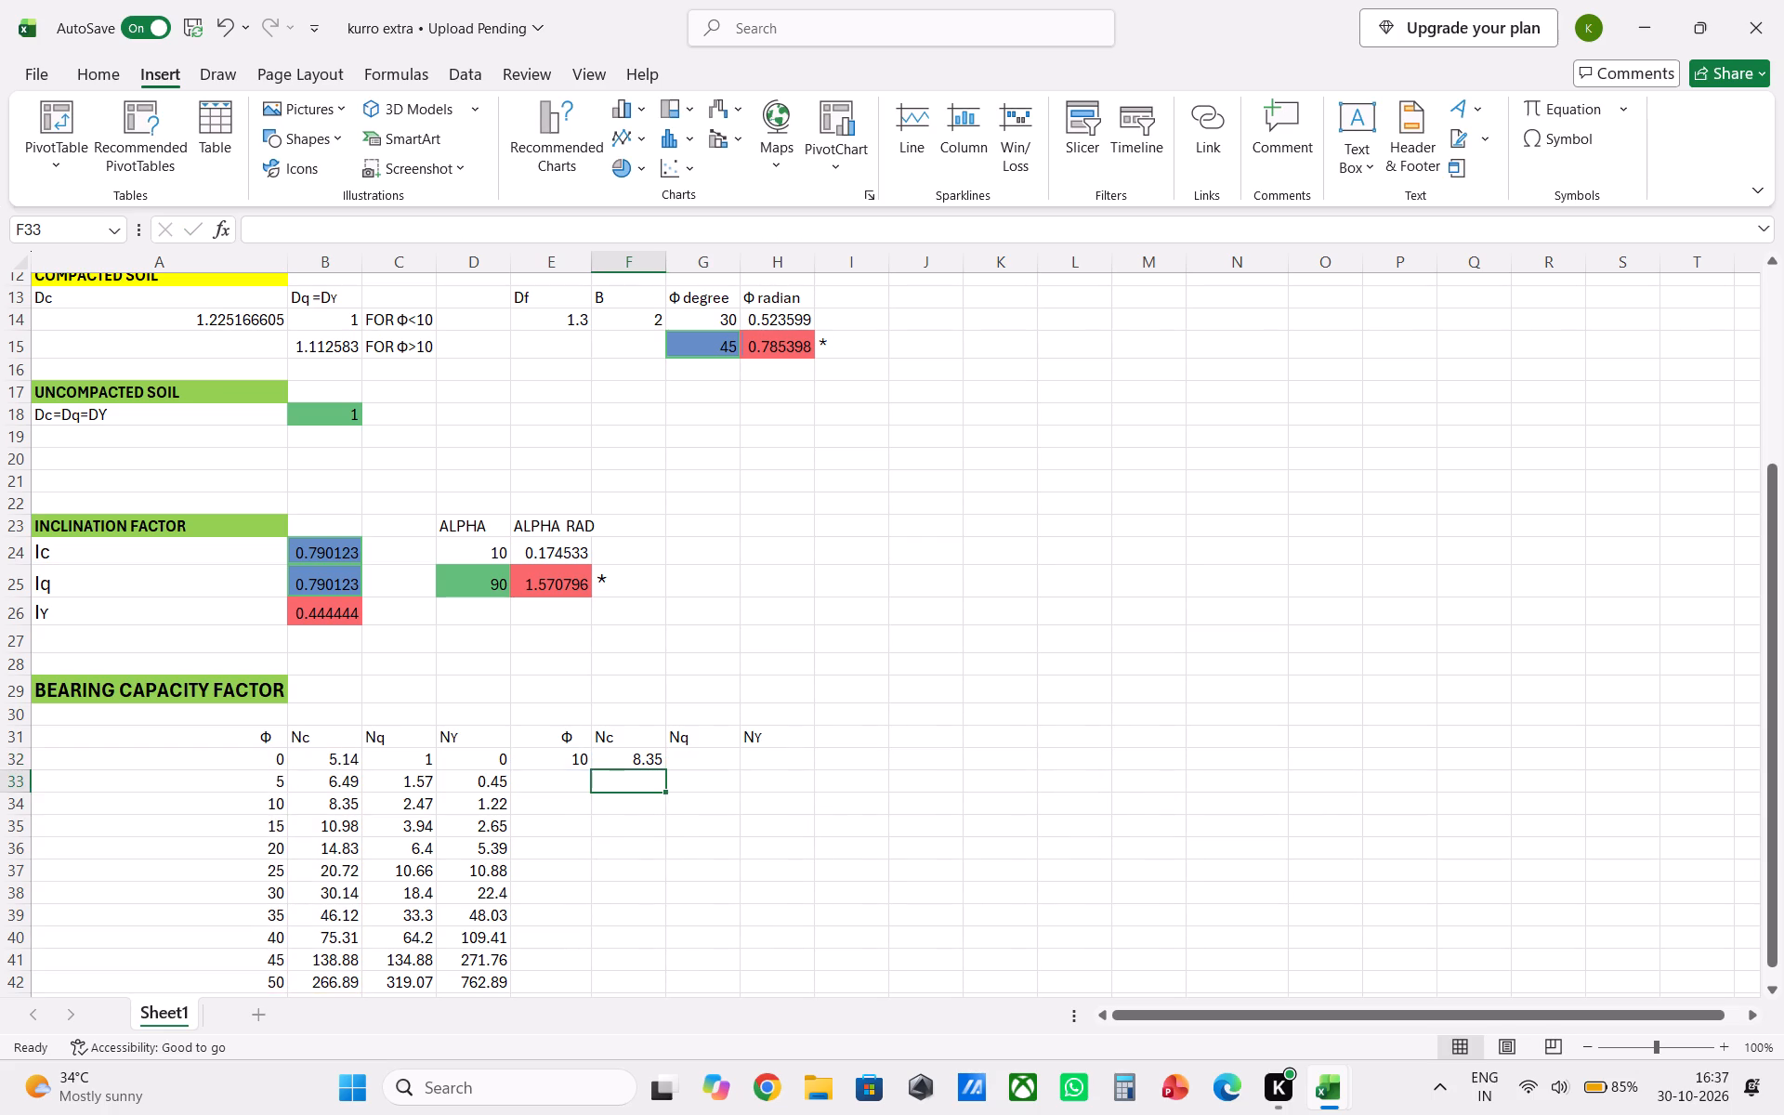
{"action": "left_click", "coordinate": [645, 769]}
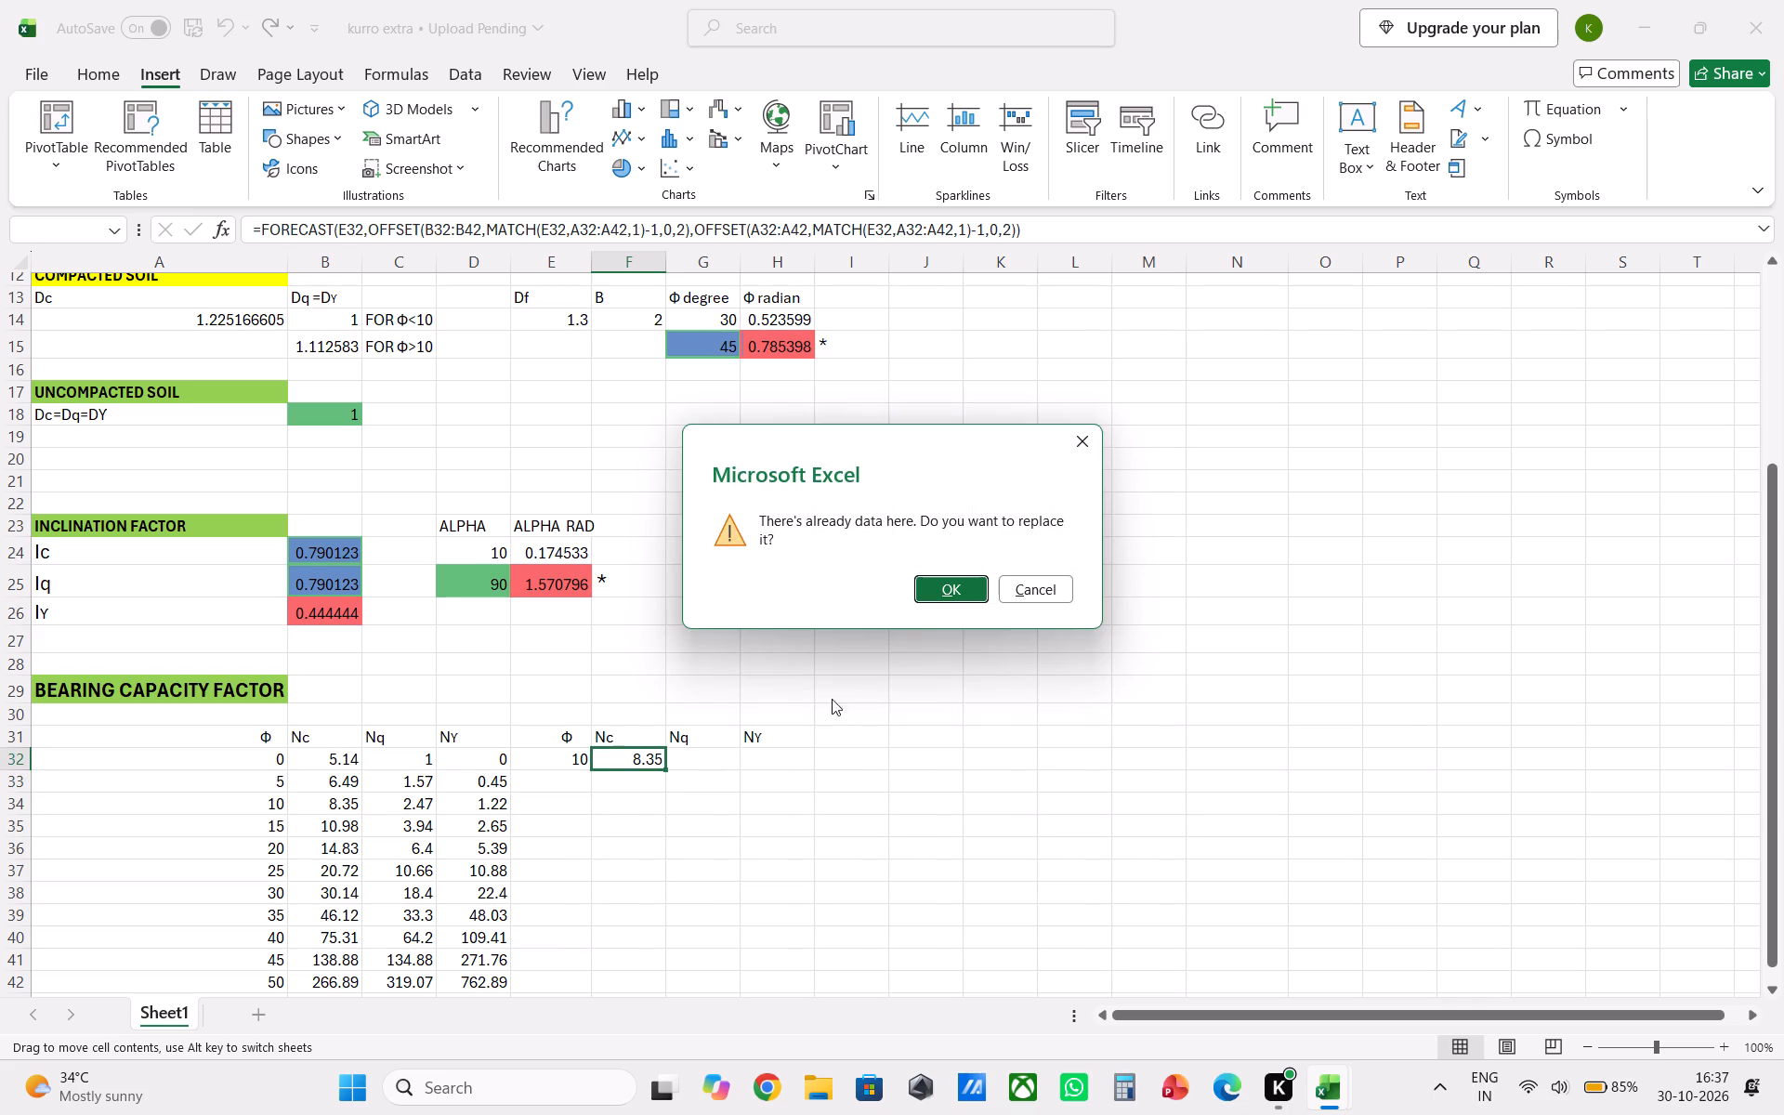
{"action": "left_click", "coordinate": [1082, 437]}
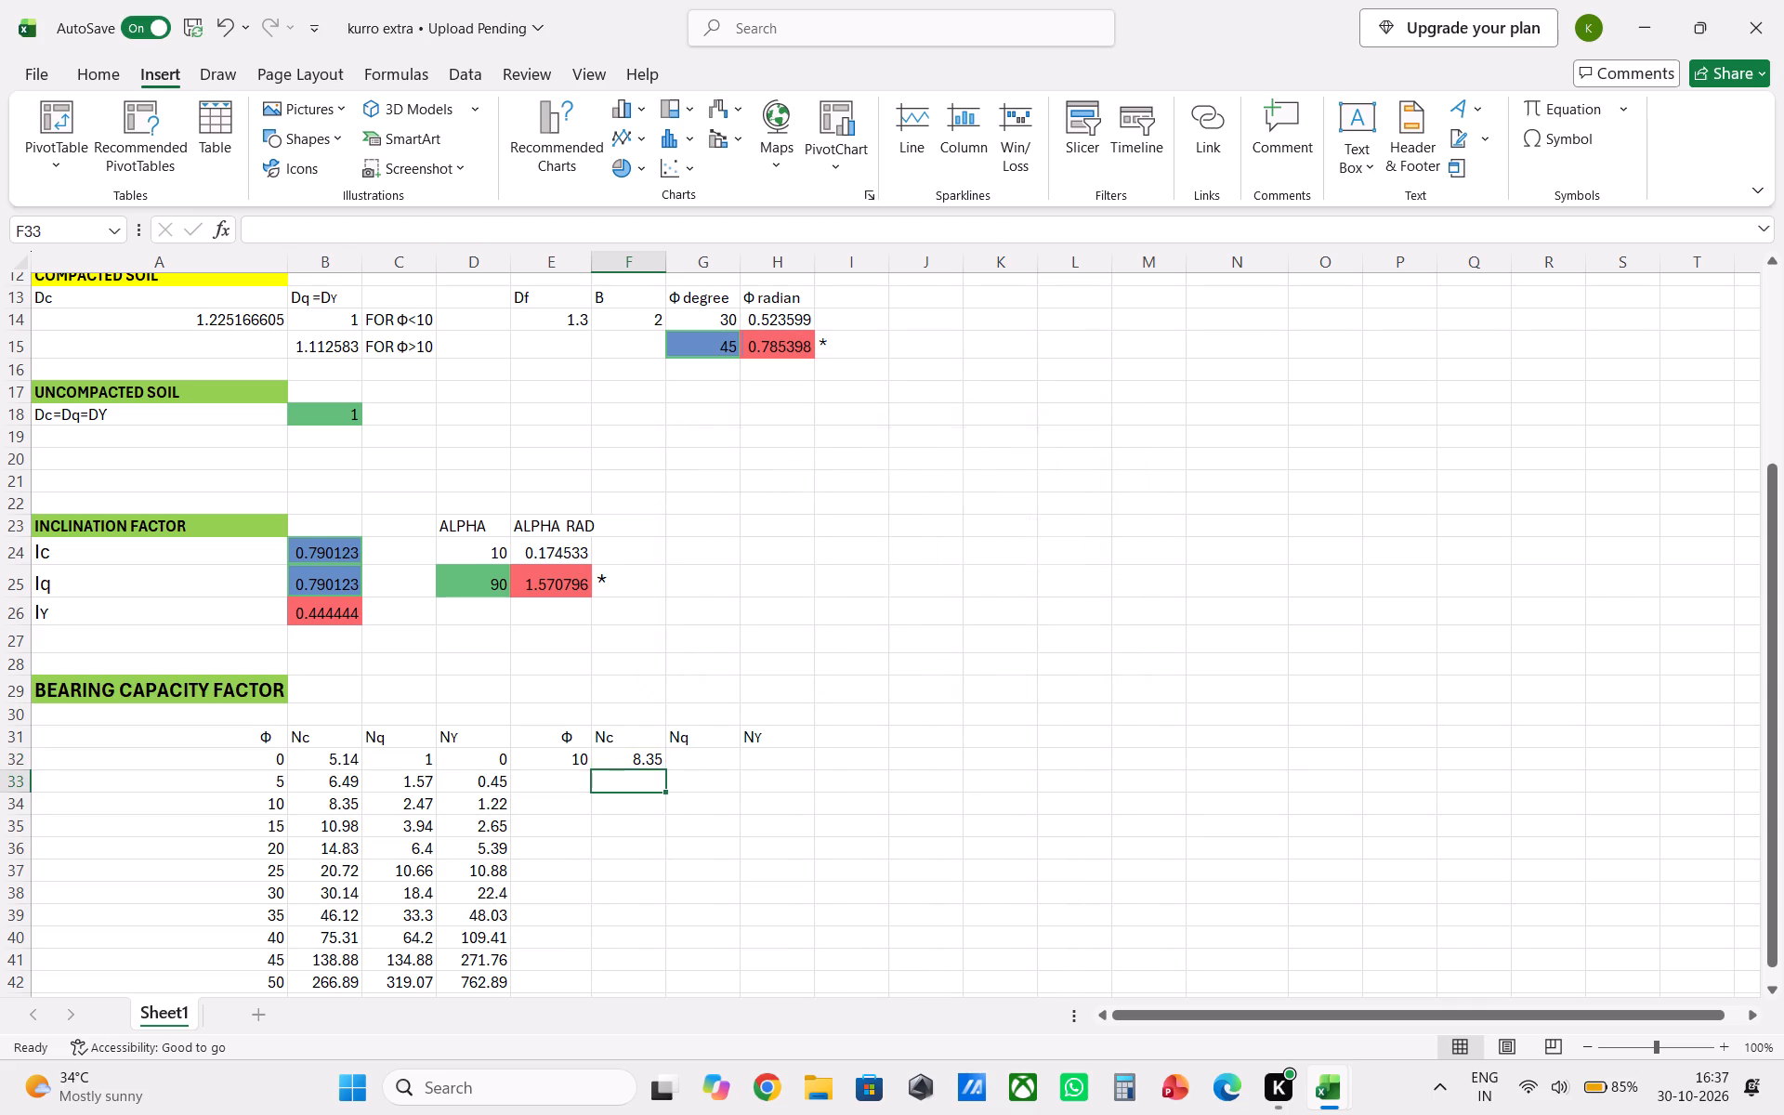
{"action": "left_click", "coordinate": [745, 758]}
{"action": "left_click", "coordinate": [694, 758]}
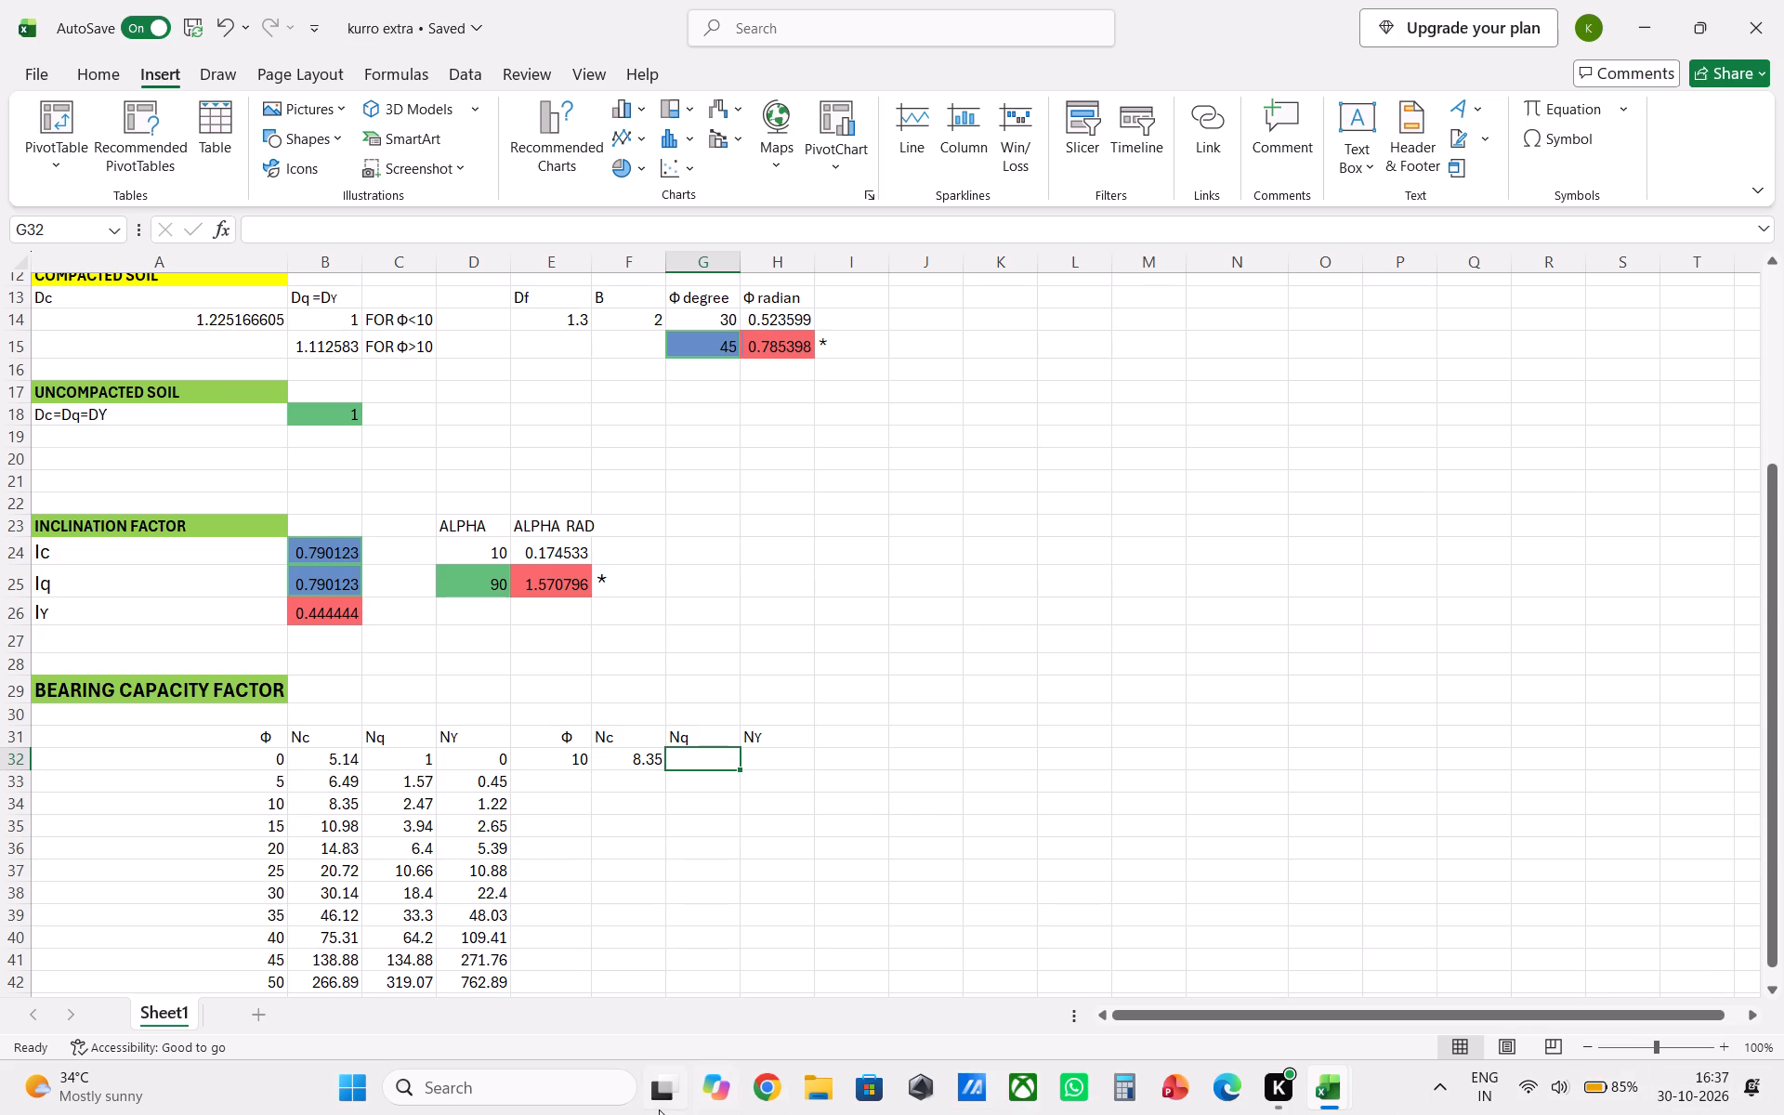
Copy the full FORECAST formula text from the Nc cell F32 into the Nq cell G32.
{"action": "left_click", "coordinate": [638, 766]}
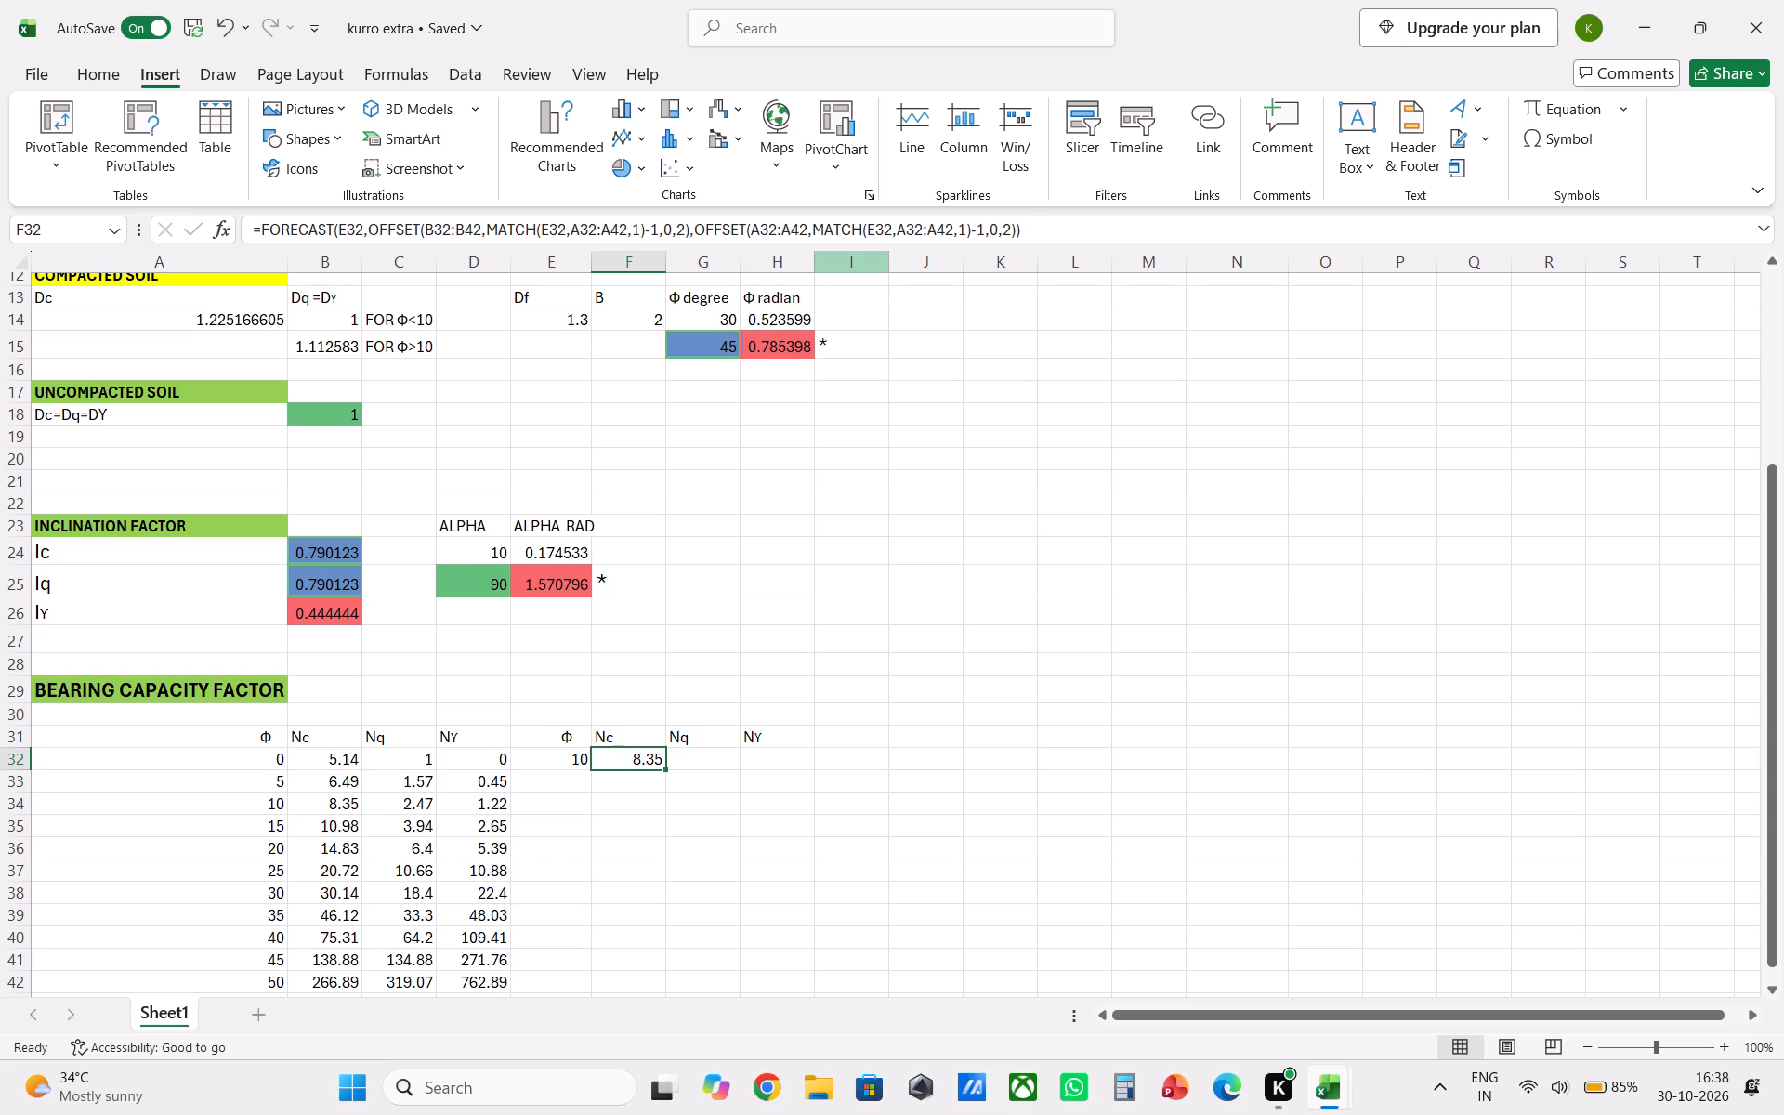
{"action": "left_click_drag", "start_coordinate": [1043, 222], "coordinate": [213, 202]}
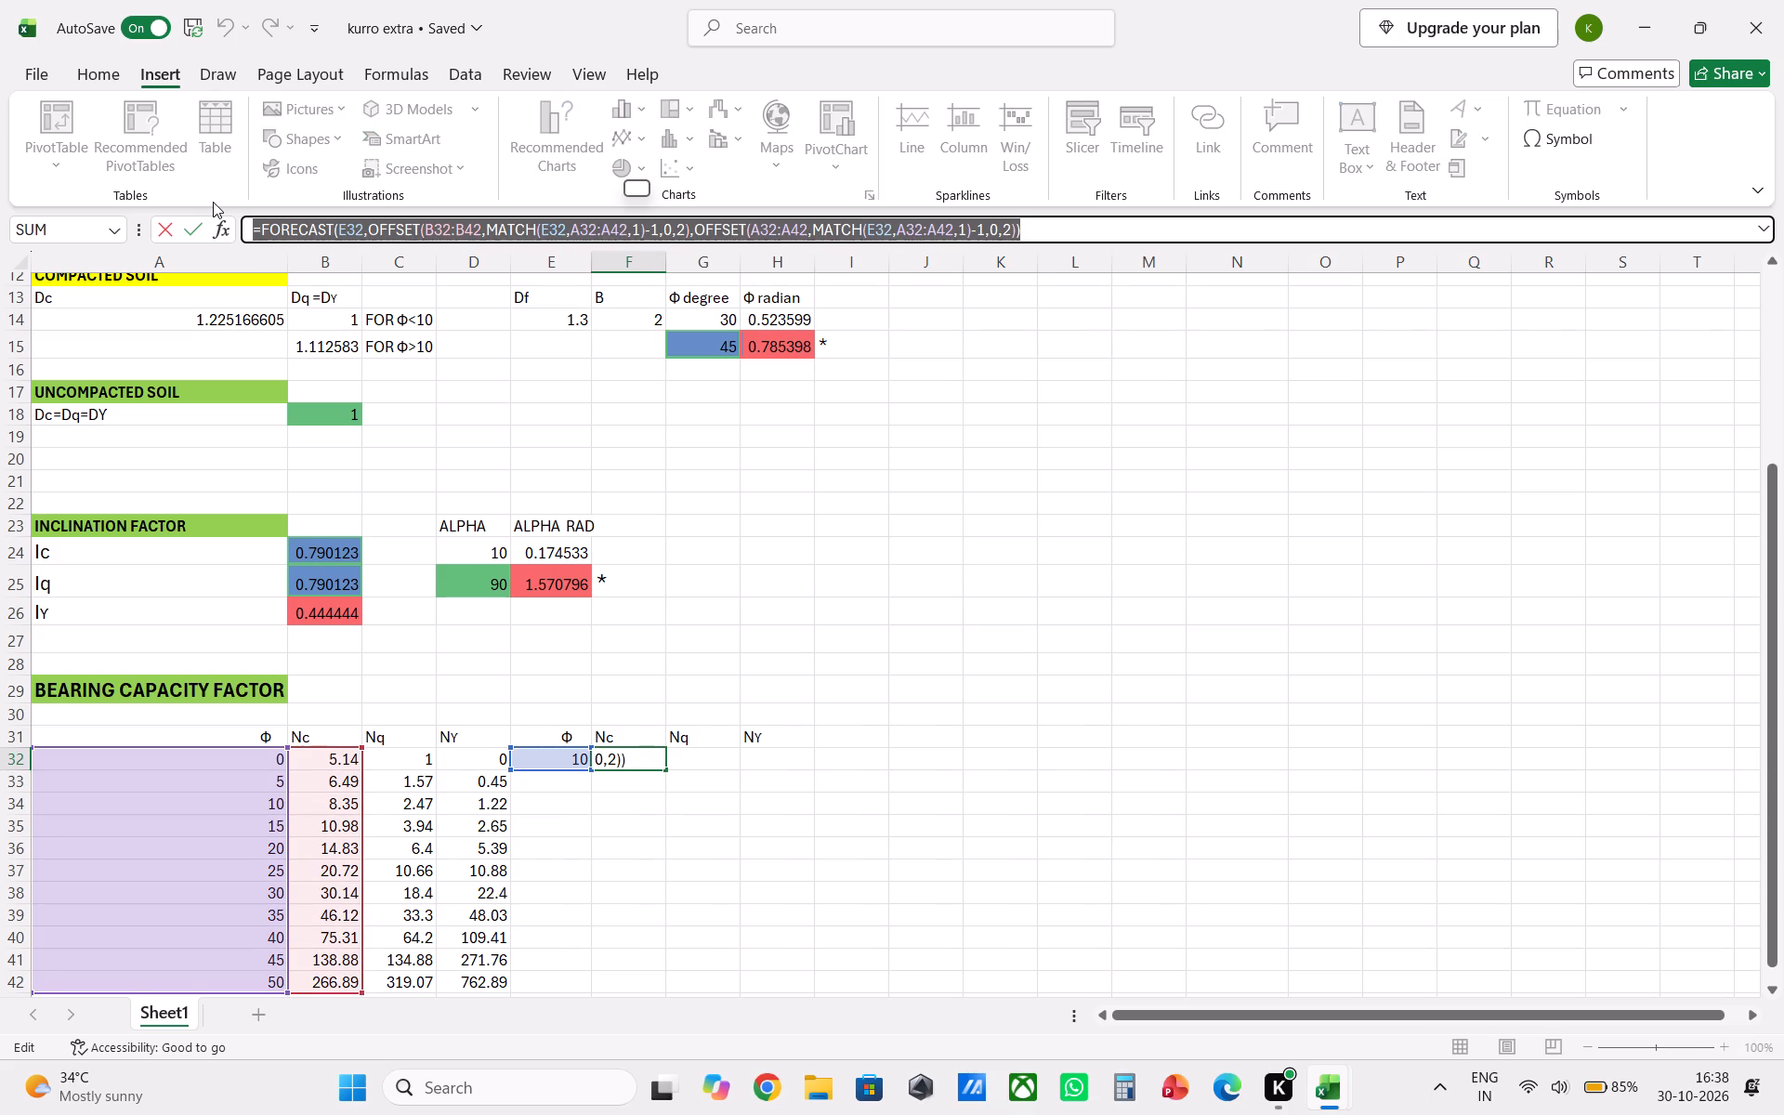
{"action": "key", "text": "ctrl+c"}
{"action": "key", "text": "Return"}
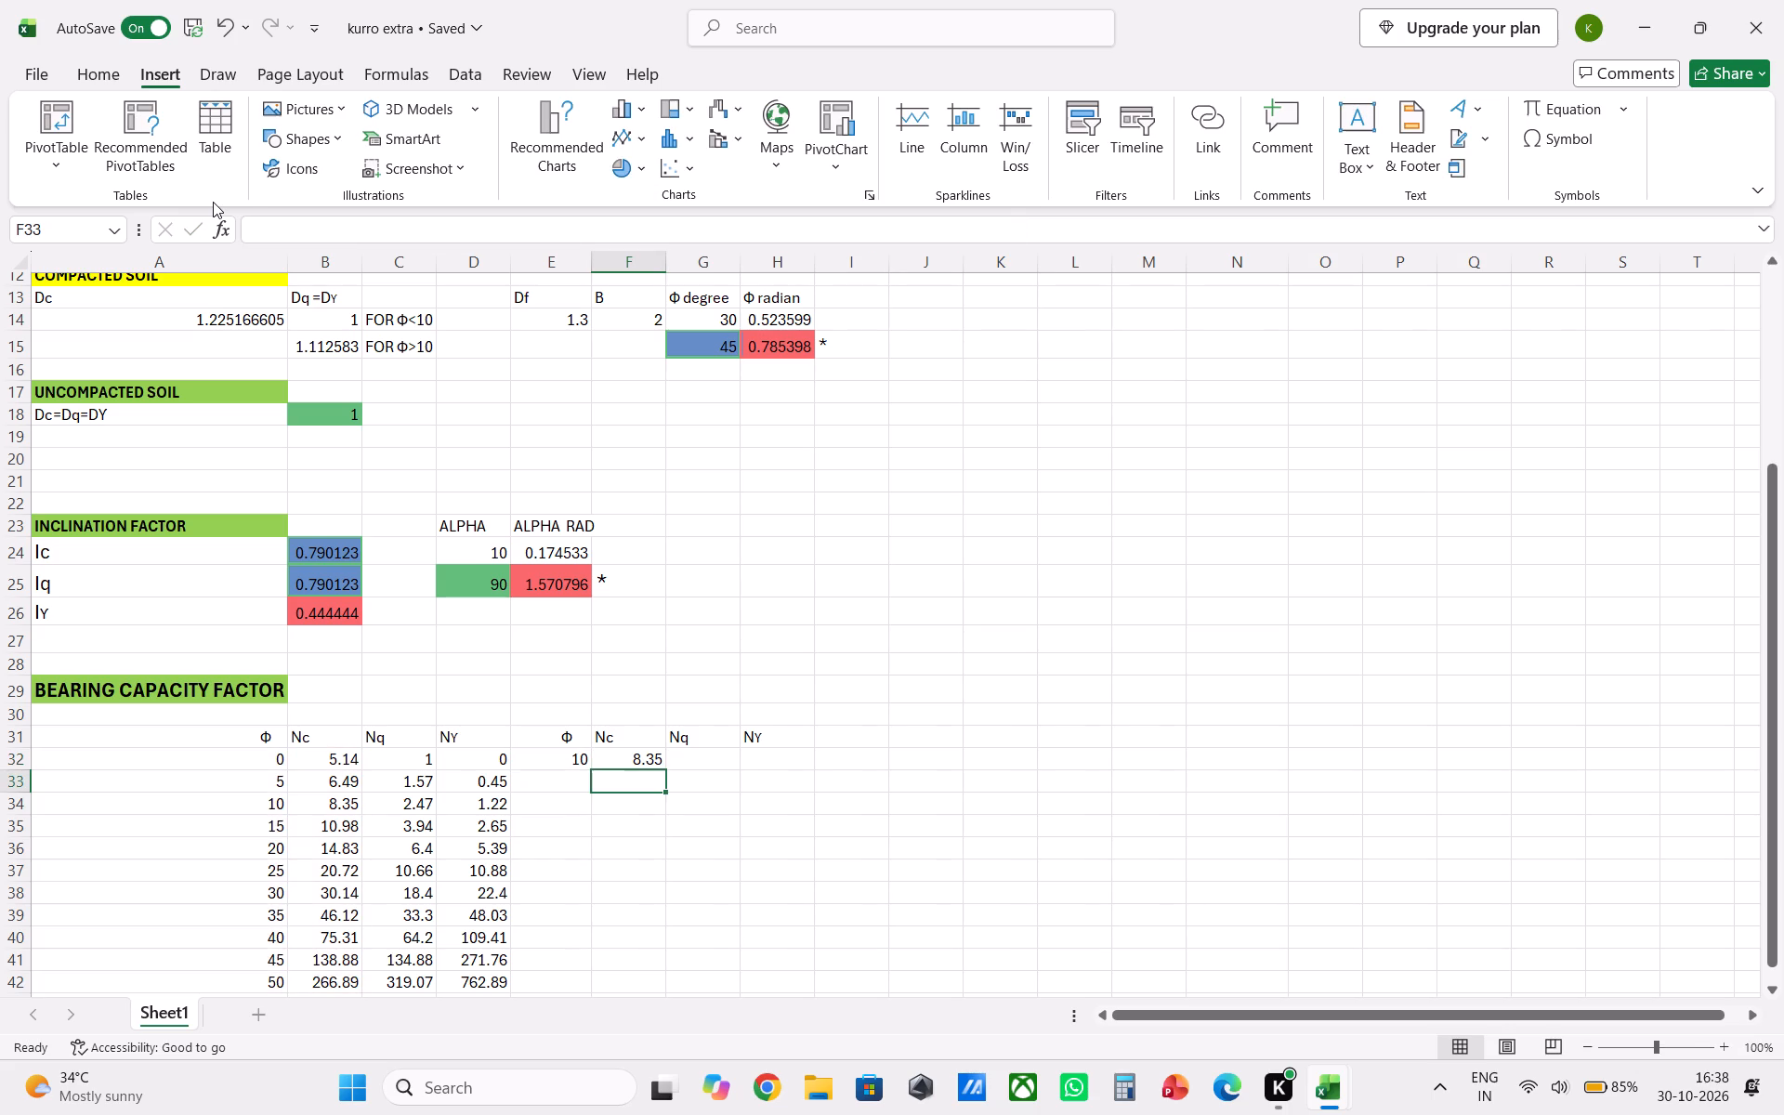
{"action": "left_click", "coordinate": [679, 765]}
{"action": "key", "text": "ctrl+v"}
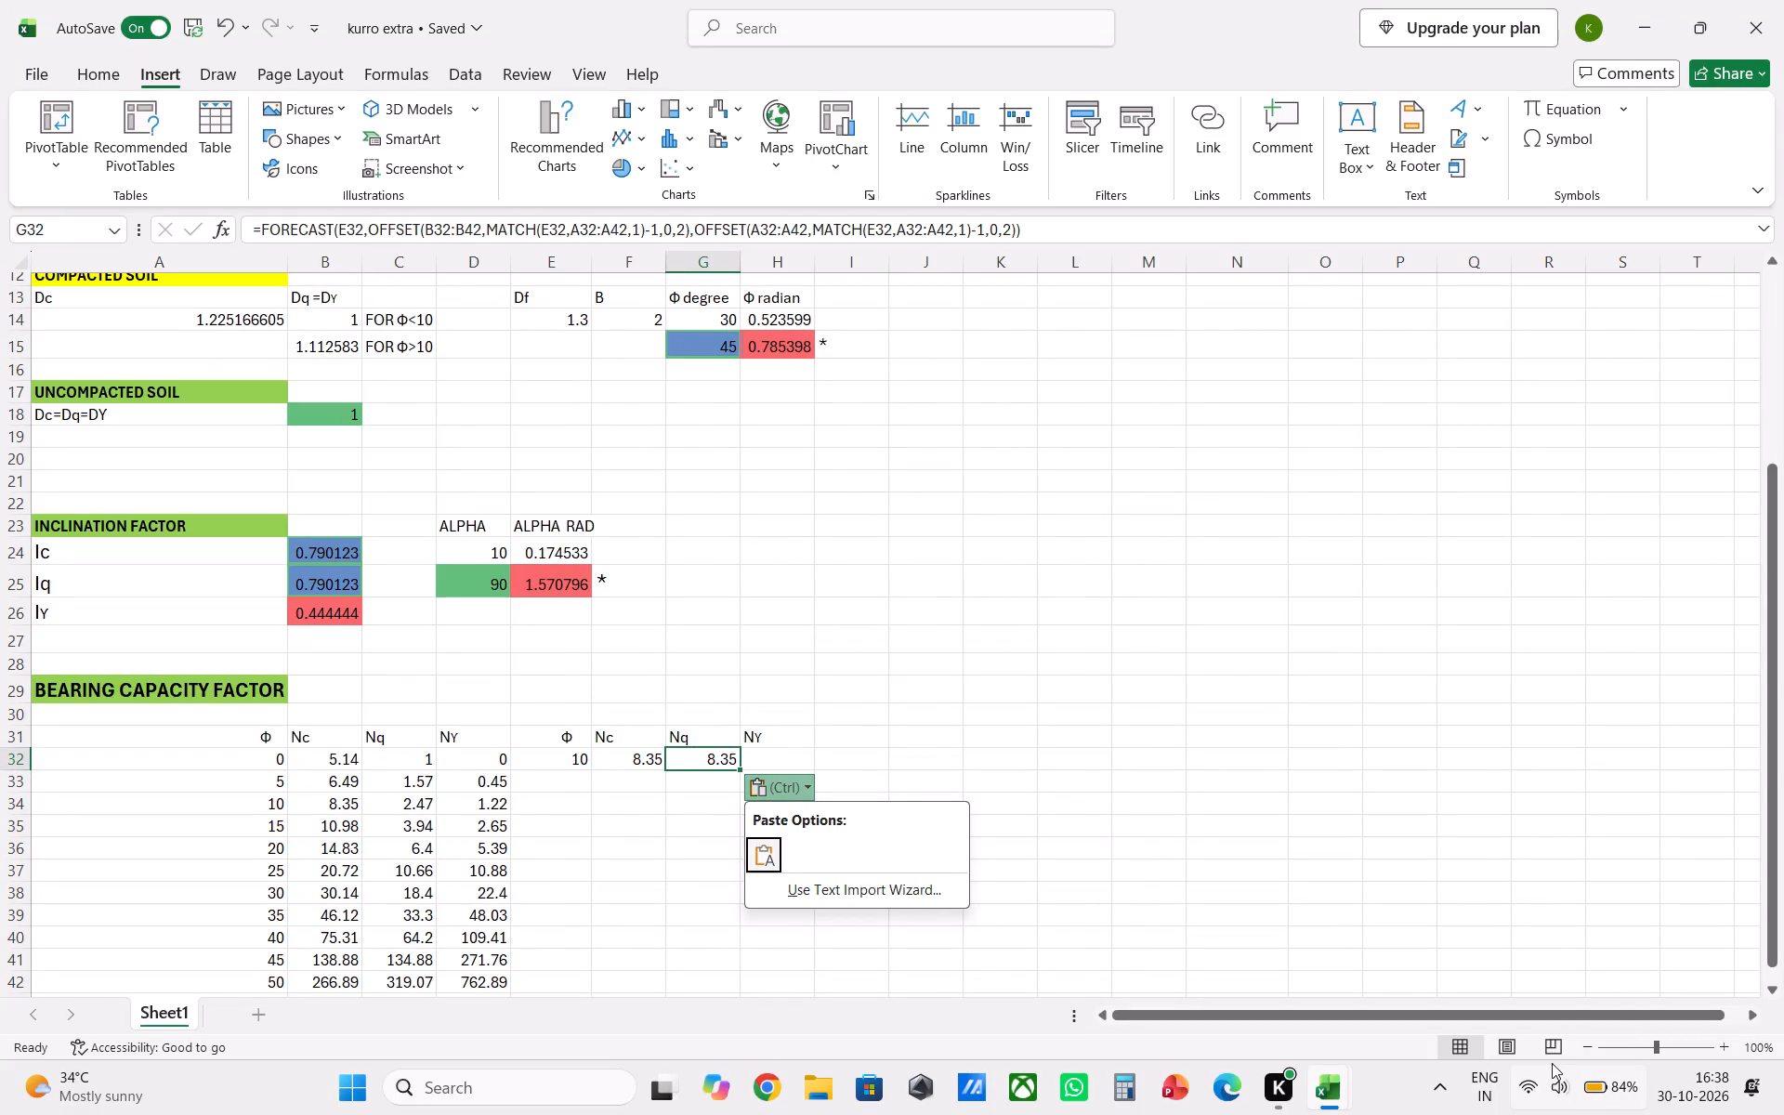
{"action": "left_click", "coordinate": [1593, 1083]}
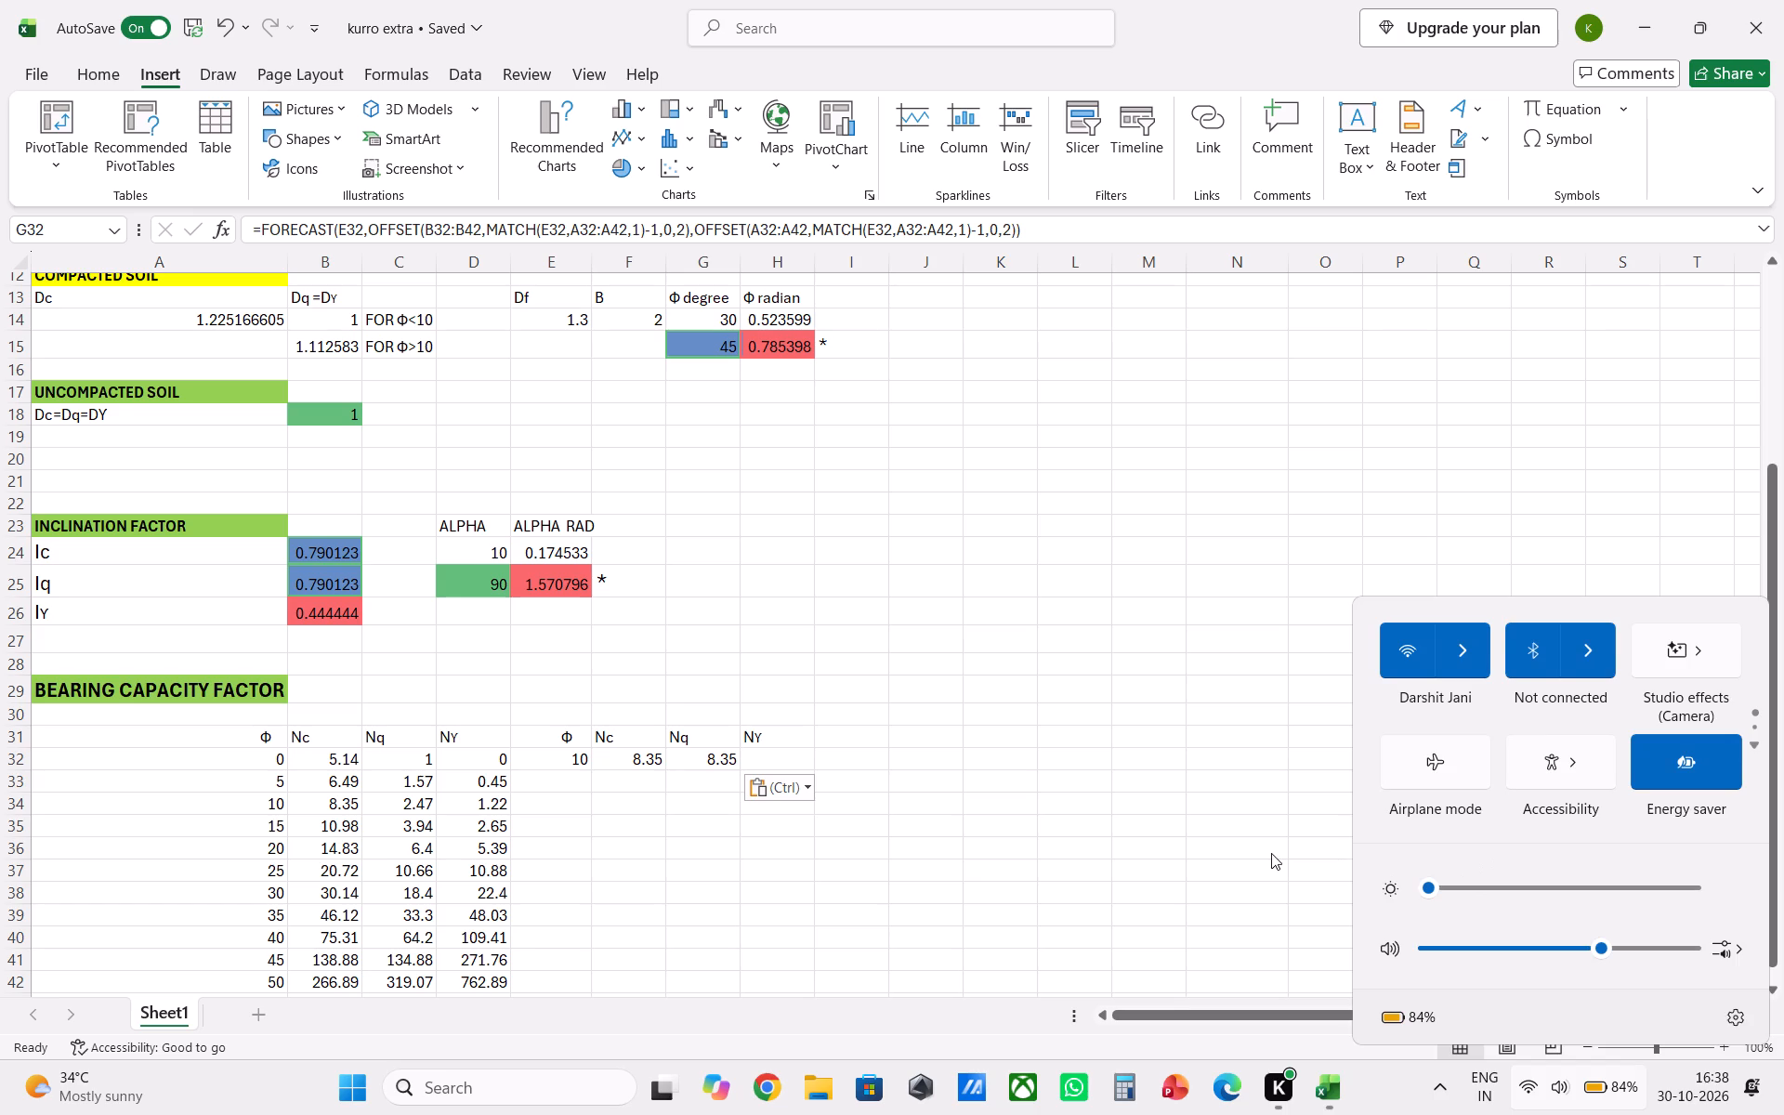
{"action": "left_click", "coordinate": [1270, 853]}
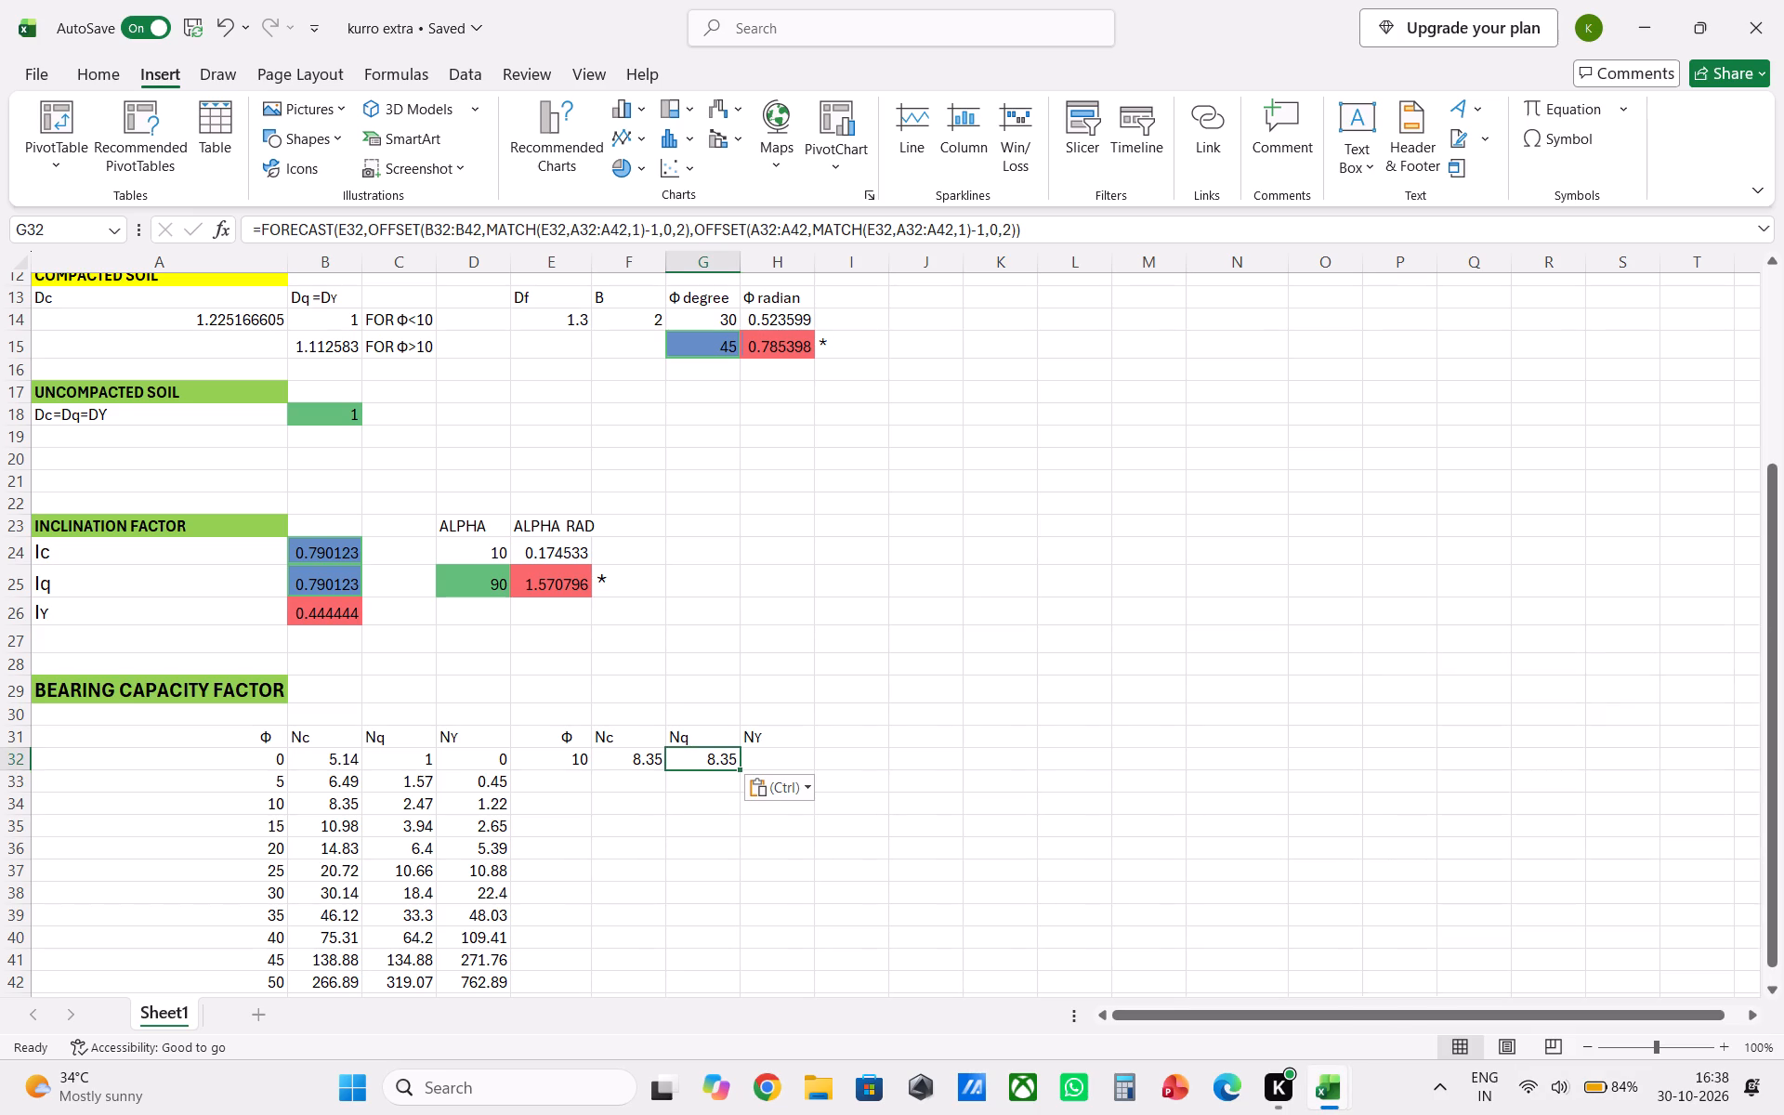
Open the Nq formula in G32 for editing at the first OFFSET's reference range B32:B42.
{"action": "left_click", "coordinate": [723, 760]}
{"action": "left_click", "coordinate": [724, 760]}
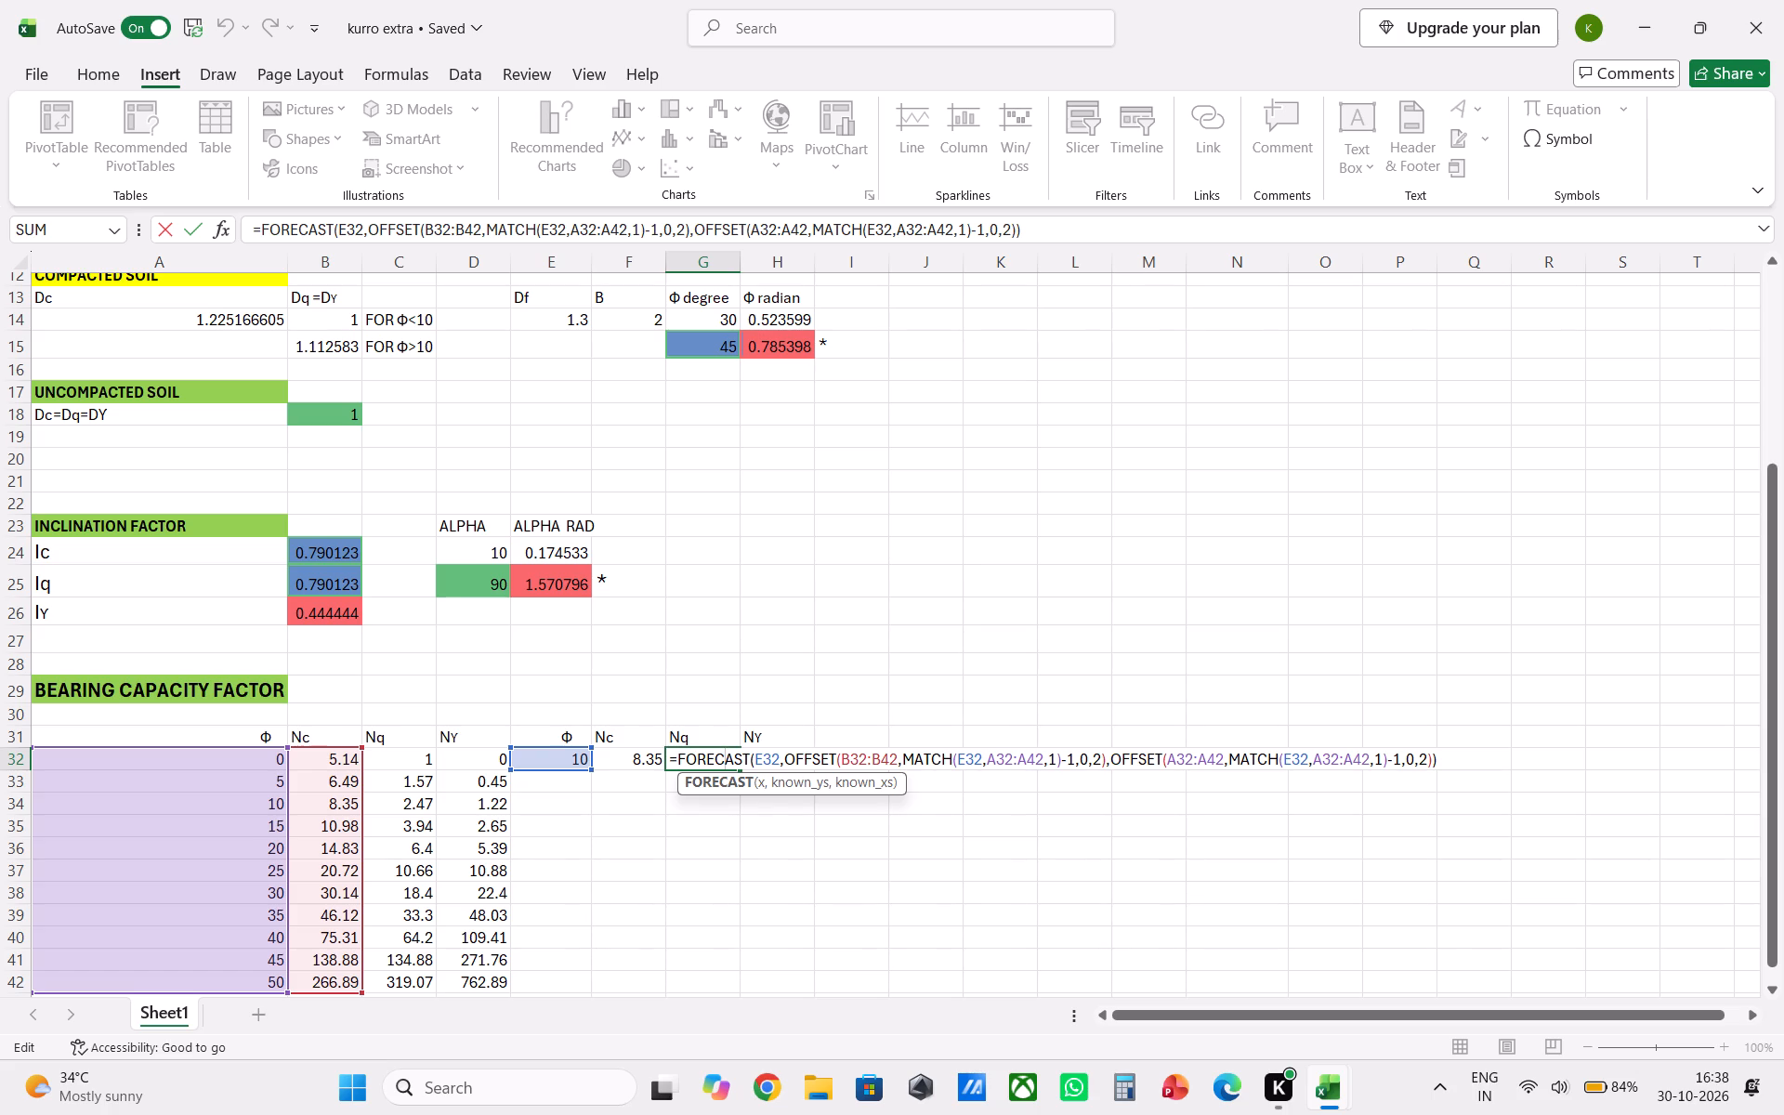
{"action": "left_click", "coordinate": [450, 226]}
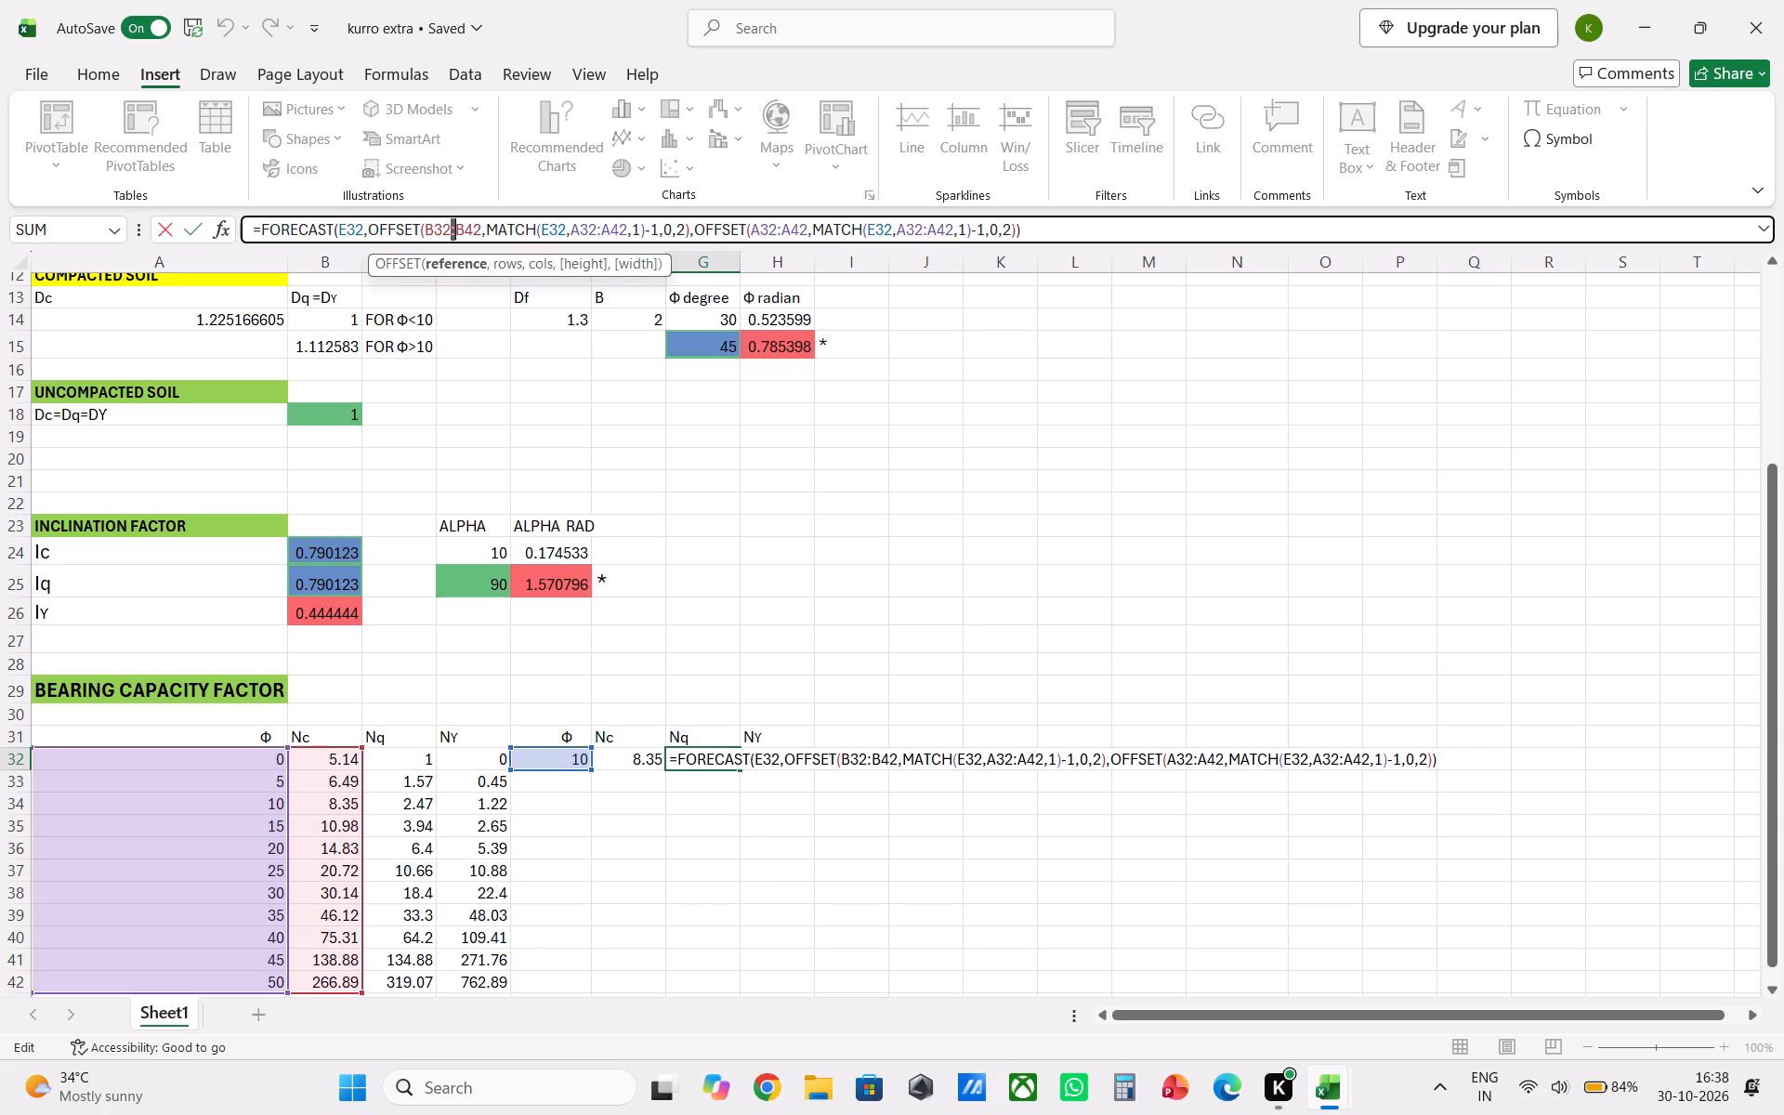
Change the first OFFSET reference in the G32 formula to the Nq column range C32:C42.
{"action": "left_click", "coordinate": [449, 226]}
{"action": "key", "text": "BackSpace"}
{"action": "key", "text": "BackSpace"}
{"action": "key", "text": "BackSpace"}
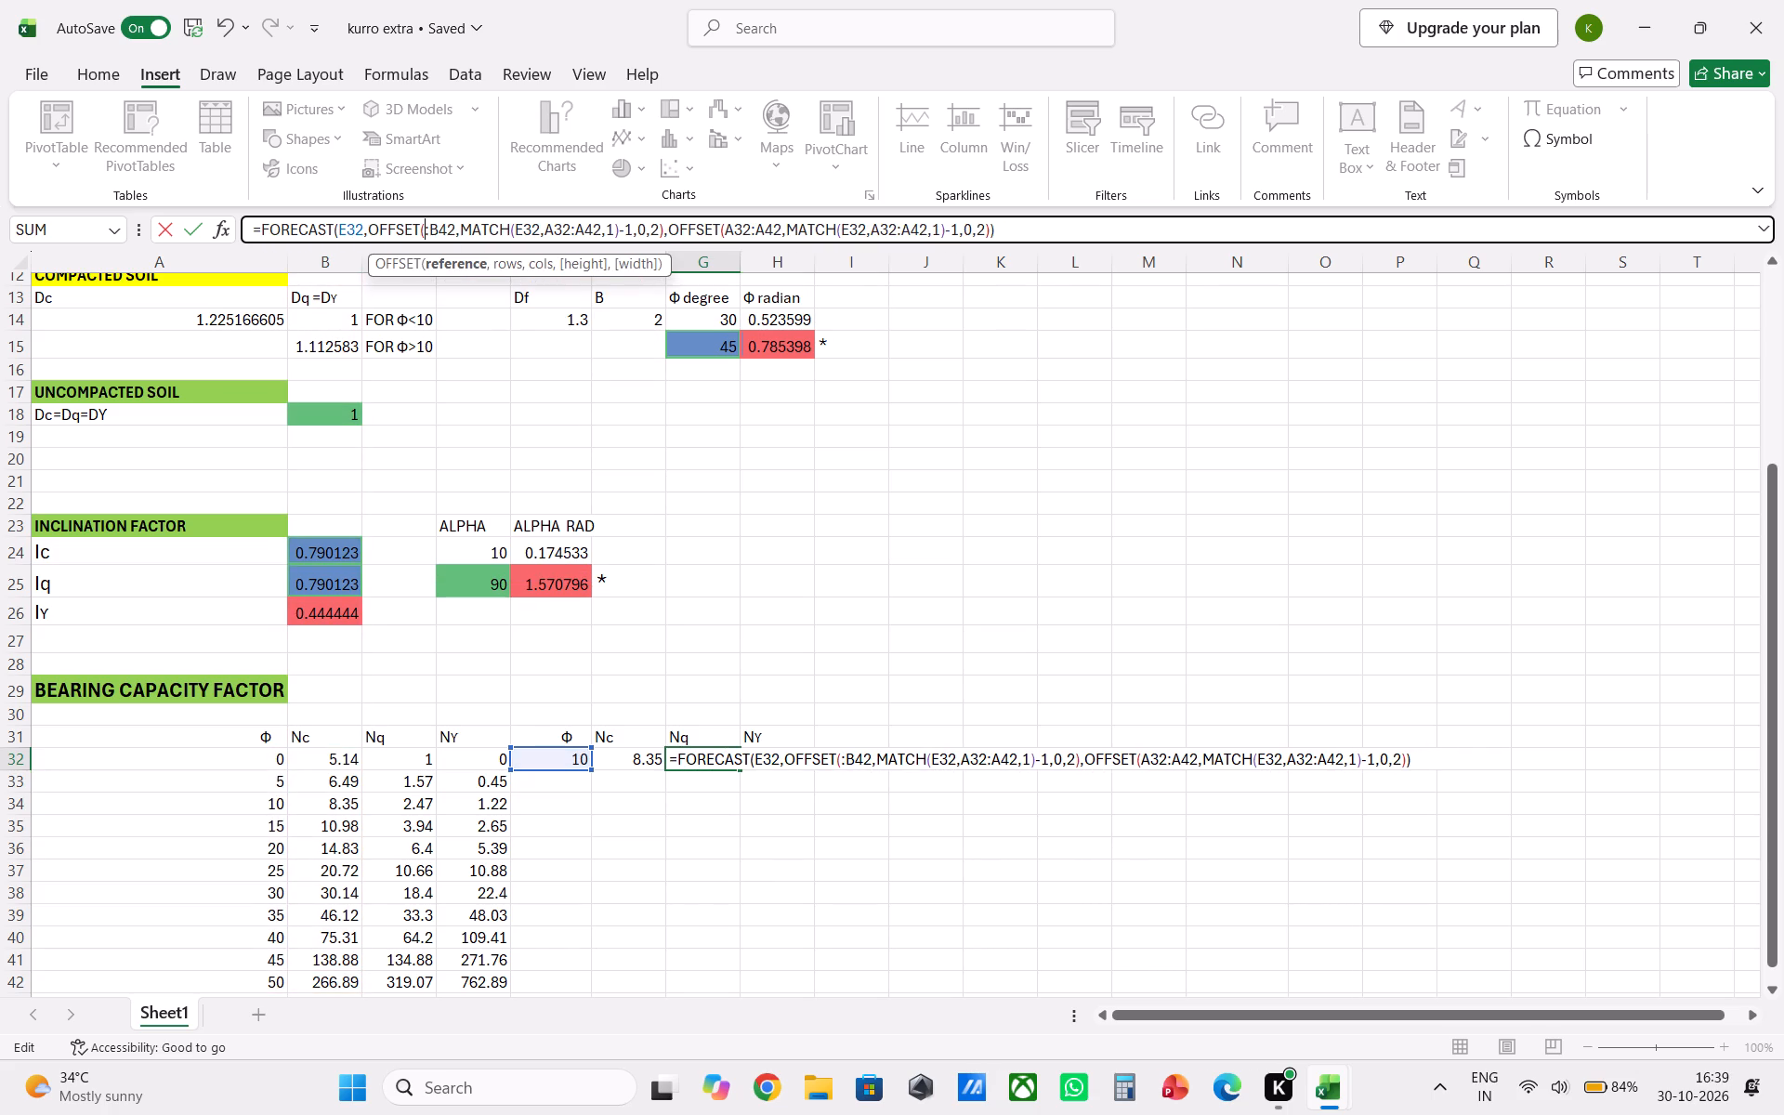
{"action": "left_click", "coordinate": [413, 762]}
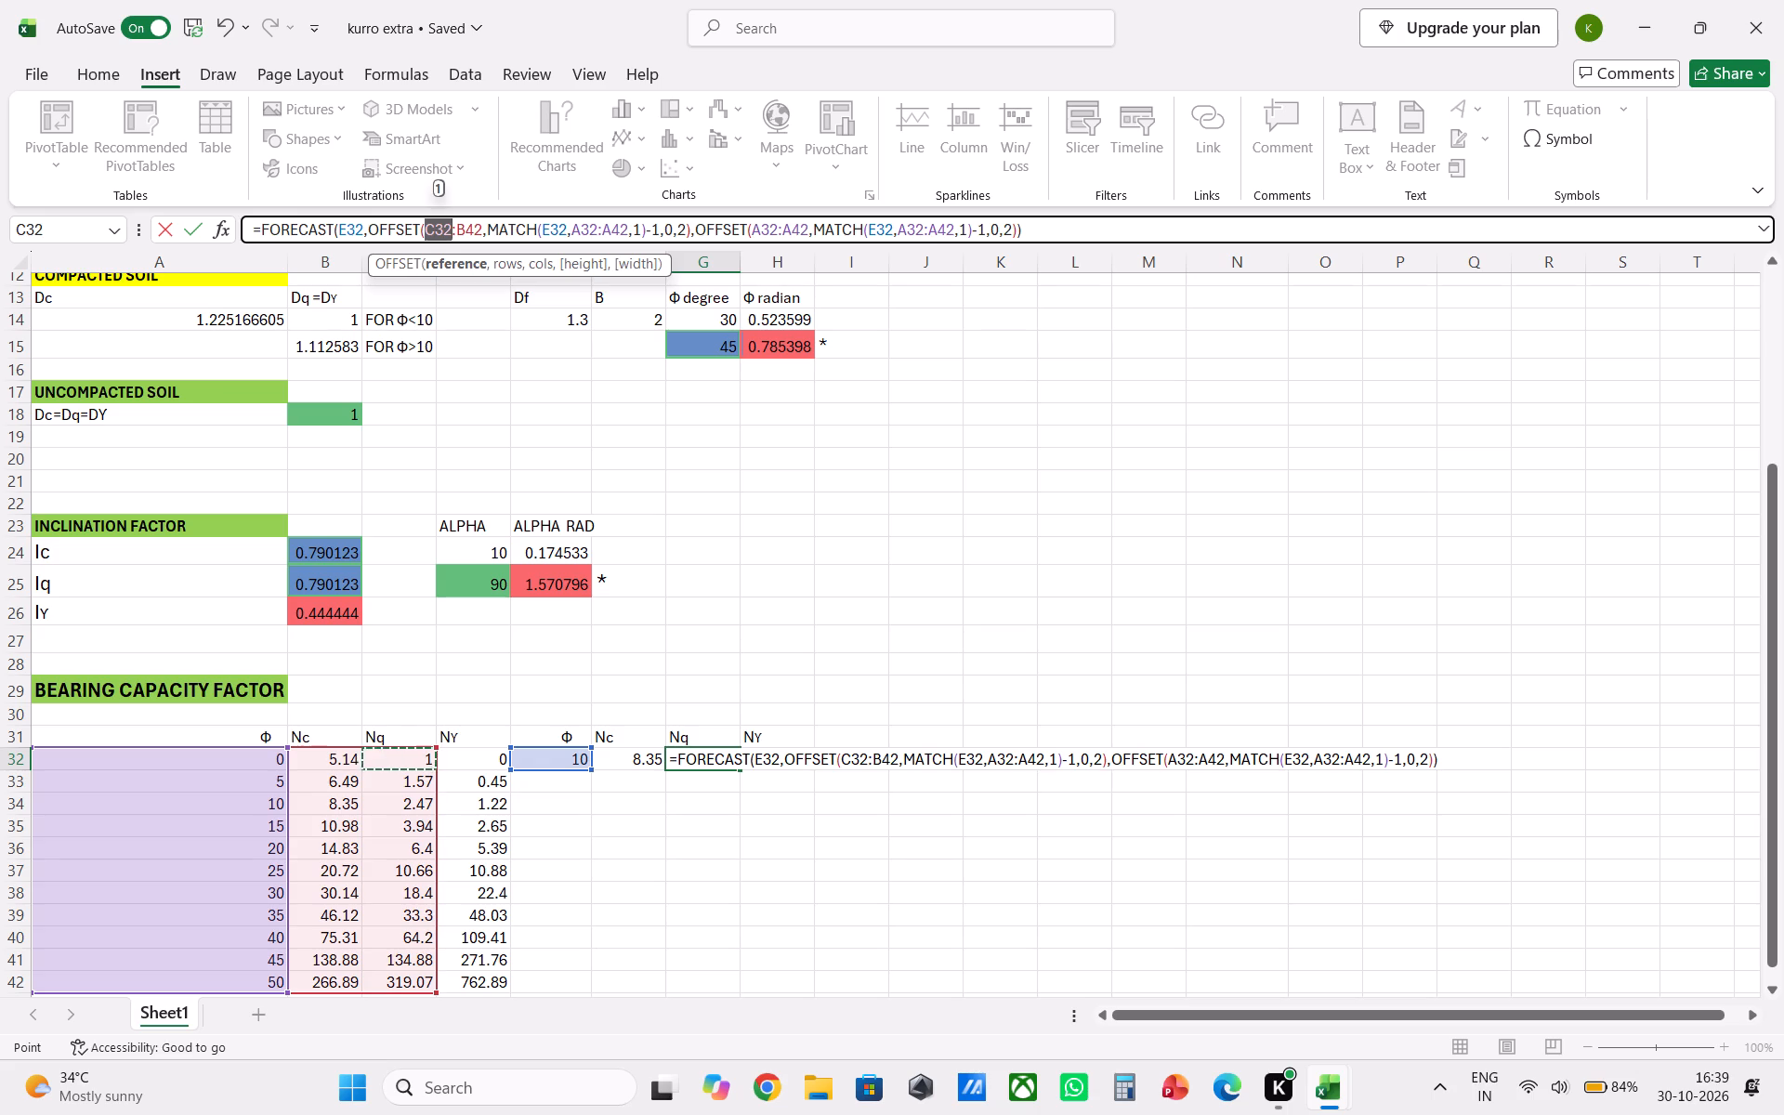
{"action": "left_click", "coordinate": [479, 230]}
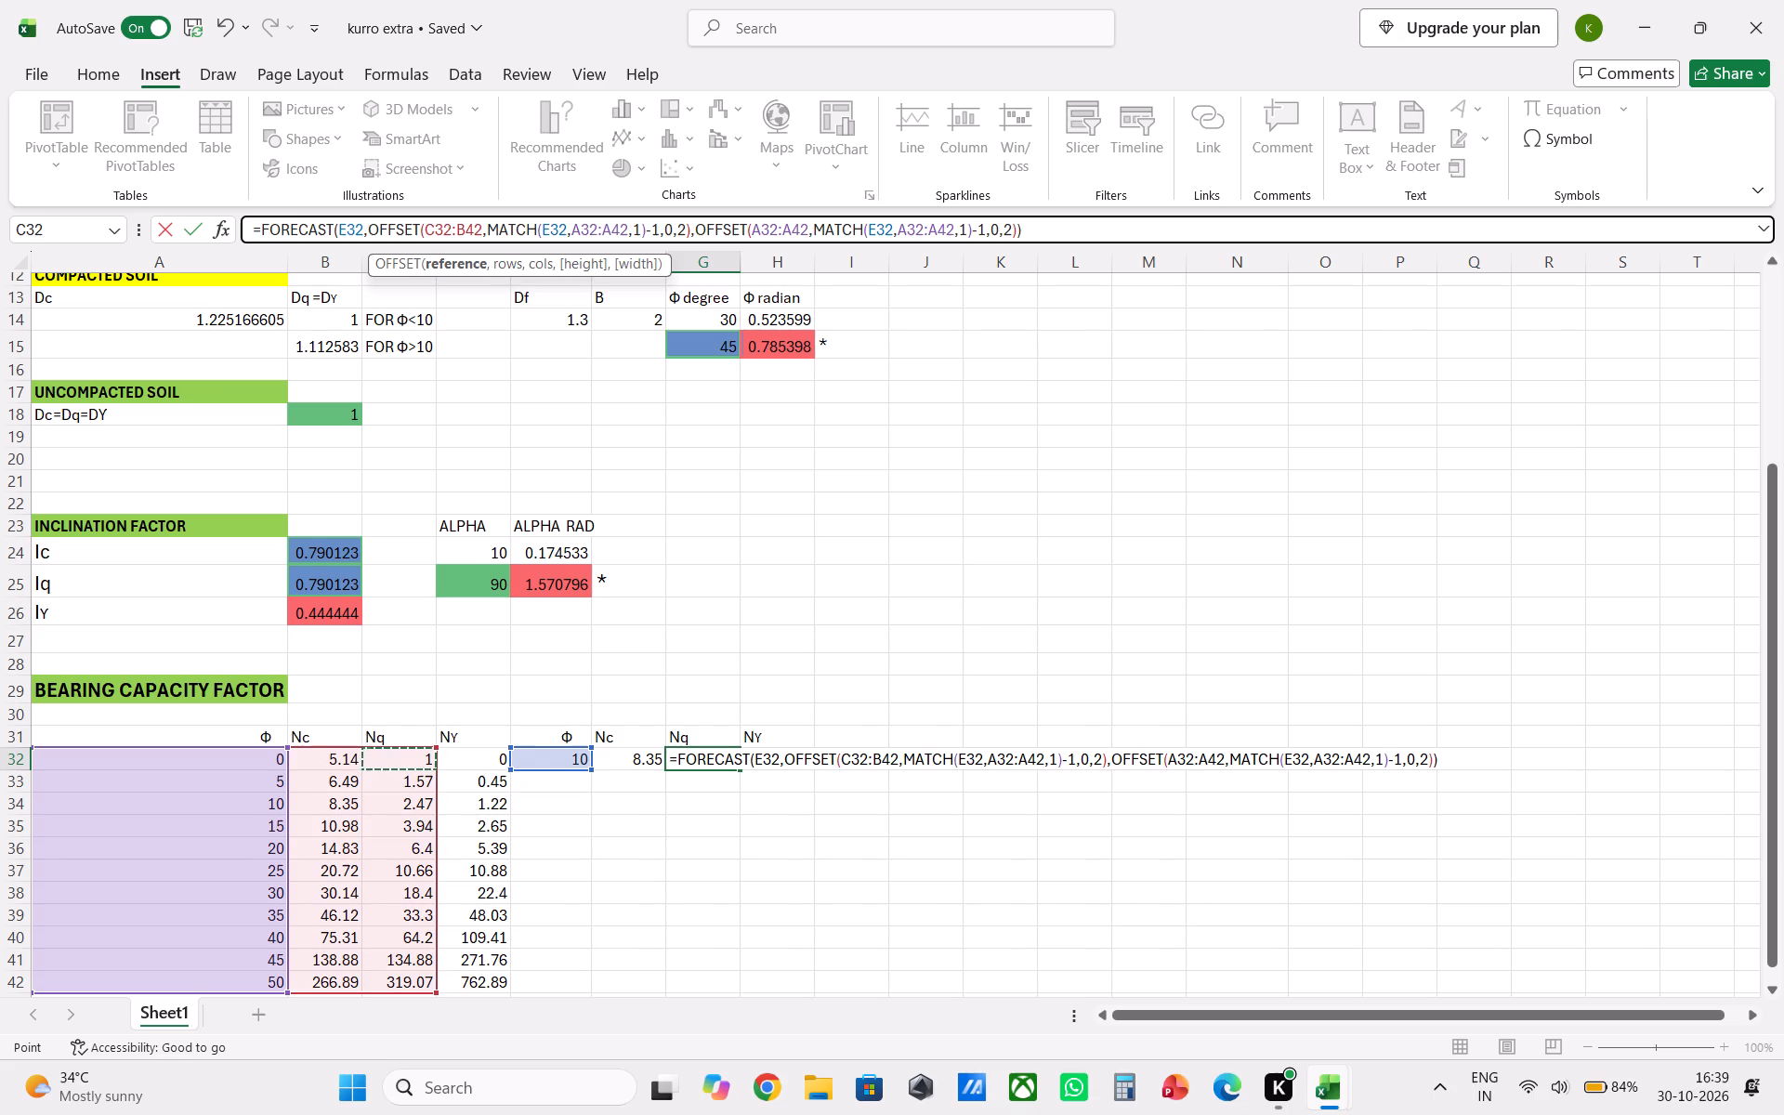
{"action": "key", "text": "BackSpace"}
{"action": "key", "text": "BackSpace"}
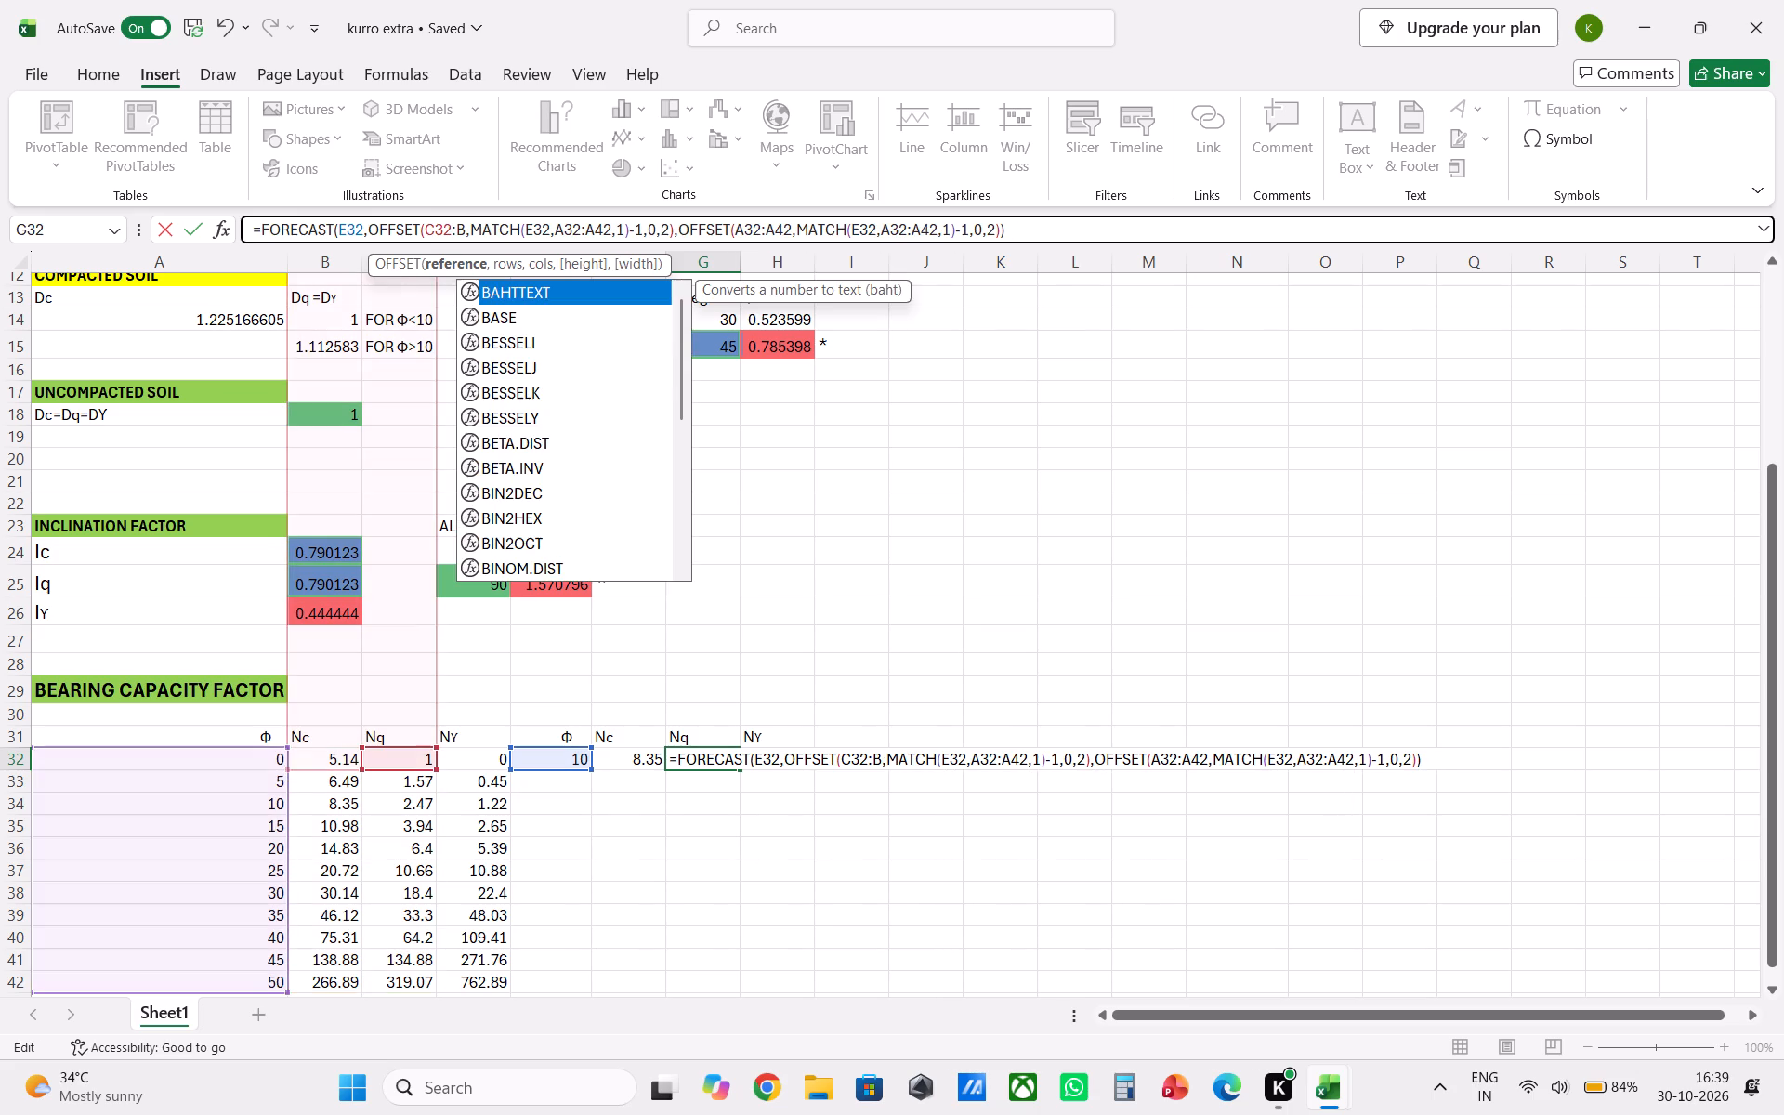
{"action": "key", "text": "BackSpace"}
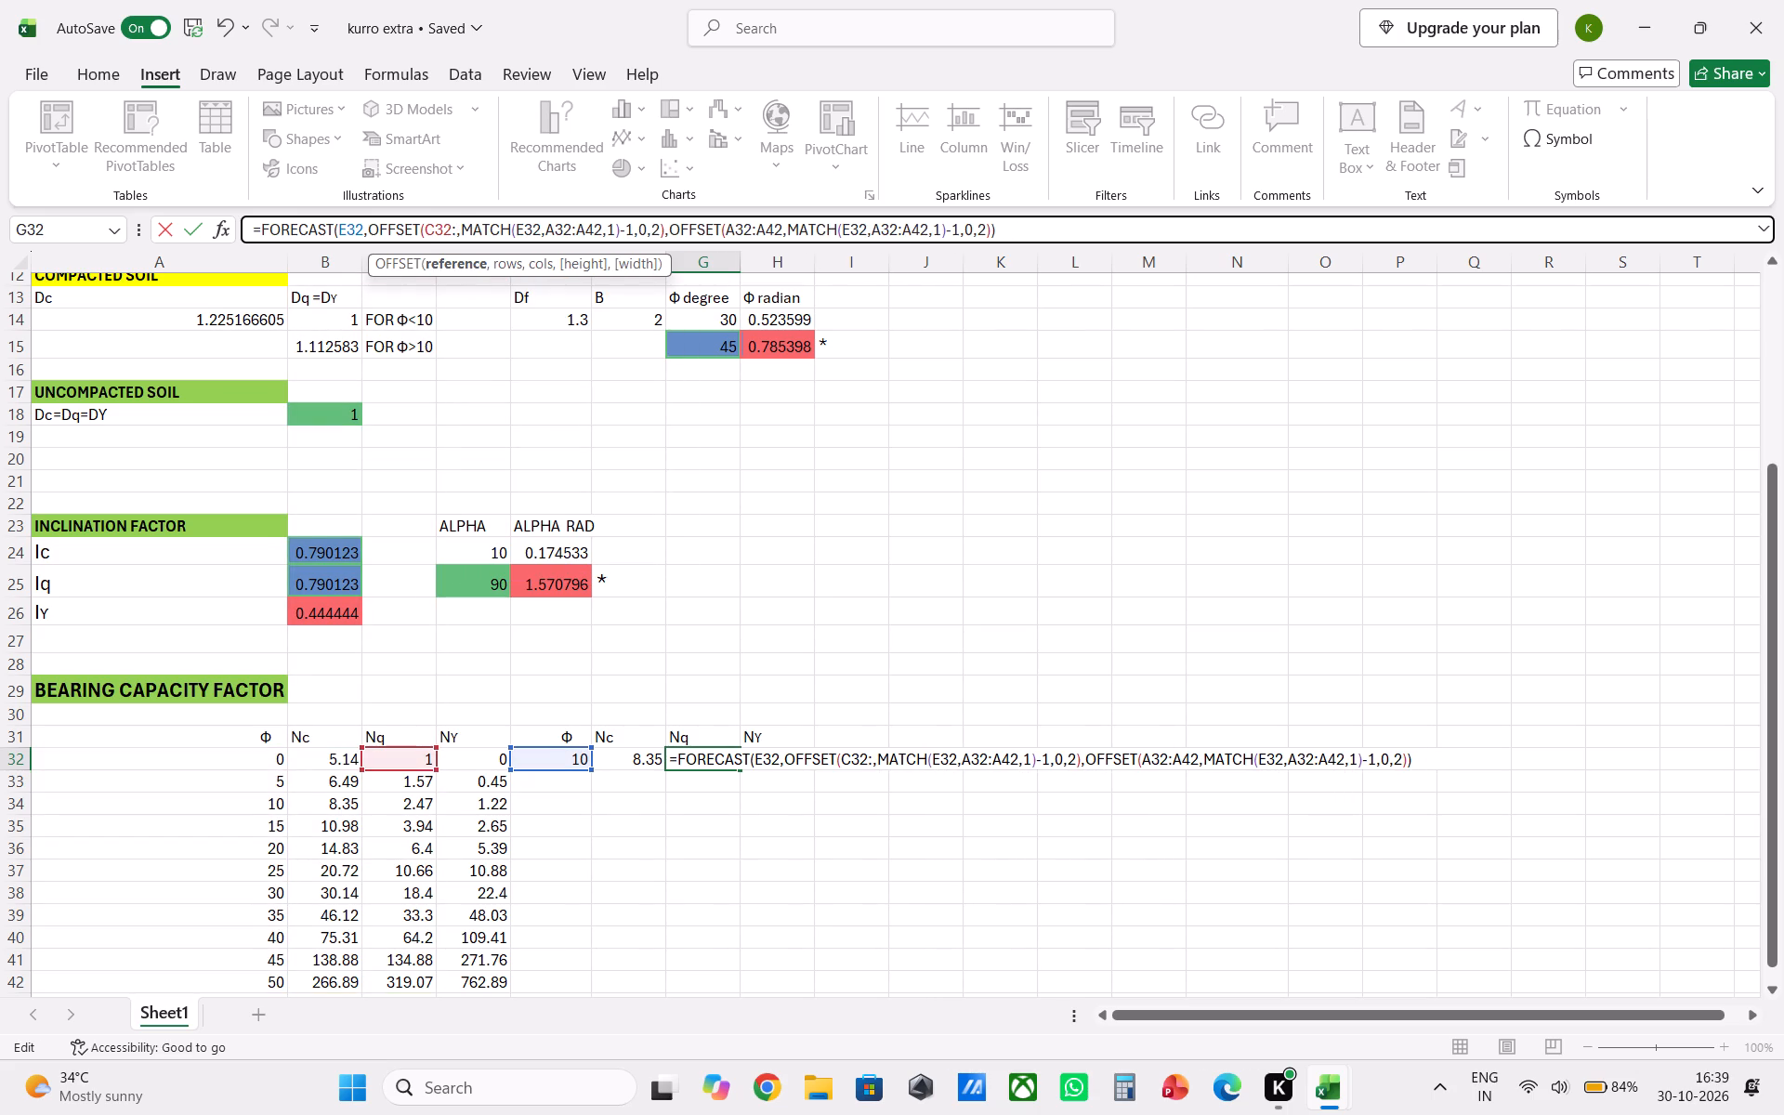
{"action": "left_click", "coordinate": [418, 990]}
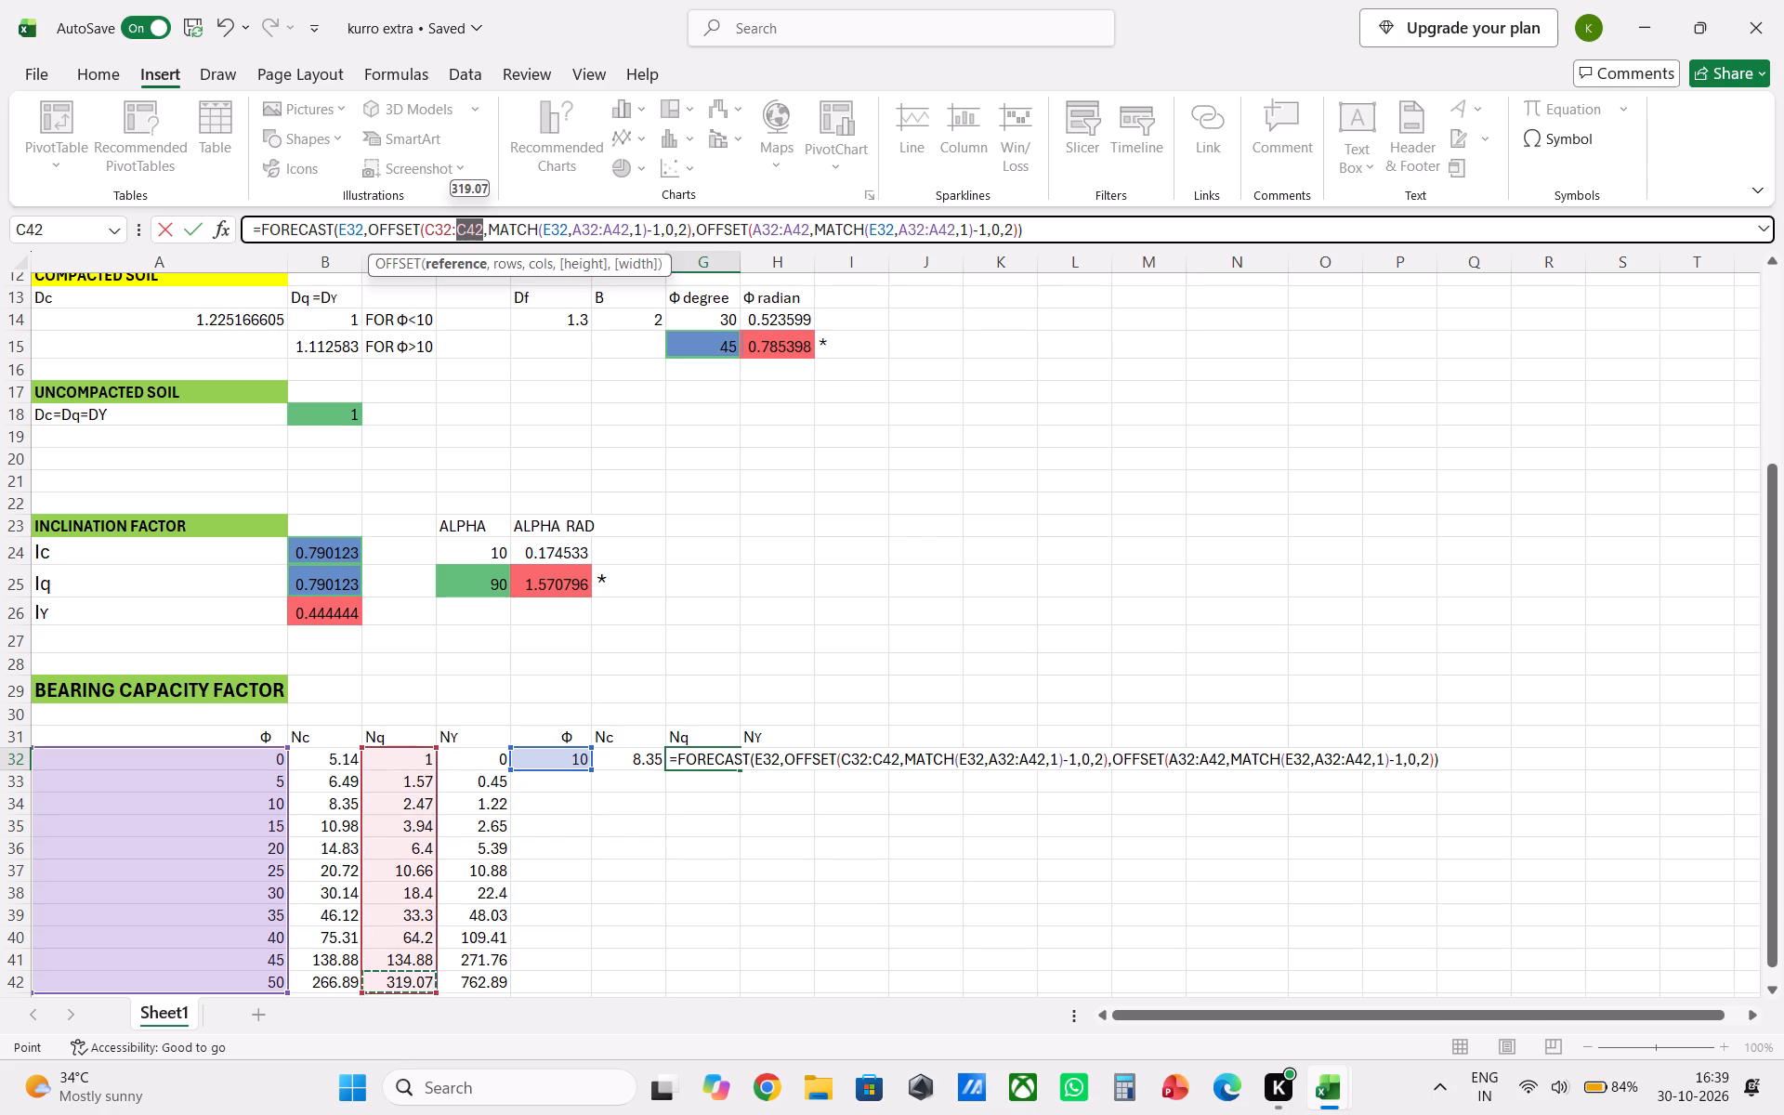
Re-pick A32 as the start of the first MATCH's lookup range and enter the Nq formula in G32.
{"action": "left_click", "coordinate": [597, 229]}
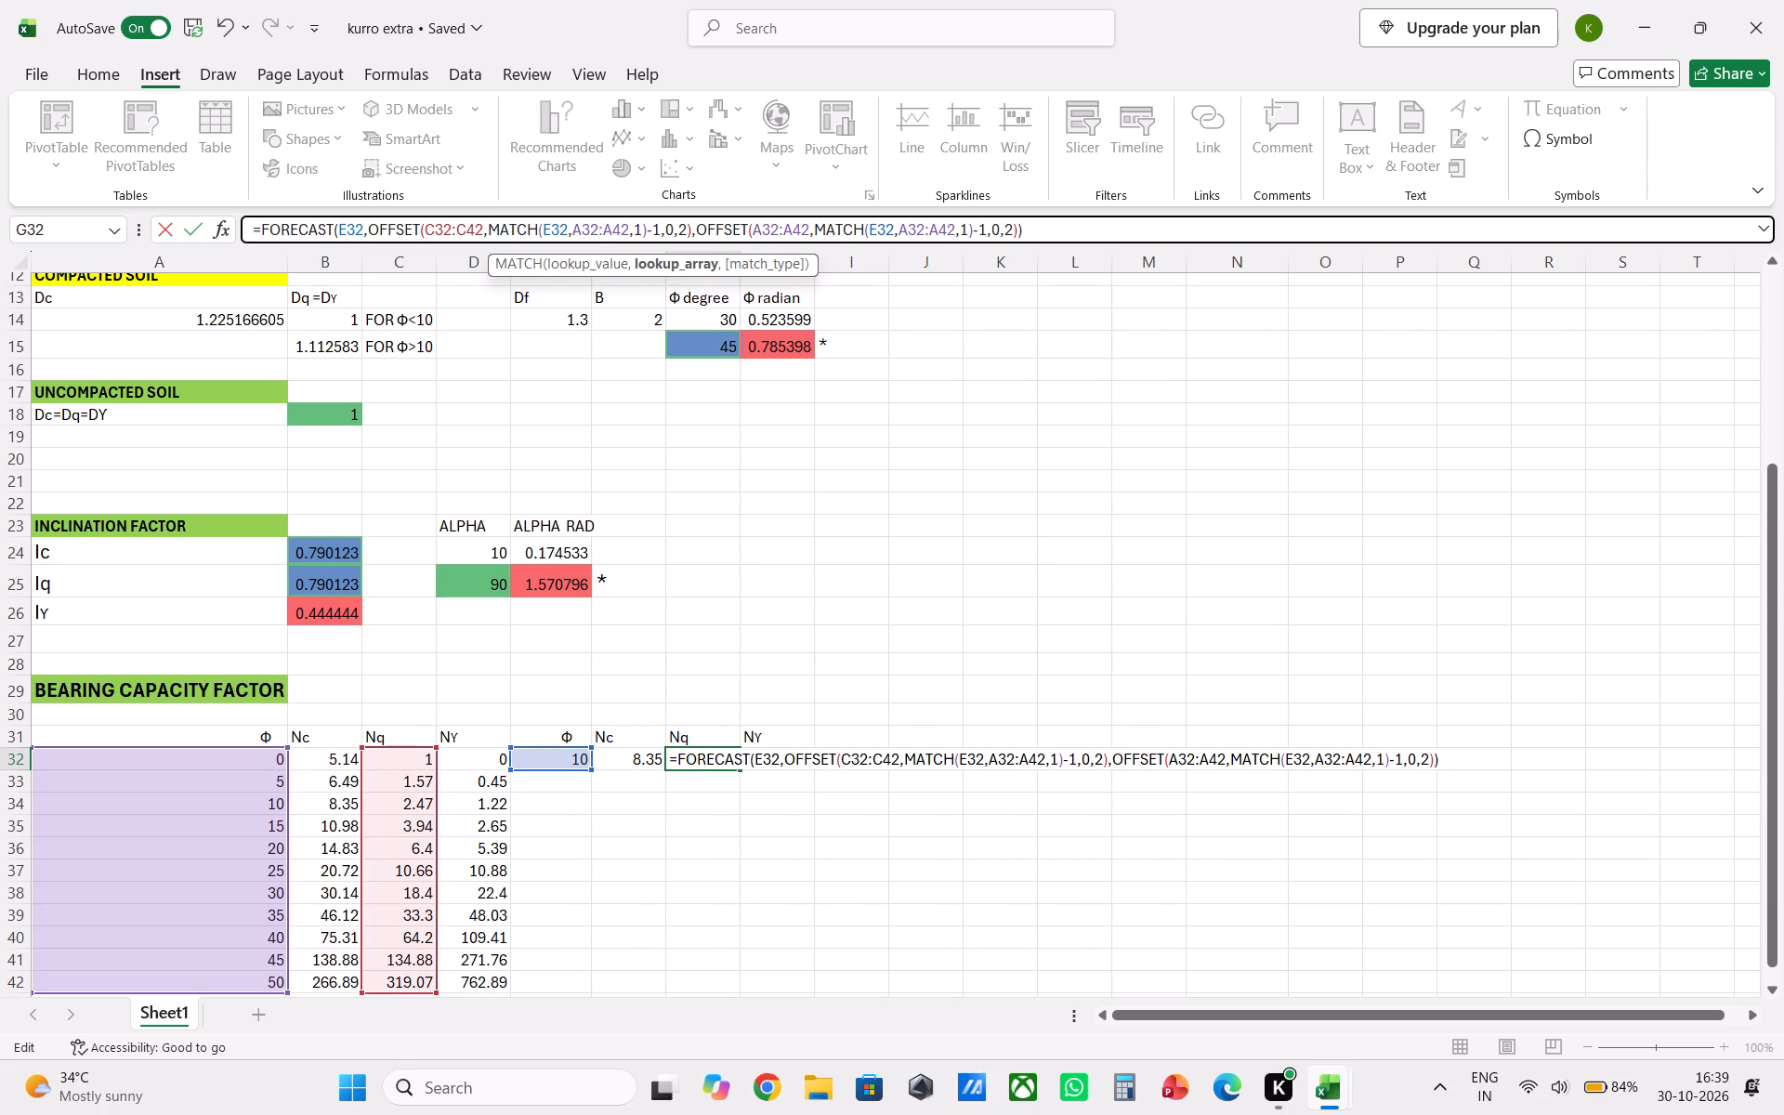
{"action": "key", "text": "BackSpace"}
{"action": "key", "text": "BackSpace"}
{"action": "key", "text": "BackSpace"}
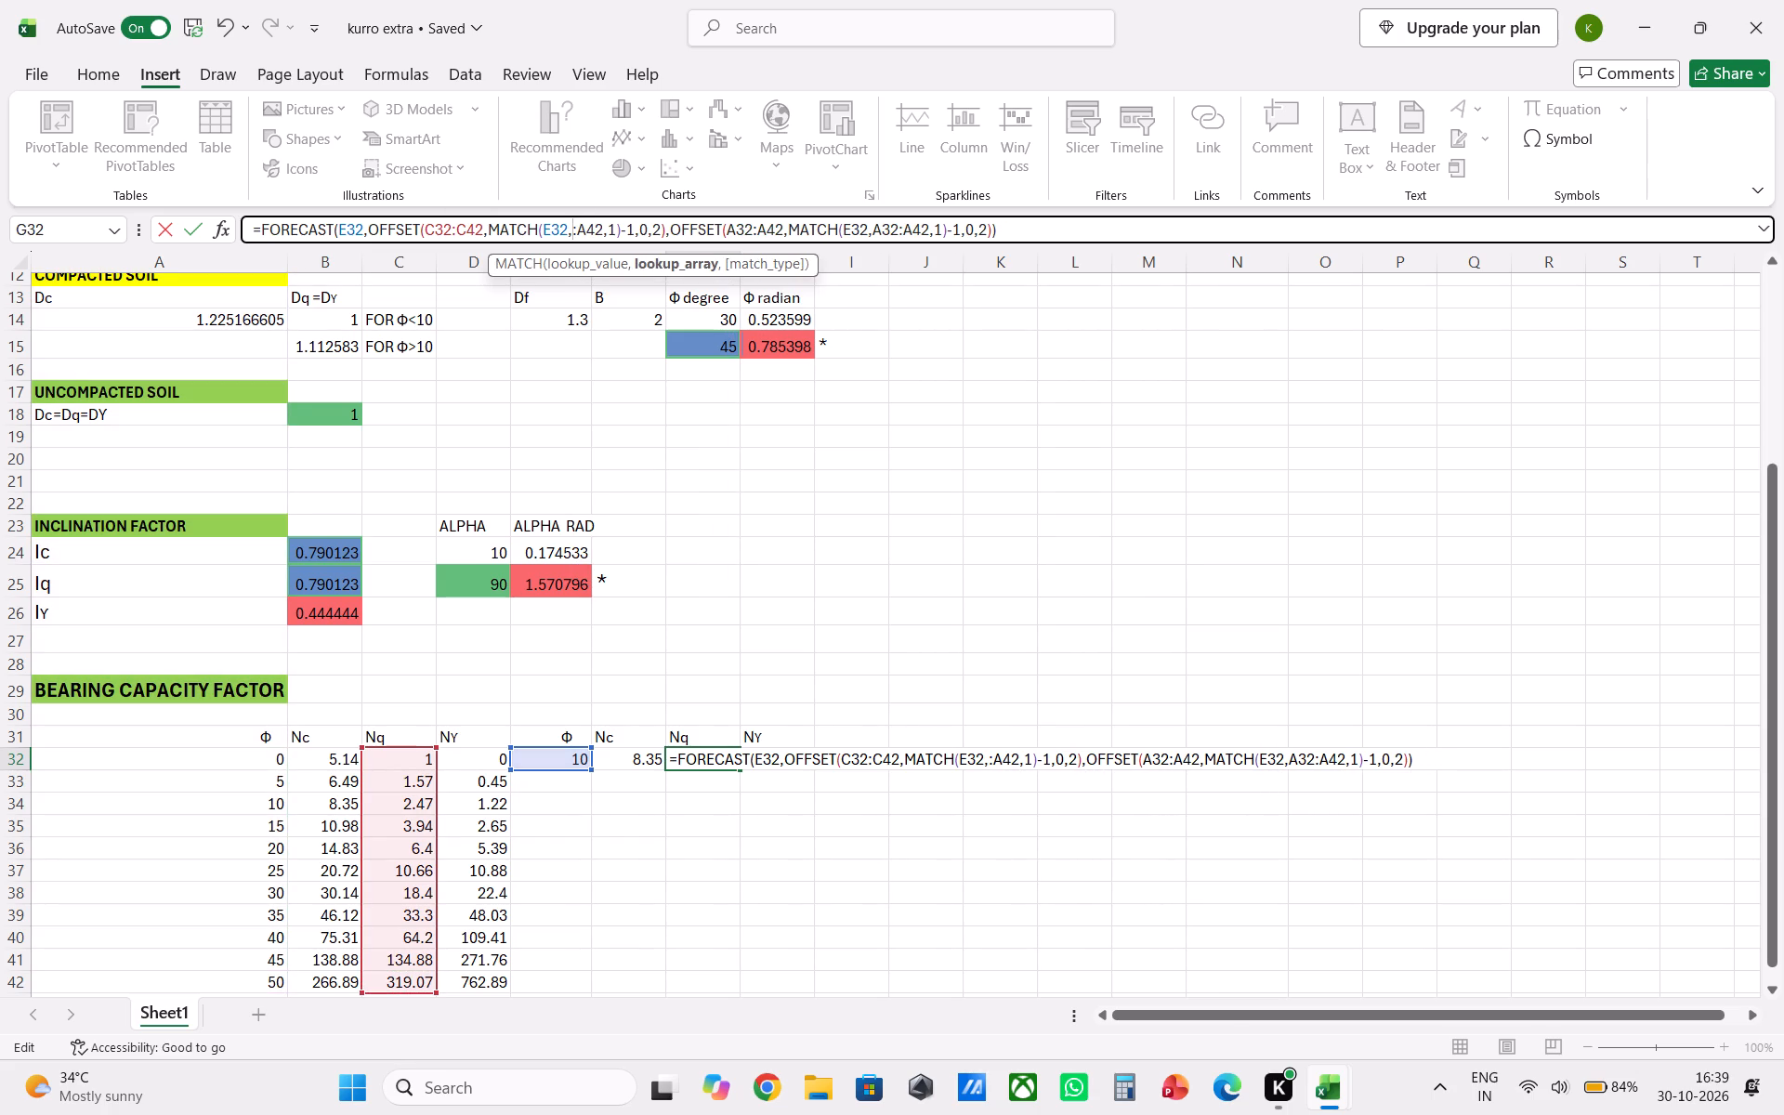
{"action": "left_click", "coordinate": [273, 765]}
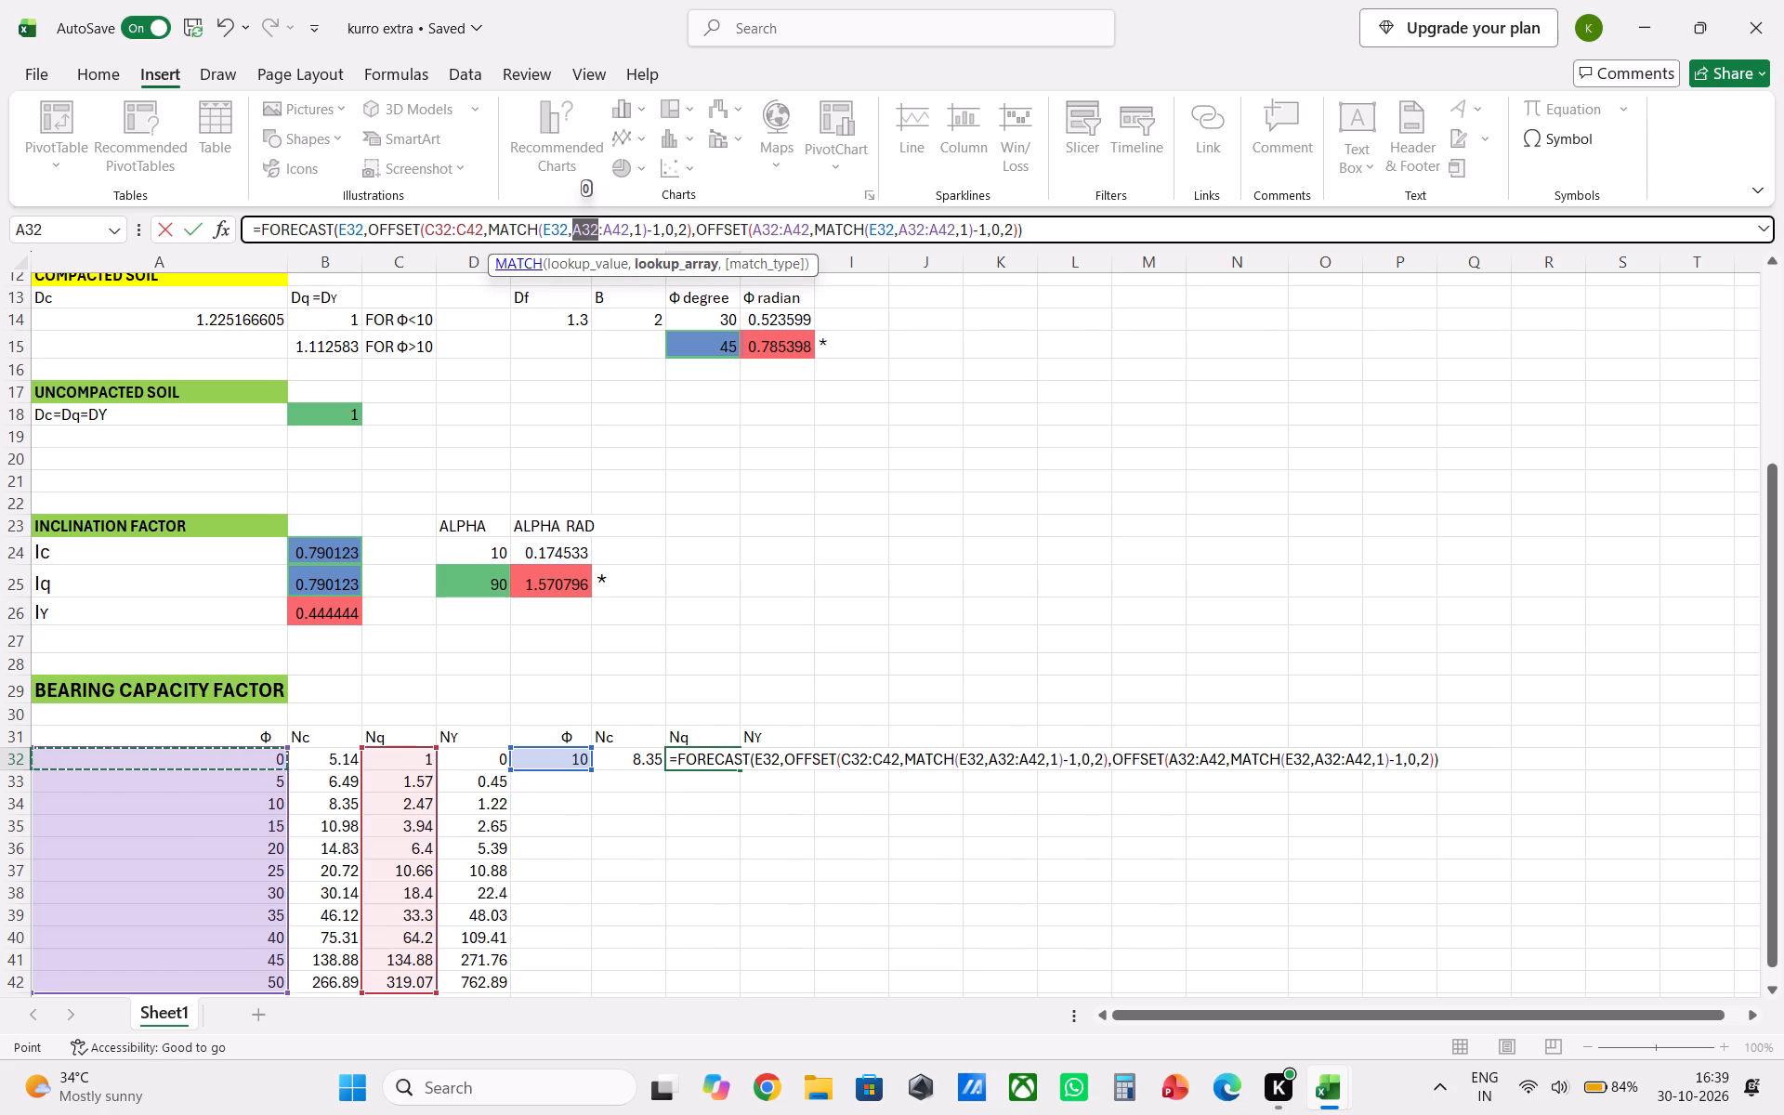
{"action": "left_click", "coordinate": [1079, 216]}
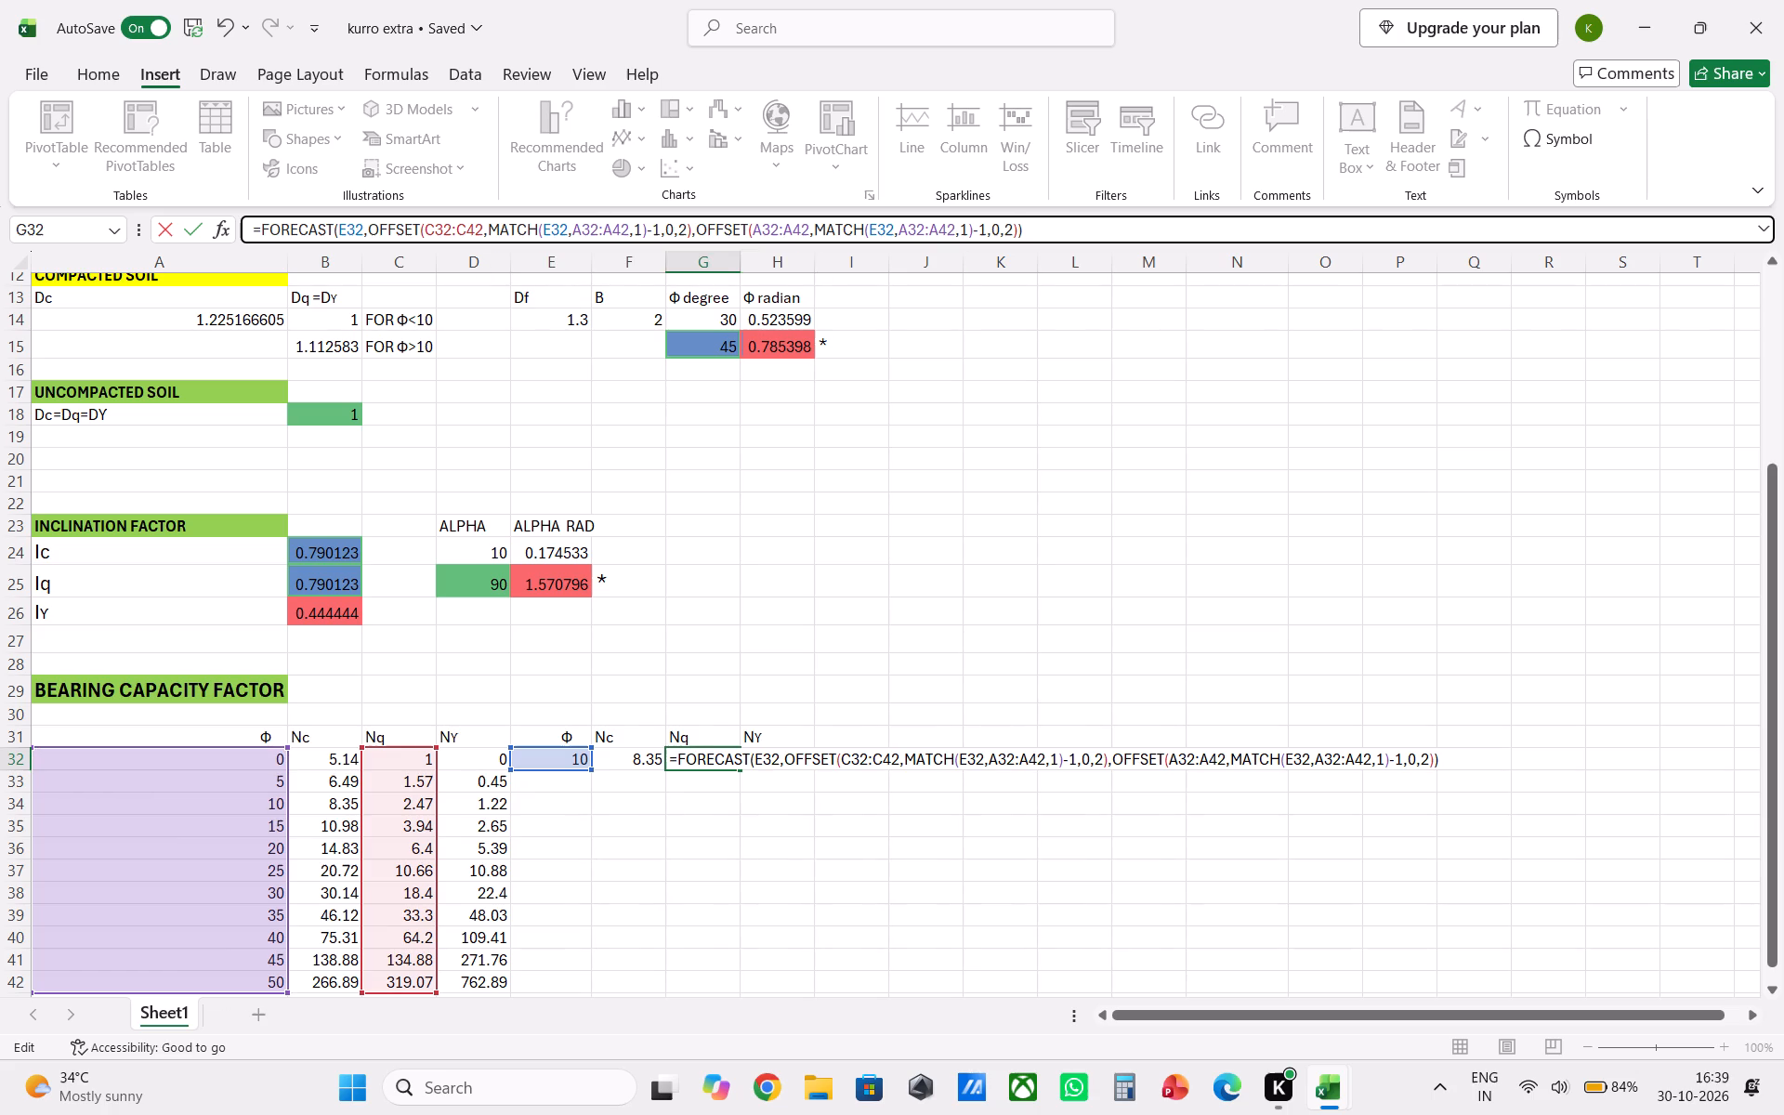
{"action": "key", "text": "Return"}
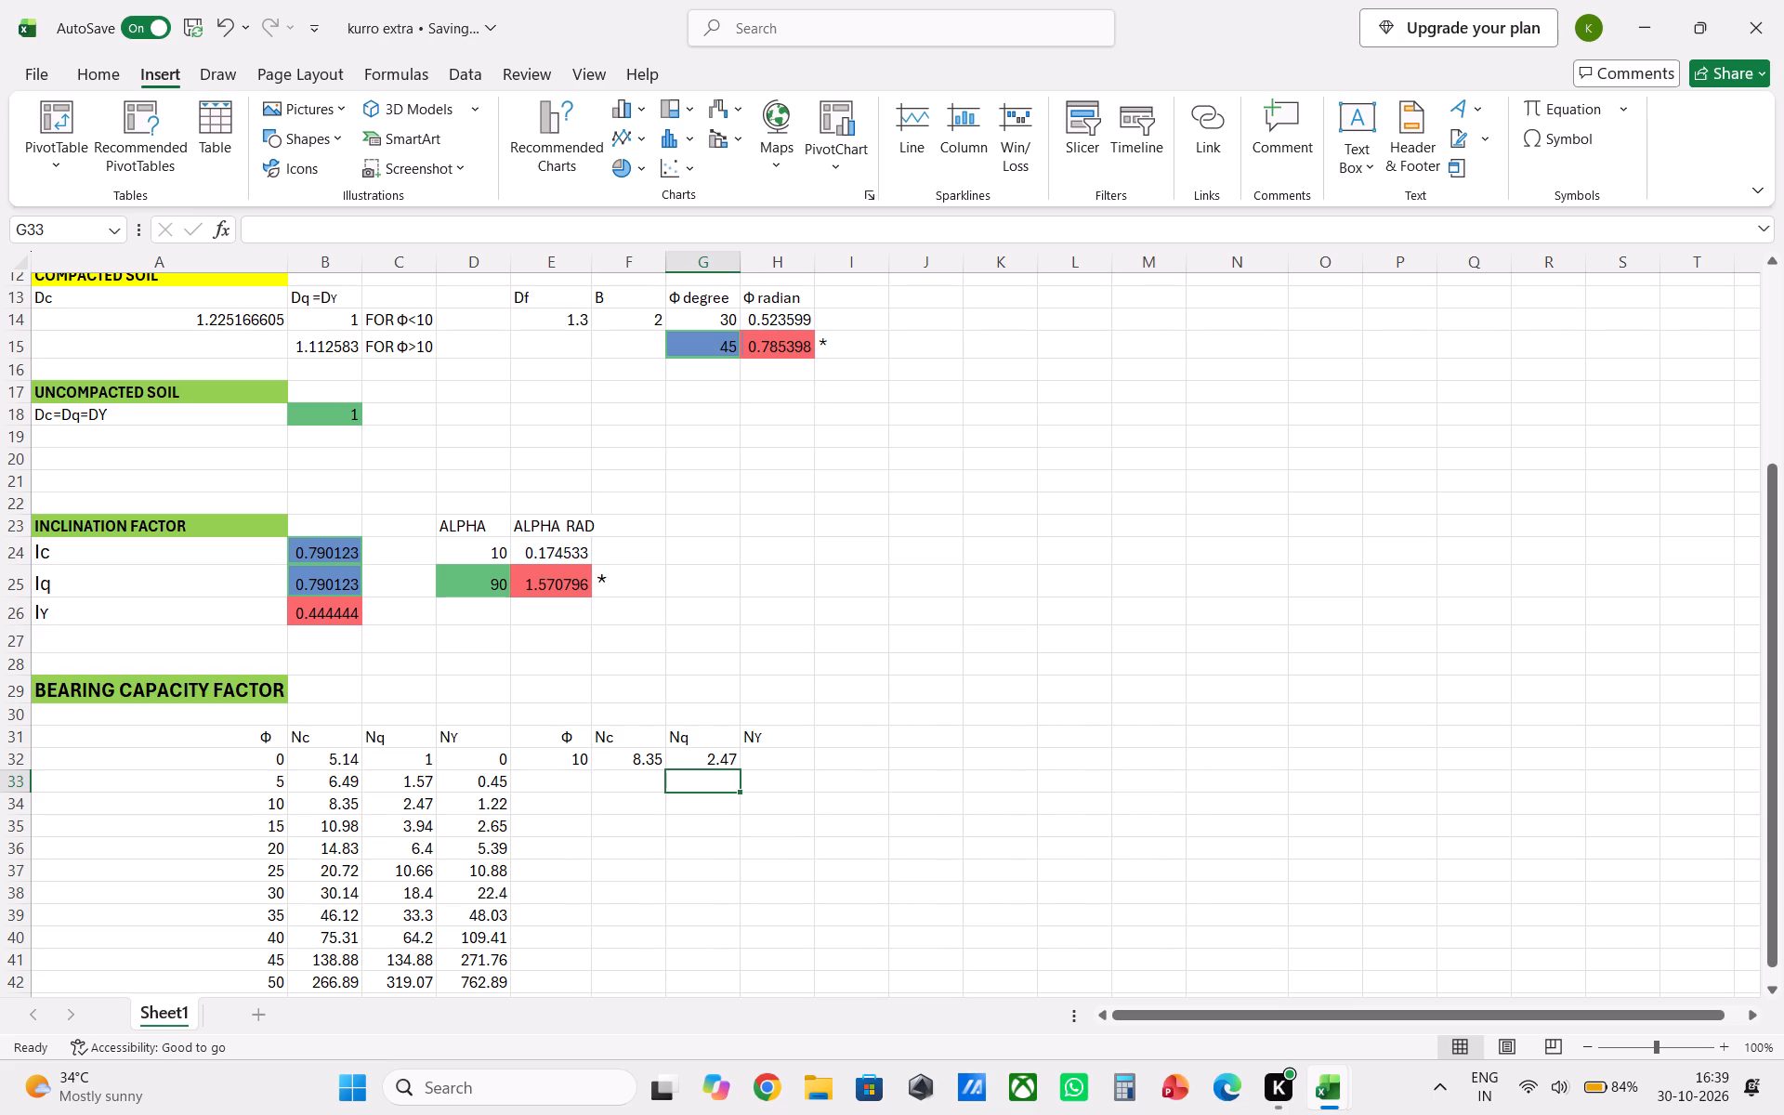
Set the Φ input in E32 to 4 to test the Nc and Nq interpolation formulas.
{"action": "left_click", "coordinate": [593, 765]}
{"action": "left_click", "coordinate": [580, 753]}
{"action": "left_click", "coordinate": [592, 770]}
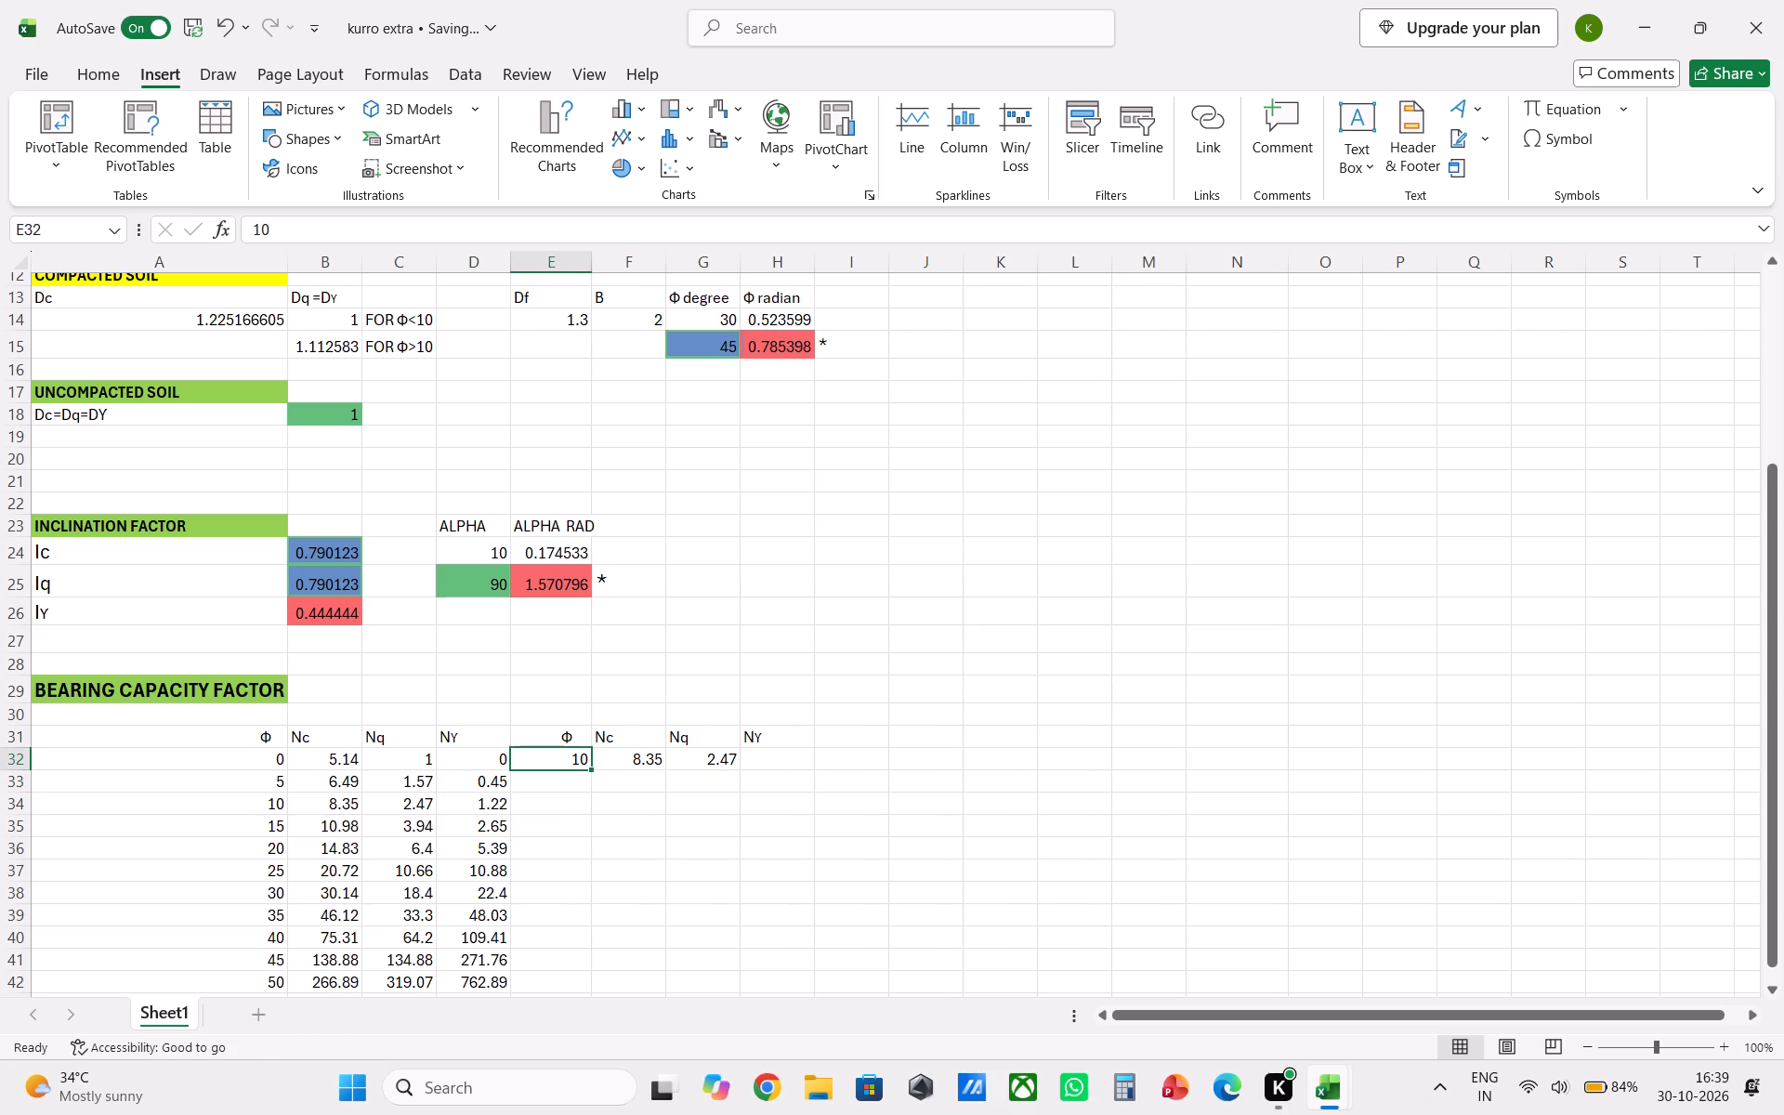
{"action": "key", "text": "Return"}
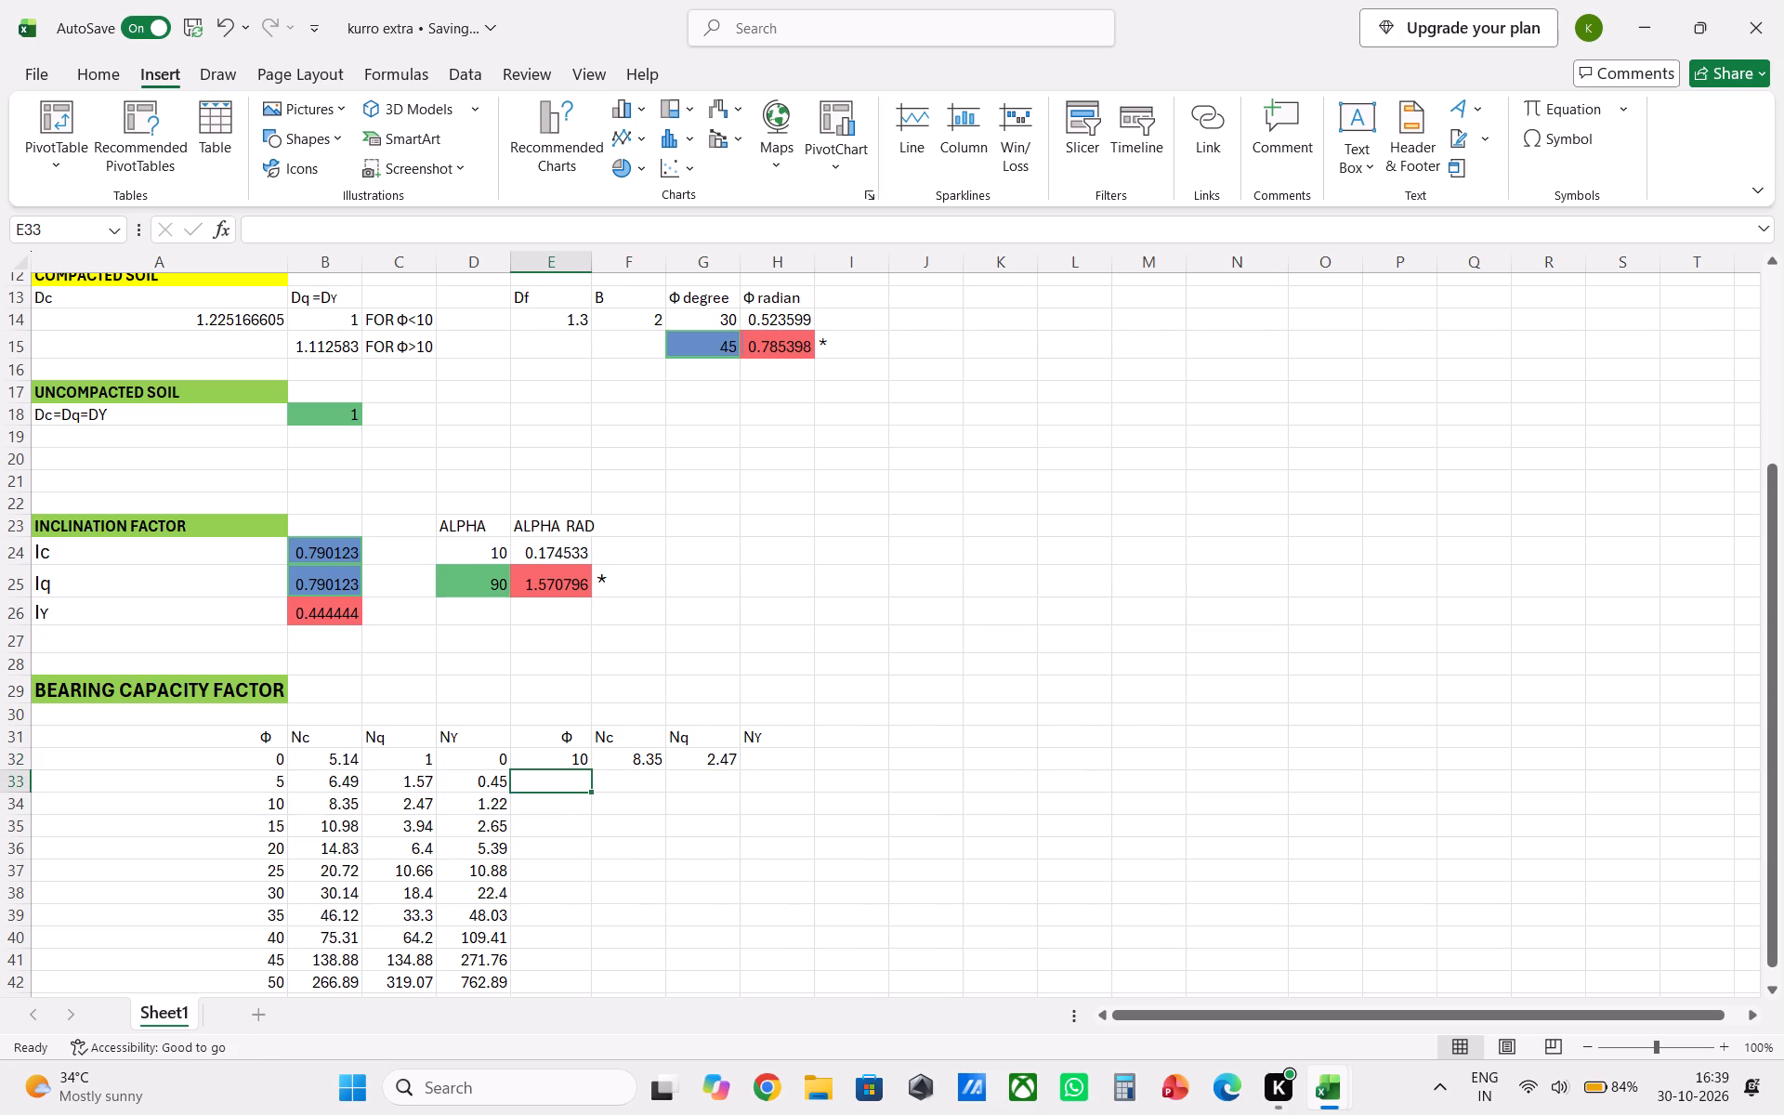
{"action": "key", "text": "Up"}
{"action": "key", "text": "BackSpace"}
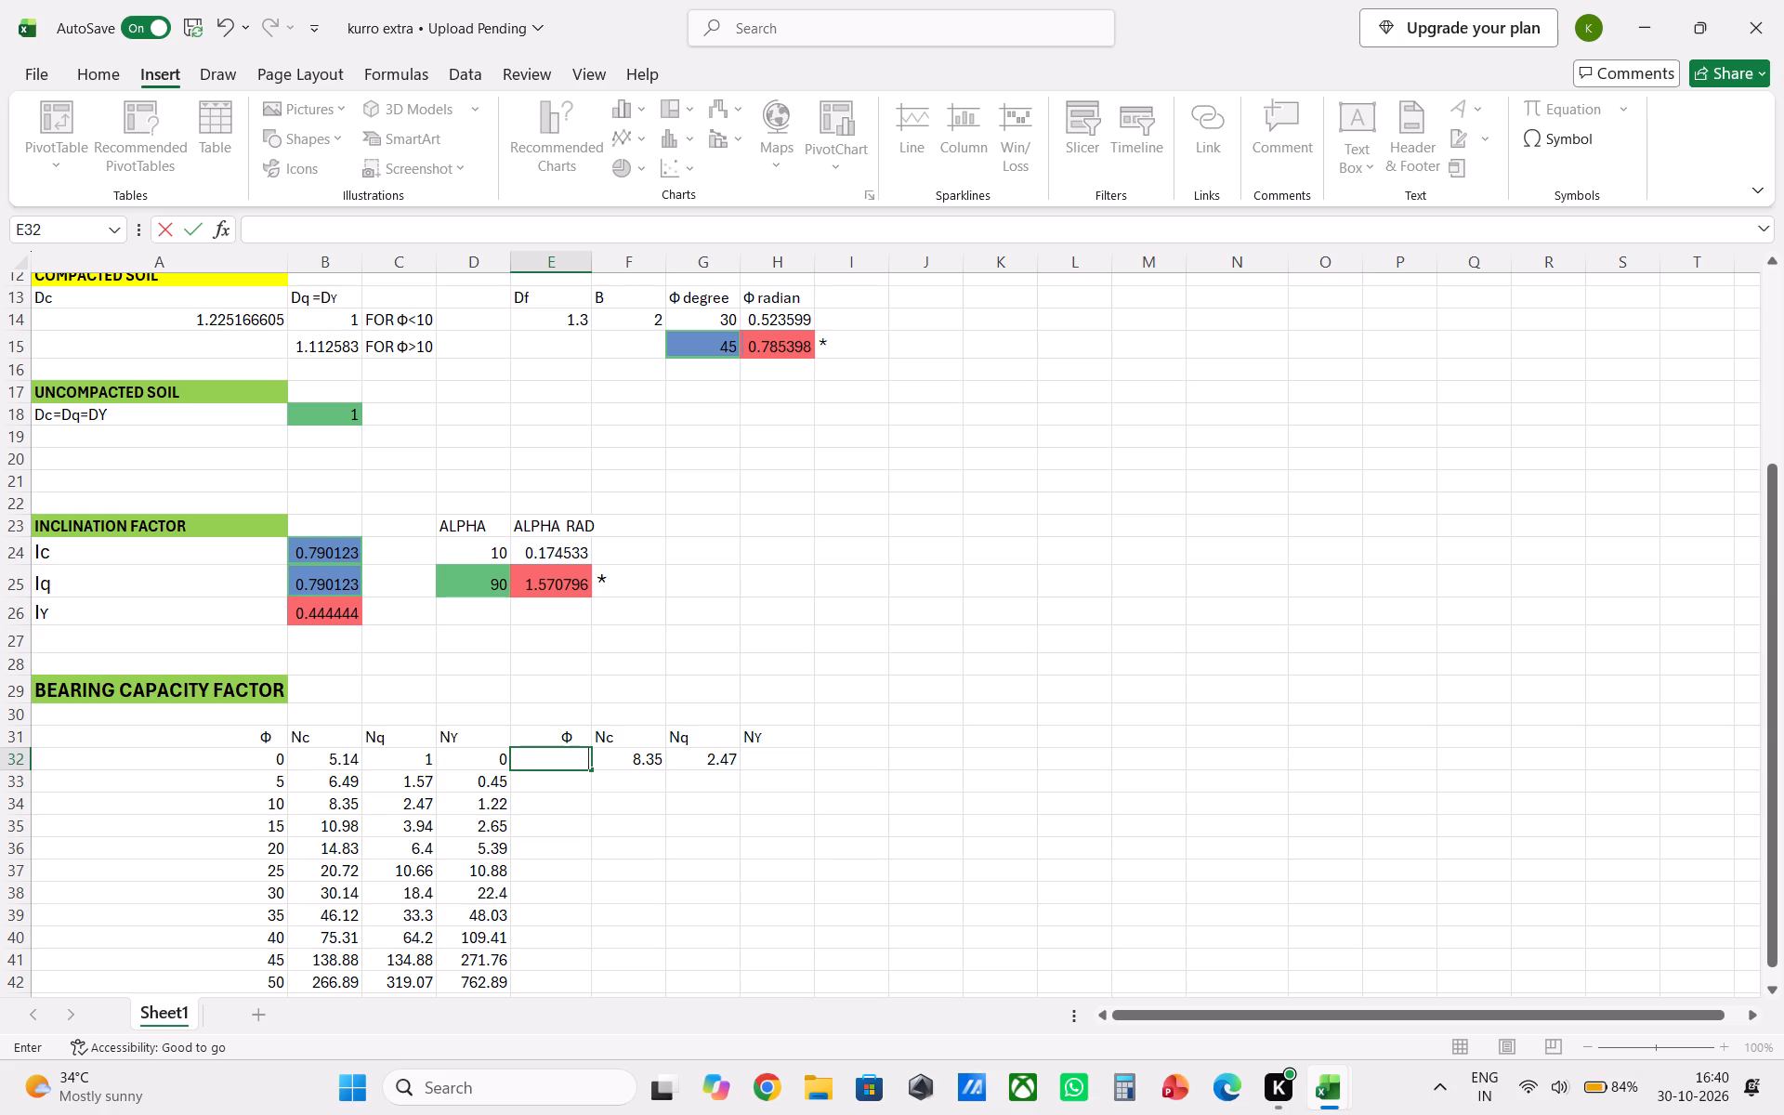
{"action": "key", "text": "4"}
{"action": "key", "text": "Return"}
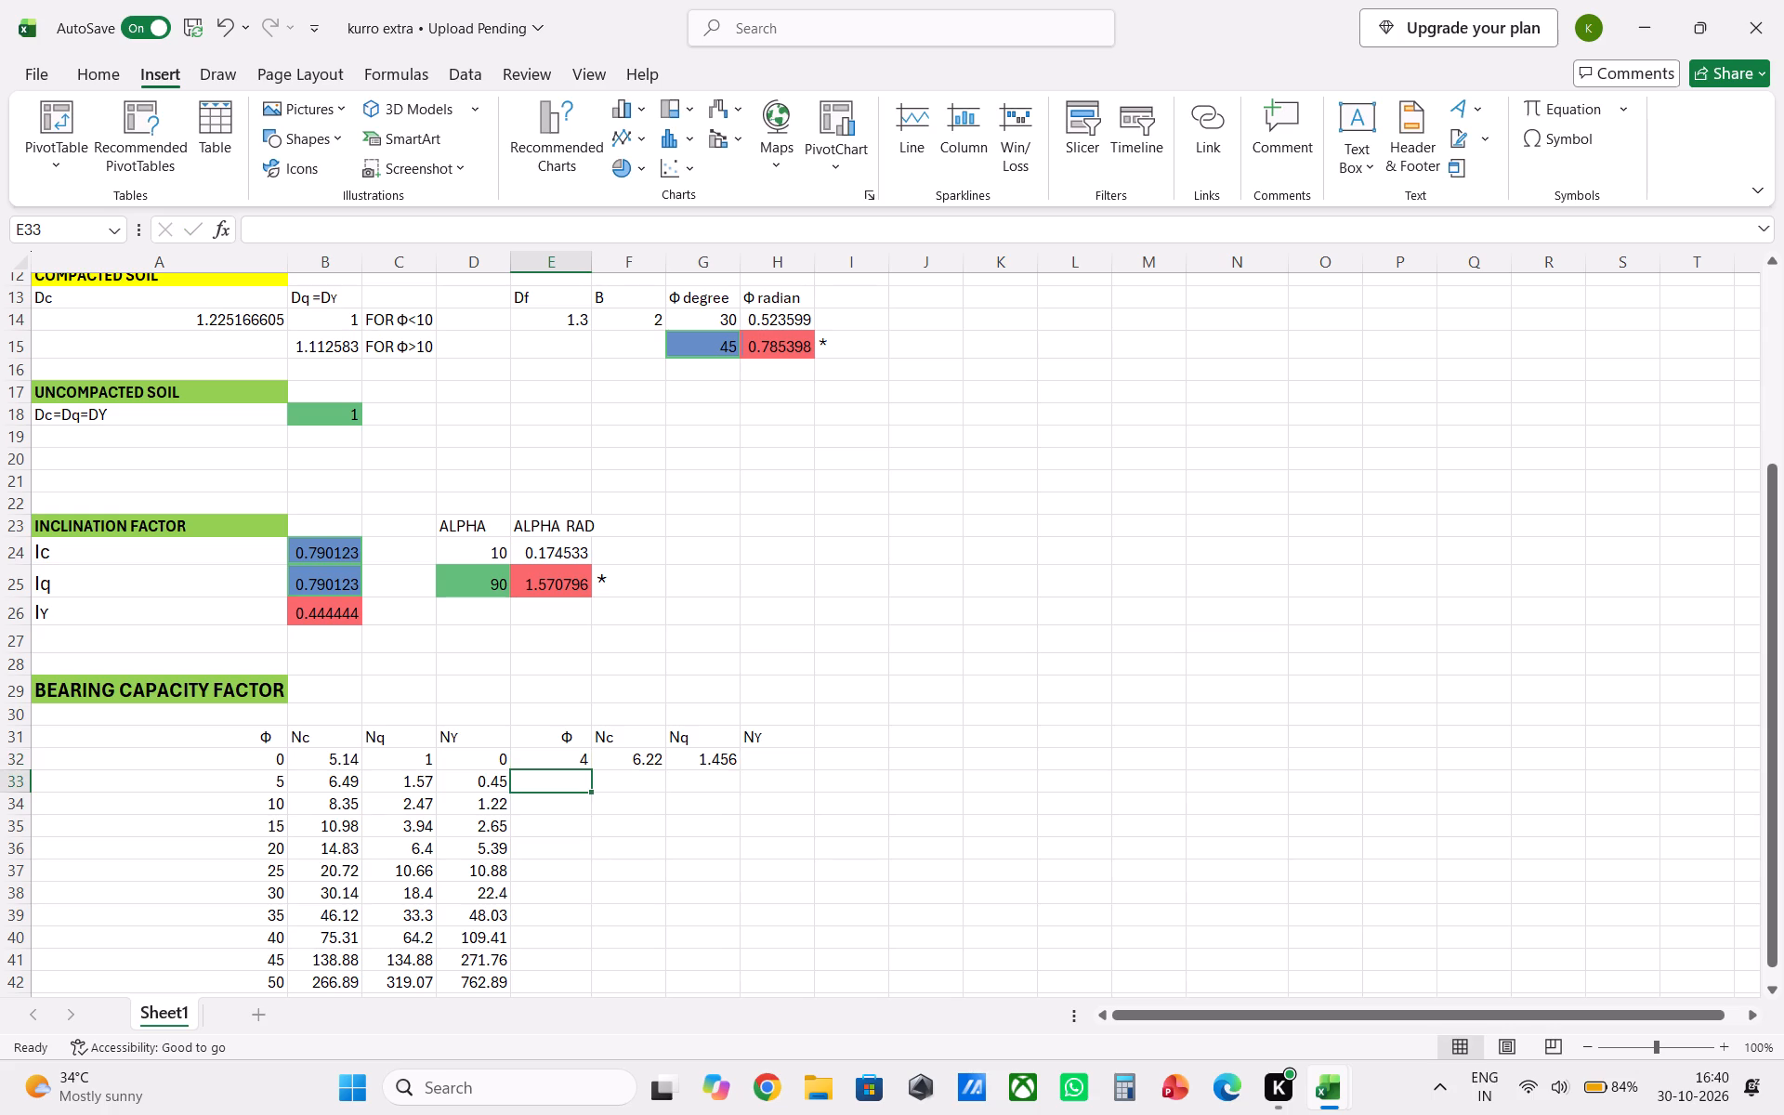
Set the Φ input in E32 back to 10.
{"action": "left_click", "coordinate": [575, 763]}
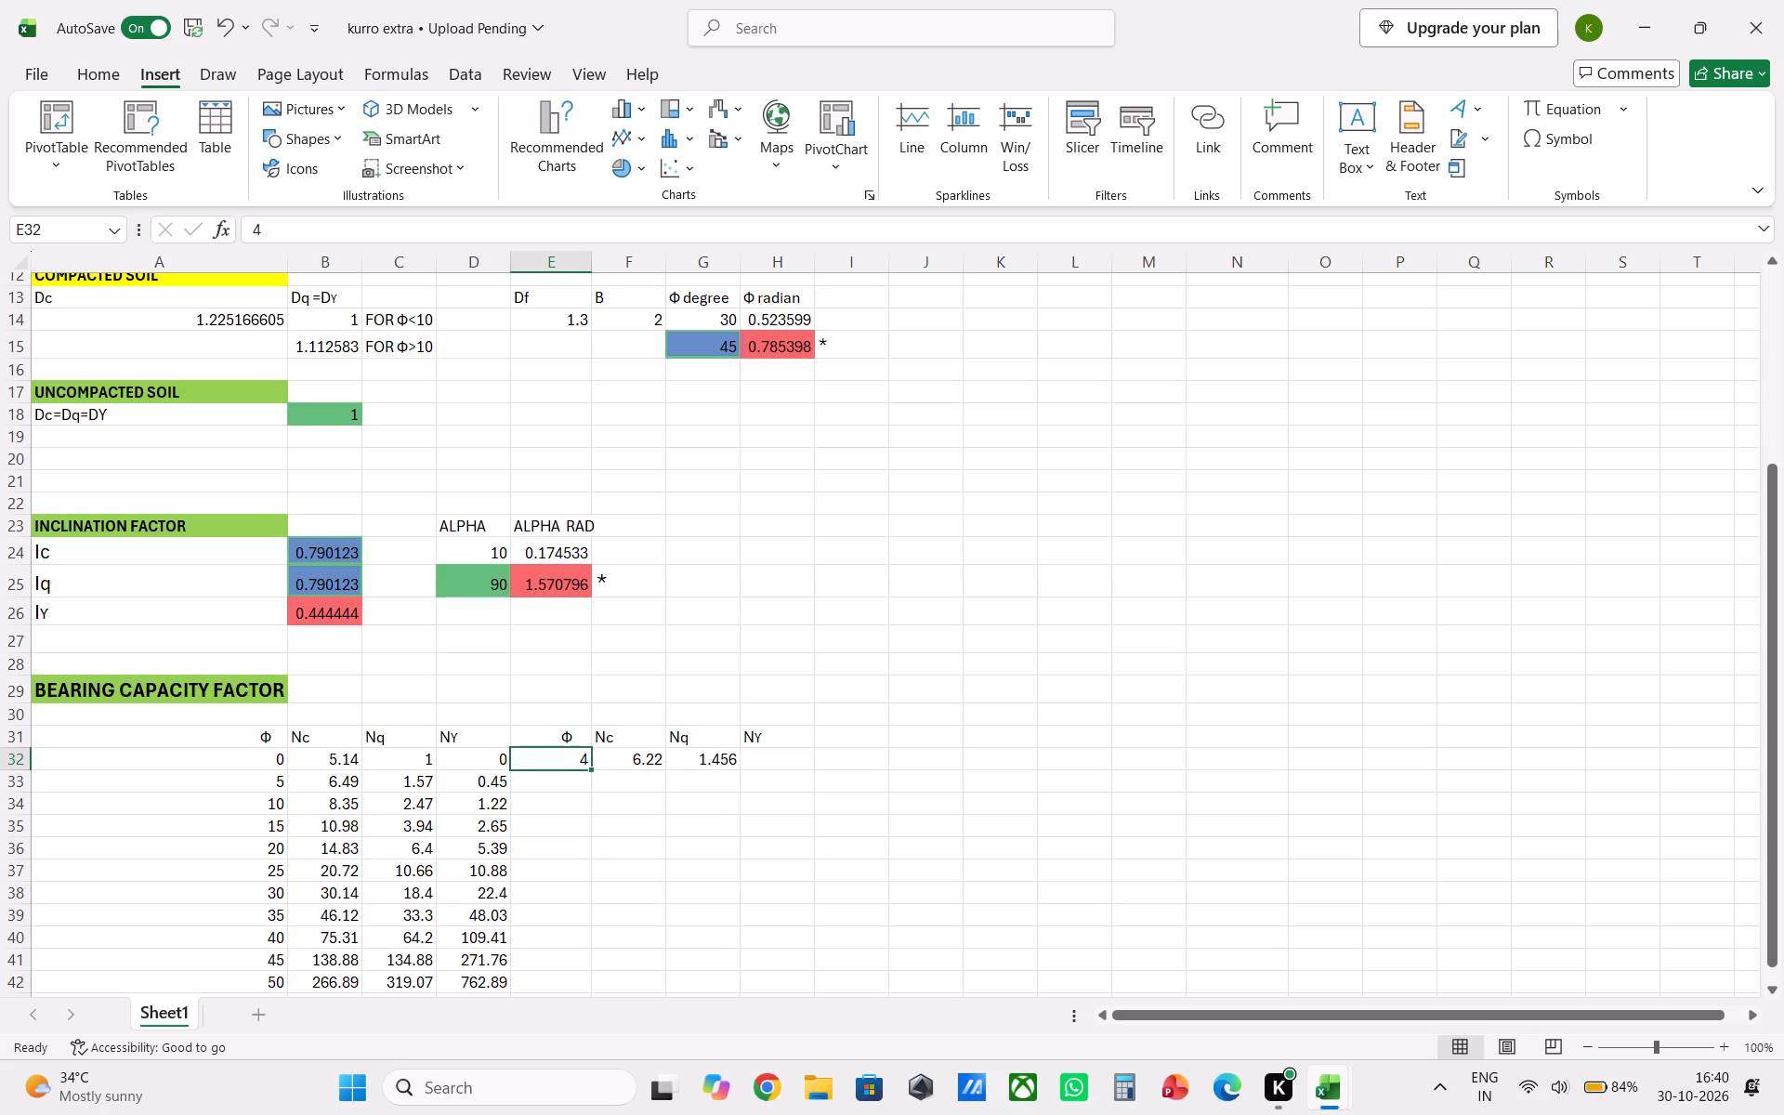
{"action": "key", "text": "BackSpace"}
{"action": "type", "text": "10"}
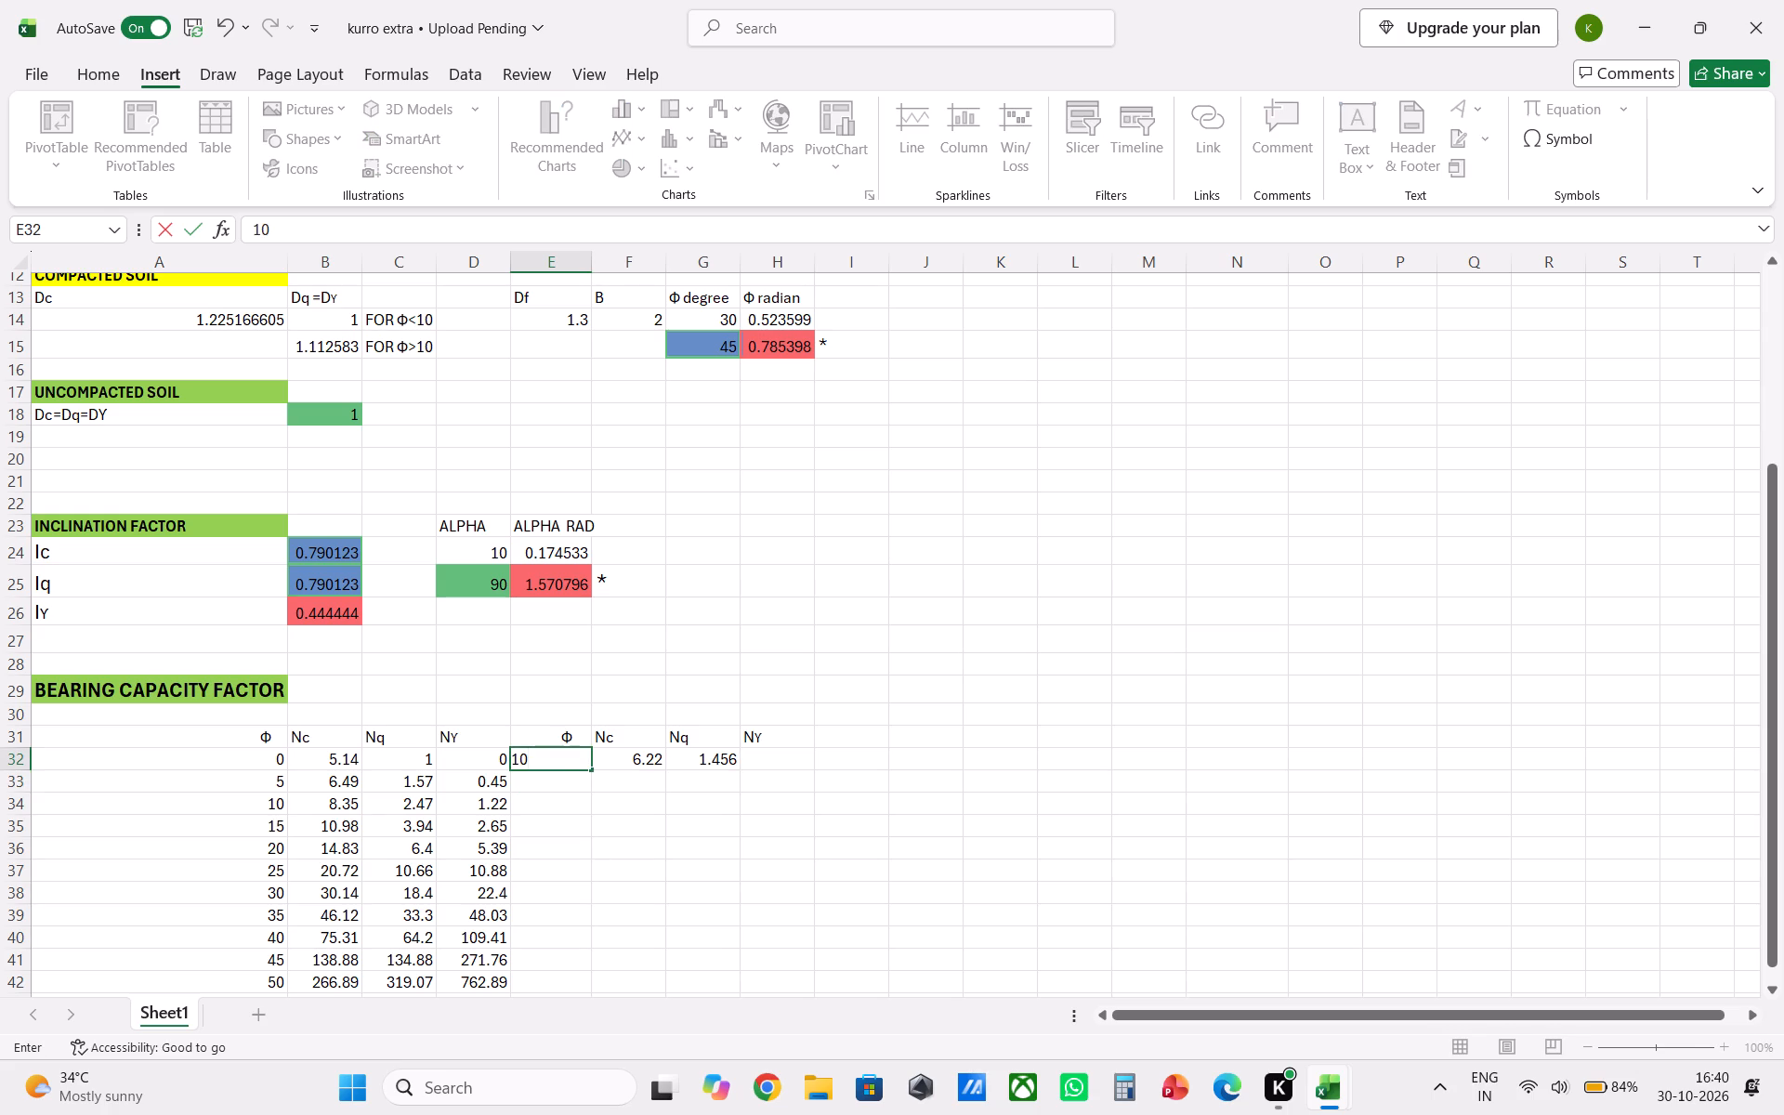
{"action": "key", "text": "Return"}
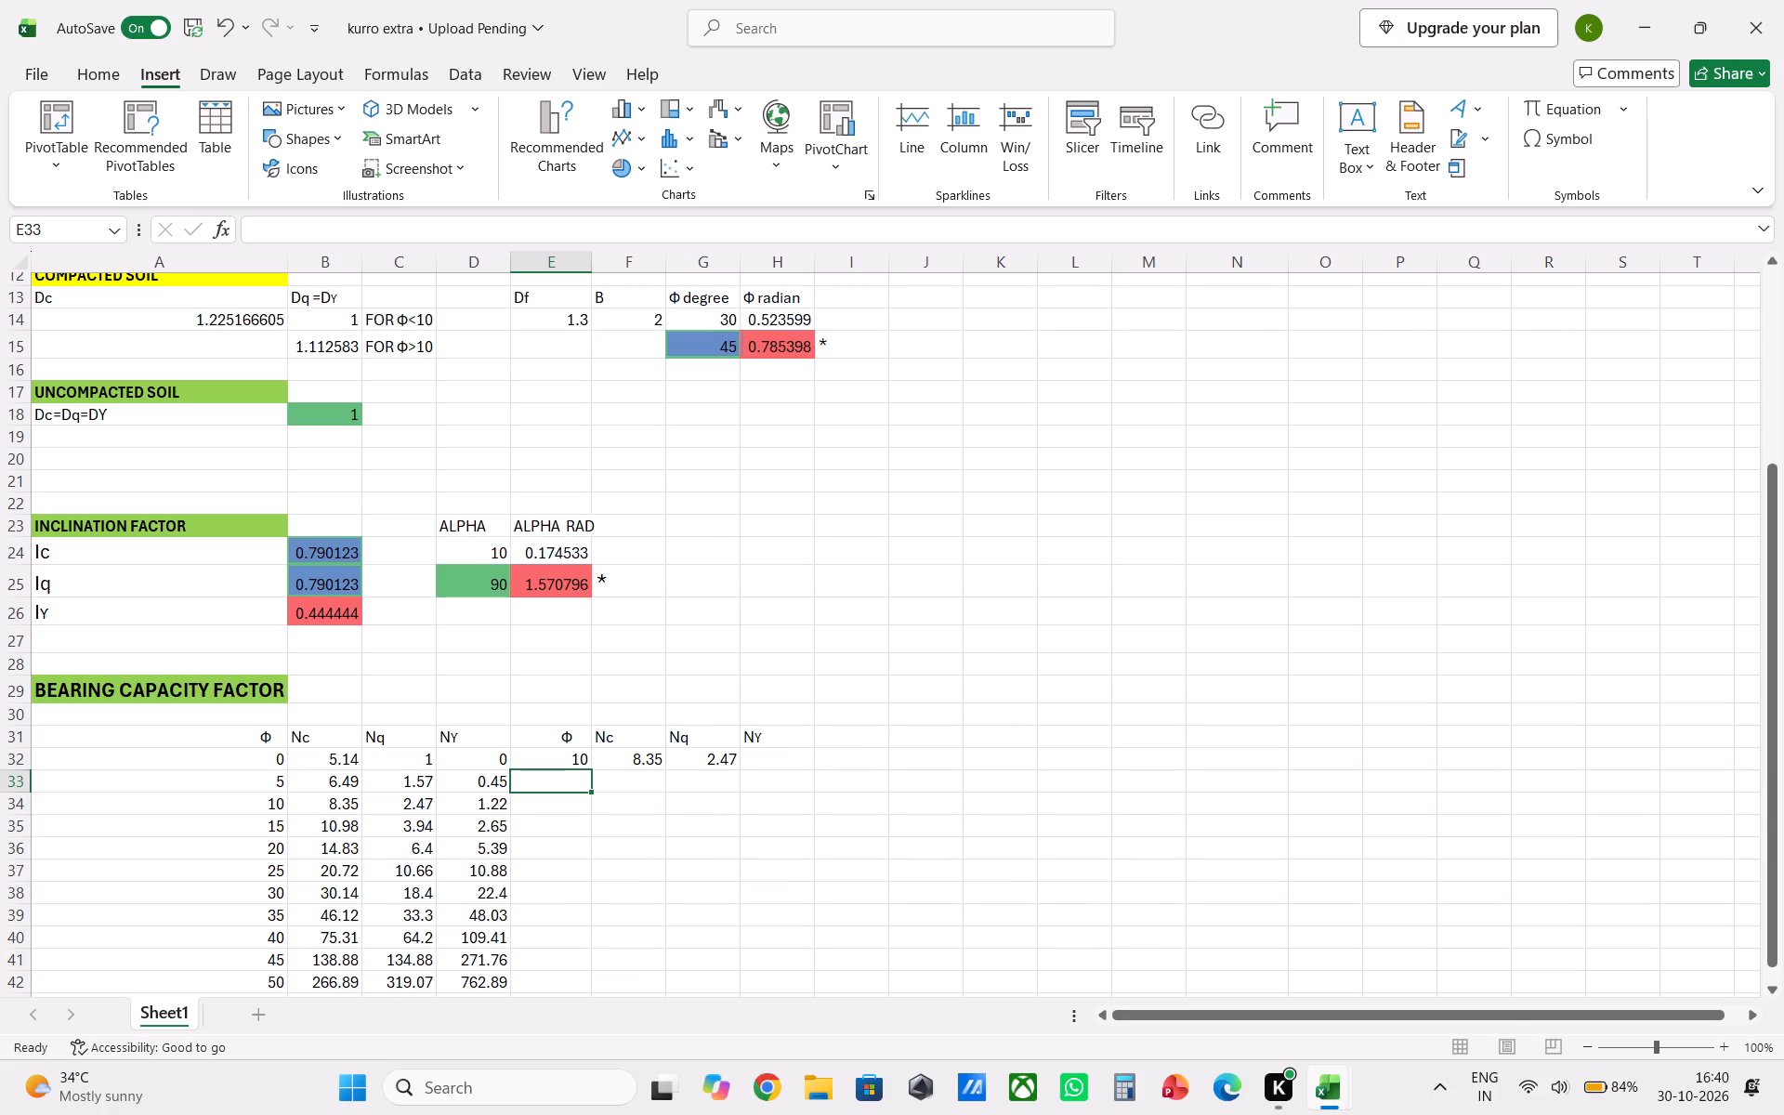
Copy the full FORECAST formula text from the Nq cell G32 into the Nγ cell H32.
{"action": "left_click", "coordinate": [712, 764]}
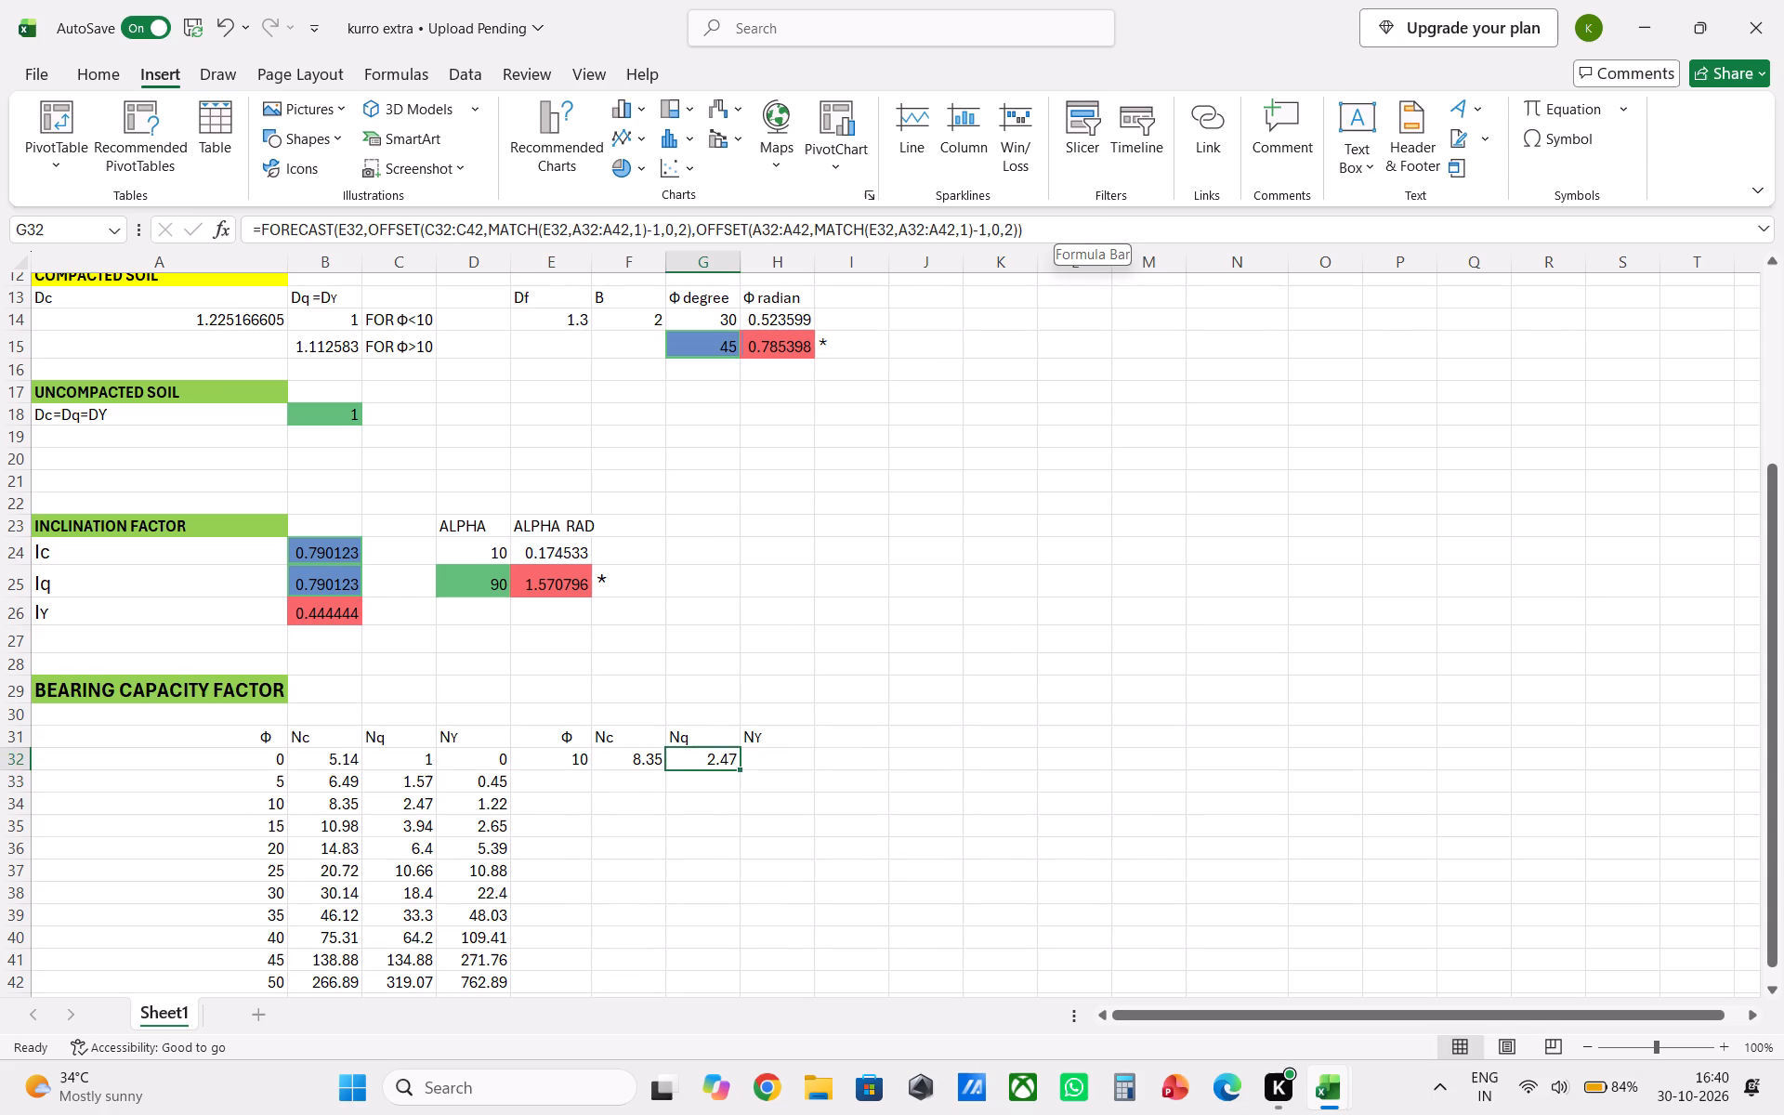
{"action": "left_click_drag", "start_coordinate": [1063, 235], "coordinate": [472, 281]}
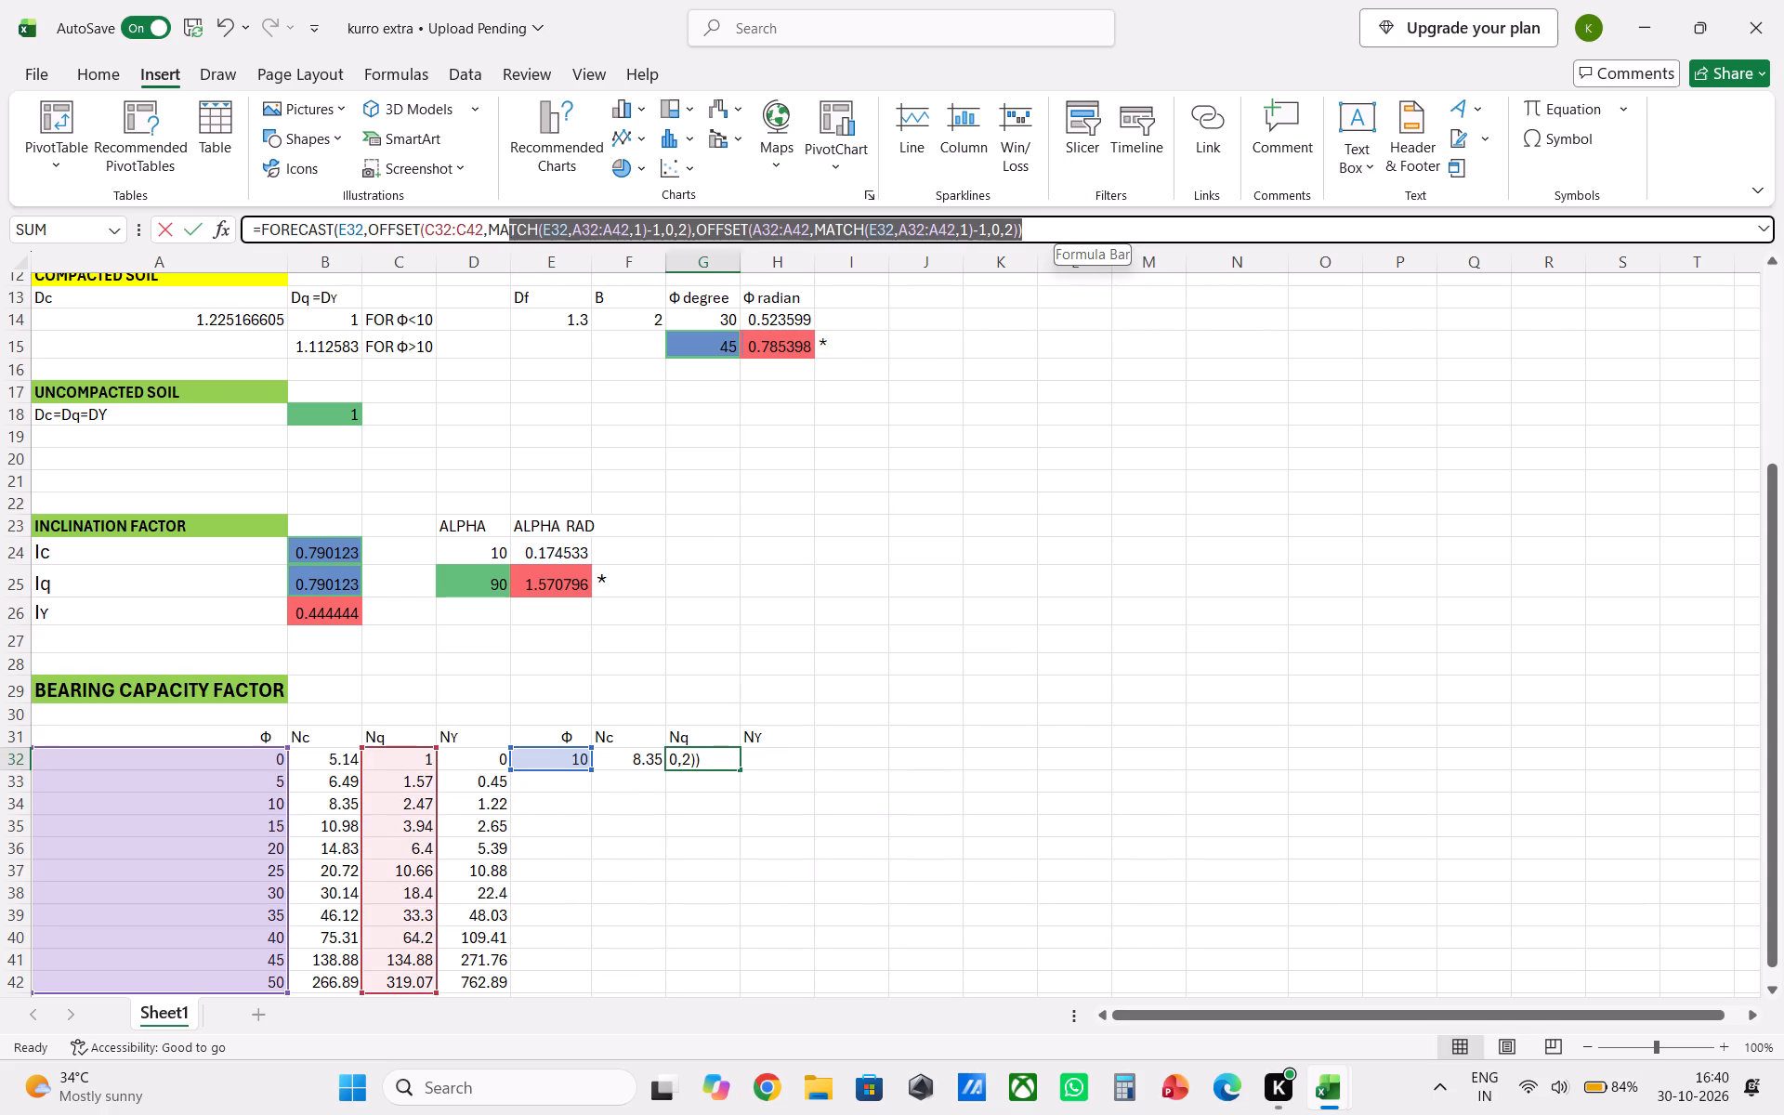
{"action": "left_click_drag", "start_coordinate": [472, 281], "coordinate": [219, 287]}
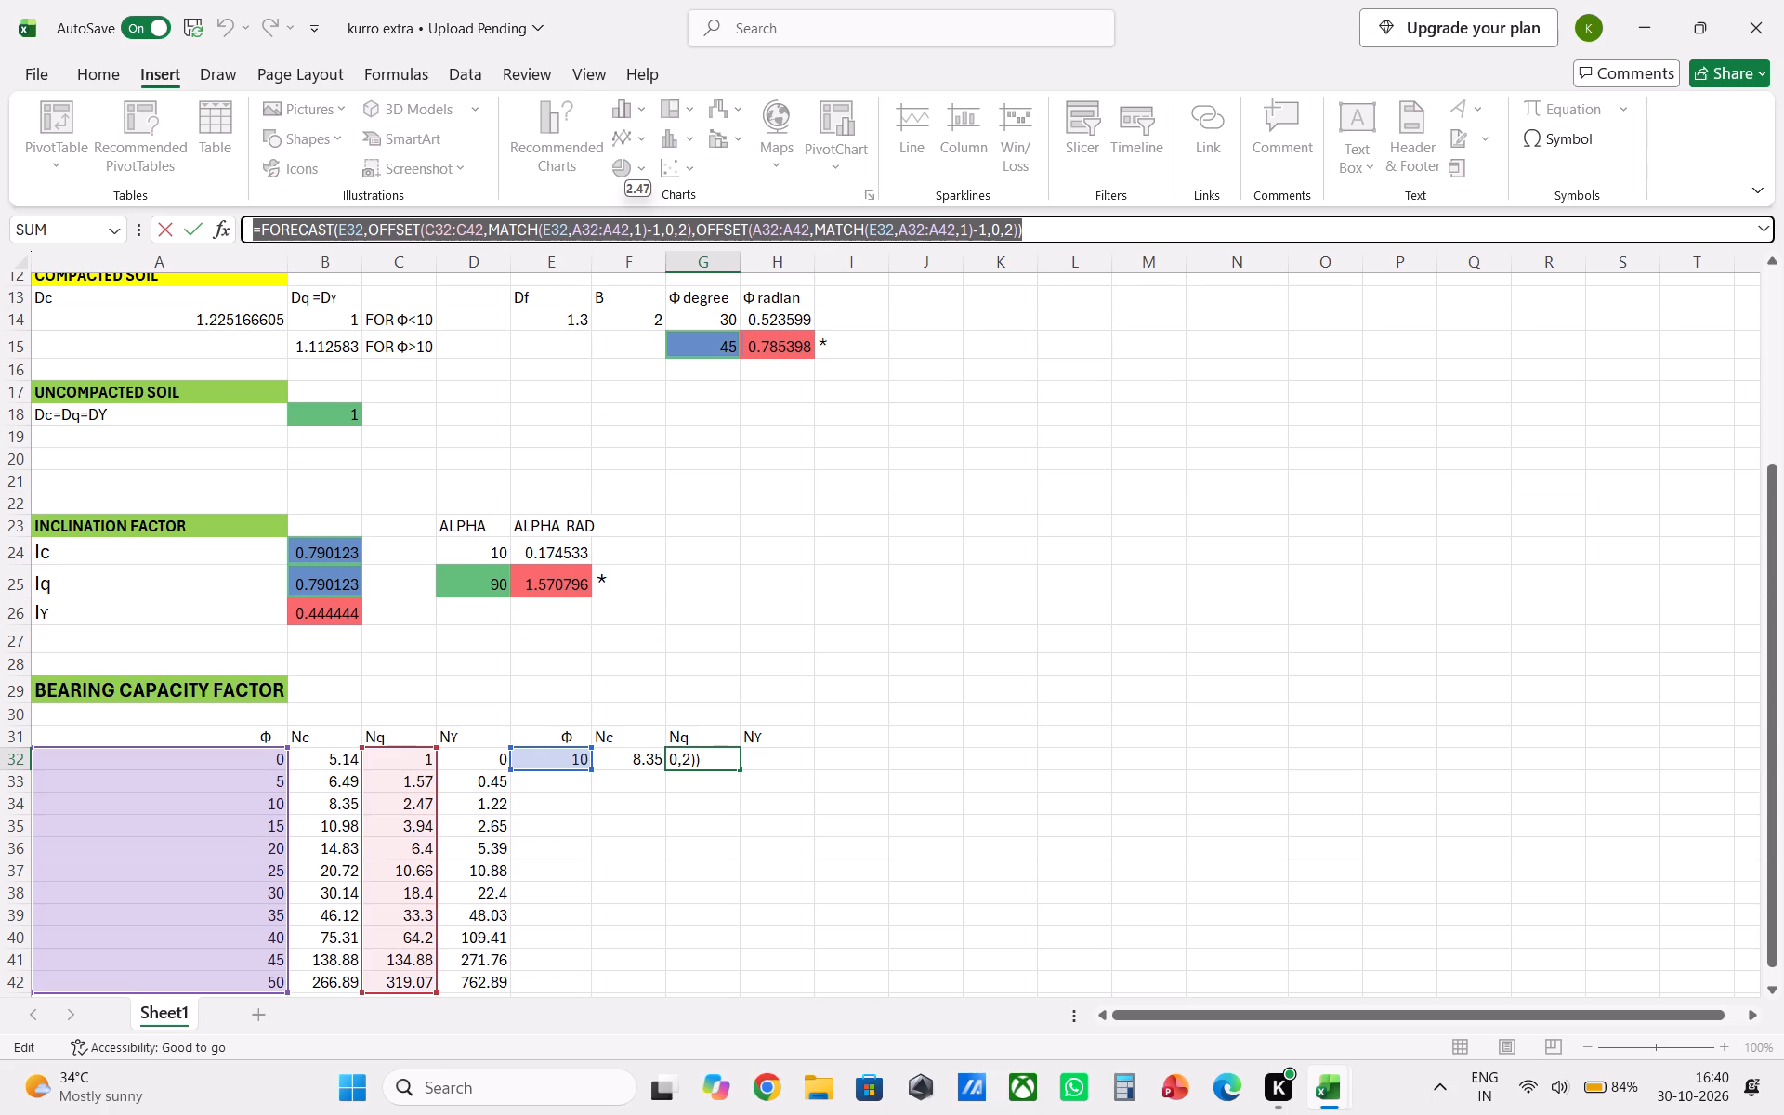
{"action": "key", "text": "ctrl+c"}
{"action": "key", "text": "Return"}
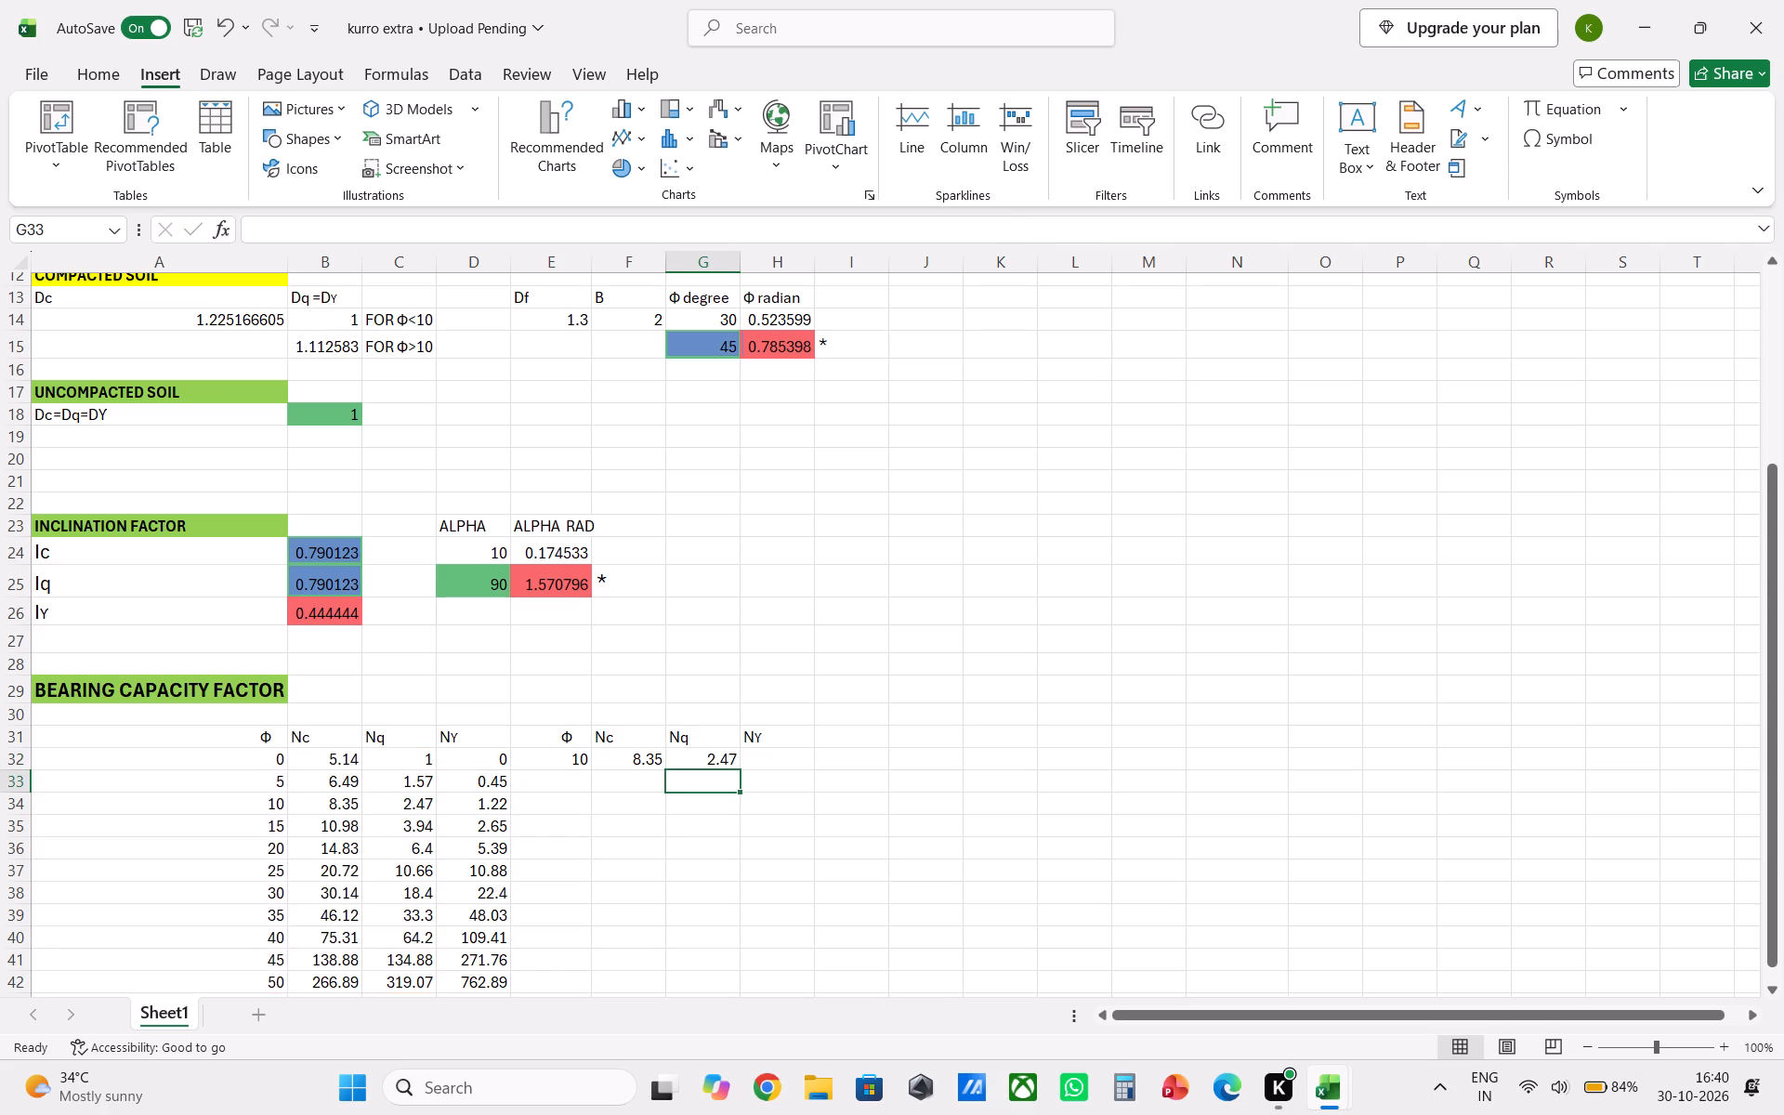
{"action": "left_click", "coordinate": [802, 758]}
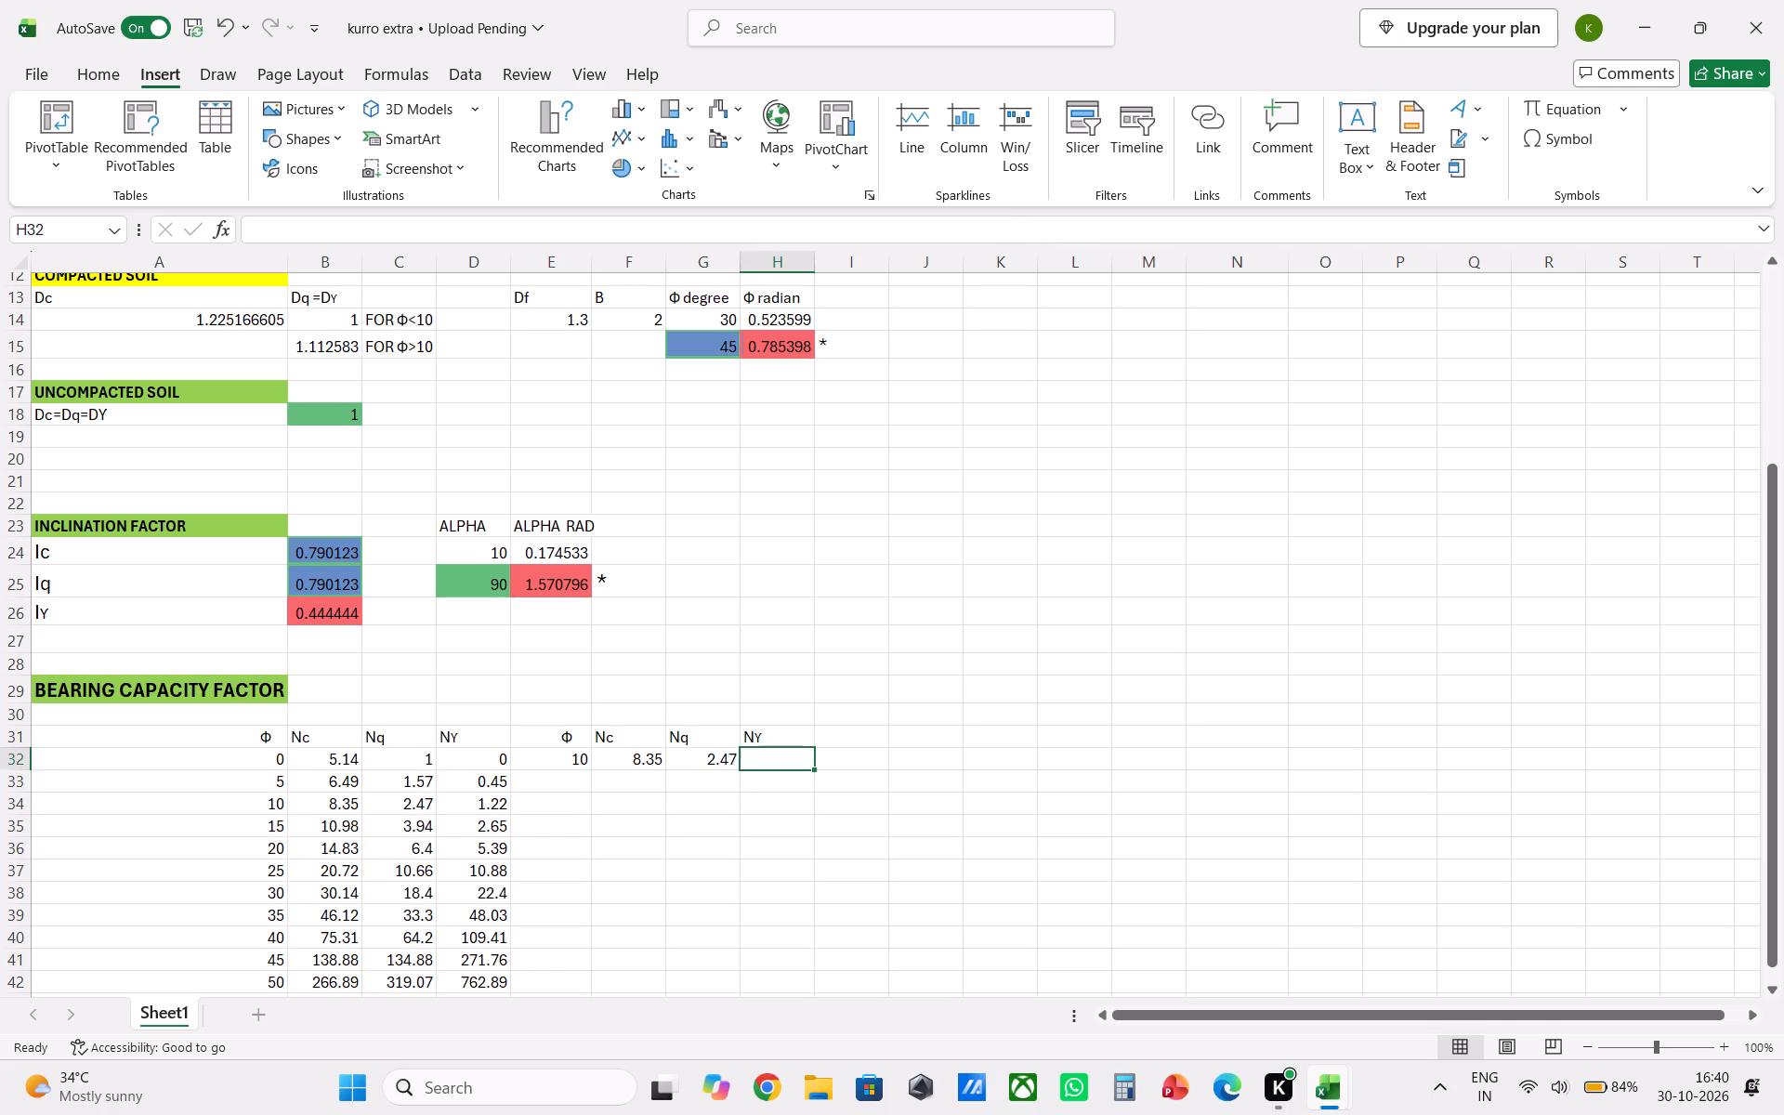
{"action": "key", "text": "ctrl+v"}
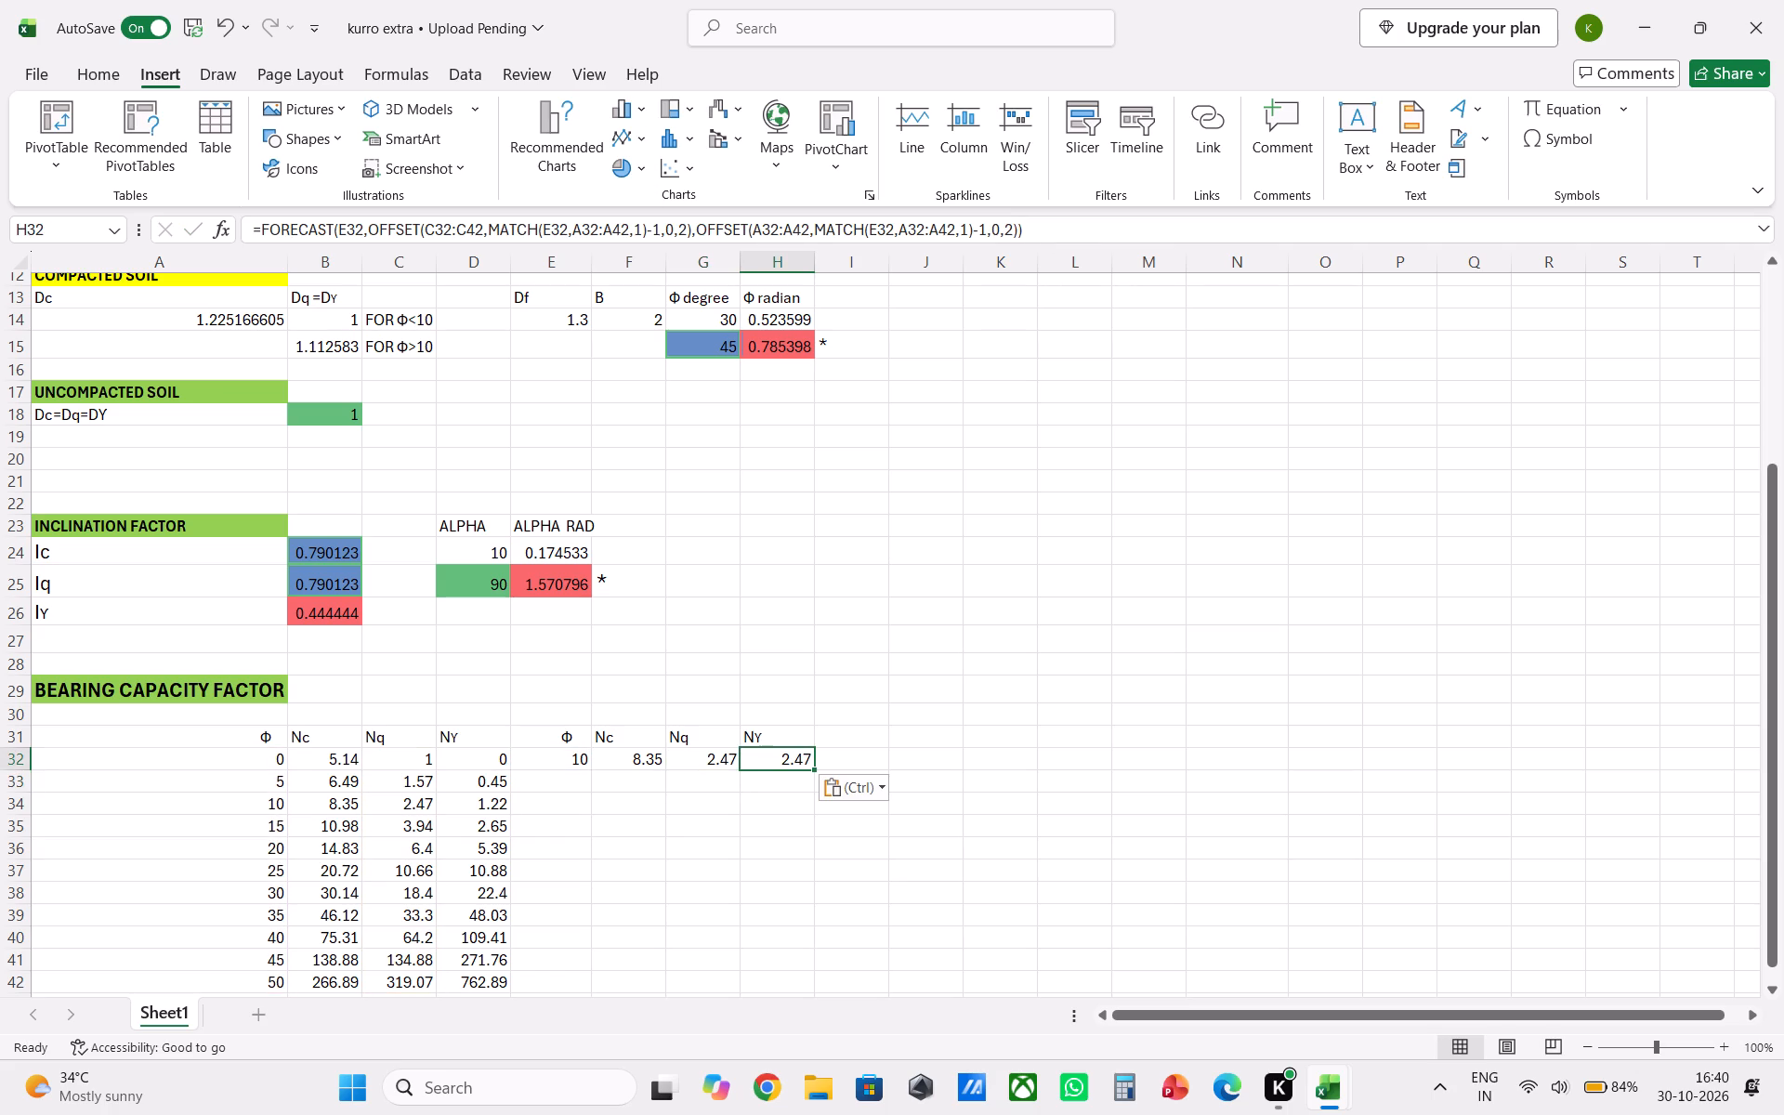
Change the first OFFSET reference in the H32 formula to the Nγ column range D32:D42 and enter the formula.
{"action": "double_click", "coordinate": [790, 764]}
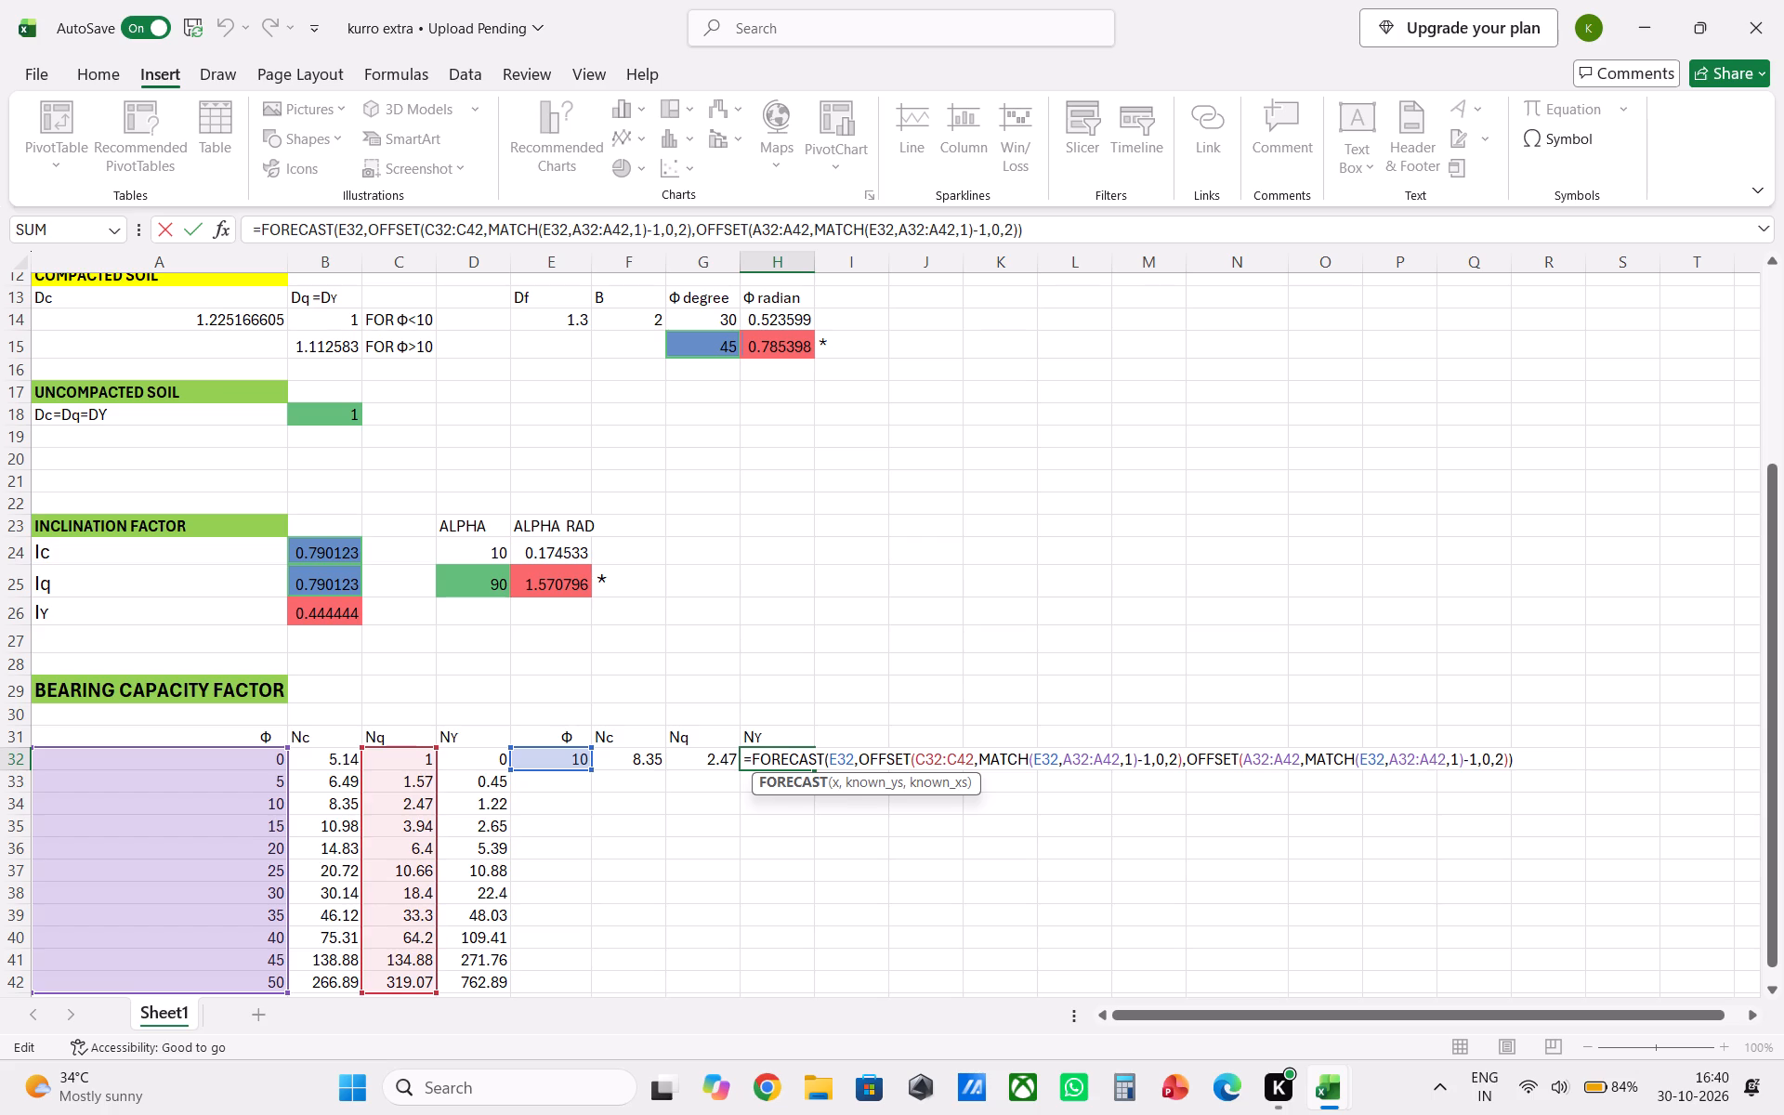
{"action": "left_click", "coordinate": [938, 760]}
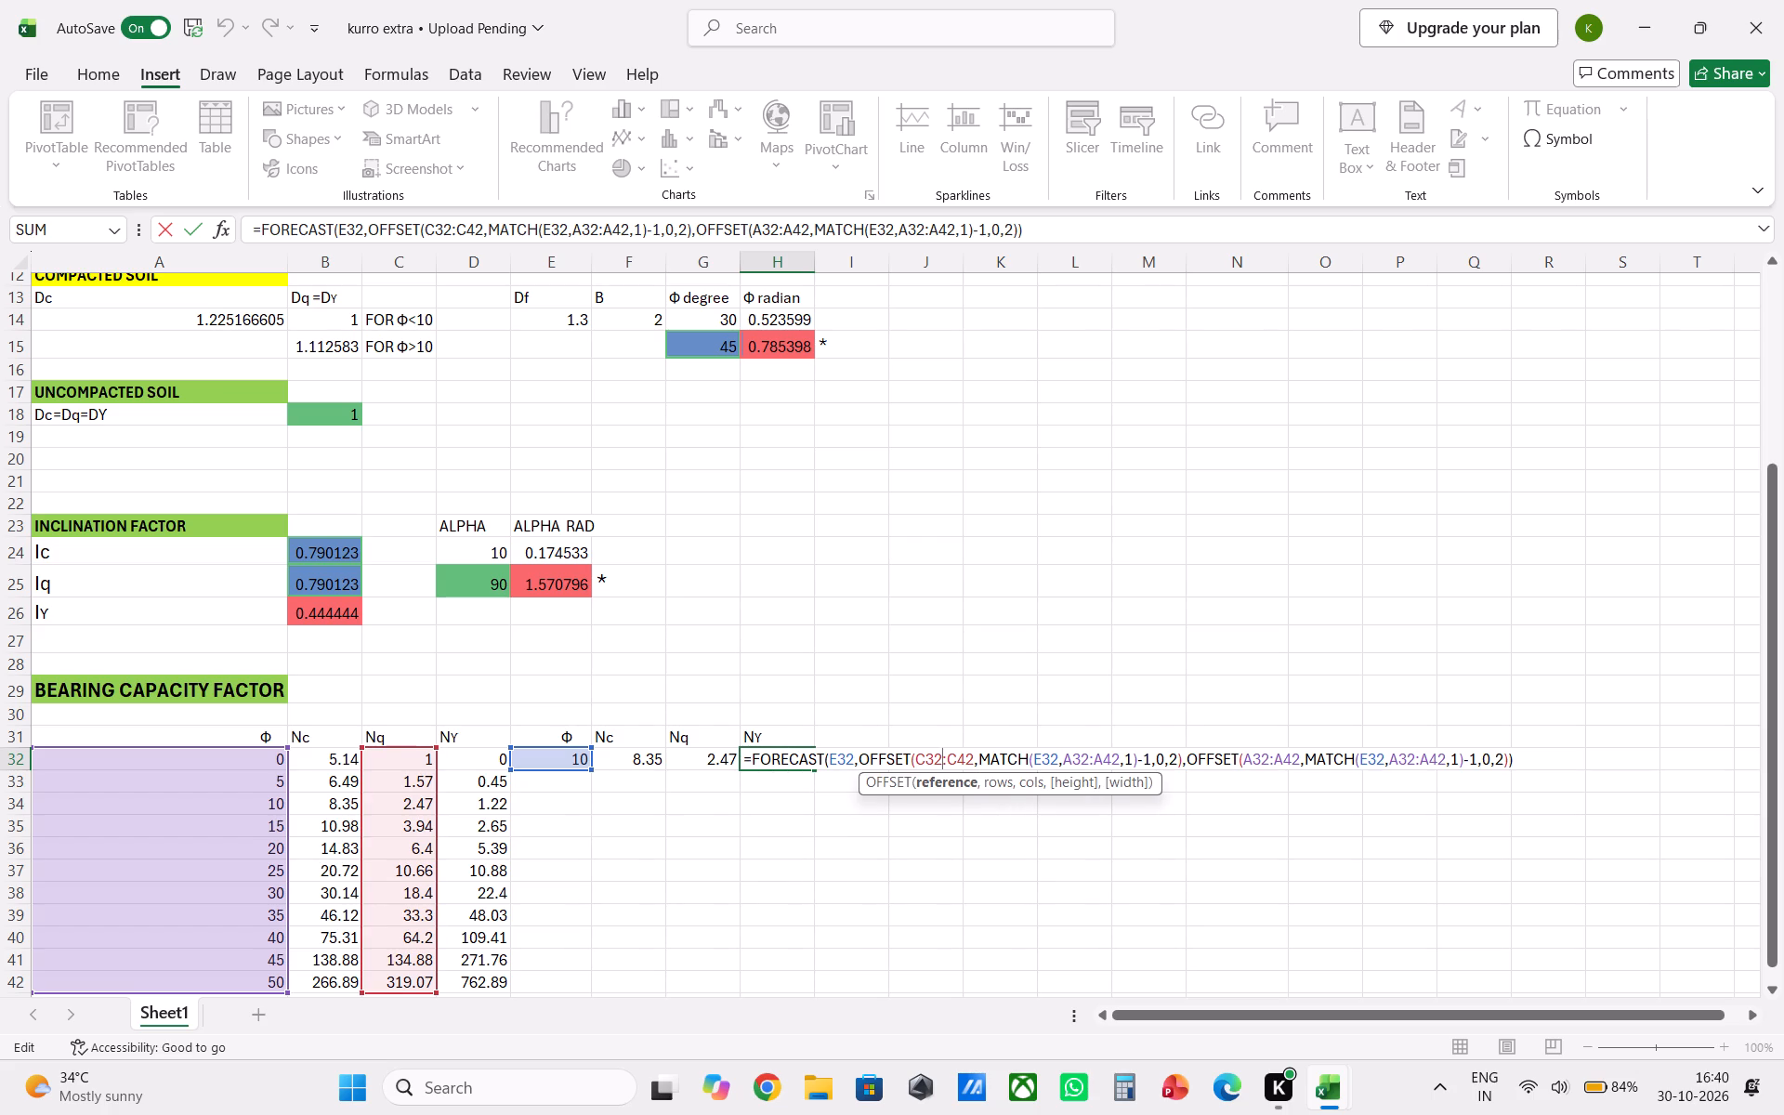
{"action": "key", "text": "BackSpace"}
{"action": "key", "text": "BackSpace"}
{"action": "key", "text": "BackSpace"}
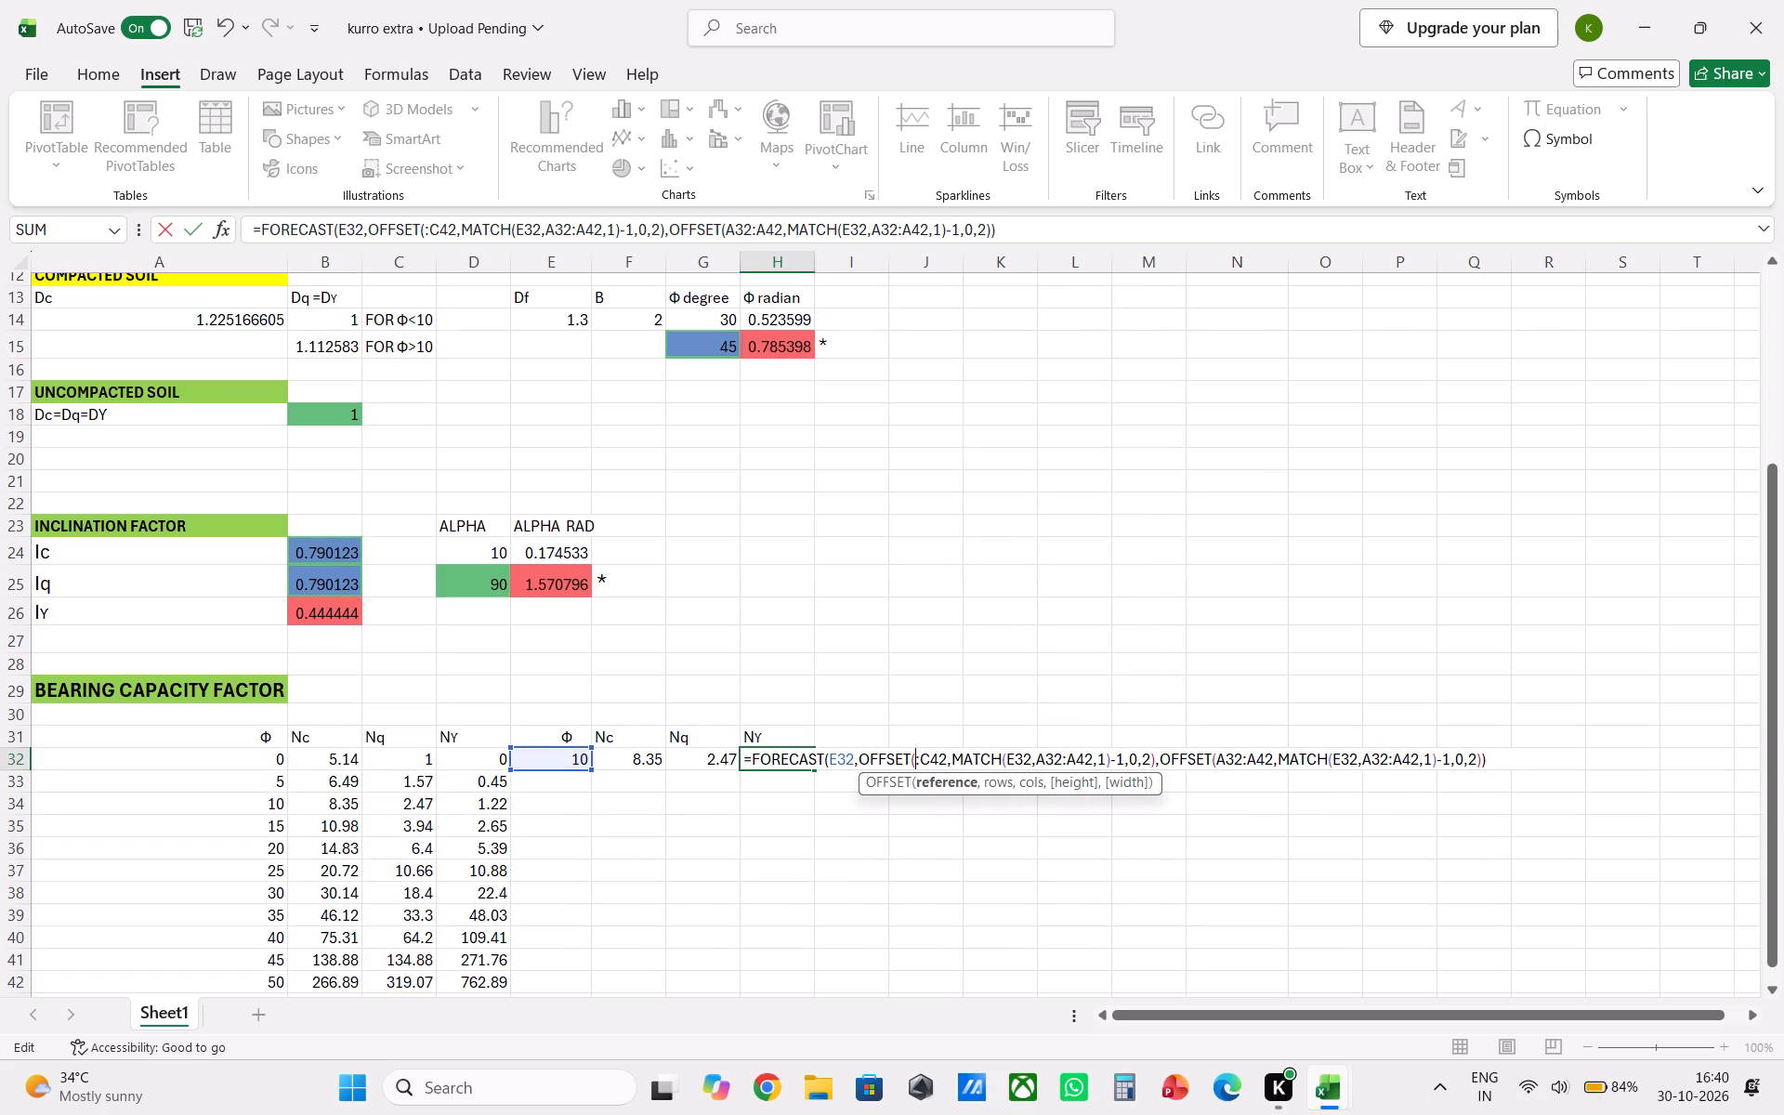
{"action": "left_click", "coordinate": [471, 763]}
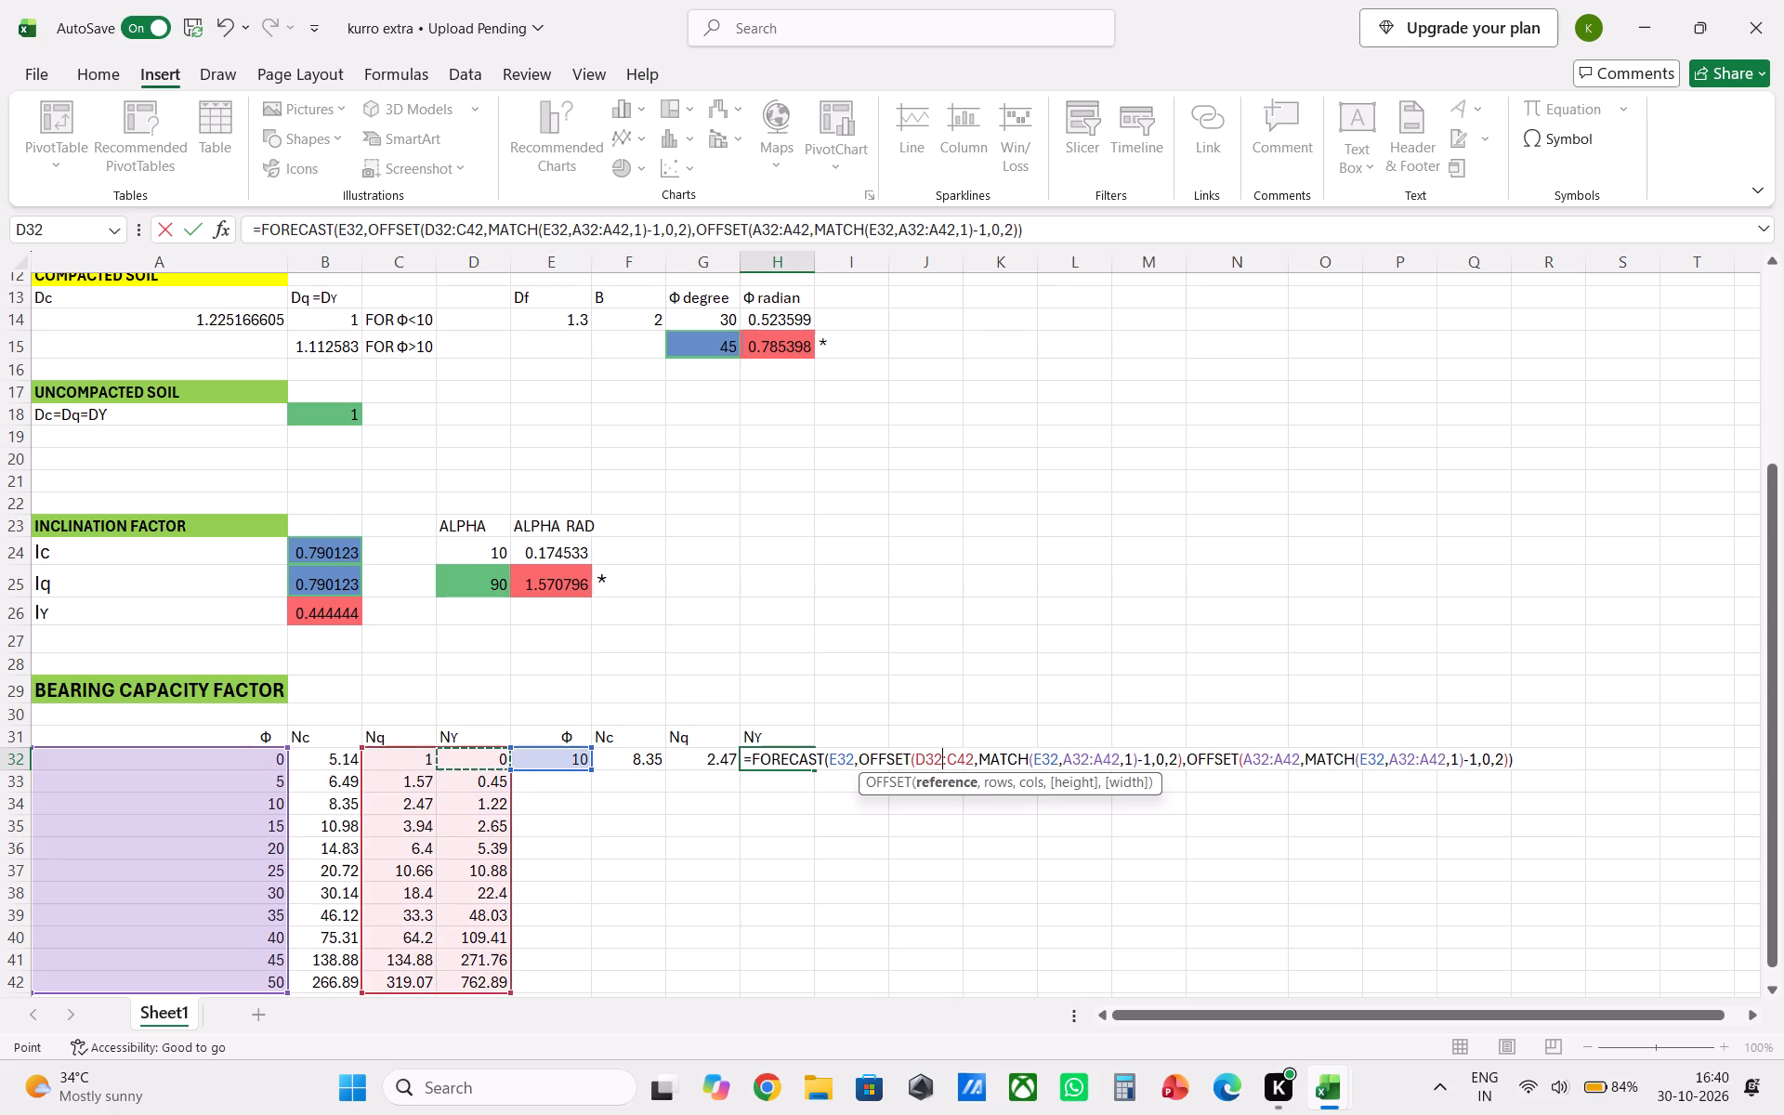
{"action": "left_click", "coordinate": [972, 759]}
{"action": "key", "text": "BackSpace"}
{"action": "key", "text": "BackSpace"}
{"action": "key", "text": "BackSpace"}
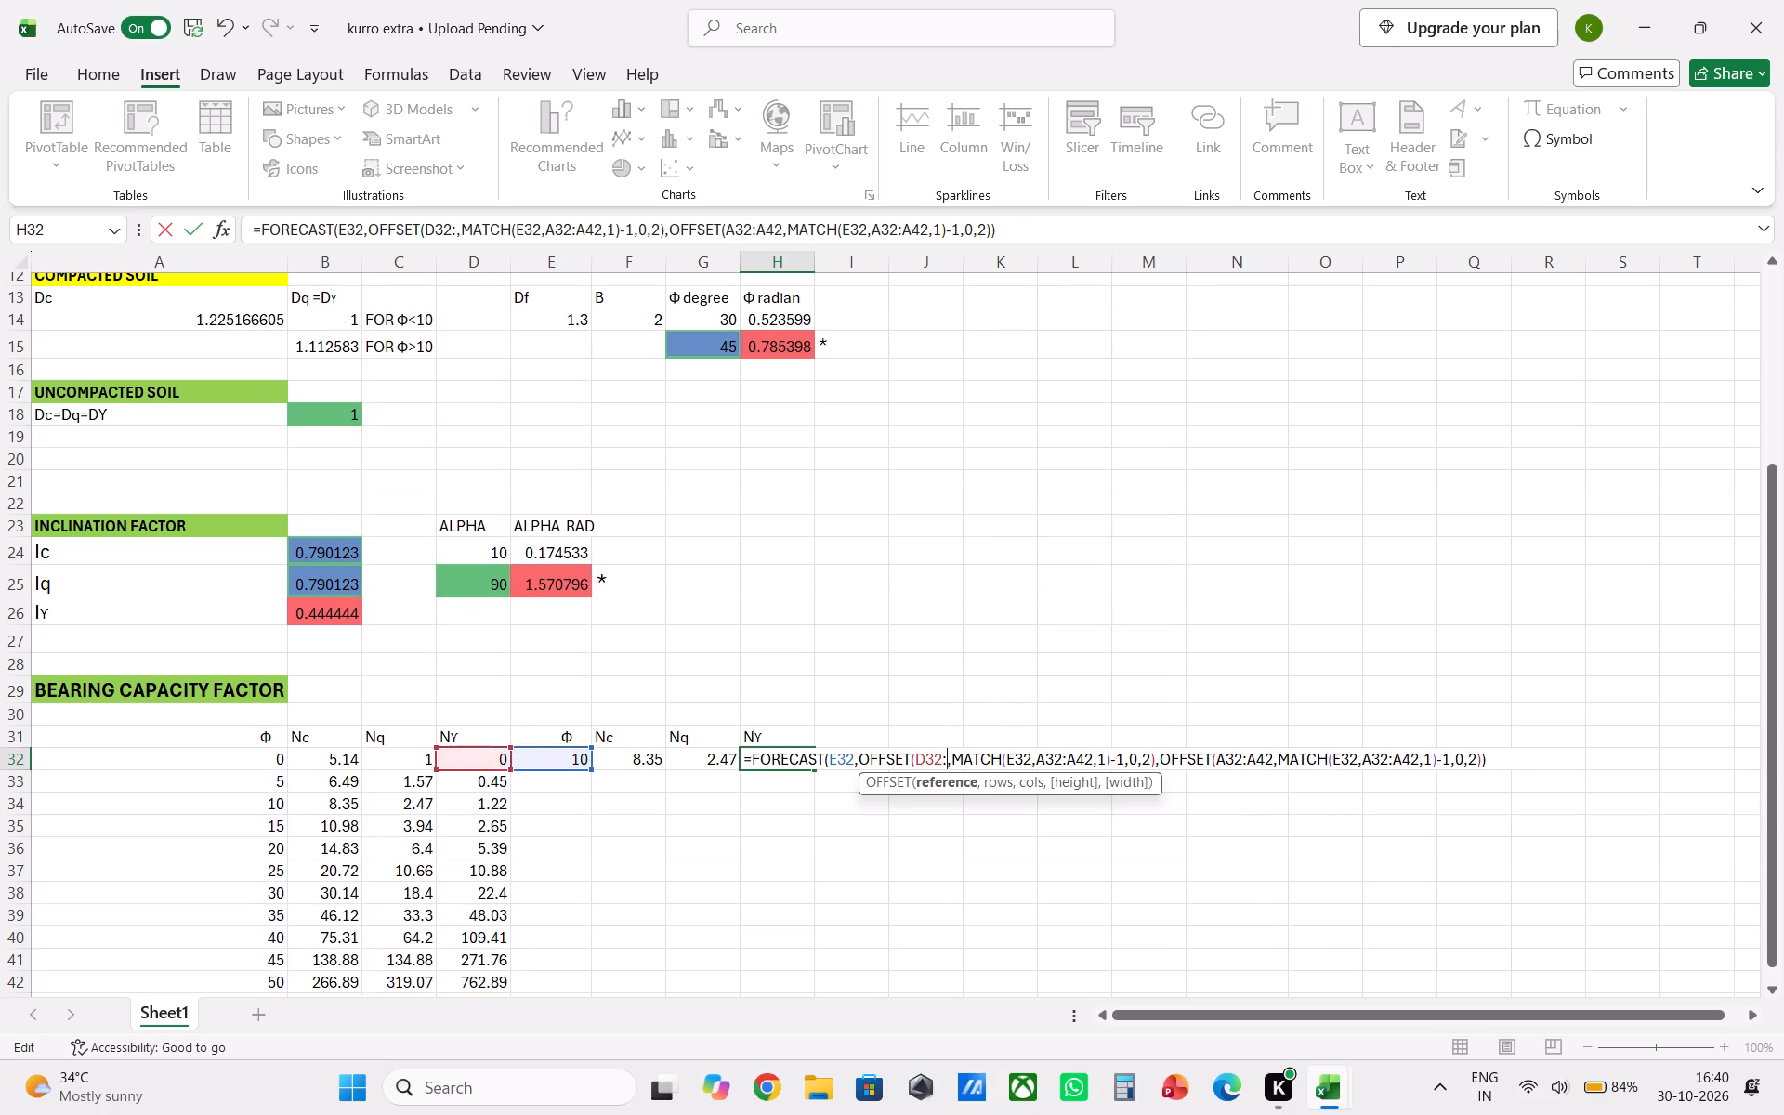
{"action": "left_click", "coordinate": [493, 986]}
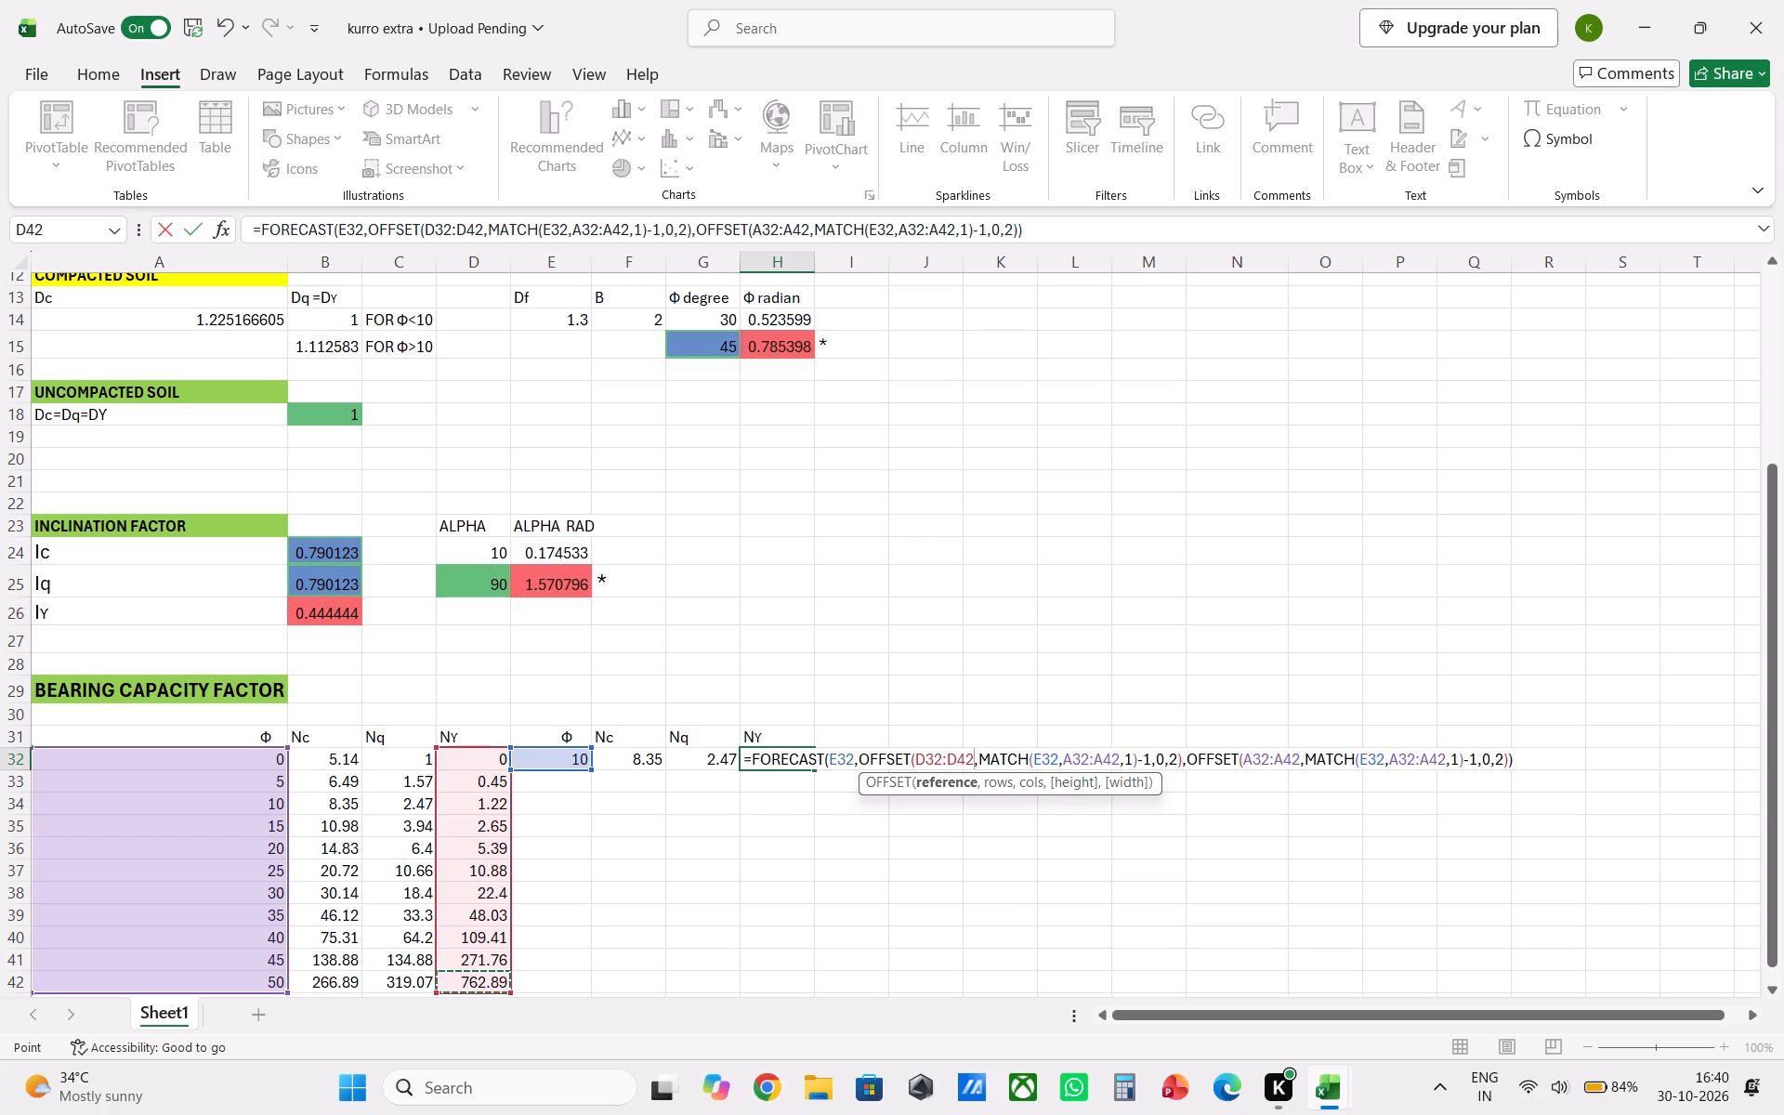
{"action": "left_click", "coordinate": [1082, 241]}
{"action": "key", "text": "Return"}
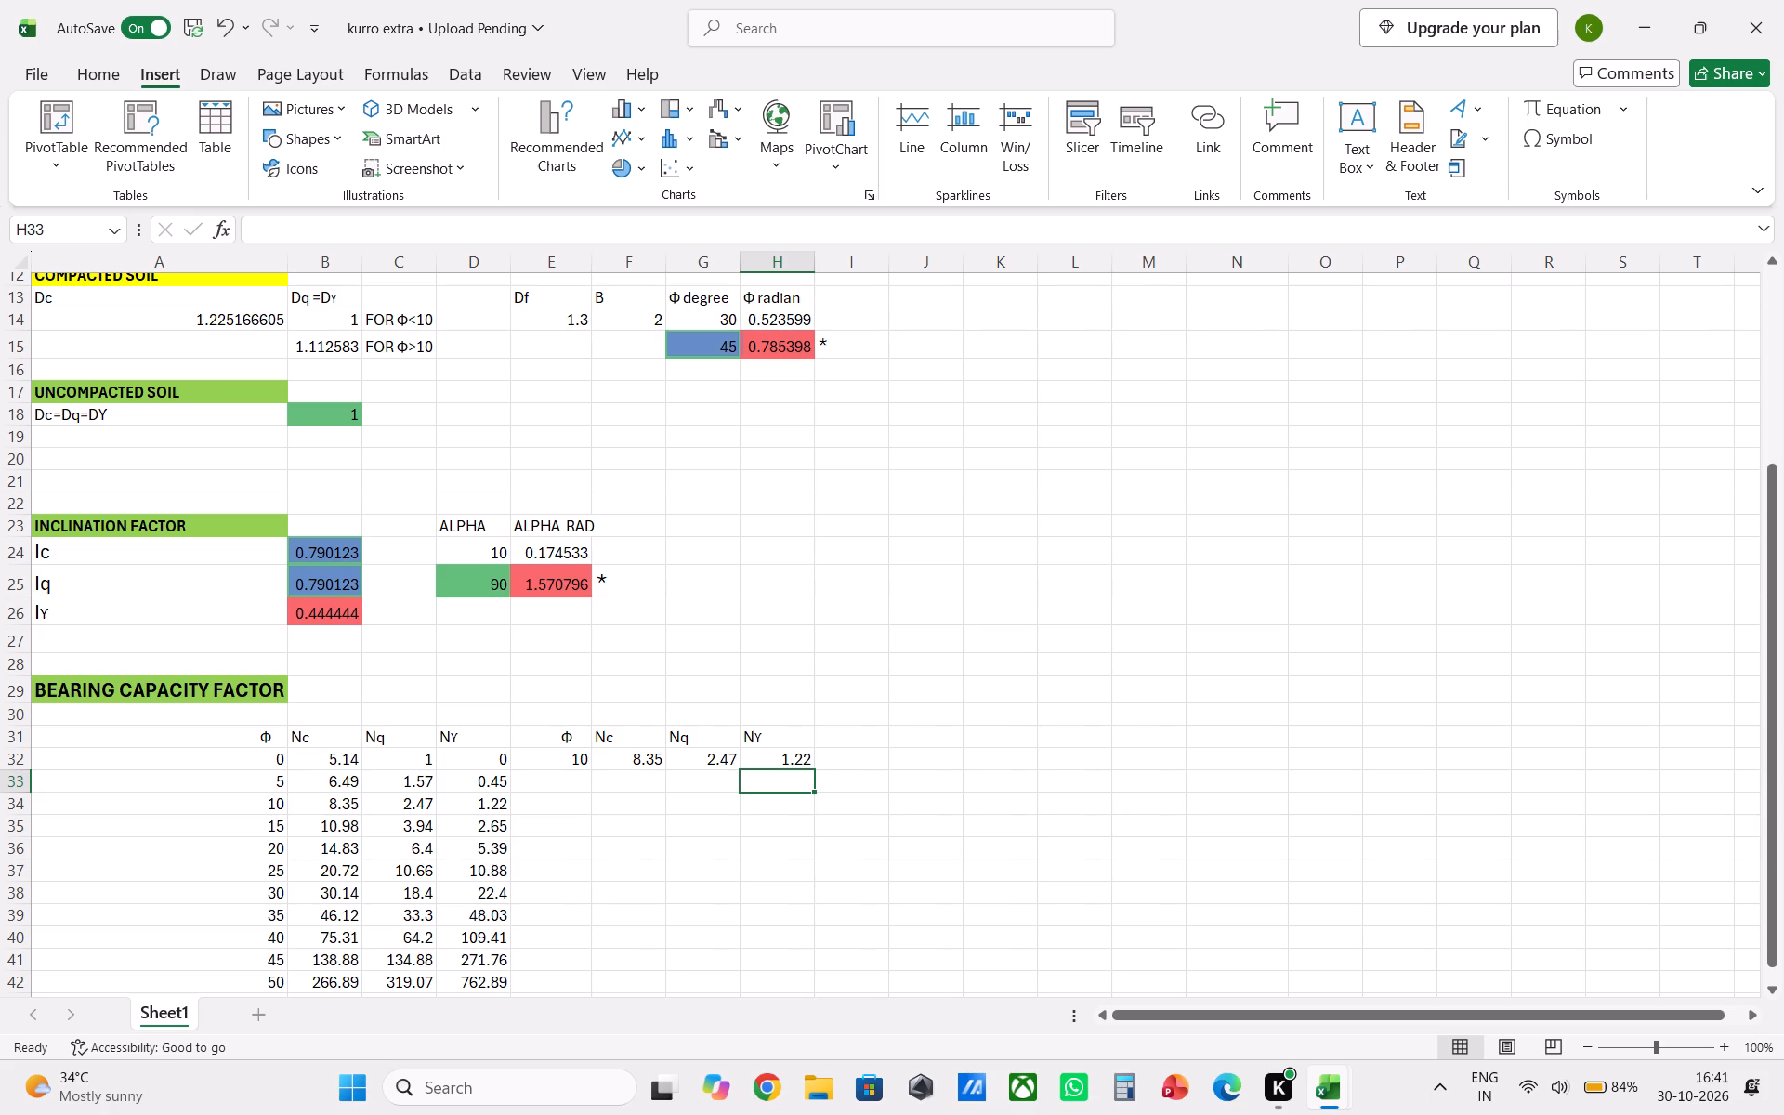
Review the shape, depth, inclination and bearing capacity factor sections of the sheet.
{"action": "scroll", "coordinate": [876, 492], "scroll_direction": "up", "scroll_amount": 2}
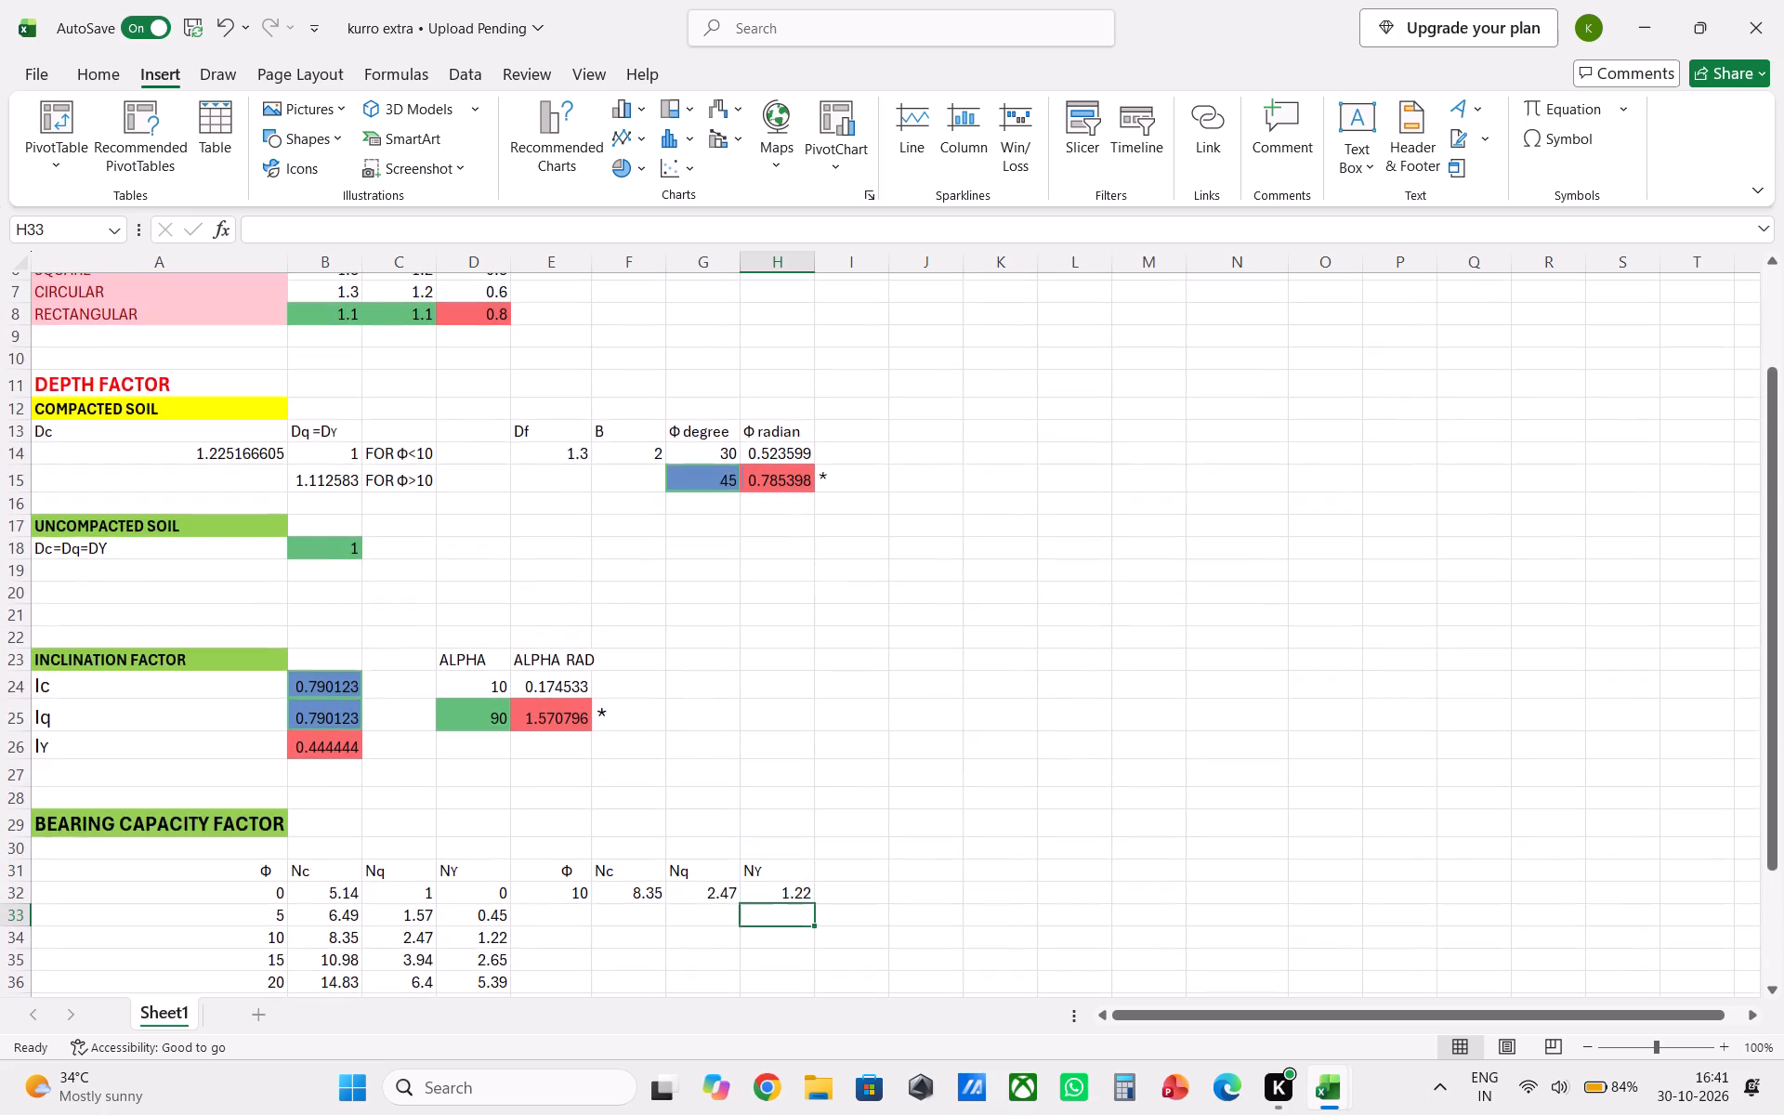
{"action": "scroll", "coordinate": [876, 494], "scroll_direction": "down", "scroll_amount": 3}
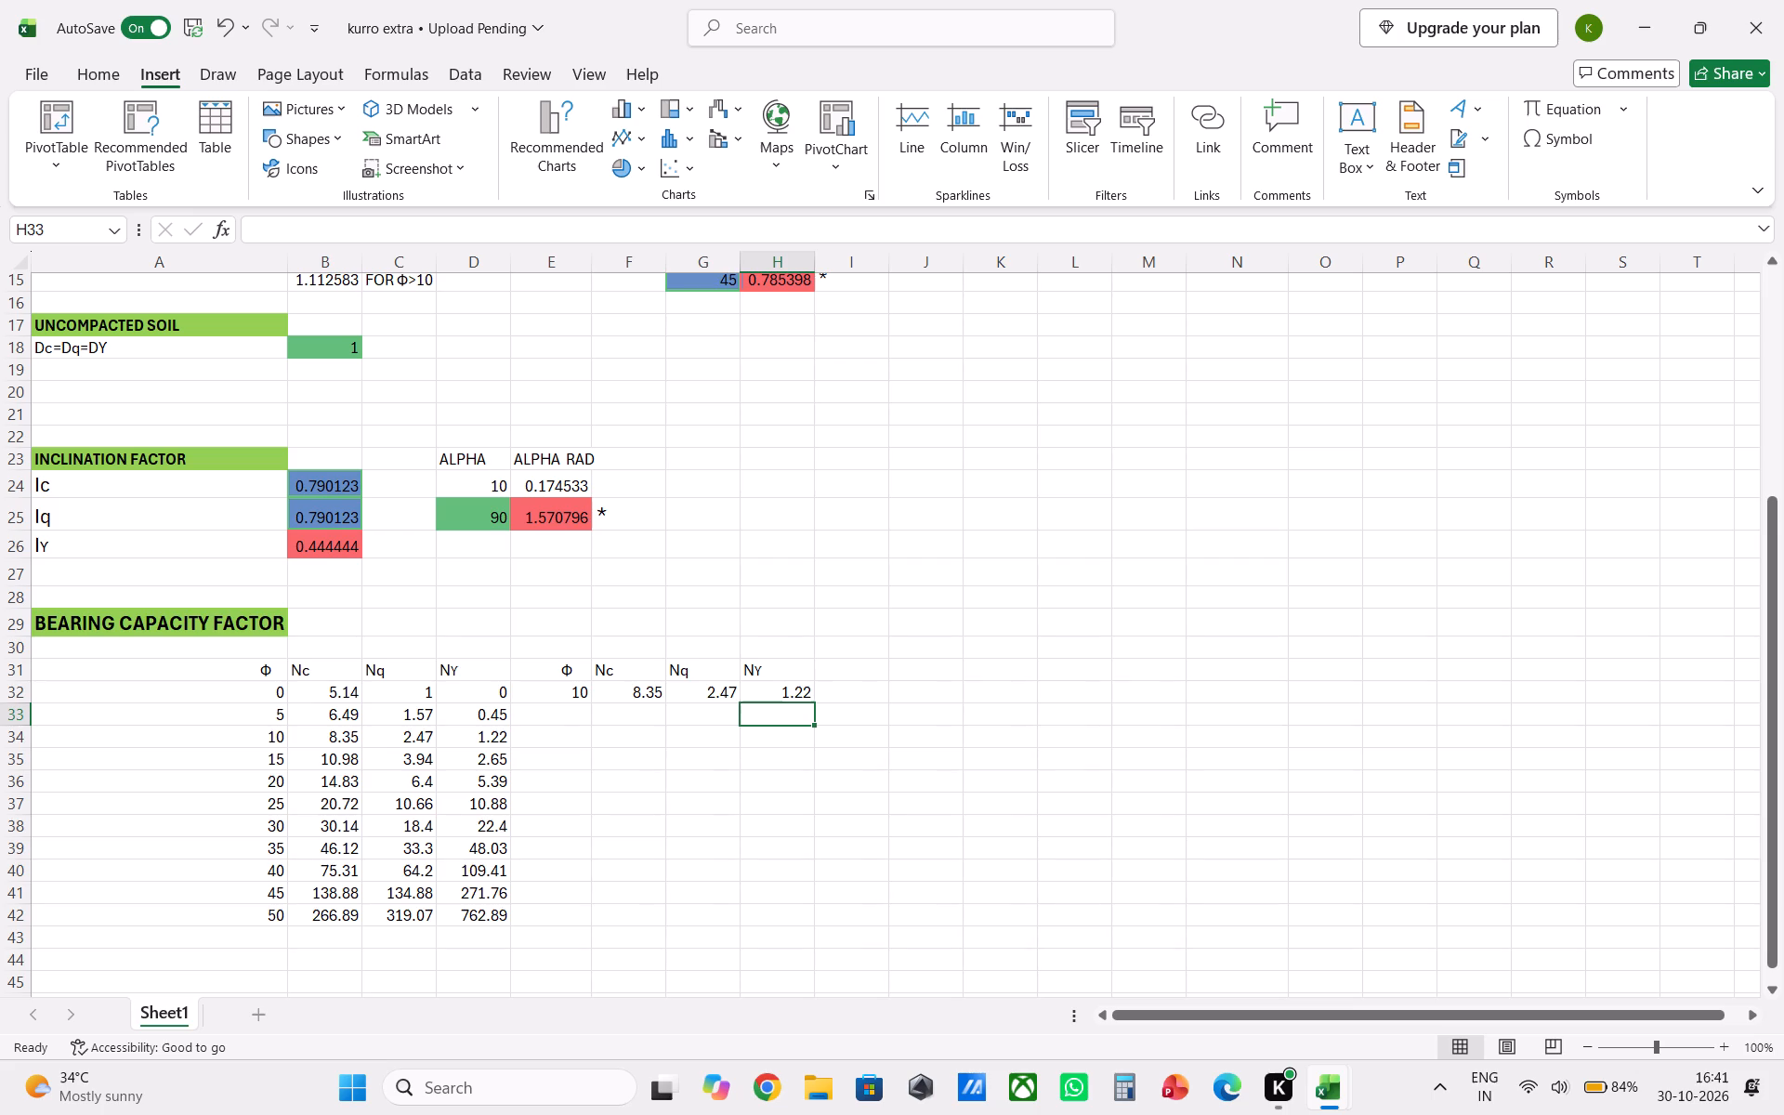
{"action": "scroll", "coordinate": [614, 653], "scroll_direction": "down", "scroll_amount": 1}
{"action": "scroll", "coordinate": [614, 653], "scroll_direction": "up", "scroll_amount": 3}
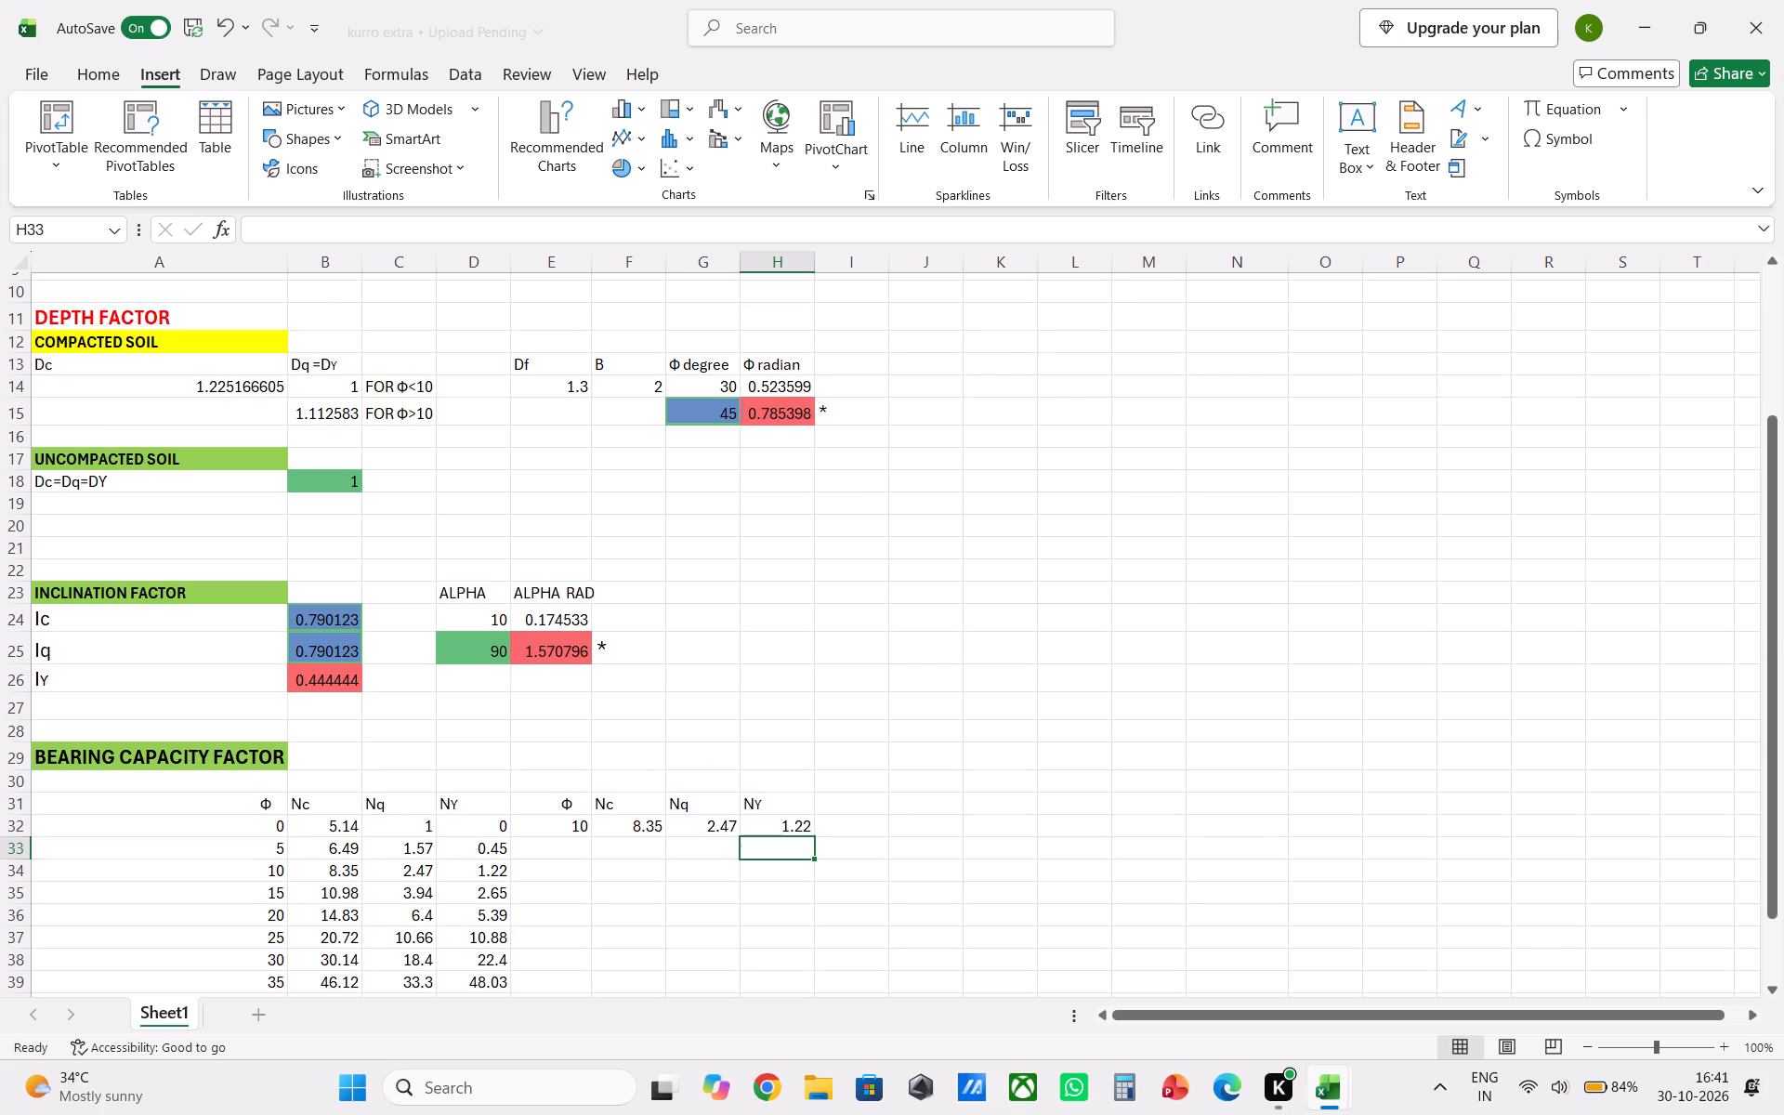
{"action": "left_click", "coordinate": [304, 621]}
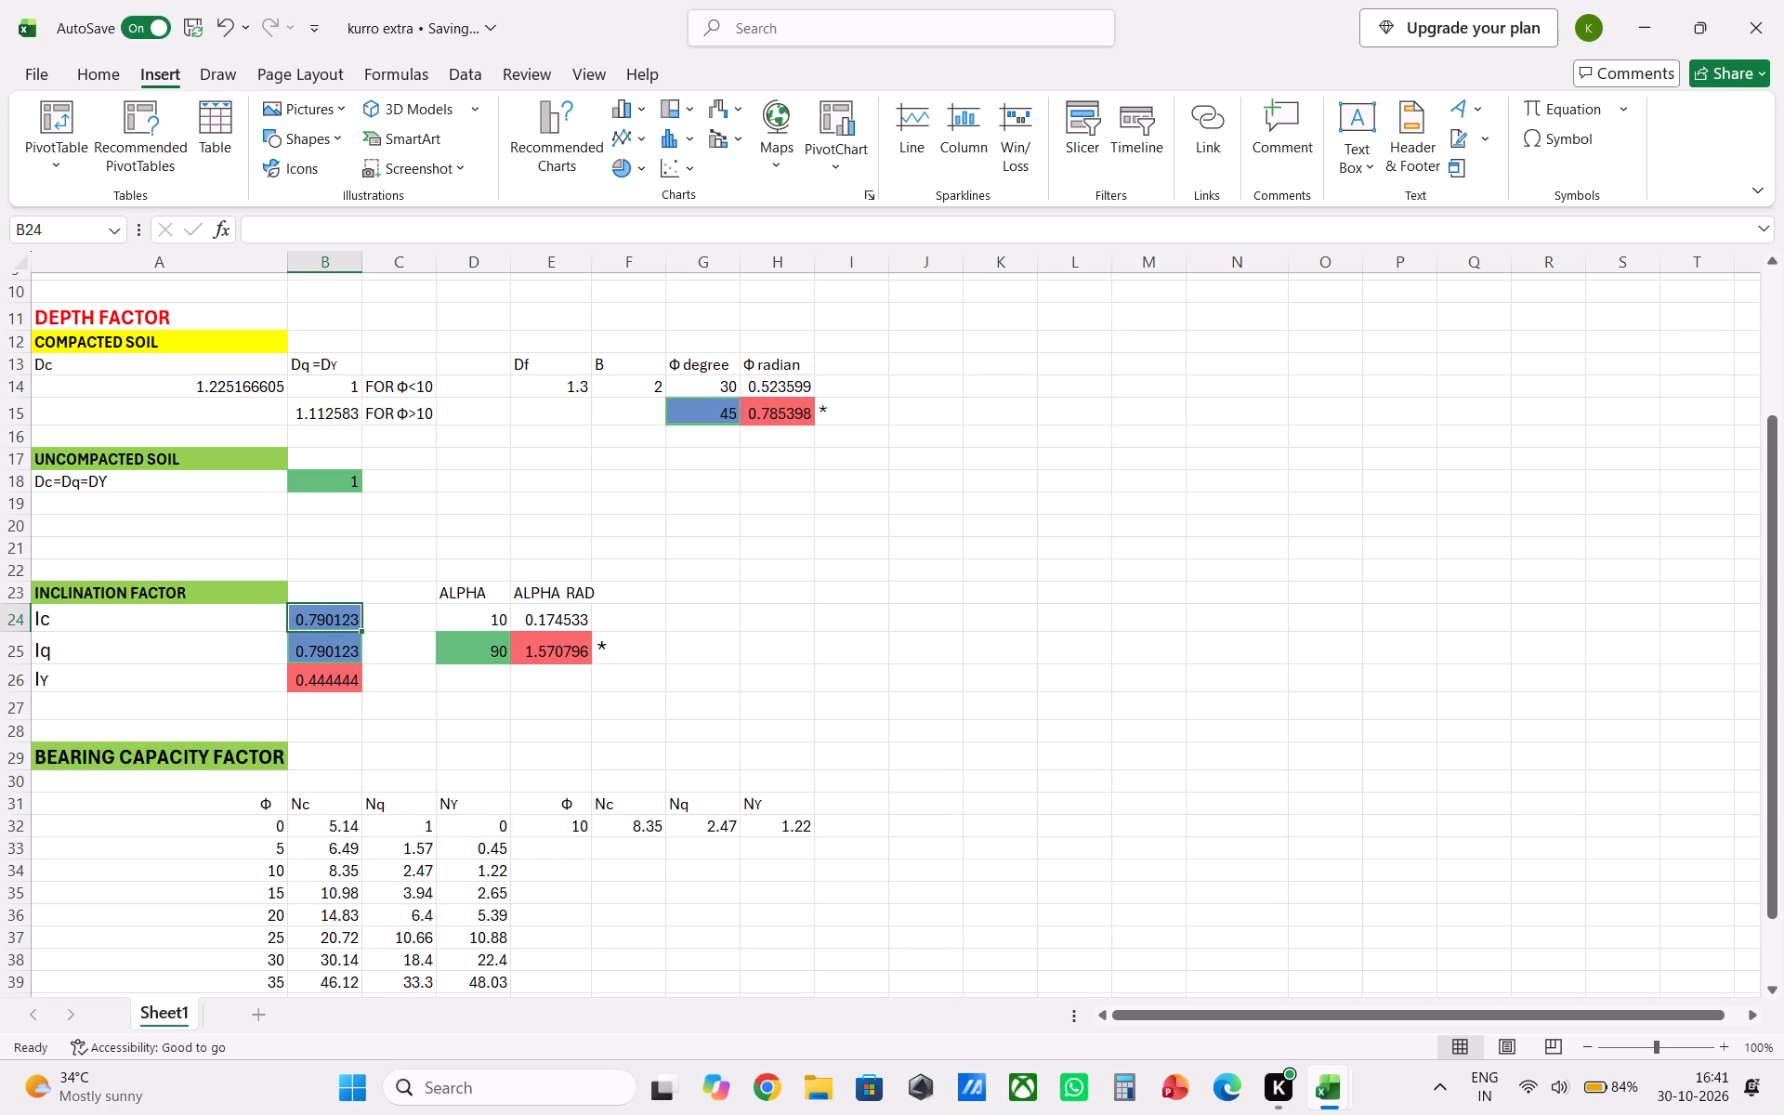
{"action": "left_click", "coordinate": [340, 657]}
{"action": "left_click", "coordinate": [458, 526]}
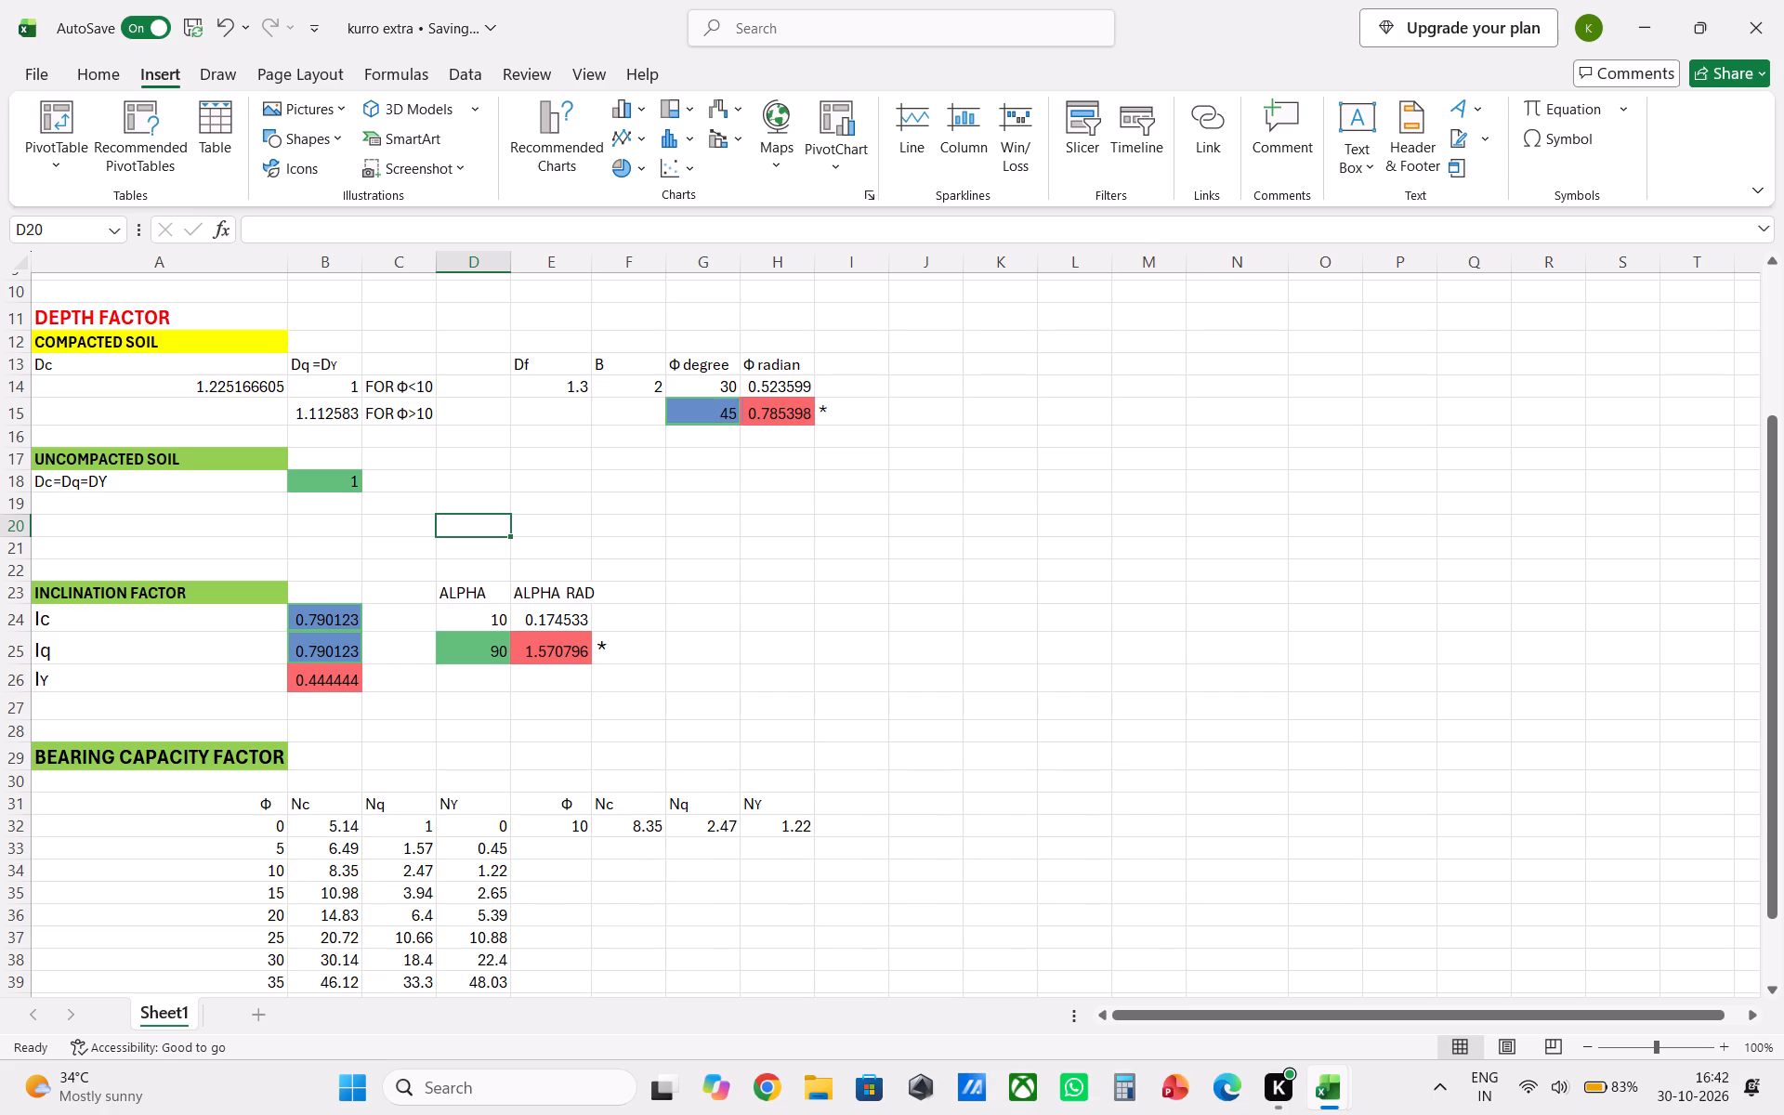
{"action": "scroll", "coordinate": [995, 503], "scroll_direction": "down", "scroll_amount": 1}
{"action": "scroll", "coordinate": [999, 506], "scroll_direction": "up", "scroll_amount": 1}
{"action": "scroll", "coordinate": [1003, 506], "scroll_direction": "down", "scroll_amount": 1}
{"action": "scroll", "coordinate": [1003, 506], "scroll_direction": "up", "scroll_amount": 1}
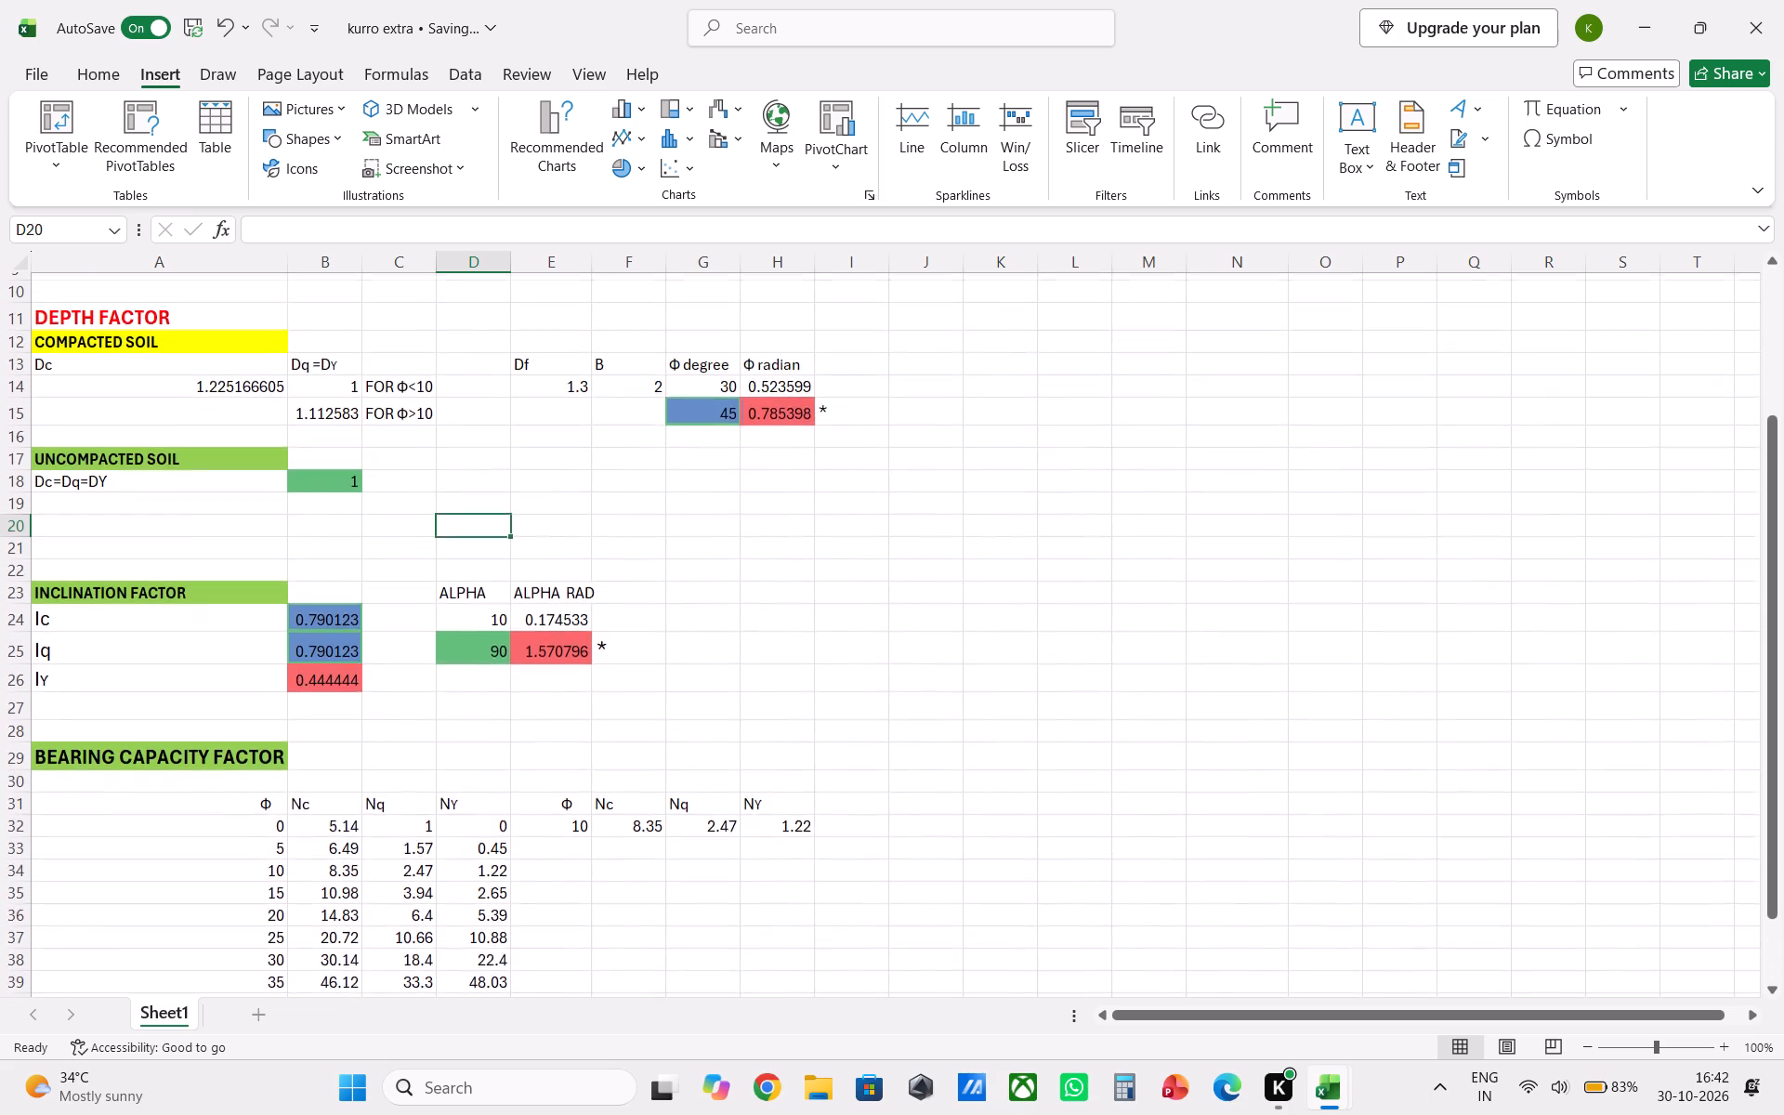
{"action": "scroll", "coordinate": [1007, 505], "scroll_direction": "up", "scroll_amount": 2}
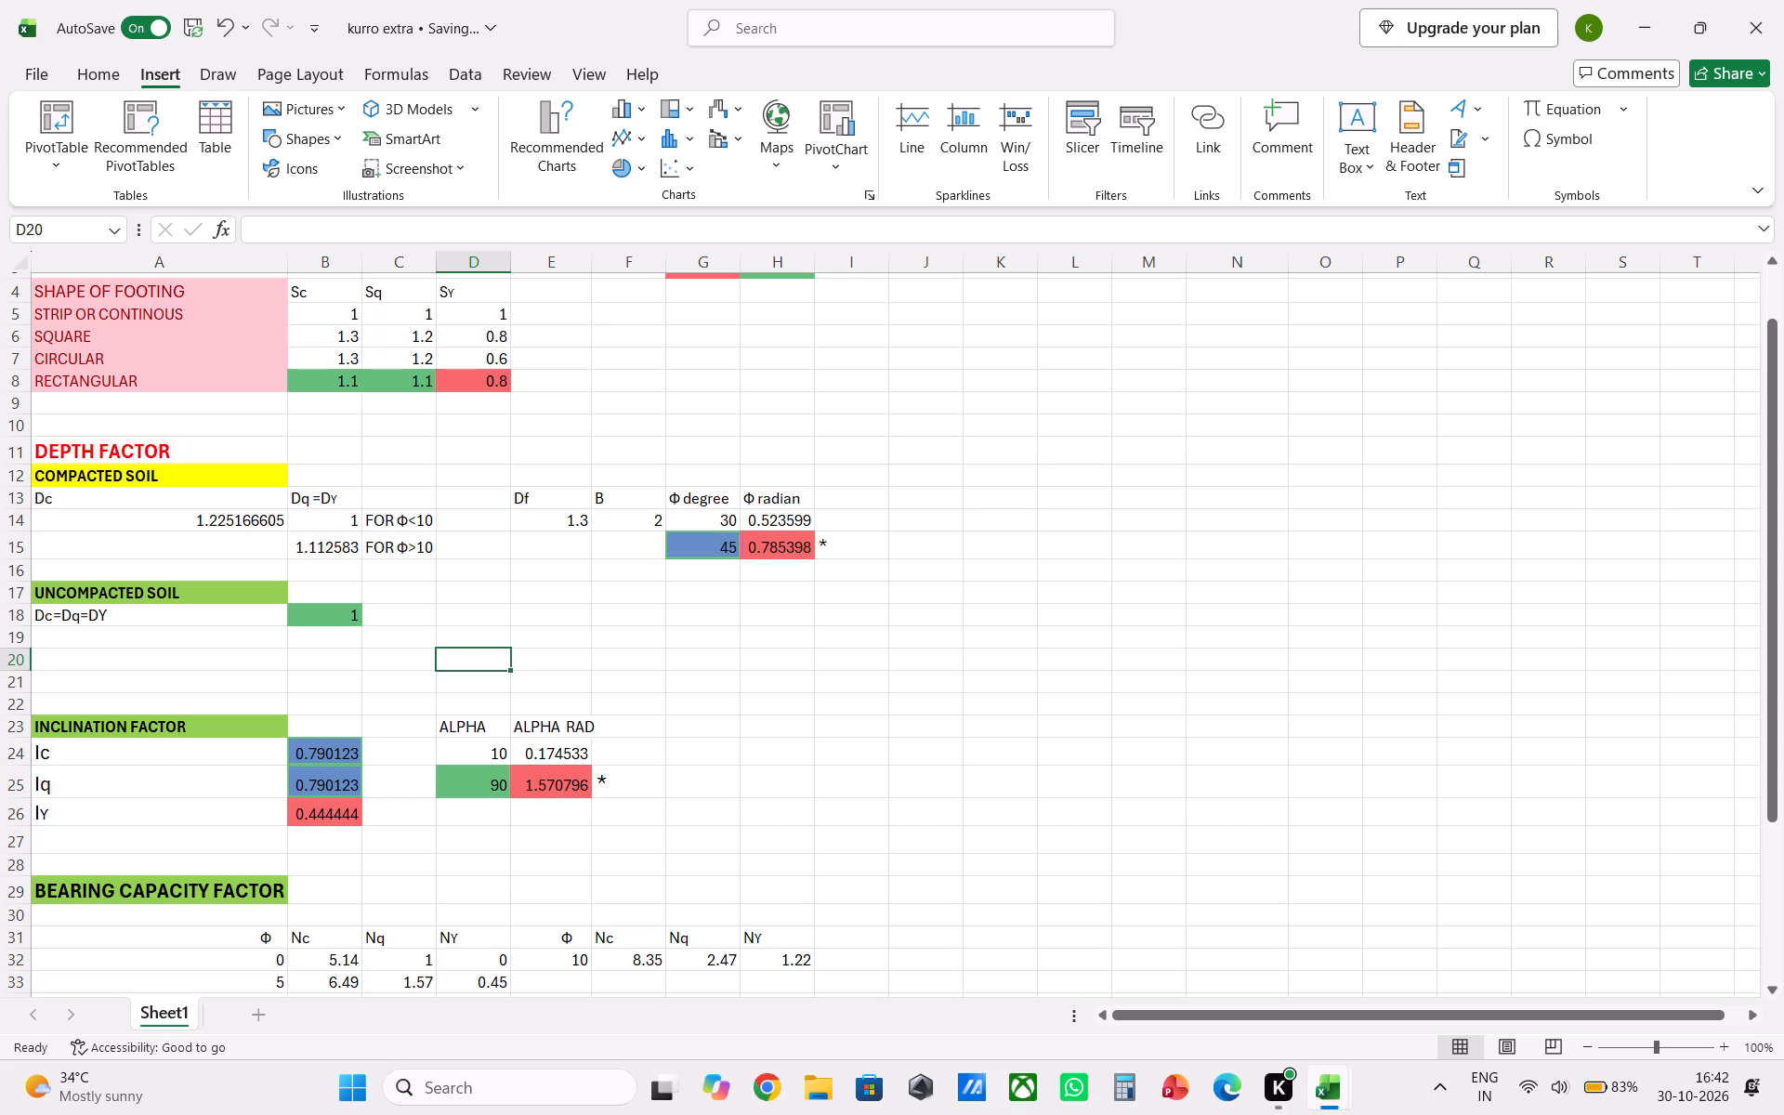
{"action": "scroll", "coordinate": [639, 584], "scroll_direction": "down", "scroll_amount": 2}
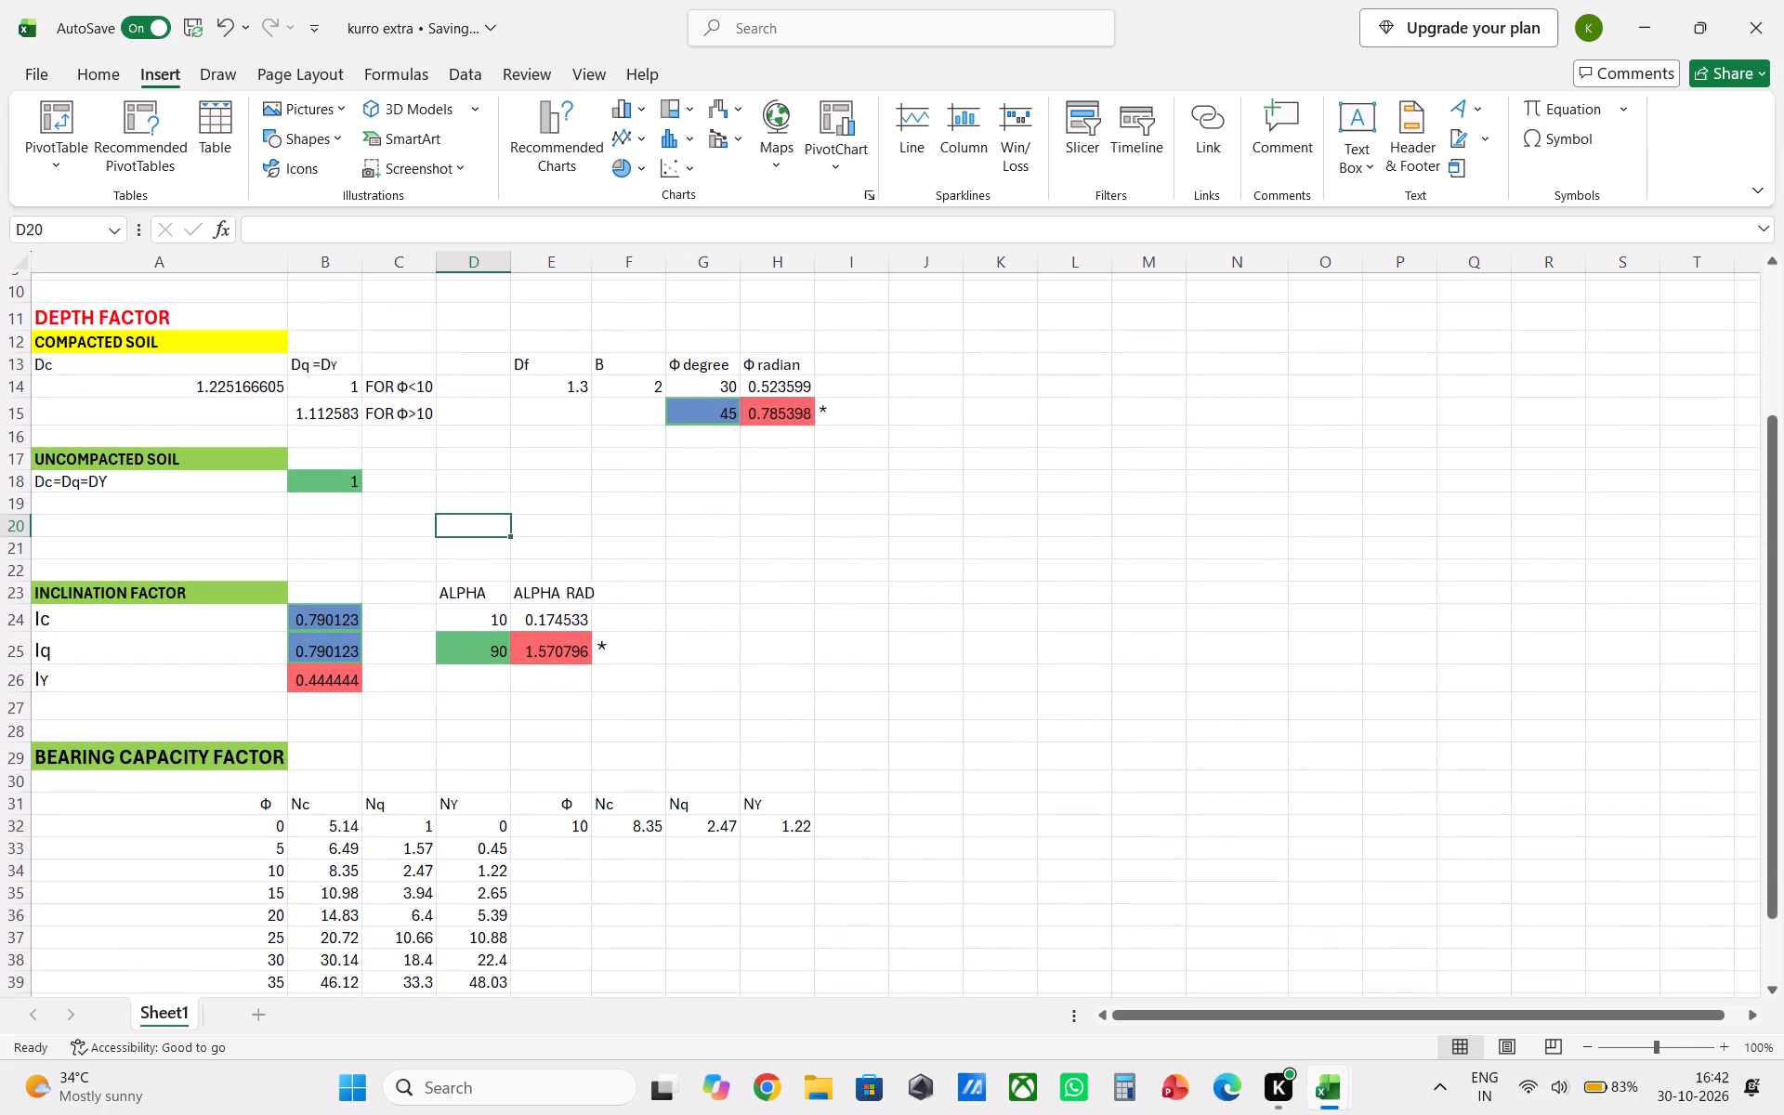
Replace the fixed Φ value in E32 with the formula =G14, linking it to the depth factor's Φ degree cell.
{"action": "left_click", "coordinate": [577, 828]}
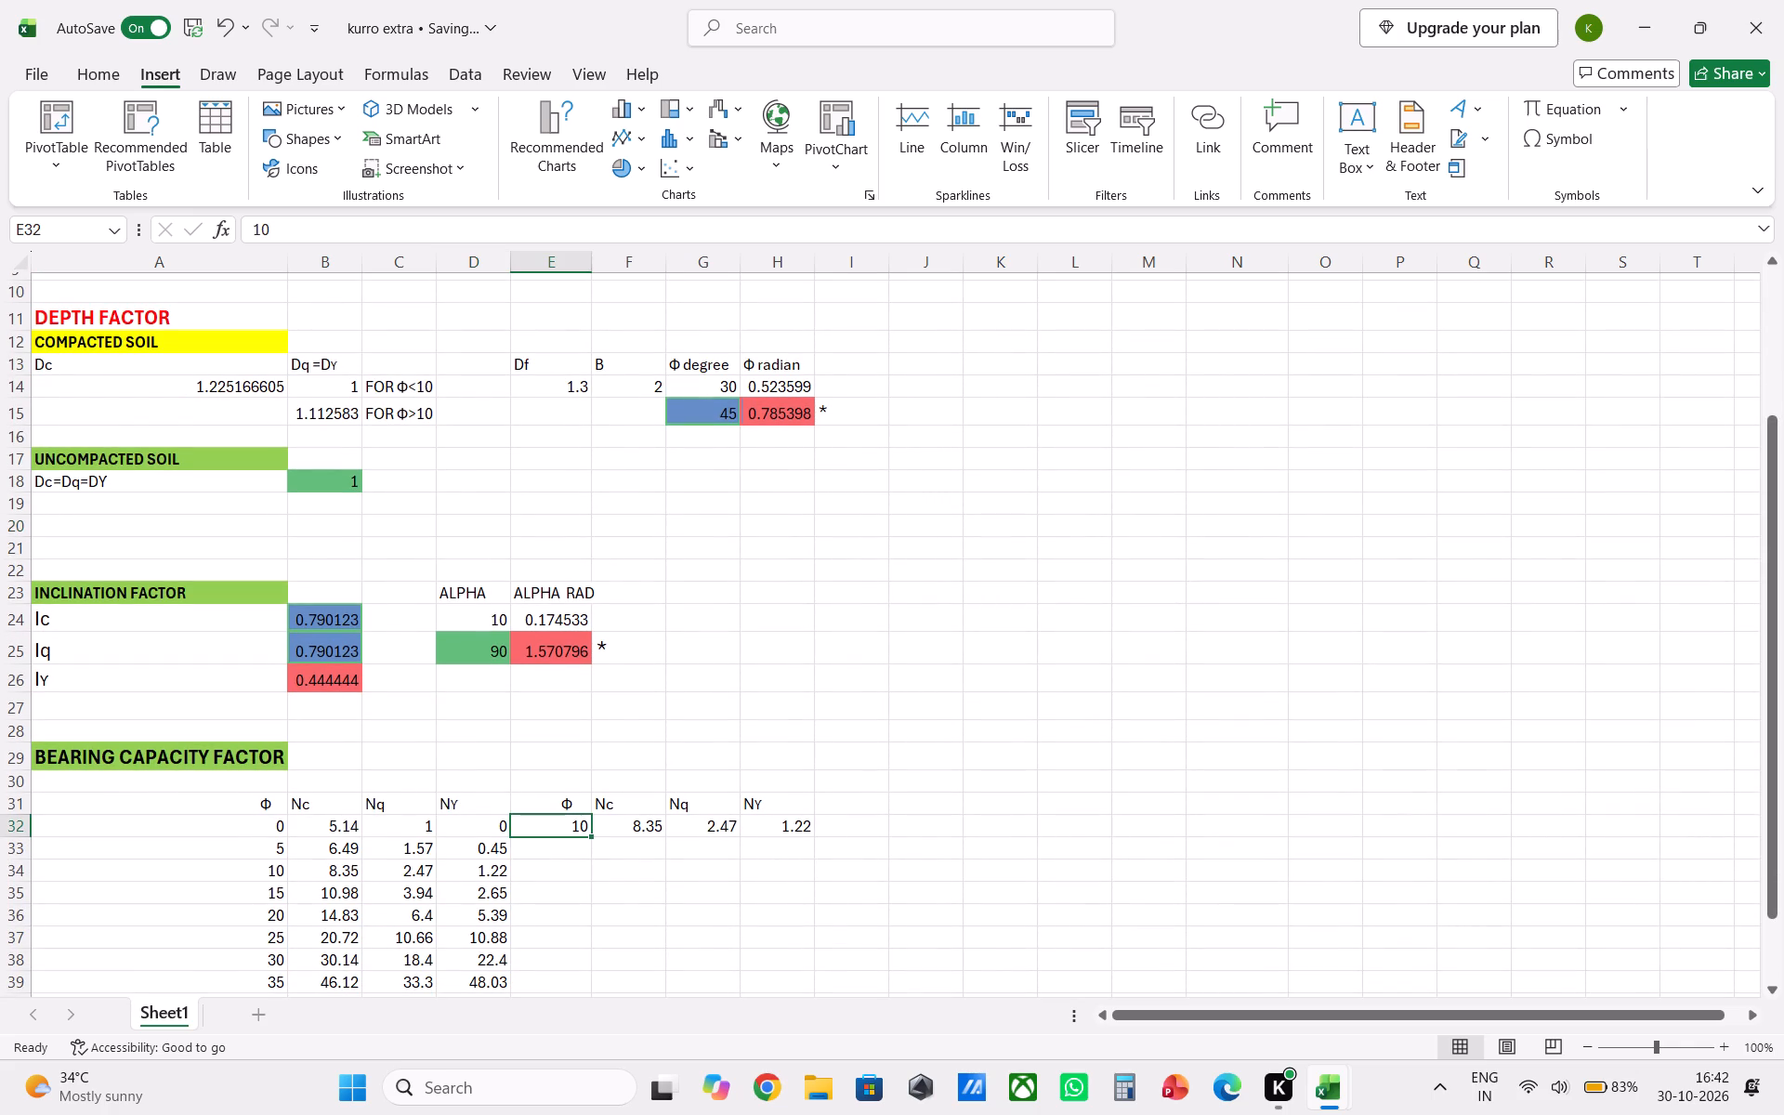
{"action": "key", "text": "BackSpace"}
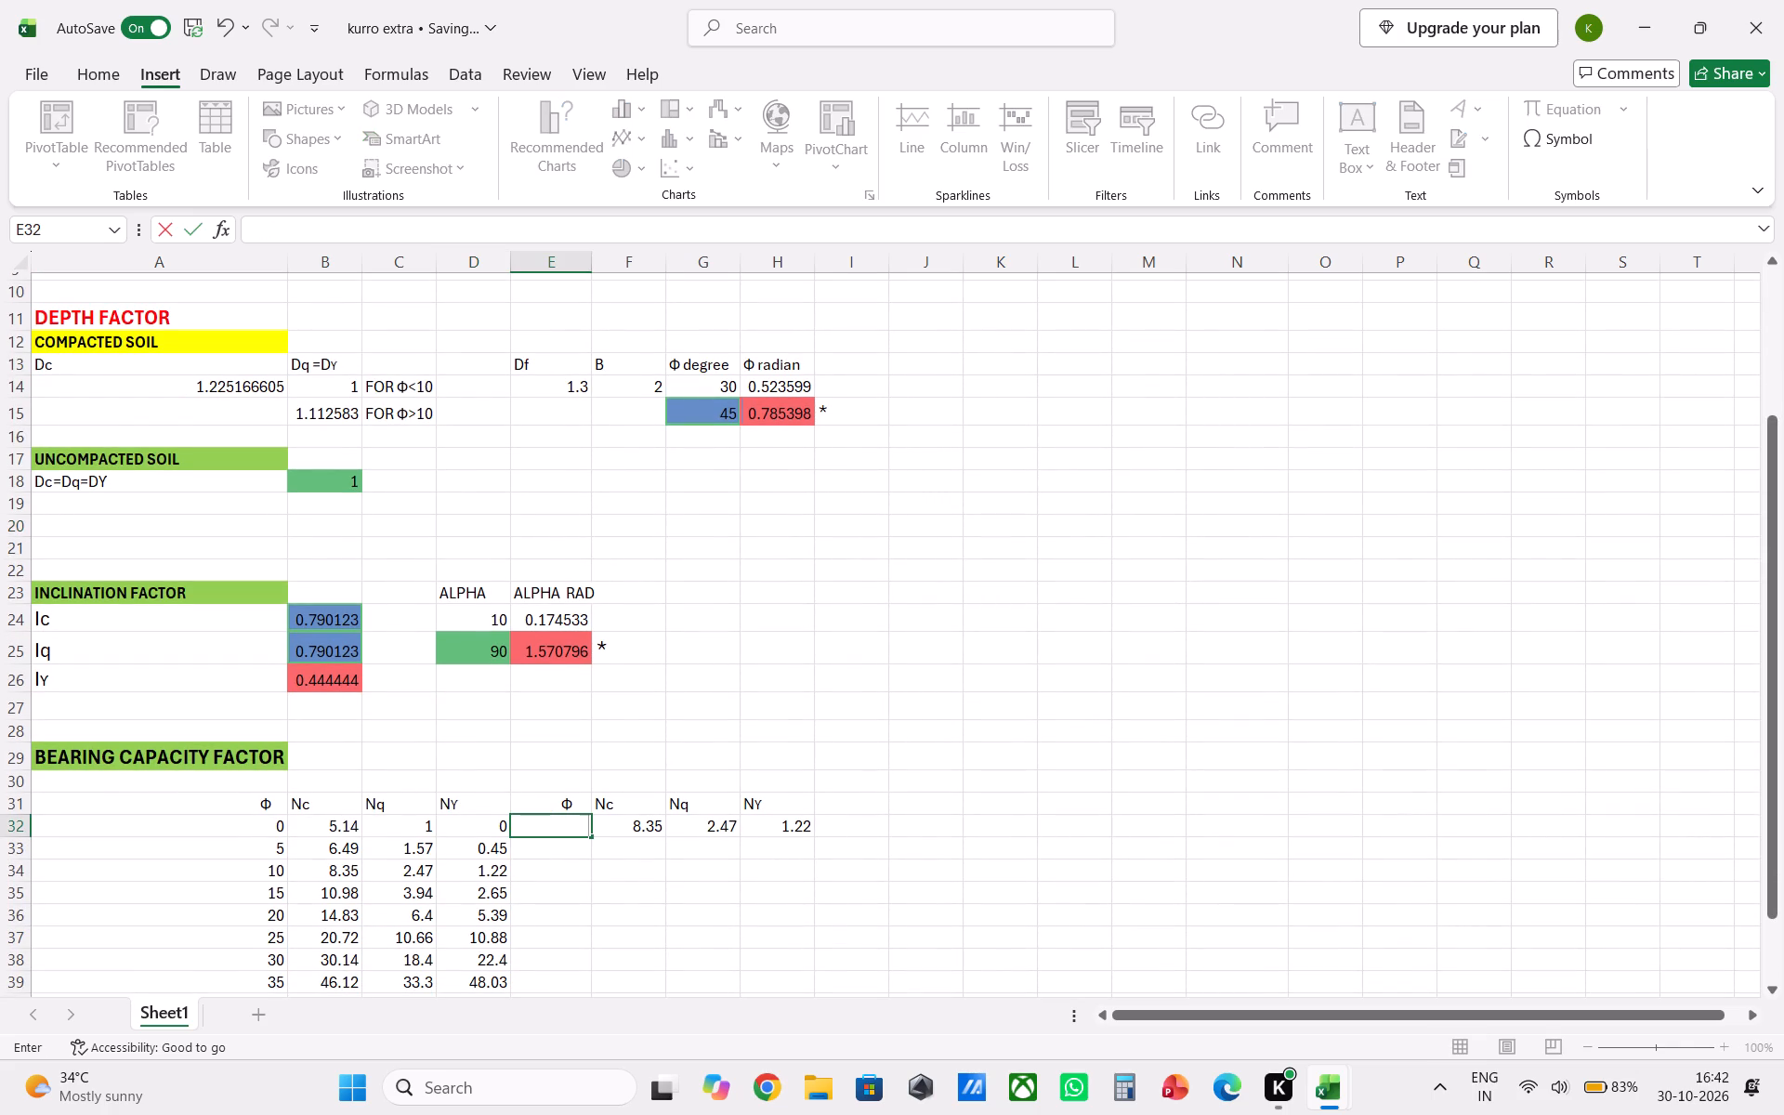
{"action": "key", "text": "equal"}
{"action": "scroll", "coordinate": [598, 787], "scroll_direction": "up", "scroll_amount": 2}
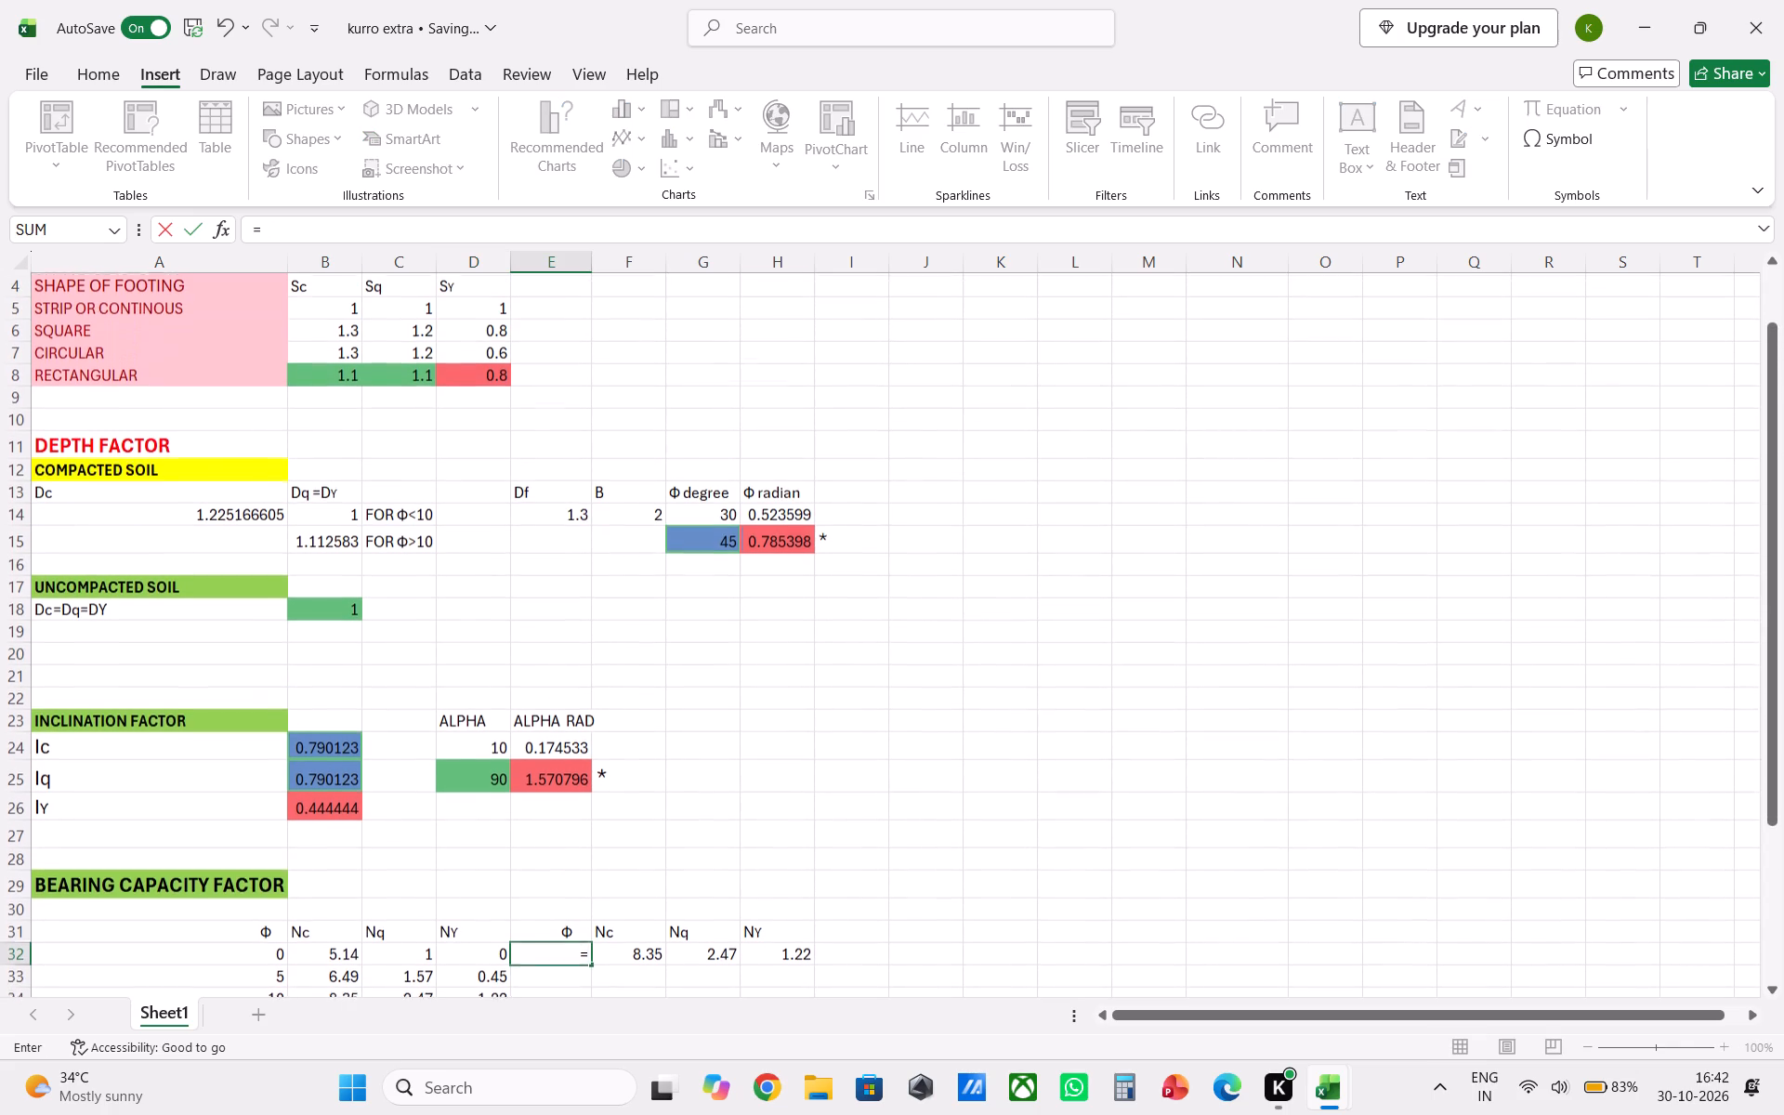
{"action": "scroll", "coordinate": [617, 754], "scroll_direction": "up", "scroll_amount": 5}
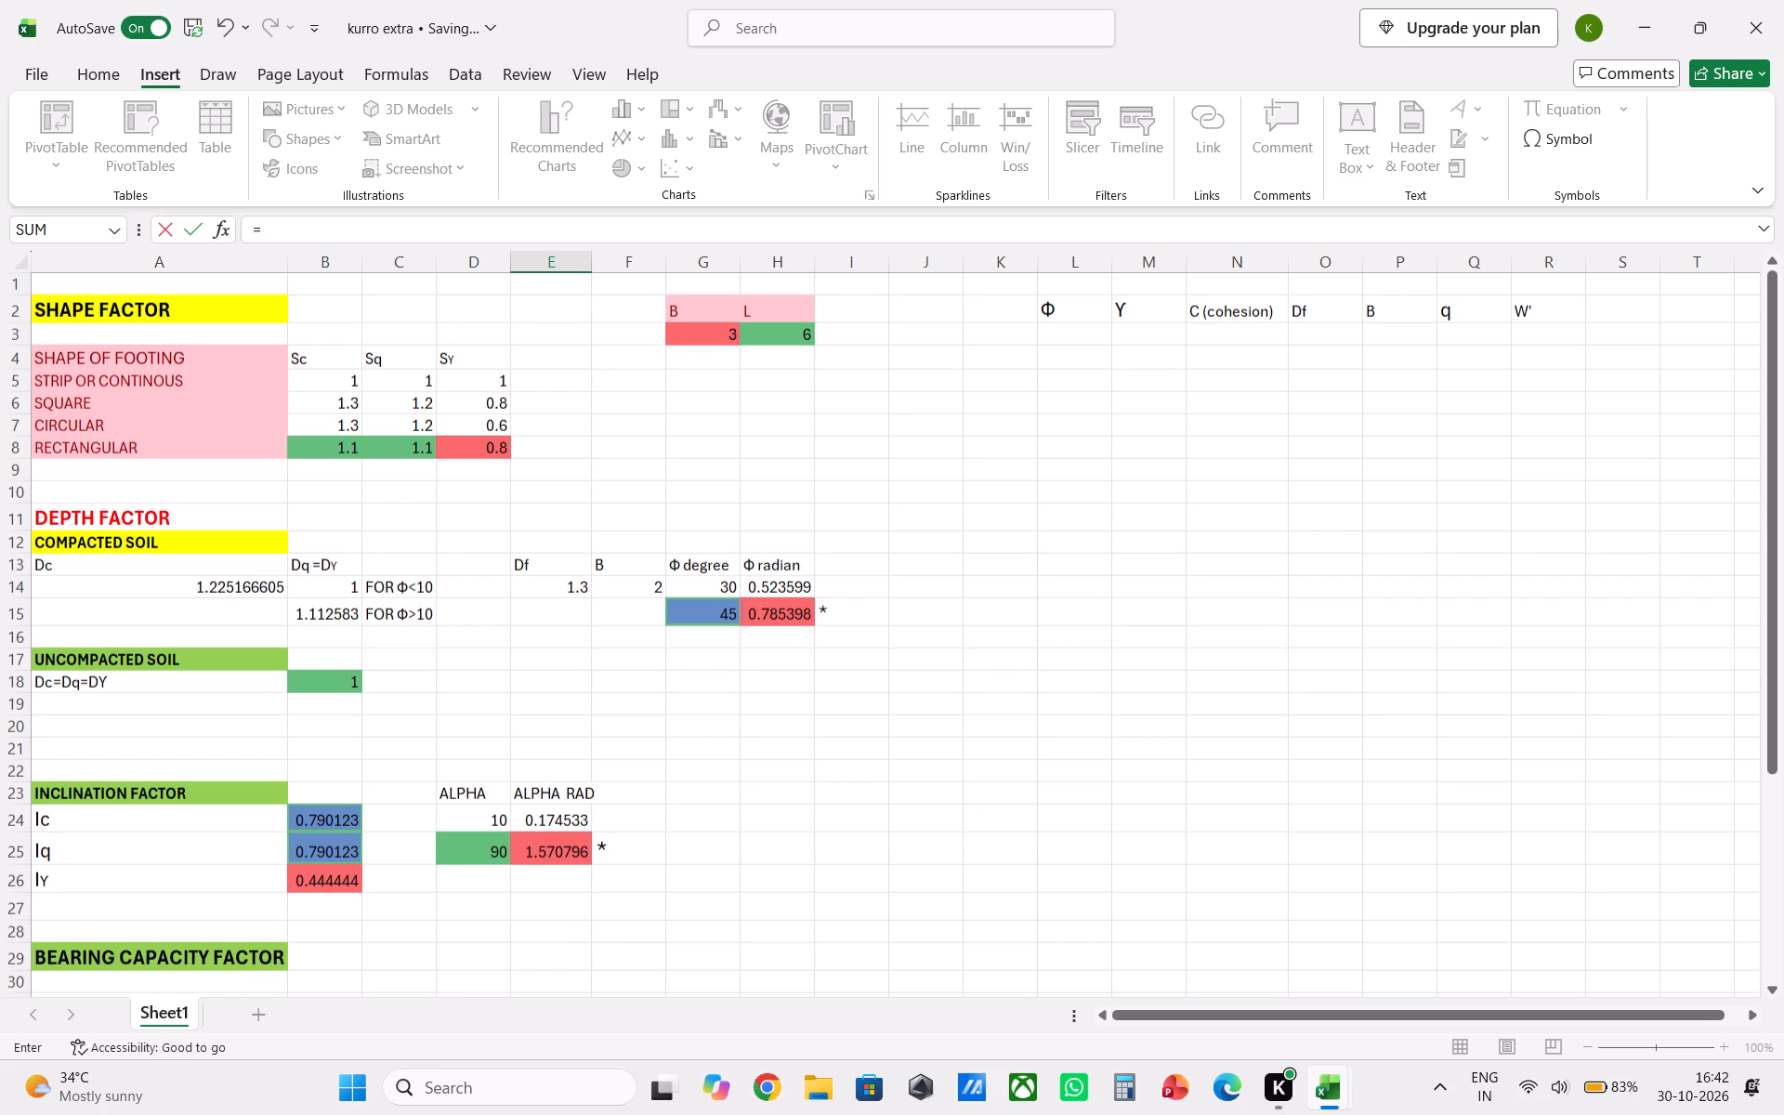
{"action": "left_click", "coordinate": [723, 591]}
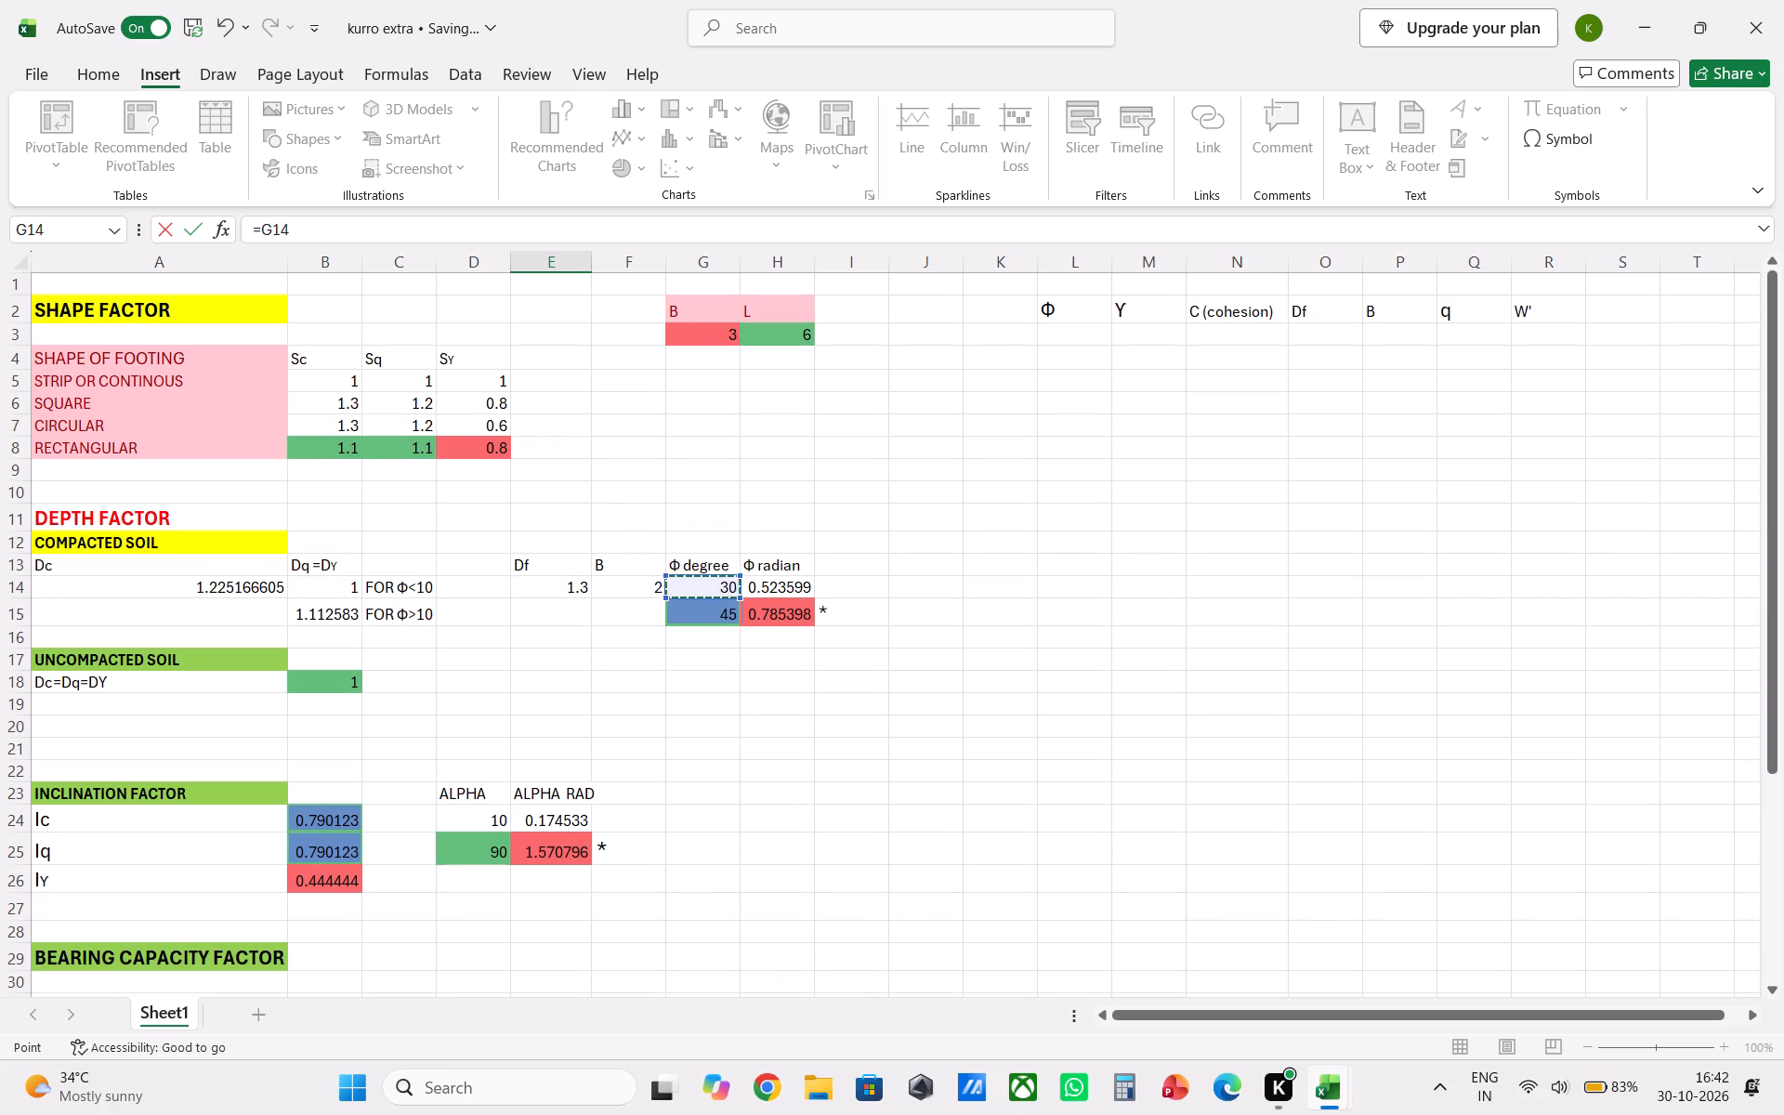
{"action": "key", "text": "Return"}
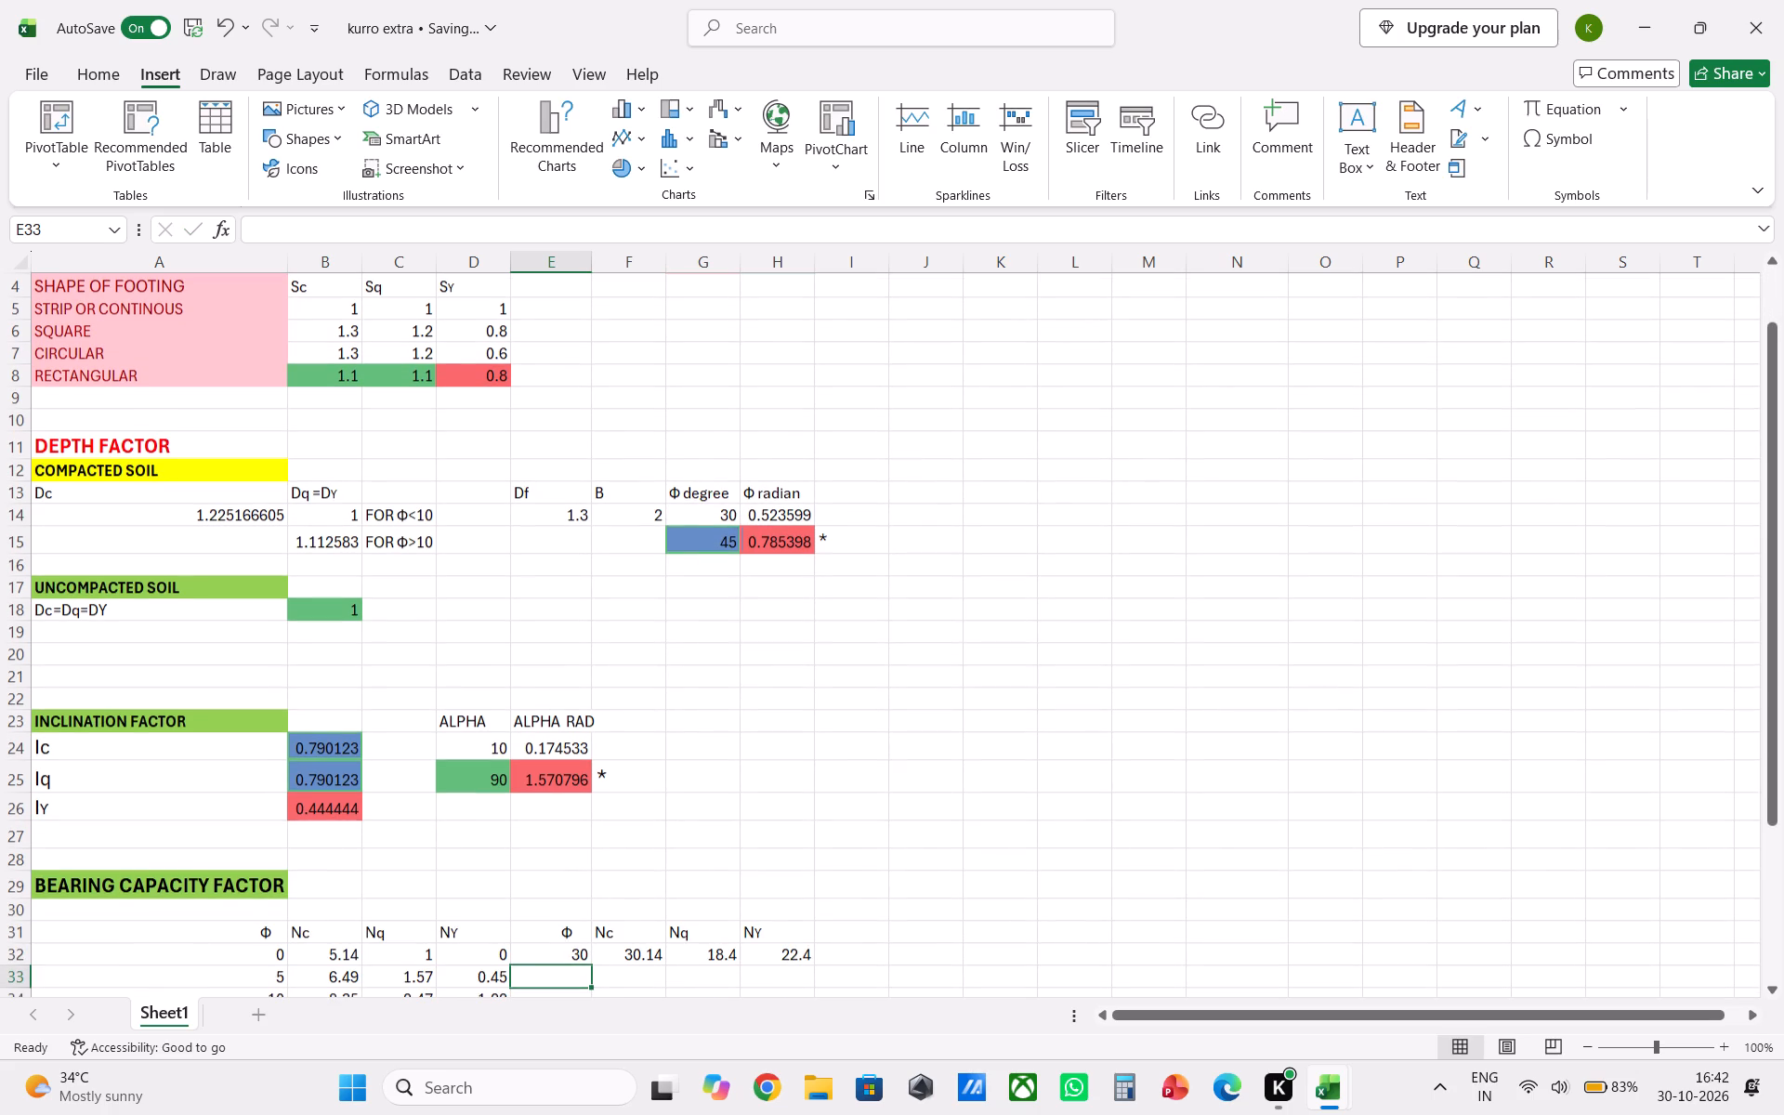
Review the sheet from the shape factor section down to the empty rows below the bearing capacity factor table.
{"action": "scroll", "coordinate": [731, 743], "scroll_direction": "down", "scroll_amount": 2}
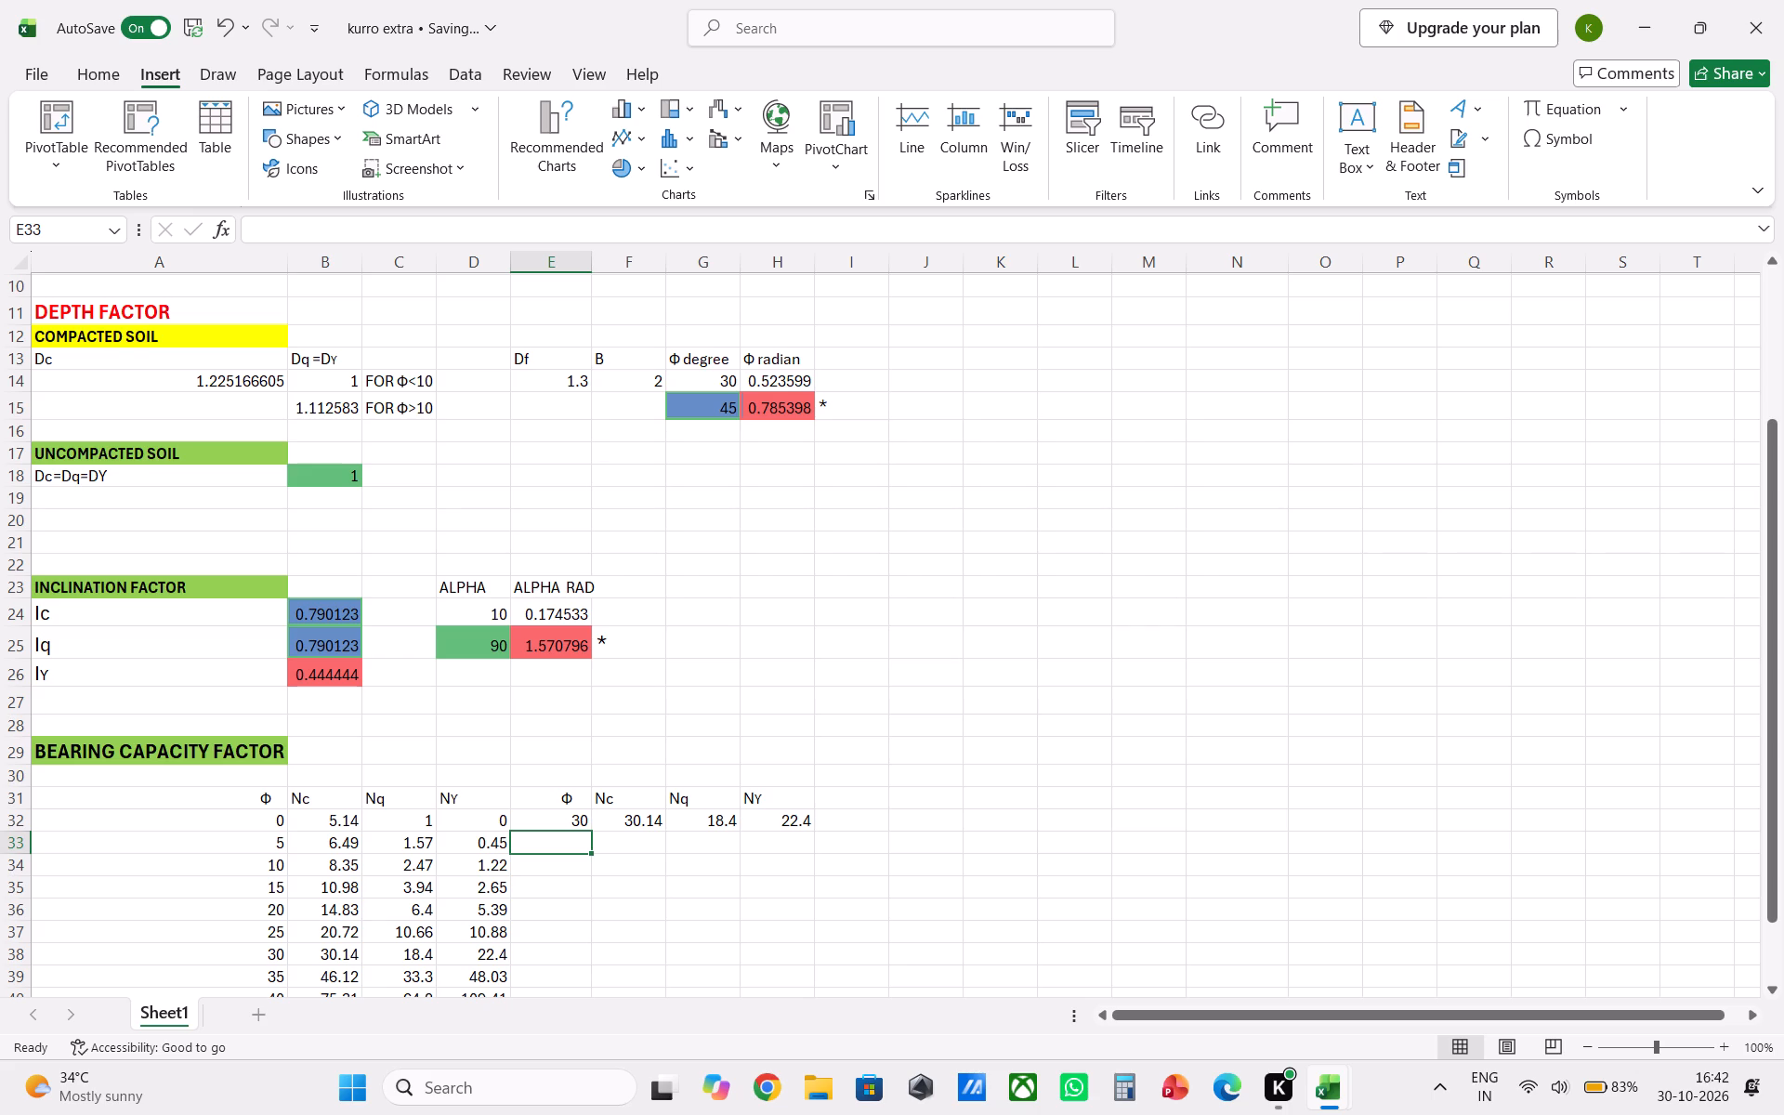
{"action": "left_click", "coordinate": [1076, 667]}
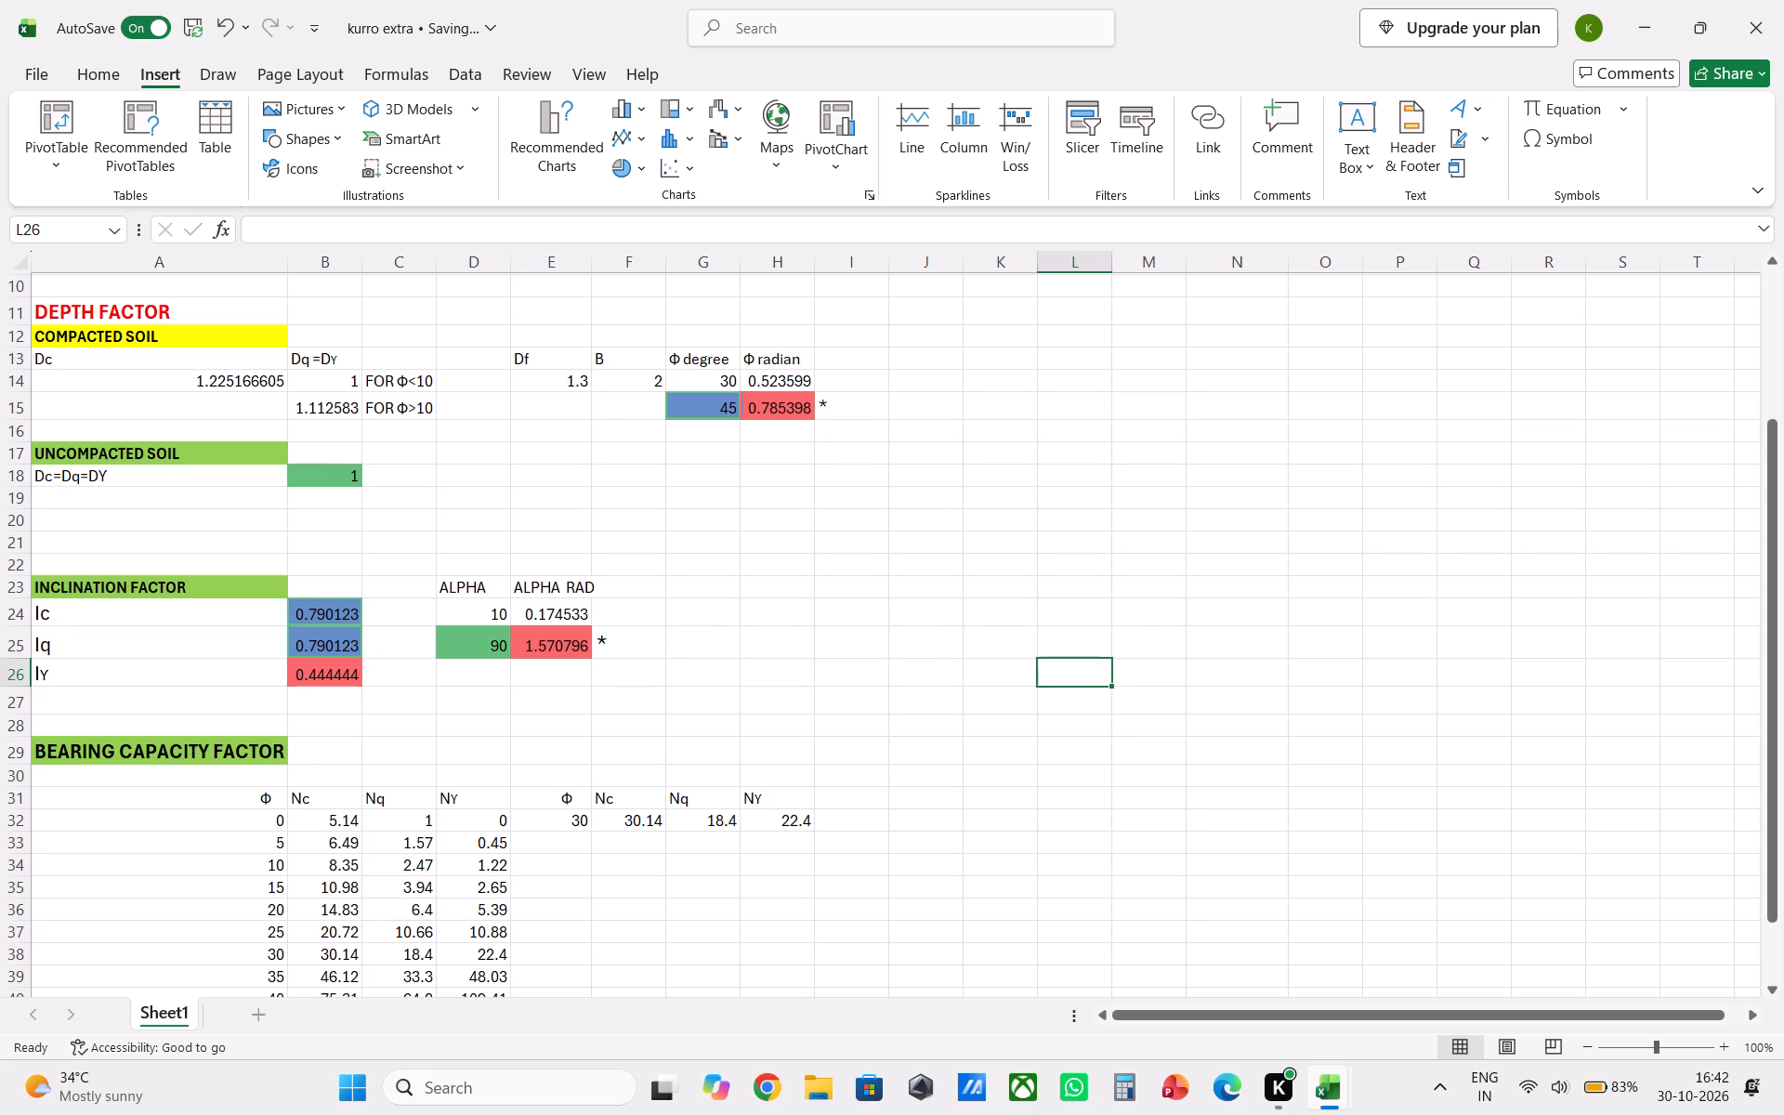
{"action": "scroll", "coordinate": [997, 624], "scroll_direction": "down", "scroll_amount": 4}
{"action": "scroll", "coordinate": [988, 633], "scroll_direction": "up", "scroll_amount": 4}
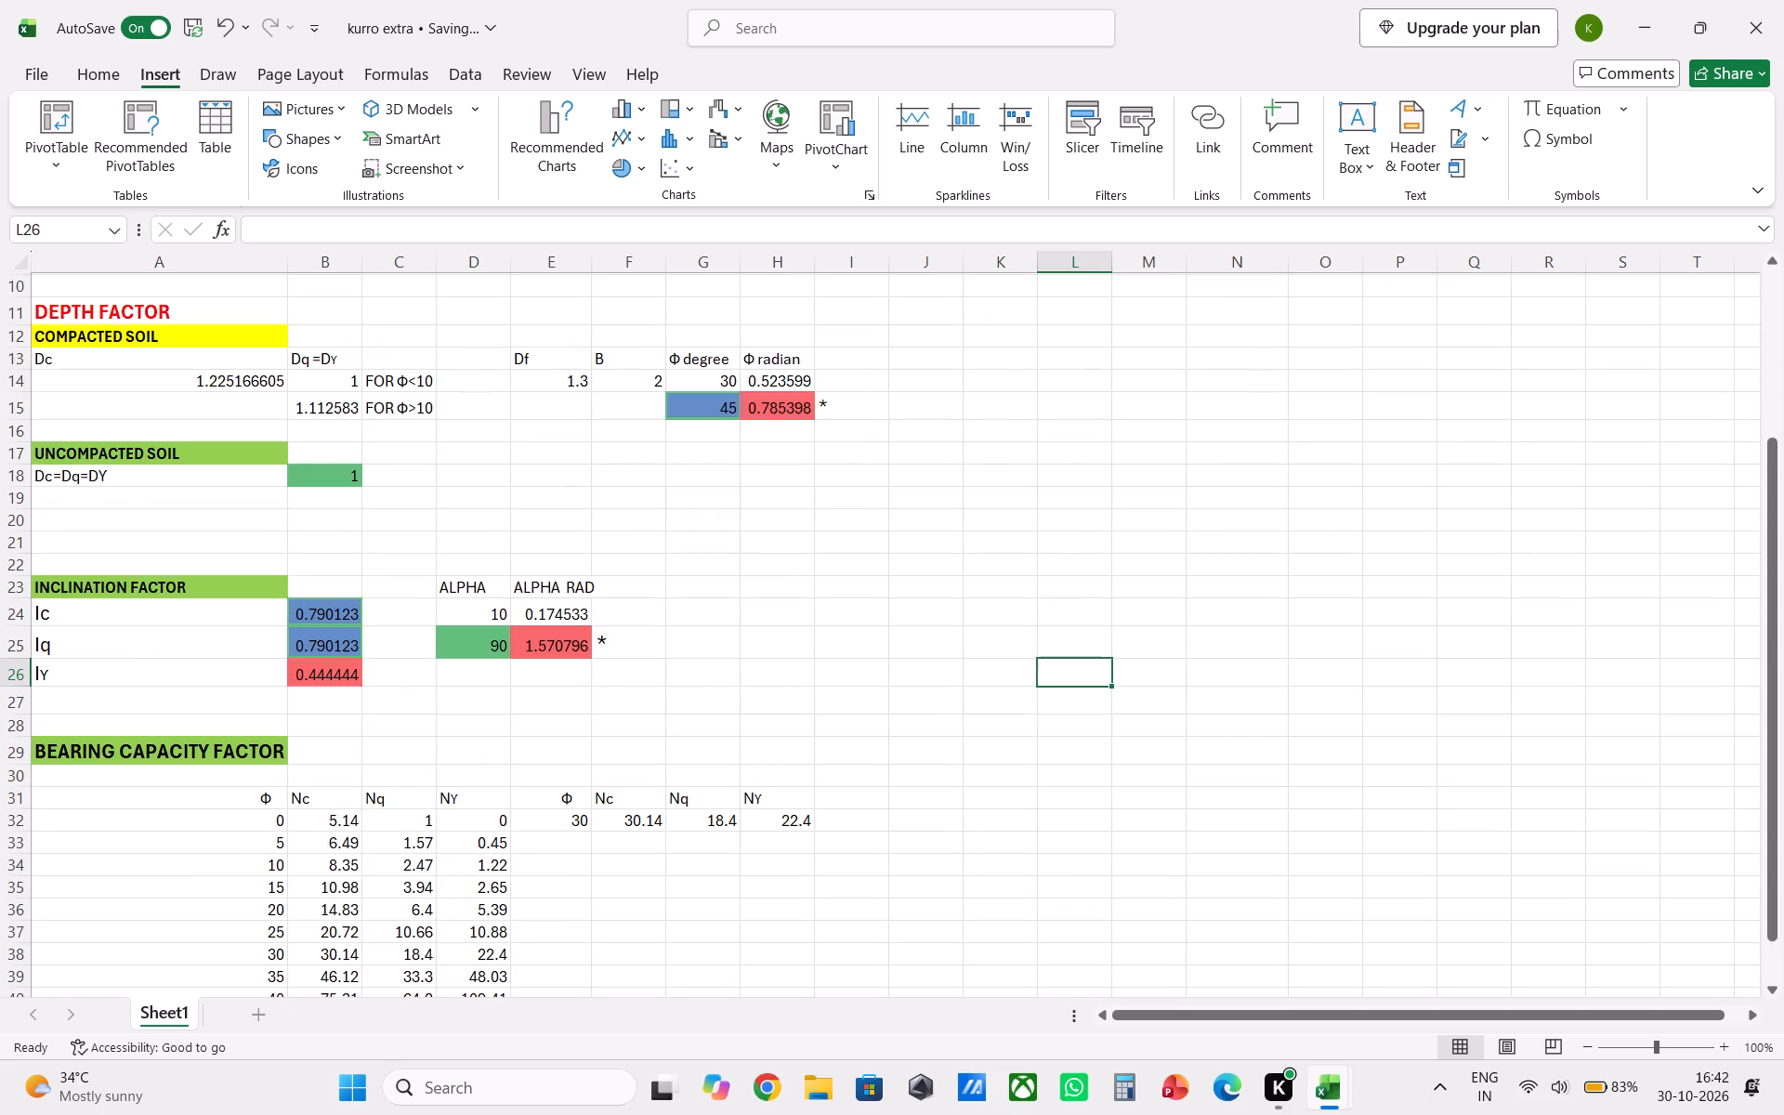
{"action": "scroll", "coordinate": [980, 632], "scroll_direction": "up", "scroll_amount": 4}
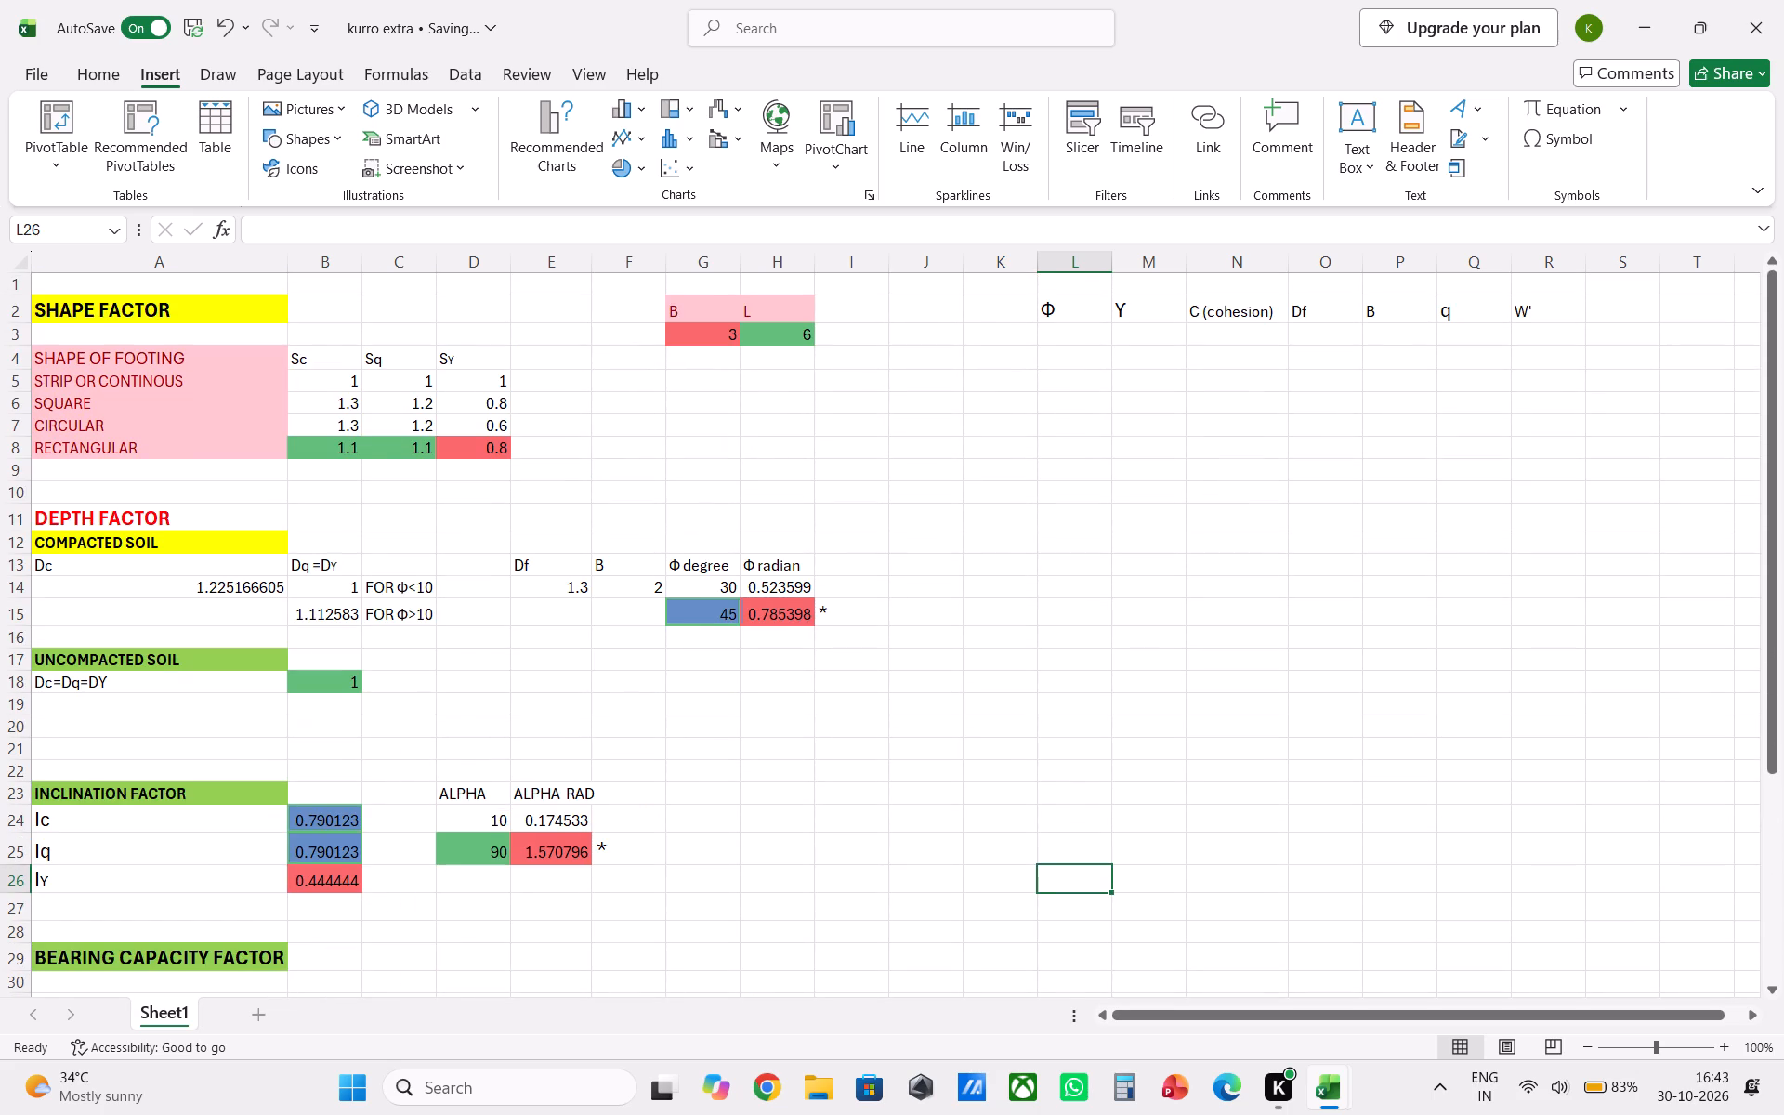
{"action": "scroll", "coordinate": [952, 629], "scroll_direction": "down", "scroll_amount": 13}
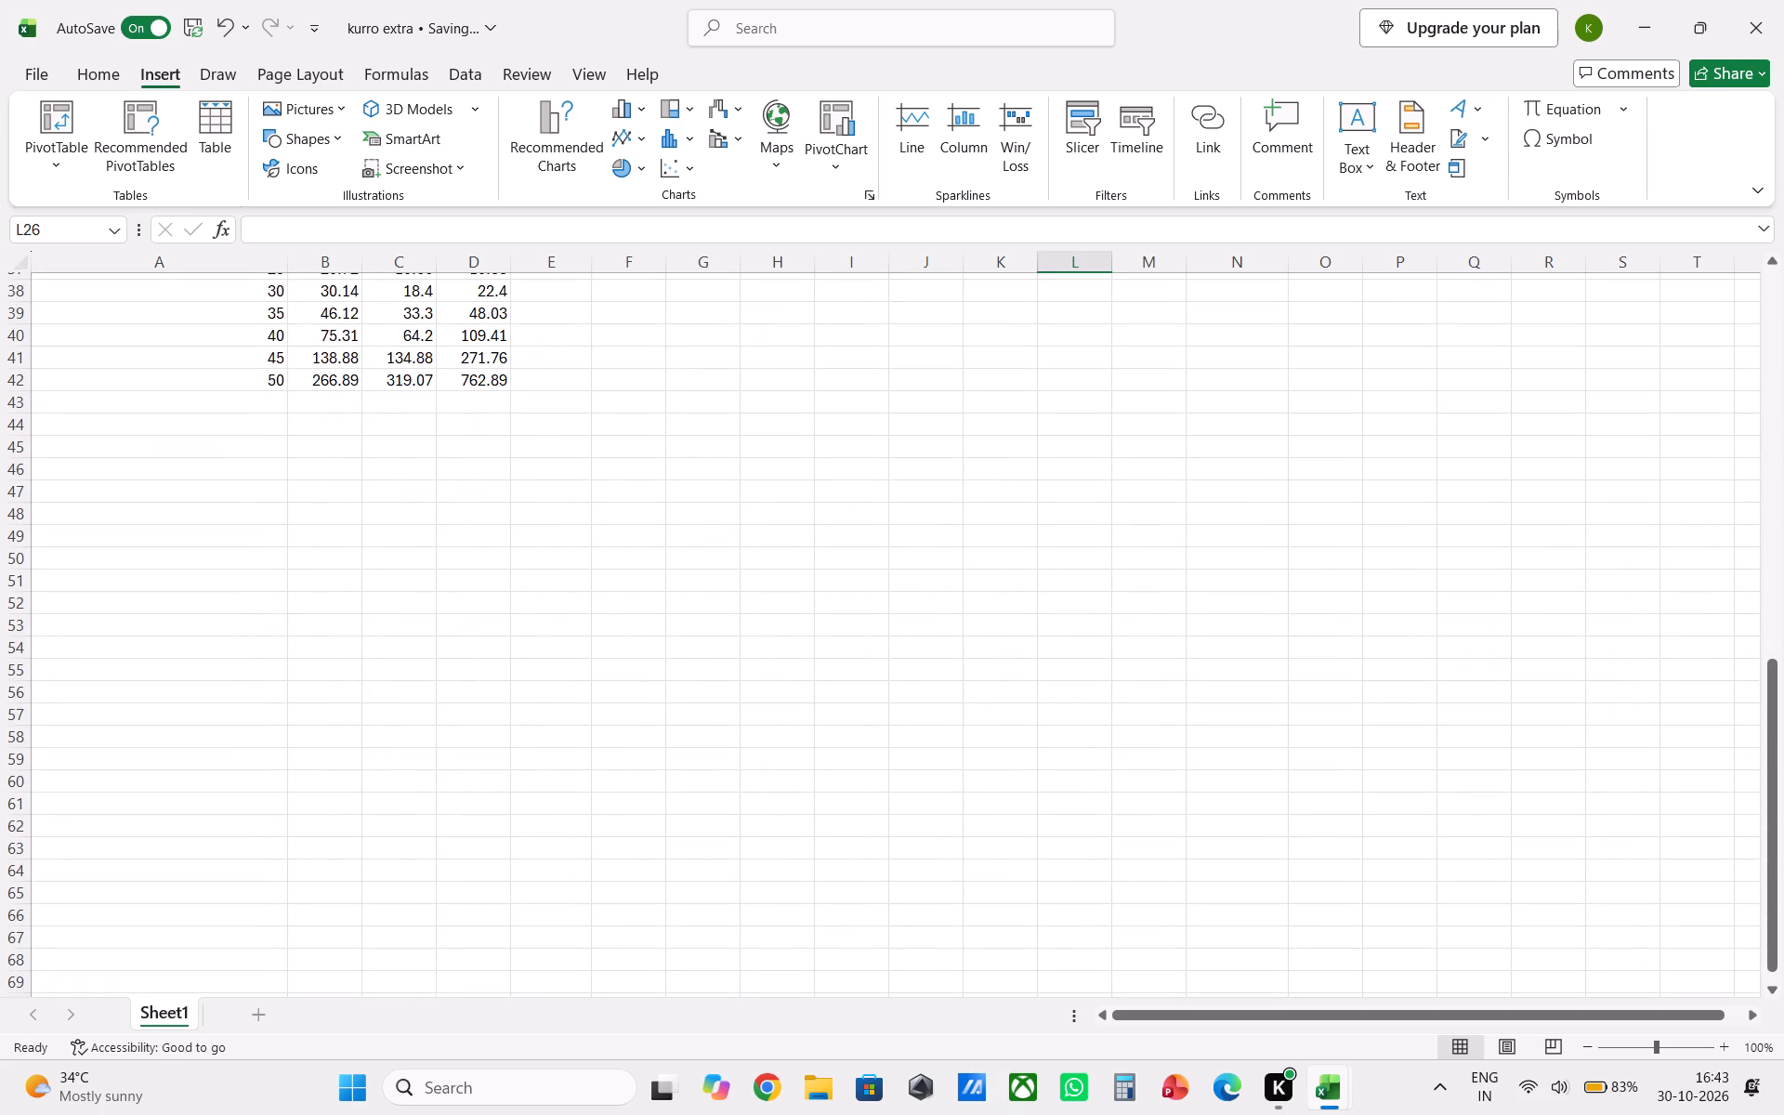
Select the empty cell A46 below the bearing capacity factor table.
{"action": "left_click", "coordinate": [250, 424]}
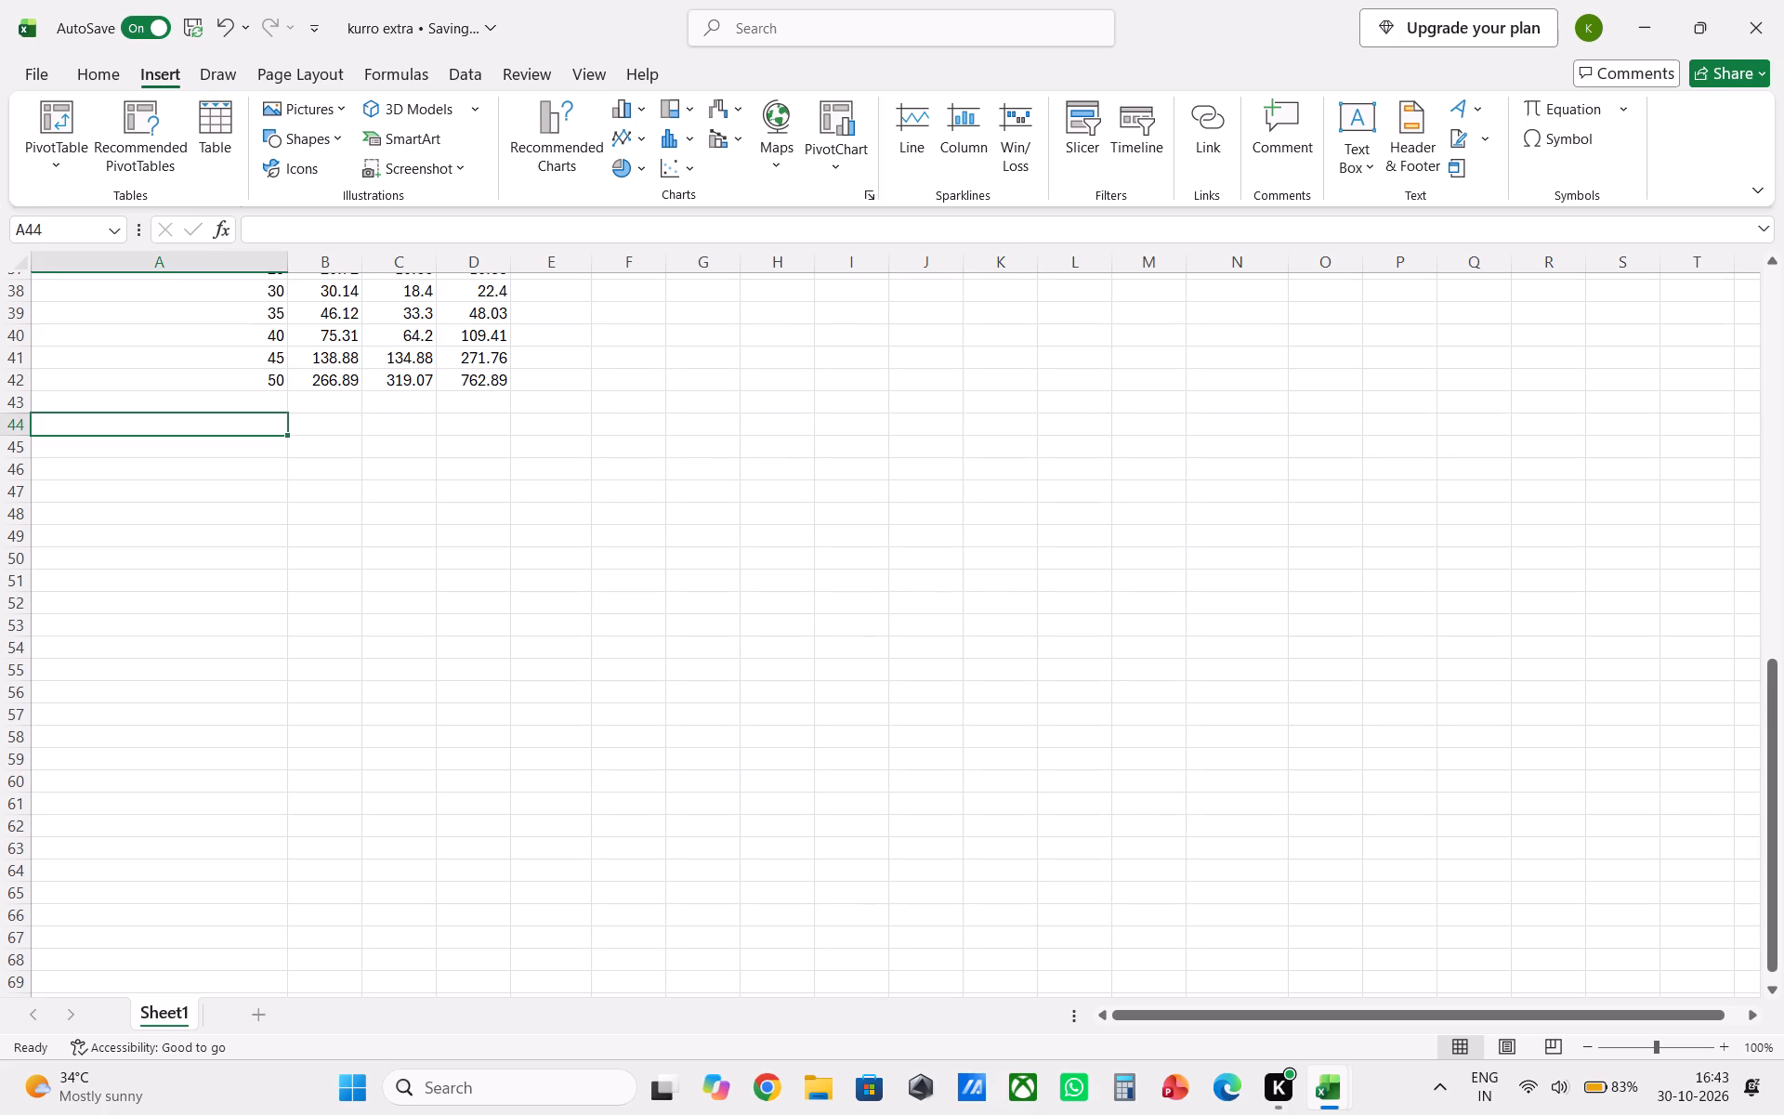
{"action": "left_click", "coordinate": [227, 468]}
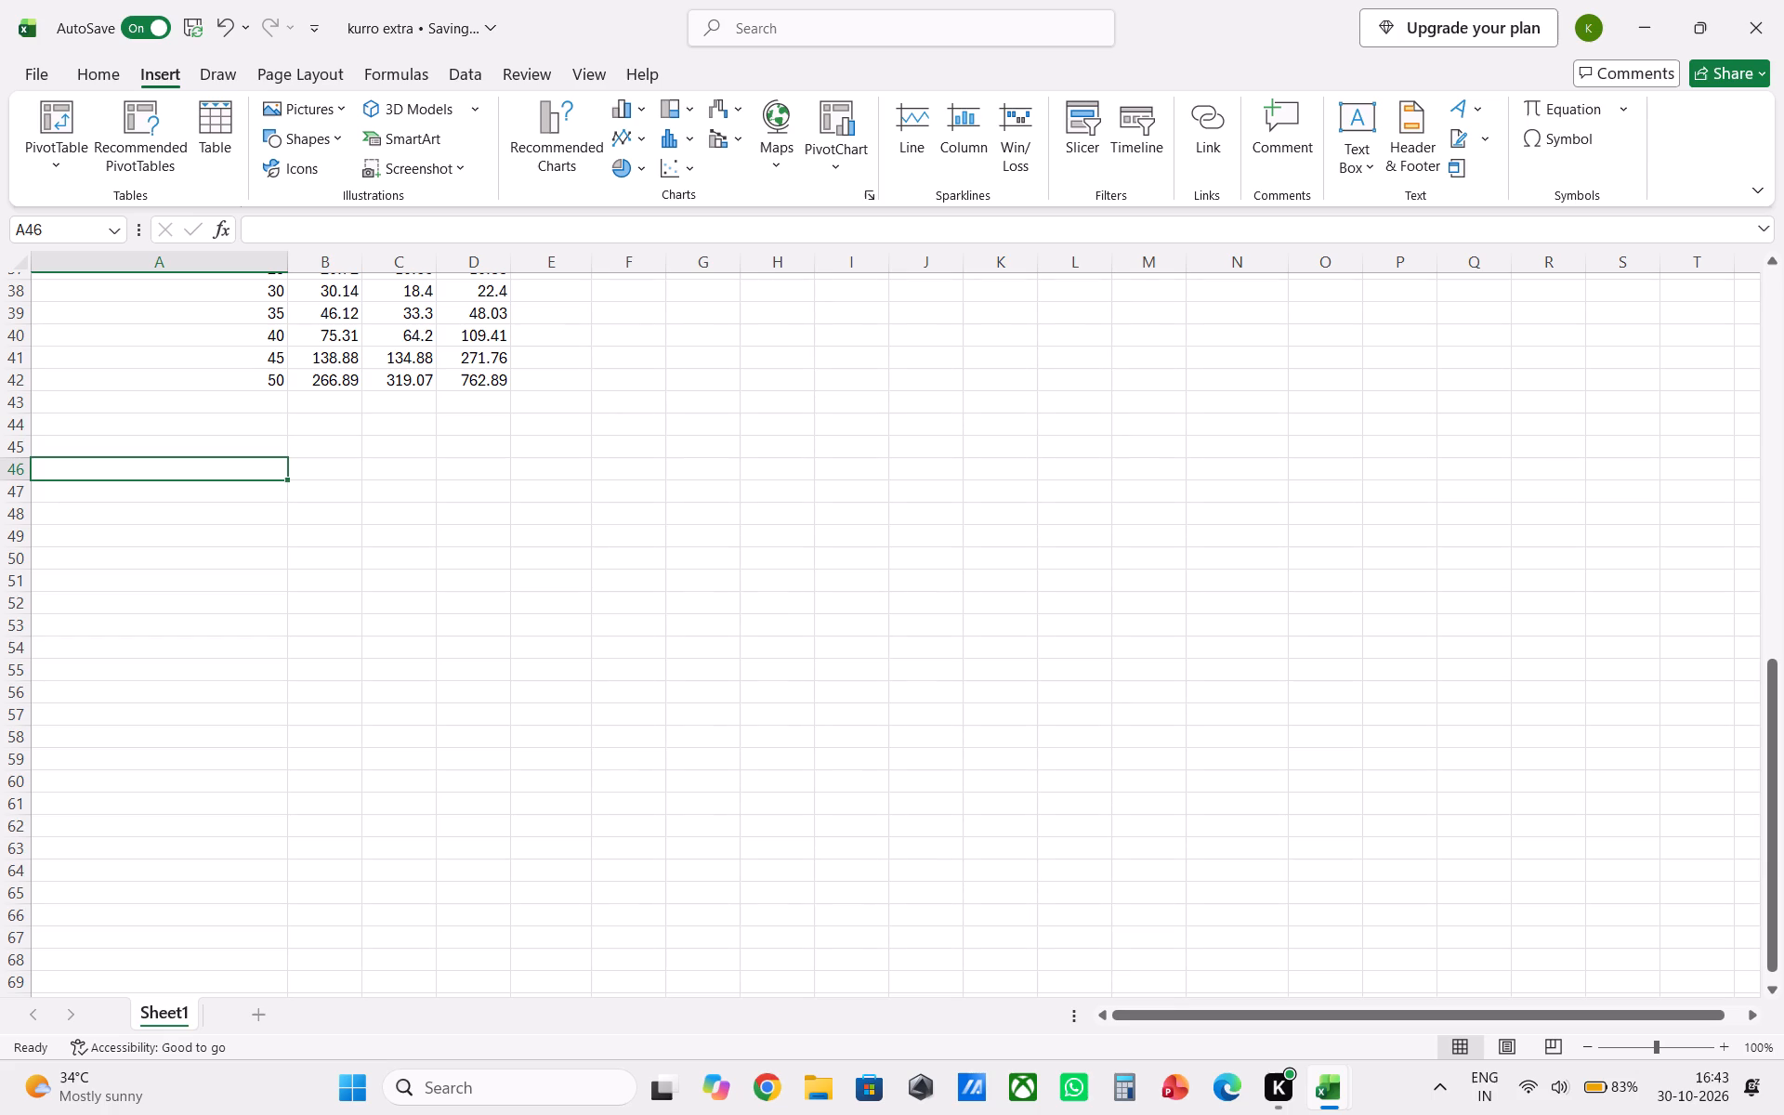
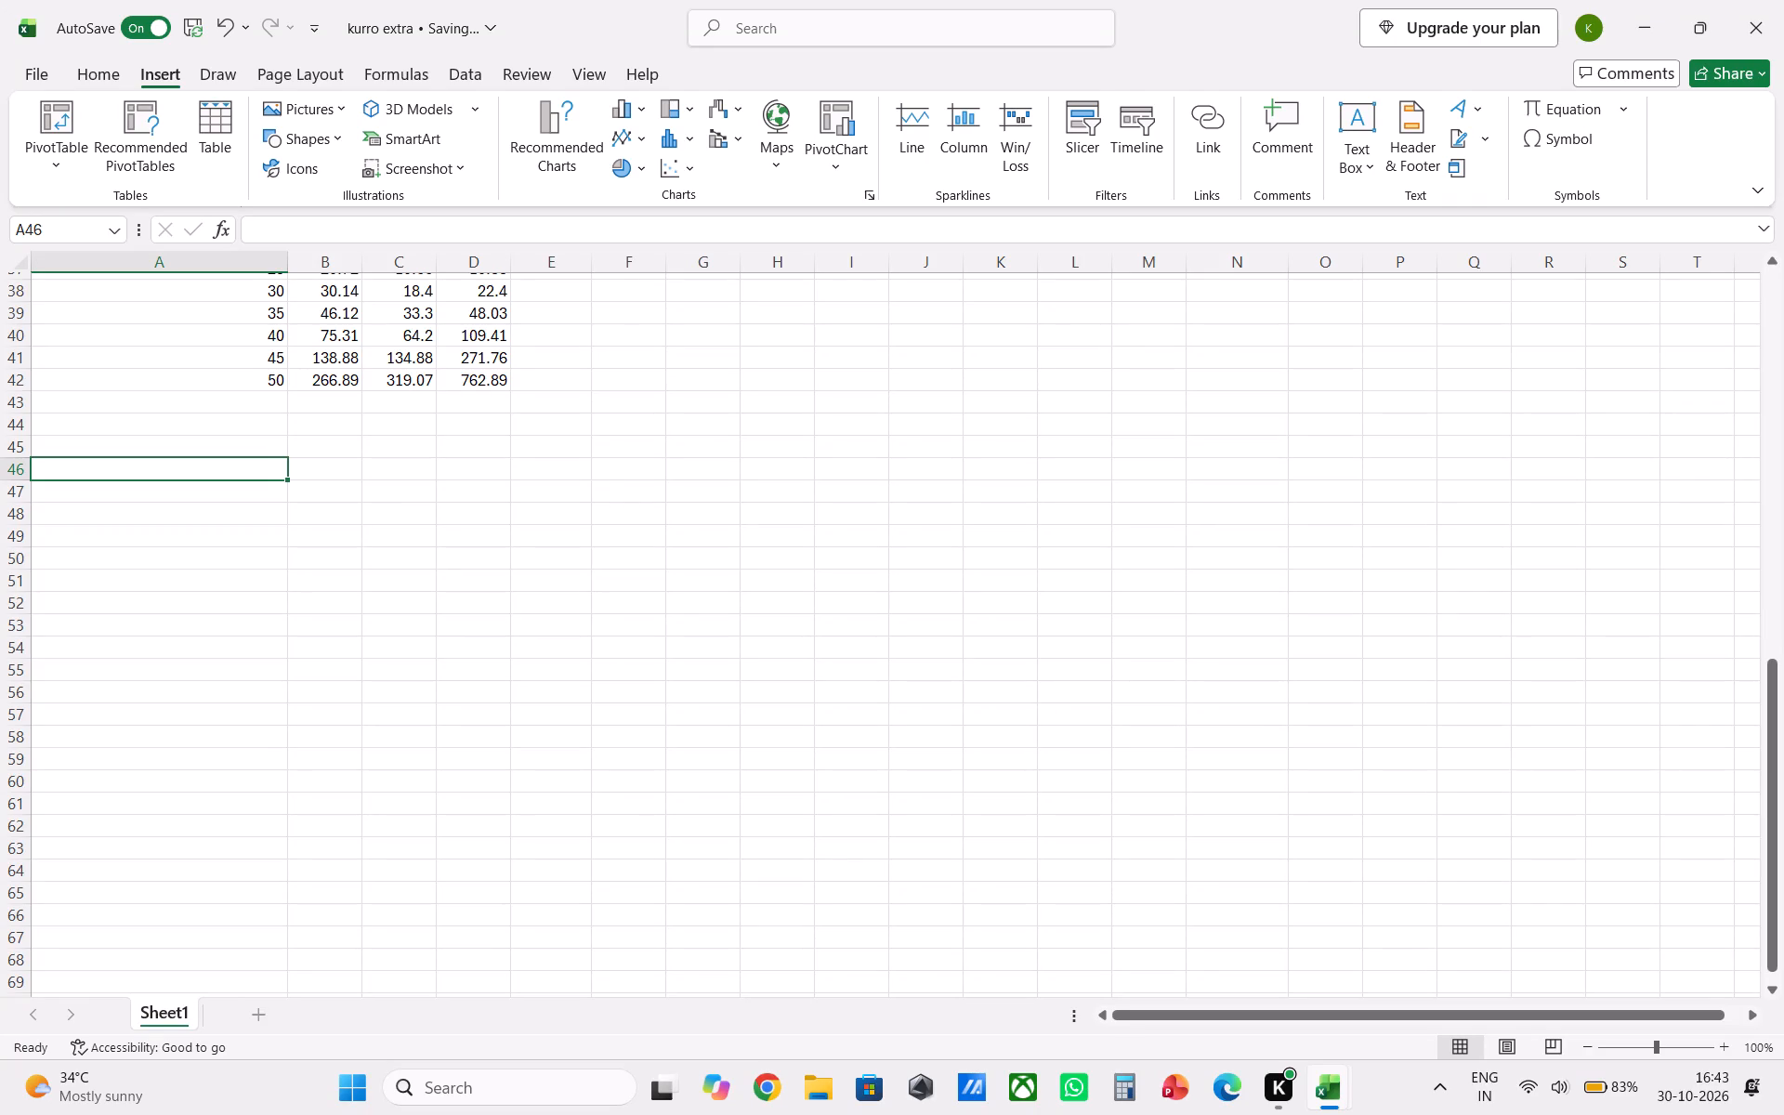
Start a heading row below the factor table with SHAPE in A47, B in B47 and L in C47.
{"action": "left_click", "coordinate": [211, 477]}
{"action": "left_click", "coordinate": [212, 485]}
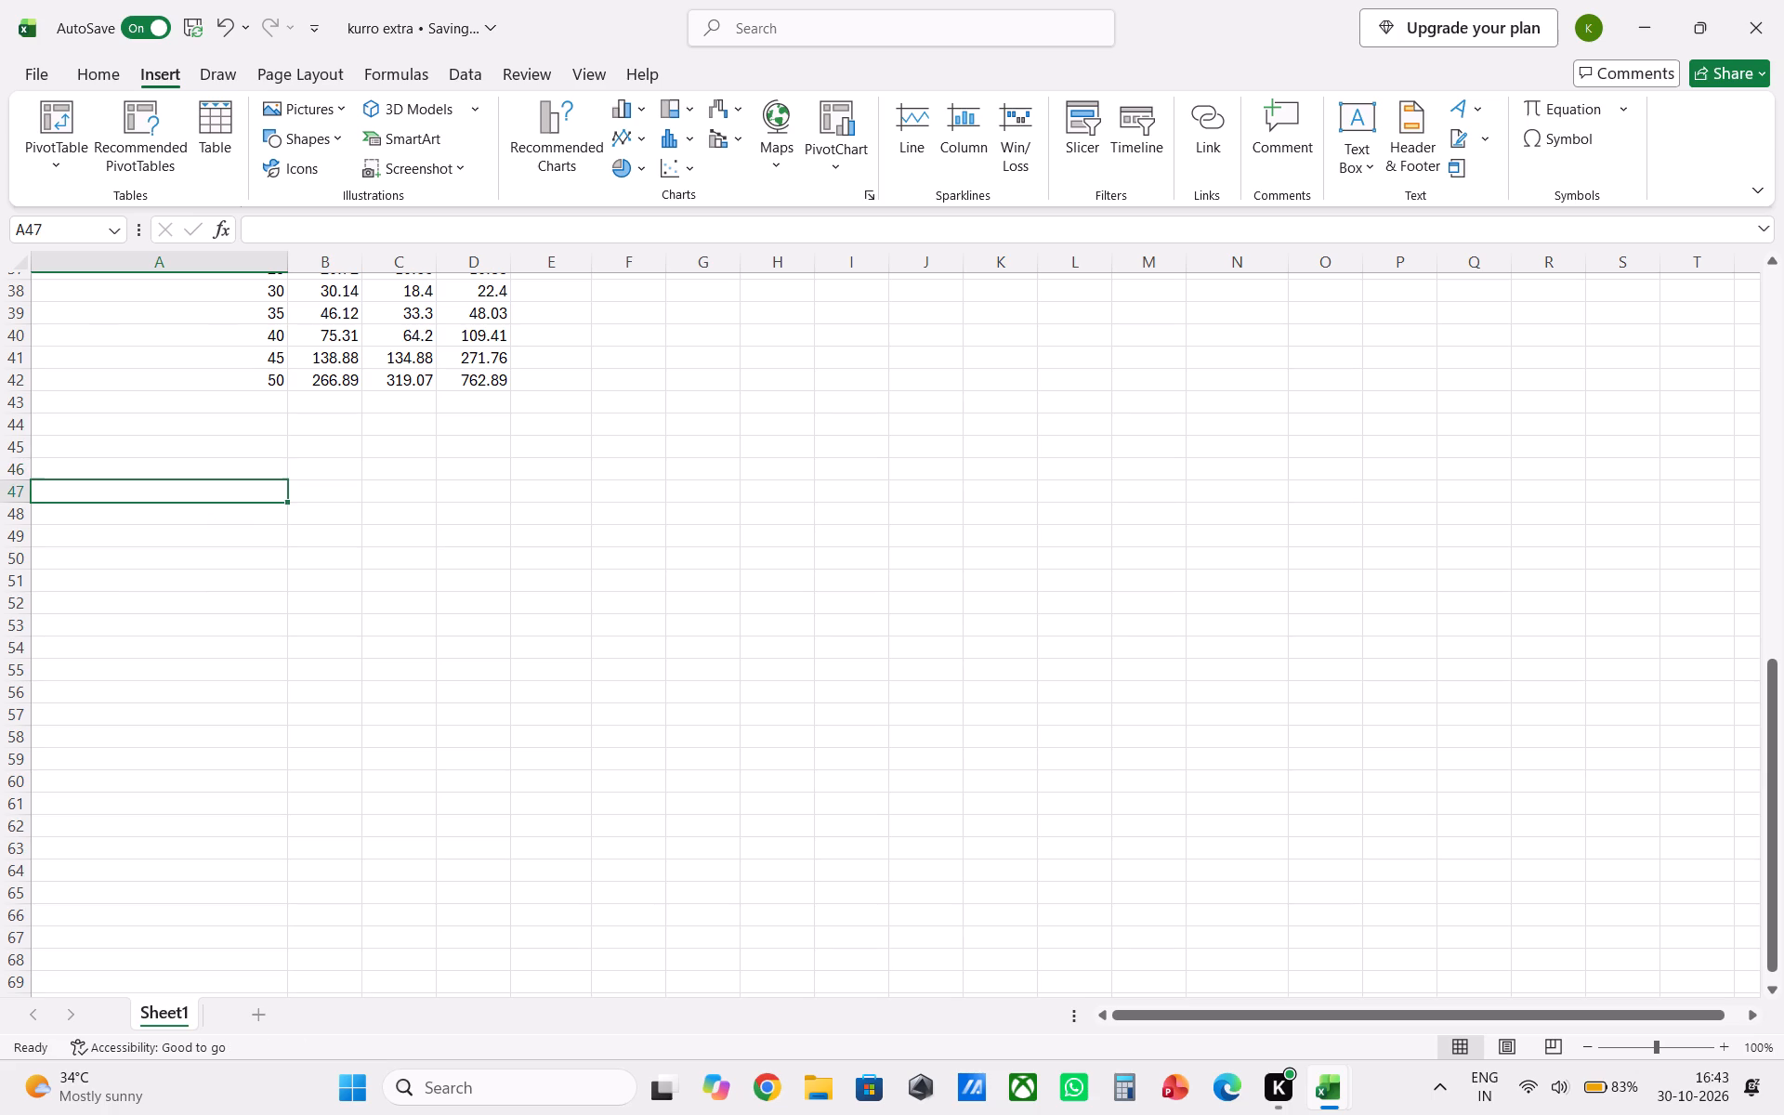
{"action": "key", "text": "s"}
{"action": "type", "text": "HAPR"}
{"action": "key", "text": "BackSpace"}
{"action": "key", "text": "e"}
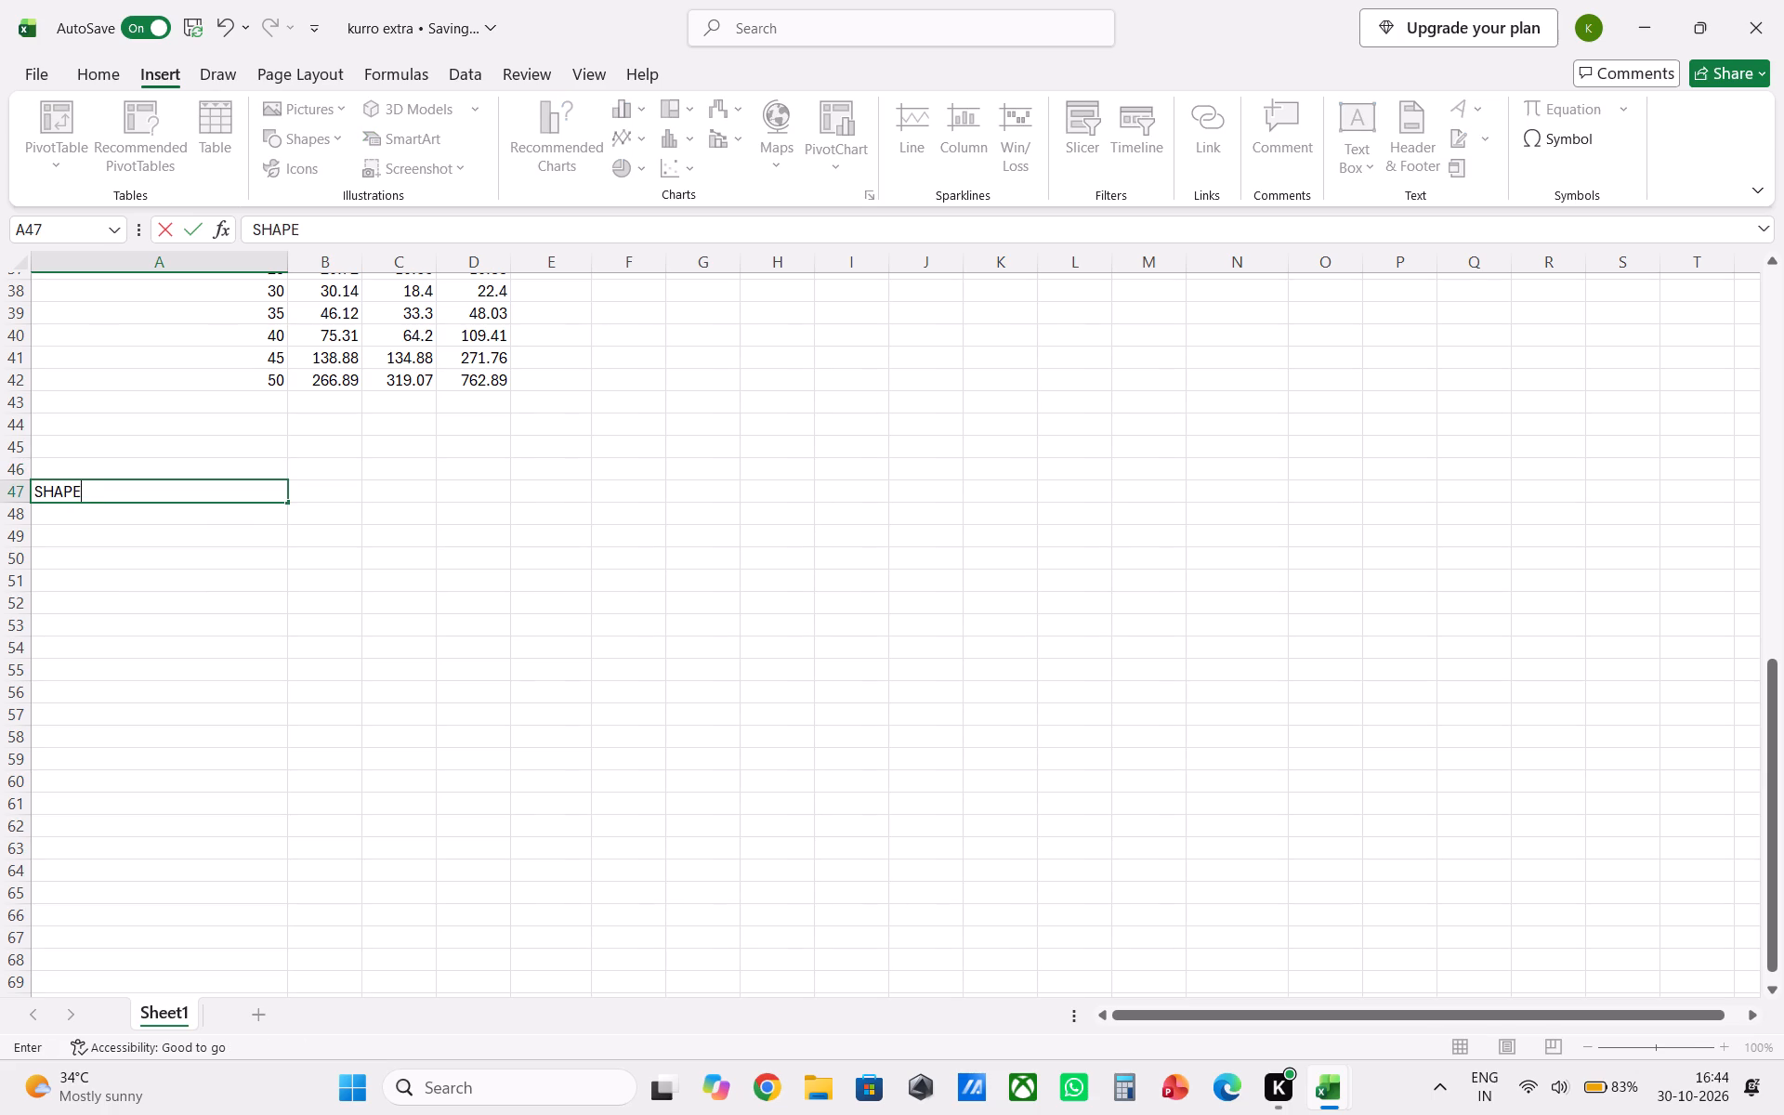
{"action": "key", "text": "Right"}
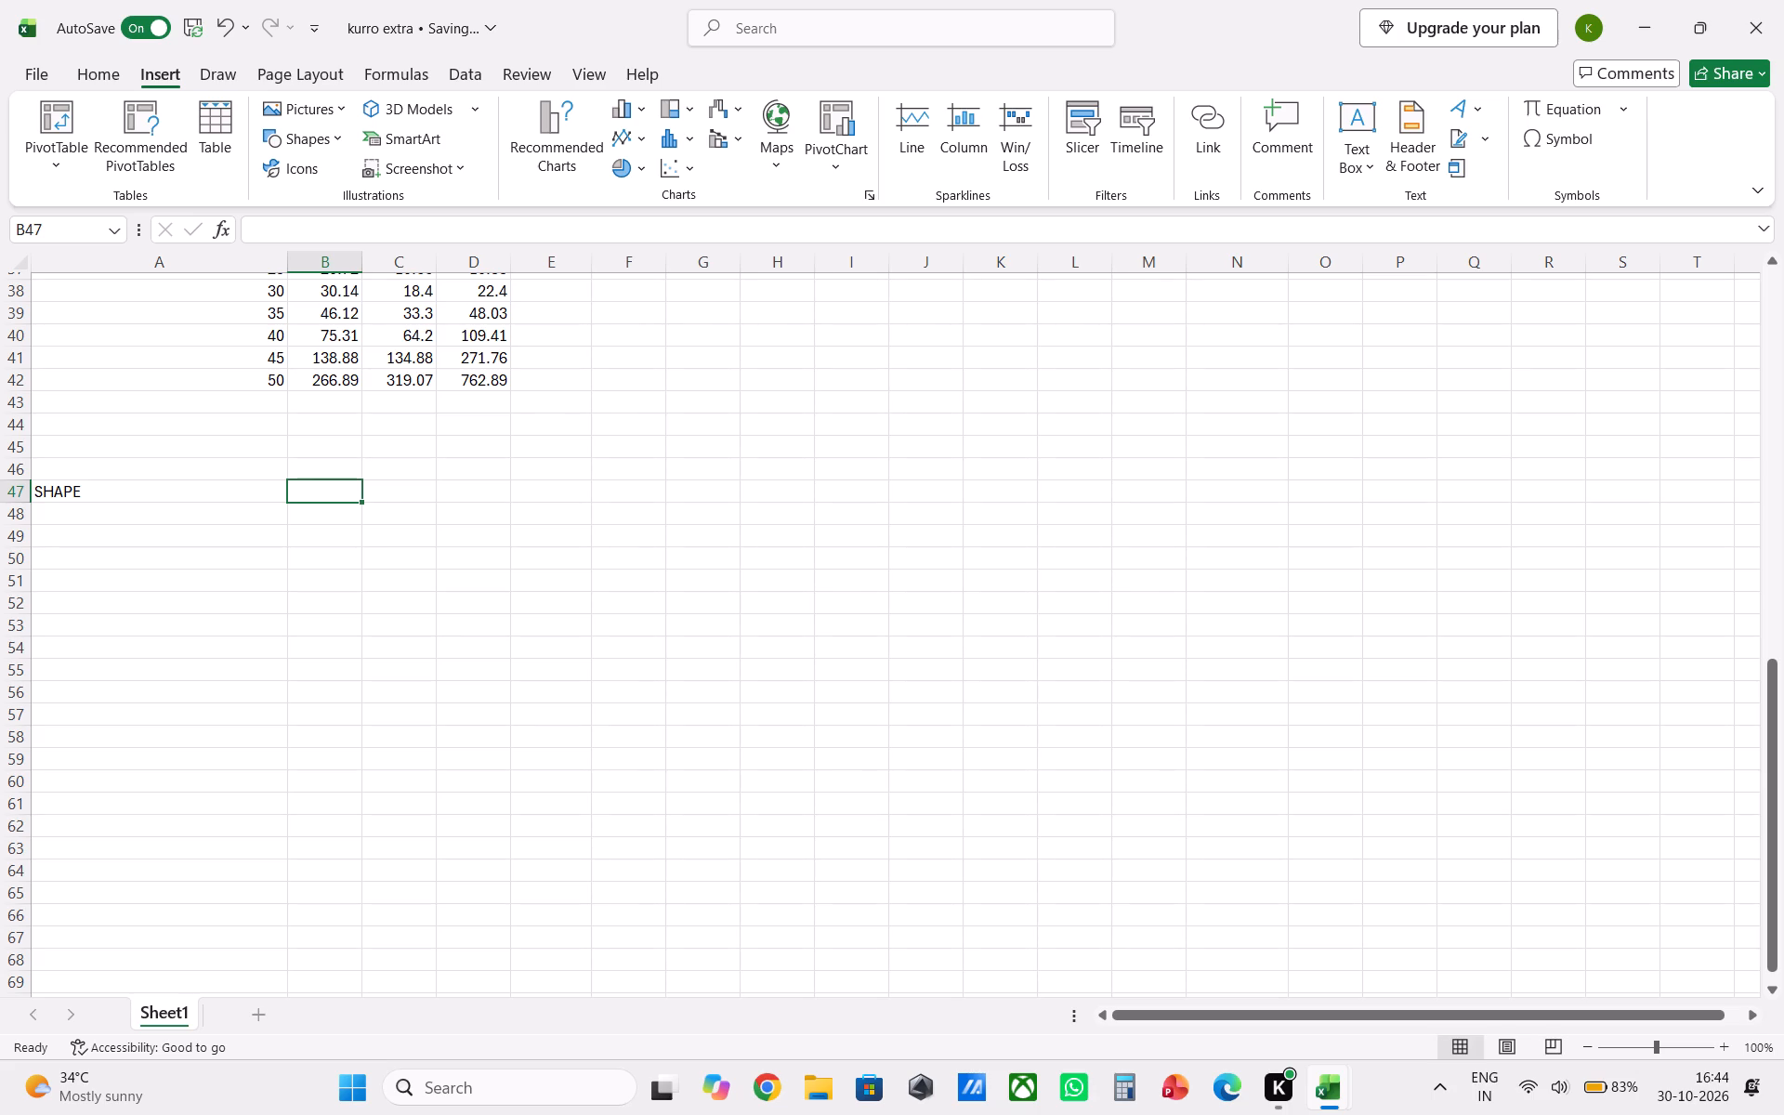
{"action": "key", "text": "b"}
{"action": "key", "text": "Right"}
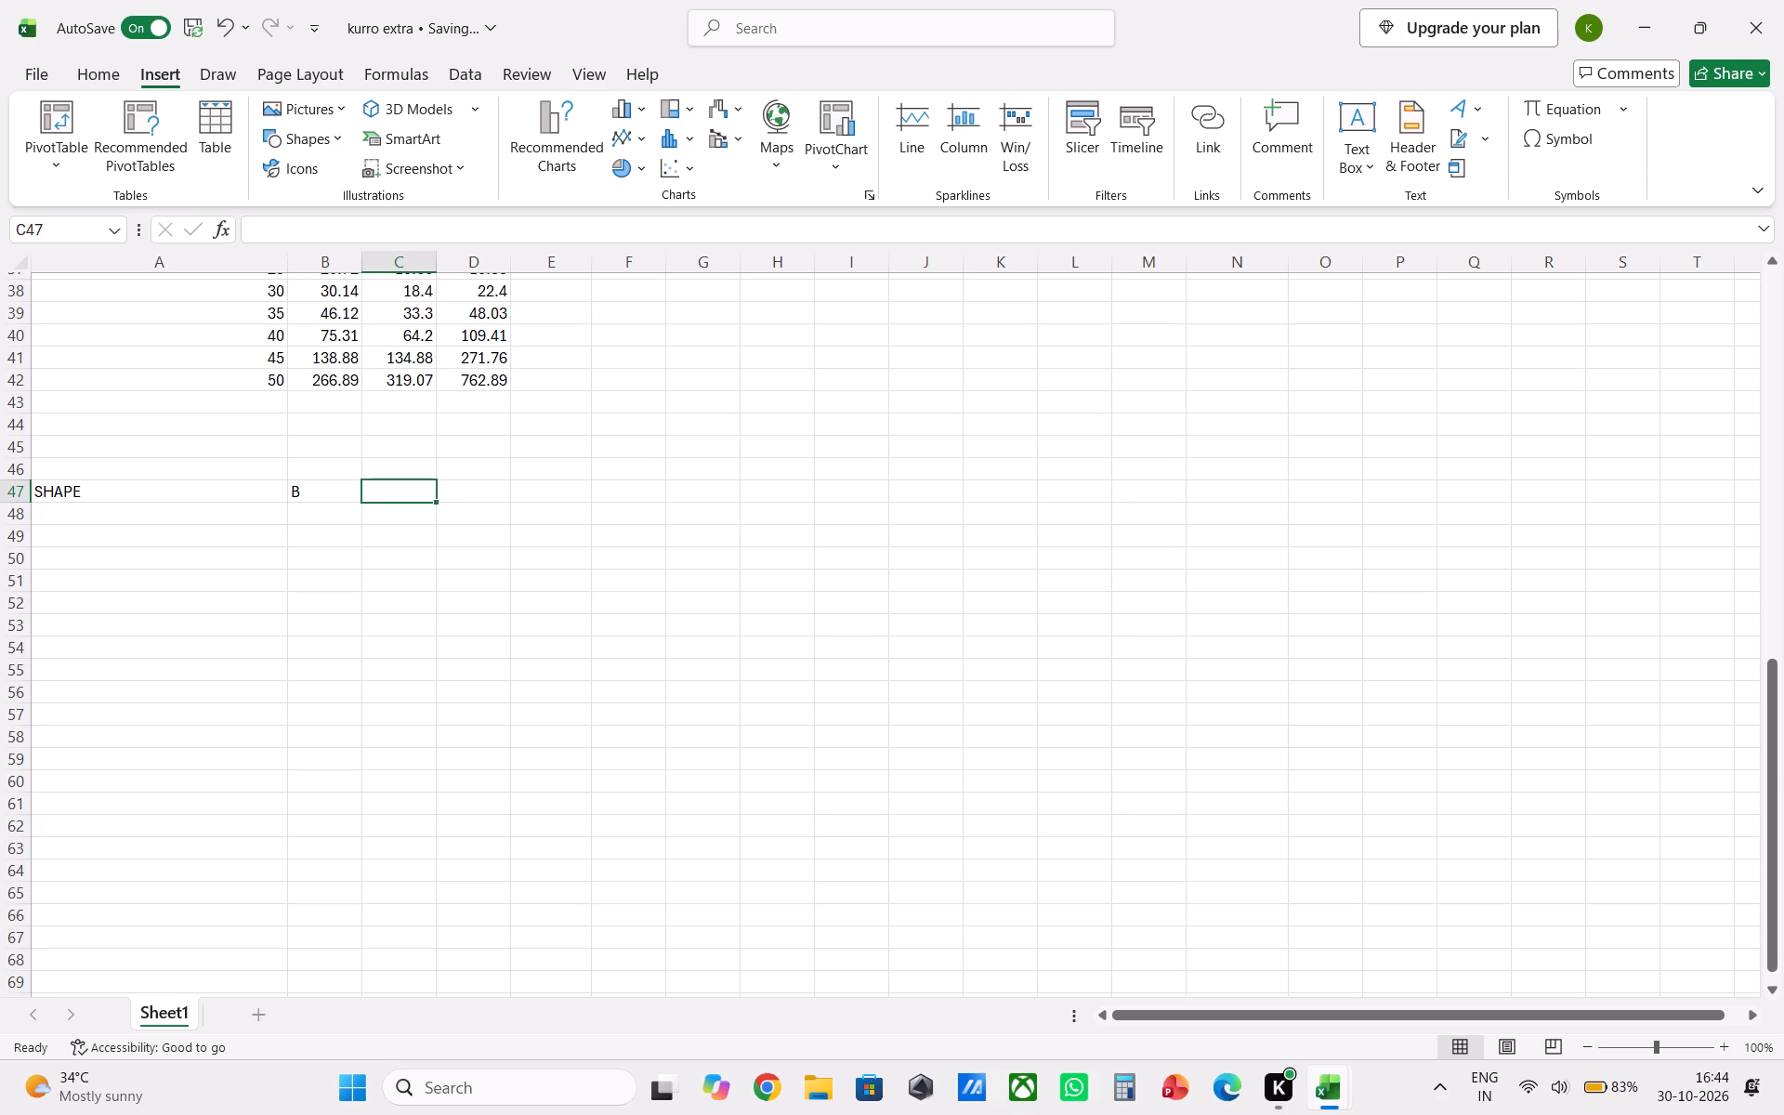
{"action": "key", "text": "l"}
{"action": "key", "text": "Right"}
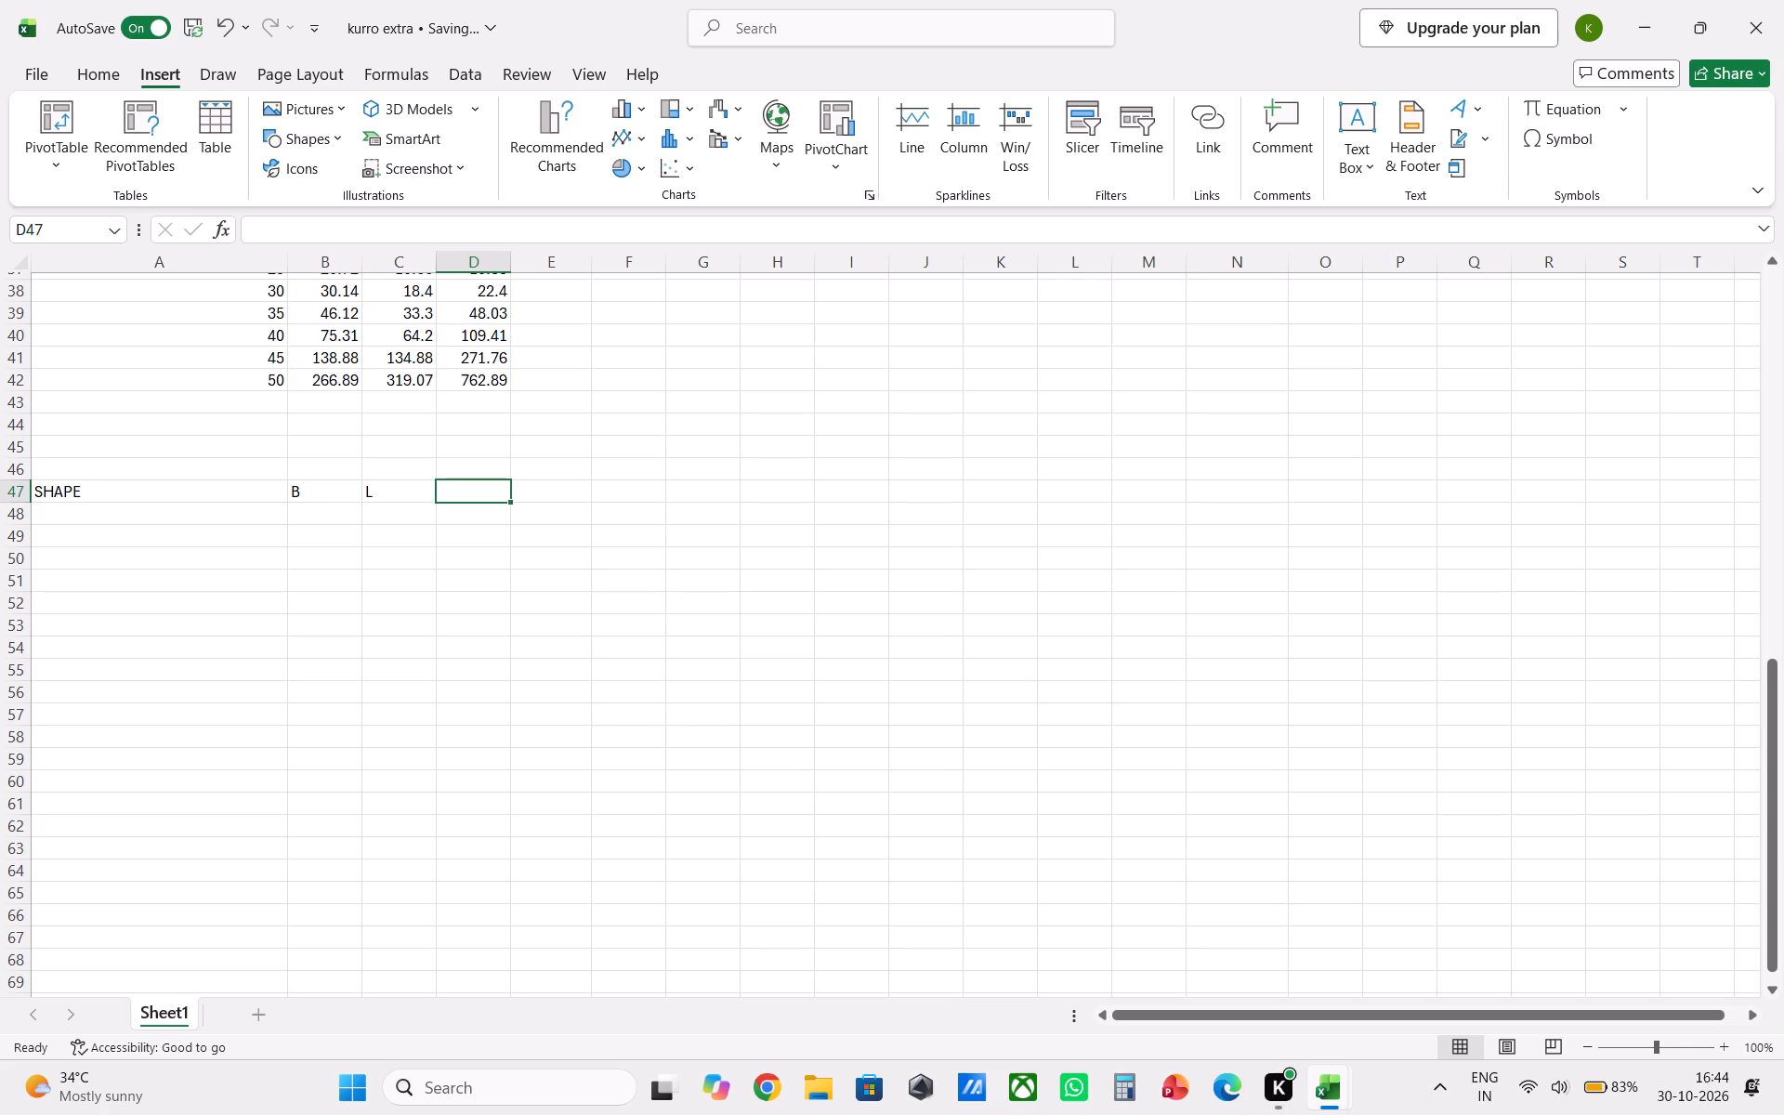
Replace the heading in C47 with d and continue the row with L, I and C in D47 to F47.
{"action": "left_click", "coordinate": [409, 484]}
{"action": "key", "text": "BackSpace"}
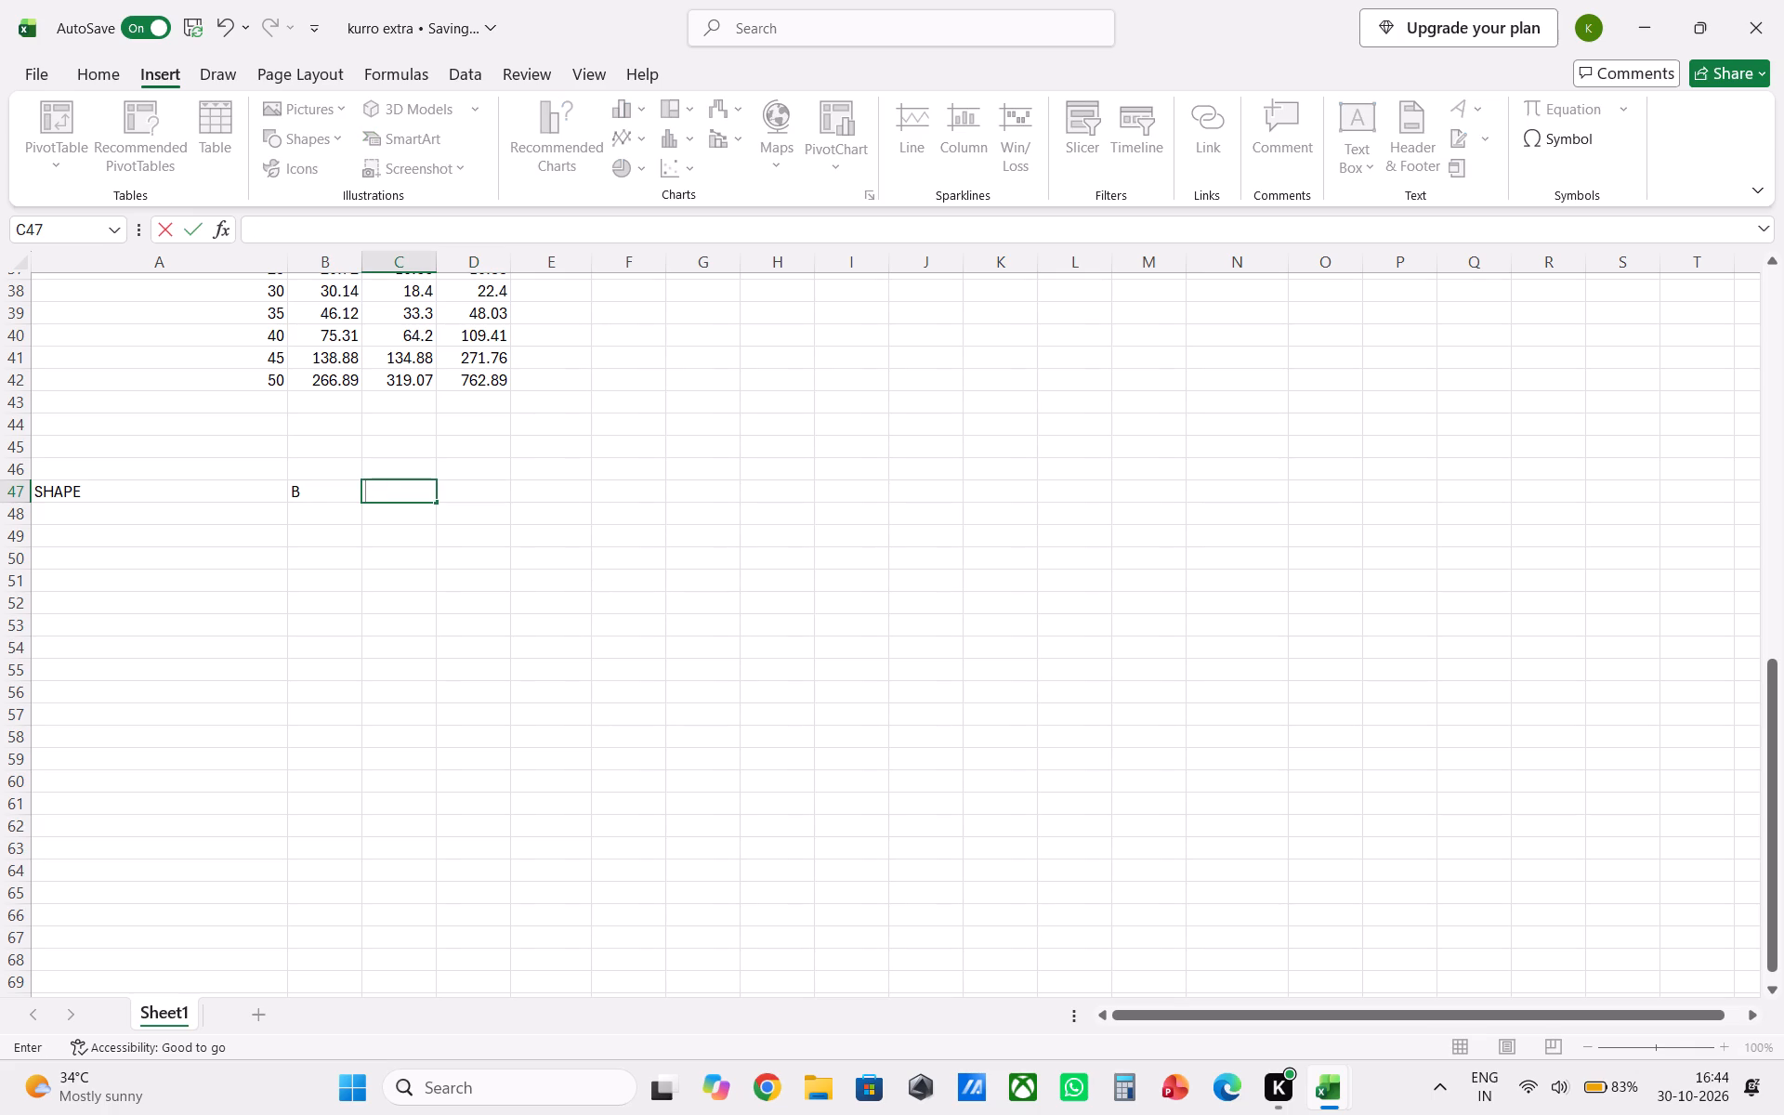
{"action": "key", "text": "d"}
{"action": "key", "text": "BackSpace"}
{"action": "key", "text": "d"}
{"action": "key", "text": "Right"}
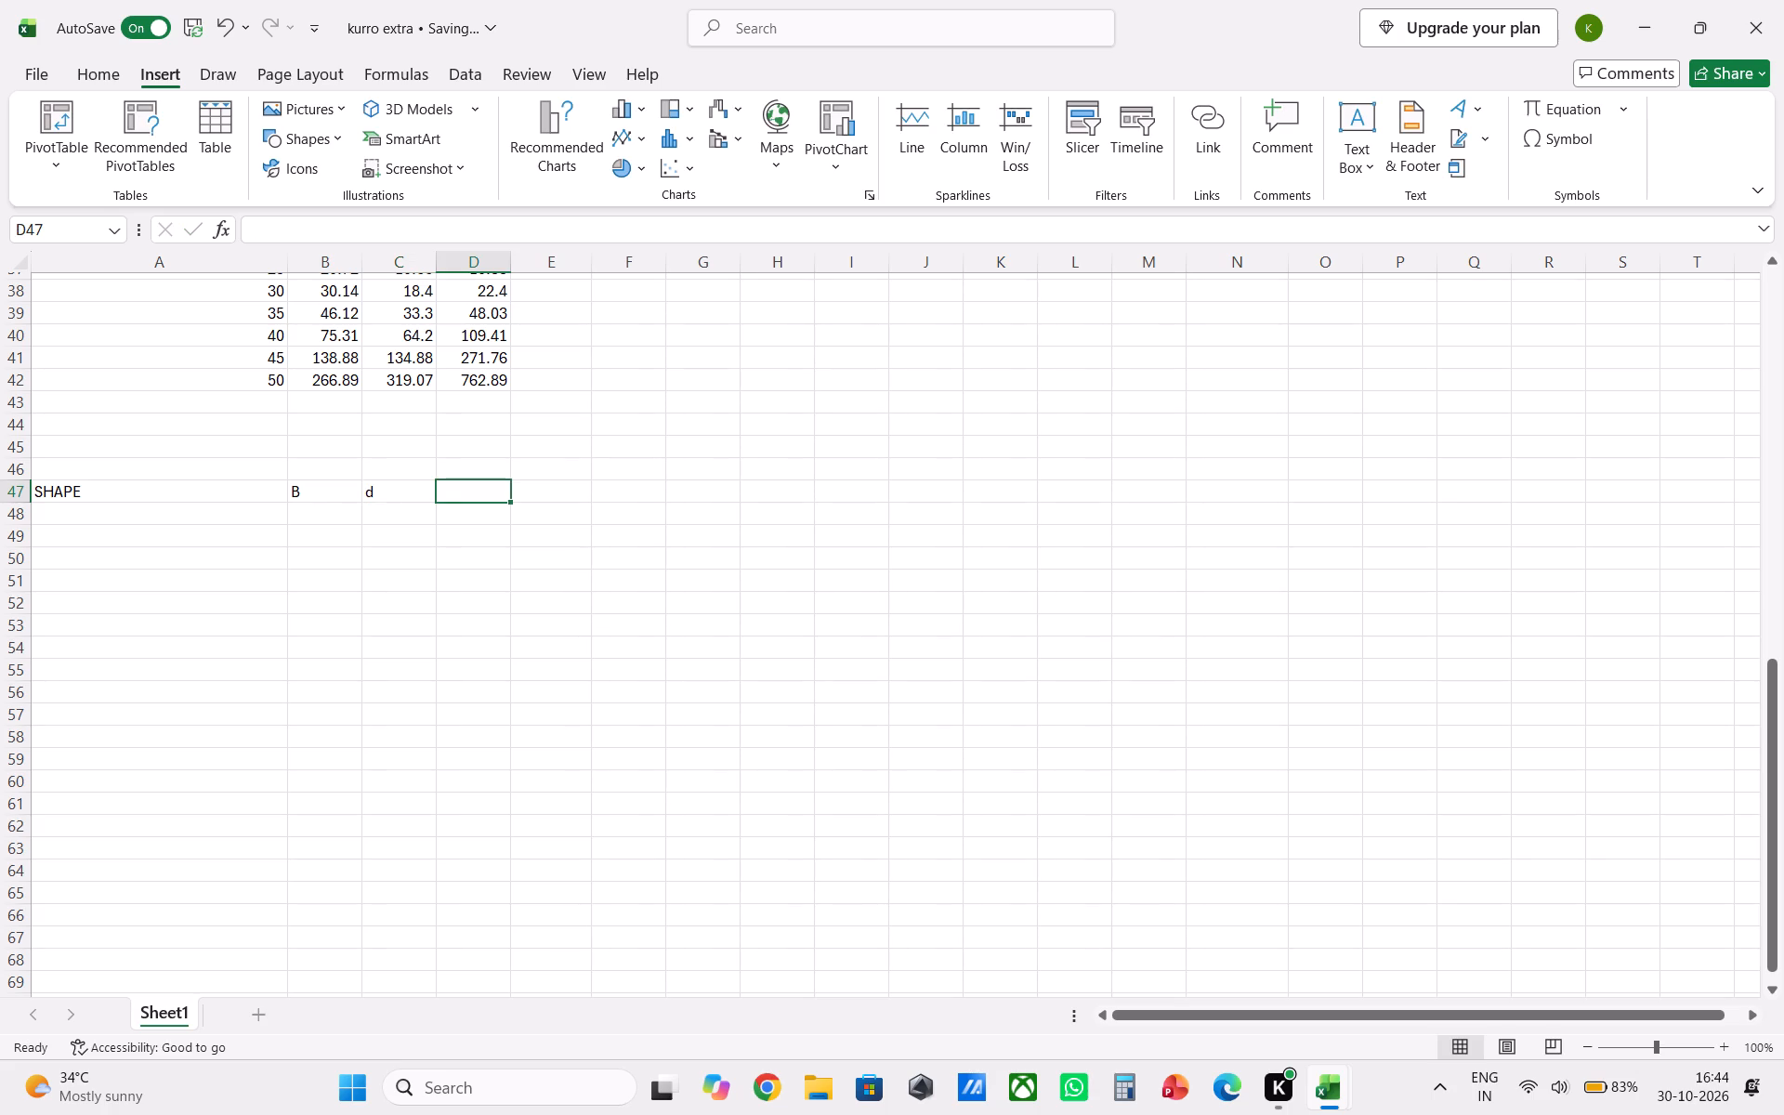
{"action": "key", "text": "l"}
{"action": "key", "text": "Right"}
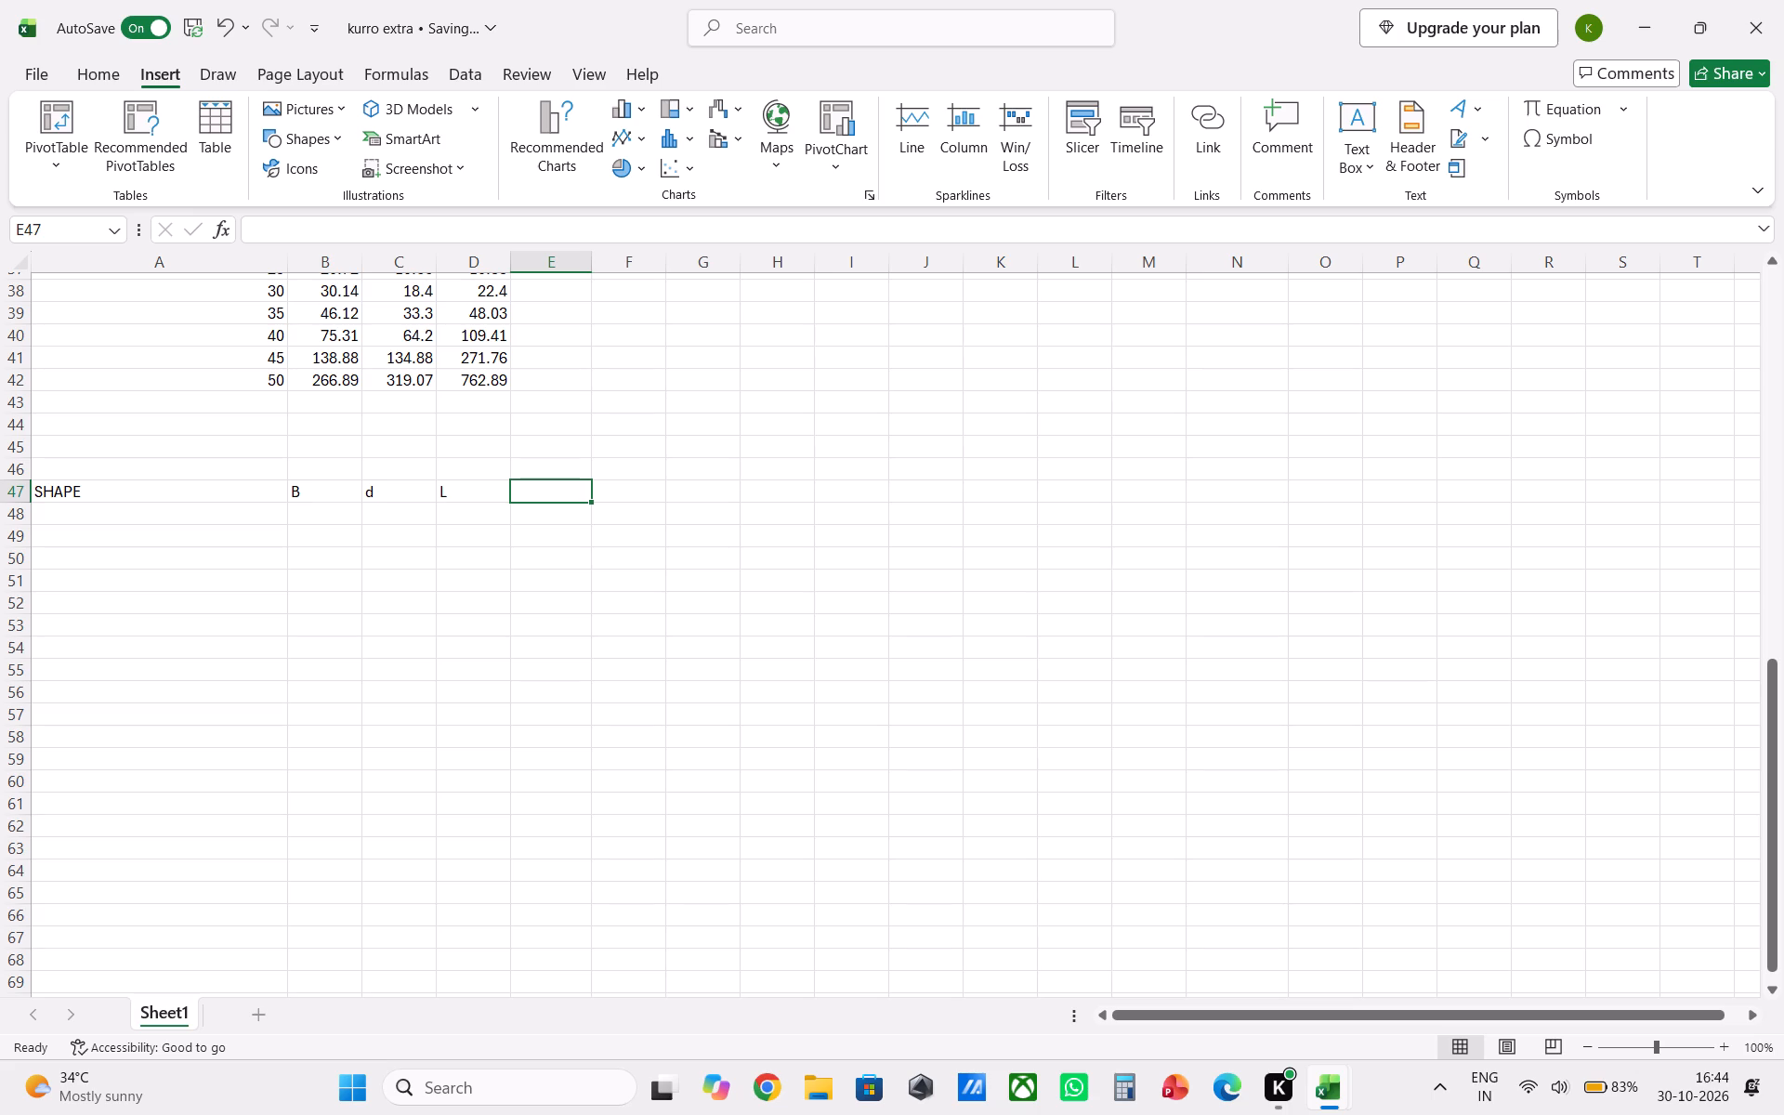
{"action": "key", "text": "i"}
{"action": "key", "text": "Right"}
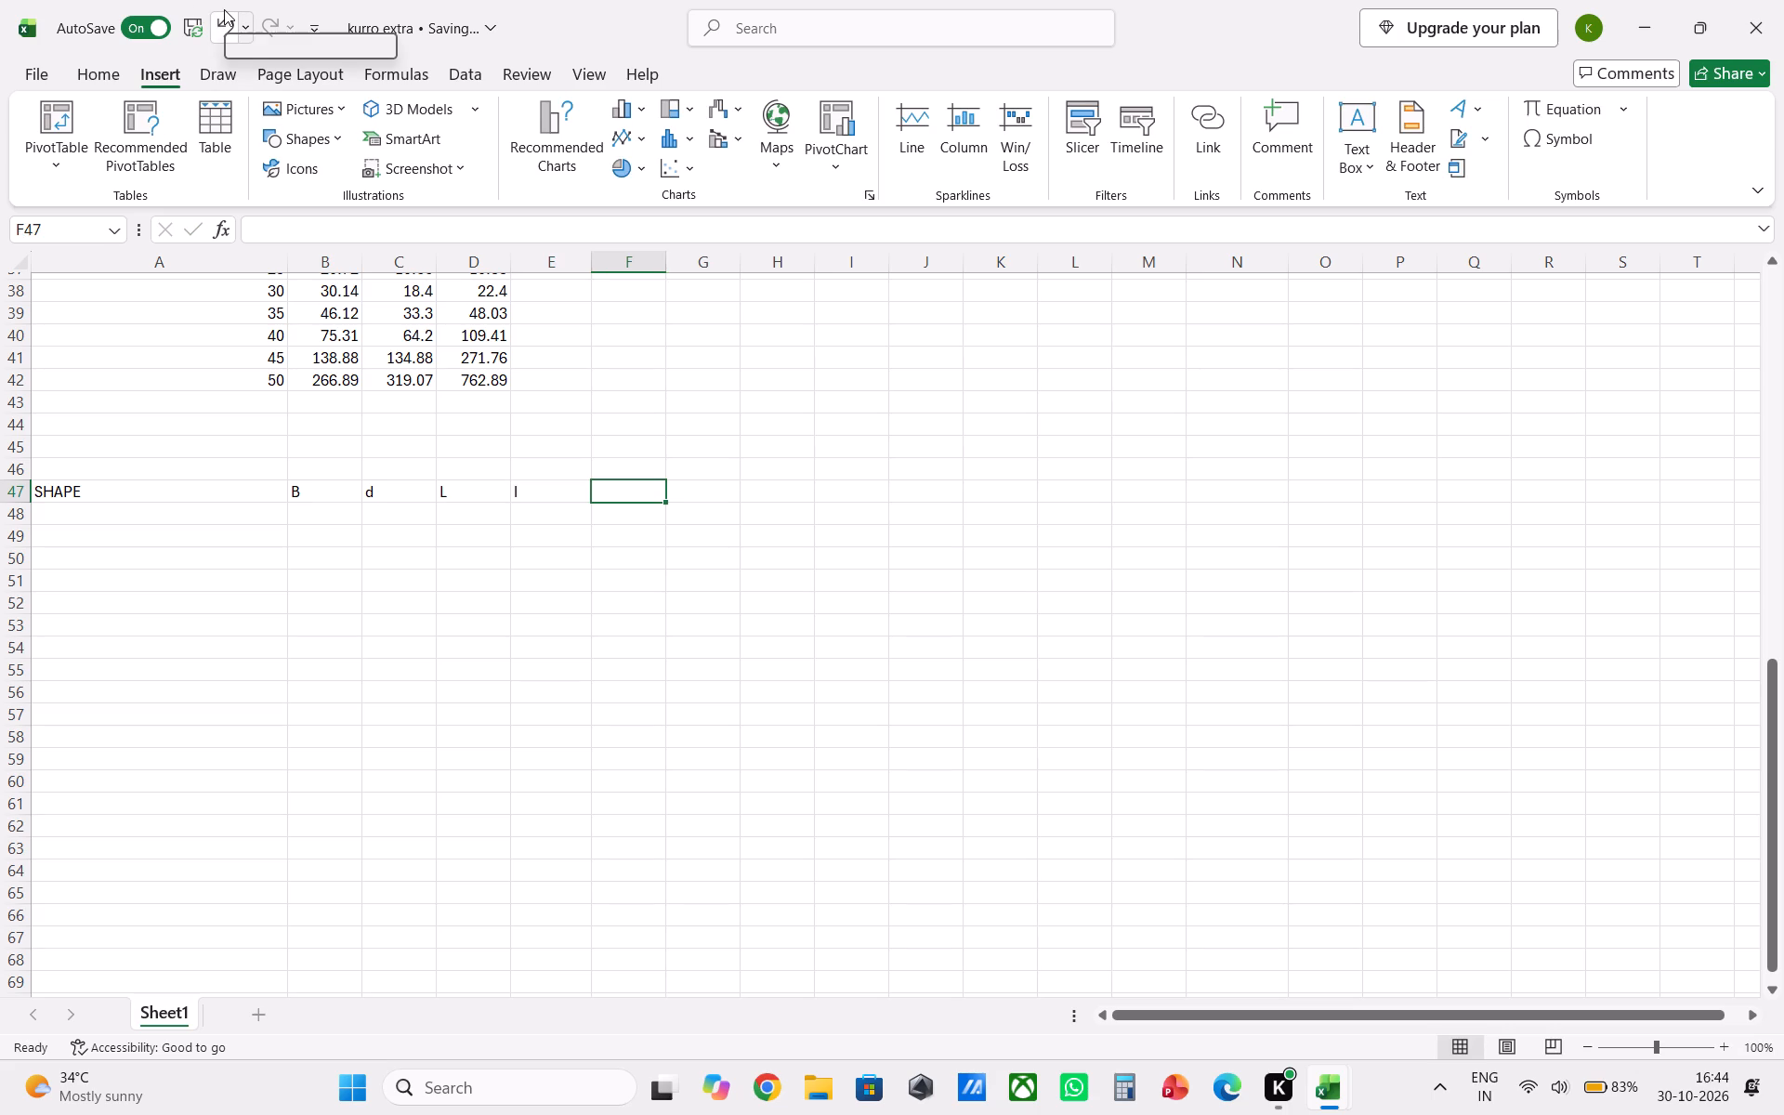
{"action": "key", "text": "c"}
{"action": "key", "text": "Right"}
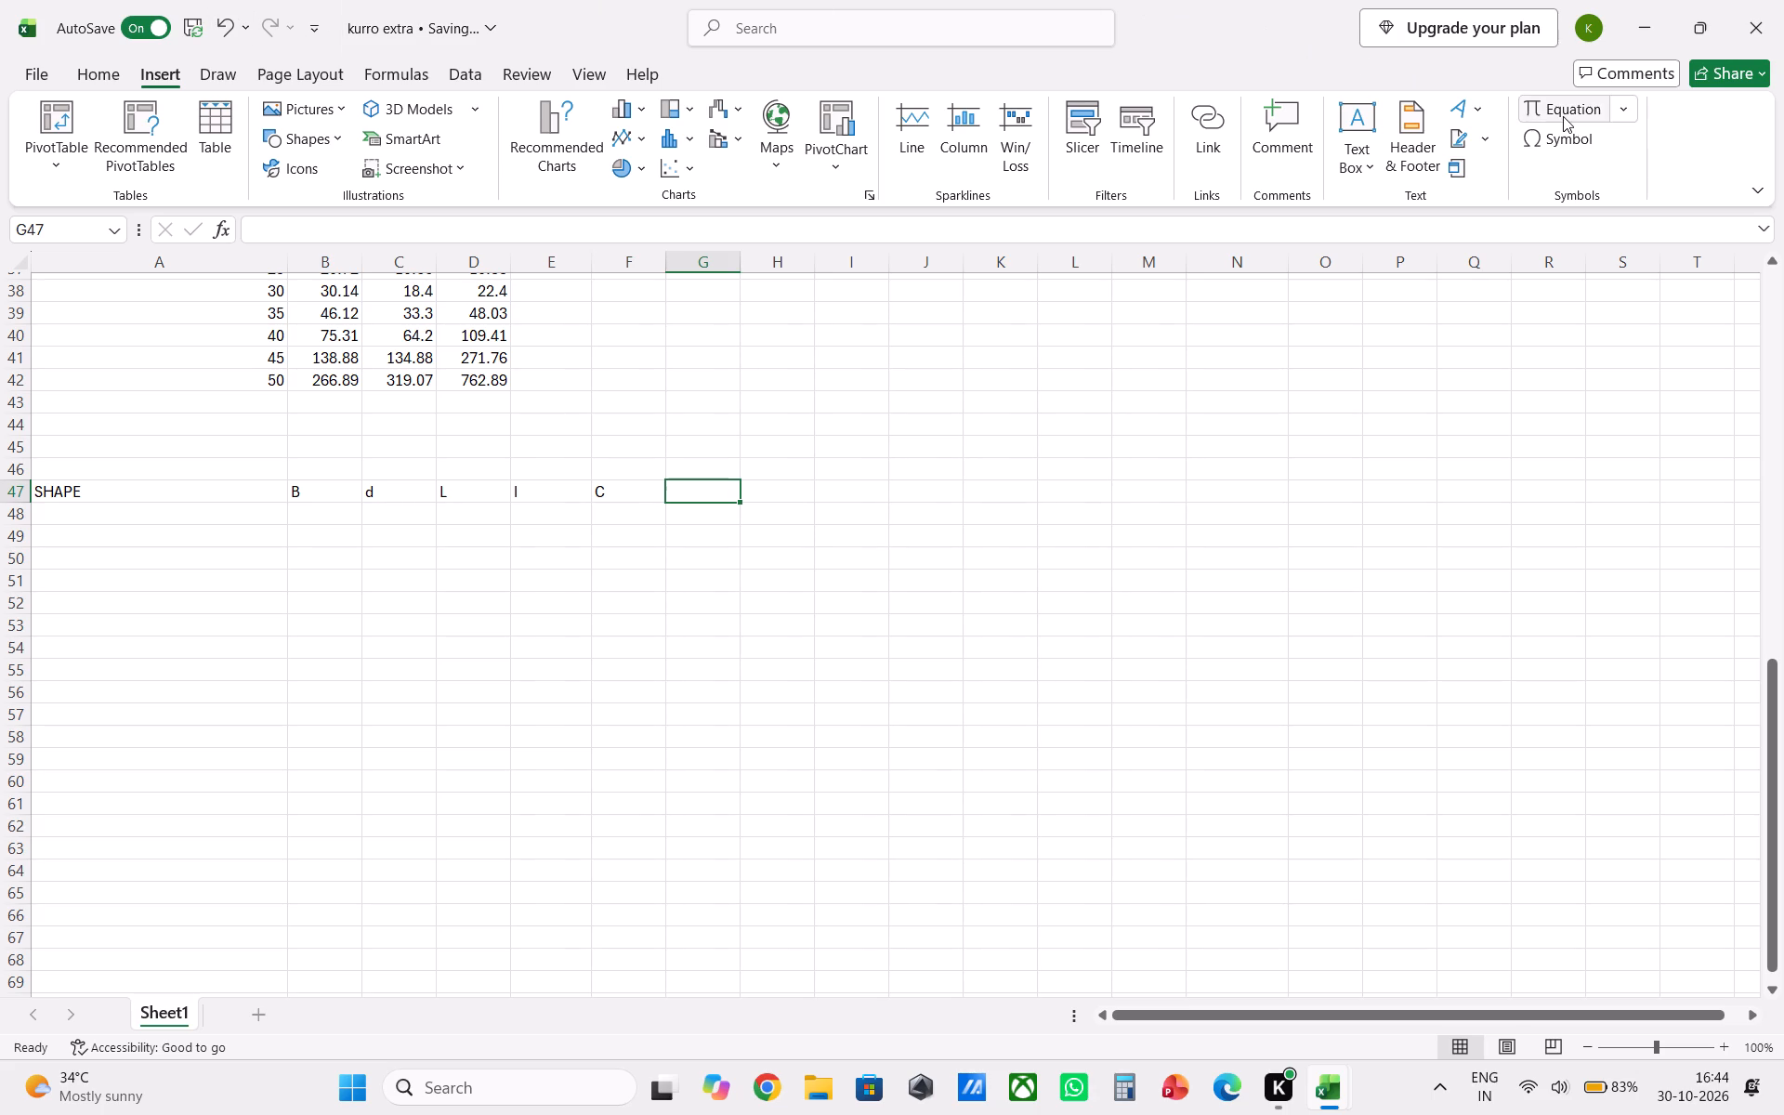
Insert the symbol Φ as the heading in G47 and the Greek upsilon with hook symbol ϒ in H47.
{"action": "left_click", "coordinate": [1564, 141]}
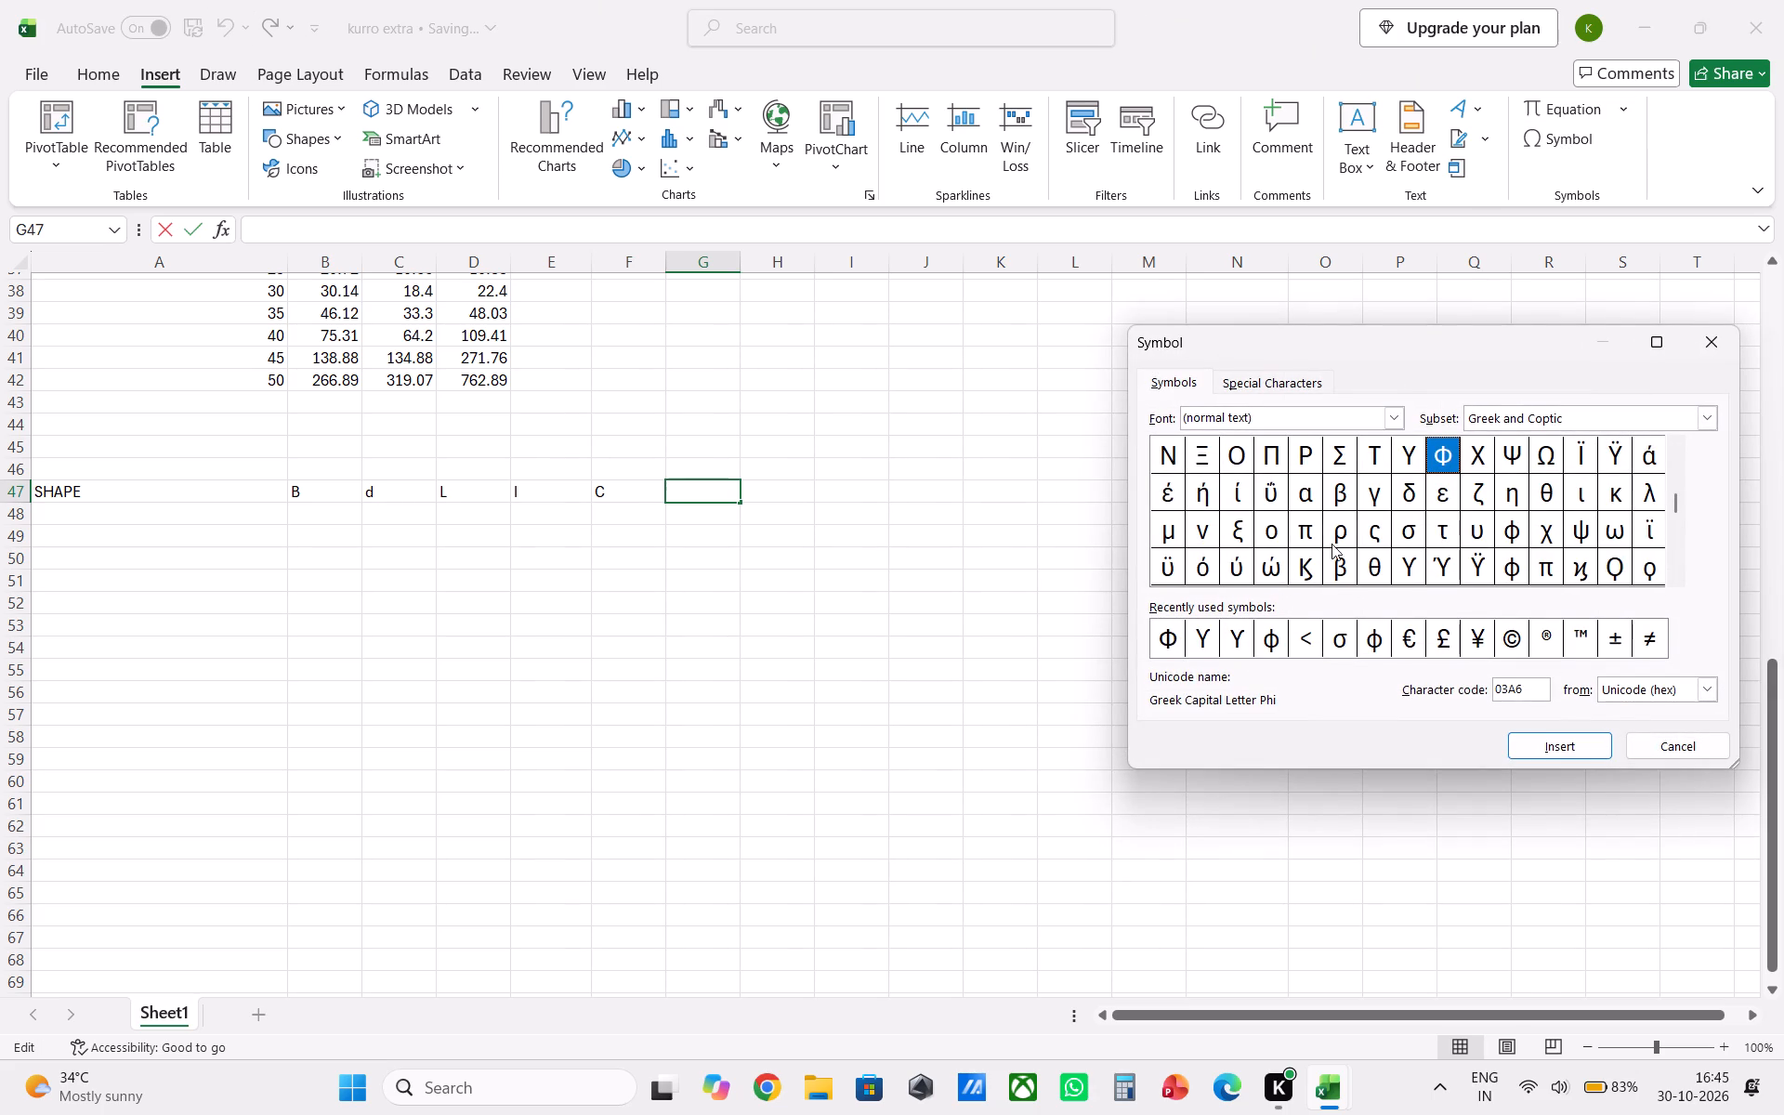
{"action": "left_click", "coordinate": [1528, 741]}
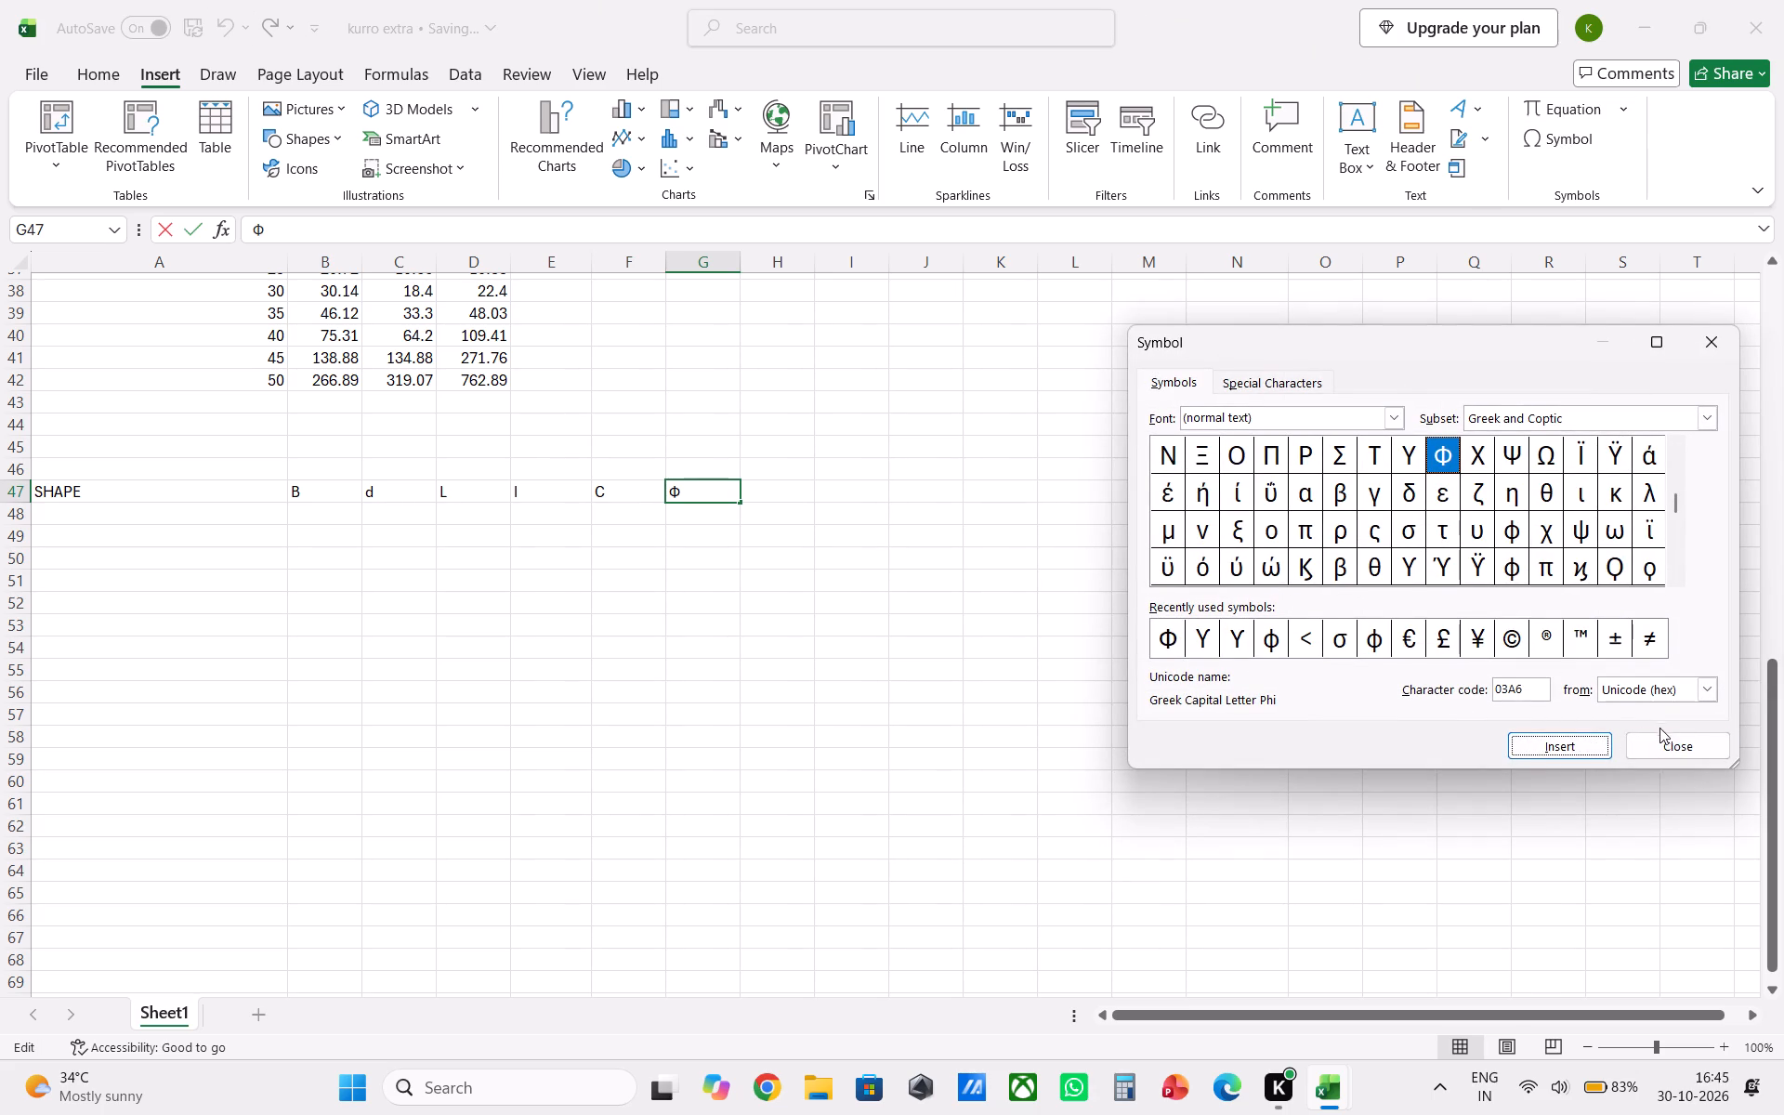
{"action": "left_click", "coordinate": [1664, 741]}
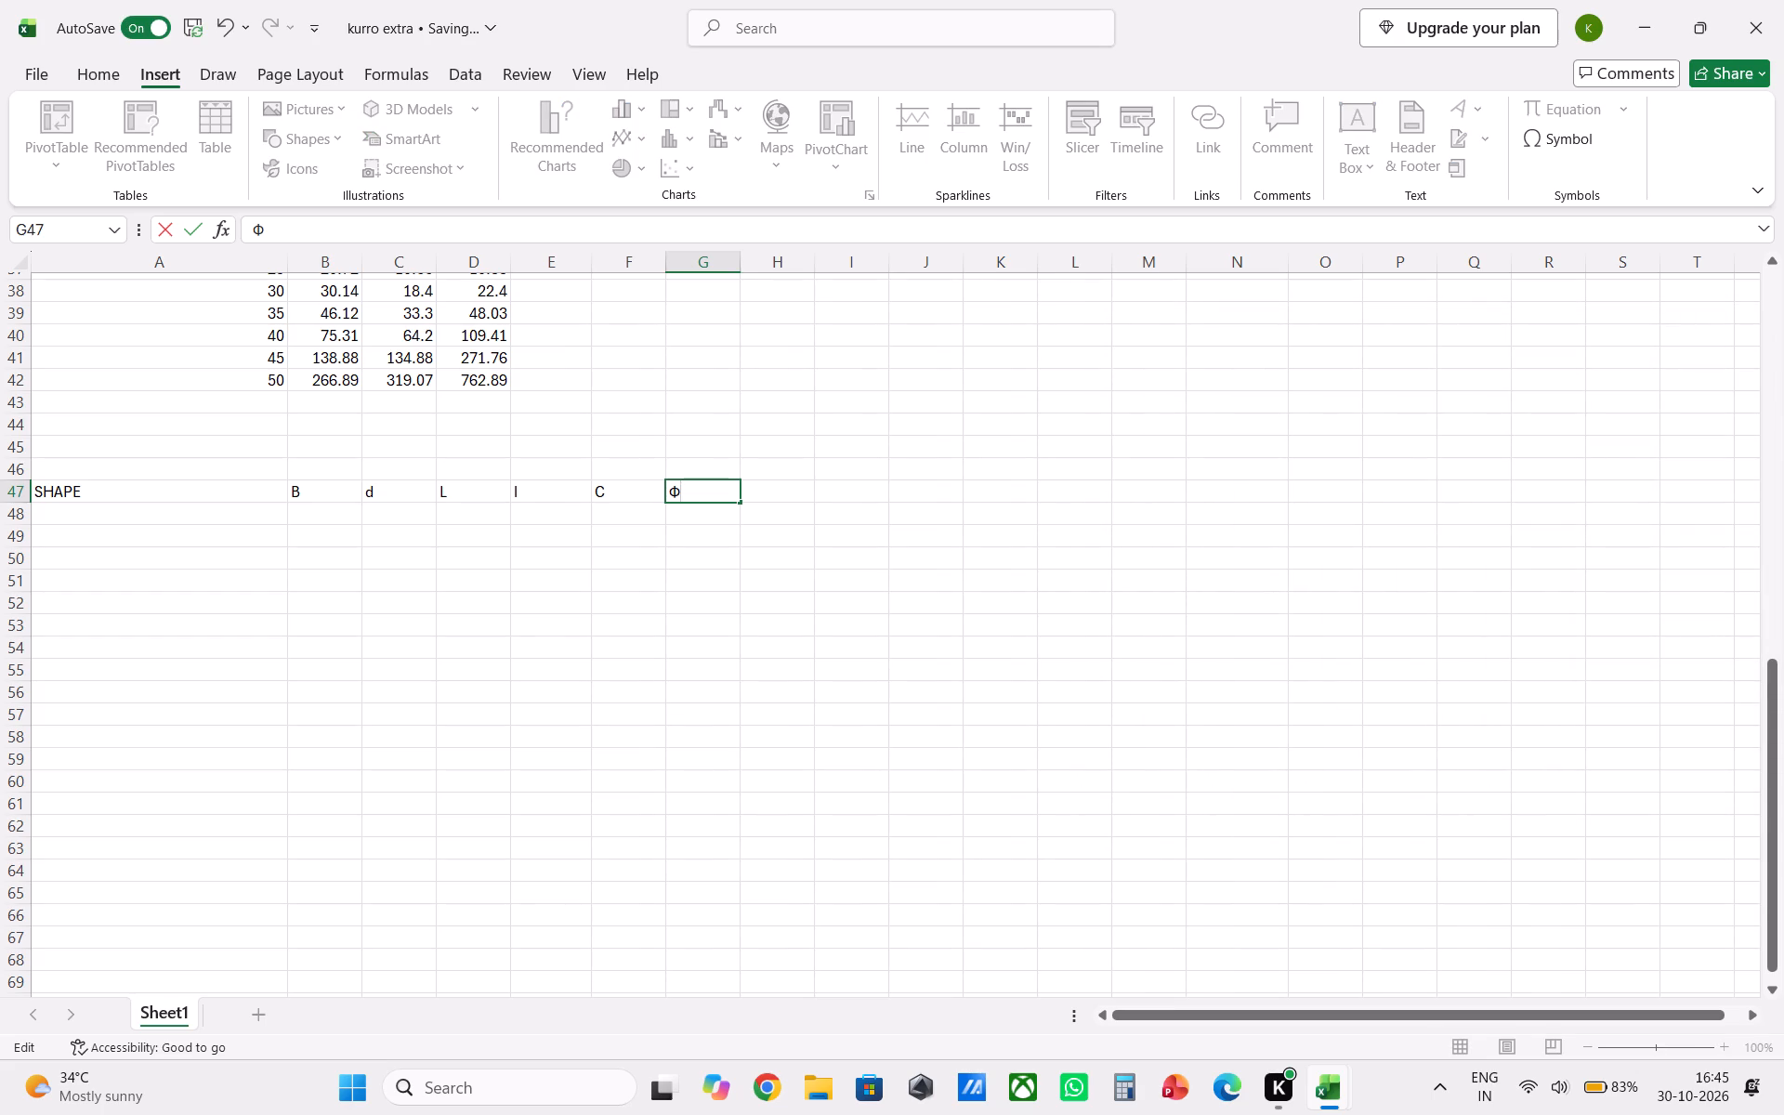
{"action": "left_click", "coordinate": [780, 501]}
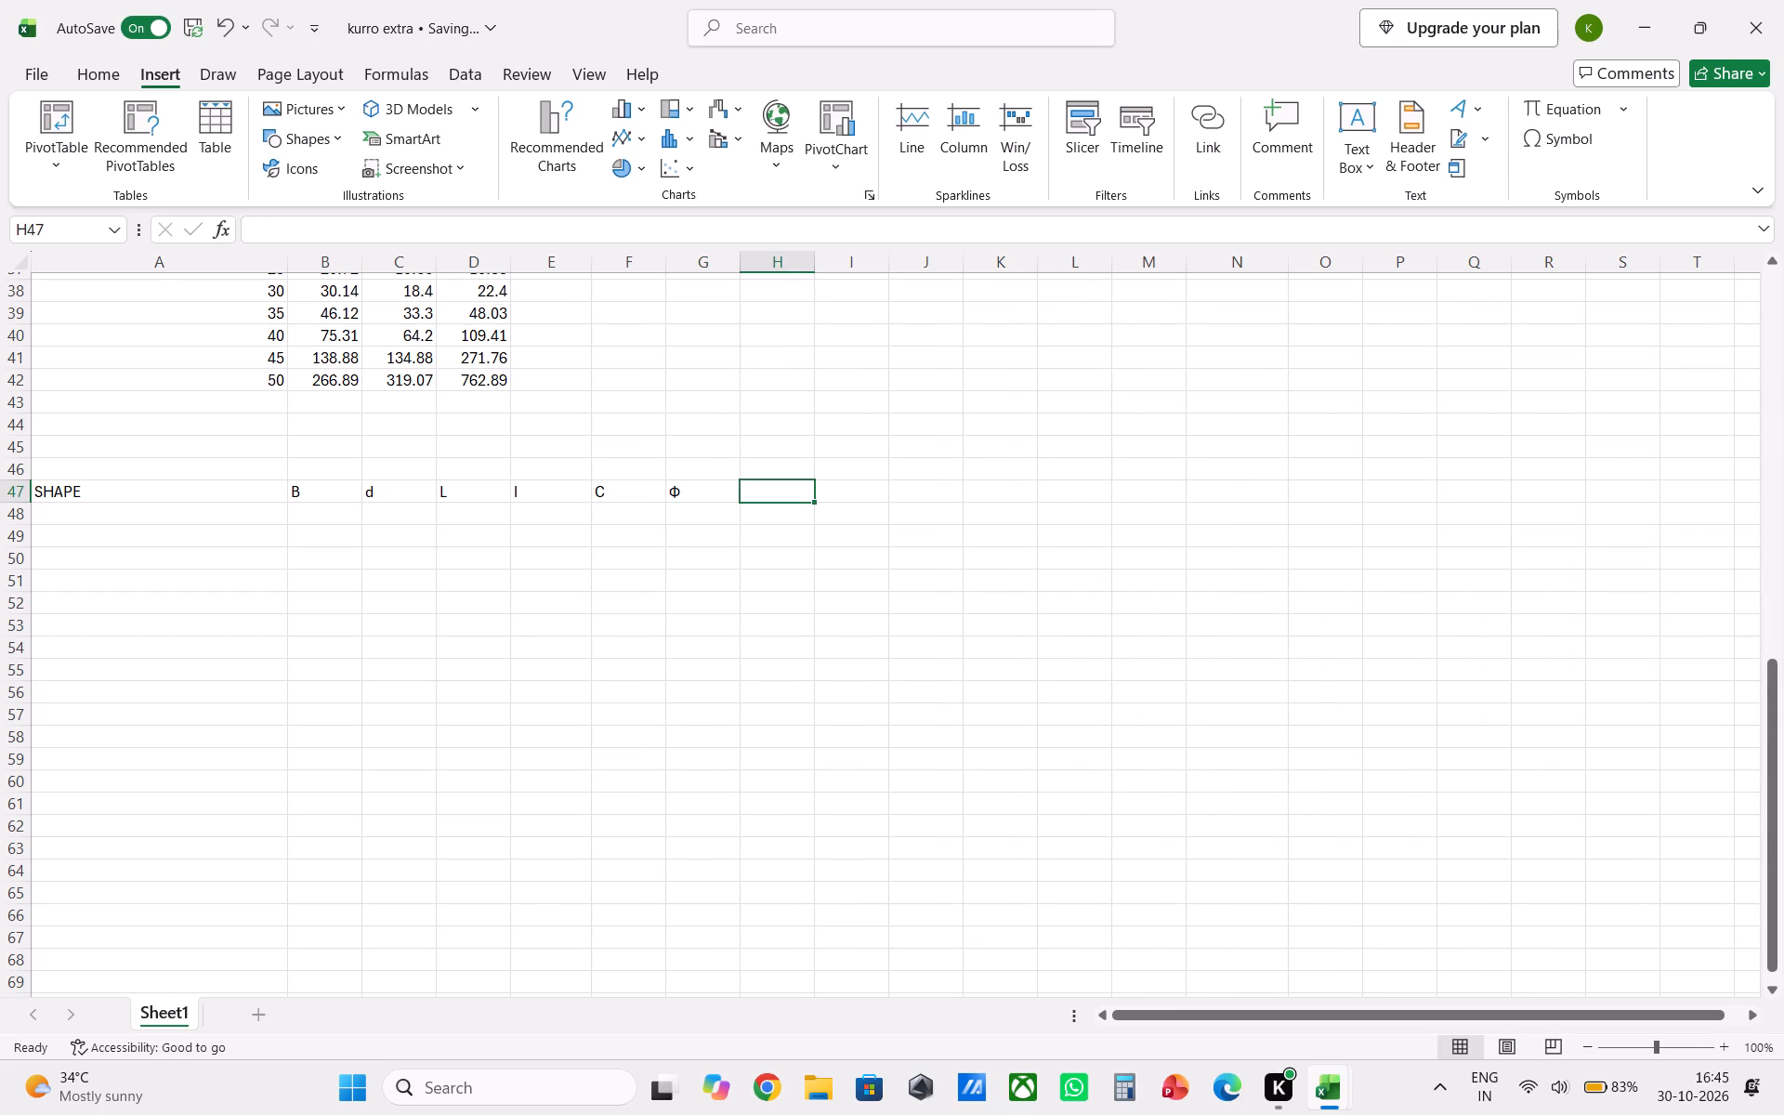
{"action": "left_click", "coordinate": [1558, 138]}
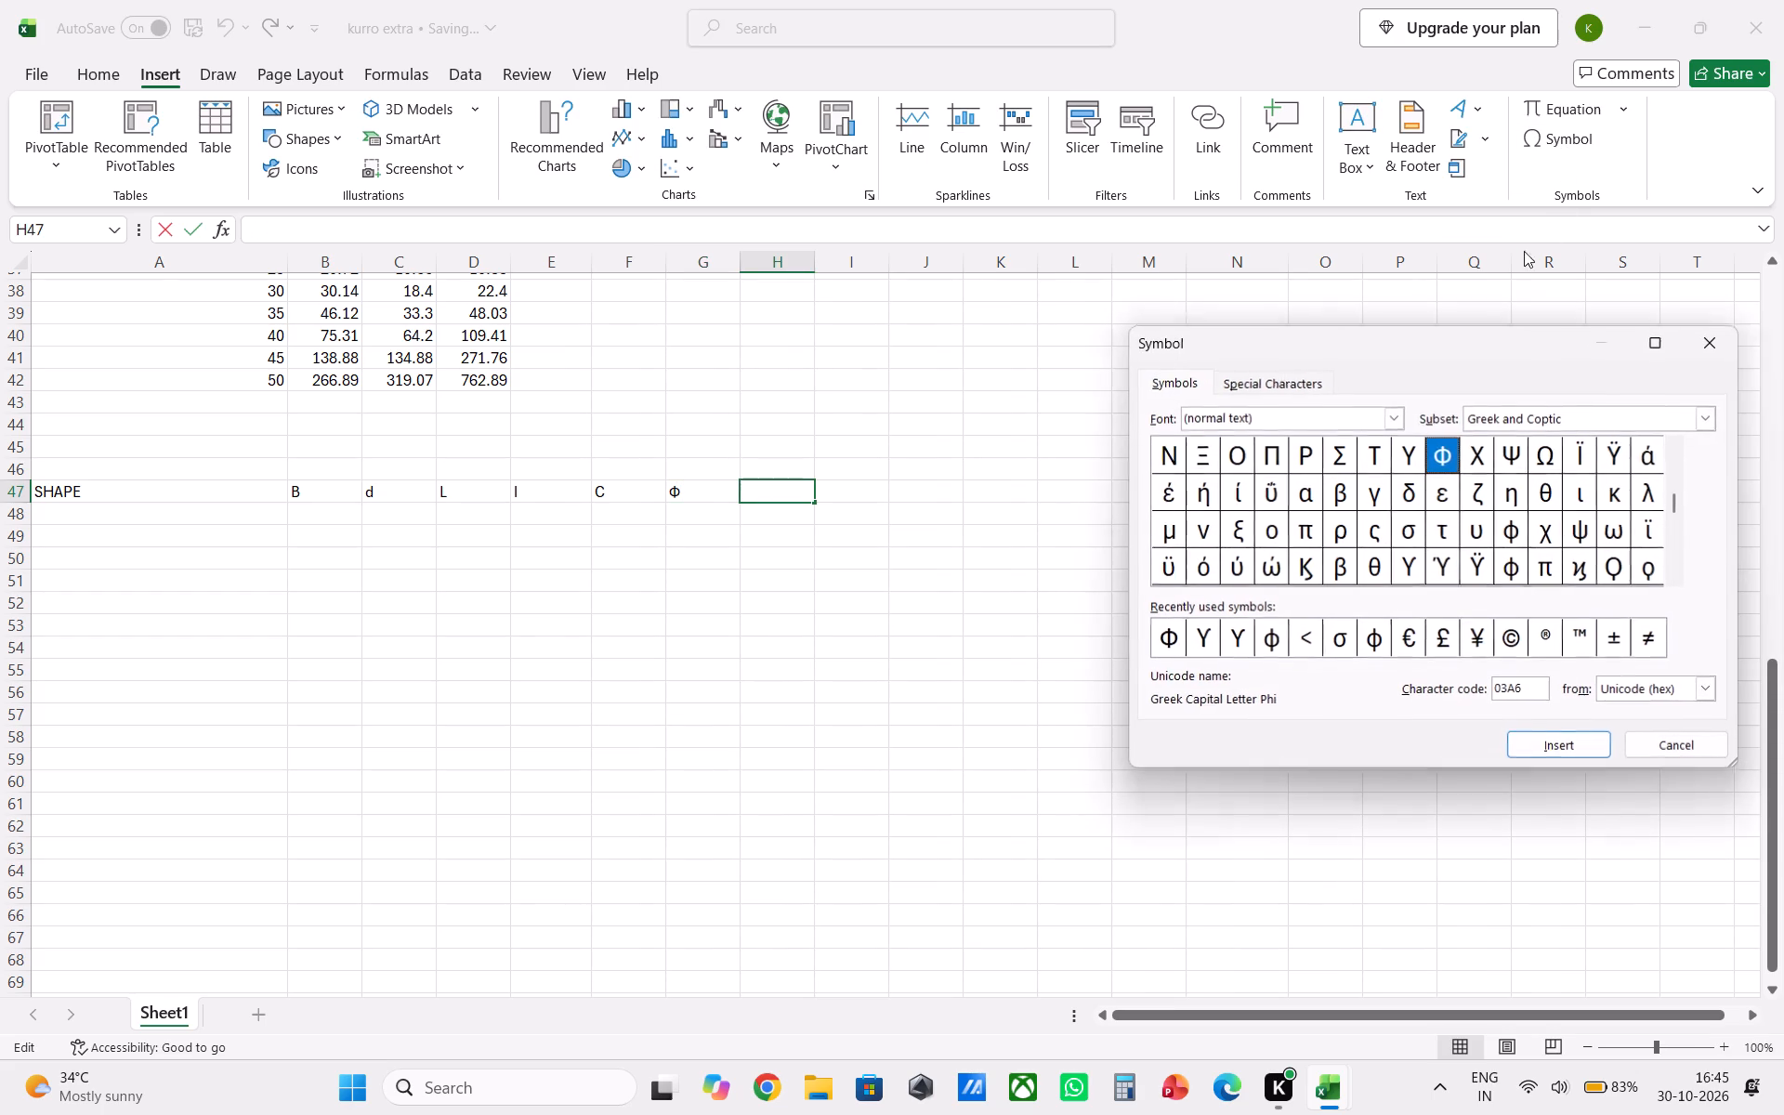
{"action": "left_click", "coordinate": [1204, 640]}
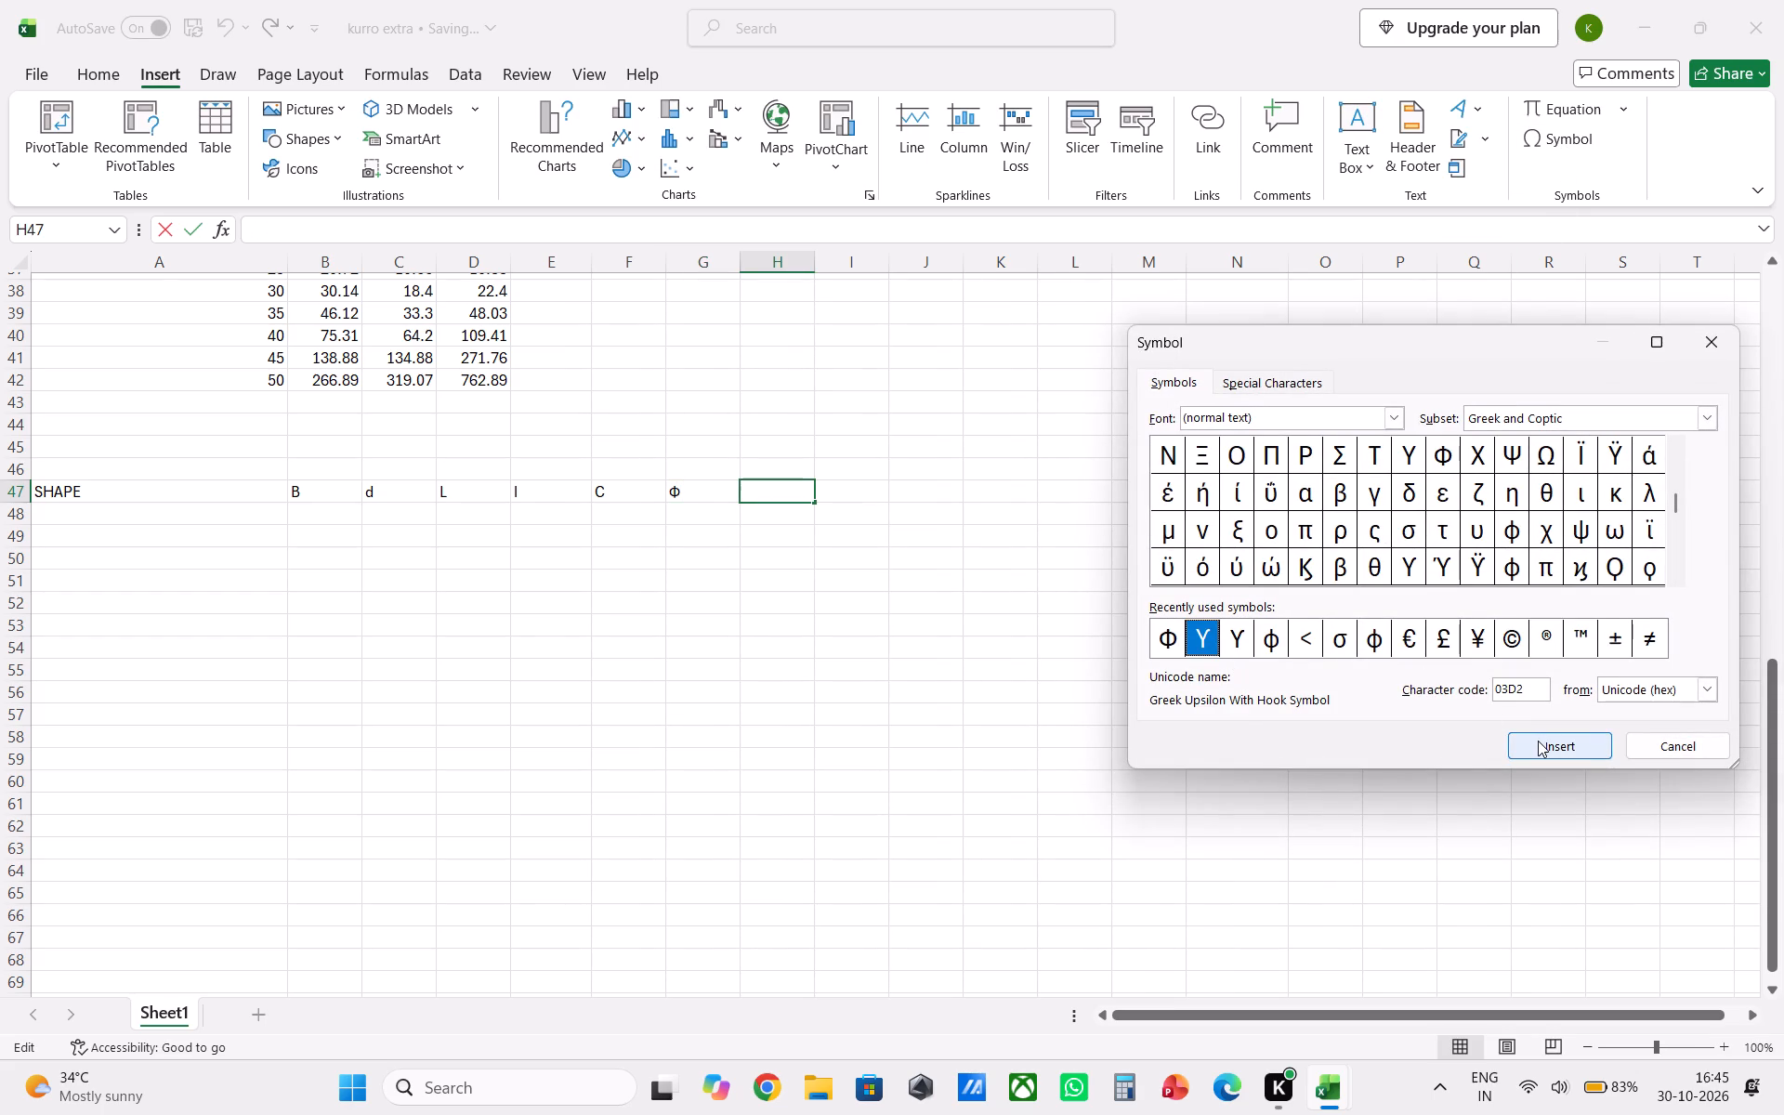
{"action": "left_click", "coordinate": [1538, 741]}
{"action": "left_click", "coordinate": [1668, 747]}
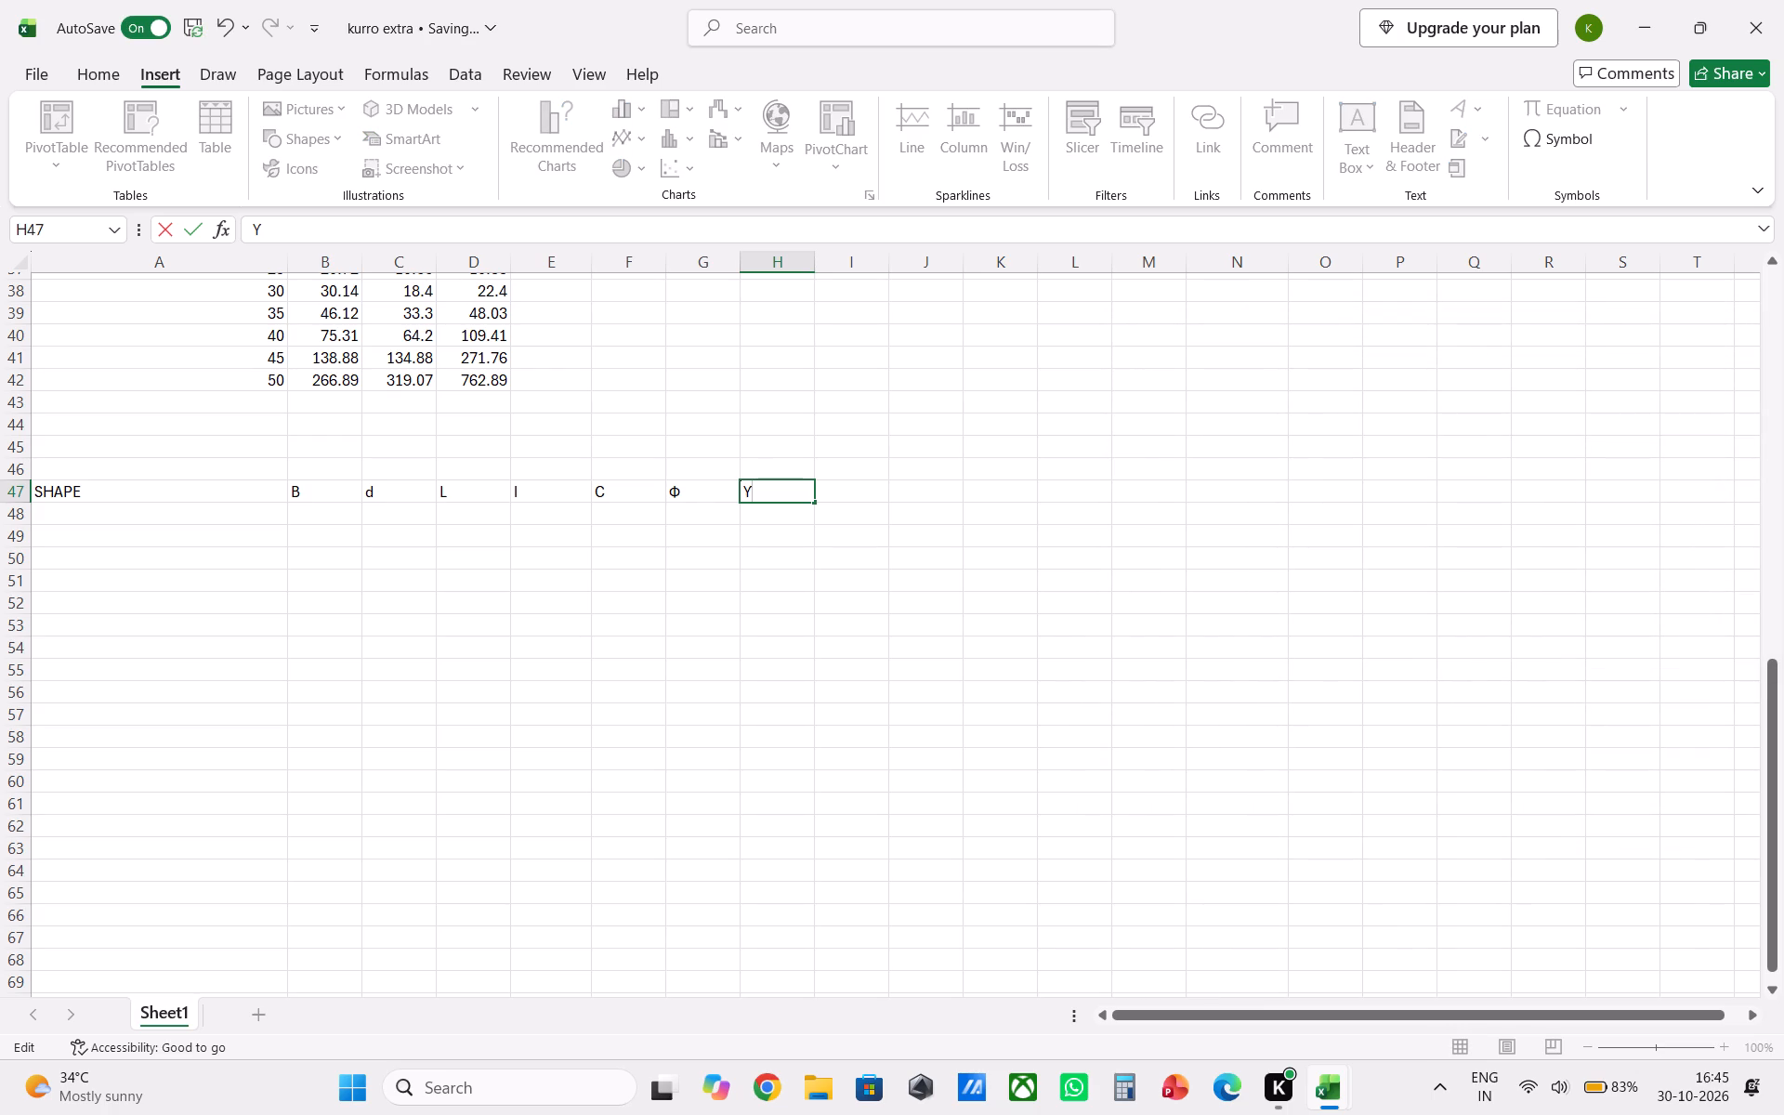
Enter the headings W.T, Sc, Dc, Ic and Nc in cells I47 to M47.
{"action": "left_click", "coordinate": [857, 491]}
{"action": "type", "text": "W.T"}
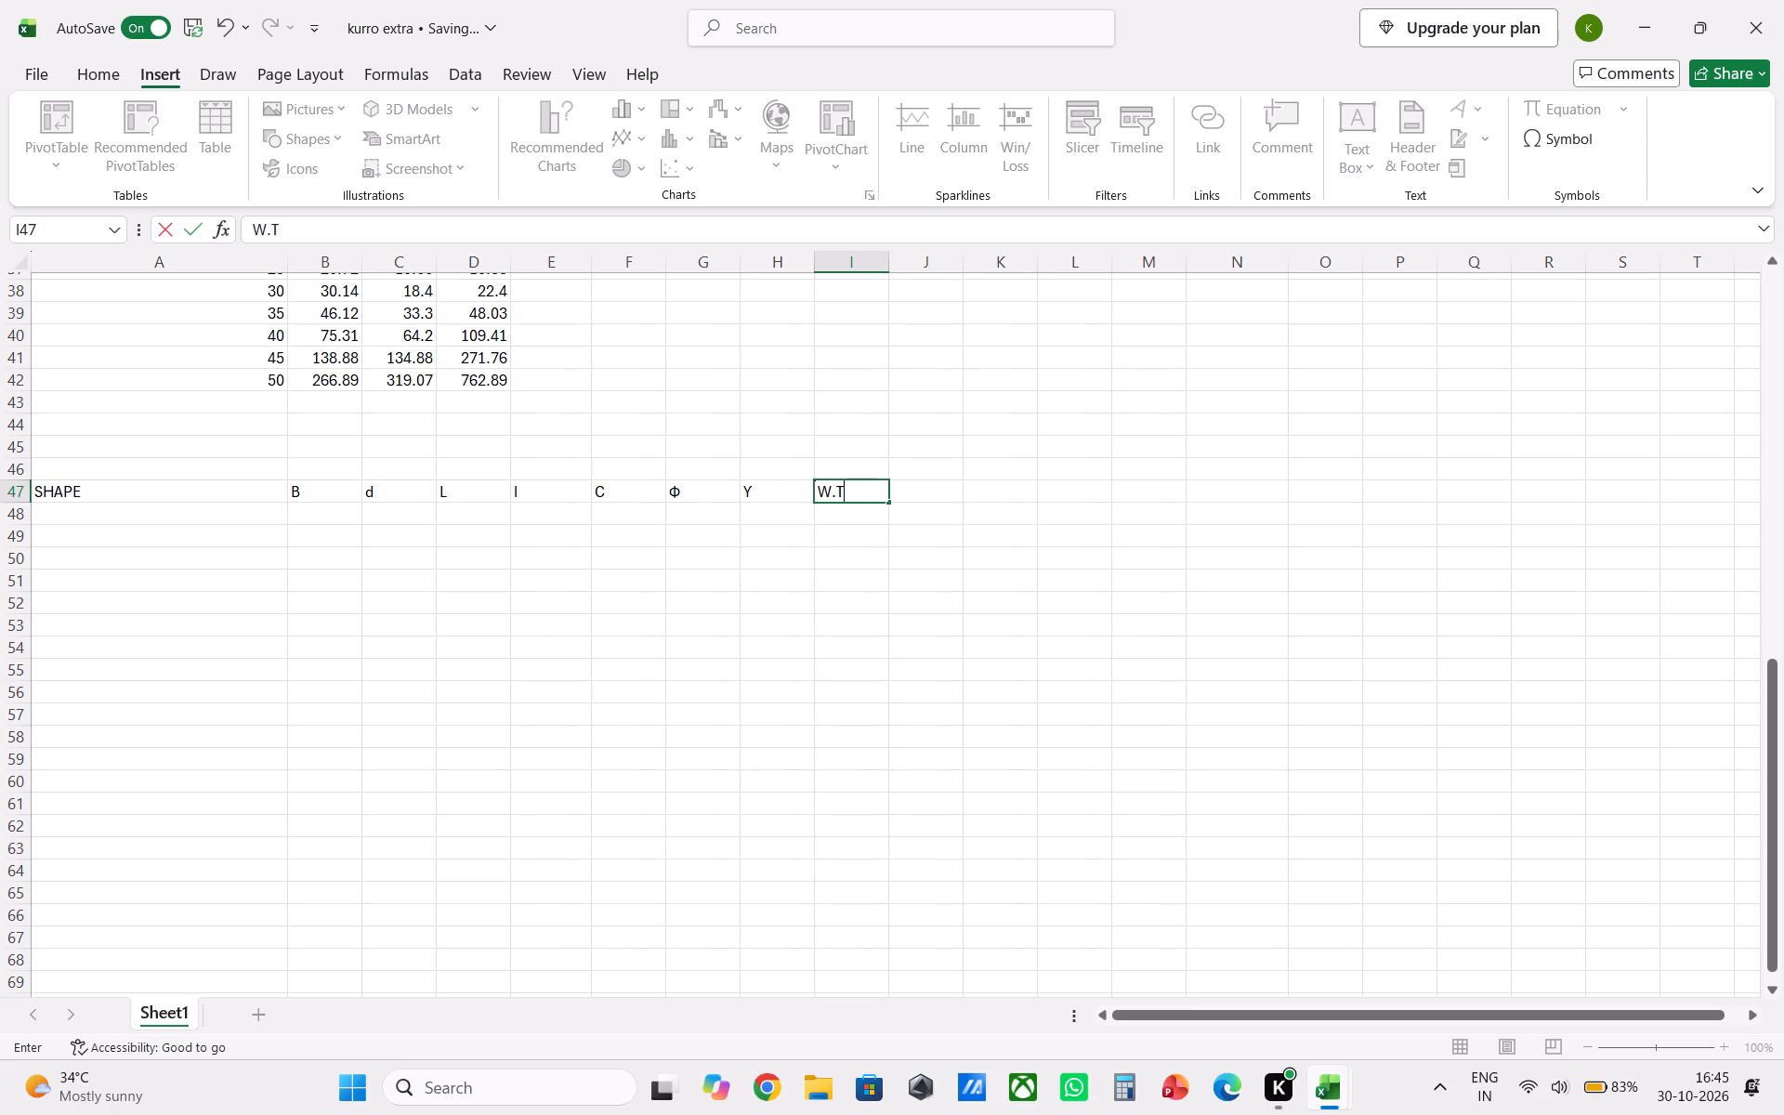
{"action": "left_click", "coordinate": [915, 488]}
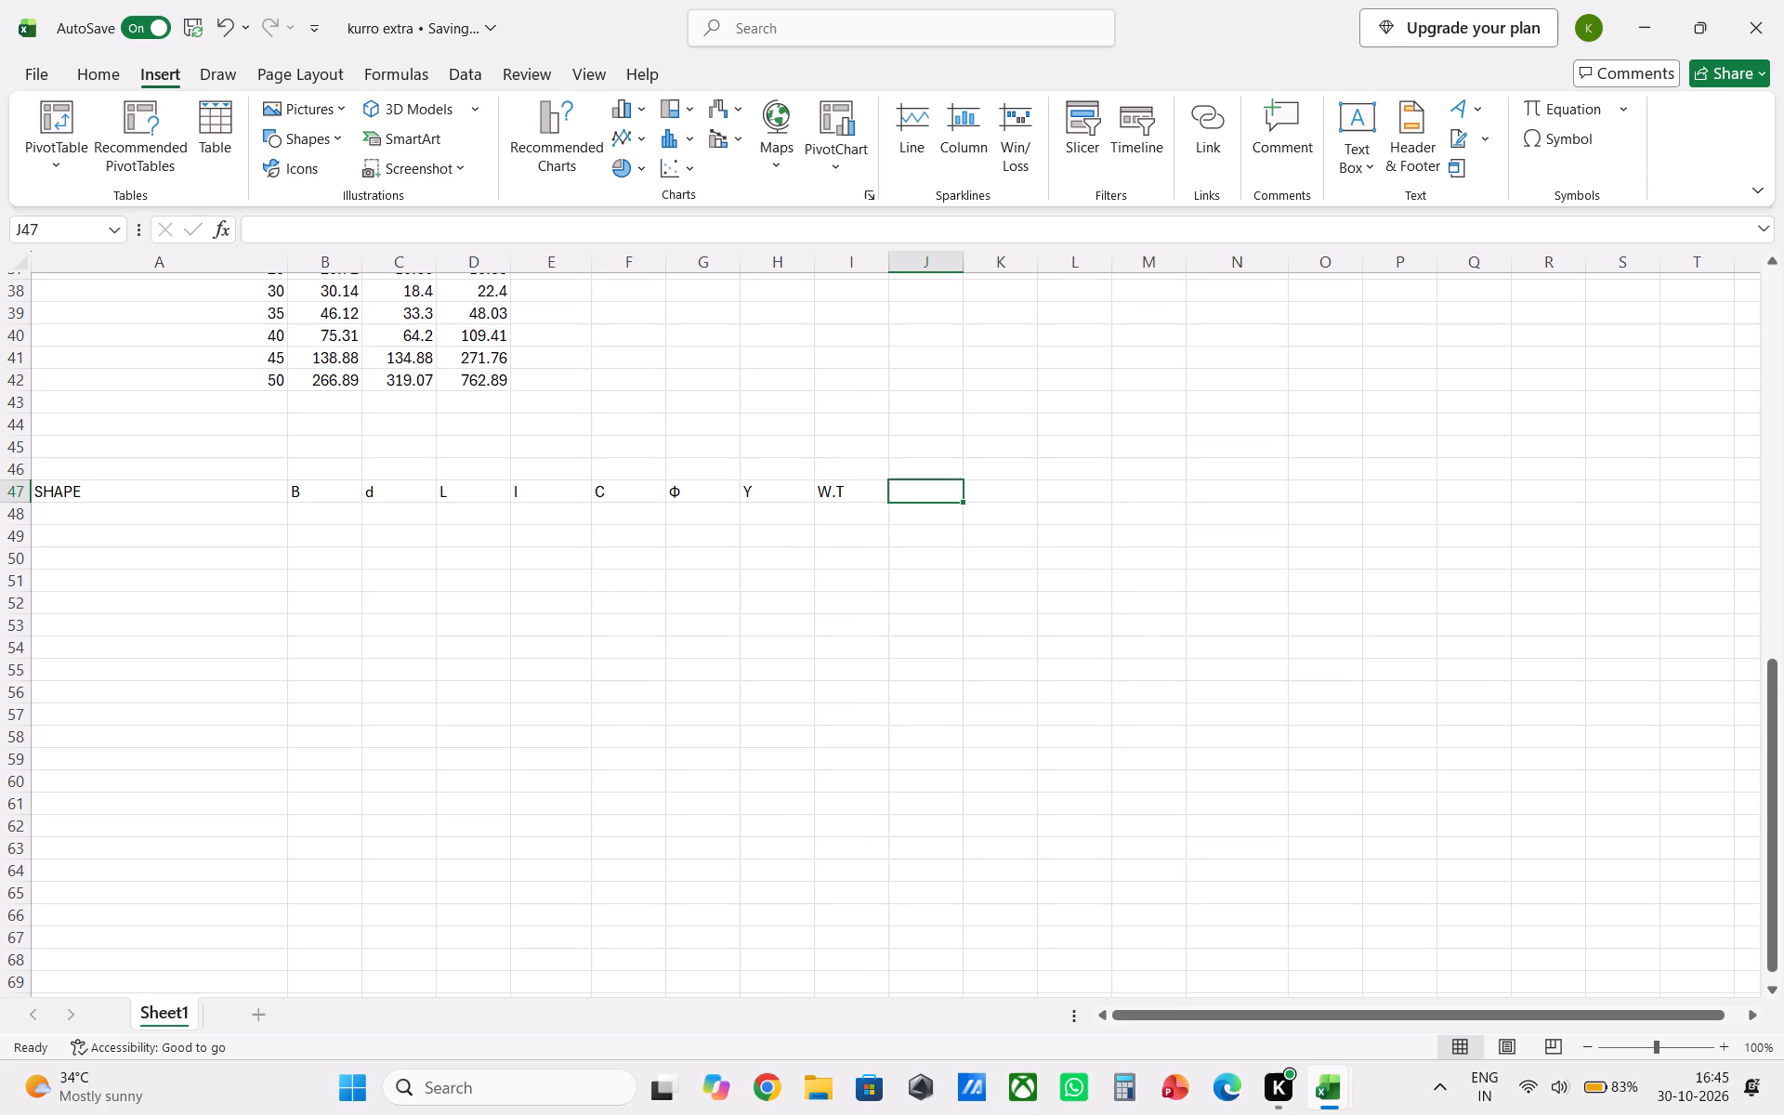
{"action": "key", "text": "s"}
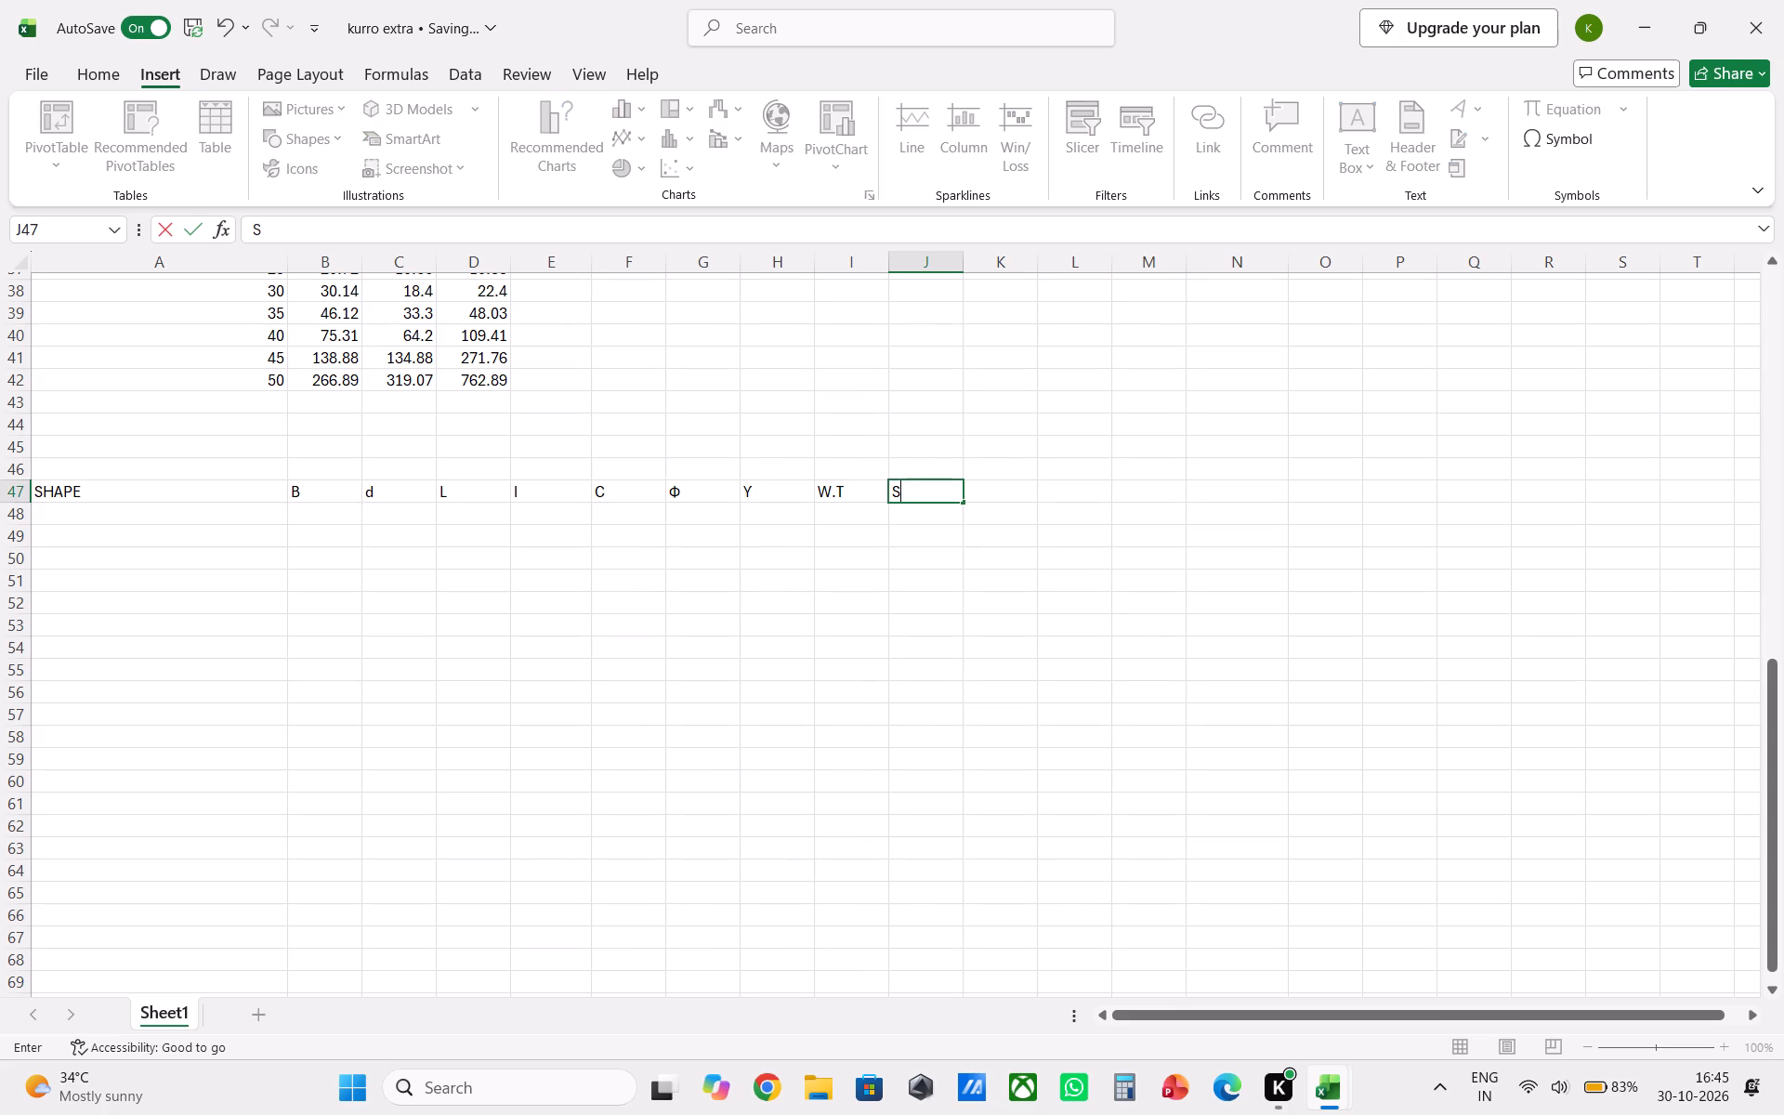
{"action": "key", "text": "Right"}
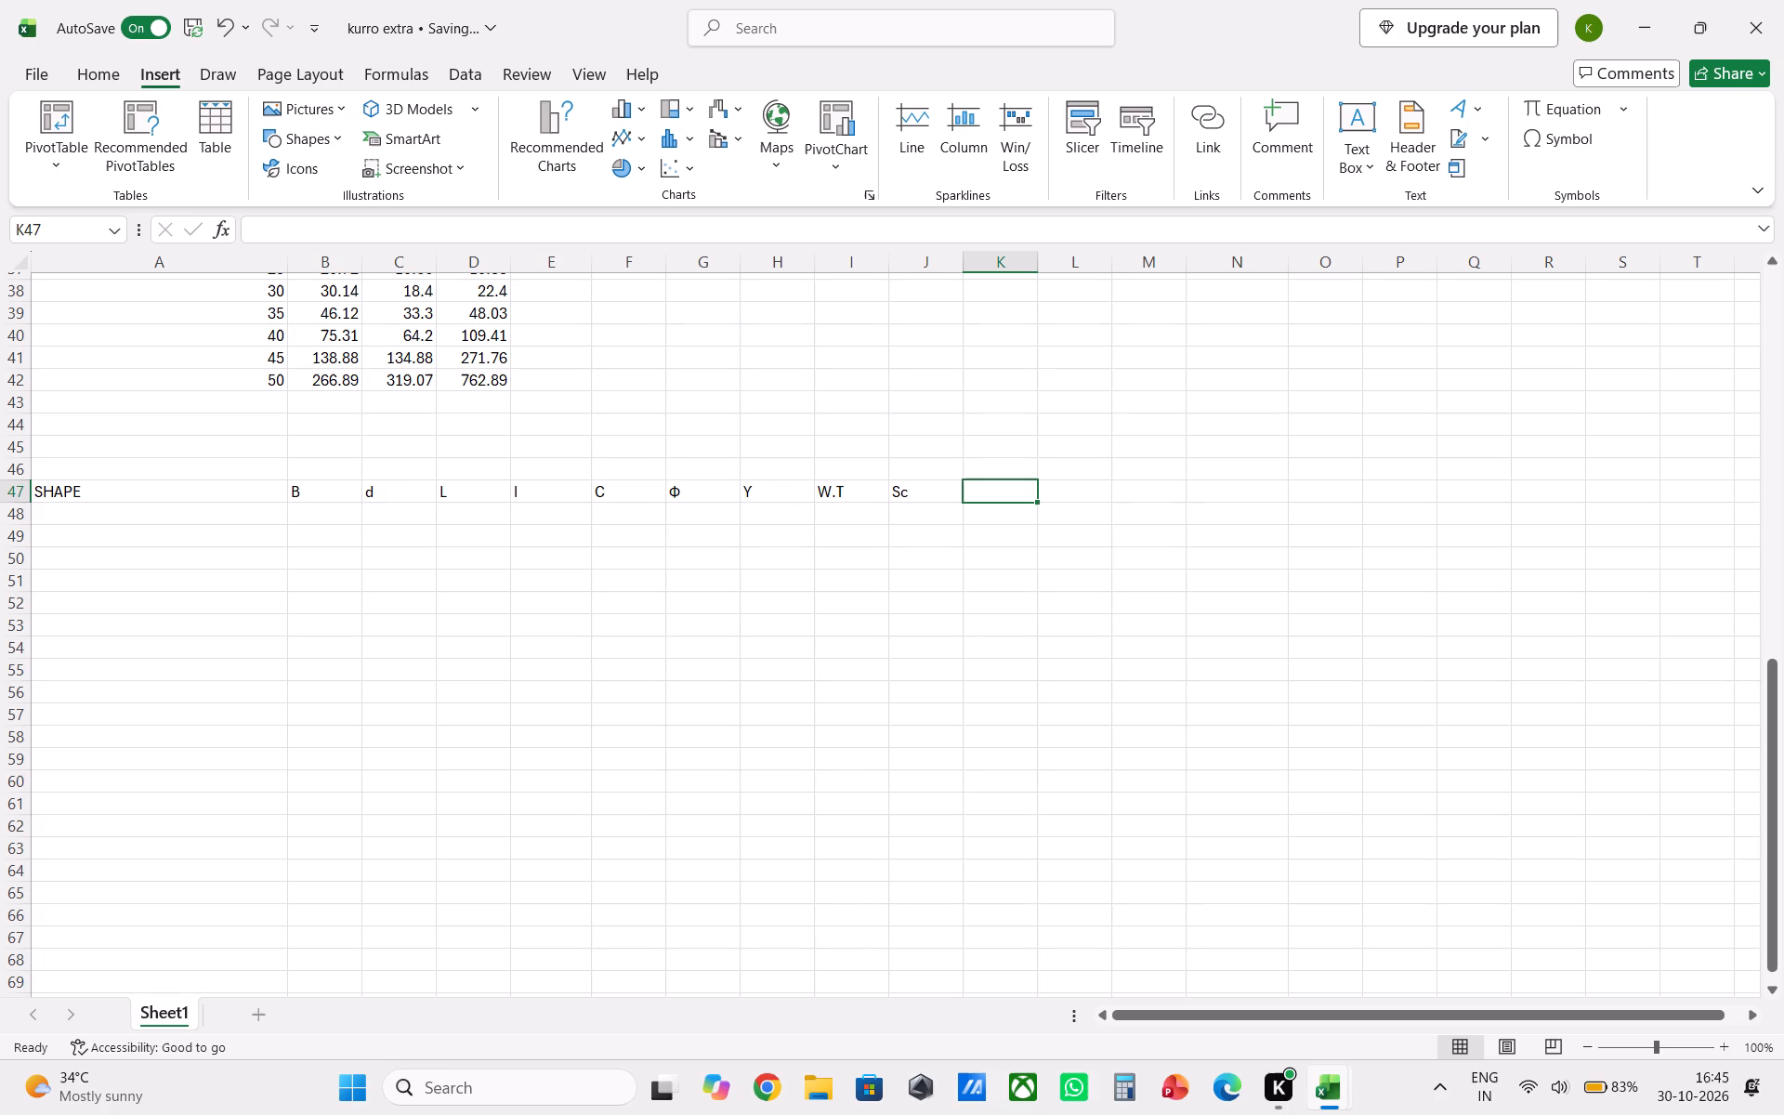
{"action": "key", "text": "d"}
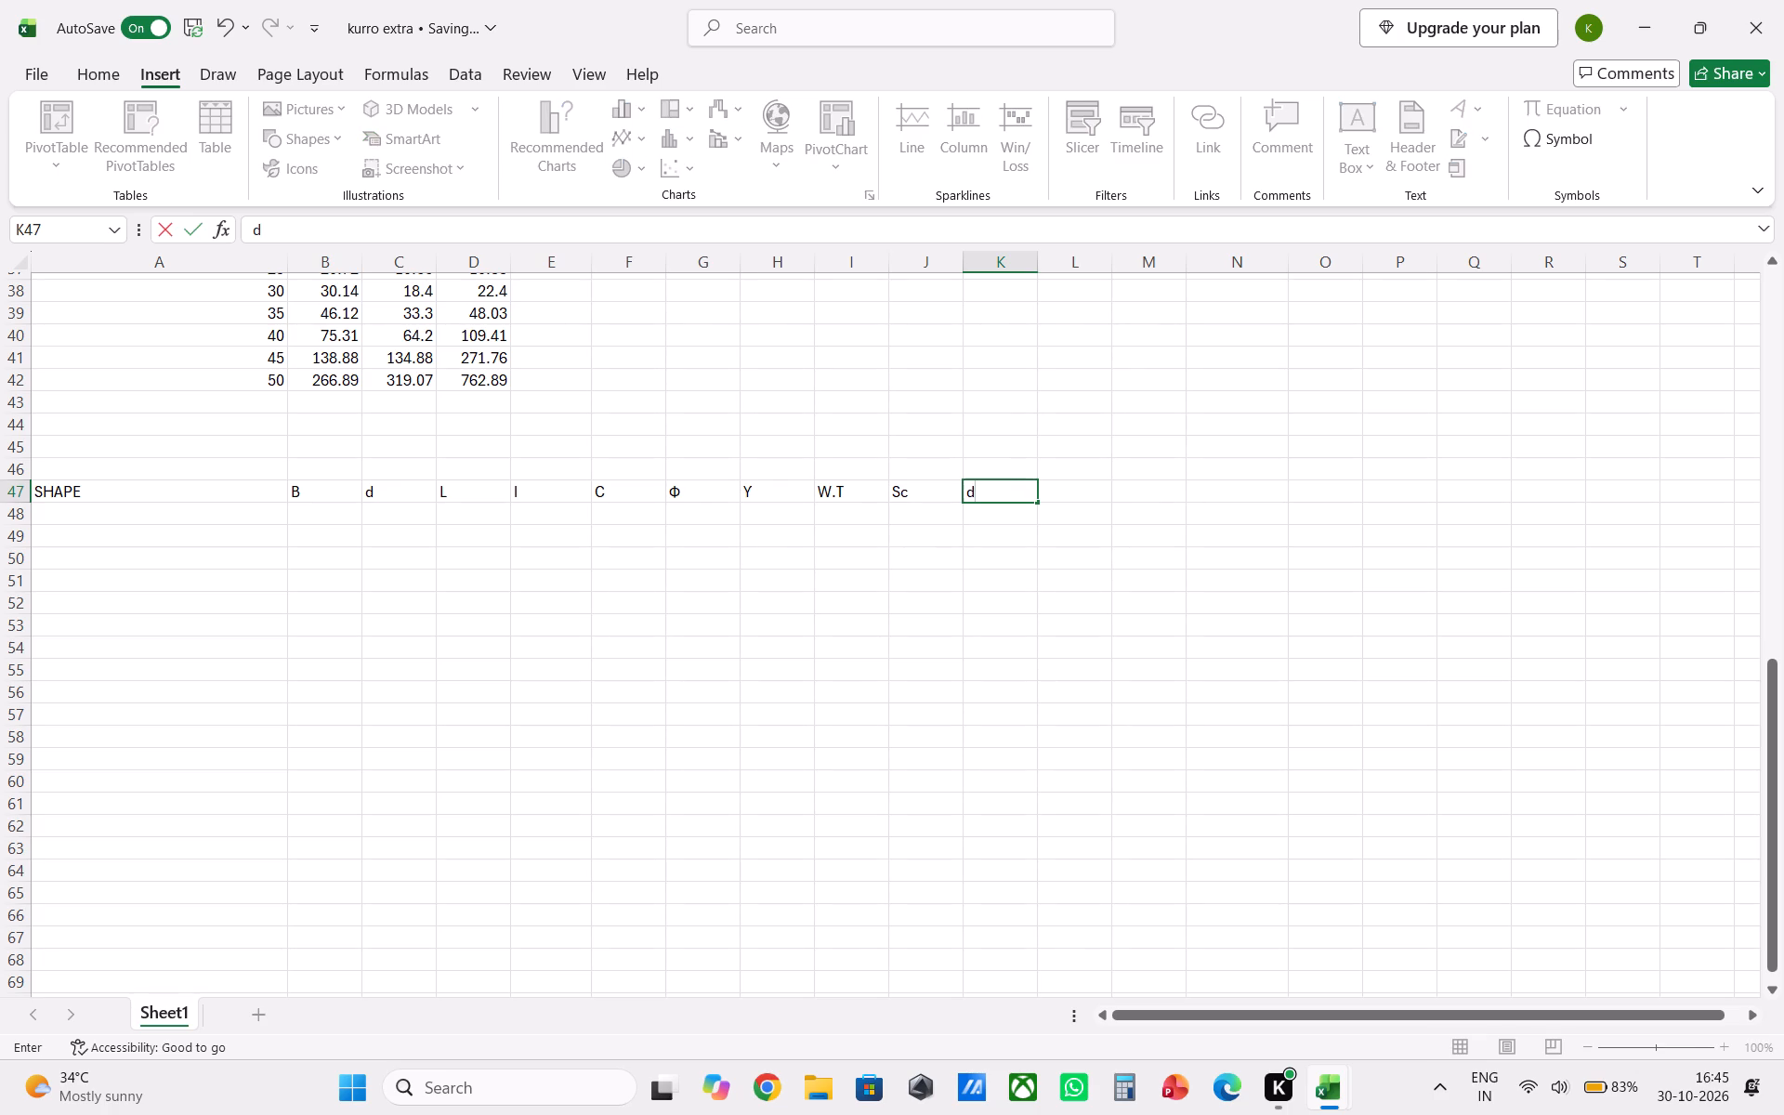
{"action": "key", "text": "BackSpace"}
{"action": "key", "text": "d"}
{"action": "key", "text": "BackSpace"}
{"action": "key", "text": "Right"}
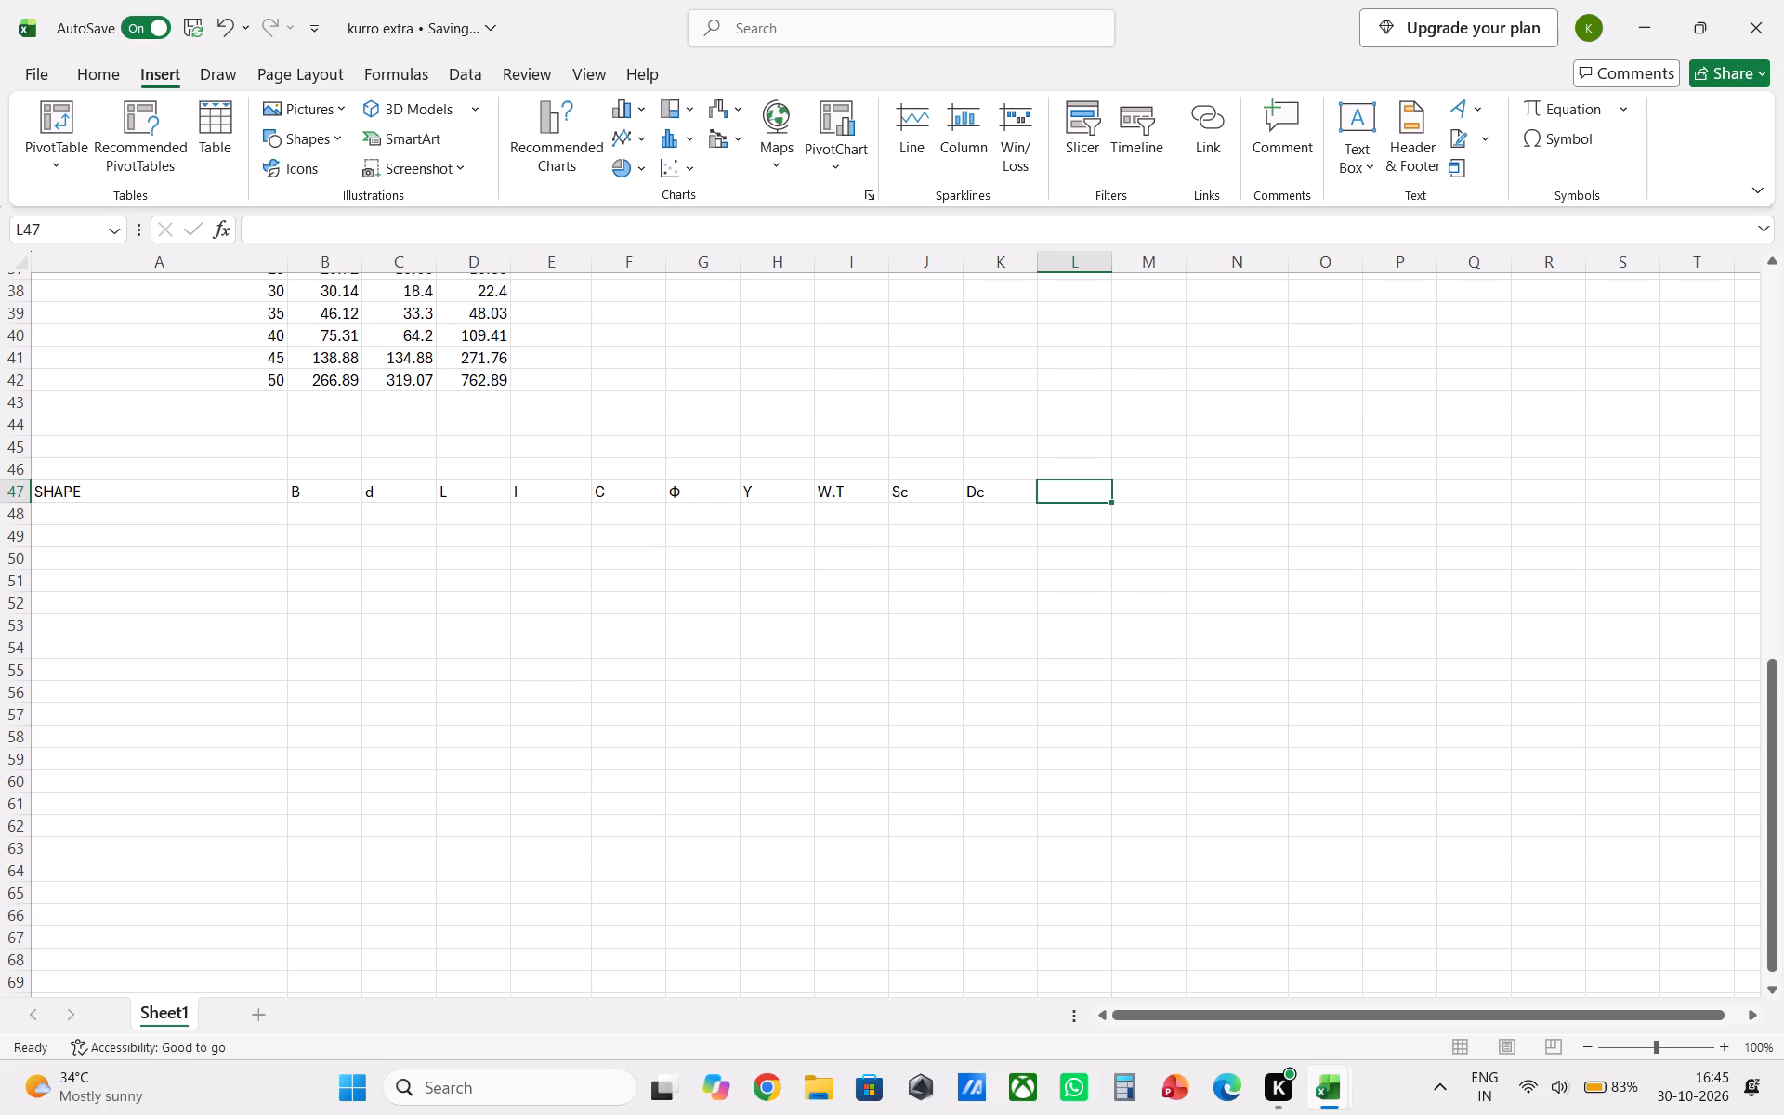
{"action": "key", "text": "i"}
{"action": "key", "text": "BackSpace"}
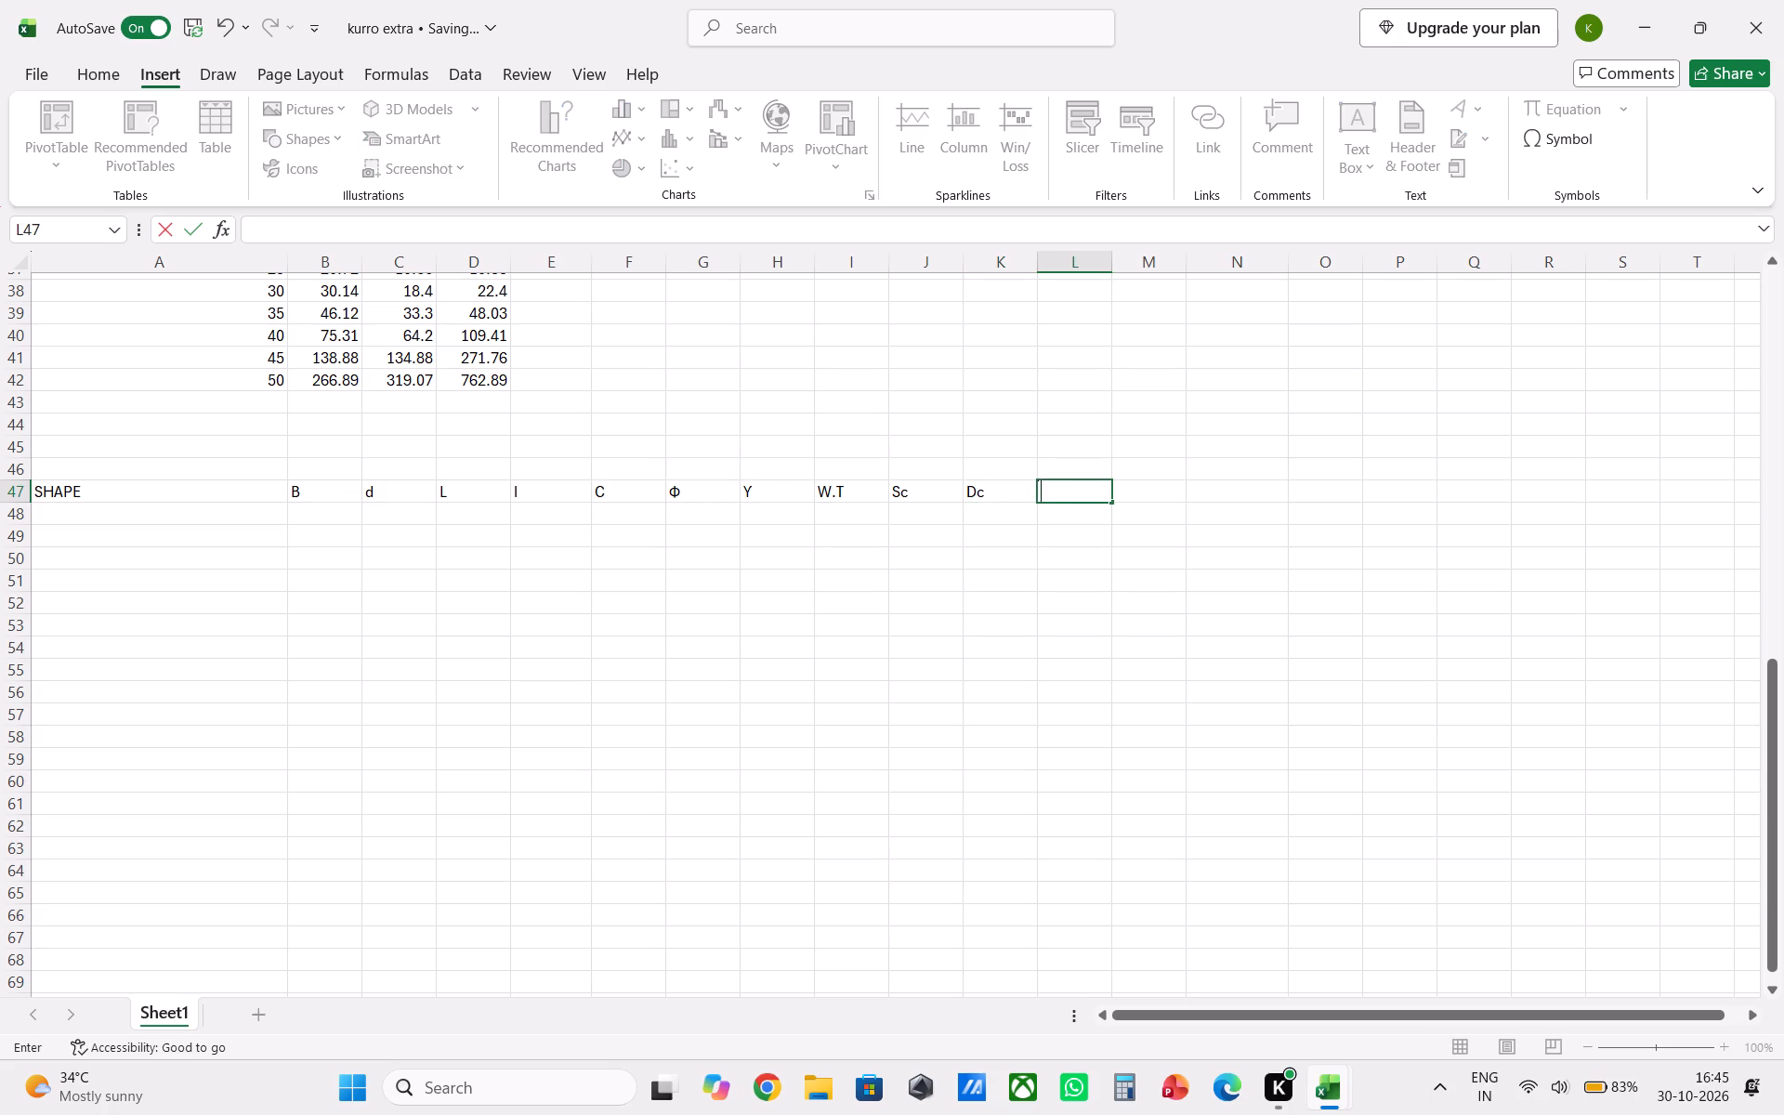
{"action": "key", "text": "c"}
{"action": "key", "text": "Right"}
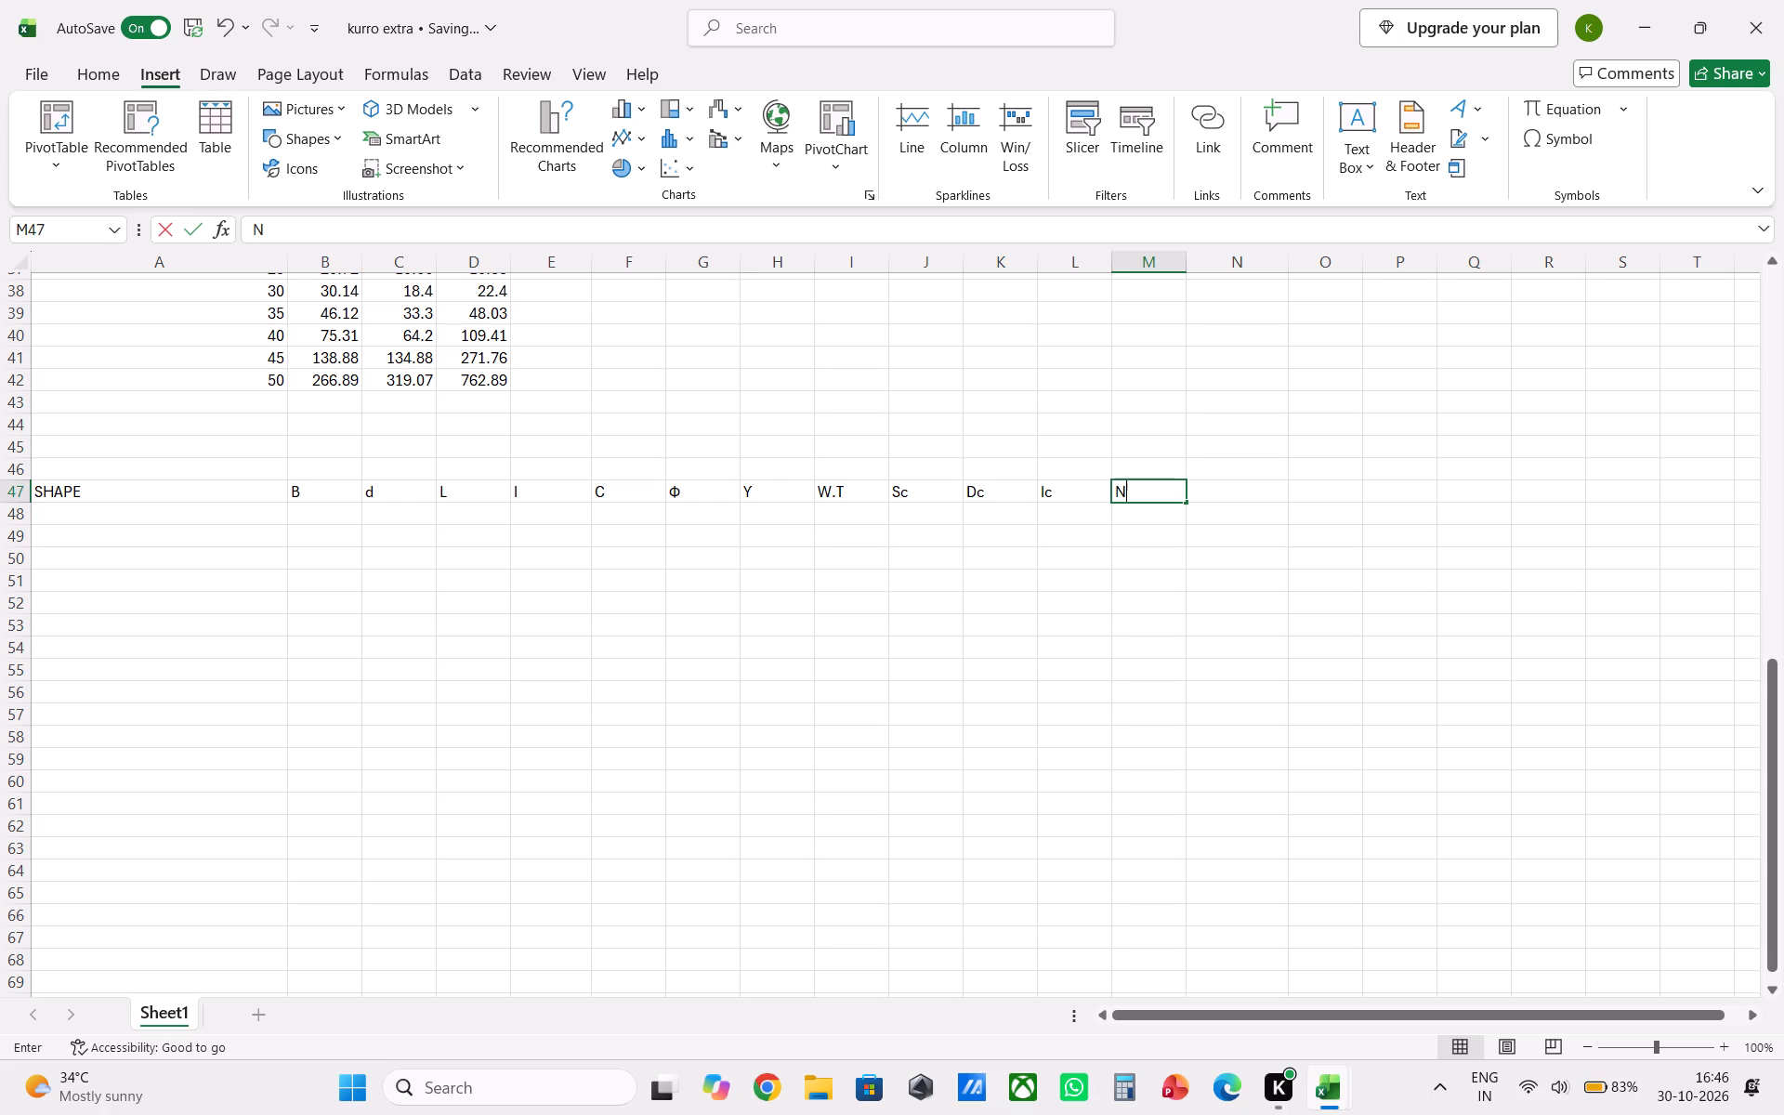
{"action": "key", "text": "c"}
{"action": "key", "text": "Right"}
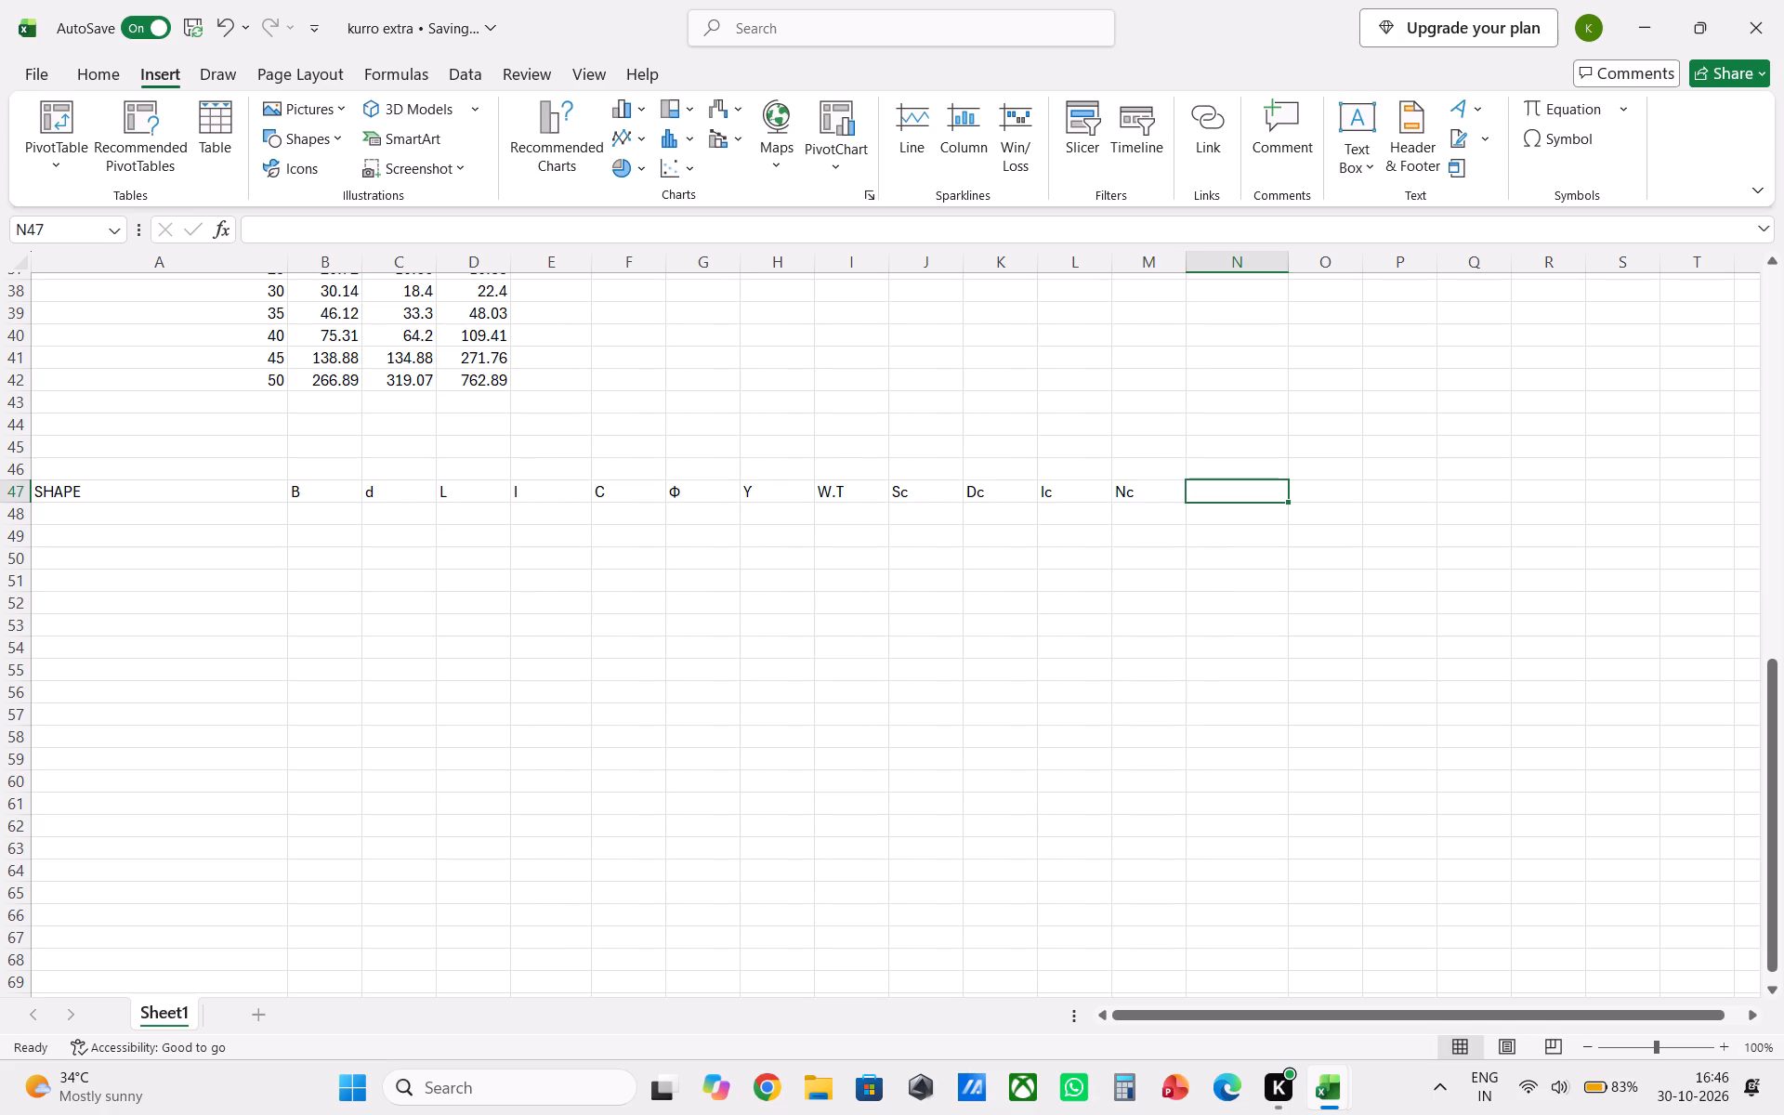
Highlight the Sc, Dc, Ic and Nc headings in J47:M47 with Unique Values conditional formatting.
{"action": "left_click_drag", "start_coordinate": [906, 492], "coordinate": [1132, 495]}
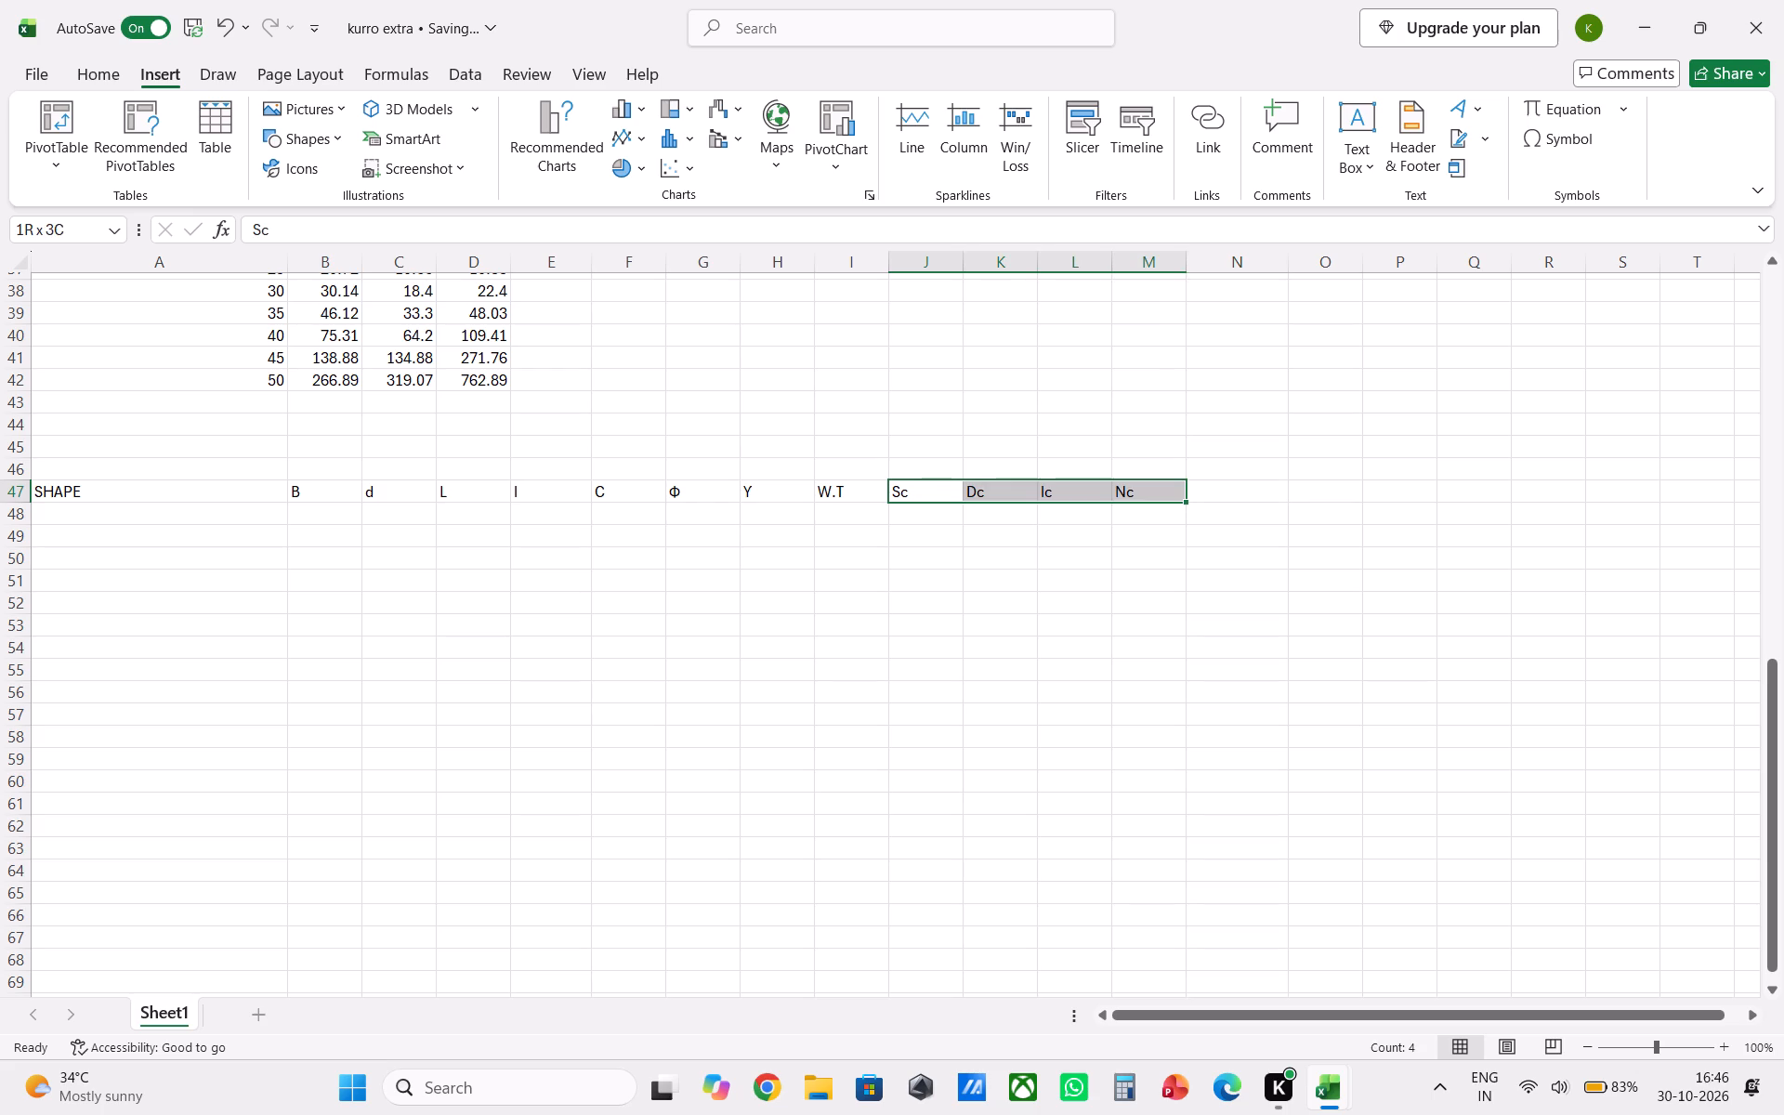
{"action": "left_click_drag", "start_coordinate": [1132, 495], "coordinate": [1139, 495]}
{"action": "left_click", "coordinate": [1200, 526]}
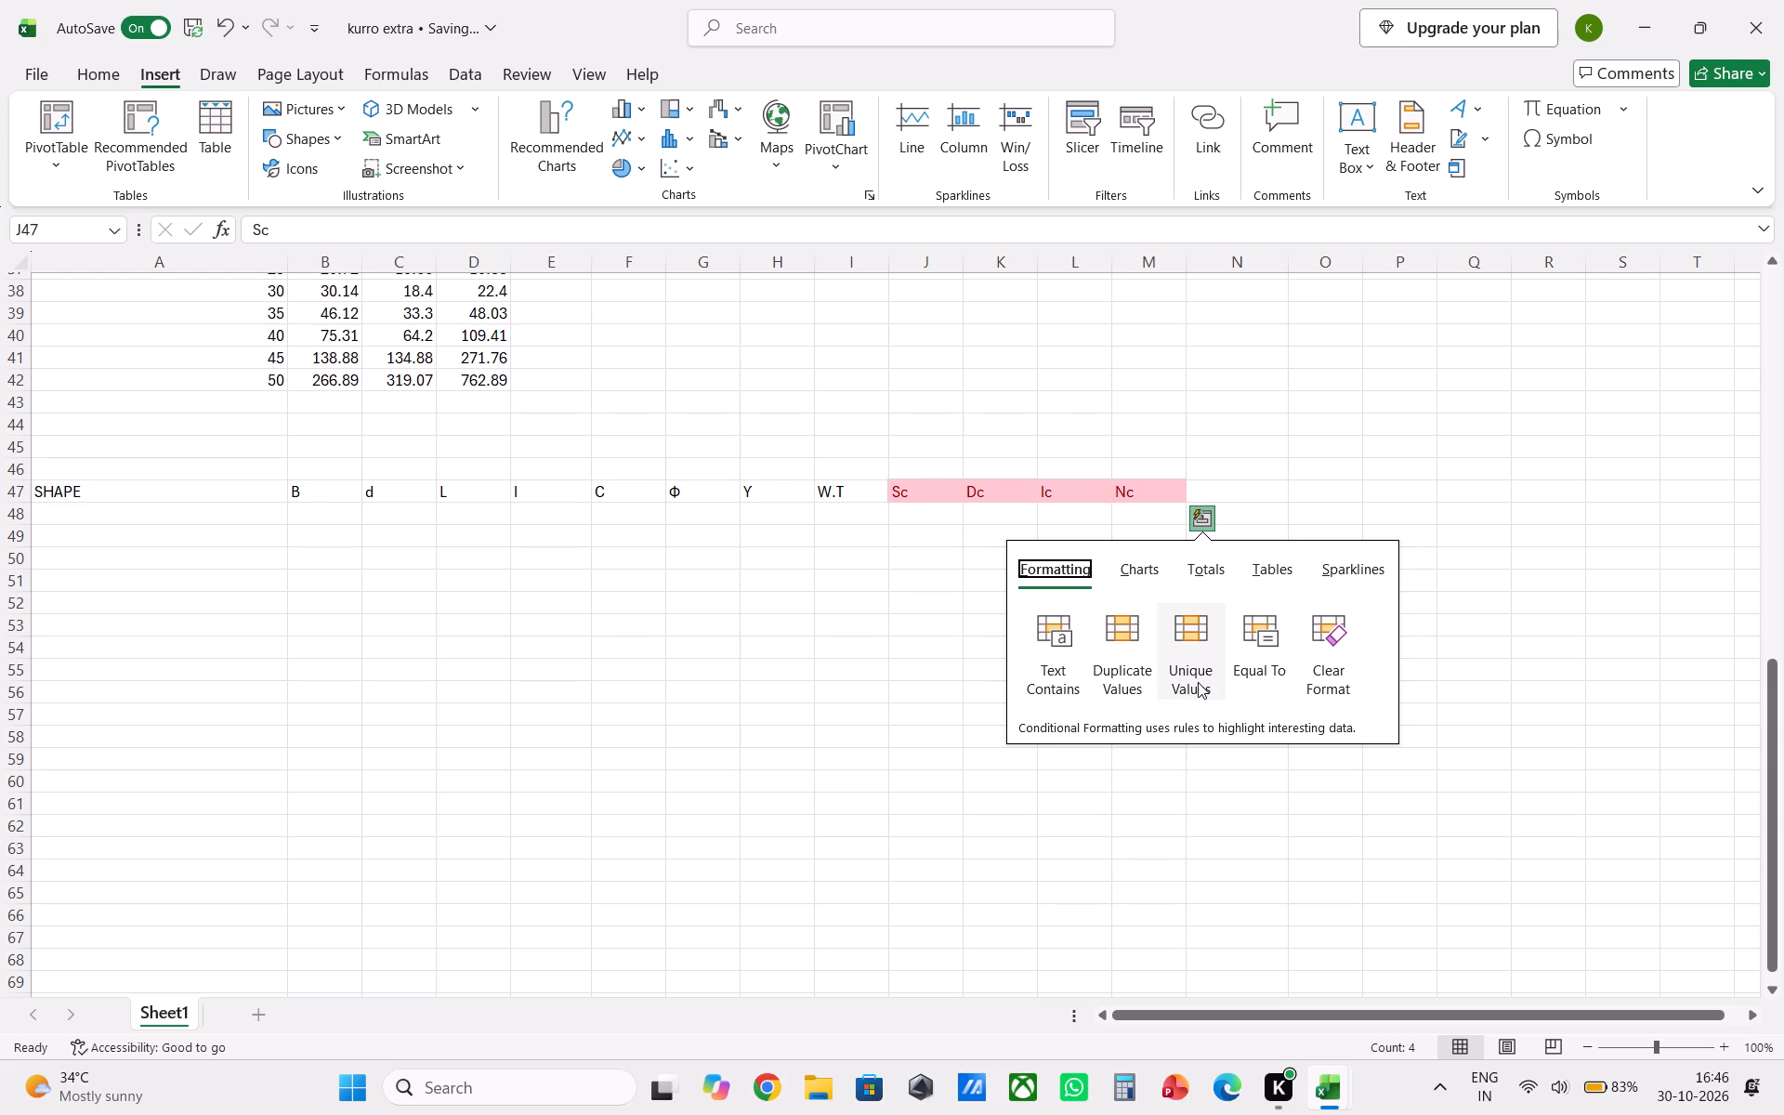
{"action": "left_click", "coordinate": [1198, 682]}
{"action": "left_click", "coordinate": [1145, 643]}
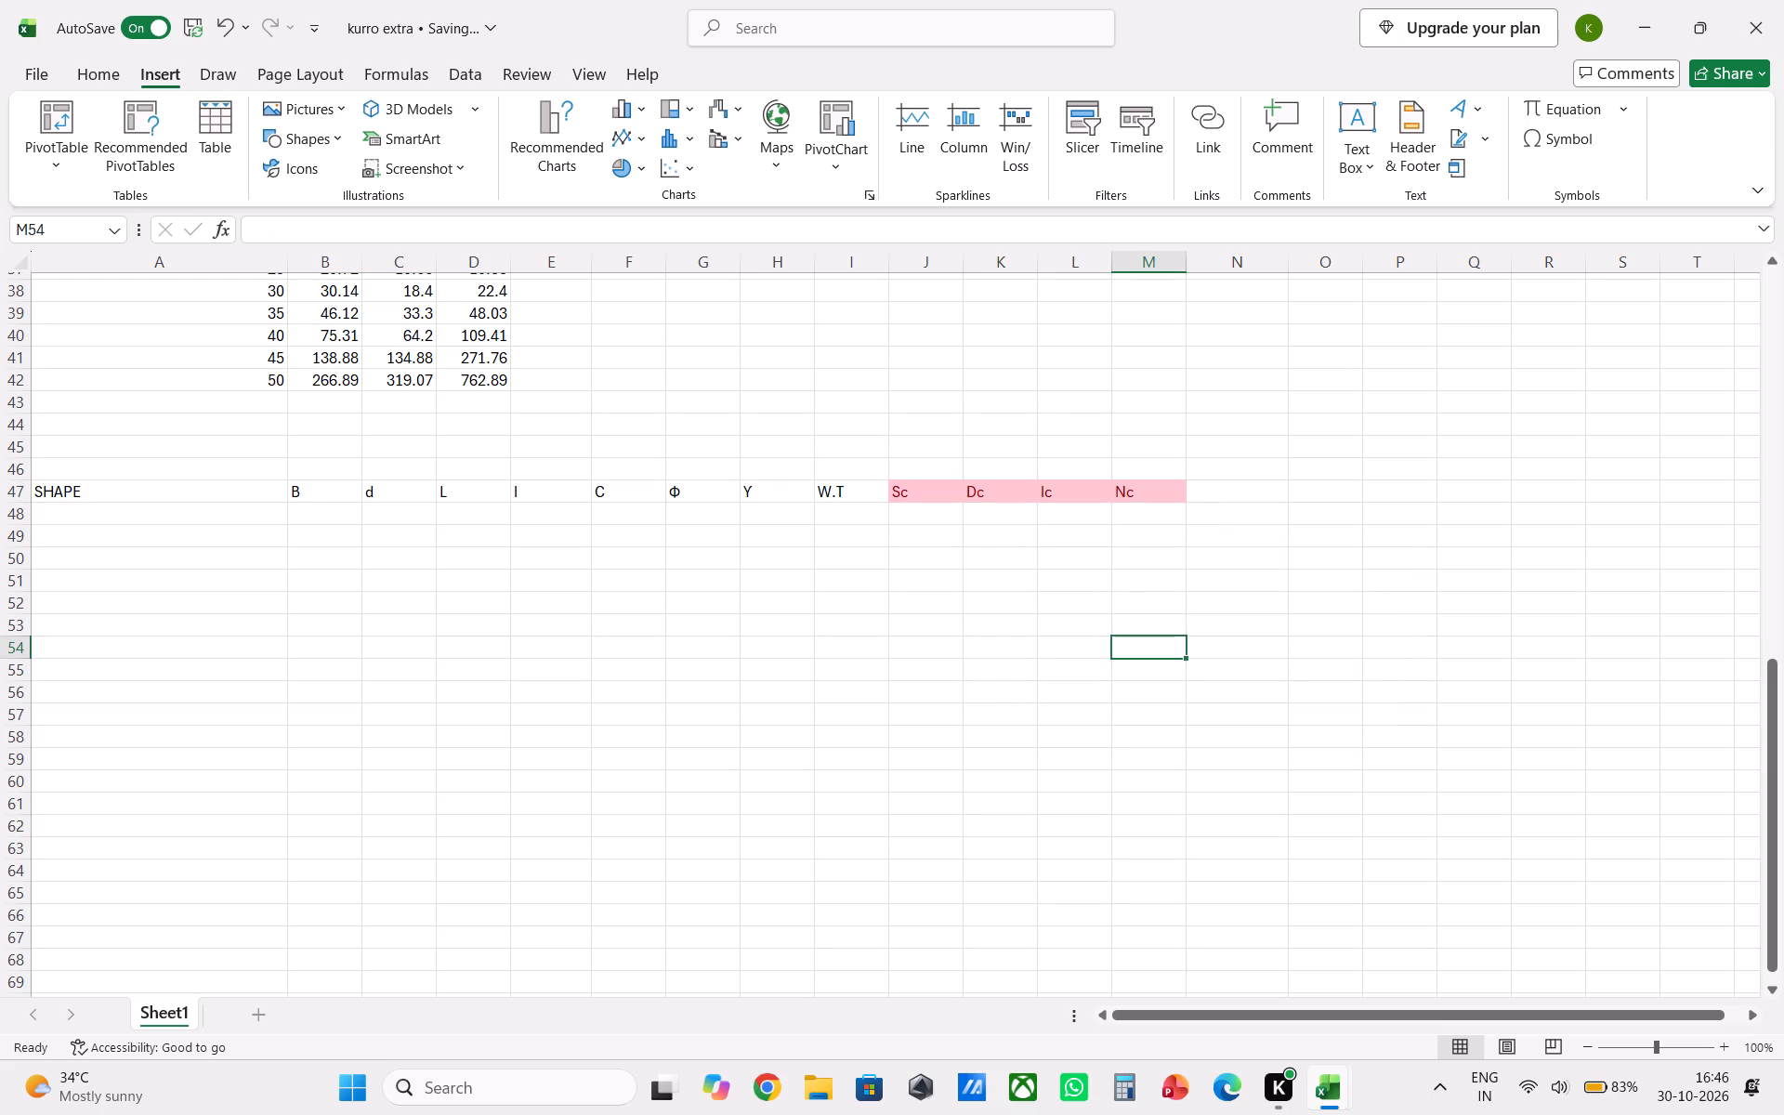
{"action": "left_click", "coordinate": [1033, 450]}
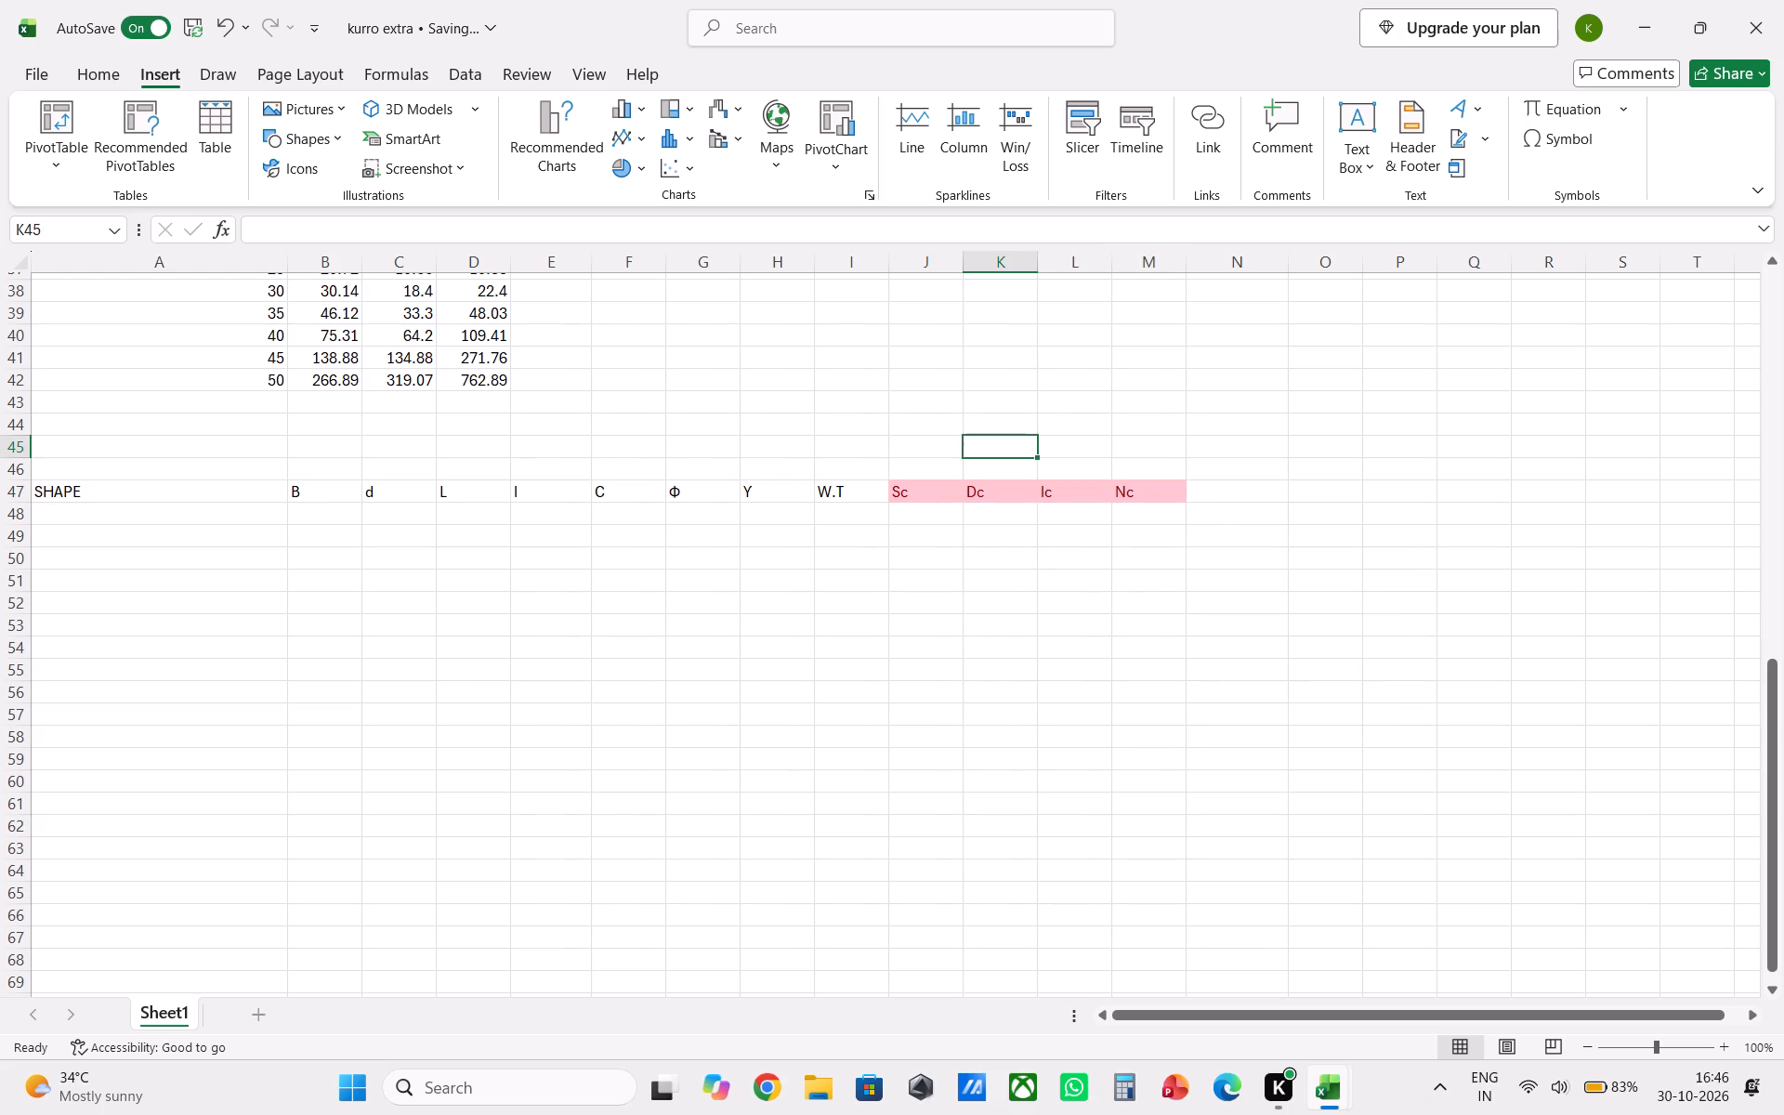
Add the title part 1 in K45 above the headings, in bold at font size 14.
{"action": "type", "text": "part 1"}
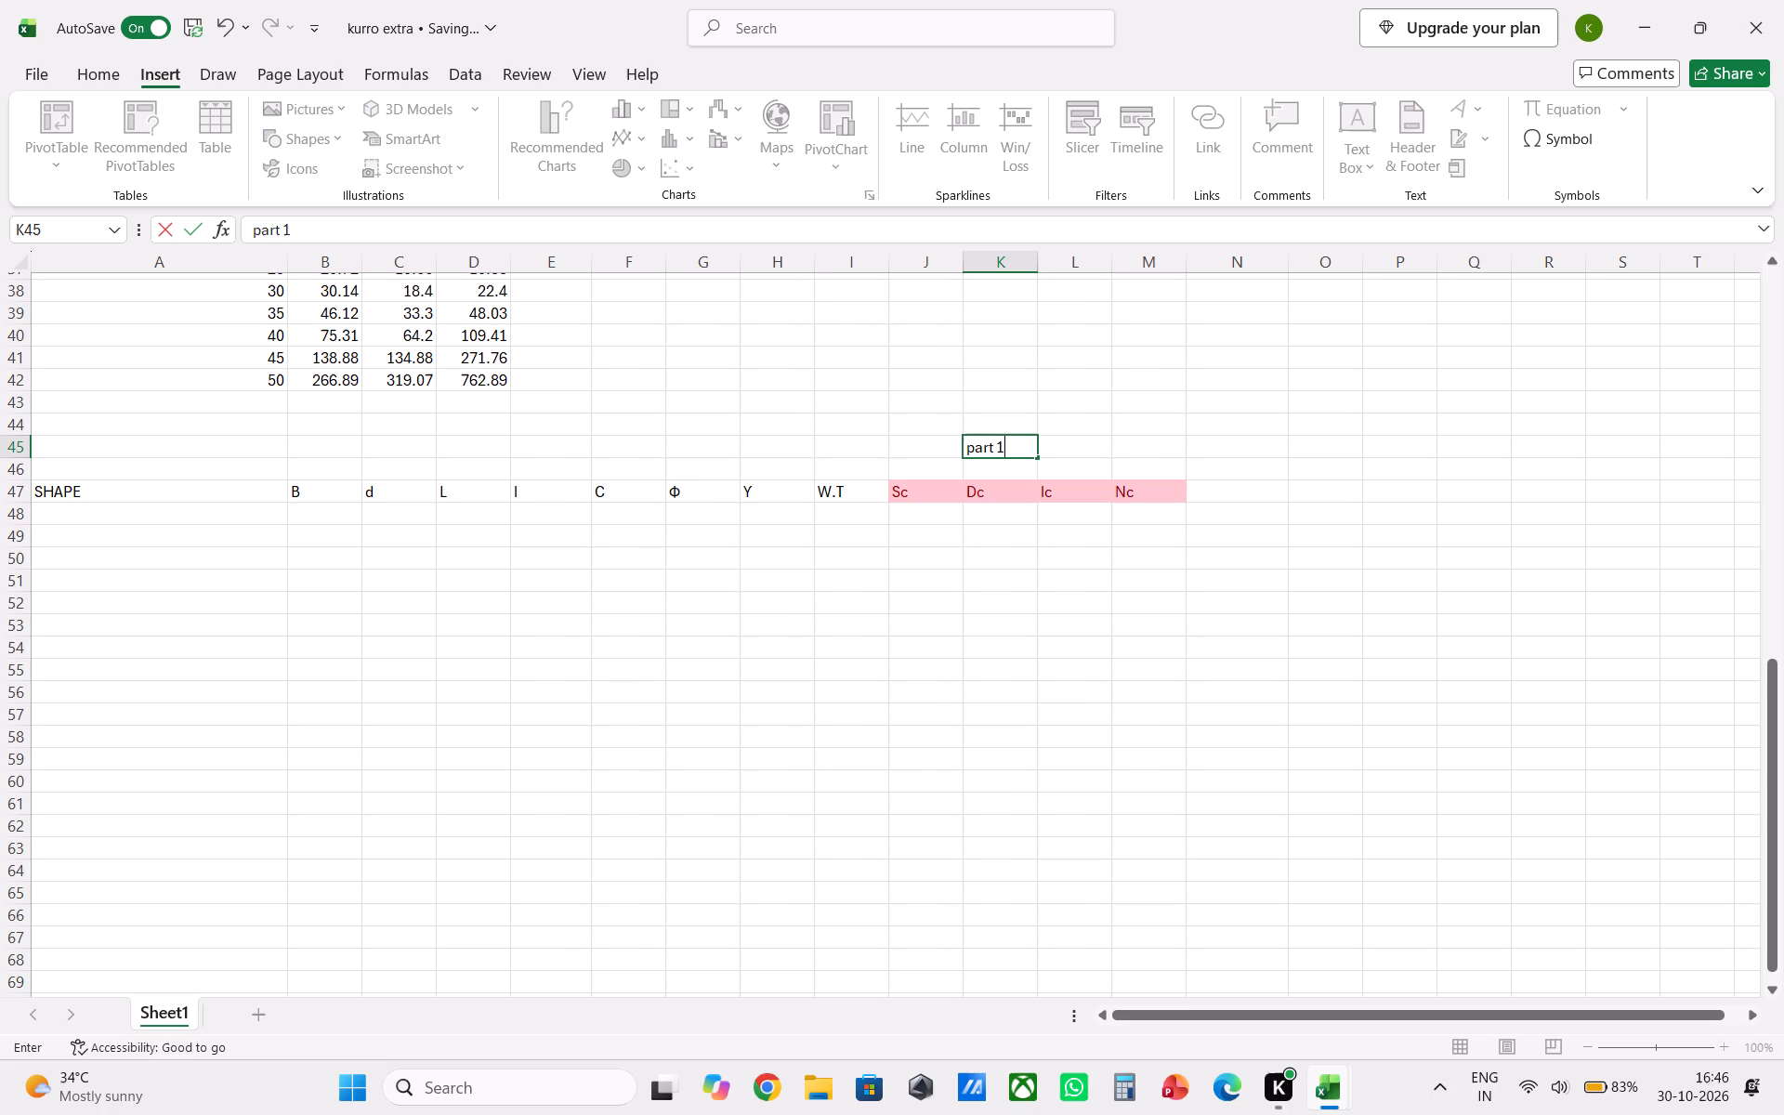
{"action": "left_click_drag", "start_coordinate": [1036, 448], "coordinate": [951, 454]}
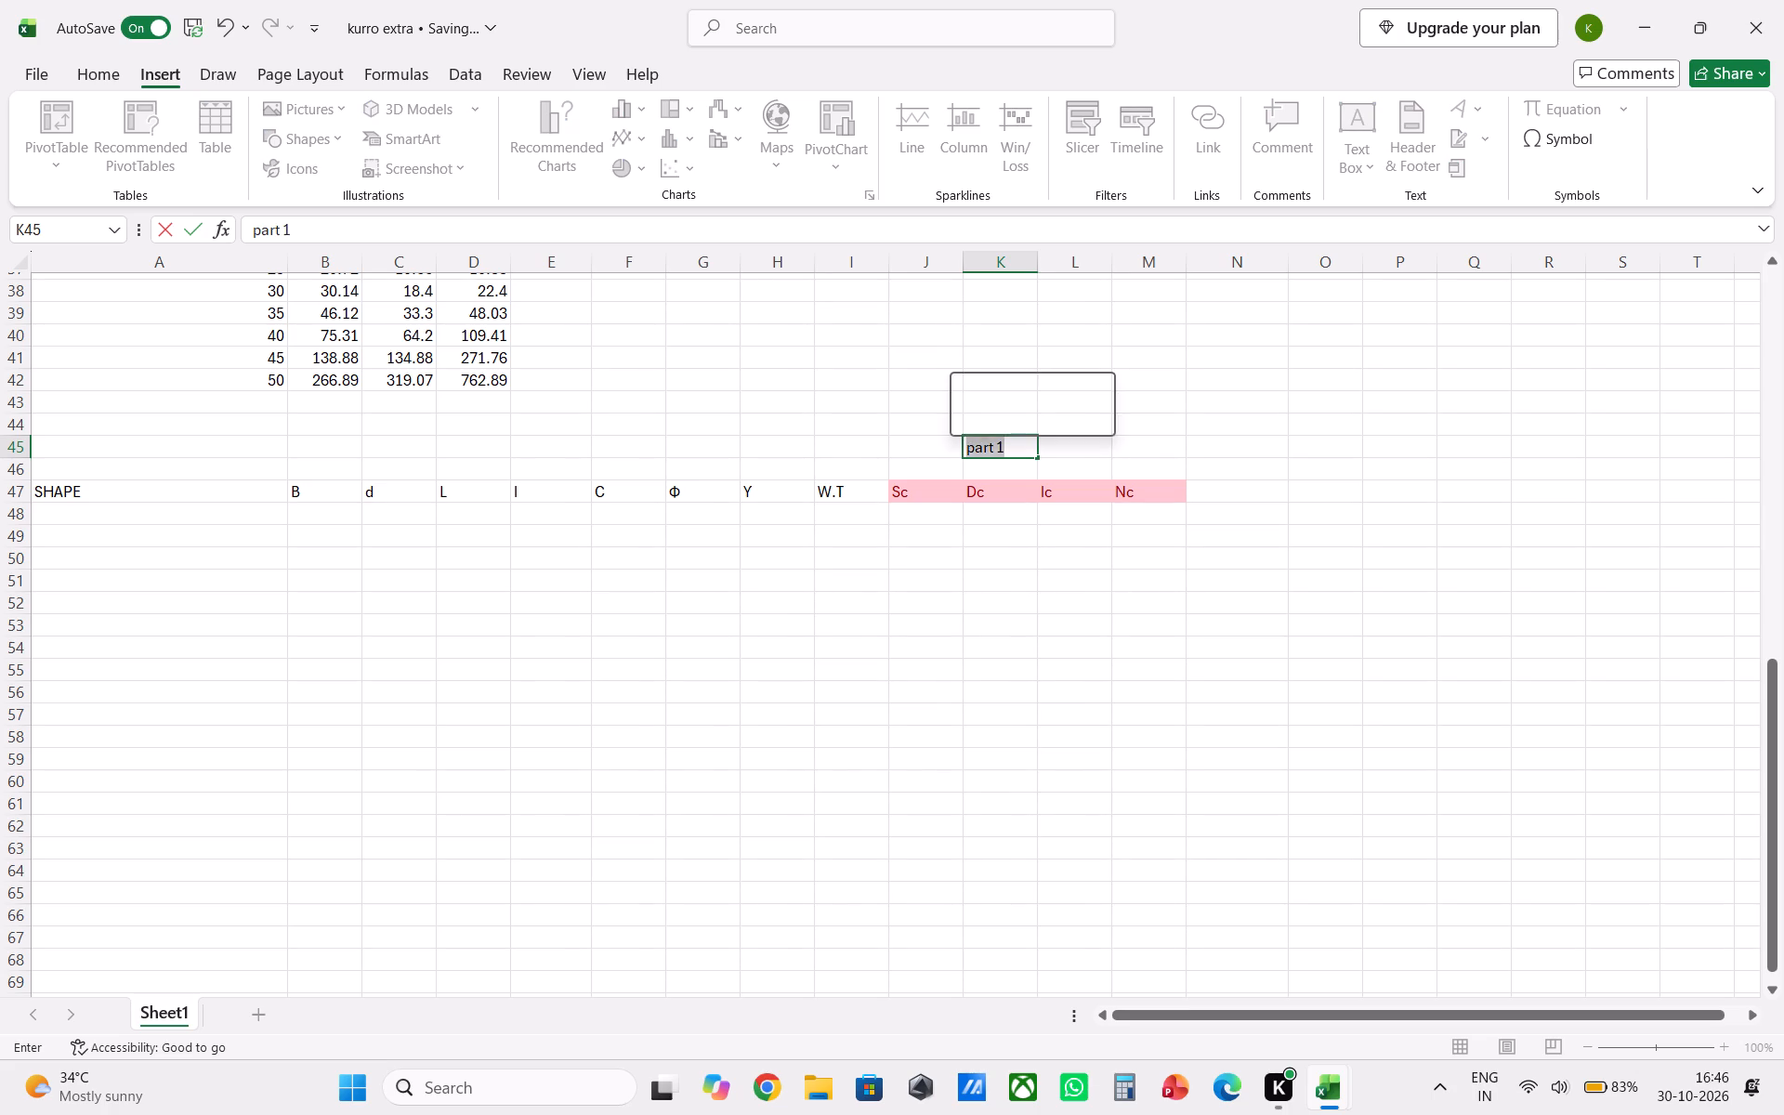
{"action": "left_click", "coordinate": [970, 425]}
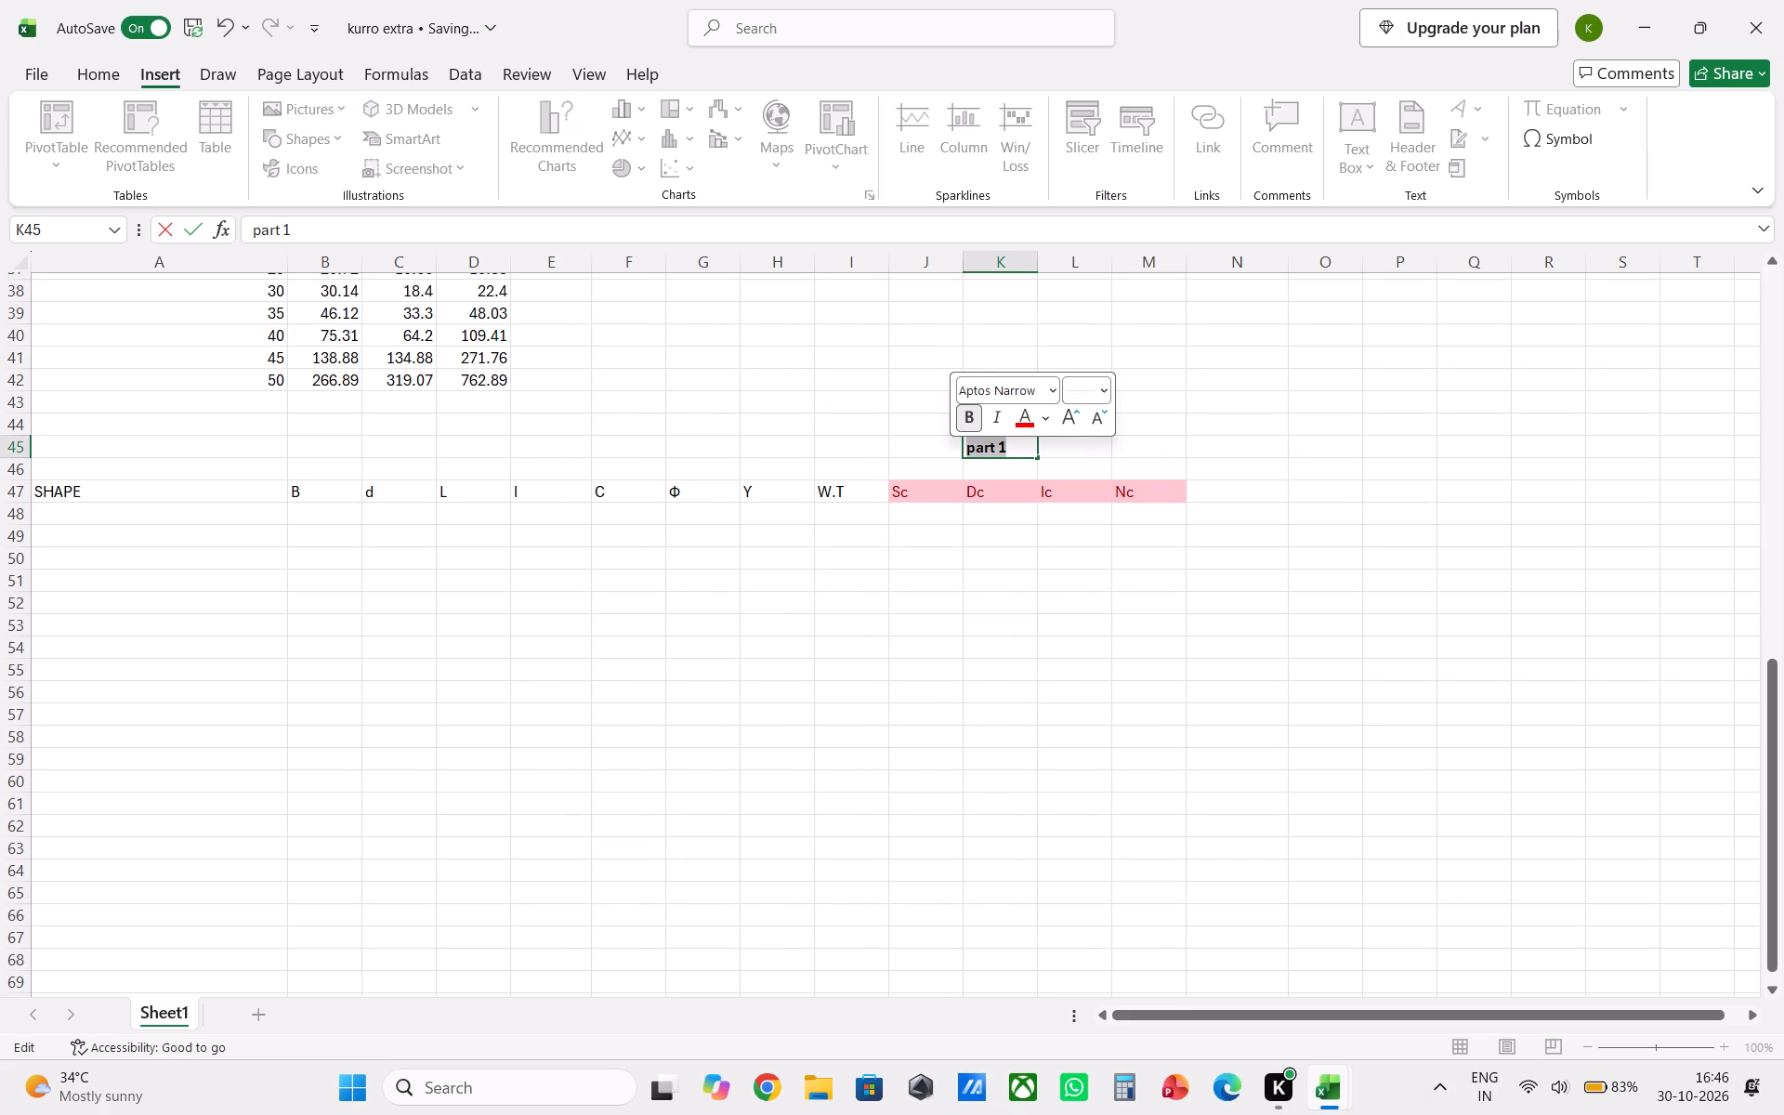
{"action": "left_click", "coordinate": [1097, 391]}
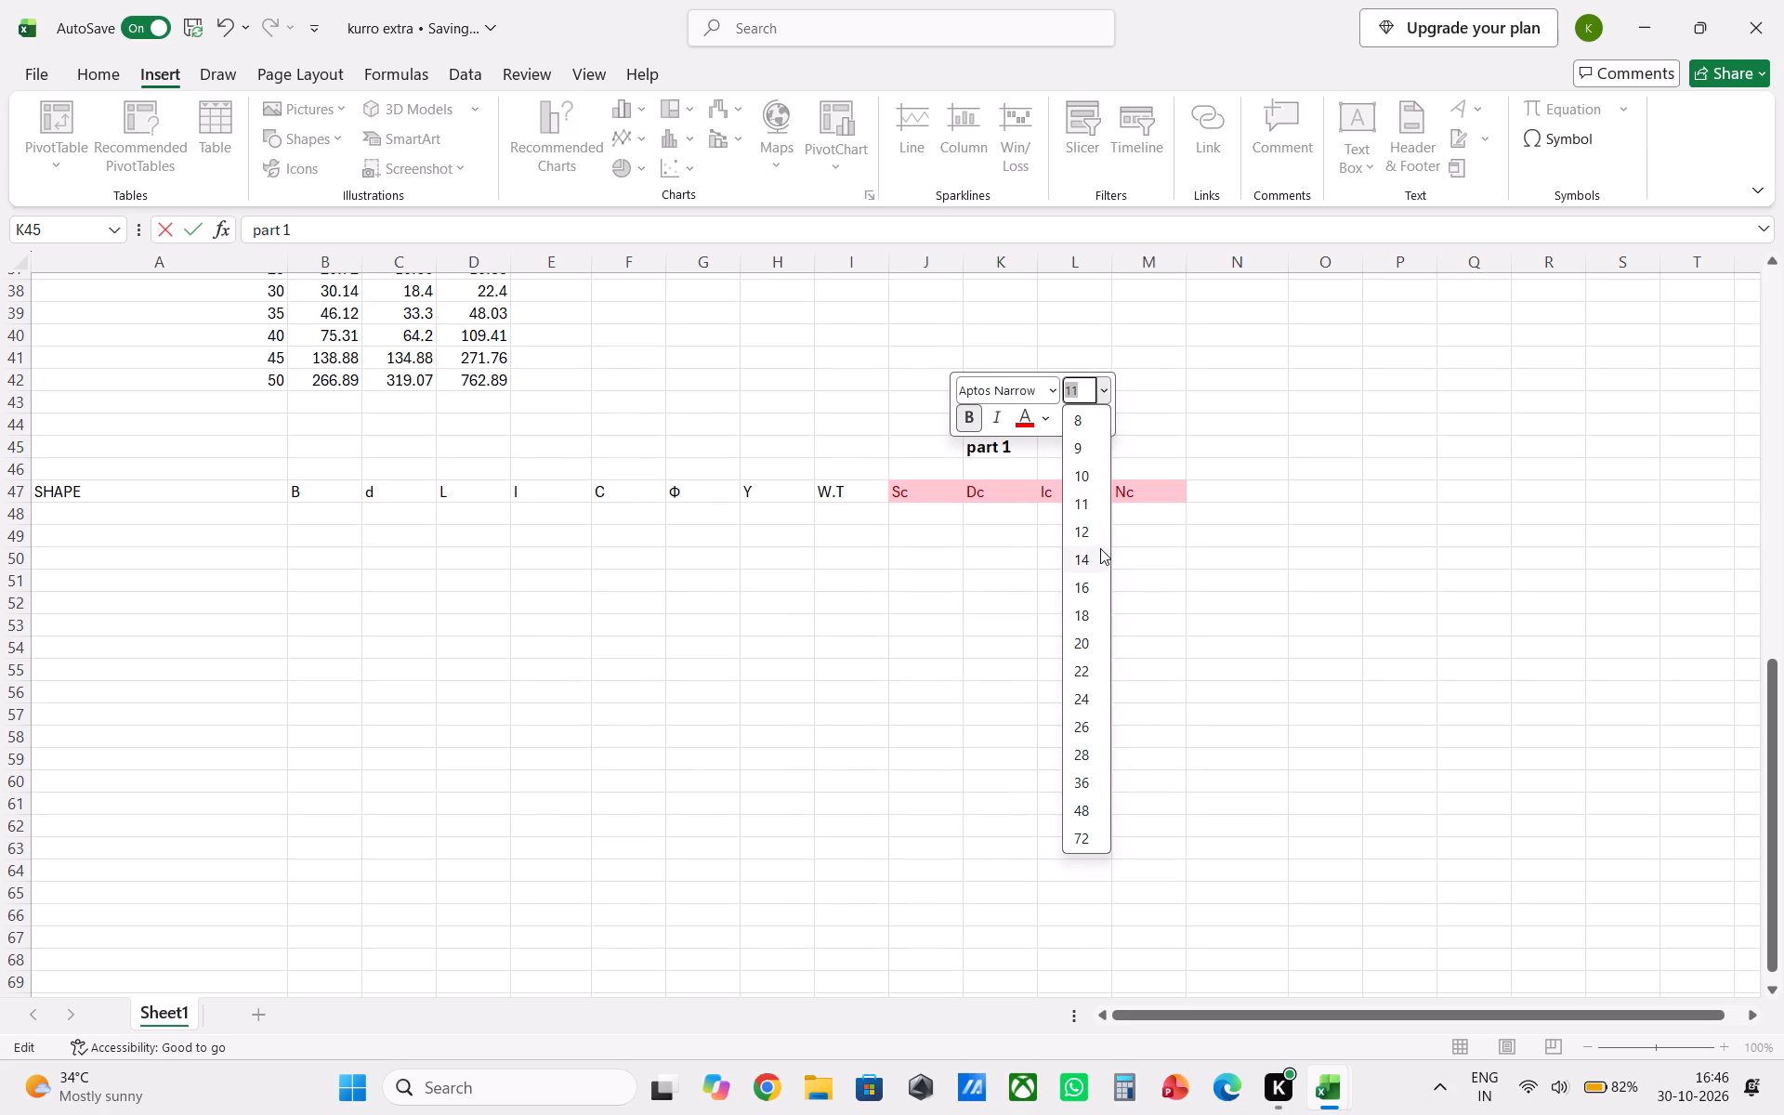
{"action": "left_click", "coordinate": [1097, 553]}
{"action": "left_click", "coordinate": [1178, 379]}
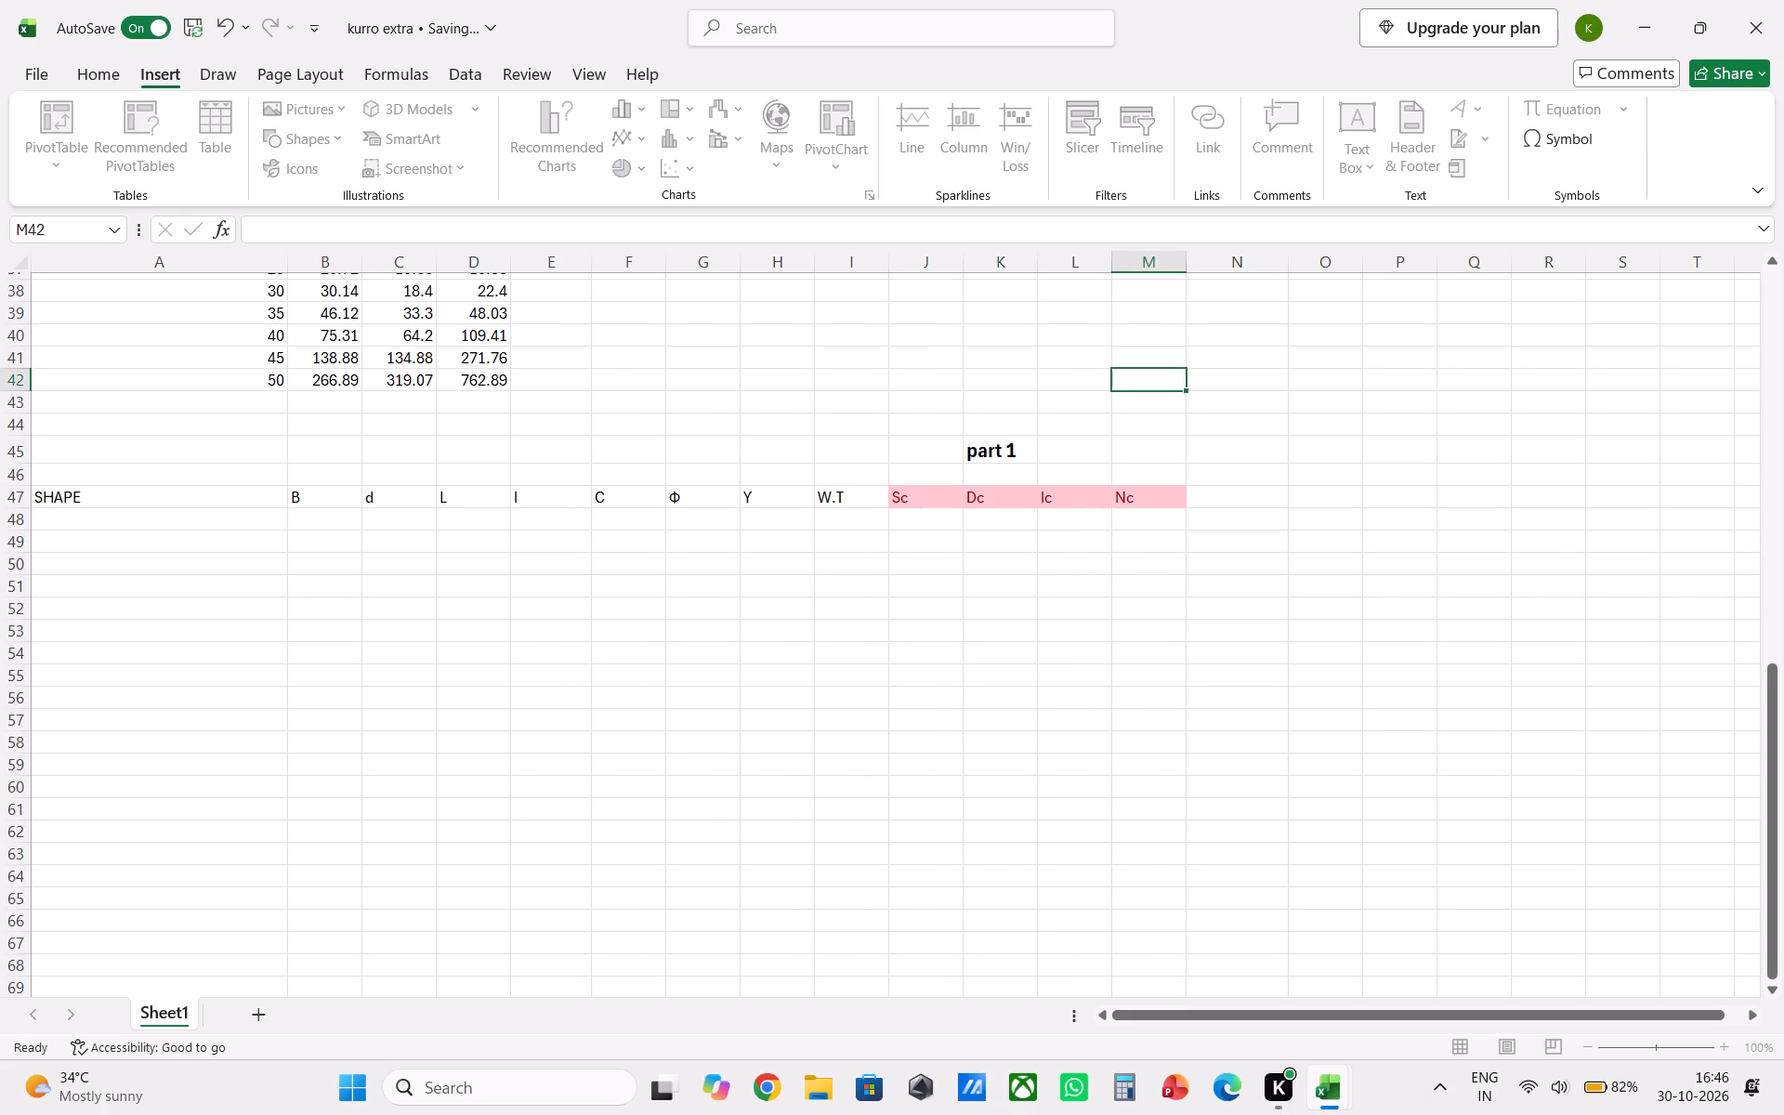
{"action": "left_click", "coordinate": [1257, 500]}
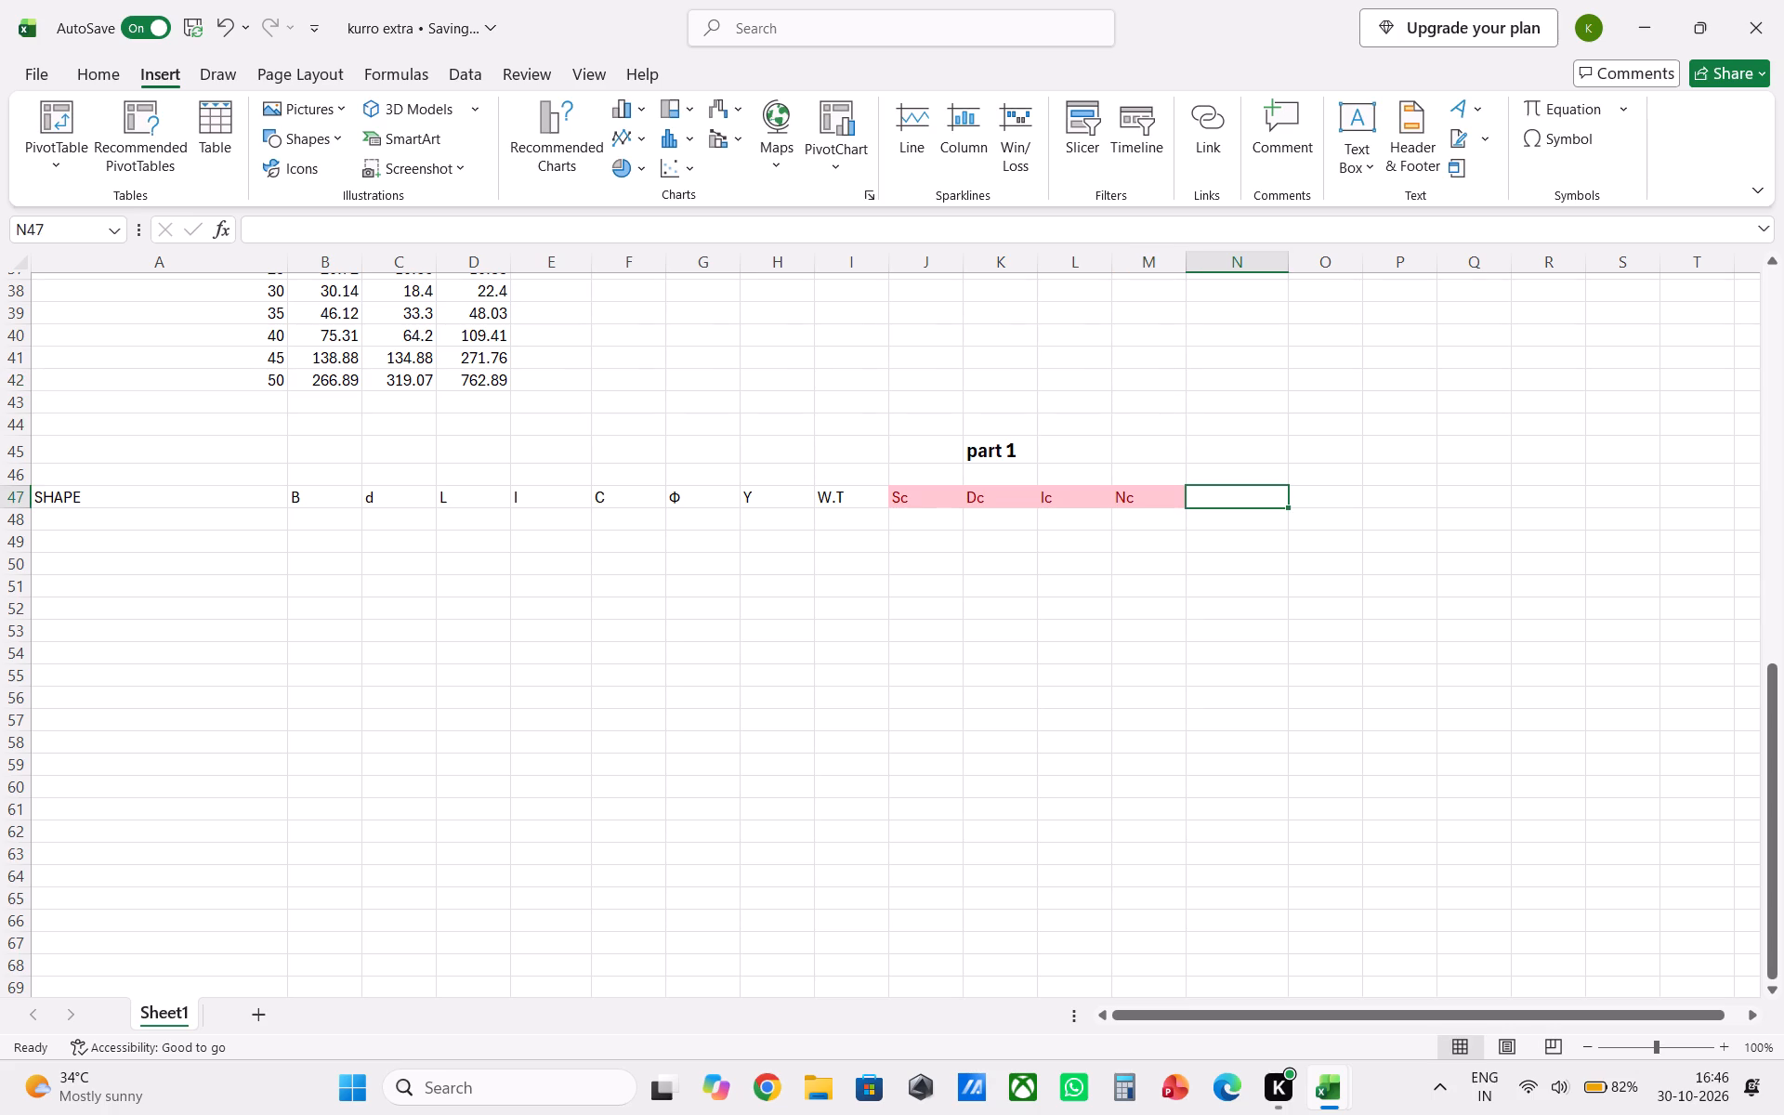
Rewrite the title in K45 in capitals as PART 1.
{"action": "left_click", "coordinate": [1002, 453]}
{"action": "left_click", "coordinate": [1002, 453]}
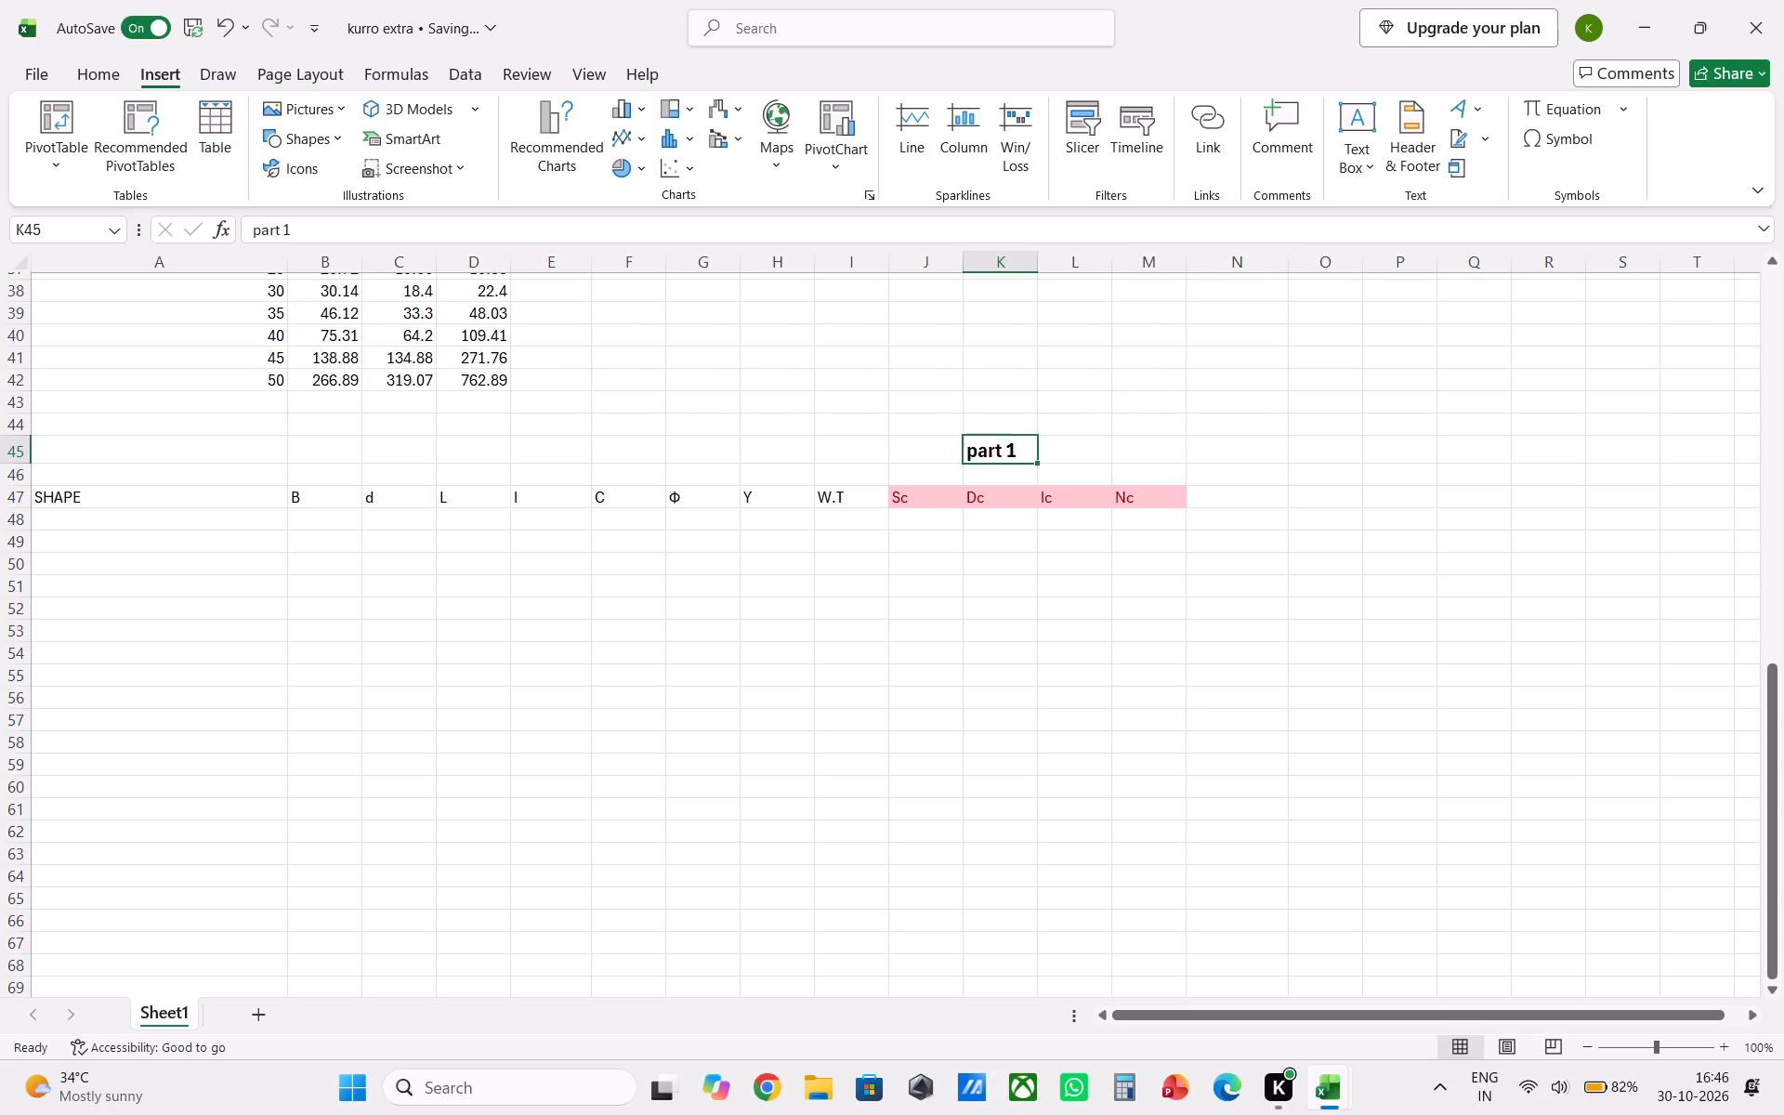
{"action": "double_click", "coordinate": [1002, 449]}
{"action": "triple_click", "coordinate": [1003, 455]}
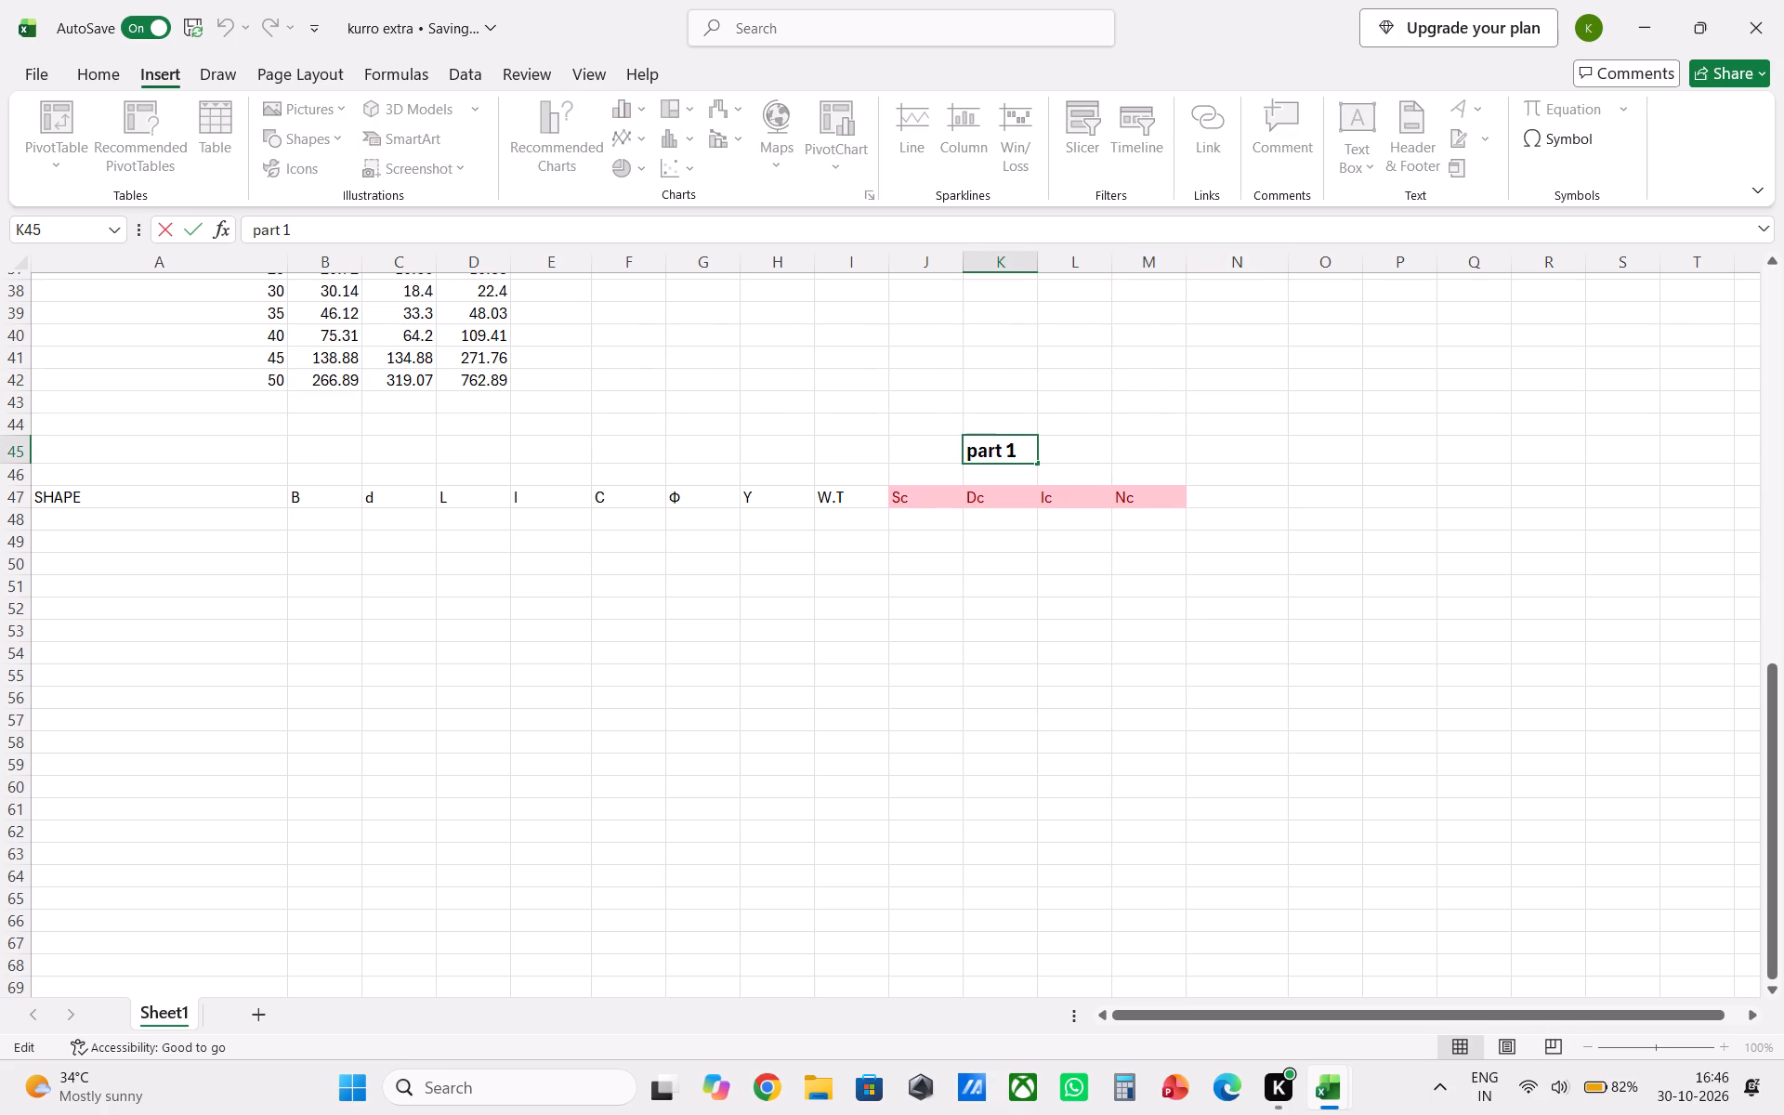
{"action": "key", "text": "BackSpace"}
{"action": "key", "text": "BackSpace"}
{"action": "key", "text": "BackSpace"}
{"action": "key", "text": "BackSpace"}
{"action": "type", "text": "PA"}
{"action": "type", "text": "RT"}
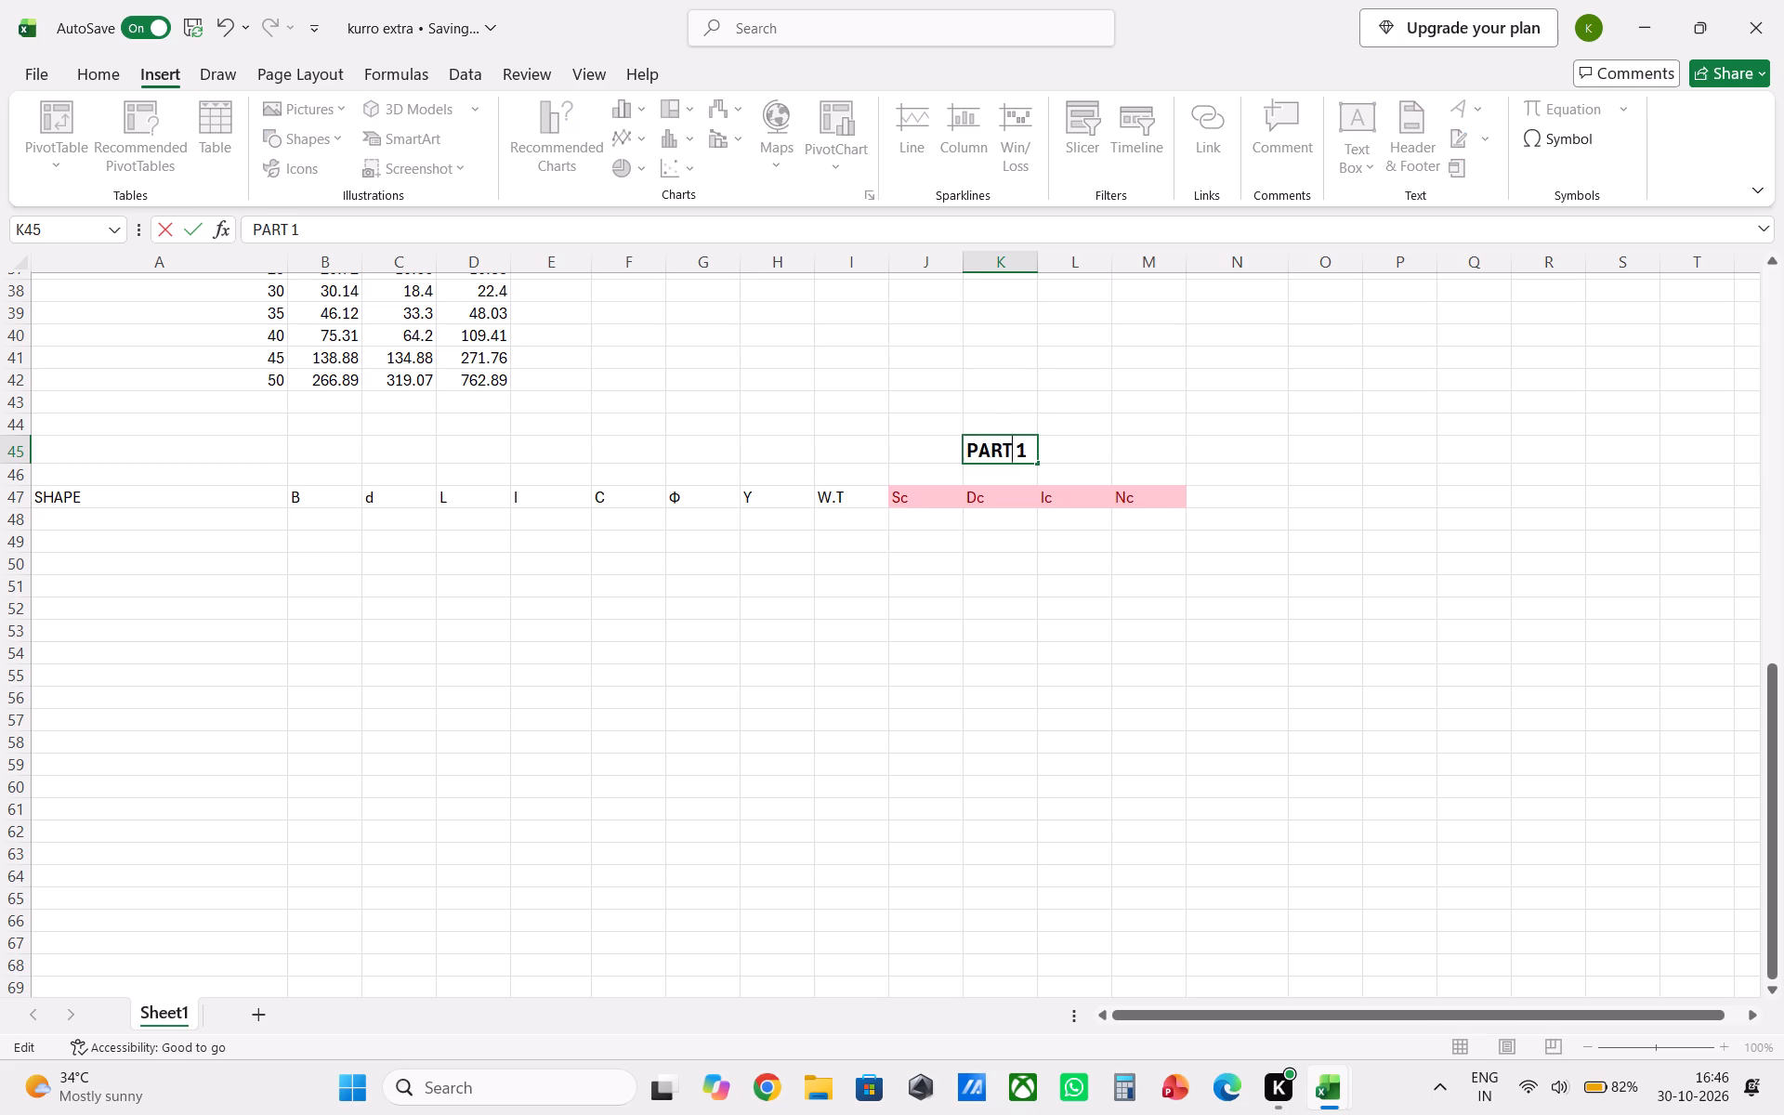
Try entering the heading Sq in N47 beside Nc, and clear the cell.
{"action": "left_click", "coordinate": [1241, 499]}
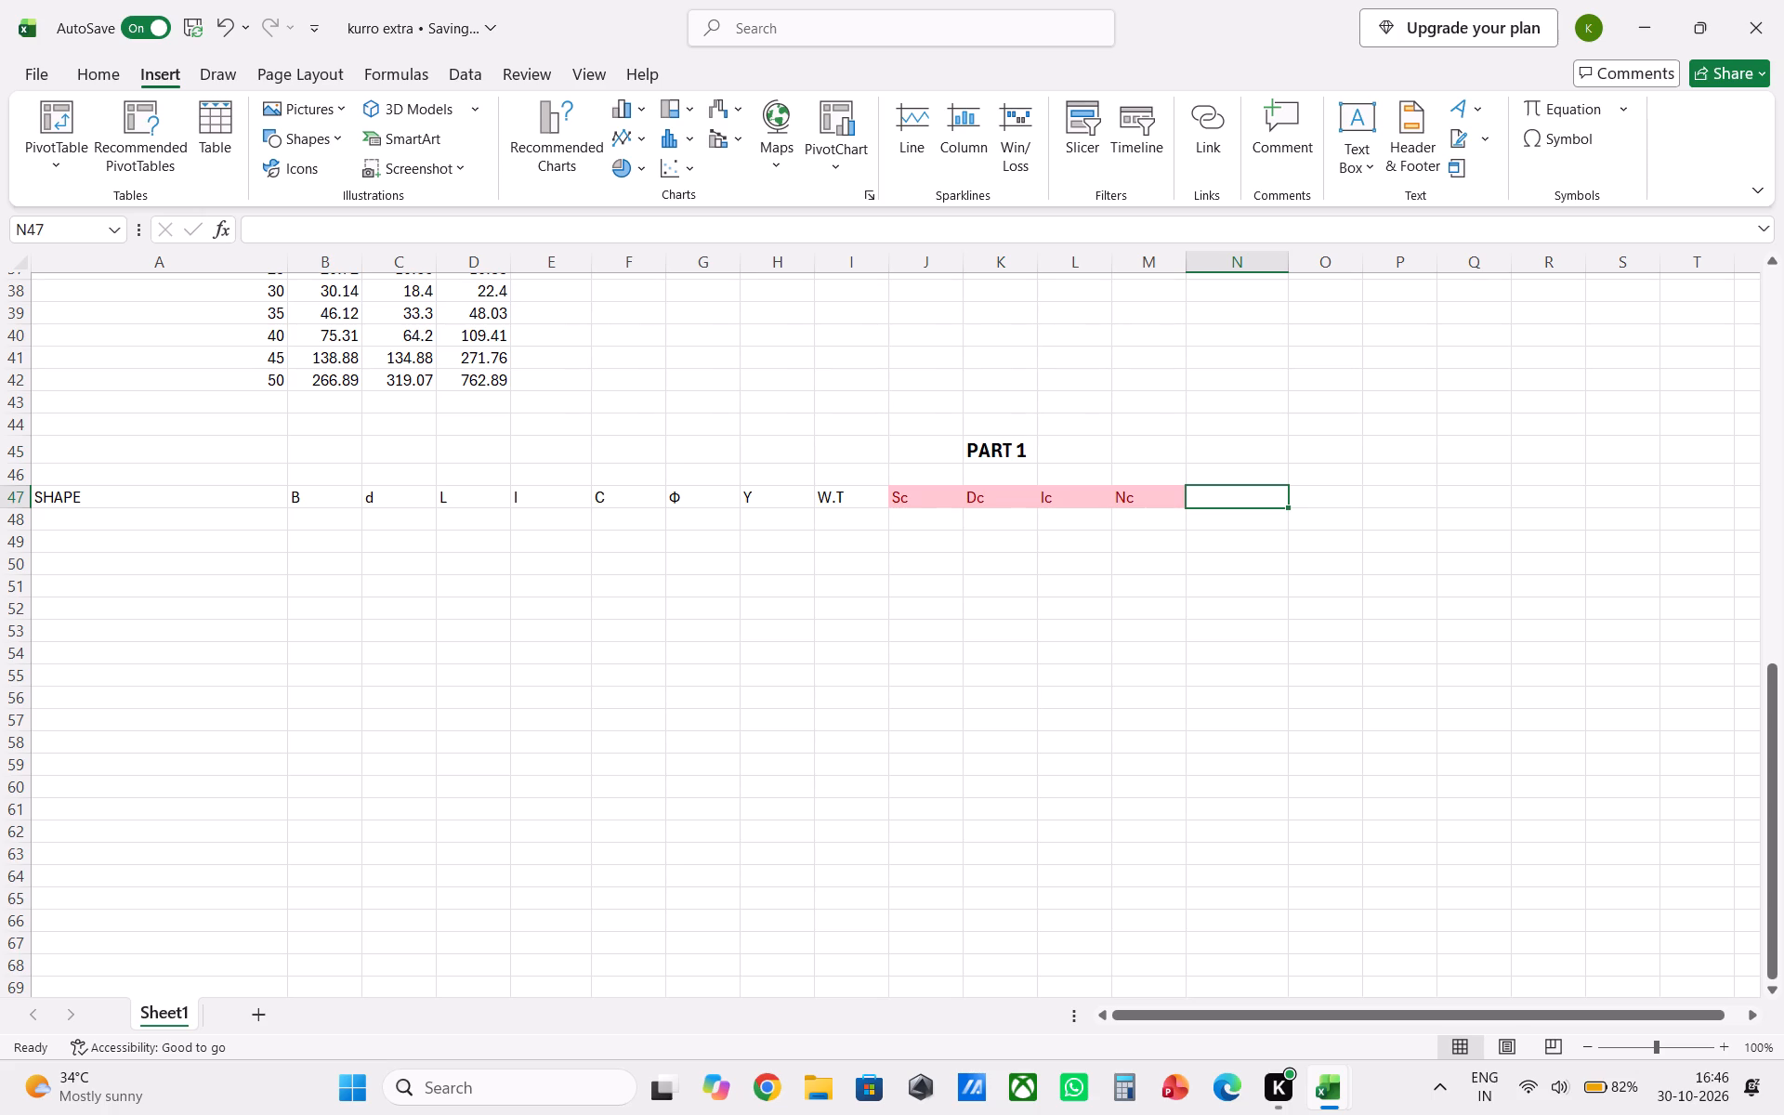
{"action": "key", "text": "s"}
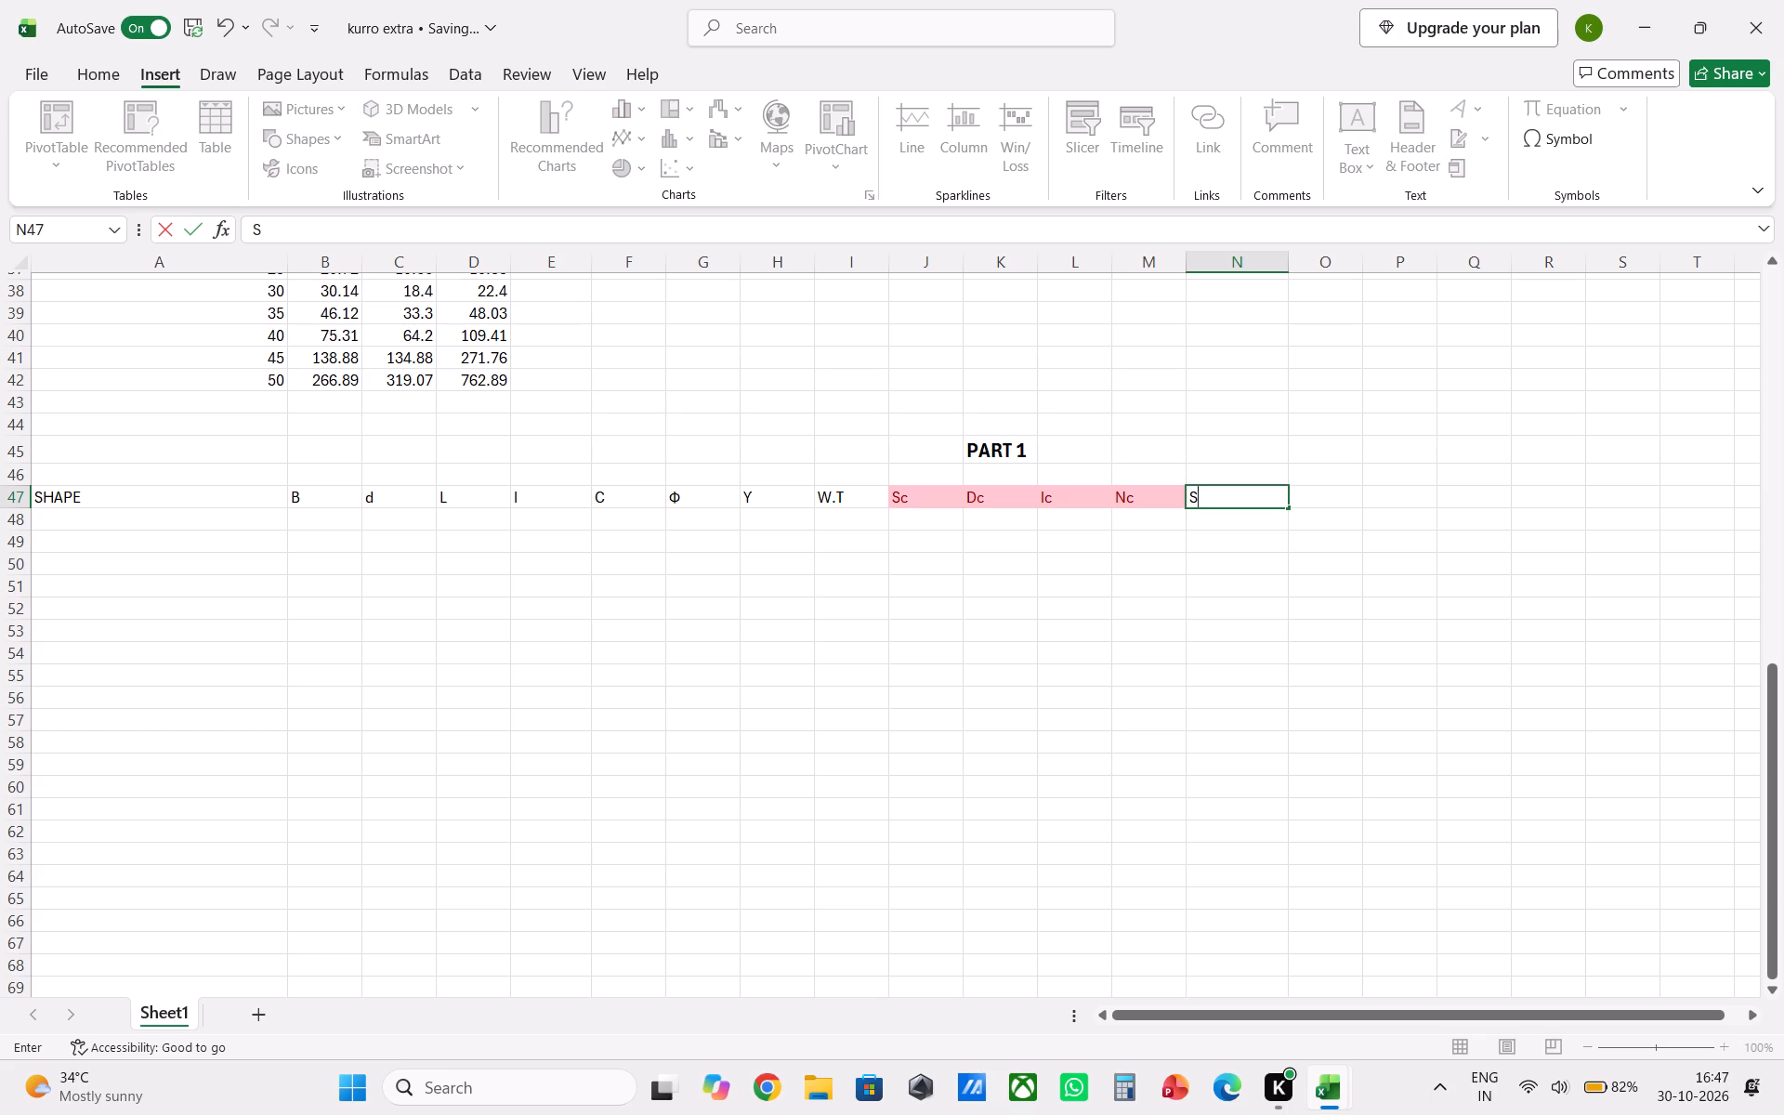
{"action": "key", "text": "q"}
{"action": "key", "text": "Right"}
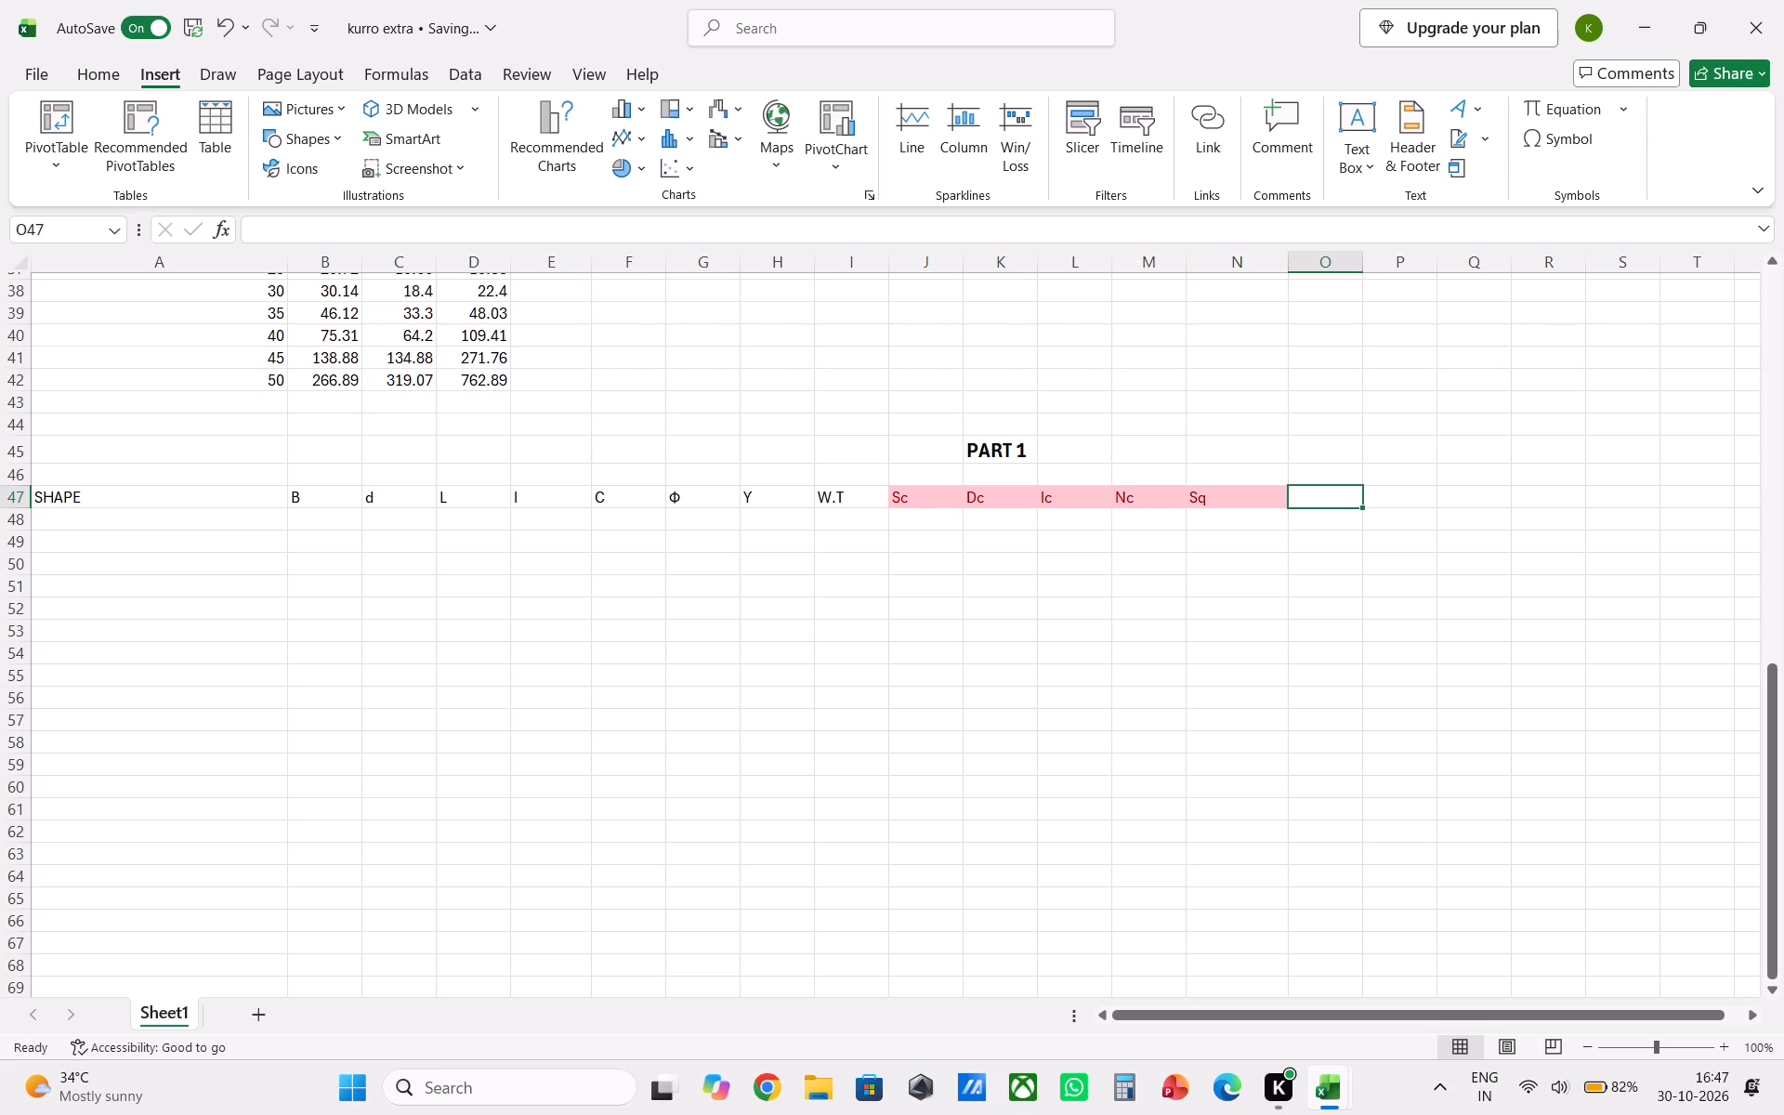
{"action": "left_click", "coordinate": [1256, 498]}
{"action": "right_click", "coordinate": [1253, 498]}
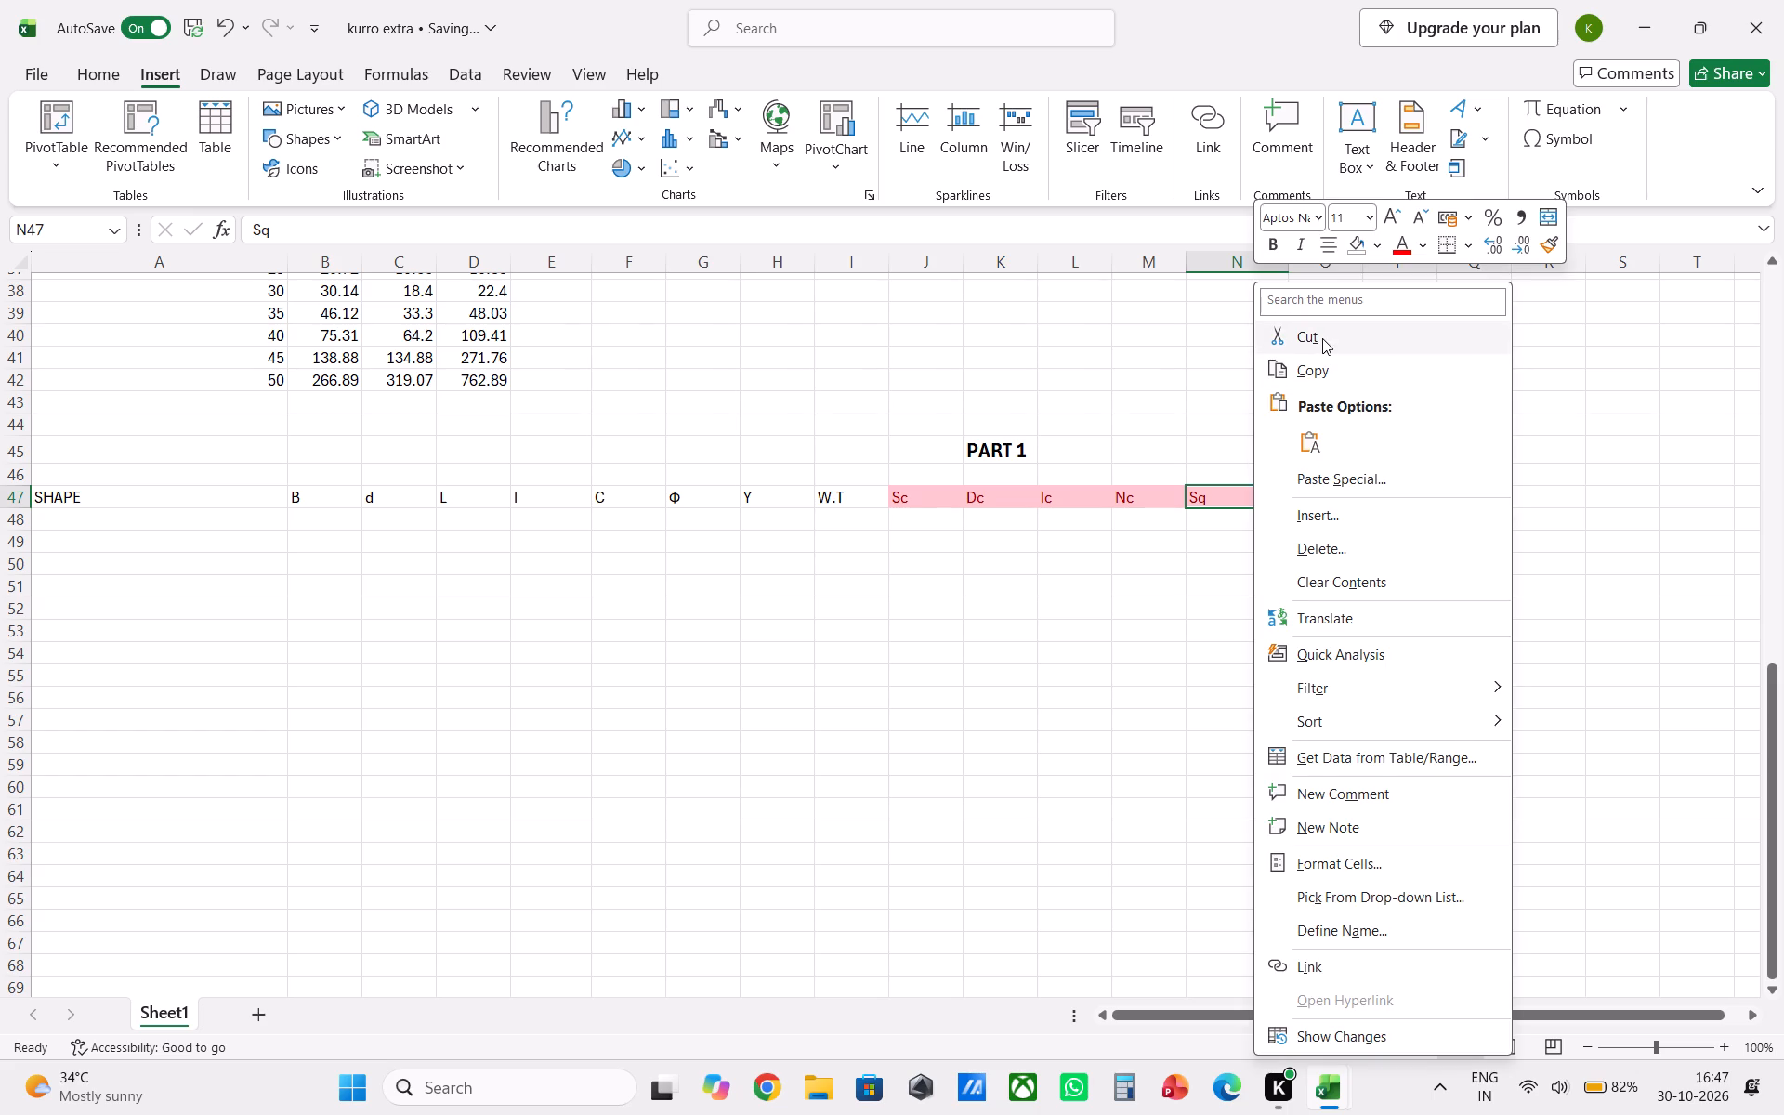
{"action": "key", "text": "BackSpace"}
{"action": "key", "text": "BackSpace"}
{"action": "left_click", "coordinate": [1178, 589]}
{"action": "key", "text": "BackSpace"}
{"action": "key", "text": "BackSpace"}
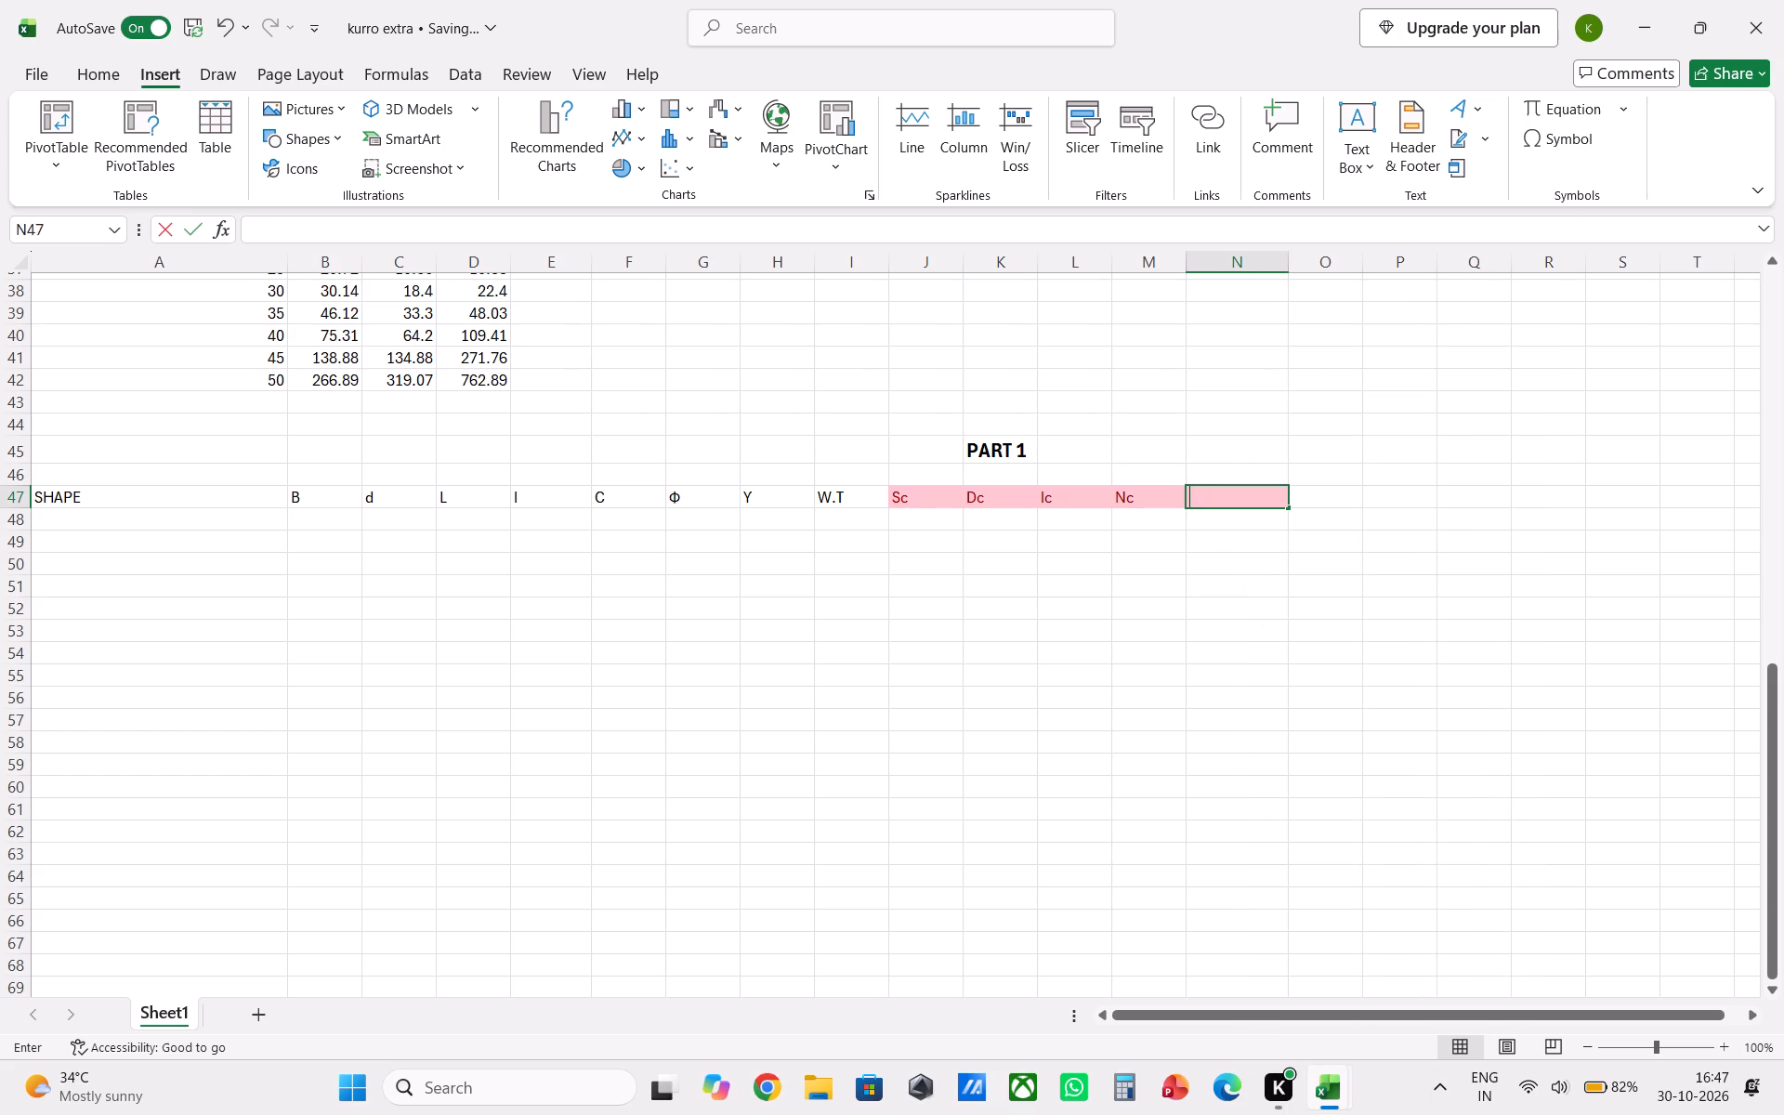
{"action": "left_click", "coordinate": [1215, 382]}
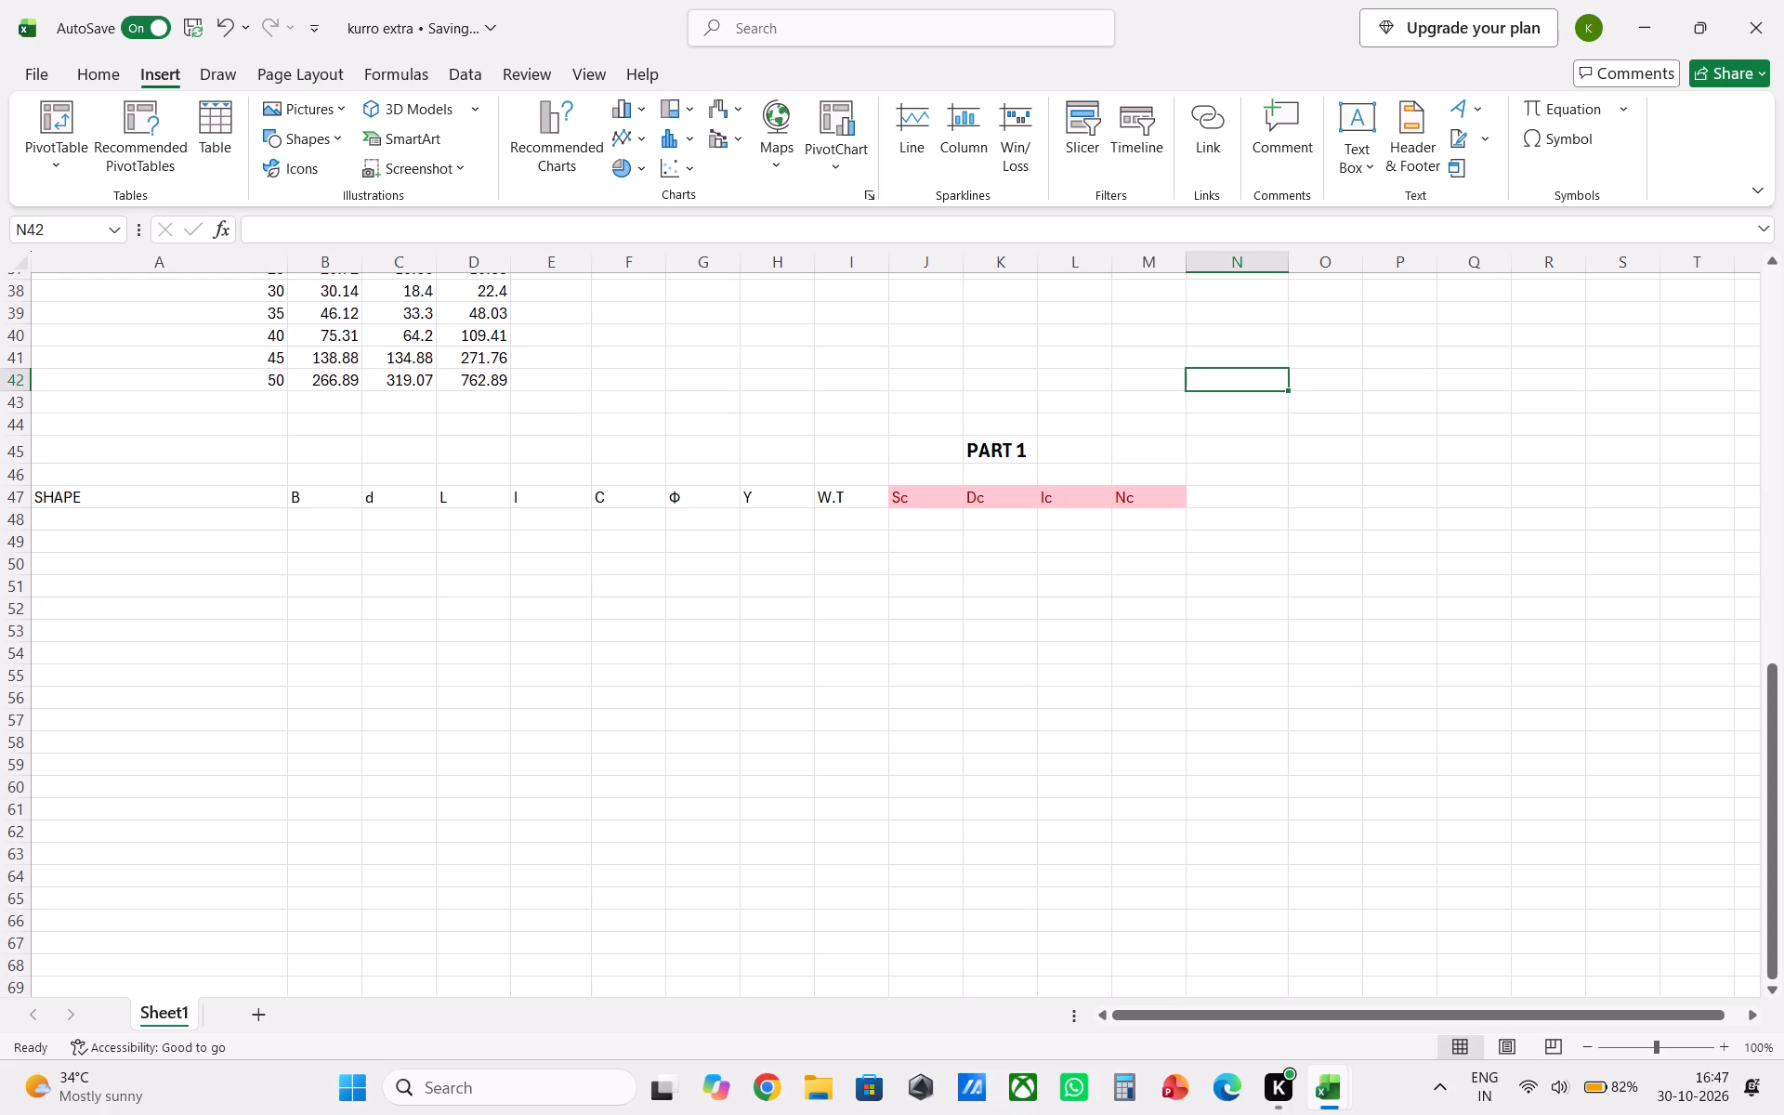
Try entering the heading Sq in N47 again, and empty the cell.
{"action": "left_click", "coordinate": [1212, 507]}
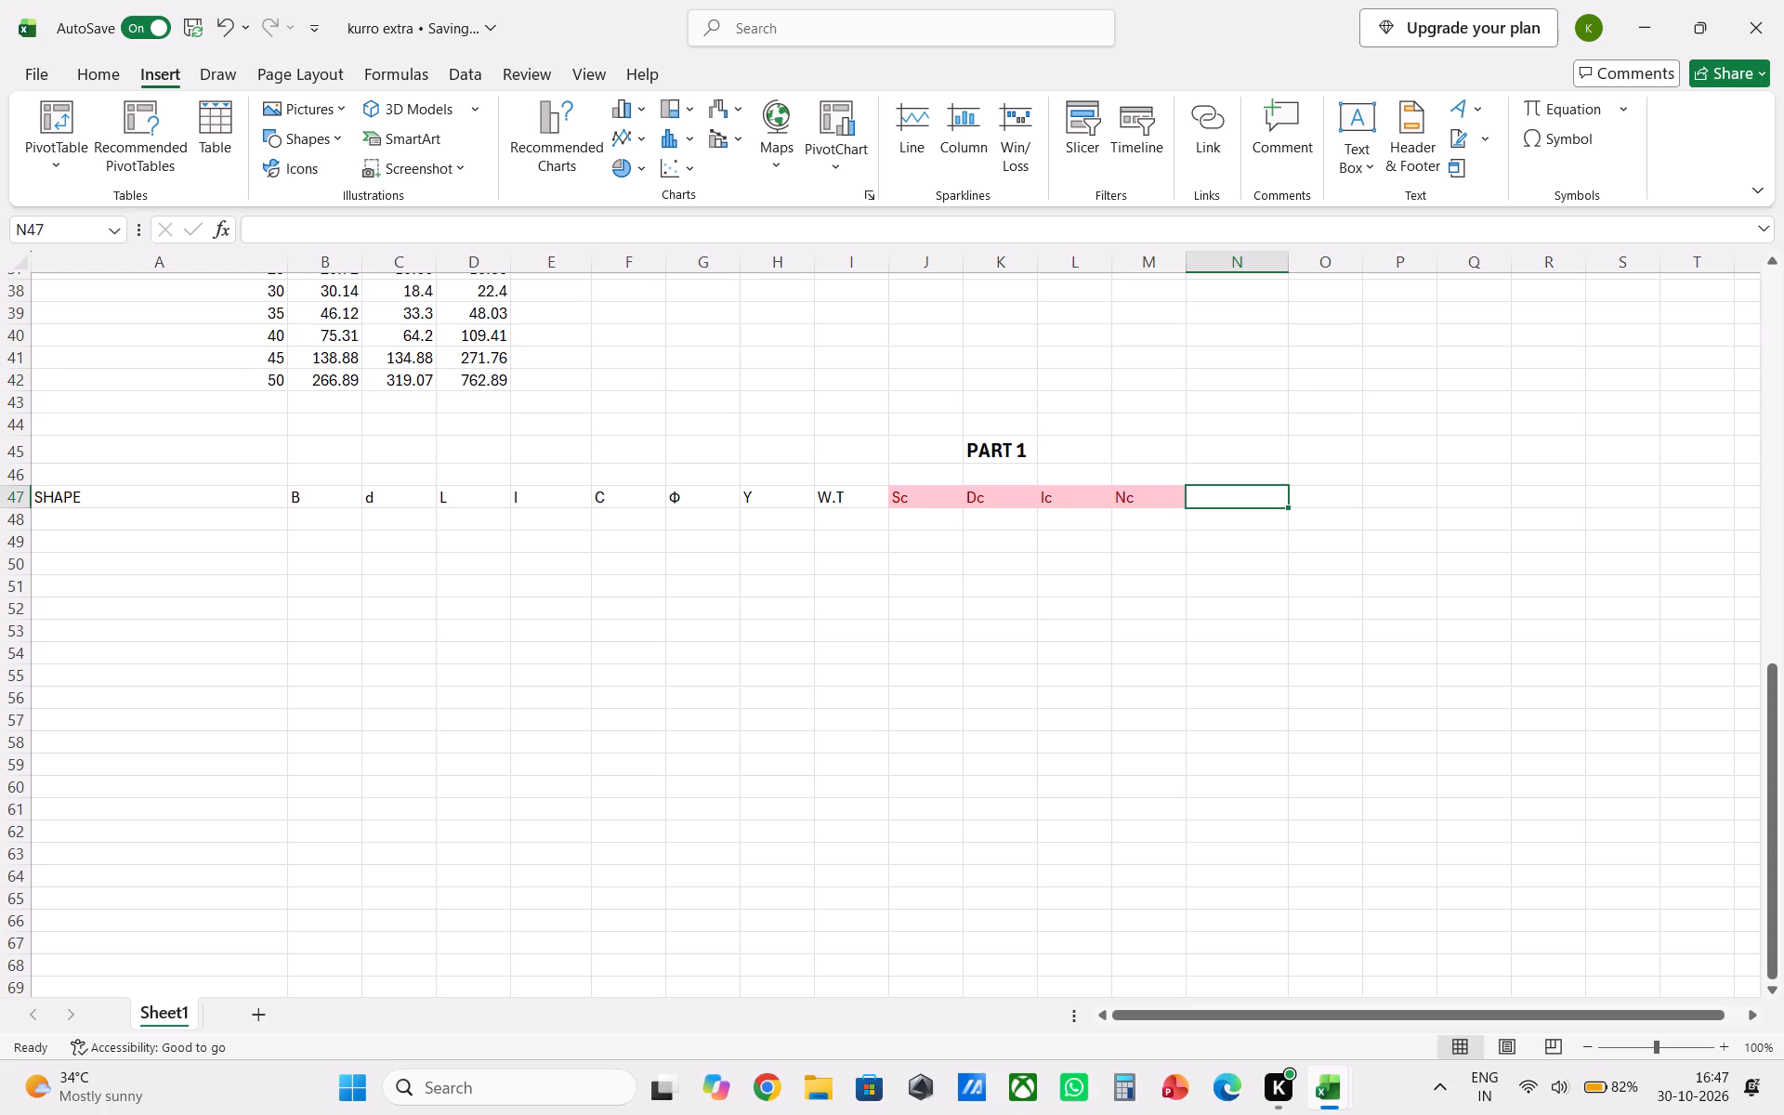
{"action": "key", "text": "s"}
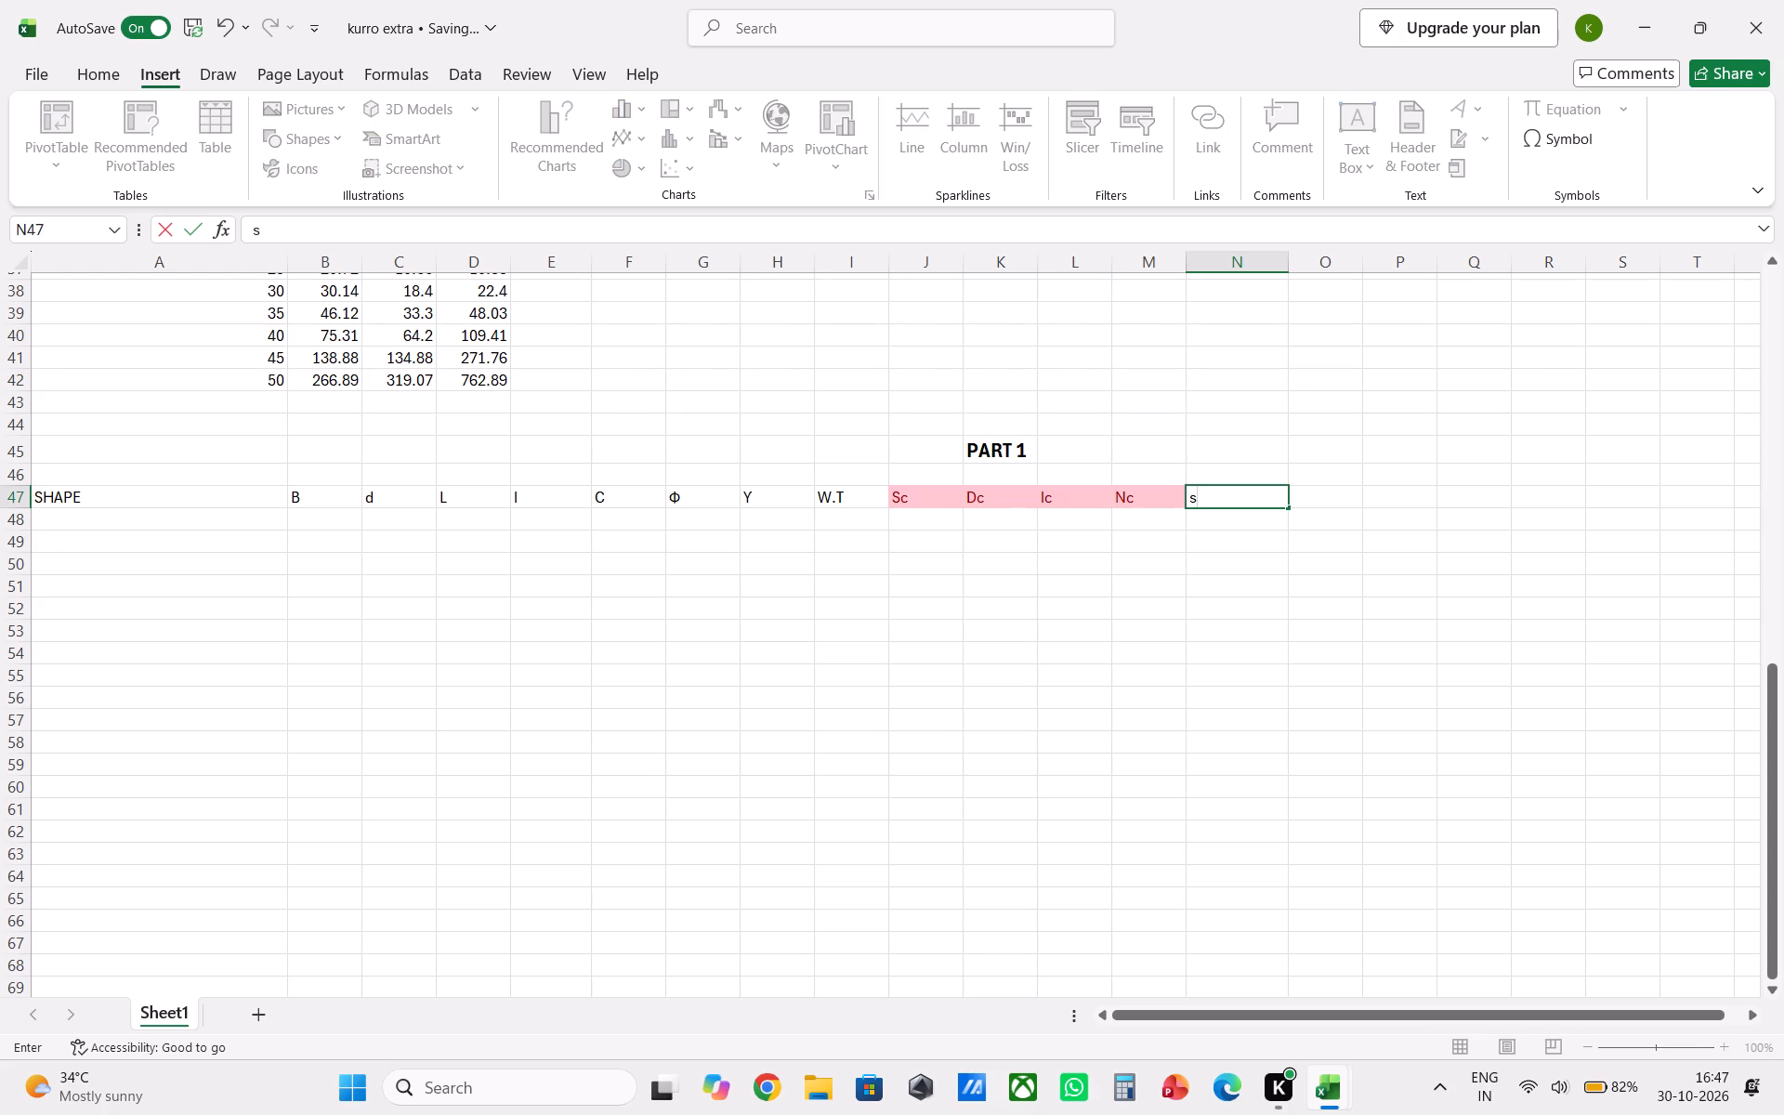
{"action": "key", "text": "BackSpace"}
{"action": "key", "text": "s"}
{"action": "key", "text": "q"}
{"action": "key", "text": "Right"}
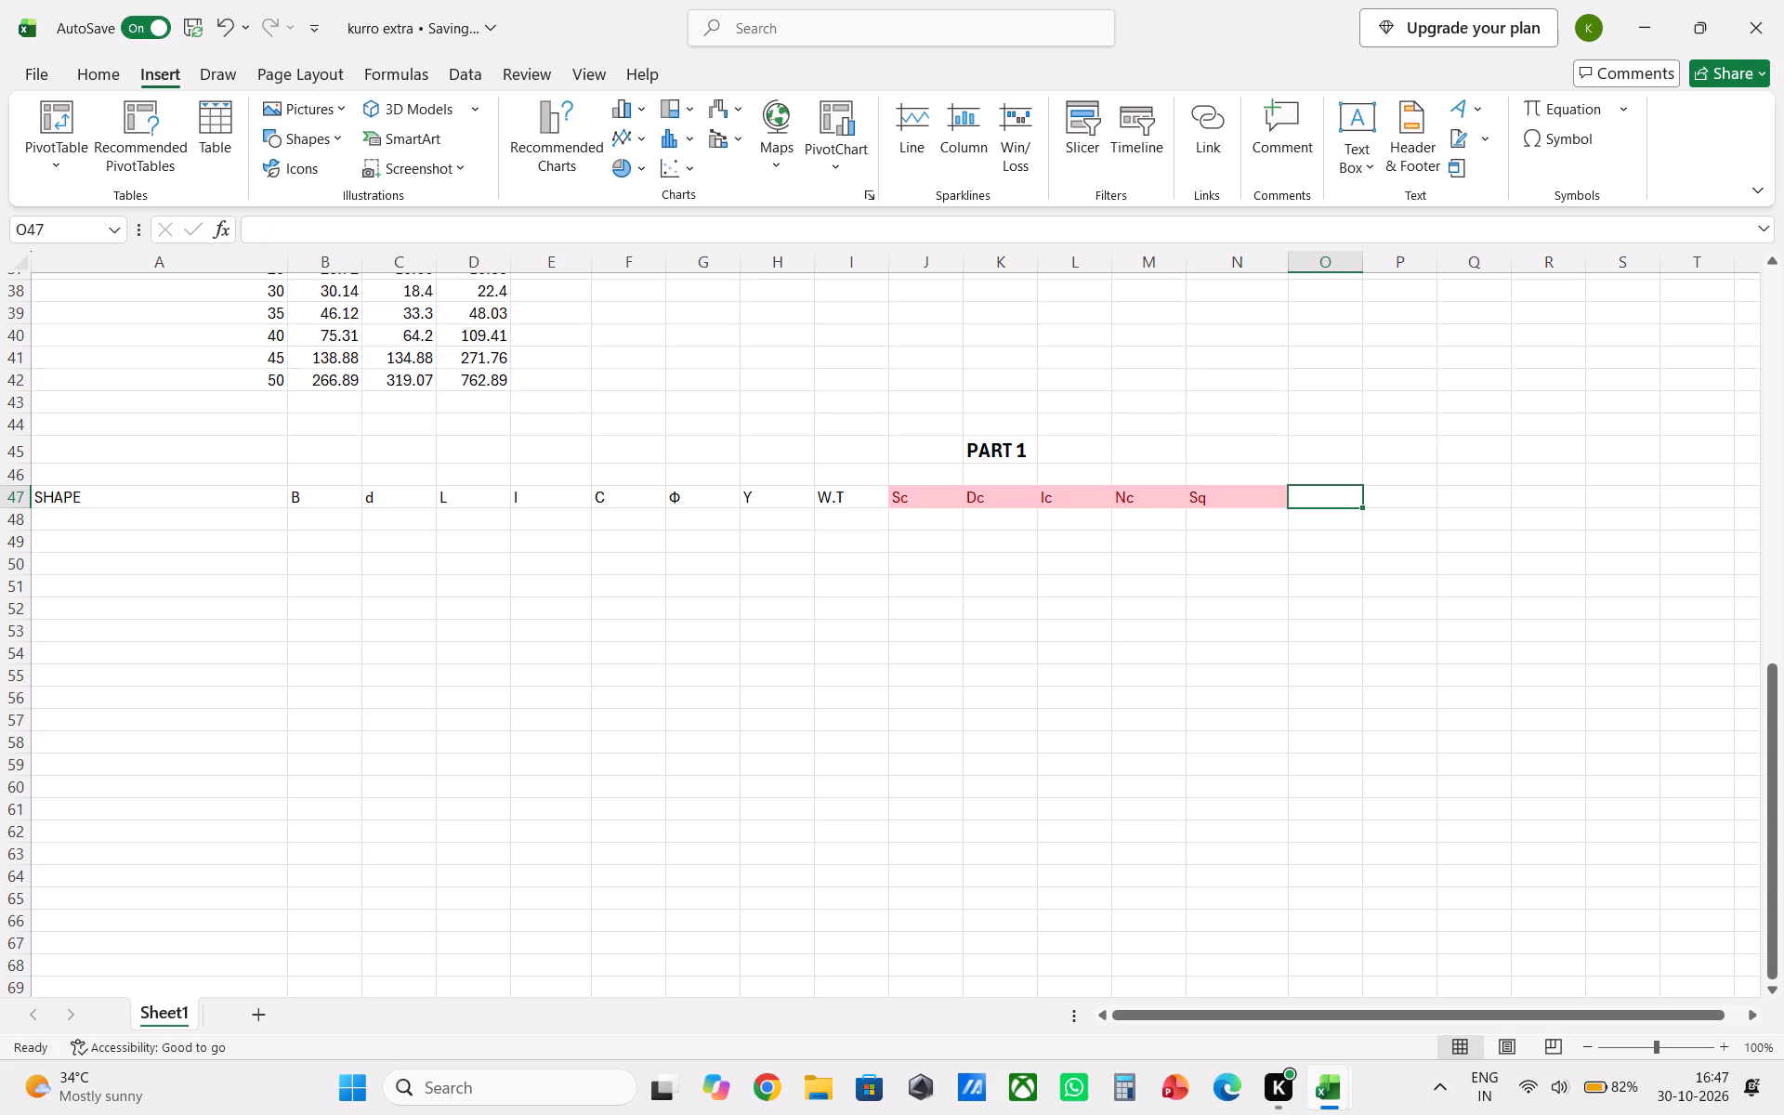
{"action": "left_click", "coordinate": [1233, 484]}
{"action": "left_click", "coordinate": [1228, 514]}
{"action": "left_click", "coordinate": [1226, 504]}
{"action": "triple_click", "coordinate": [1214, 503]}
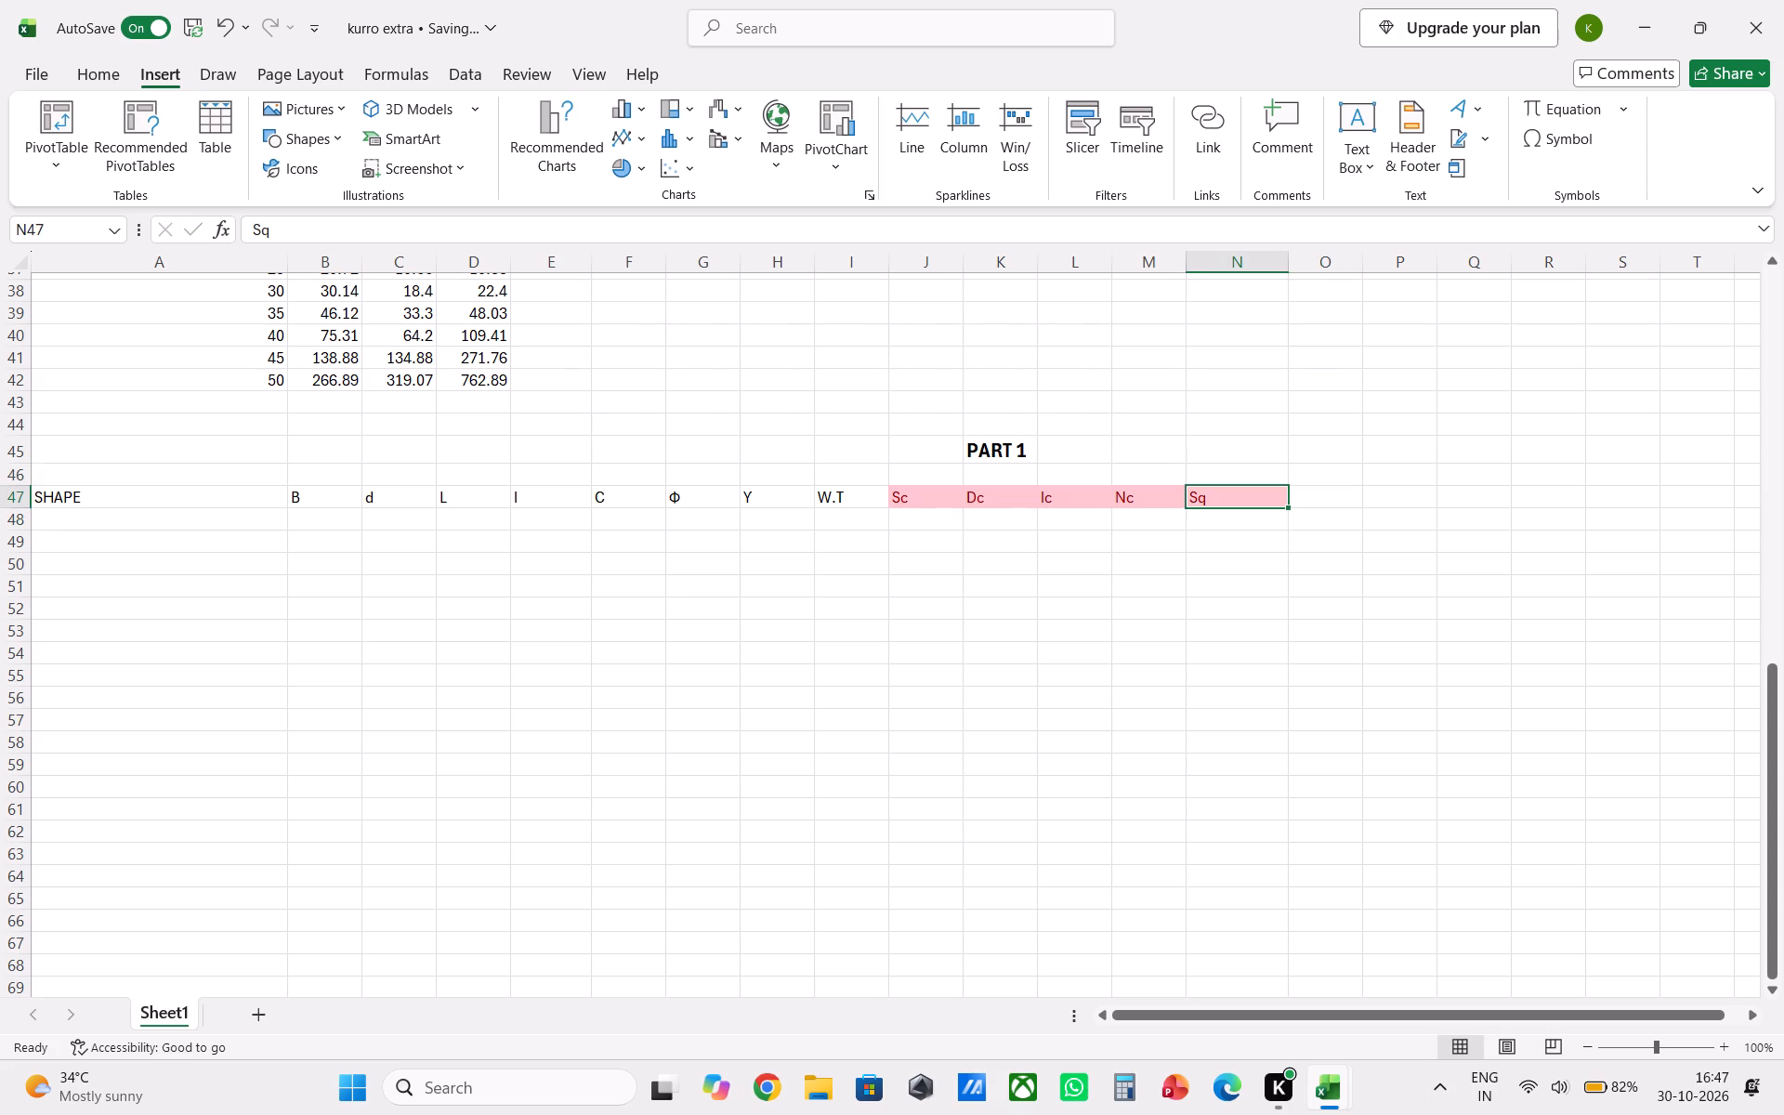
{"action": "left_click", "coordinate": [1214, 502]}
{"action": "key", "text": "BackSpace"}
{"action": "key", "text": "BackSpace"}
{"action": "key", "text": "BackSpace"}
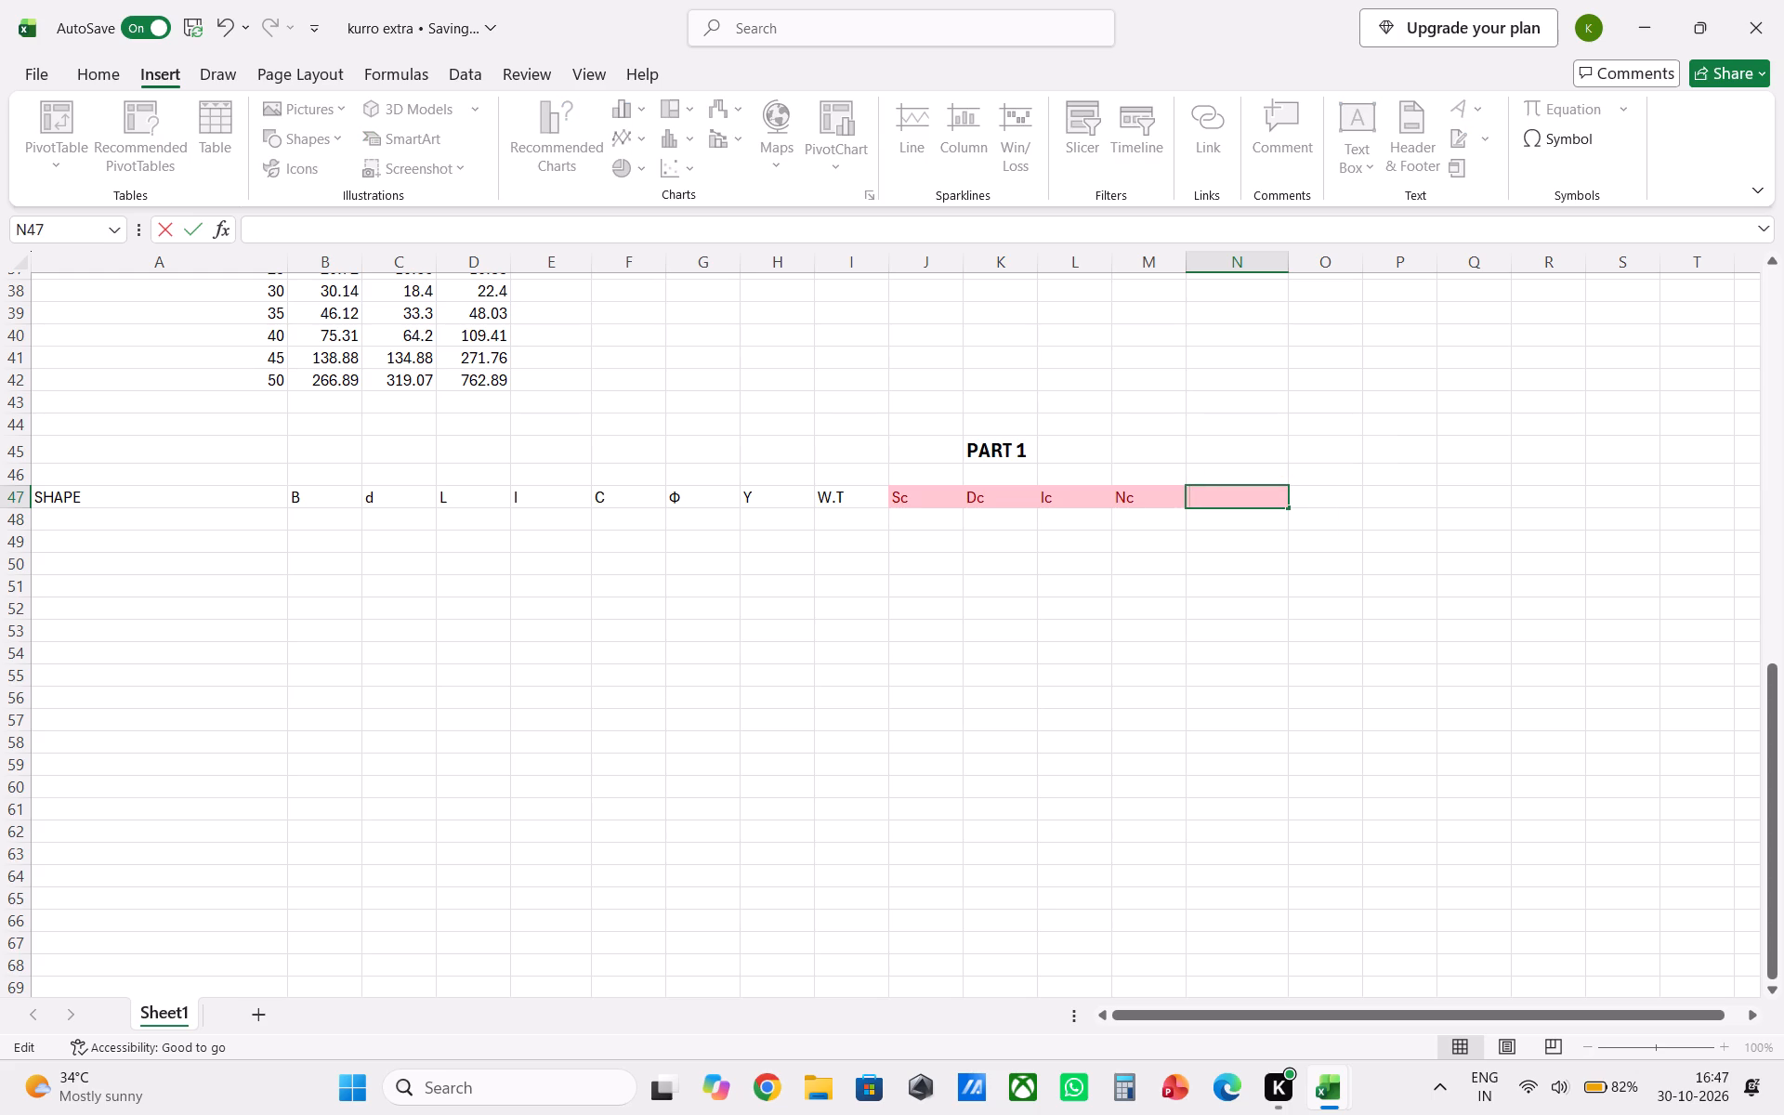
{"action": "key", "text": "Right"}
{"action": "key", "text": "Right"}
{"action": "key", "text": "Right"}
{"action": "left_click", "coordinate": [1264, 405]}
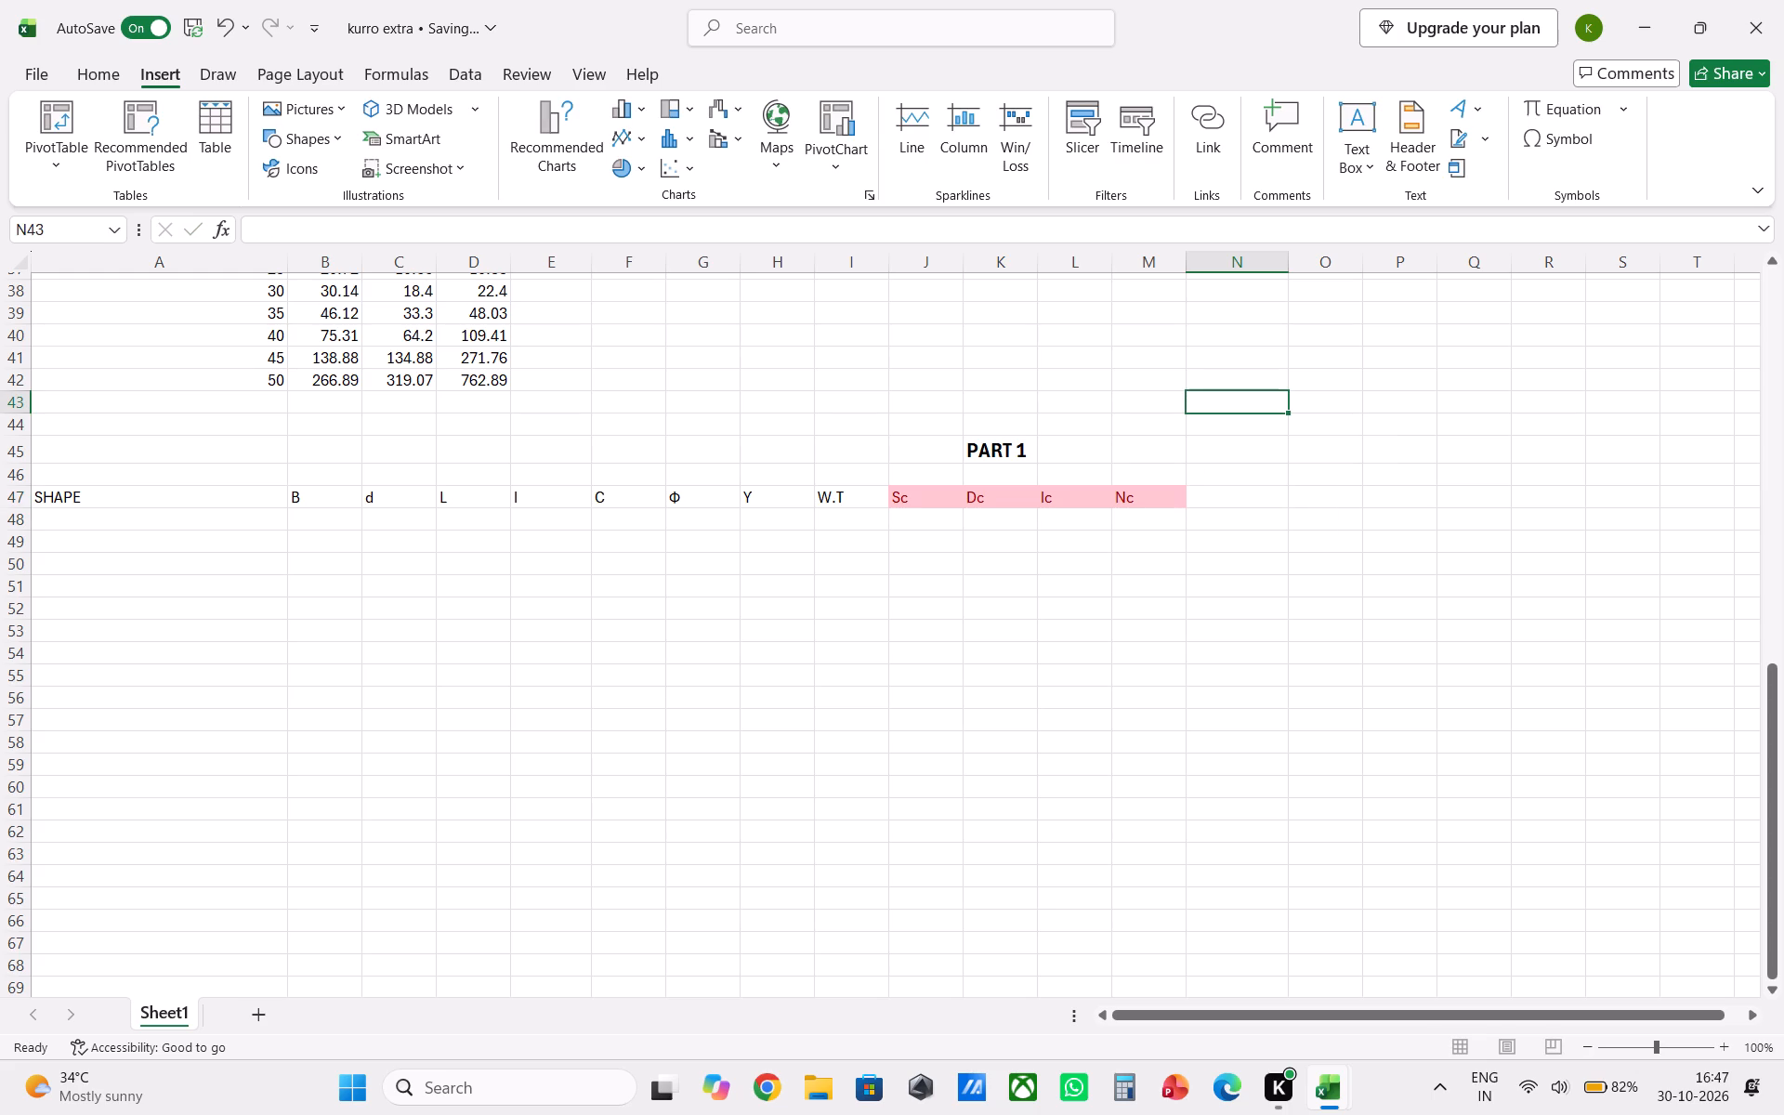
Clear the conditional formatting from the Sc, Dc, Ic and Nc headings in J47:M47.
{"action": "left_click_drag", "start_coordinate": [909, 494], "coordinate": [1131, 494]}
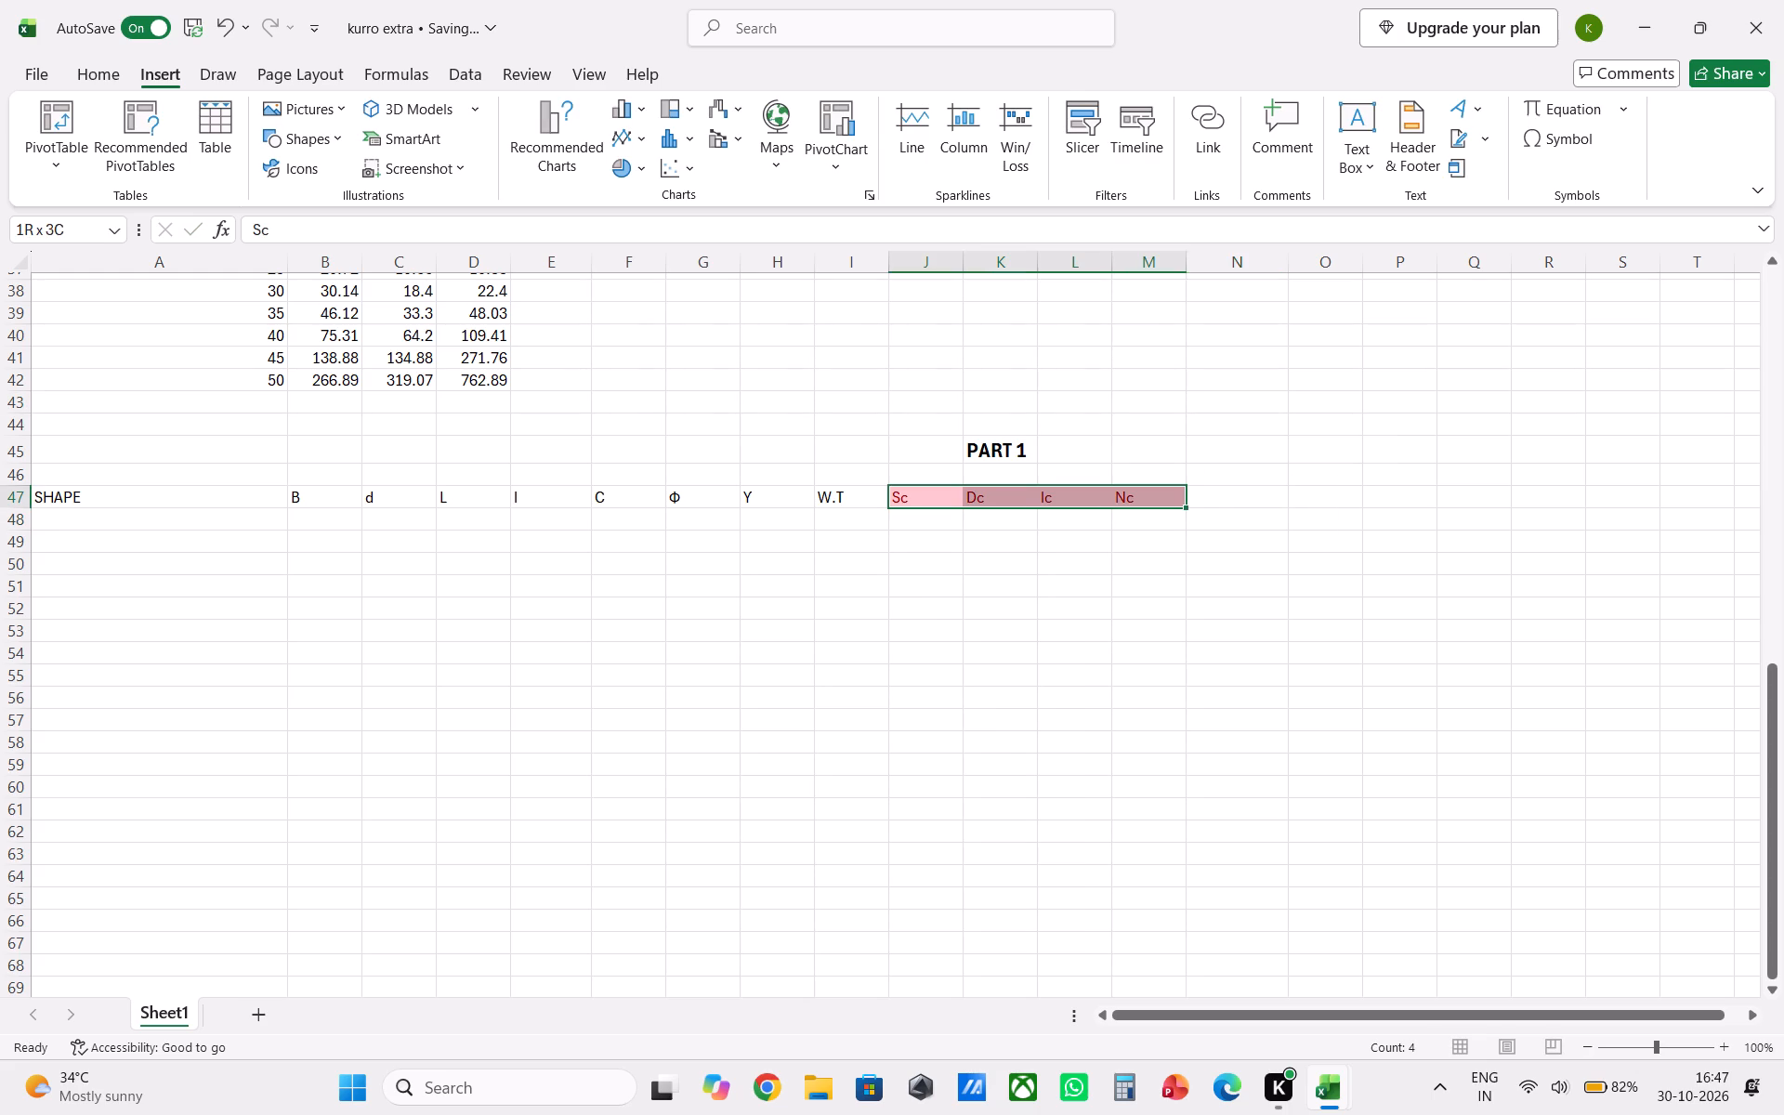
{"action": "left_click_drag", "start_coordinate": [1131, 494], "coordinate": [1164, 497]}
{"action": "left_click", "coordinate": [1197, 528]}
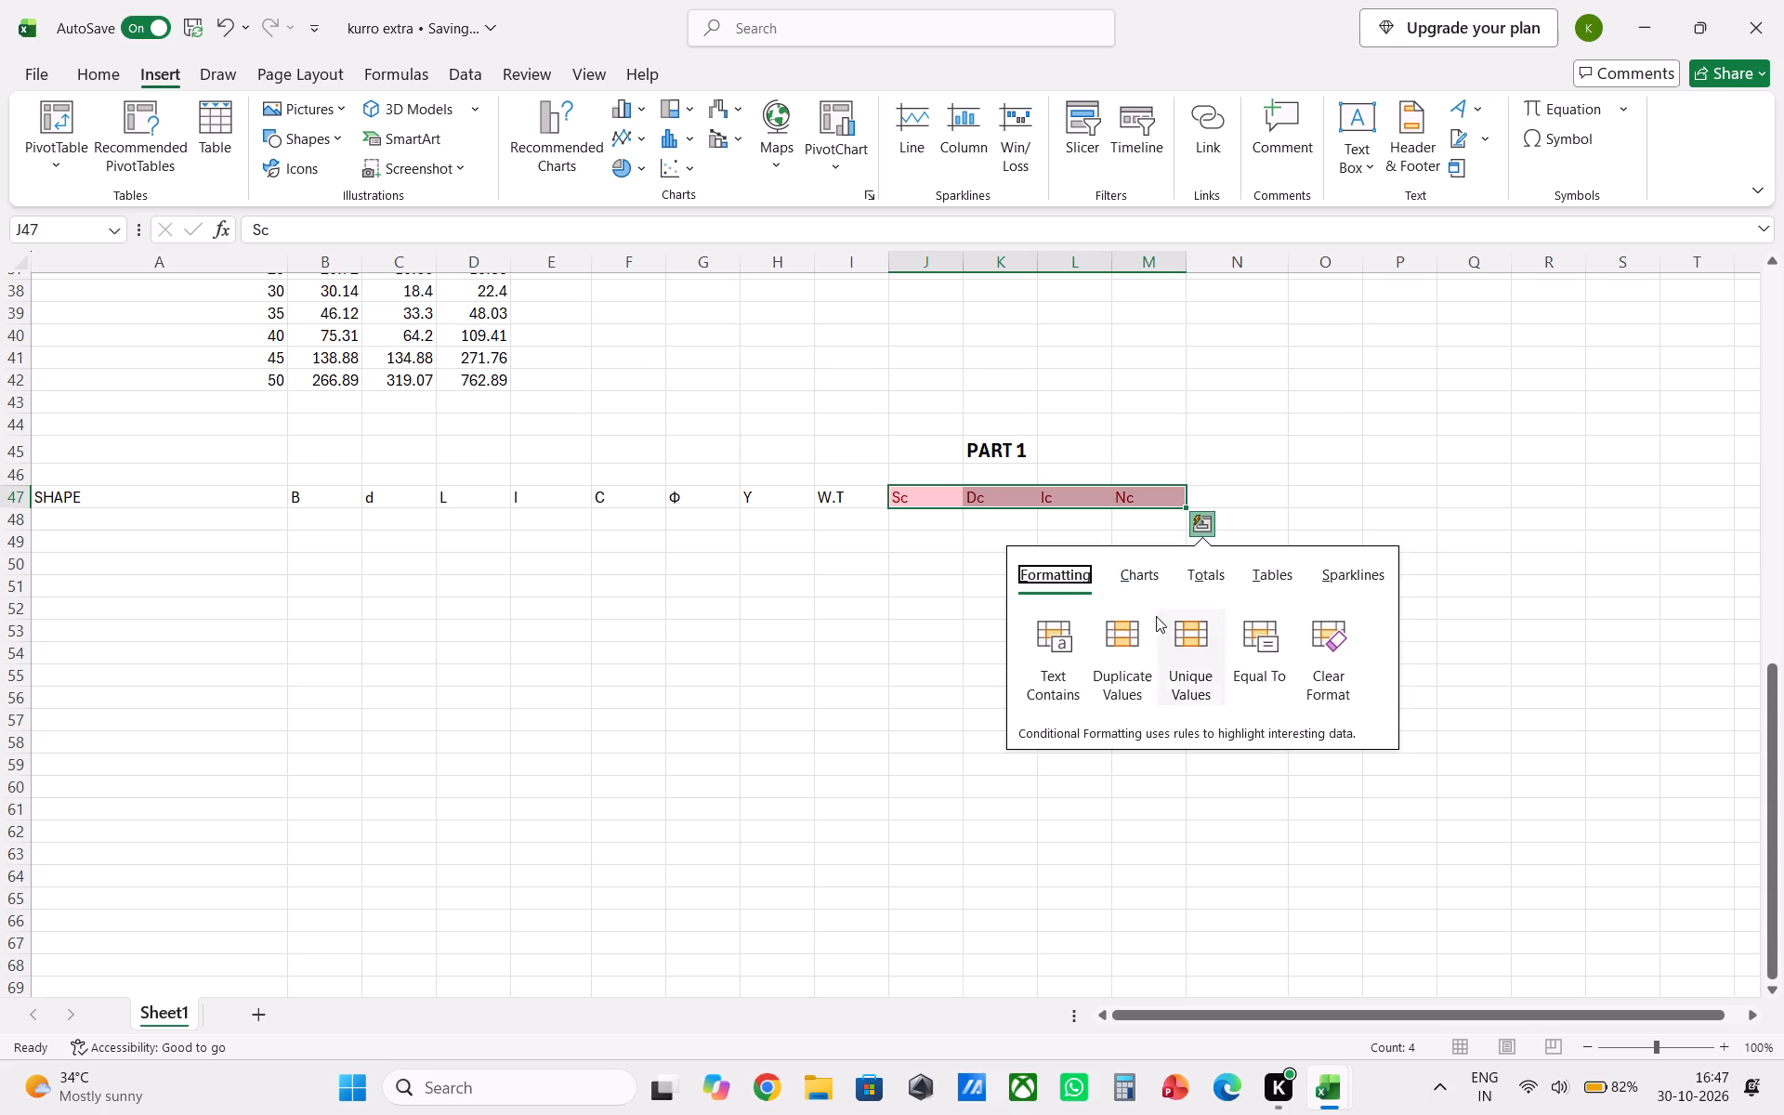
{"action": "left_click", "coordinate": [1329, 651]}
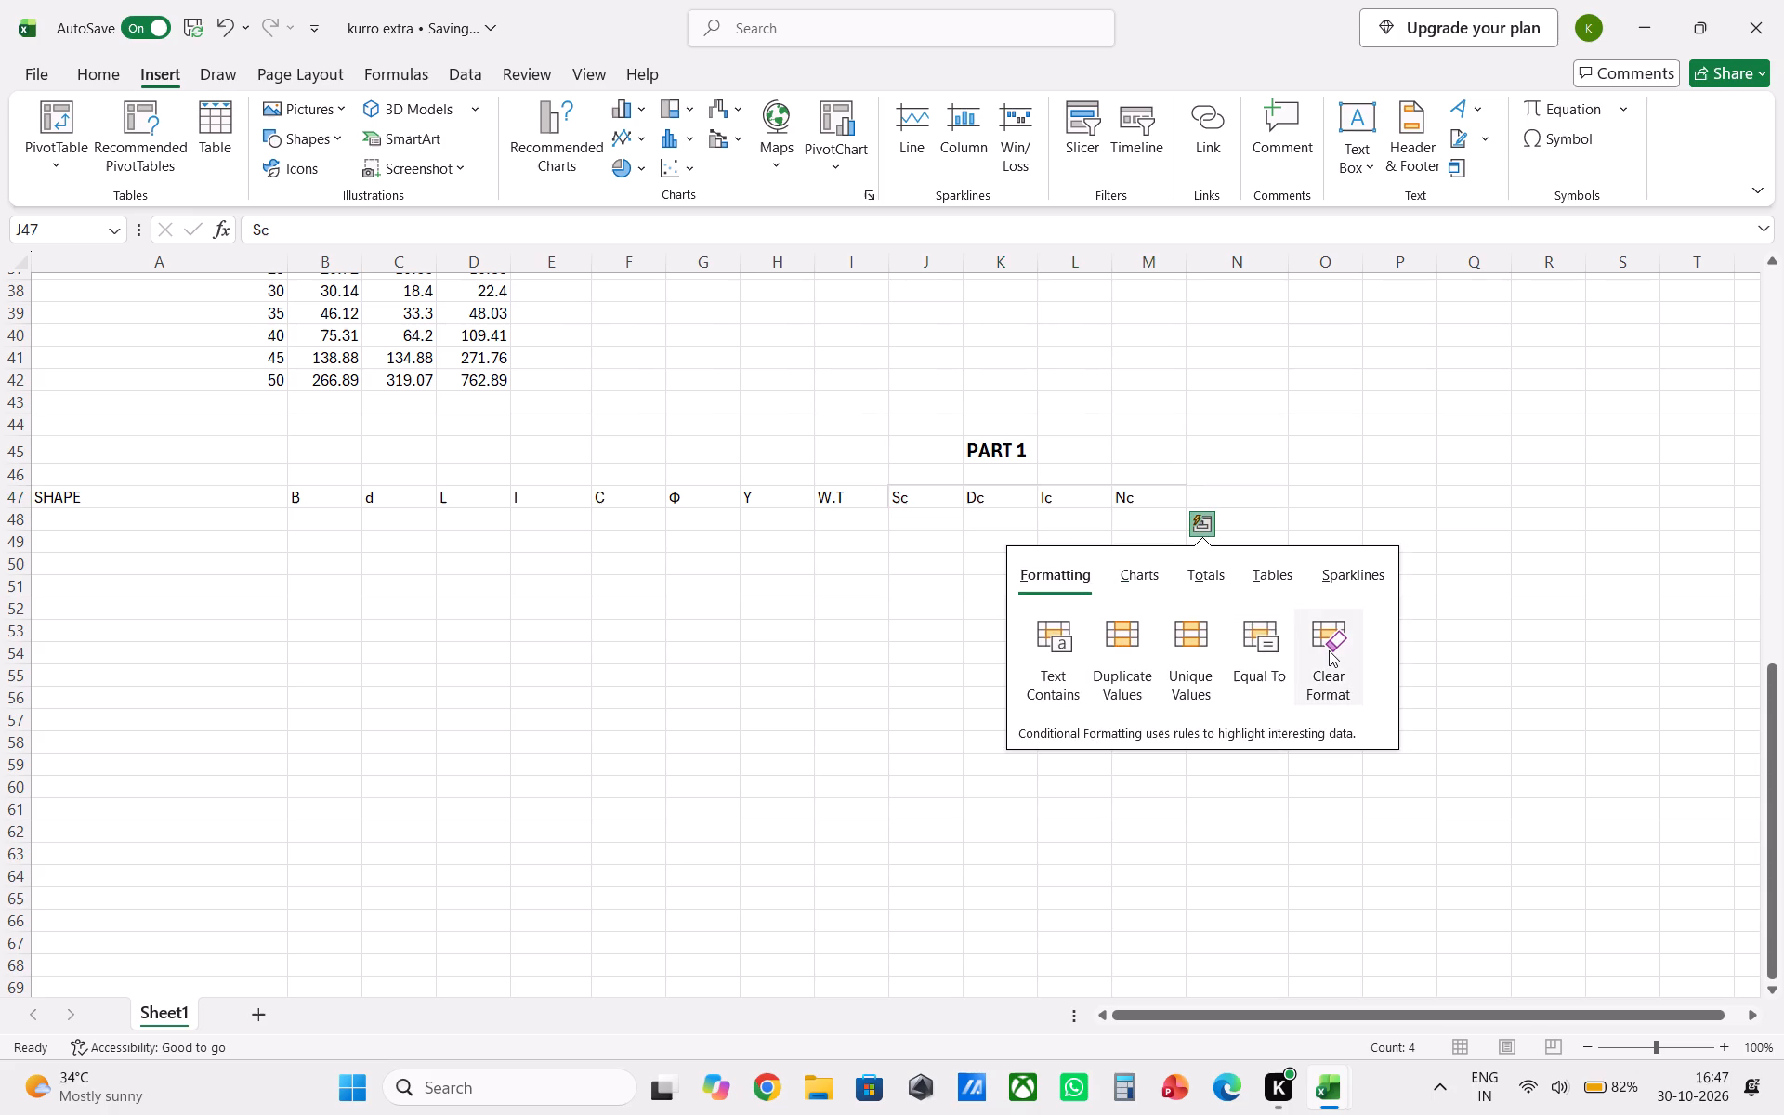
Enter the heading Sq in cell N47, beside Nc.
{"action": "left_click", "coordinate": [1320, 497]}
{"action": "left_click", "coordinate": [1206, 495]}
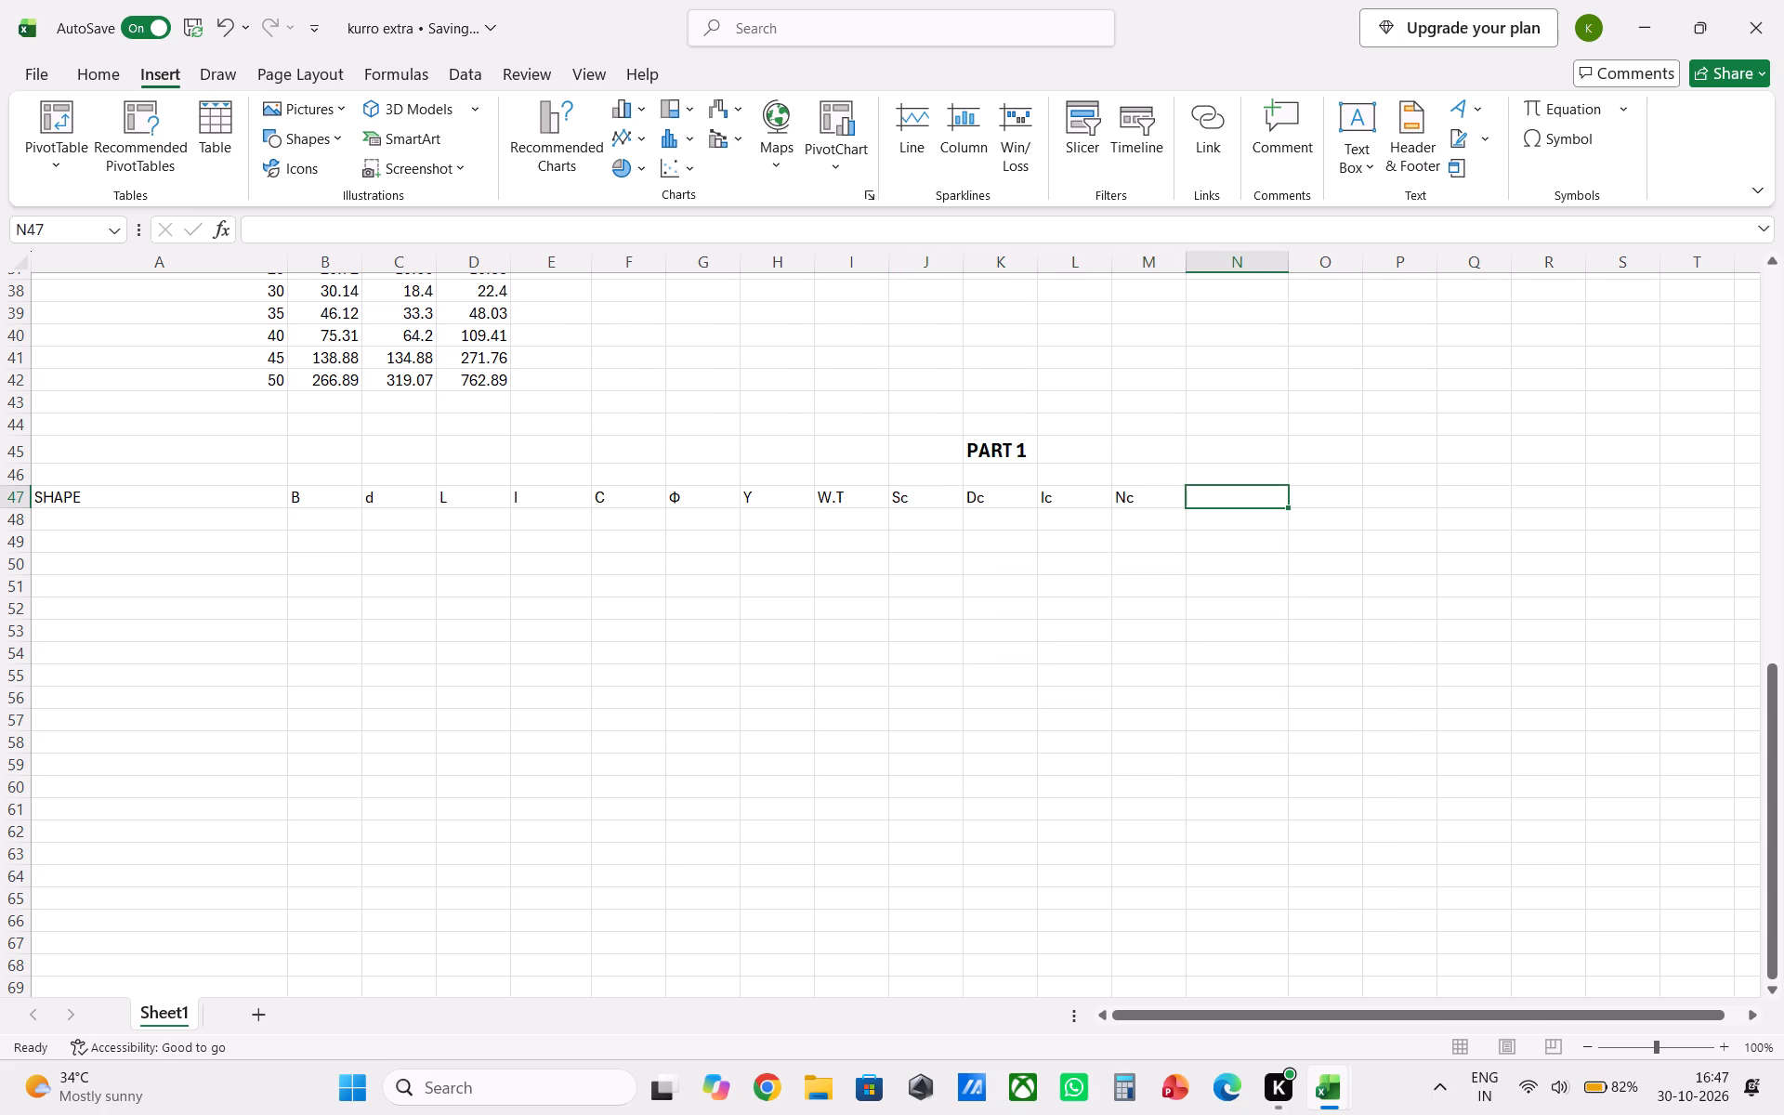
{"action": "key", "text": "s"}
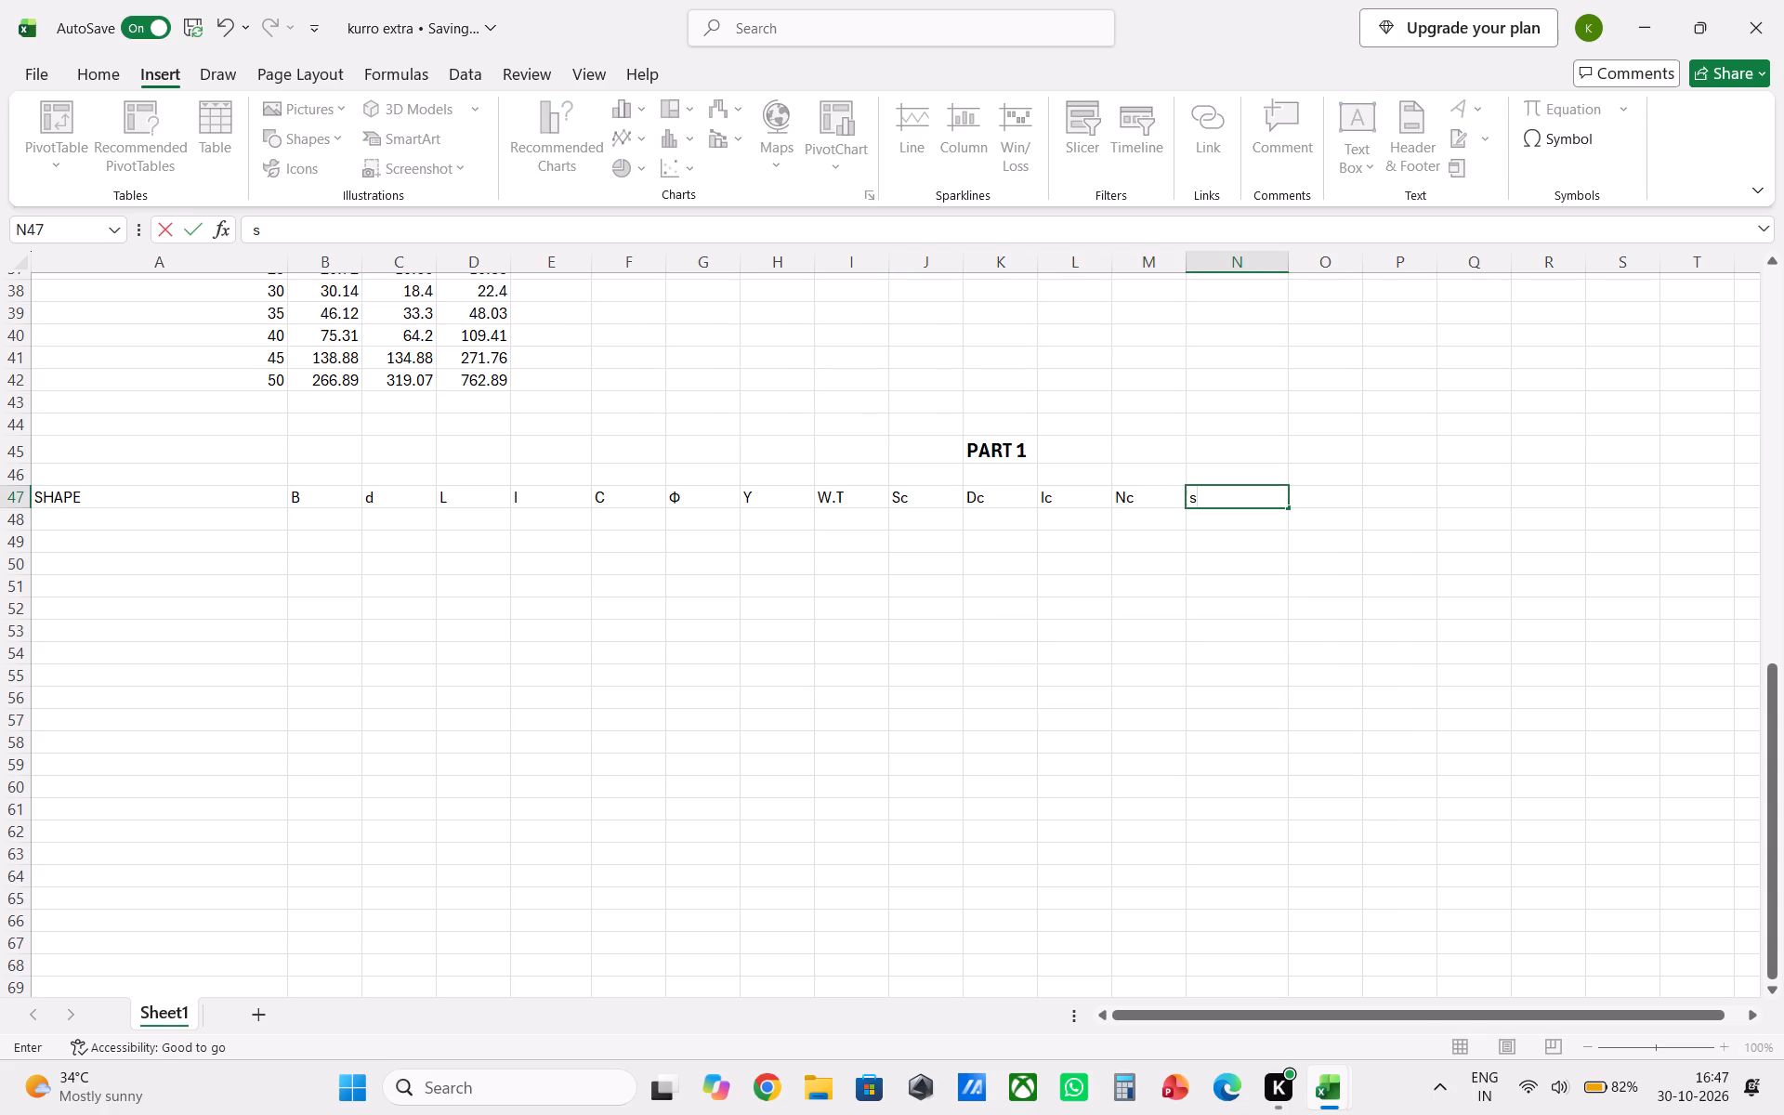
{"action": "key", "text": "BackSpace"}
{"action": "key", "text": "Right"}
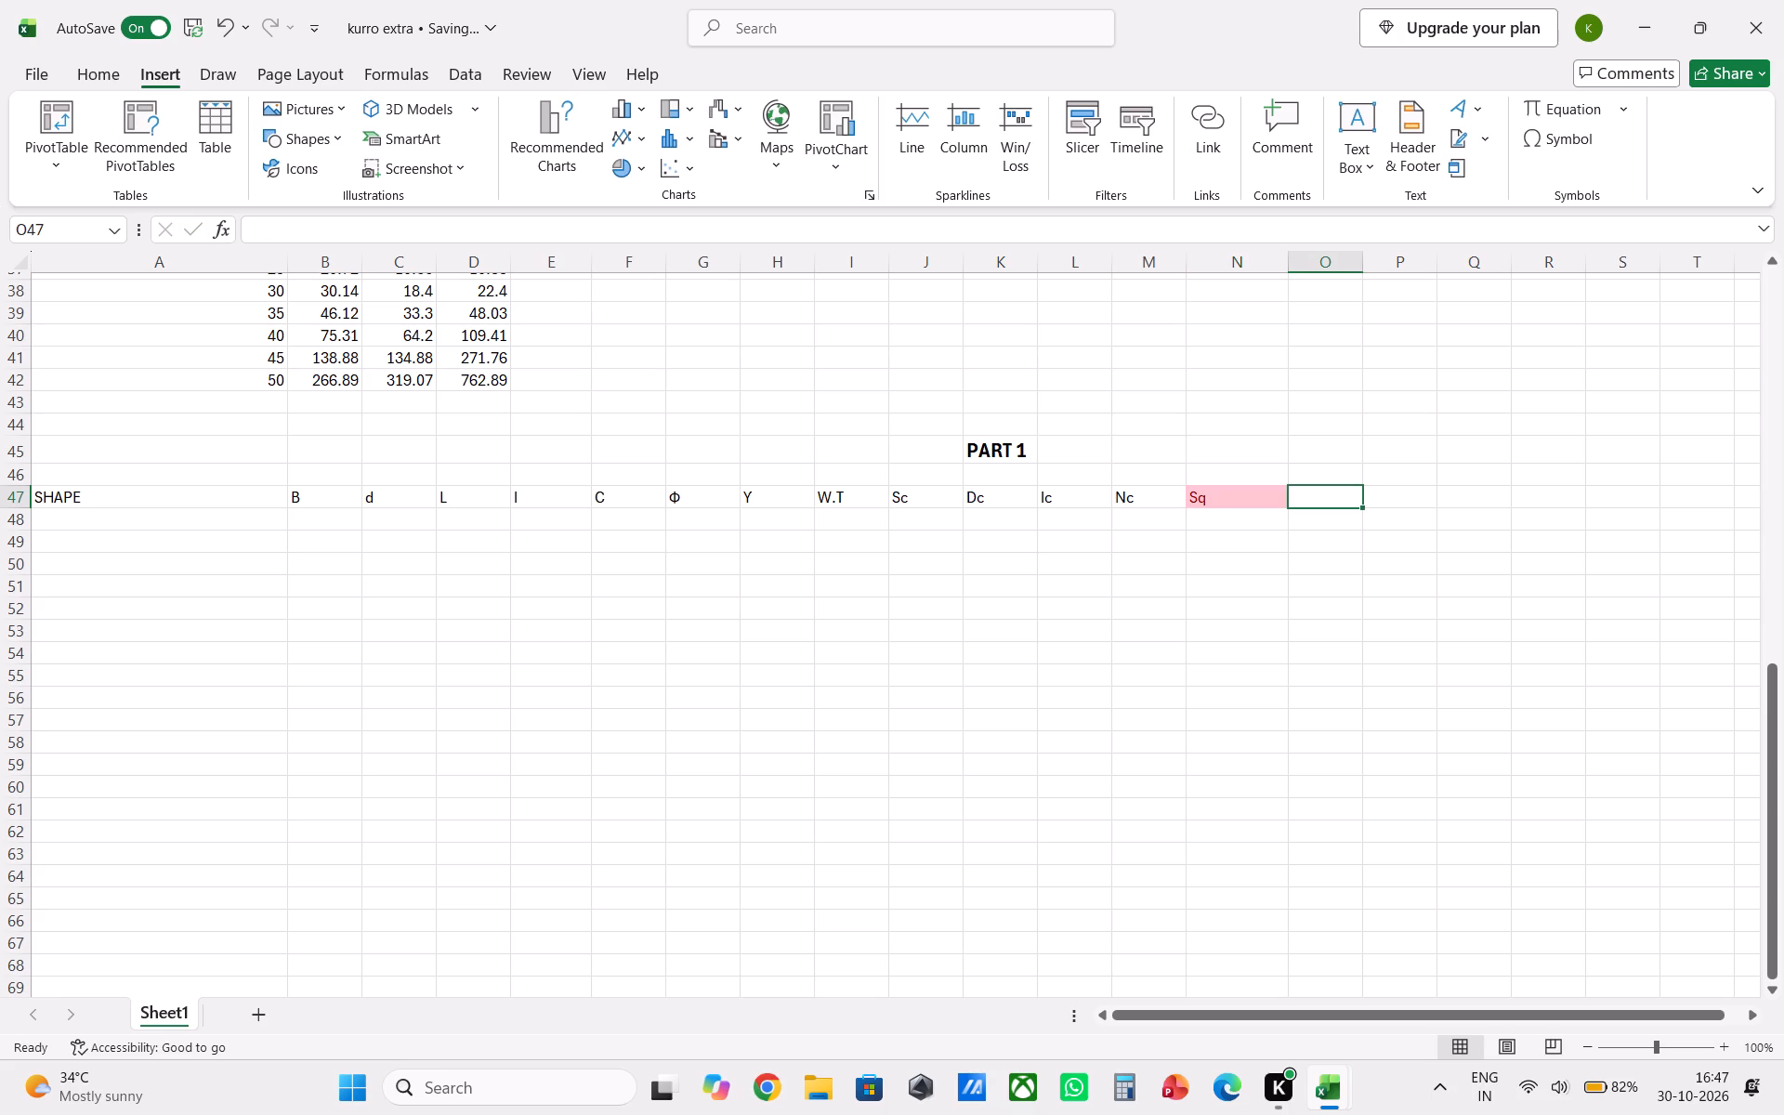
Clear the conditional formatting from the heading row A47:N47, including the Sq heading.
{"action": "right_click", "coordinate": [1234, 496]}
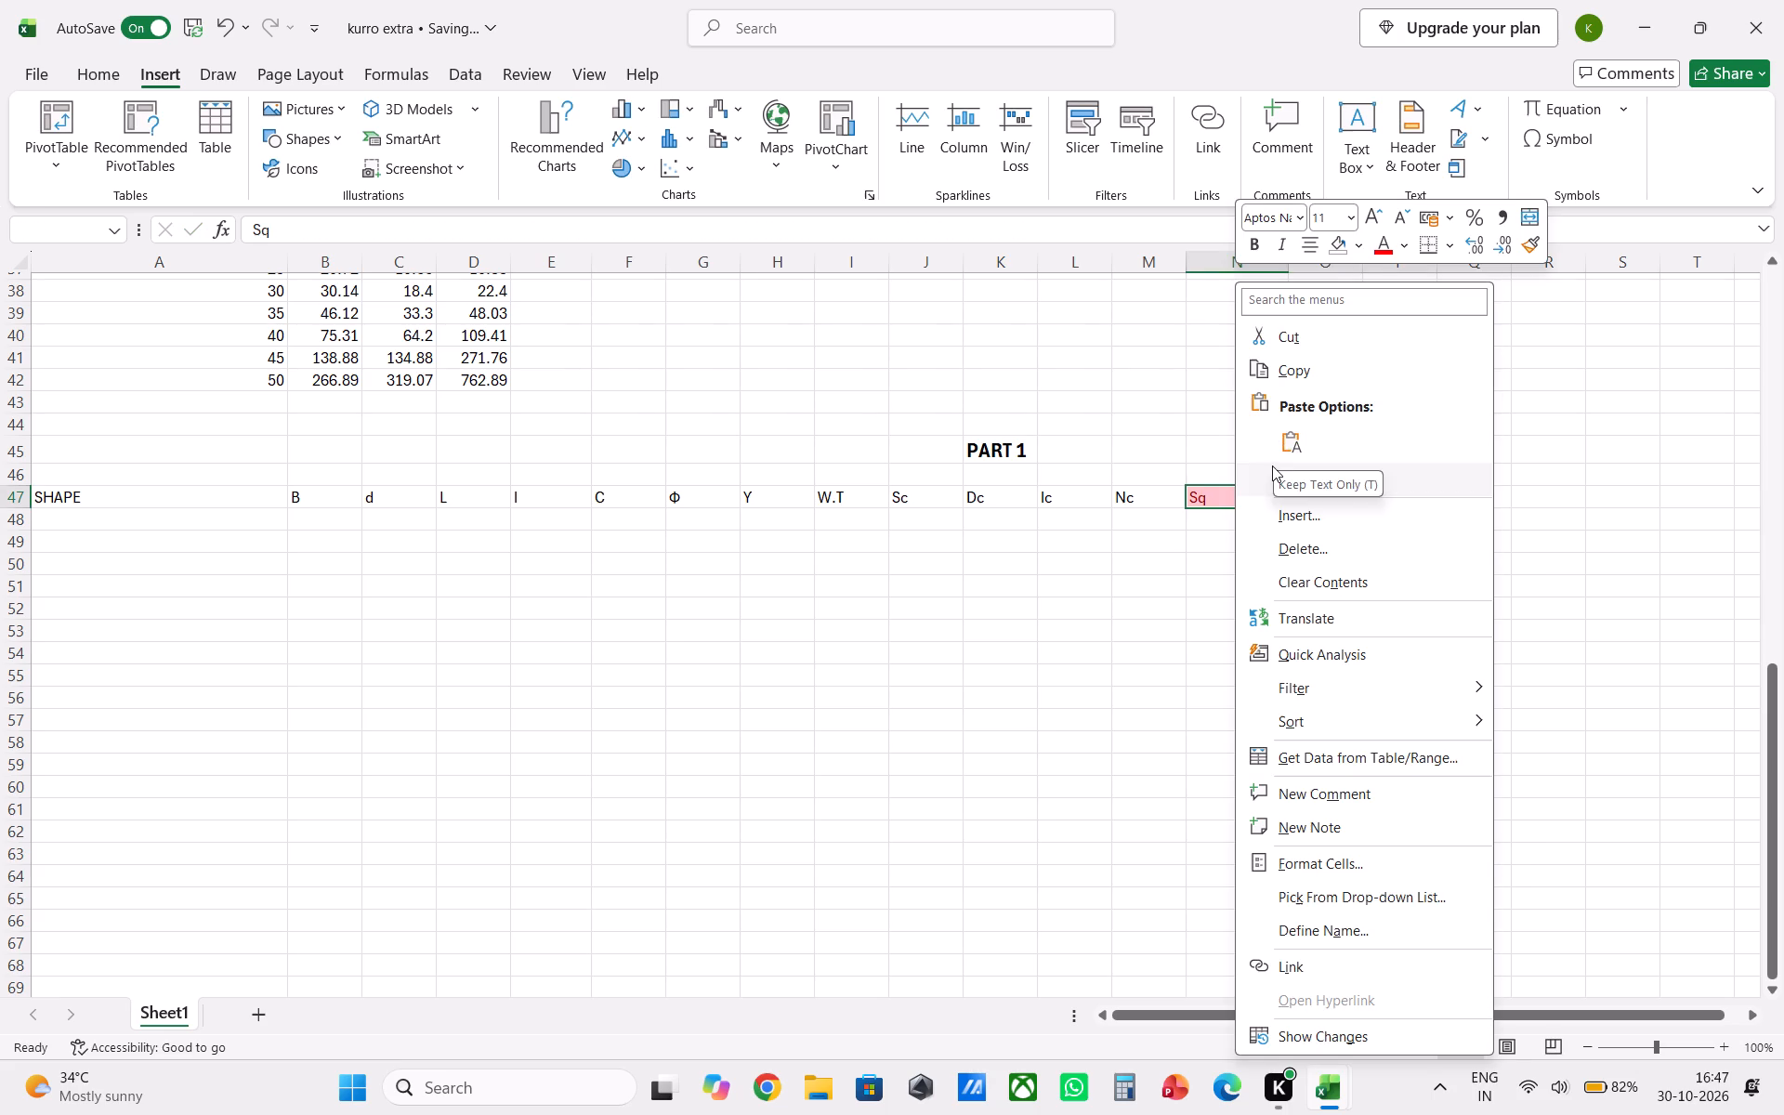
{"action": "left_click", "coordinate": [1314, 651]}
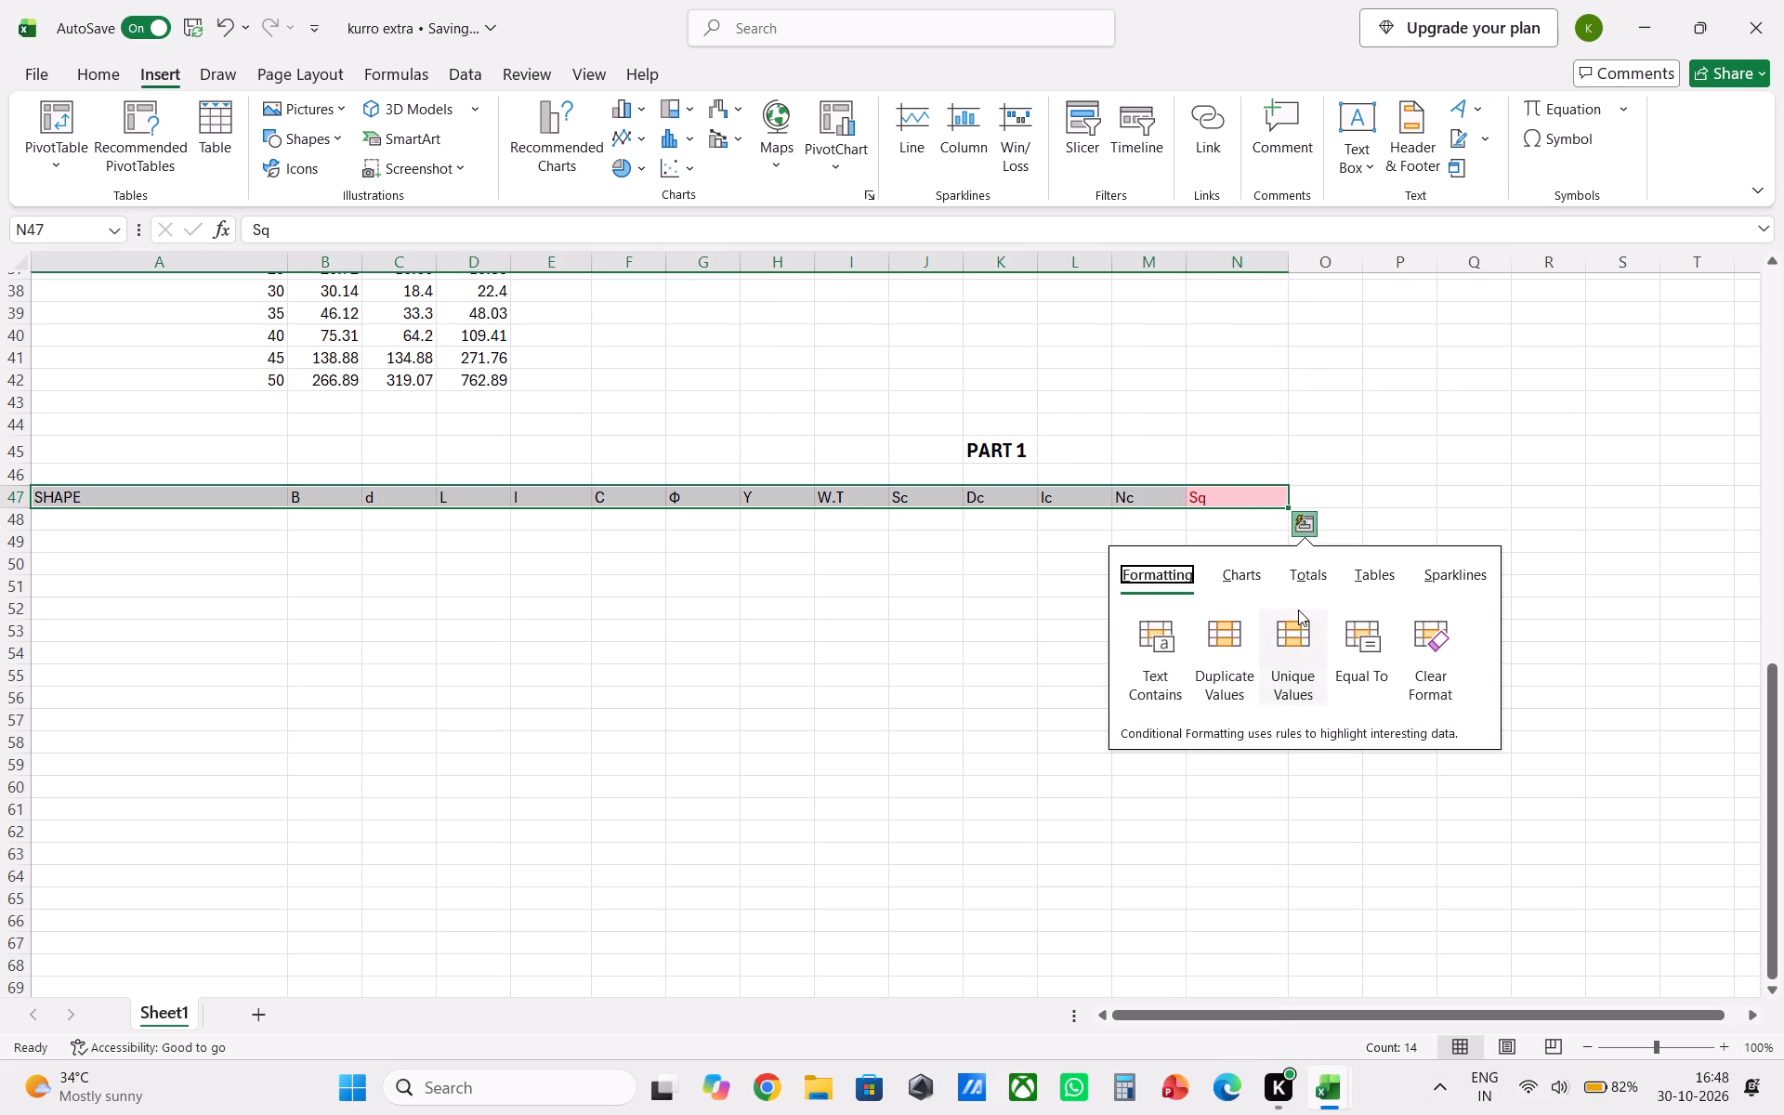
{"action": "left_click", "coordinate": [1424, 629]}
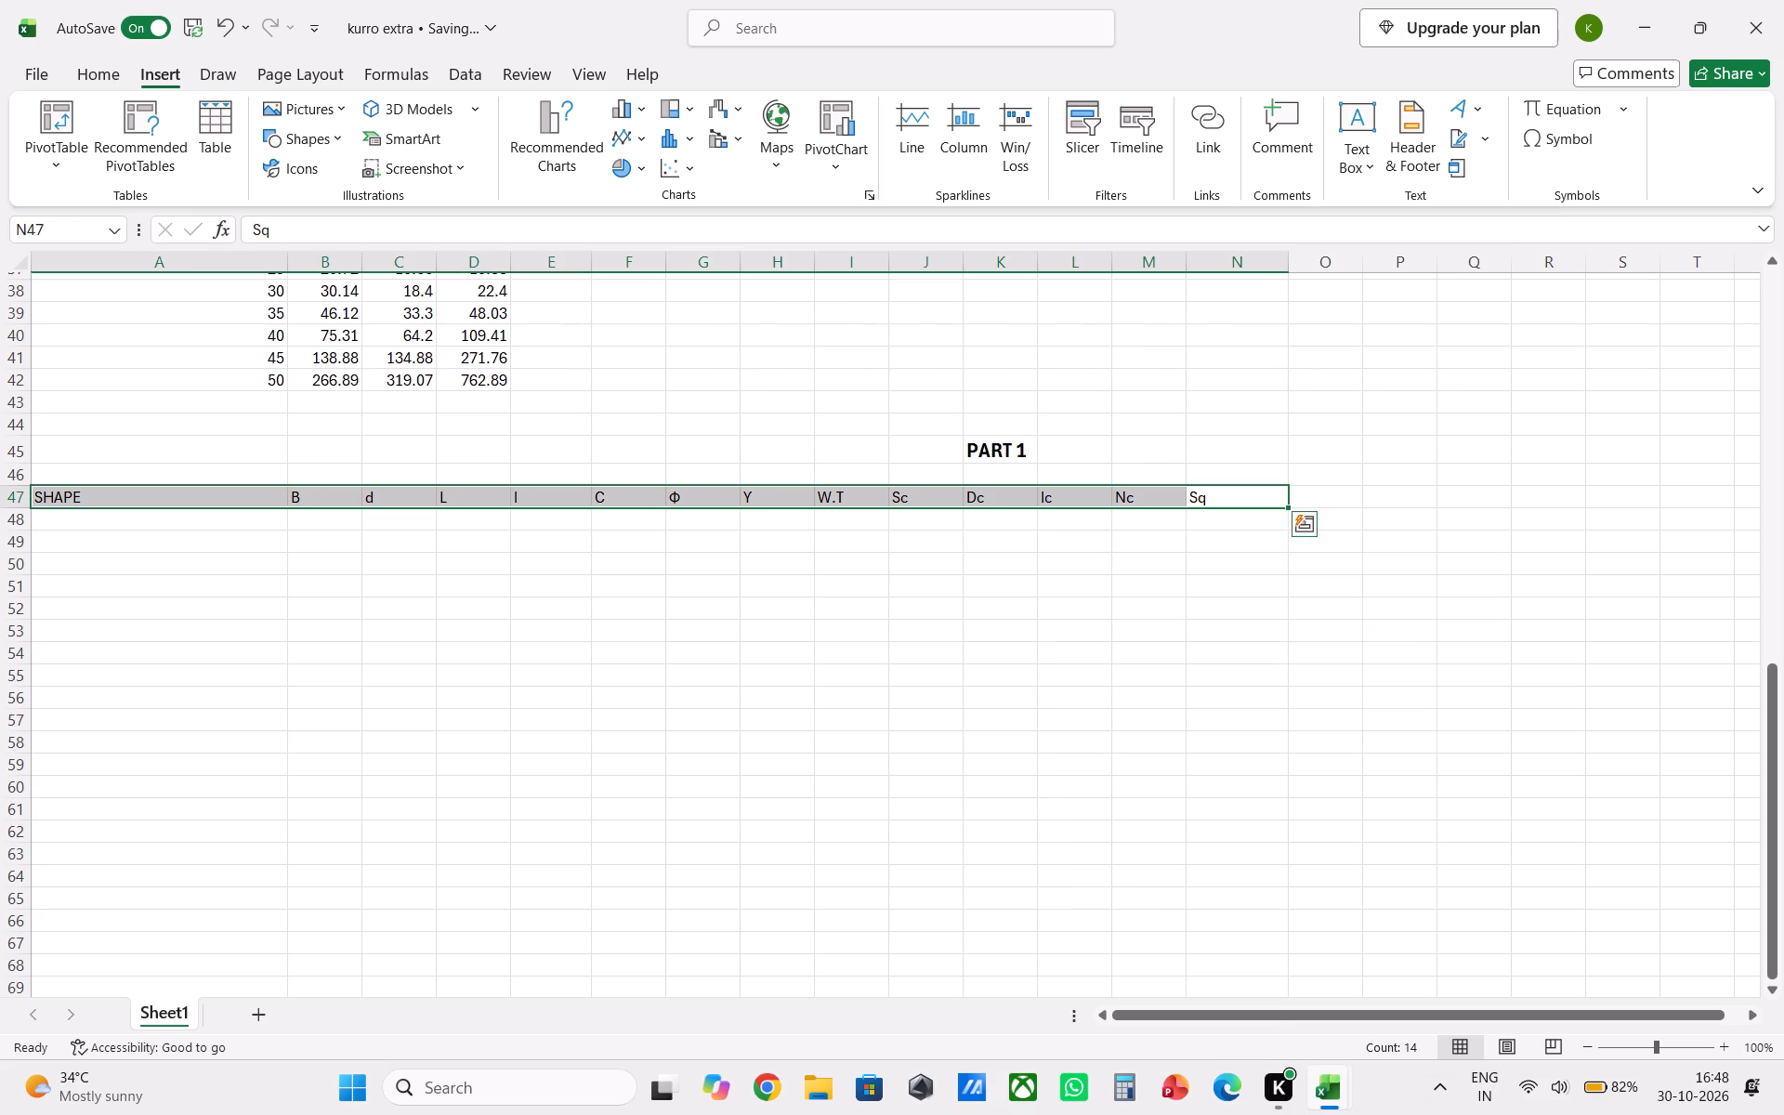
Begin entering the next heading in cell O47, beside Sq.
{"action": "left_click", "coordinate": [1253, 502]}
{"action": "key", "text": "Right"}
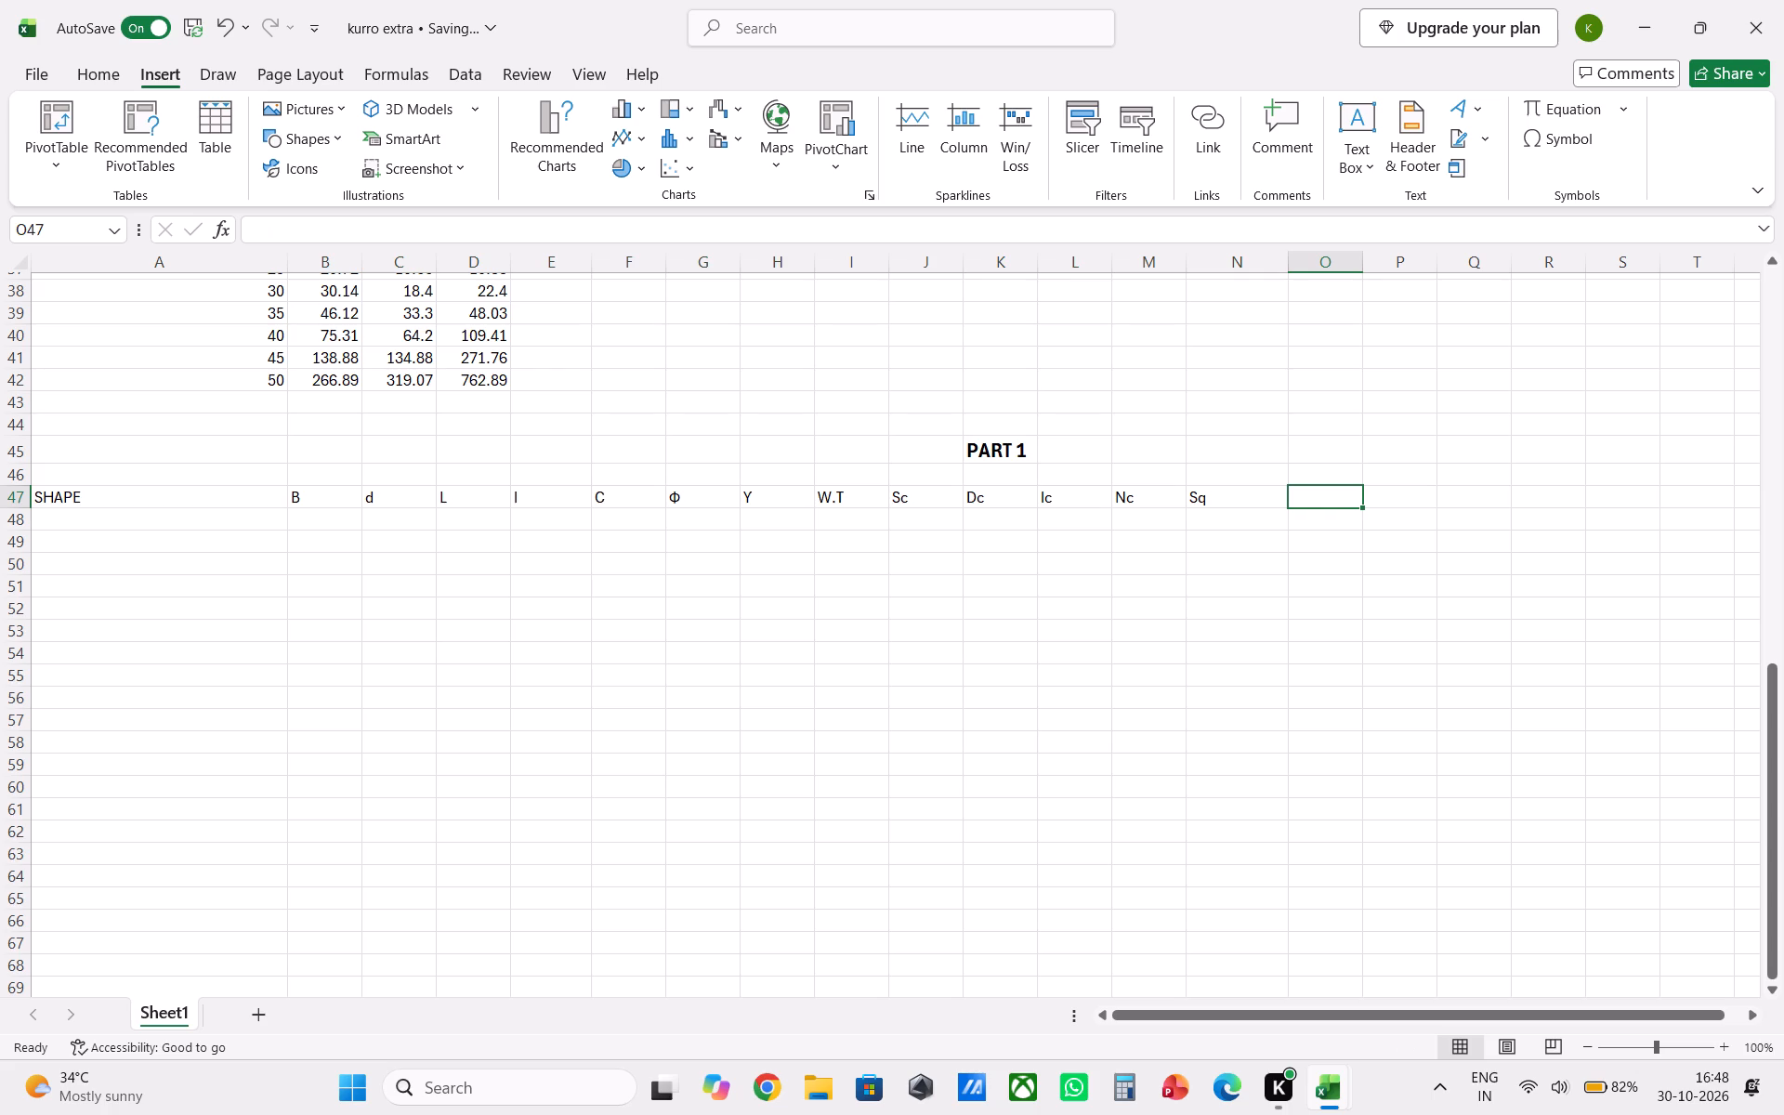
{"action": "key", "text": "s"}
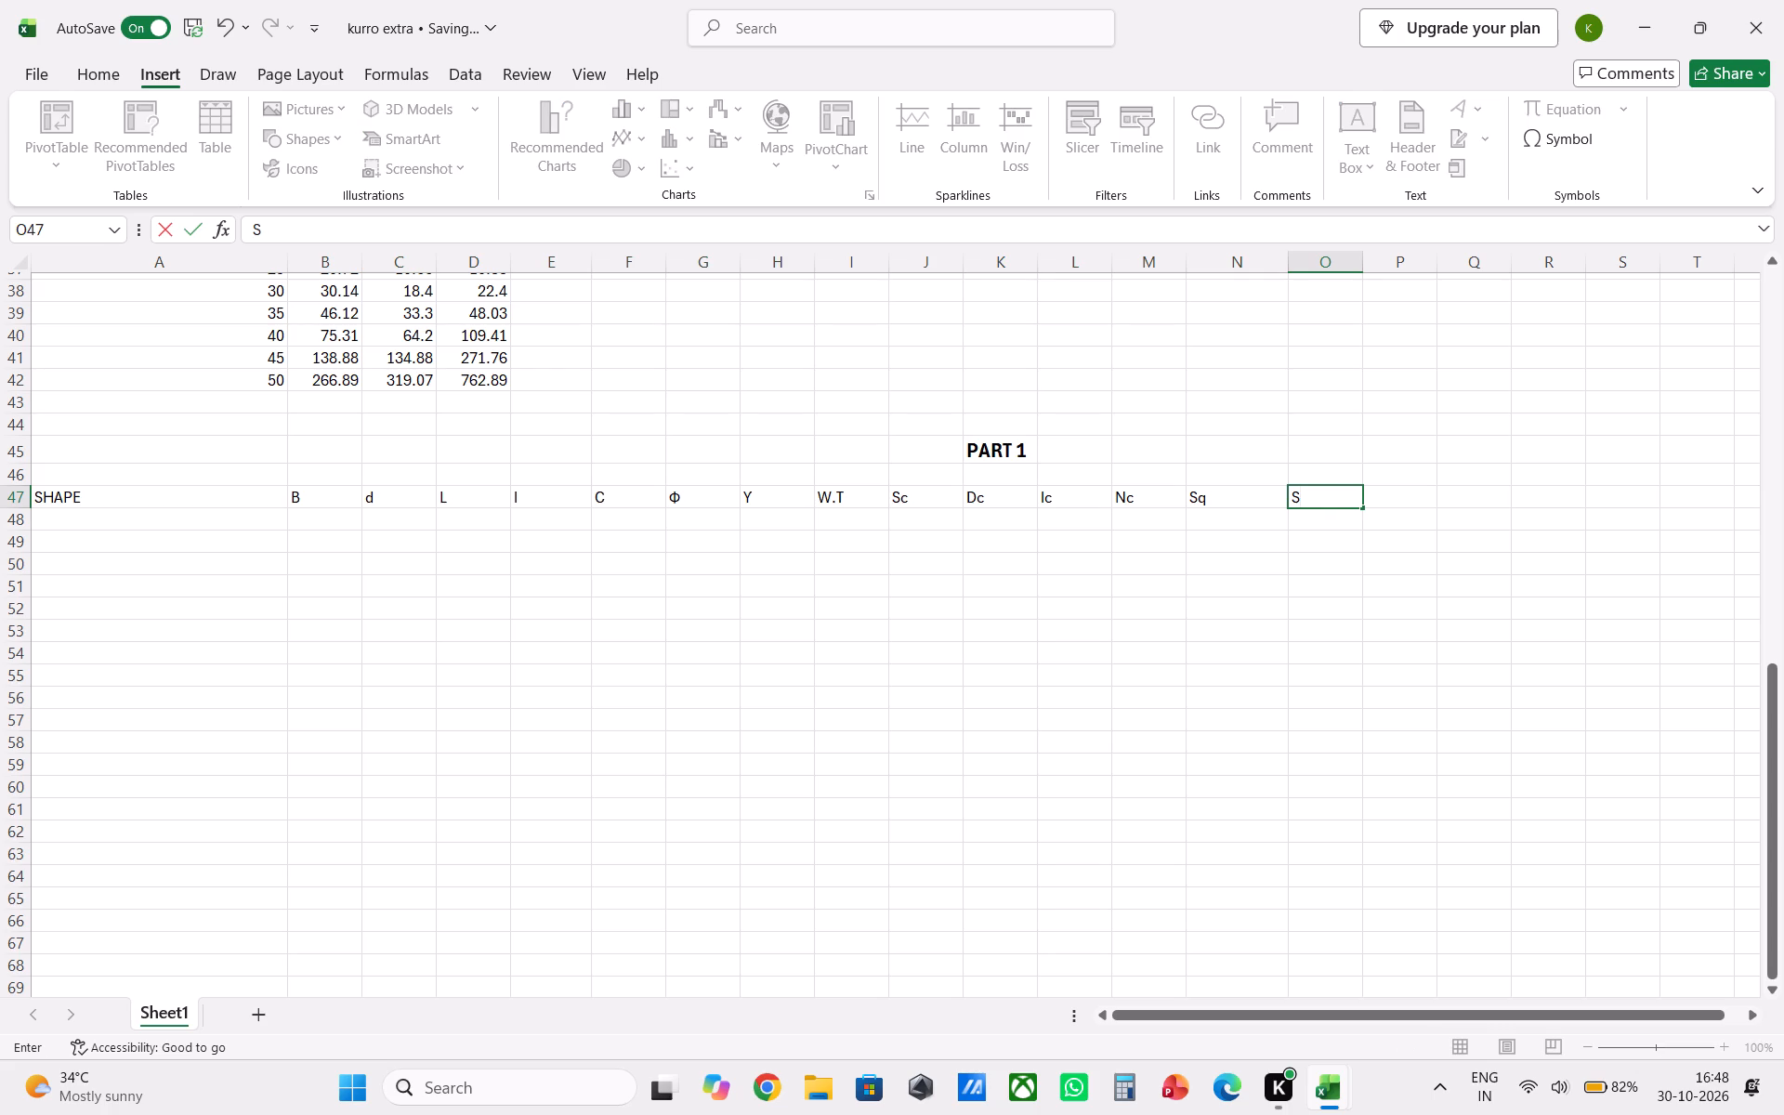
{"action": "key", "text": "BackSpace"}
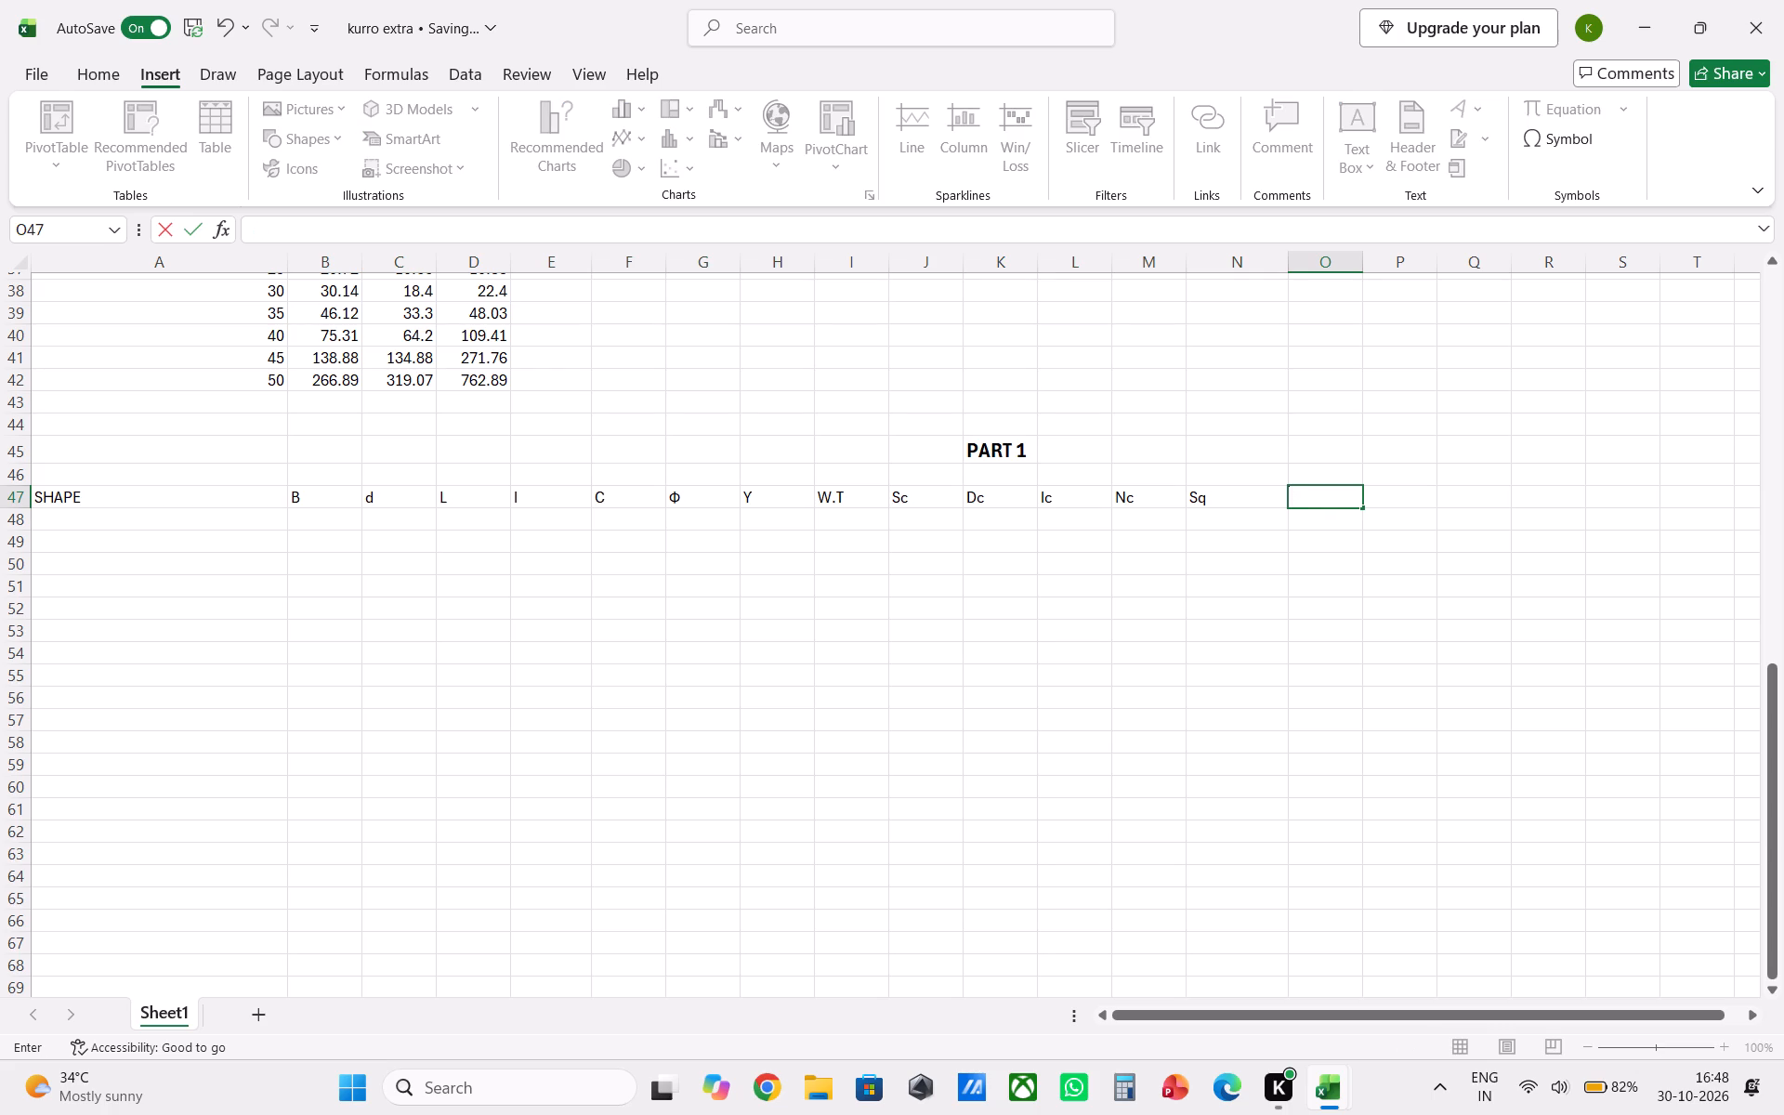
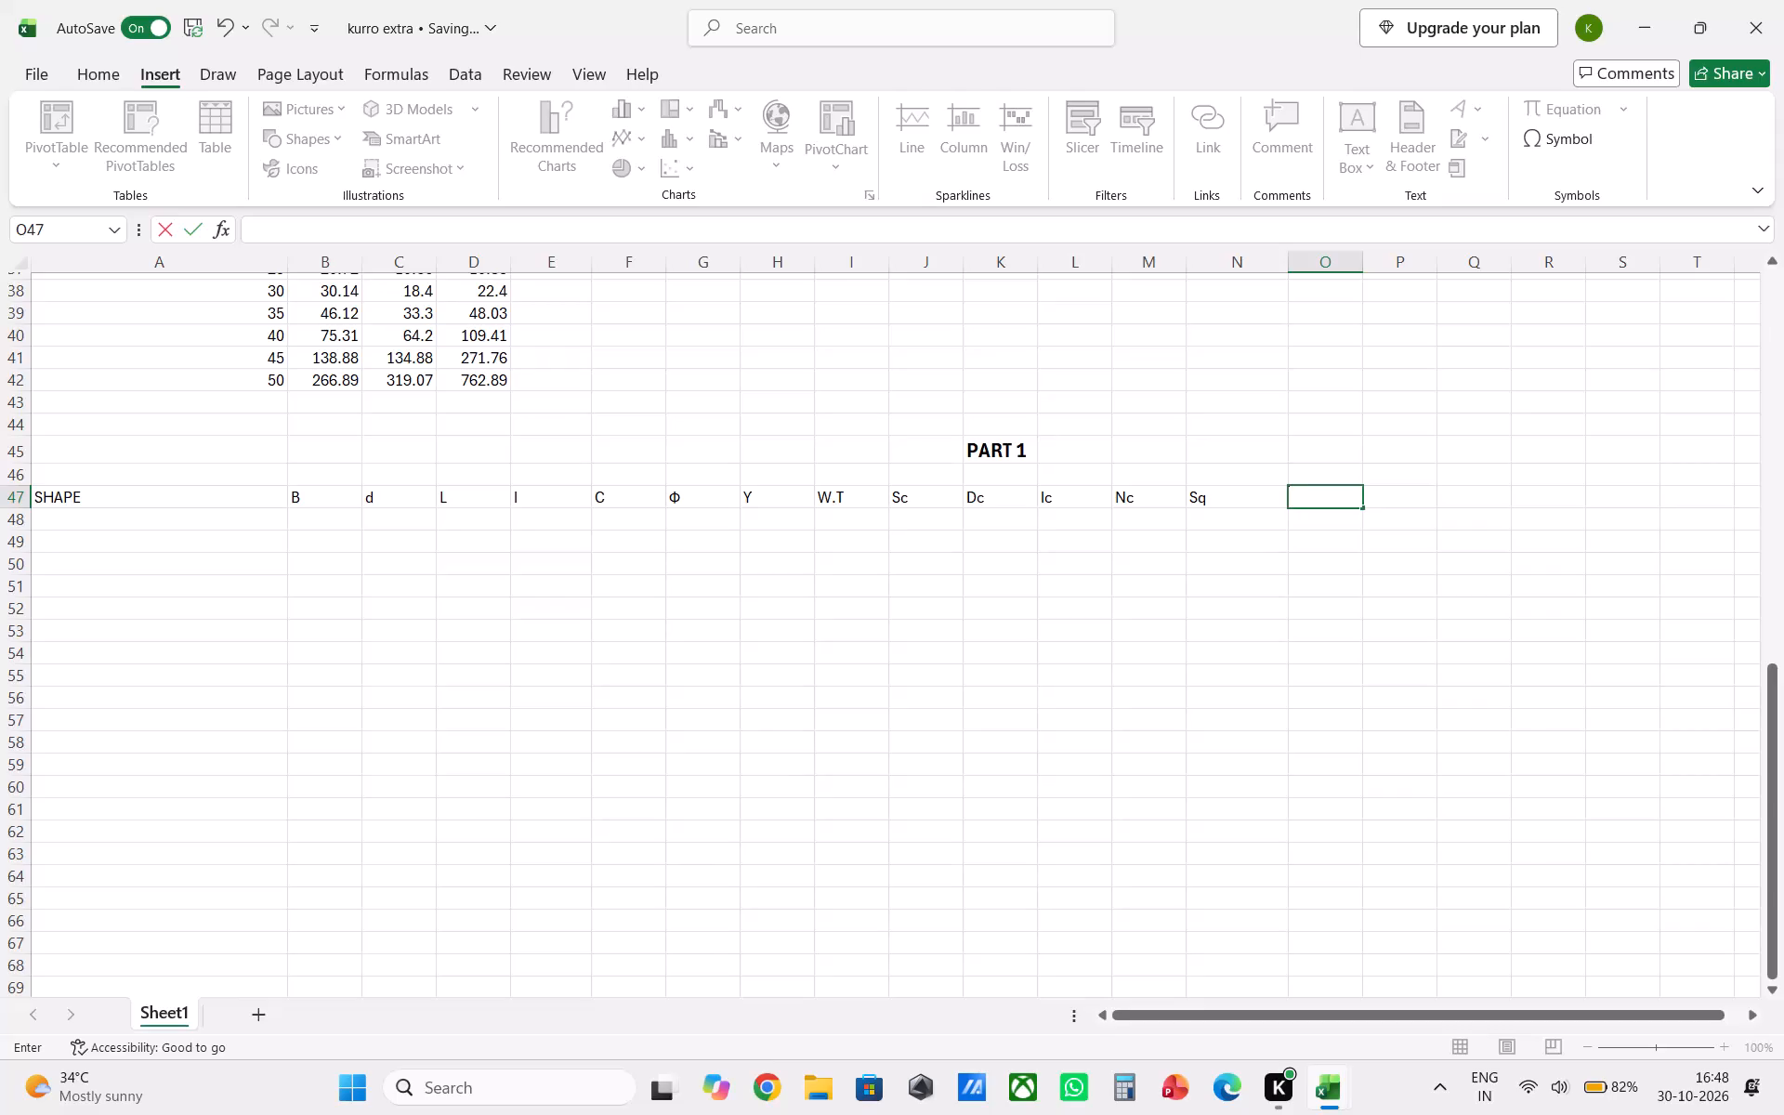
Enter the headings Dq, Iq and Nq in cells O47, P47 and Q47, beside Sq.
{"action": "key", "text": "d"}
{"action": "key", "text": "q"}
{"action": "key", "text": "Right"}
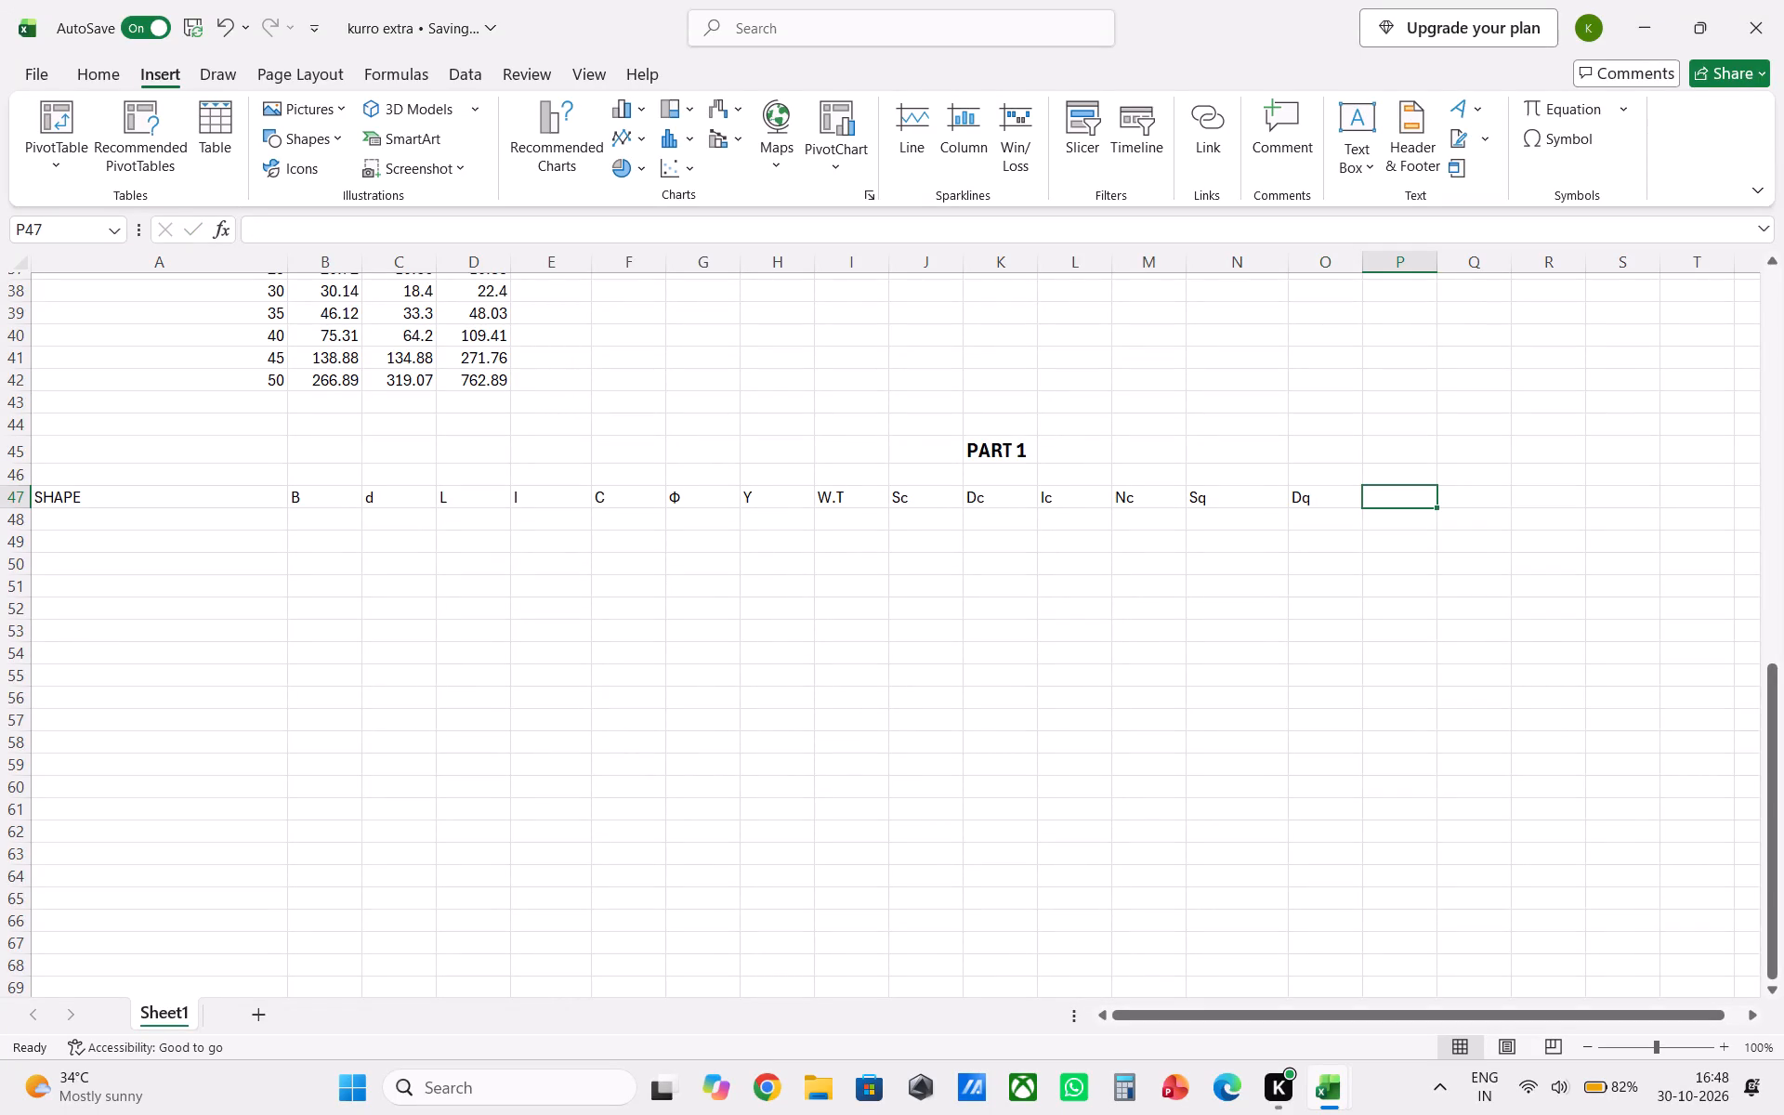
{"action": "key", "text": "i"}
{"action": "key", "text": "Right"}
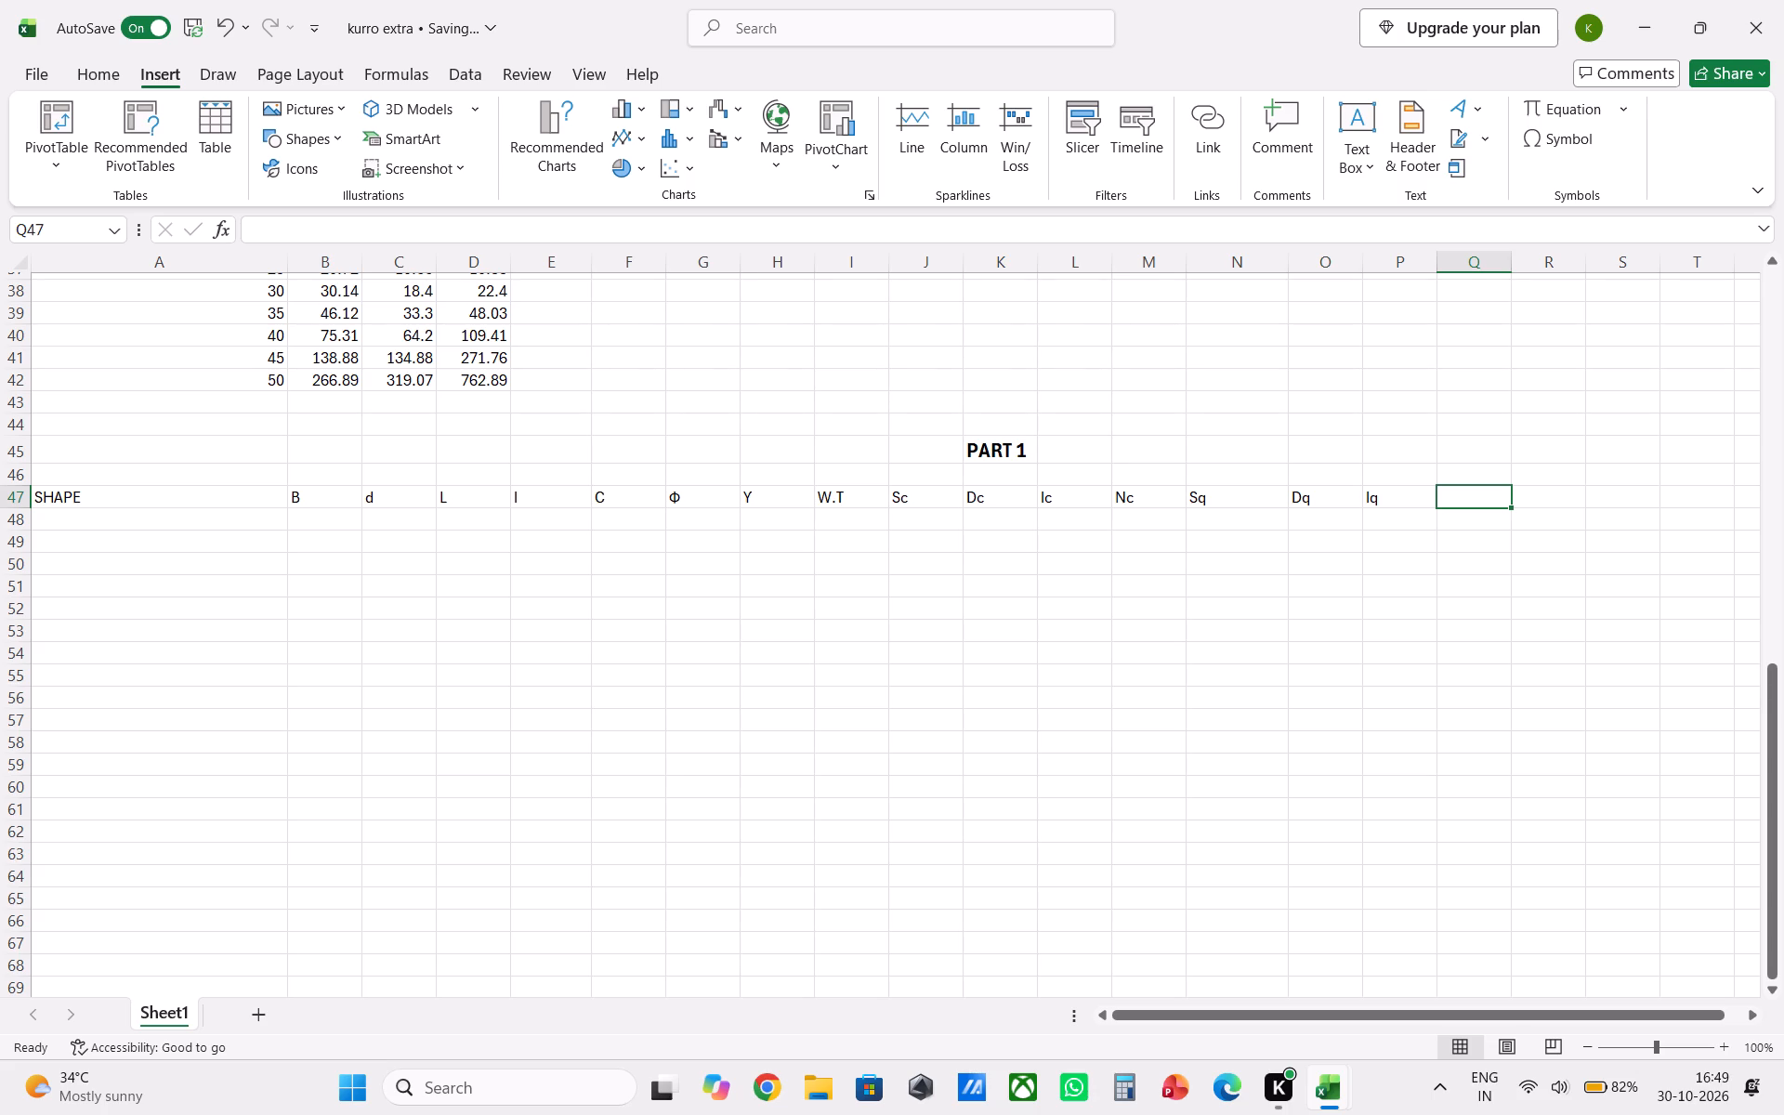
{"action": "key", "text": "n"}
{"action": "key", "text": "BackSpace"}
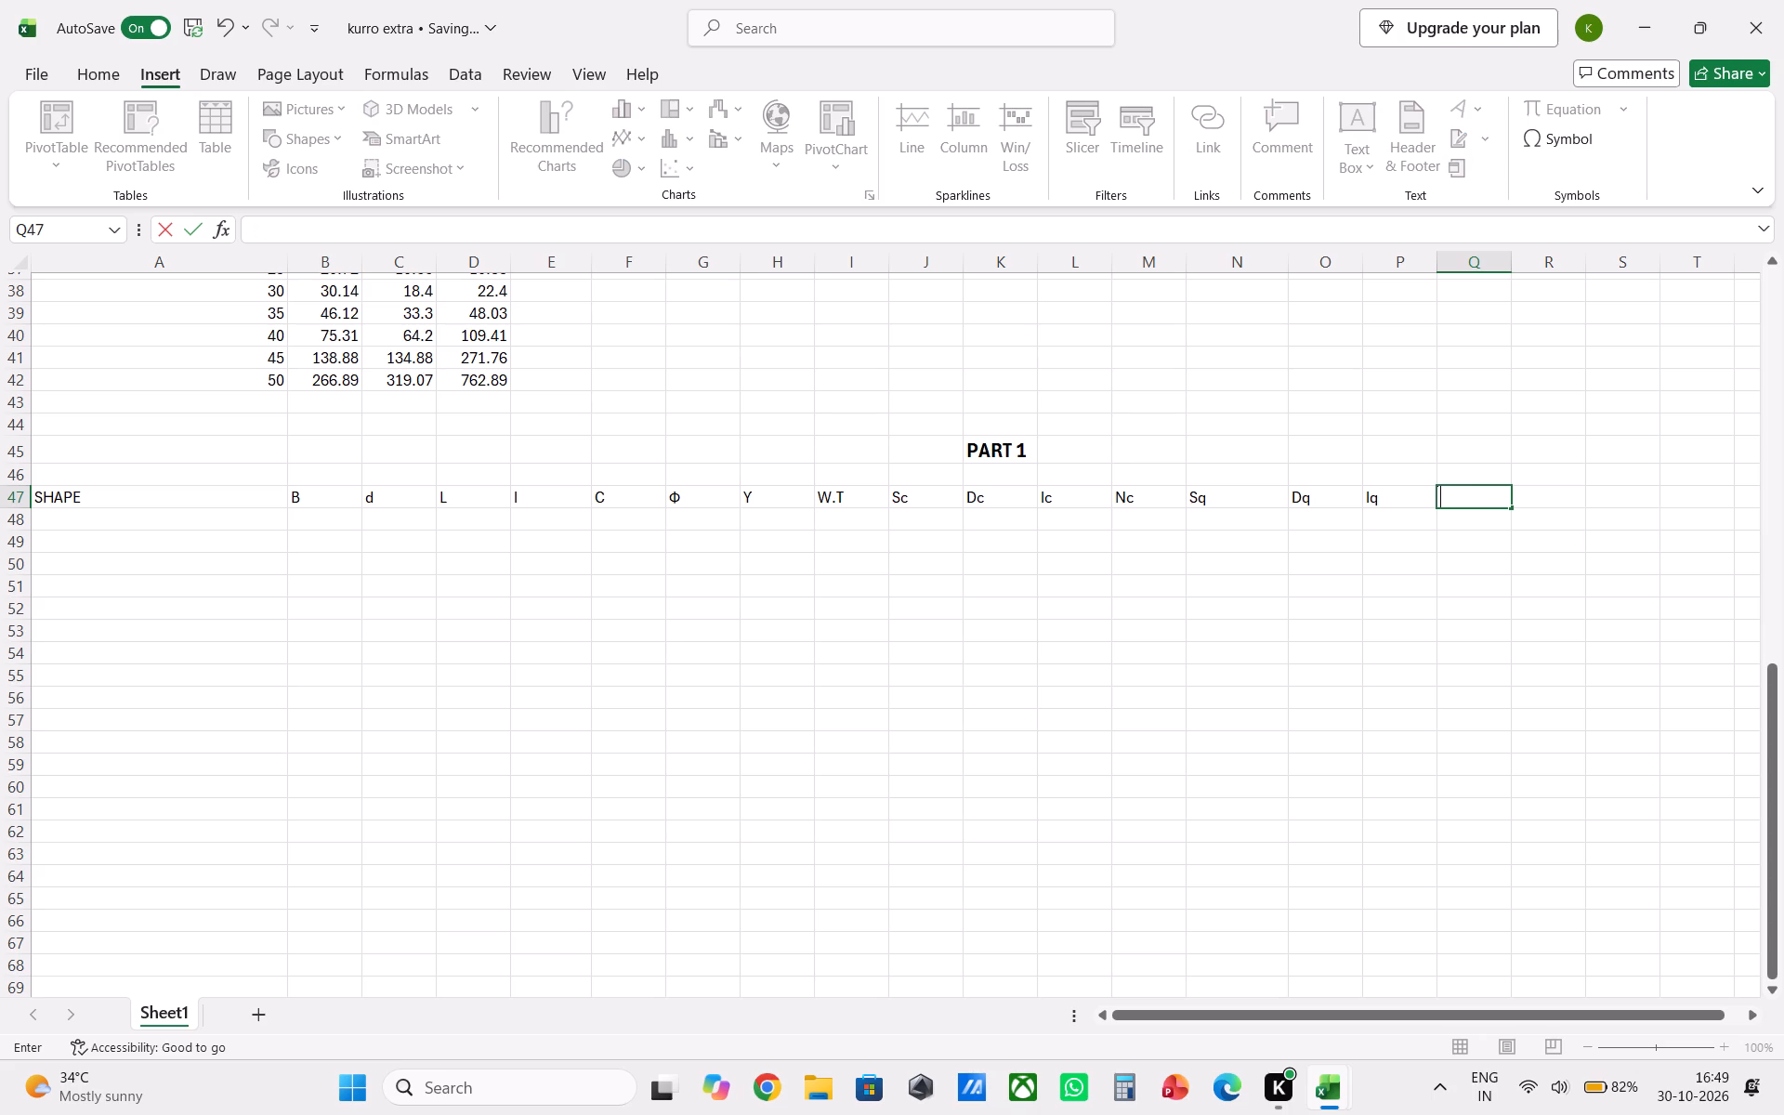
{"action": "key", "text": "n"}
{"action": "key", "text": "Right"}
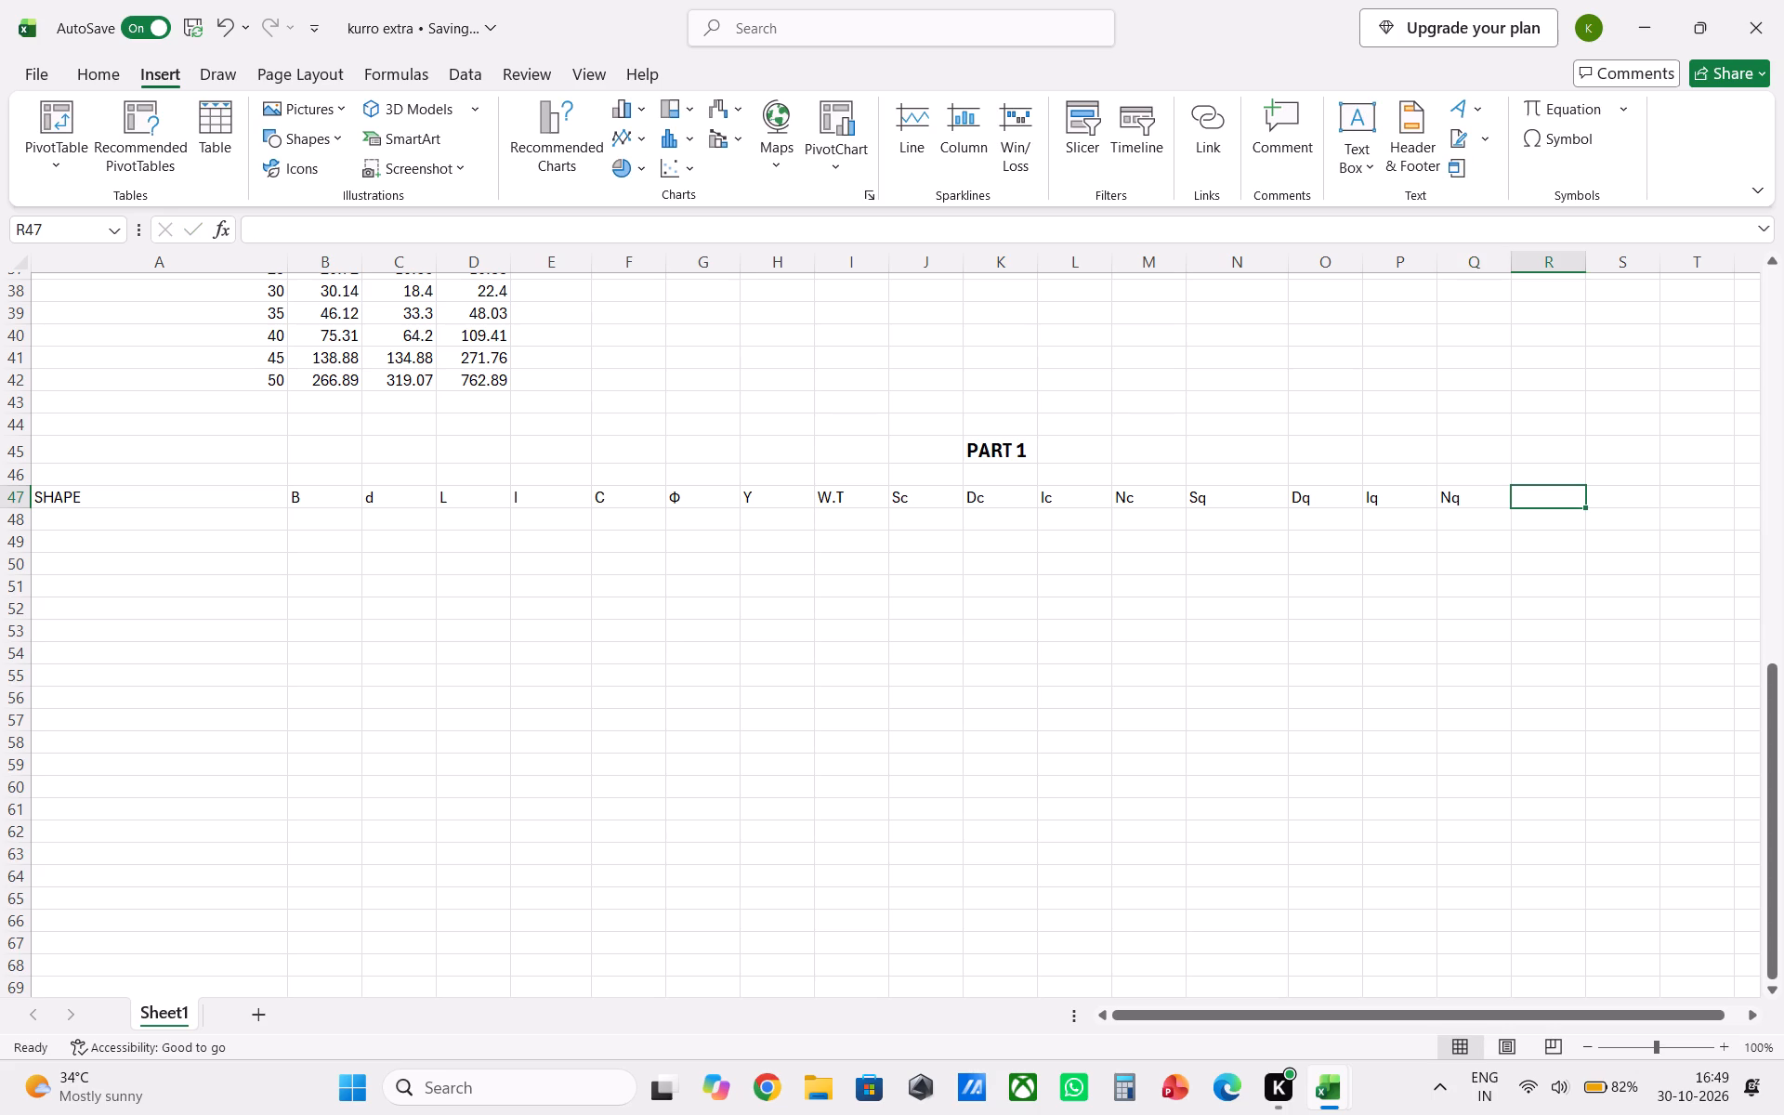
{"action": "left_click_drag", "start_coordinate": [1200, 495], "coordinate": [1320, 493]}
{"action": "left_click", "coordinate": [1272, 561]}
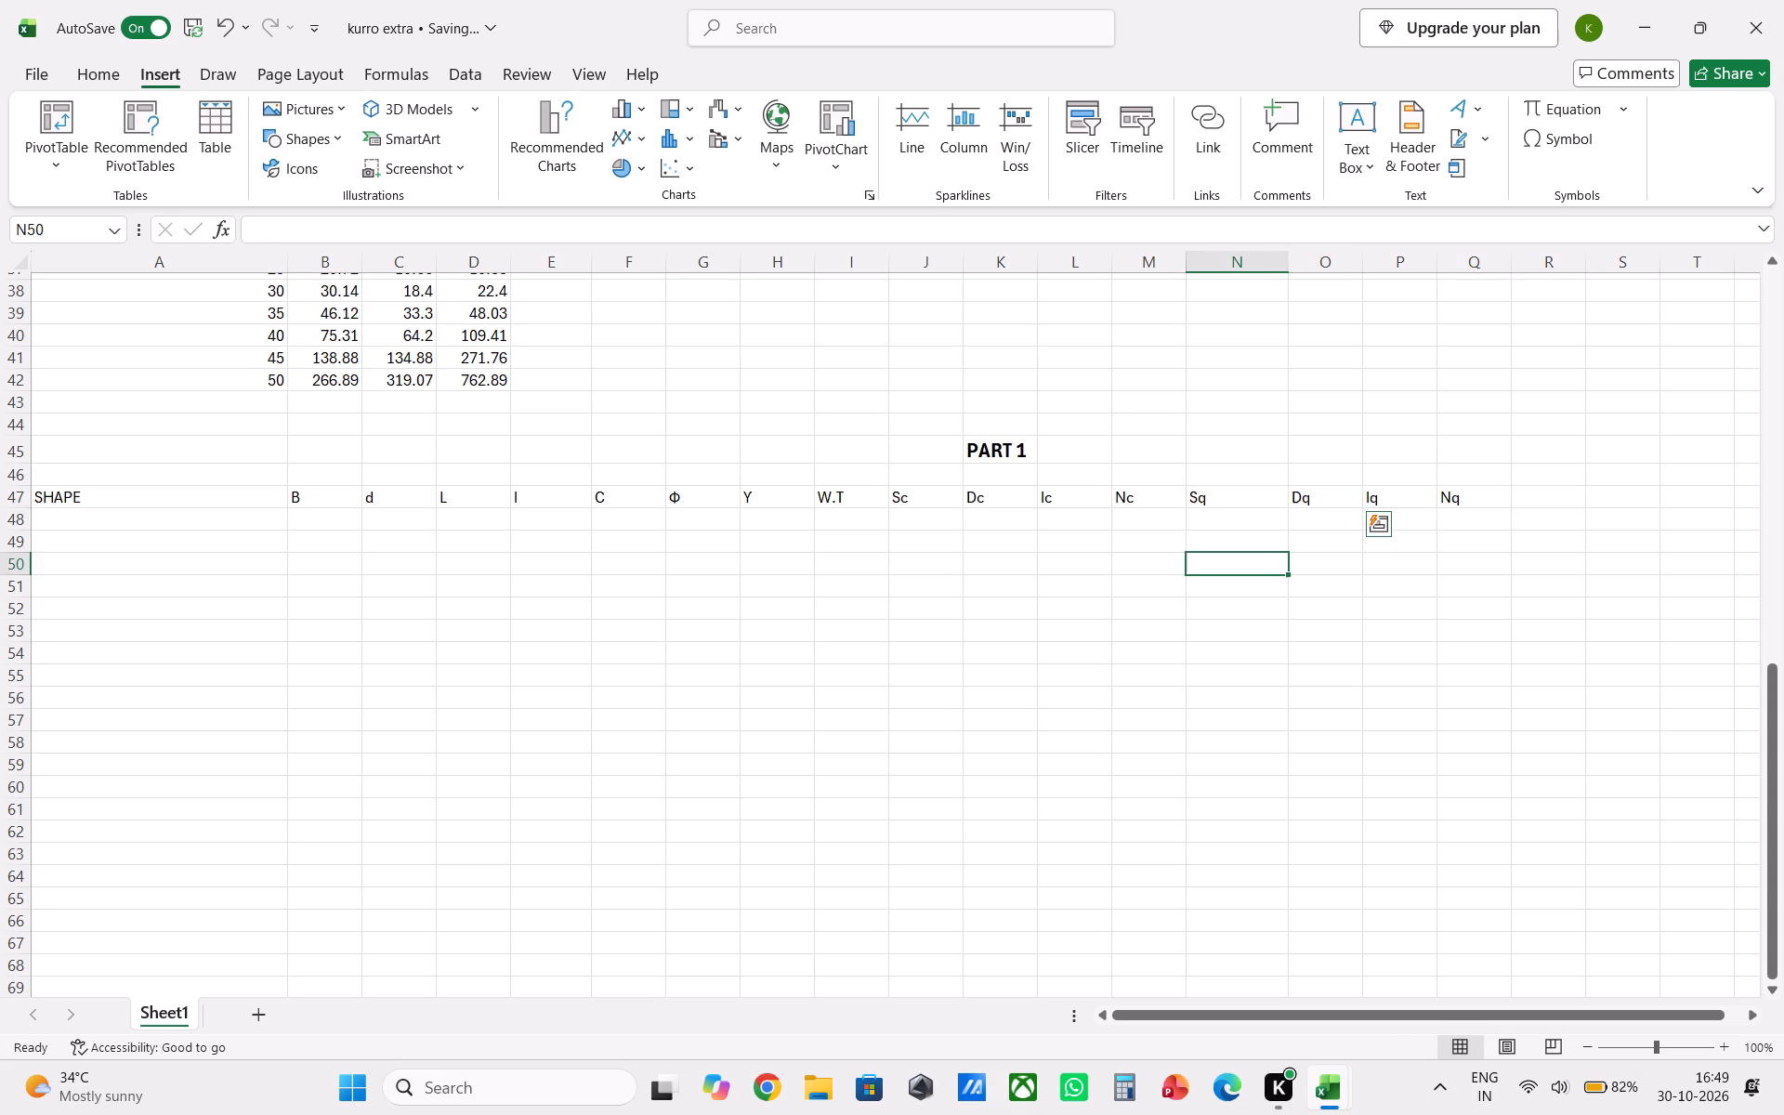
Enter the heading Sϒ in cell R47, inserting the Greek Upsilon With Hook symbol (03D2) after the S.
{"action": "left_click", "coordinate": [1533, 500]}
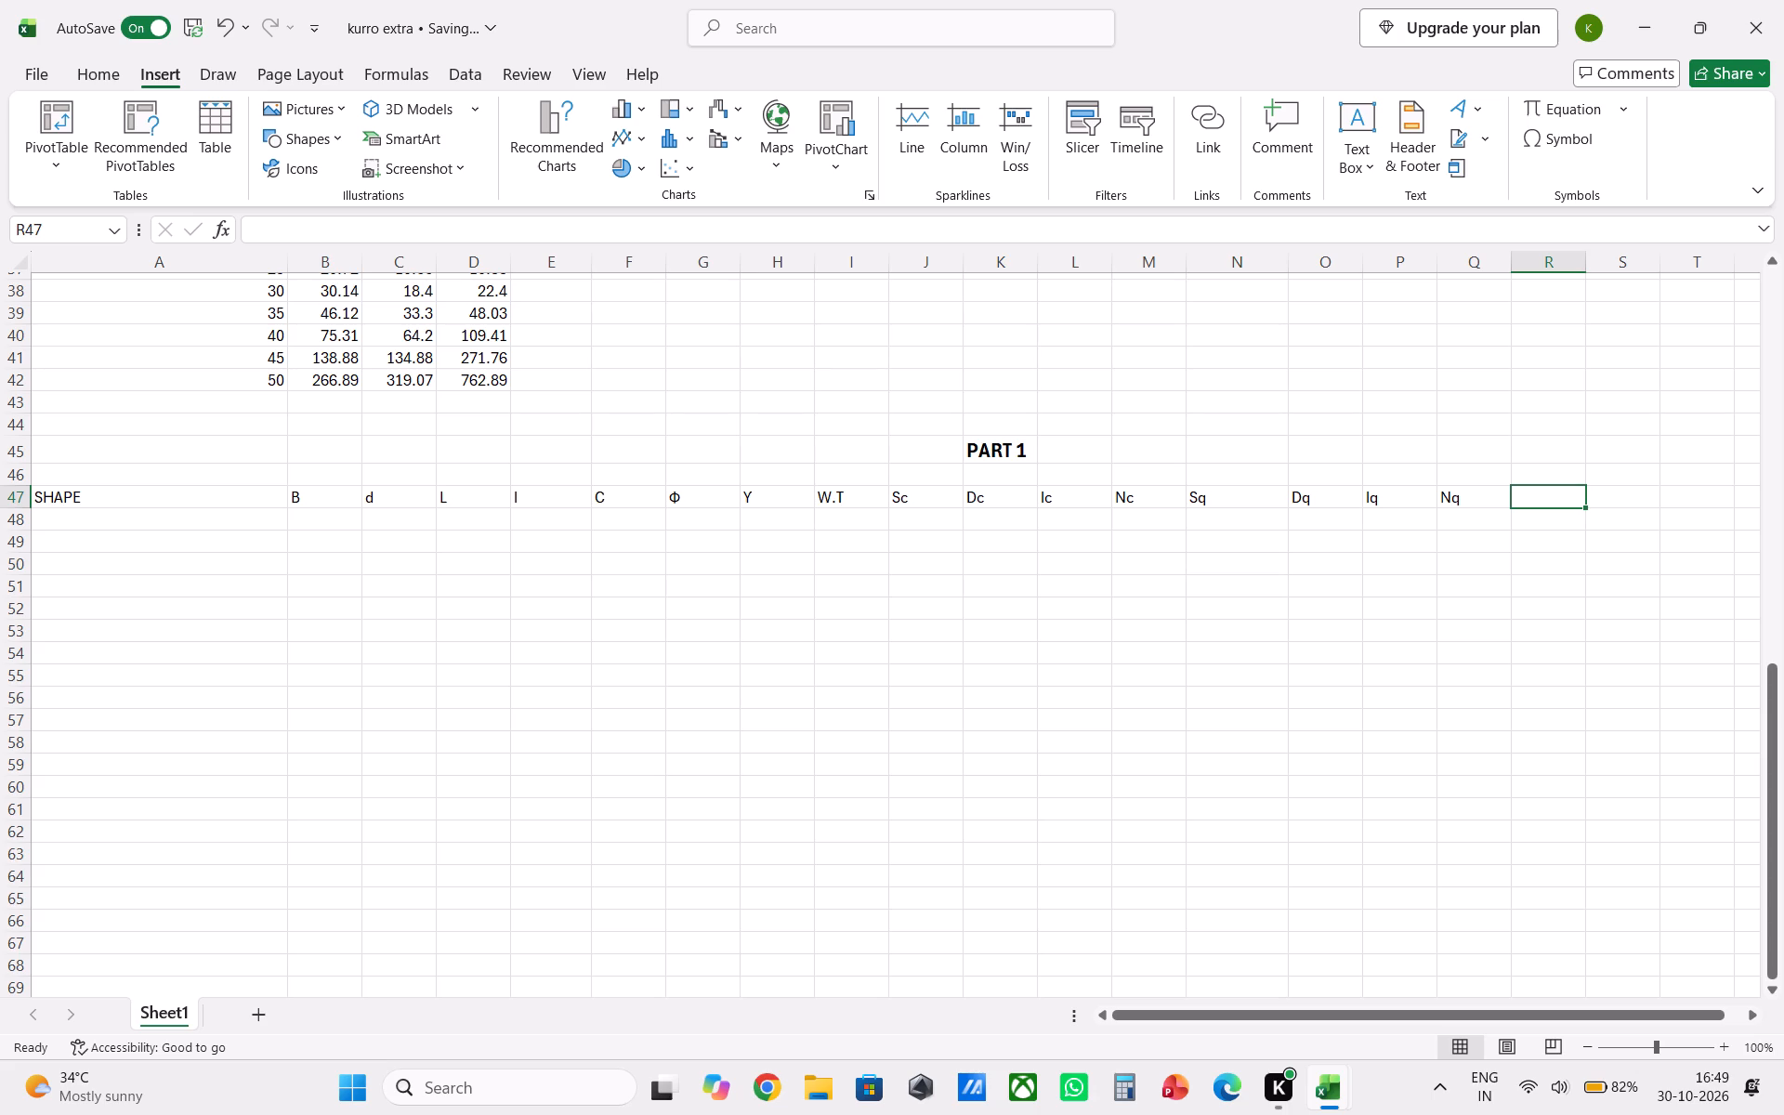
{"action": "key", "text": "s"}
{"action": "key", "text": "BackSpace"}
{"action": "key", "text": "s"}
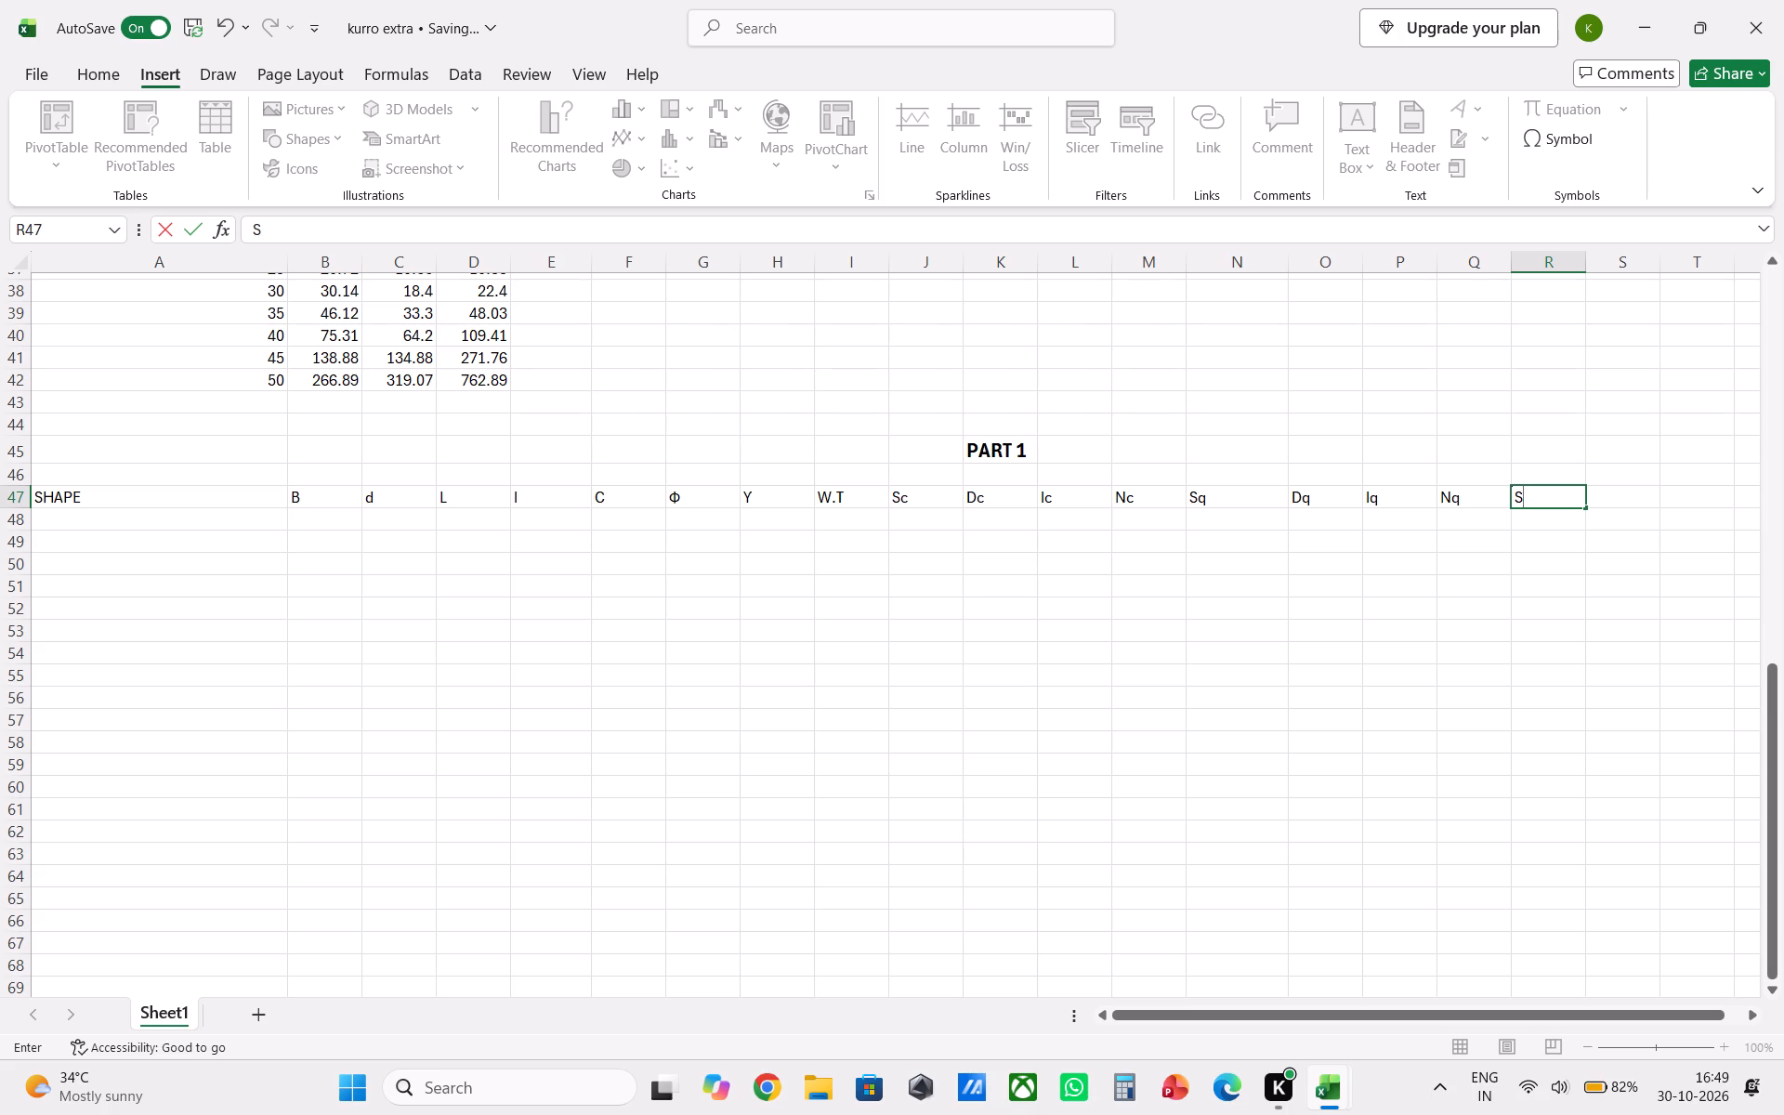
{"action": "left_click", "coordinate": [1535, 136]}
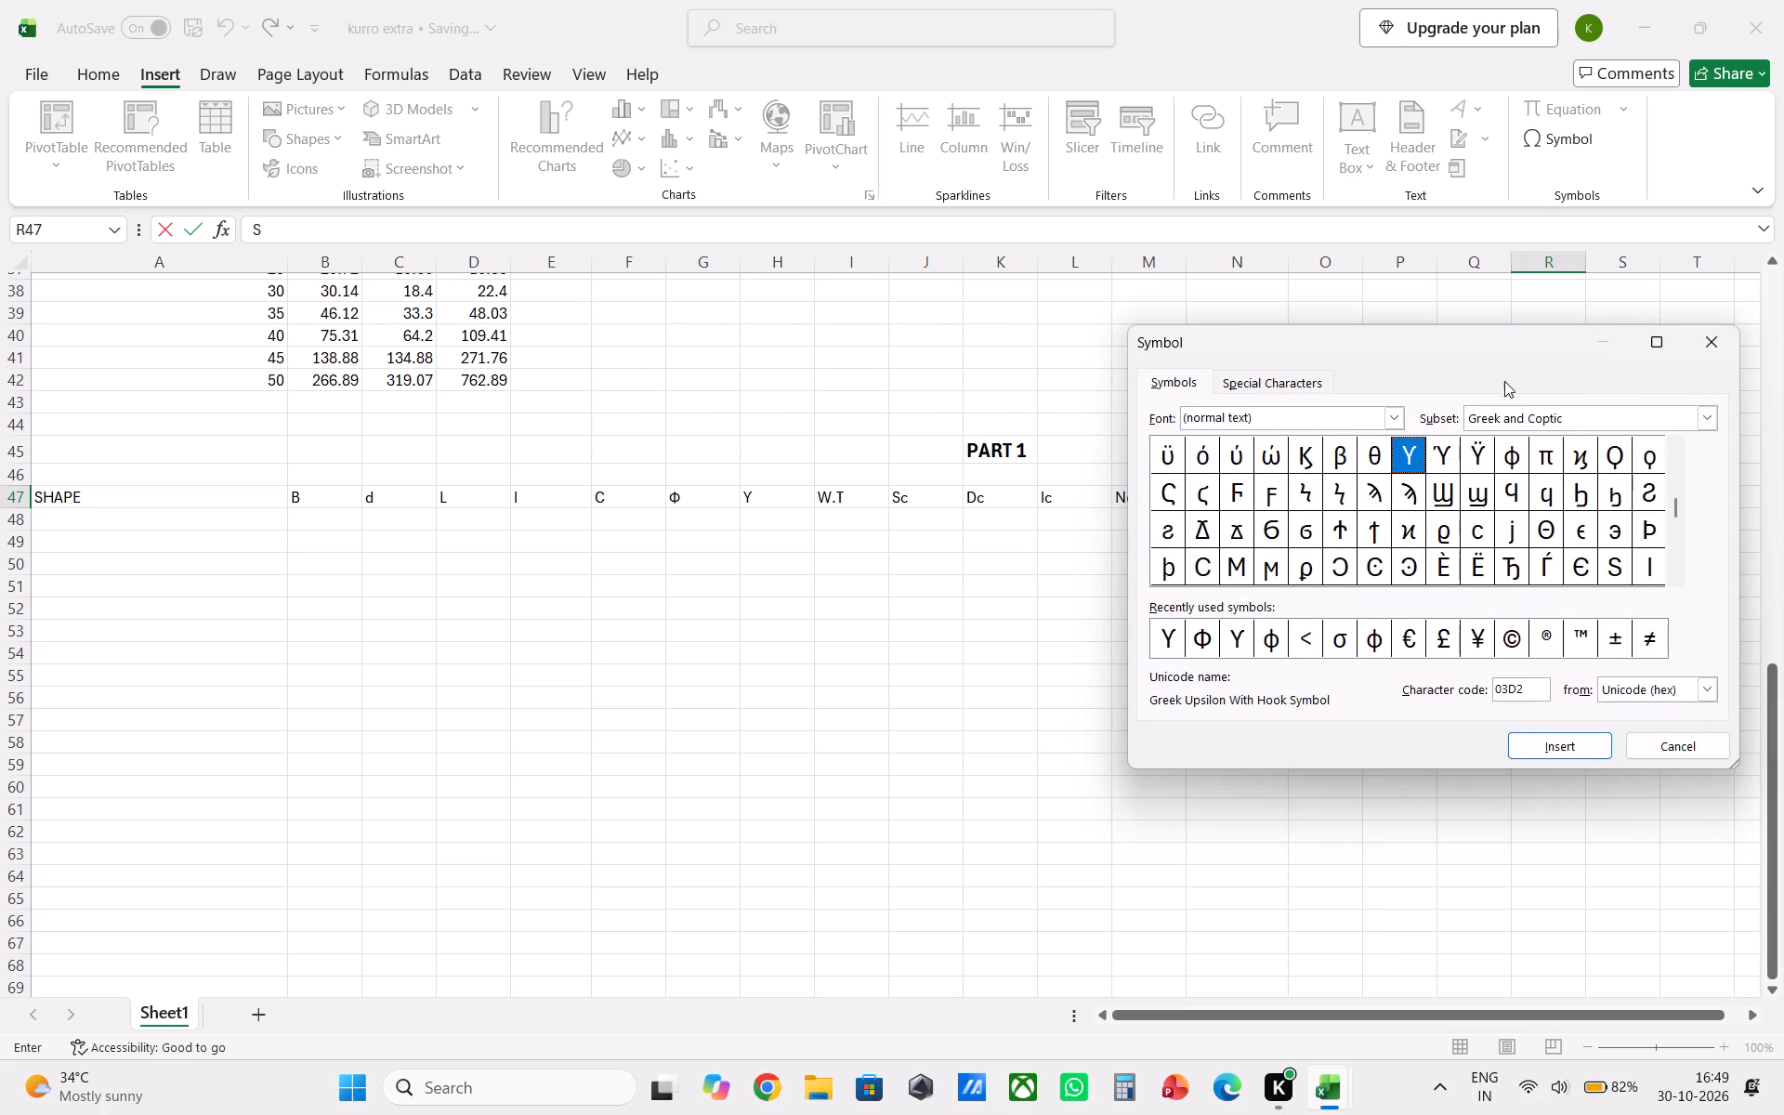
{"action": "left_click", "coordinate": [1554, 745]}
{"action": "left_click", "coordinate": [1655, 741]}
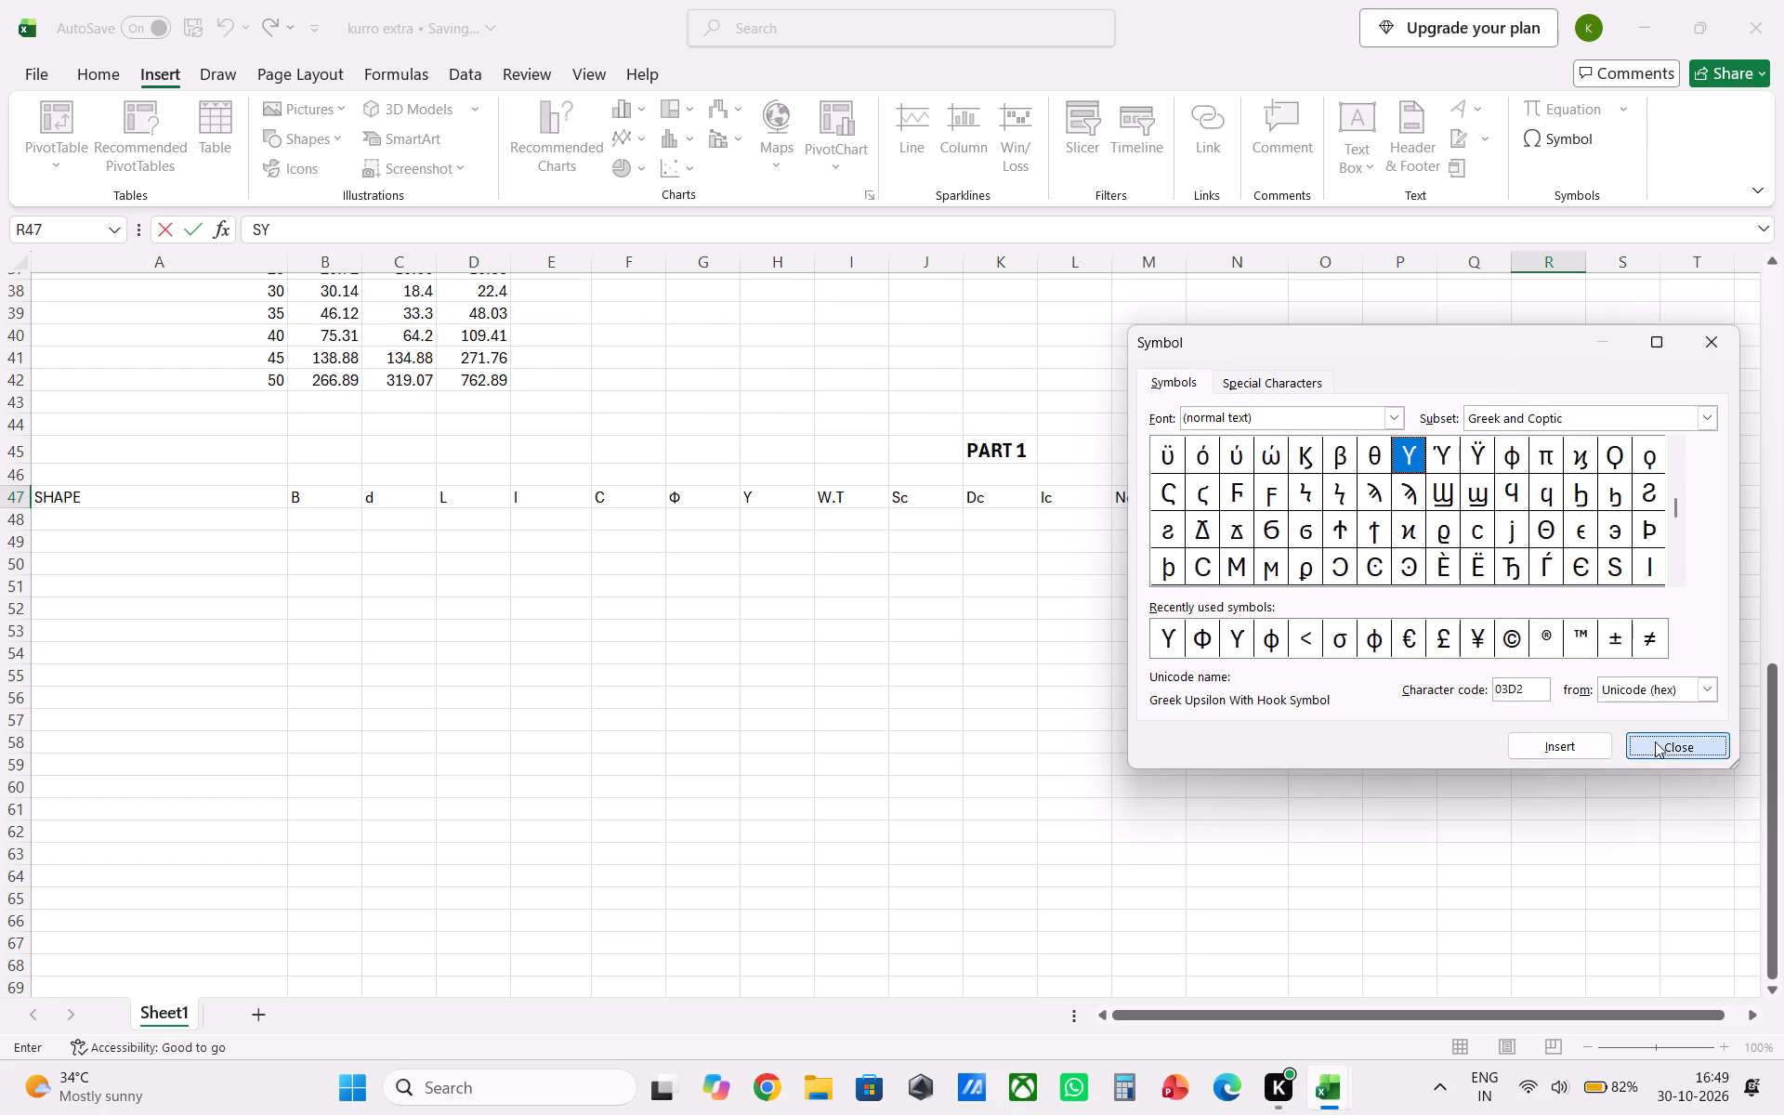
Set the font size of only the ϒ symbol in the R47 heading to 9.
{"action": "left_click_drag", "start_coordinate": [1544, 491], "coordinate": [1531, 501]}
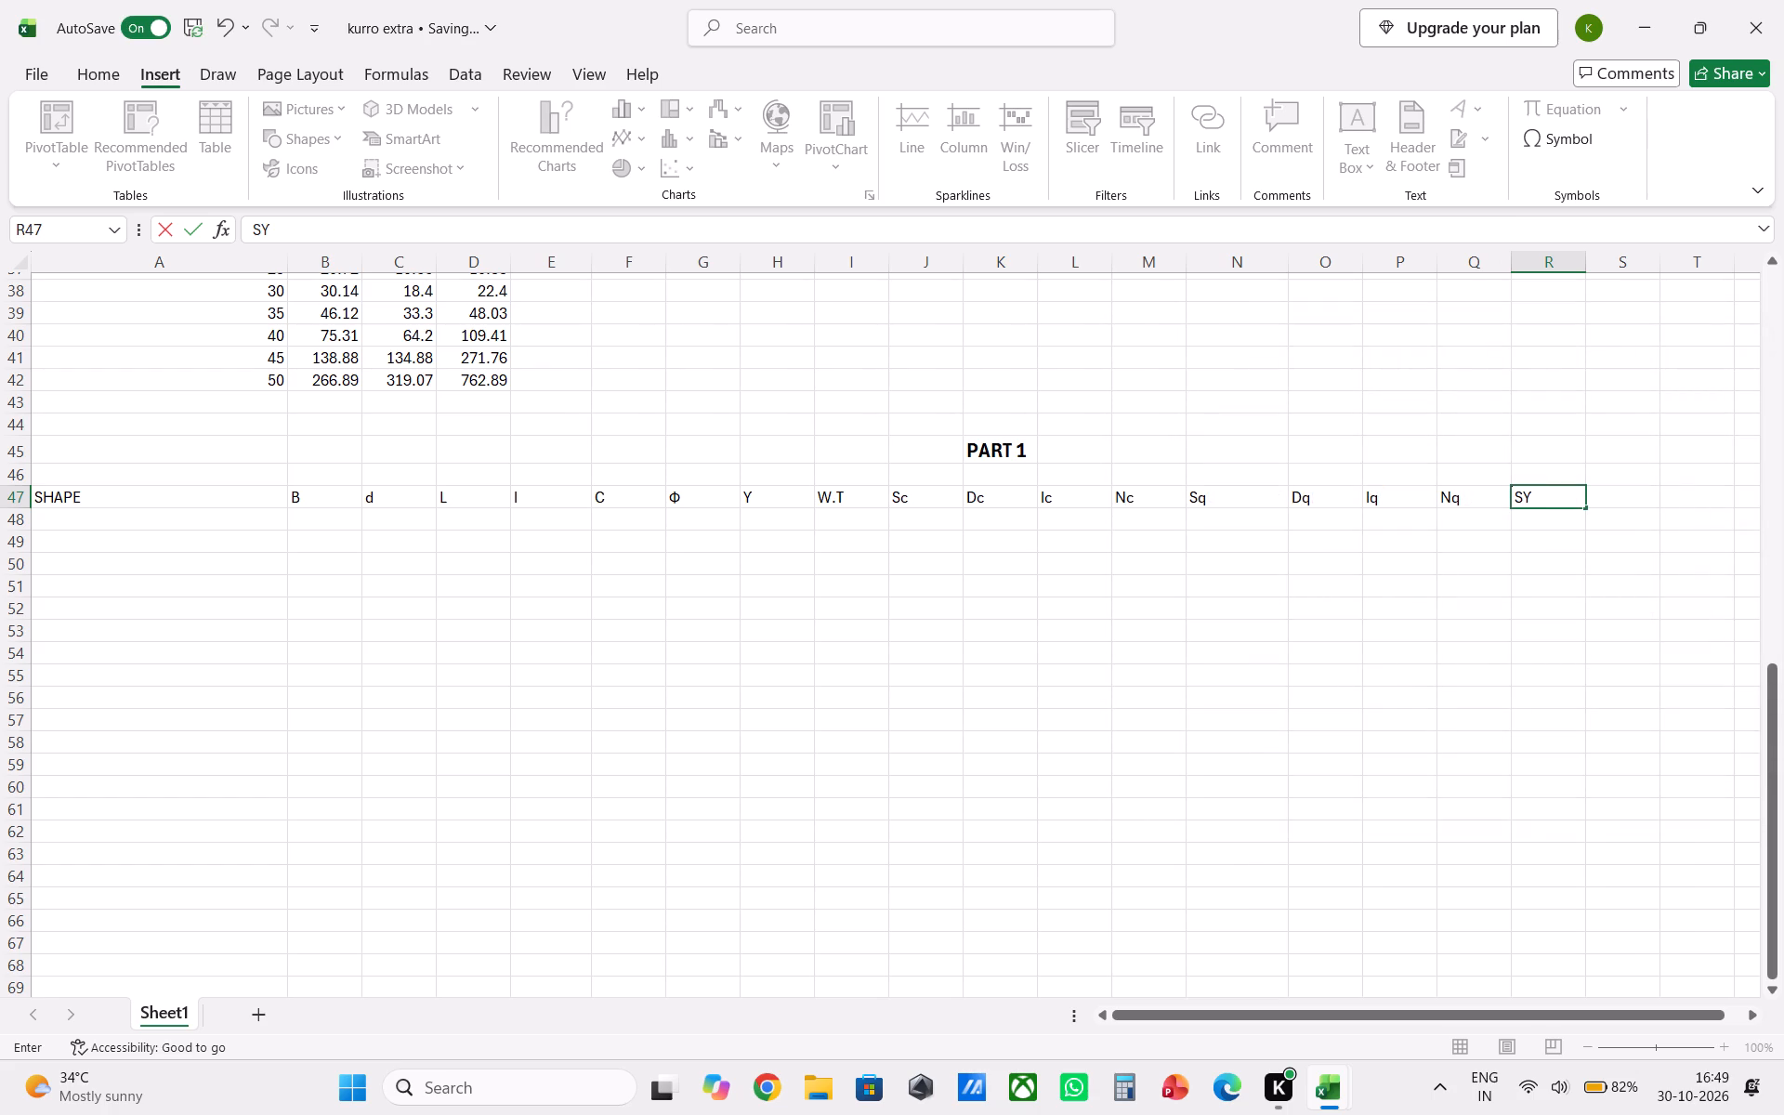
{"action": "left_click_drag", "start_coordinate": [1531, 501], "coordinate": [1527, 501]}
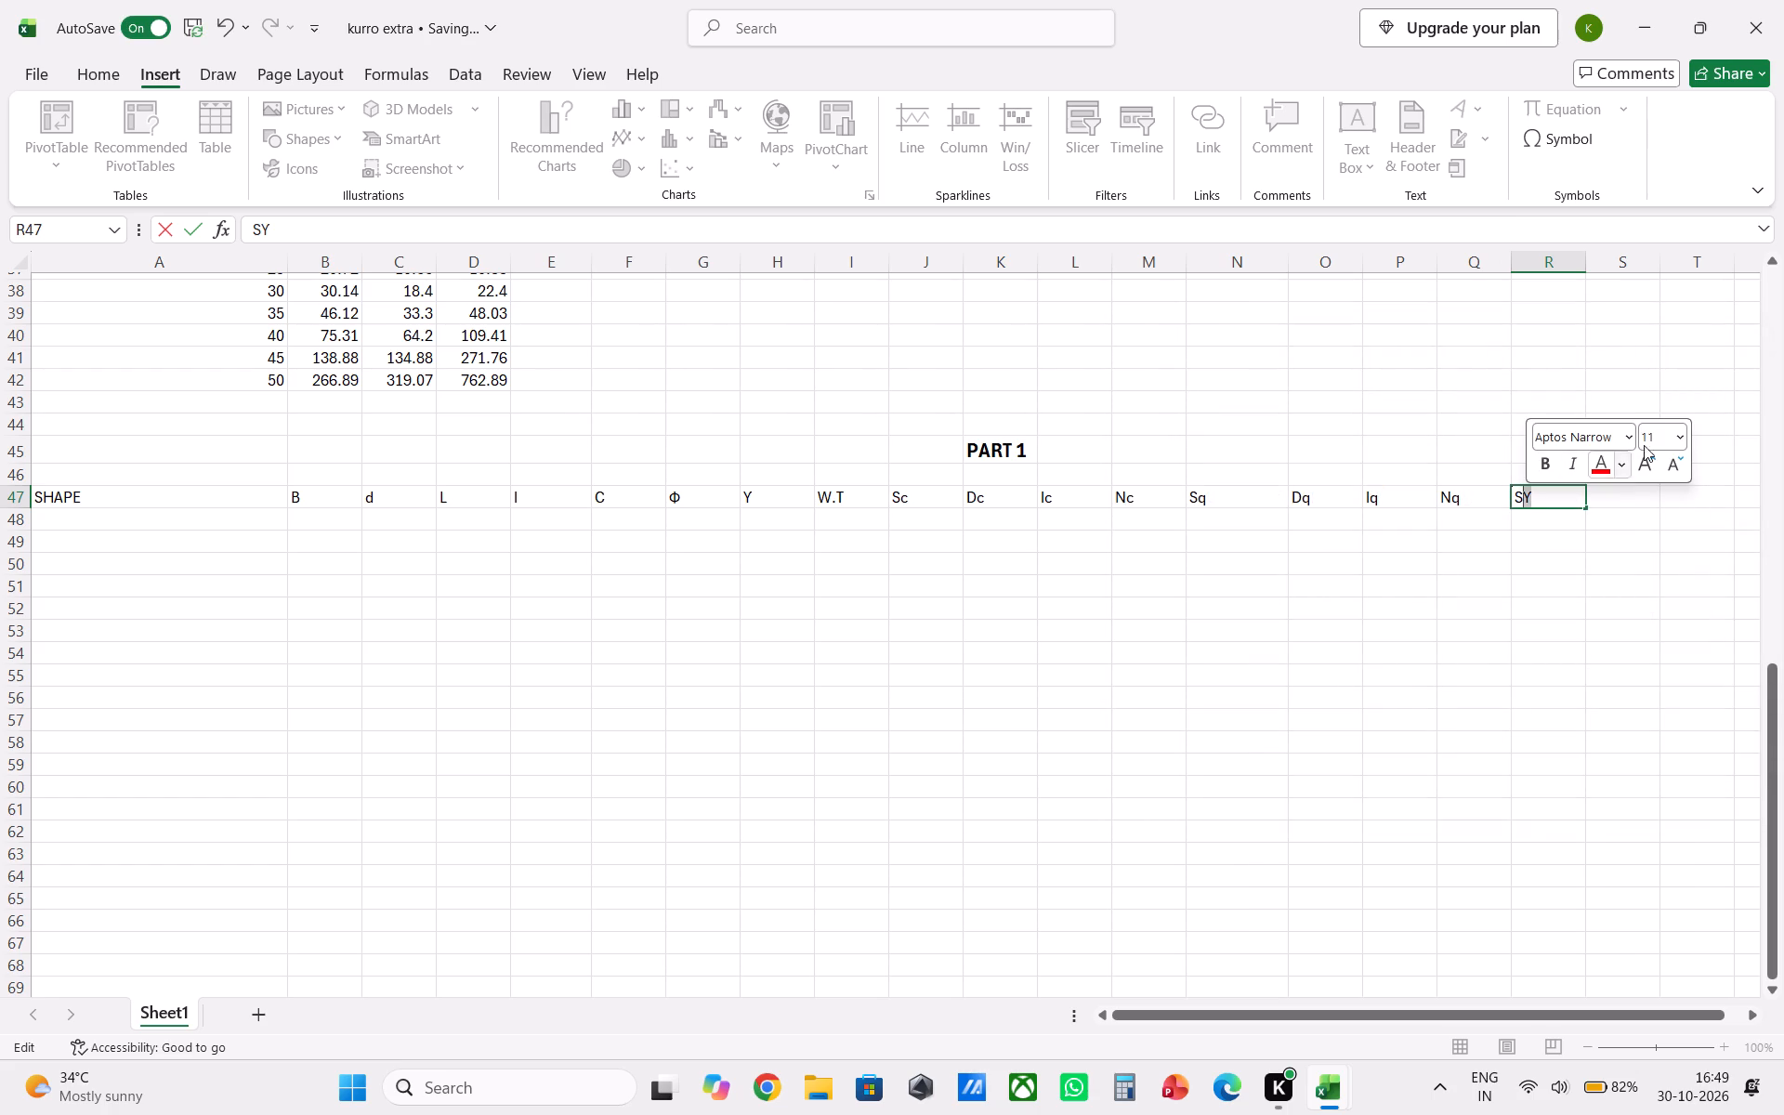
{"action": "left_click", "coordinate": [1679, 434]}
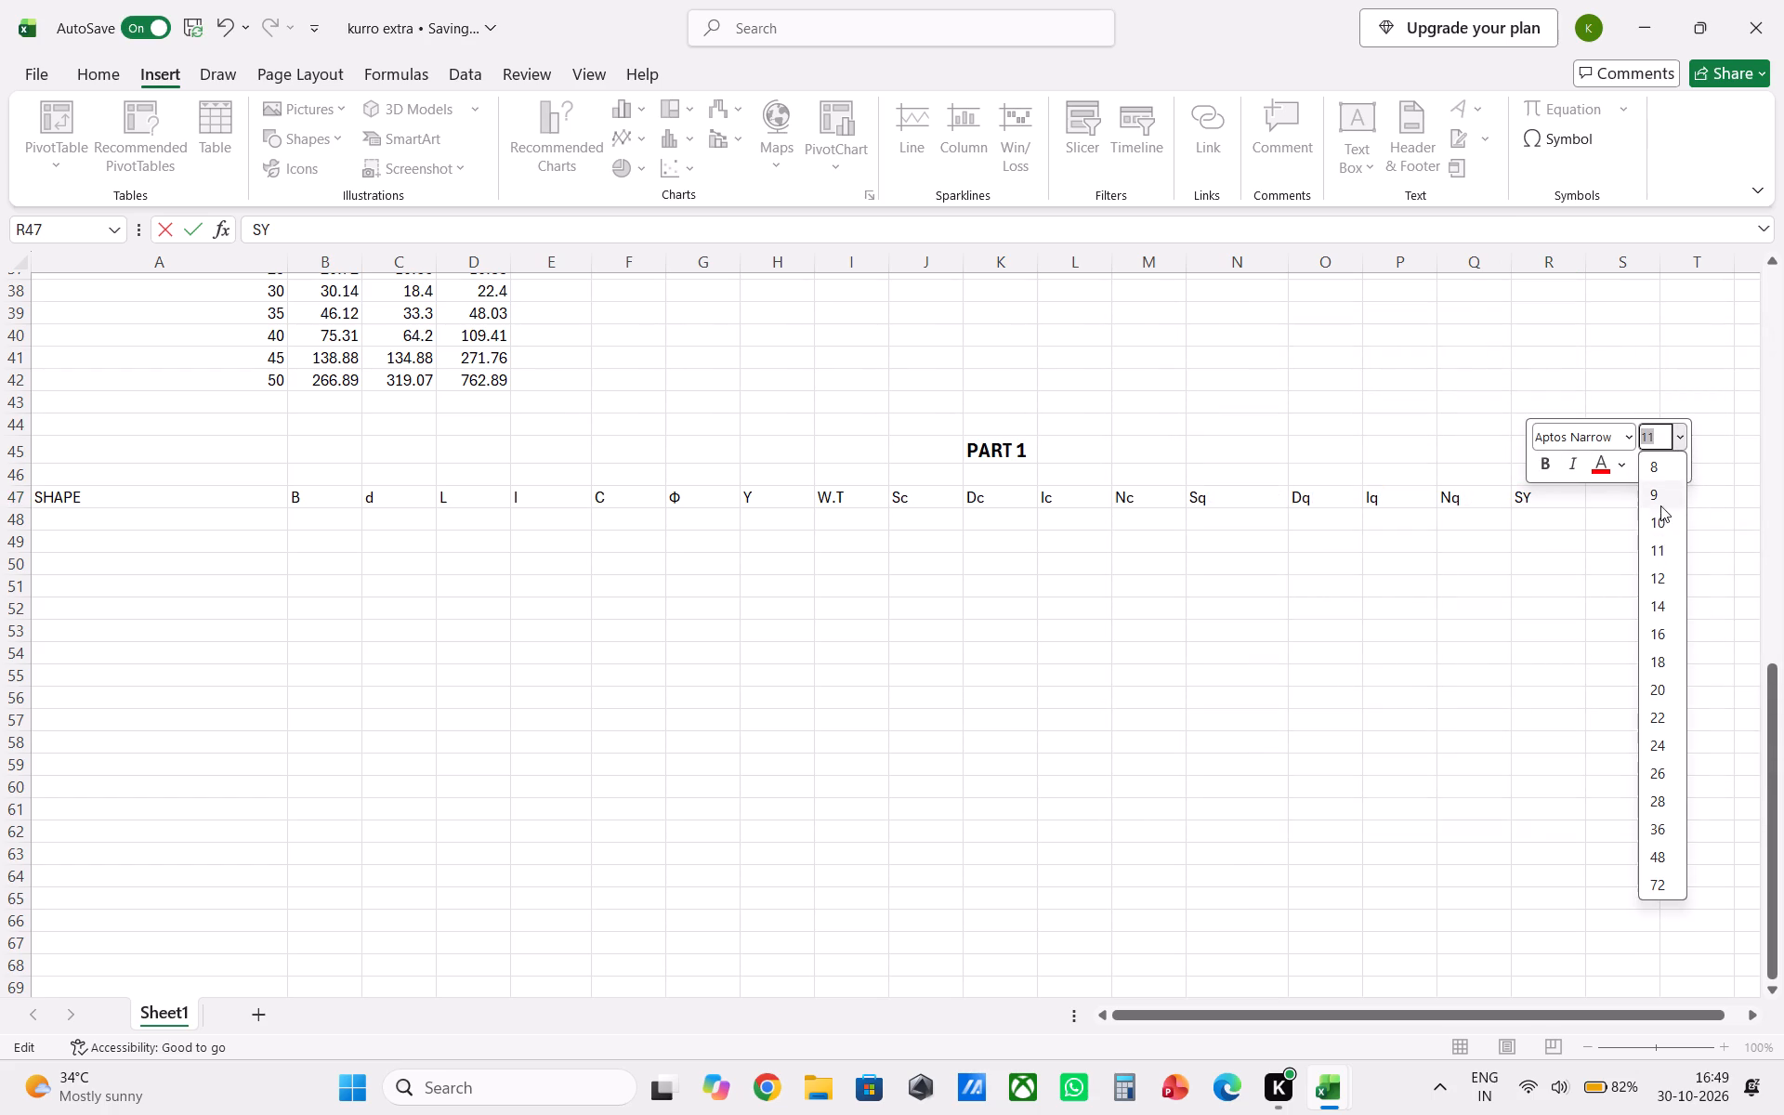
{"action": "left_click", "coordinate": [1660, 497]}
{"action": "left_click", "coordinate": [1561, 506]}
Copy the ϒ symbol from R47 and reuse it to enter the heading Dϒ in cell S47.
{"action": "left_click_drag", "start_coordinate": [1548, 501], "coordinate": [1531, 502]}
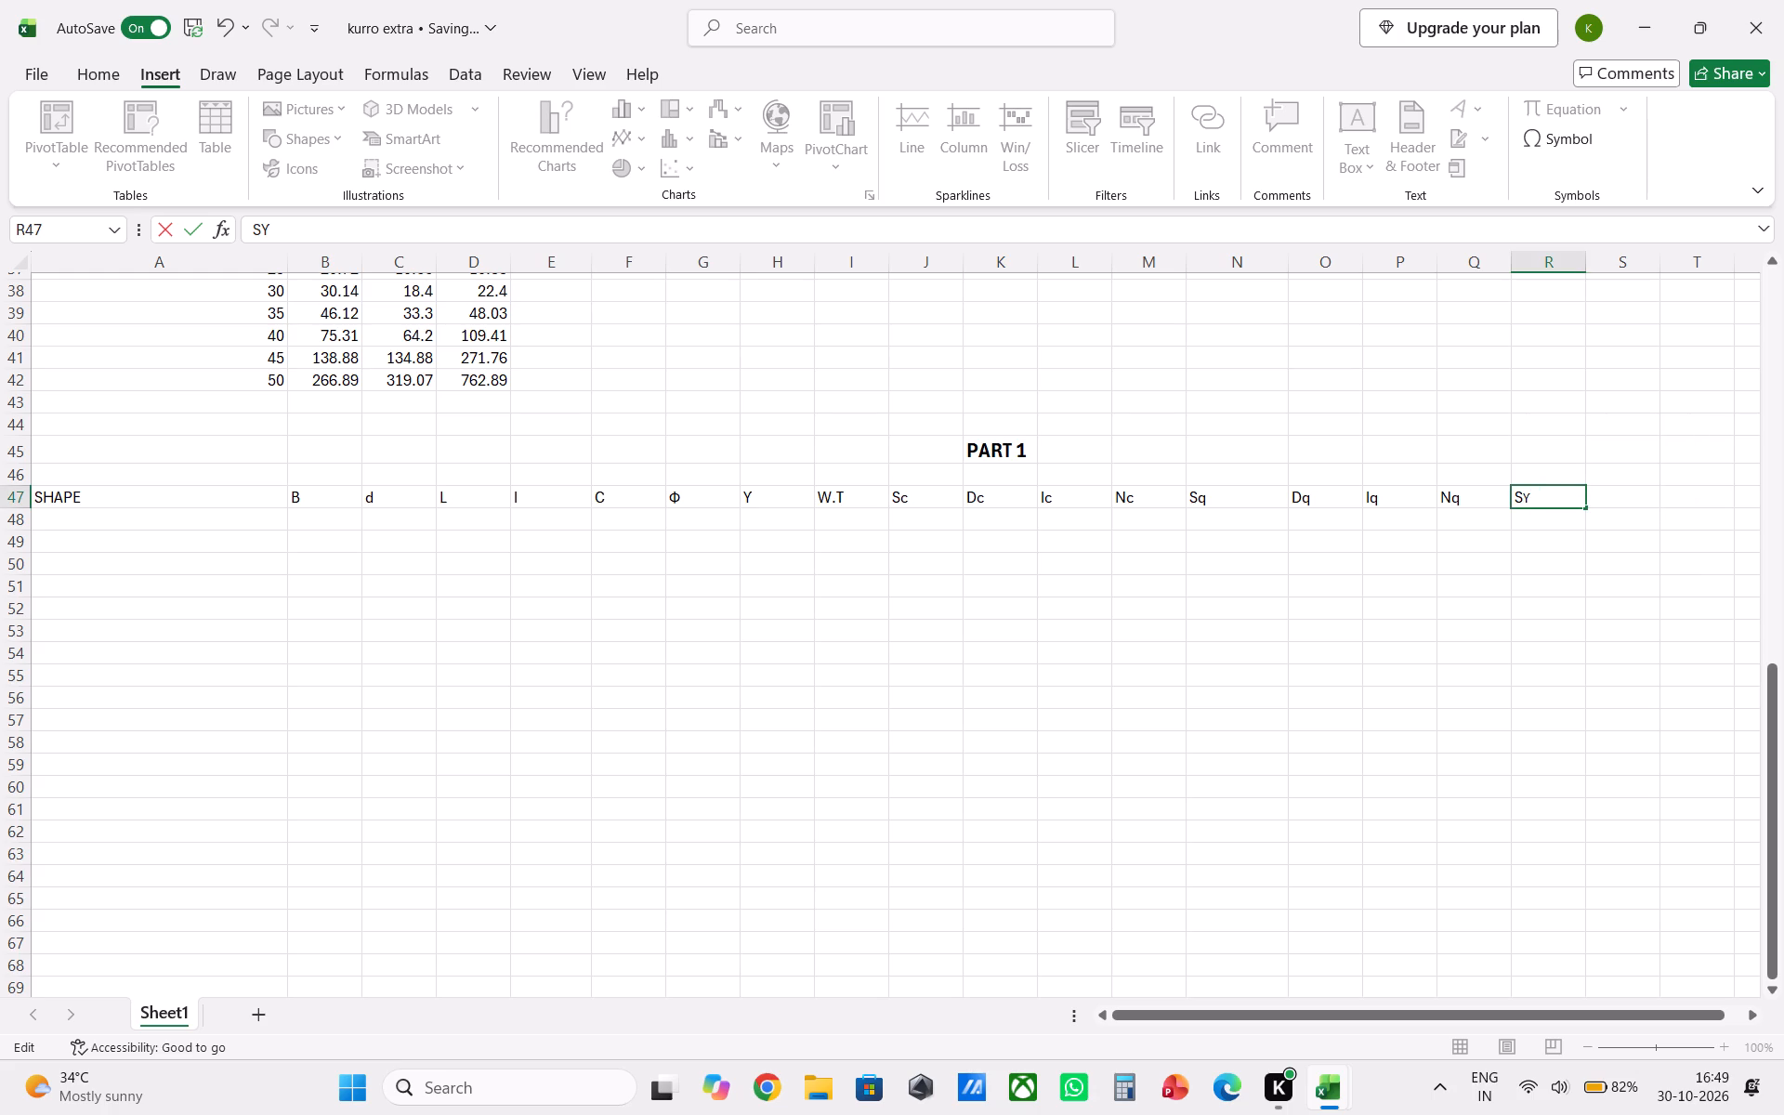
{"action": "left_click_drag", "start_coordinate": [1531, 502], "coordinate": [1523, 506]}
{"action": "key", "text": "ctrl+c"}
{"action": "left_click", "coordinate": [1650, 499]}
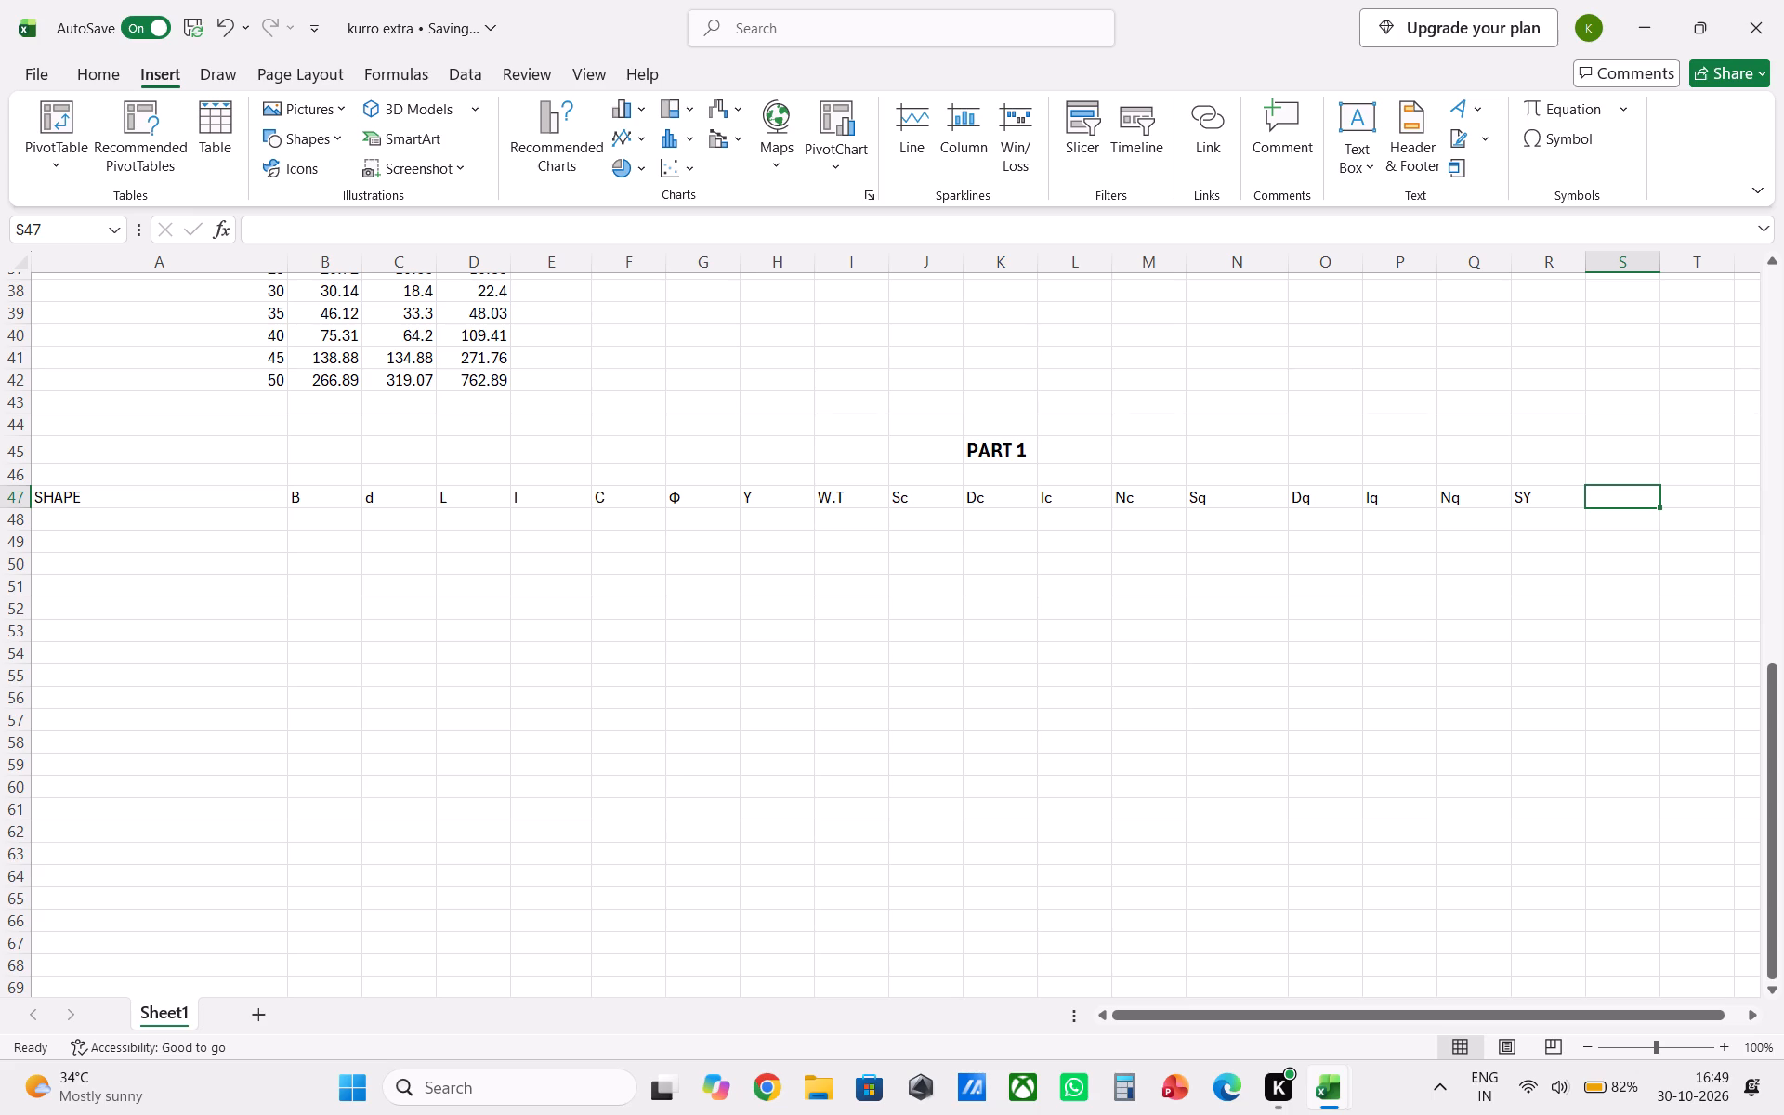
{"action": "key", "text": "d"}
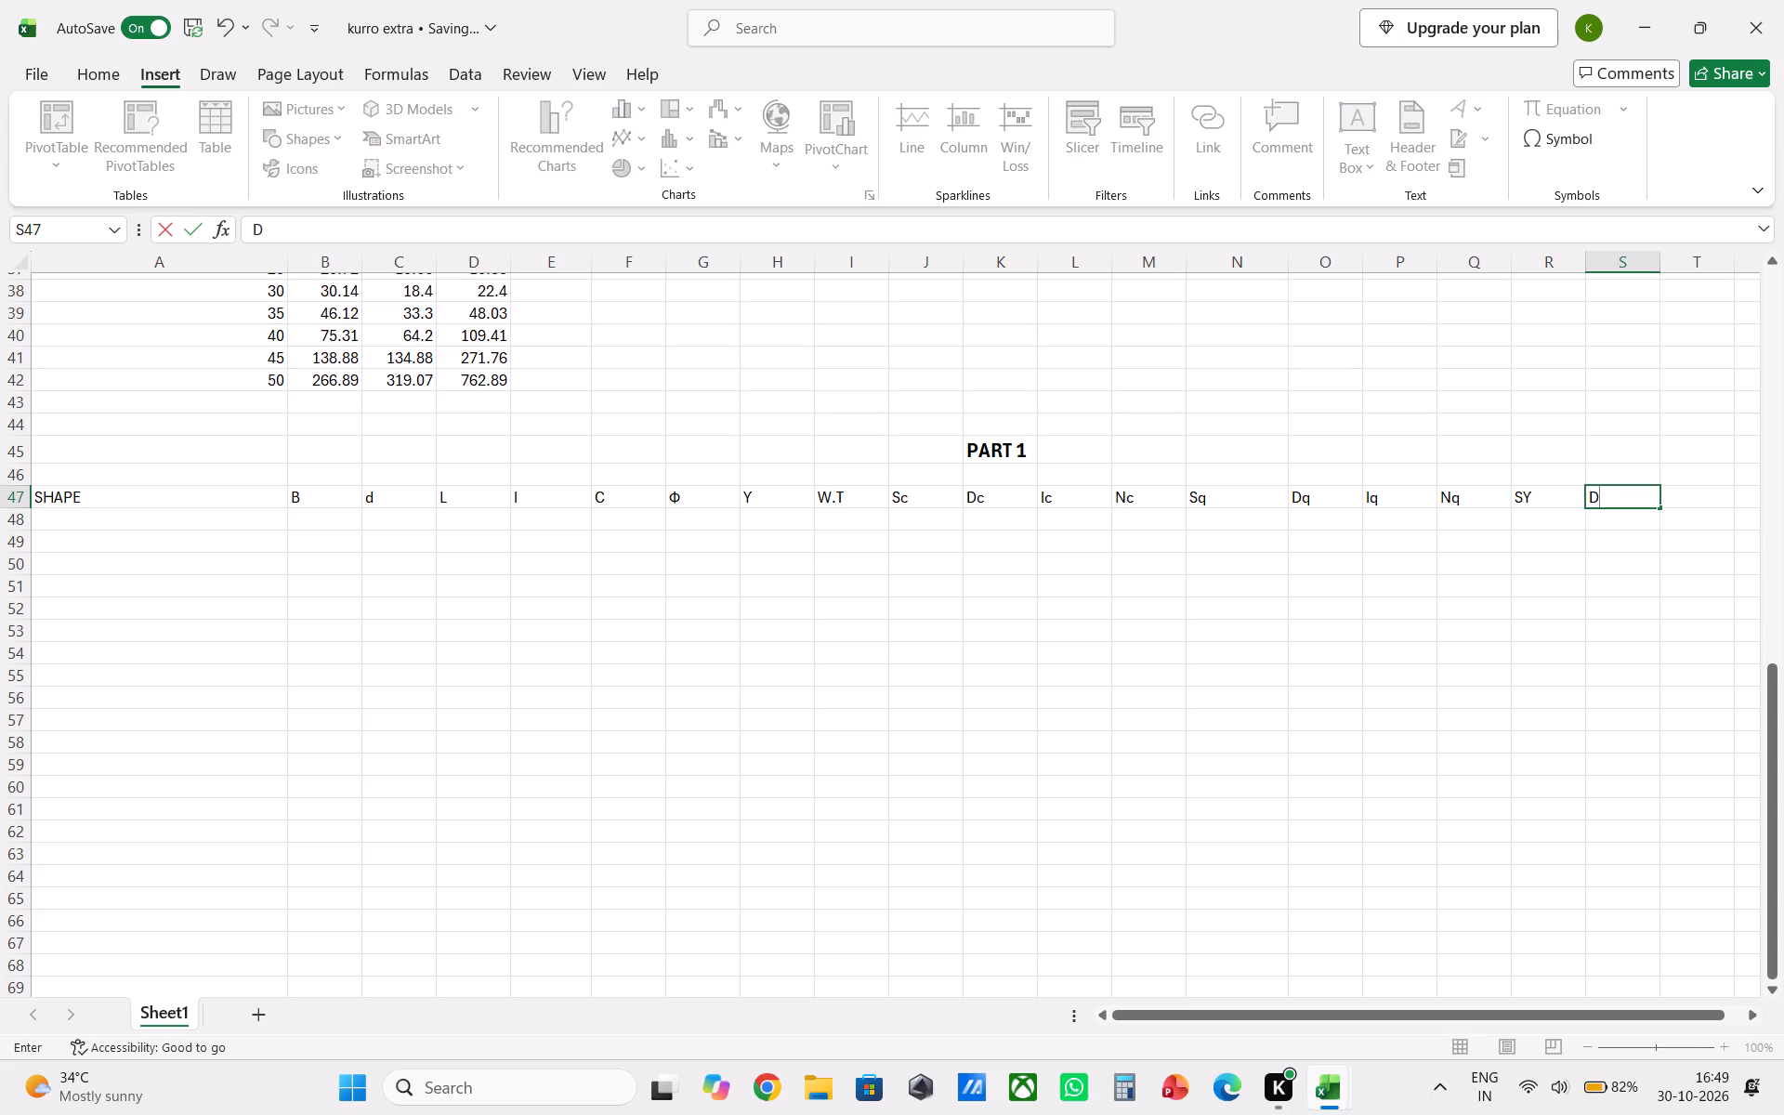
{"action": "key", "text": "ctrl+v"}
Enter the heading Iϒ with a capital I in cell T47, reusing the copied ϒ symbol.
{"action": "left_click", "coordinate": [1692, 499]}
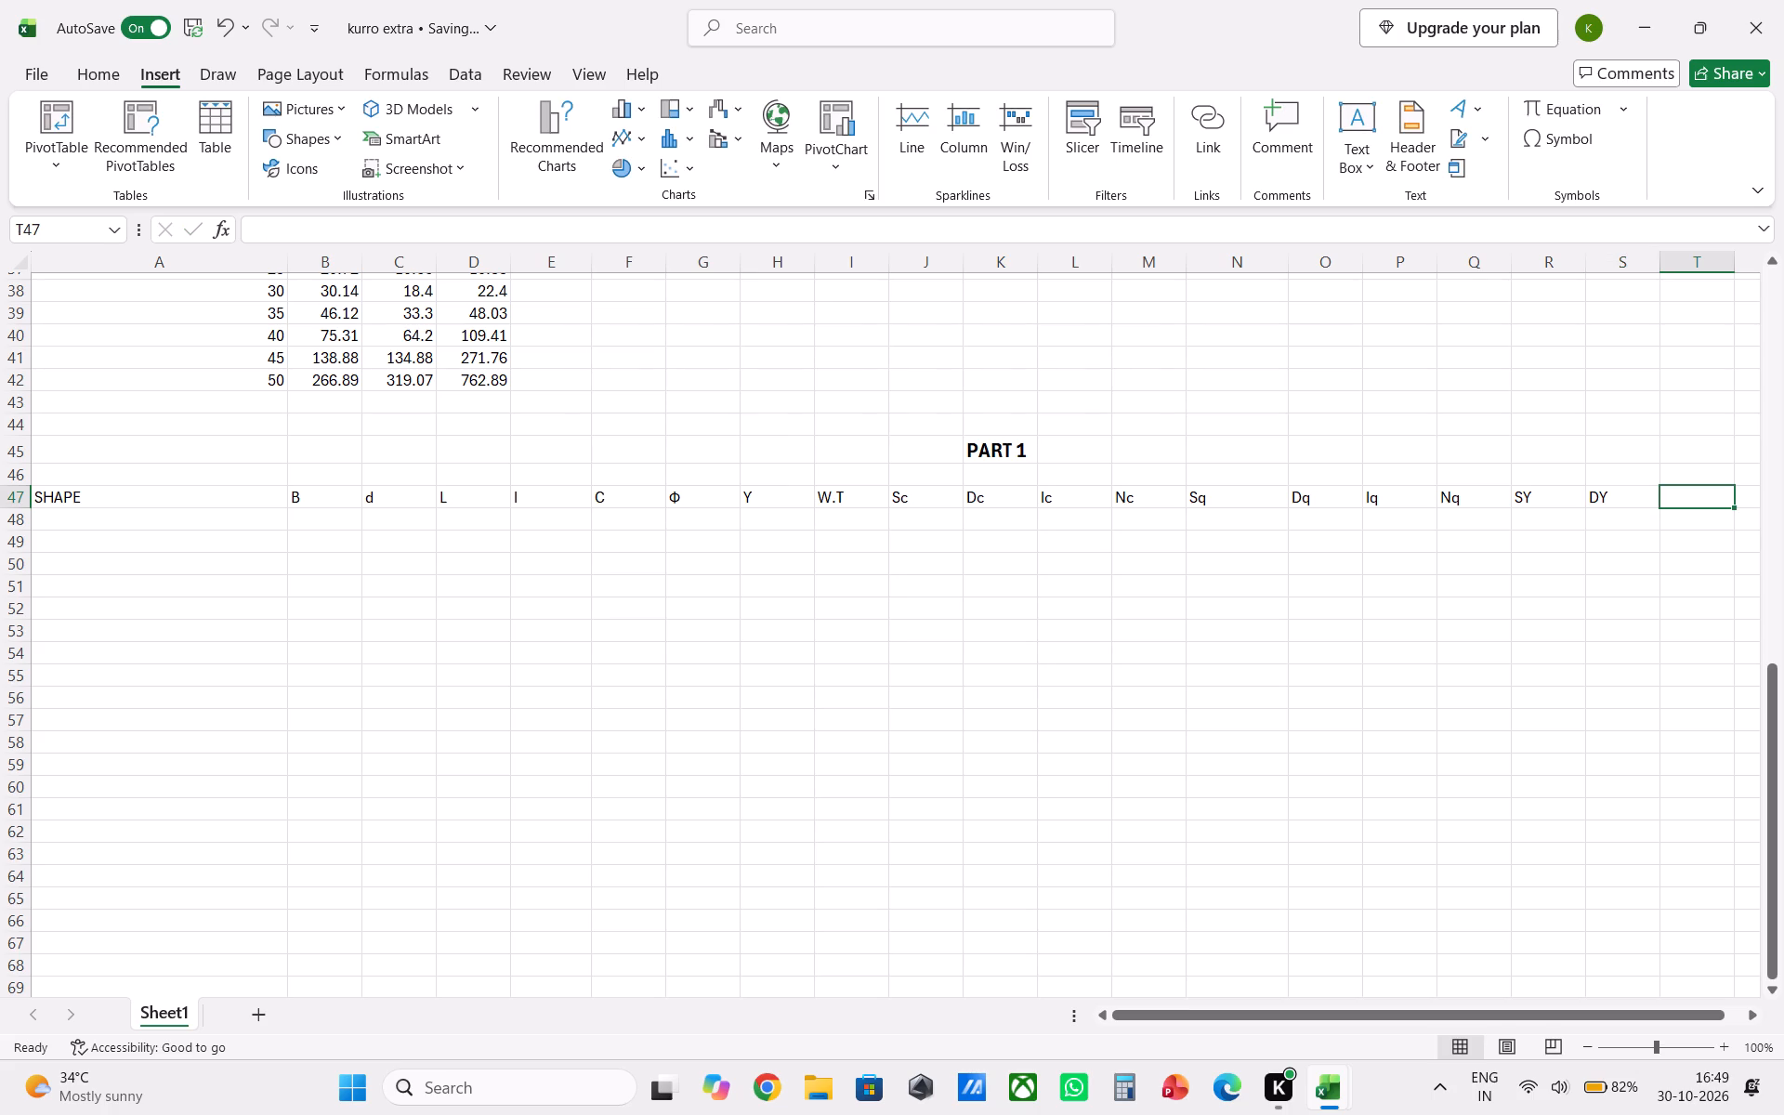
{"action": "key", "text": "i"}
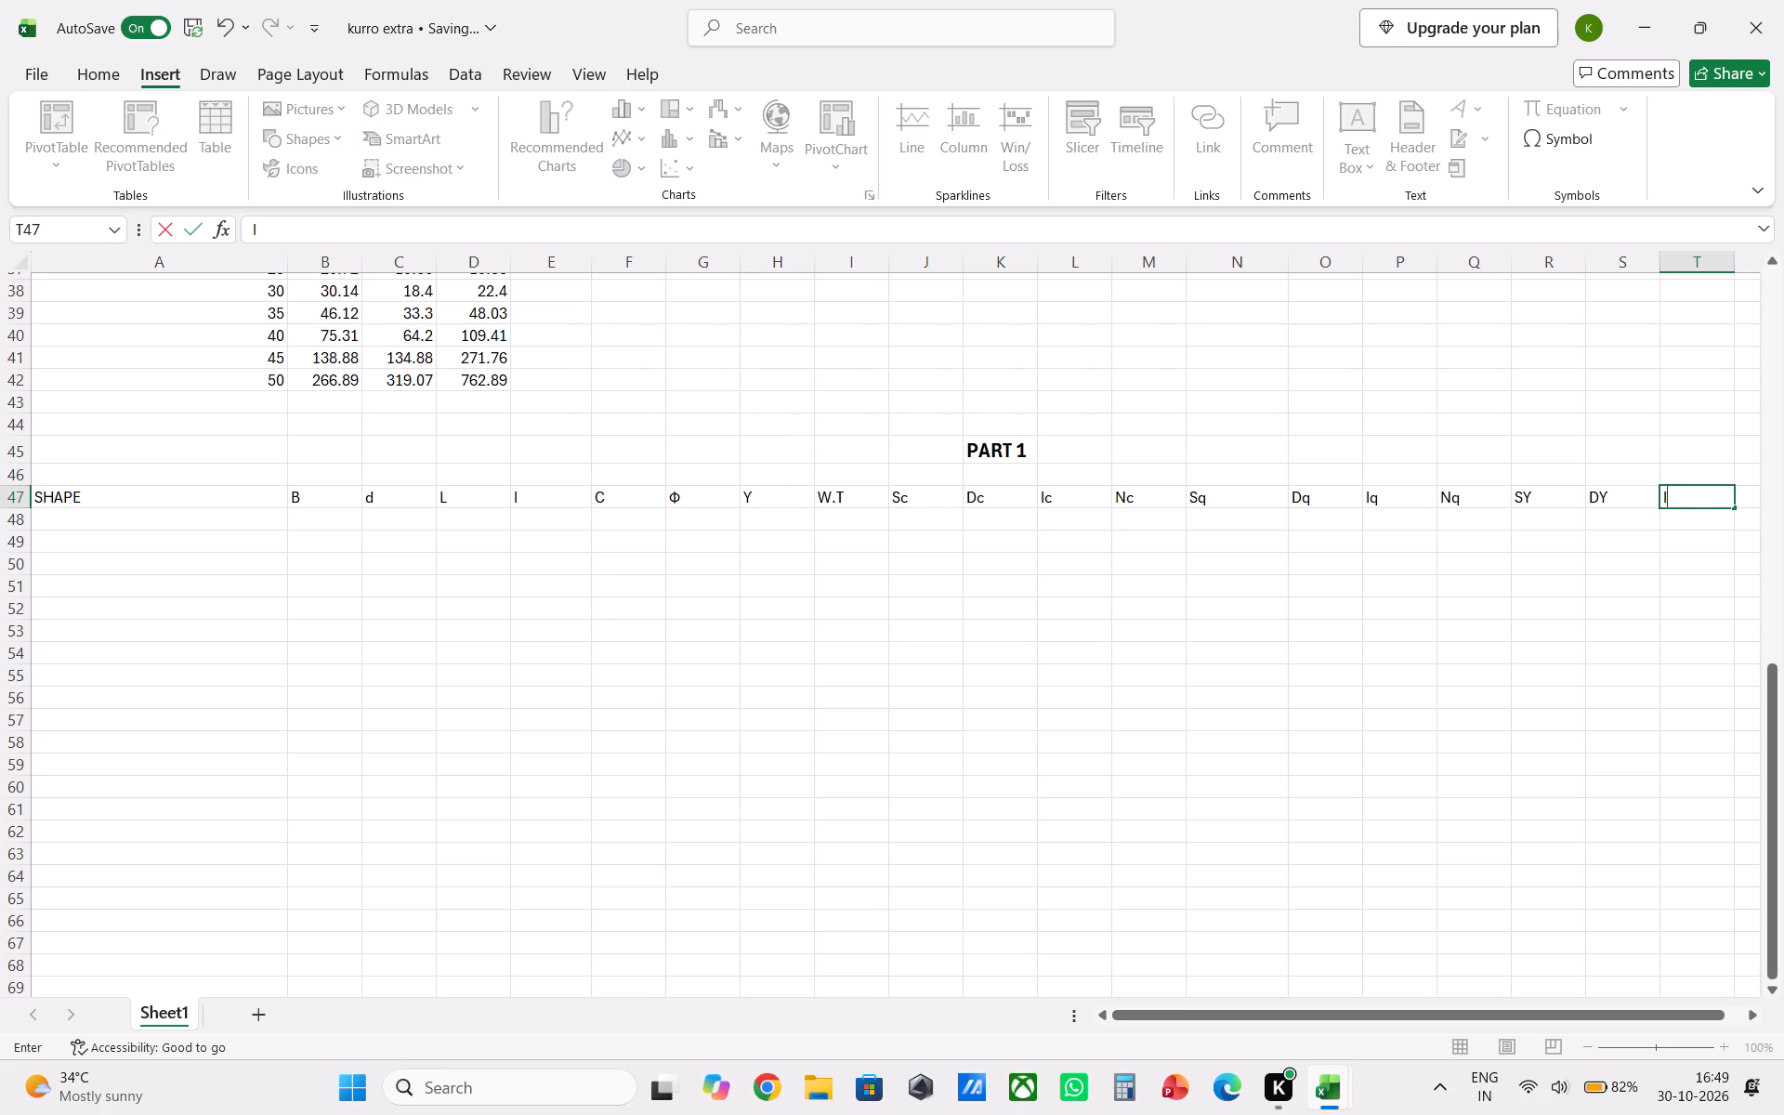
{"action": "key", "text": "BackSpace"}
{"action": "key", "text": "i"}
{"action": "key", "text": "ctrl+v"}
{"action": "key", "text": "BackSpace"}
{"action": "key", "text": "BackSpace"}
{"action": "key", "text": "i"}
{"action": "key", "text": "ctrl+v"}
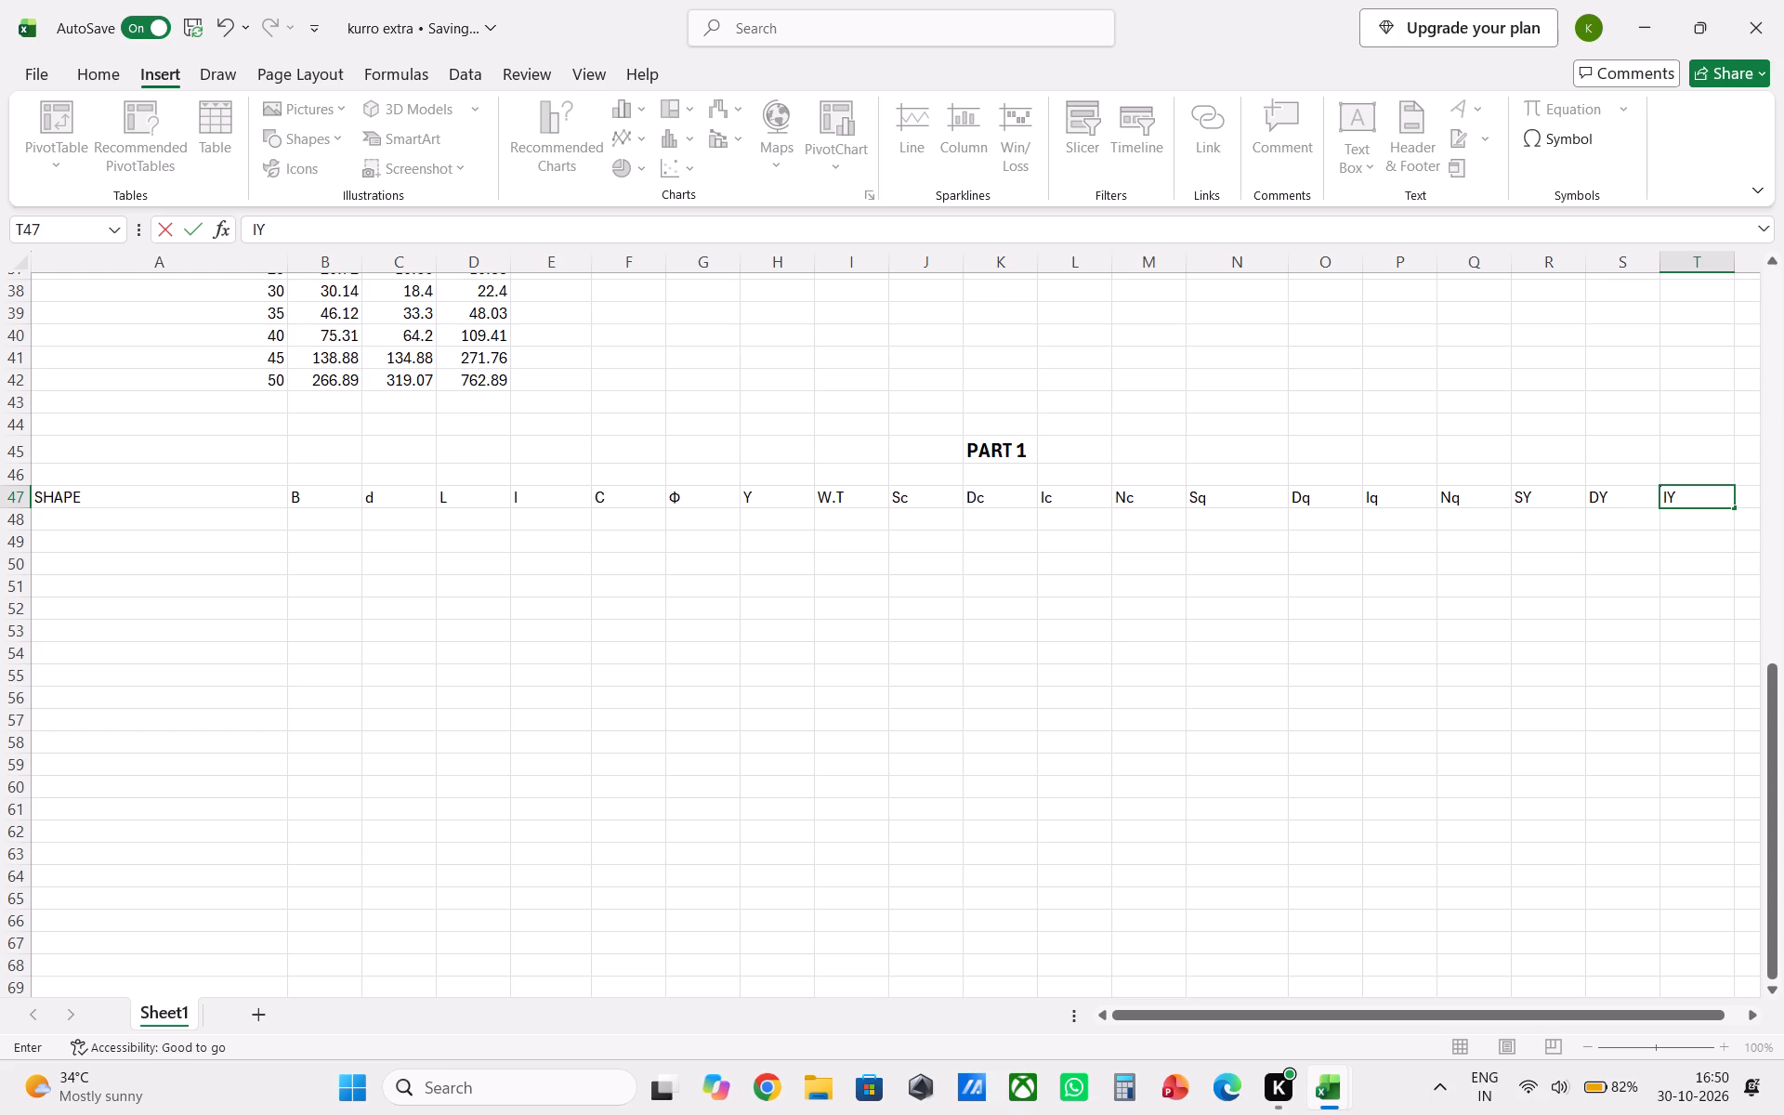
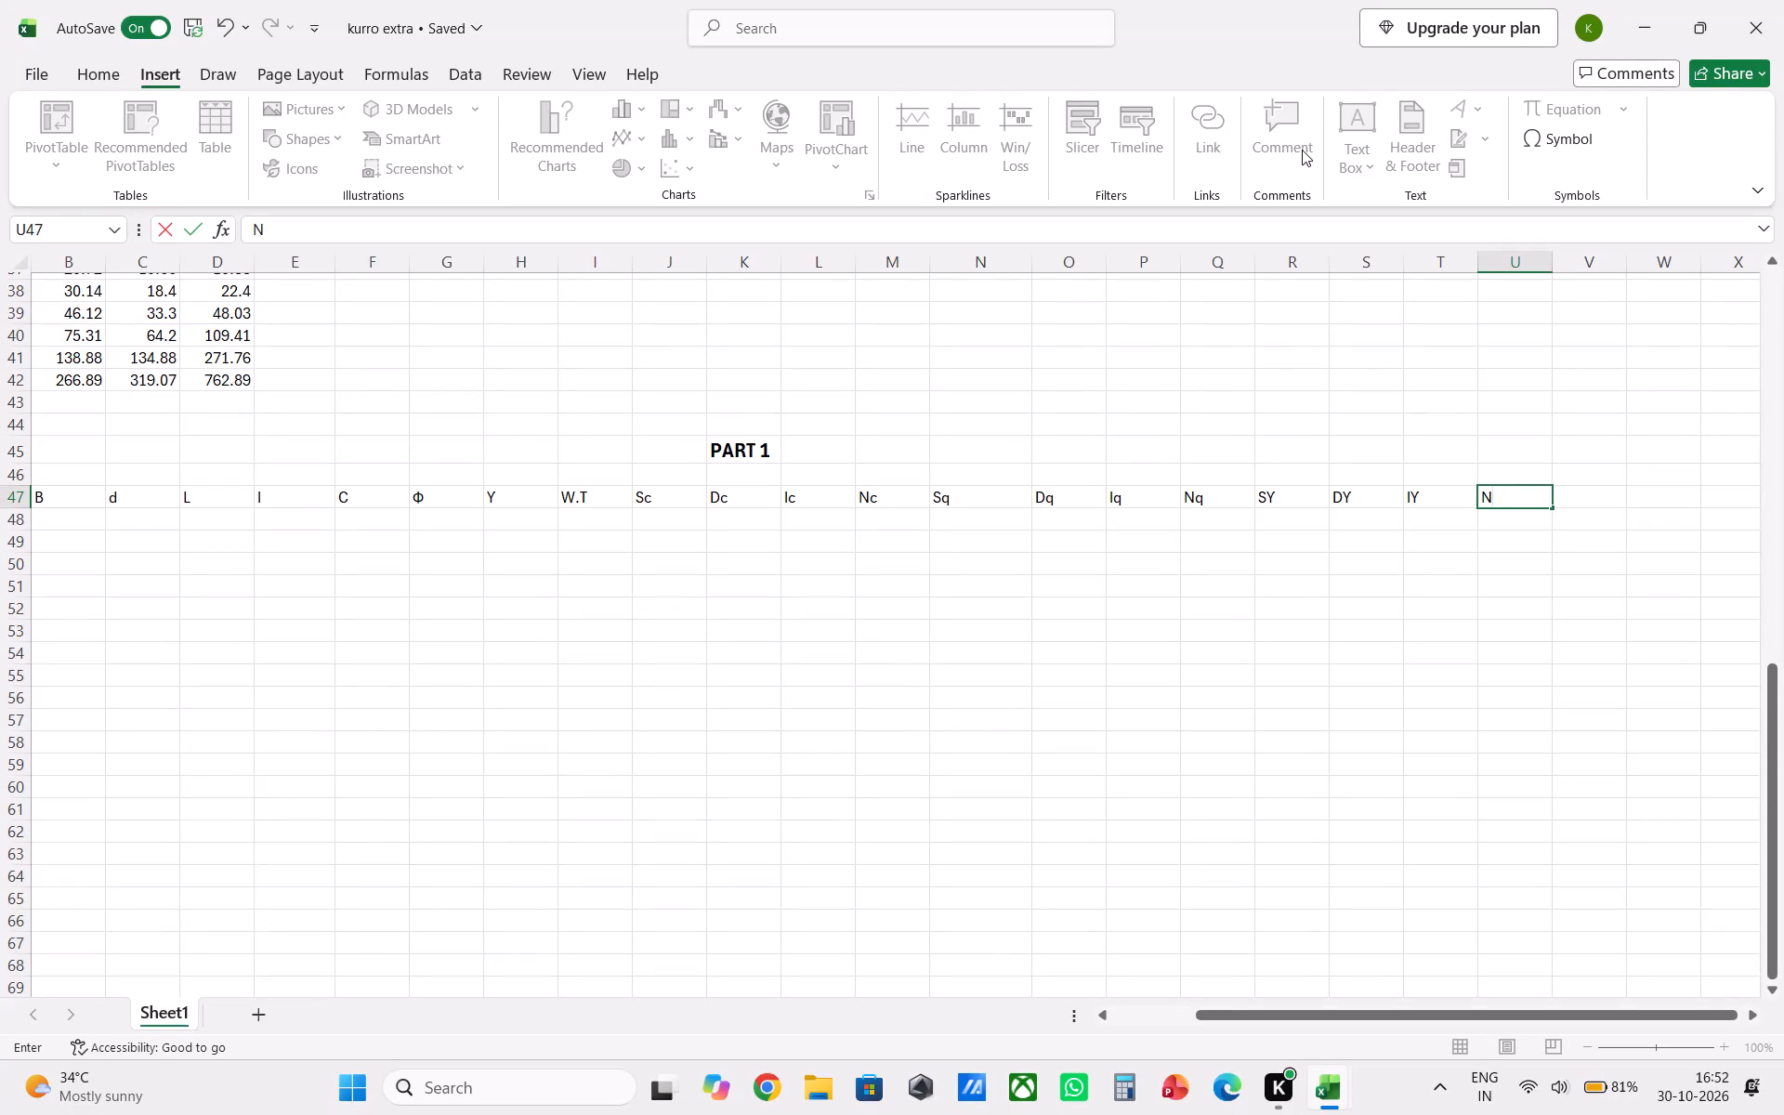
Complete the heading Nϒ in cell U47 by reusing the copied ϒ symbol.
{"action": "key", "text": "ctrl+v"}
Enter the title PART 2 in cell O45 and format it bold at font size 14.
{"action": "left_click", "coordinate": [1056, 446]}
{"action": "type", "text": "PART"}
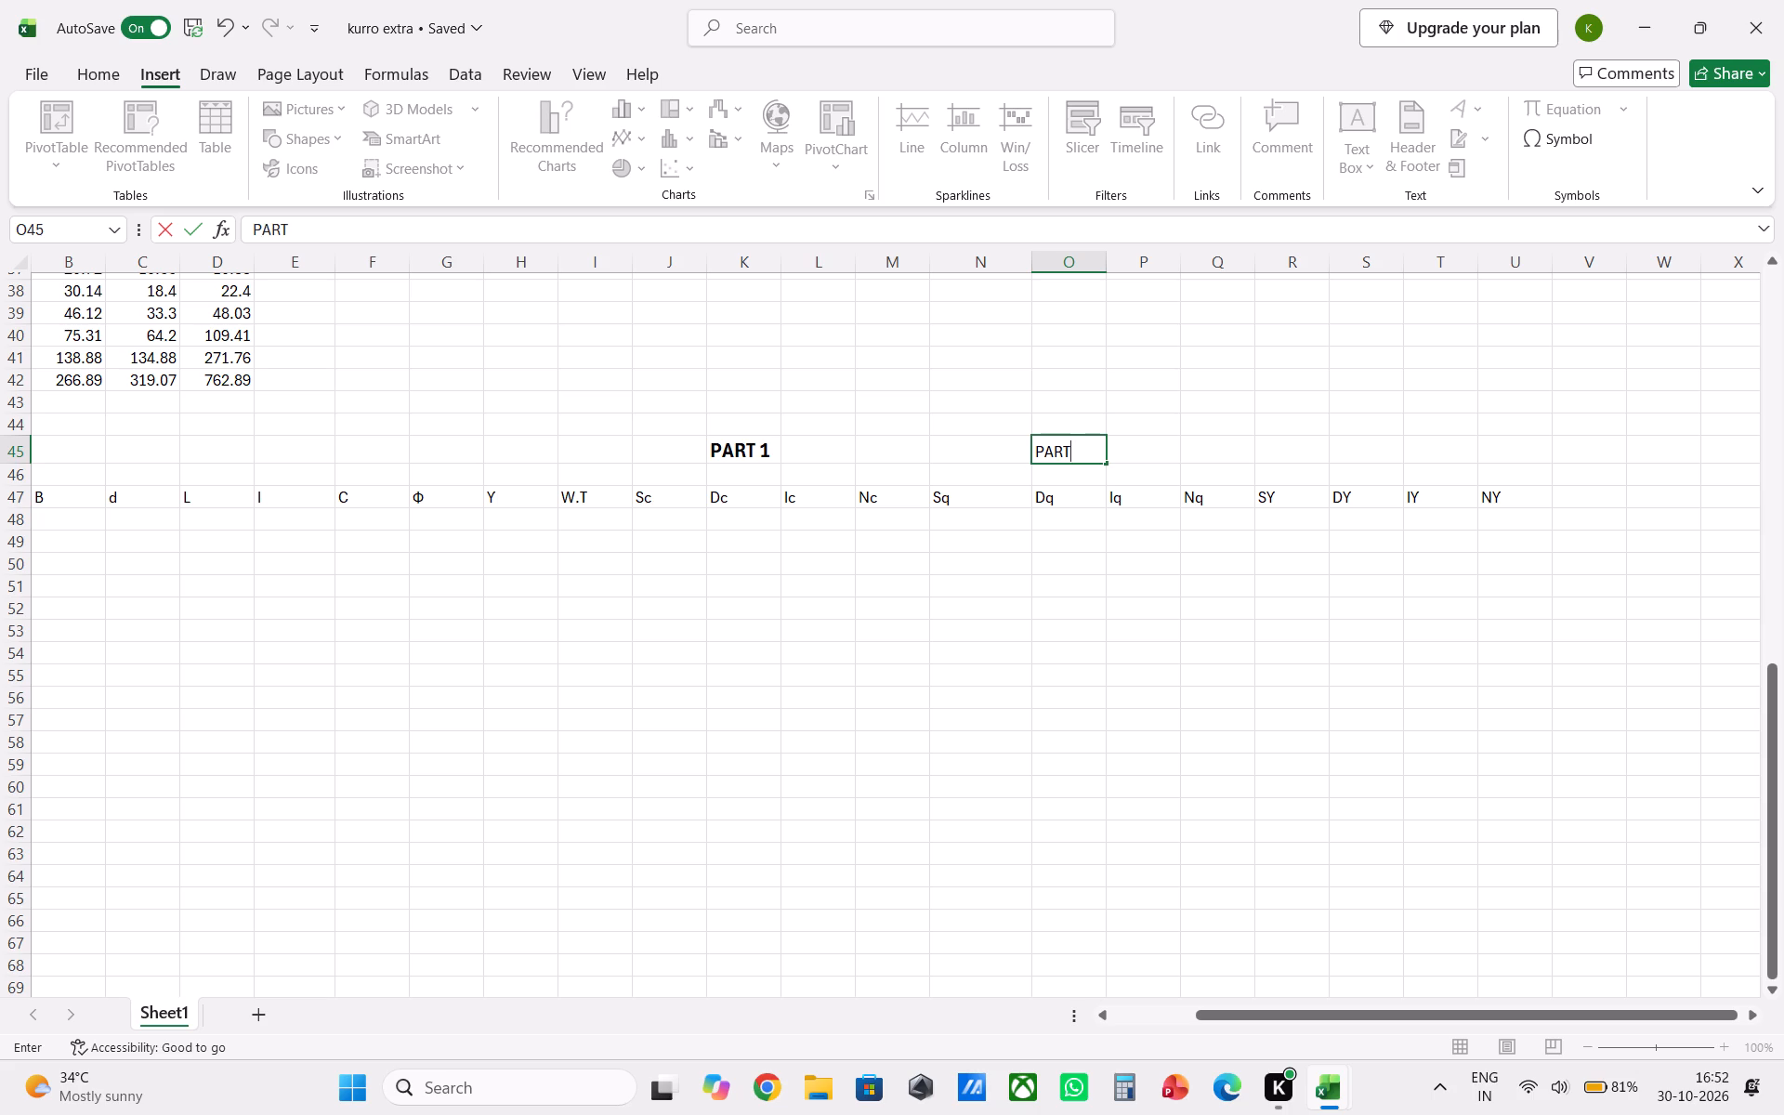
{"action": "key", "text": "space"}
{"action": "type", "text": "2"}
{"action": "left_click_drag", "start_coordinate": [1082, 447], "coordinate": [1030, 456]}
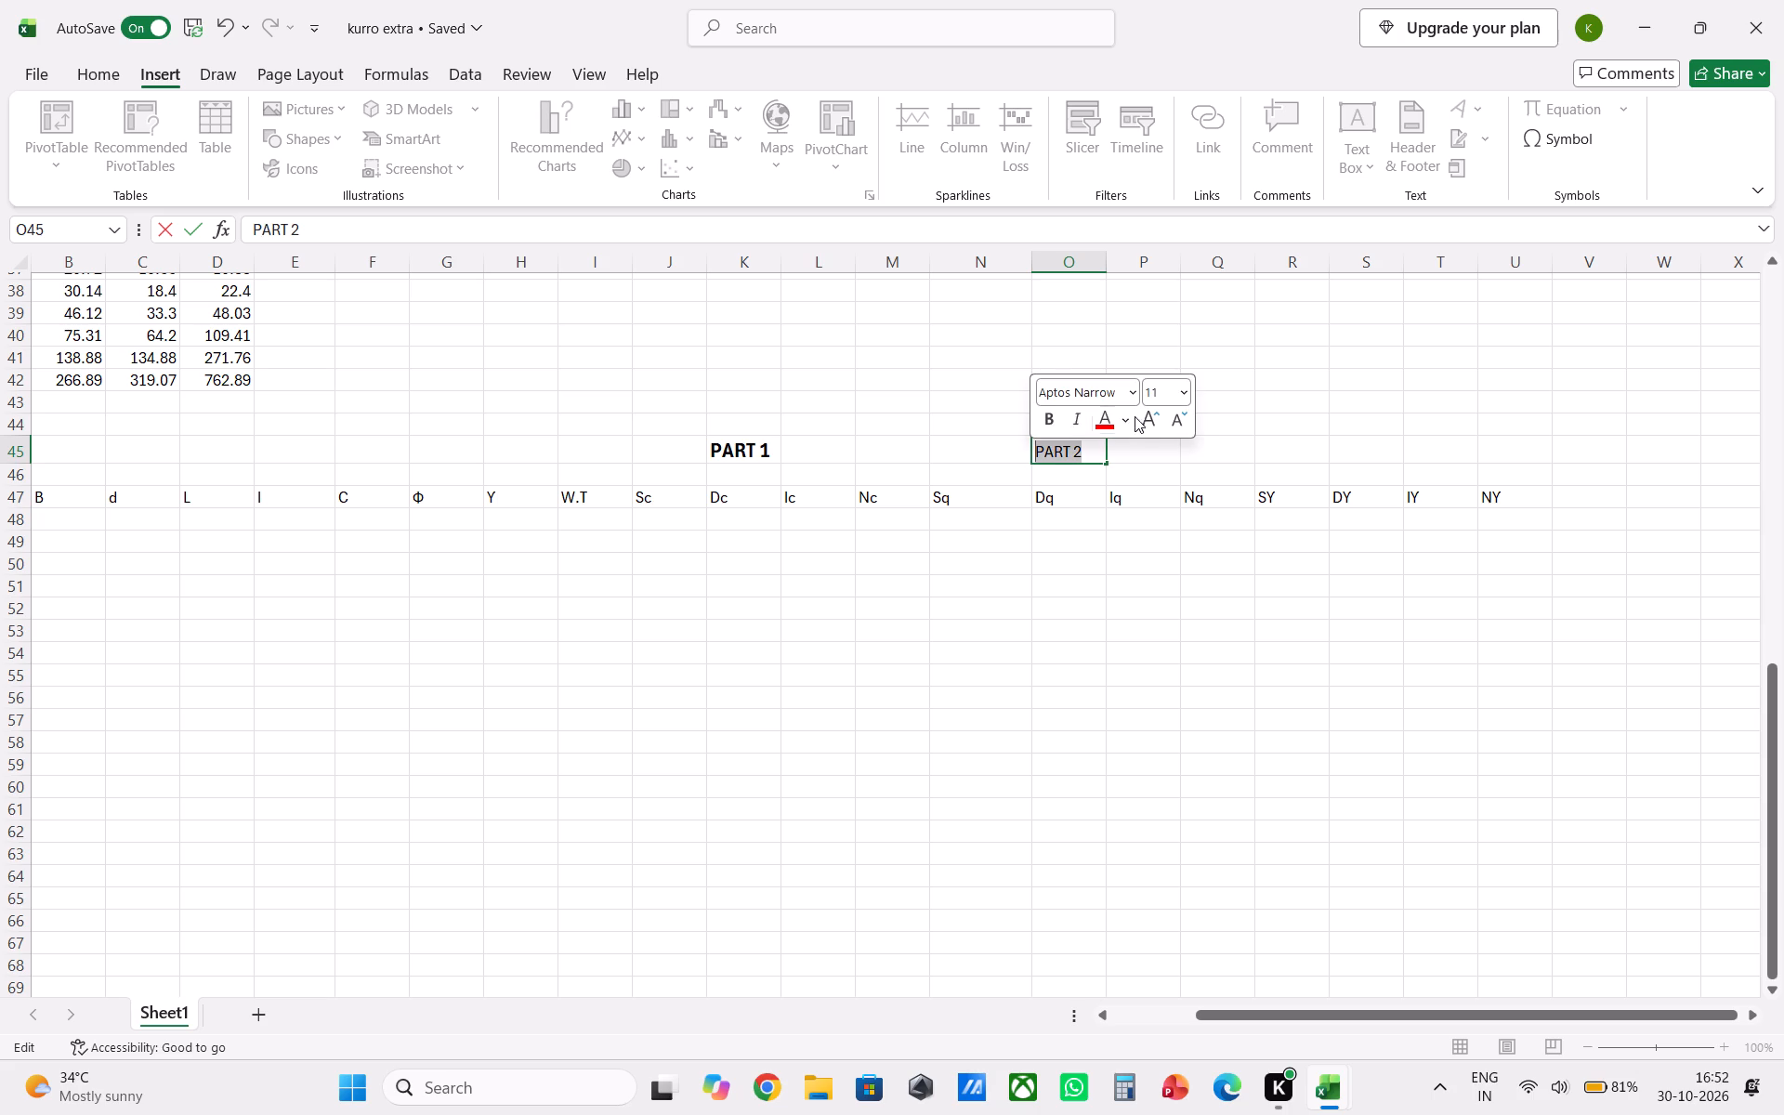
{"action": "left_click", "coordinate": [1043, 413]}
{"action": "left_click", "coordinate": [1178, 389]}
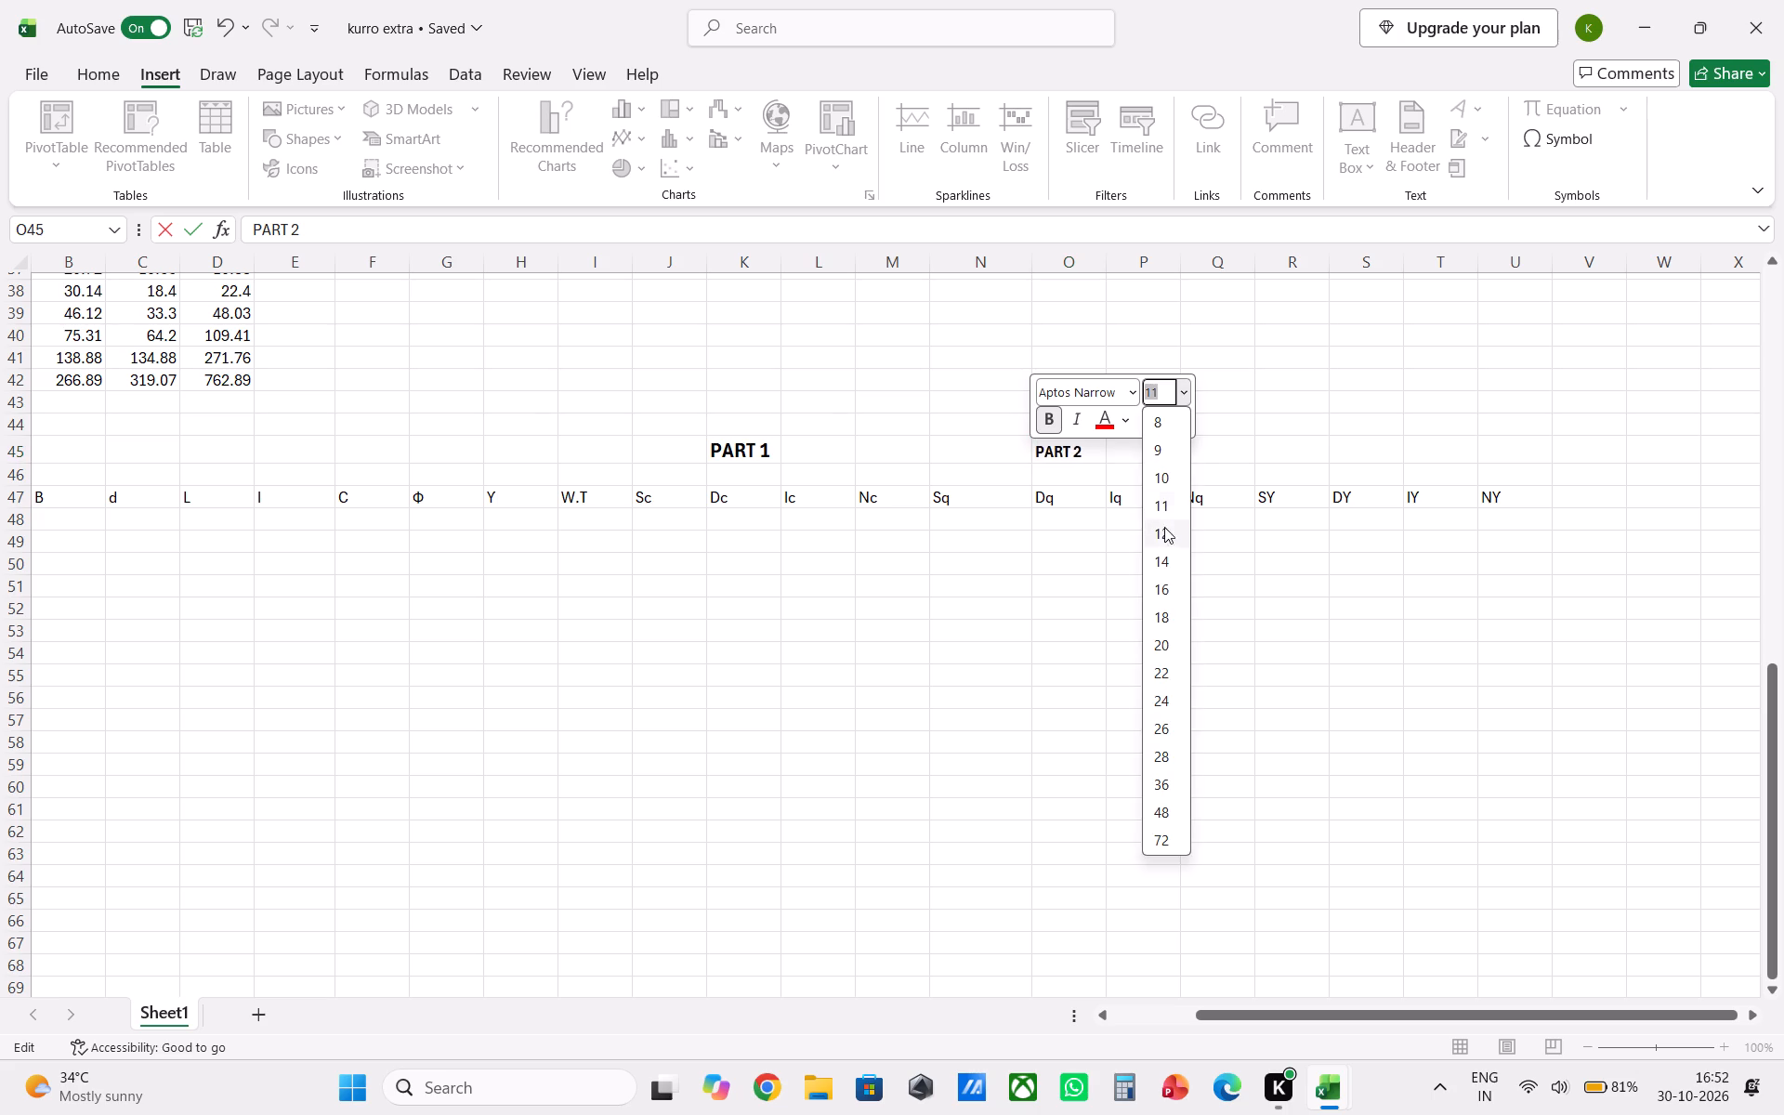
{"action": "left_click", "coordinate": [1174, 557]}
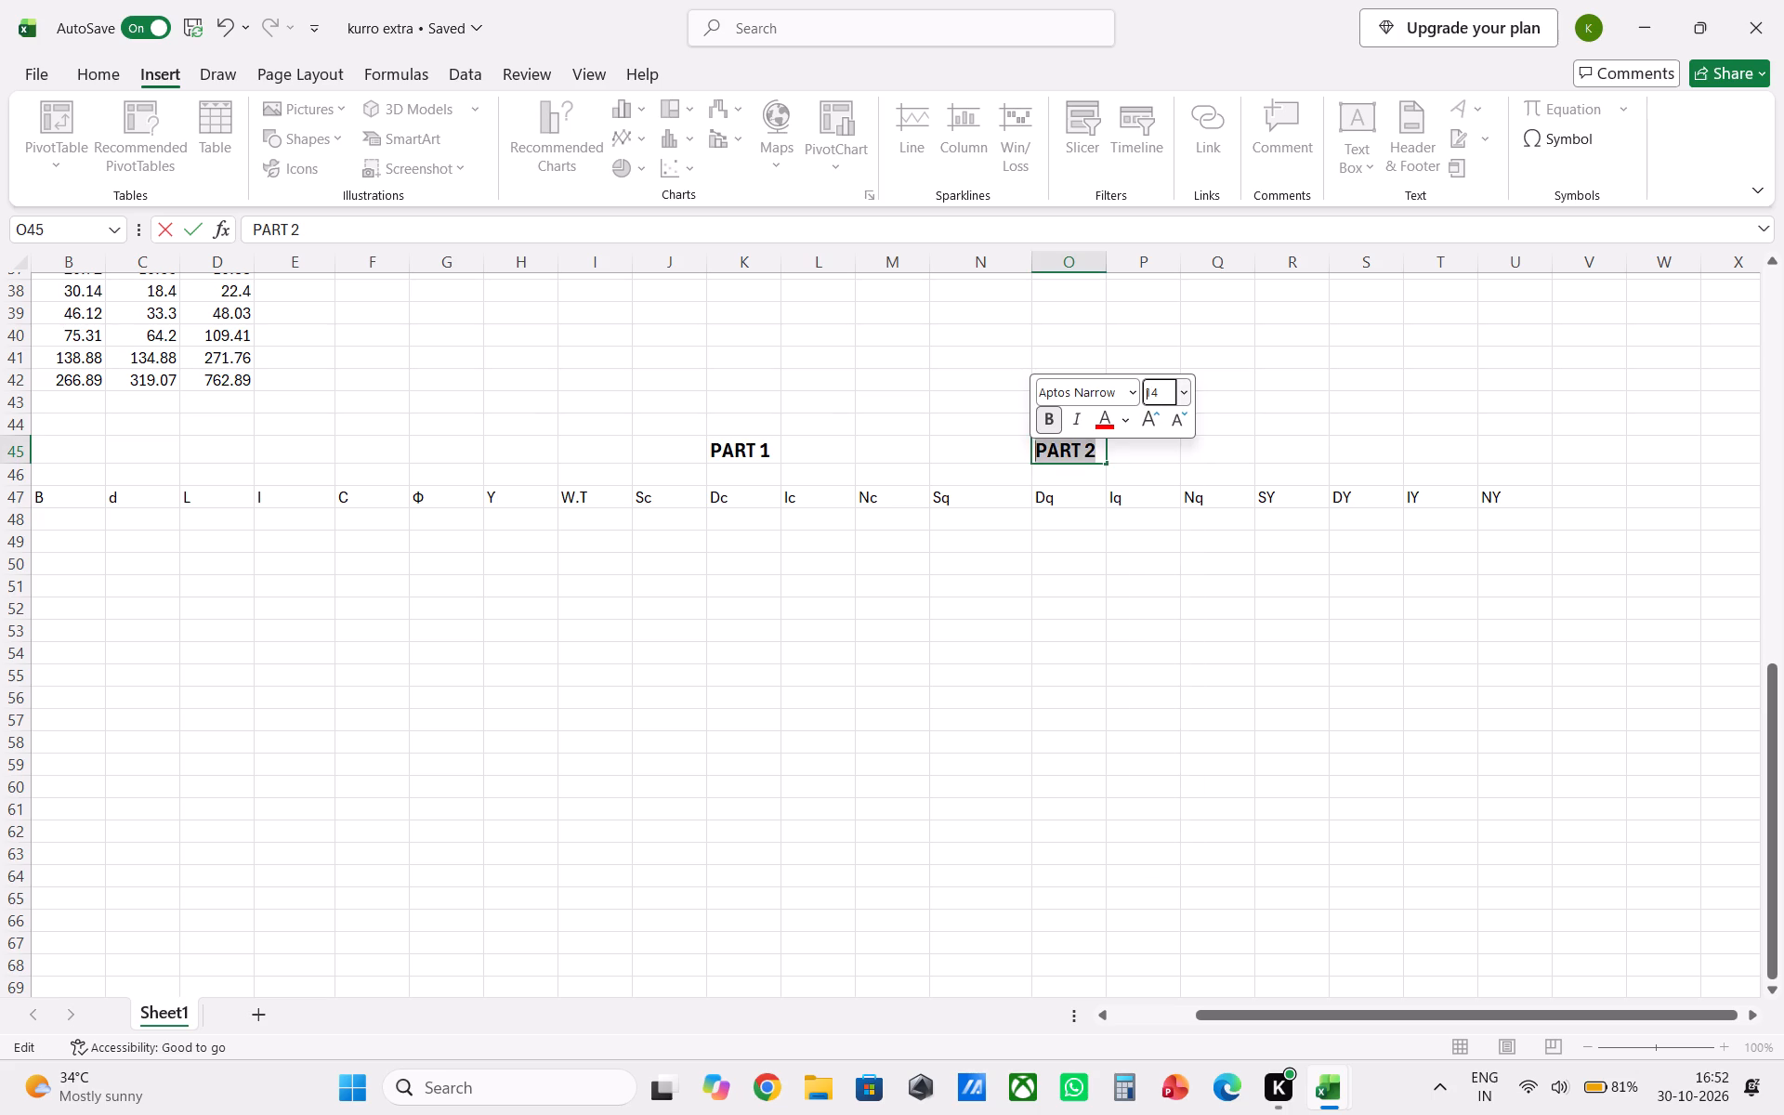
Enter the title PART 3 in cell S45 and format it bold at font size 14.
{"action": "left_click", "coordinate": [1350, 451]}
{"action": "type", "text": "PART 3"}
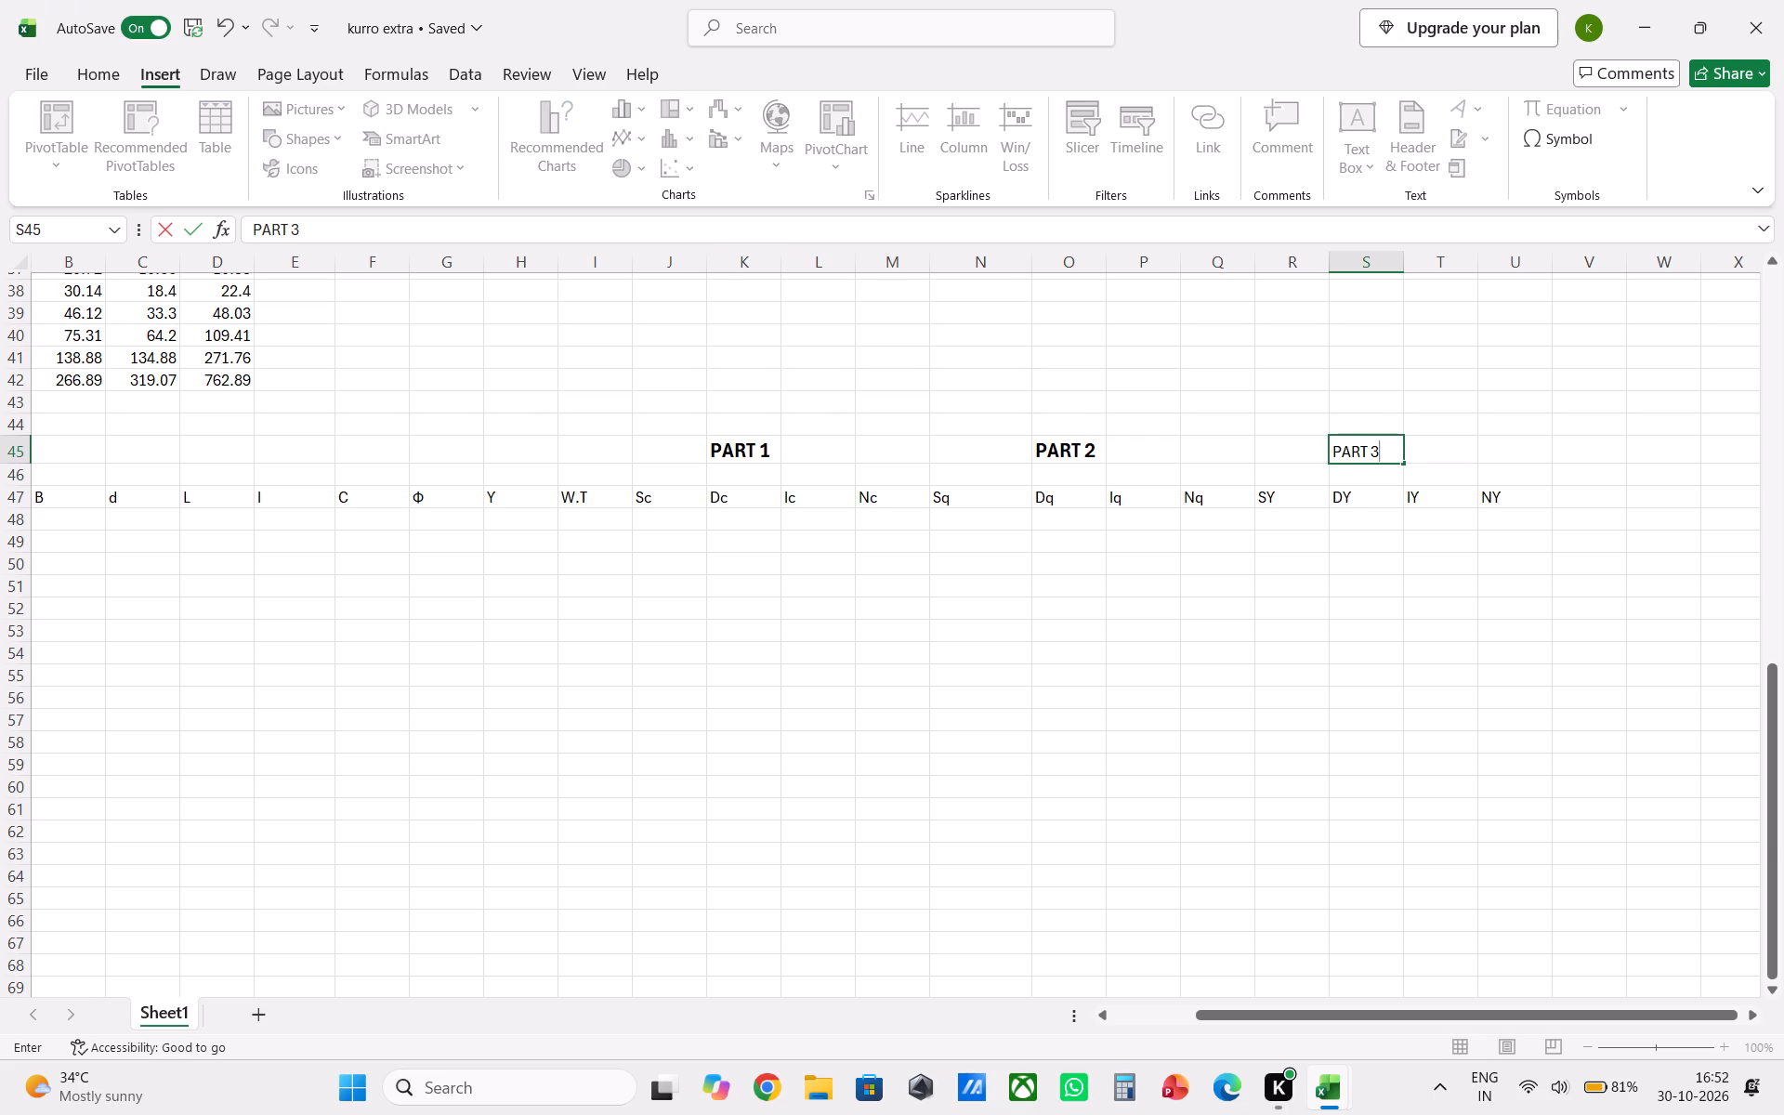
{"action": "left_click_drag", "start_coordinate": [1376, 453], "coordinate": [1341, 459]}
{"action": "left_click_drag", "start_coordinate": [1341, 459], "coordinate": [1316, 462]}
{"action": "left_click", "coordinate": [1330, 426]}
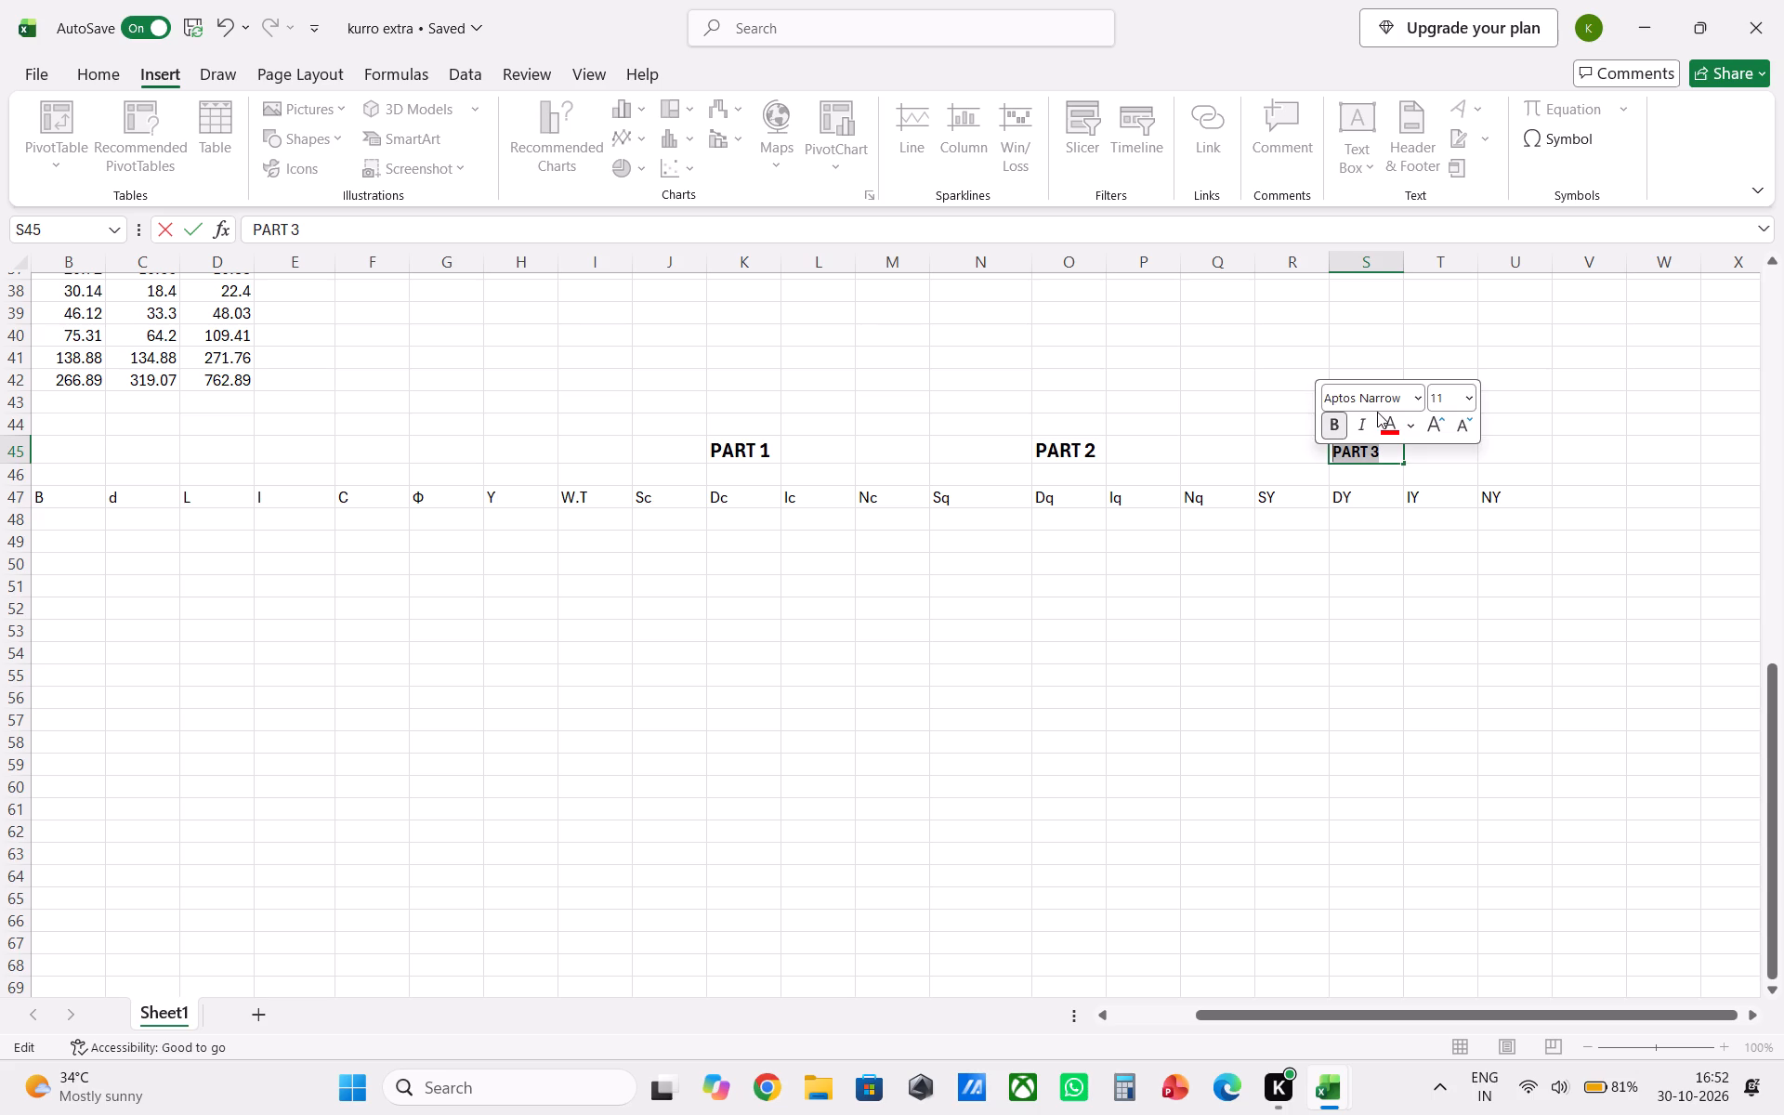
{"action": "left_click", "coordinate": [1470, 400]}
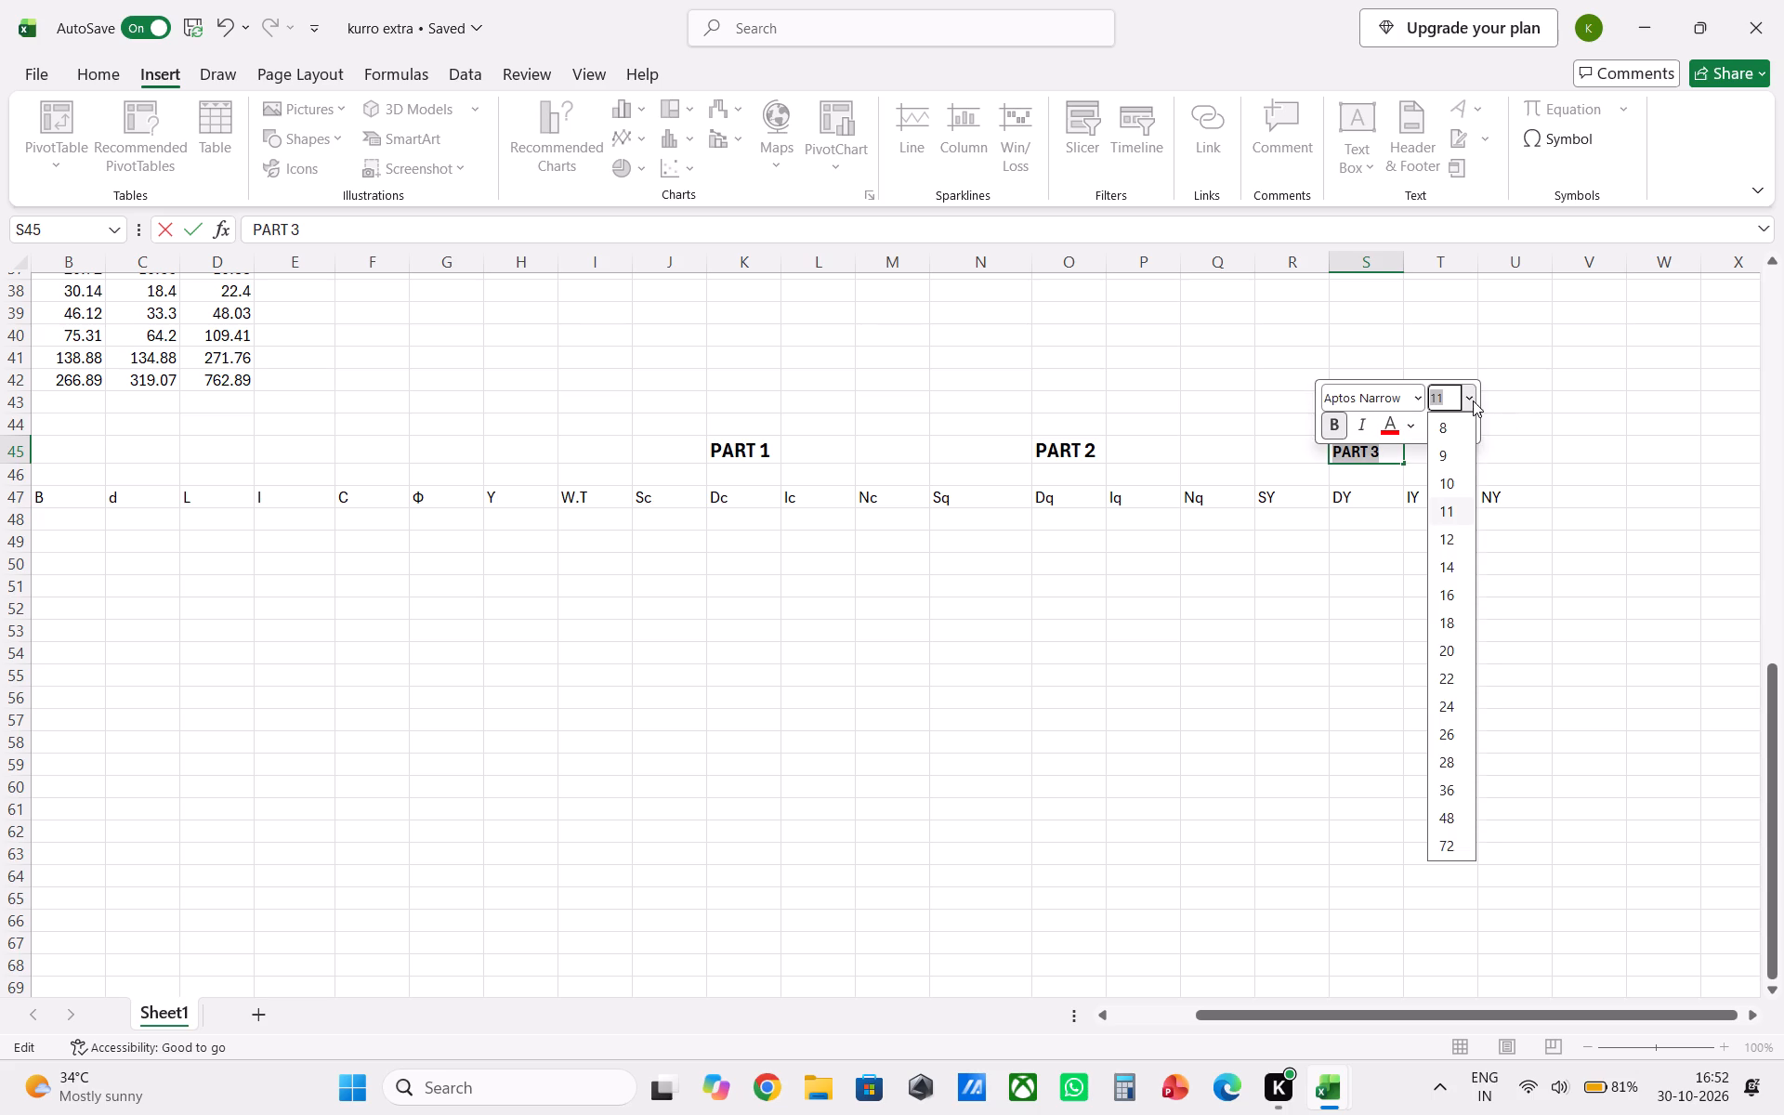
{"action": "left_click", "coordinate": [1456, 571]}
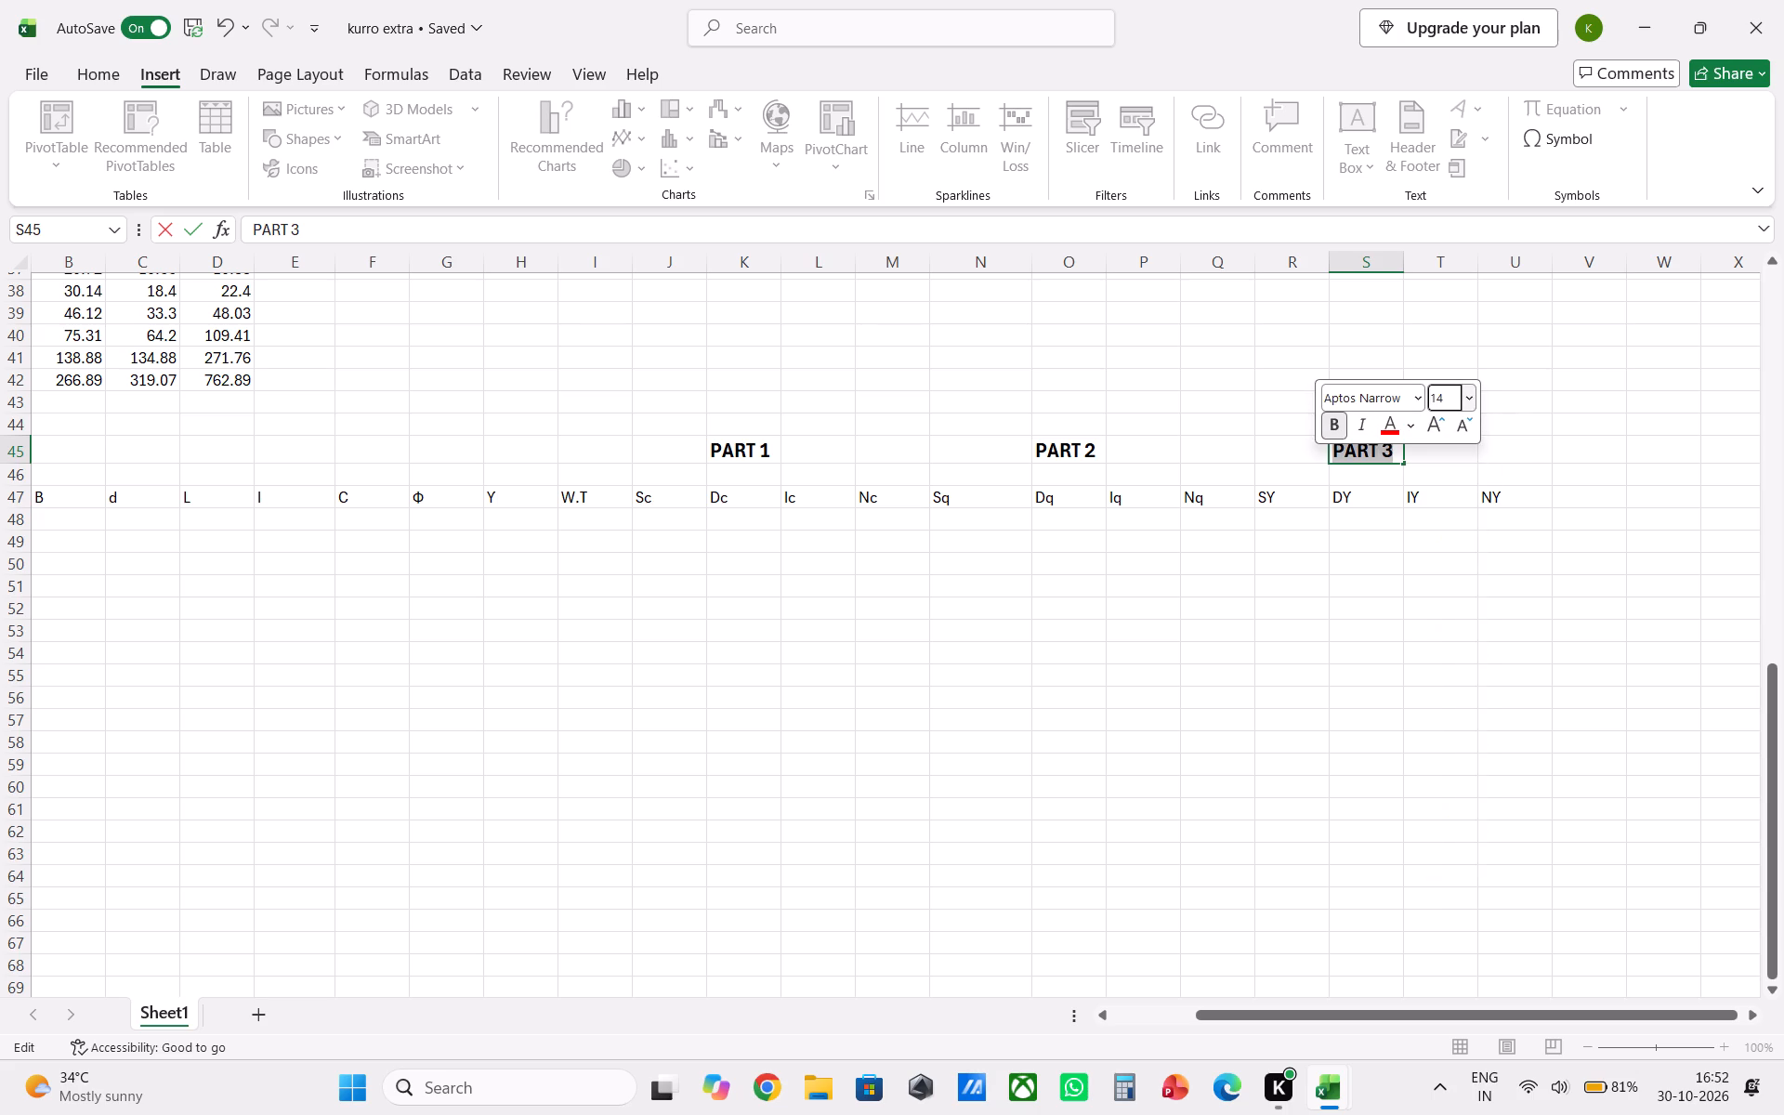
{"action": "left_click", "coordinate": [1268, 381]}
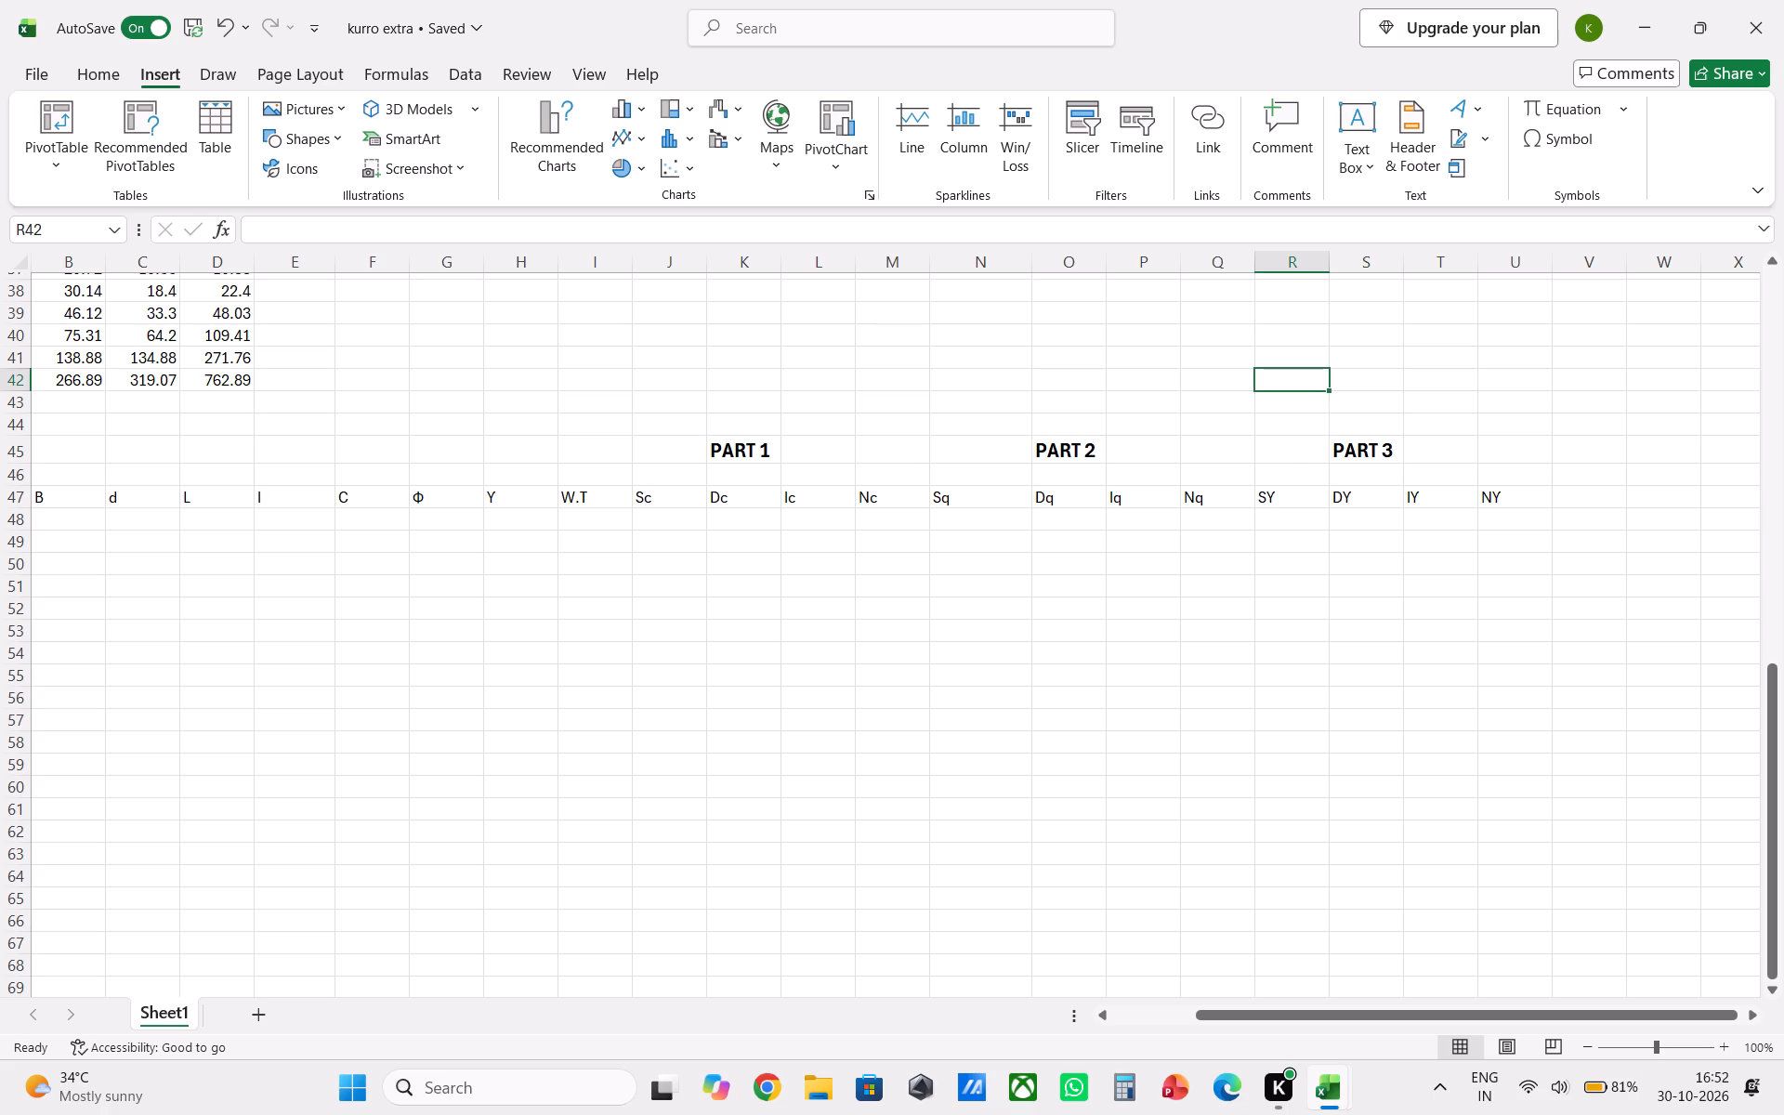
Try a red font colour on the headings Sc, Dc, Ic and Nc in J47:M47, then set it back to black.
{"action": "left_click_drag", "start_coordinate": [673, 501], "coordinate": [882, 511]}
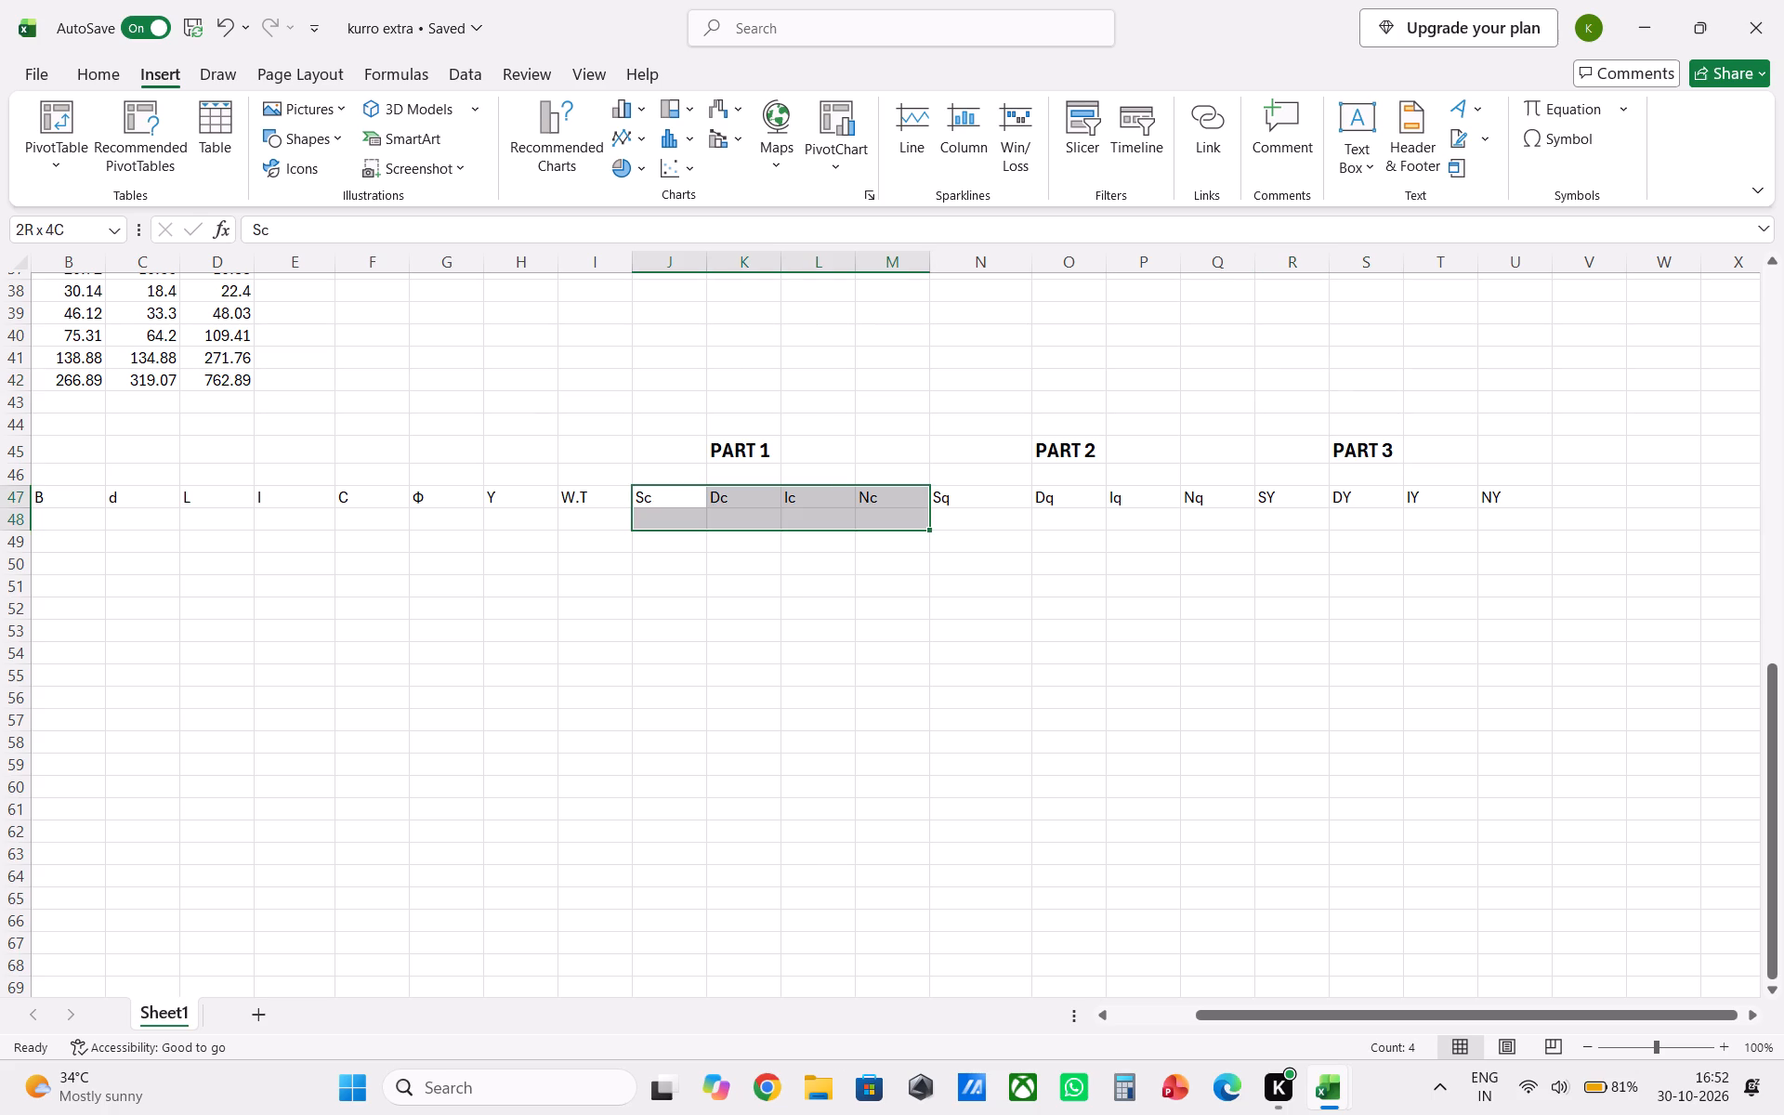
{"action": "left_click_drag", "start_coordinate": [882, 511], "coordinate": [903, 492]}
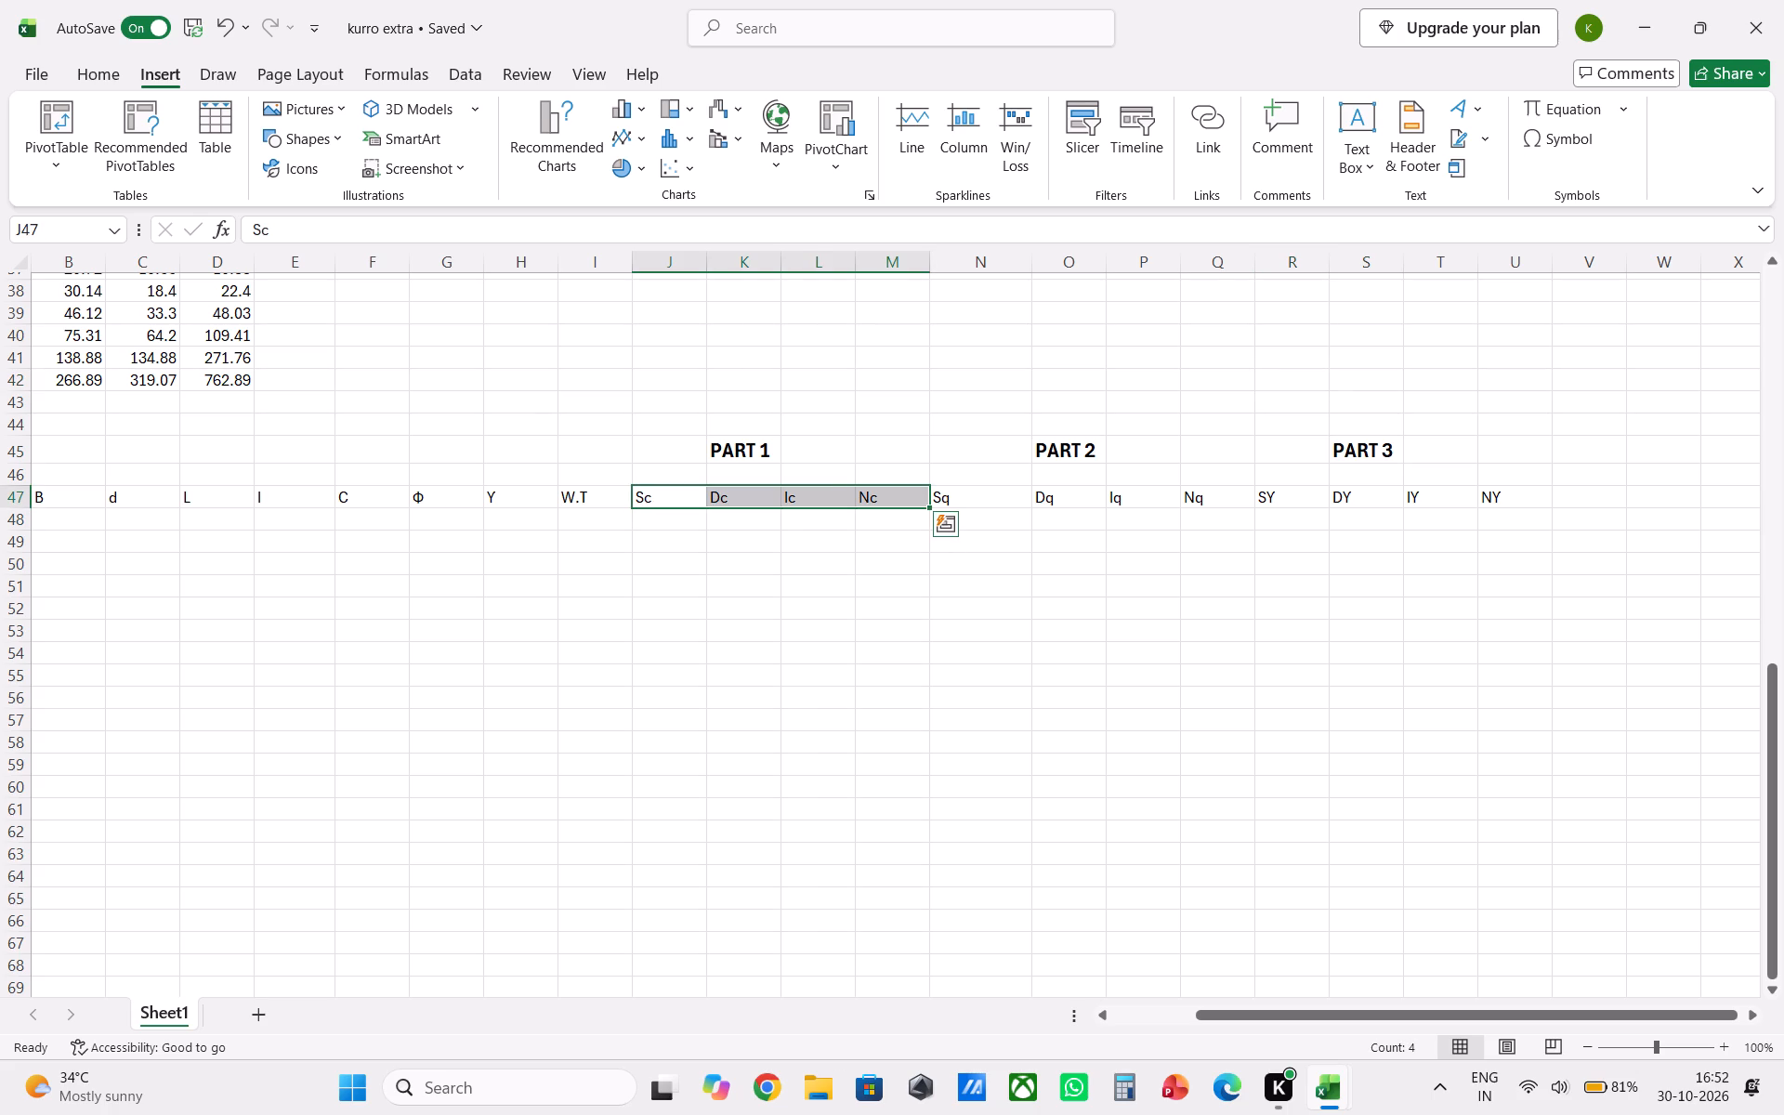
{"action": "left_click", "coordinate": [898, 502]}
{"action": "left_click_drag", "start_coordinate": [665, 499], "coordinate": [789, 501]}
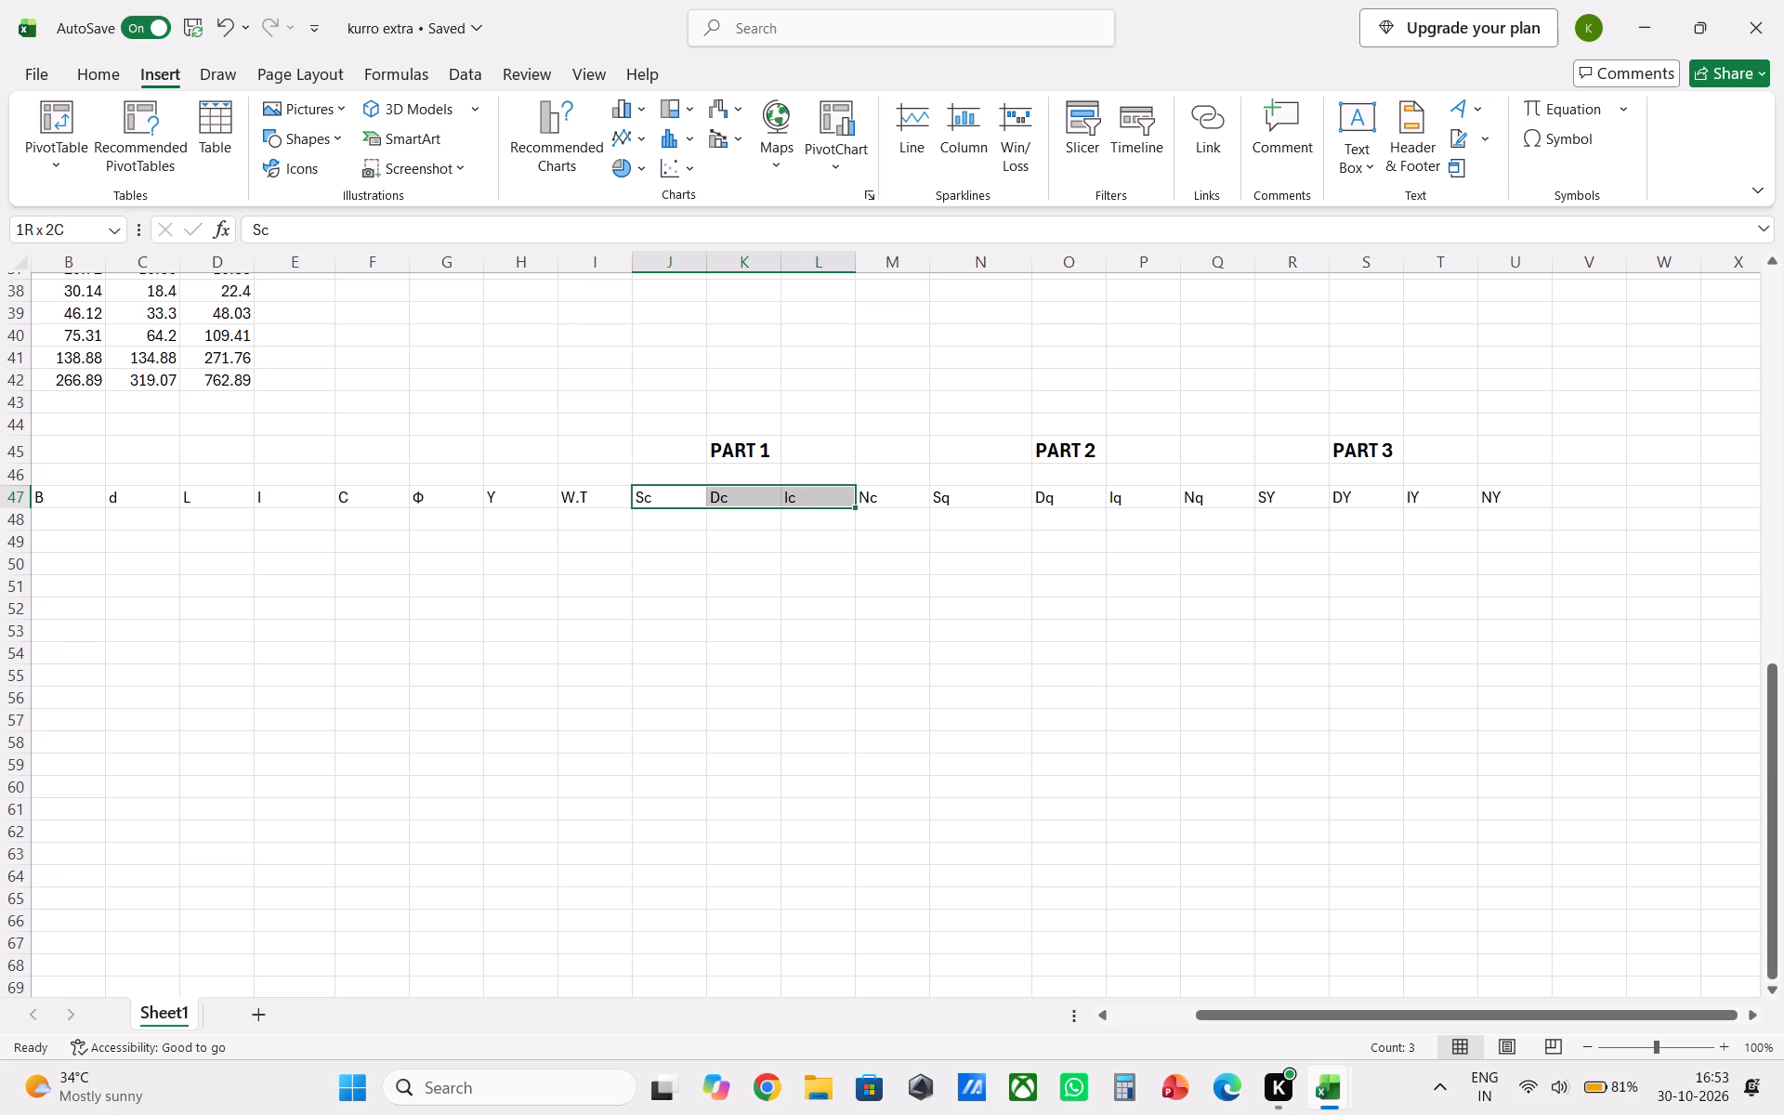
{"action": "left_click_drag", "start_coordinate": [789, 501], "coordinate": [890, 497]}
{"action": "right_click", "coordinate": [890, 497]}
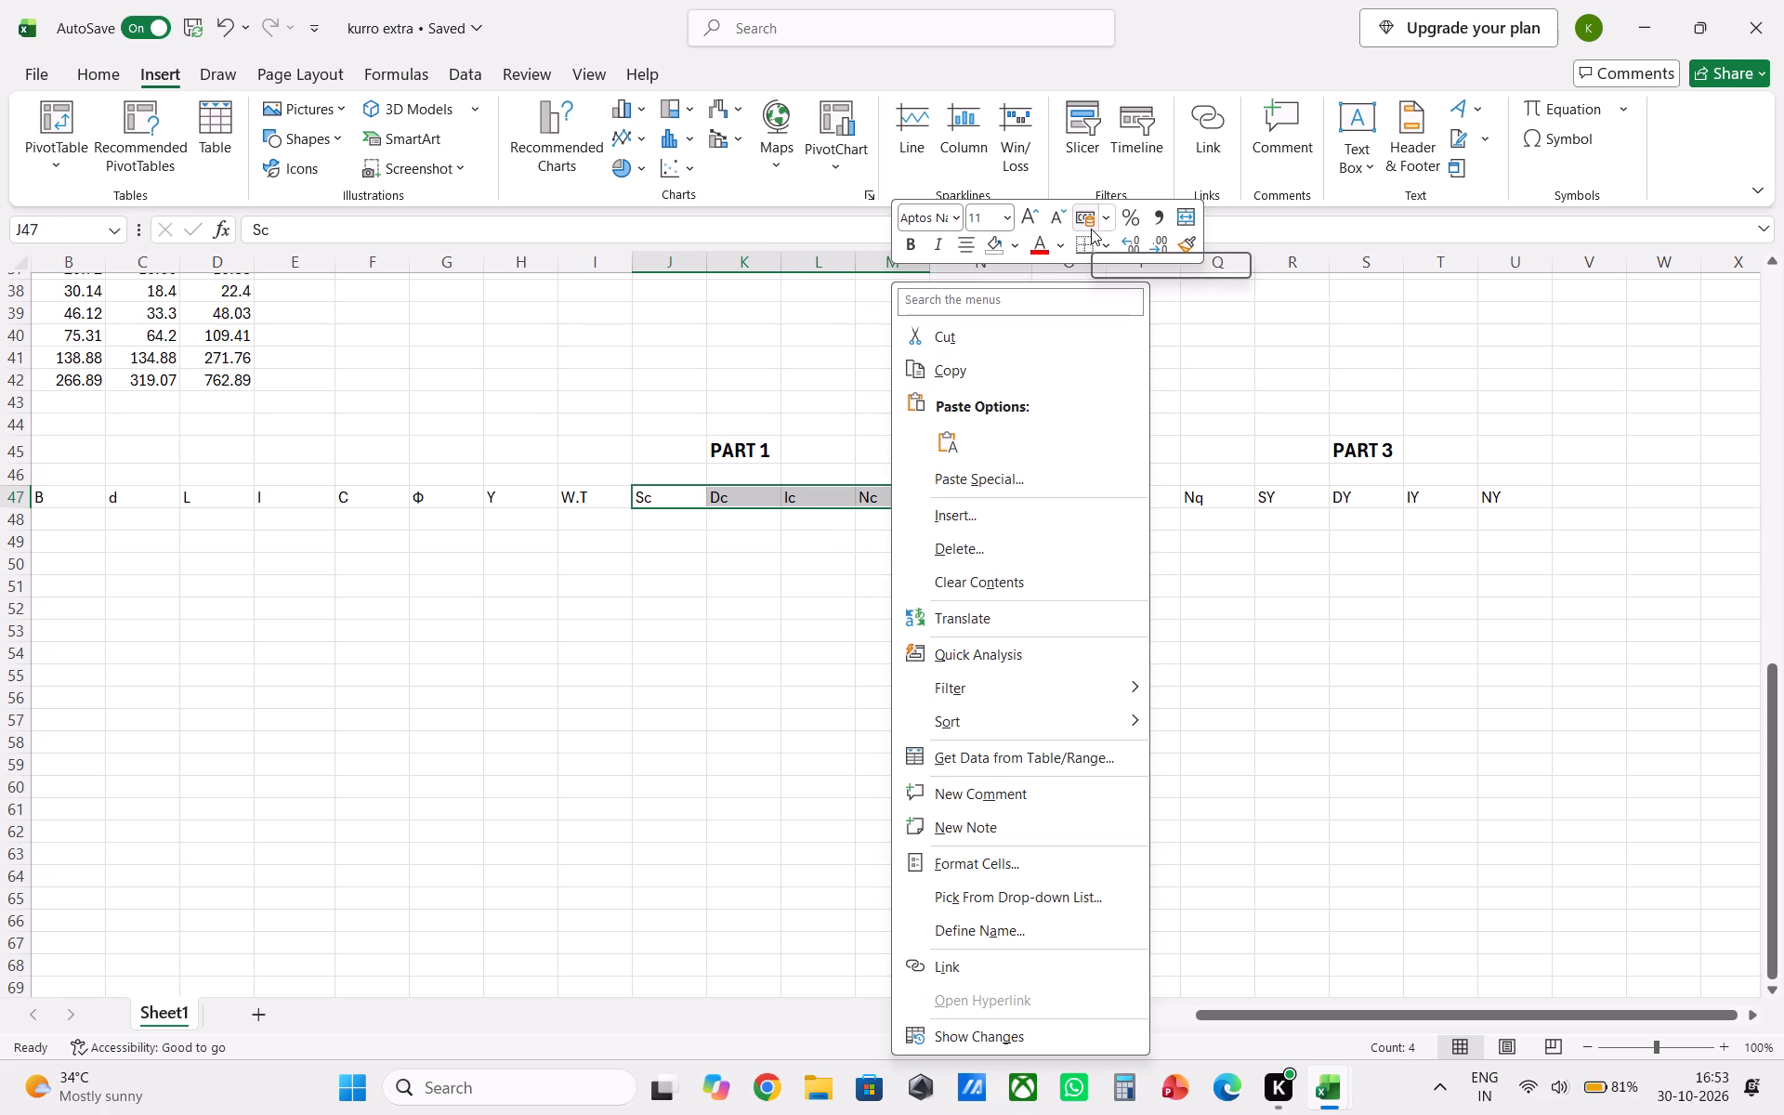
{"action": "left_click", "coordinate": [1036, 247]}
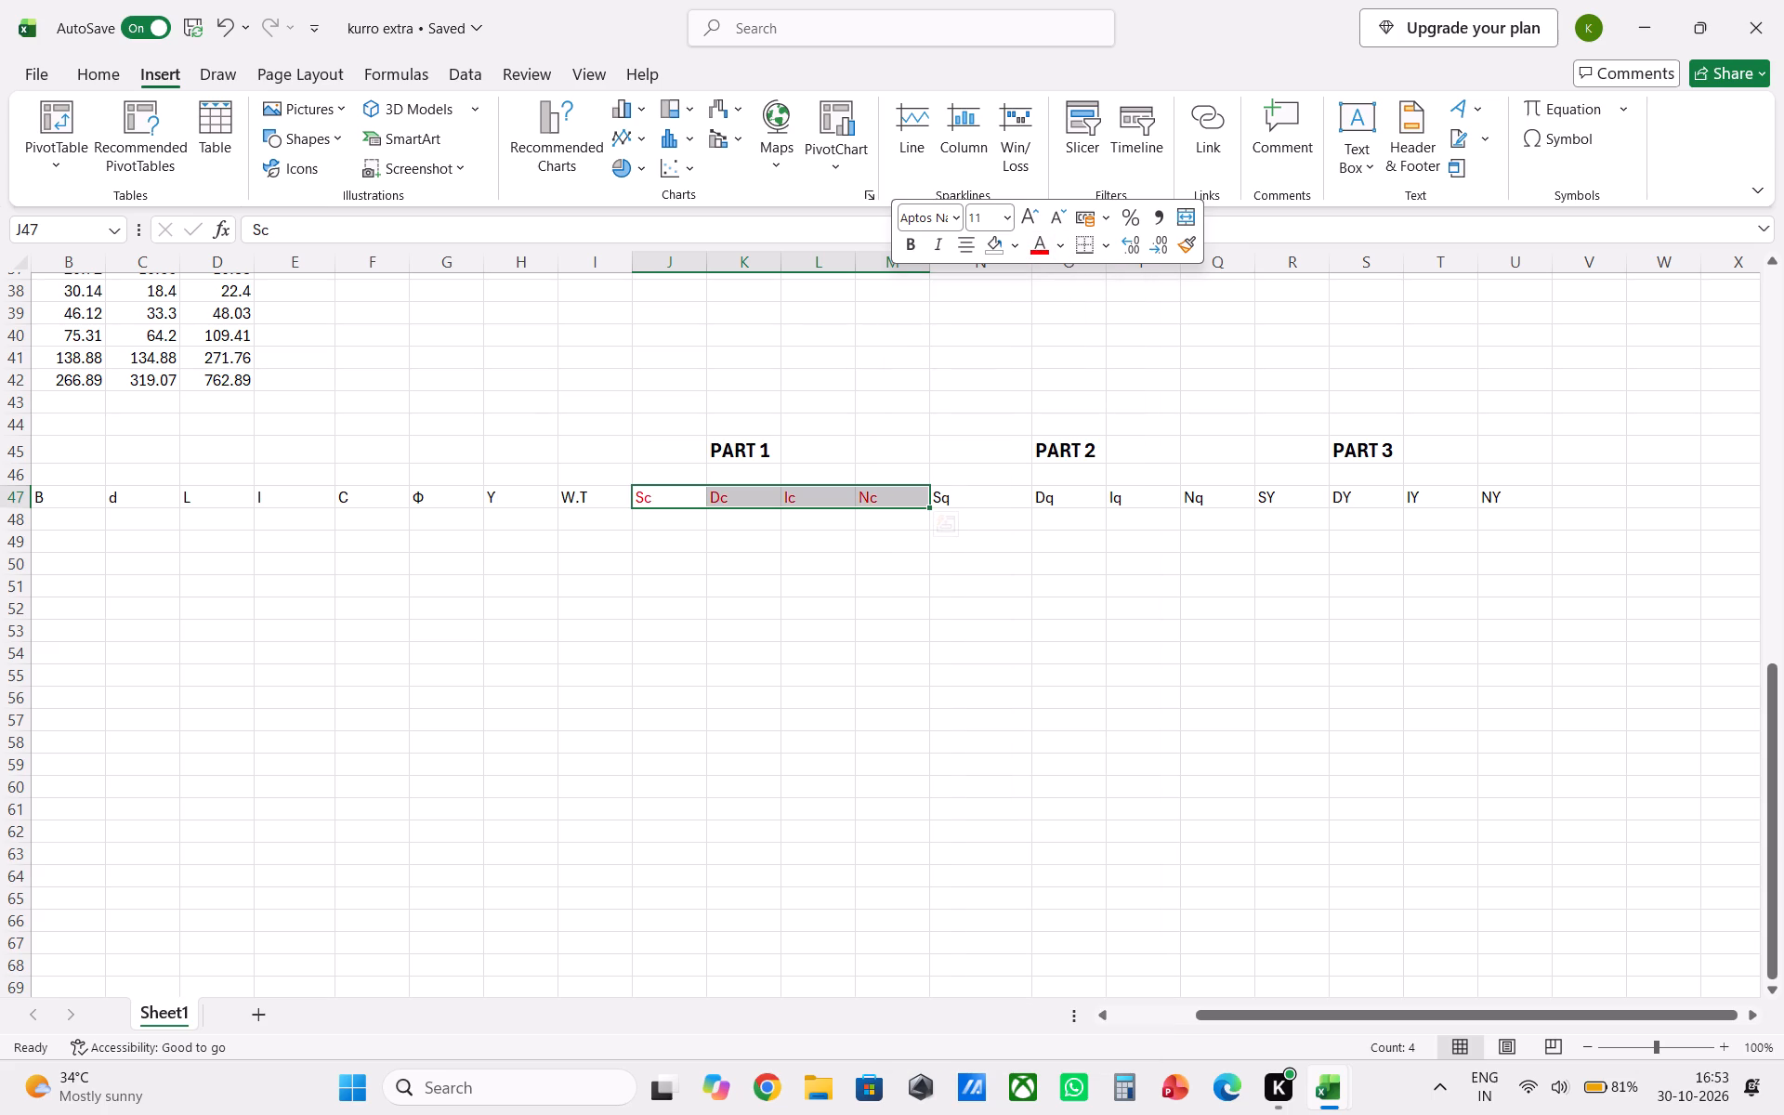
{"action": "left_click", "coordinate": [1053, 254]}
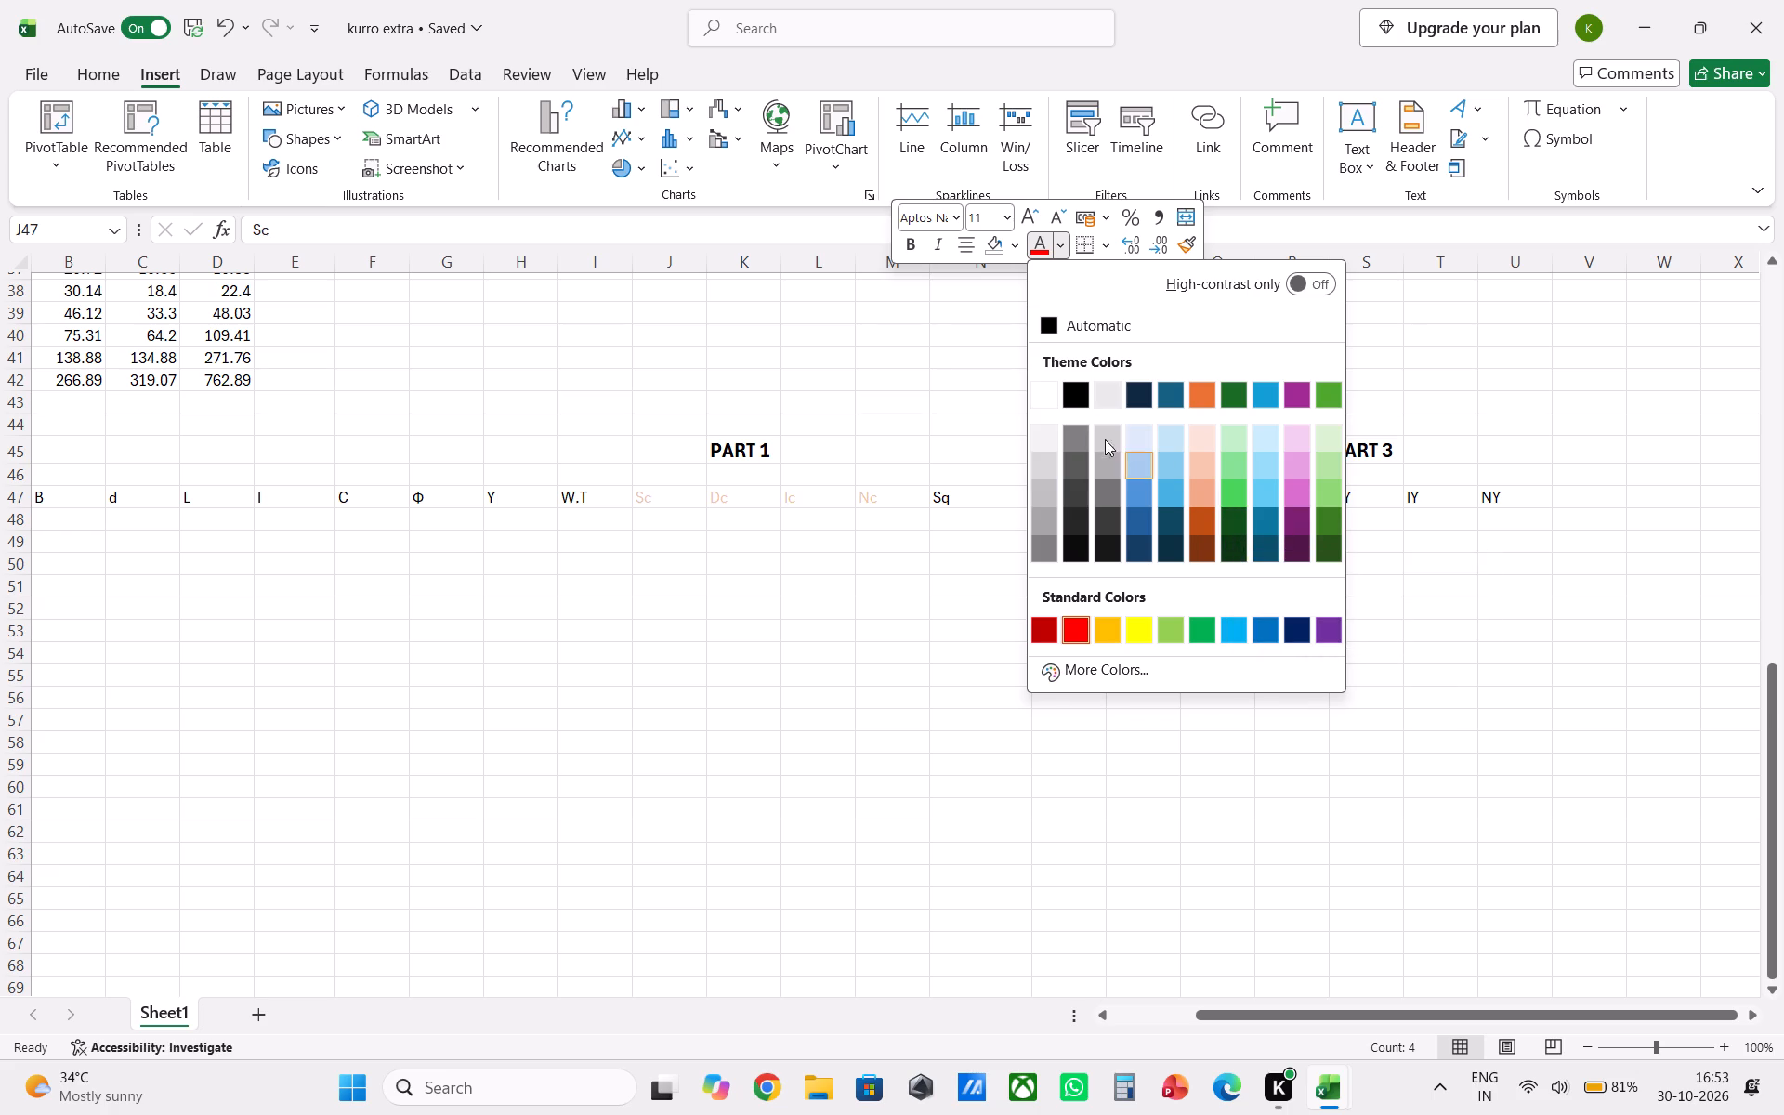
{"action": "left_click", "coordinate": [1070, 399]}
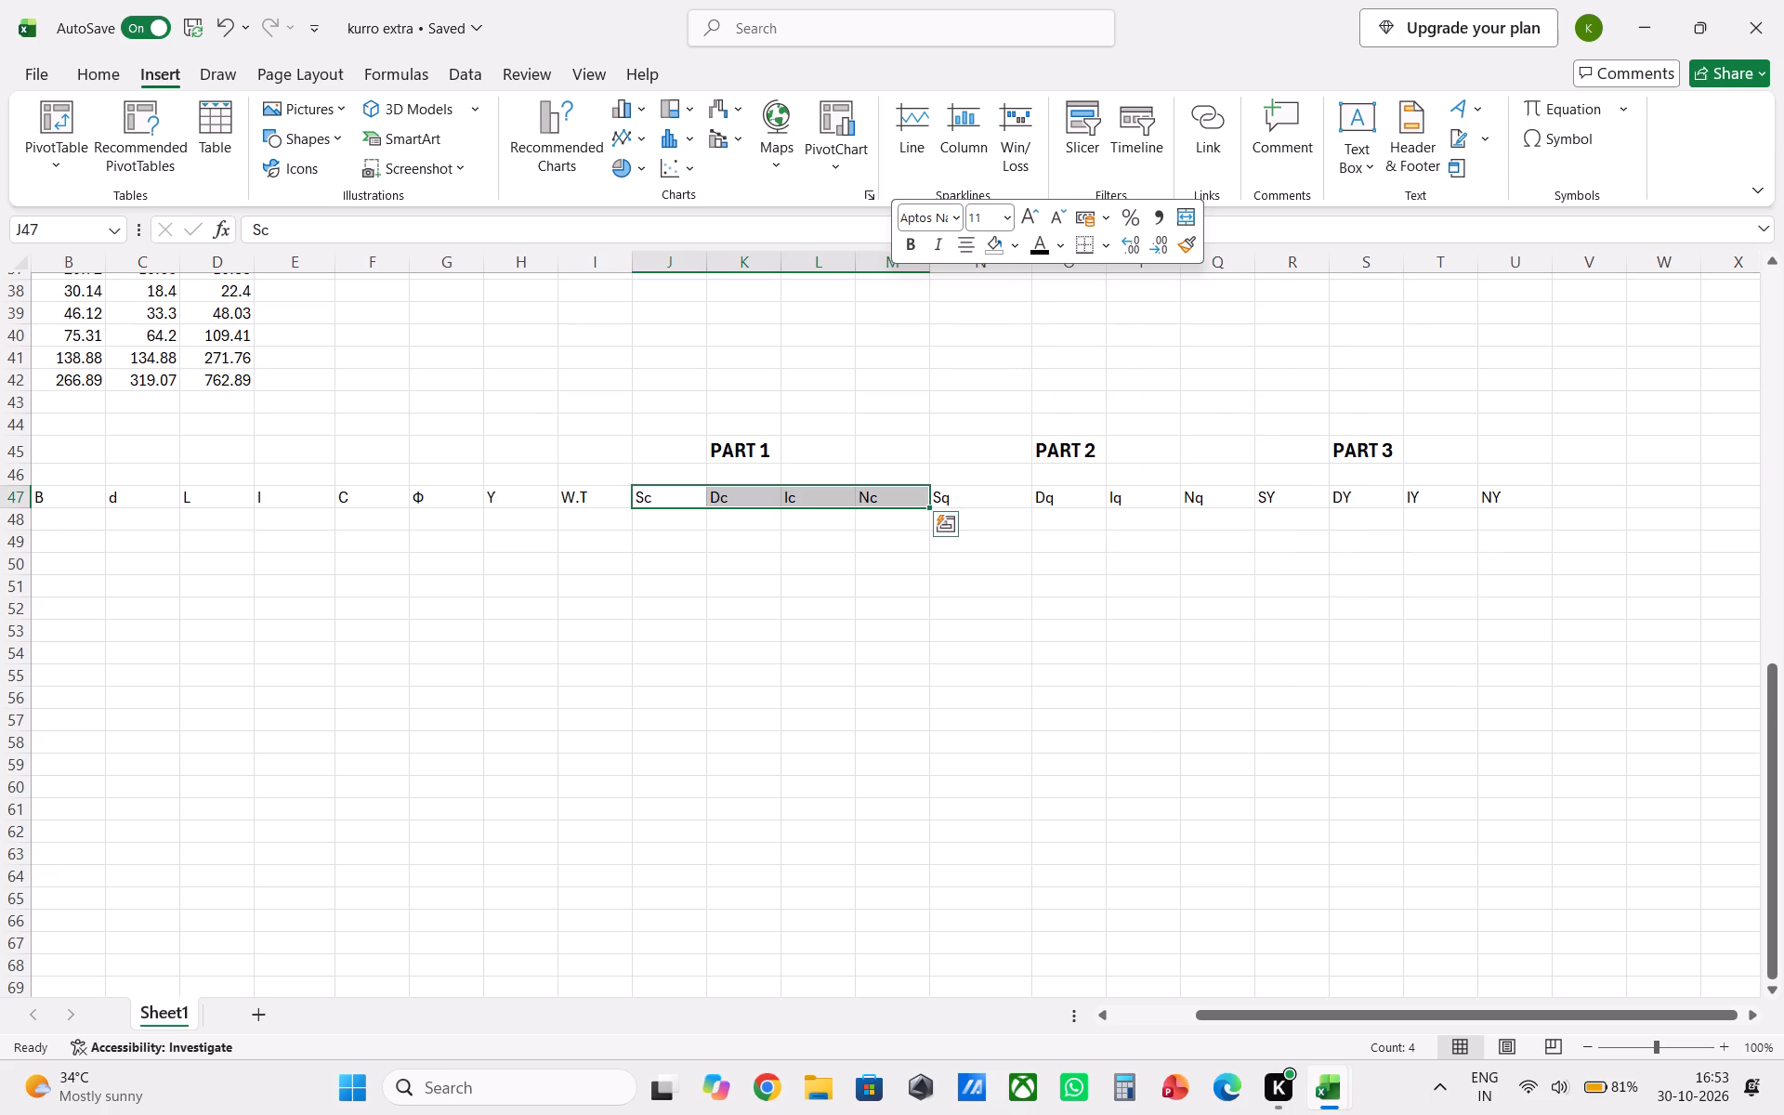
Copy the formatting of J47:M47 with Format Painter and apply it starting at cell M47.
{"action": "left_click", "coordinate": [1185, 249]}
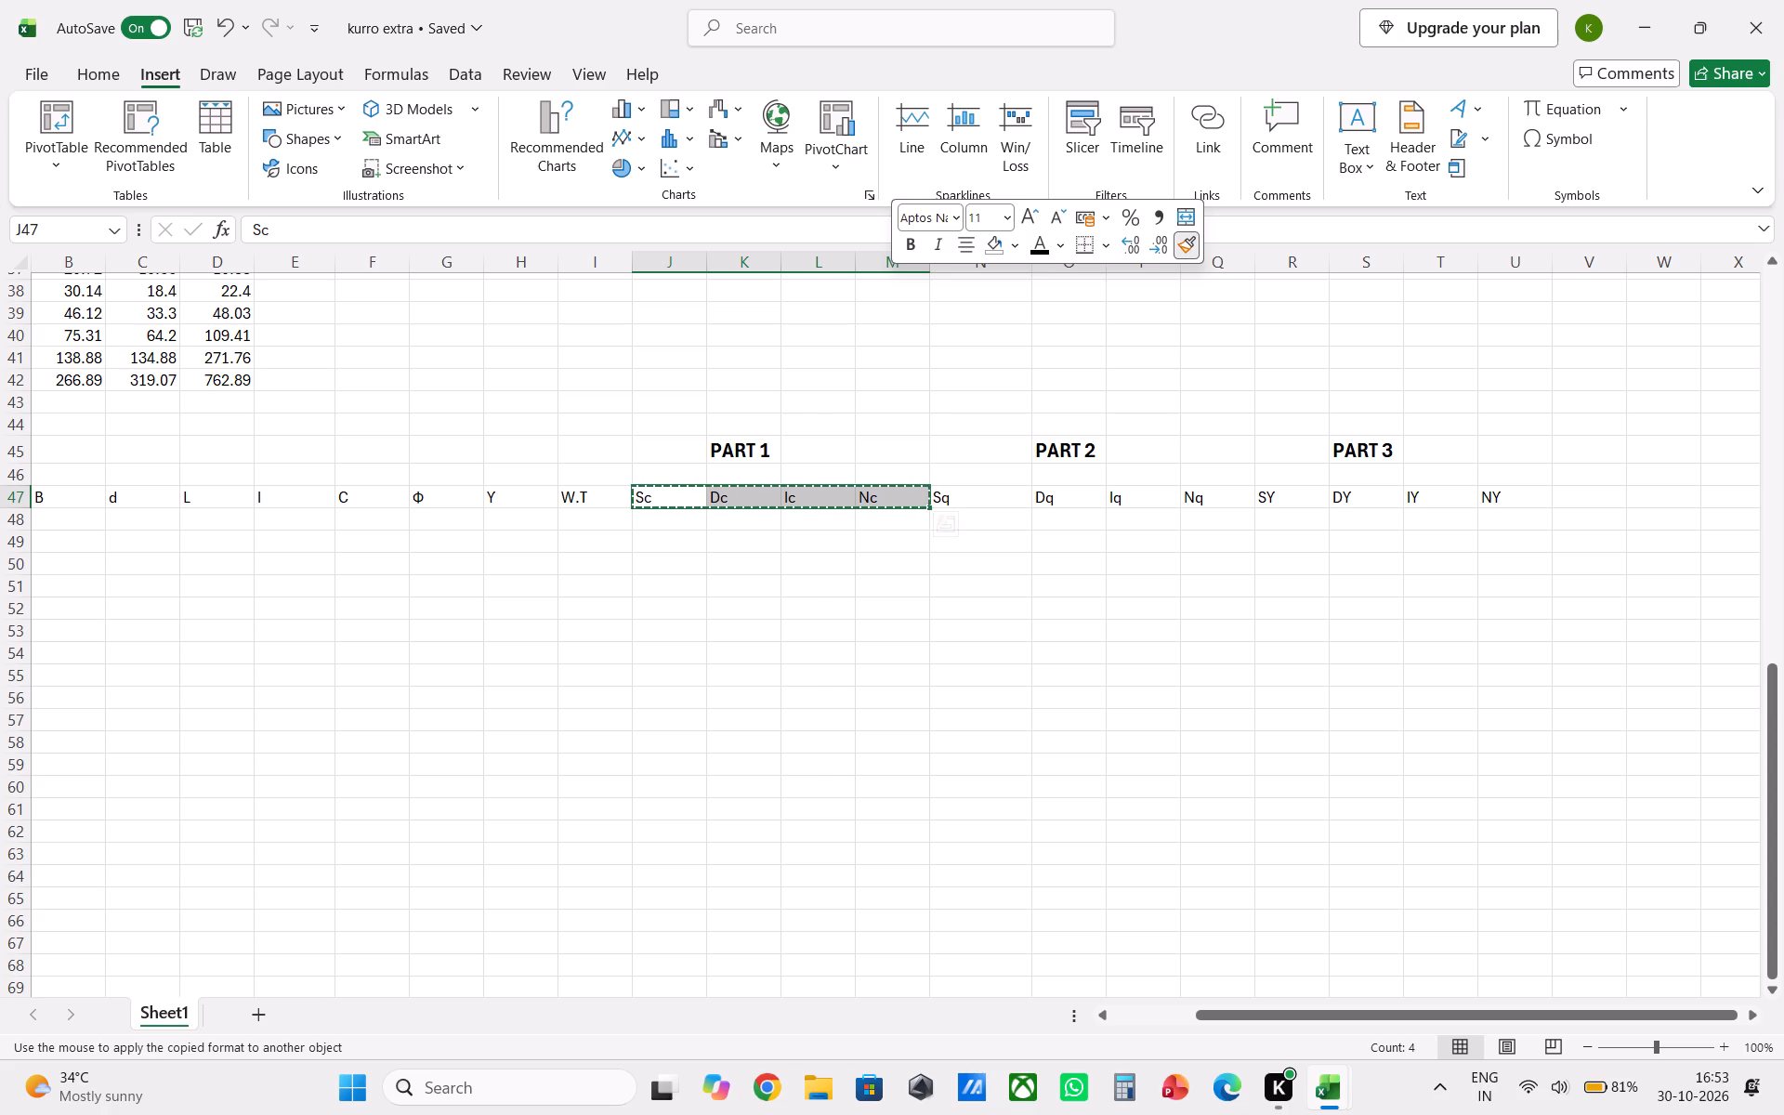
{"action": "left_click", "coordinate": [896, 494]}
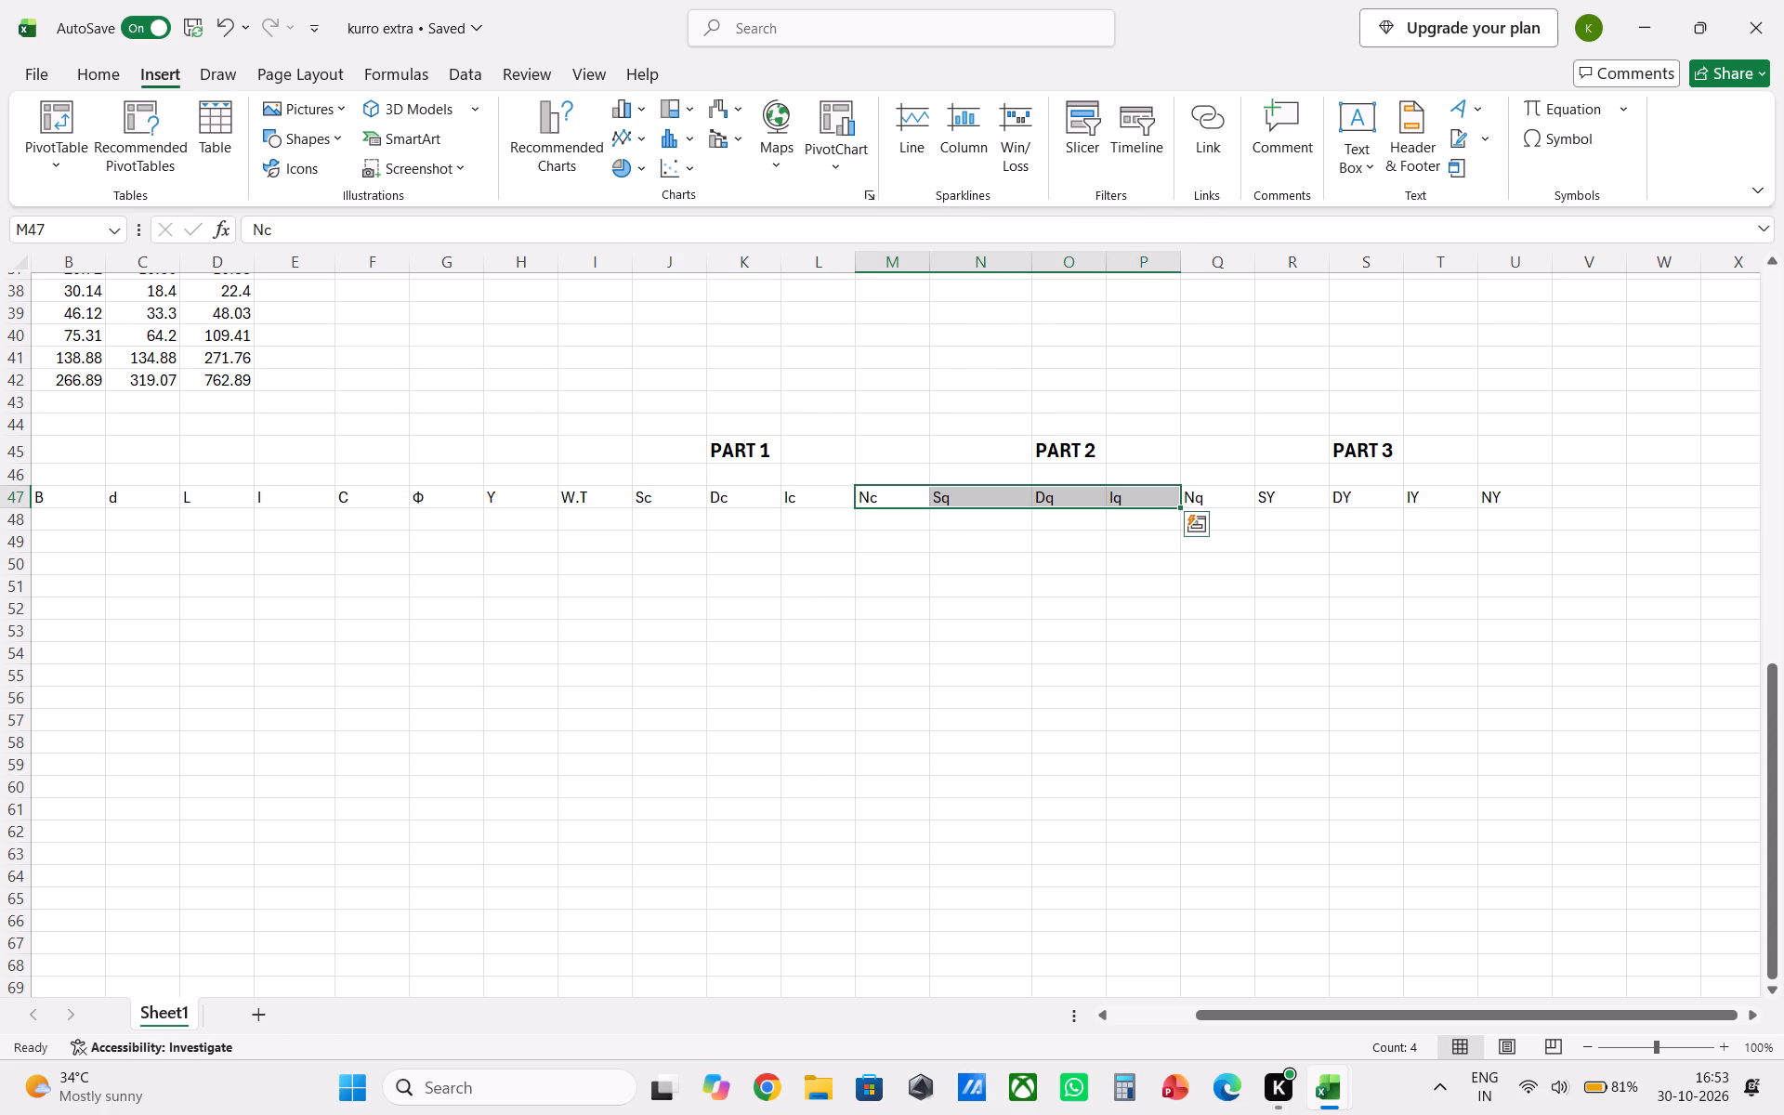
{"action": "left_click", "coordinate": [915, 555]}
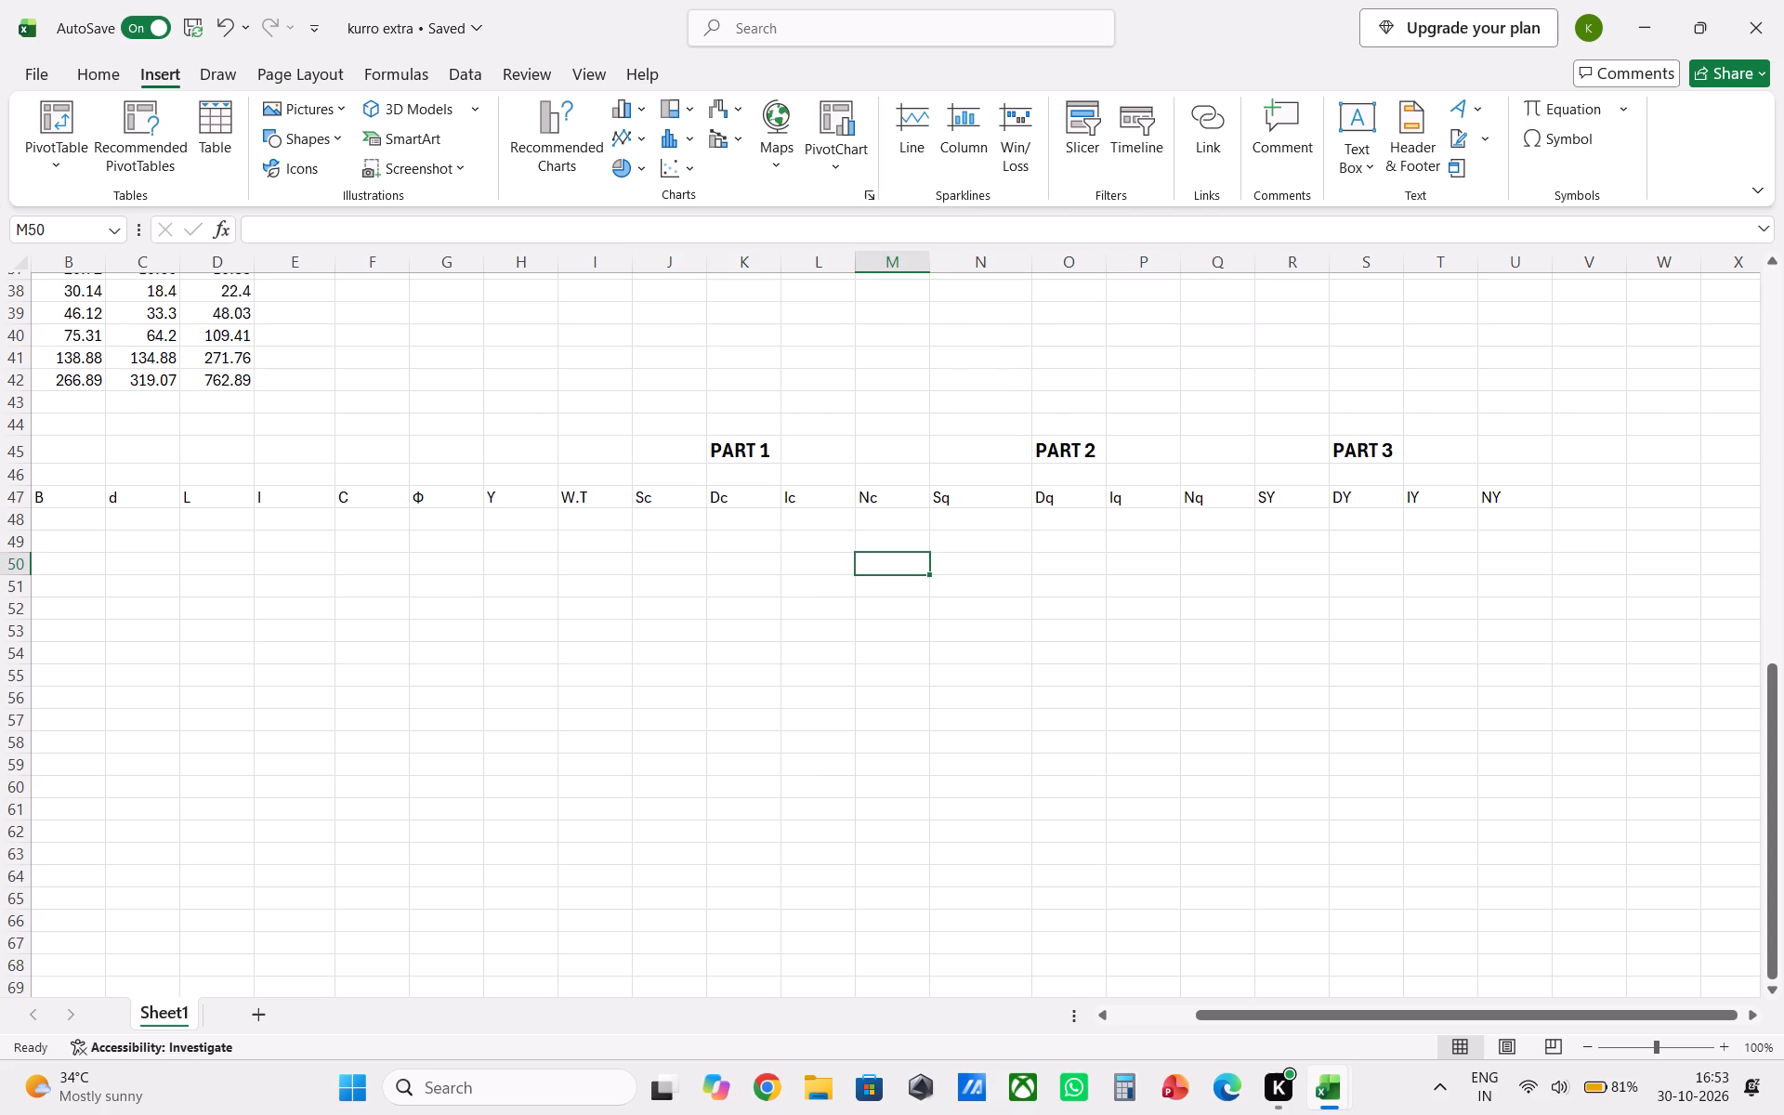
Review the factor tables and input cells above the PART 1 to PART 3 headings, with J47:M47 selected.
{"action": "left_click_drag", "start_coordinate": [681, 501], "coordinate": [864, 495]}
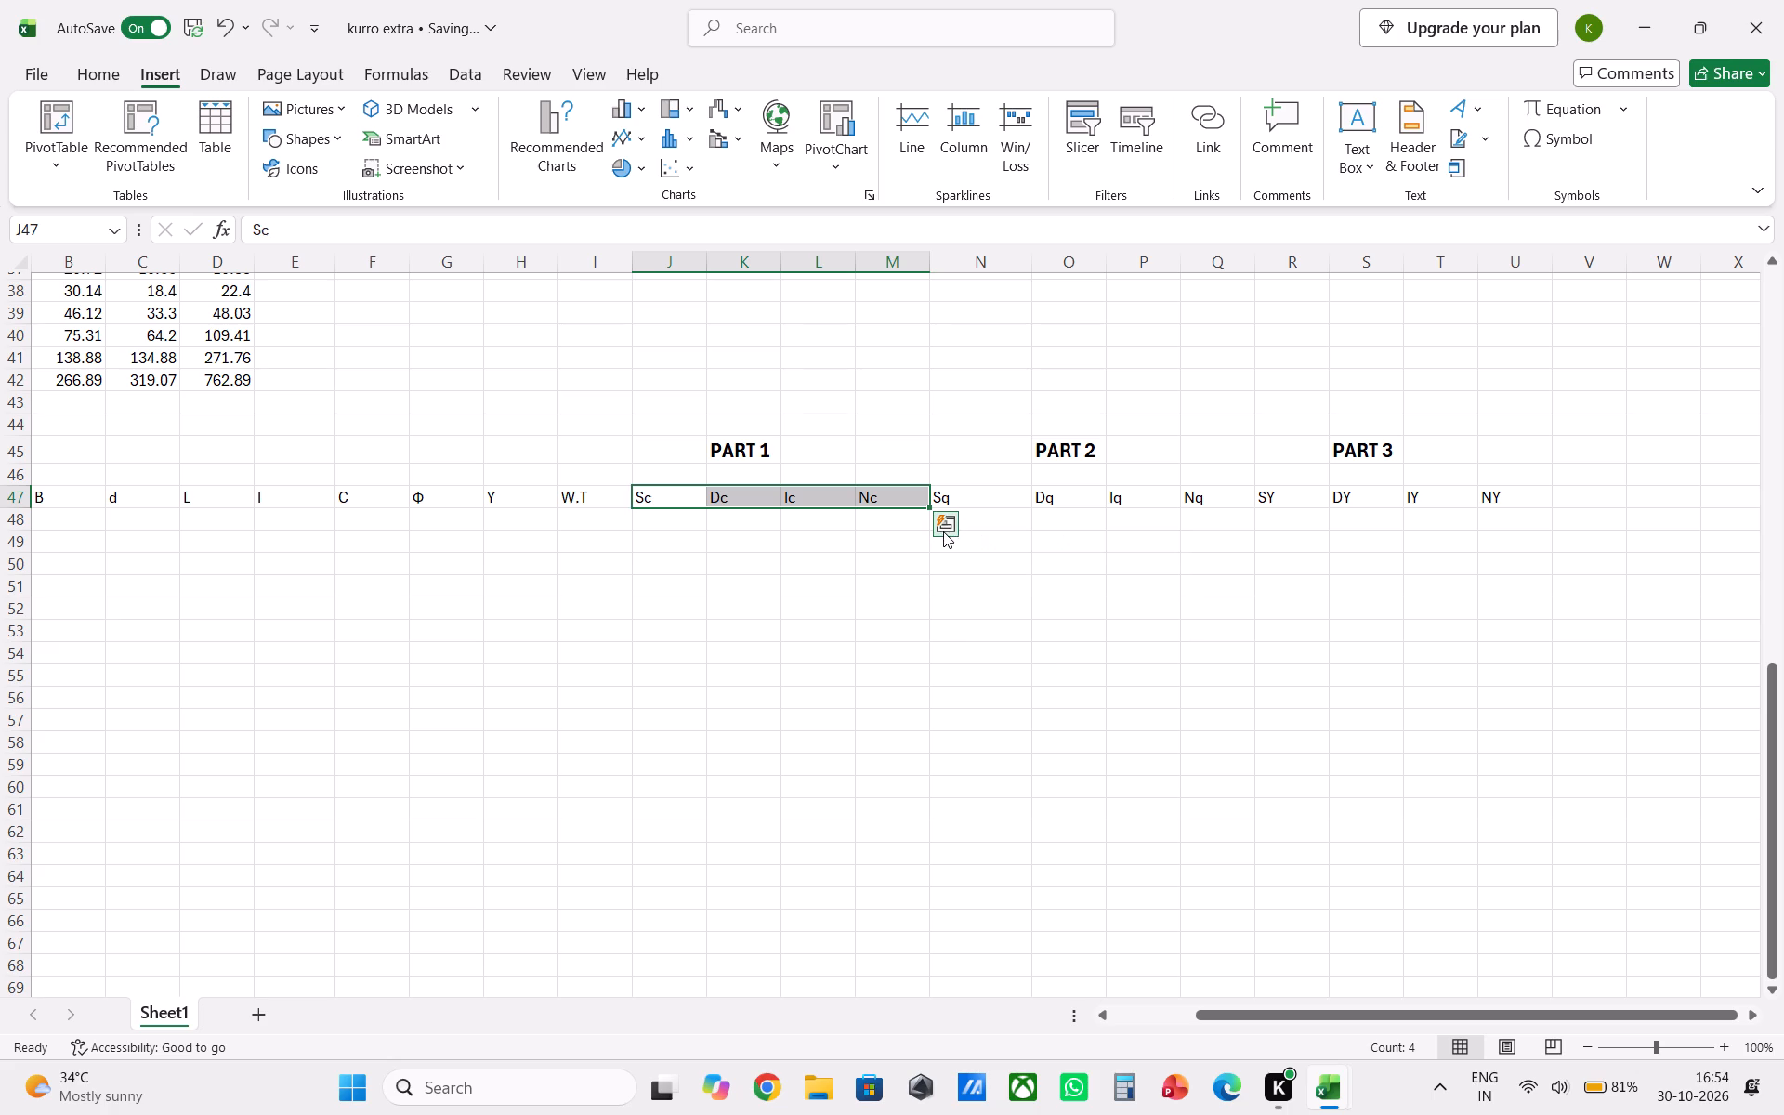
{"action": "scroll", "coordinate": [942, 536], "scroll_direction": "up", "scroll_amount": 6}
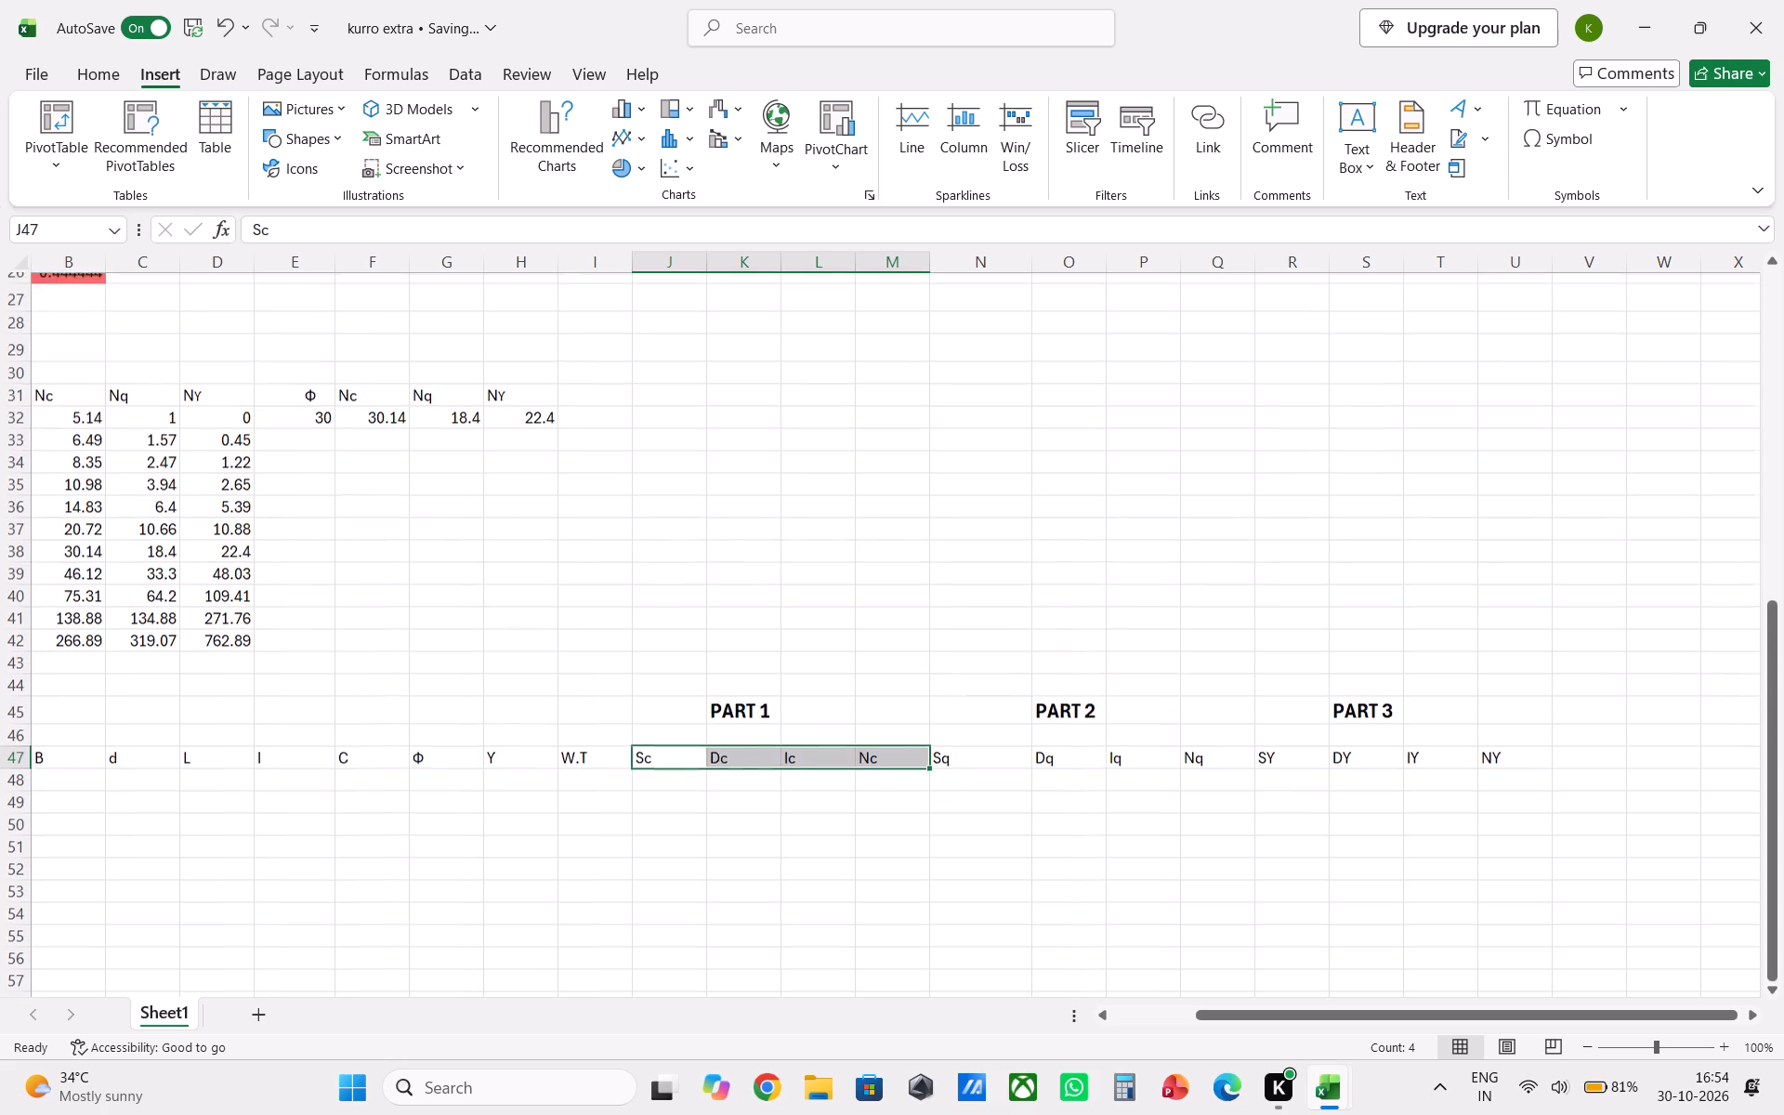
{"action": "scroll", "coordinate": [914, 573], "scroll_direction": "up", "scroll_amount": 17}
{"action": "scroll", "coordinate": [896, 613], "scroll_direction": "up", "scroll_amount": 4}
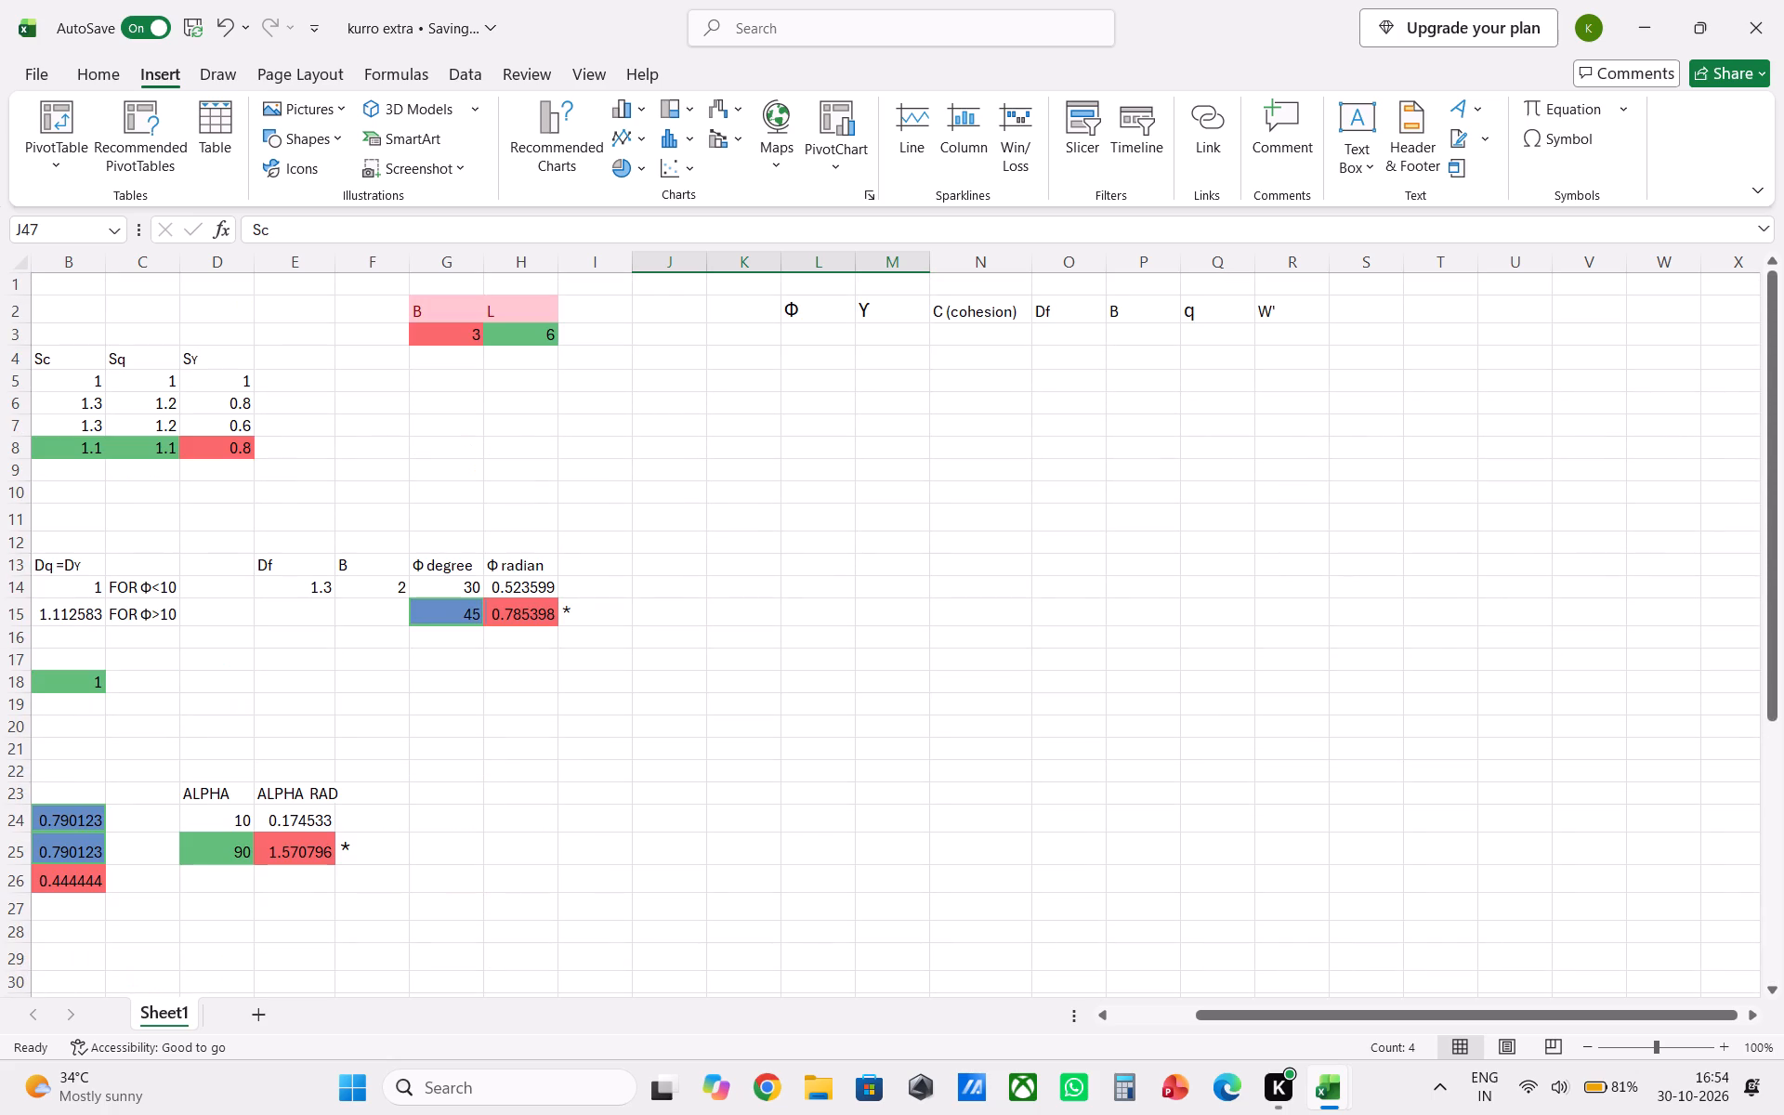
{"action": "scroll", "coordinate": [896, 613], "scroll_direction": "up", "scroll_amount": 2}
{"action": "scroll", "coordinate": [891, 668], "scroll_direction": "down", "scroll_amount": 1}
{"action": "scroll", "coordinate": [891, 668], "scroll_direction": "up", "scroll_amount": 8}
{"action": "scroll", "coordinate": [850, 660], "scroll_direction": "down", "scroll_amount": 1}
{"action": "scroll", "coordinate": [844, 656], "scroll_direction": "up", "scroll_amount": 16}
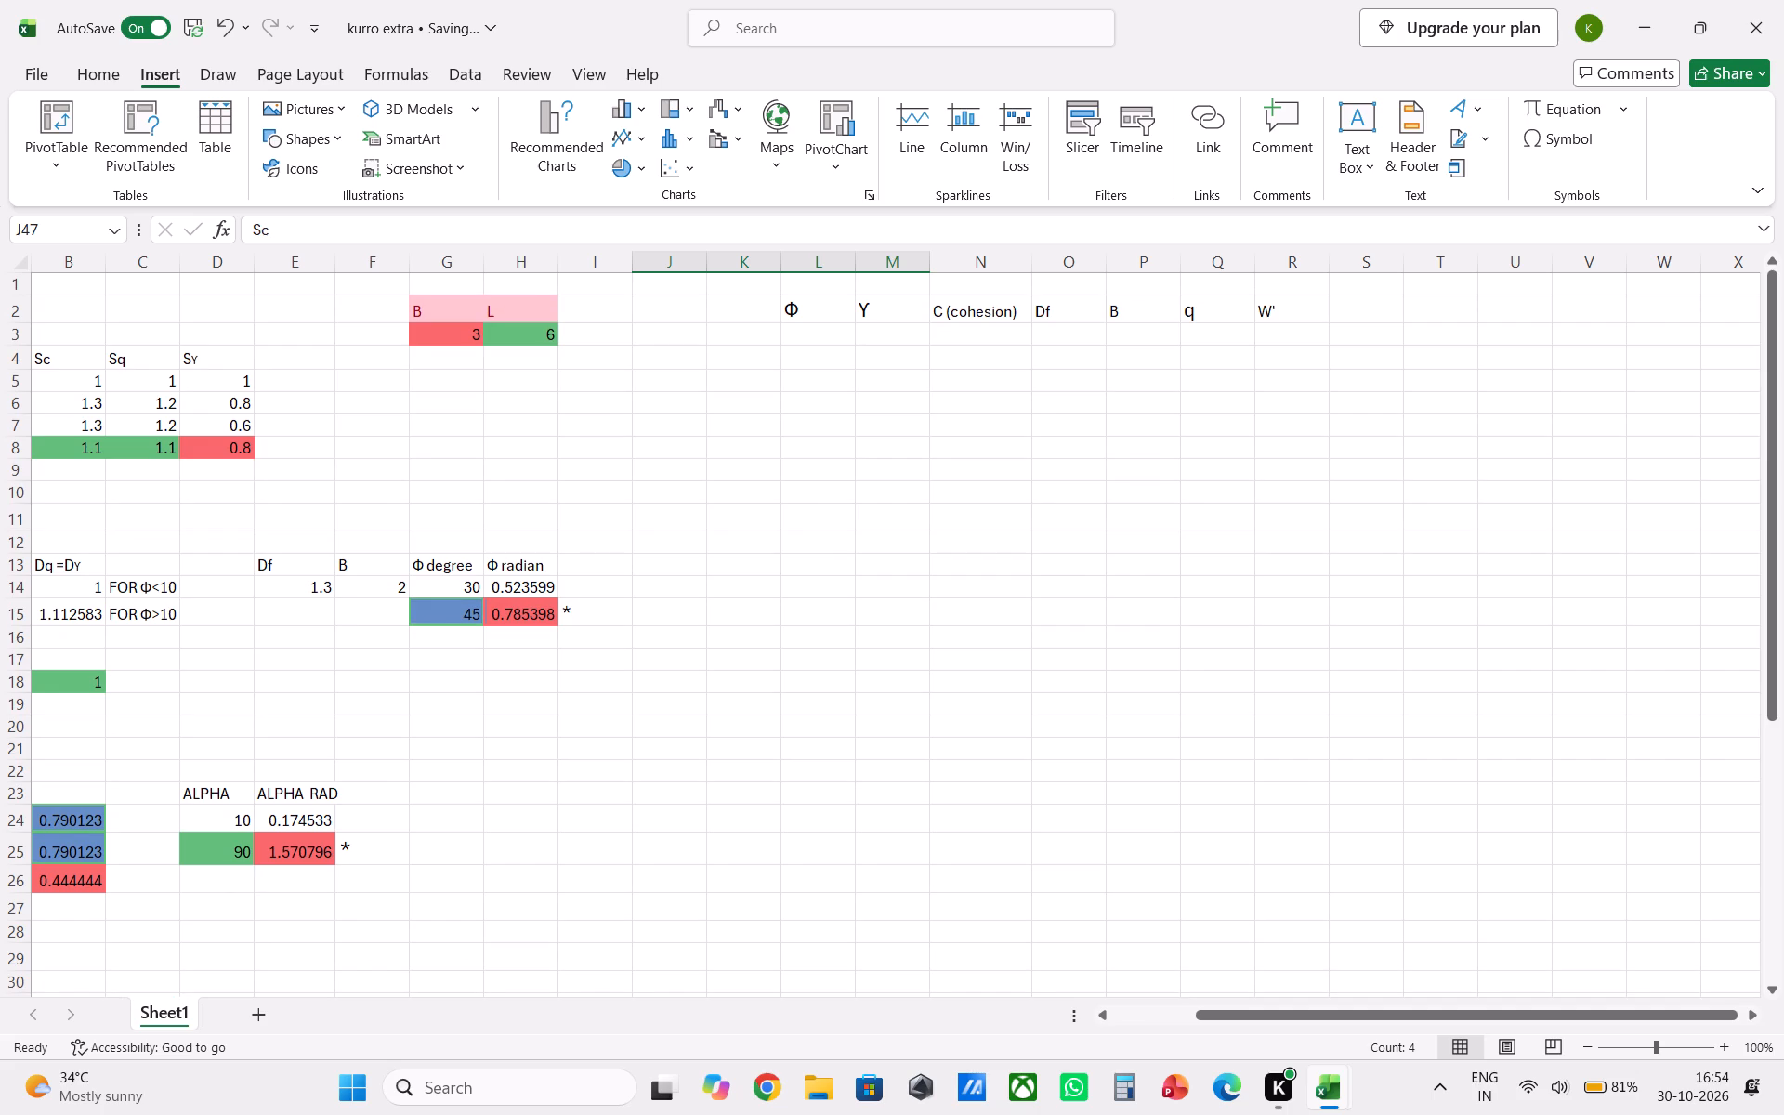
{"action": "scroll", "coordinate": [825, 697], "scroll_direction": "up", "scroll_amount": 8}
{"action": "scroll", "coordinate": [821, 713], "scroll_direction": "down", "scroll_amount": 2}
{"action": "scroll", "coordinate": [819, 711], "scroll_direction": "up", "scroll_amount": 11}
{"action": "scroll", "coordinate": [818, 711], "scroll_direction": "down", "scroll_amount": 8}
{"action": "scroll", "coordinate": [800, 712], "scroll_direction": "up", "scroll_amount": 17}
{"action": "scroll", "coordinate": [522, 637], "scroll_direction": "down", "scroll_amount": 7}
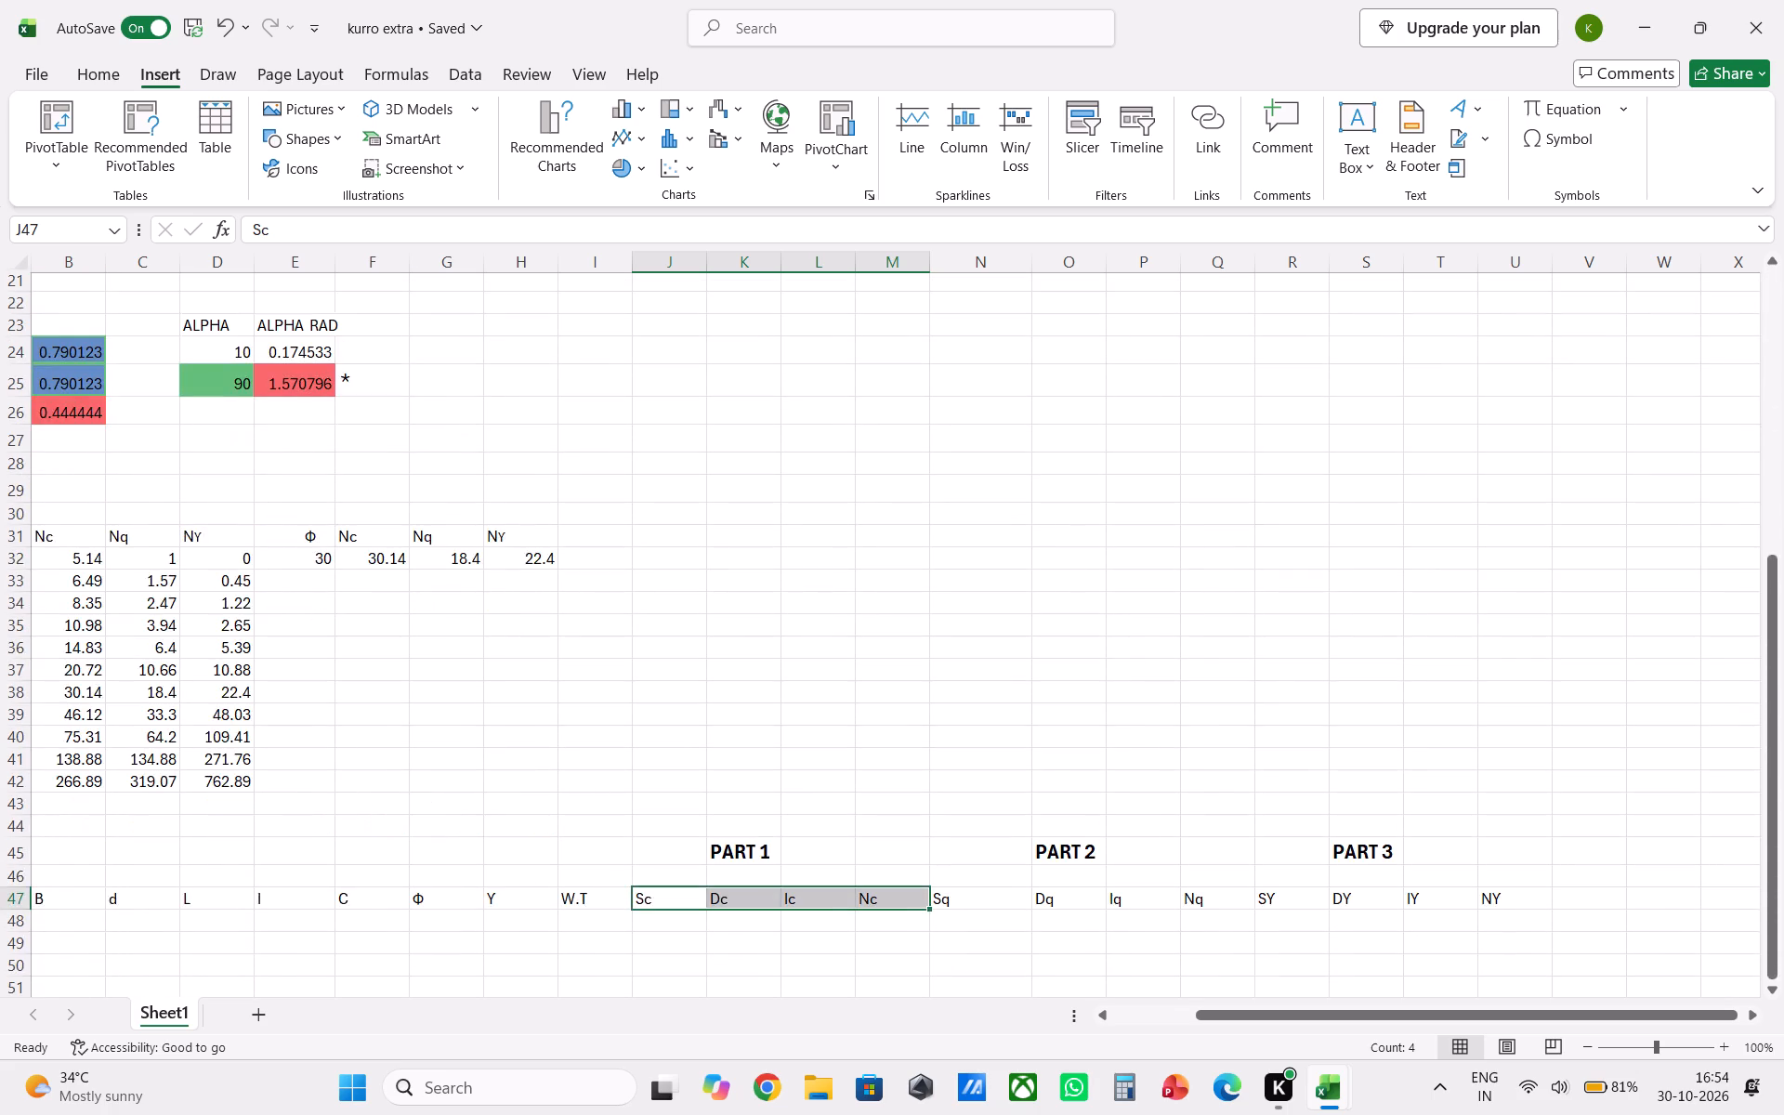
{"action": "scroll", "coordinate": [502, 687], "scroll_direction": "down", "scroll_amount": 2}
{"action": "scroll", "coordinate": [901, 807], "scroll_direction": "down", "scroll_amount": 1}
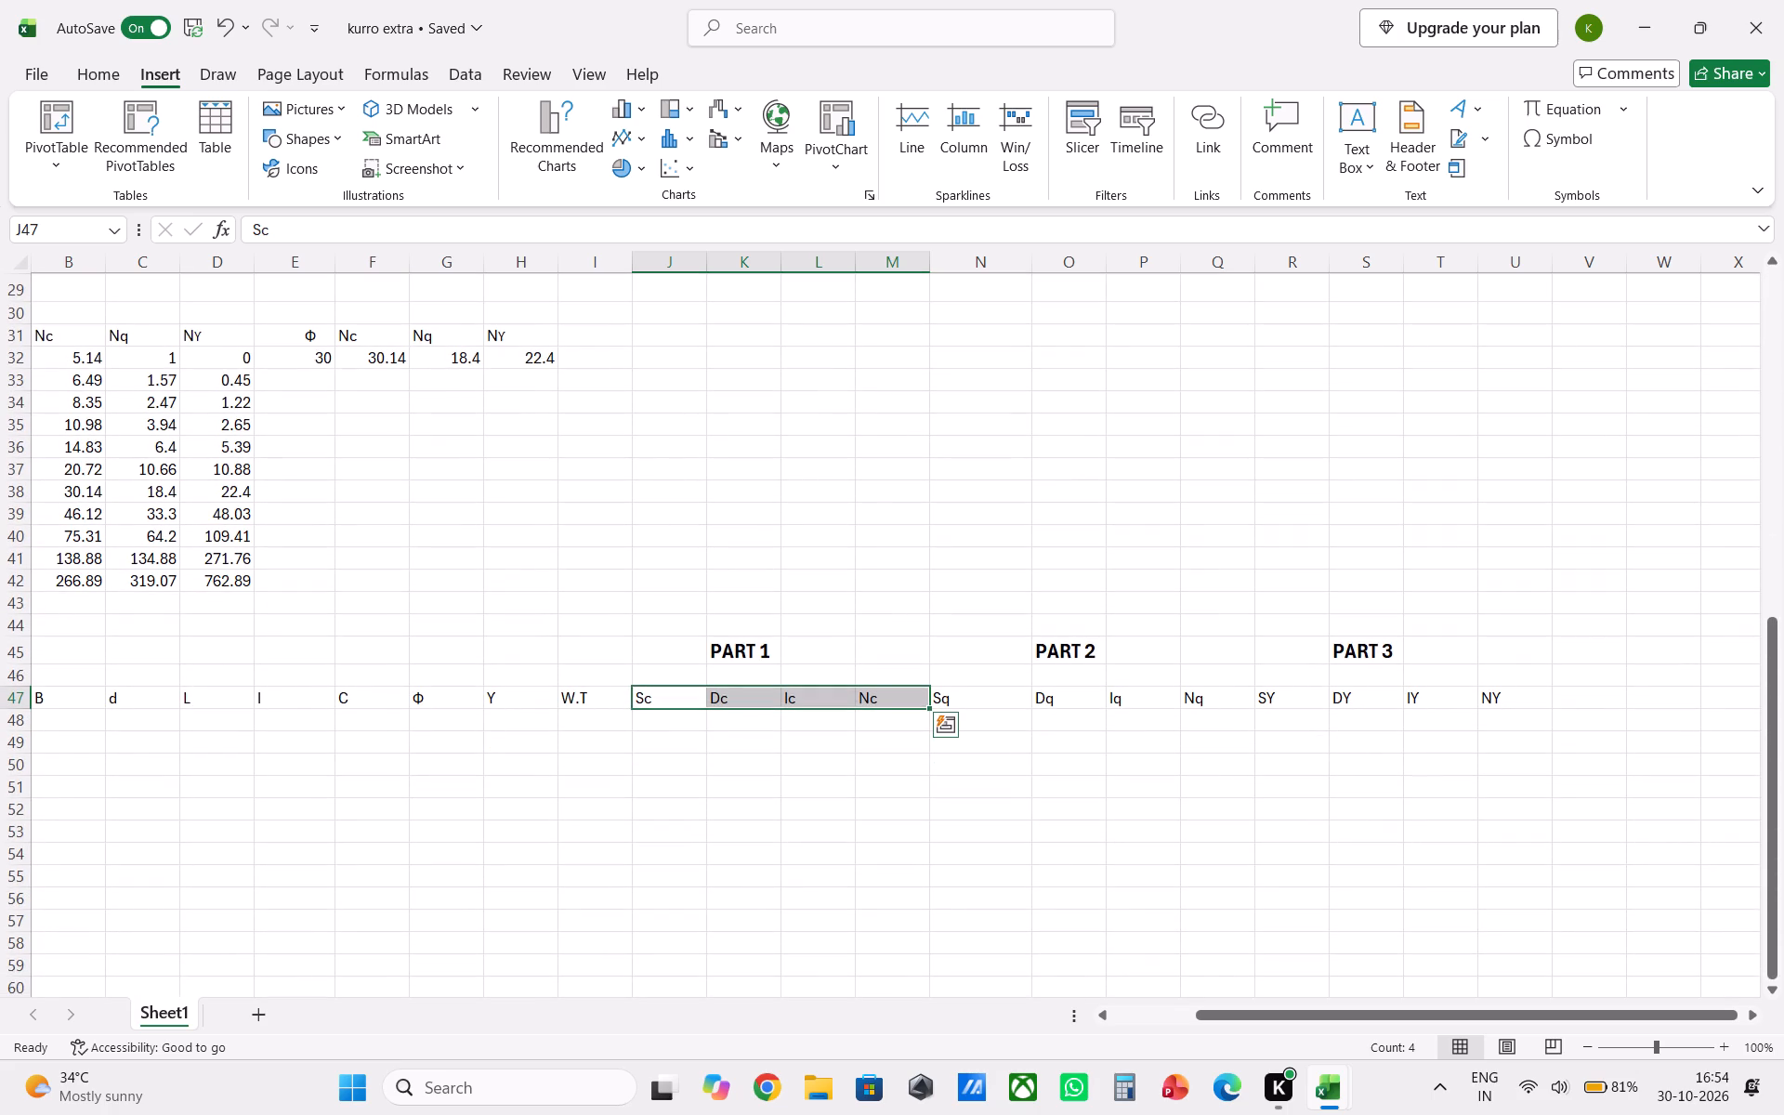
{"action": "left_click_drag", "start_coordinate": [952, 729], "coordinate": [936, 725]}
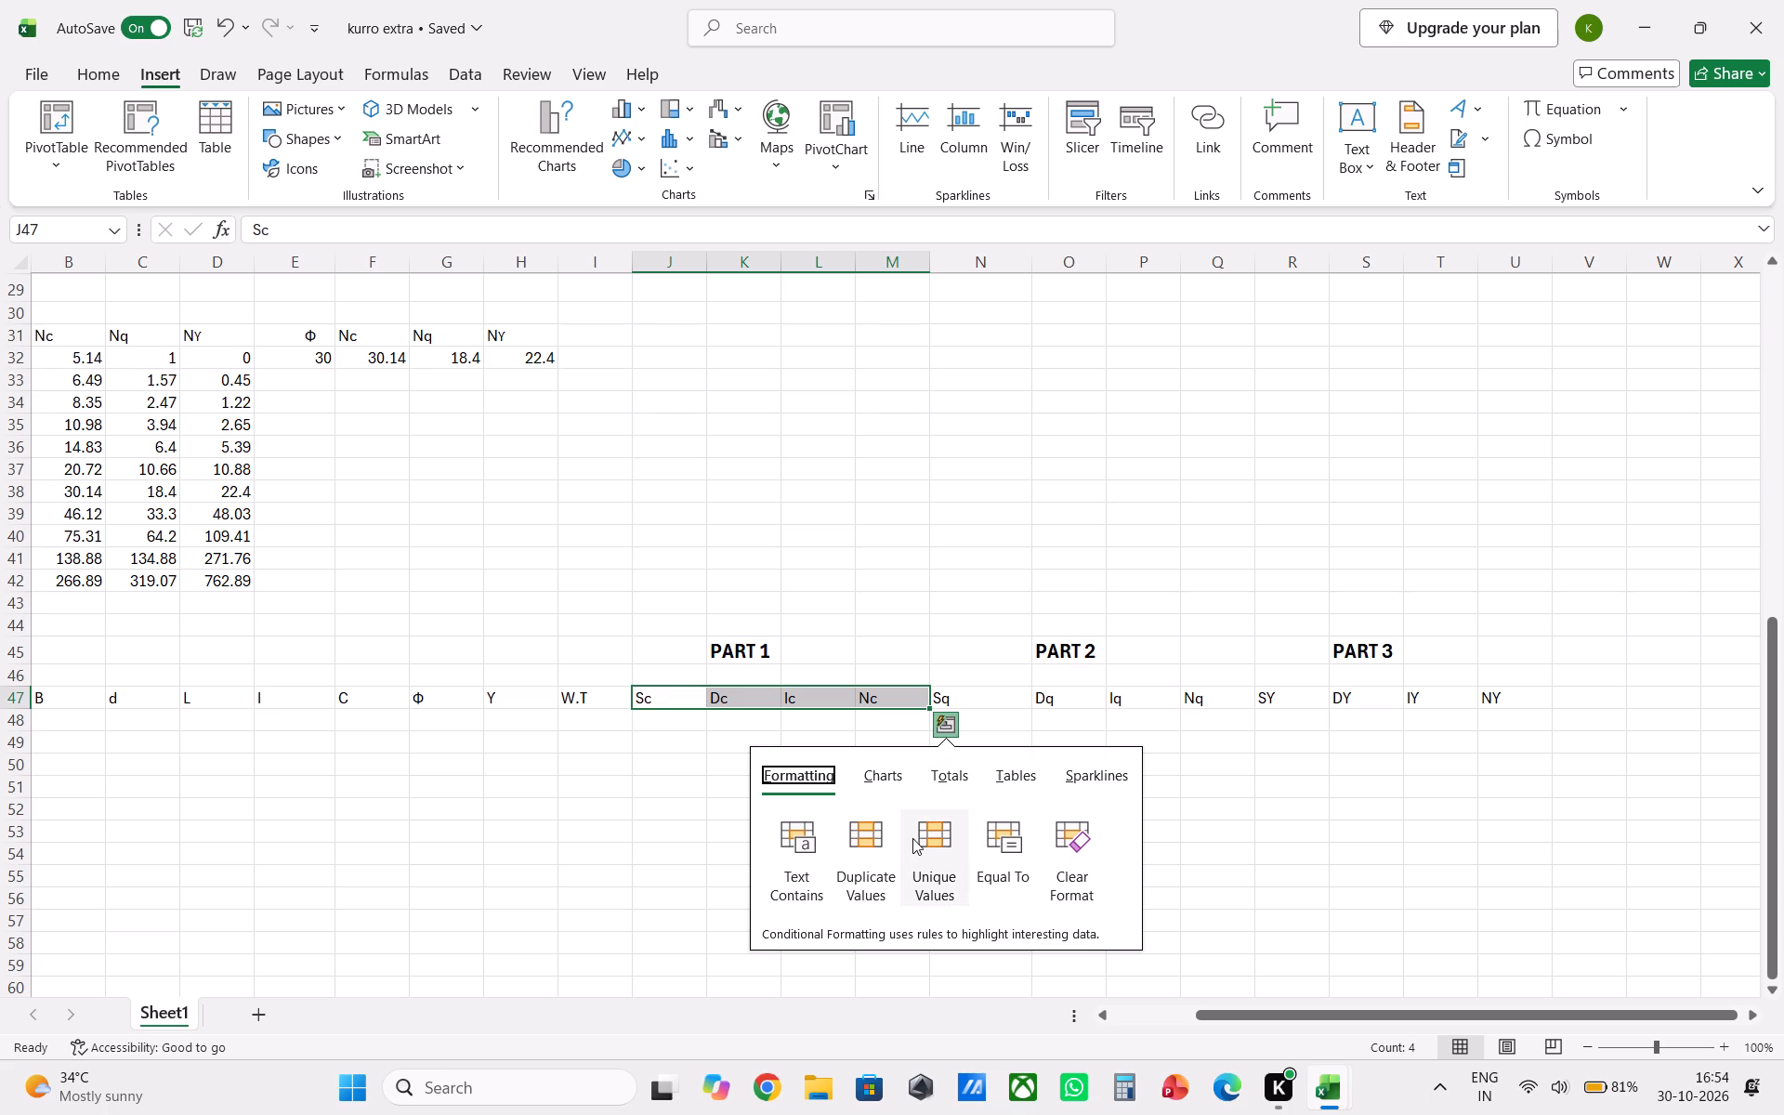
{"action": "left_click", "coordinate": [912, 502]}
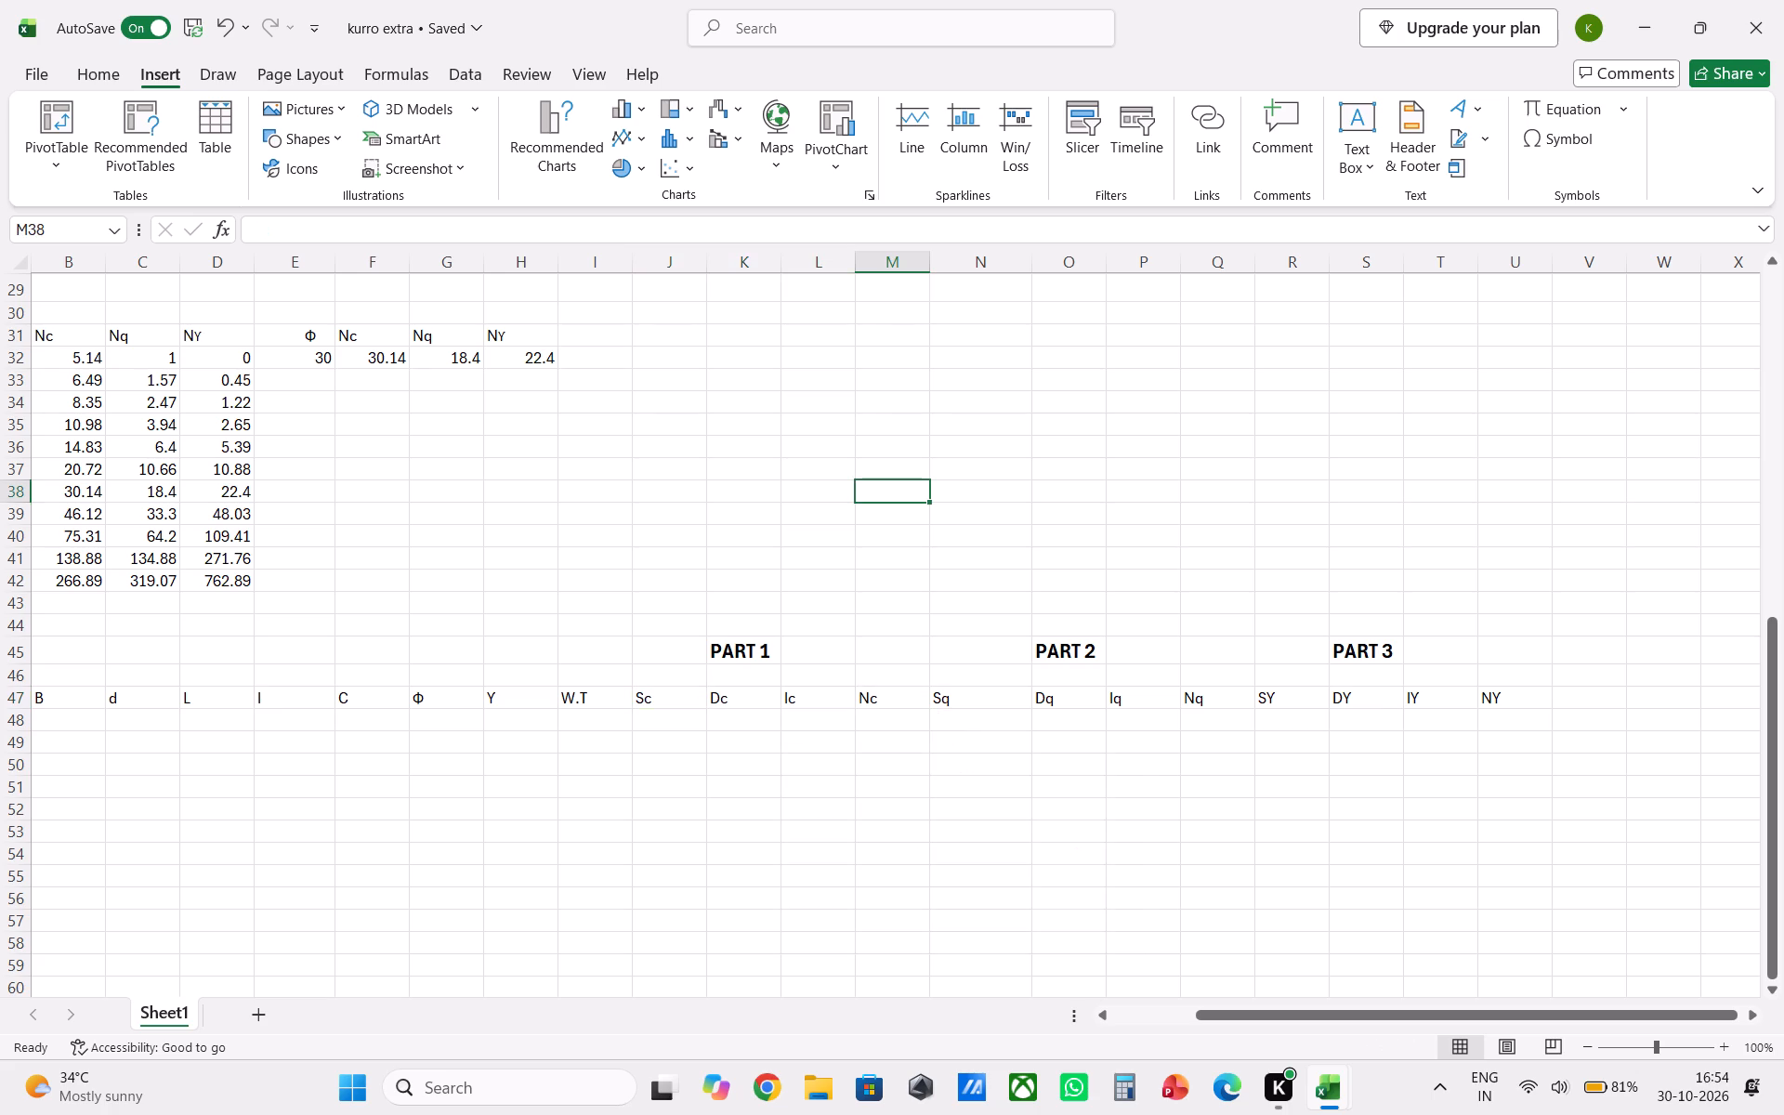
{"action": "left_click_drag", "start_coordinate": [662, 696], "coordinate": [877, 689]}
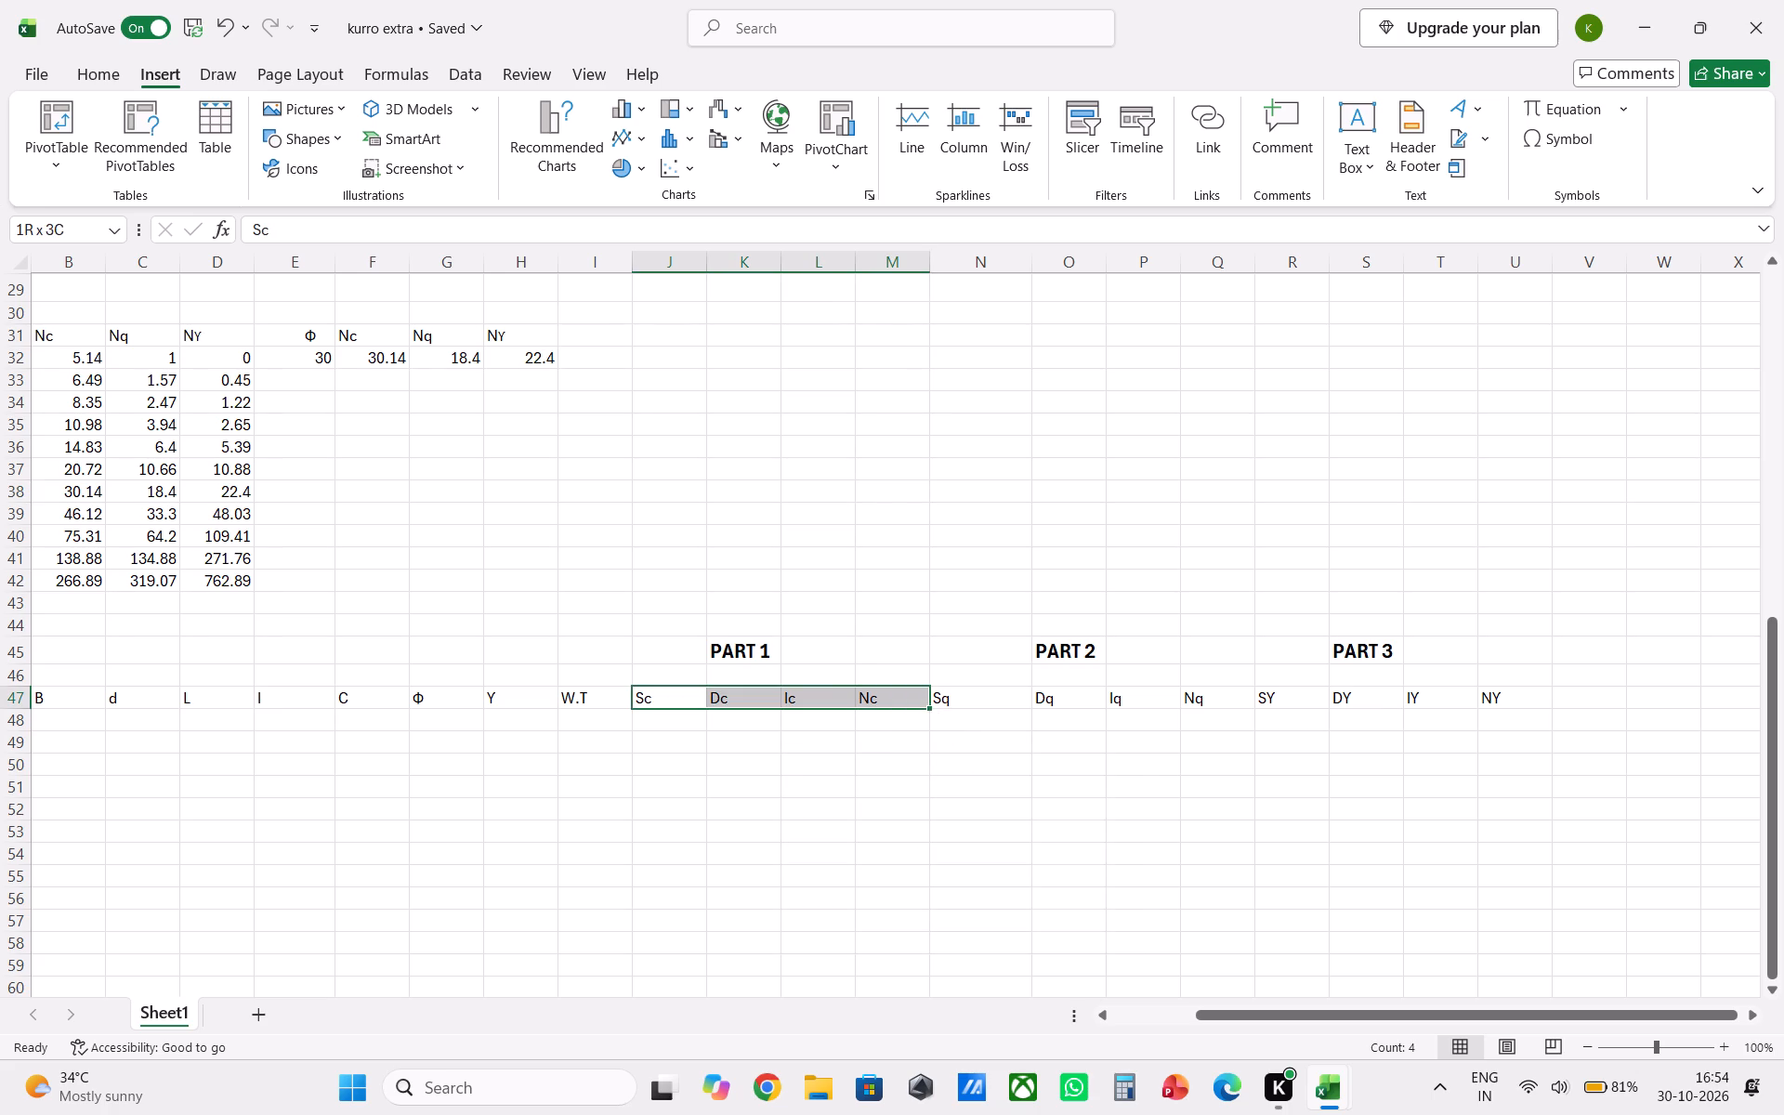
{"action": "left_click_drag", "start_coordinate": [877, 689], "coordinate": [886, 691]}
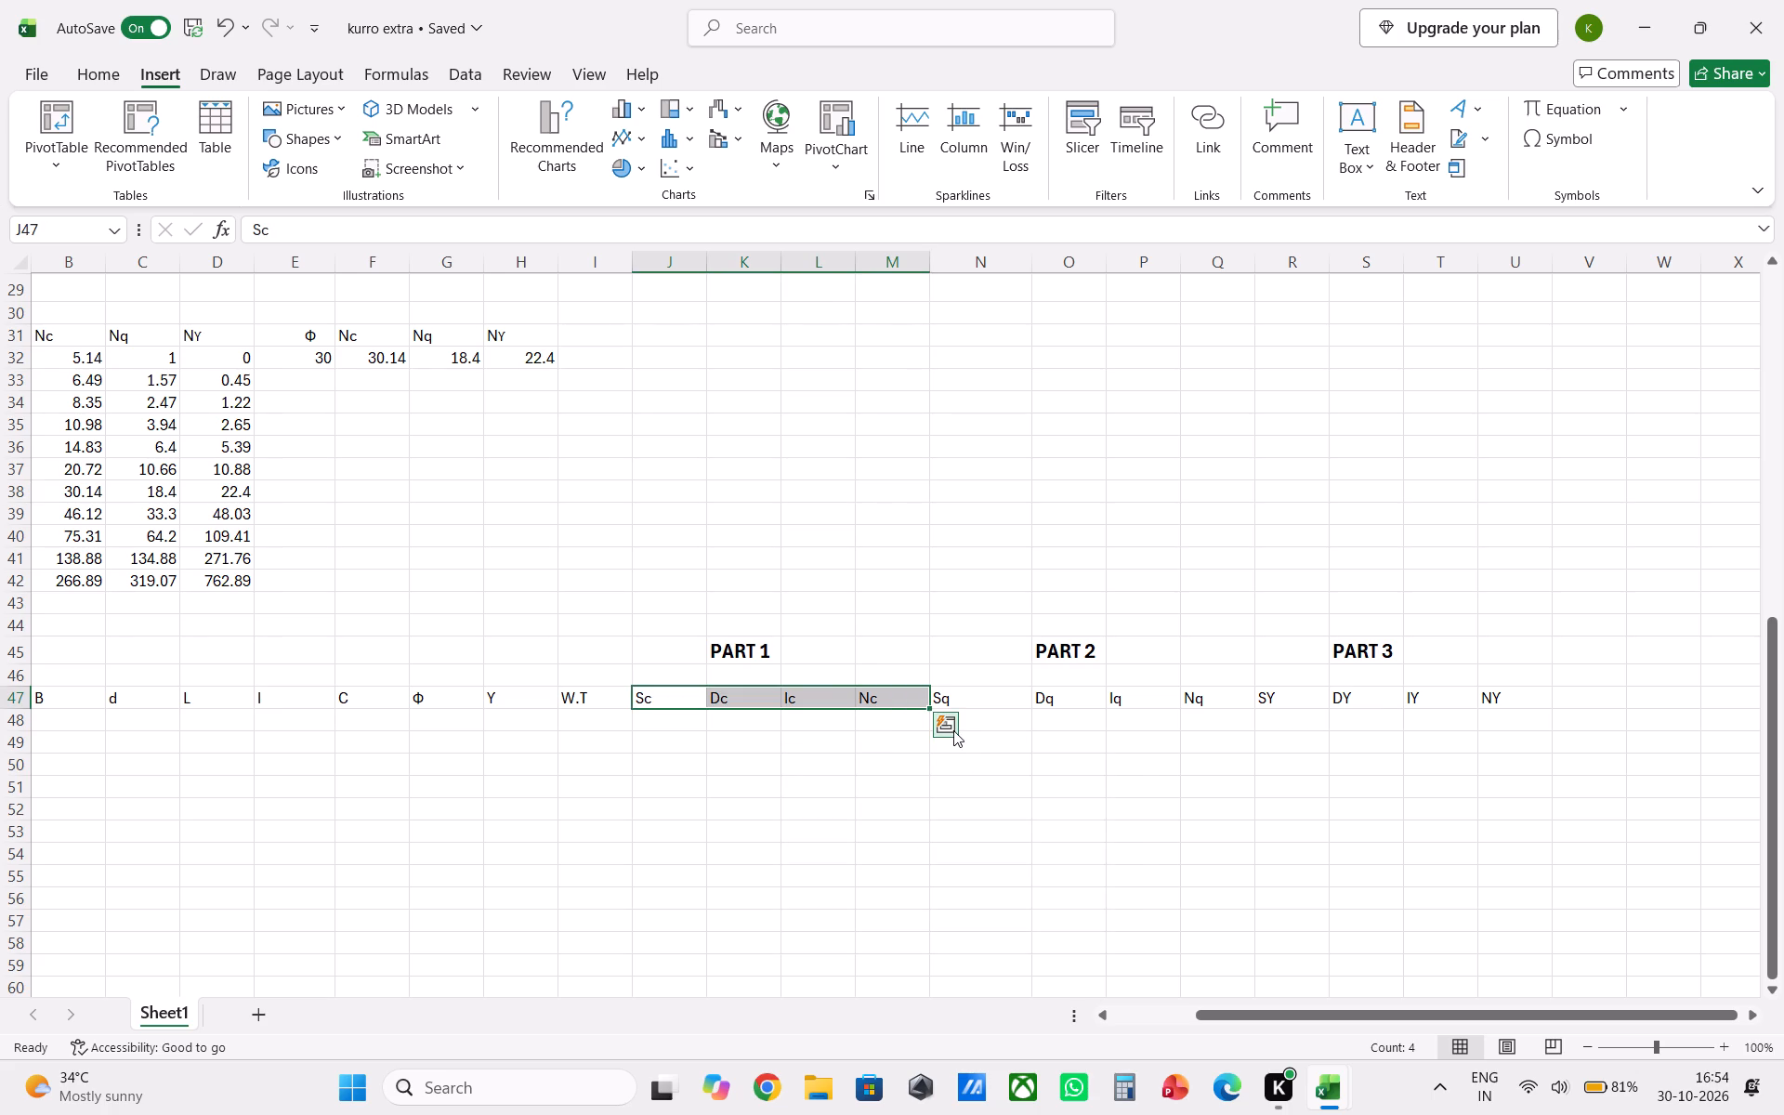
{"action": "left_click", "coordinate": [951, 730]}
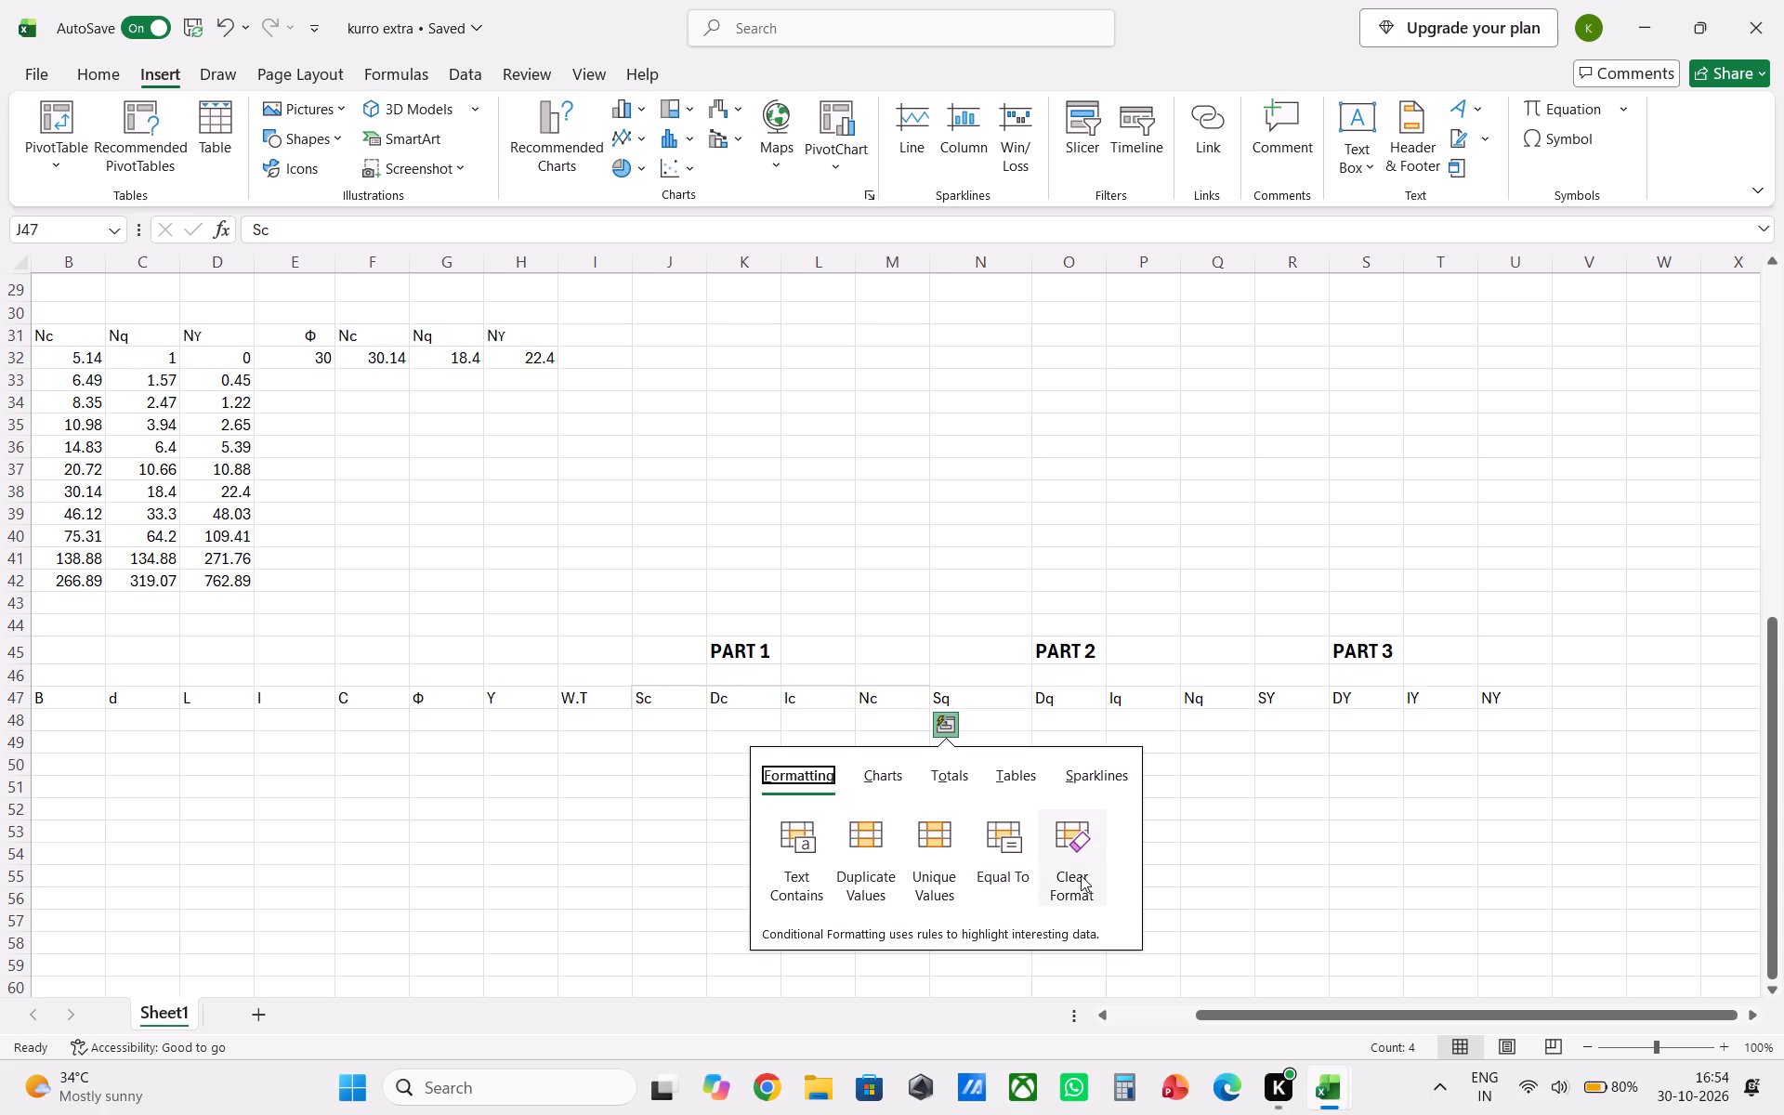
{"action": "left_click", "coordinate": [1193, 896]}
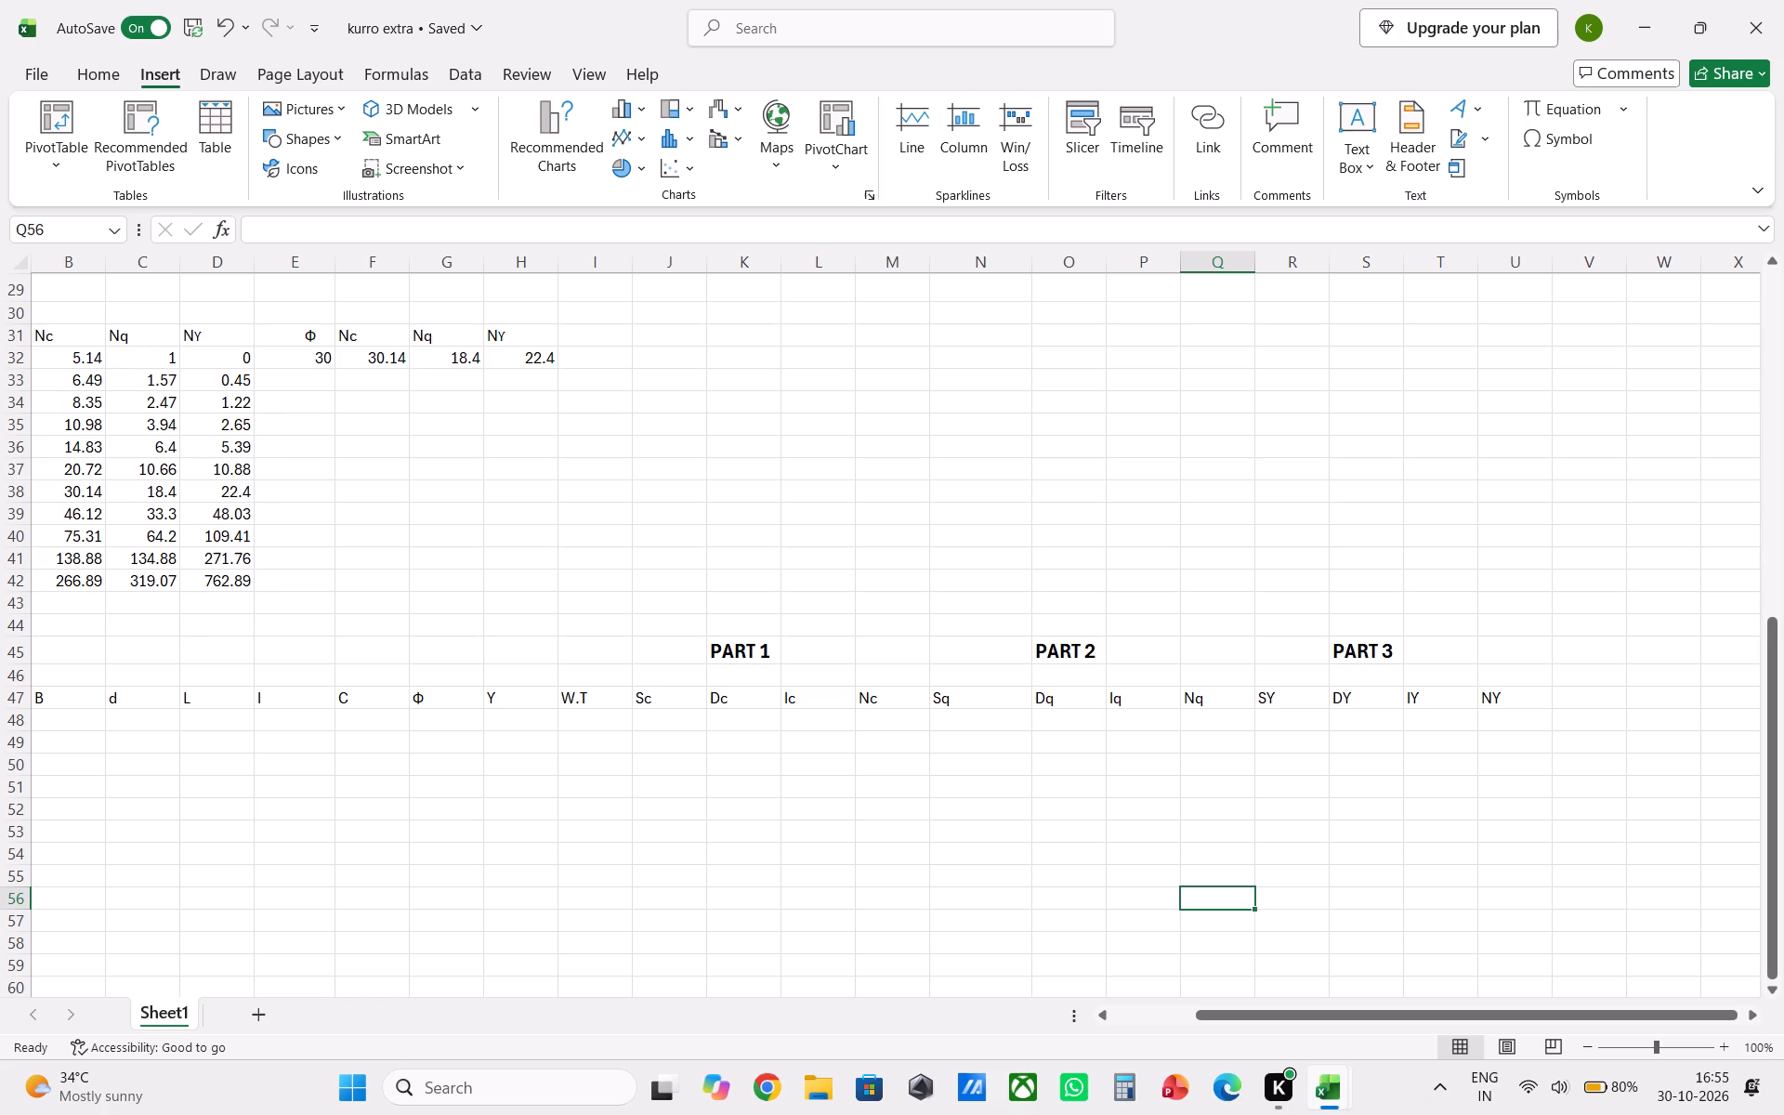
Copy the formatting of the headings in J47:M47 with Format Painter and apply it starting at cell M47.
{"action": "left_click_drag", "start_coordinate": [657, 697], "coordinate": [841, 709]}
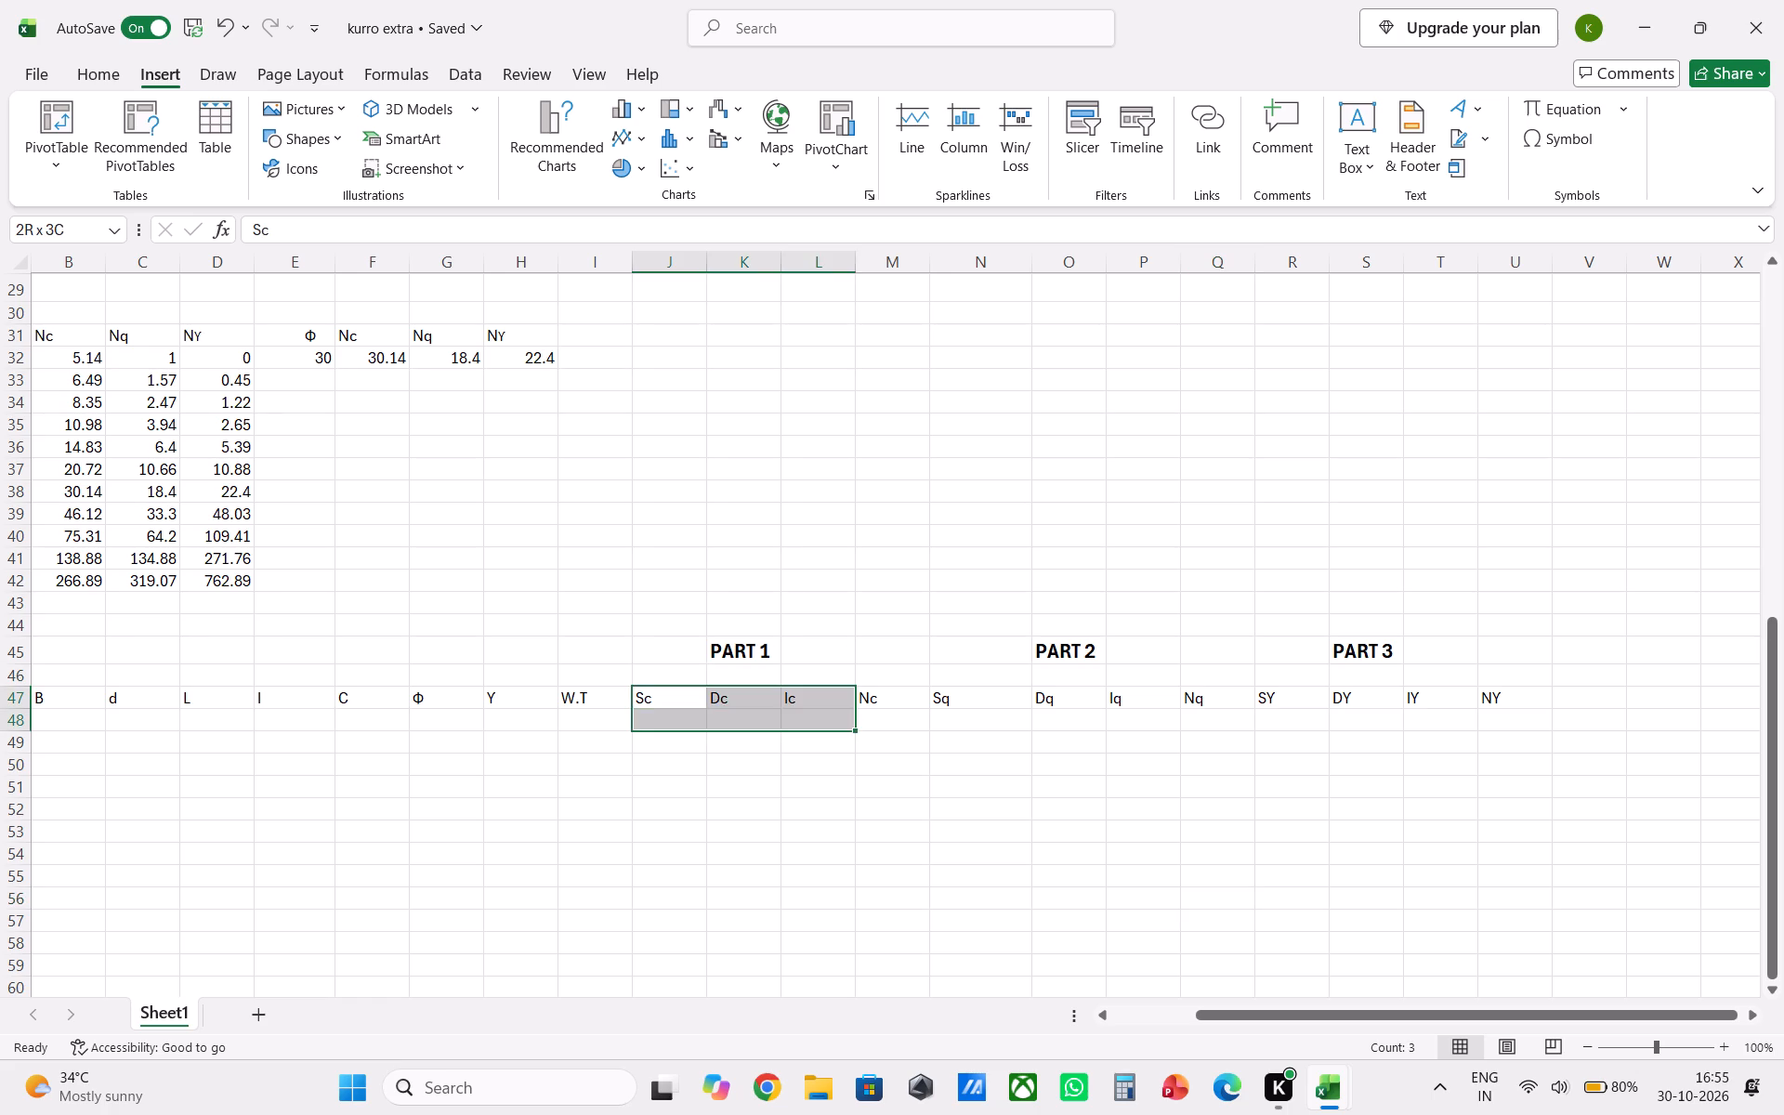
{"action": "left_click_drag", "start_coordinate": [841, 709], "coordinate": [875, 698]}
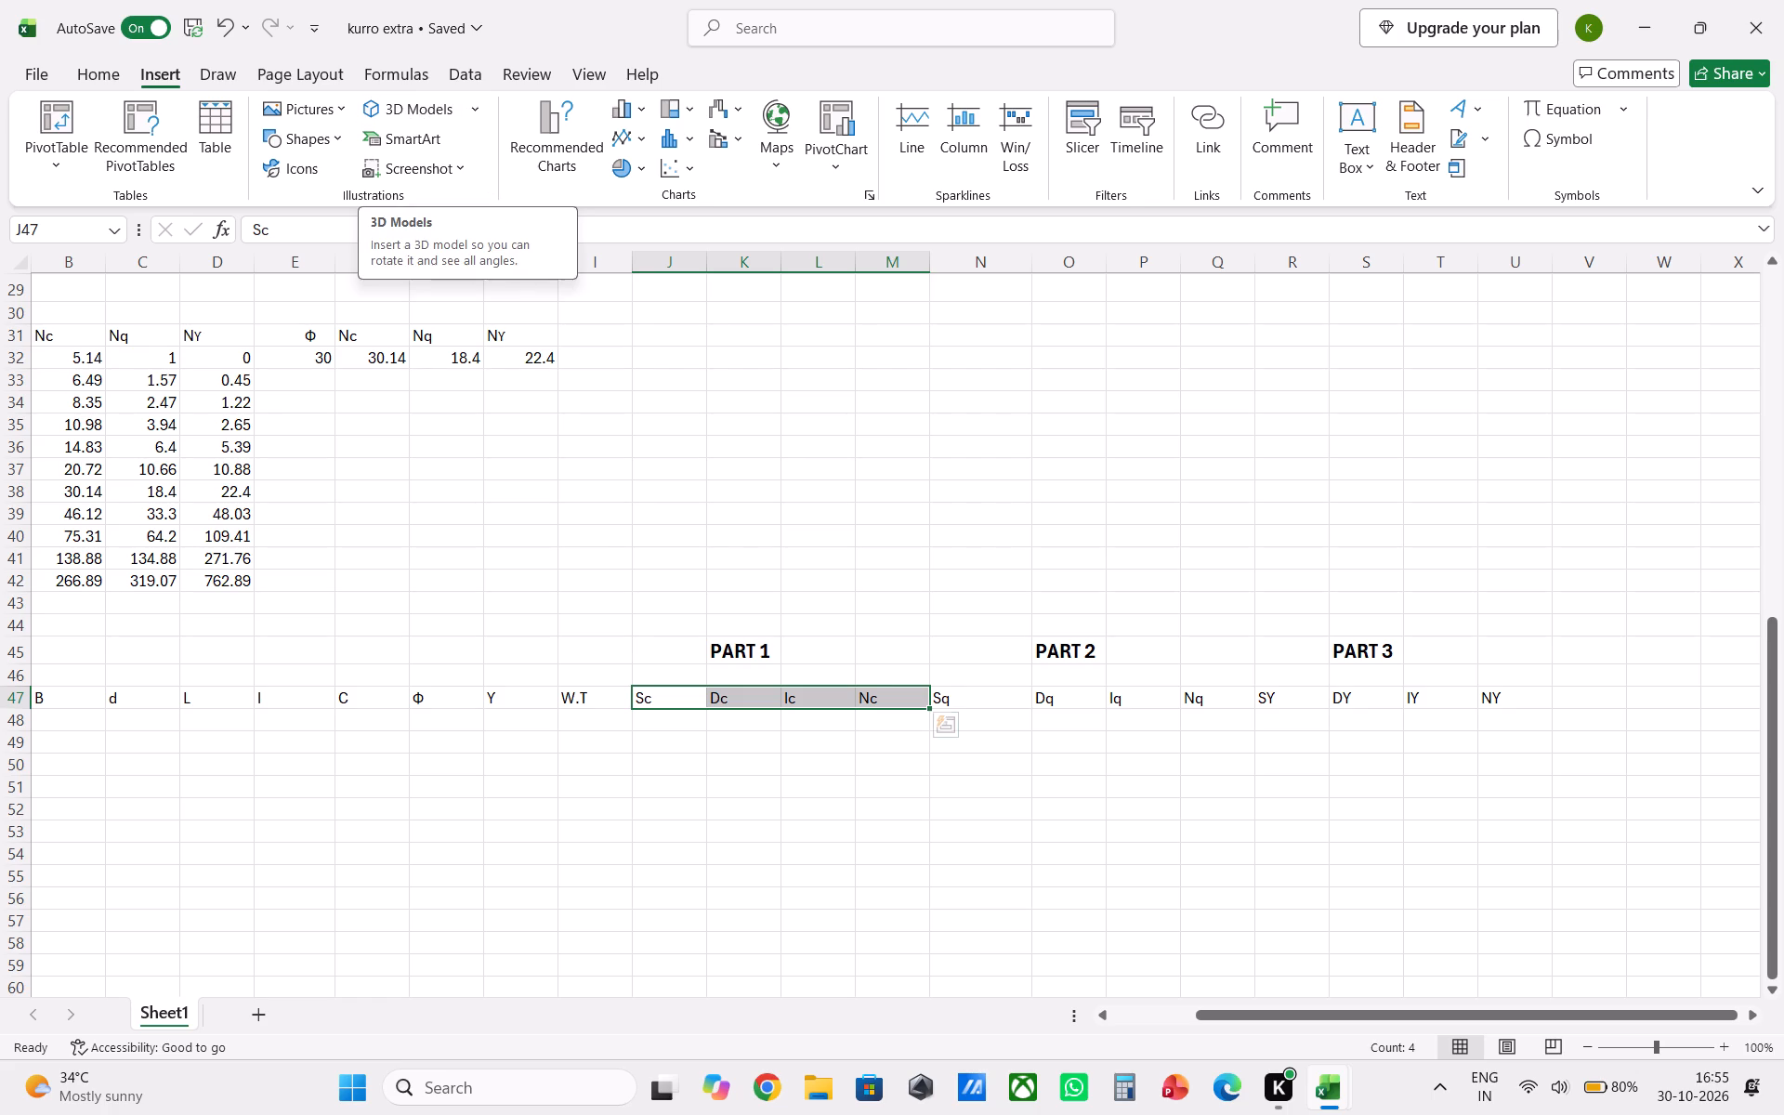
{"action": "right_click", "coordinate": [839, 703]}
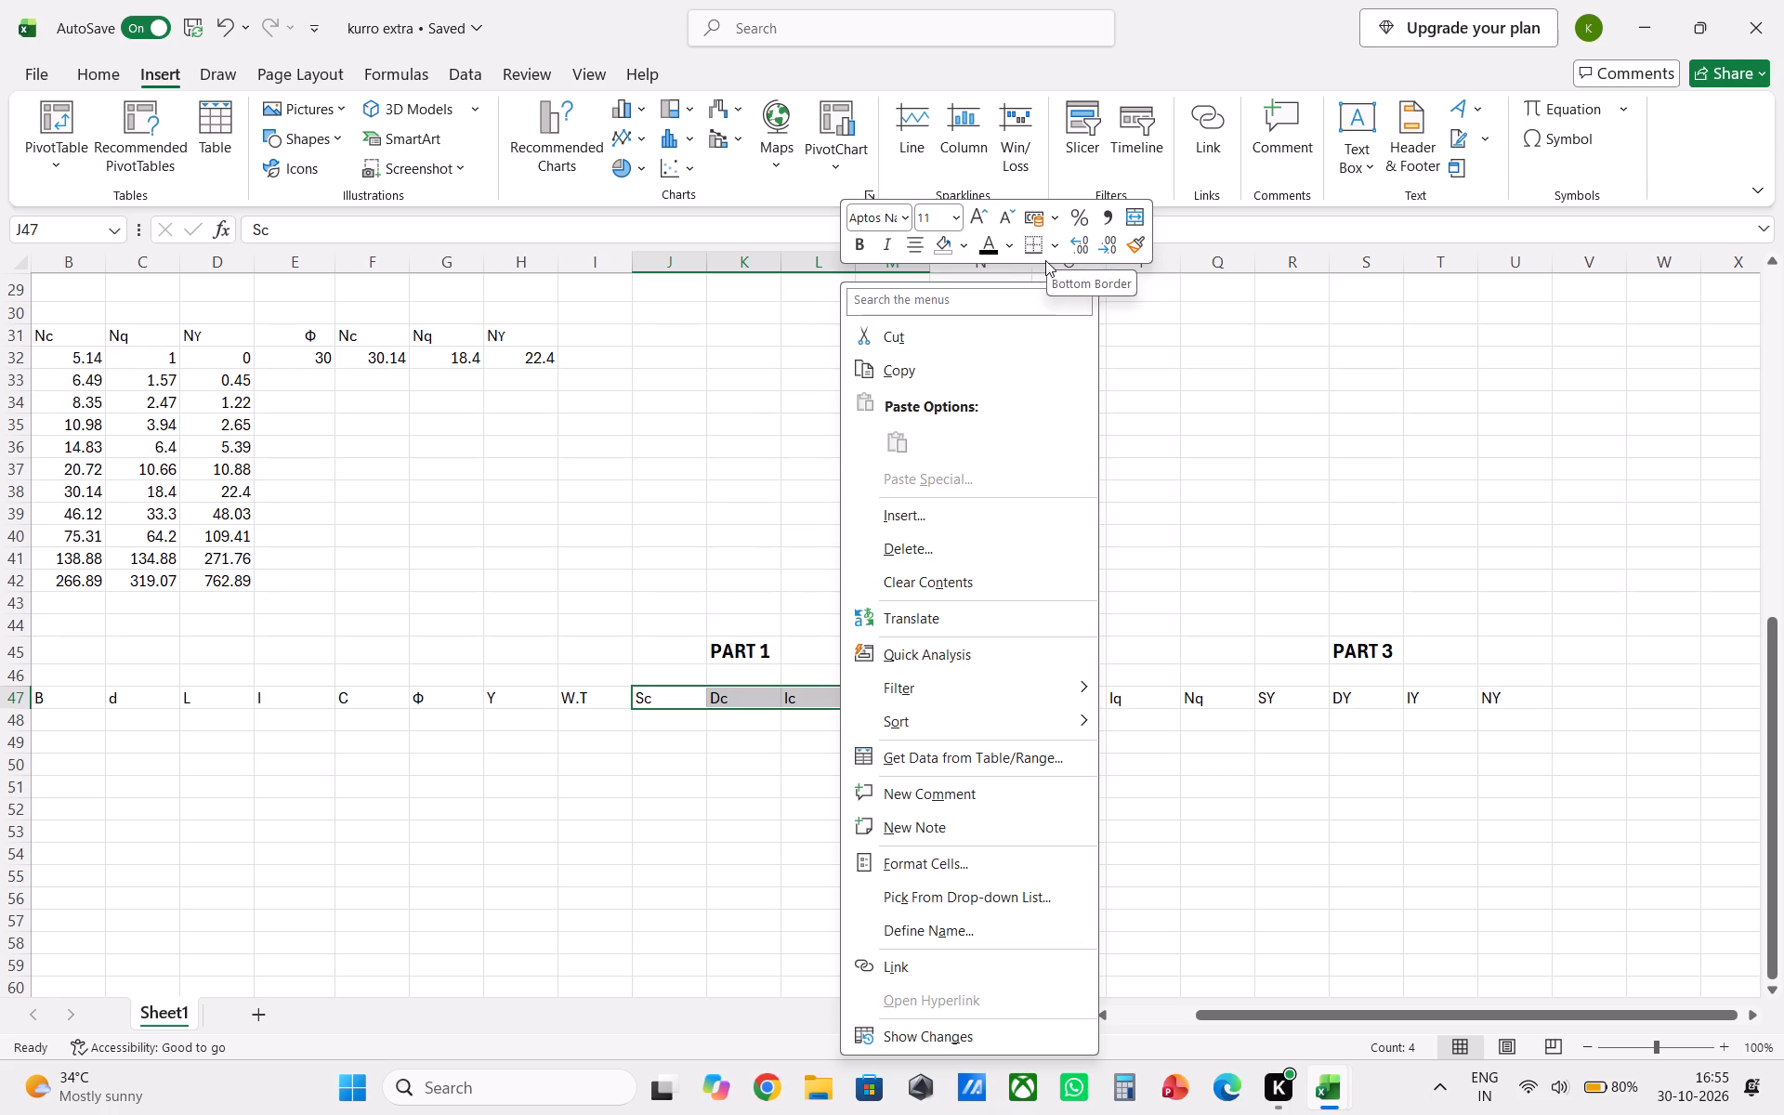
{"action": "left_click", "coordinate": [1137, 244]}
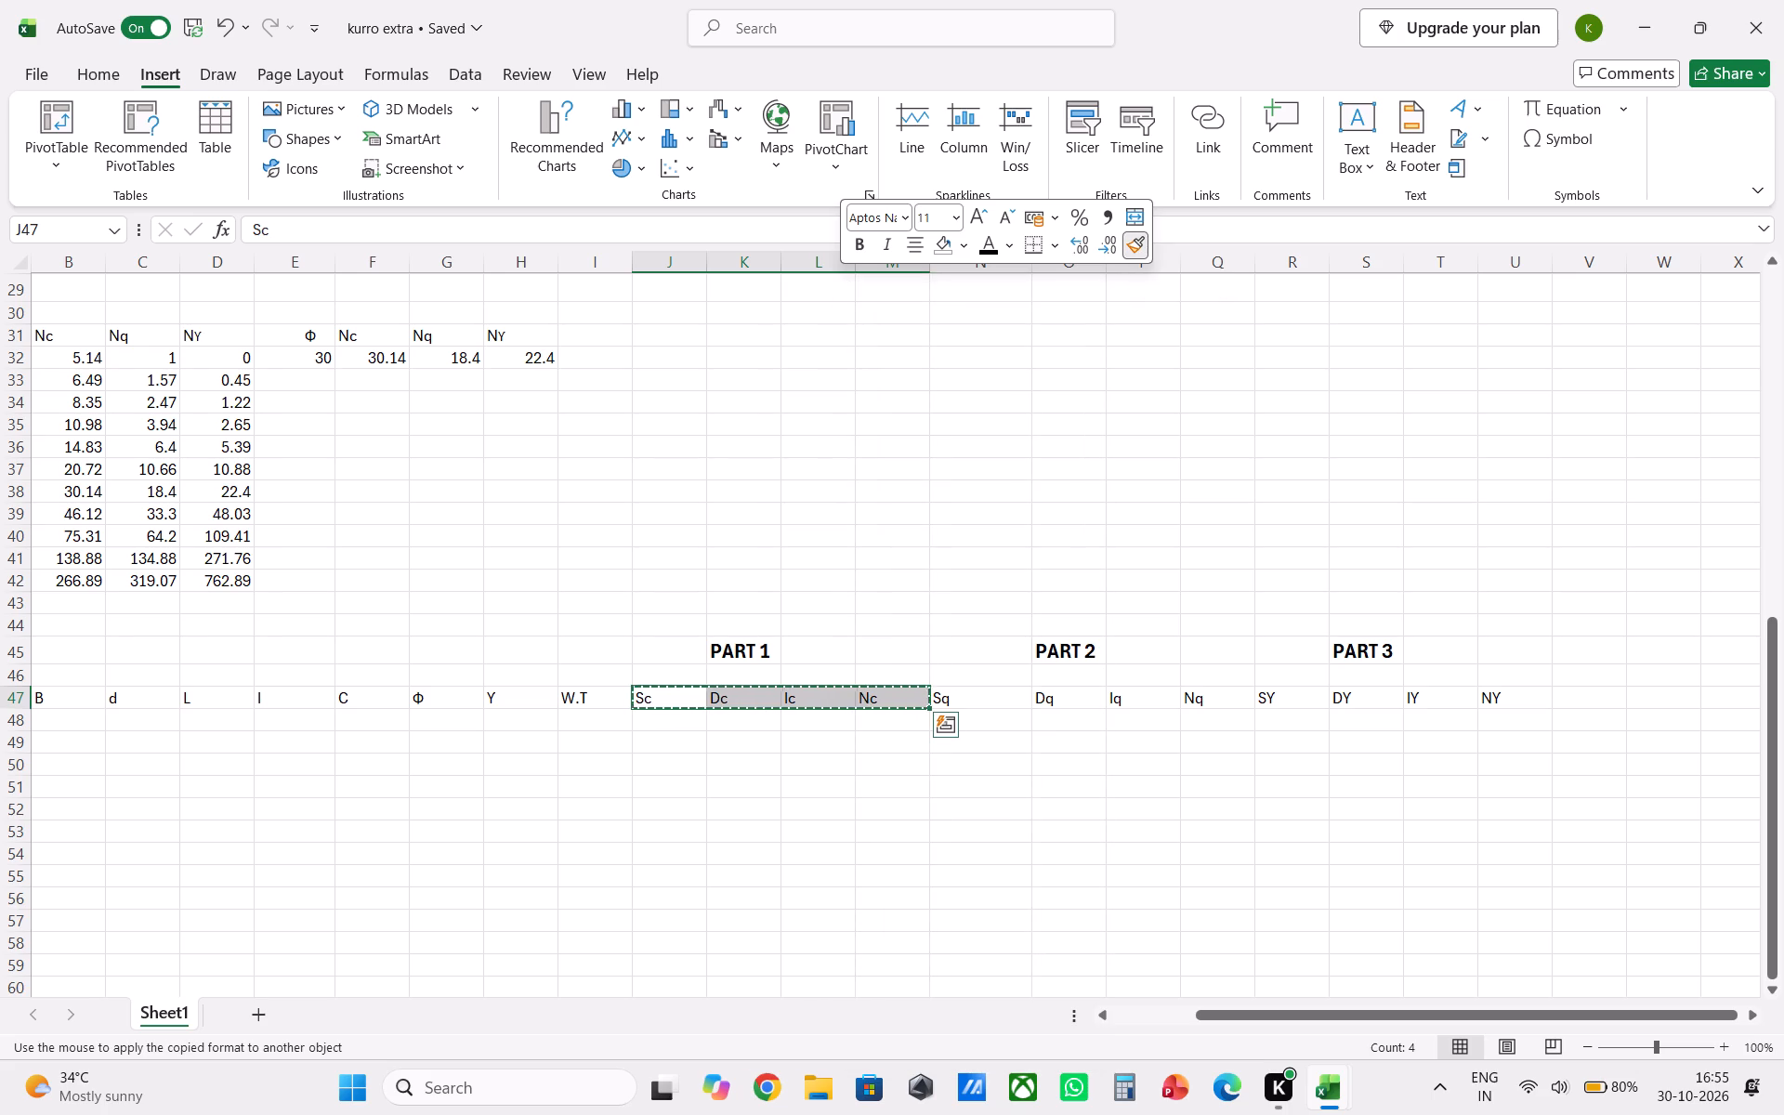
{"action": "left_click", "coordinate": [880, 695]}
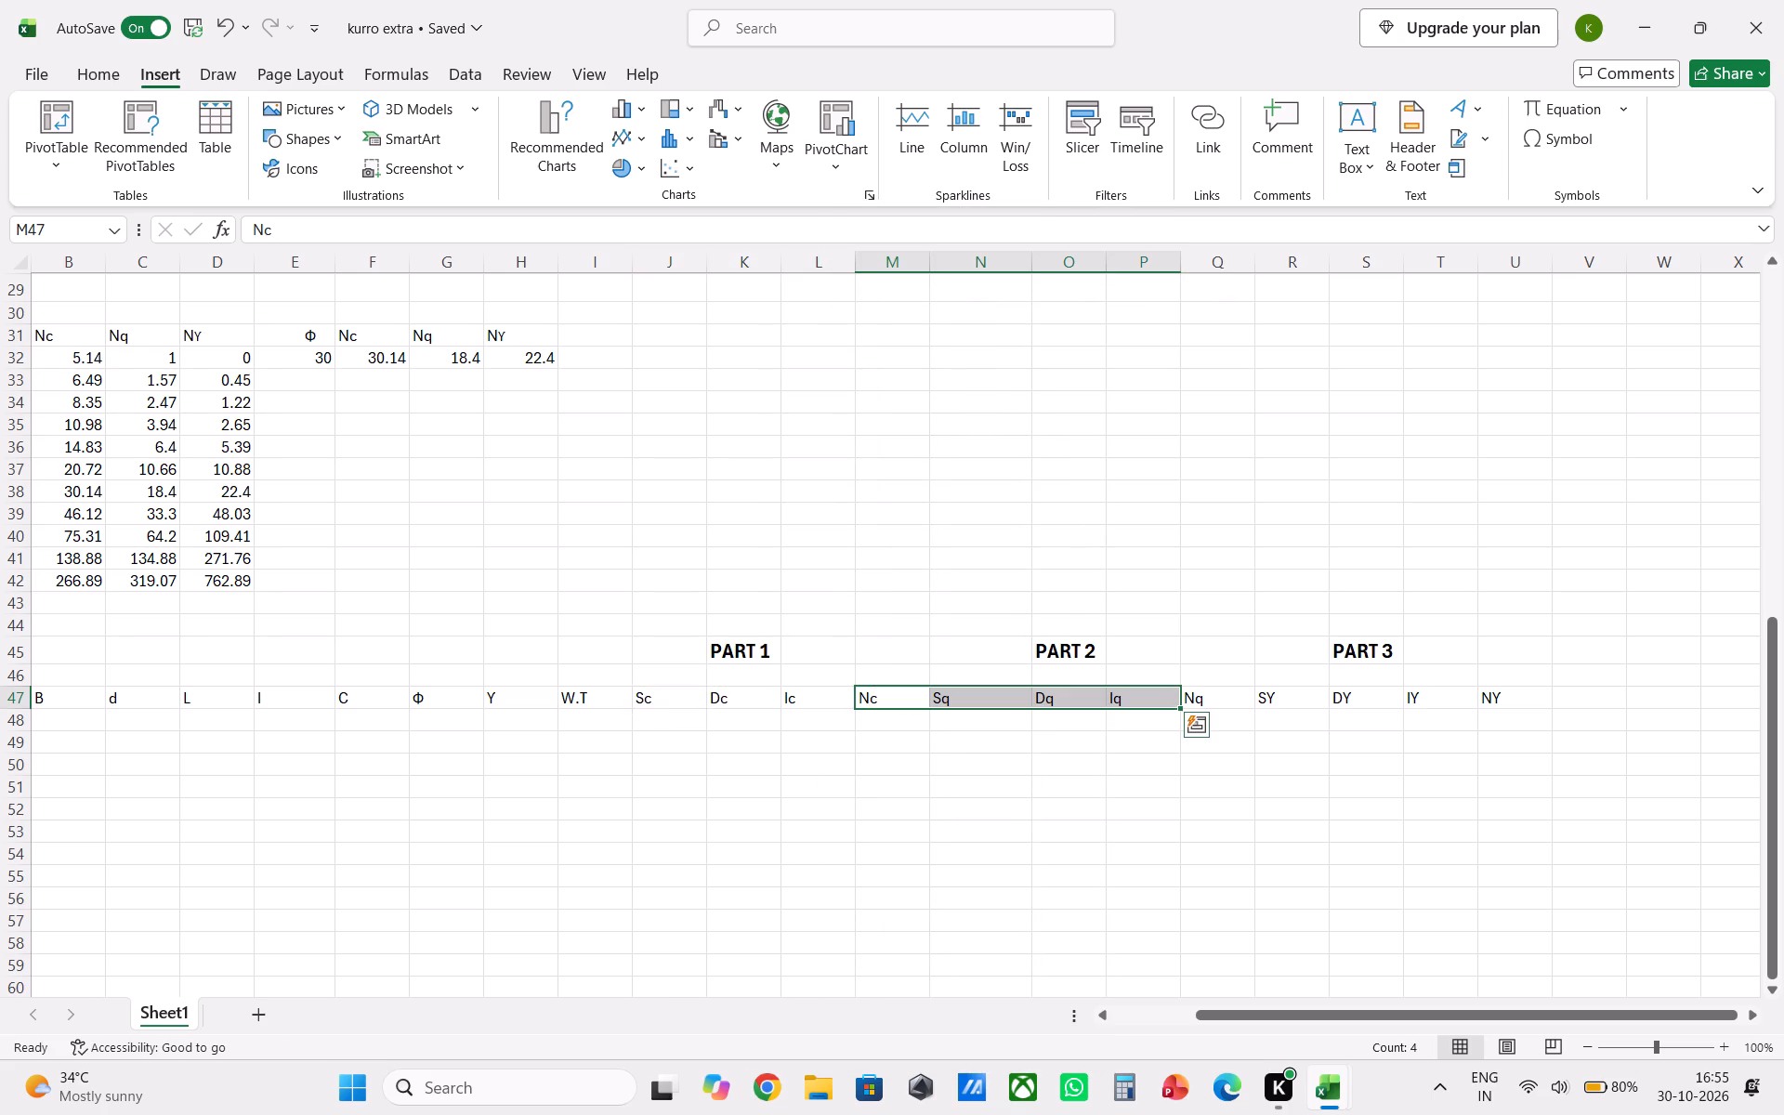
Fill the PART 1 headings Sc, Dc, Ic and Nc in J47:M47 with light green.
{"action": "left_click_drag", "start_coordinate": [678, 699], "coordinate": [851, 695]}
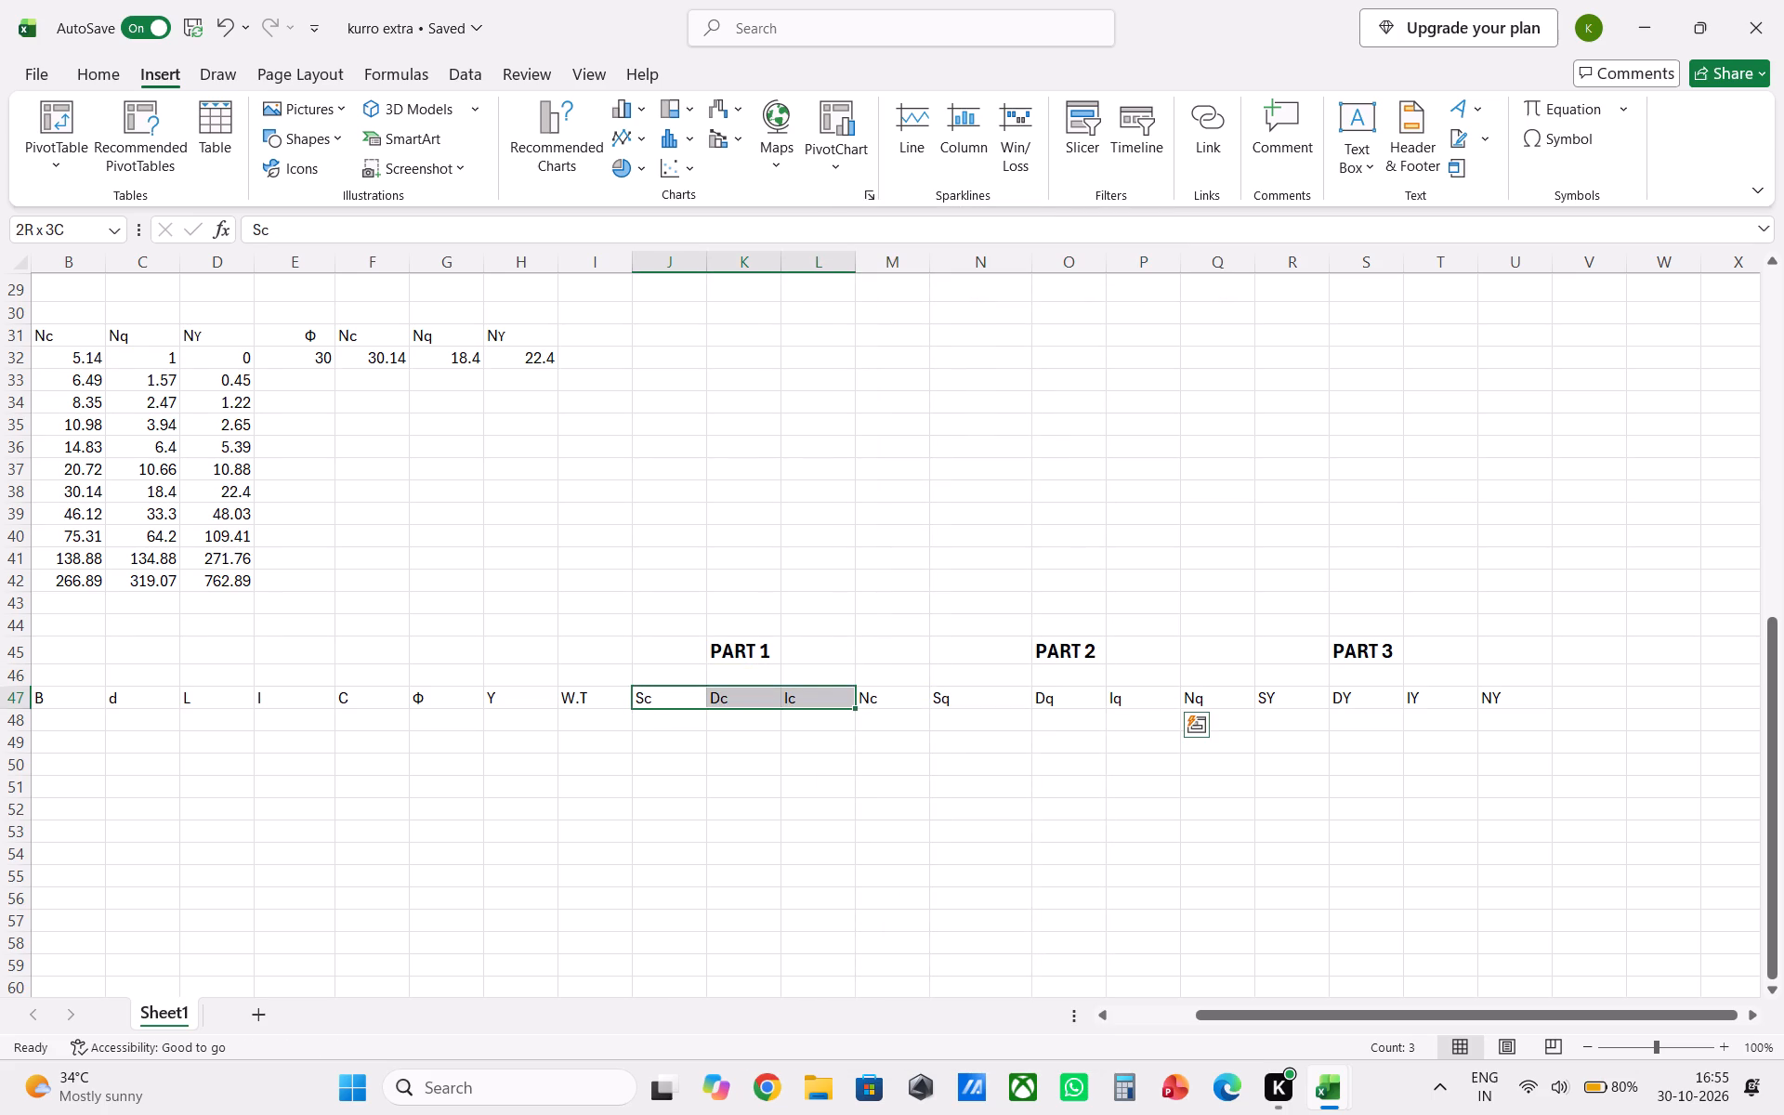
{"action": "left_click_drag", "start_coordinate": [851, 695], "coordinate": [895, 689]}
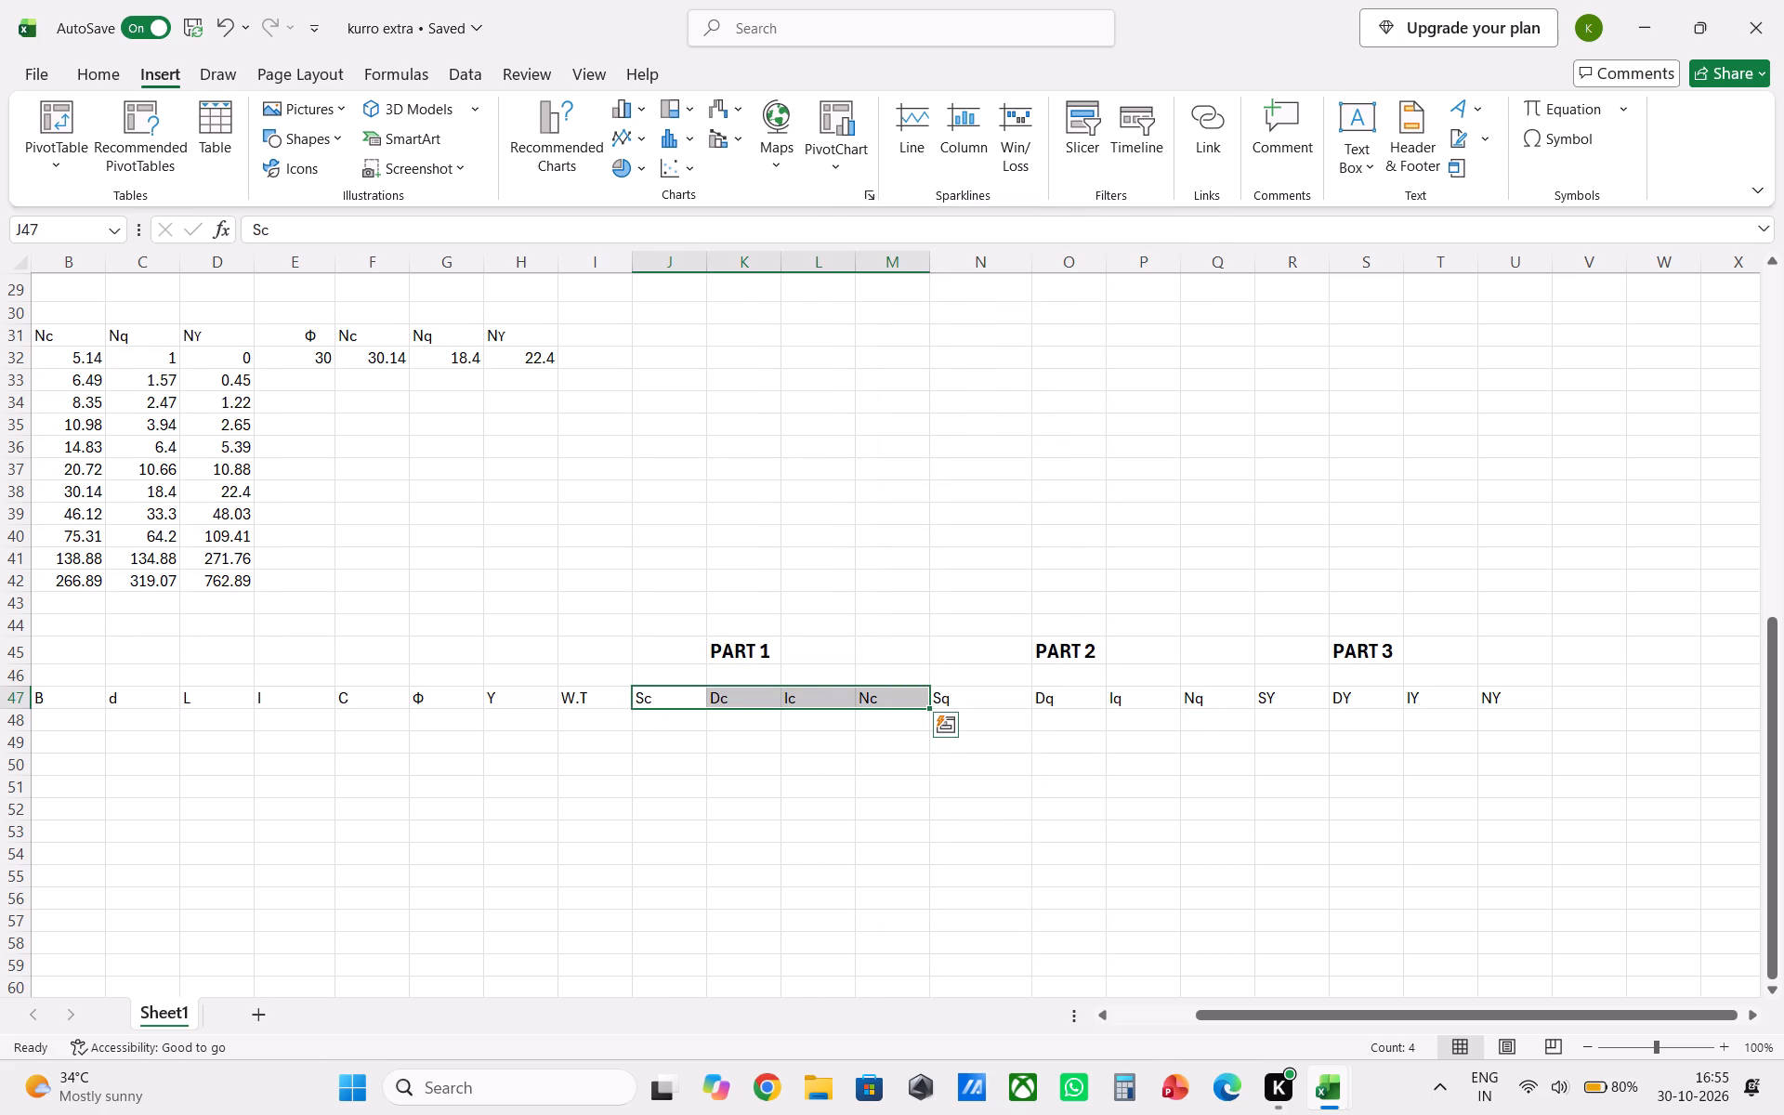
{"action": "right_click", "coordinate": [901, 700]}
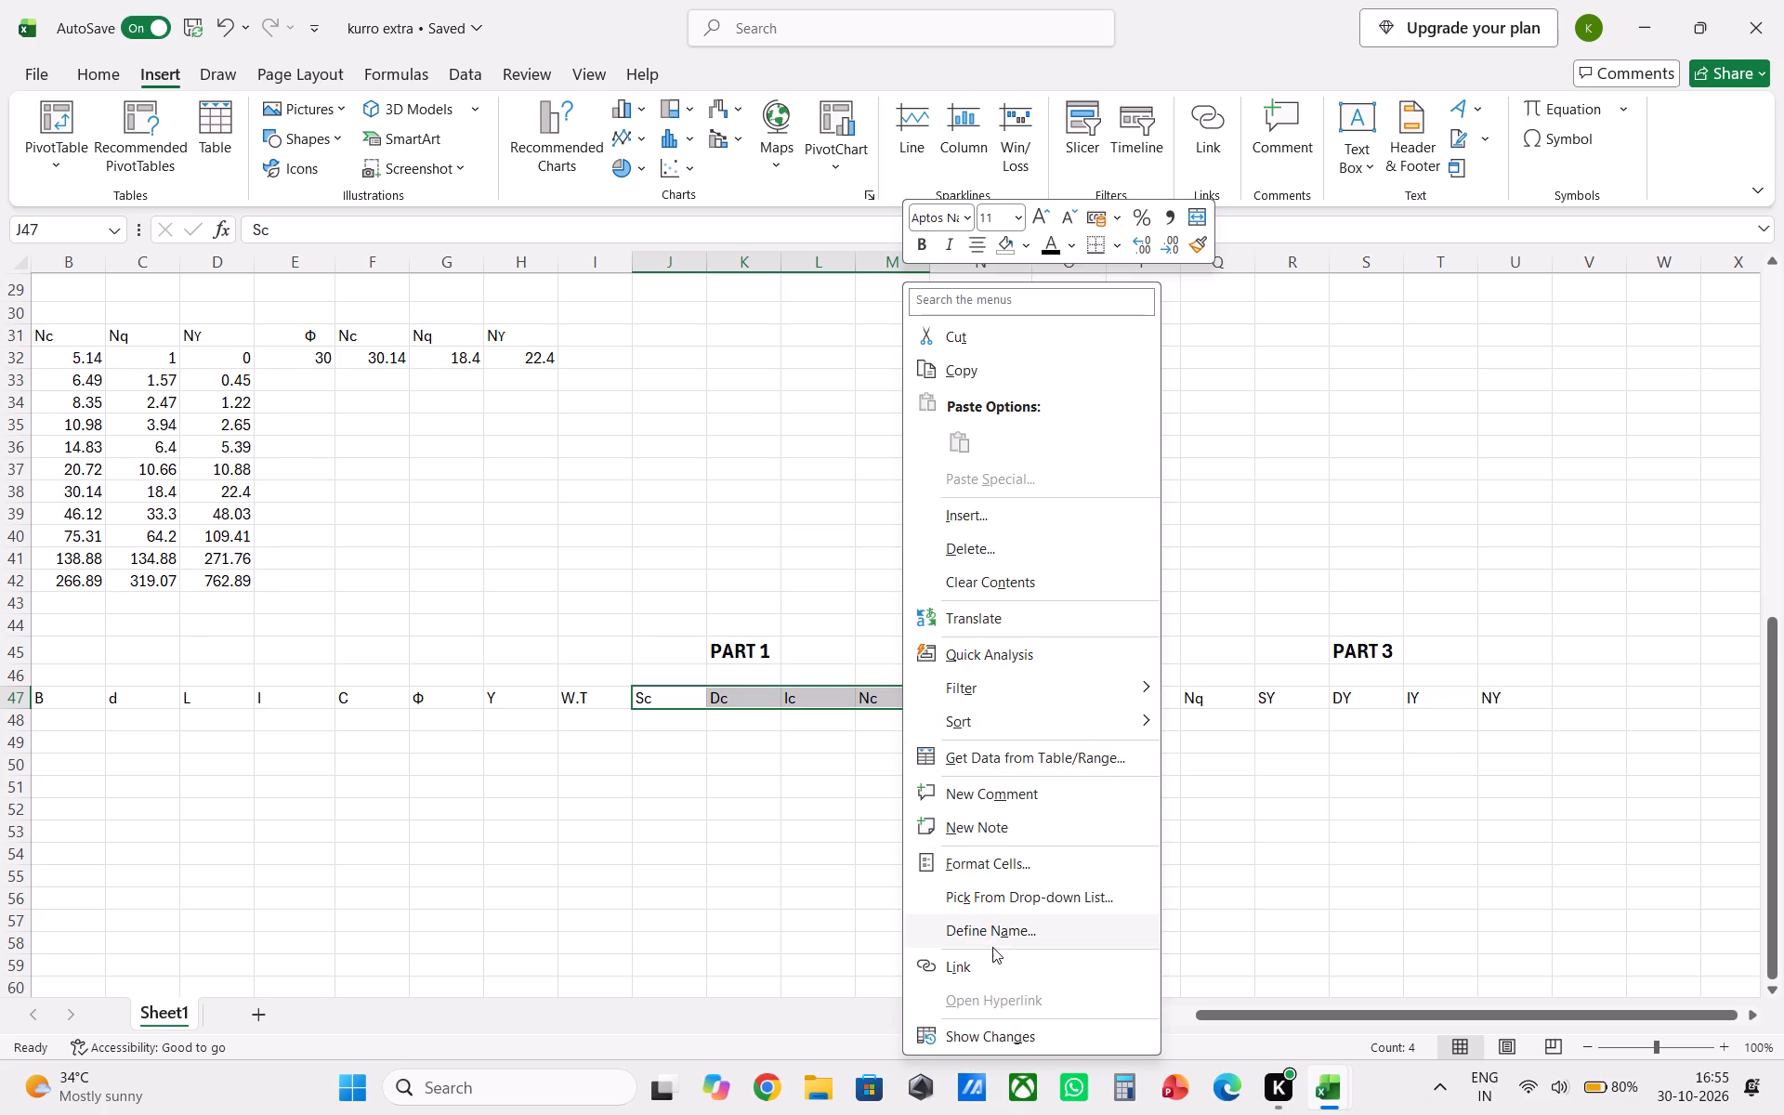
{"action": "scroll", "coordinate": [994, 947], "scroll_direction": "down", "scroll_amount": 1}
{"action": "scroll", "coordinate": [995, 923], "scroll_direction": "up", "scroll_amount": 1}
{"action": "left_click", "coordinate": [1001, 245]}
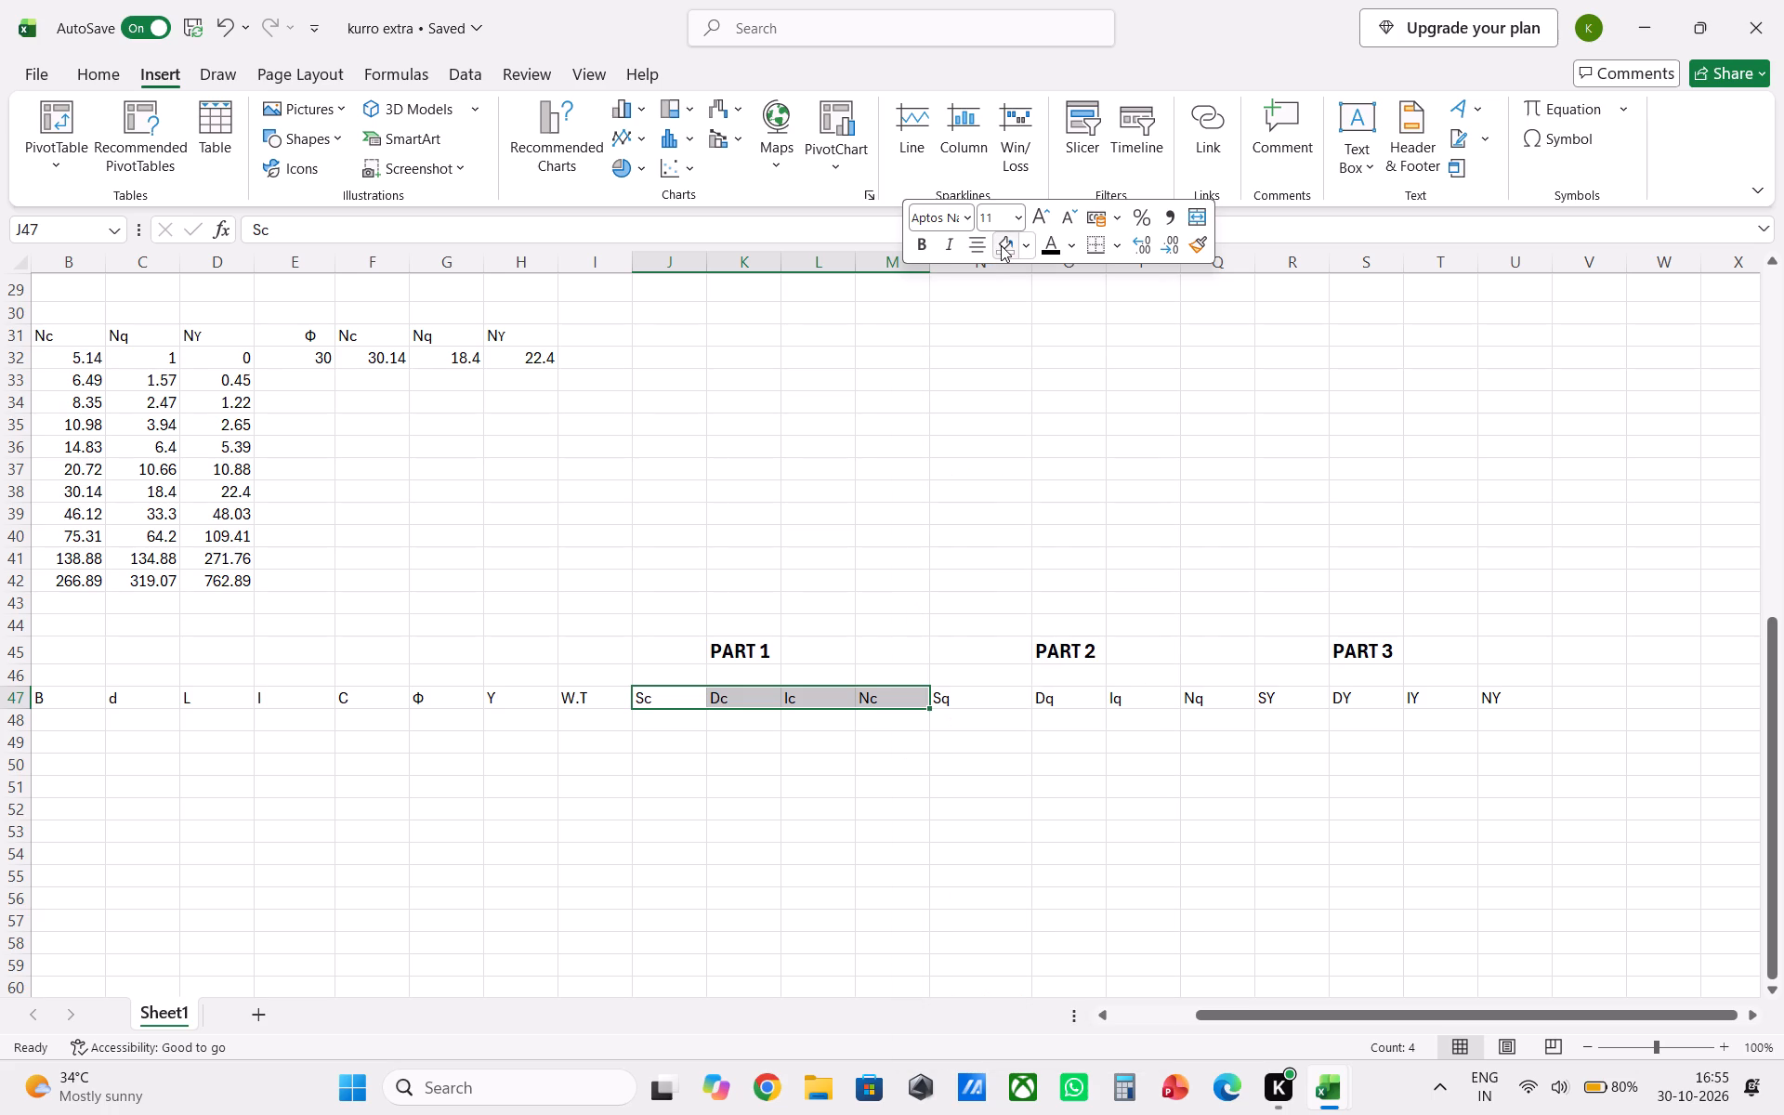
{"action": "left_click", "coordinate": [1030, 248]}
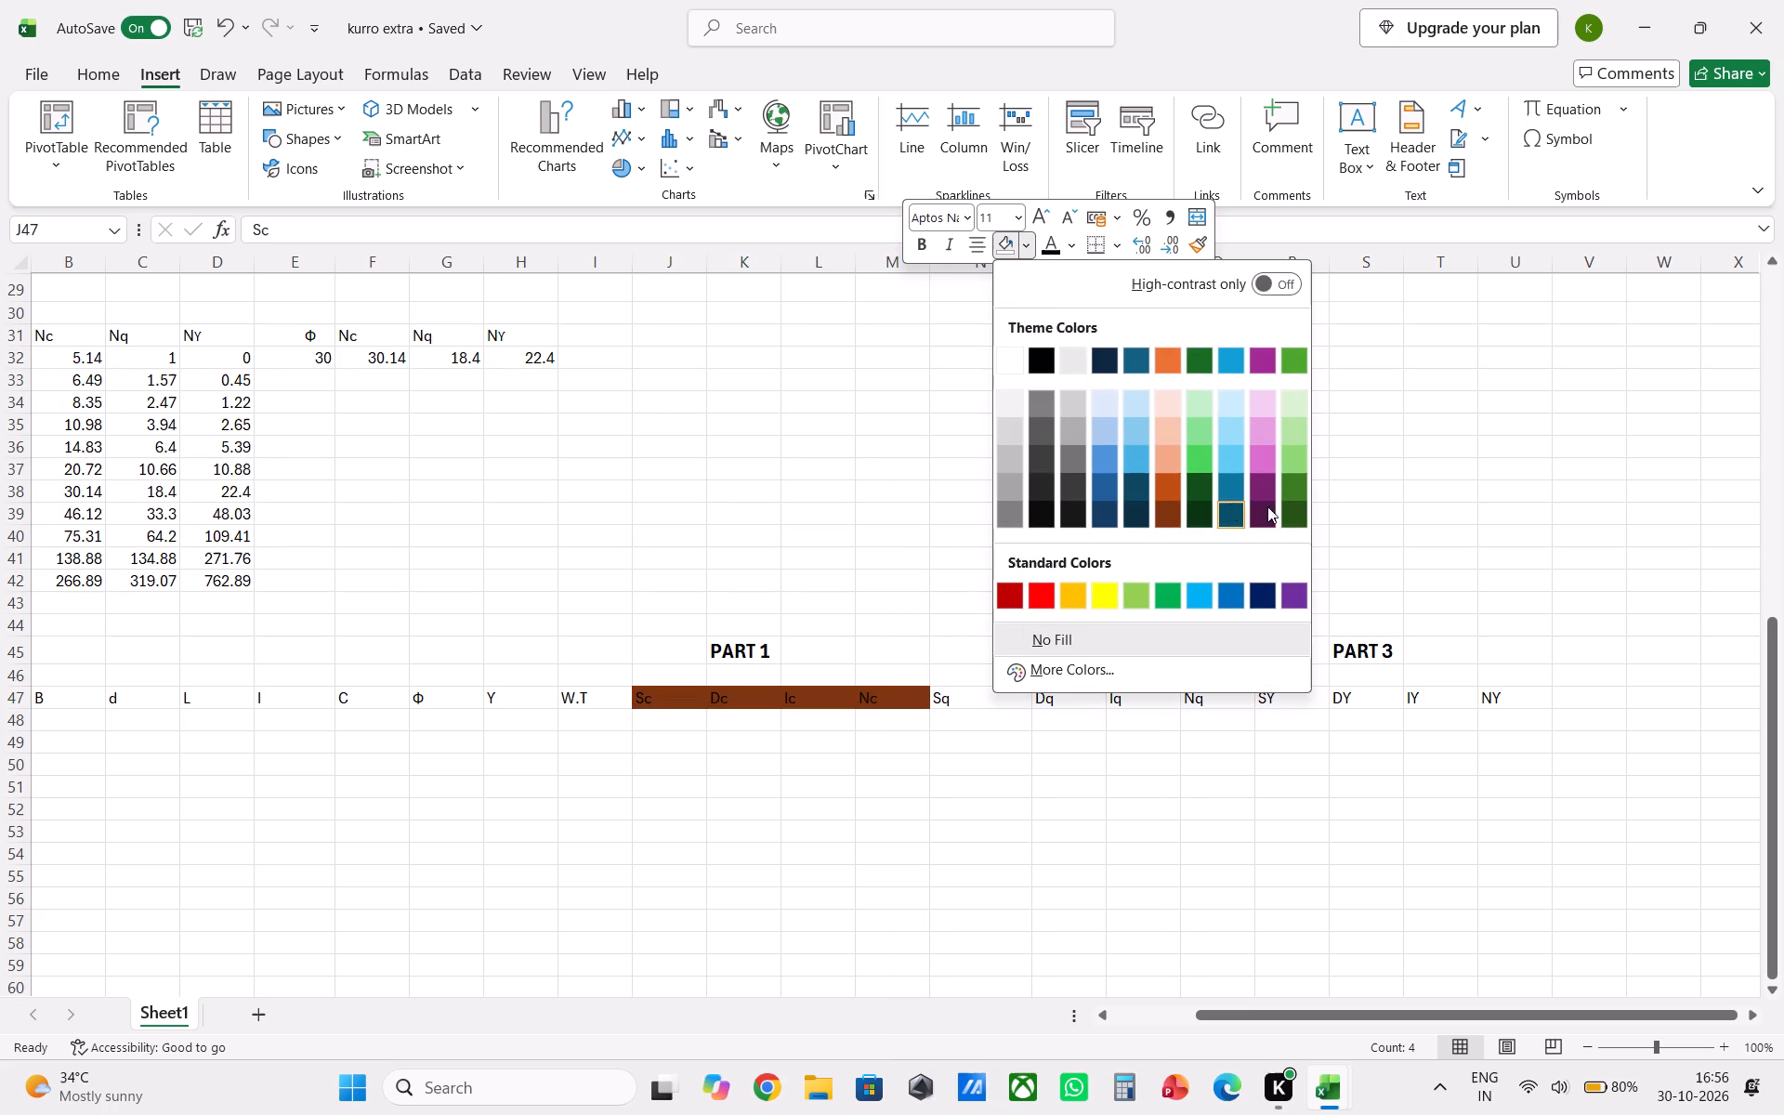
{"action": "left_click", "coordinate": [1286, 454]}
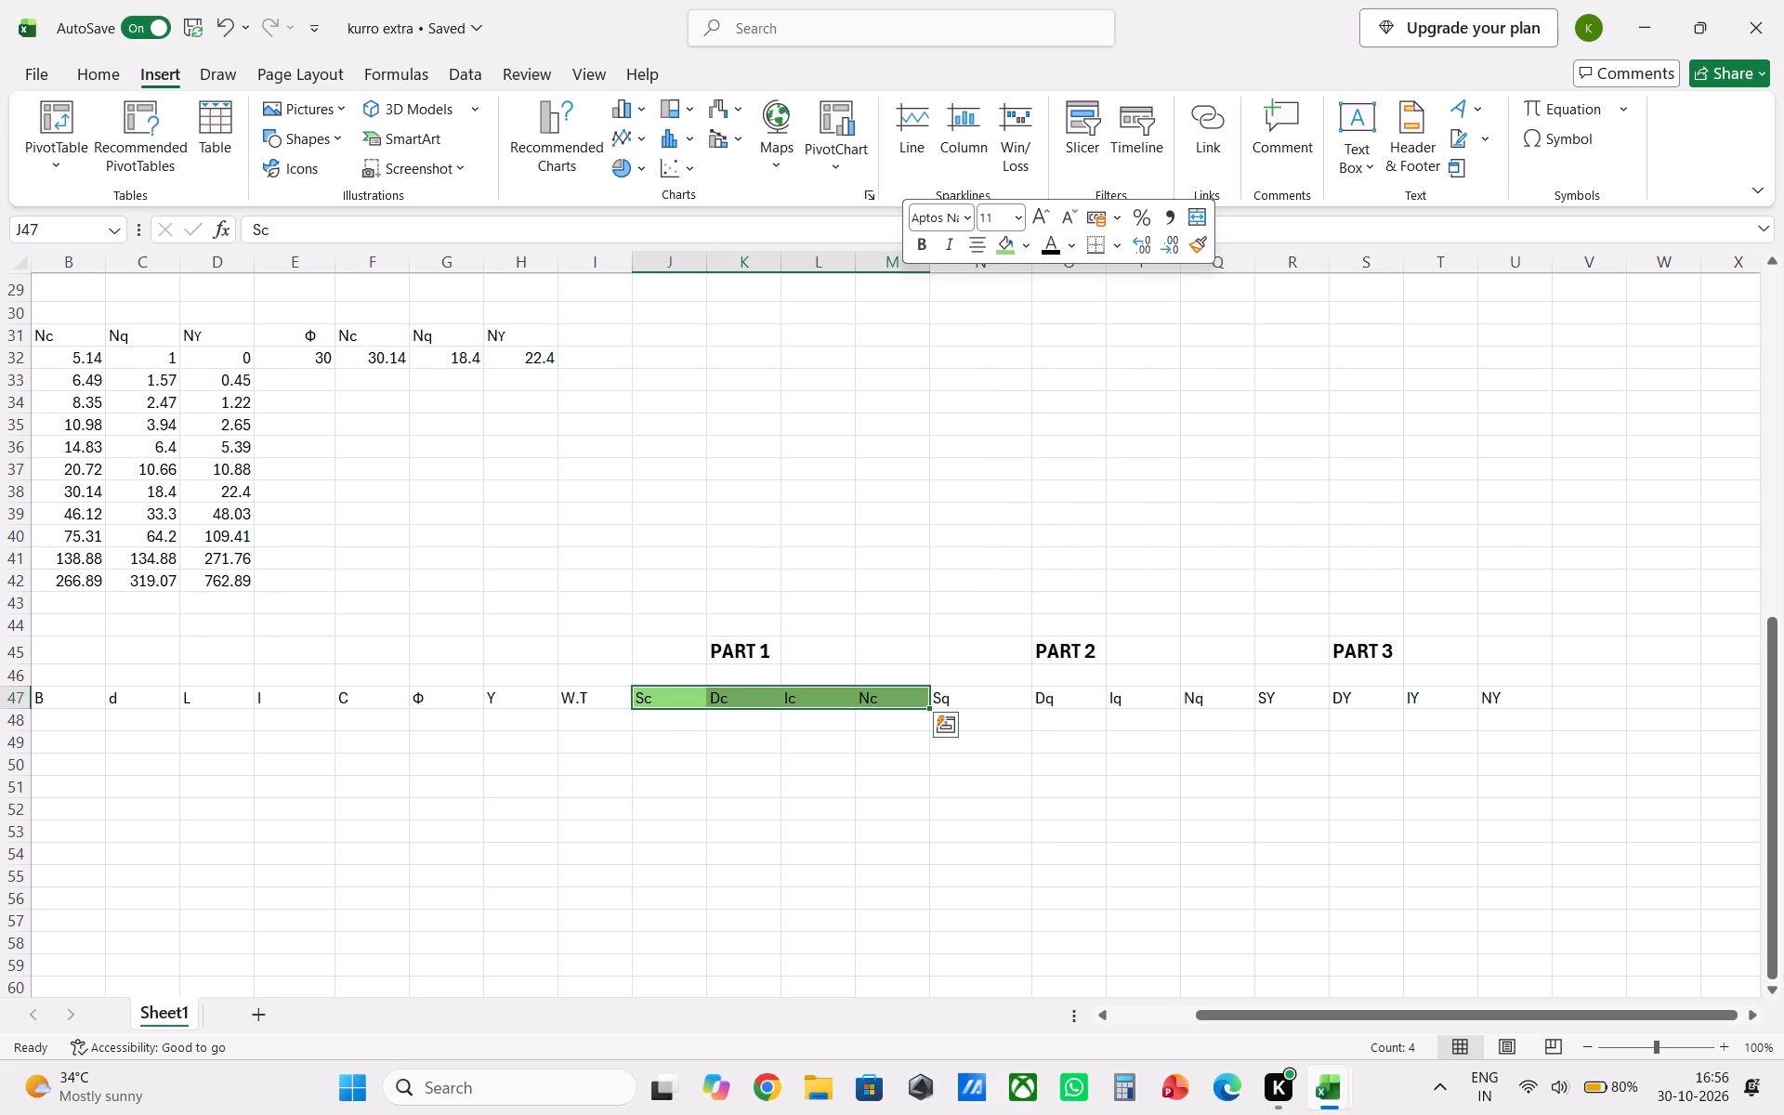
Fill the PART 2 headings Sq, Dq, Iq and Nq in N47:Q47 with light blue.
{"action": "left_click", "coordinate": [977, 702]}
{"action": "left_click_drag", "start_coordinate": [977, 702], "coordinate": [1133, 698]}
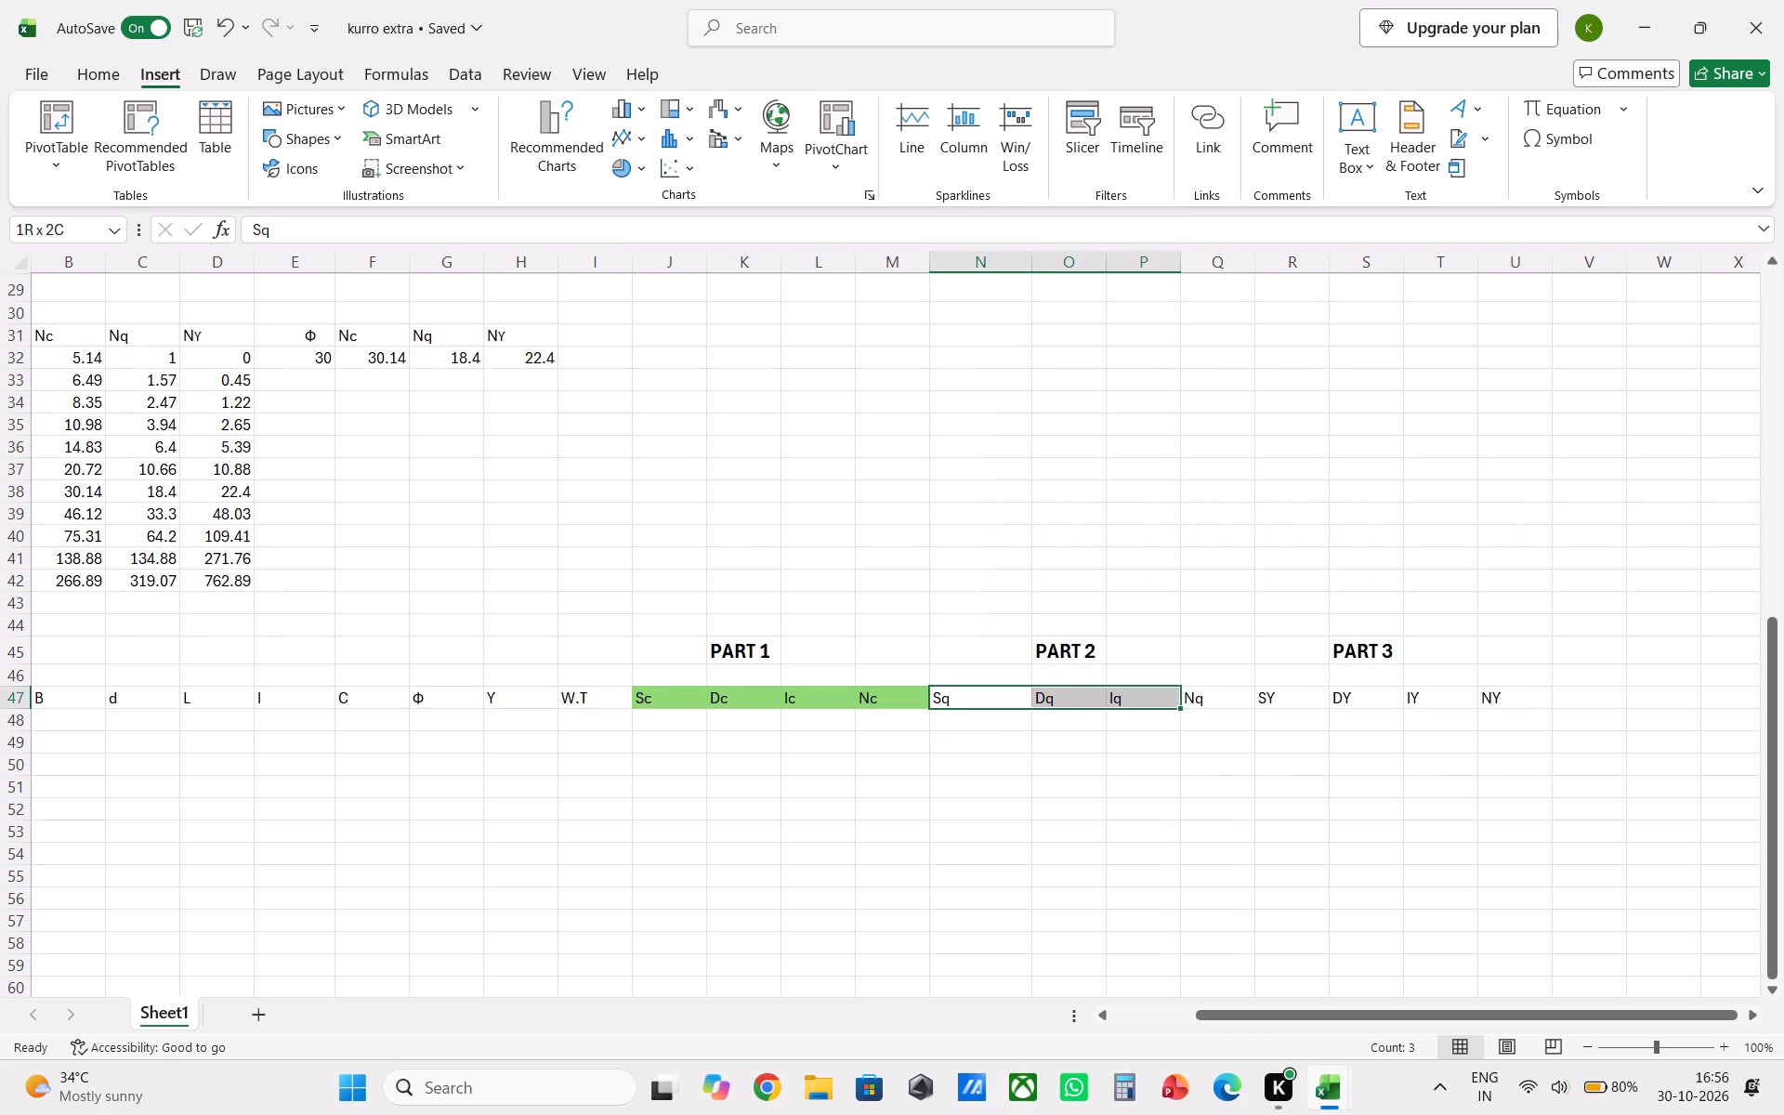
{"action": "left_click_drag", "start_coordinate": [1133, 698], "coordinate": [1200, 693]}
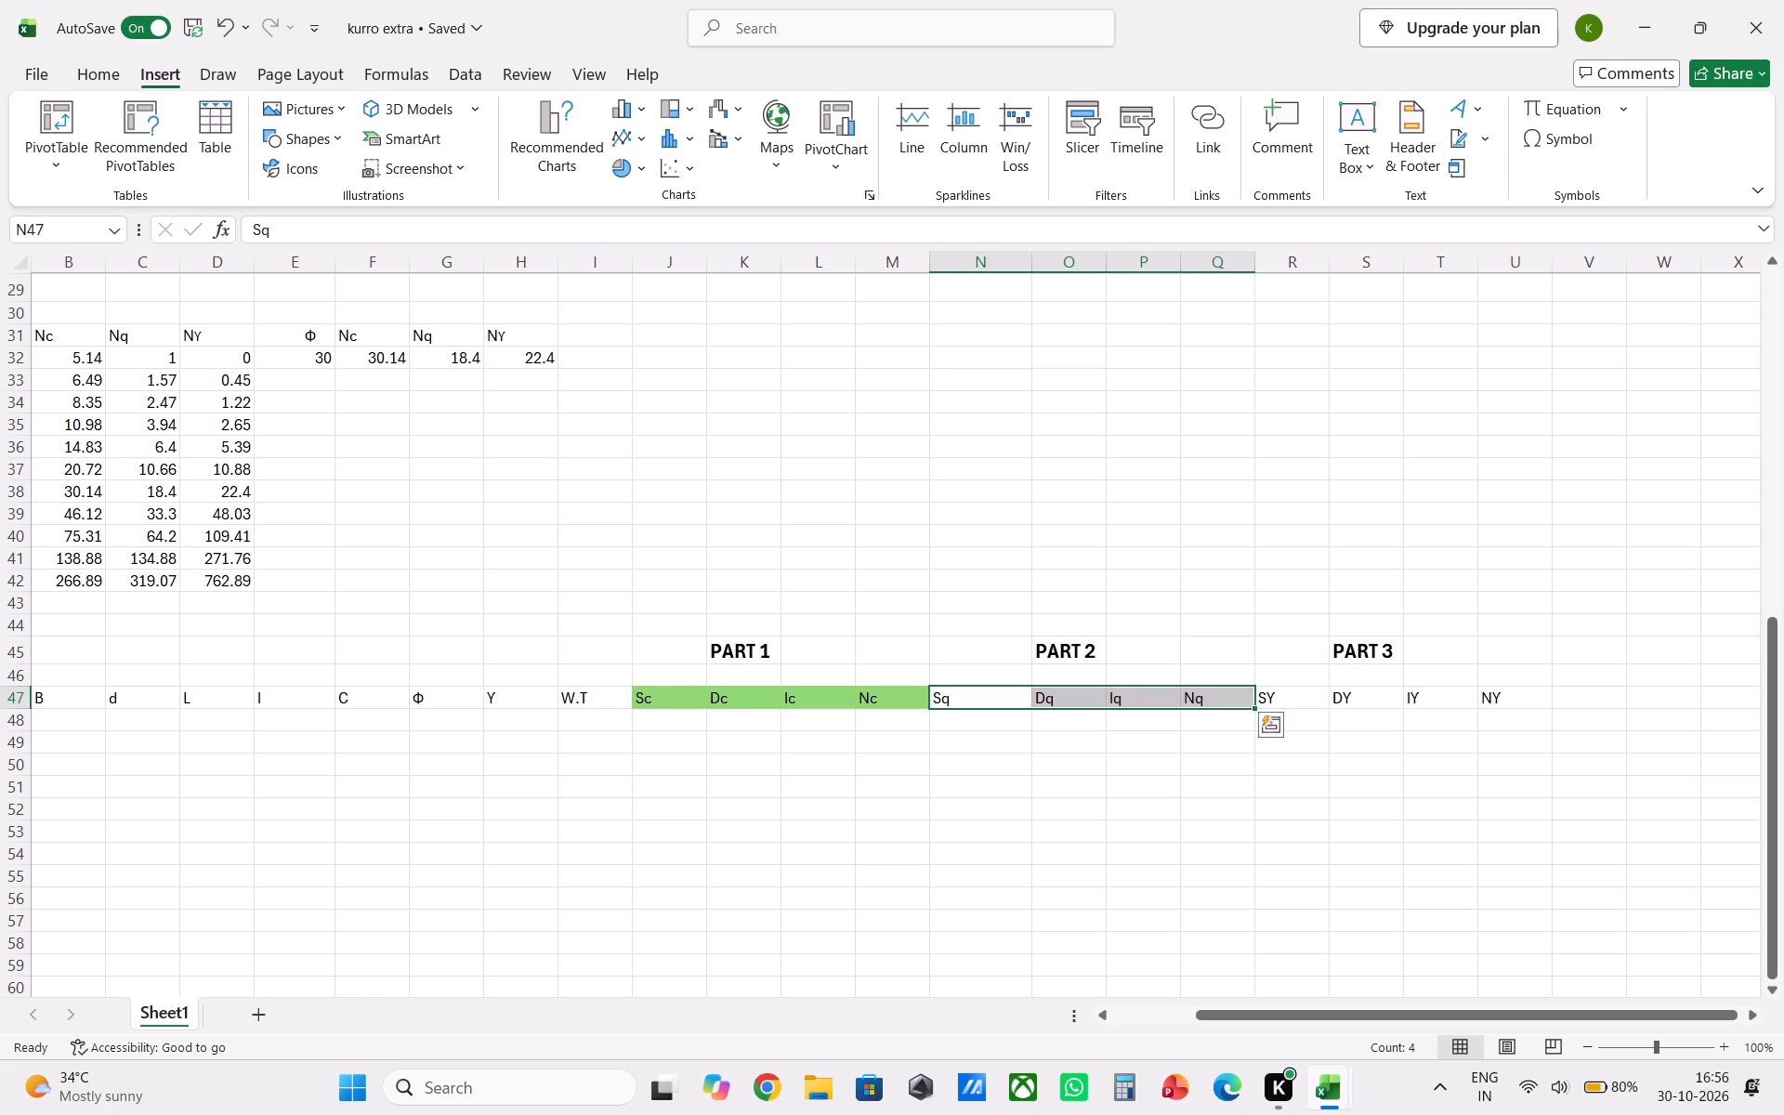
{"action": "right_click", "coordinate": [1098, 698]}
{"action": "left_click", "coordinate": [1199, 243]}
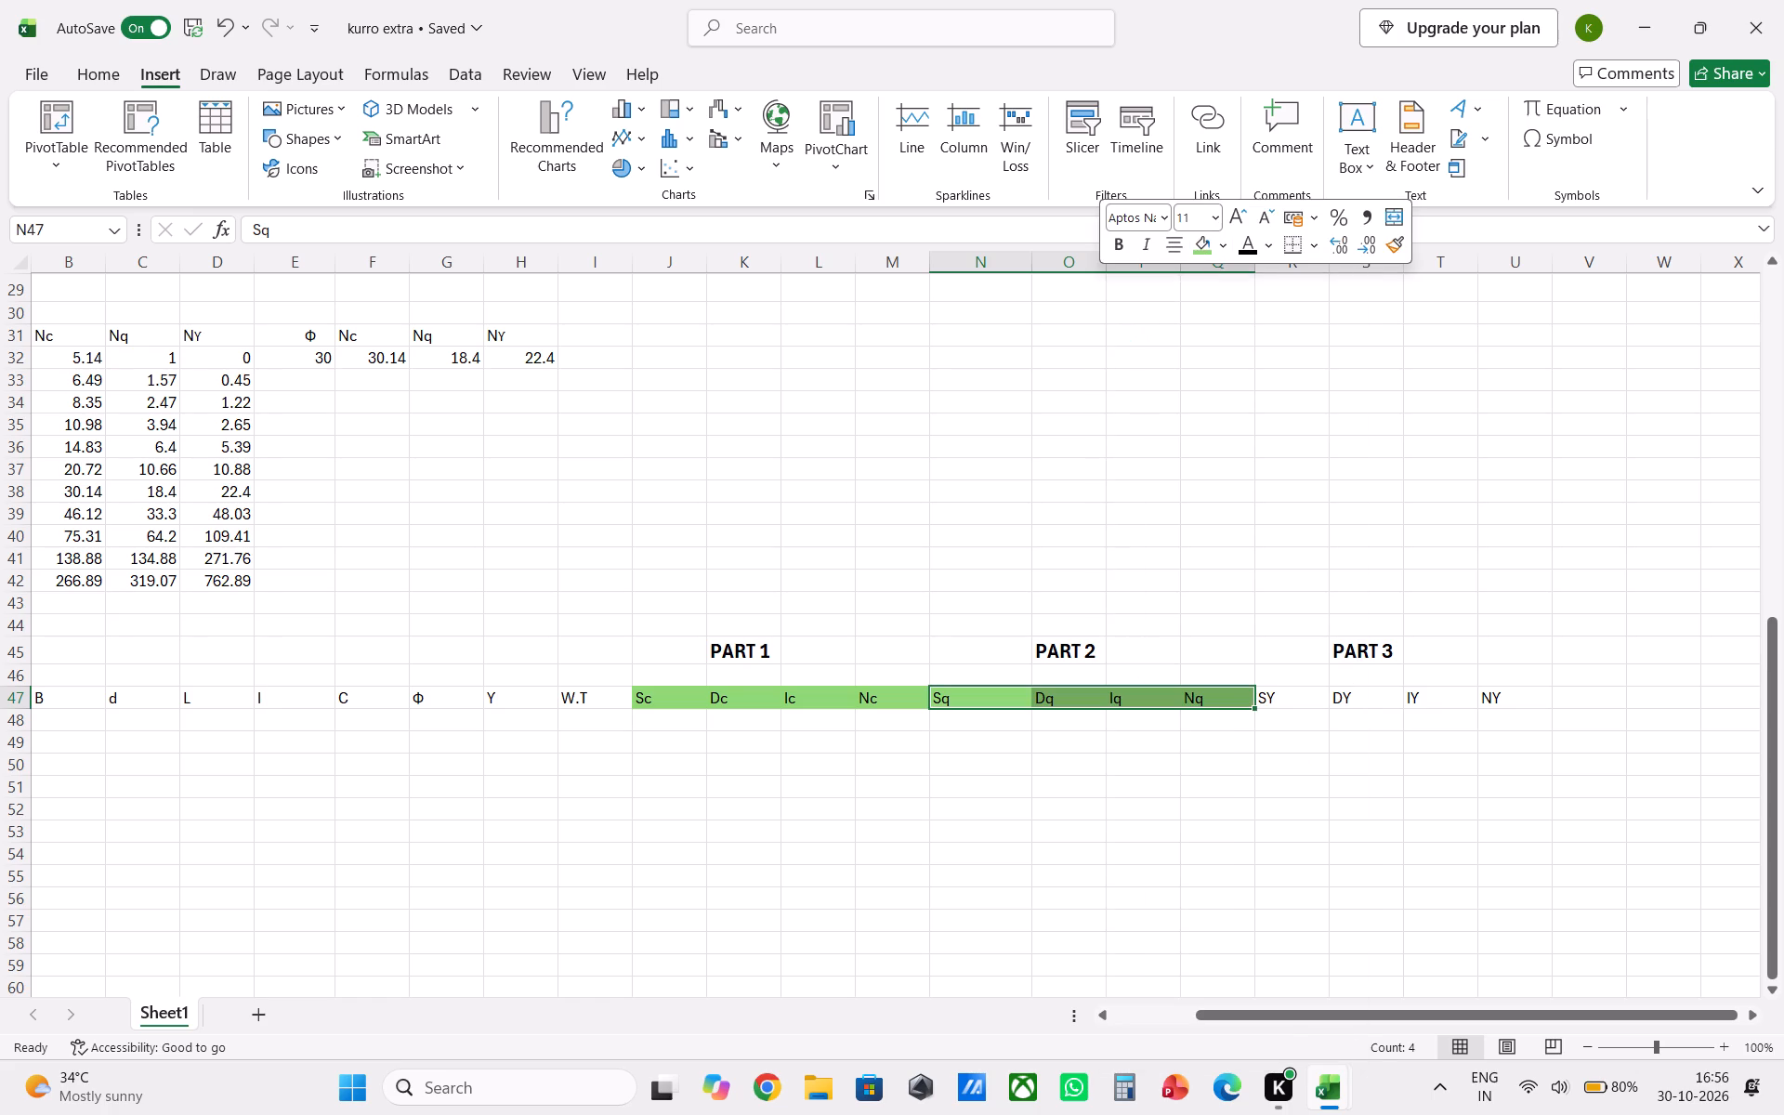
{"action": "left_click", "coordinate": [1226, 248]}
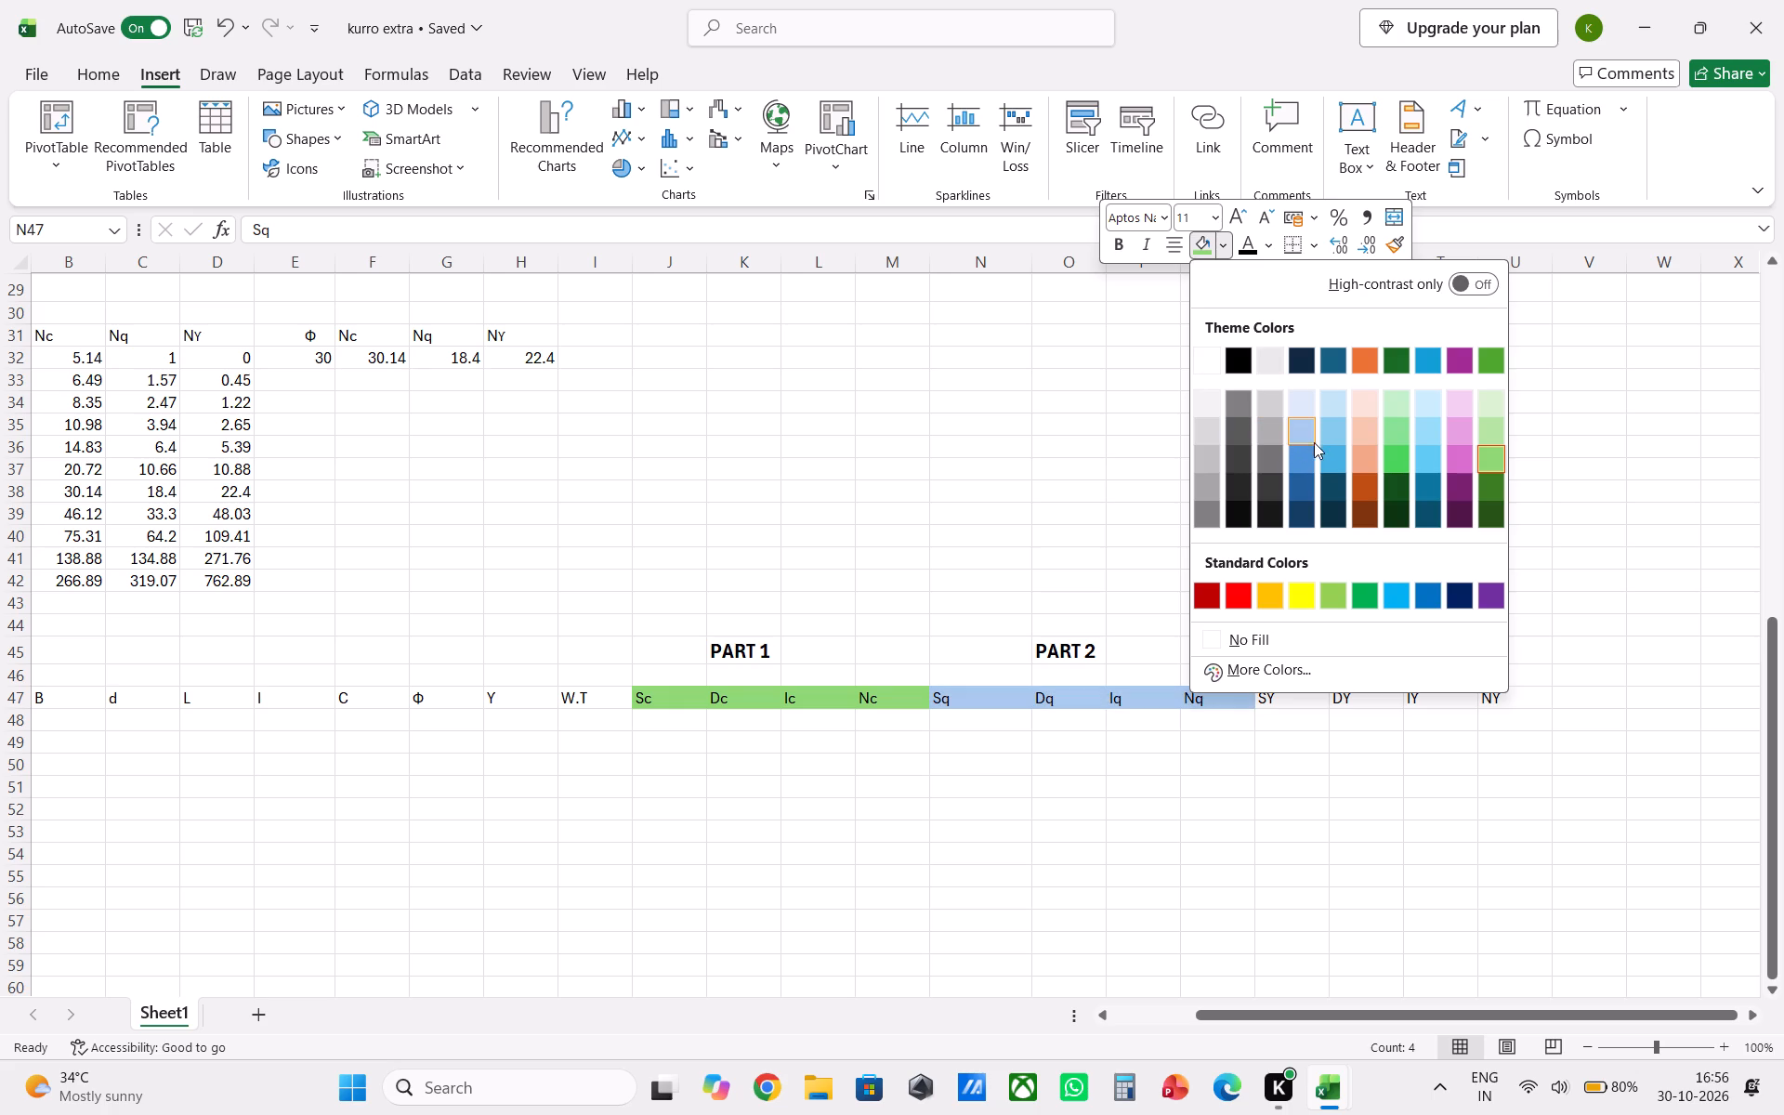
{"action": "left_click", "coordinate": [1305, 430]}
Fill the PART 3 headings SY, DY, IY and NY in R47:U47 with light orange.
{"action": "left_click_drag", "start_coordinate": [1283, 699], "coordinate": [1287, 699]}
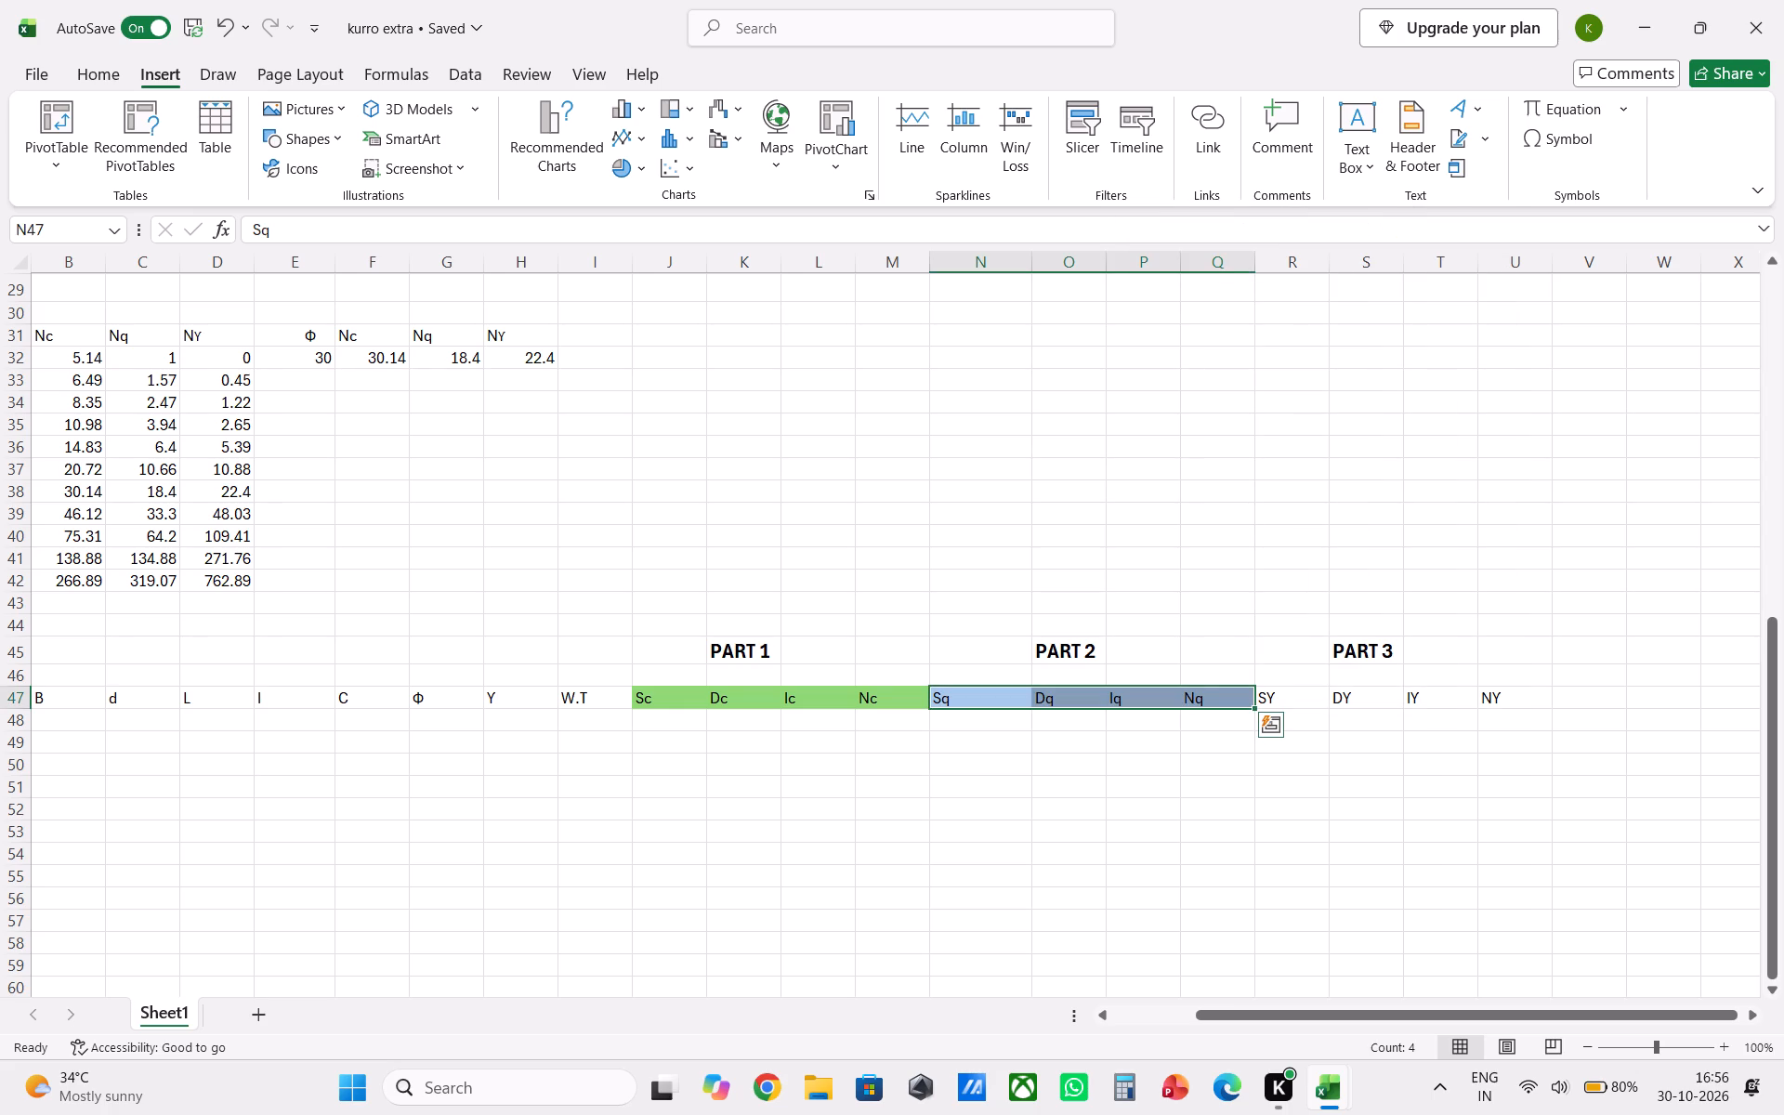
{"action": "left_click_drag", "start_coordinate": [1287, 699], "coordinate": [1498, 694]}
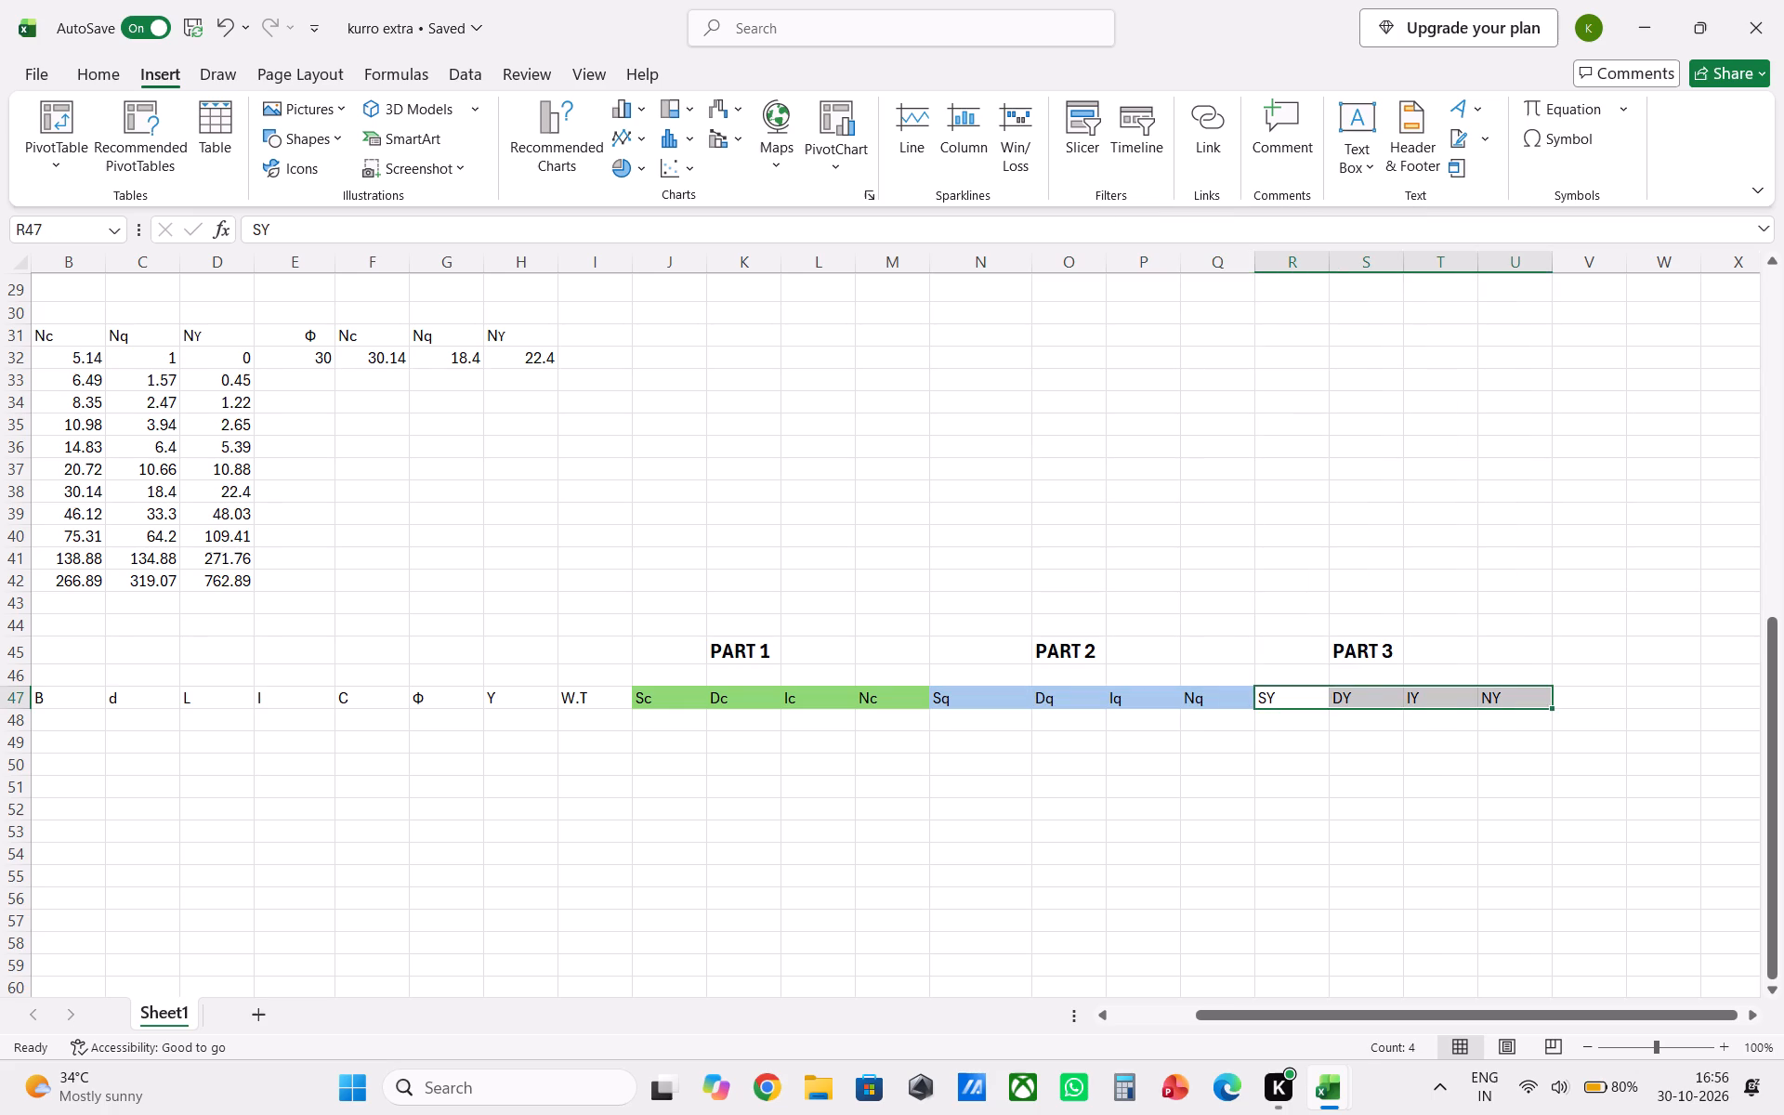
{"action": "right_click", "coordinate": [1466, 691]}
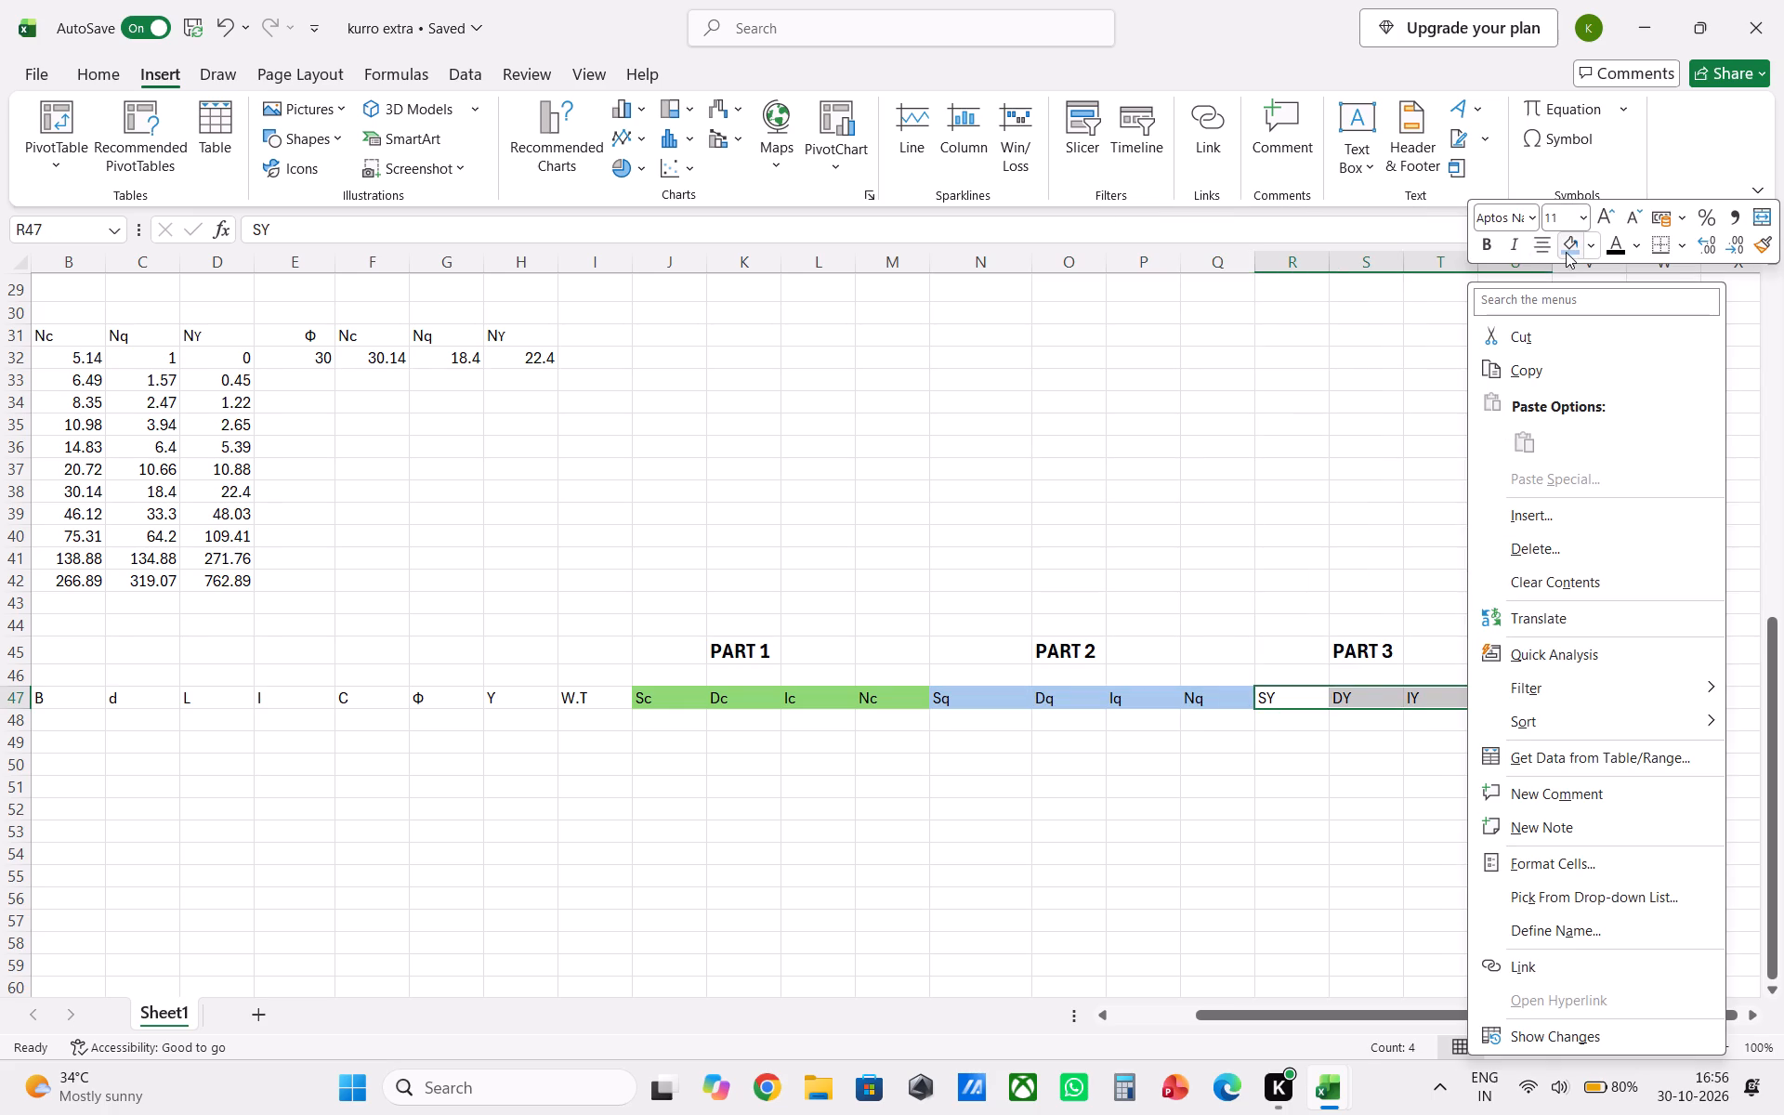
{"action": "left_click", "coordinate": [1566, 252]}
{"action": "left_click", "coordinate": [1586, 254]}
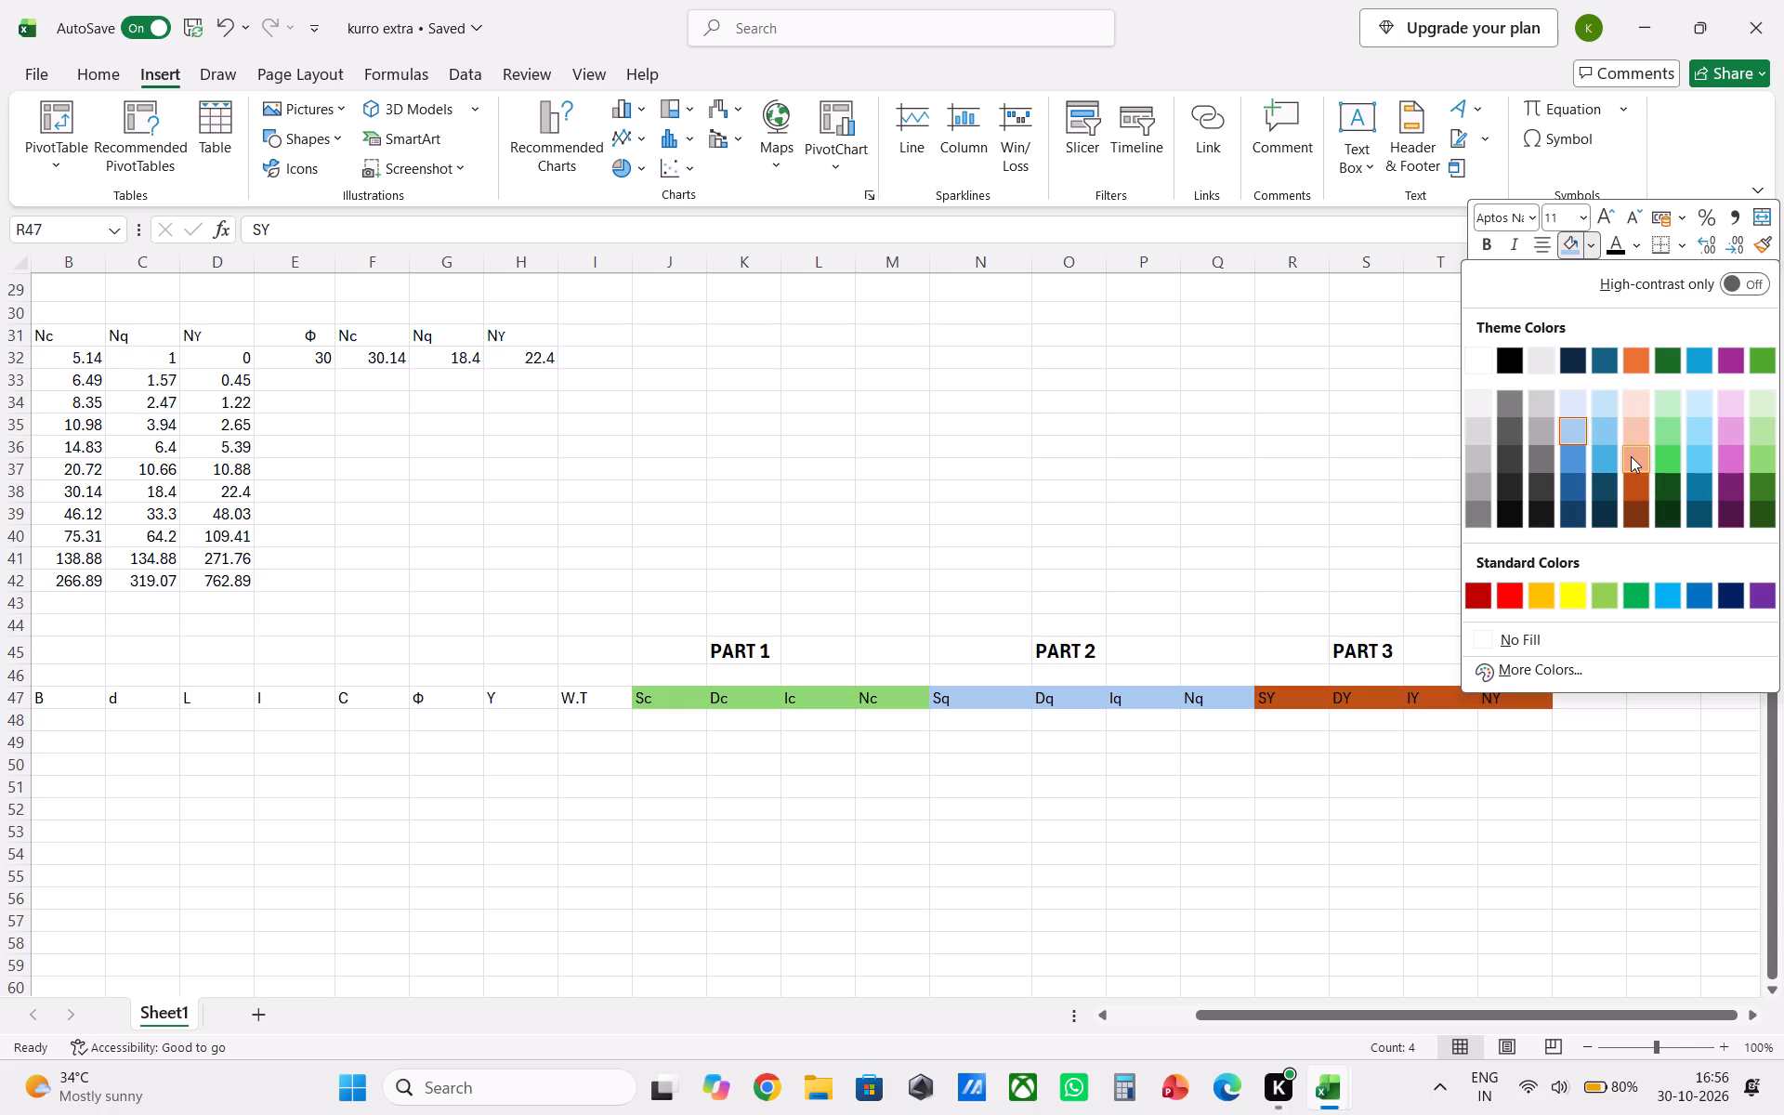
{"action": "left_click", "coordinate": [1631, 456]}
{"action": "left_click", "coordinate": [1458, 497]}
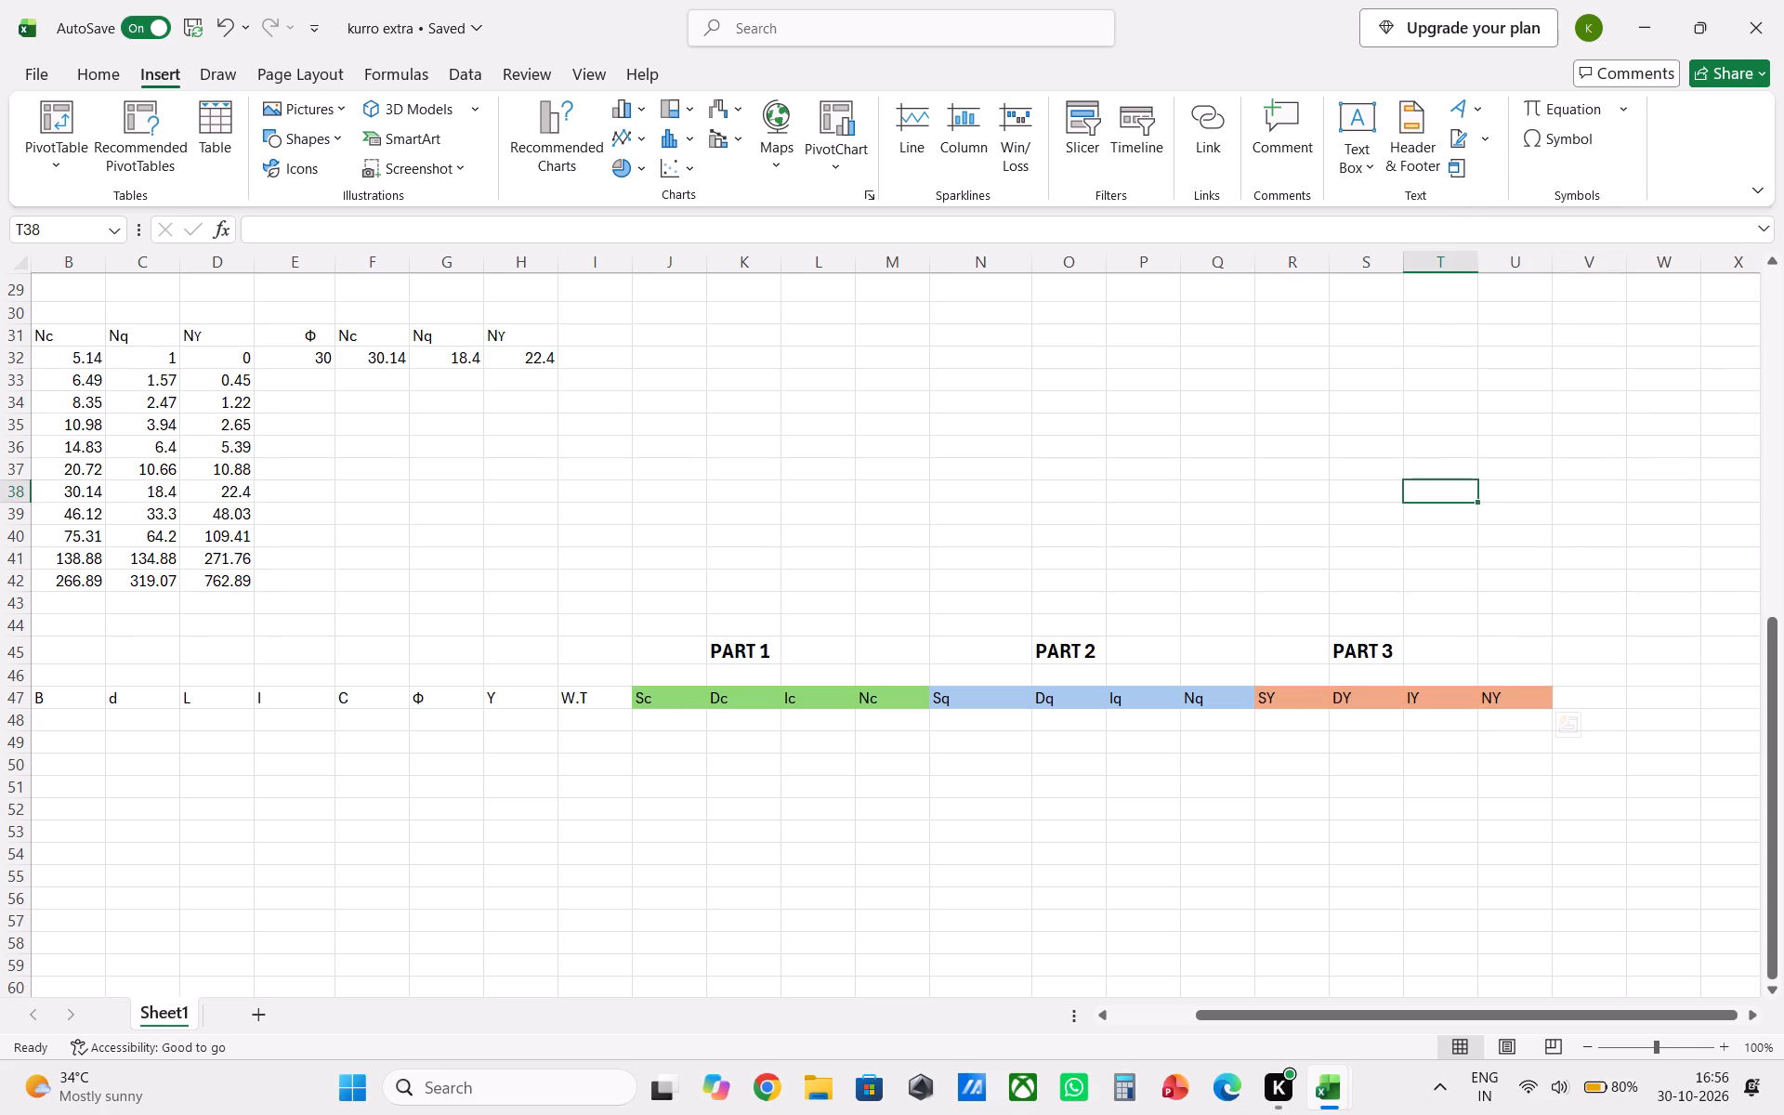
Change the heading in C47 of the summary table to Df.
{"action": "left_click_drag", "start_coordinate": [1209, 1015], "coordinate": [1194, 1017]}
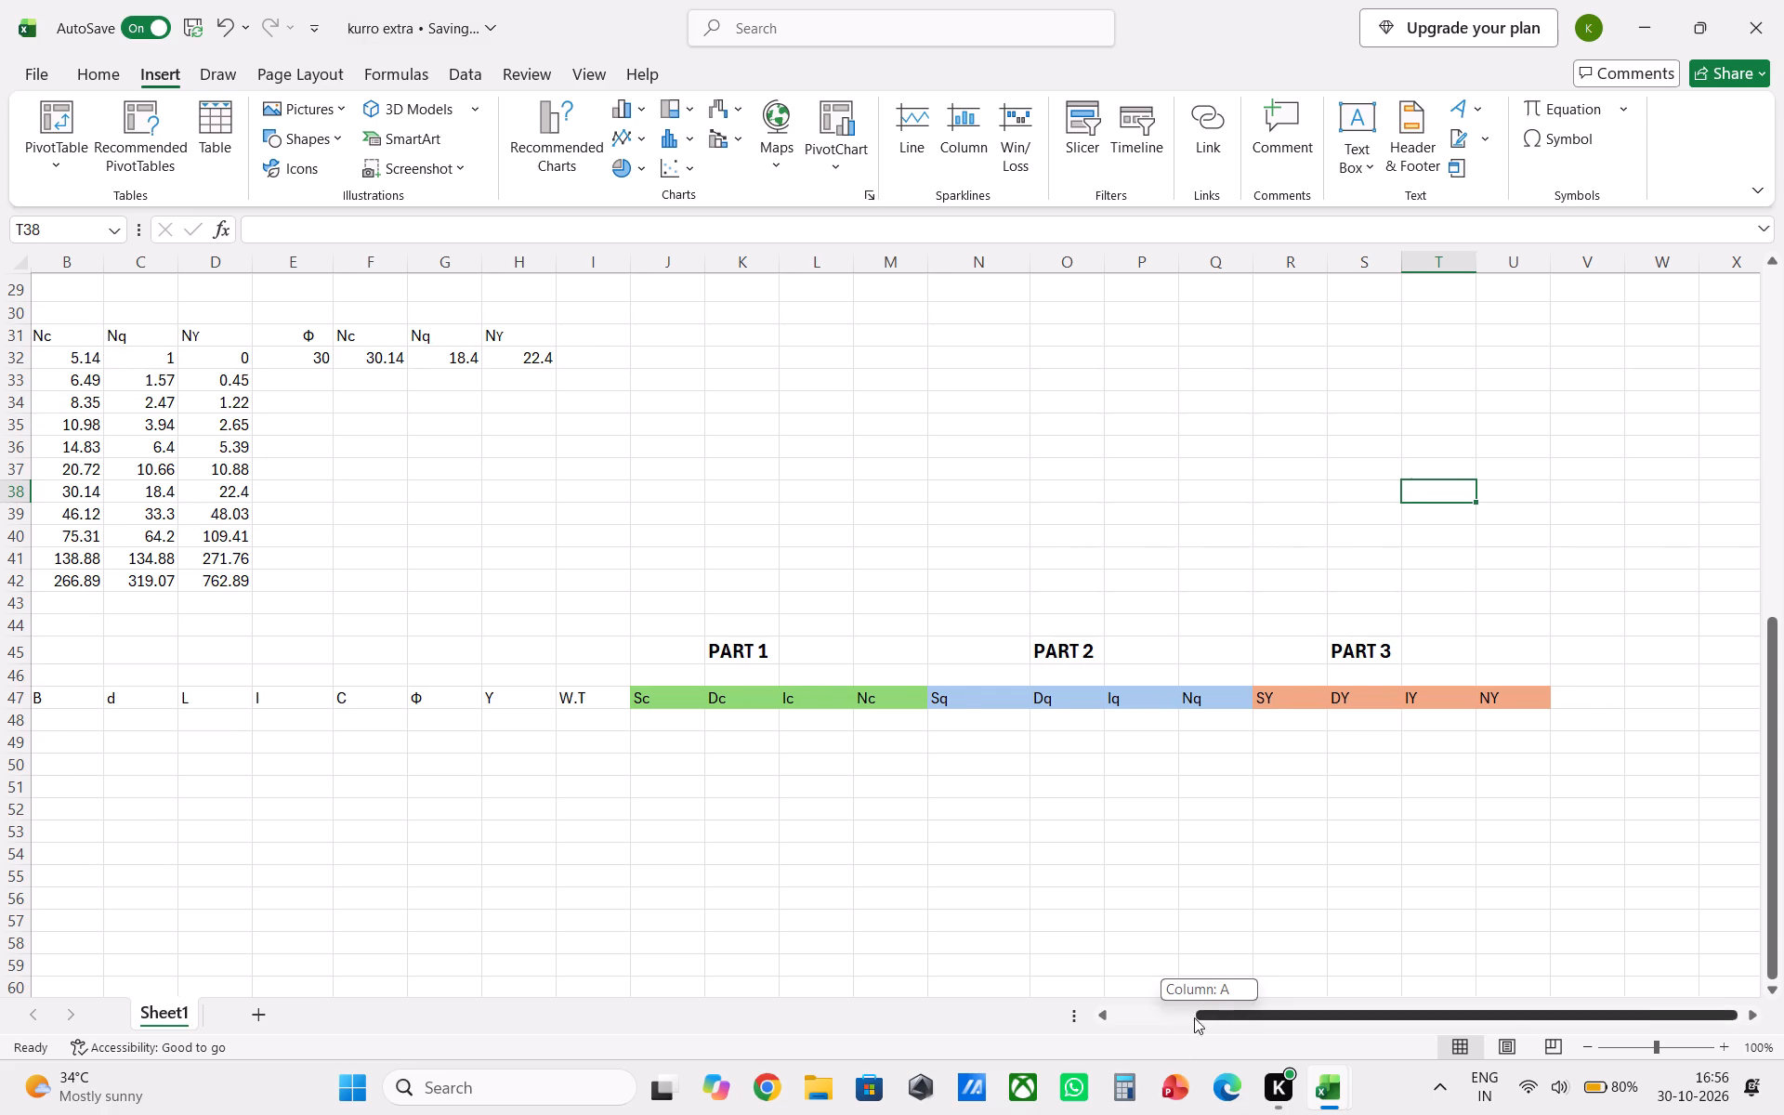
{"action": "left_click_drag", "start_coordinate": [1194, 1017], "coordinate": [1048, 1048]}
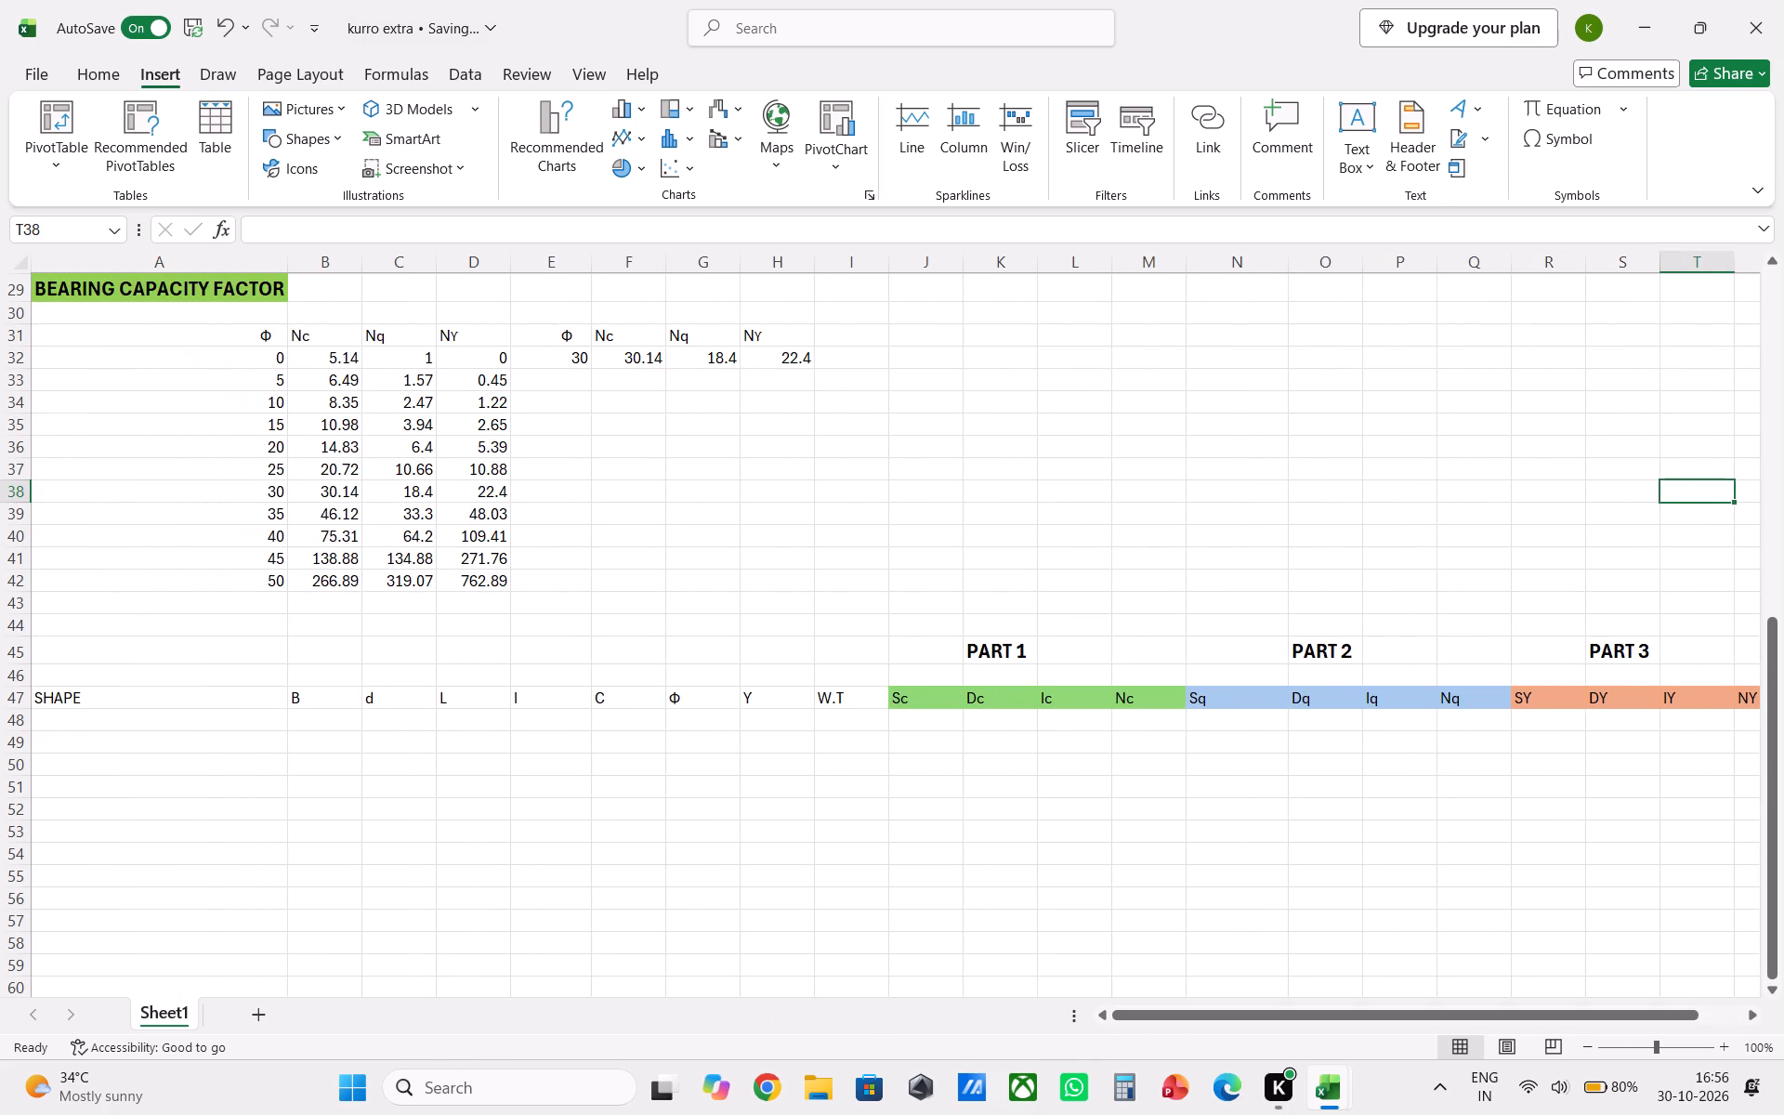
{"action": "left_click", "coordinate": [238, 725]}
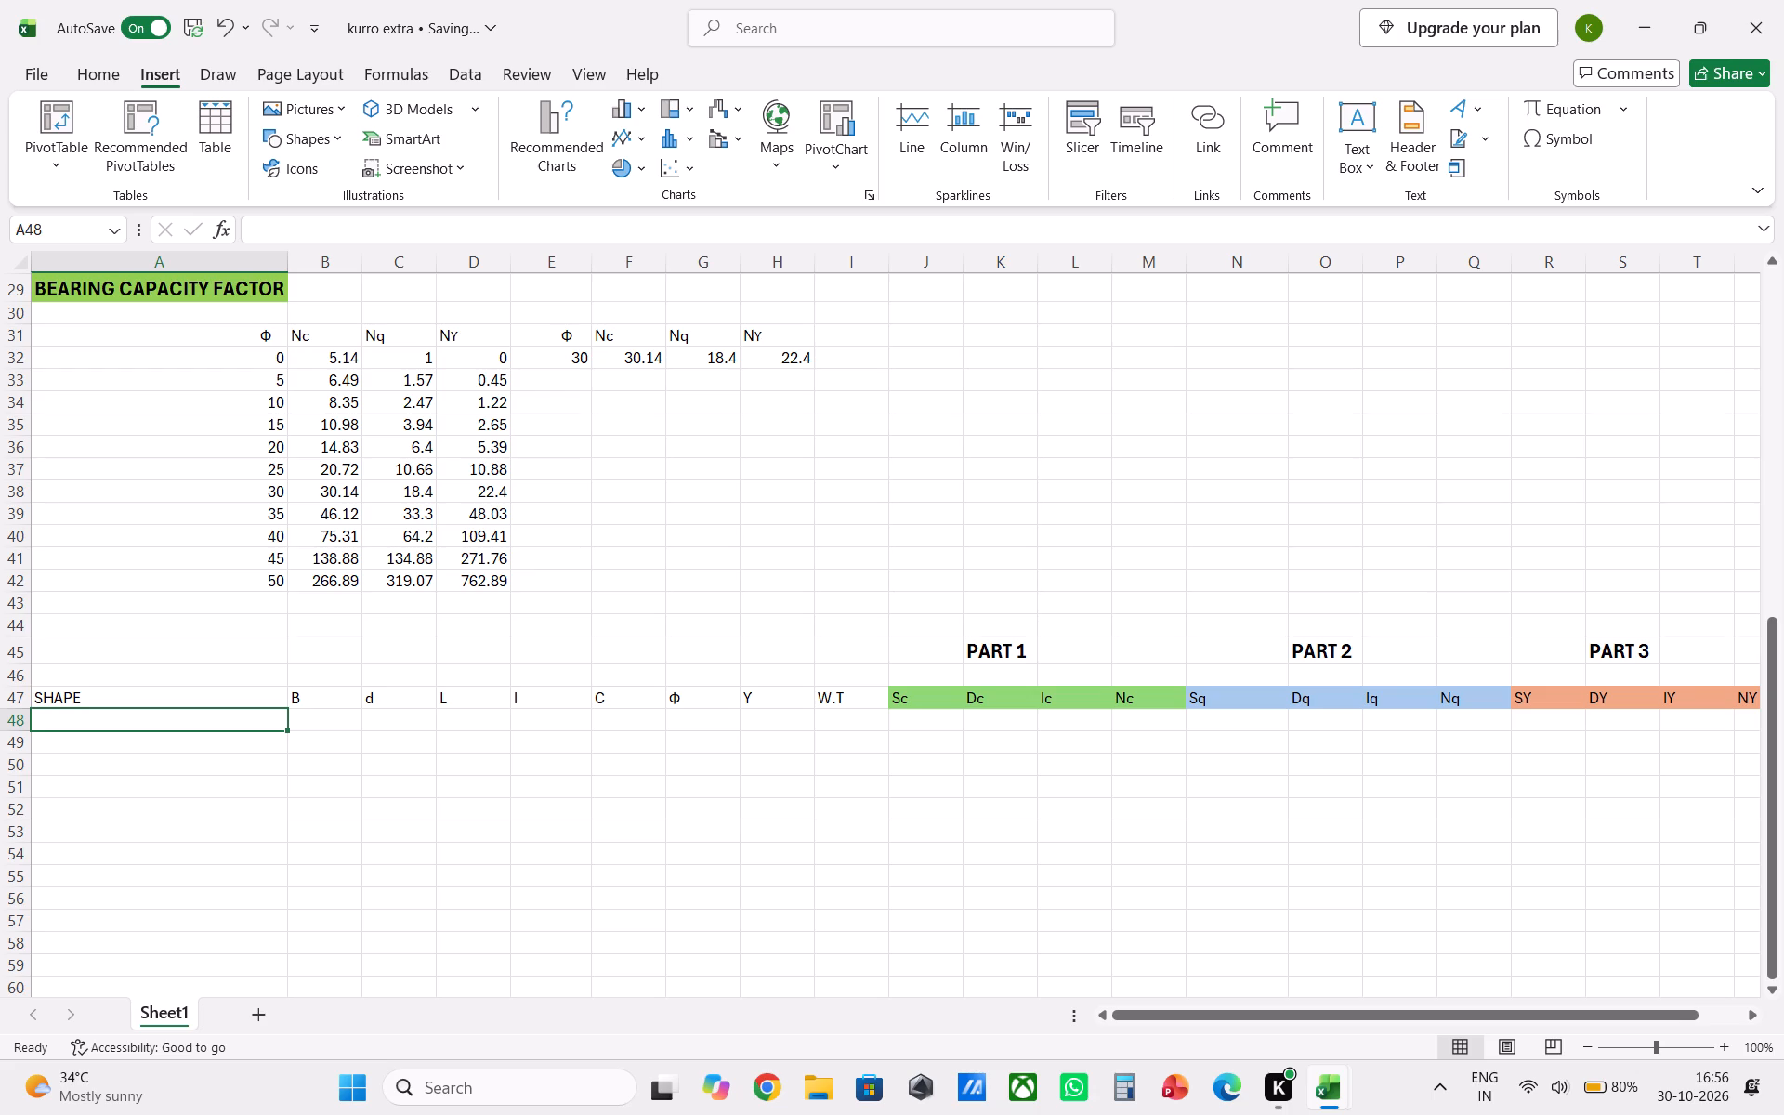
{"action": "left_click", "coordinate": [396, 700]}
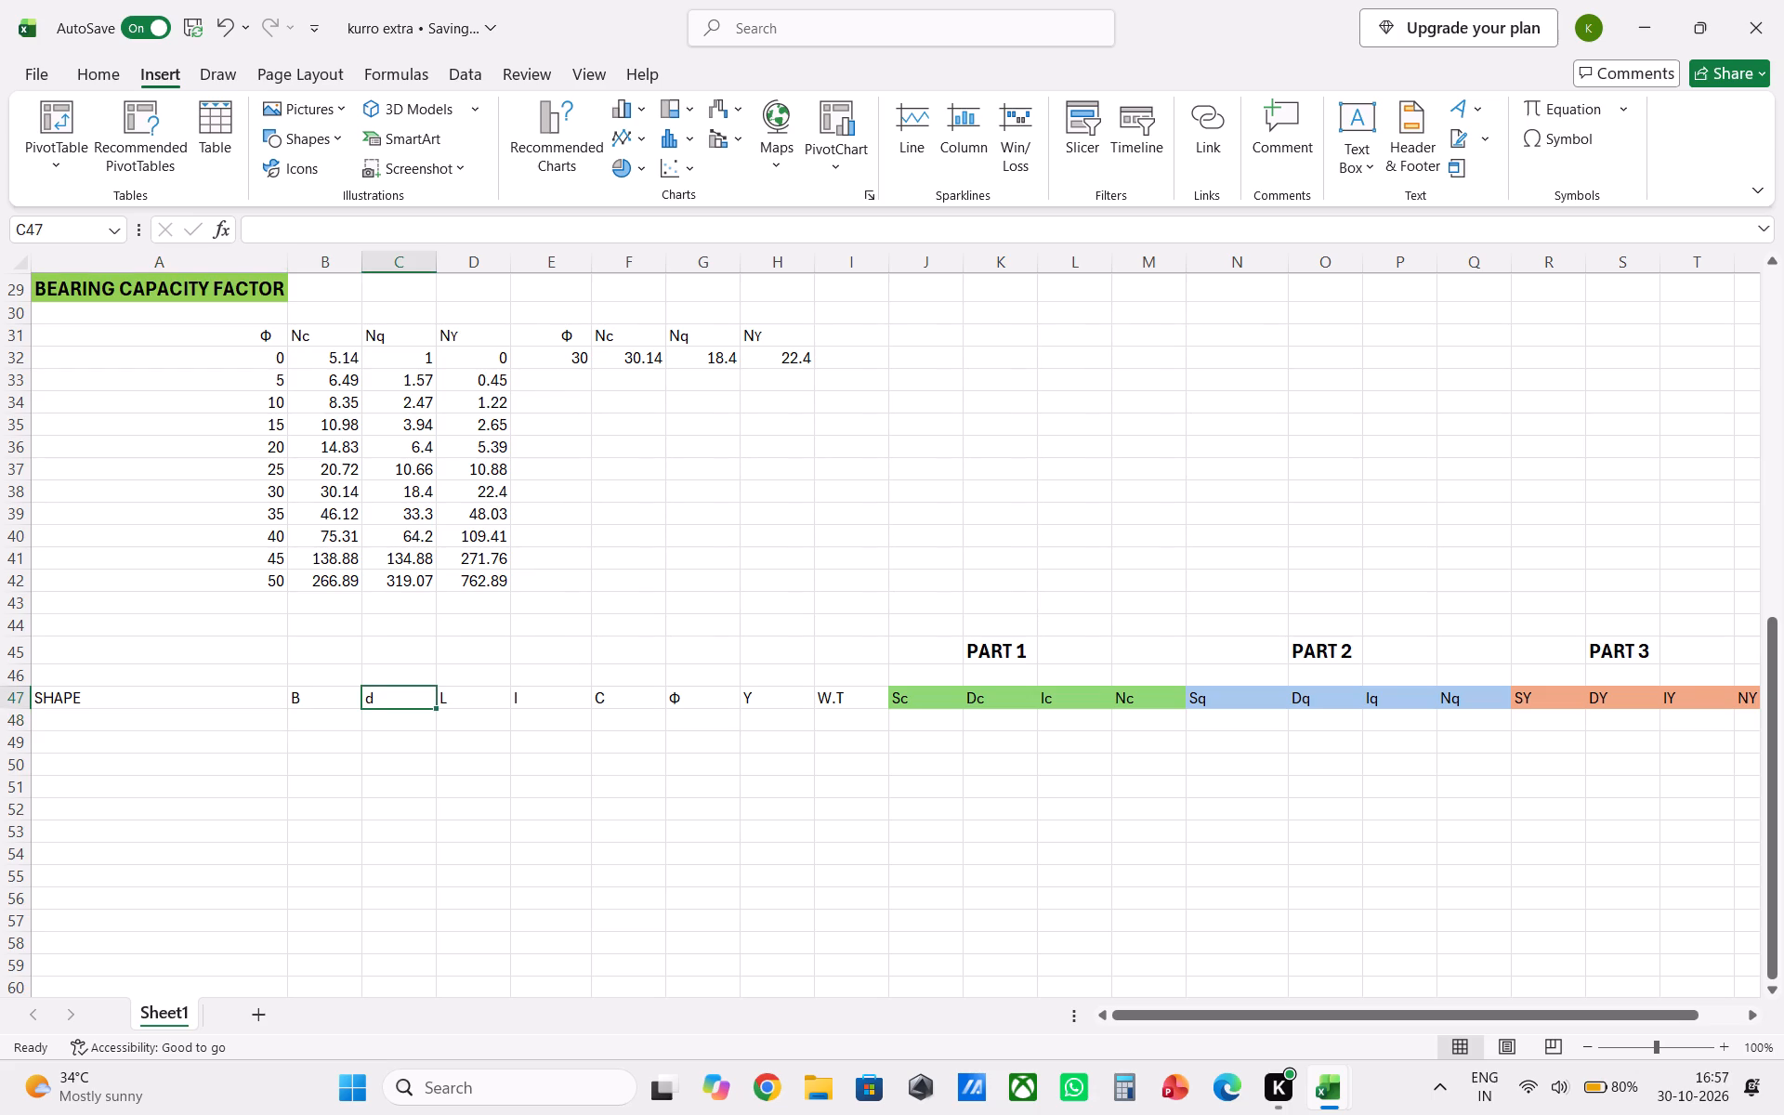
{"action": "key", "text": "BackSpace"}
{"action": "key", "text": "d"}
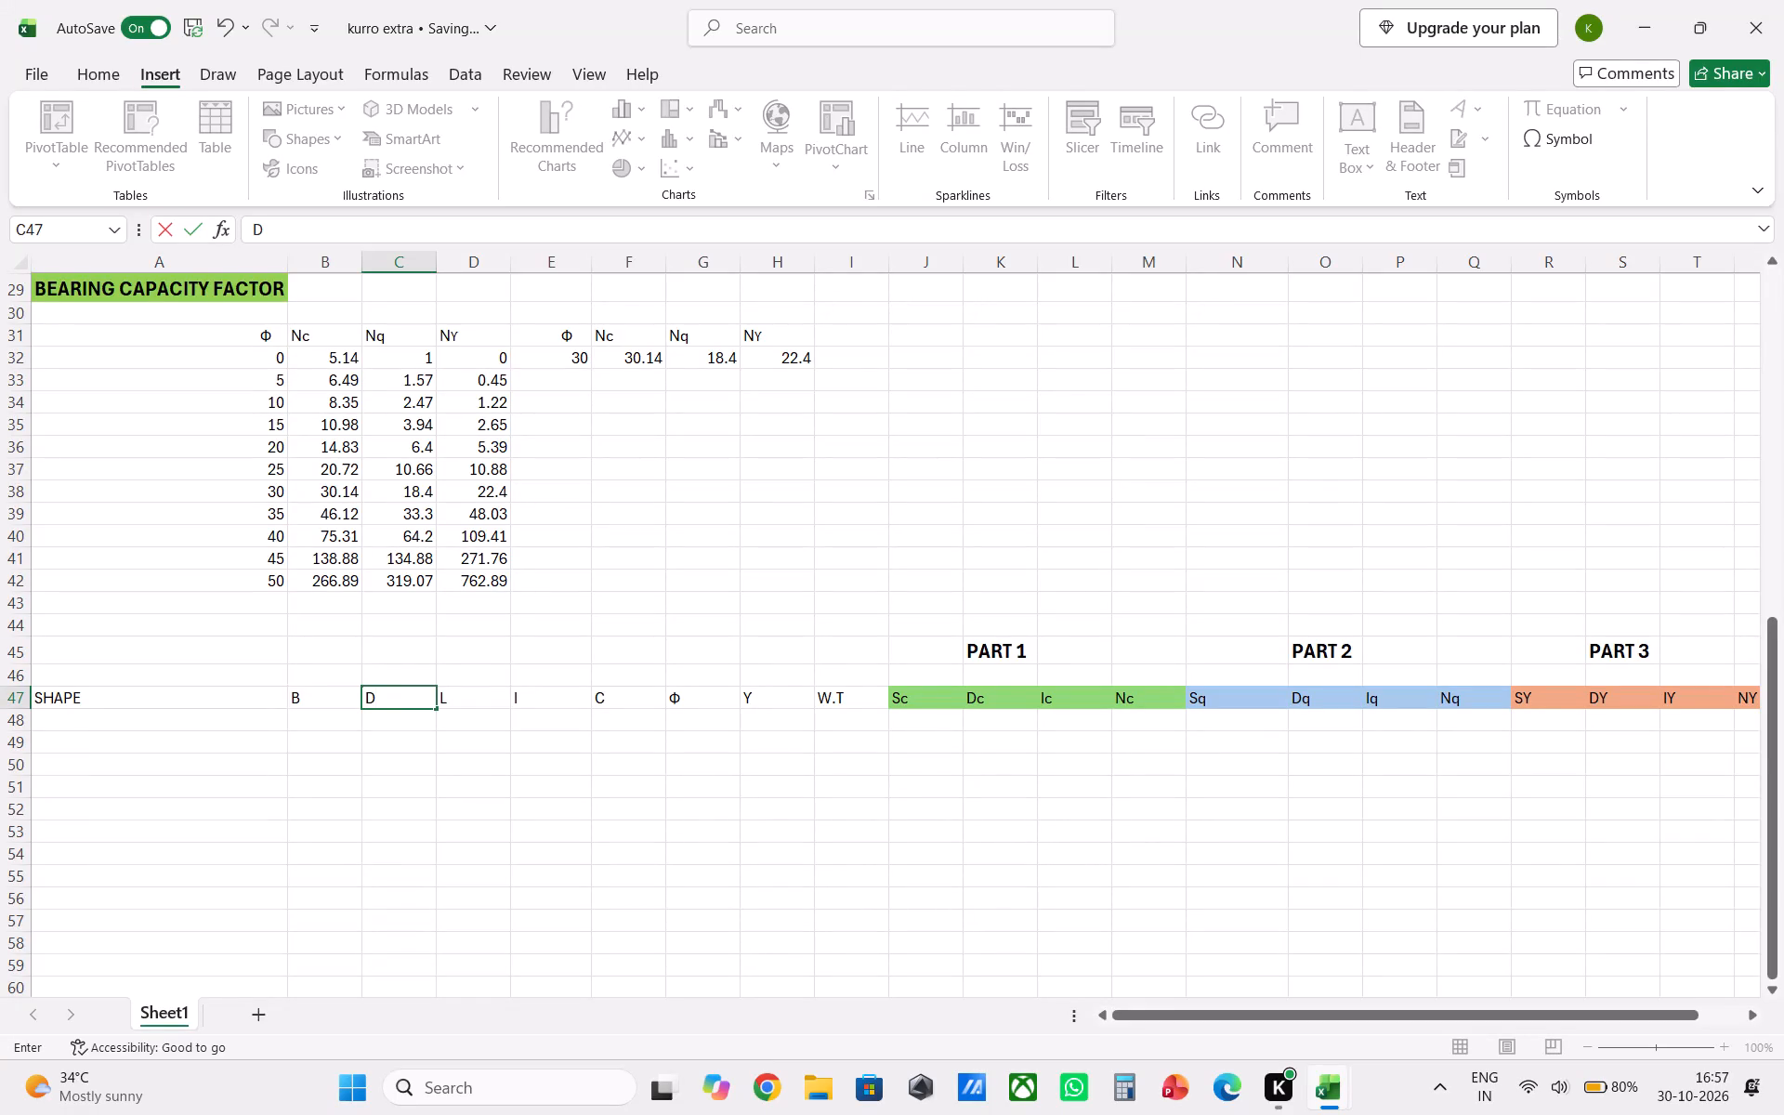
{"action": "key", "text": "f"}
{"action": "left_click", "coordinate": [257, 731]}
Review the shape, depth, inclination and bearing capacity factor sections above the summary table.
{"action": "left_click", "coordinate": [252, 726]}
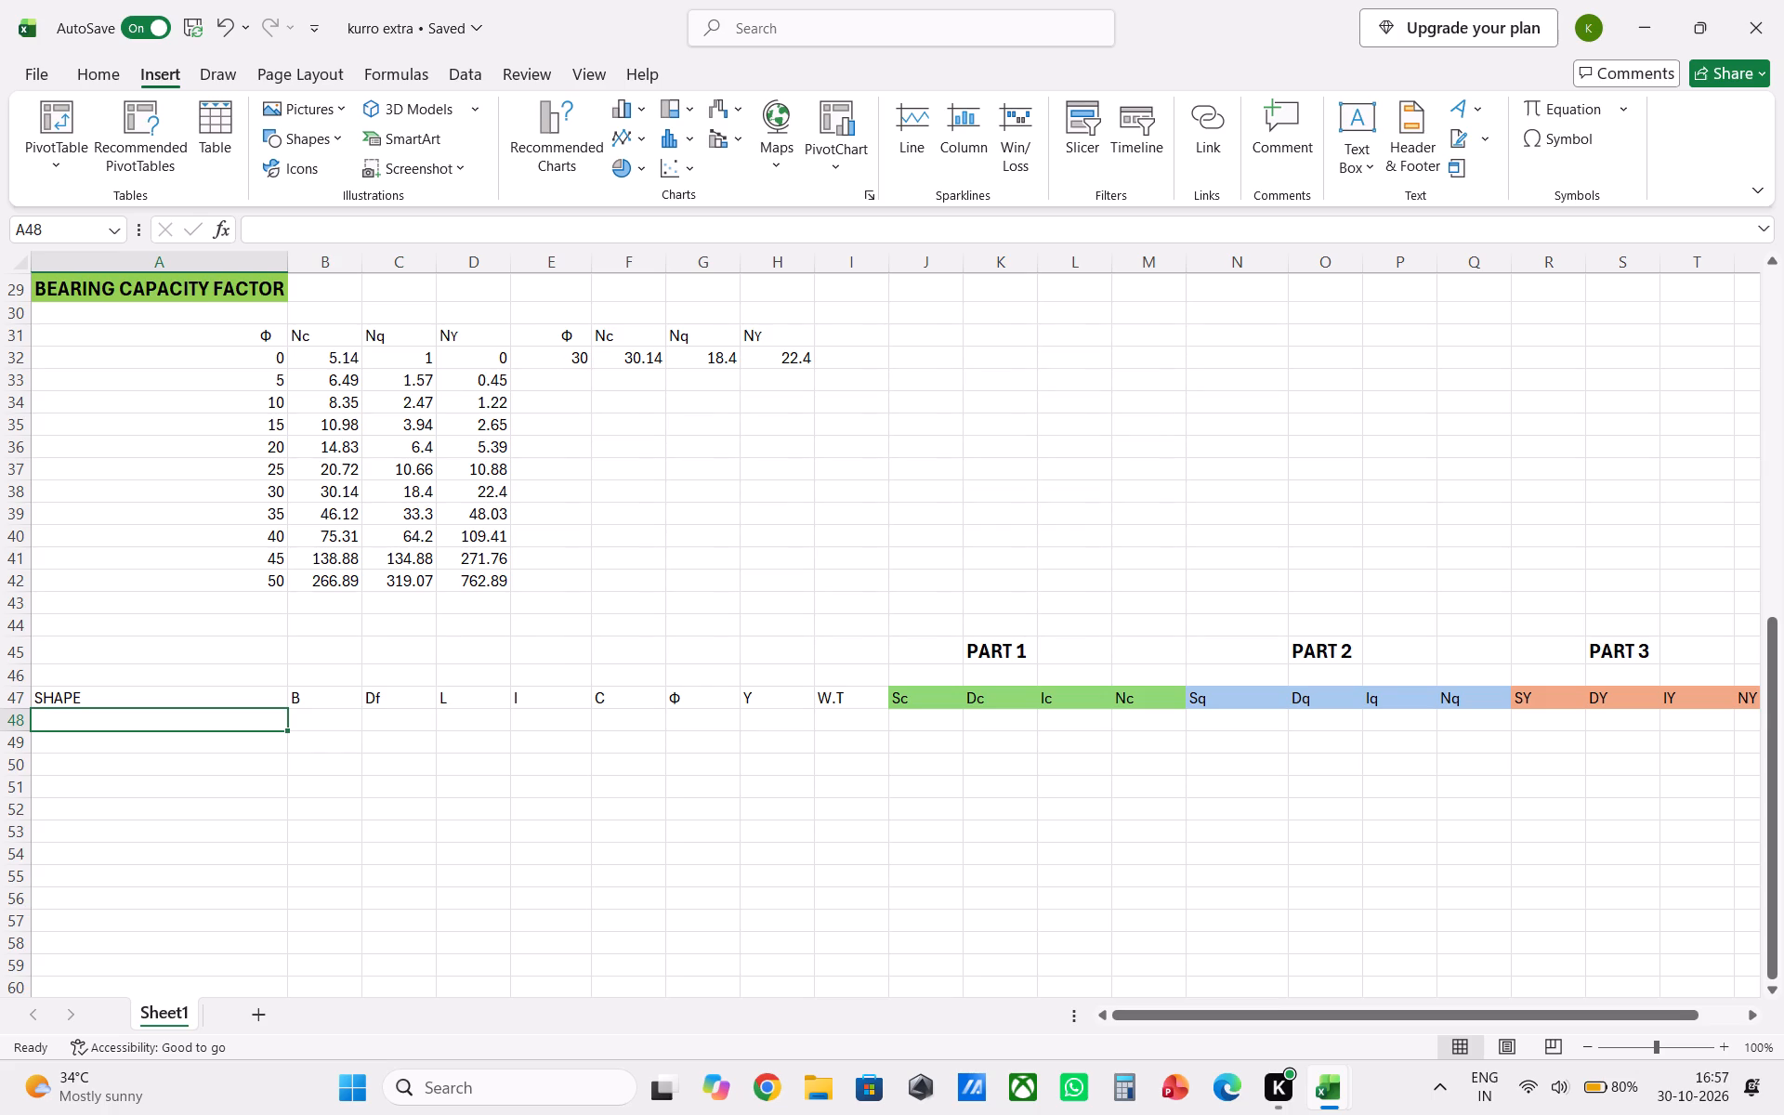
{"action": "scroll", "coordinate": [267, 740], "scroll_direction": "up", "scroll_amount": 14}
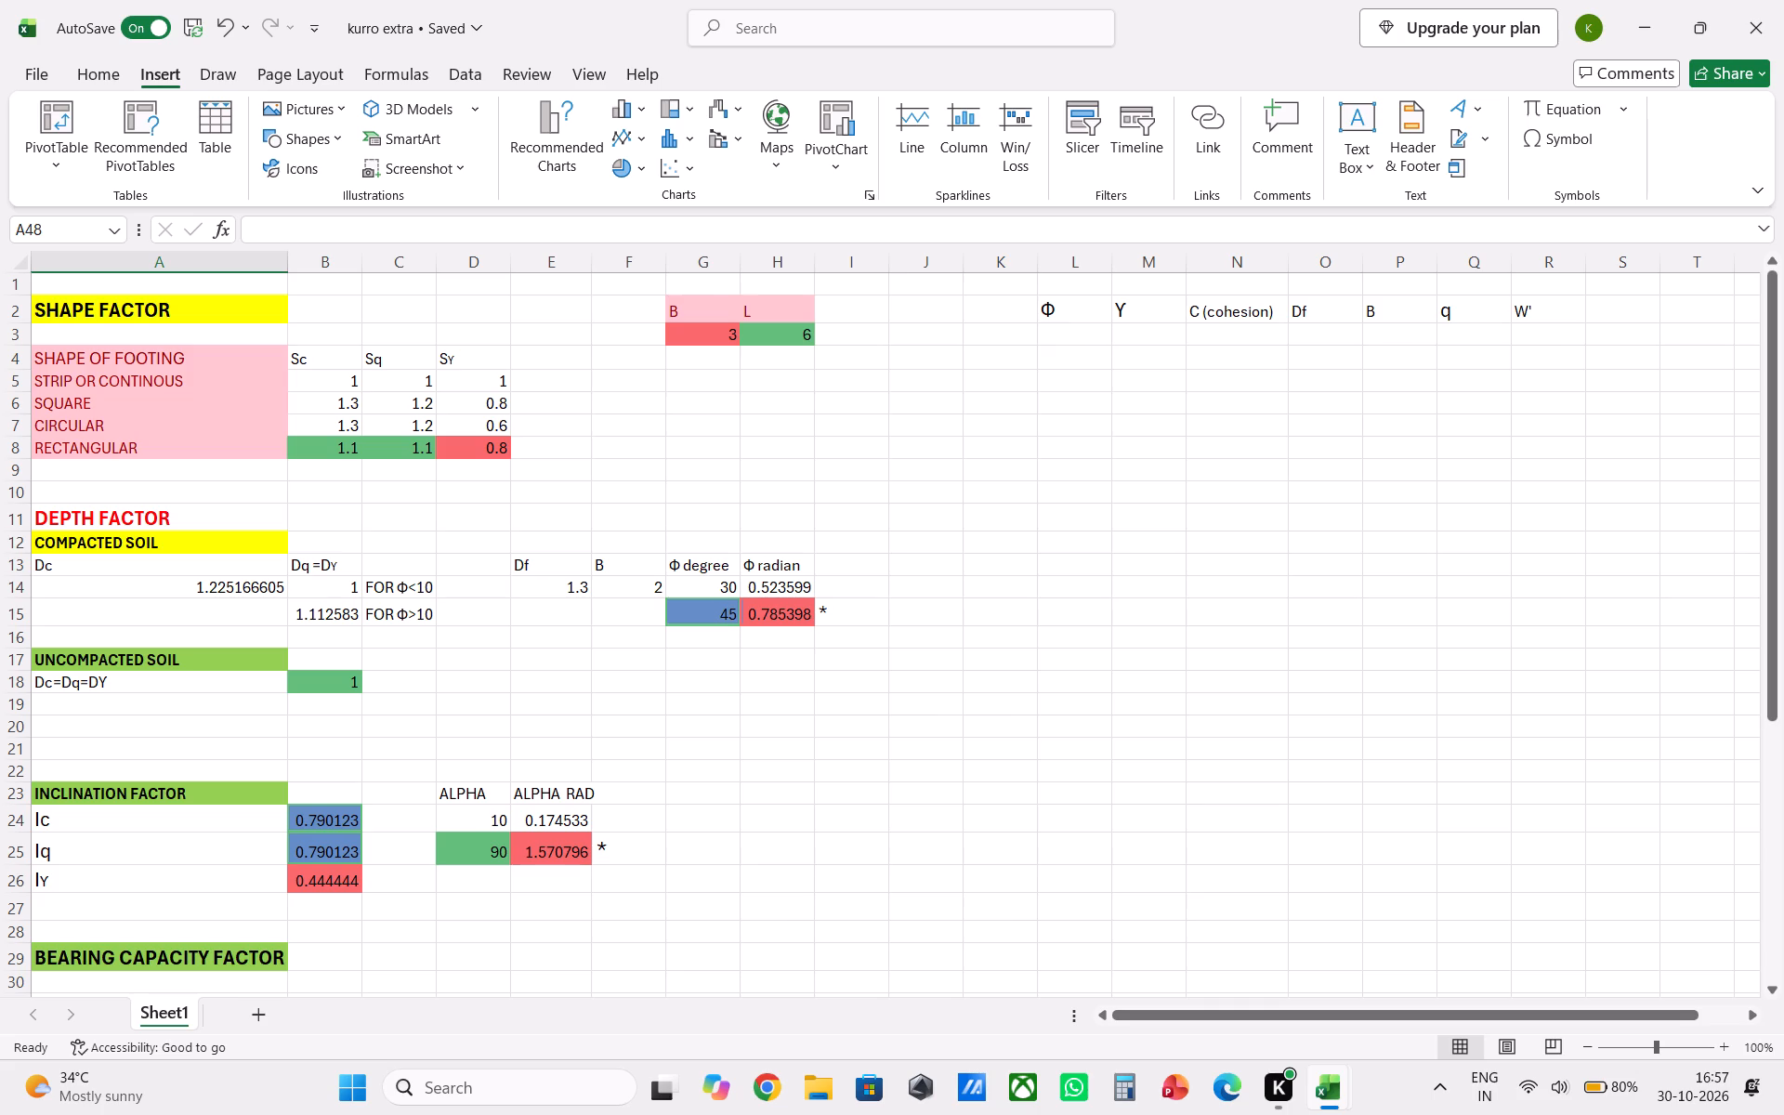
{"action": "scroll", "coordinate": [347, 689], "scroll_direction": "down", "scroll_amount": 5}
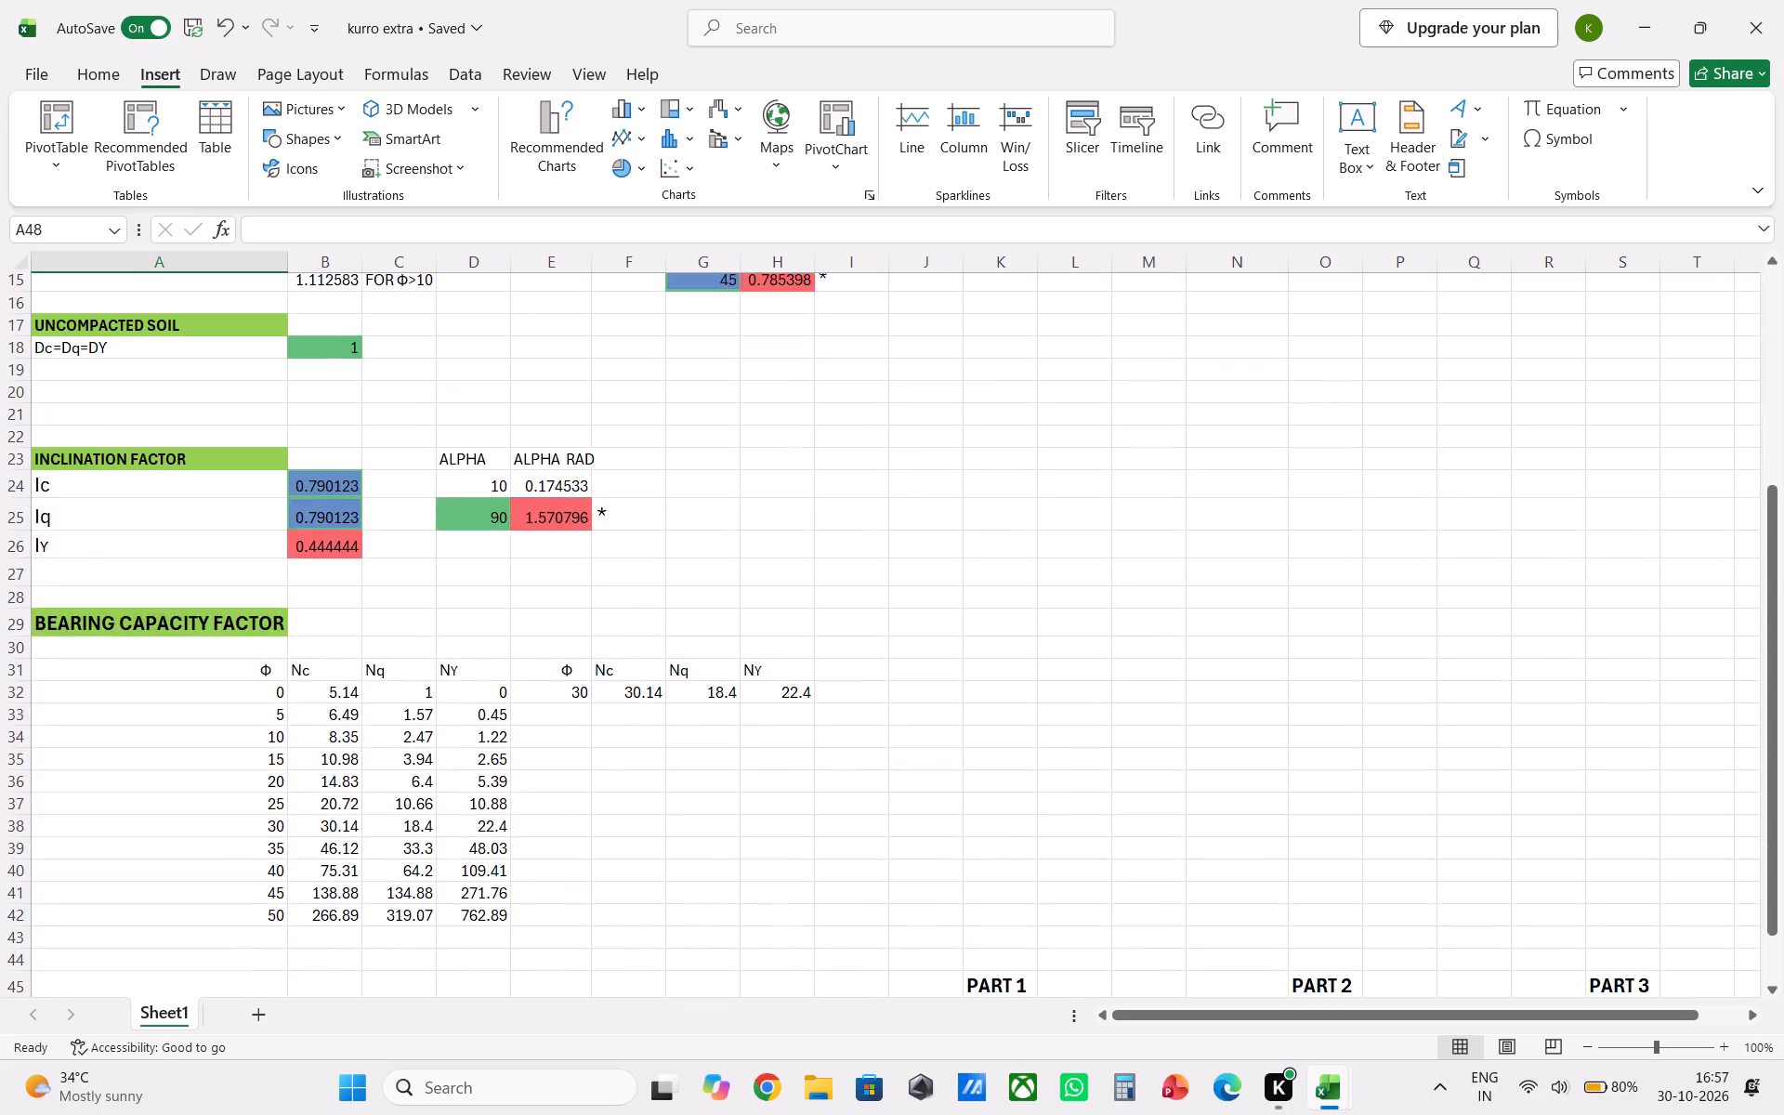
{"action": "scroll", "coordinate": [349, 693], "scroll_direction": "down", "scroll_amount": 5}
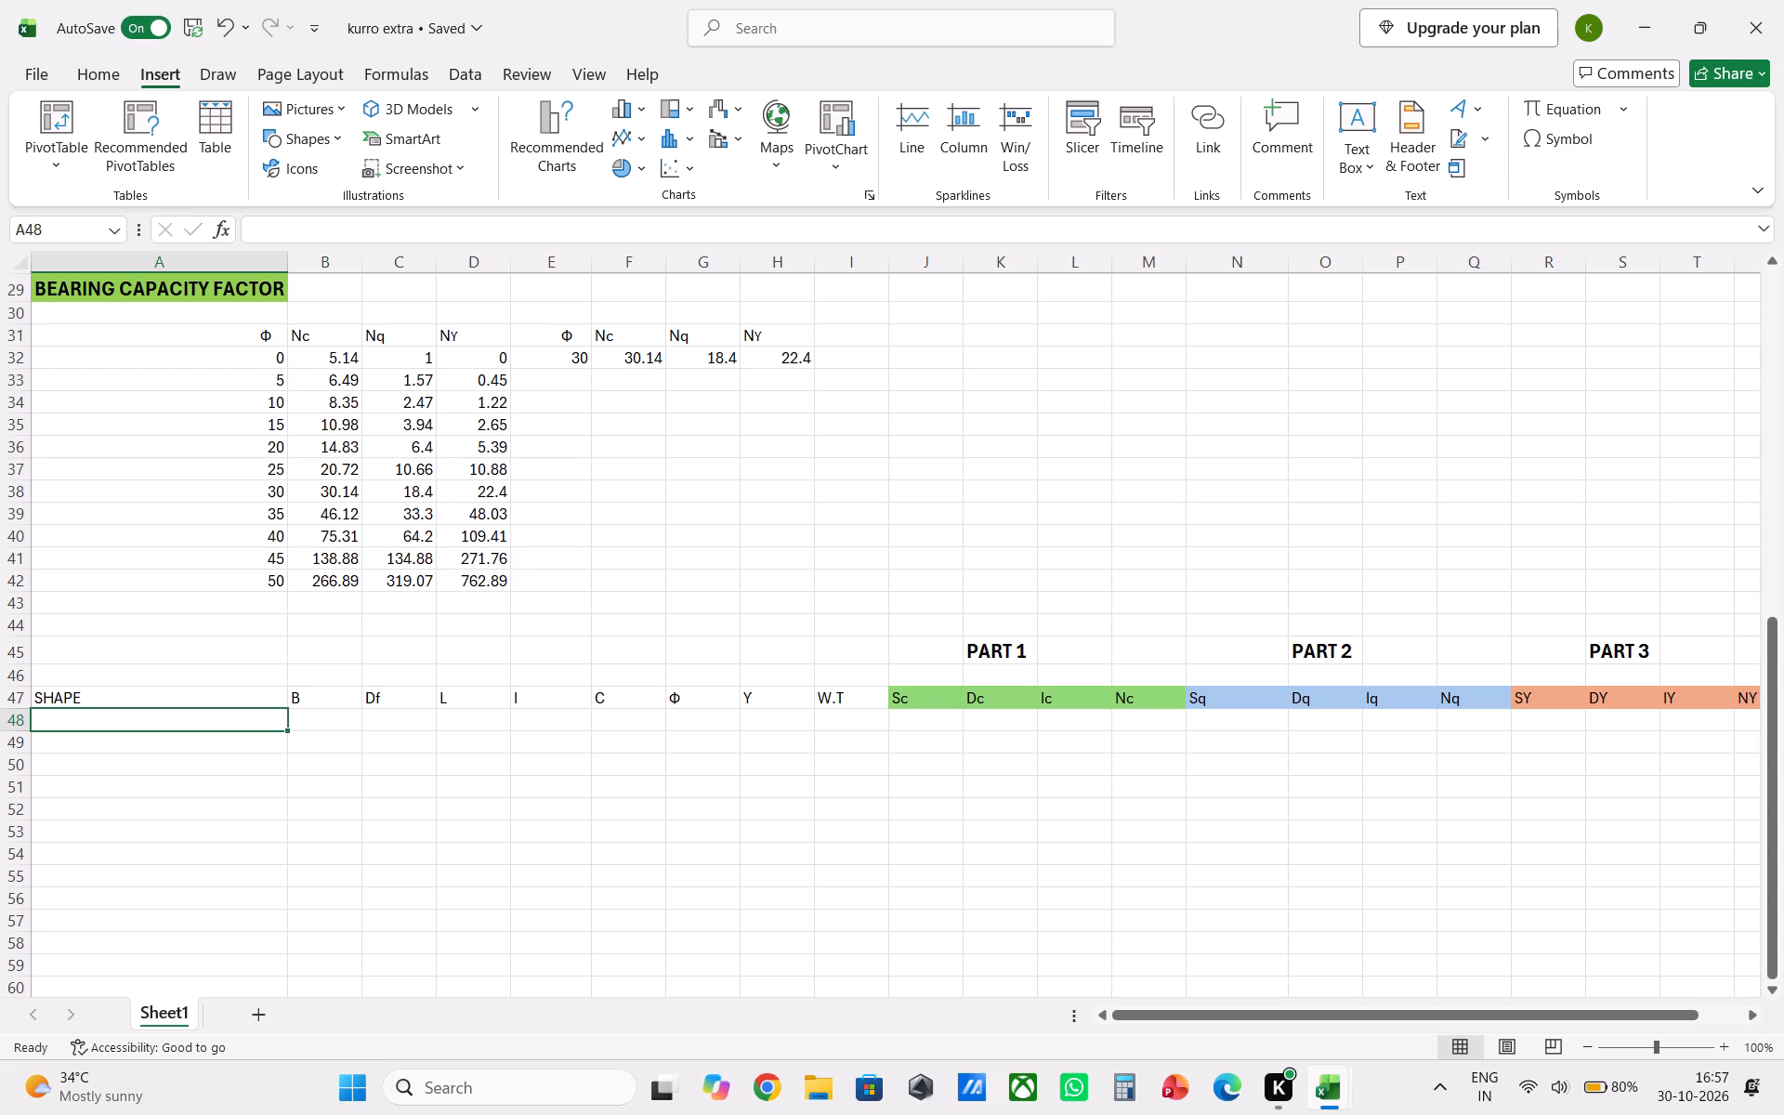
{"action": "left_click", "coordinate": [222, 724]}
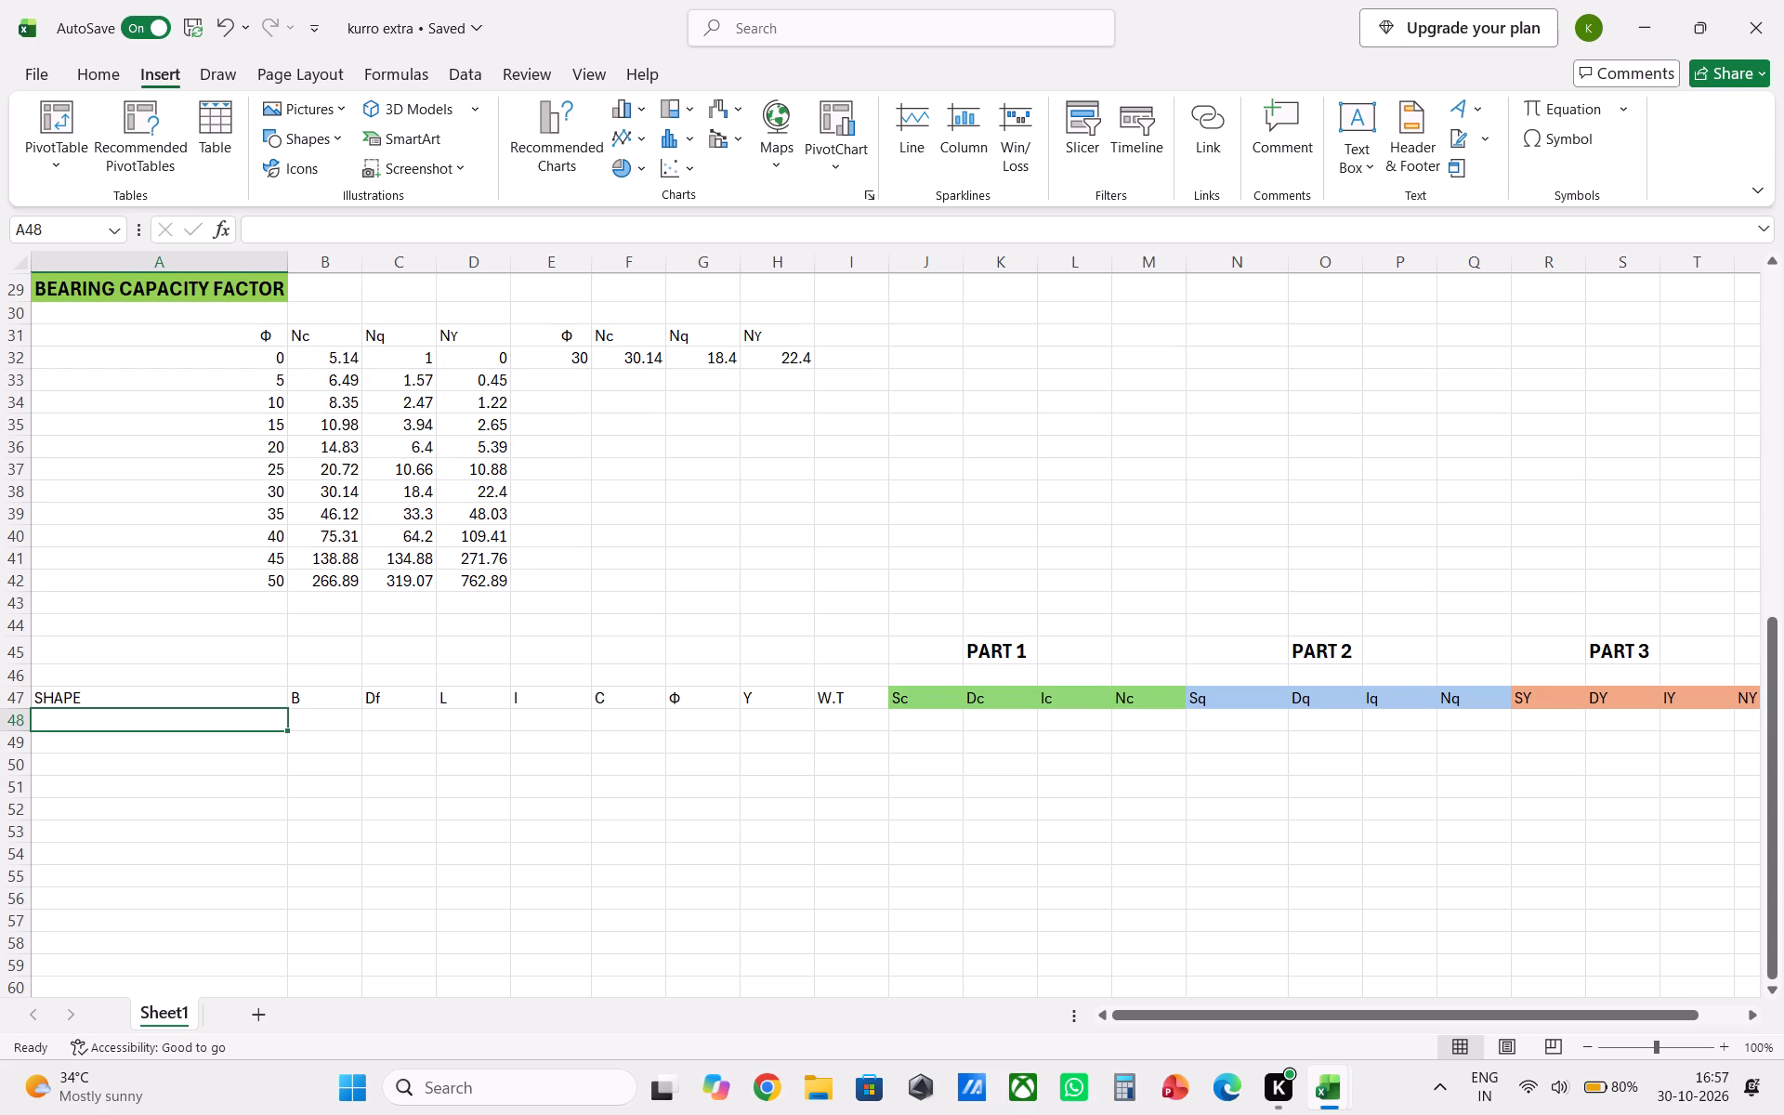
{"action": "right_click", "coordinate": [224, 730]}
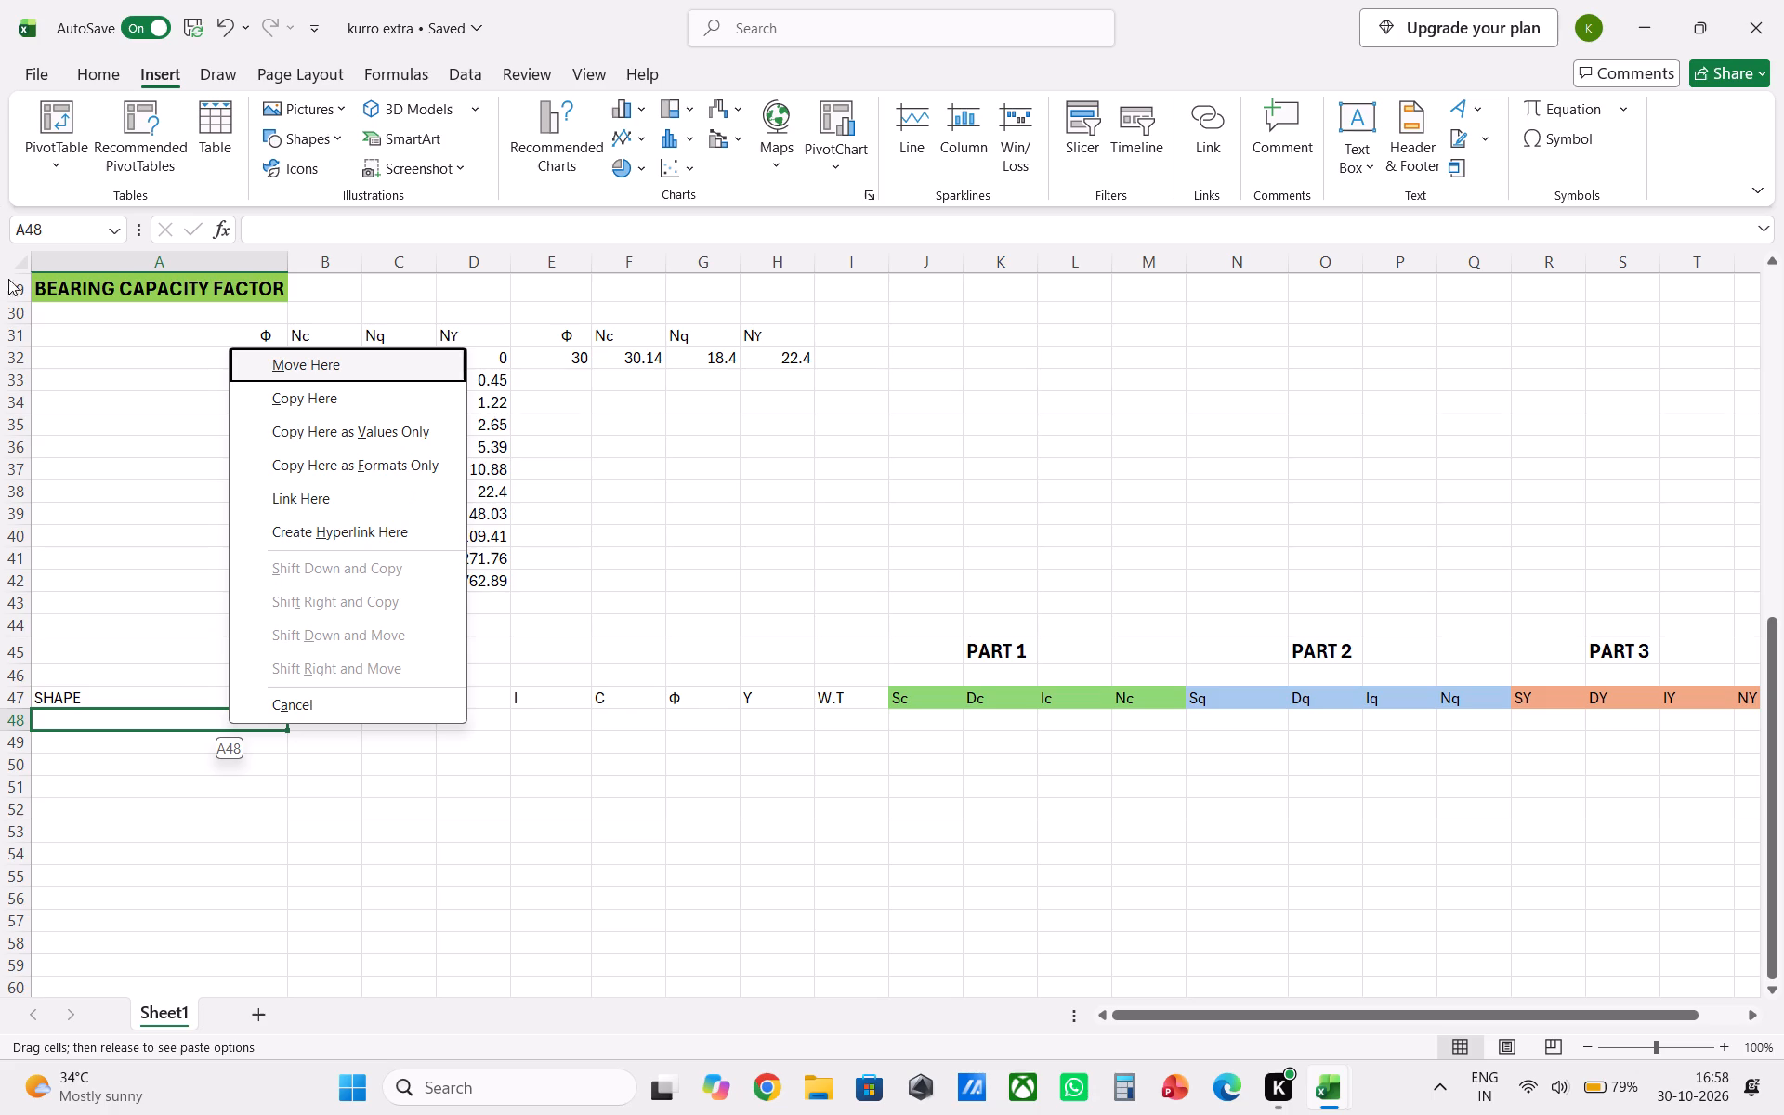
{"action": "left_click", "coordinate": [1117, 373]}
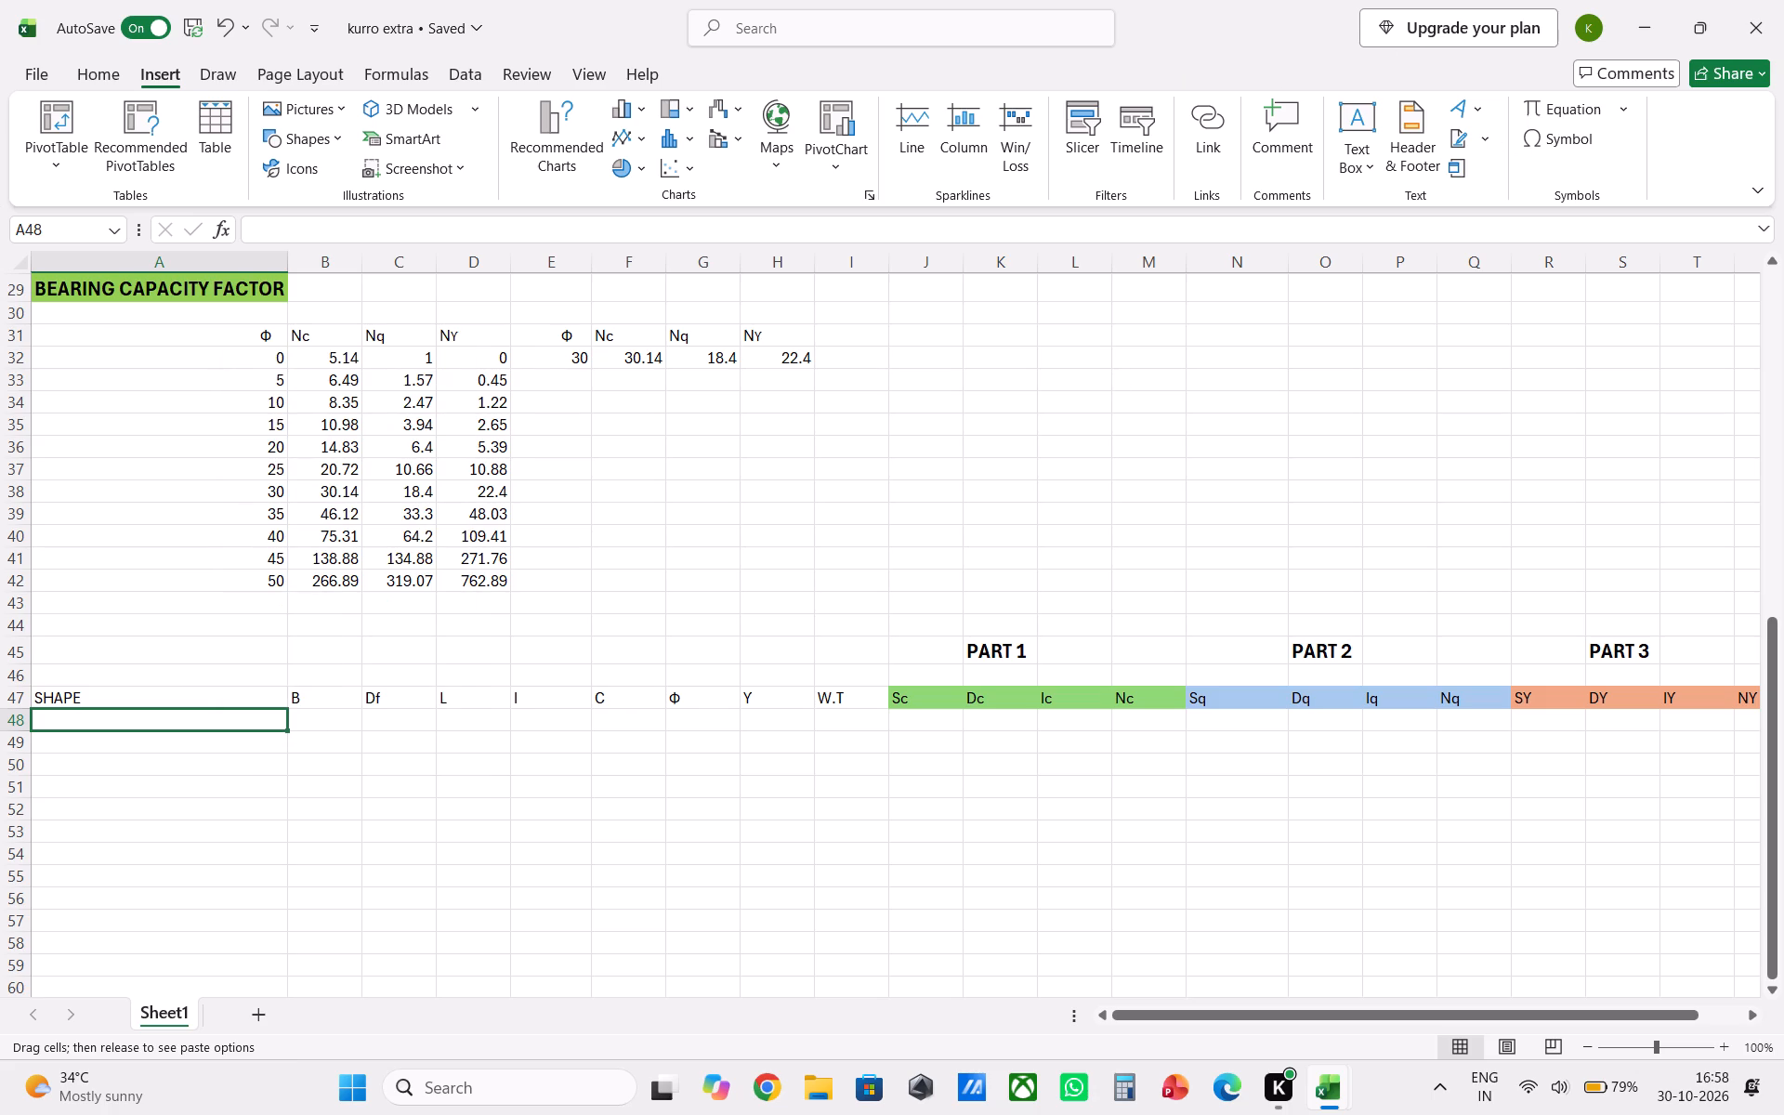
Add the water table headings Zw in L31 and w' in M31, beside the bearing capacity factor table.
{"action": "left_click", "coordinate": [1065, 341]}
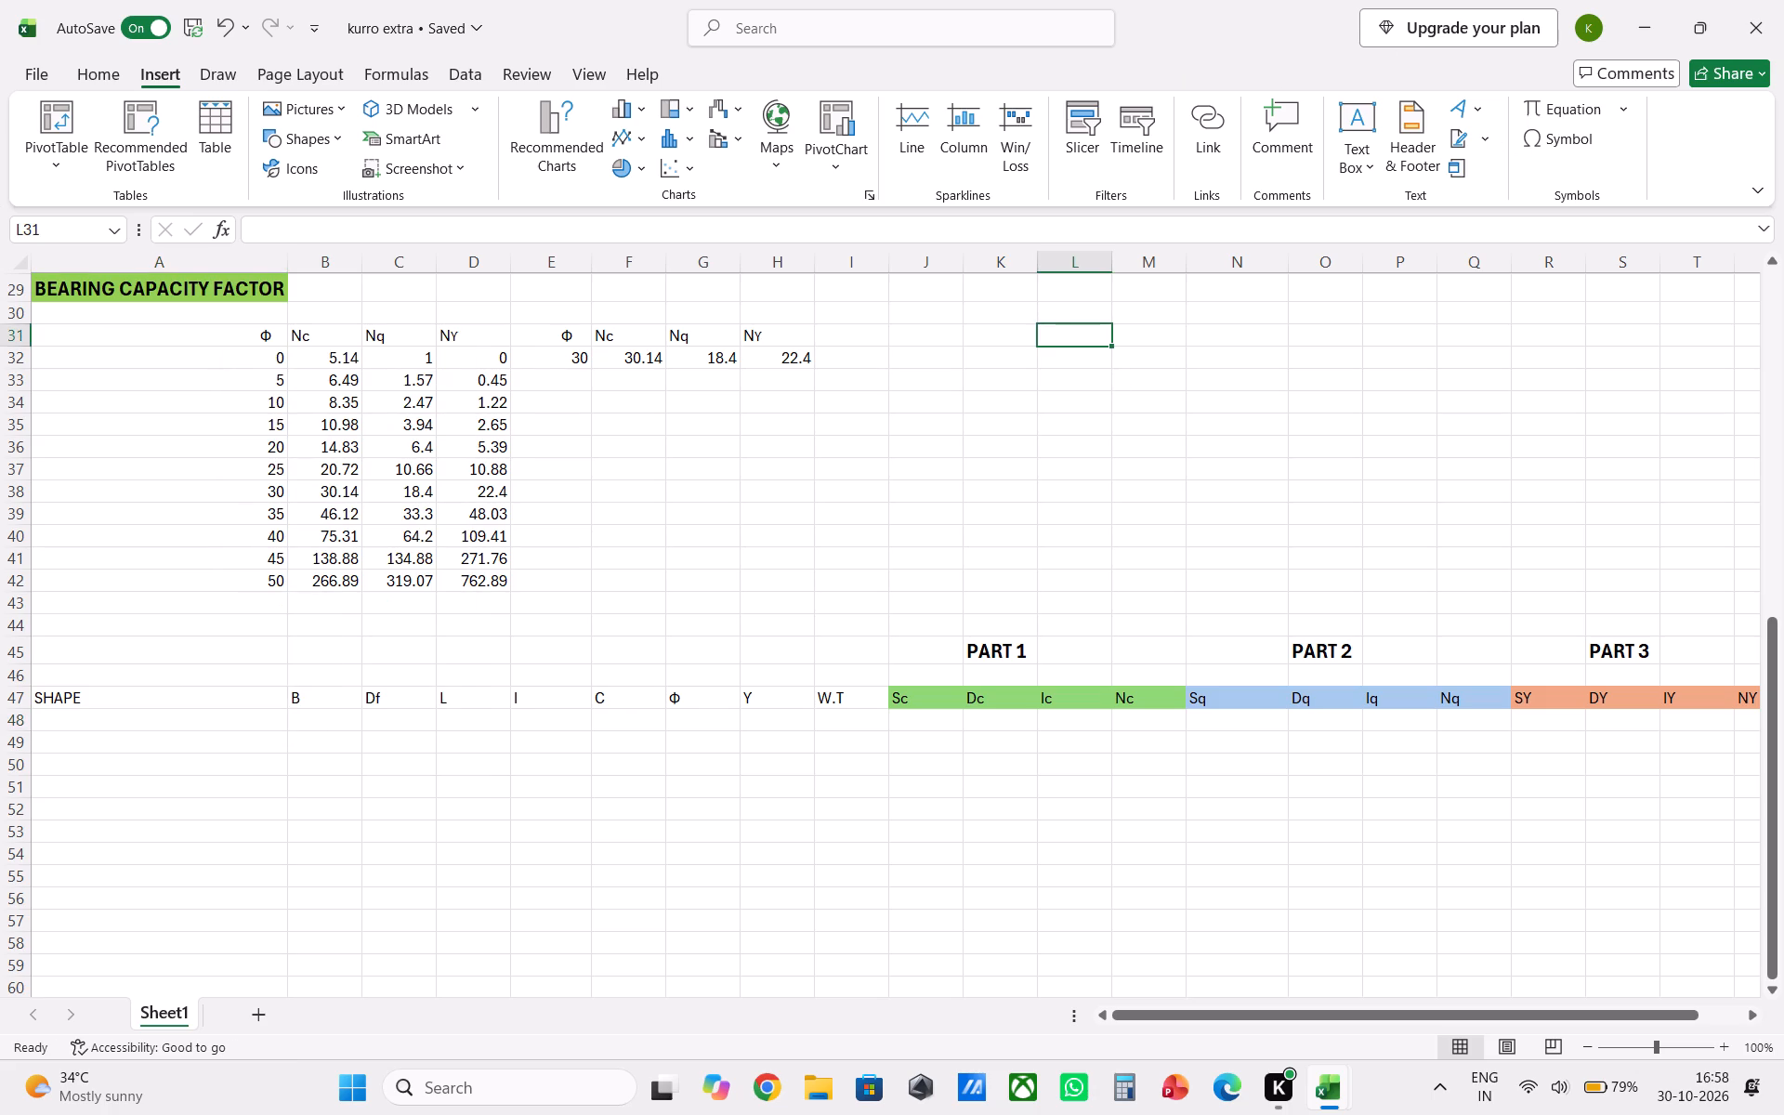
{"action": "key", "text": "z"}
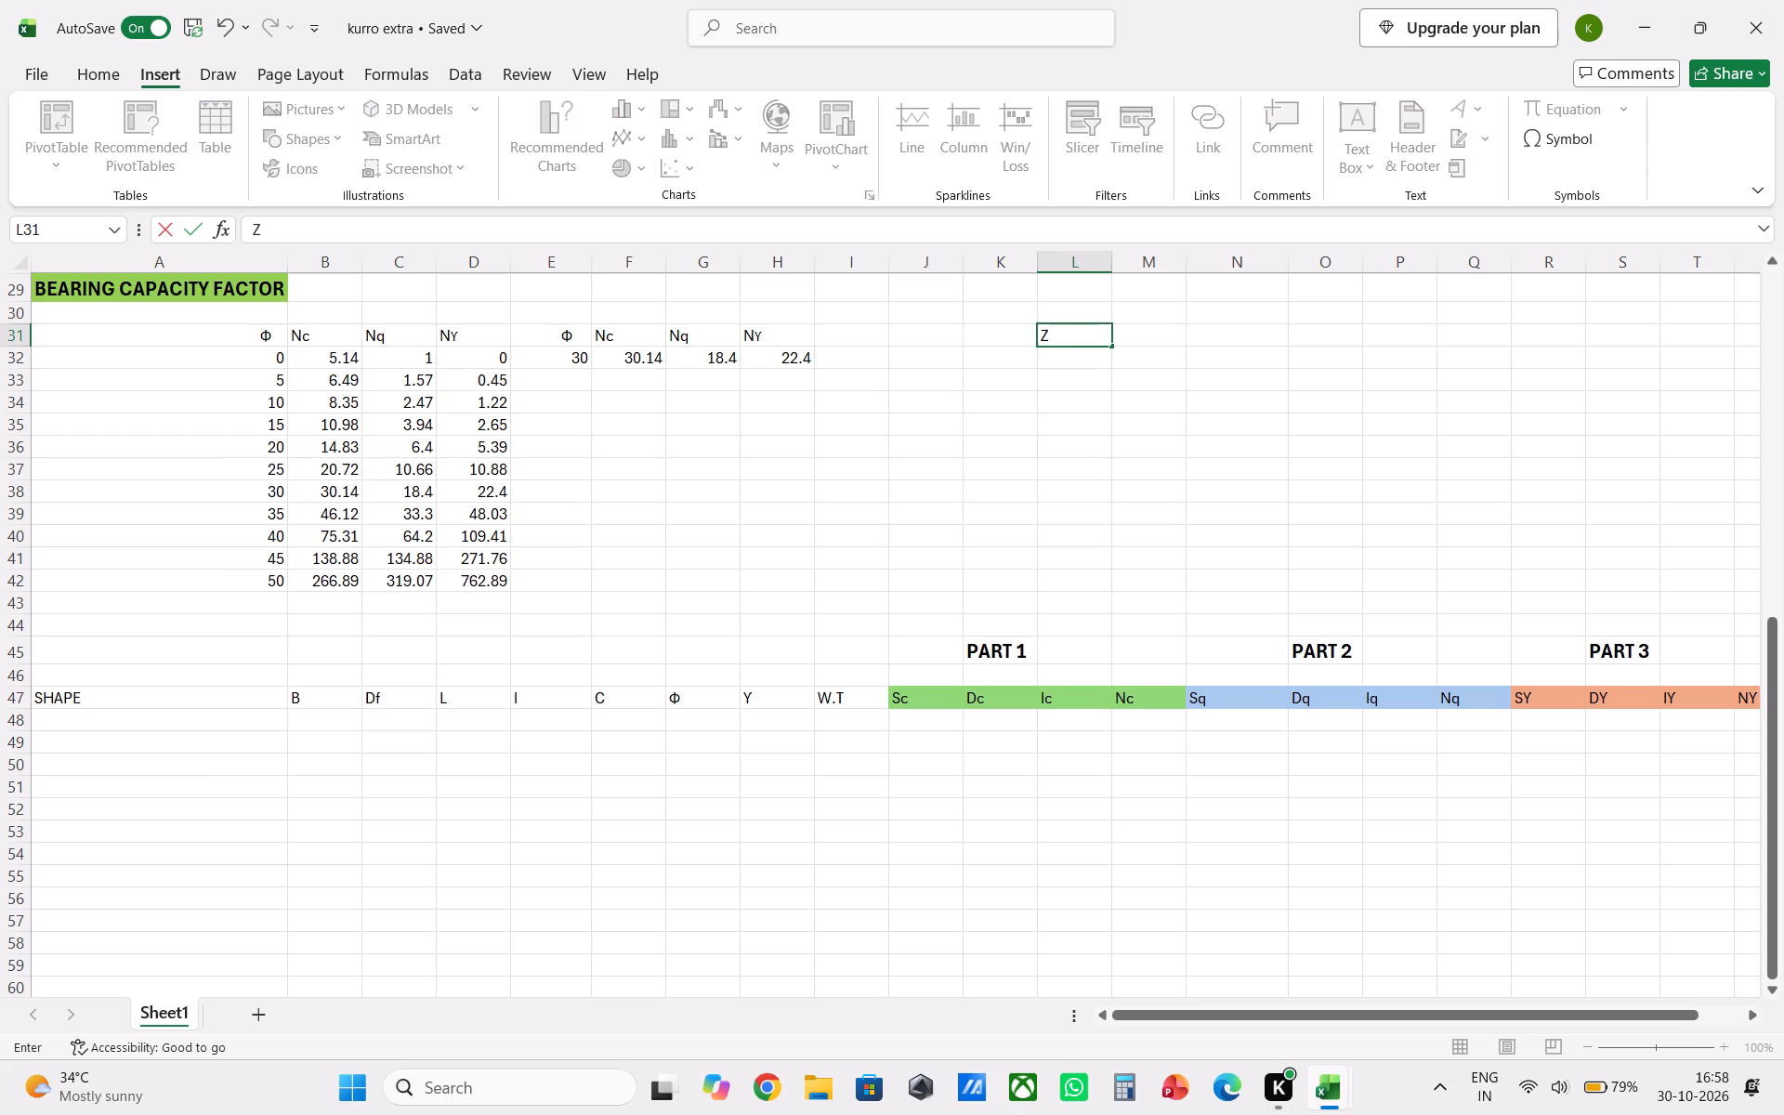
{"action": "key", "text": "w"}
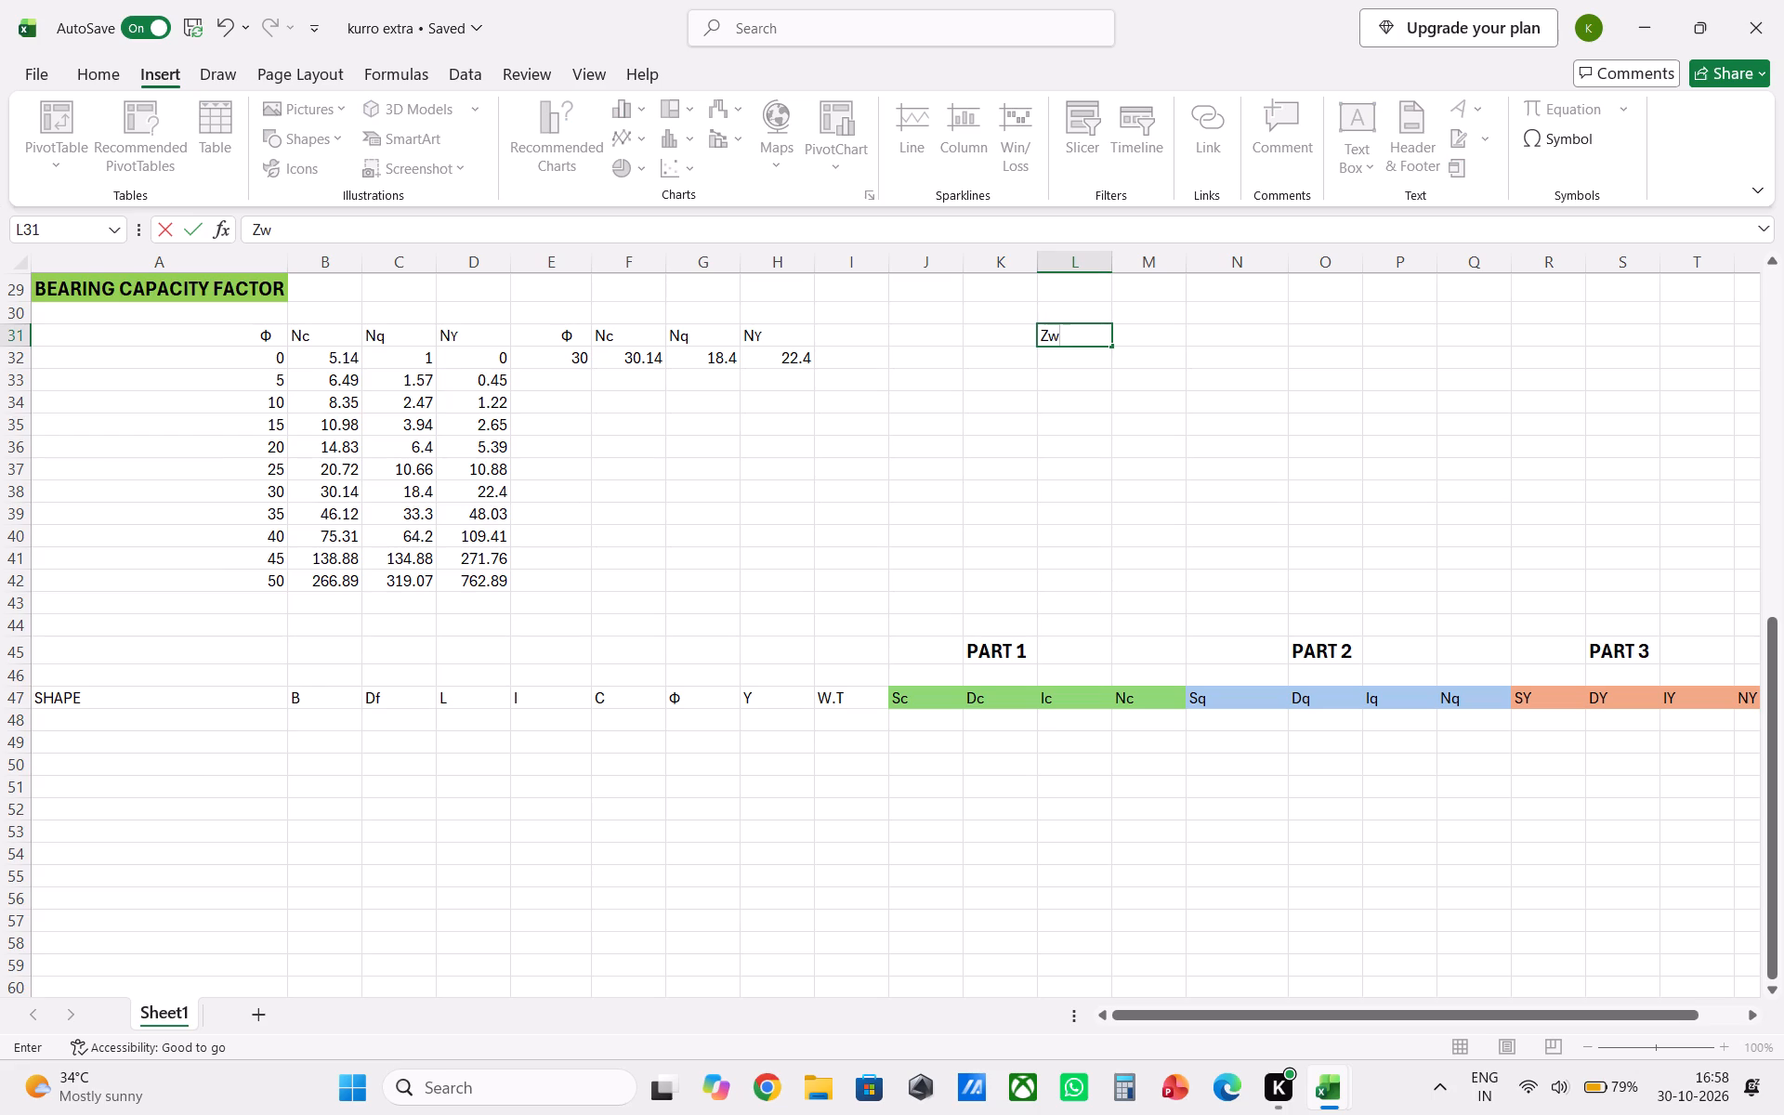
{"action": "left_click", "coordinate": [1162, 341]}
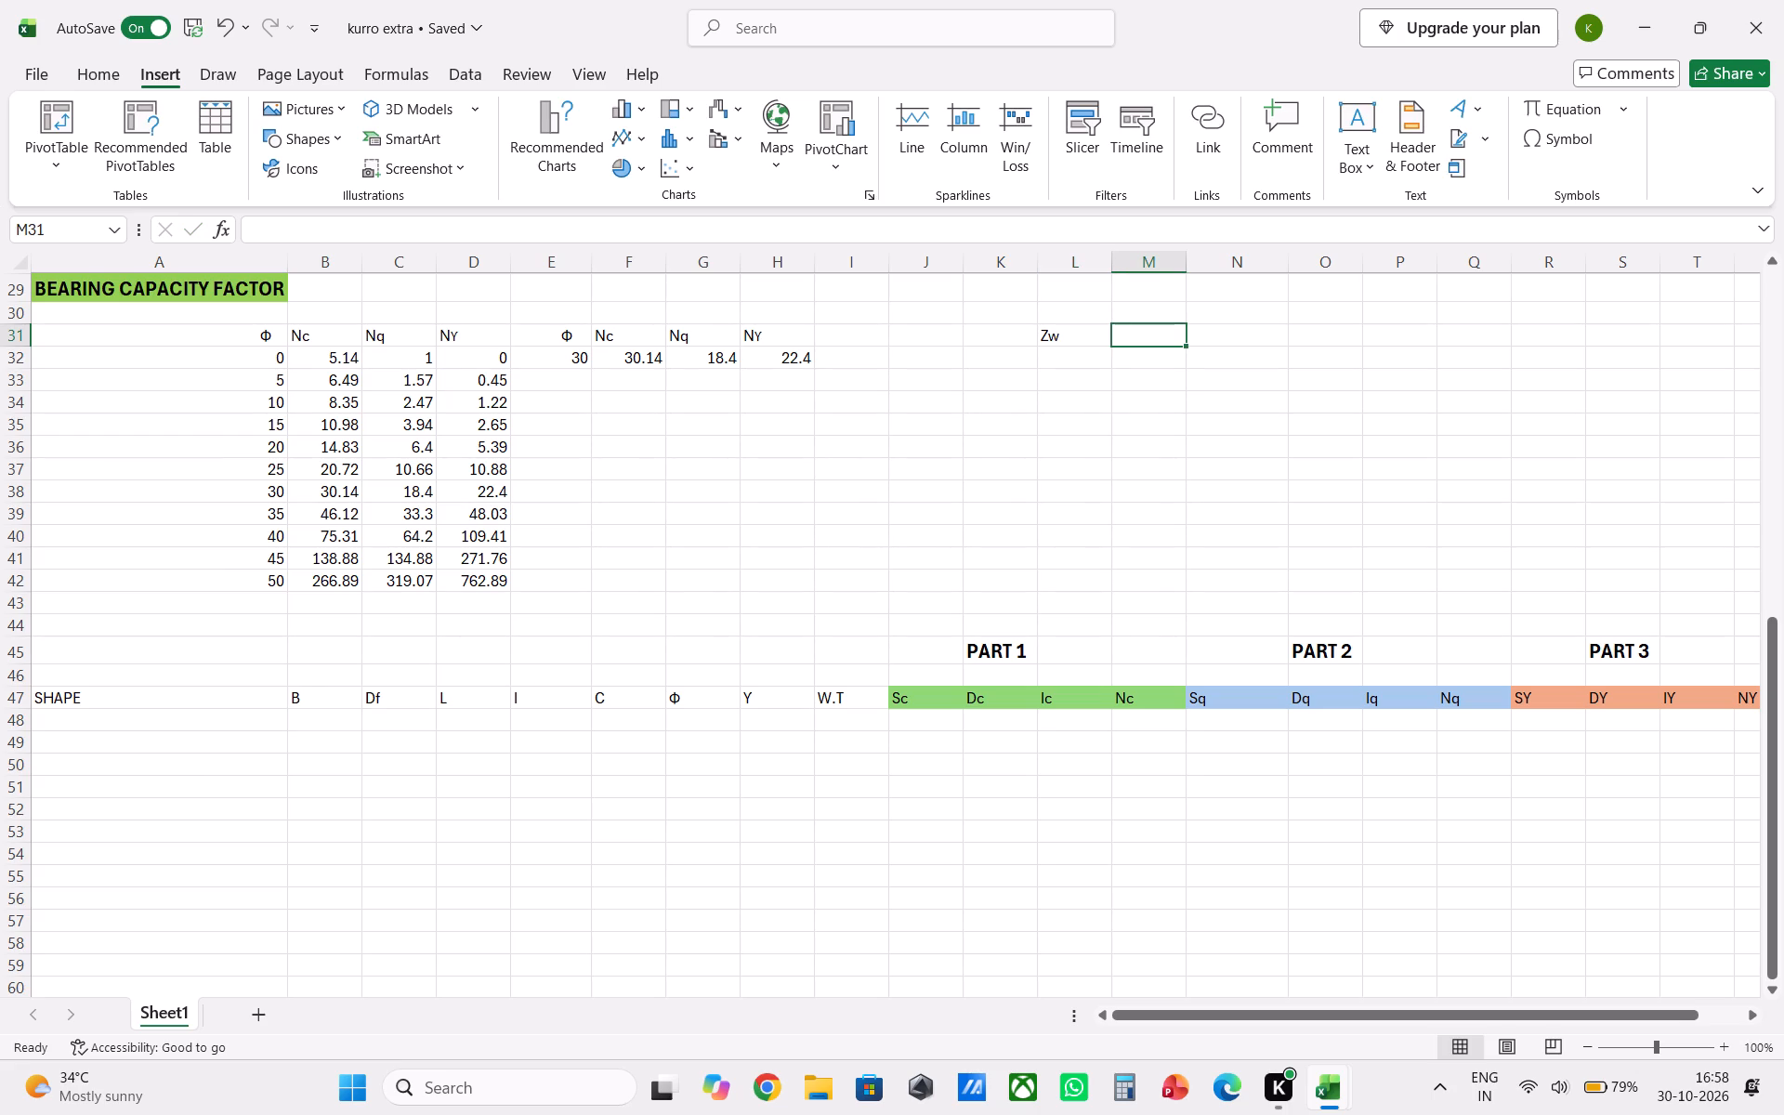
{"action": "key", "text": "w"}
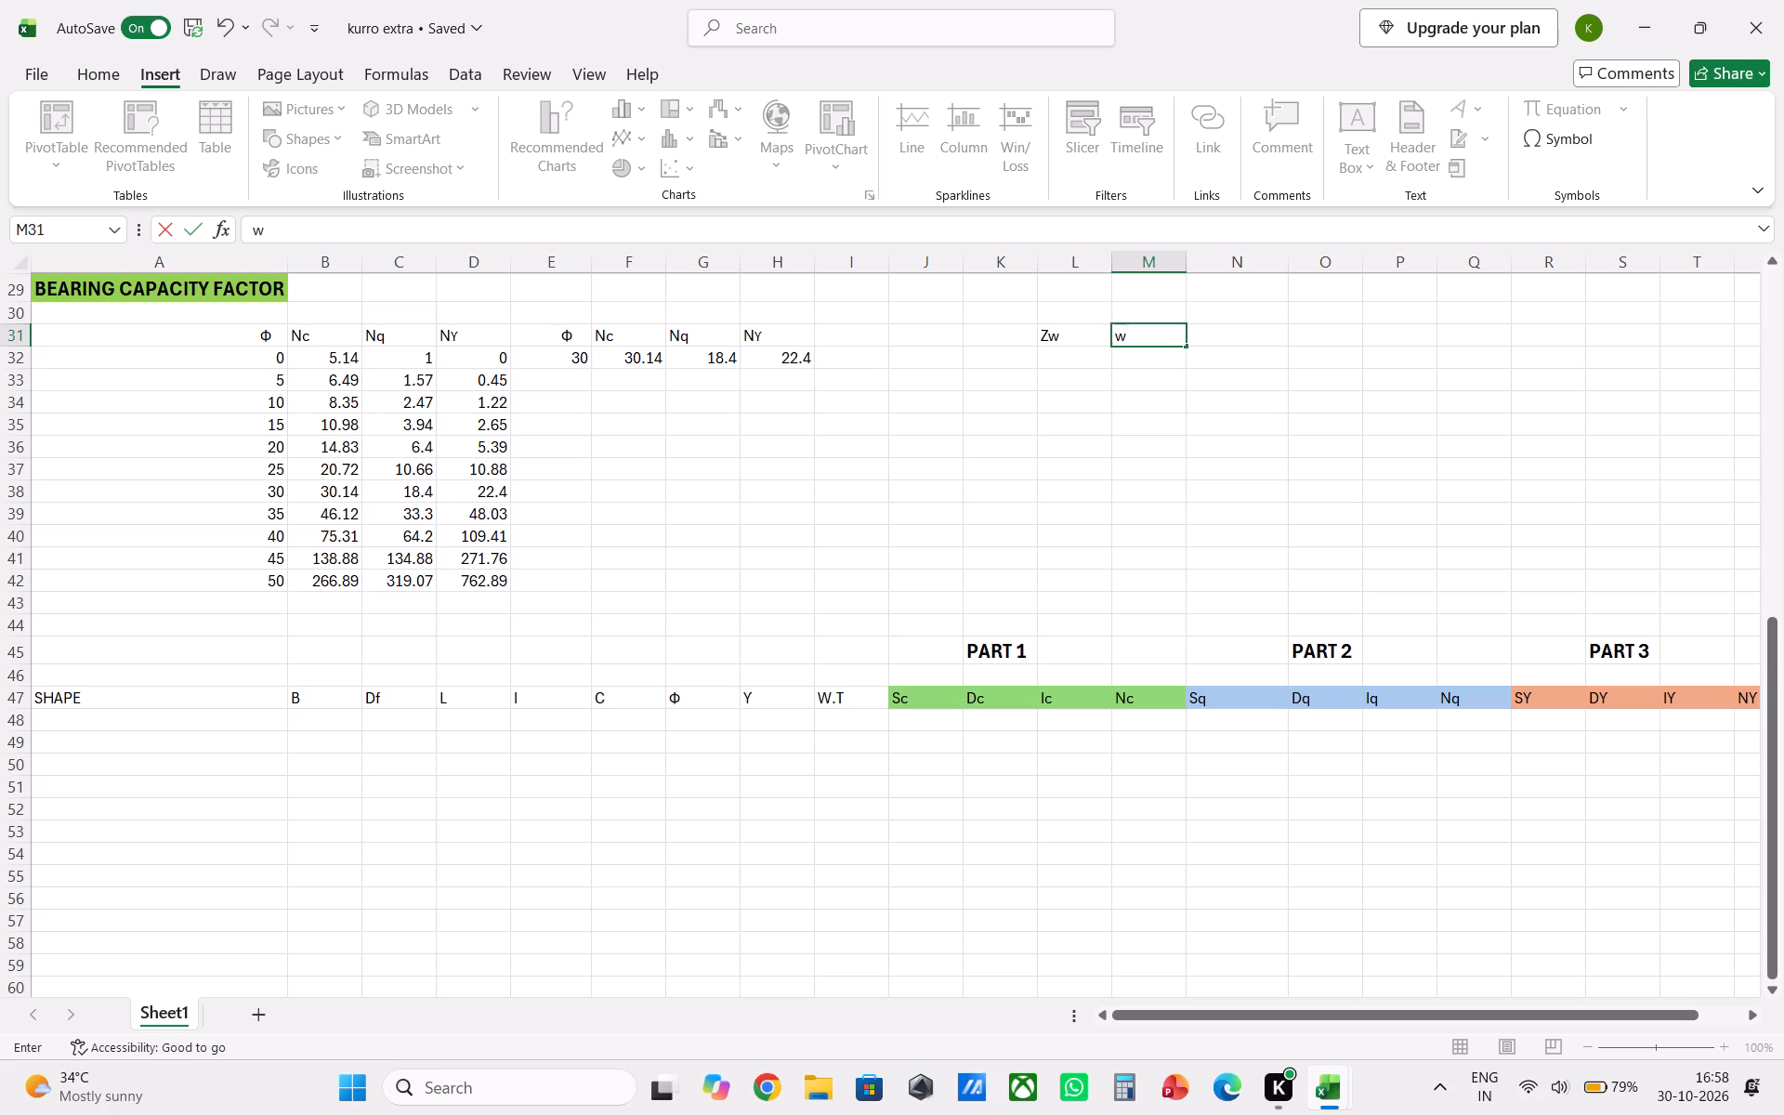
{"action": "key", "text": "apostrophe"}
{"action": "left_click", "coordinate": [1059, 346]}
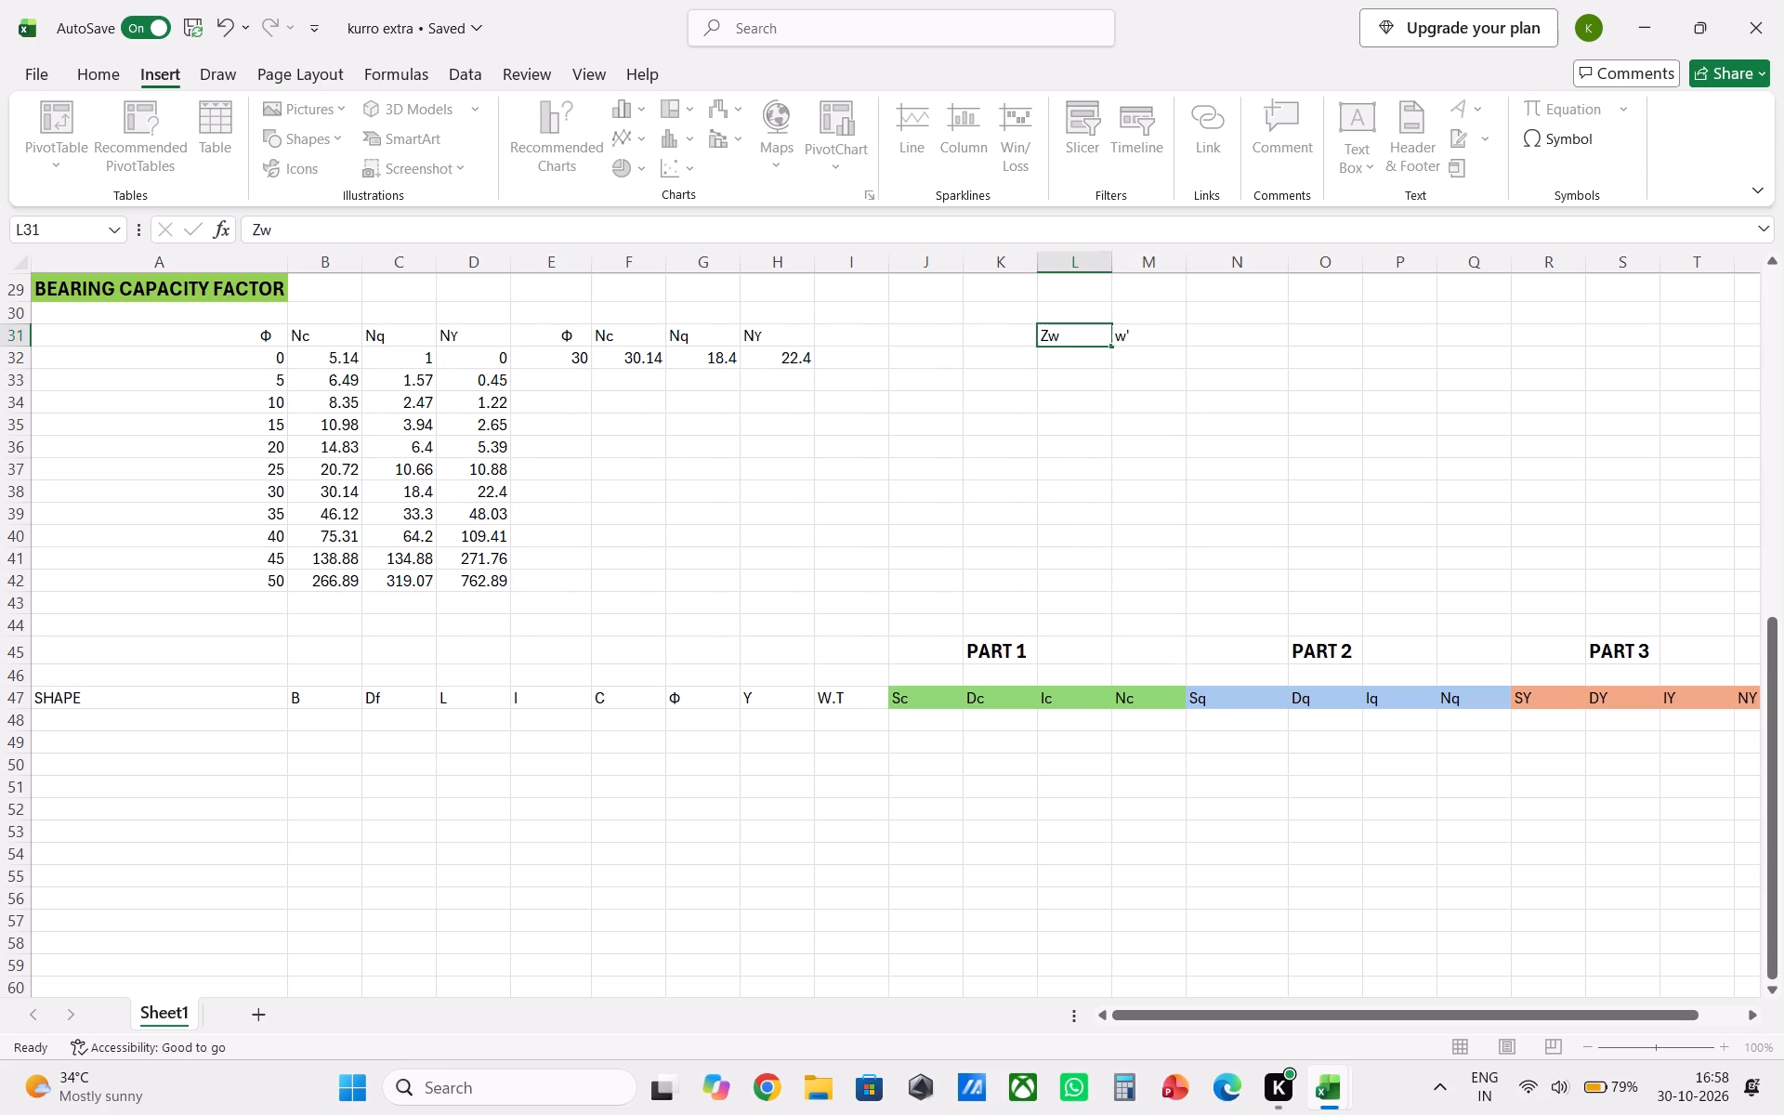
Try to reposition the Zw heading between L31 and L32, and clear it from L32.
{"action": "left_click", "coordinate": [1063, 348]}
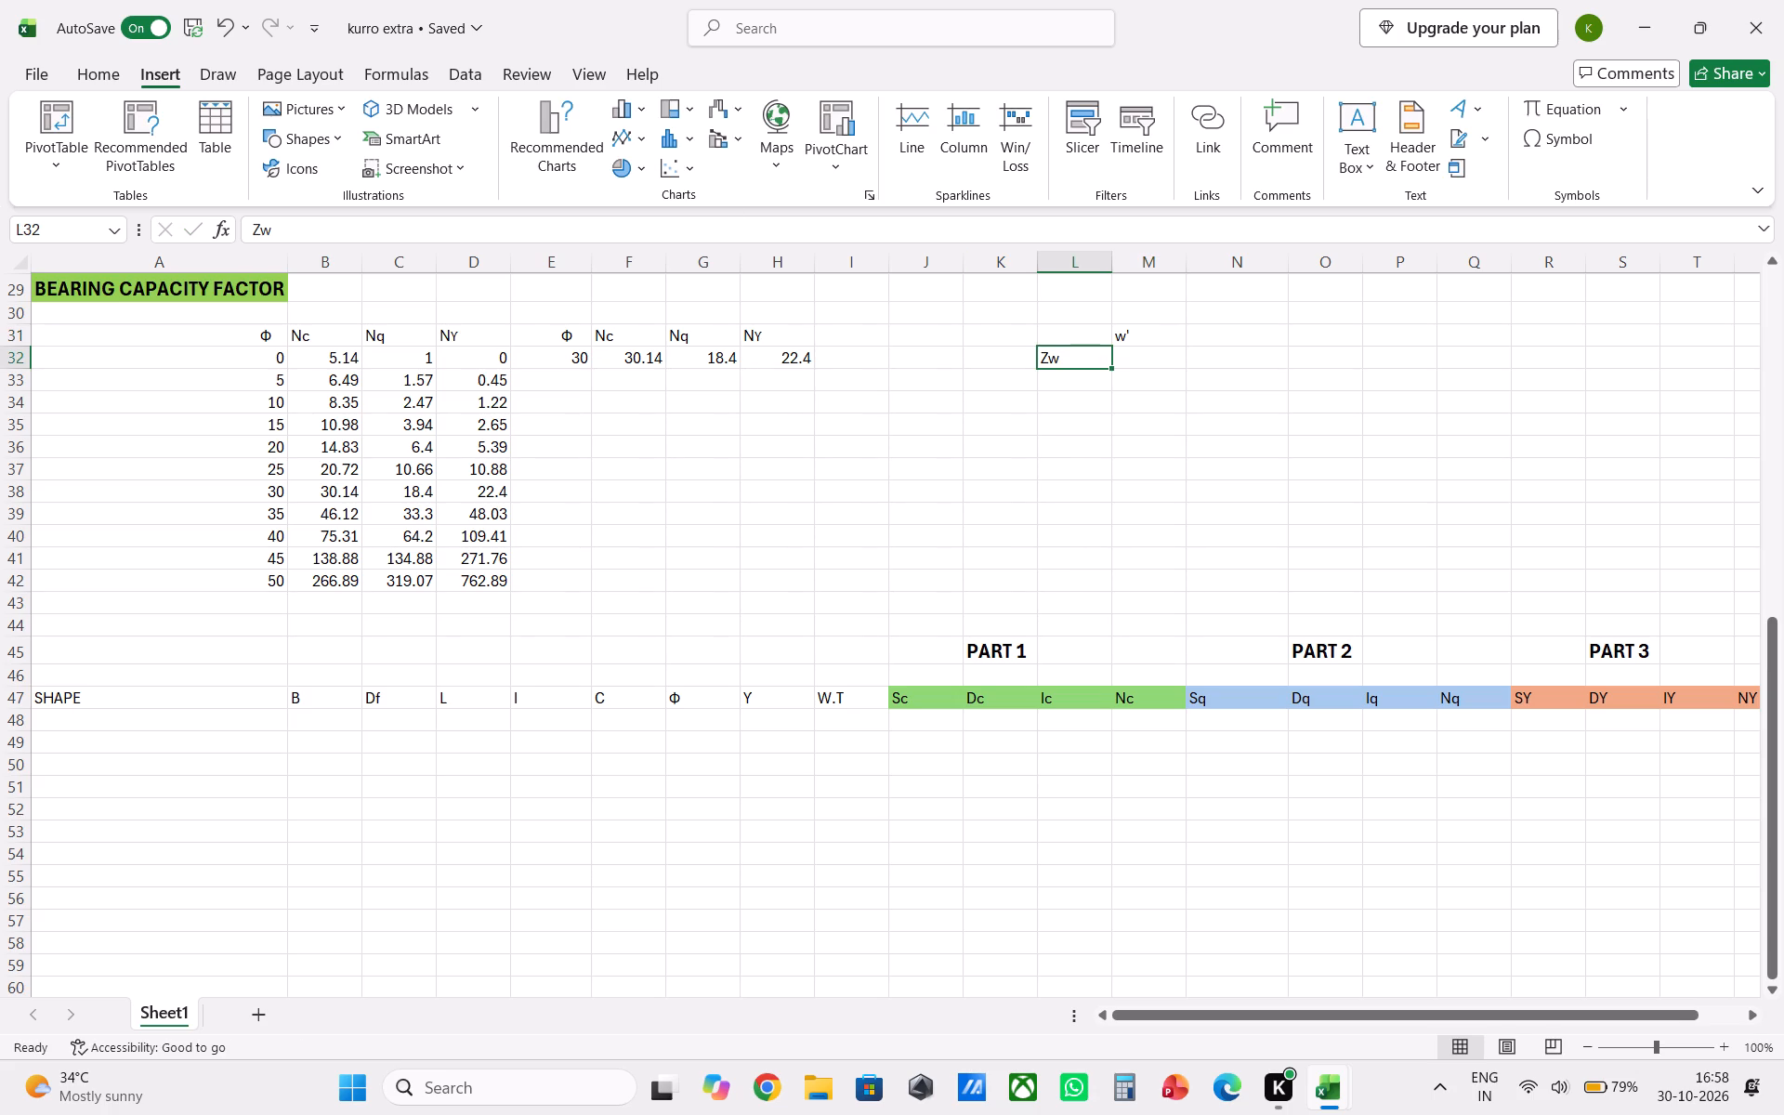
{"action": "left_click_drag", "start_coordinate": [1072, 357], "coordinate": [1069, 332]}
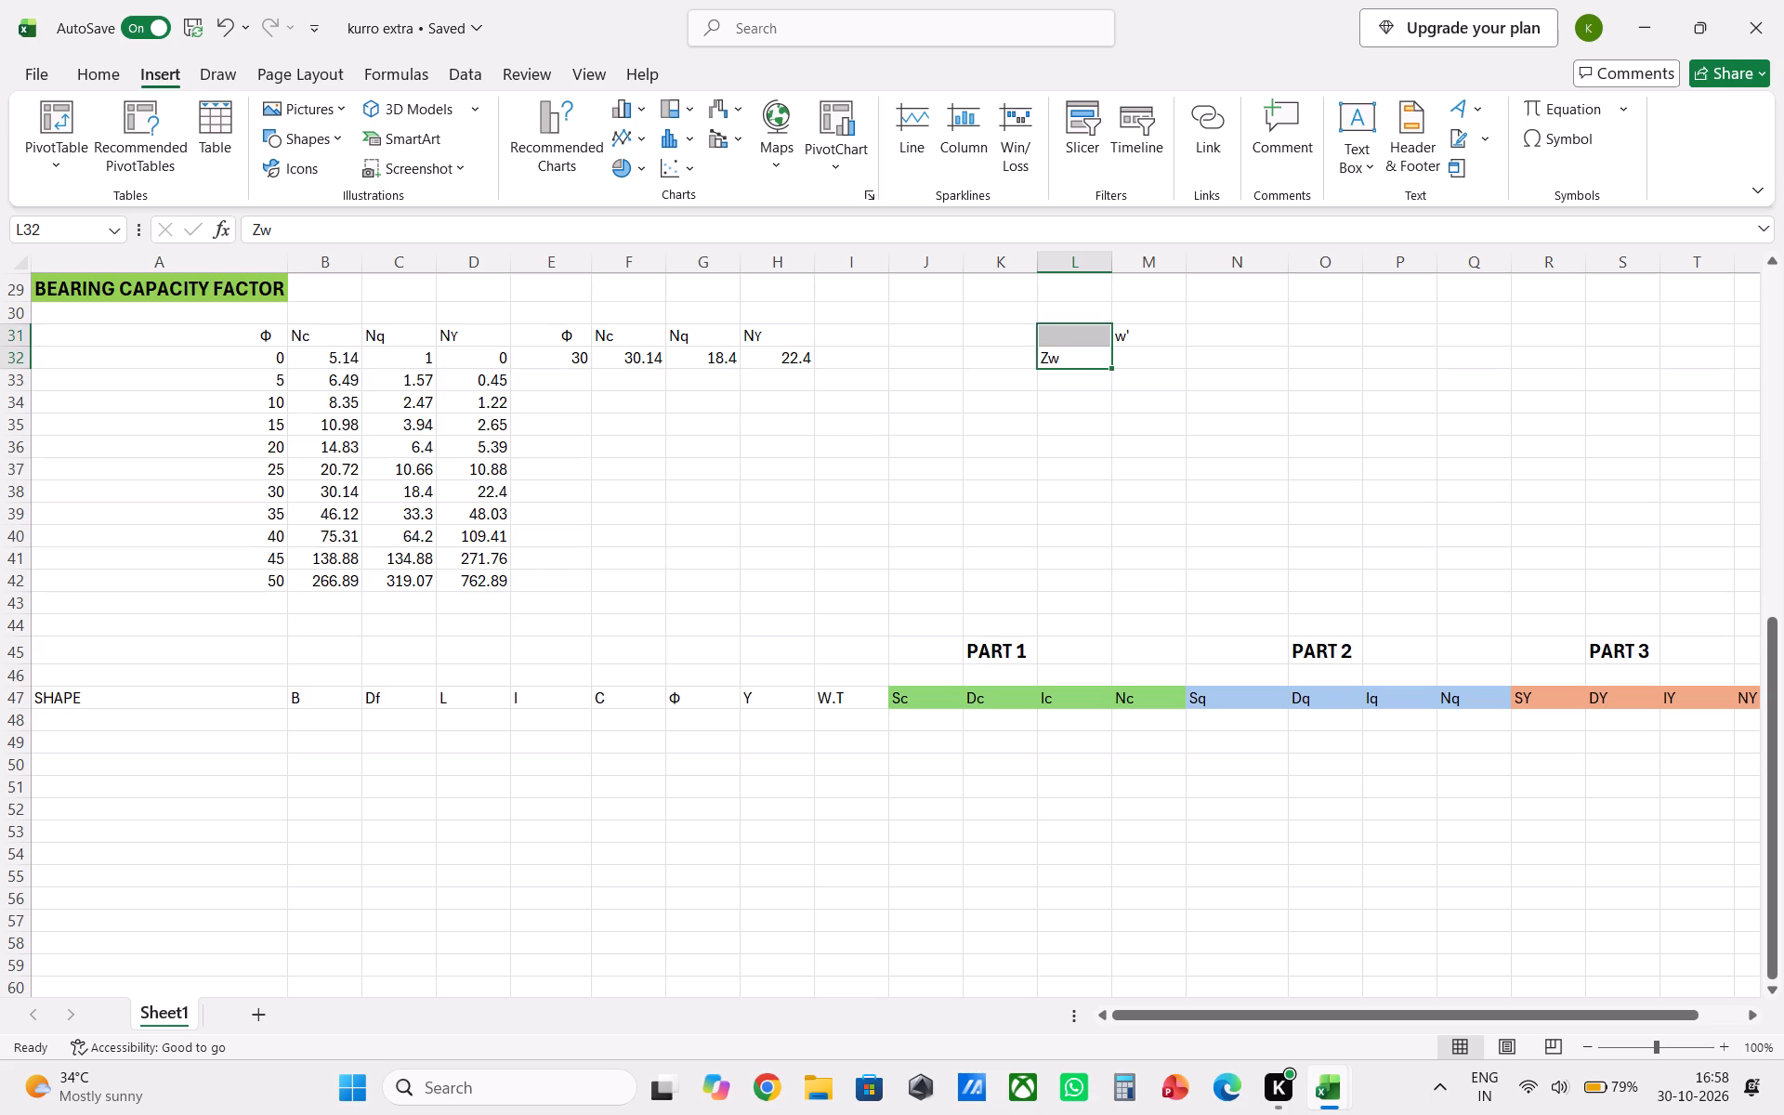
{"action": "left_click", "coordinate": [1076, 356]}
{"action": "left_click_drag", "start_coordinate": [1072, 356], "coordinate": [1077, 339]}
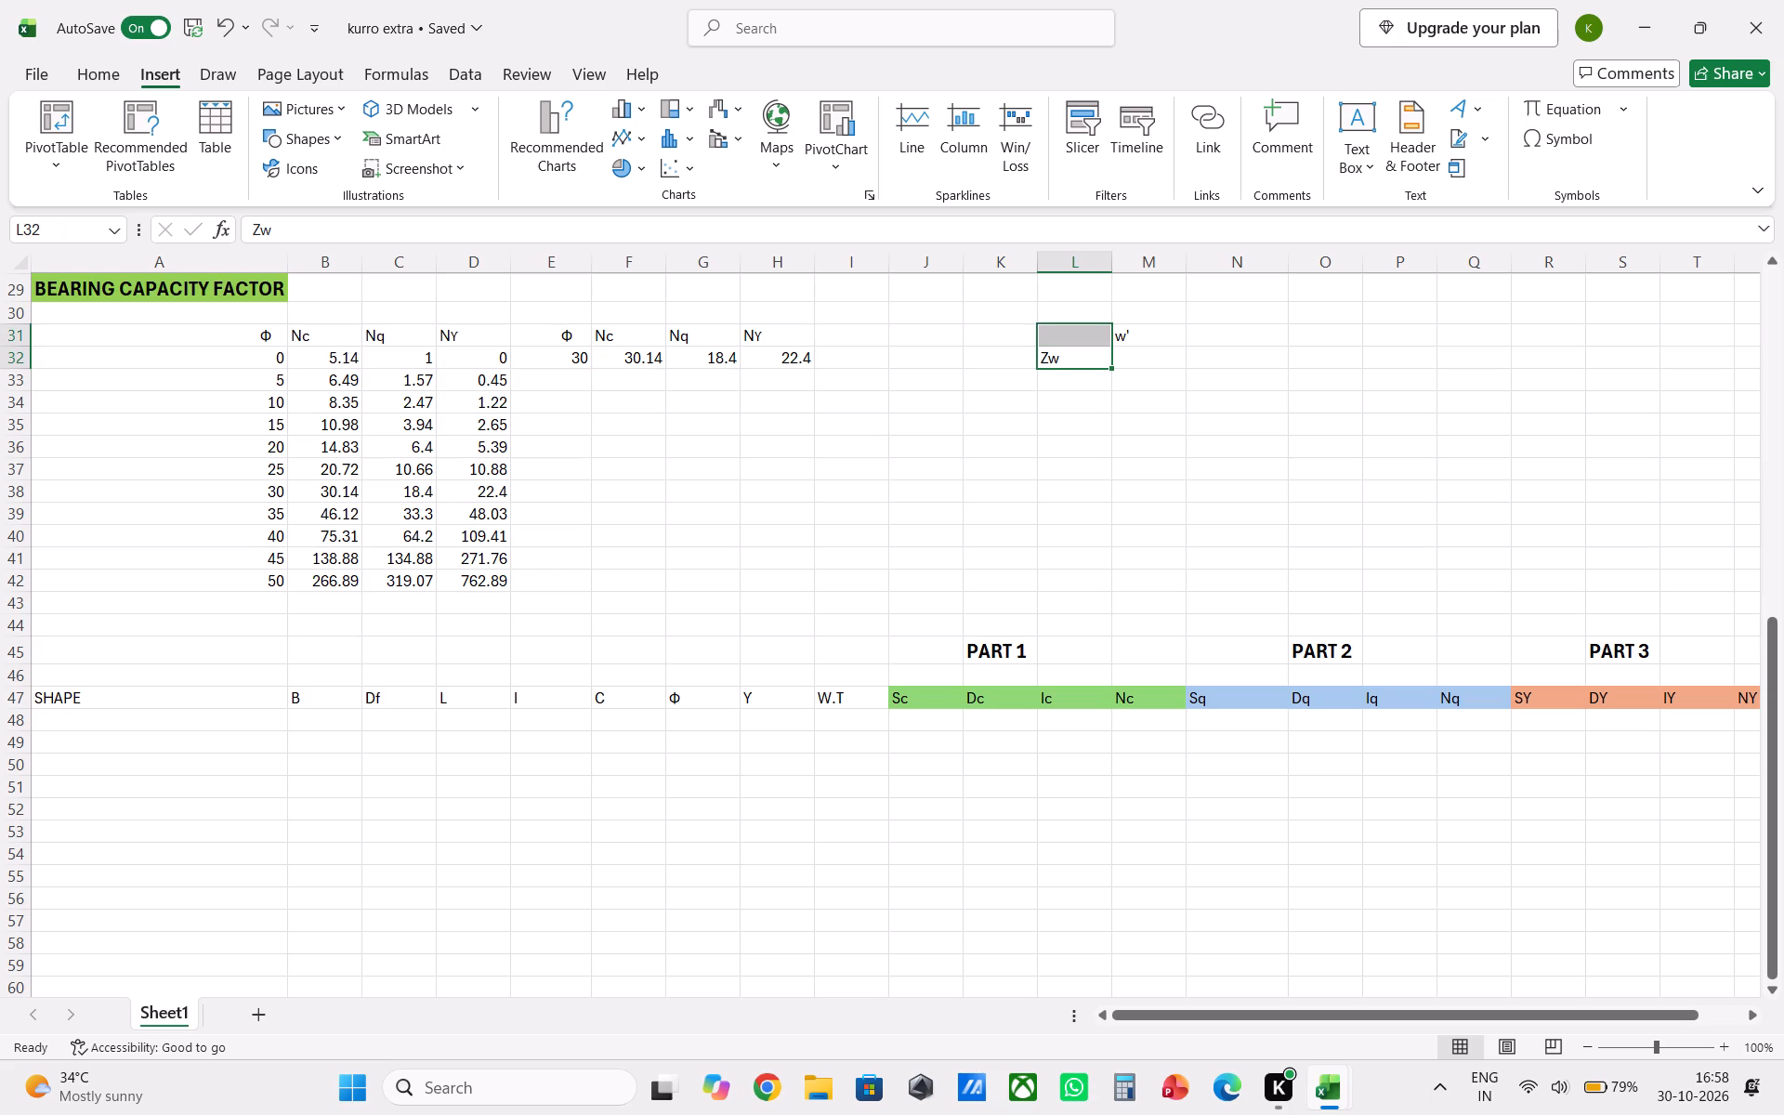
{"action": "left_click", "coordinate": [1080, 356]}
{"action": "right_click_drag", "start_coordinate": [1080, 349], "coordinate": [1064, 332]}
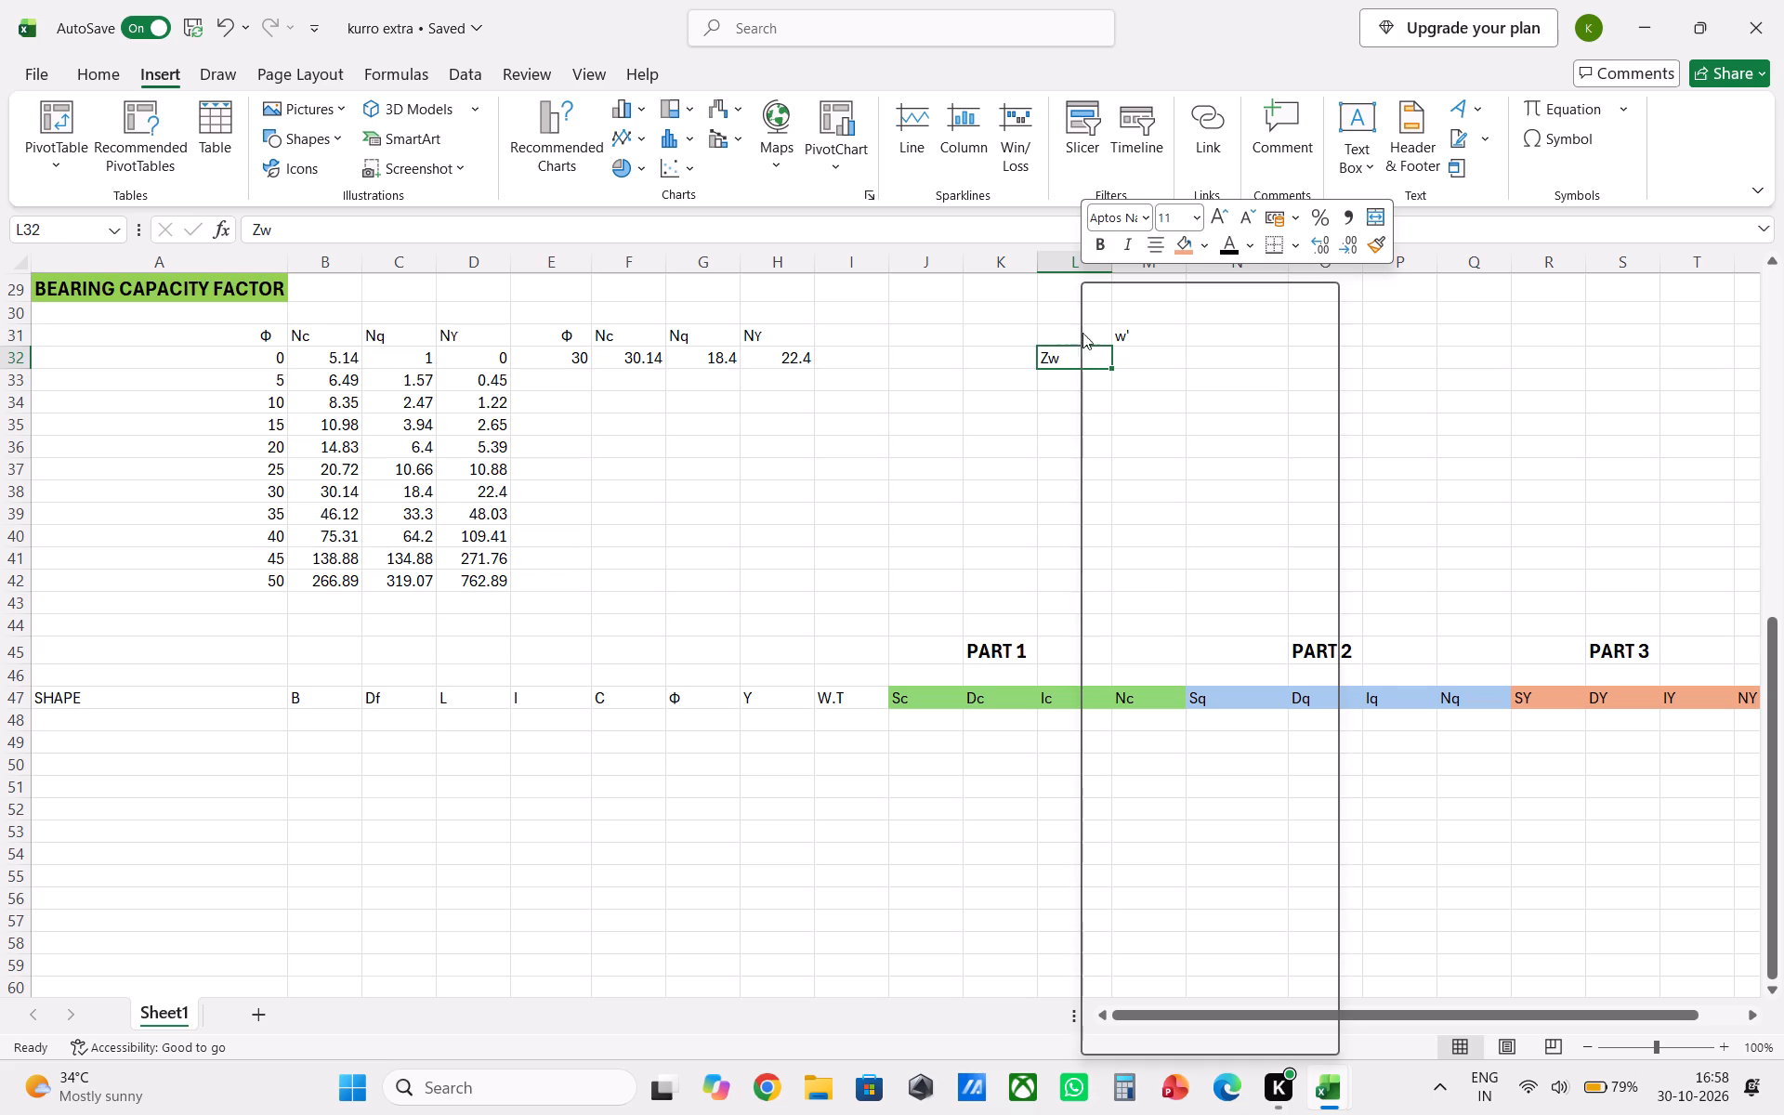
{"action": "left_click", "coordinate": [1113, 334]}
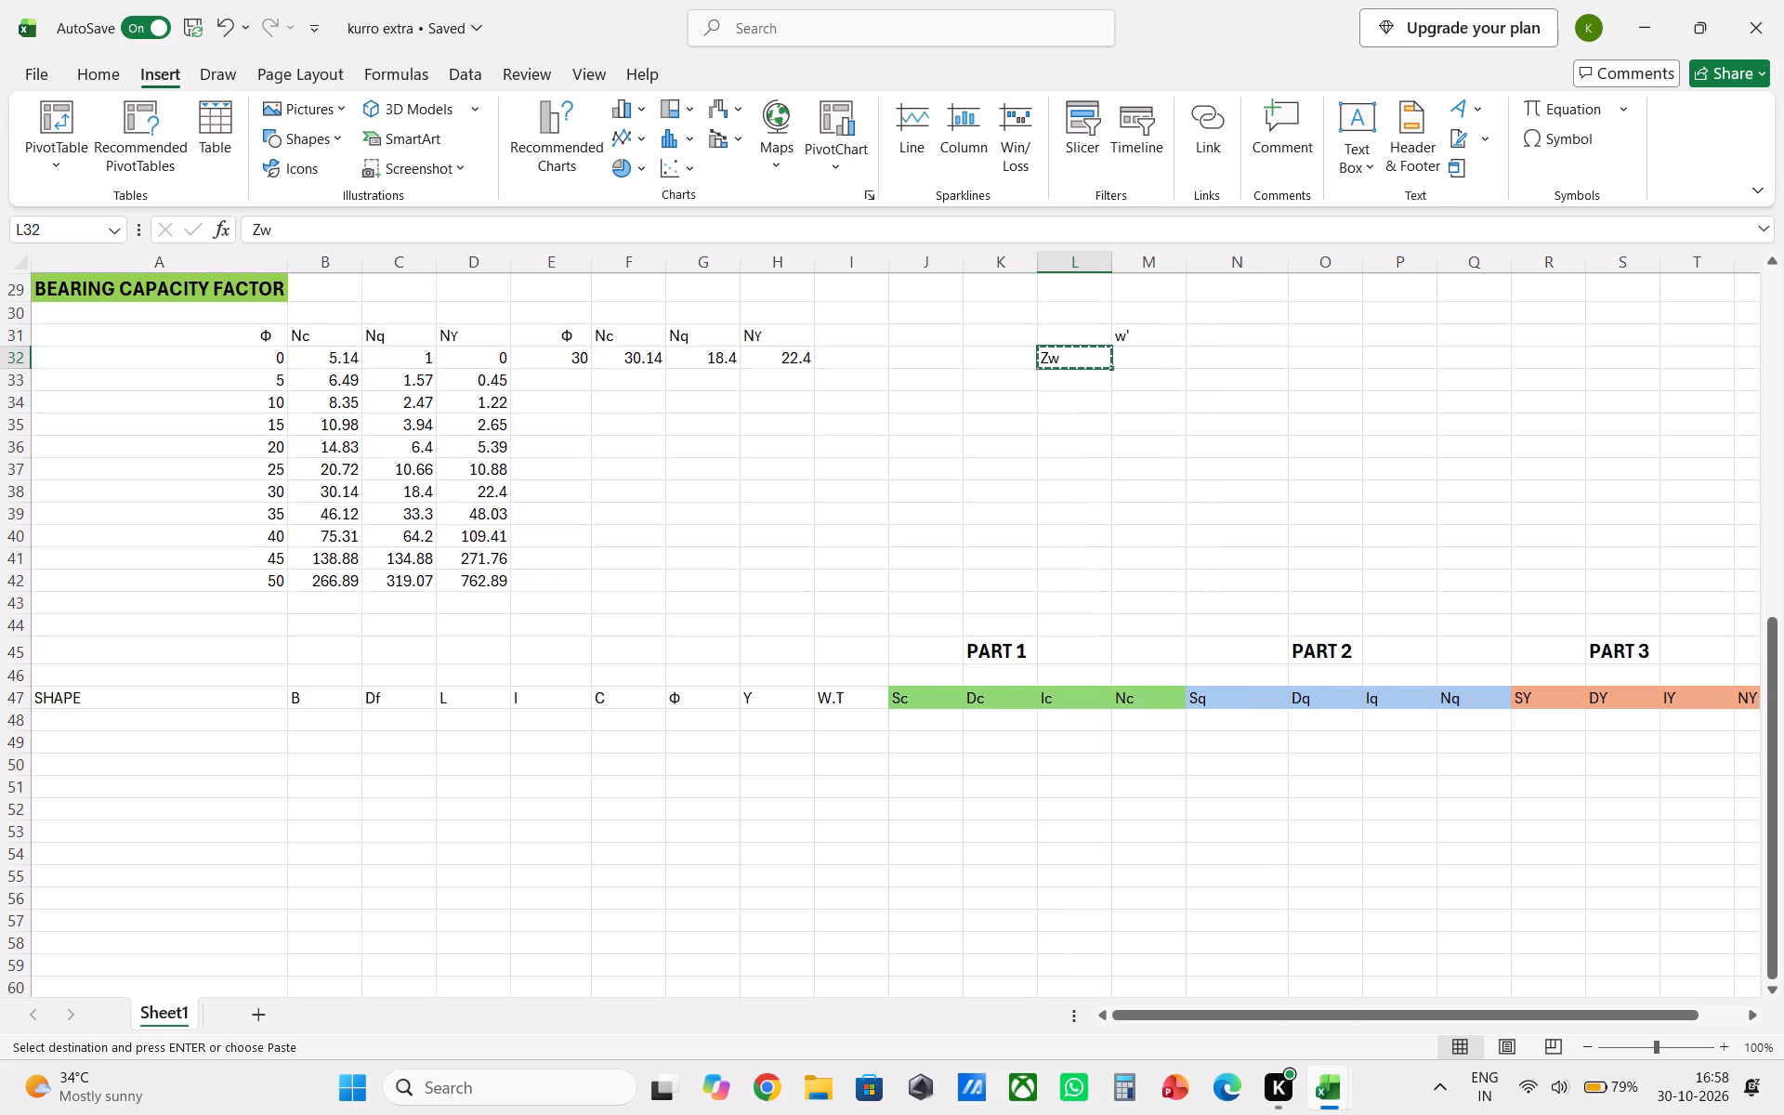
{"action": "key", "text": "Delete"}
Re-enter the heading Zw in L31, beside the w' heading.
{"action": "scroll", "coordinate": [968, 426], "scroll_direction": "up", "scroll_amount": 1}
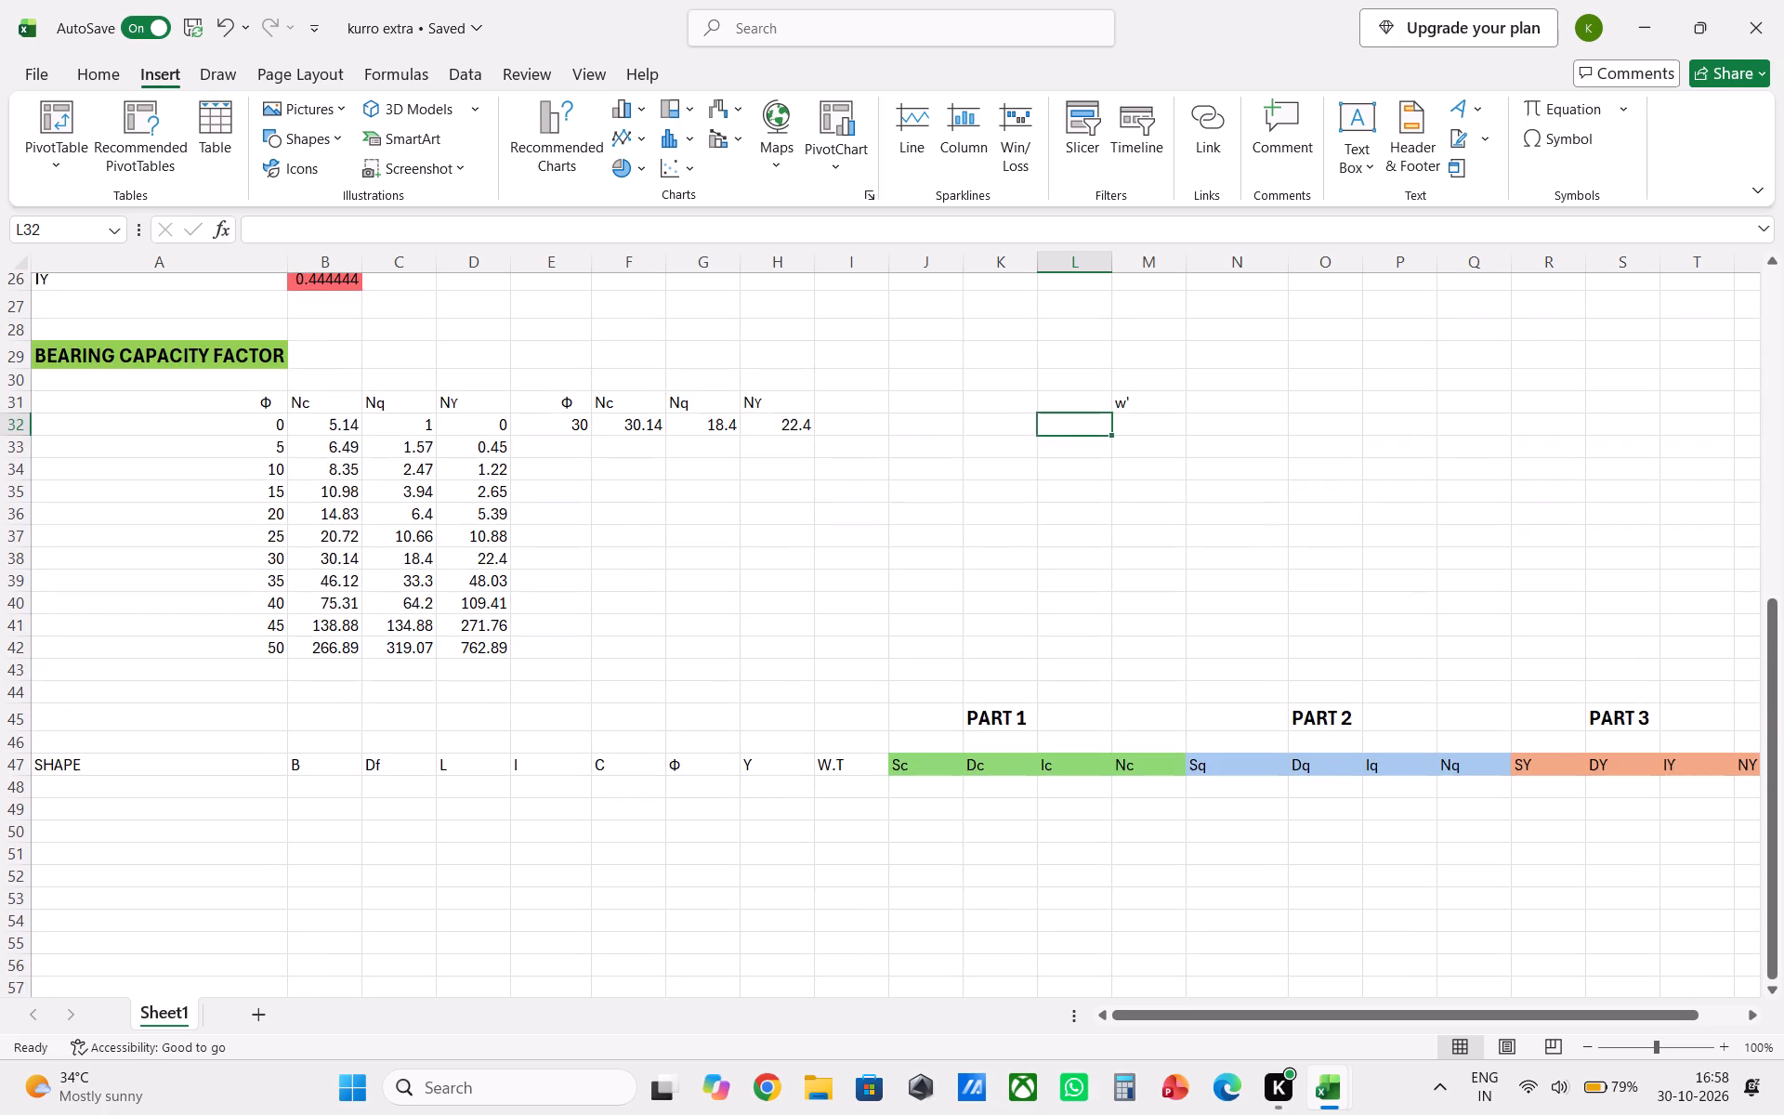
{"action": "left_click", "coordinate": [1079, 403]}
{"action": "key", "text": "z"}
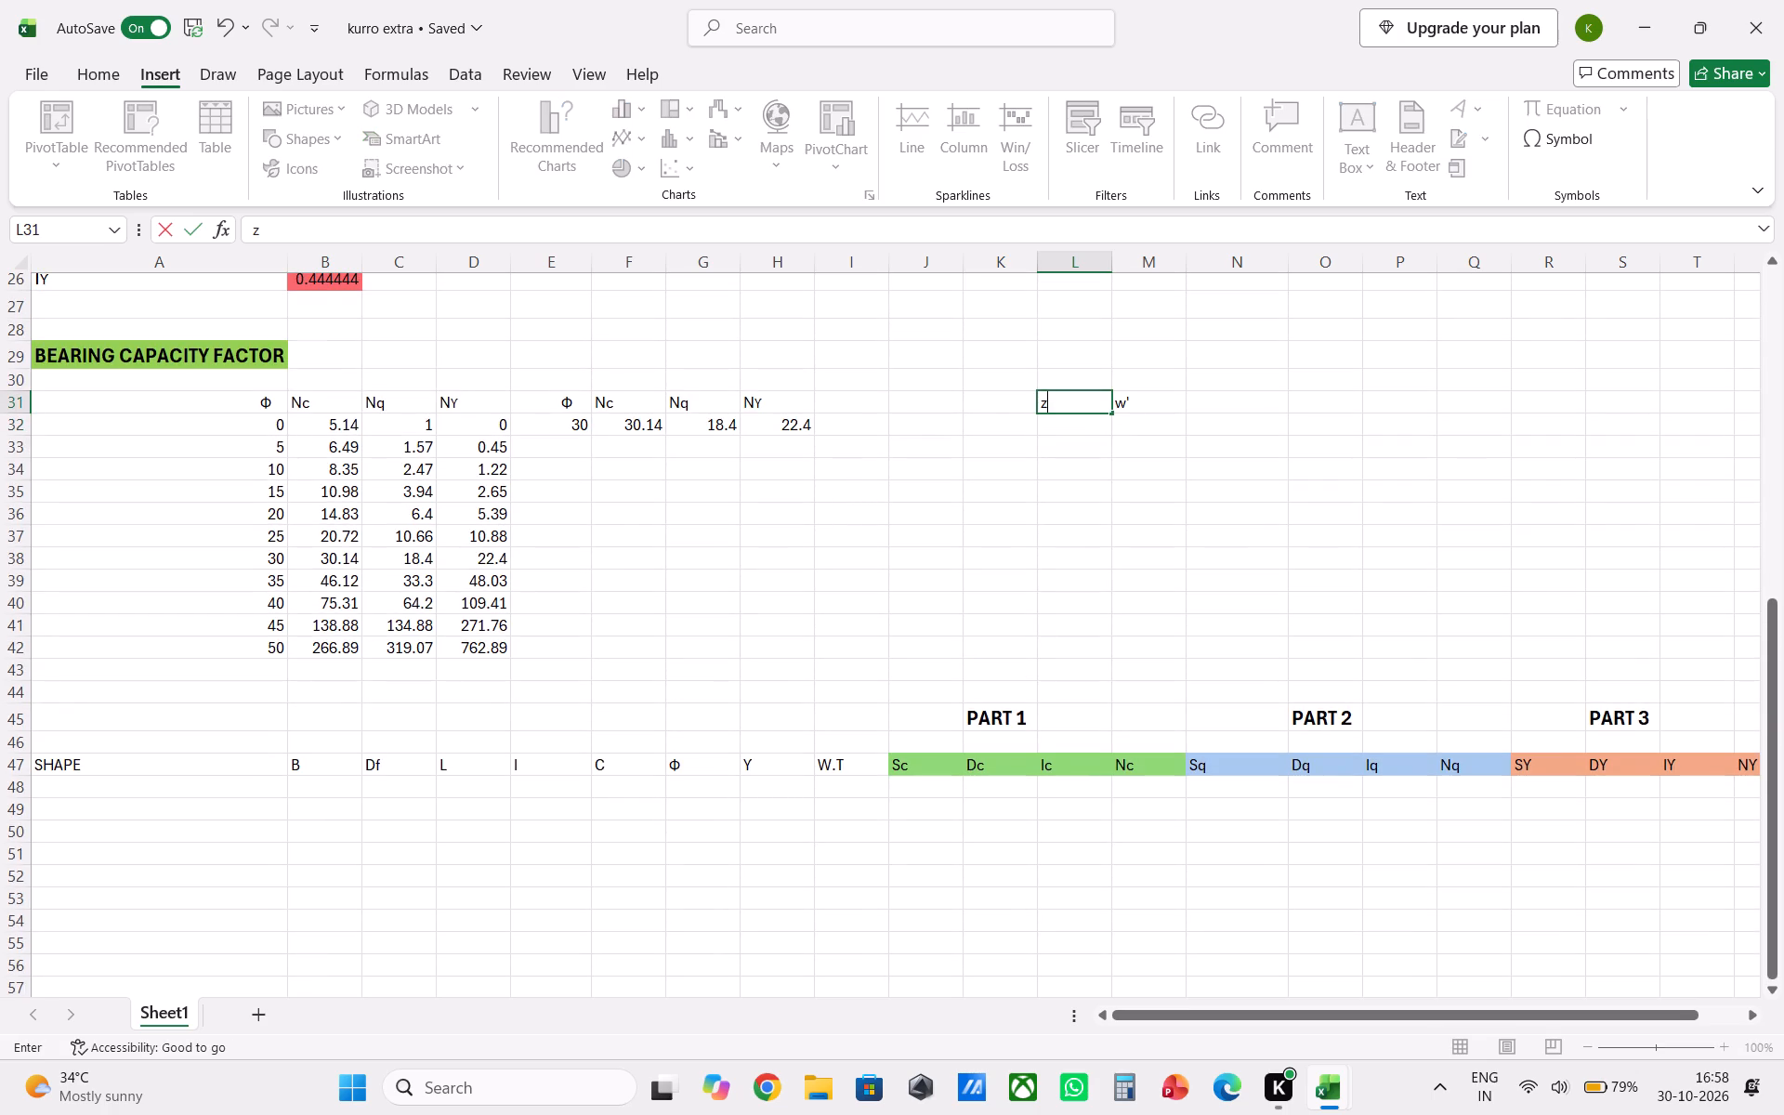
{"action": "key", "text": "BackSpace"}
{"action": "type", "text": "zw"}
{"action": "key", "text": "BackSpace"}
{"action": "key", "text": "BackSpace"}
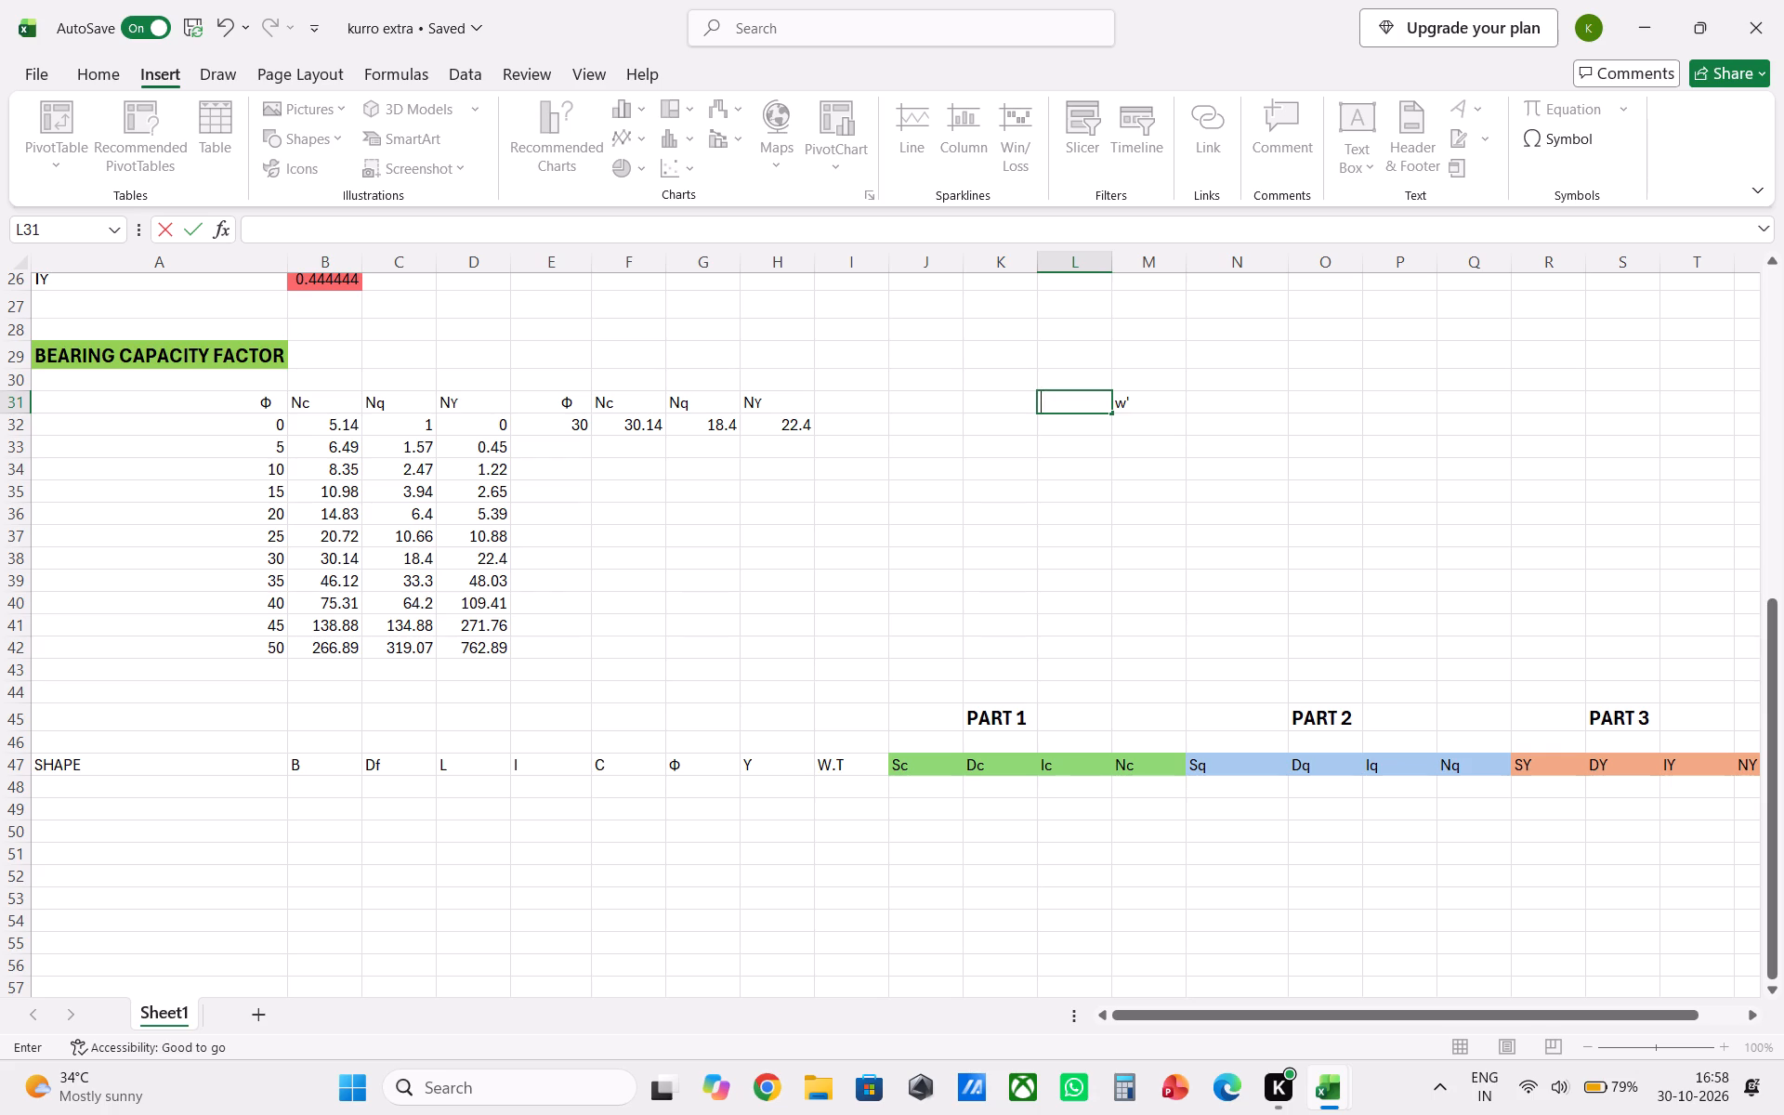
{"action": "key", "text": "z"}
{"action": "key", "text": "w"}
{"action": "key", "text": "Down"}
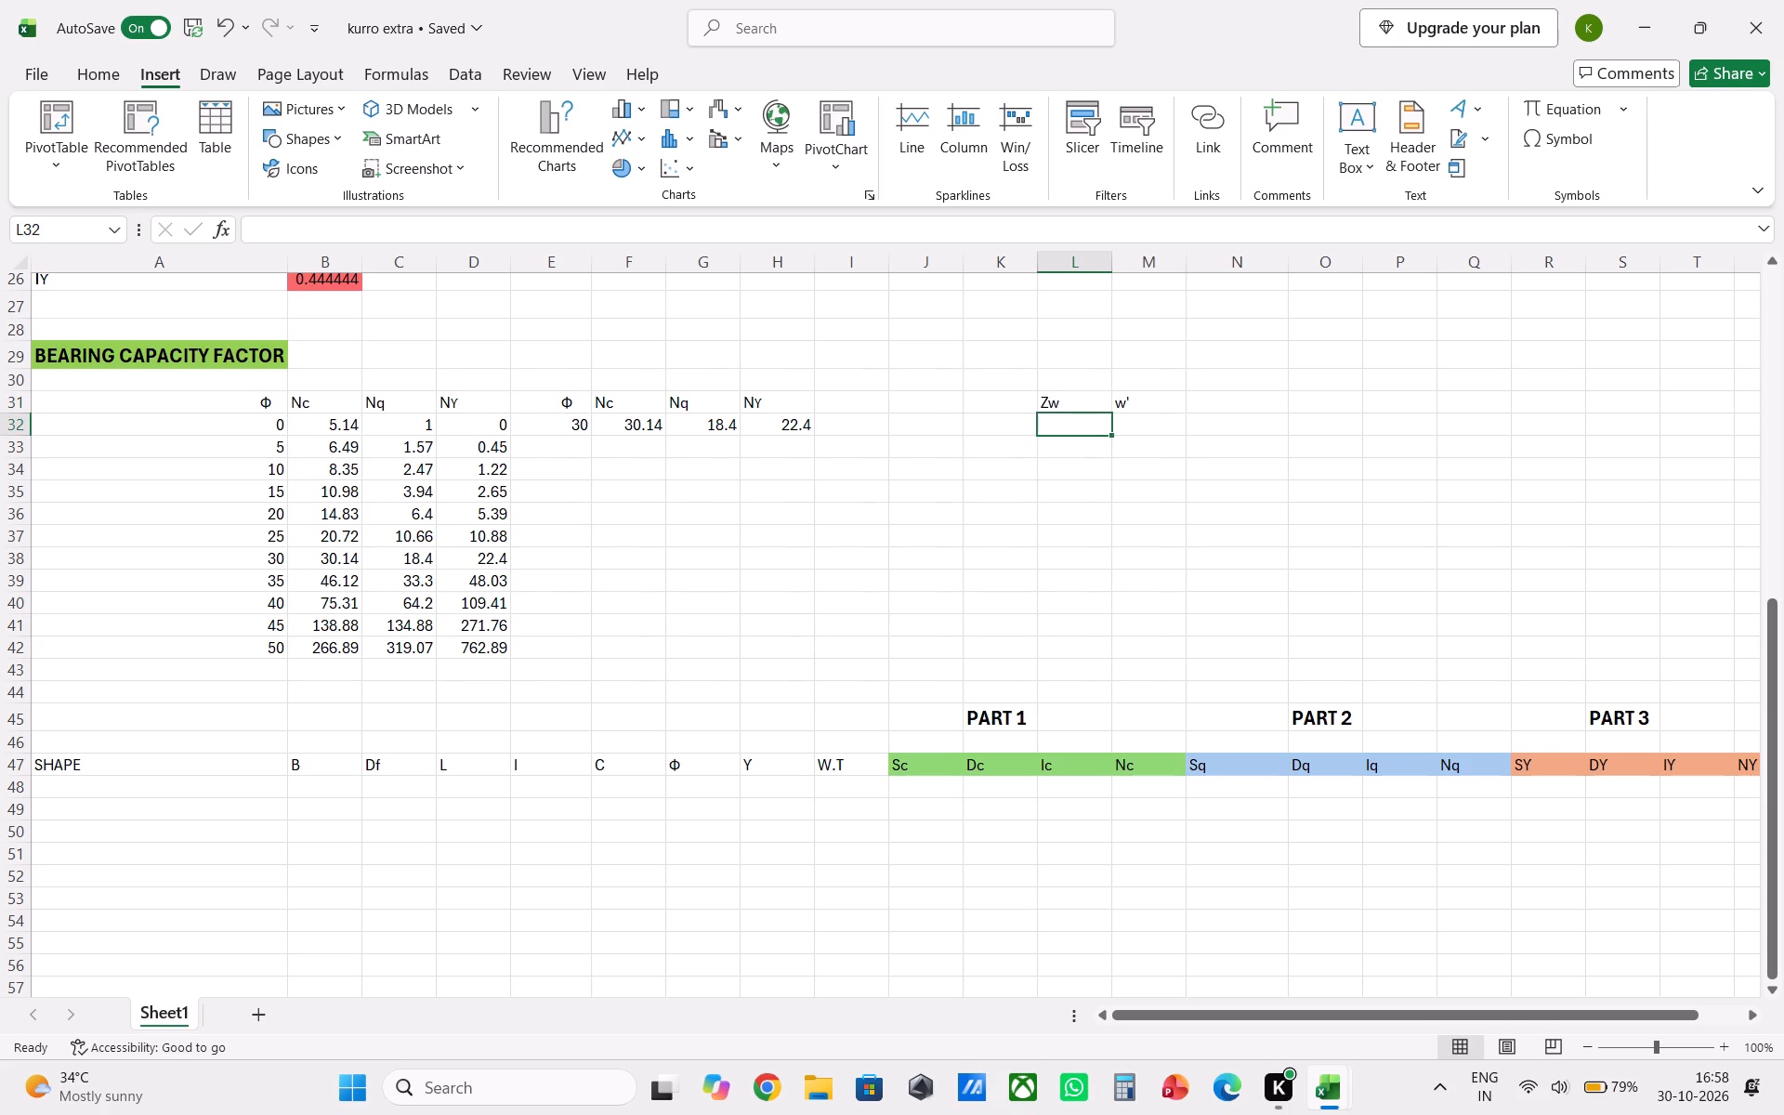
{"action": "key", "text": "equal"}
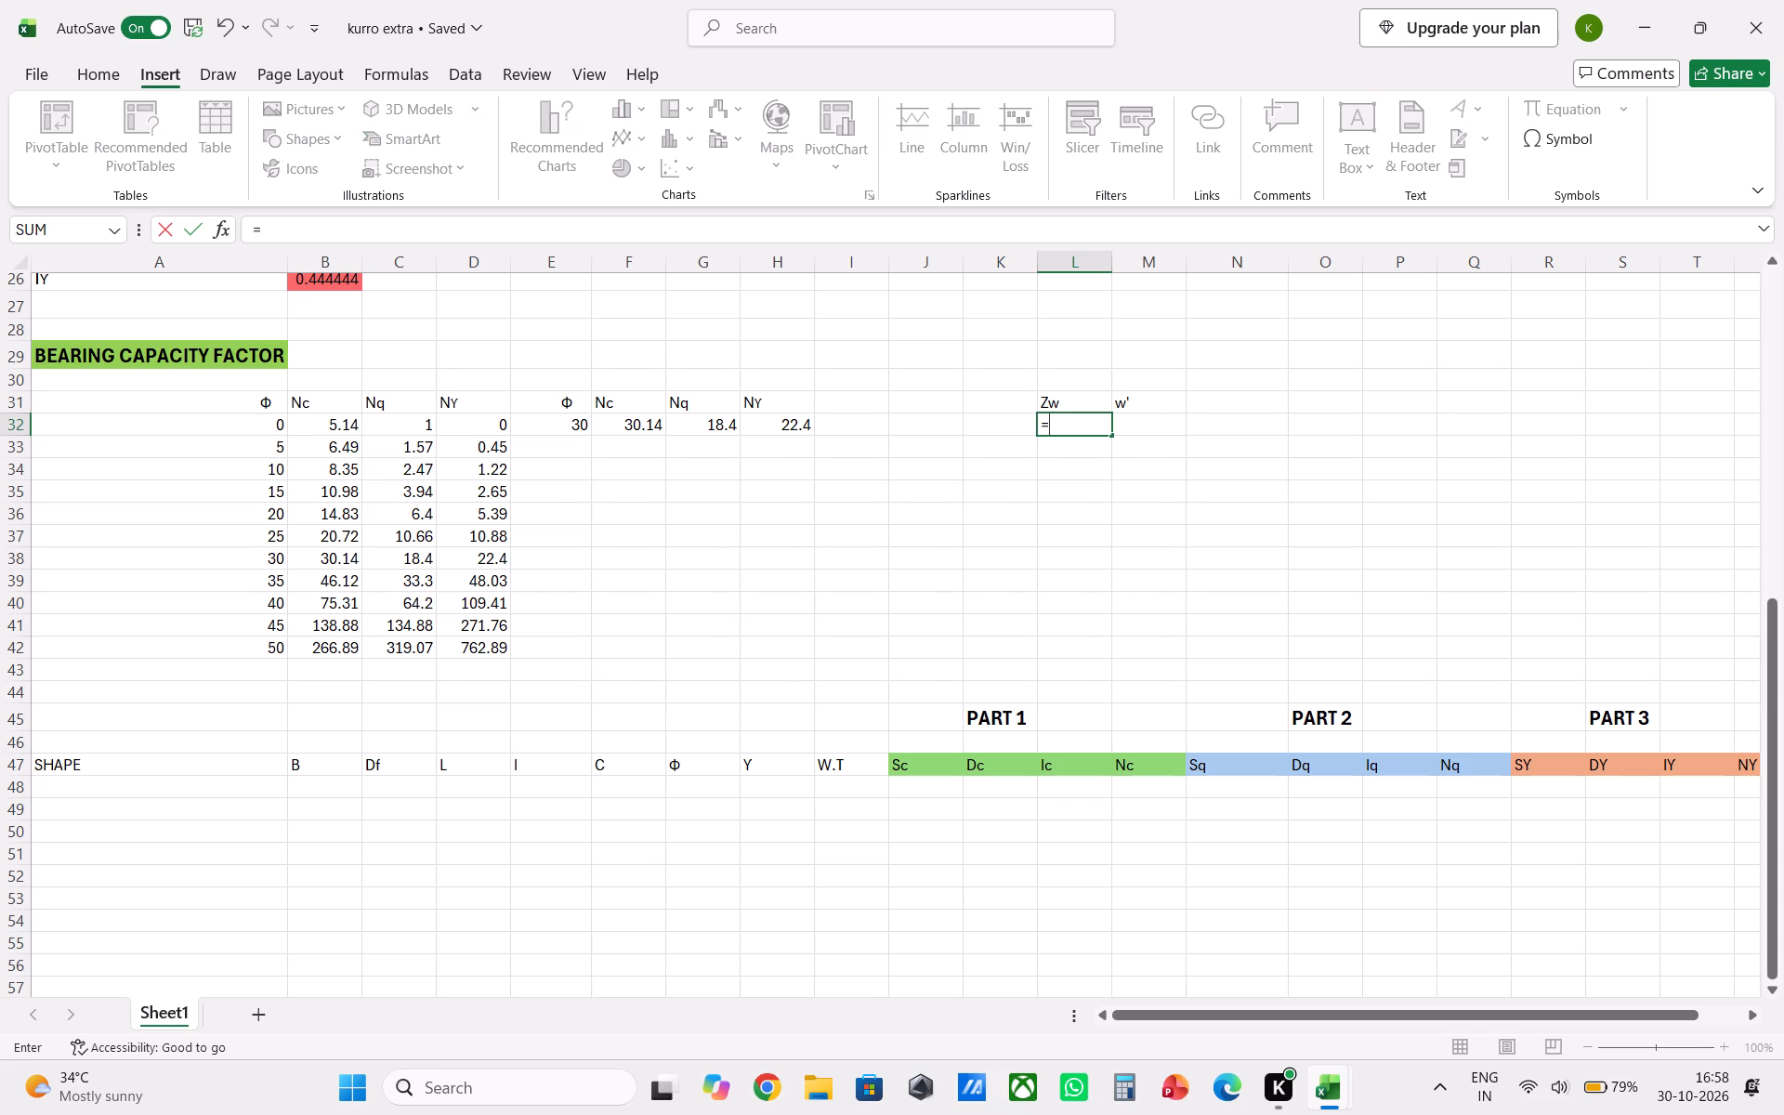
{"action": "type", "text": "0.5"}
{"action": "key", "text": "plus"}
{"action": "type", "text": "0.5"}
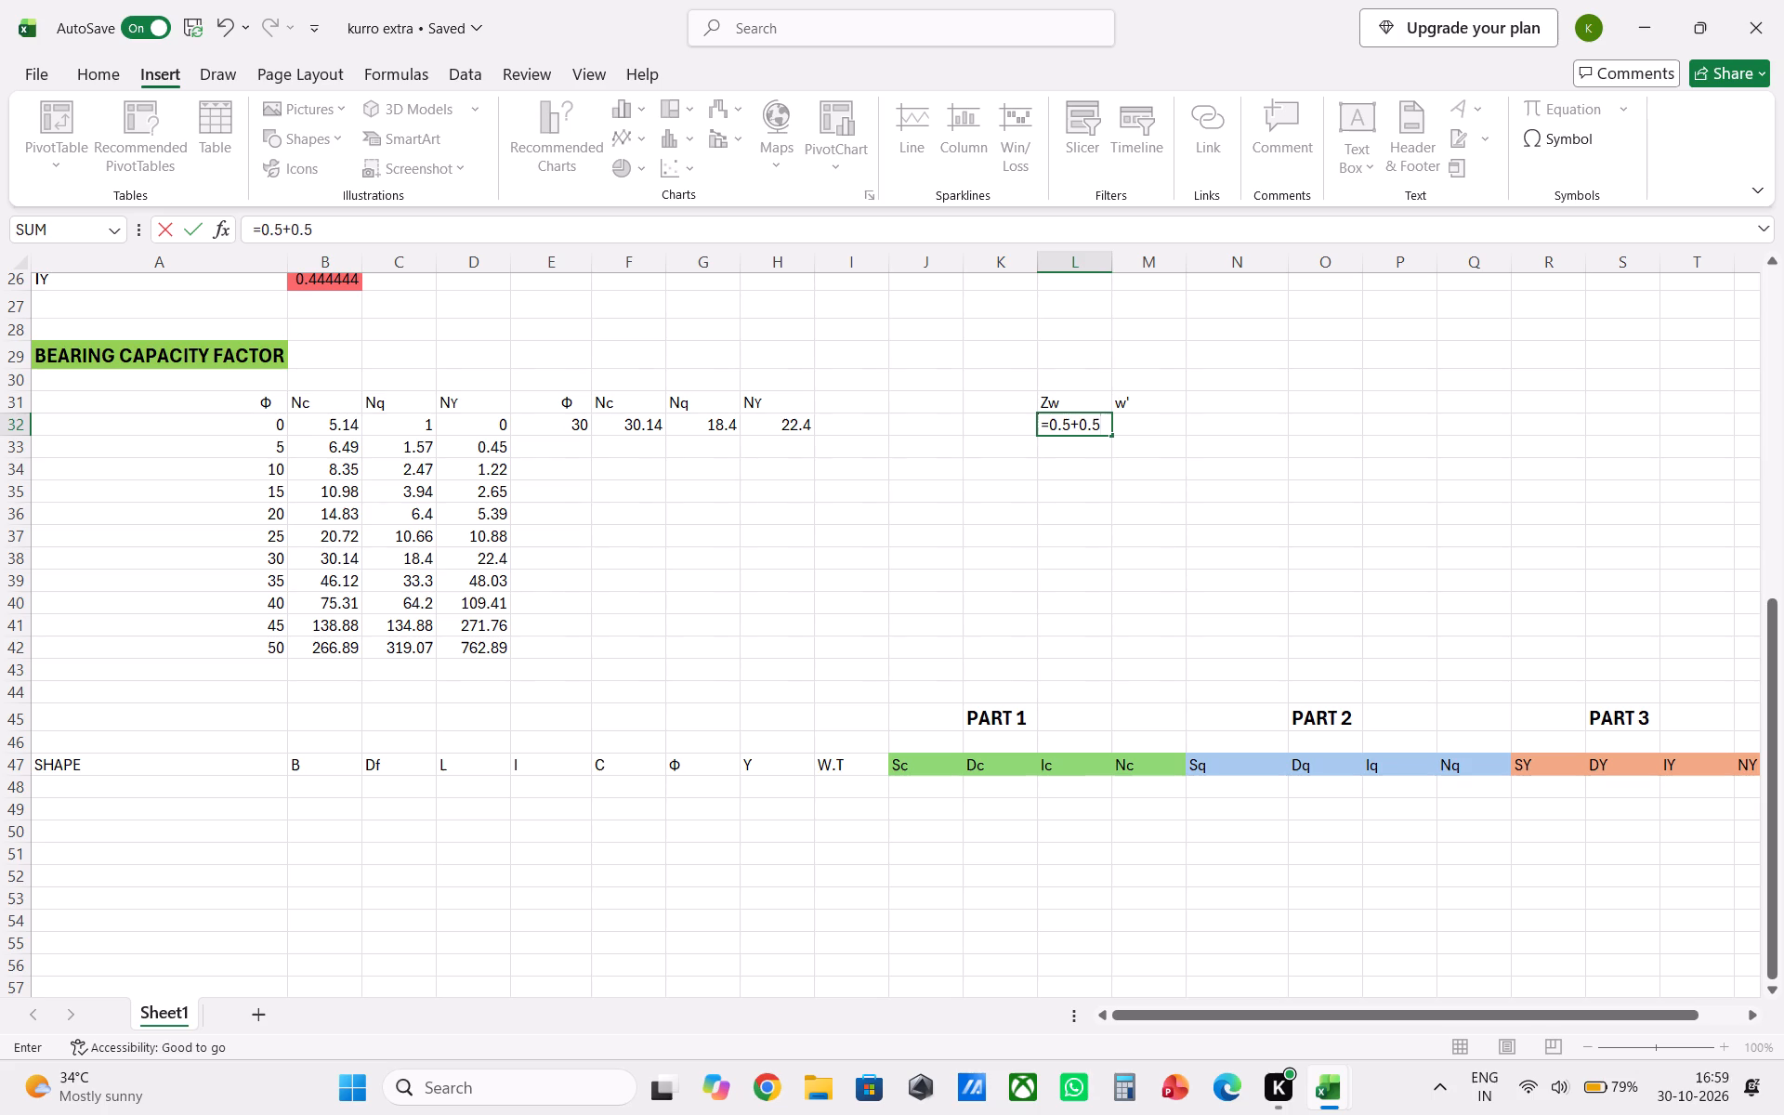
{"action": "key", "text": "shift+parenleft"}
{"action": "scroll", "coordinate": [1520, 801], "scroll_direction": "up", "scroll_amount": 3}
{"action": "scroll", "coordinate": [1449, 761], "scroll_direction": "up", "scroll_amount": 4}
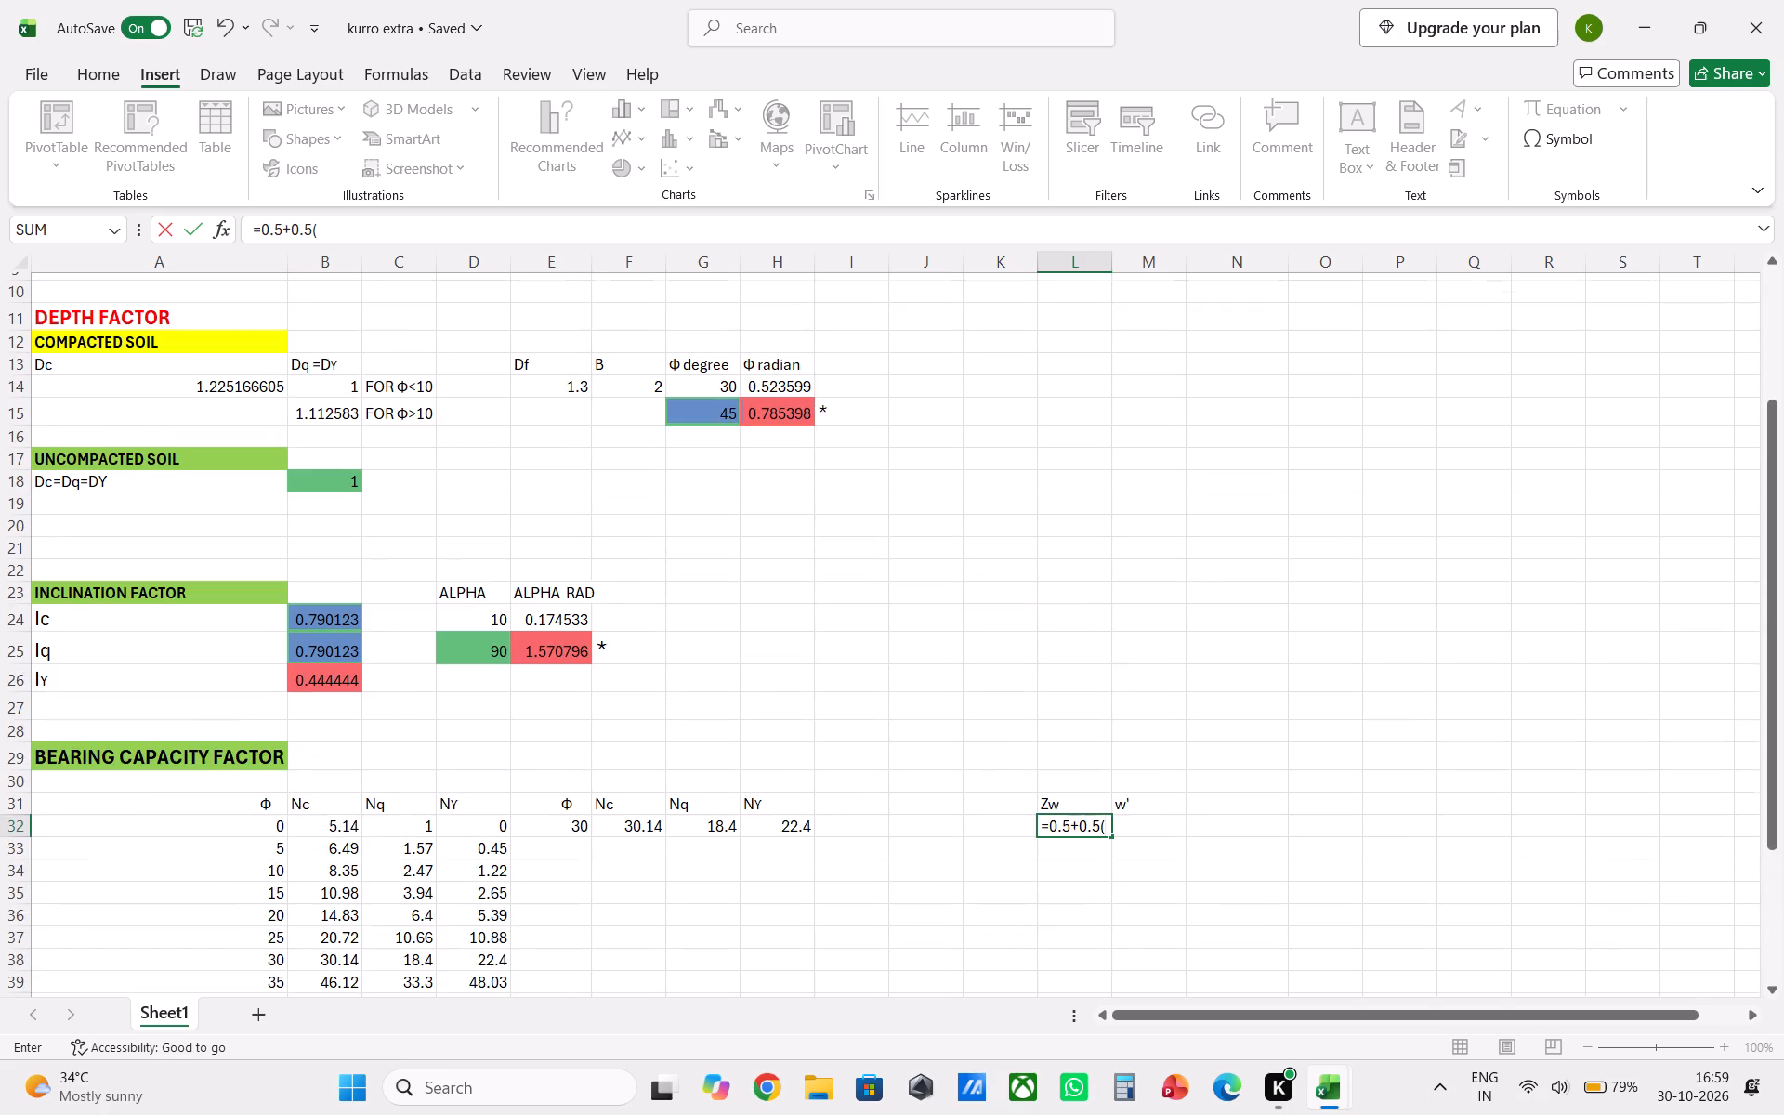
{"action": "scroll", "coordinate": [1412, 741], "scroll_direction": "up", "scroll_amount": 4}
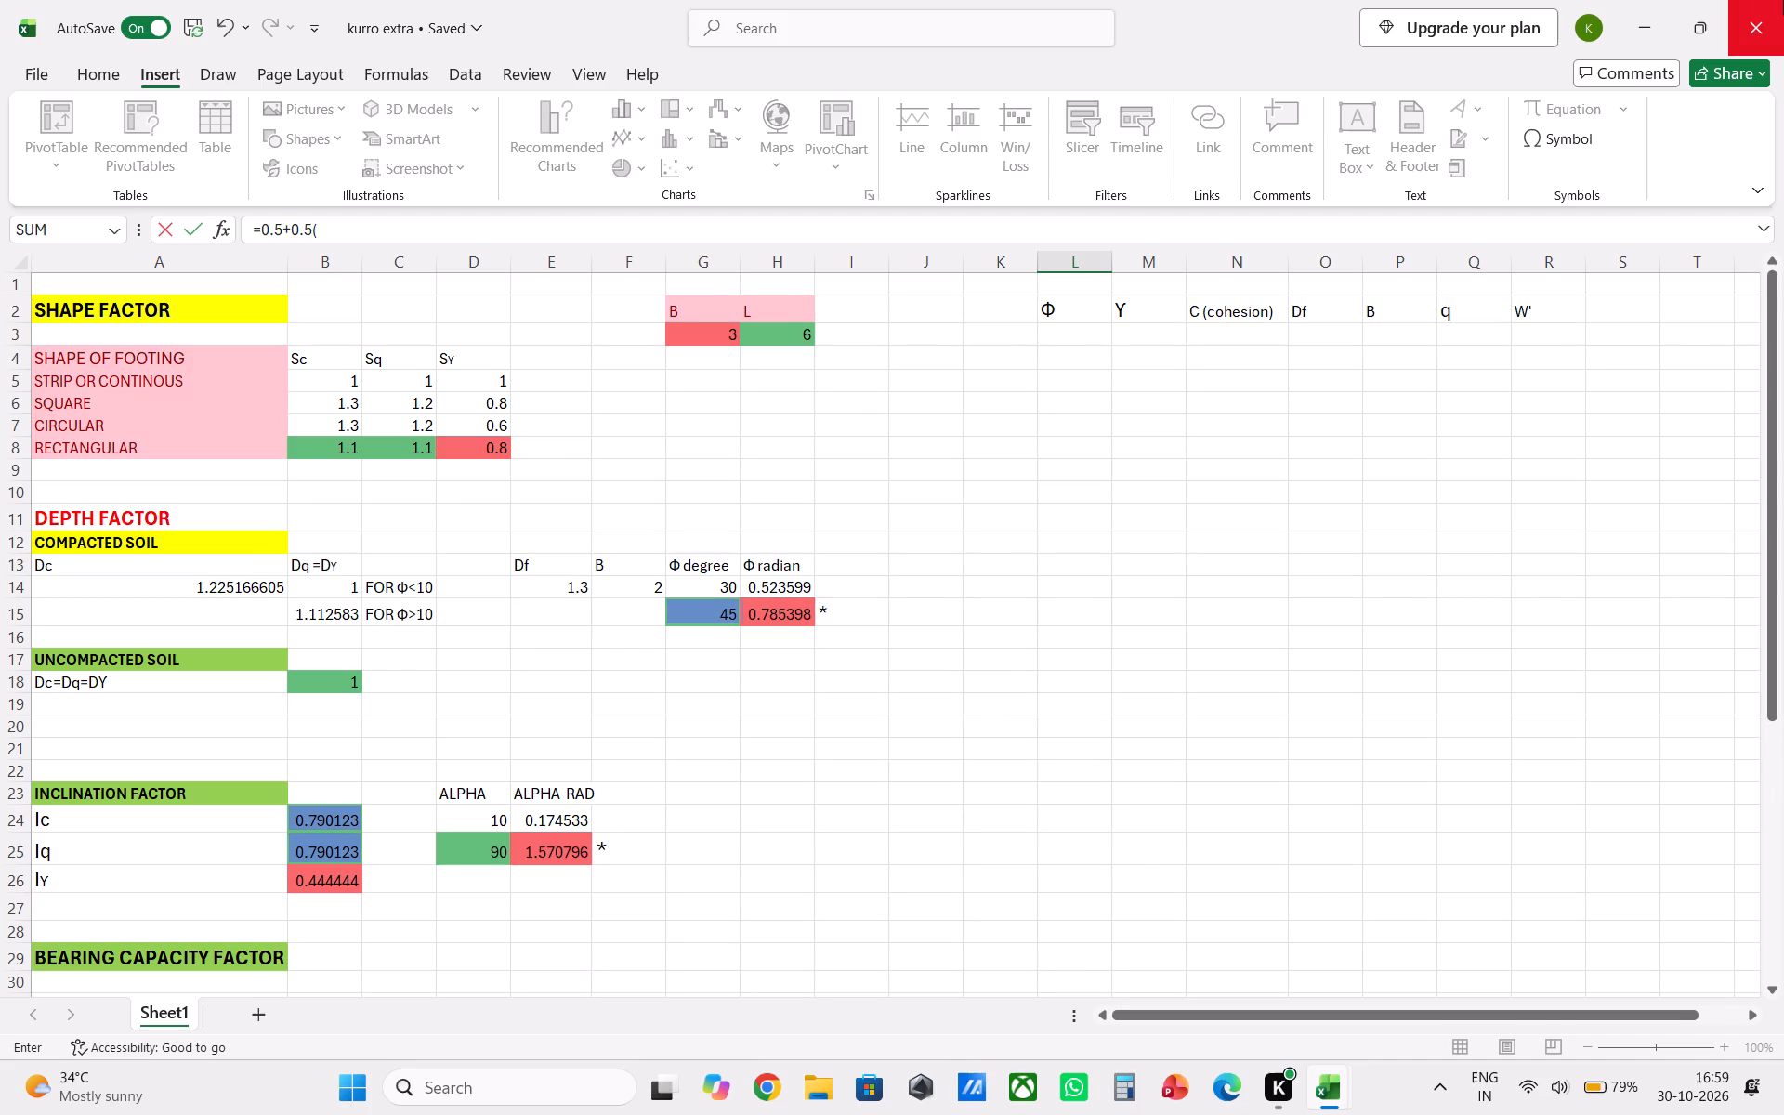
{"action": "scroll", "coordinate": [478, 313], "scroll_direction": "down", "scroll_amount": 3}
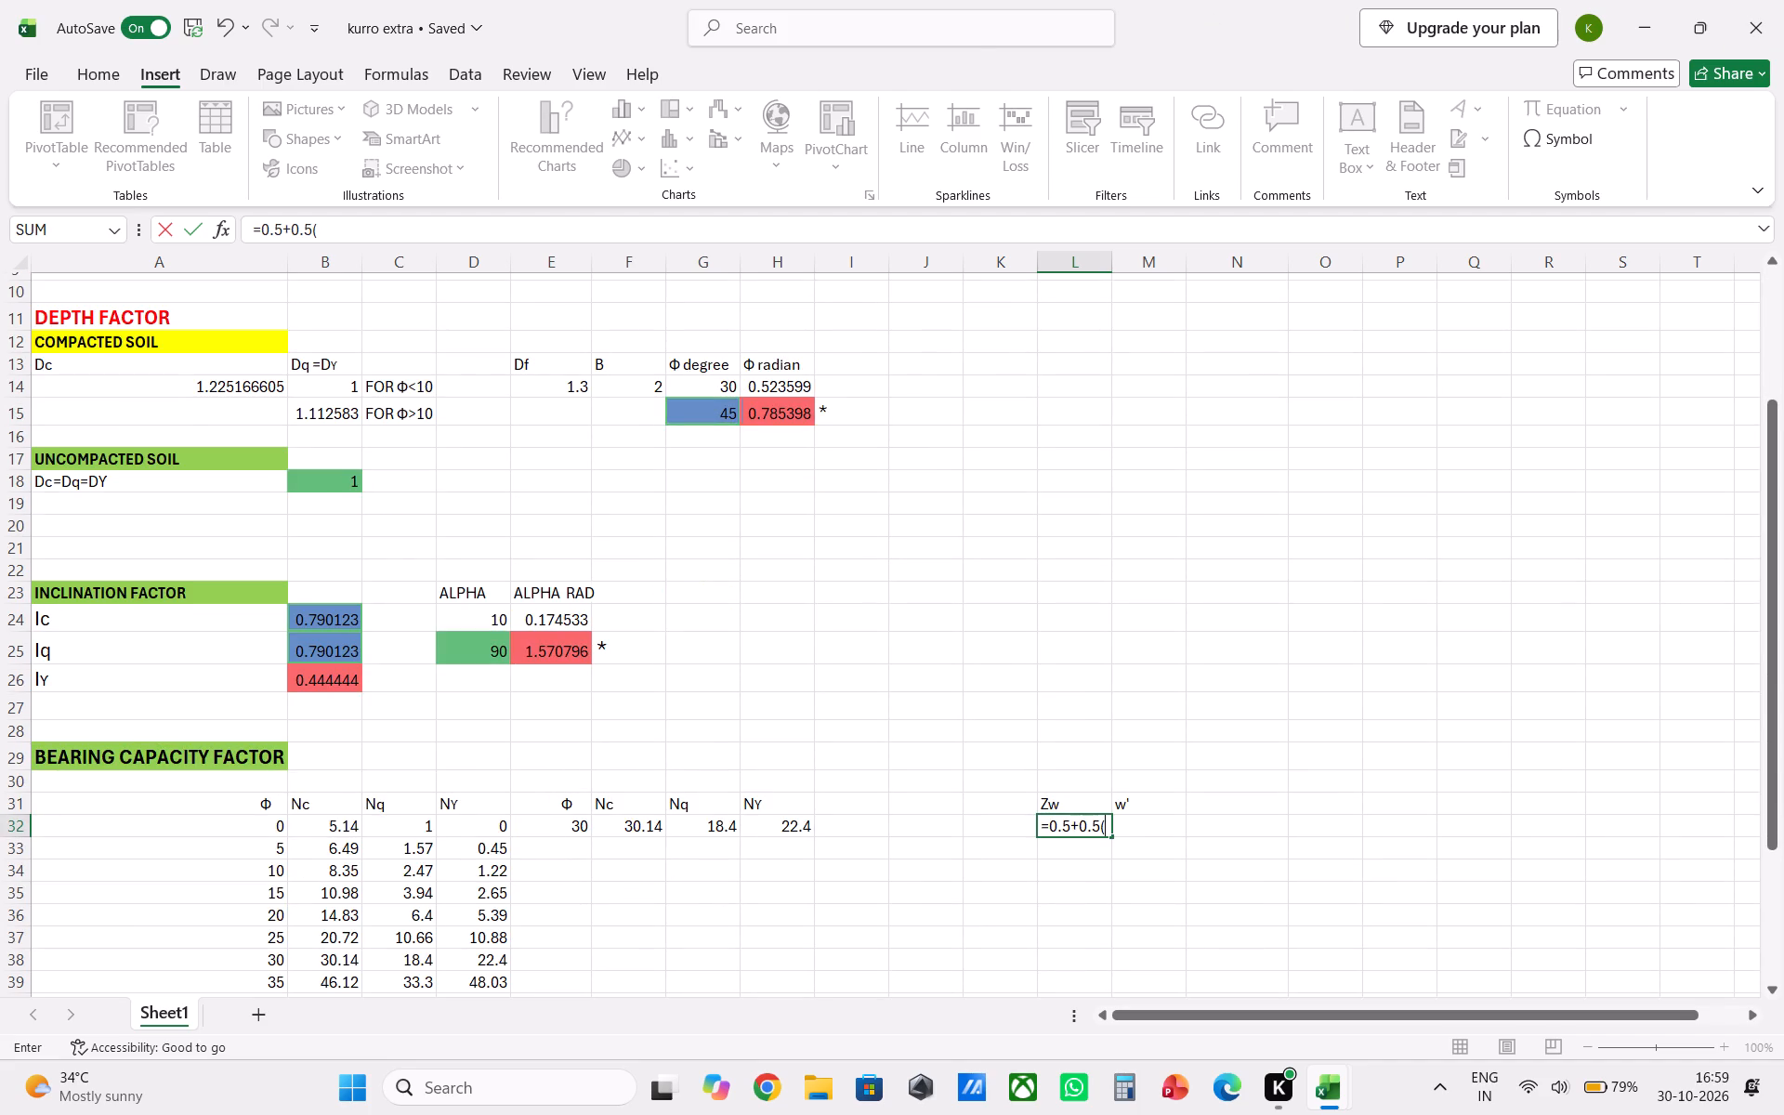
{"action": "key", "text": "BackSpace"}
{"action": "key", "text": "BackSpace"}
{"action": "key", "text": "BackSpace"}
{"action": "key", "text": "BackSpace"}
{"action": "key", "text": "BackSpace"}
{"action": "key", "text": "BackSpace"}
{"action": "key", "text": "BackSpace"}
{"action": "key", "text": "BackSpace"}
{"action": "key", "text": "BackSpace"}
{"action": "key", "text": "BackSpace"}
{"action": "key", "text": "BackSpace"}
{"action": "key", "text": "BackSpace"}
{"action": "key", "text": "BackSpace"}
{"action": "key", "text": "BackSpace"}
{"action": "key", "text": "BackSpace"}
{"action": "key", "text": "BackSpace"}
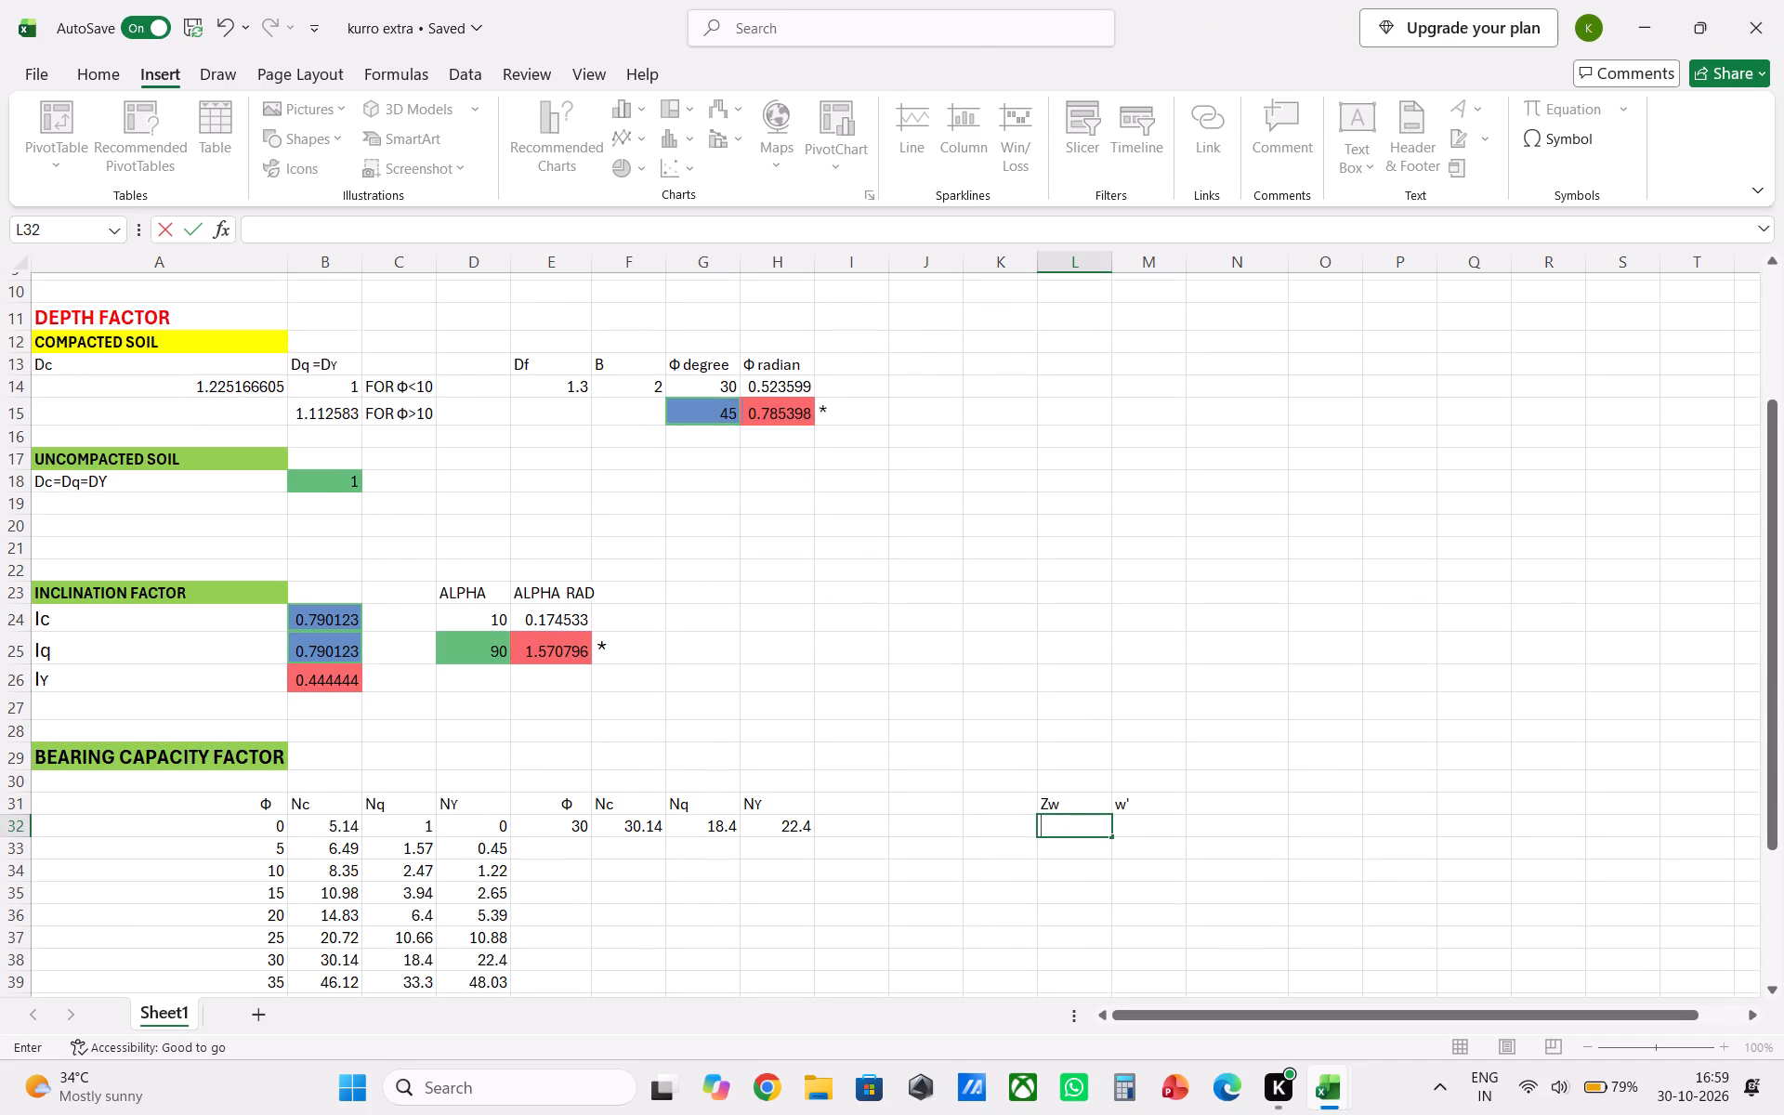
Enter 1.5 as the Zw value in L32.
{"action": "left_click", "coordinate": [1082, 829]}
{"action": "type", "text": "1.5"}
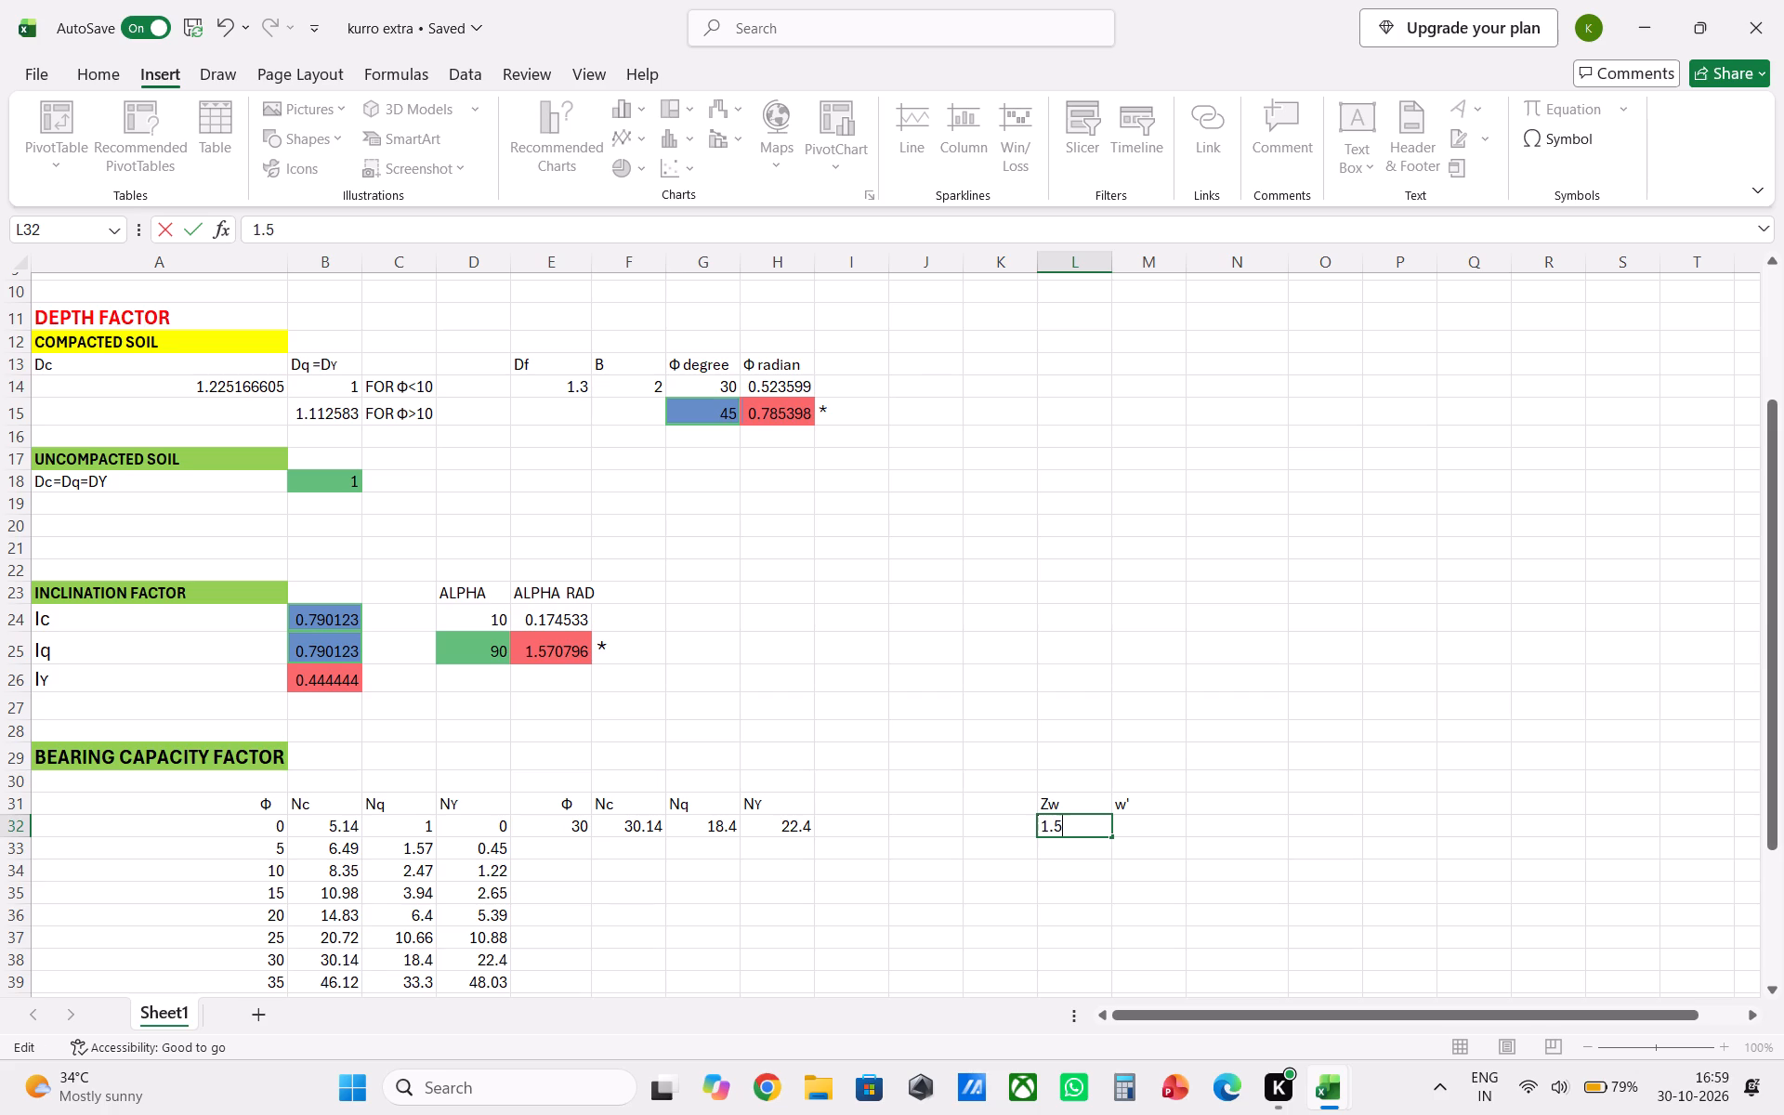
Calculate w' in M32 with the formula =0.5+0.5*(L32/G3), using Zw and the shape factor section's B.
{"action": "left_click", "coordinate": [1183, 822]}
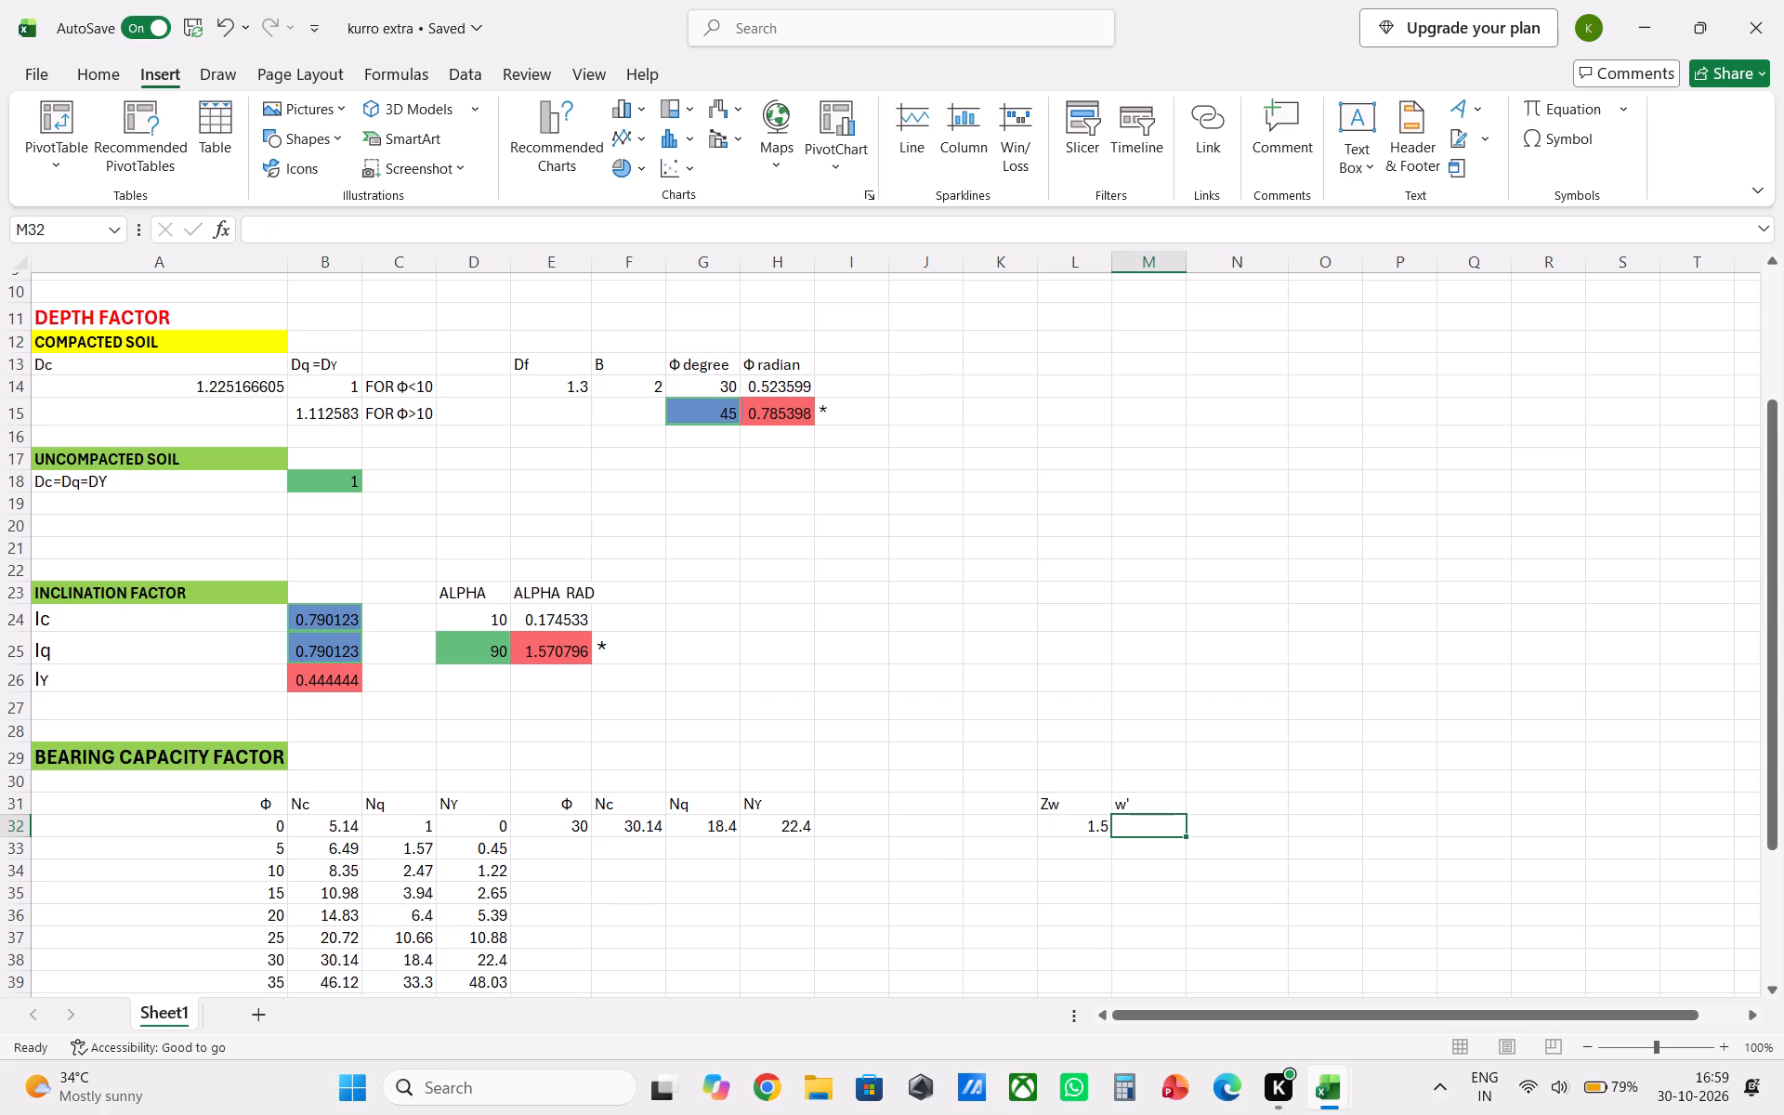
{"action": "key", "text": "equal"}
{"action": "type", "text": "0."}
{"action": "key", "text": "5"}
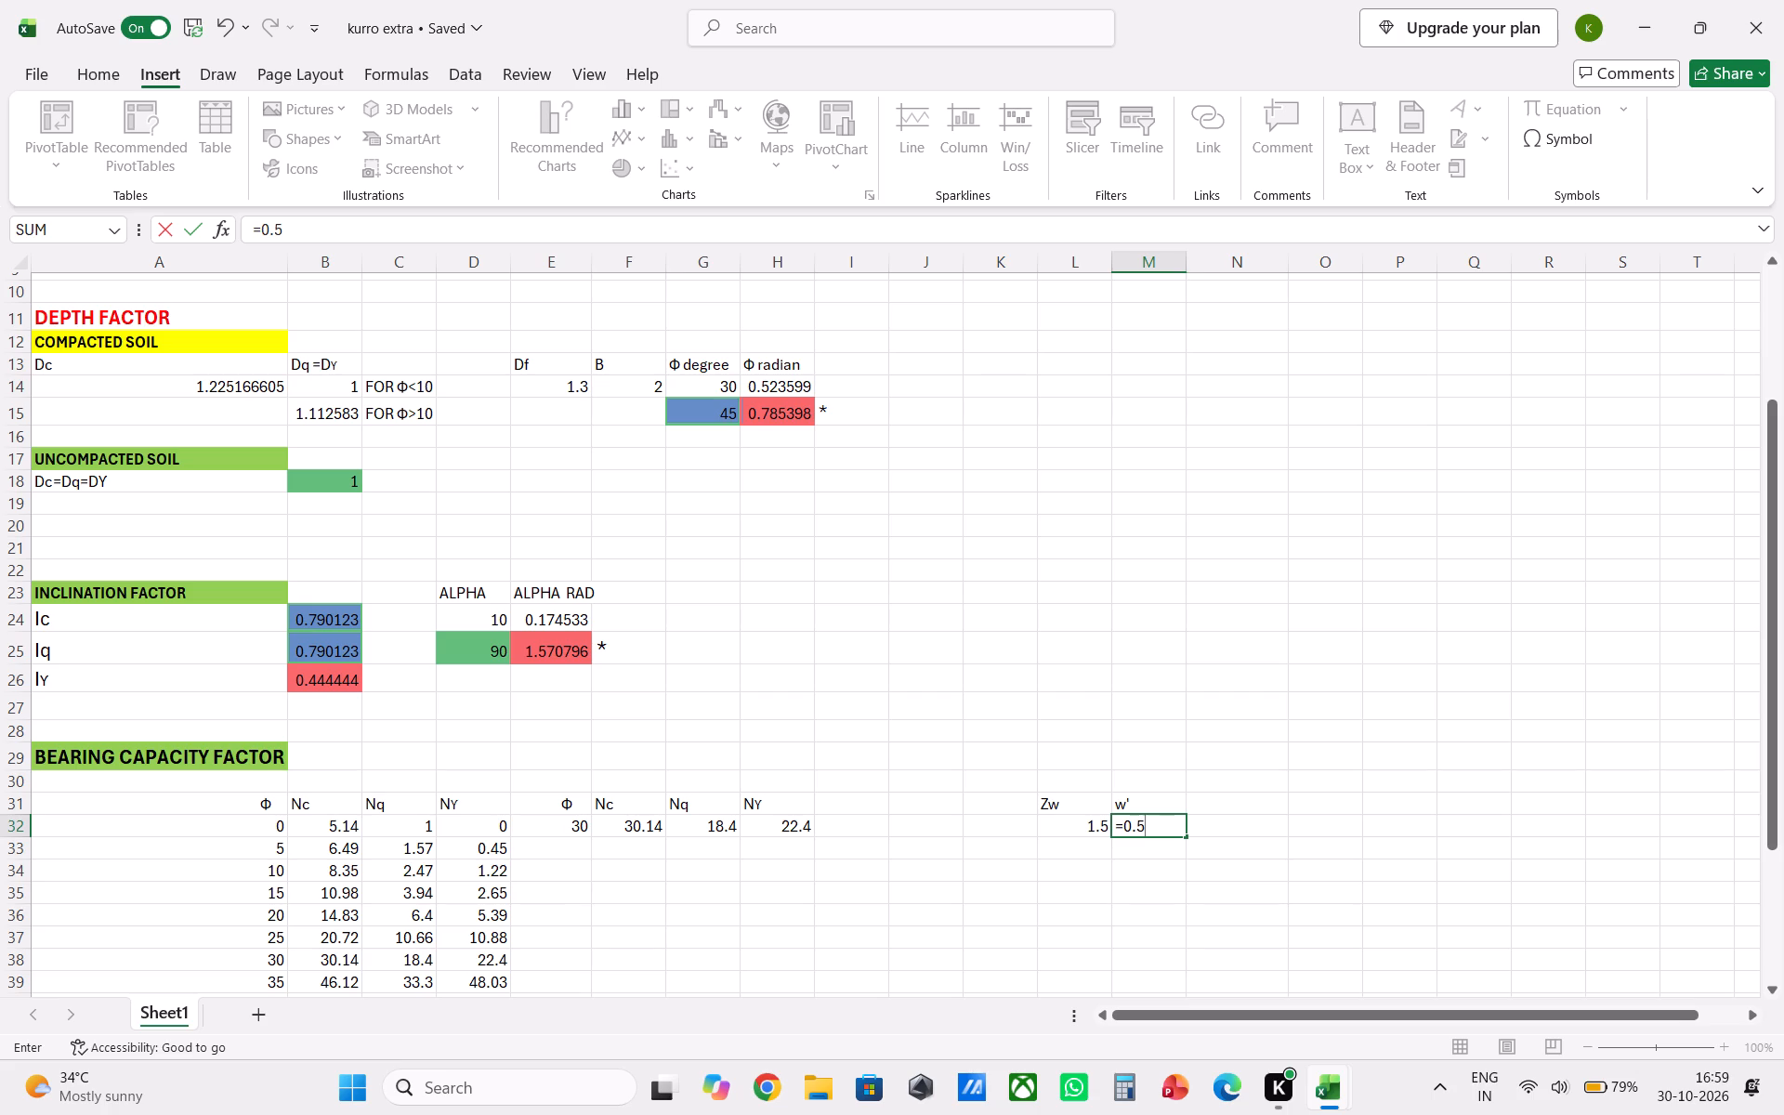
{"action": "type", "text": "+0.5"}
{"action": "key", "text": "shift+parenleft"}
{"action": "left_click", "coordinate": [1104, 832]}
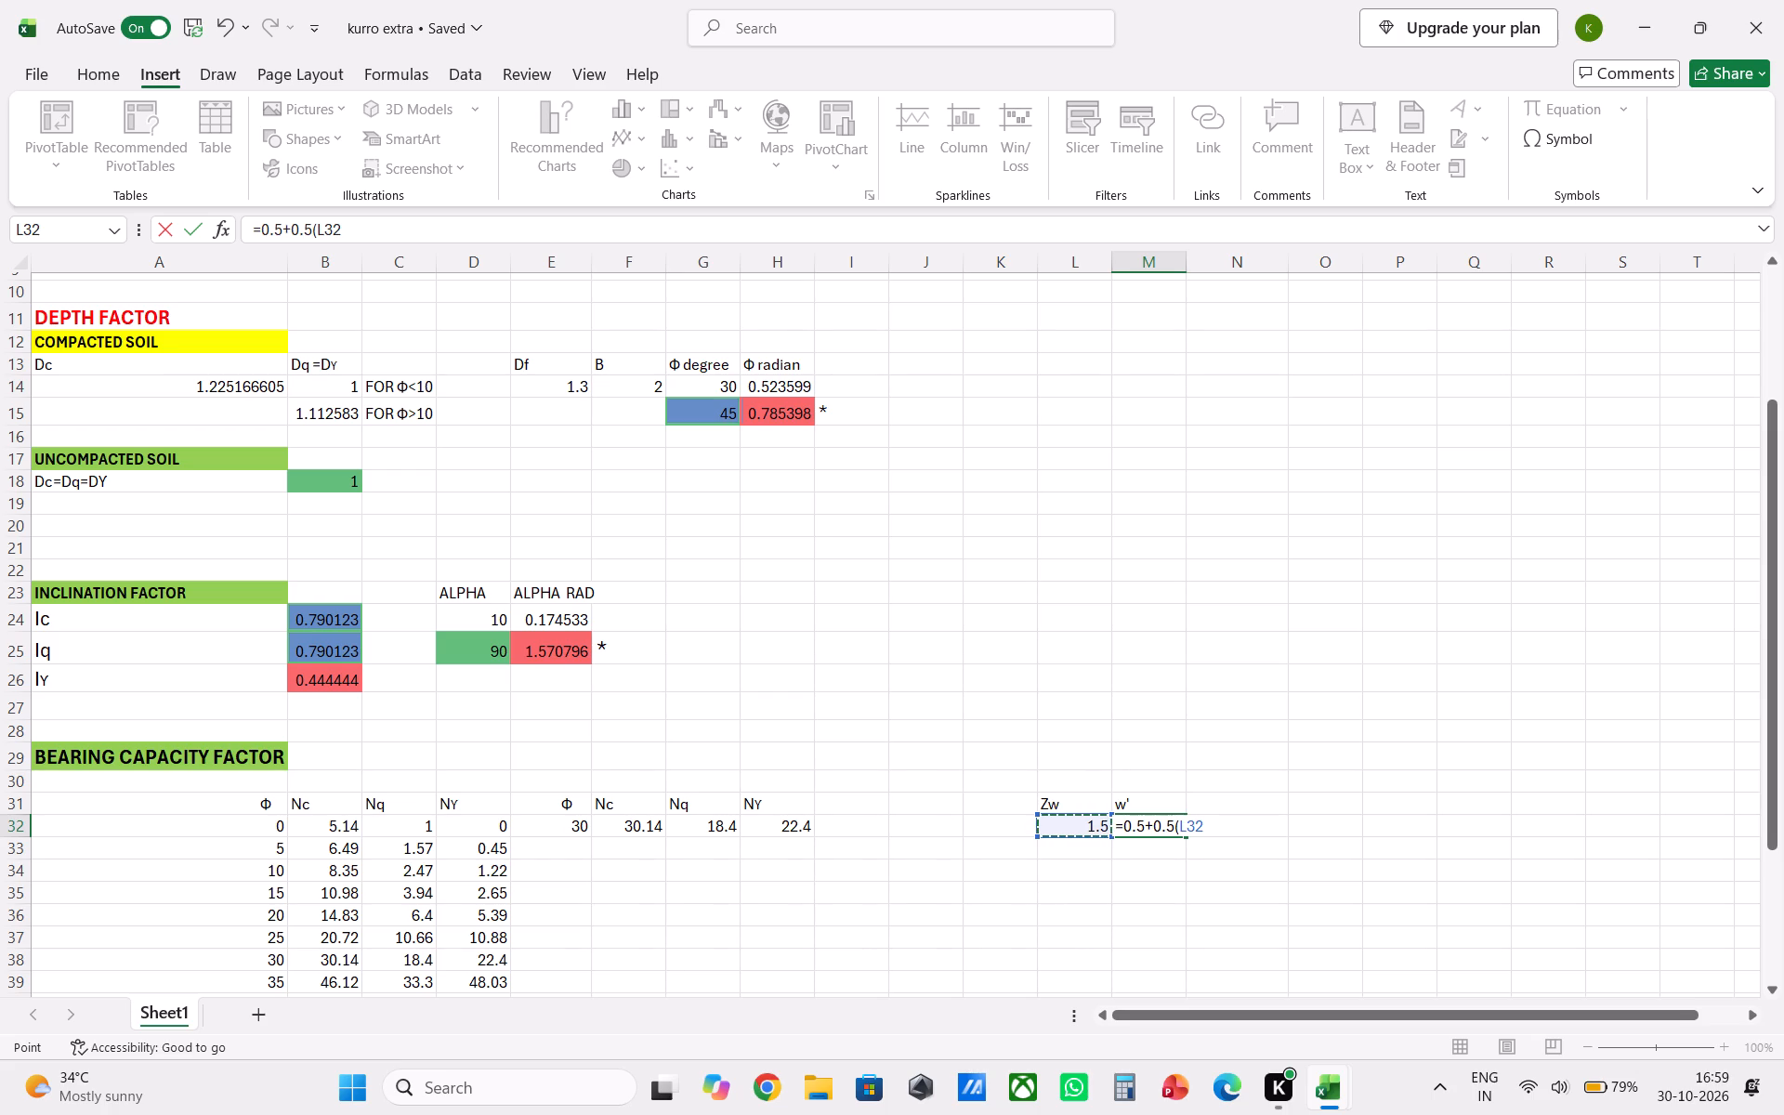
{"action": "key", "text": "slash"}
{"action": "scroll", "coordinate": [1083, 835], "scroll_direction": "up", "scroll_amount": 2}
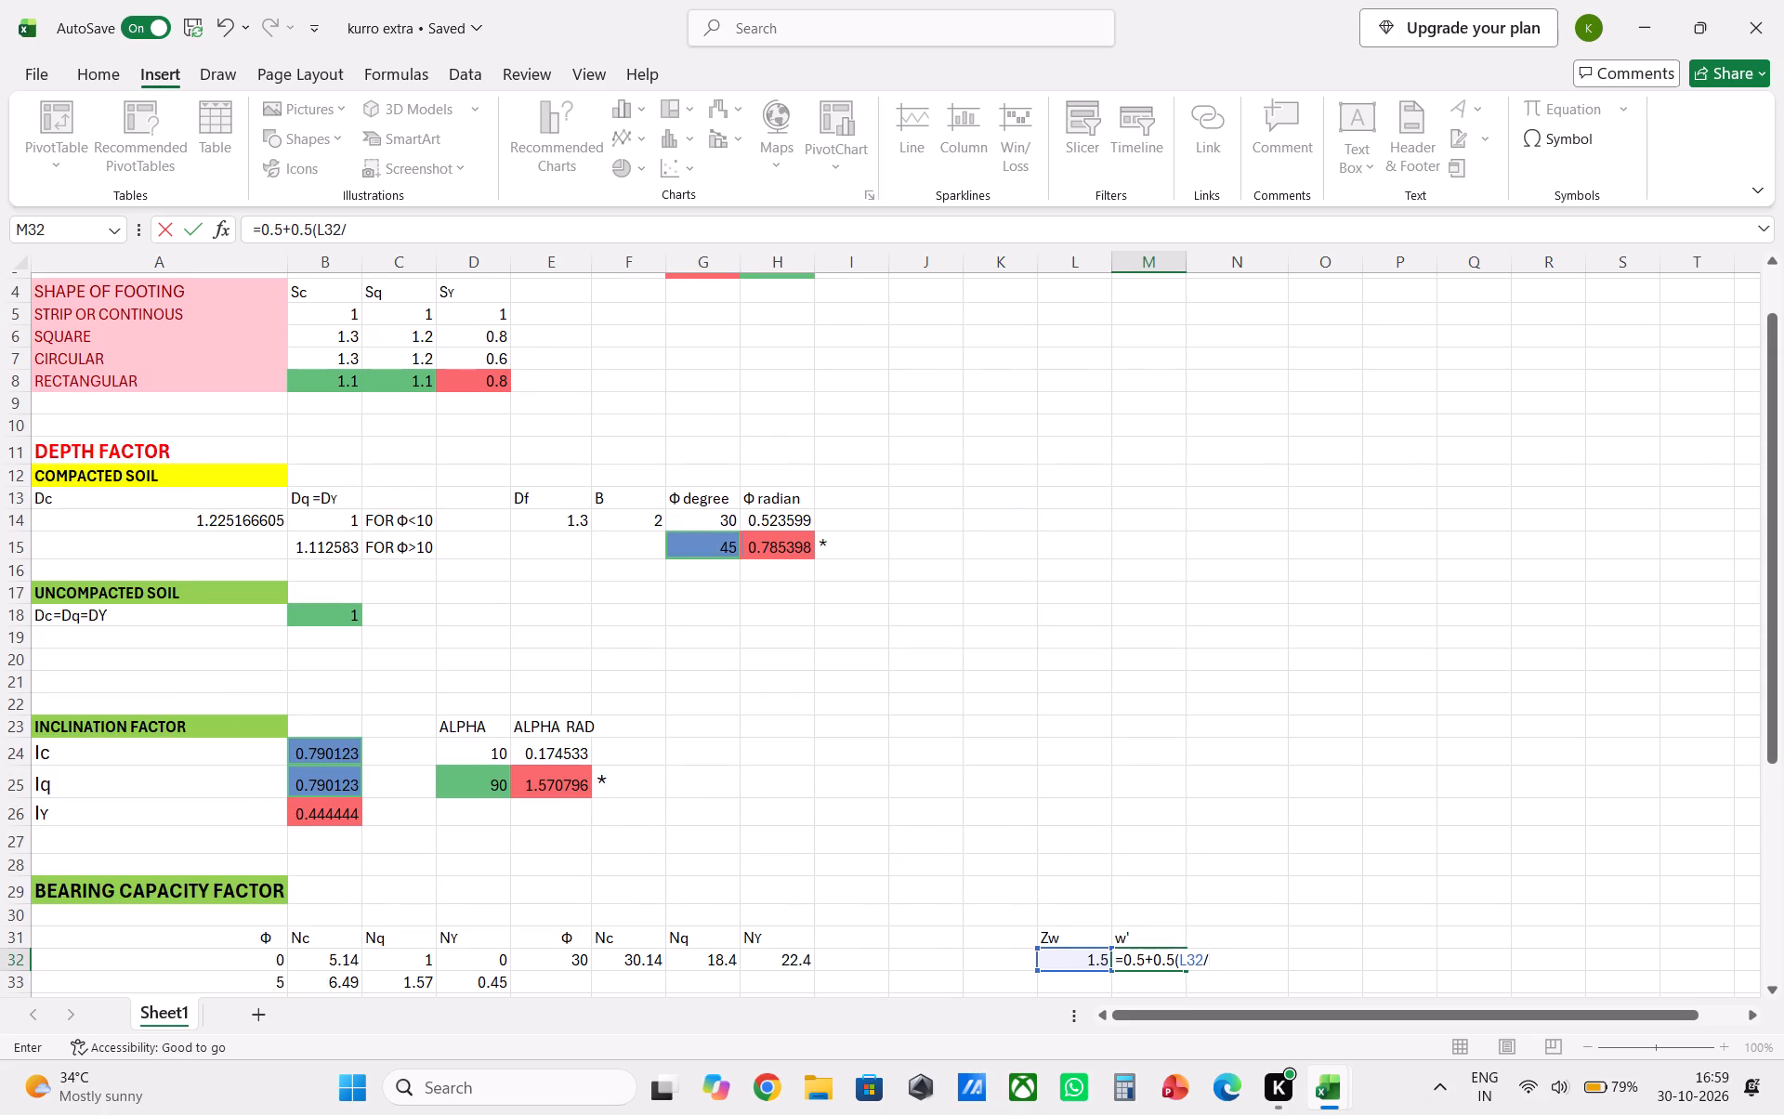
{"action": "scroll", "coordinate": [807, 704], "scroll_direction": "up", "scroll_amount": 6}
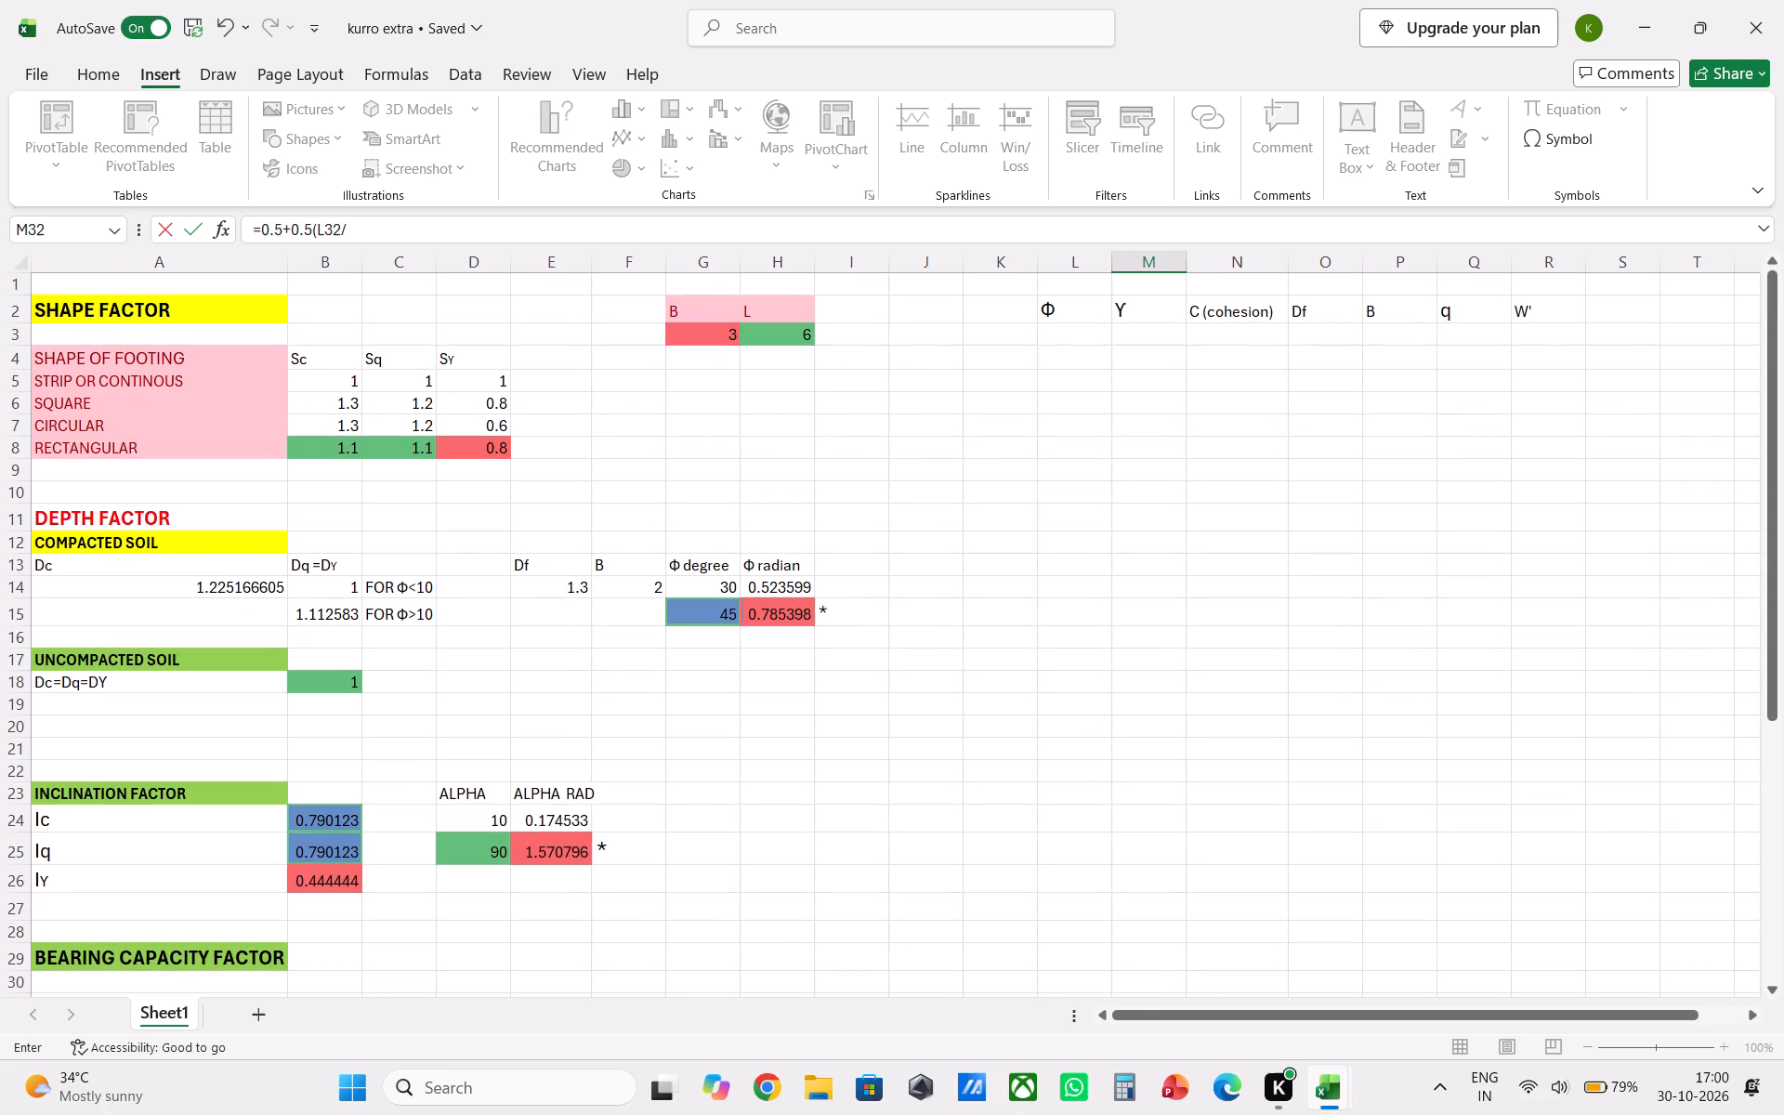
{"action": "left_click", "coordinate": [709, 343]}
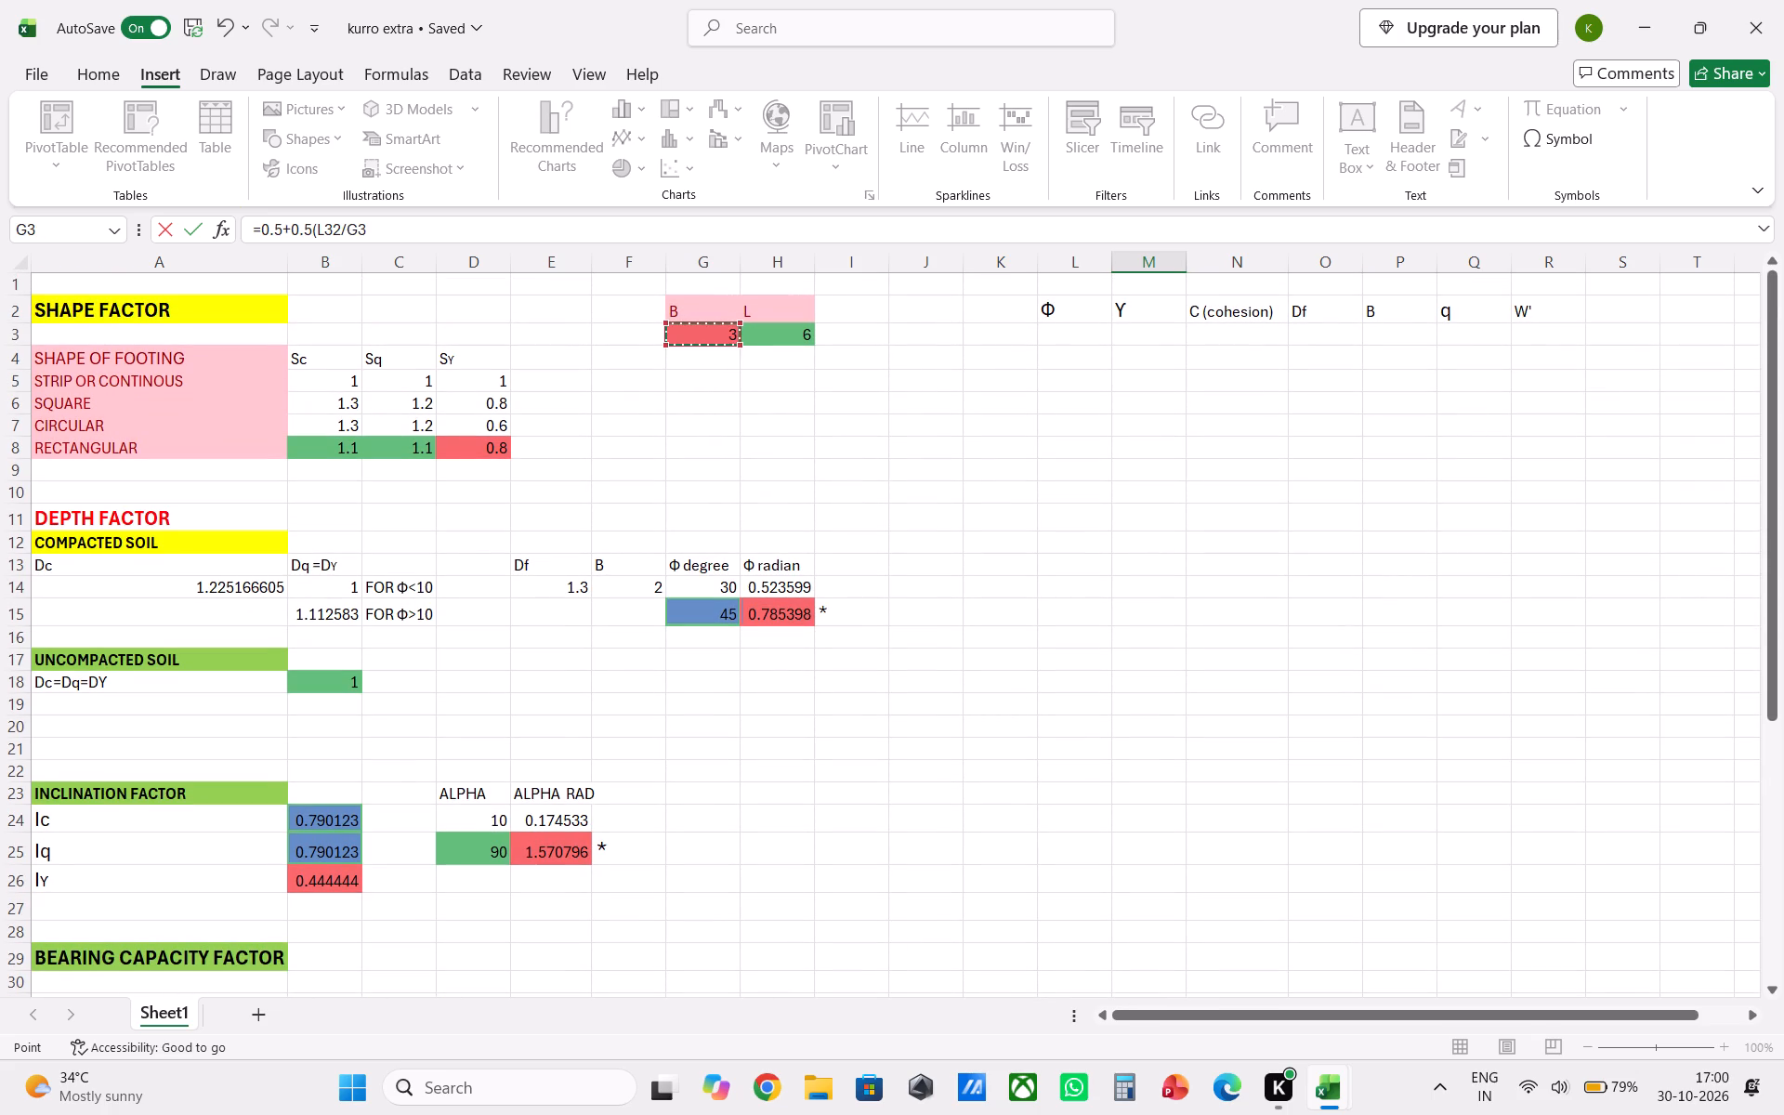
{"action": "scroll", "coordinate": [763, 401], "scroll_direction": "down", "scroll_amount": 4}
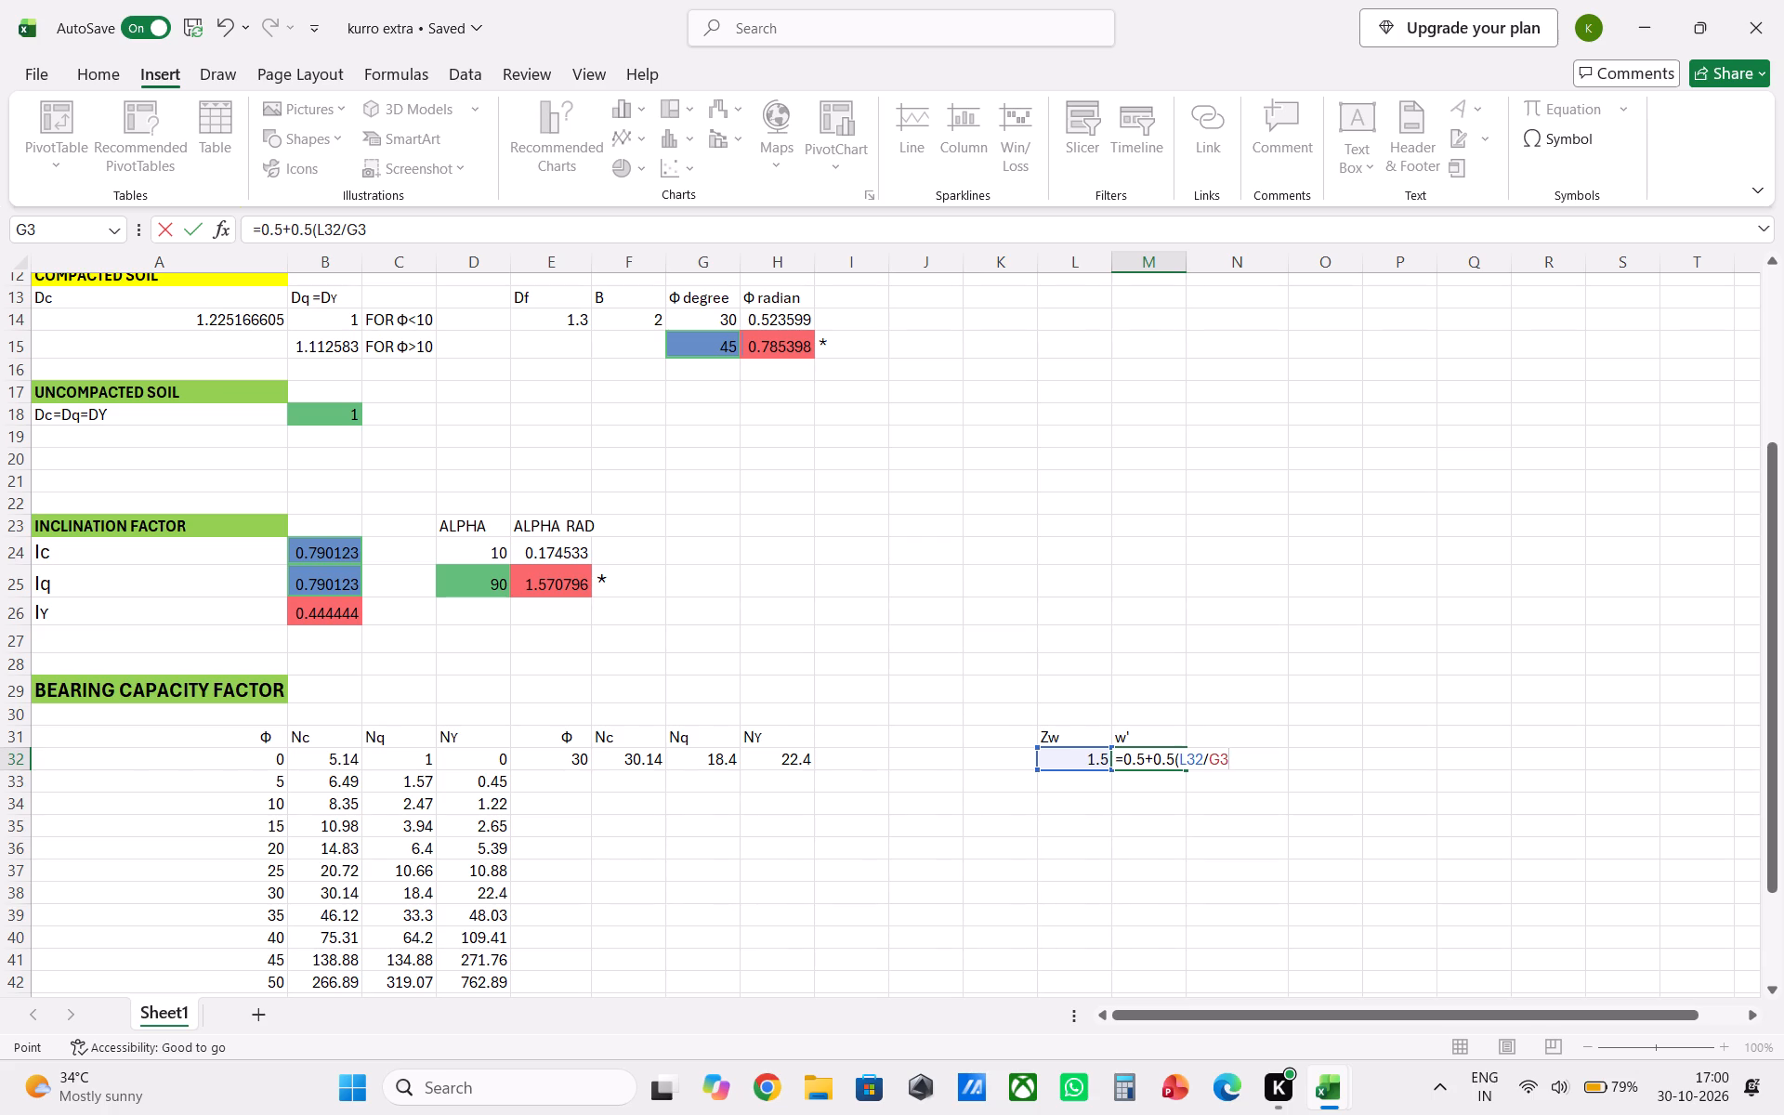
{"action": "key", "text": "shift+parenright"}
{"action": "key", "text": "Return"}
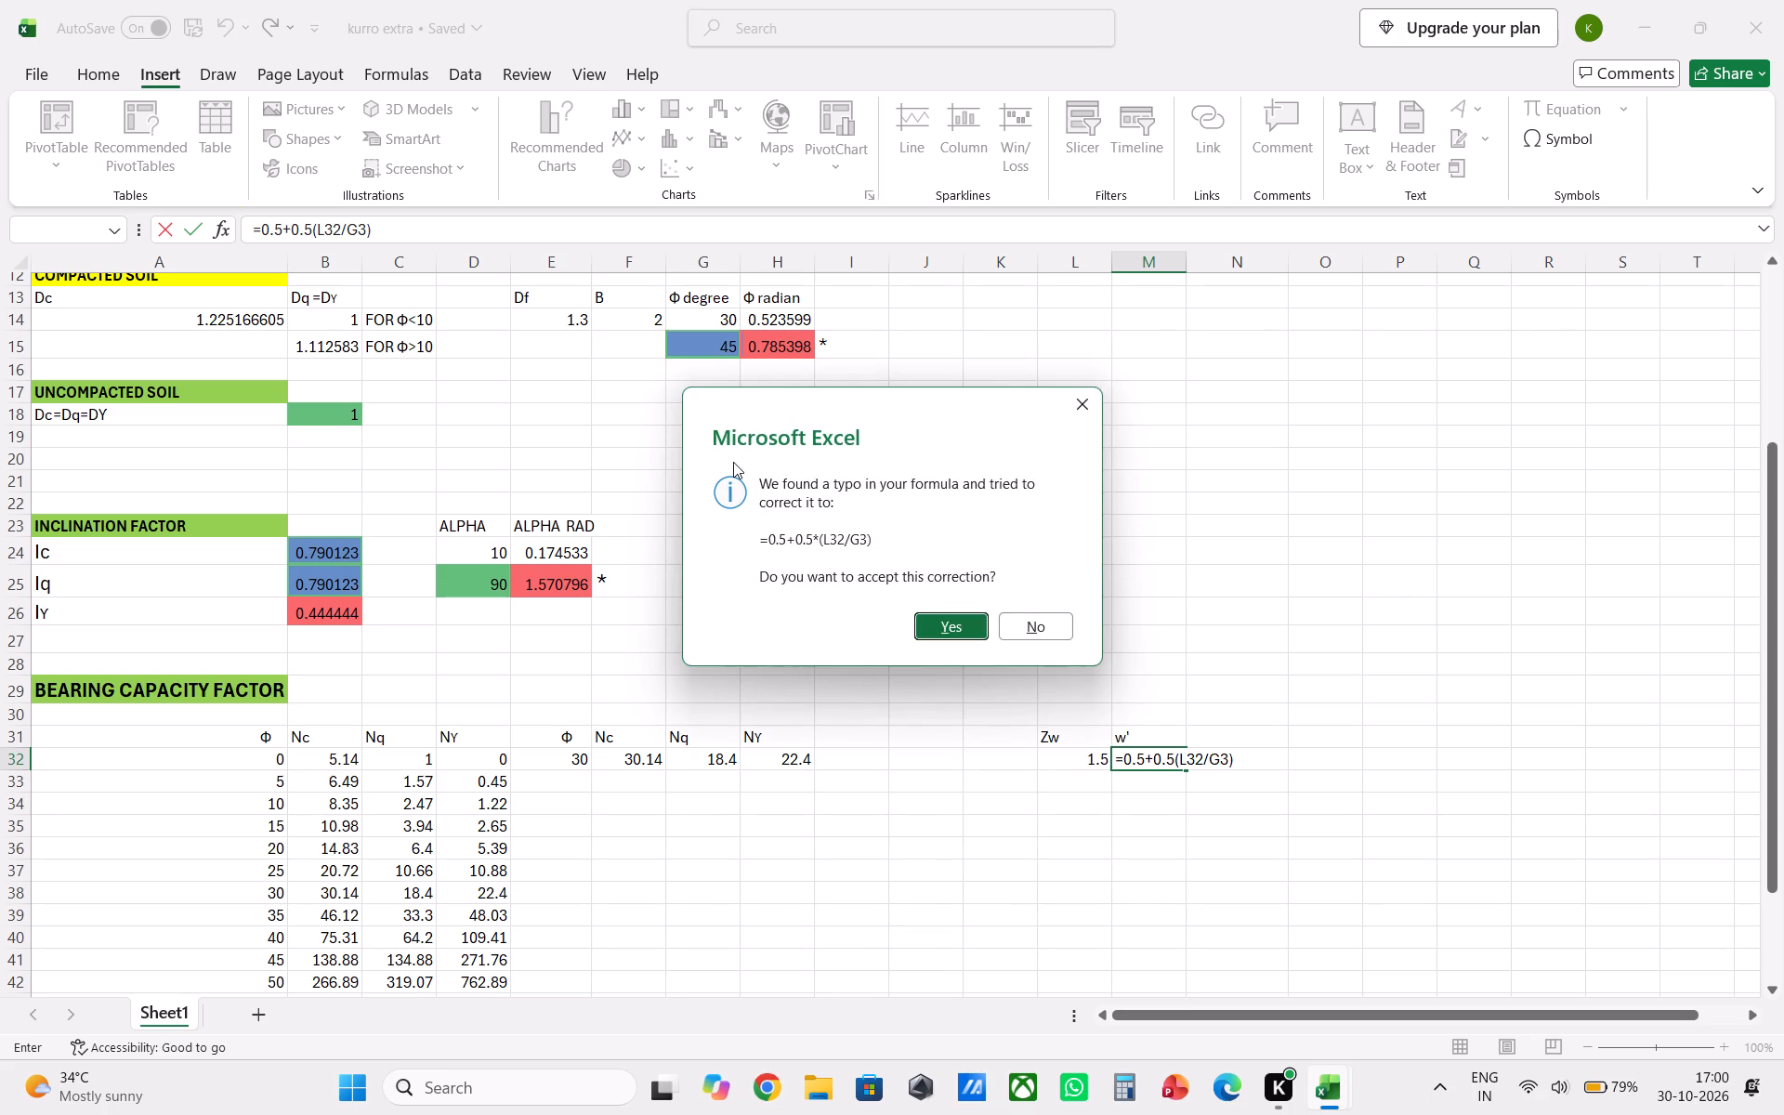
{"action": "left_click", "coordinate": [944, 628]}
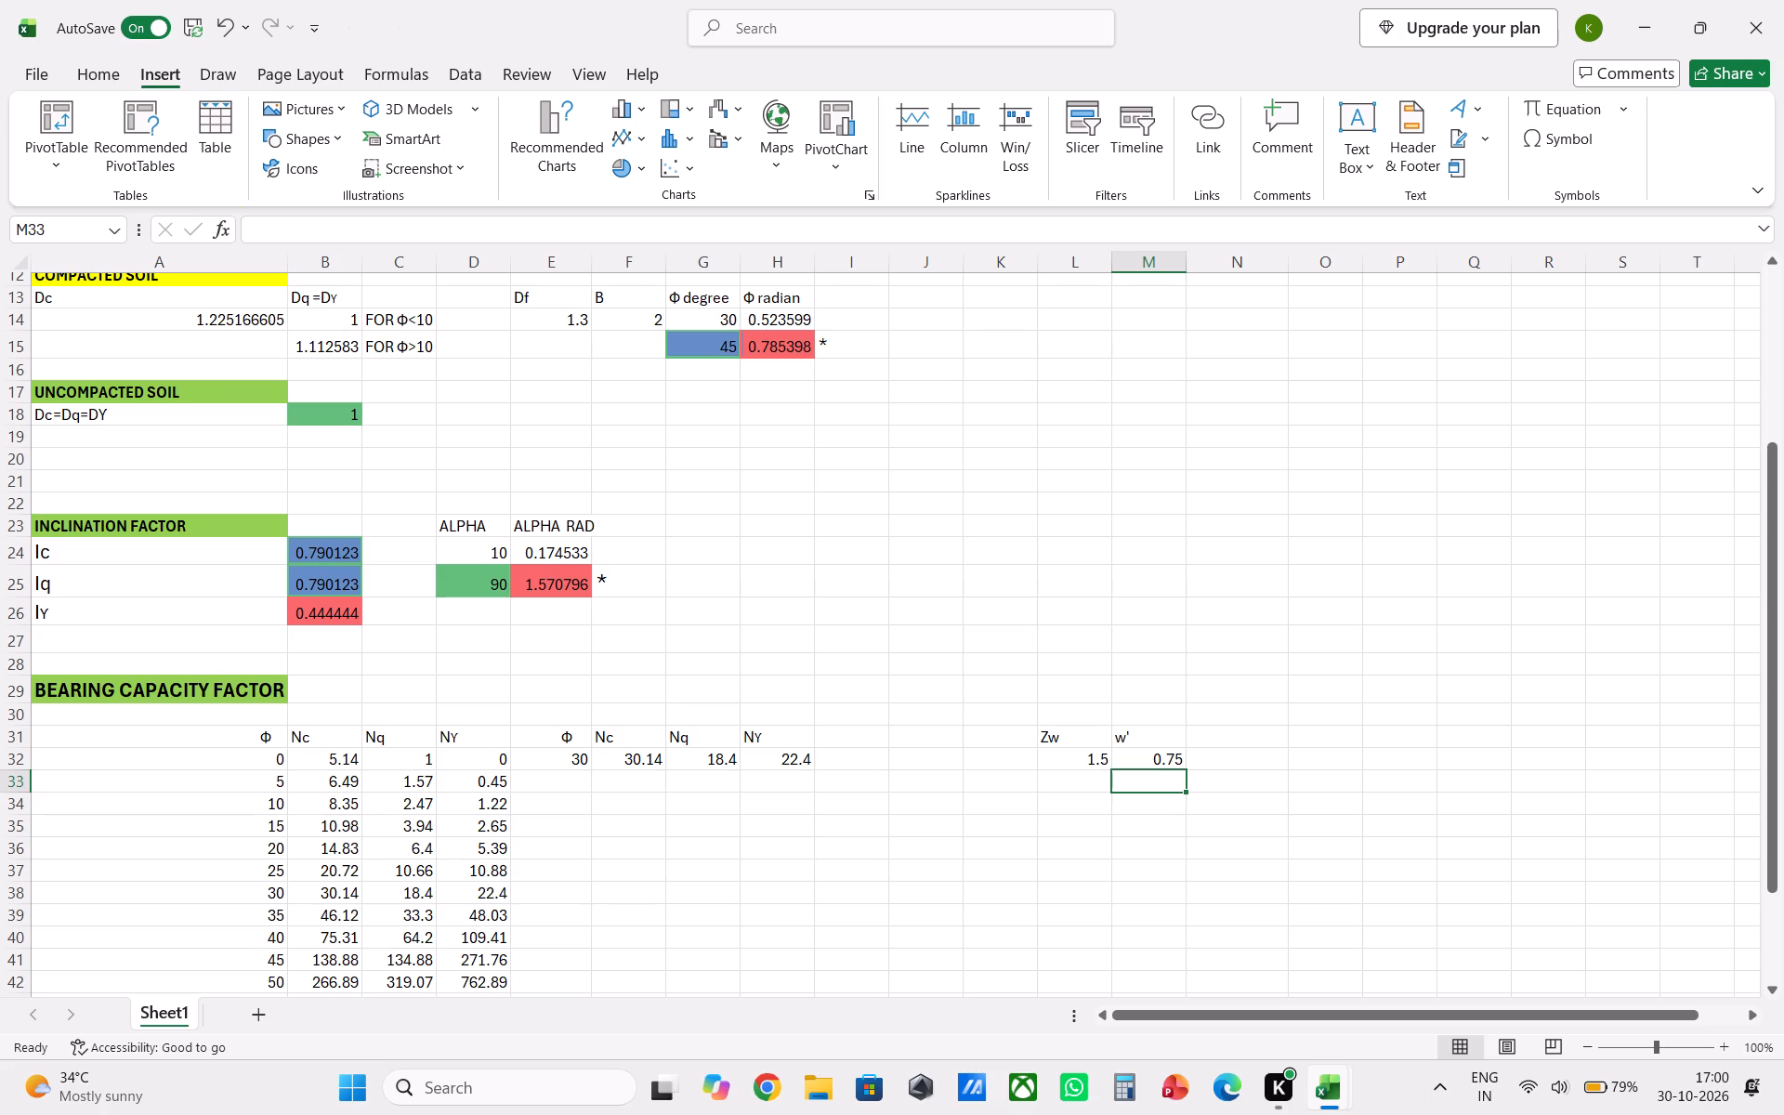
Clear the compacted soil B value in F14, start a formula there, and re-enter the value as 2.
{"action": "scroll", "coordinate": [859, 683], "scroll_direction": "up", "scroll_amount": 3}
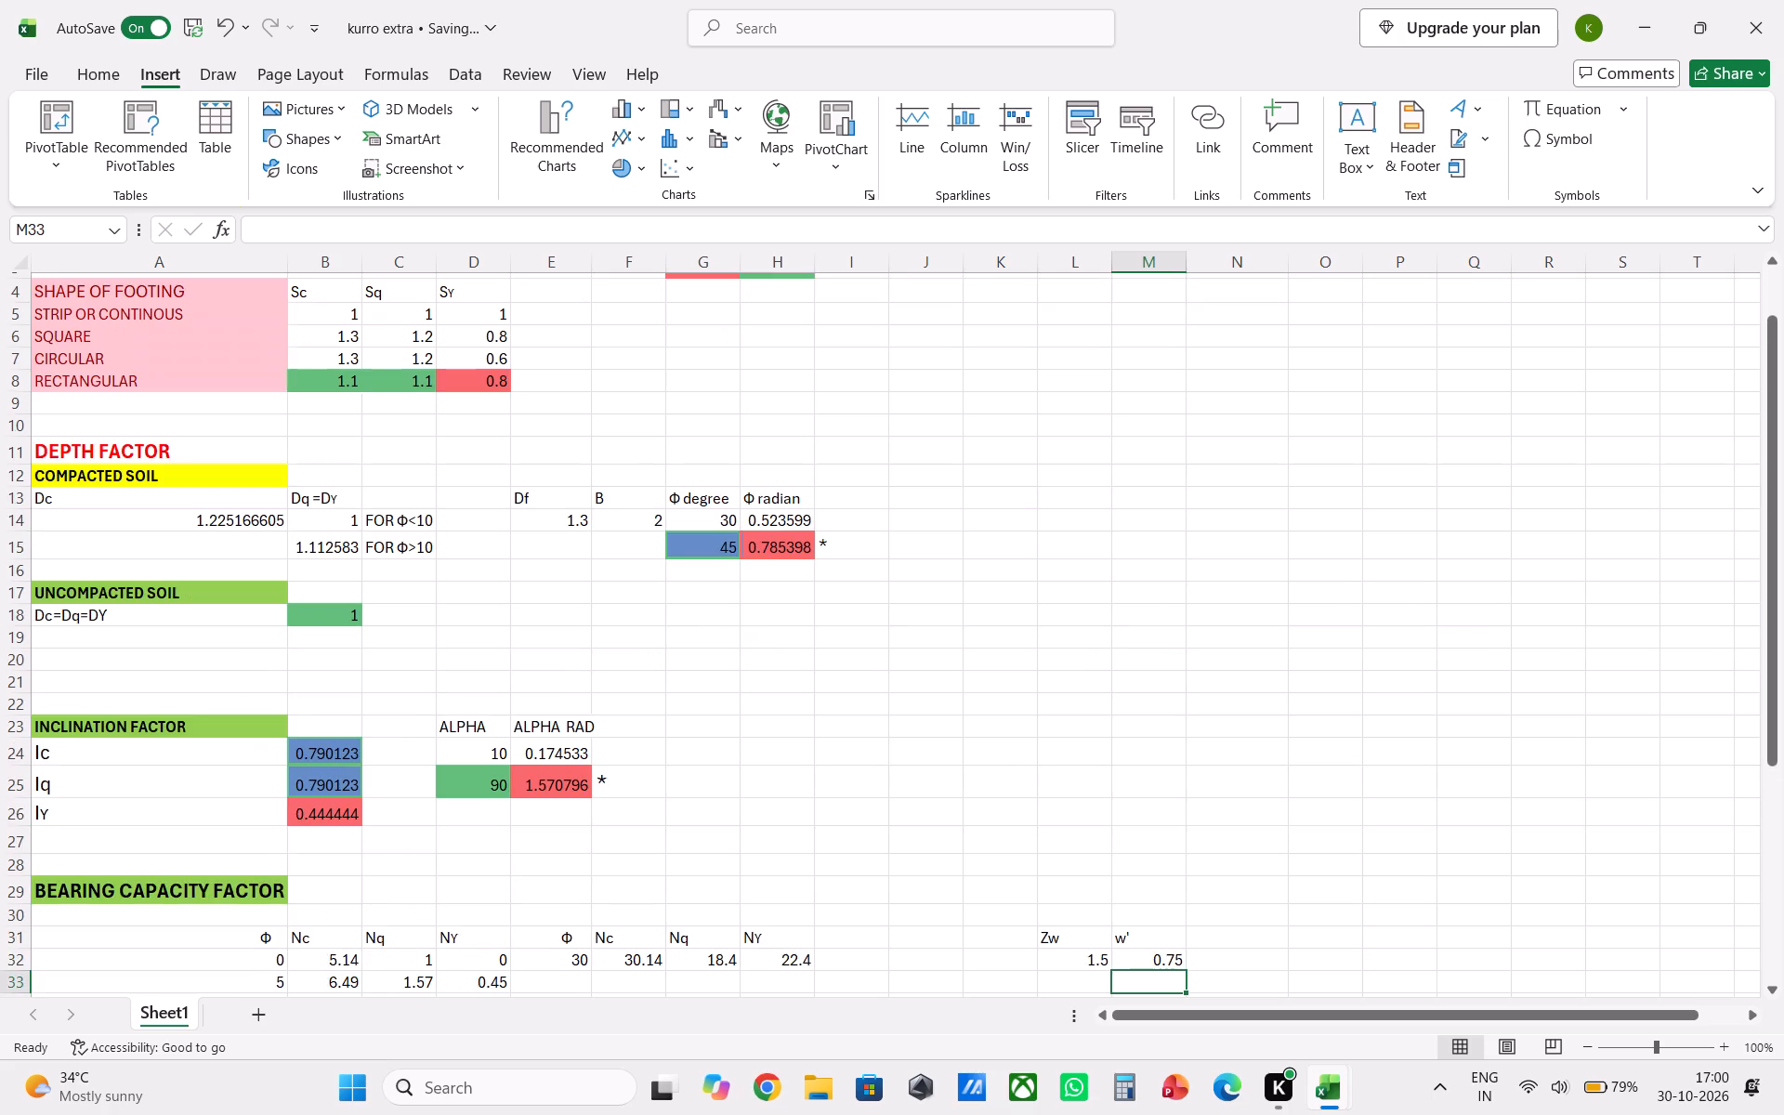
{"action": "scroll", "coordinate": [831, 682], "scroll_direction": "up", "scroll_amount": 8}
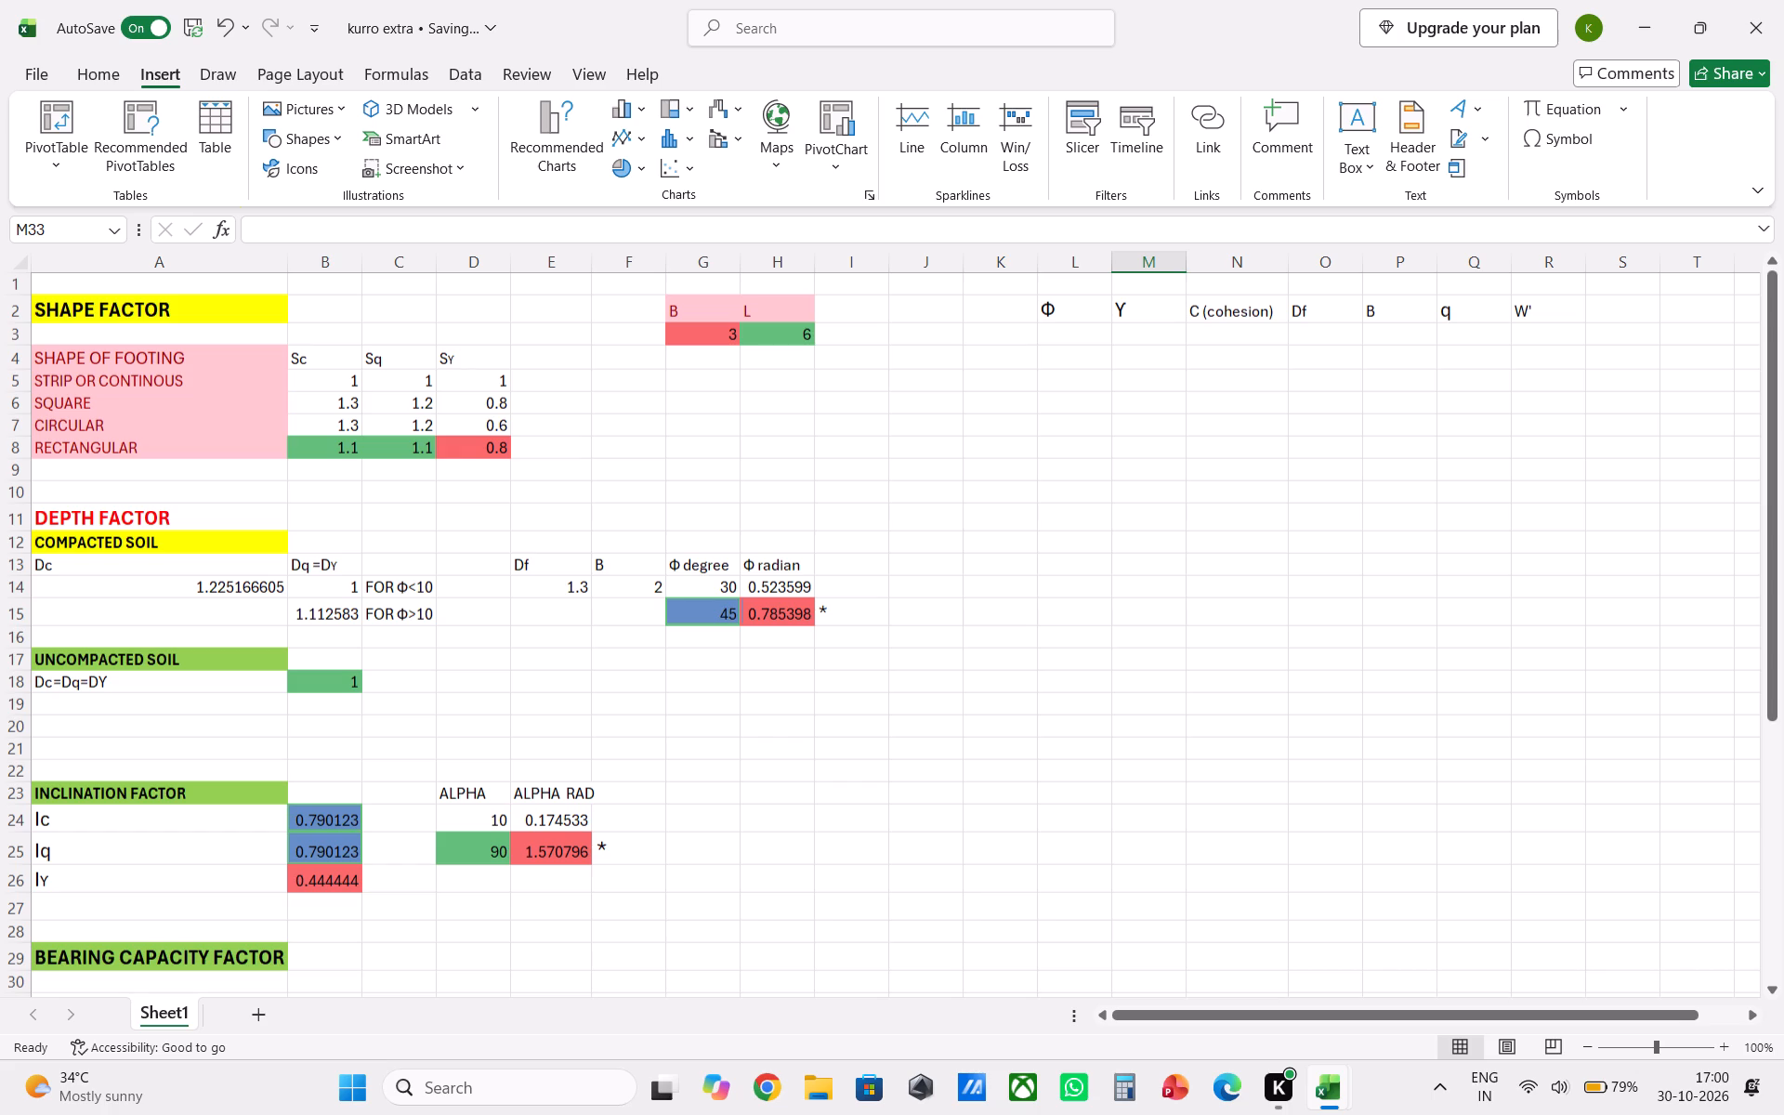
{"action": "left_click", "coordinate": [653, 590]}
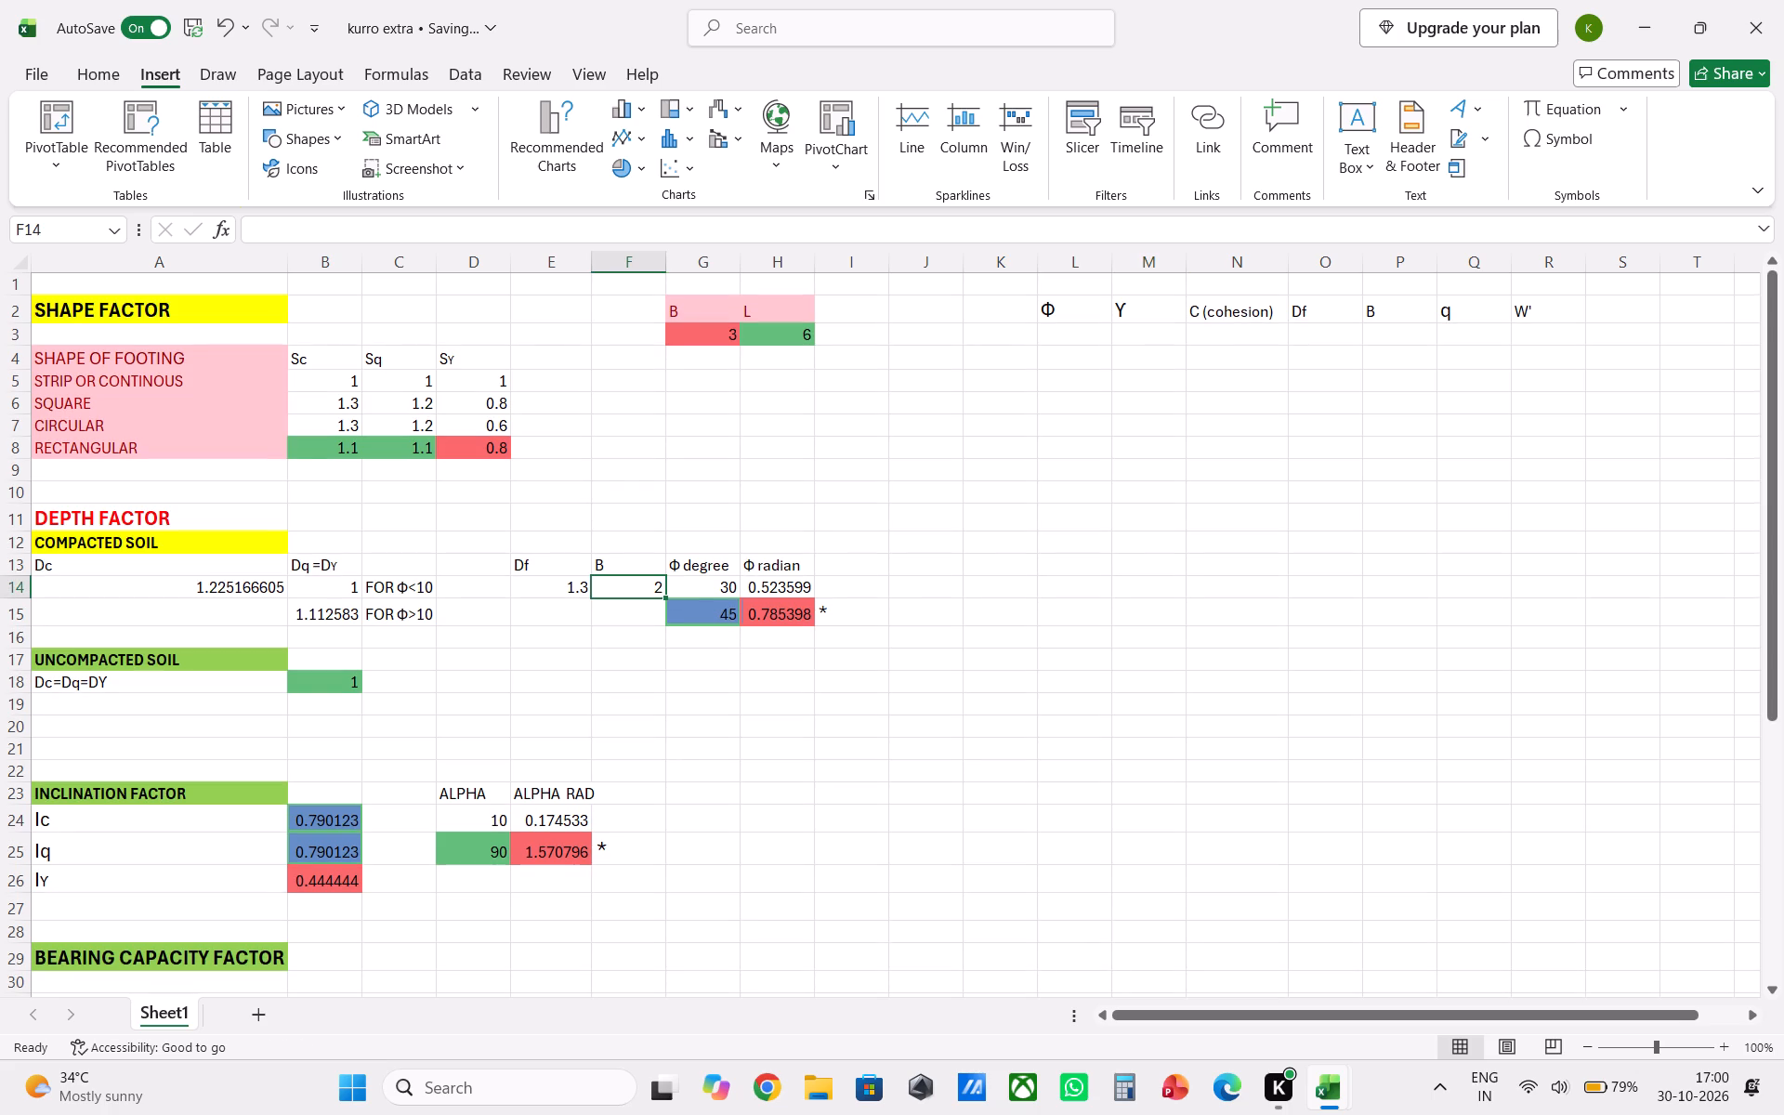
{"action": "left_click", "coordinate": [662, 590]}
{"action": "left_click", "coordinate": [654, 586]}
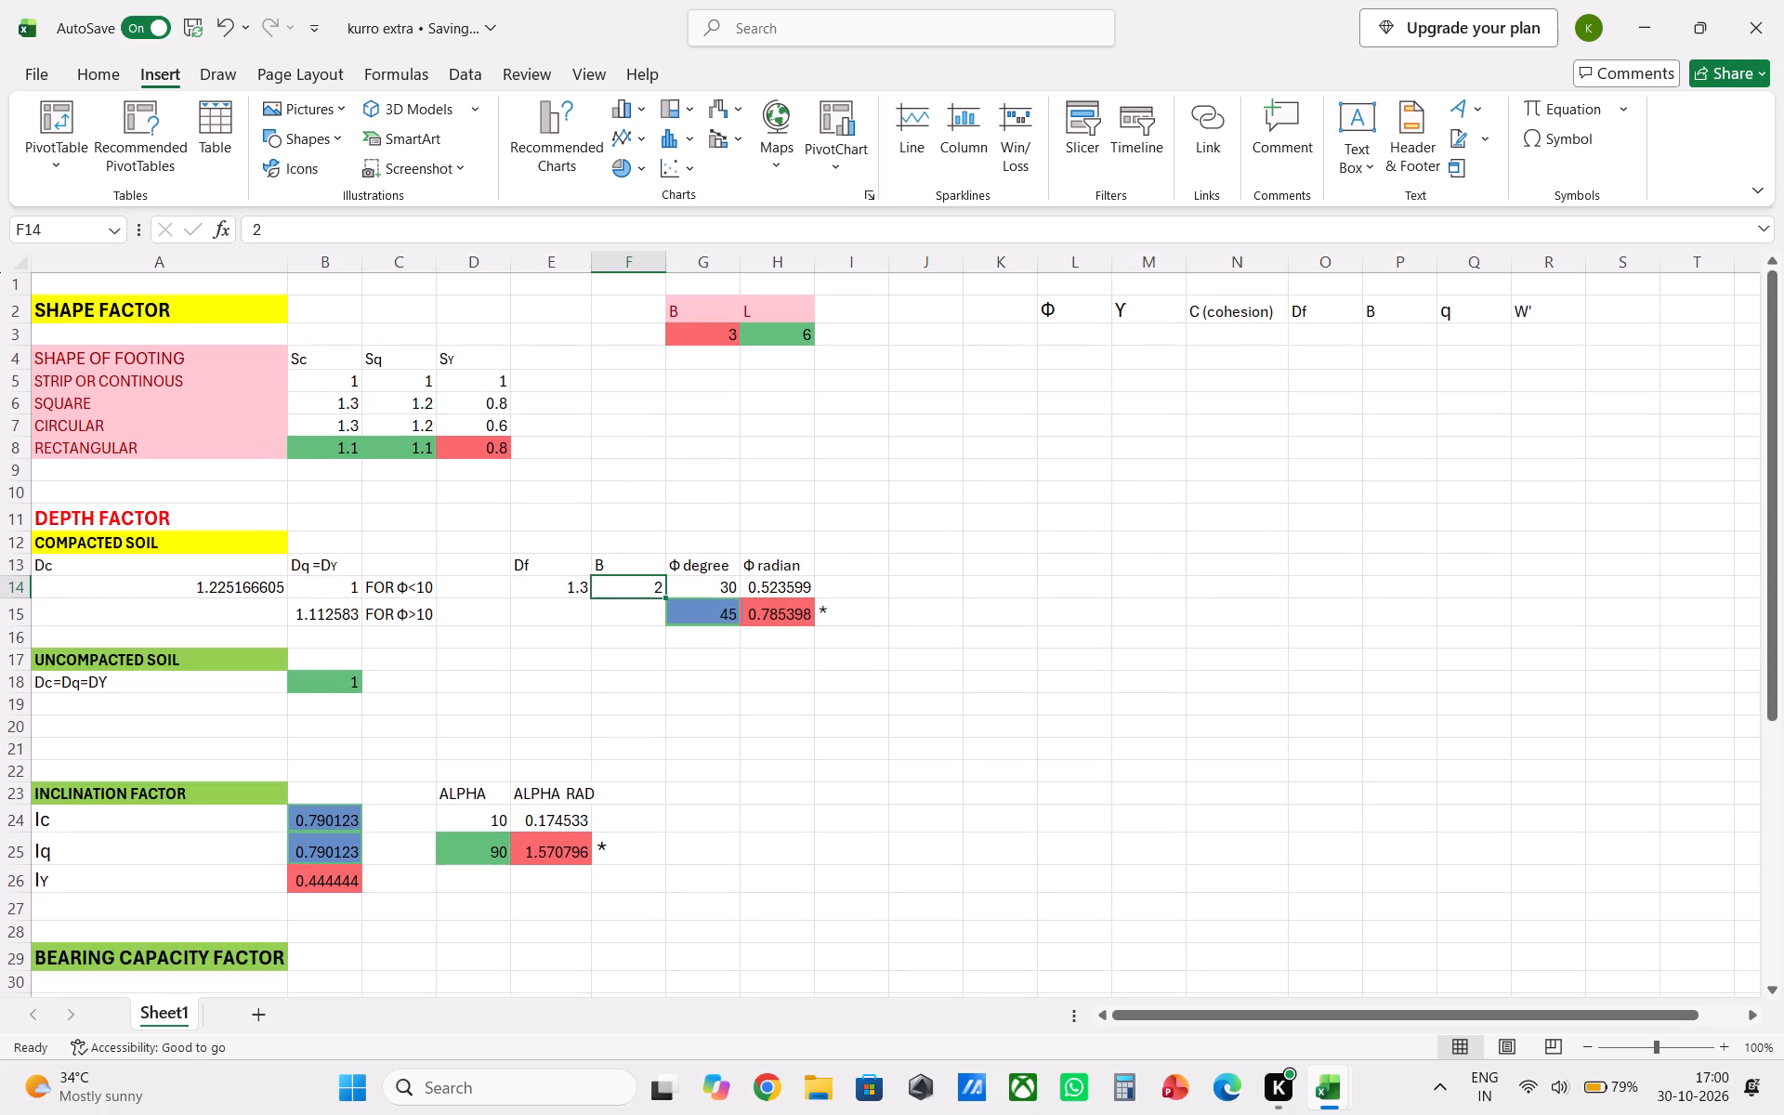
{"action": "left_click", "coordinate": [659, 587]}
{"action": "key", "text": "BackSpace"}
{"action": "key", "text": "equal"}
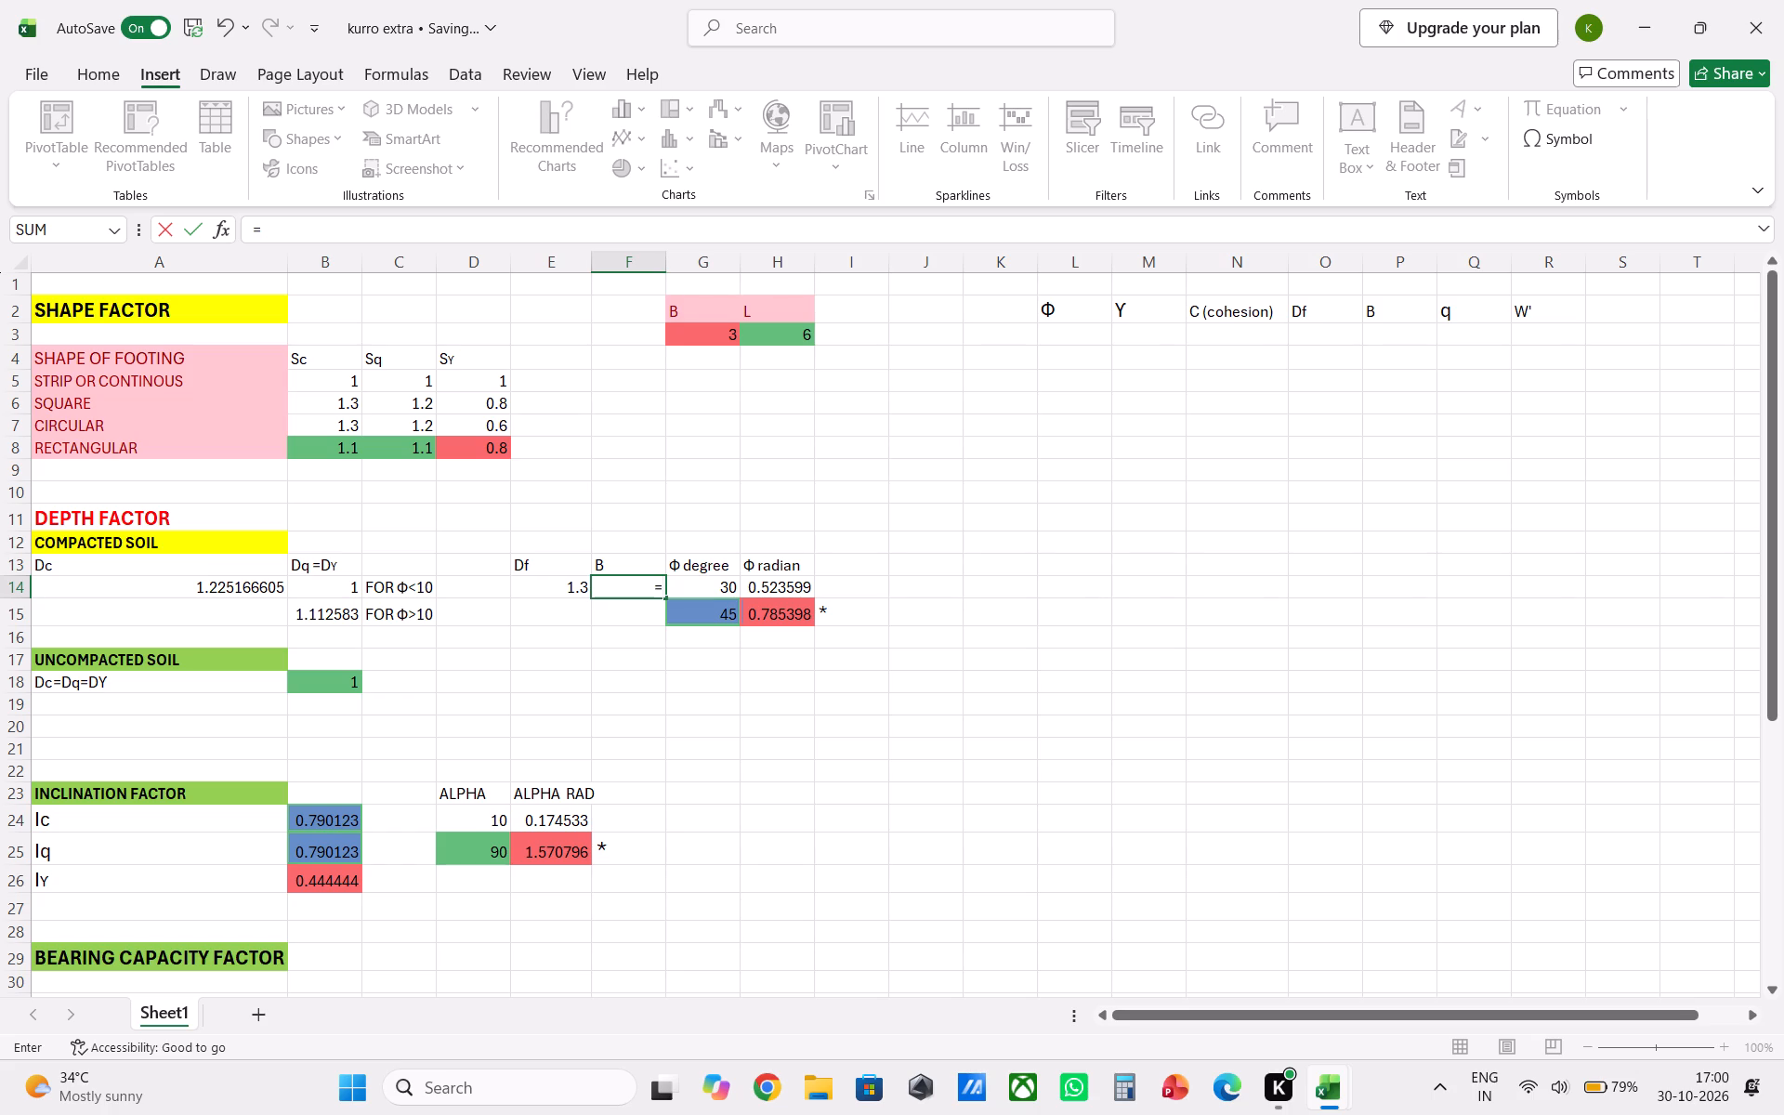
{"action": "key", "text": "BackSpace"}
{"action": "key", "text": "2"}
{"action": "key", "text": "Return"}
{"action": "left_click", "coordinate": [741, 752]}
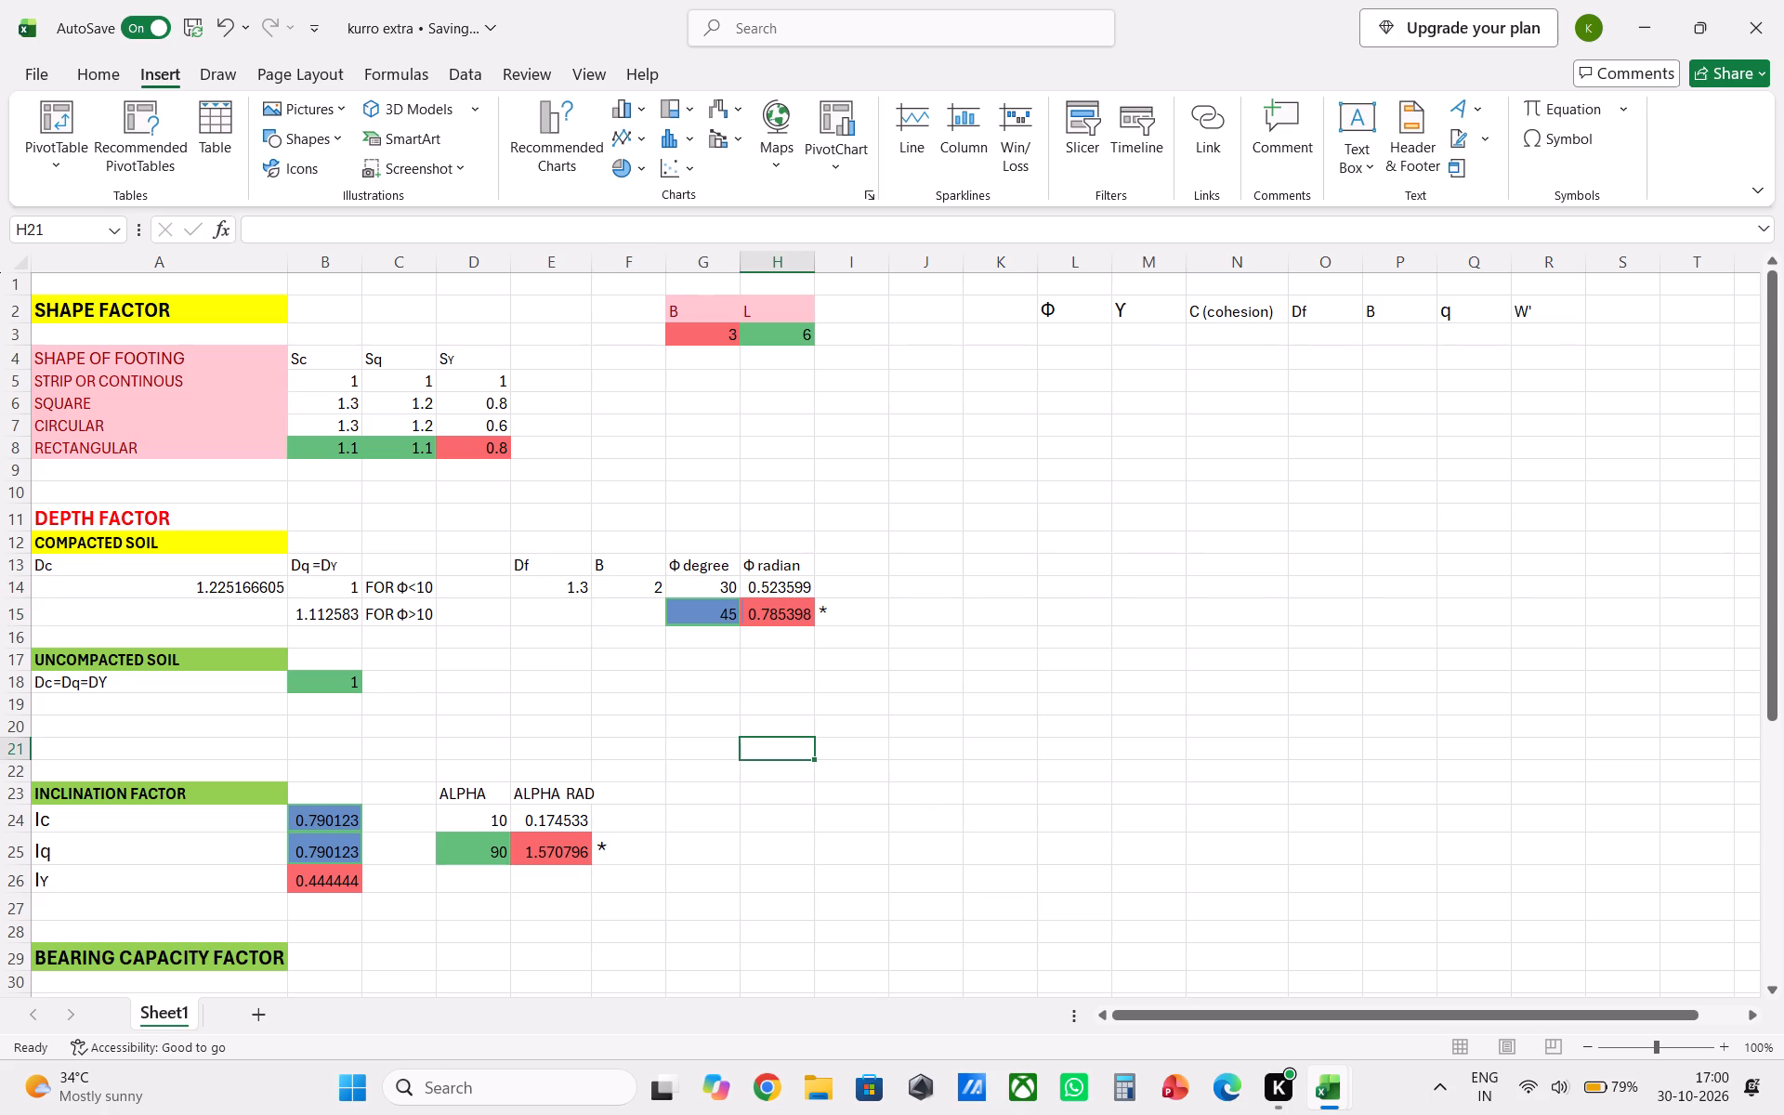
Fill the Zw and w' heading cells L31:M31 with the orange used for the Part 3 headings.
{"action": "scroll", "coordinate": [810, 804], "scroll_direction": "up", "scroll_amount": 1}
{"action": "scroll", "coordinate": [810, 804], "scroll_direction": "down", "scroll_amount": 9}
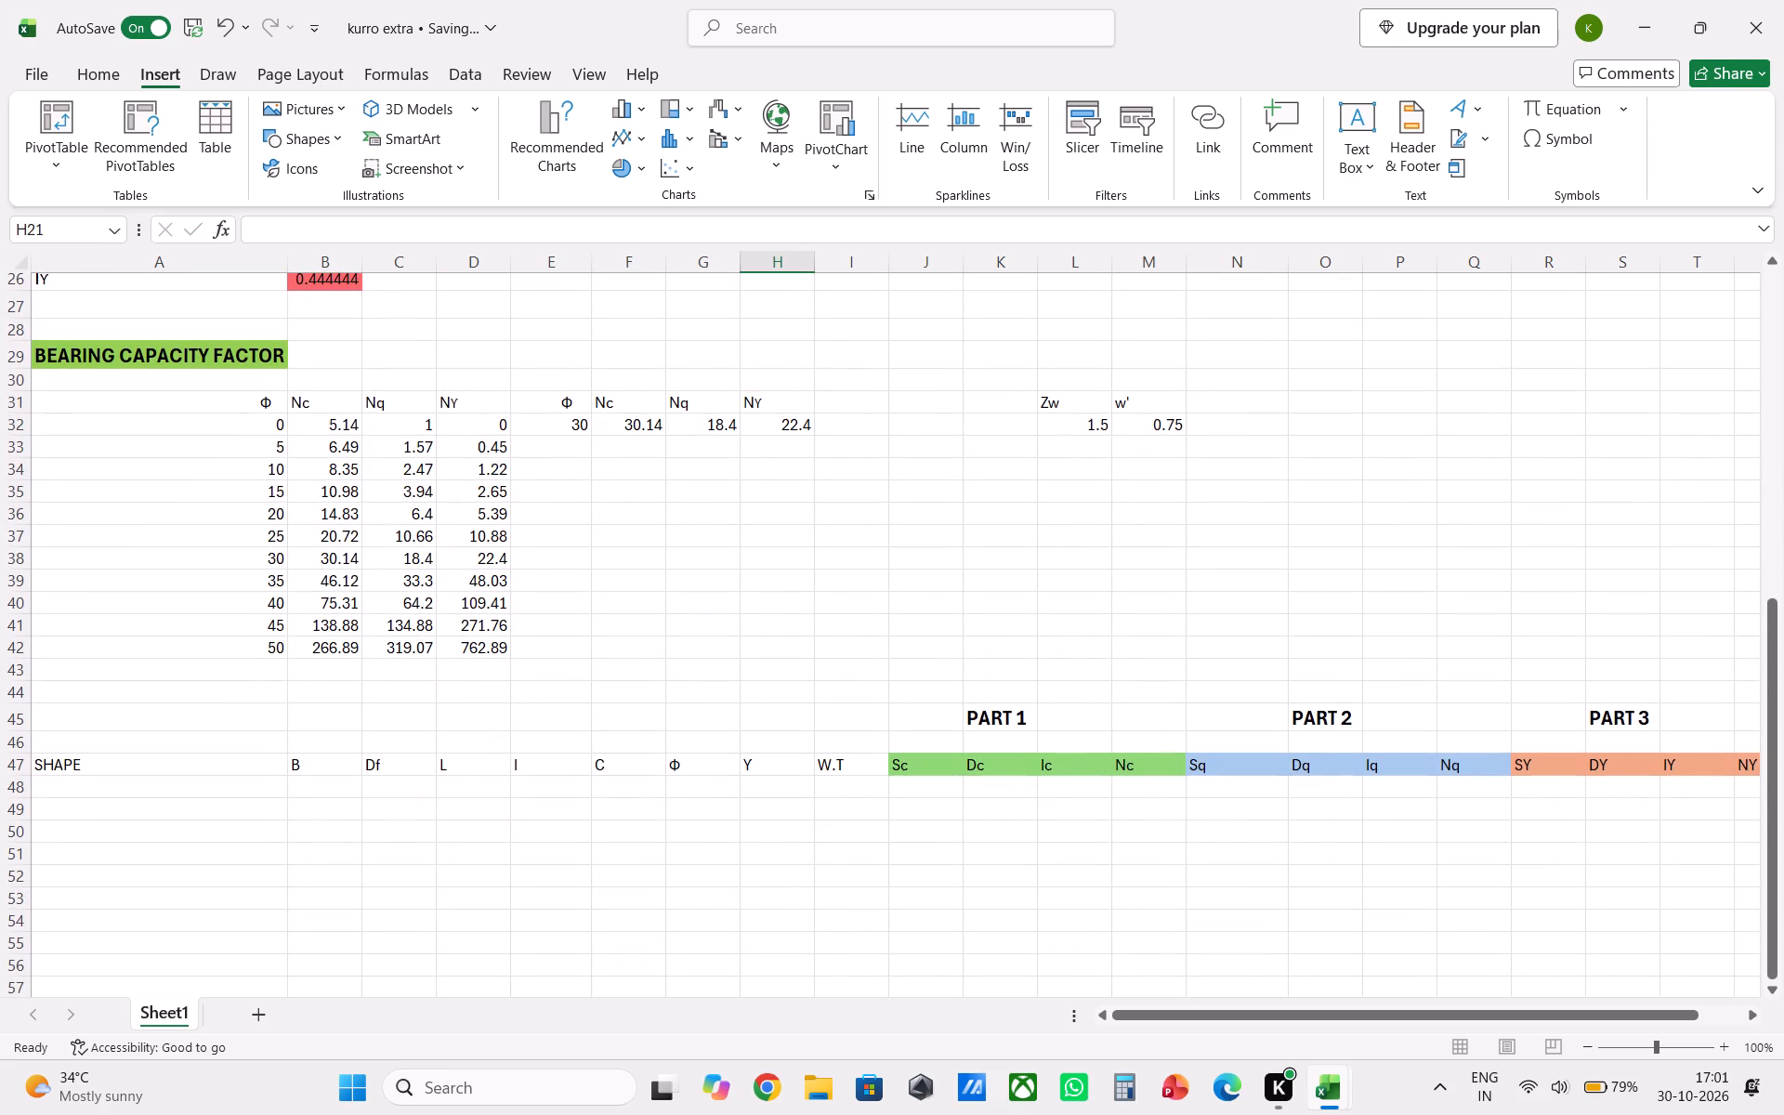
{"action": "left_click_drag", "start_coordinate": [1053, 406], "coordinate": [1139, 399]}
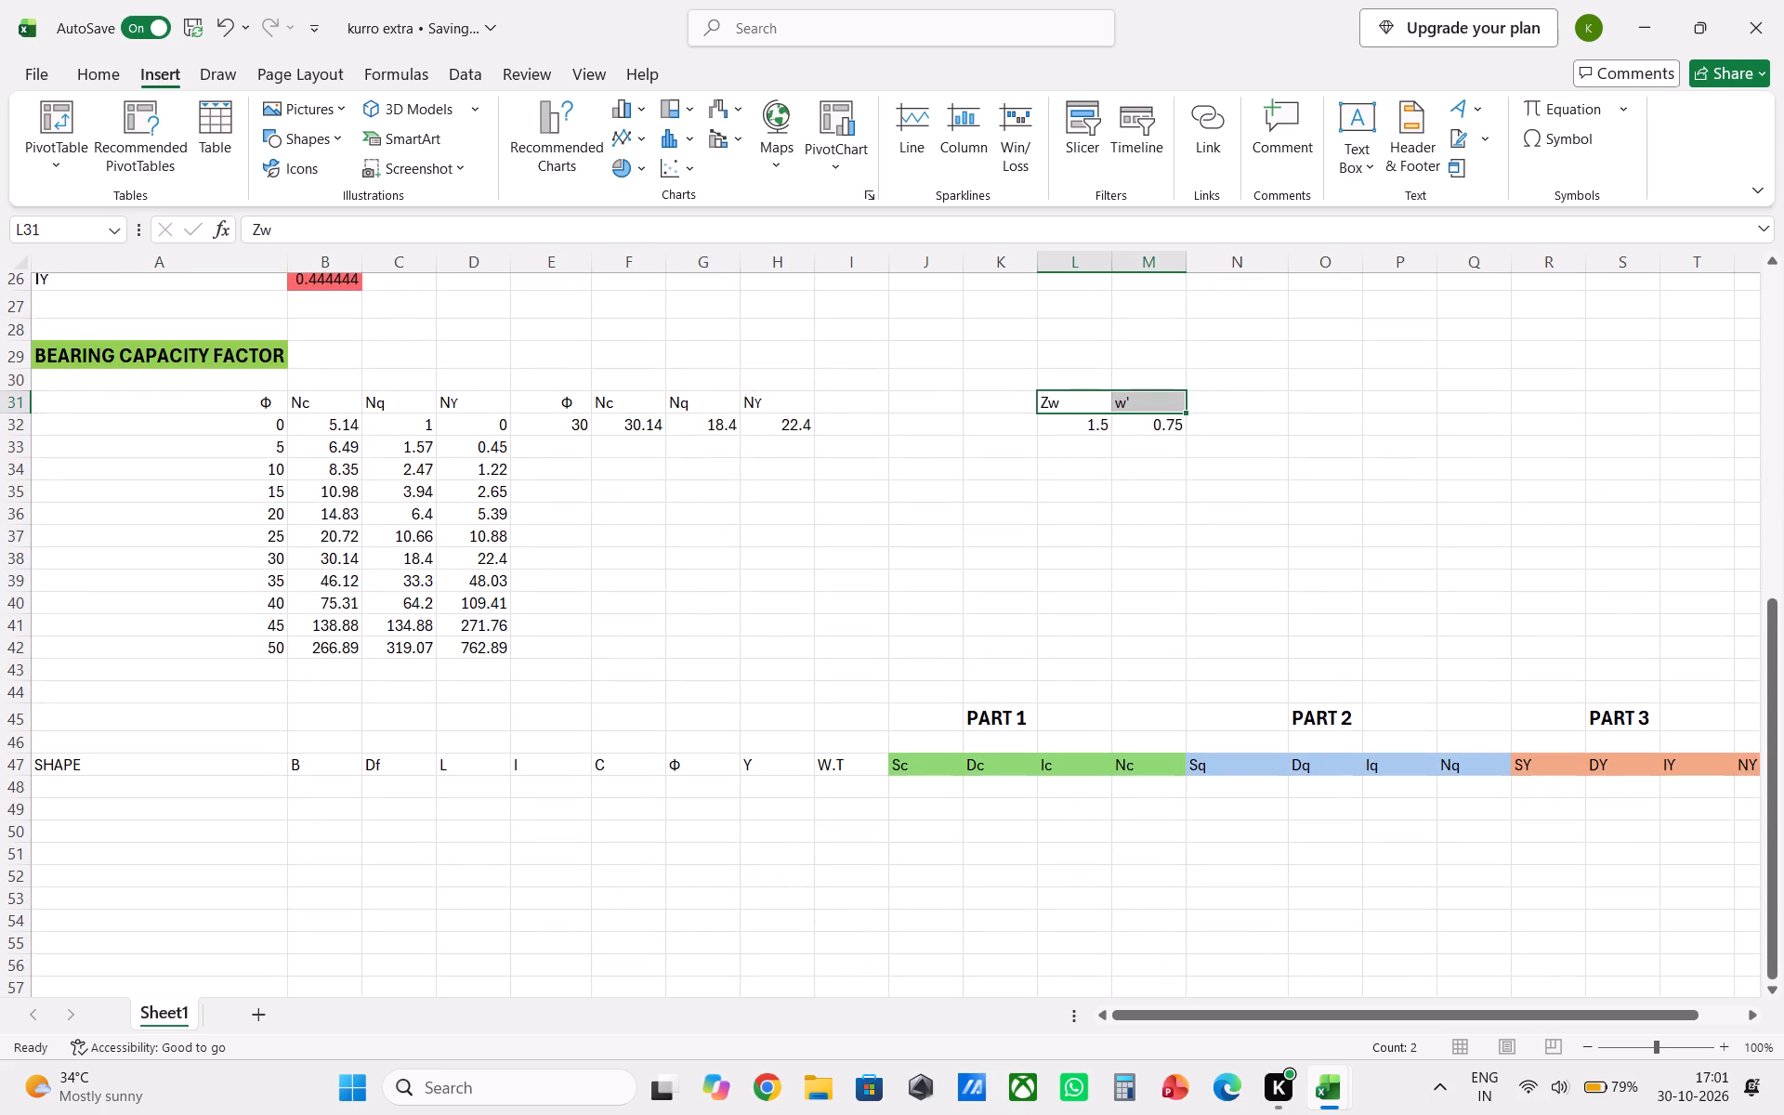
{"action": "right_click", "coordinate": [1157, 400]}
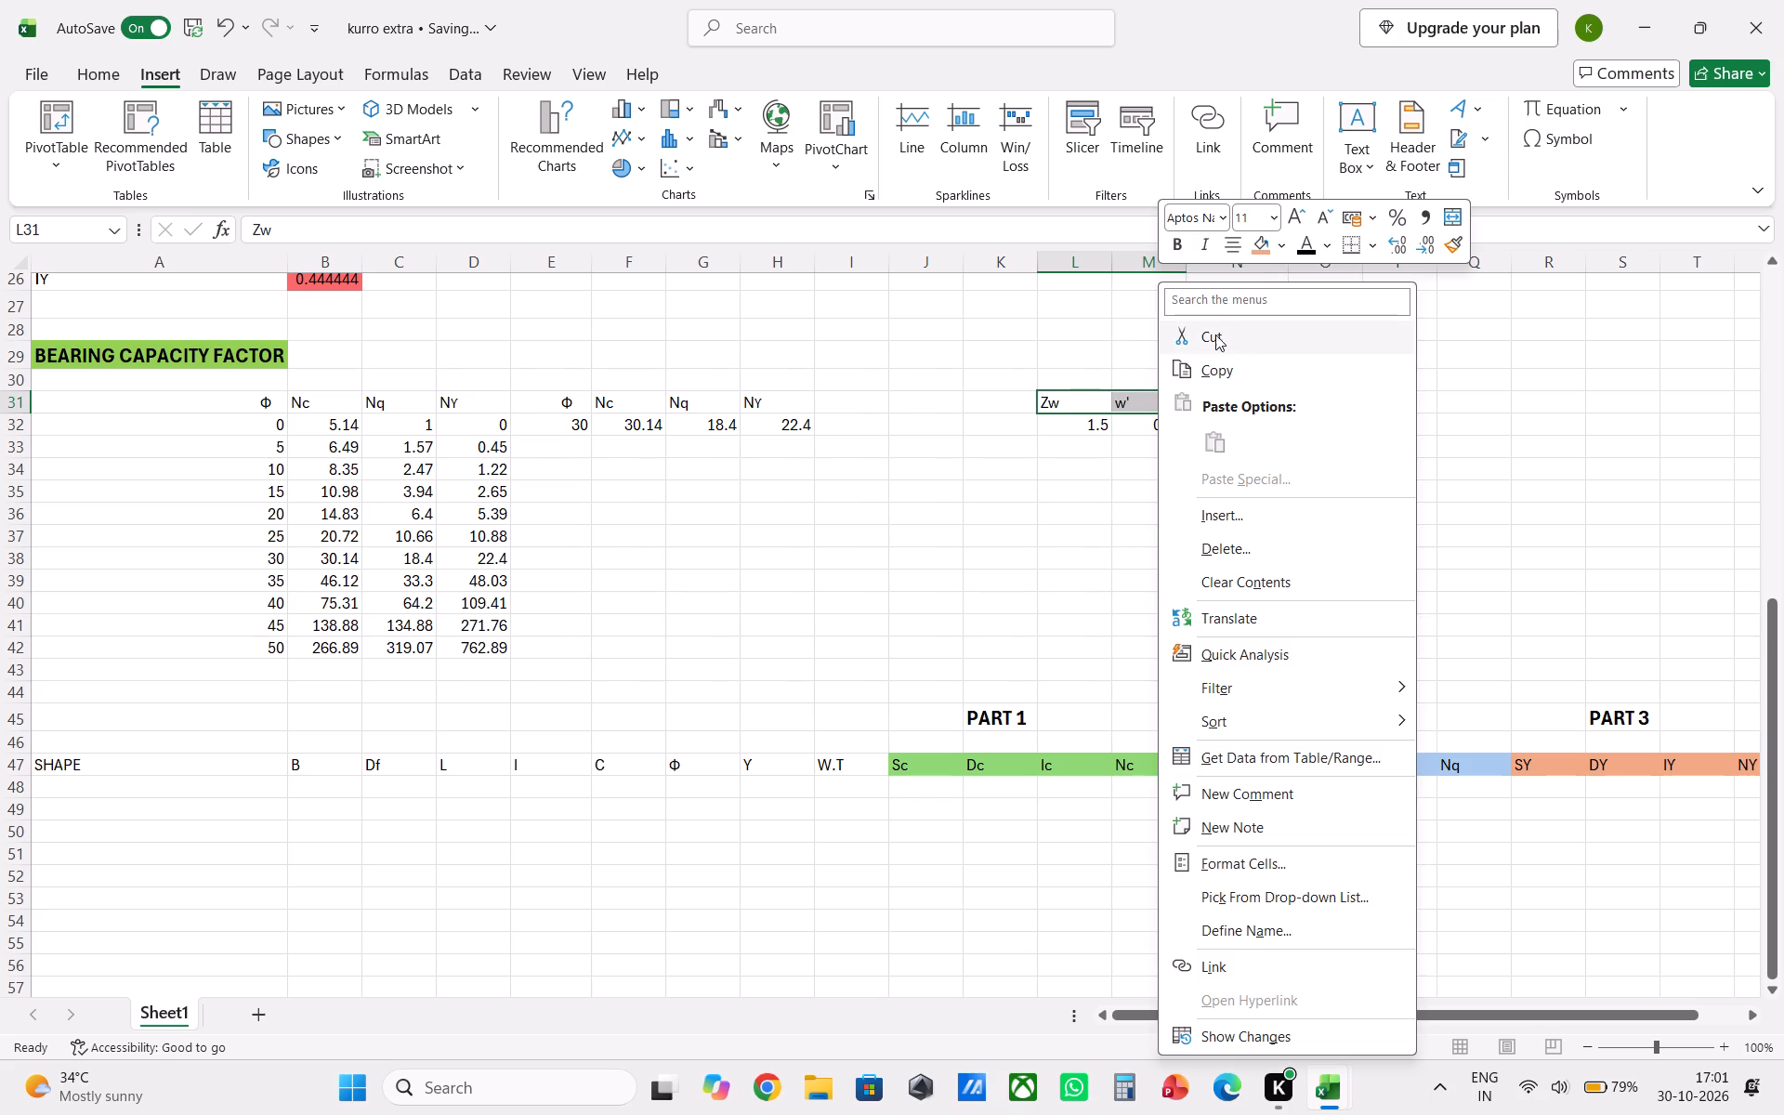
{"action": "left_click", "coordinate": [1258, 240]}
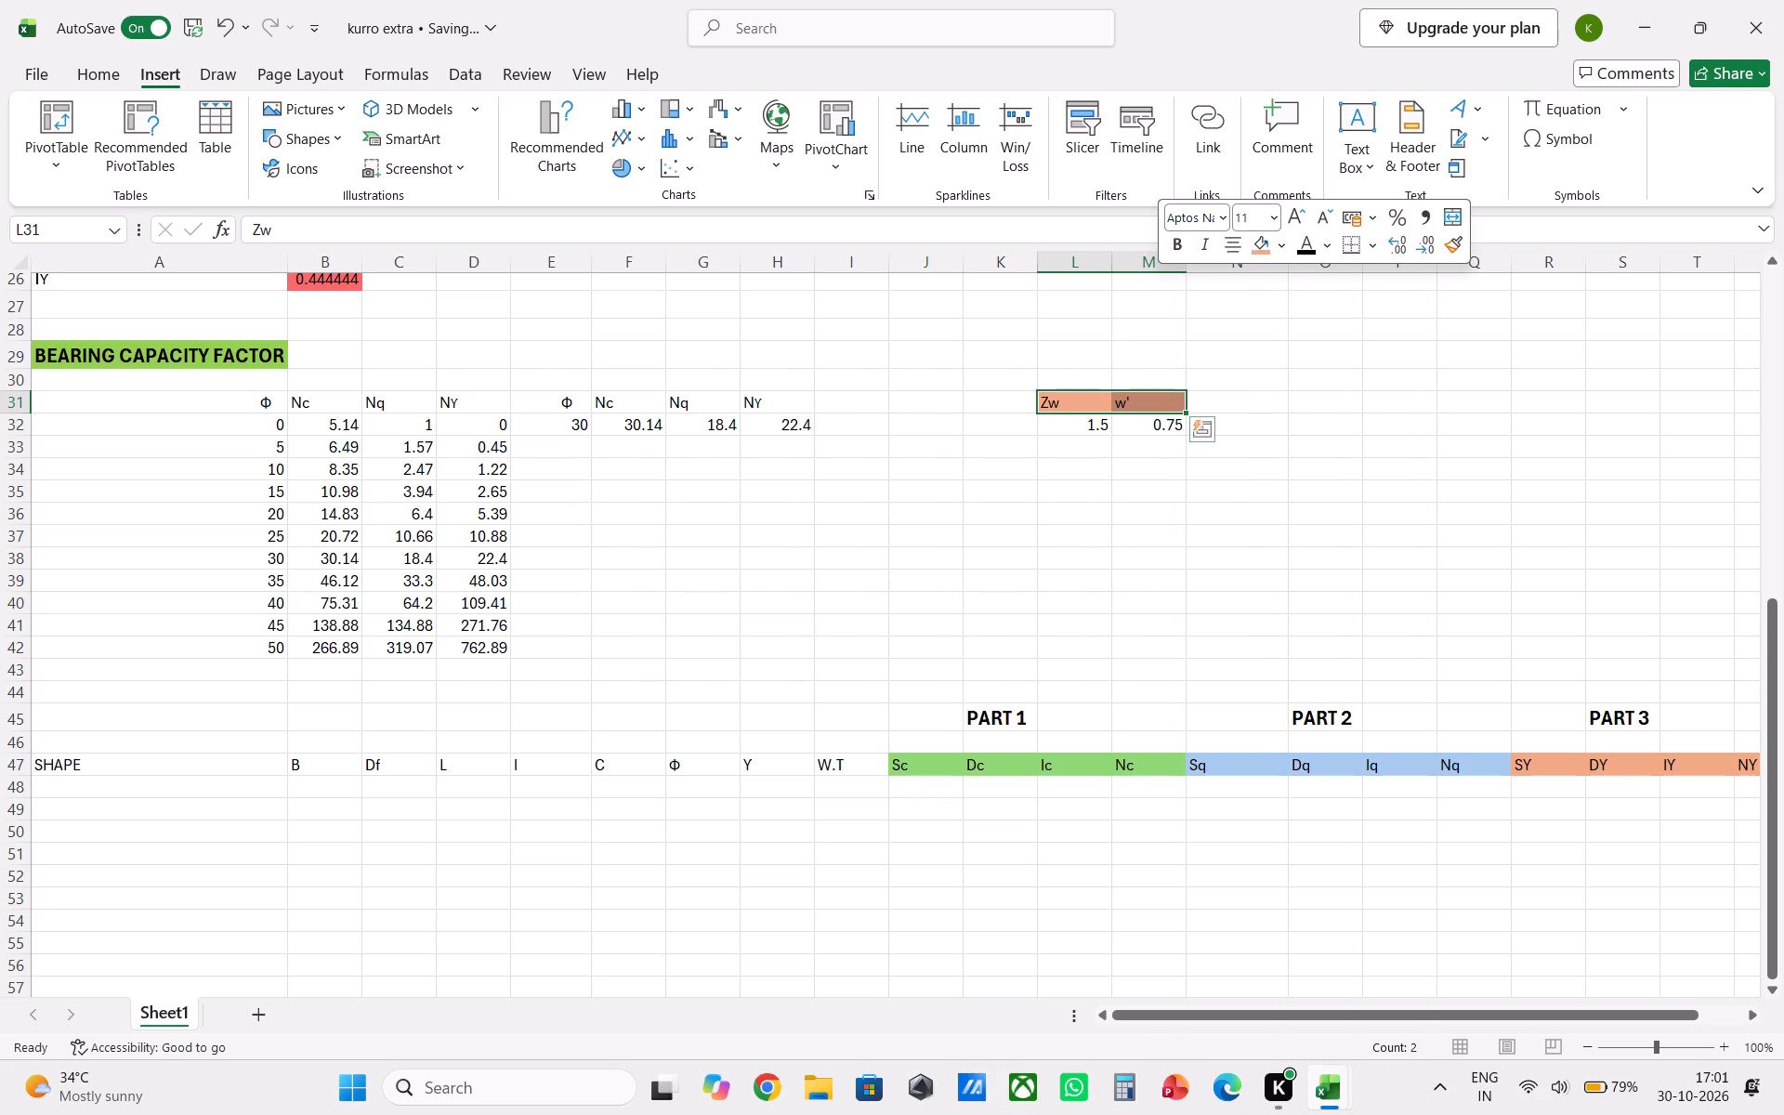
Change the fill of the Zw and w' heading cells L31:M31 to the golden-orange standard colour.
{"action": "left_click", "coordinate": [1262, 243]}
{"action": "left_click", "coordinate": [1273, 244]}
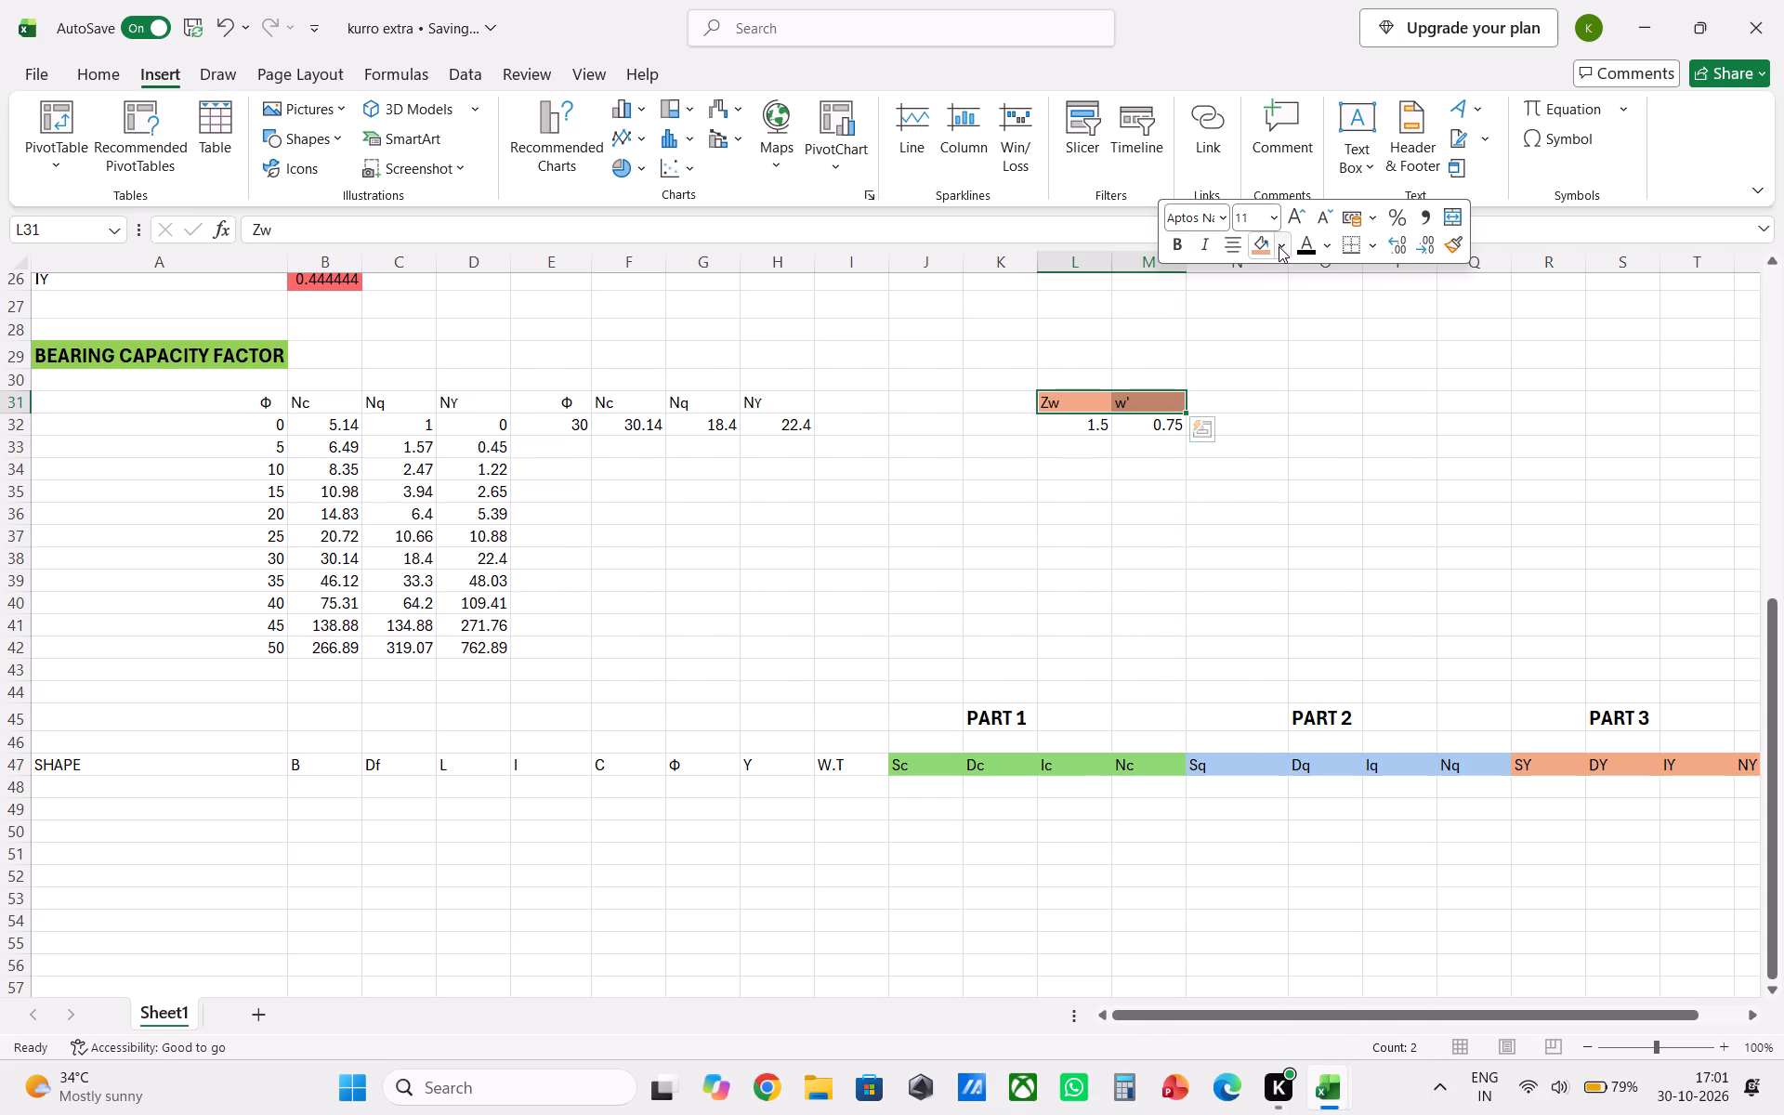
{"action": "left_click", "coordinate": [1279, 246]}
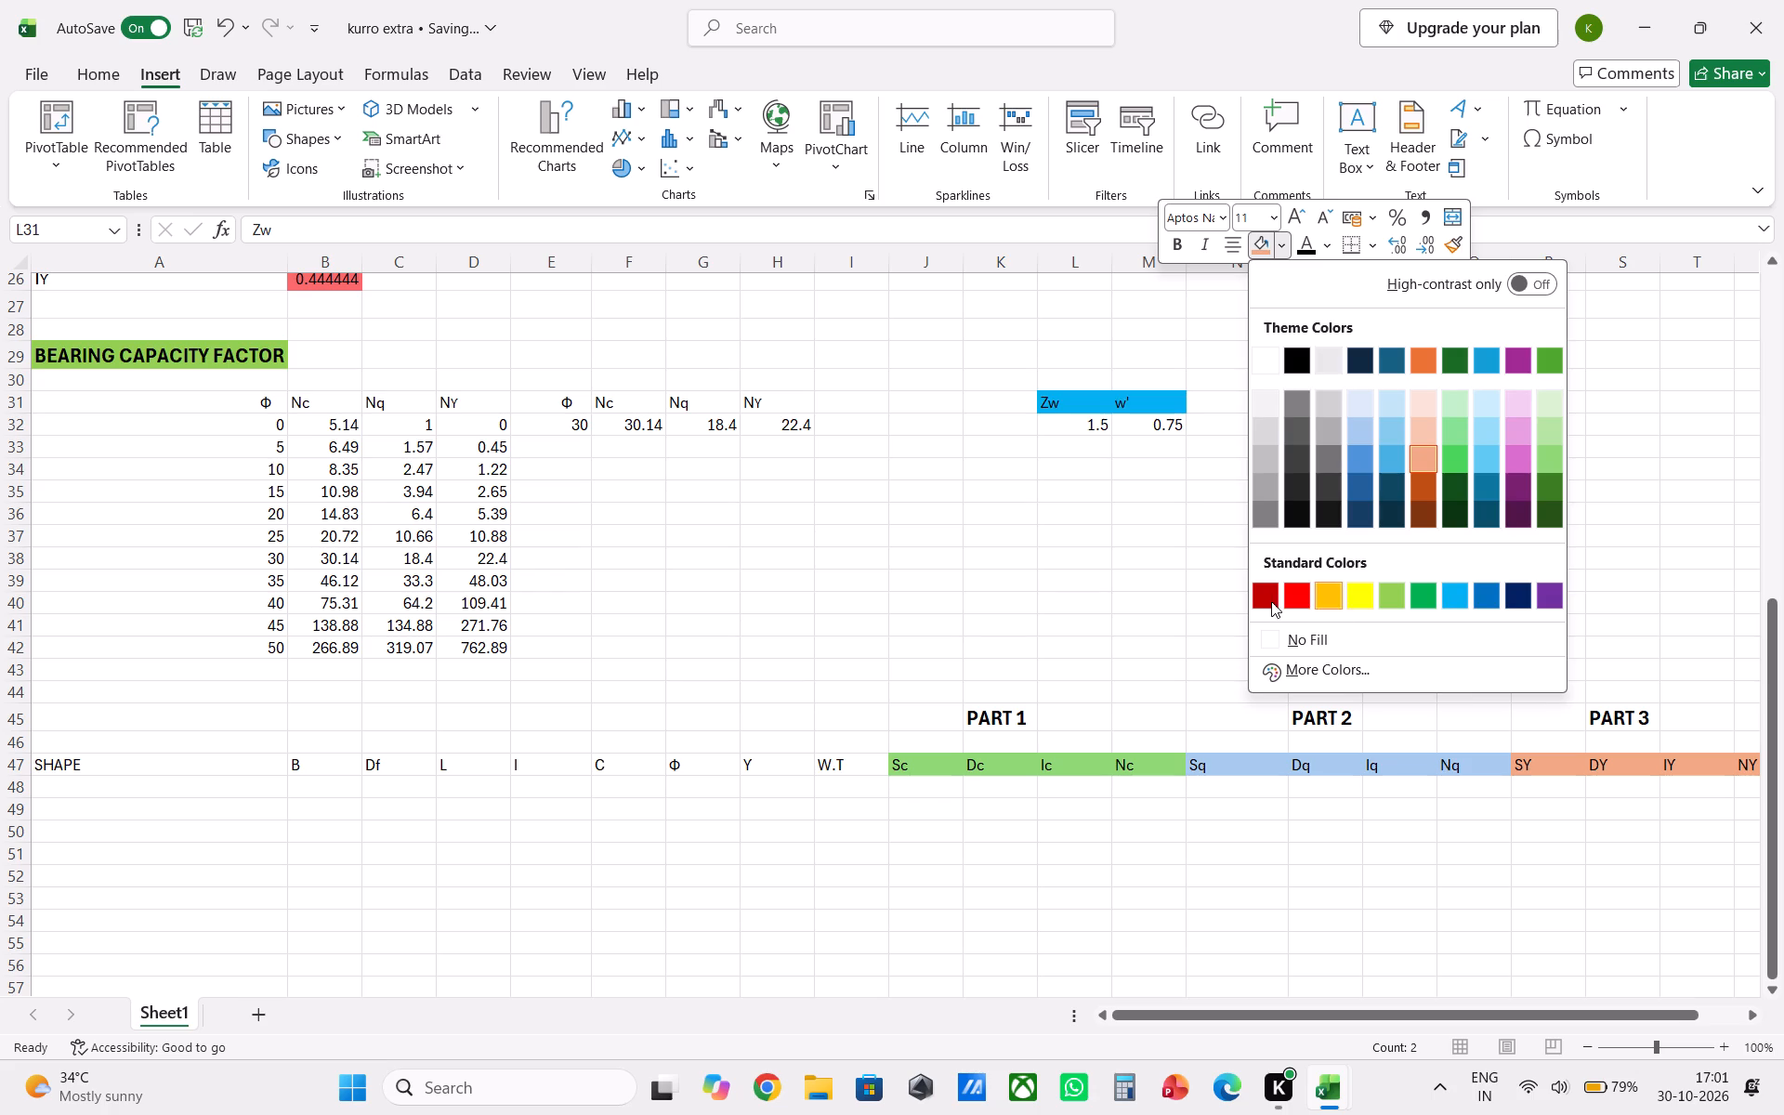
{"action": "left_click", "coordinate": [1327, 596]}
{"action": "left_click", "coordinate": [1215, 615]}
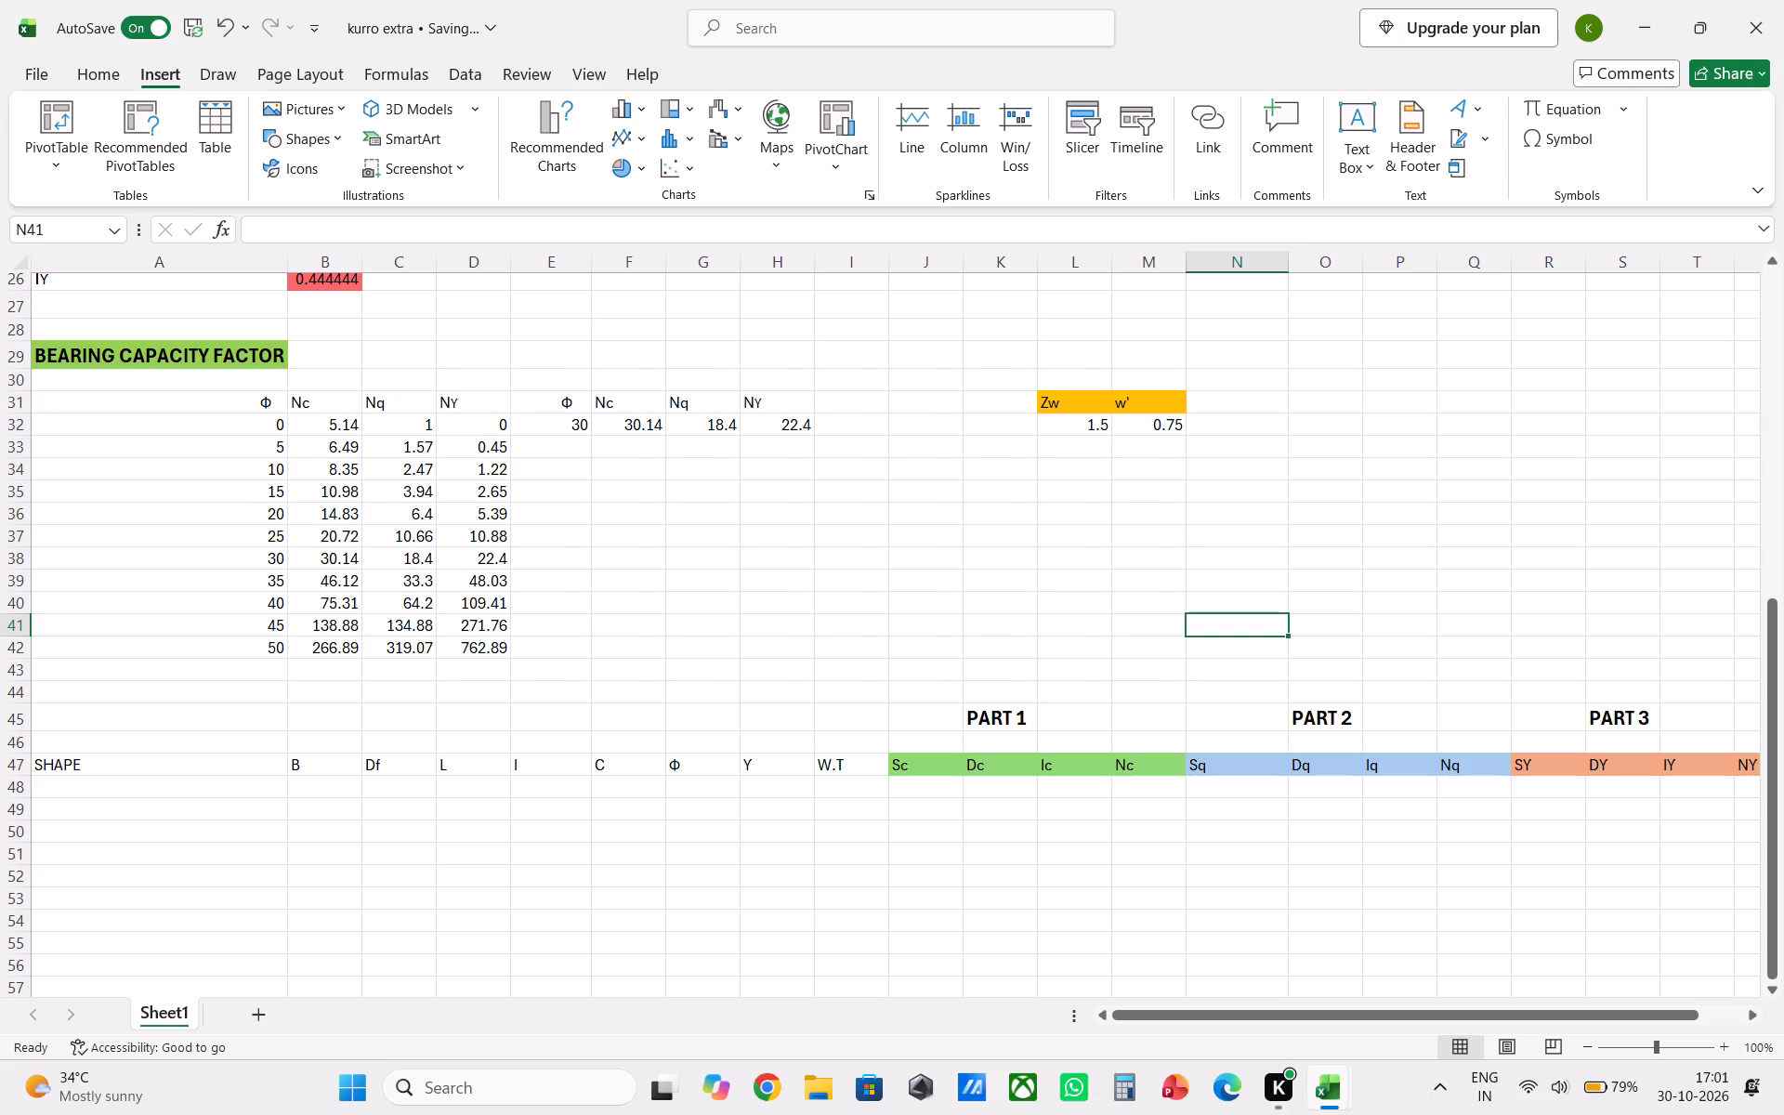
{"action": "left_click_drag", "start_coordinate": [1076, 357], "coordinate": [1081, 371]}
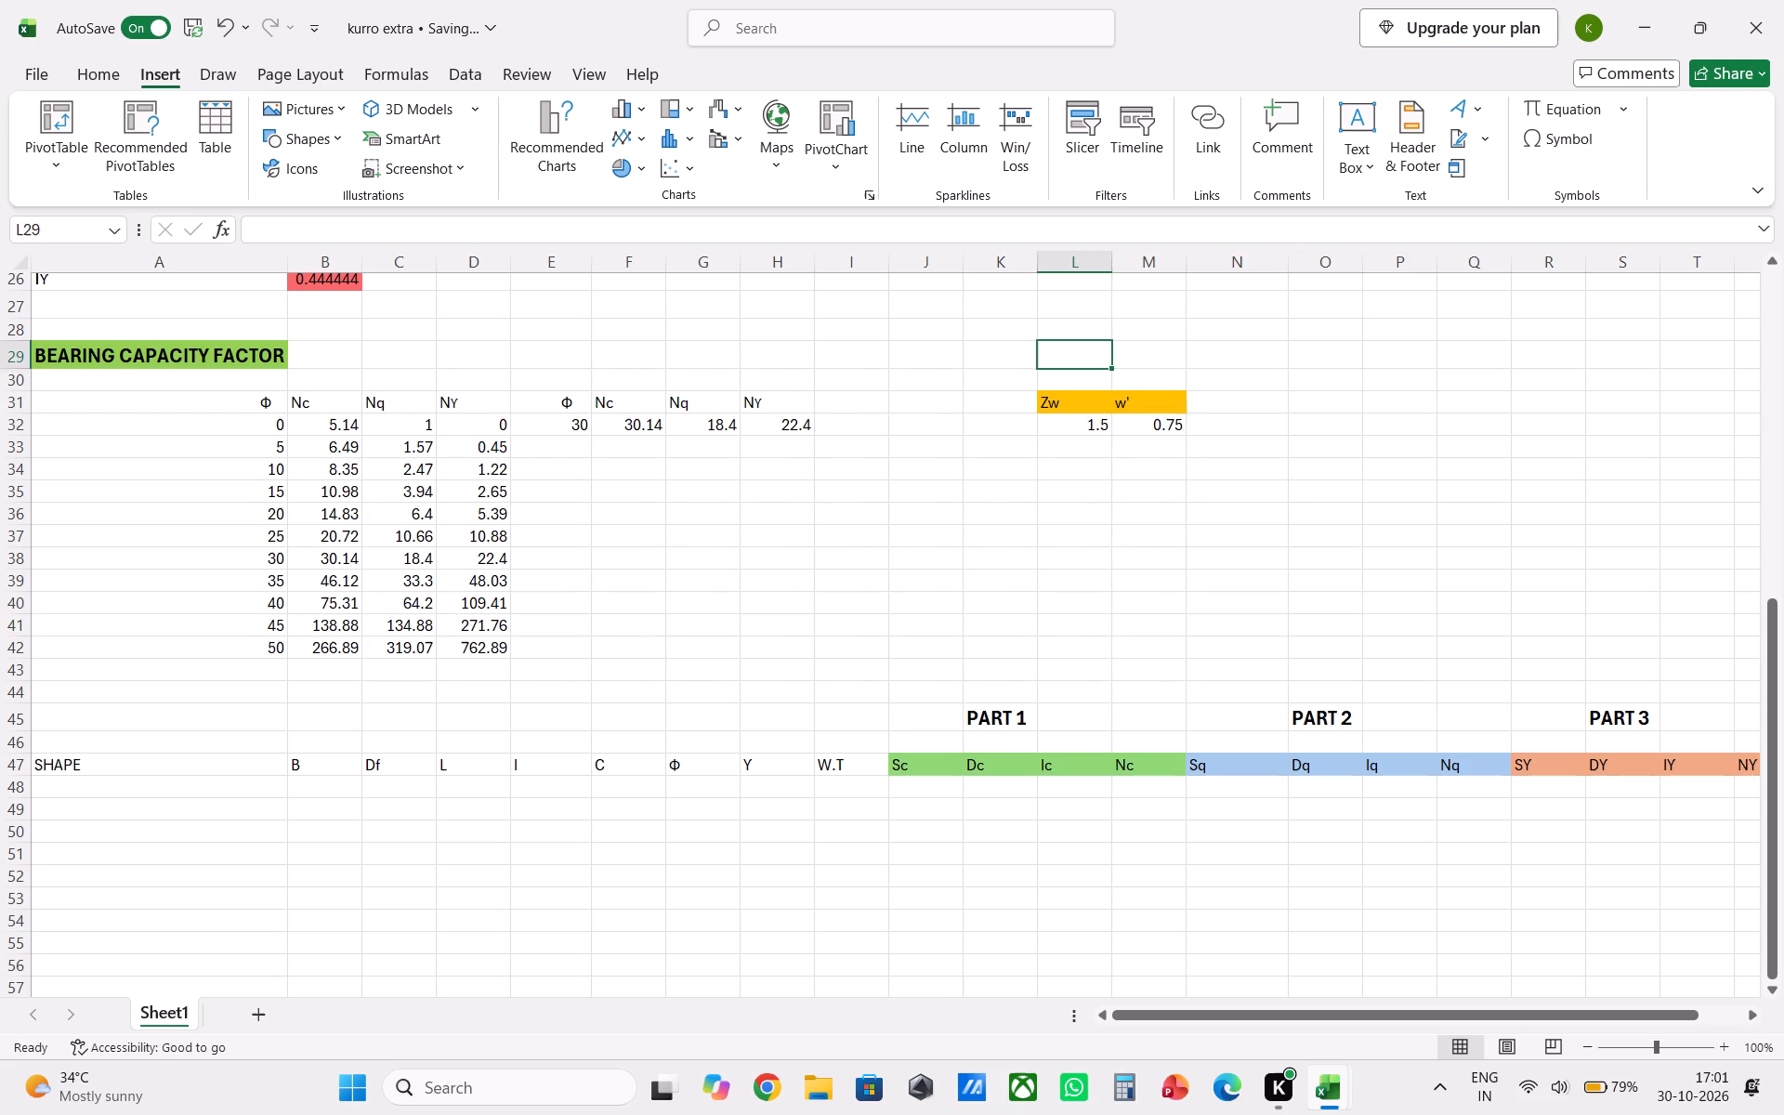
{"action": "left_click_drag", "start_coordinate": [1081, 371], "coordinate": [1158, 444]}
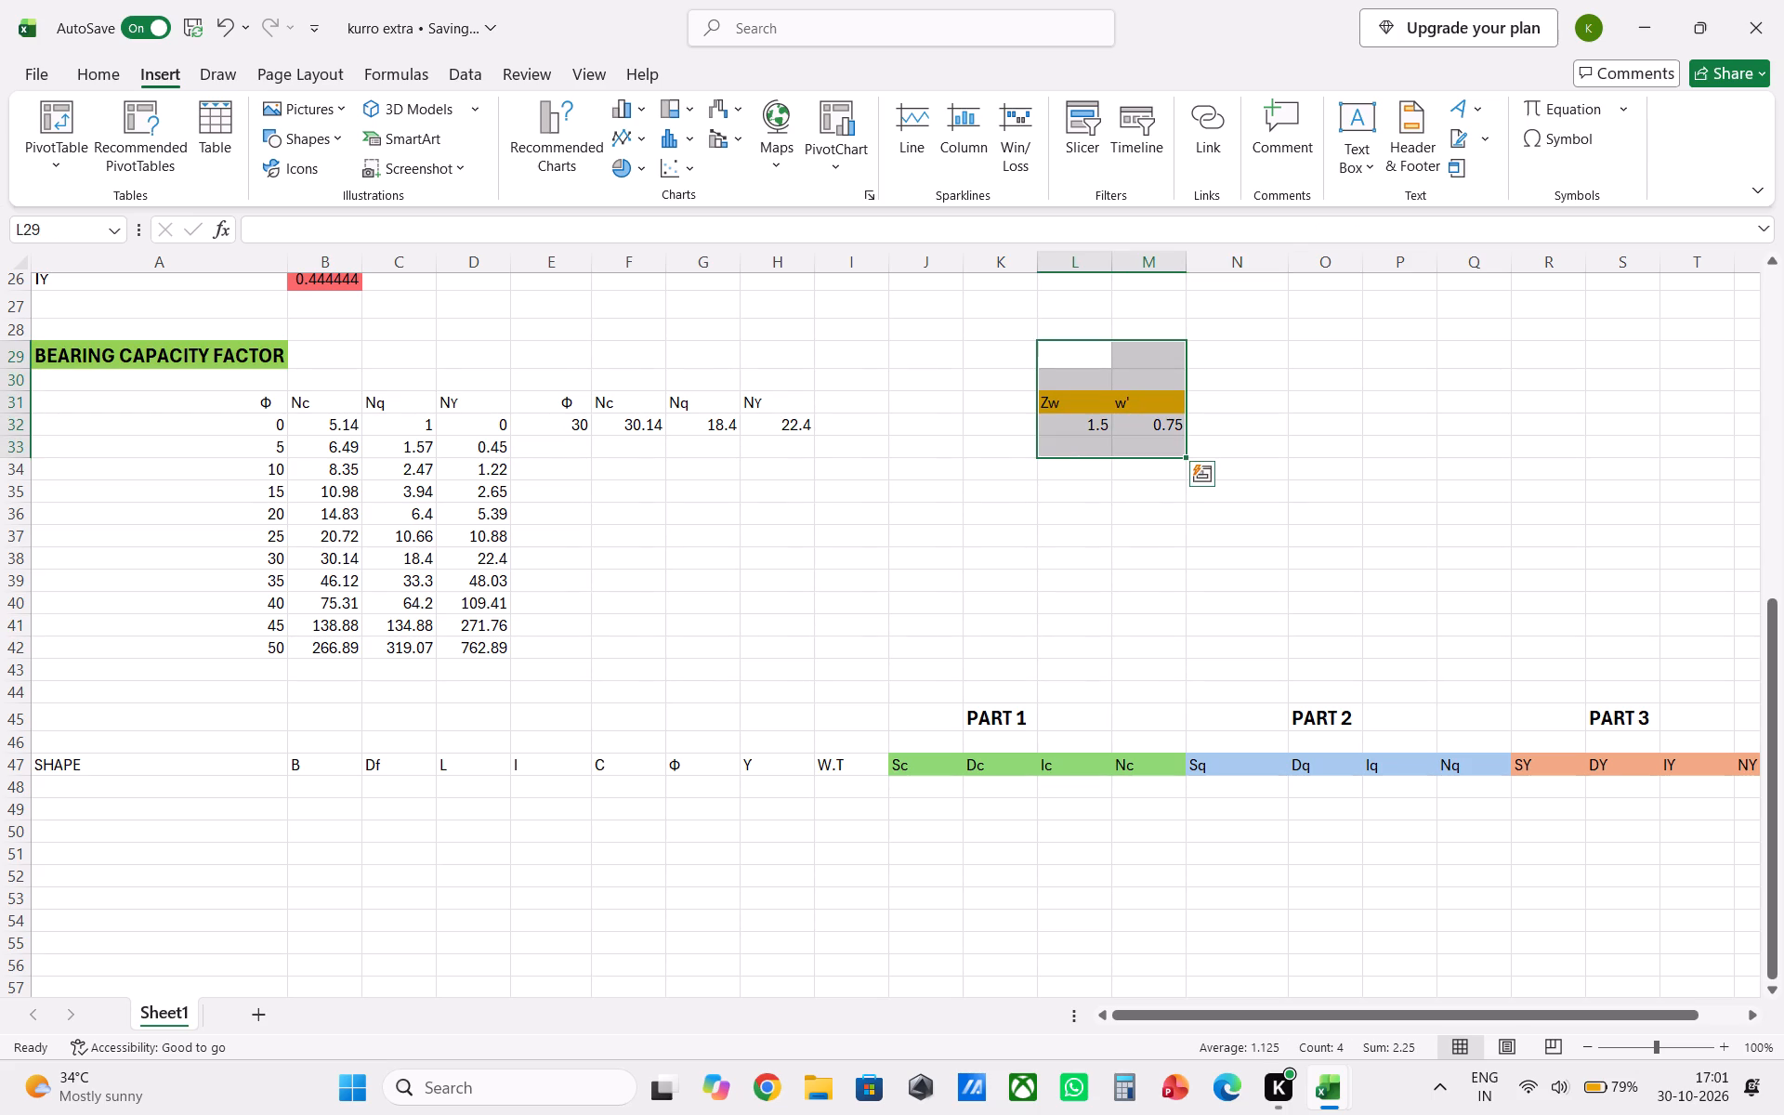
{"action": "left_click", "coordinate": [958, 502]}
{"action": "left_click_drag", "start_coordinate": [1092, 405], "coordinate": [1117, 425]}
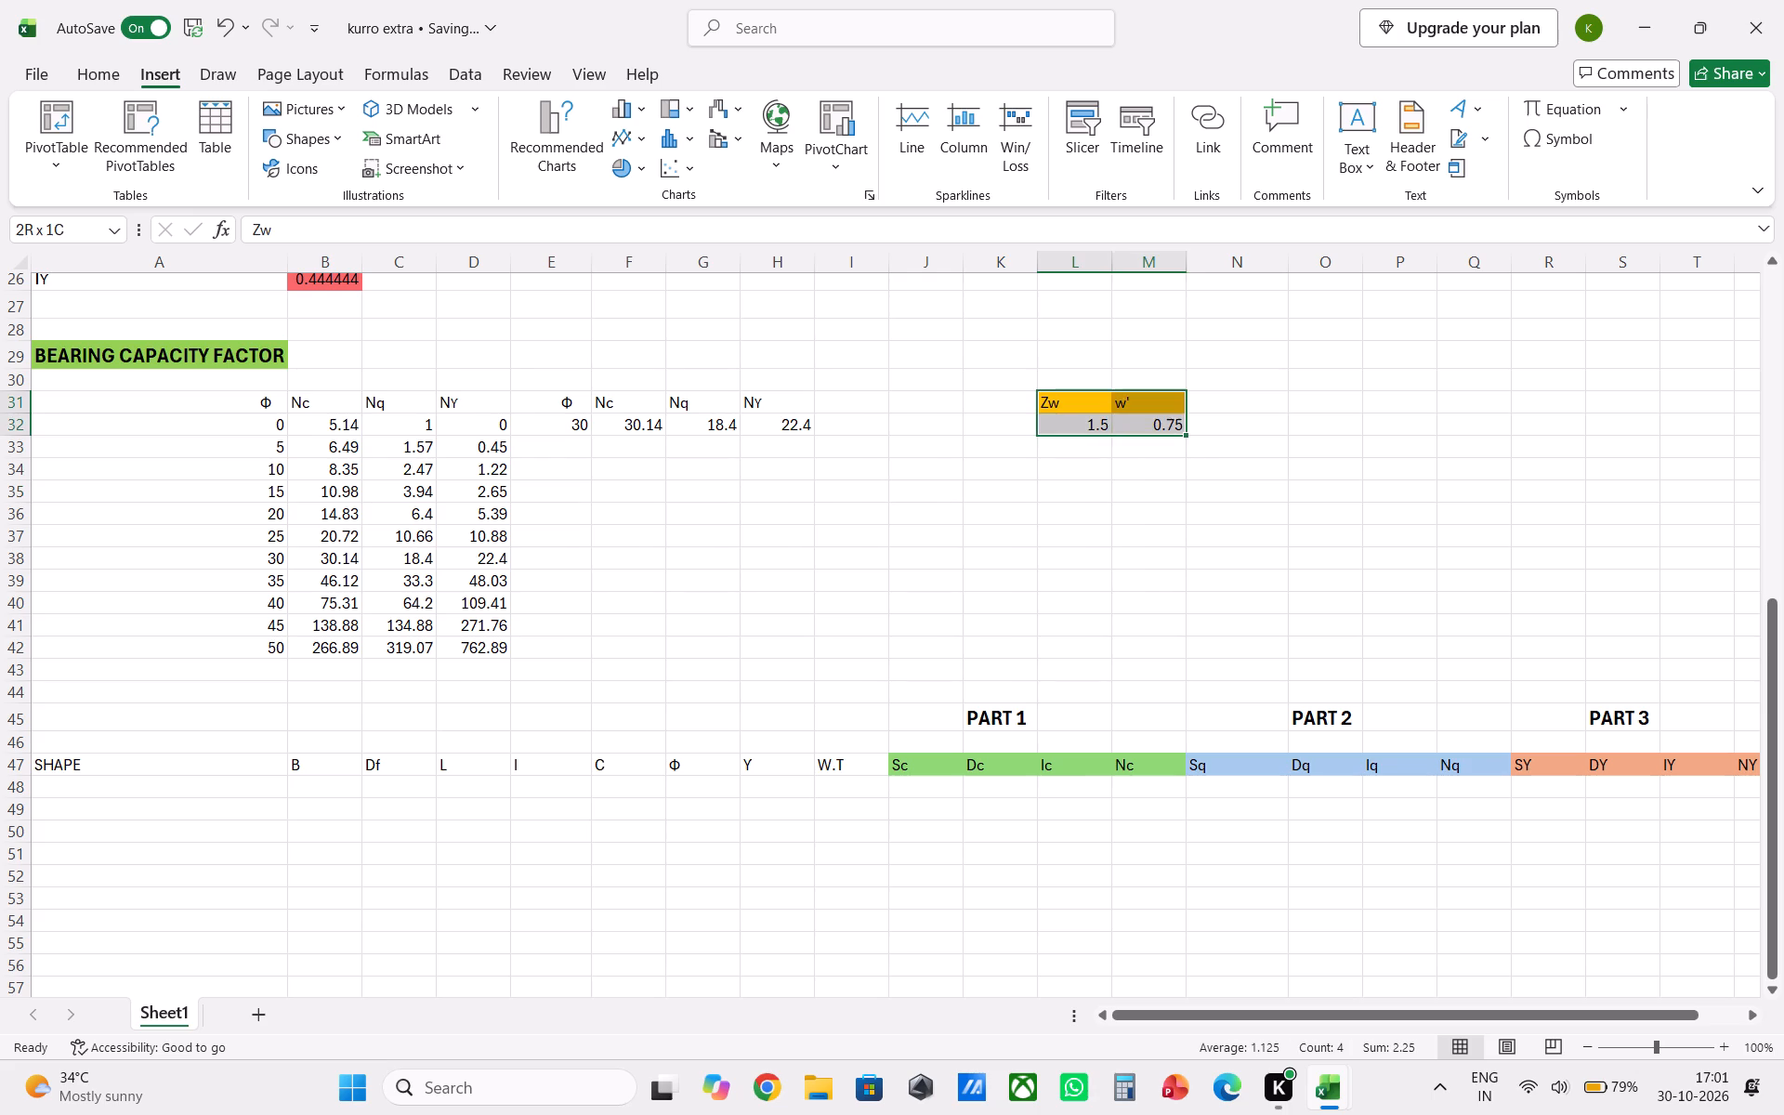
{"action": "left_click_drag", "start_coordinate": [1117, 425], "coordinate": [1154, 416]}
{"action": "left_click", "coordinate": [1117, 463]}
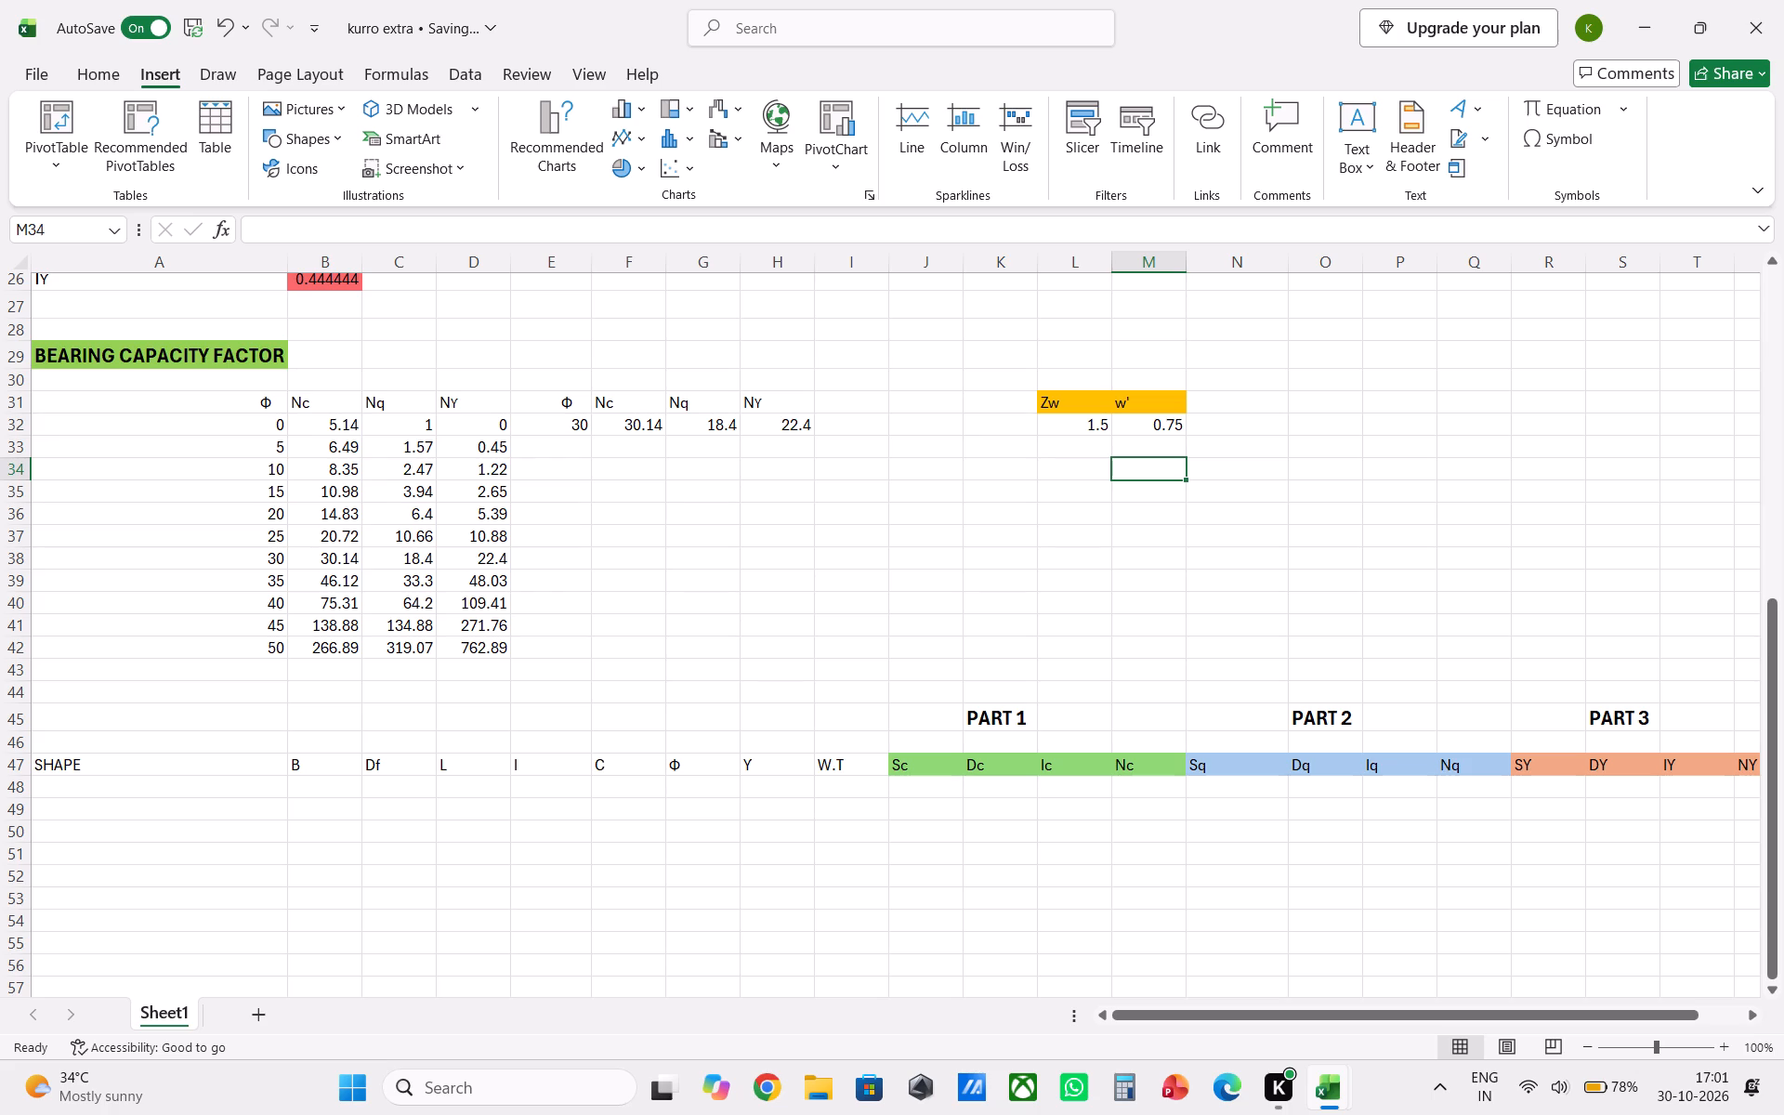
Examine the depth, inclination and bearing capacity factor sections and the summary table headings below them.
{"action": "scroll", "coordinate": [1055, 511], "scroll_direction": "up", "scroll_amount": 4}
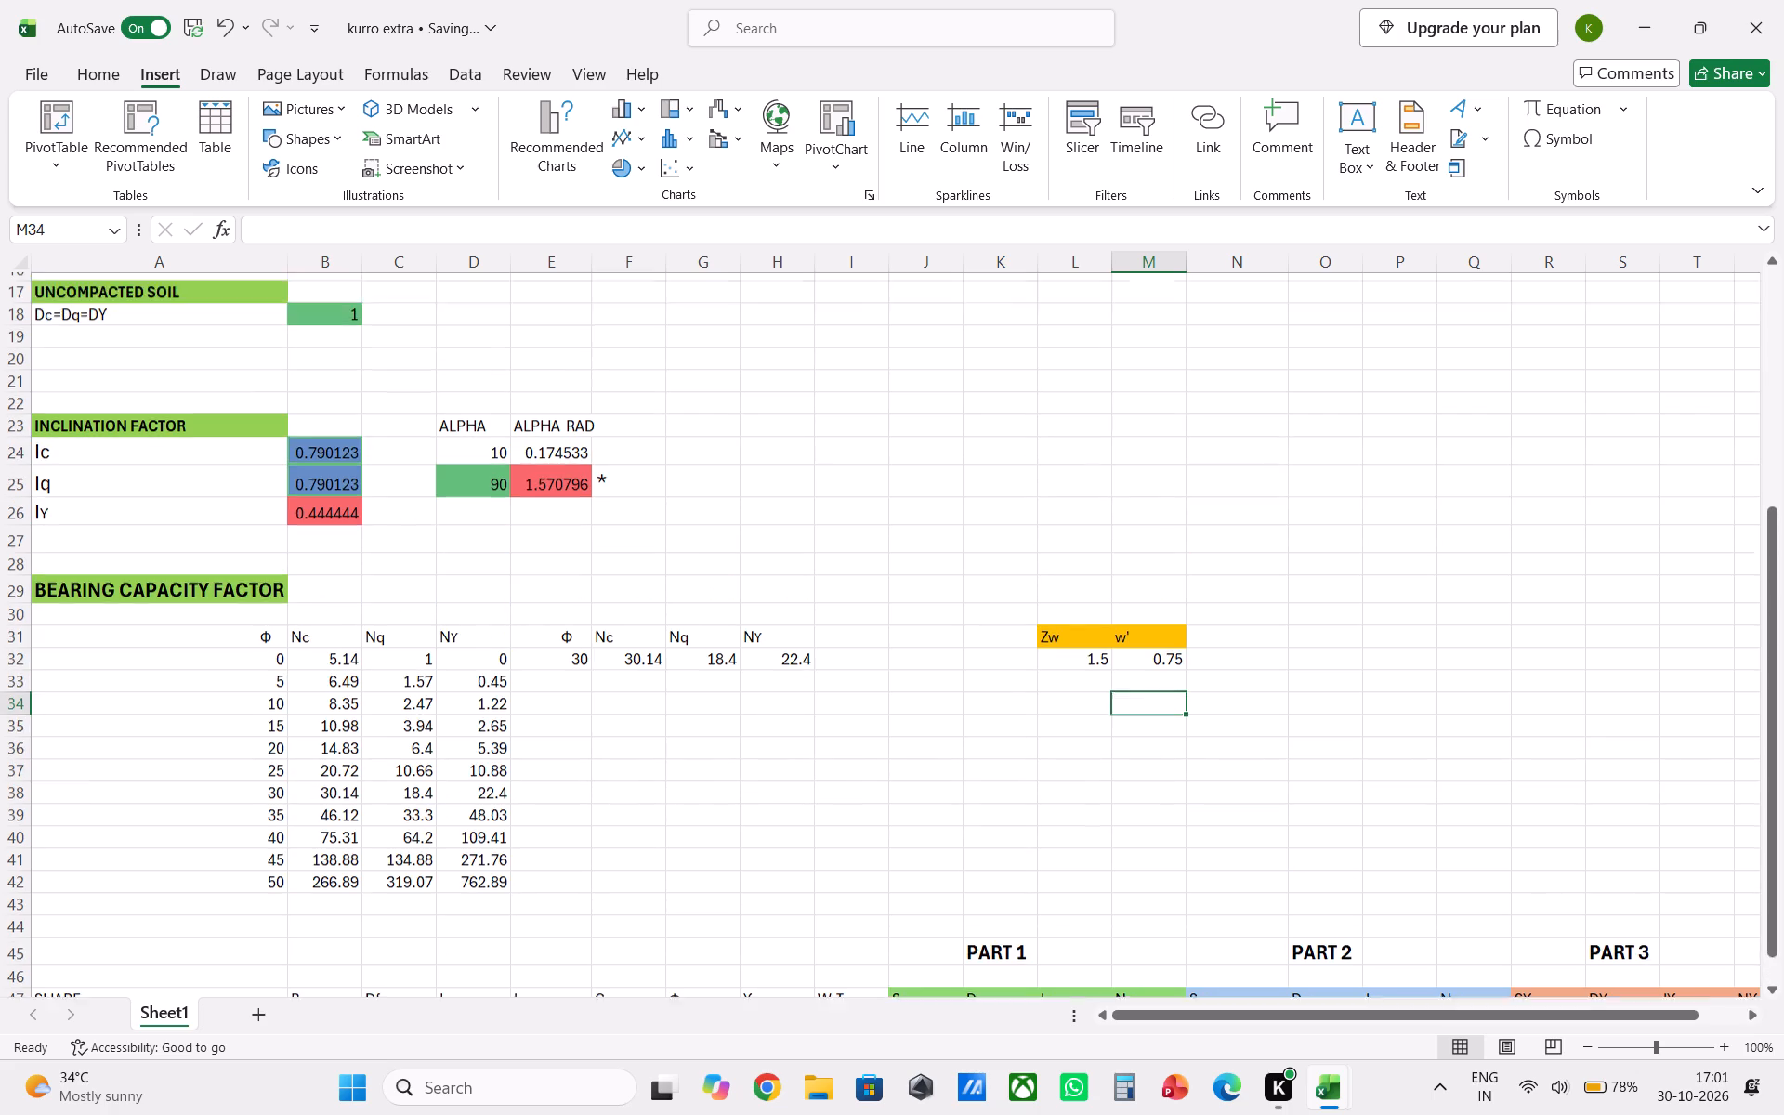
{"action": "scroll", "coordinate": [1005, 524], "scroll_direction": "up", "scroll_amount": 3}
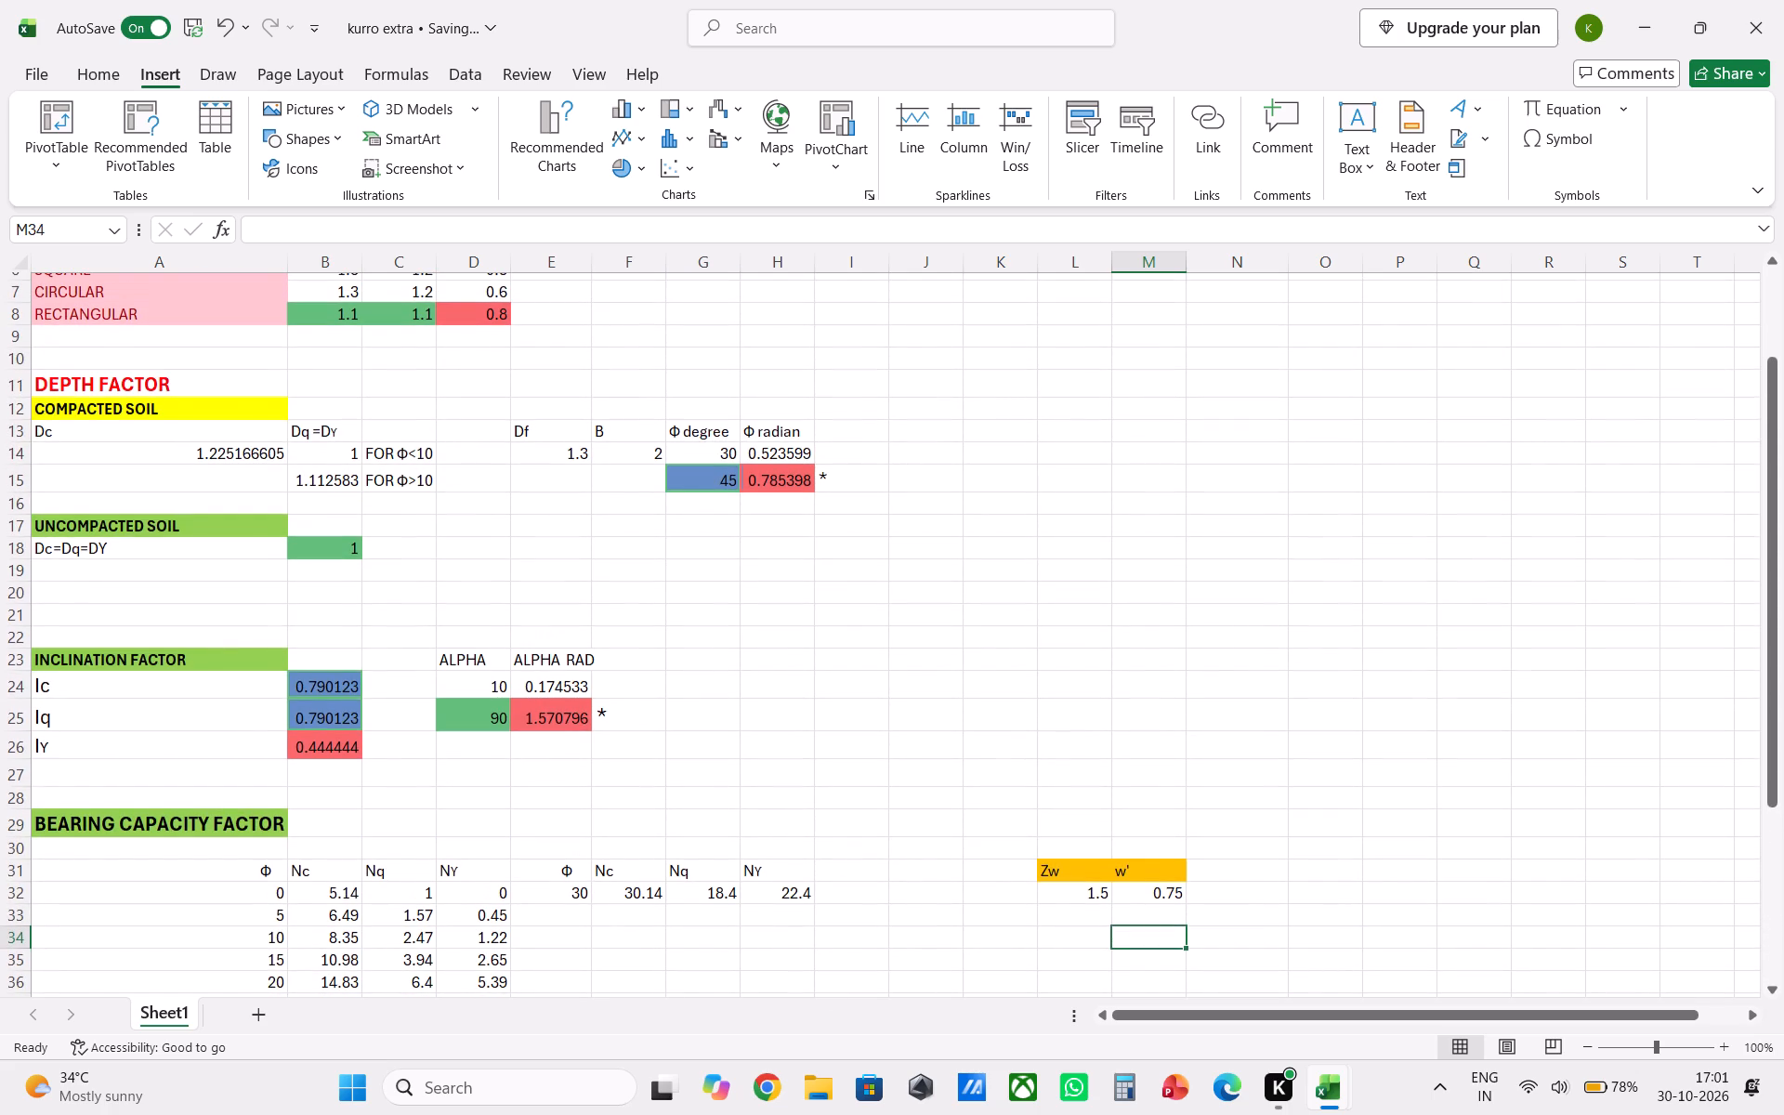
{"action": "scroll", "coordinate": [924, 557], "scroll_direction": "down", "scroll_amount": 11}
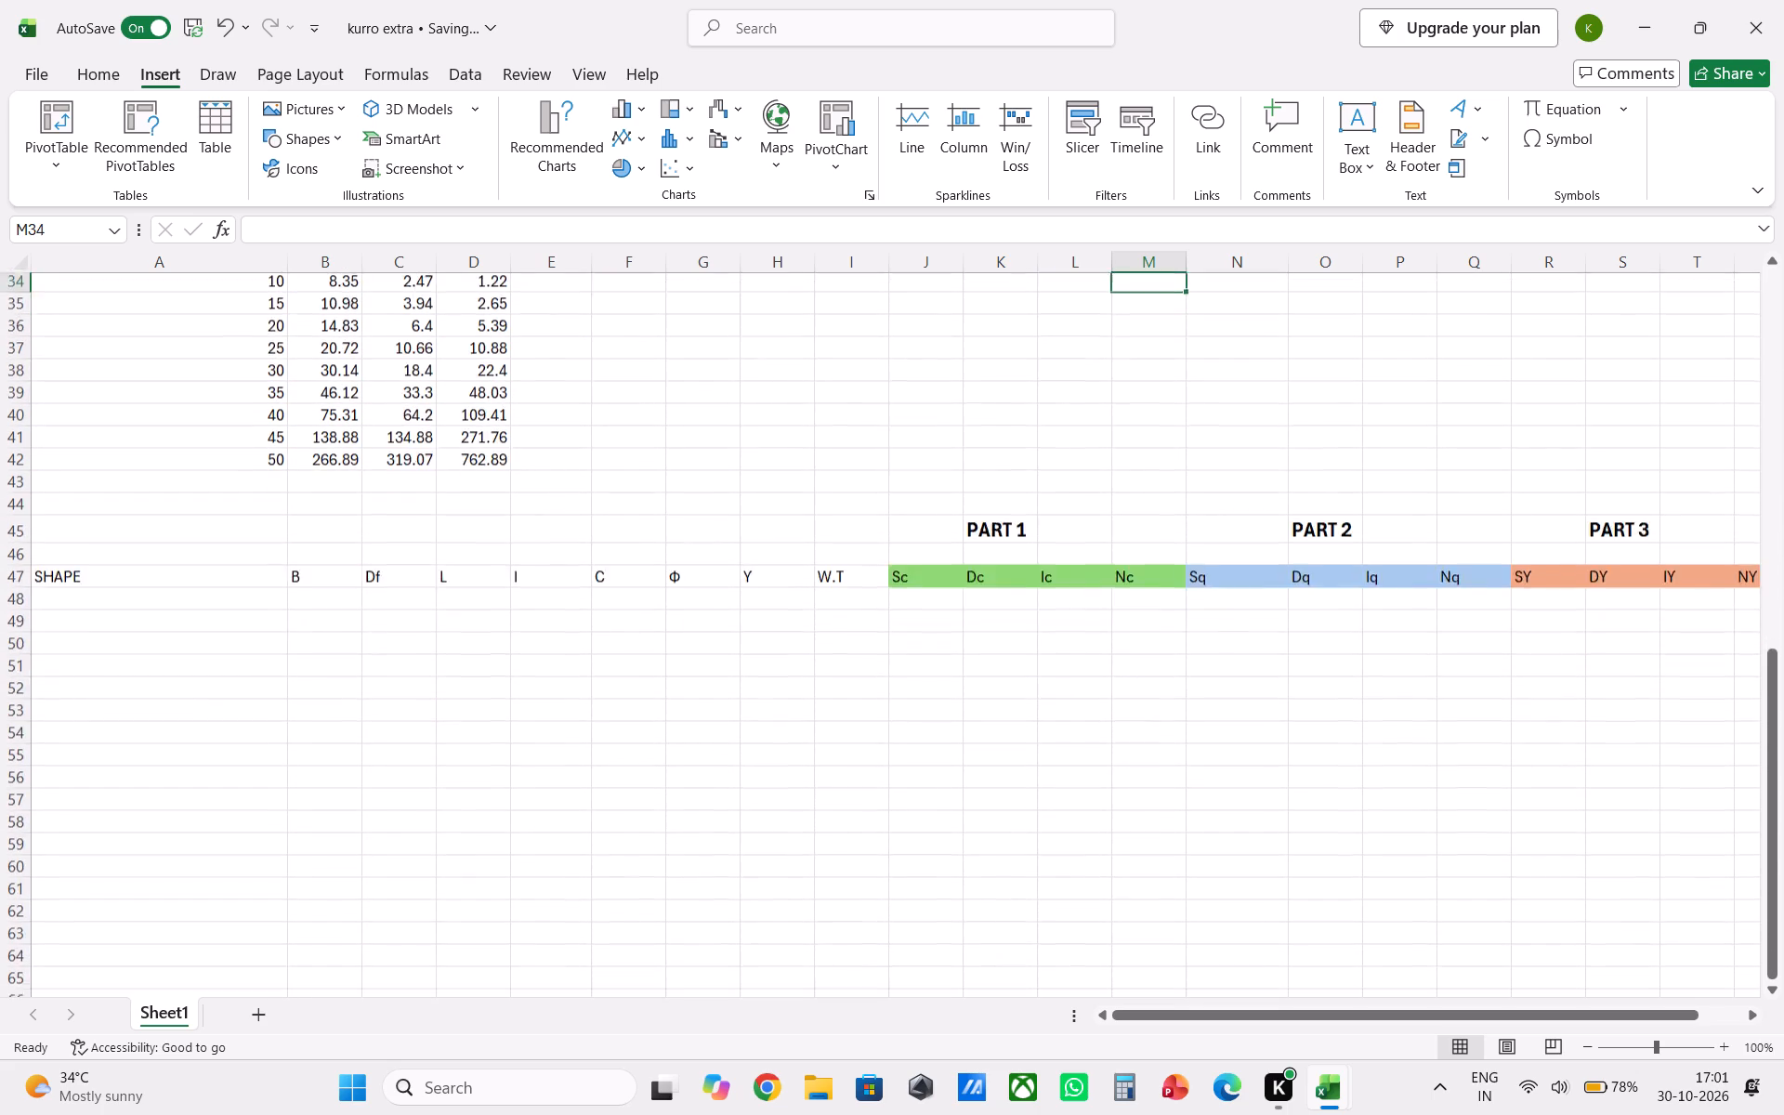
{"action": "scroll", "coordinate": [833, 585], "scroll_direction": "up", "scroll_amount": 4}
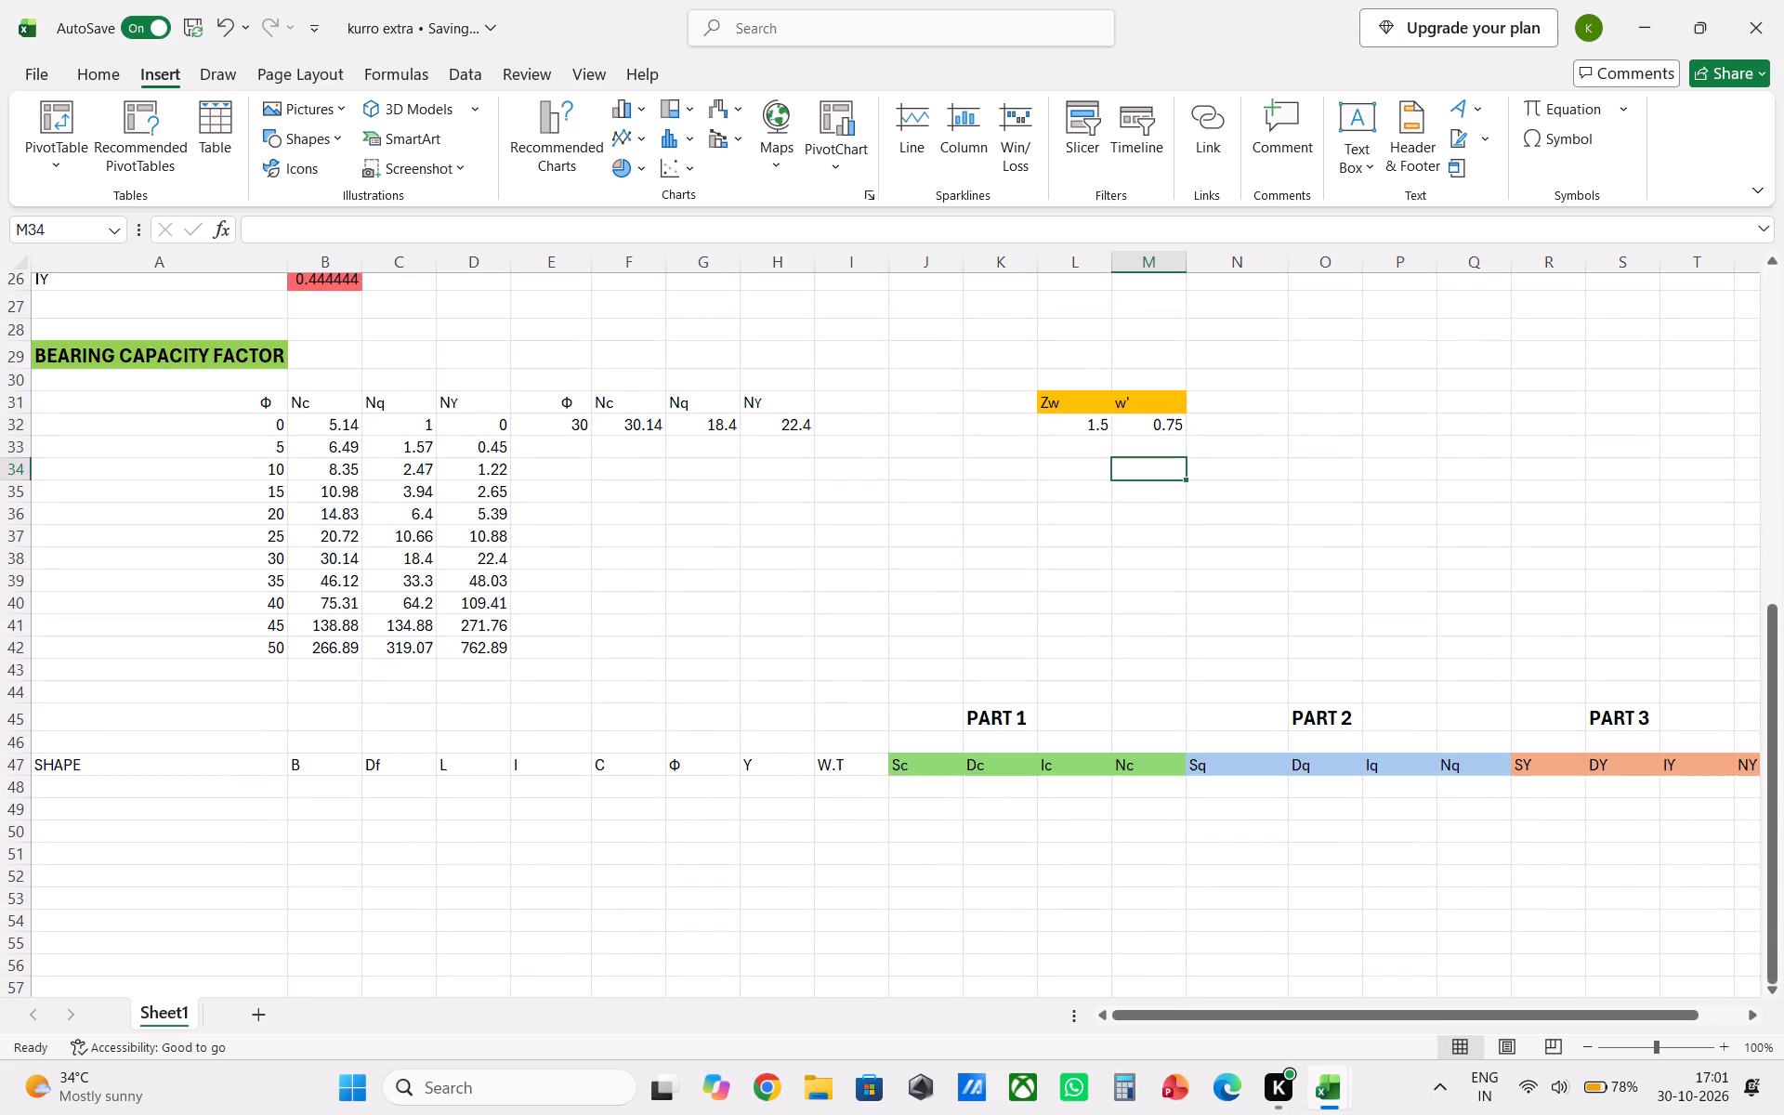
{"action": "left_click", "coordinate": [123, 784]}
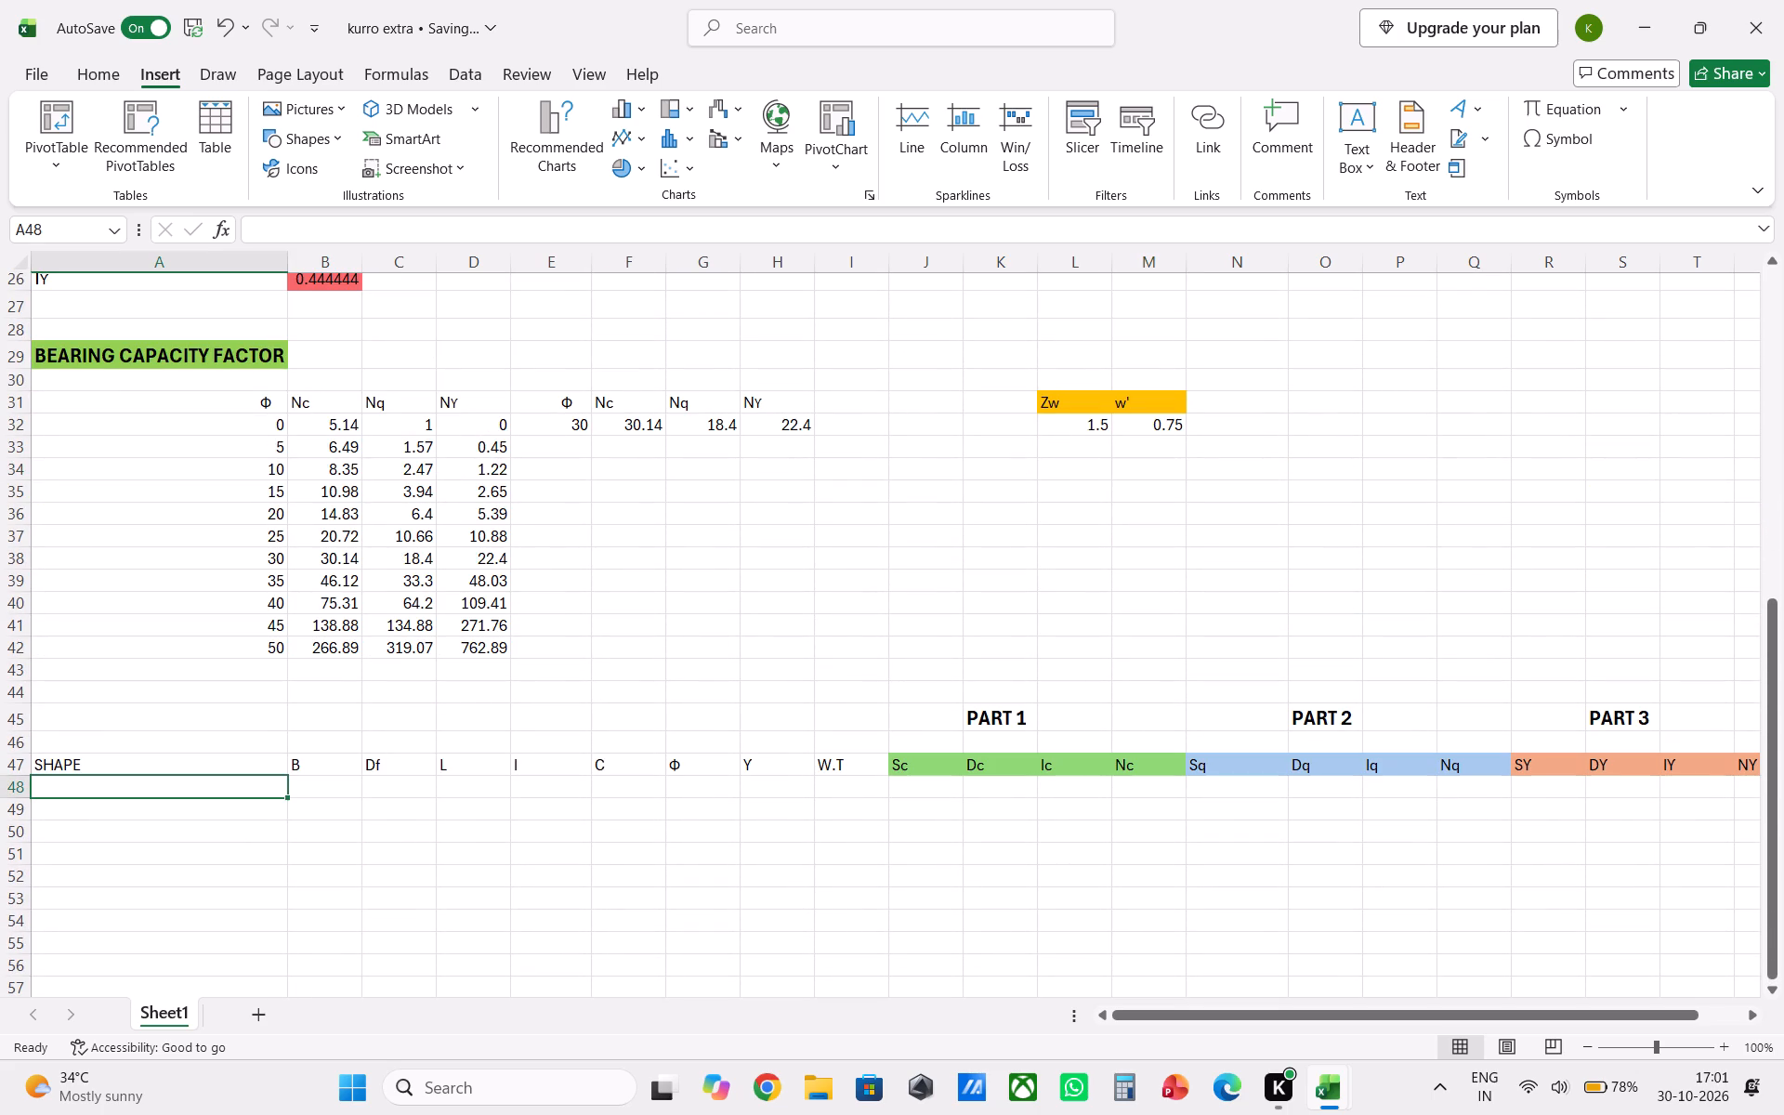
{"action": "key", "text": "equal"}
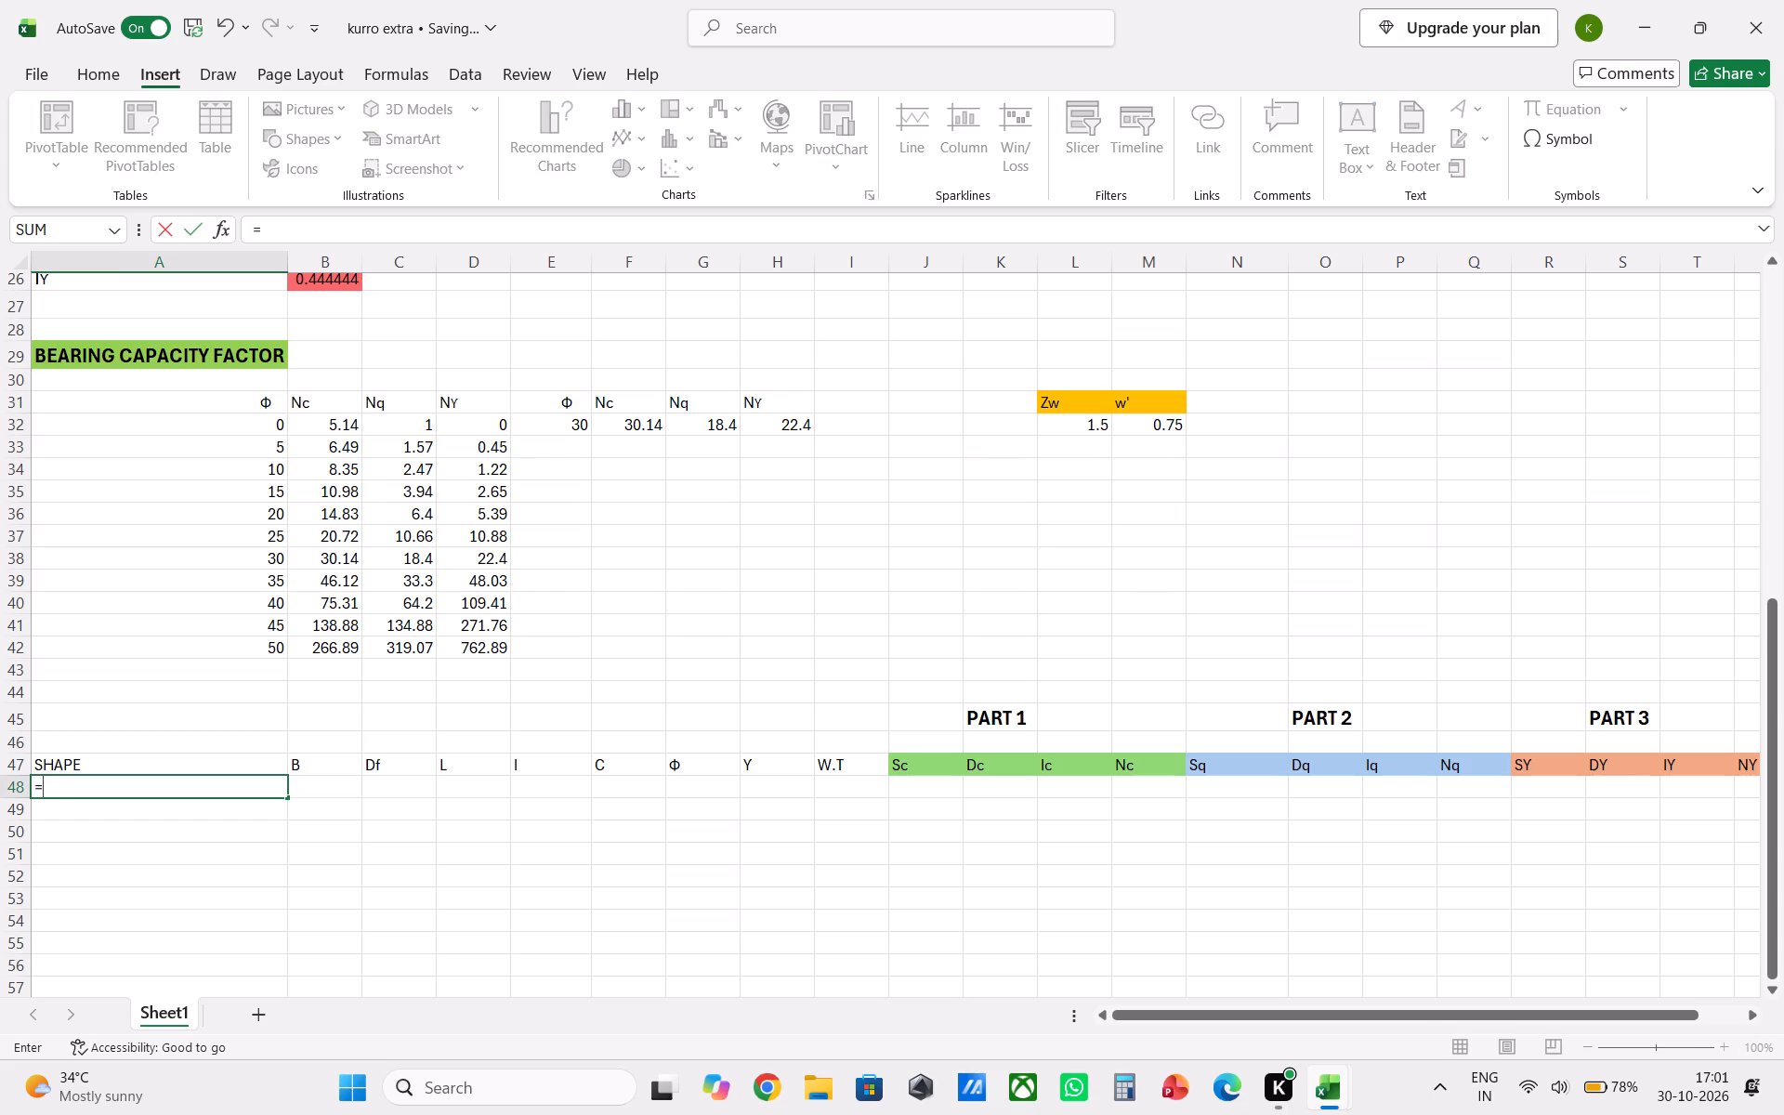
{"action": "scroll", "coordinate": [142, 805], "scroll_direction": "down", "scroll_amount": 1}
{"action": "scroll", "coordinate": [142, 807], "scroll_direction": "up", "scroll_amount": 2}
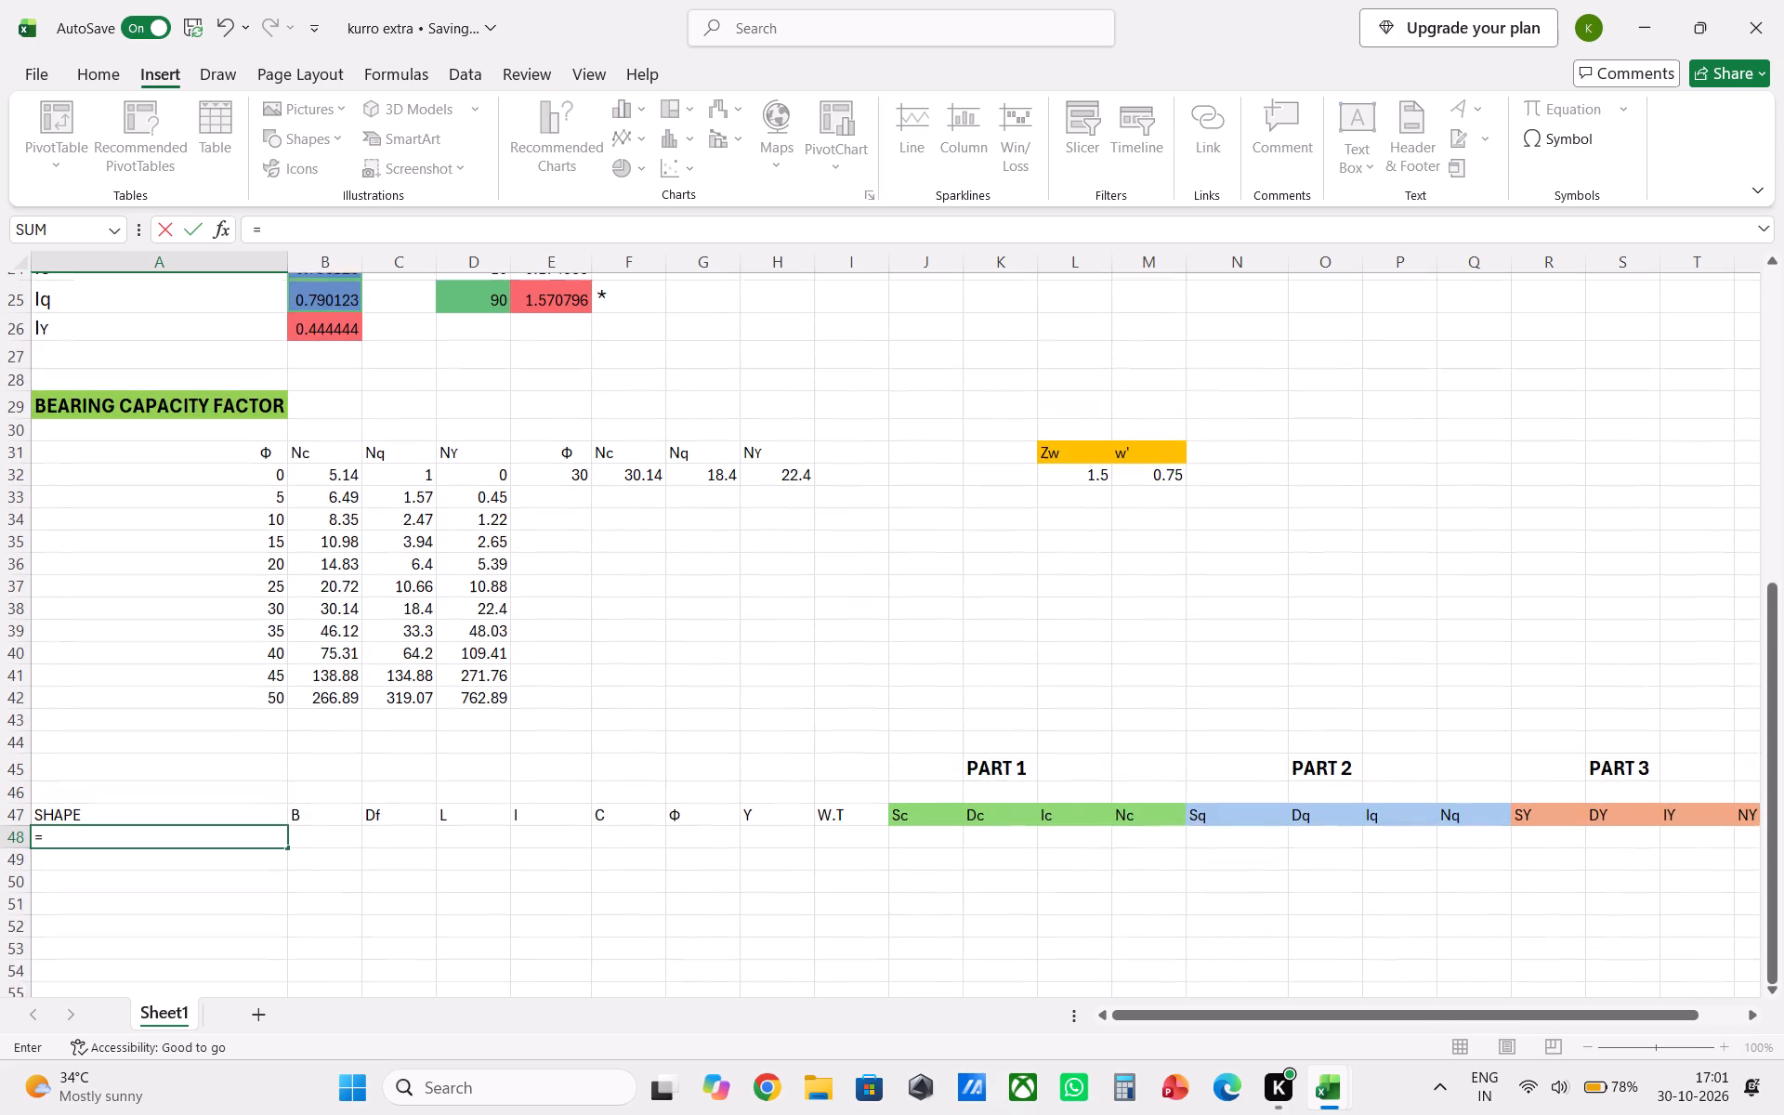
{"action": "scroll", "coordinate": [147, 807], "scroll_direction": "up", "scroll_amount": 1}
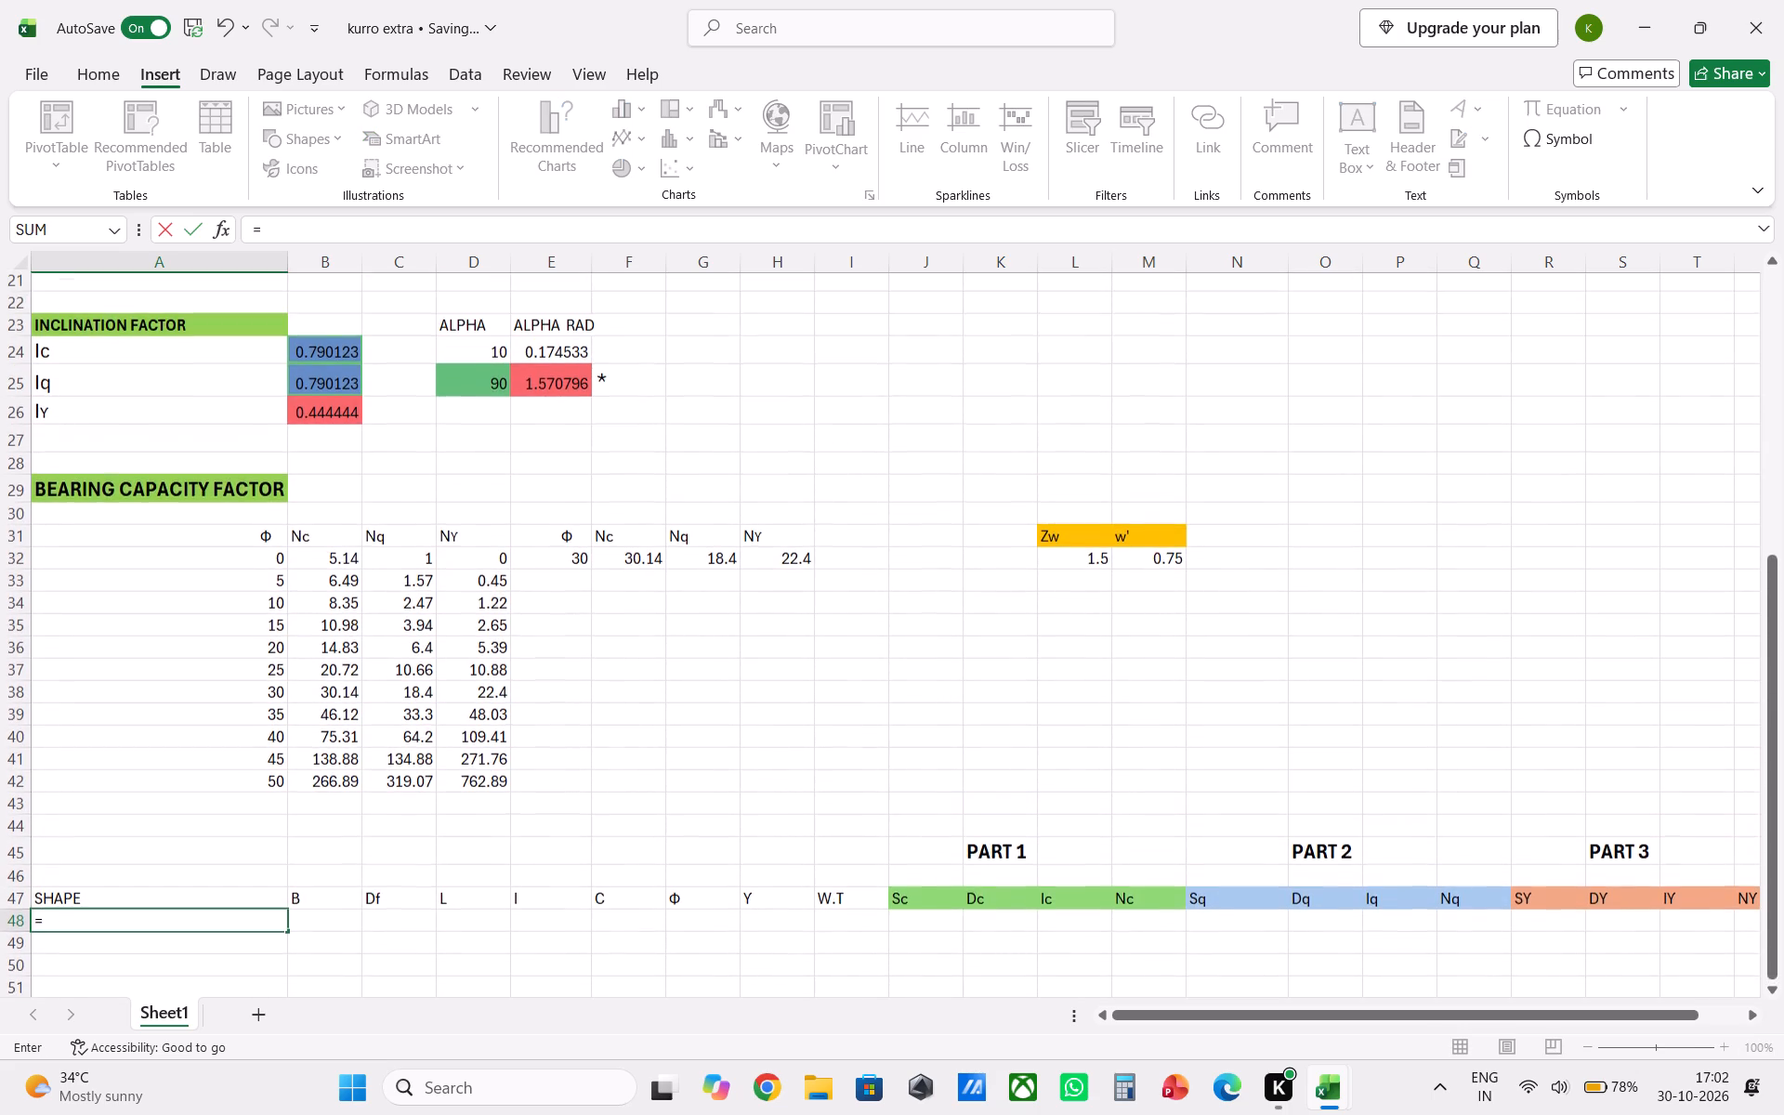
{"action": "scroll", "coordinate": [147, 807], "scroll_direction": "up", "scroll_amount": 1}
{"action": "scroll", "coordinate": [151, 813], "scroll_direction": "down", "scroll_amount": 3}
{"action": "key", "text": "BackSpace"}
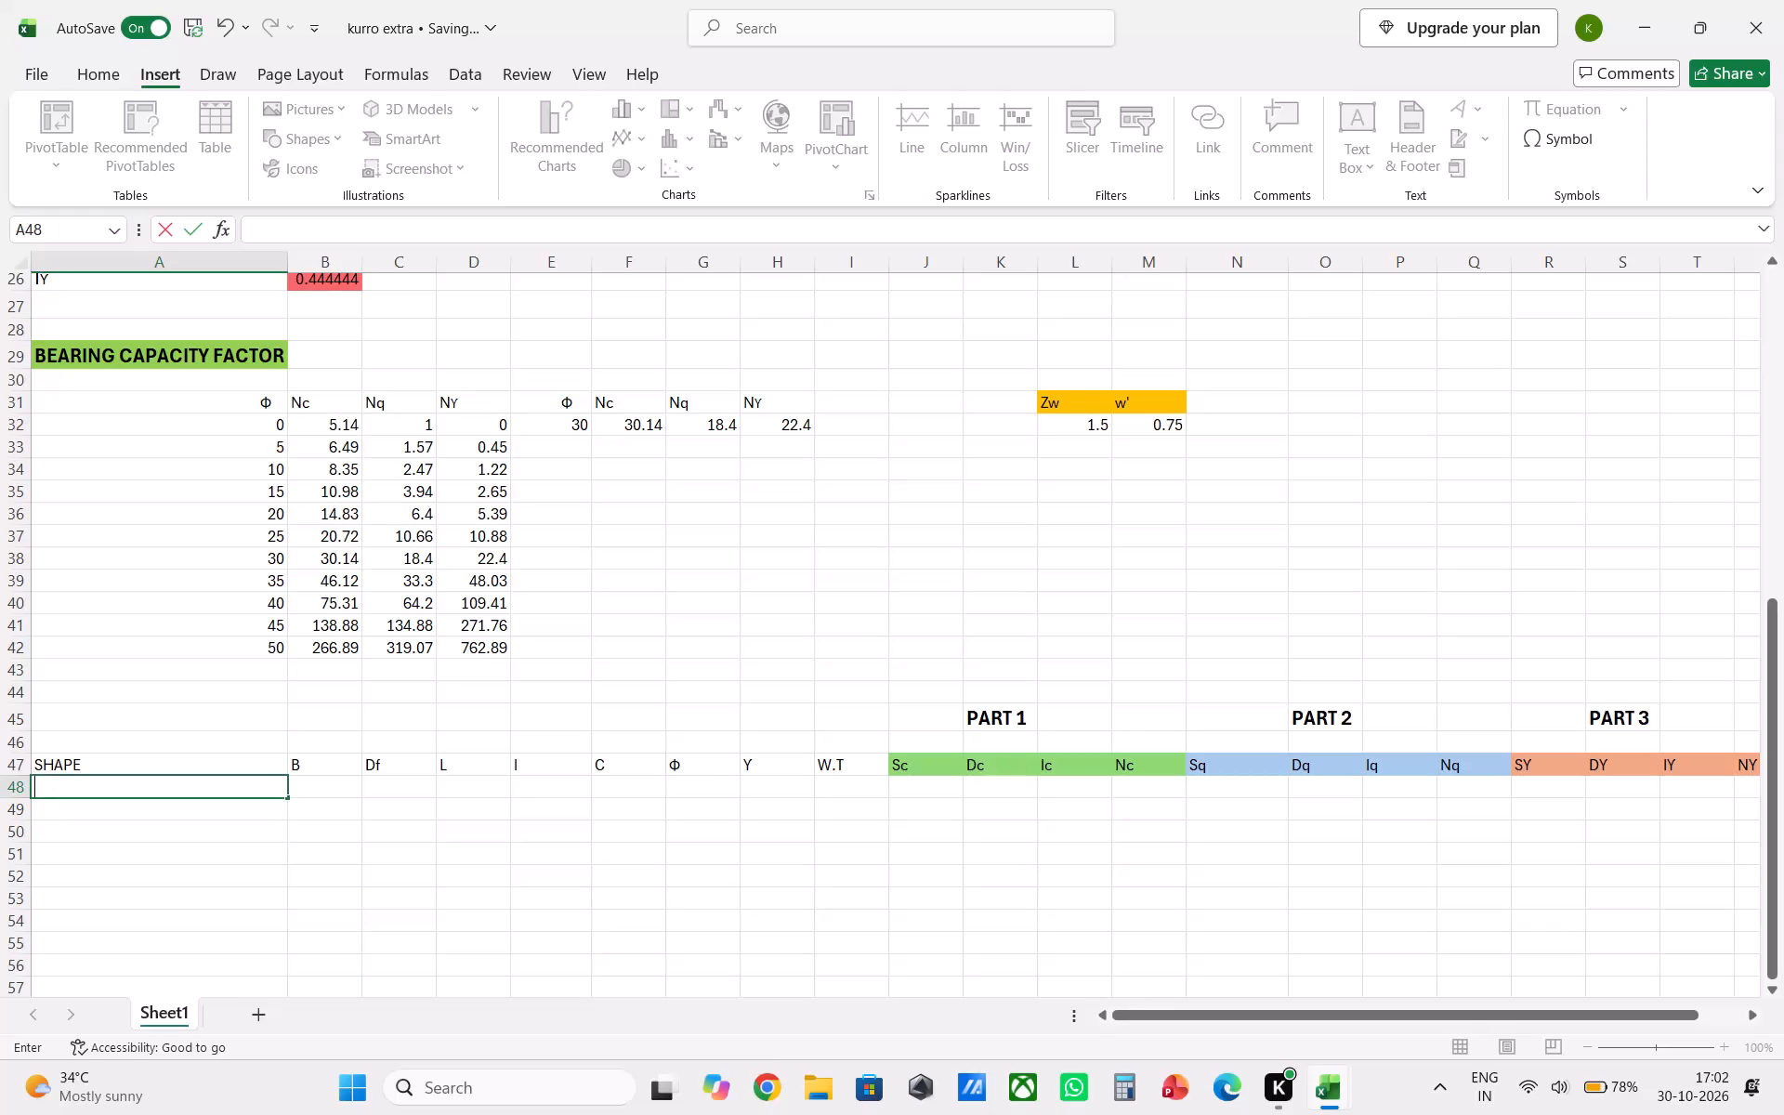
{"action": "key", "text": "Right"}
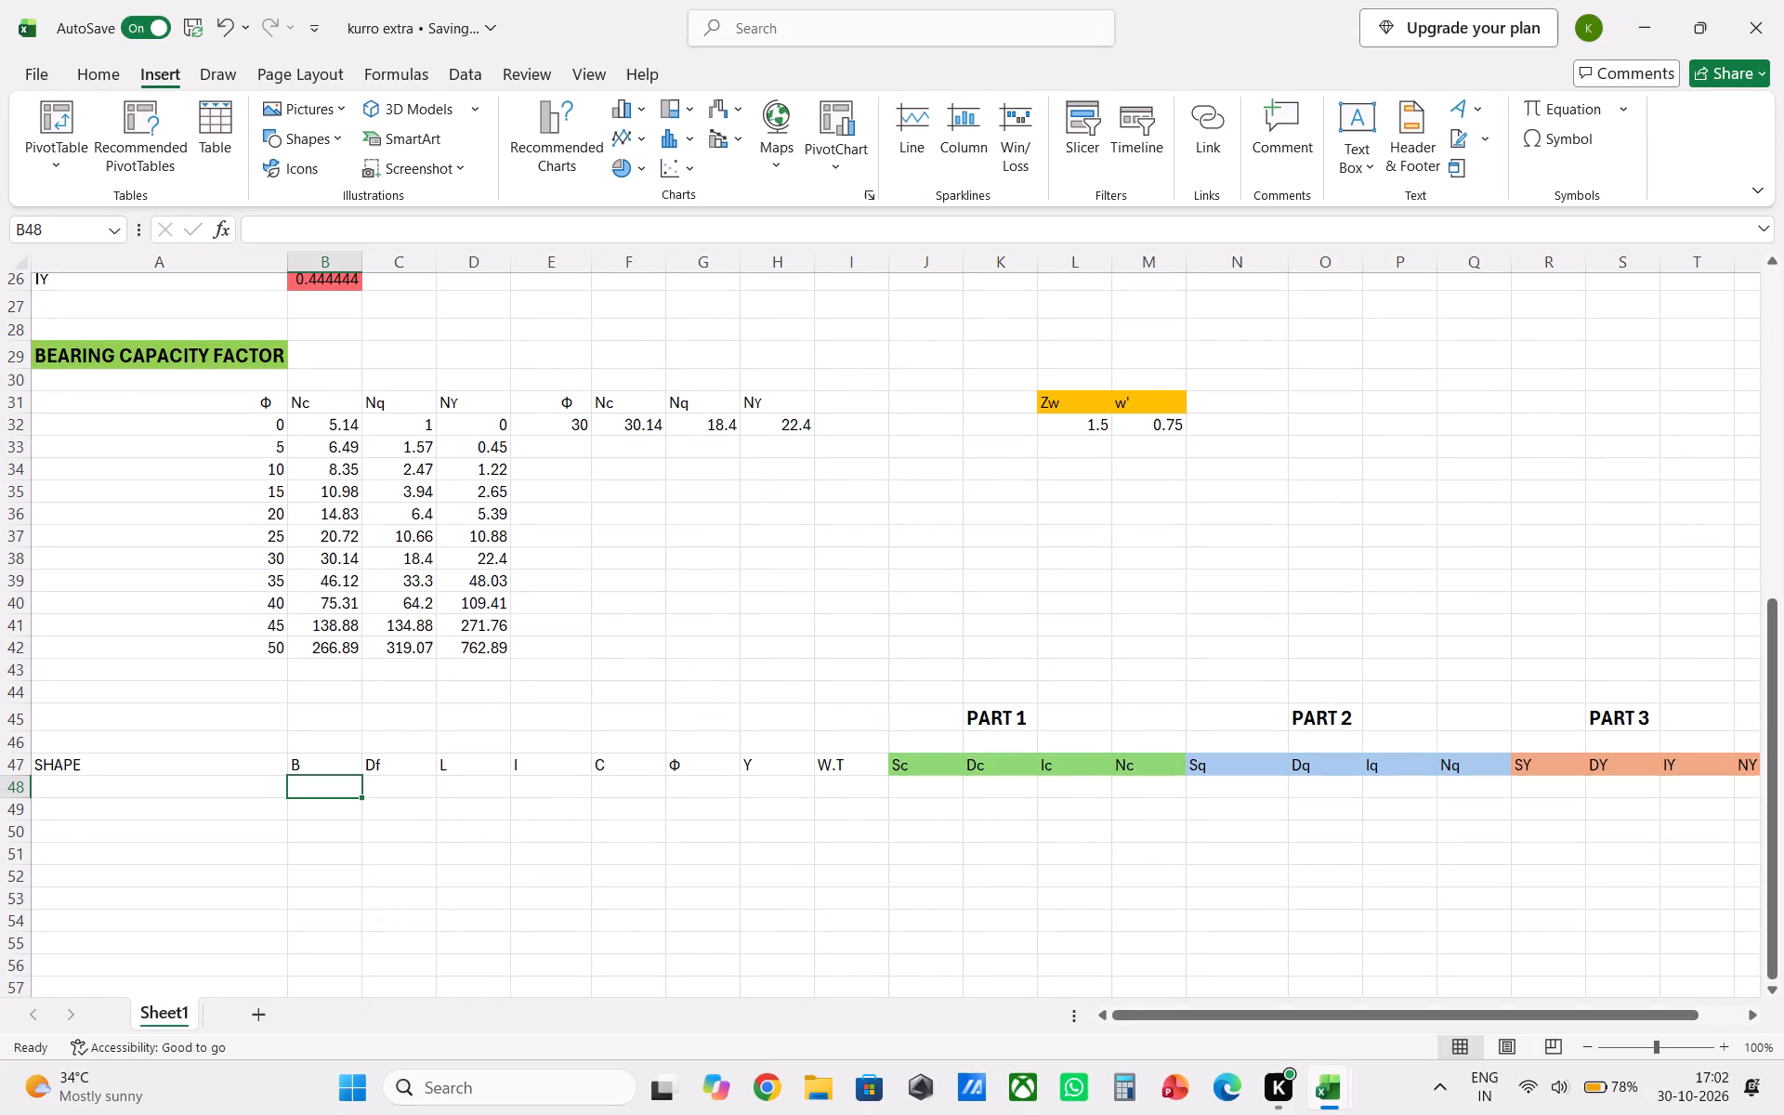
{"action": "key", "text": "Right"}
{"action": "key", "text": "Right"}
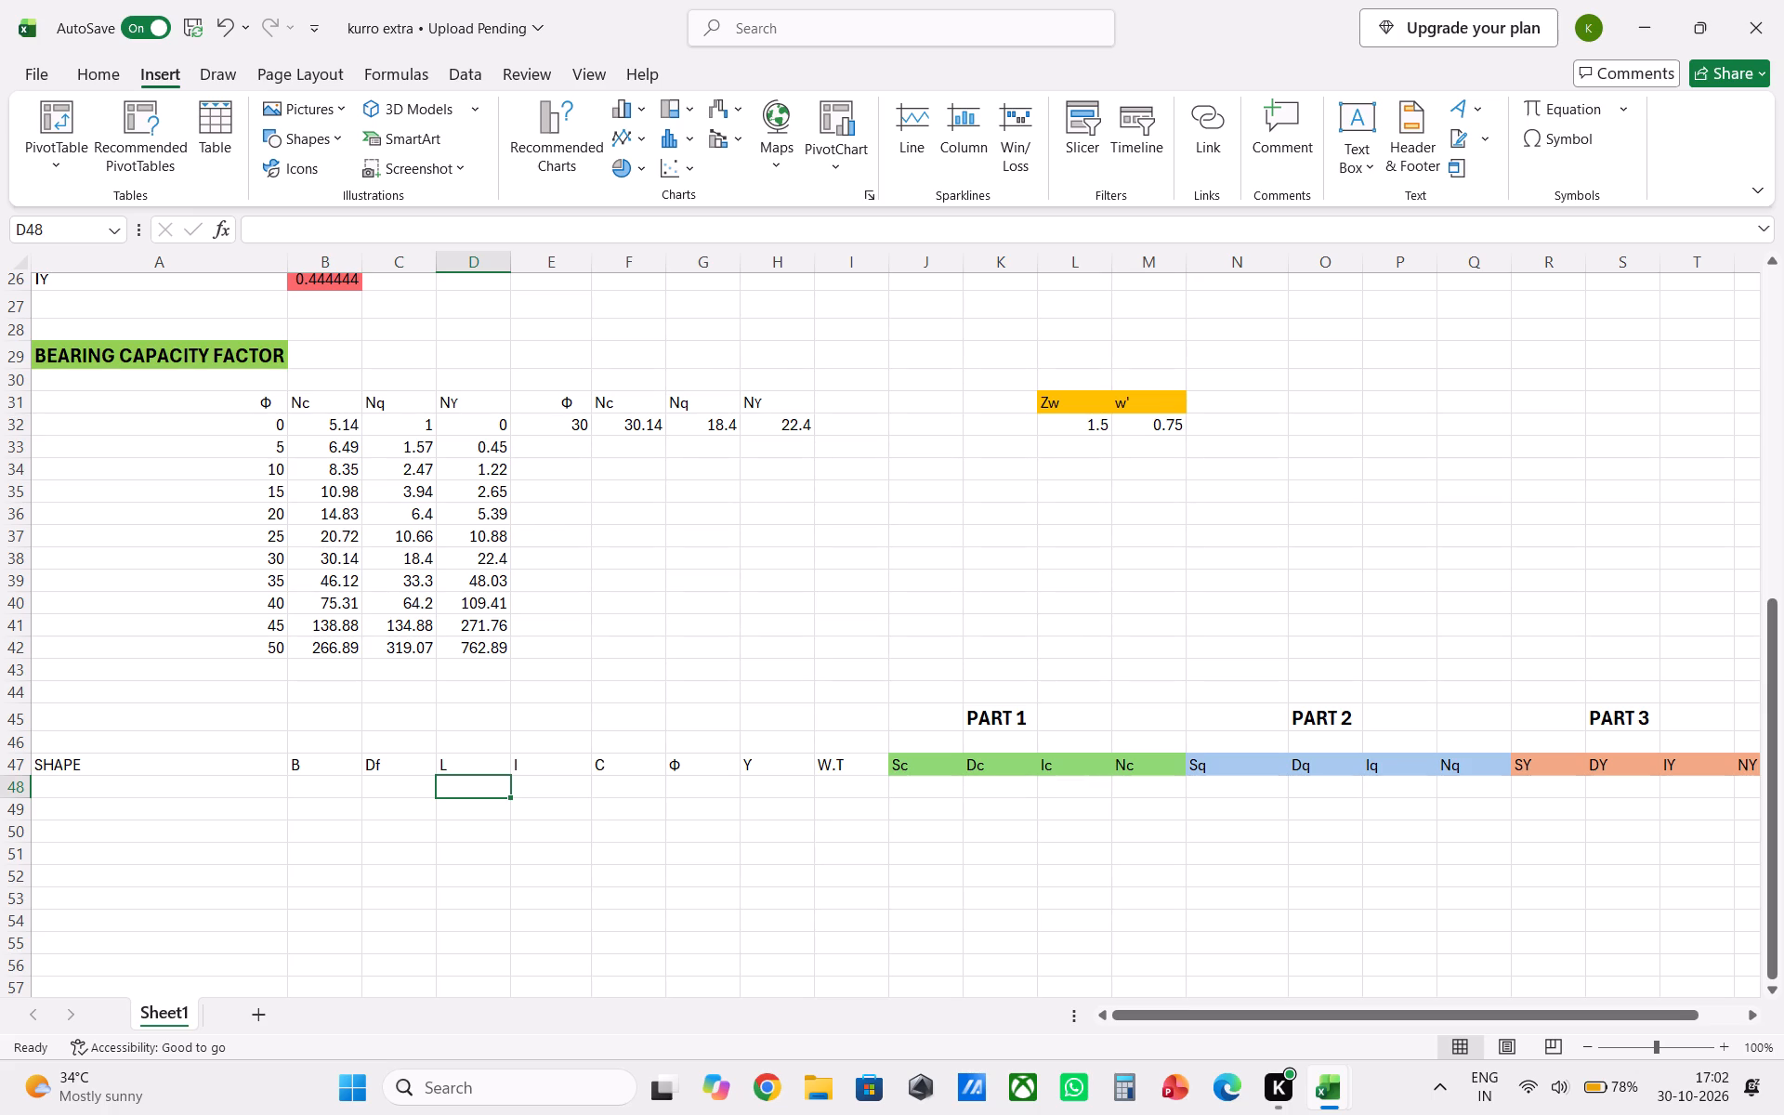
Replace the summary table's I heading in E47 with ALPHA.
{"action": "scroll", "coordinate": [110, 781], "scroll_direction": "up", "scroll_amount": 14}
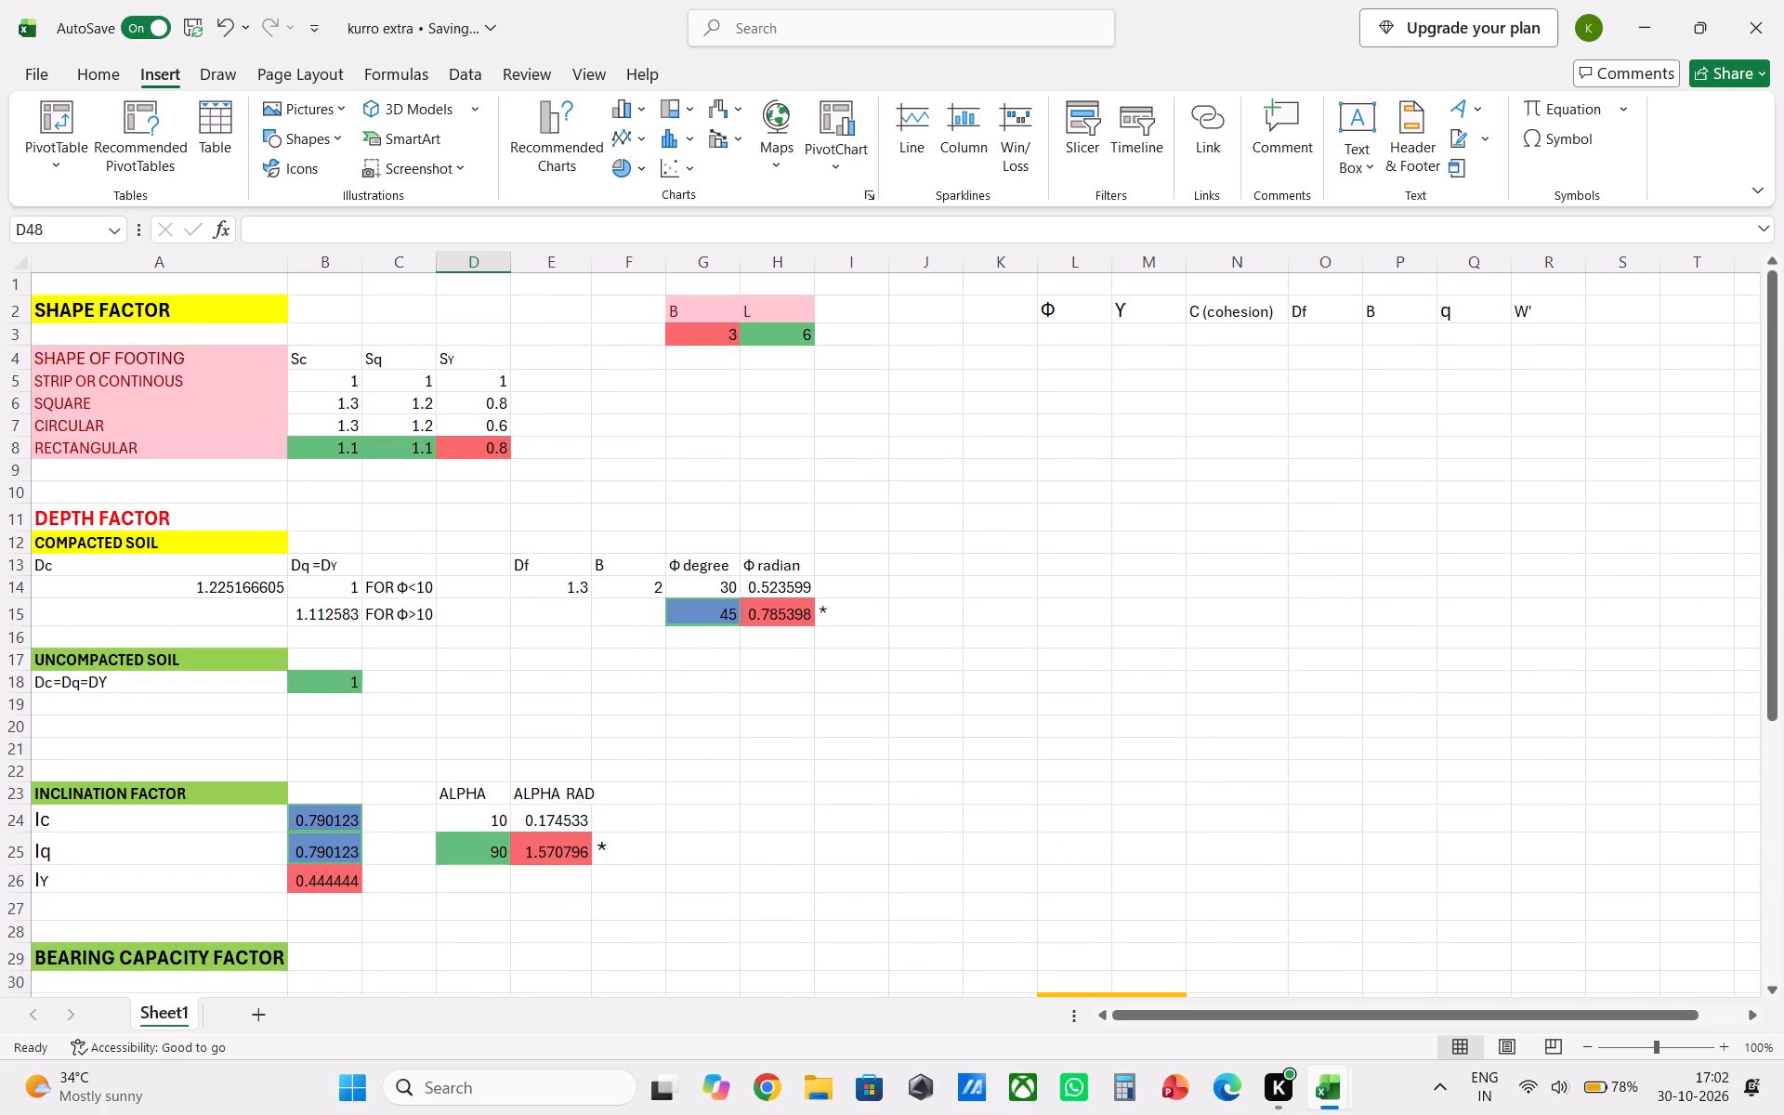
{"action": "scroll", "coordinate": [329, 704], "scroll_direction": "down", "scroll_amount": 3}
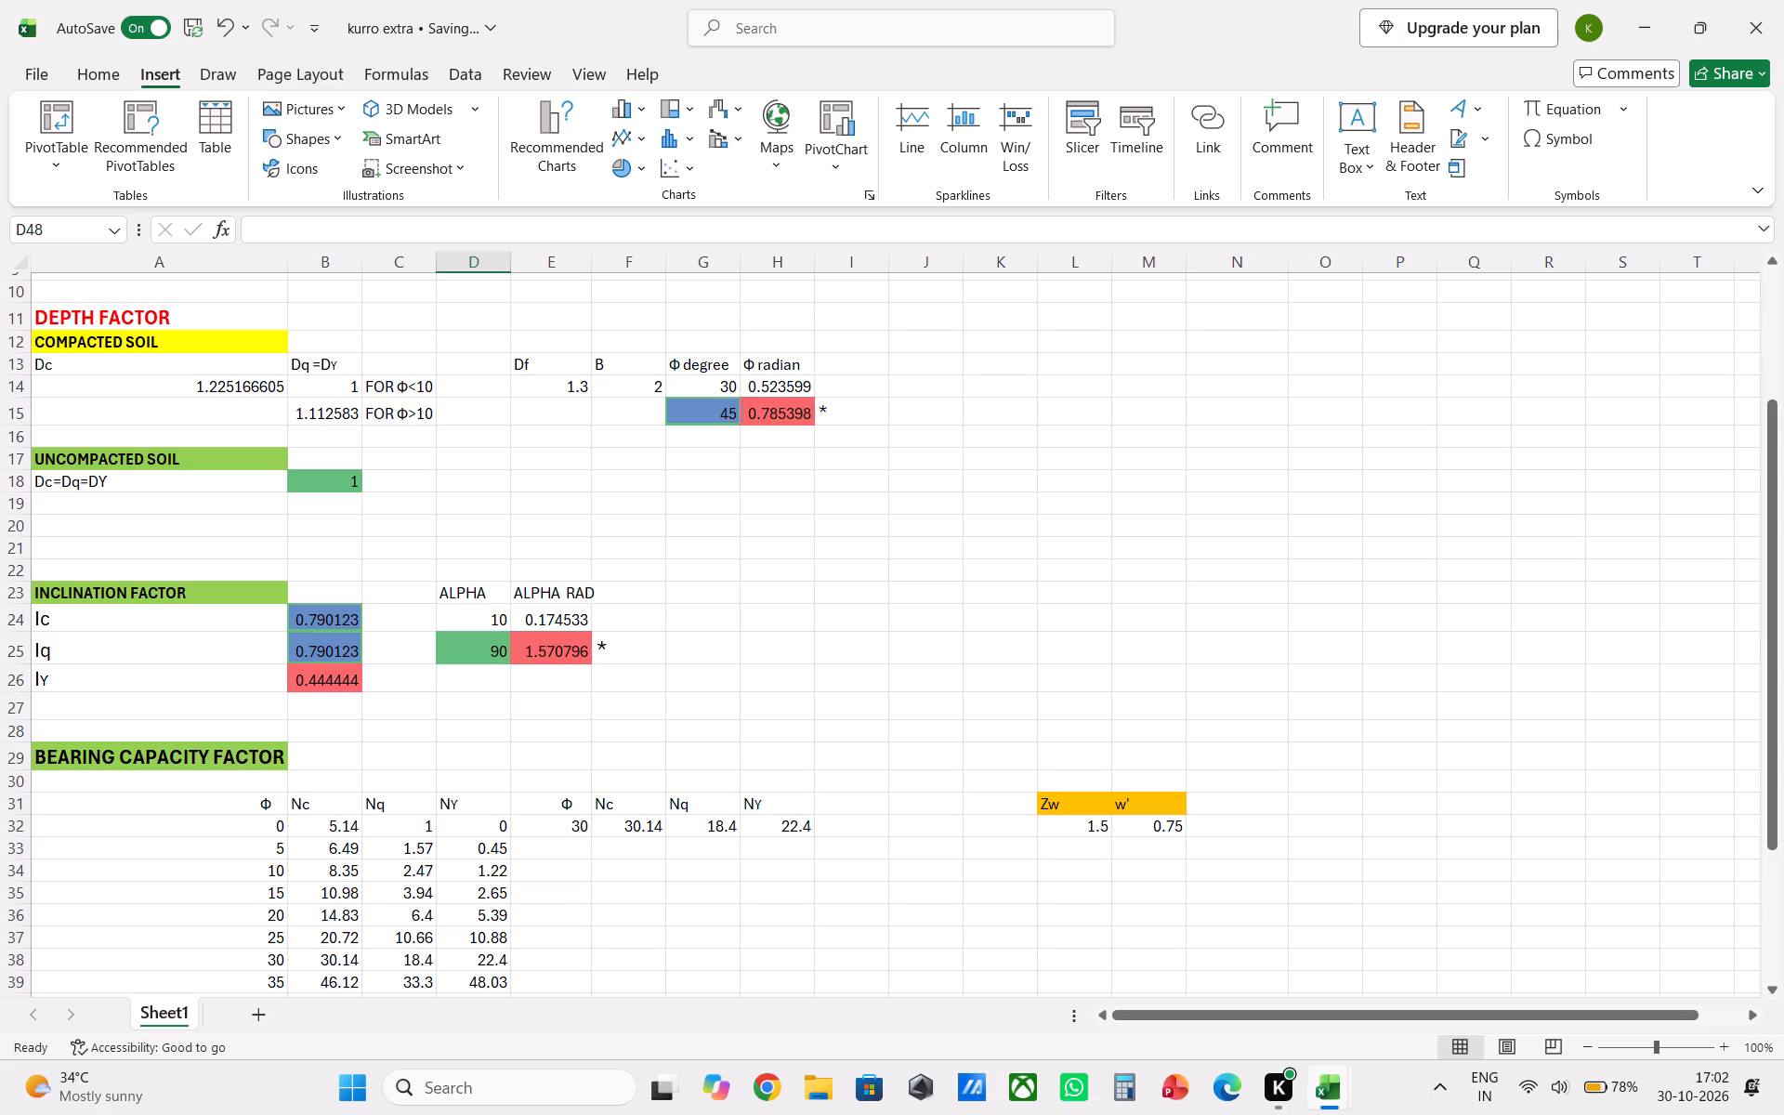
{"action": "scroll", "coordinate": [407, 713], "scroll_direction": "down", "scroll_amount": 6}
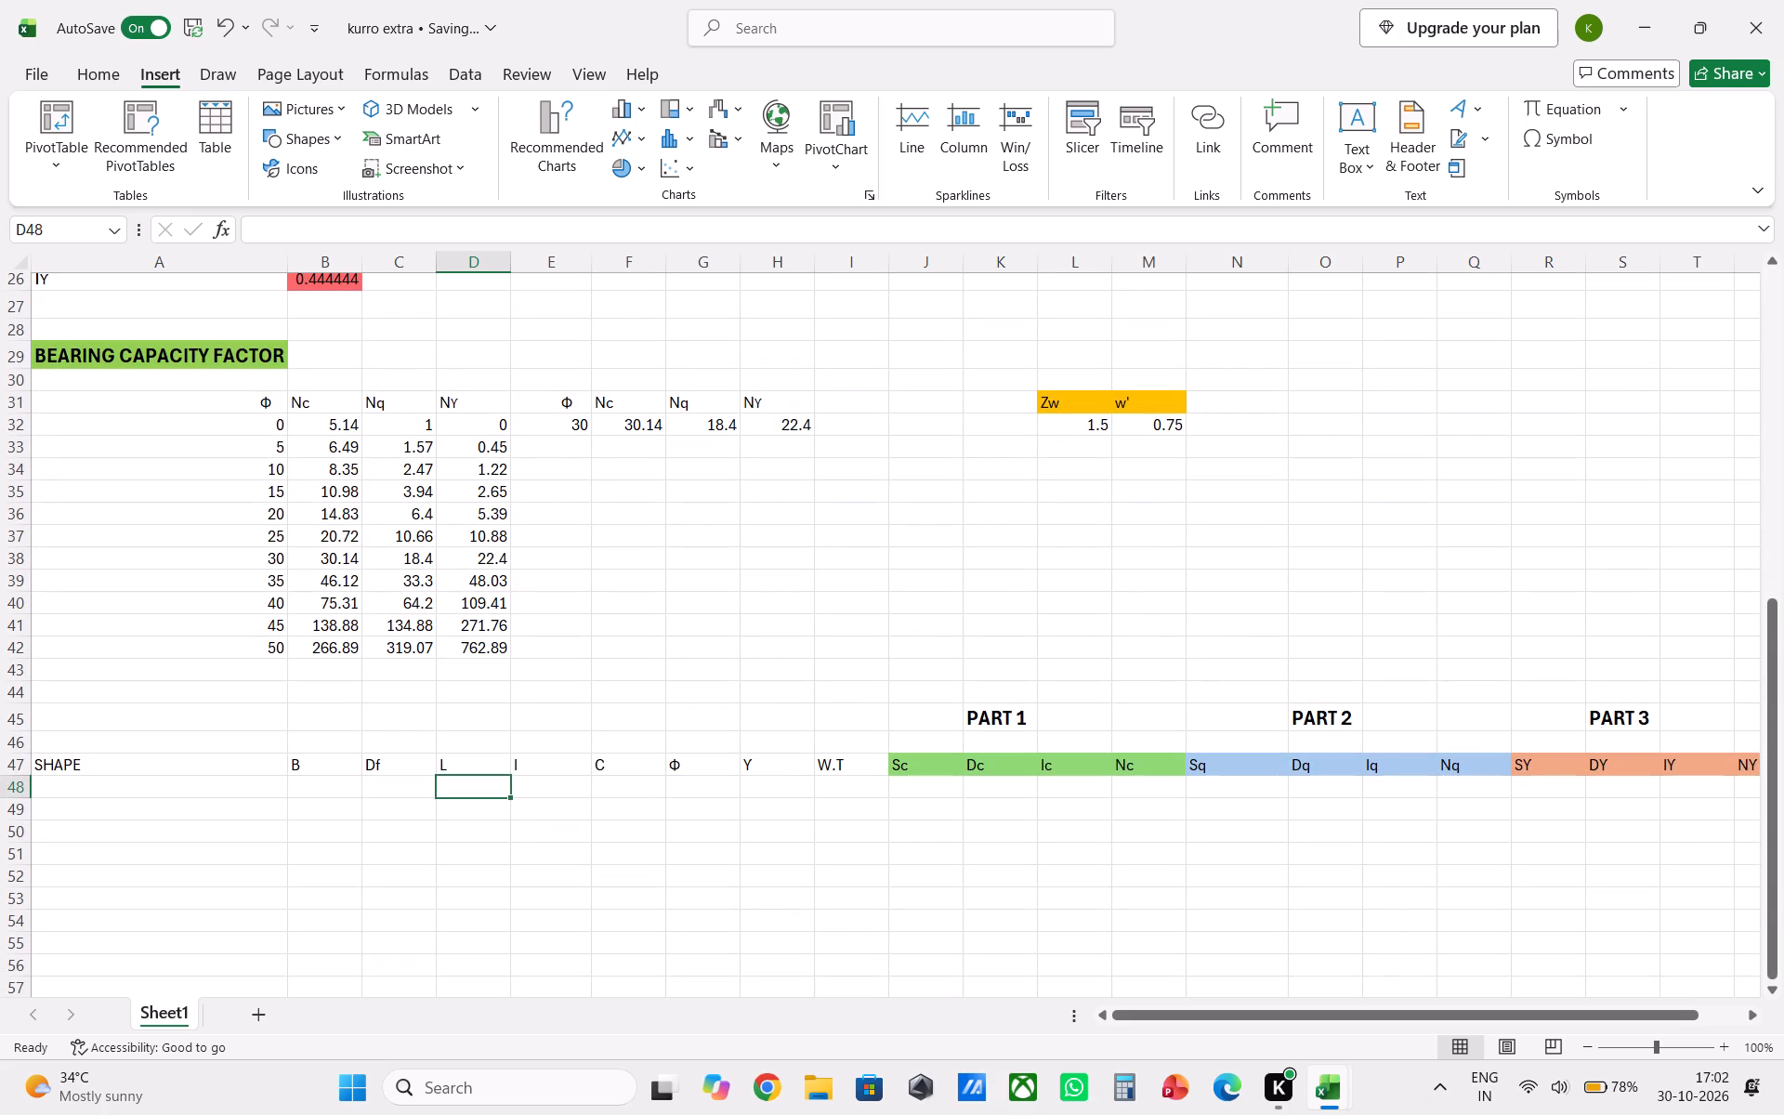
{"action": "left_click", "coordinate": [564, 770]}
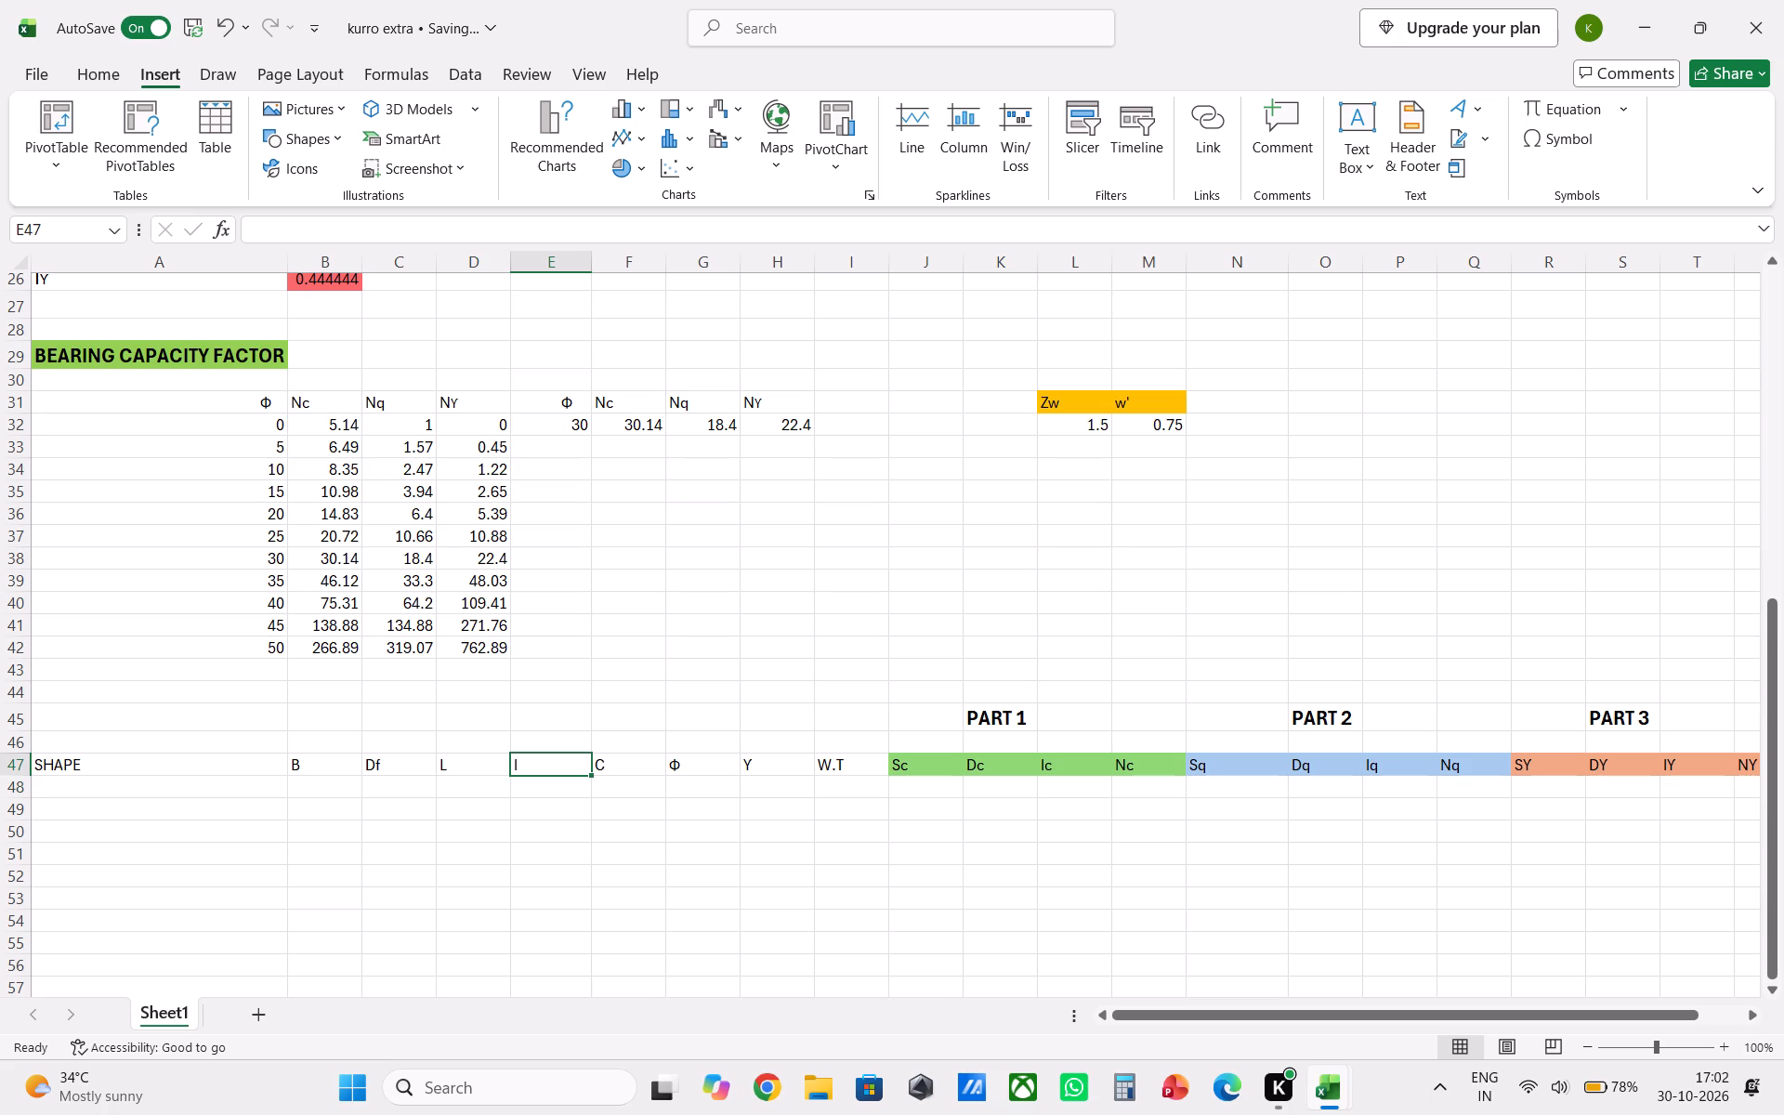
{"action": "key", "text": "BackSpace"}
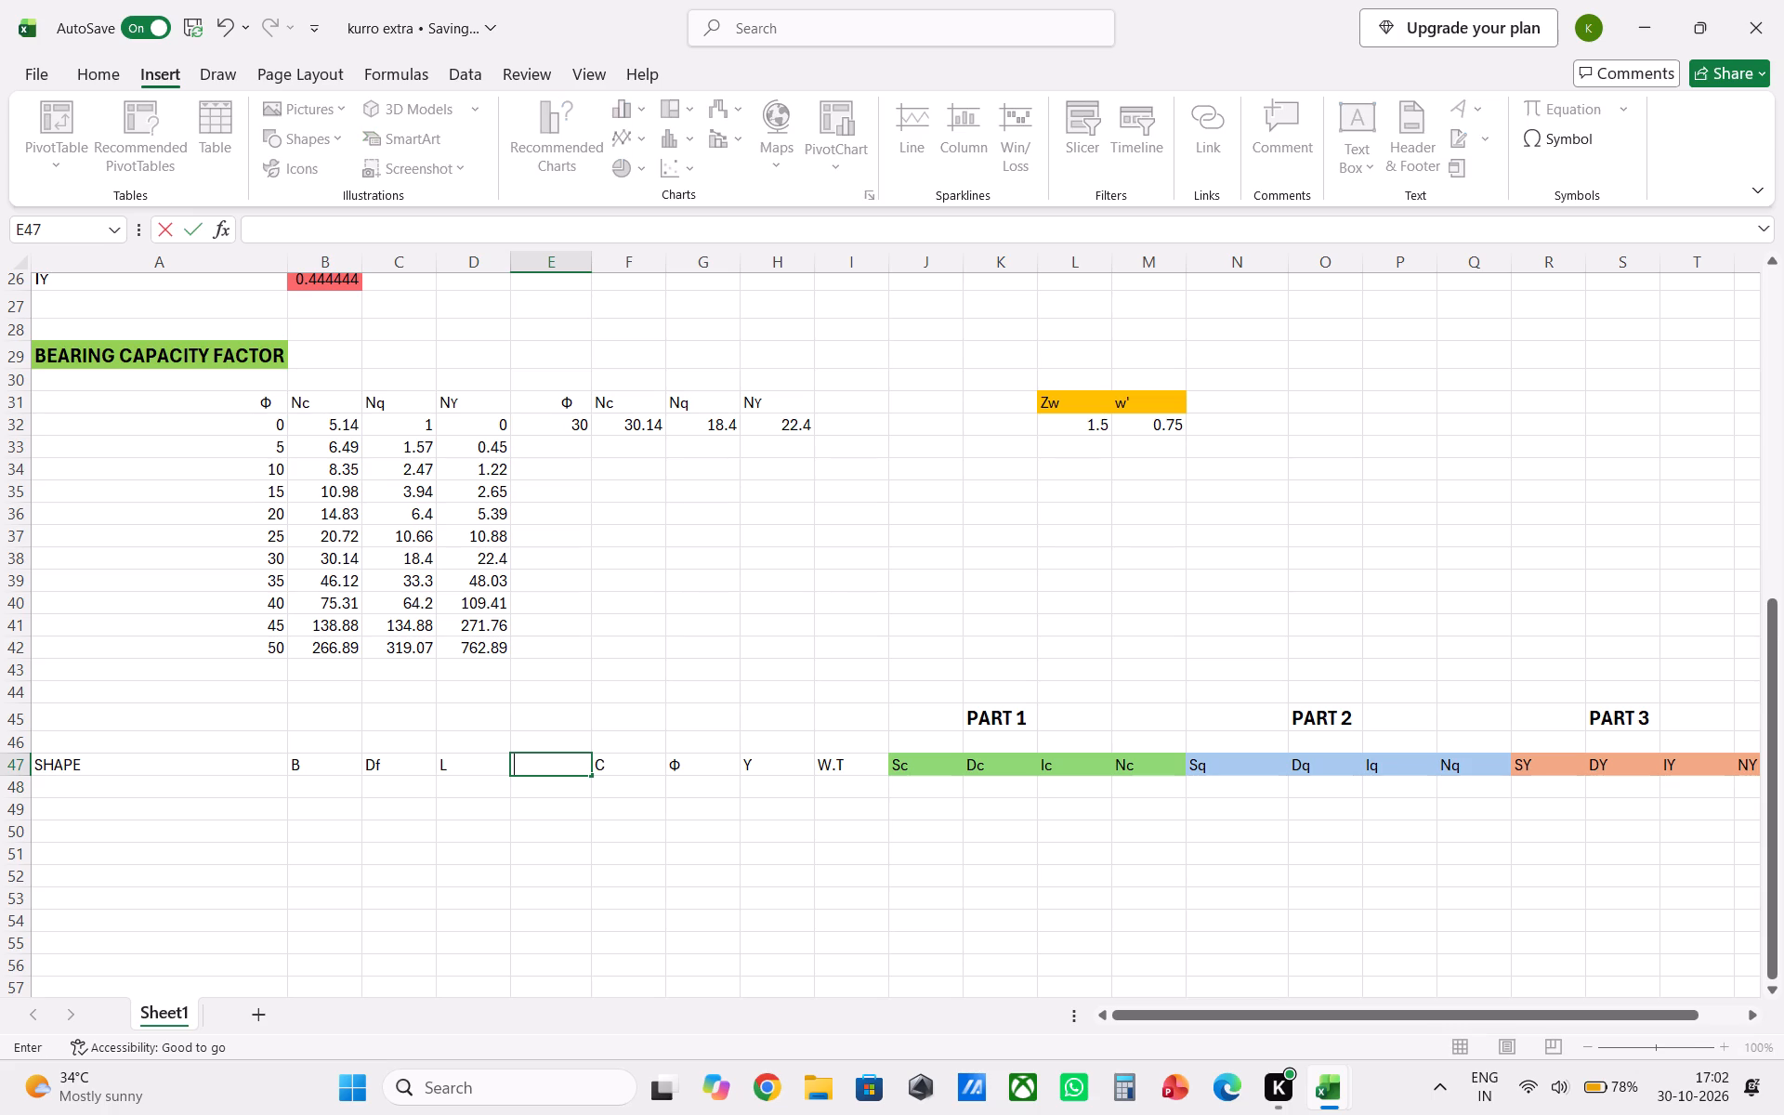
{"action": "type", "text": "alpha"}
{"action": "key", "text": "BackSpace"}
{"action": "key", "text": "BackSpace"}
{"action": "key", "text": "BackSpace"}
{"action": "key", "text": "BackSpace"}
{"action": "key", "text": "BackSpace"}
{"action": "key", "text": "BackSpace"}
{"action": "key", "text": "BackSpace"}
{"action": "key", "text": "BackSpace"}
{"action": "key", "text": "BackSpace"}
{"action": "key", "text": "BackSpace"}
{"action": "key", "text": "BackSpace"}
{"action": "key", "text": "BackSpace"}
{"action": "key", "text": "BackSpace"}
{"action": "key", "text": "BackSpace"}
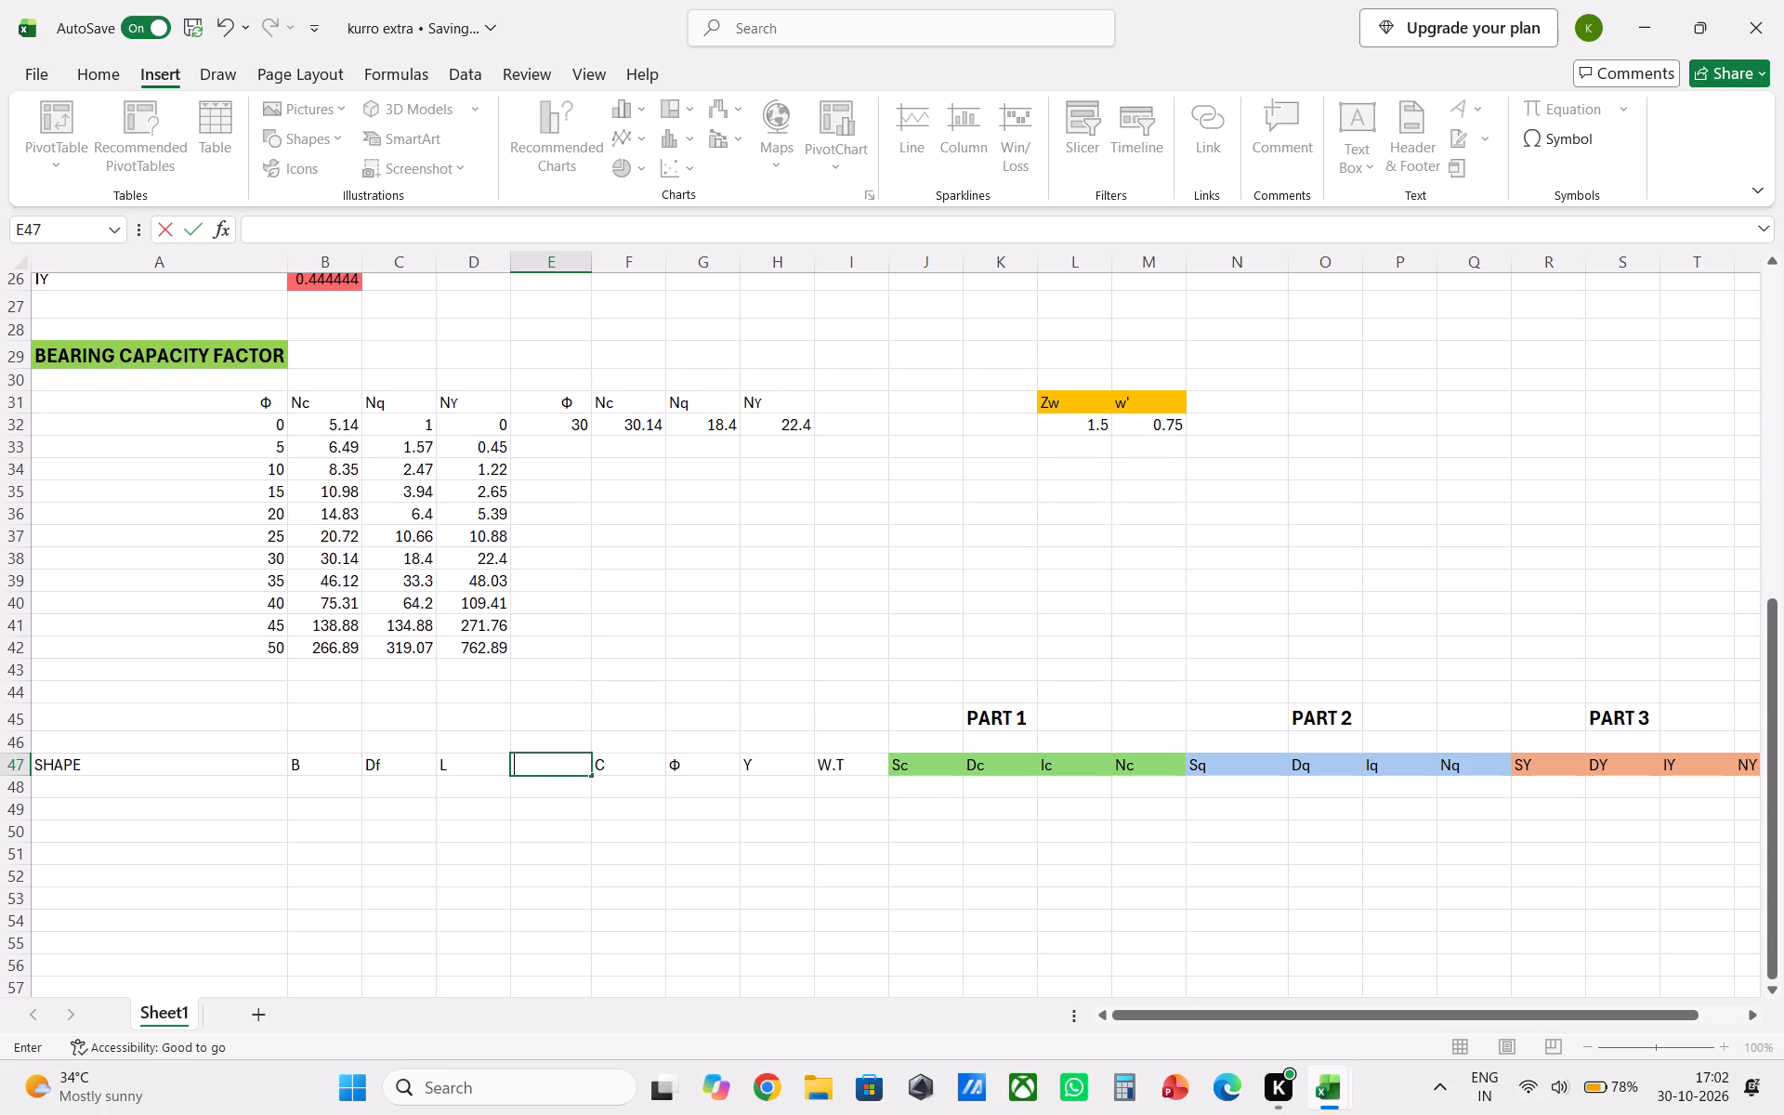
{"action": "type", "text": "ALPHA"}
{"action": "key", "text": "Right"}
Link the summary table's ALPHA cell E48 to the inclination factor section's ALPHA value with the formula =D24.
{"action": "left_click", "coordinate": [575, 792]}
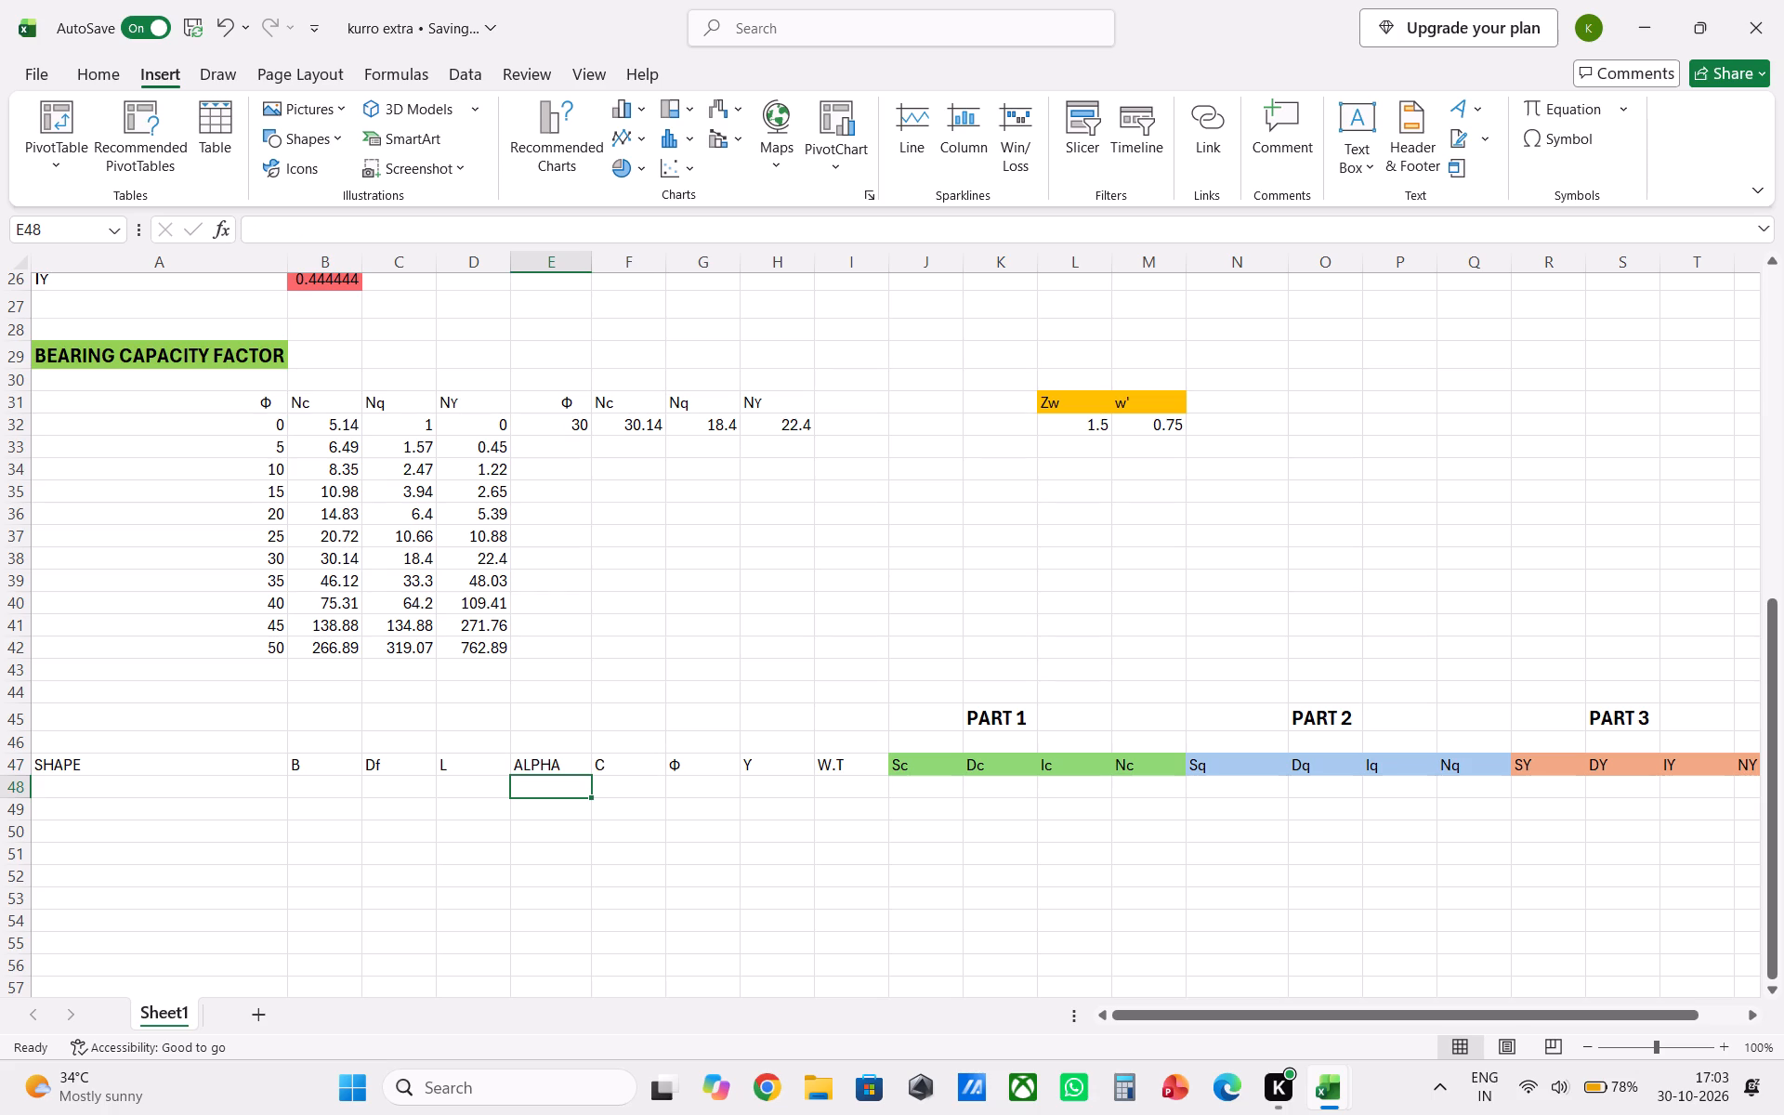
{"action": "key", "text": "equal"}
{"action": "scroll", "coordinate": [553, 787], "scroll_direction": "up", "scroll_amount": 2}
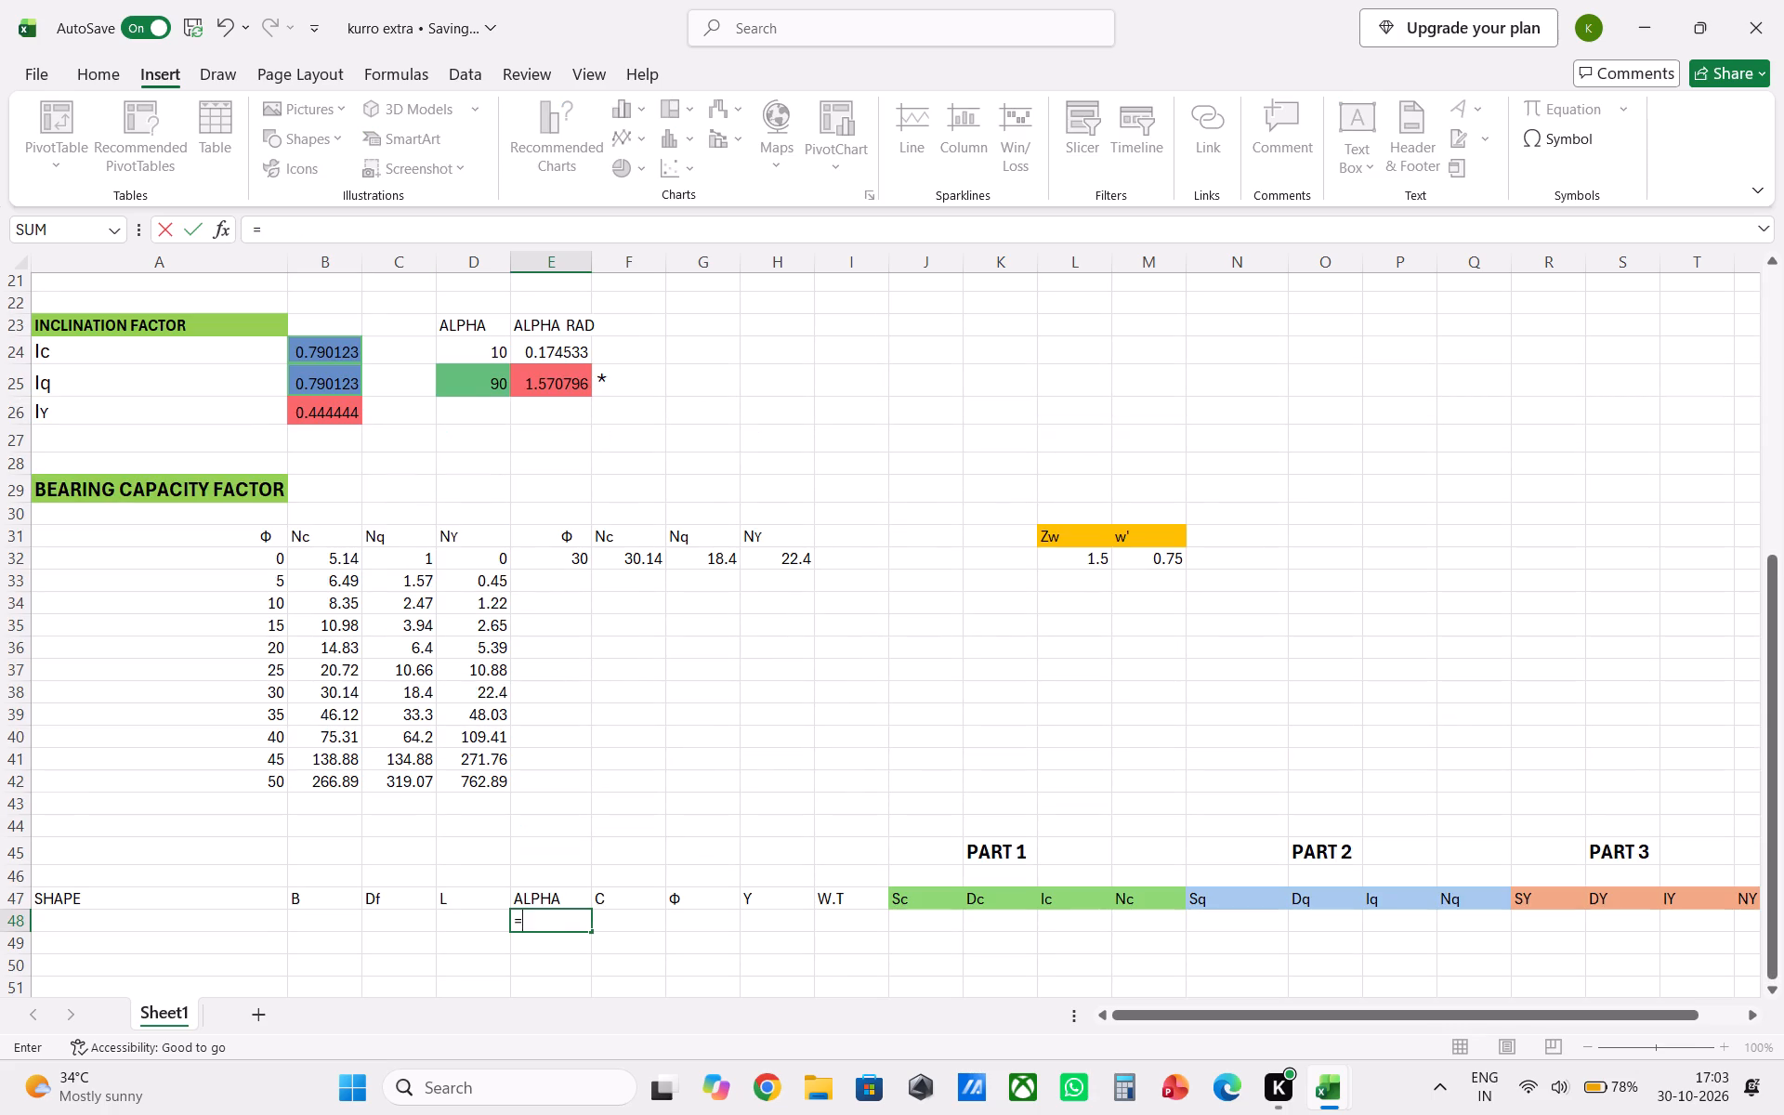
{"action": "scroll", "coordinate": [632, 598], "scroll_direction": "up", "scroll_amount": 2}
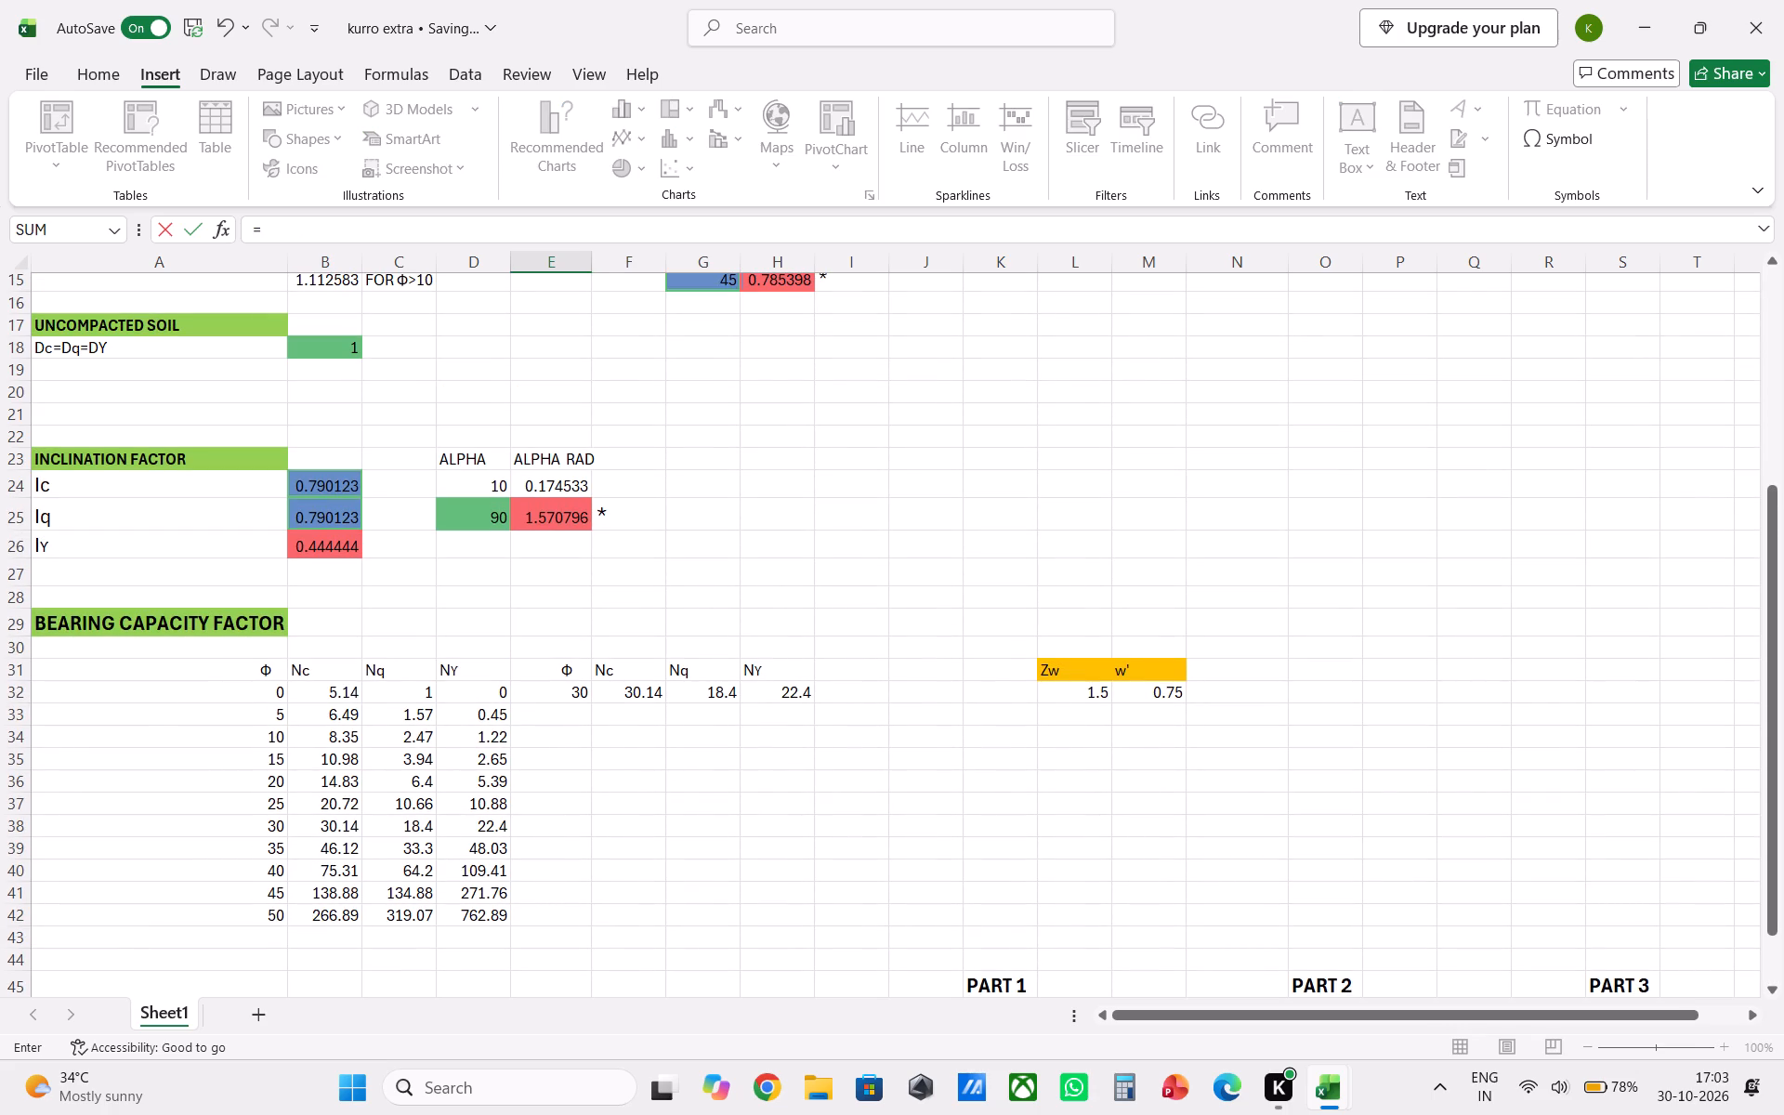
{"action": "left_click", "coordinate": [475, 489]}
{"action": "key", "text": "Return"}
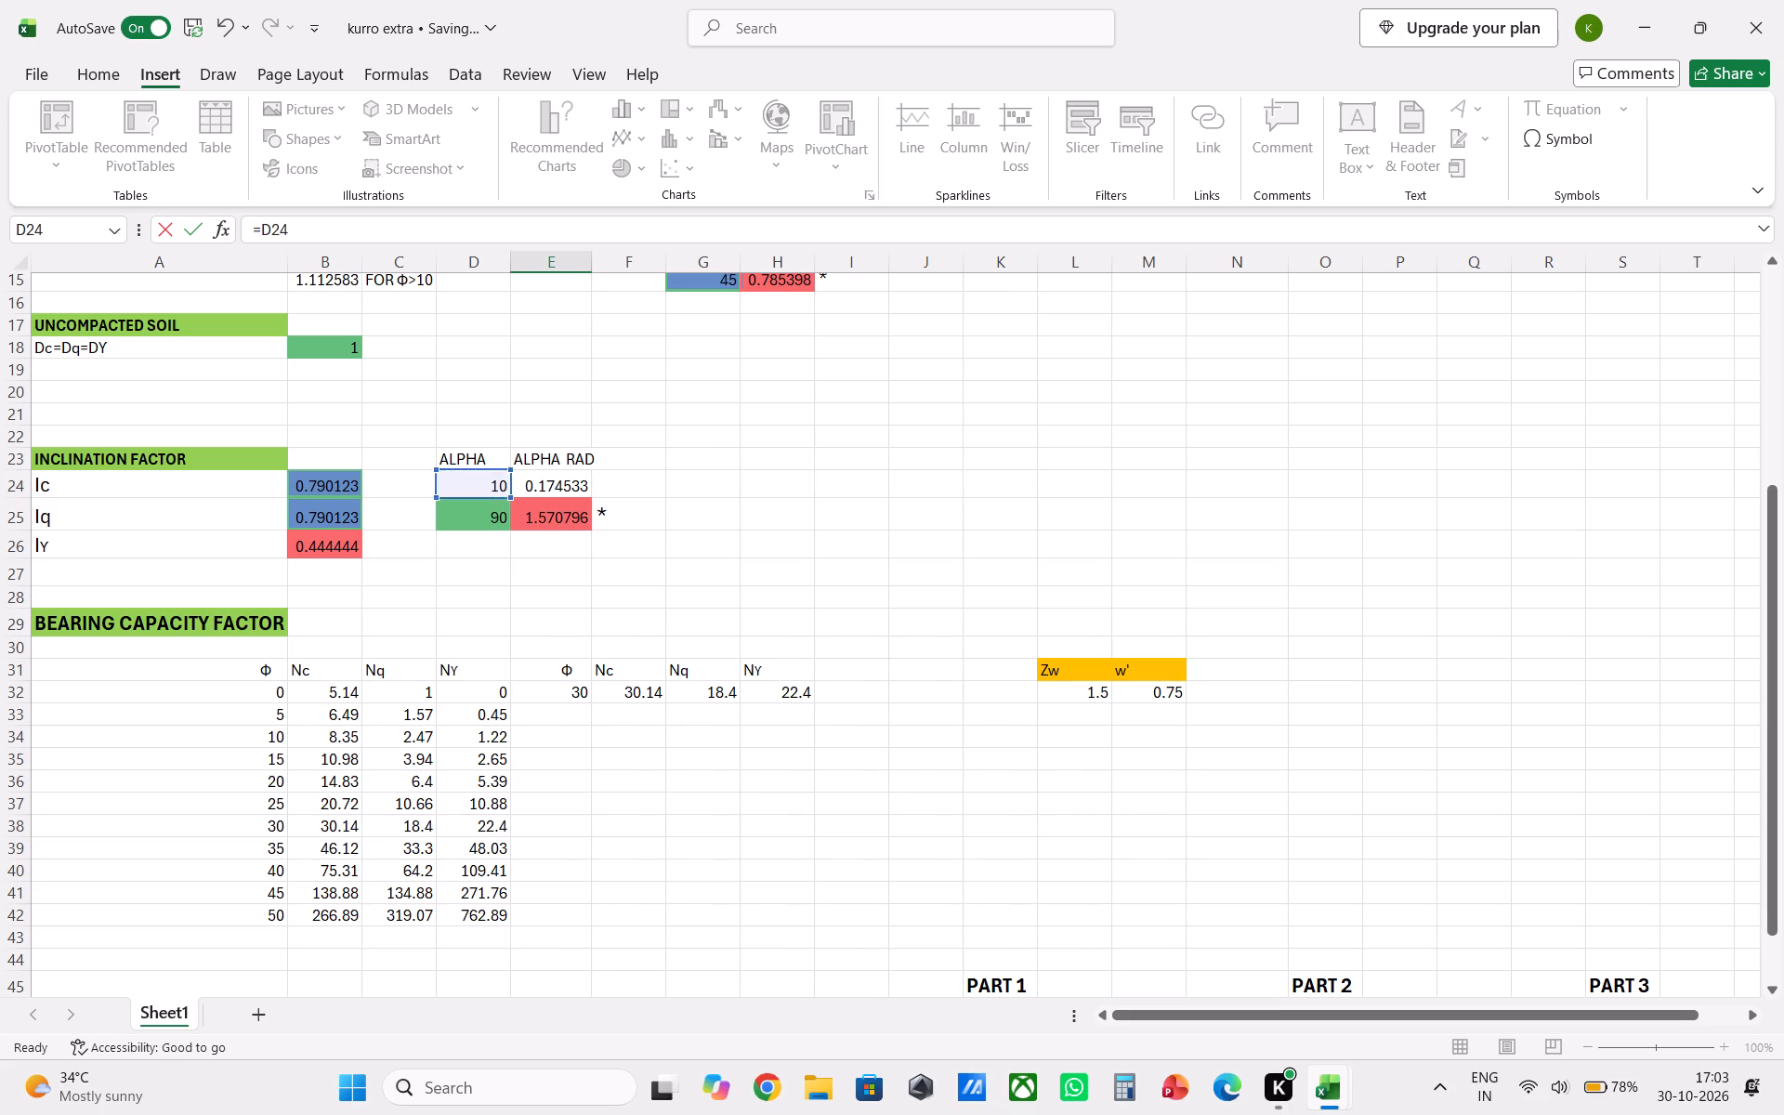
Link the summary table's Φ cell G48 to the Φ value beside the bearing capacity factor table with the formula =E32.
{"action": "left_click", "coordinate": [618, 943]}
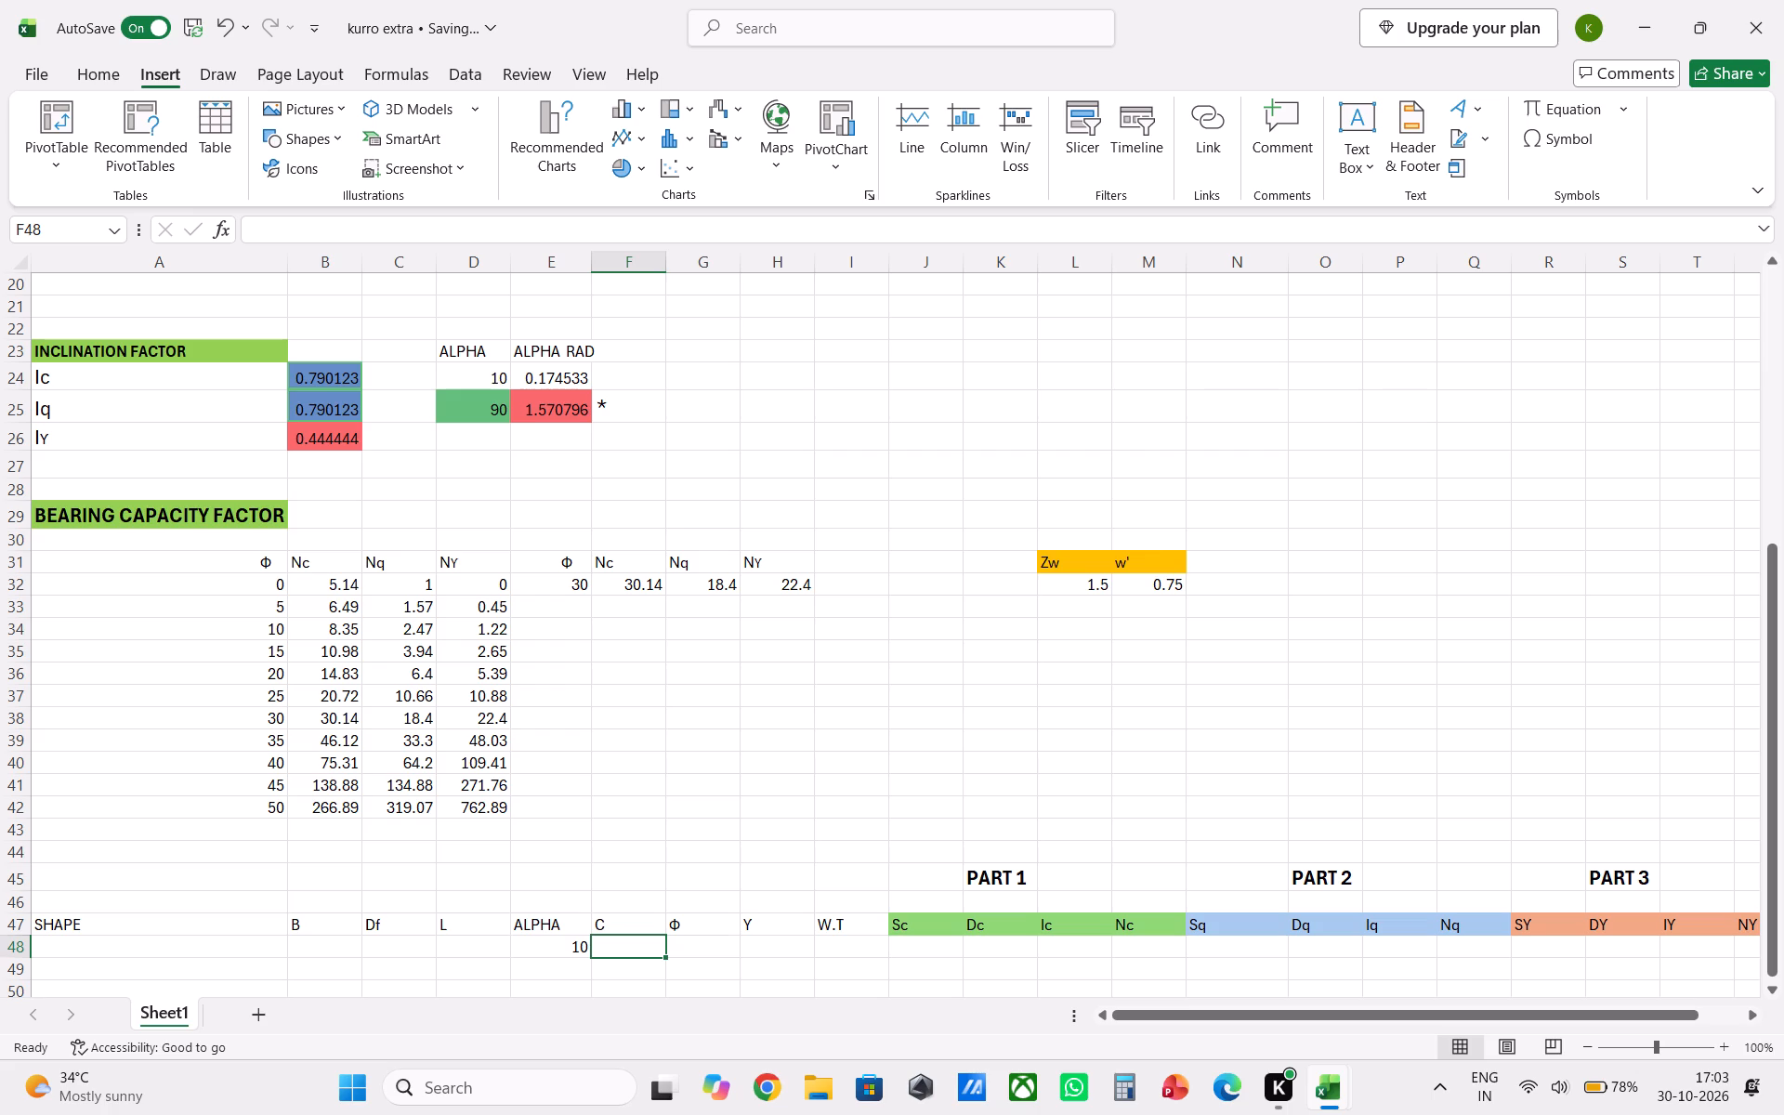
{"action": "scroll", "coordinate": [1051, 898], "scroll_direction": "down", "scroll_amount": 1}
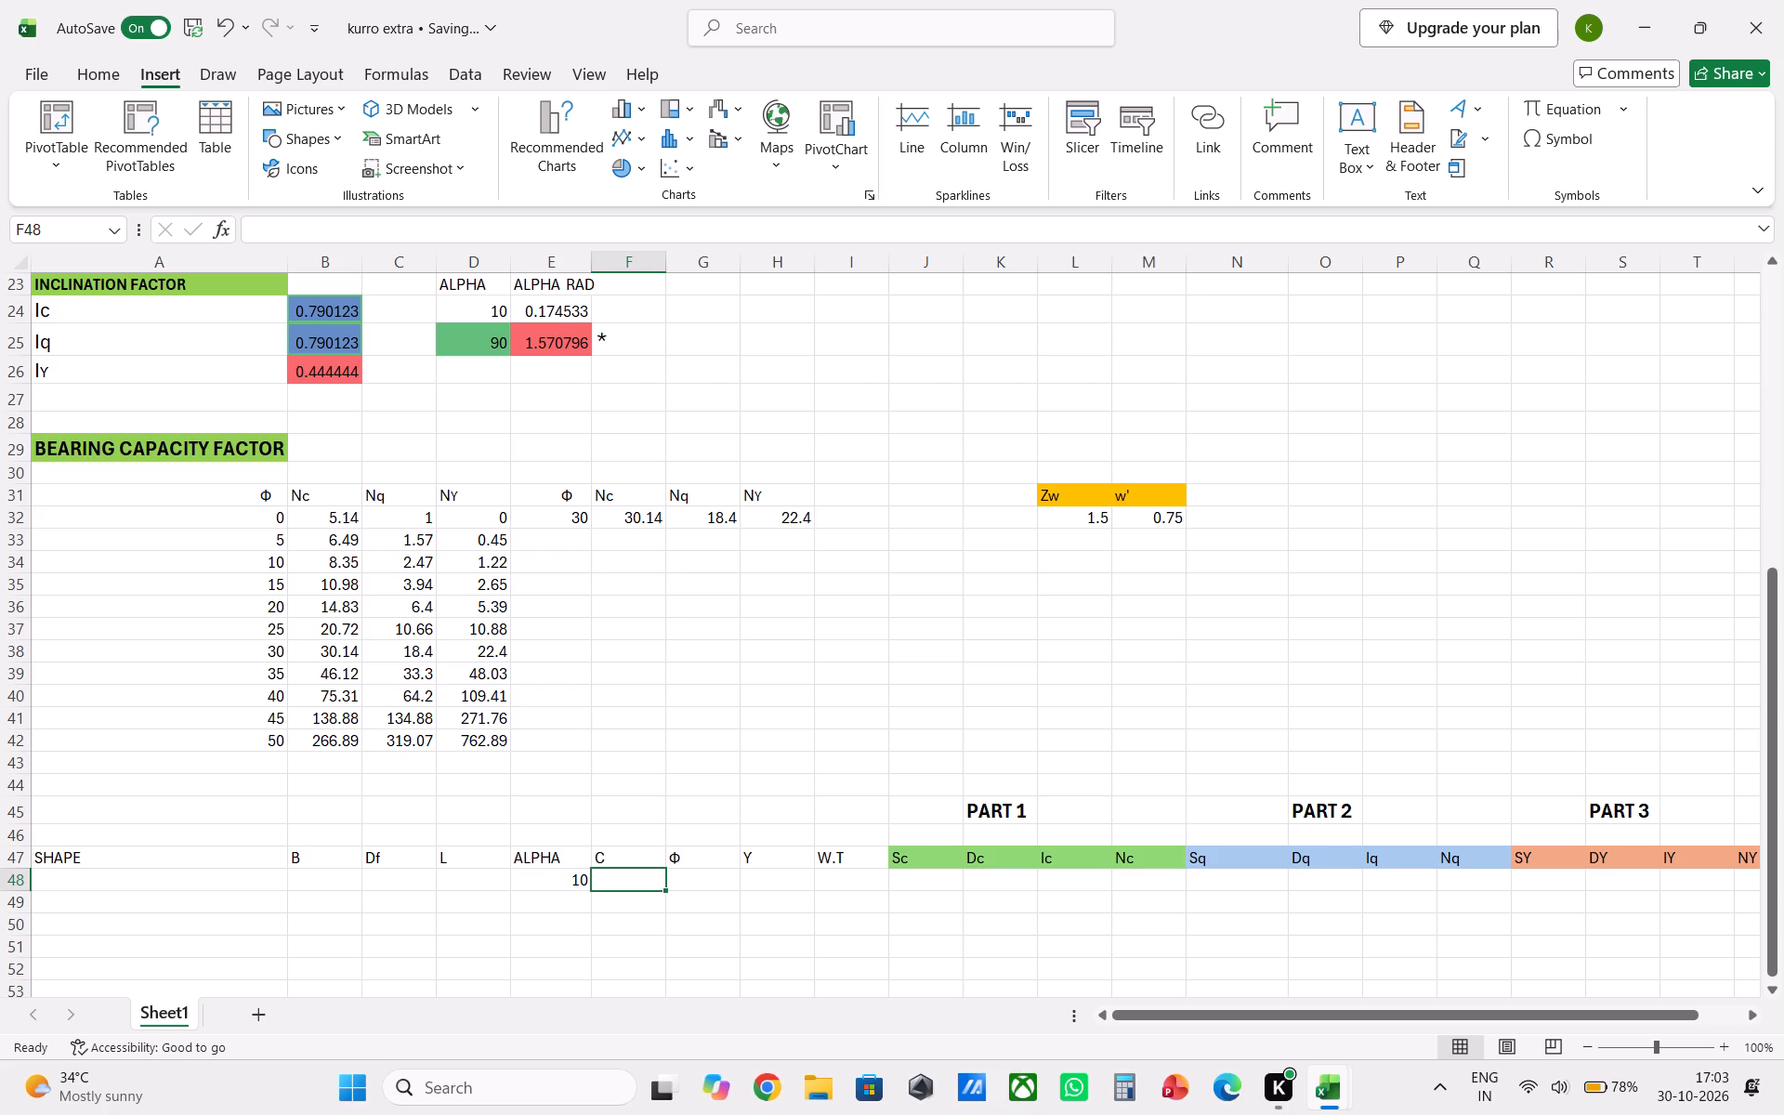
{"action": "left_click", "coordinate": [713, 877]}
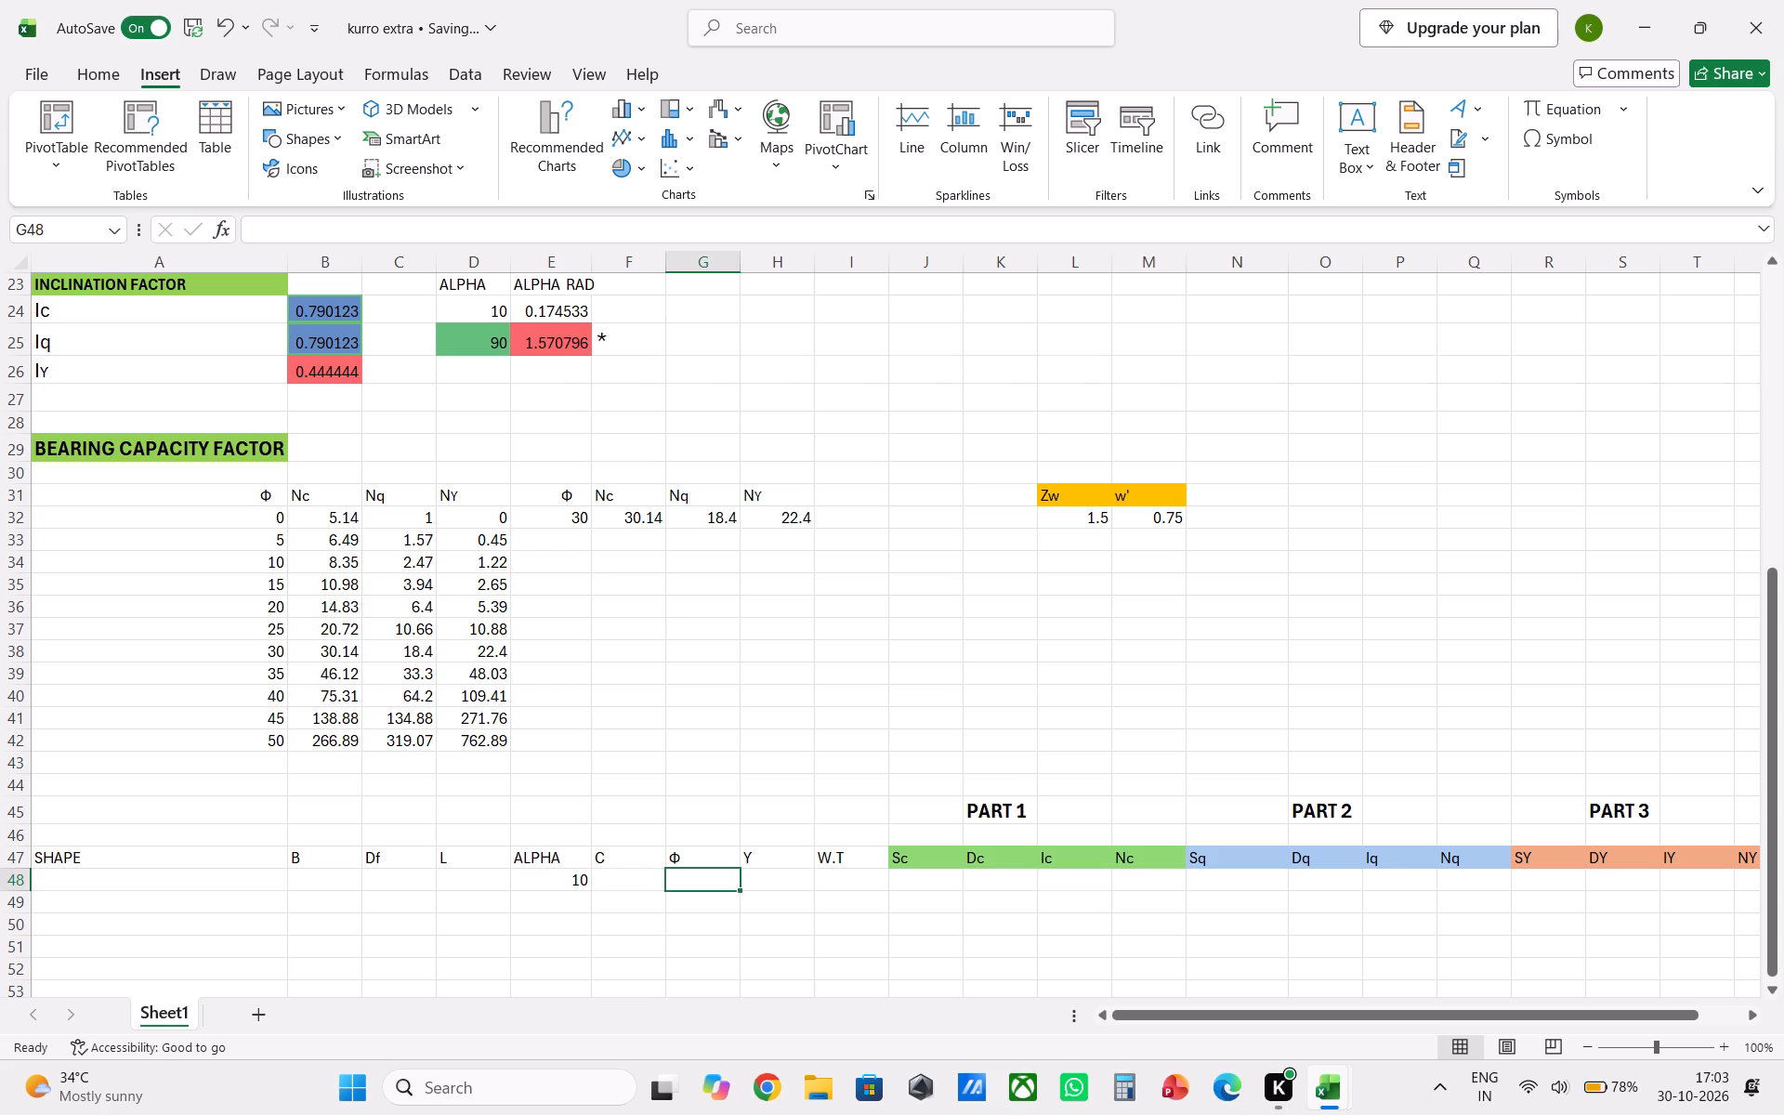
{"action": "key", "text": "equal"}
{"action": "scroll", "coordinate": [751, 866], "scroll_direction": "up", "scroll_amount": 3}
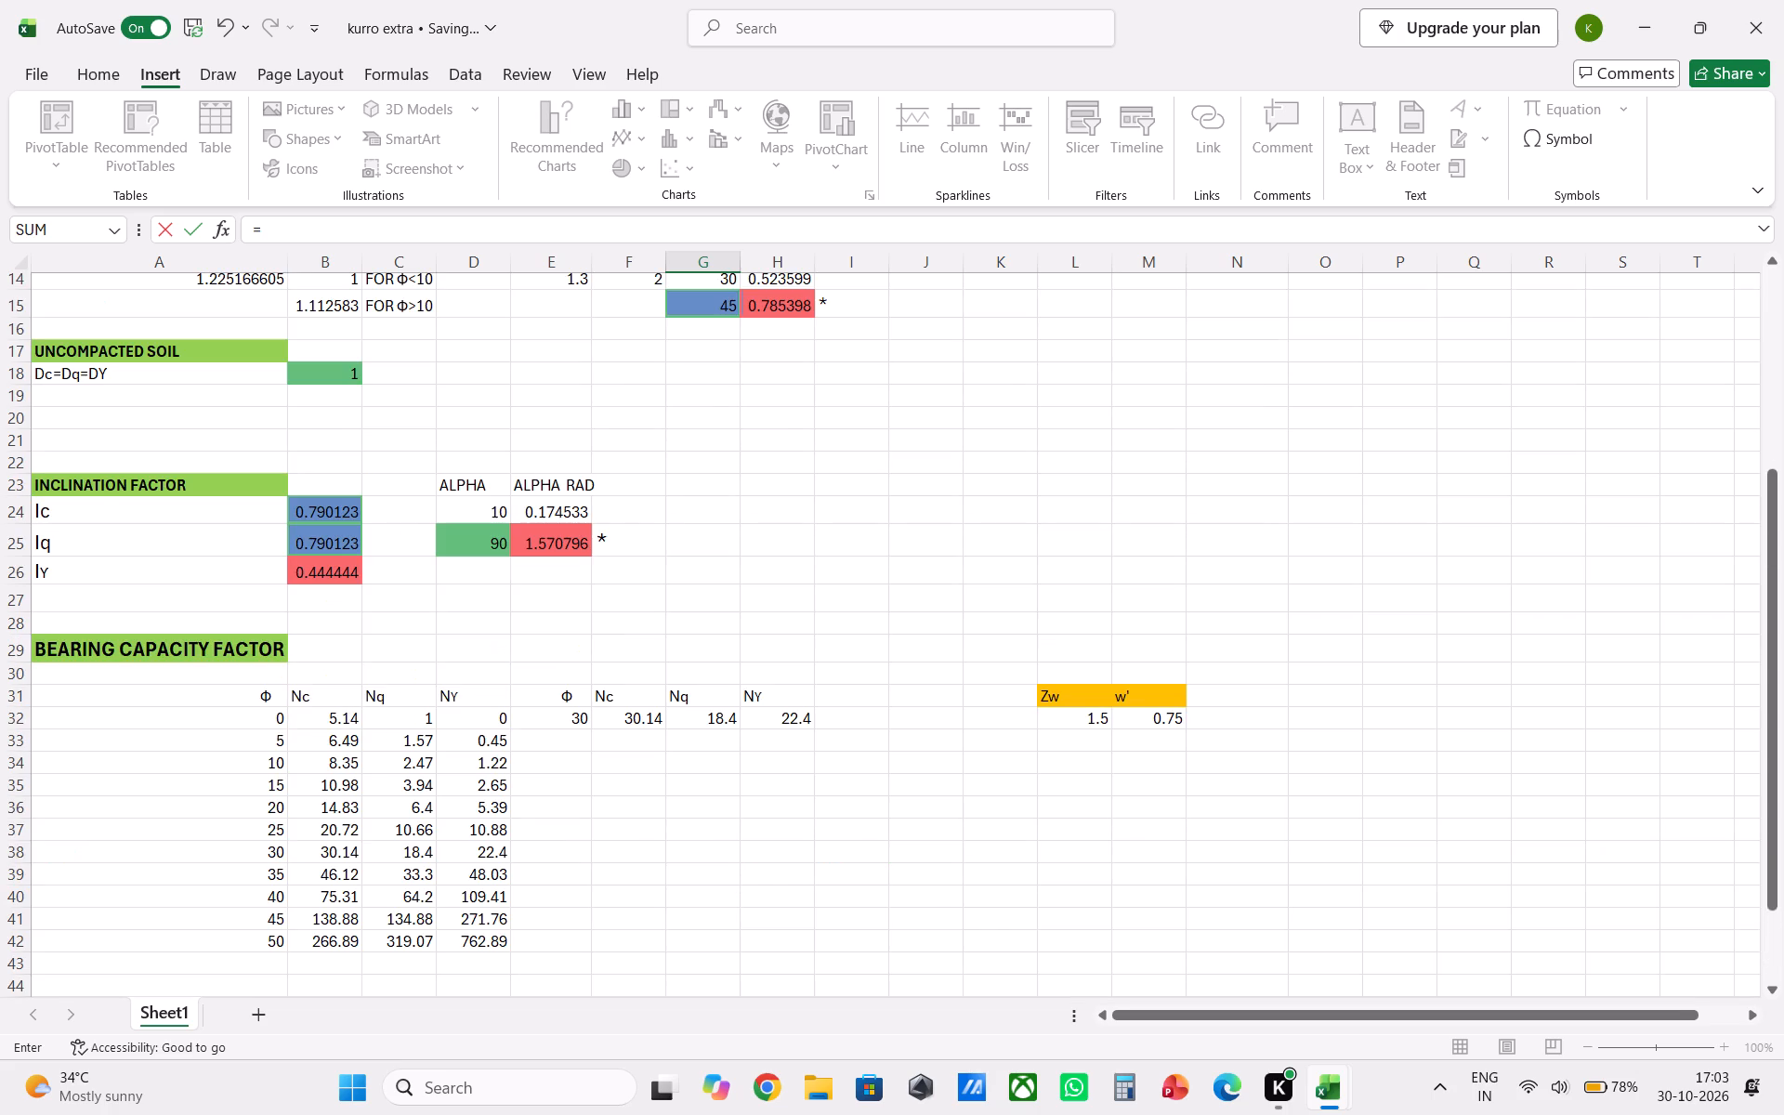
{"action": "scroll", "coordinate": [721, 795], "scroll_direction": "up", "scroll_amount": 1}
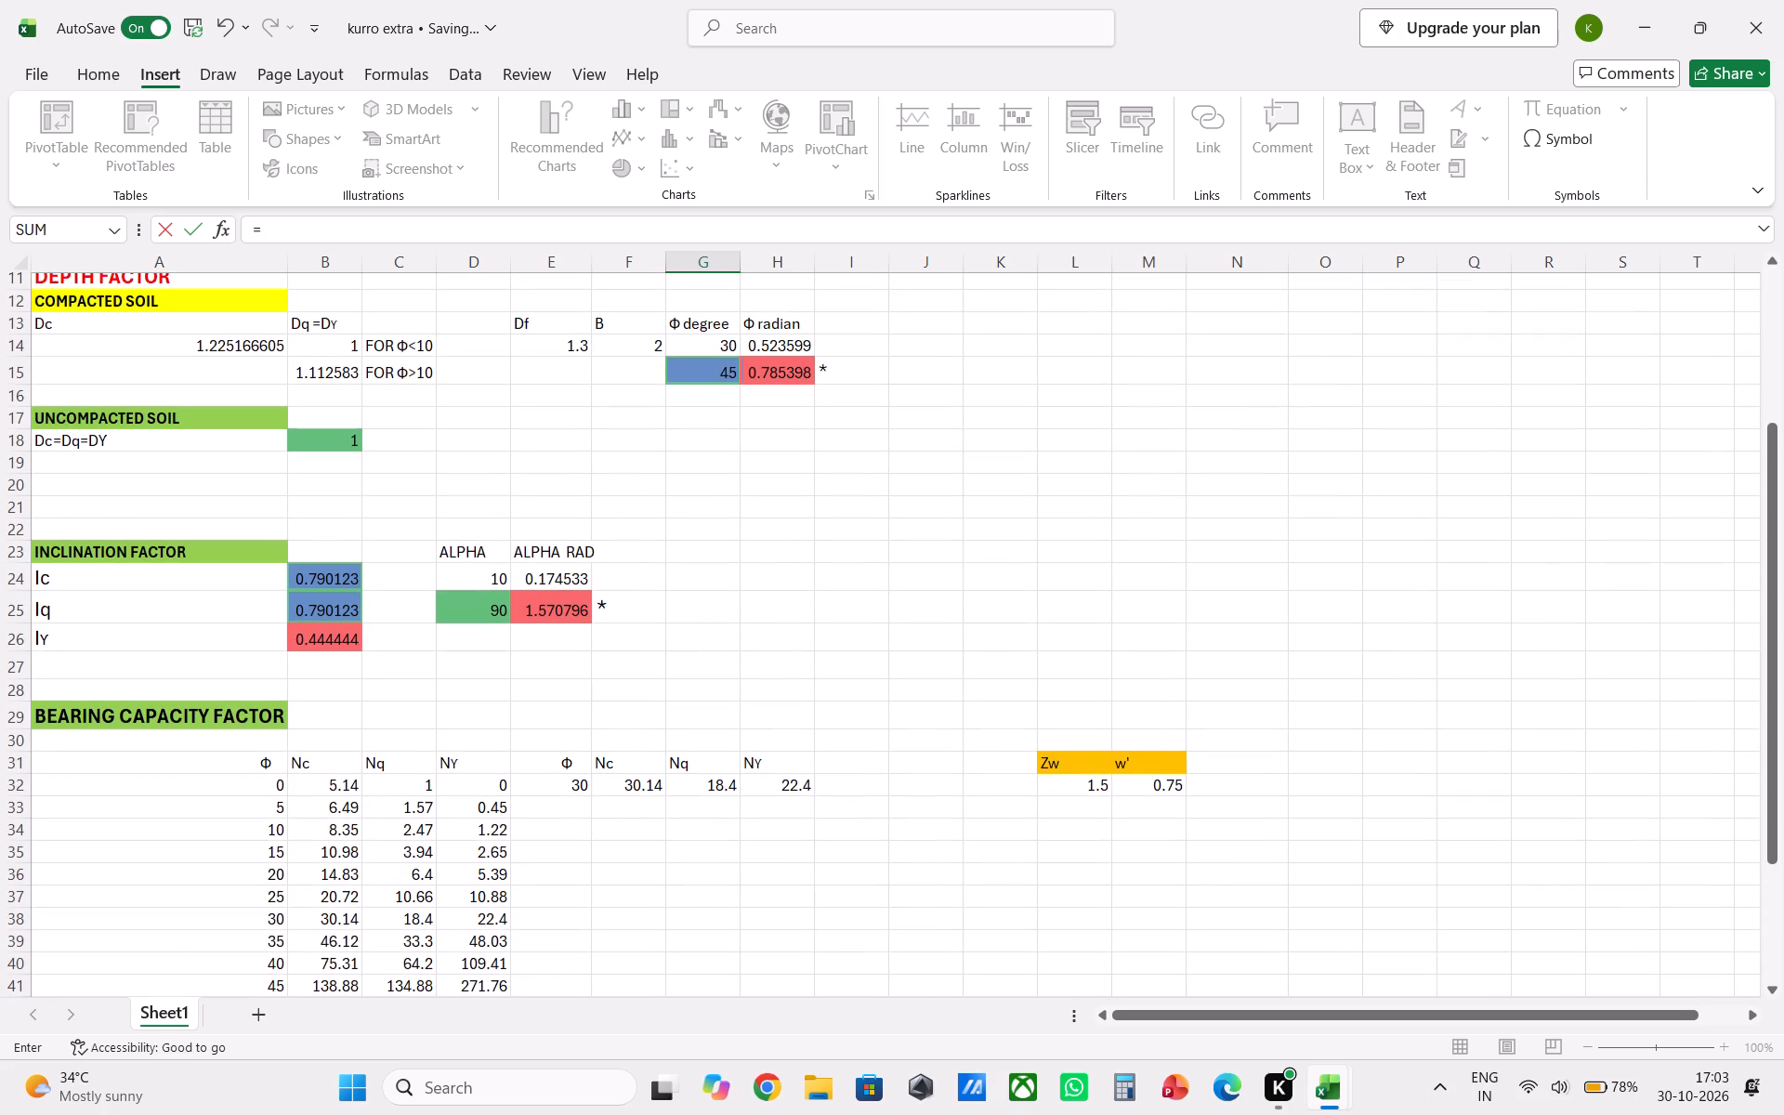
{"action": "left_click", "coordinate": [577, 789]}
{"action": "key", "text": "Return"}
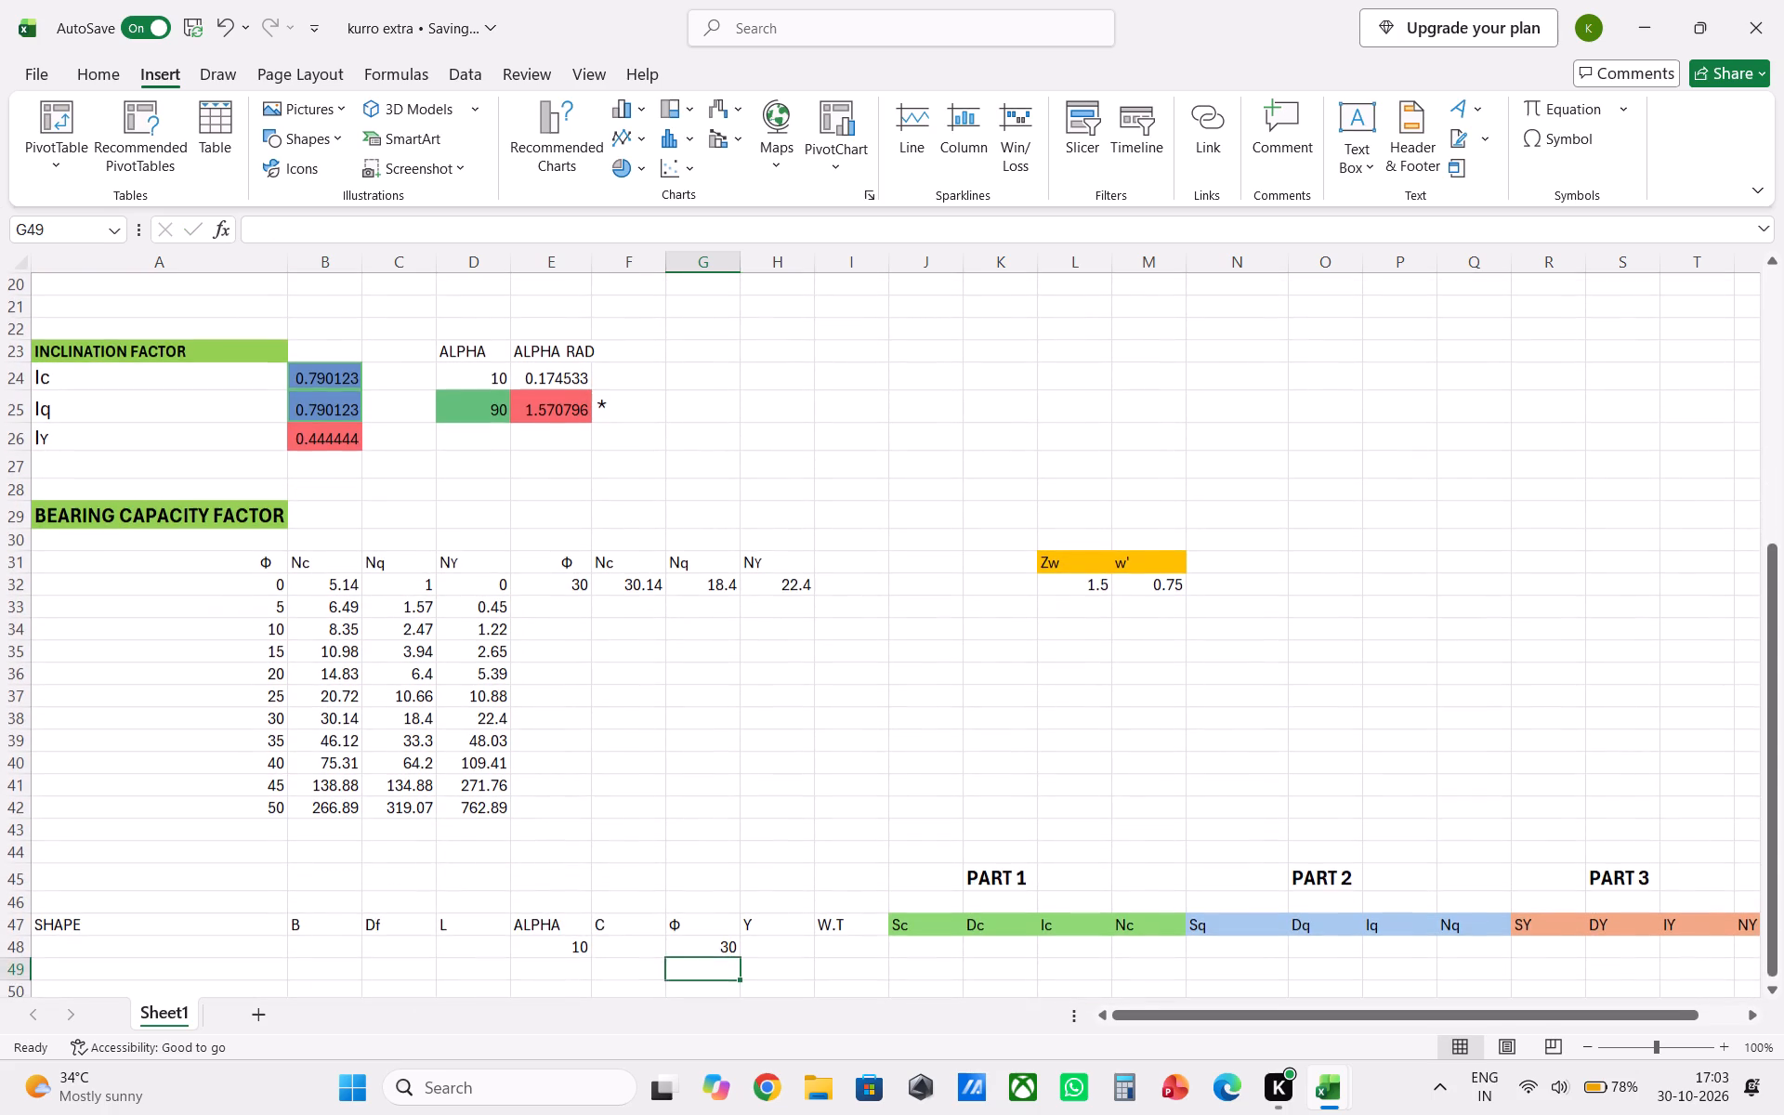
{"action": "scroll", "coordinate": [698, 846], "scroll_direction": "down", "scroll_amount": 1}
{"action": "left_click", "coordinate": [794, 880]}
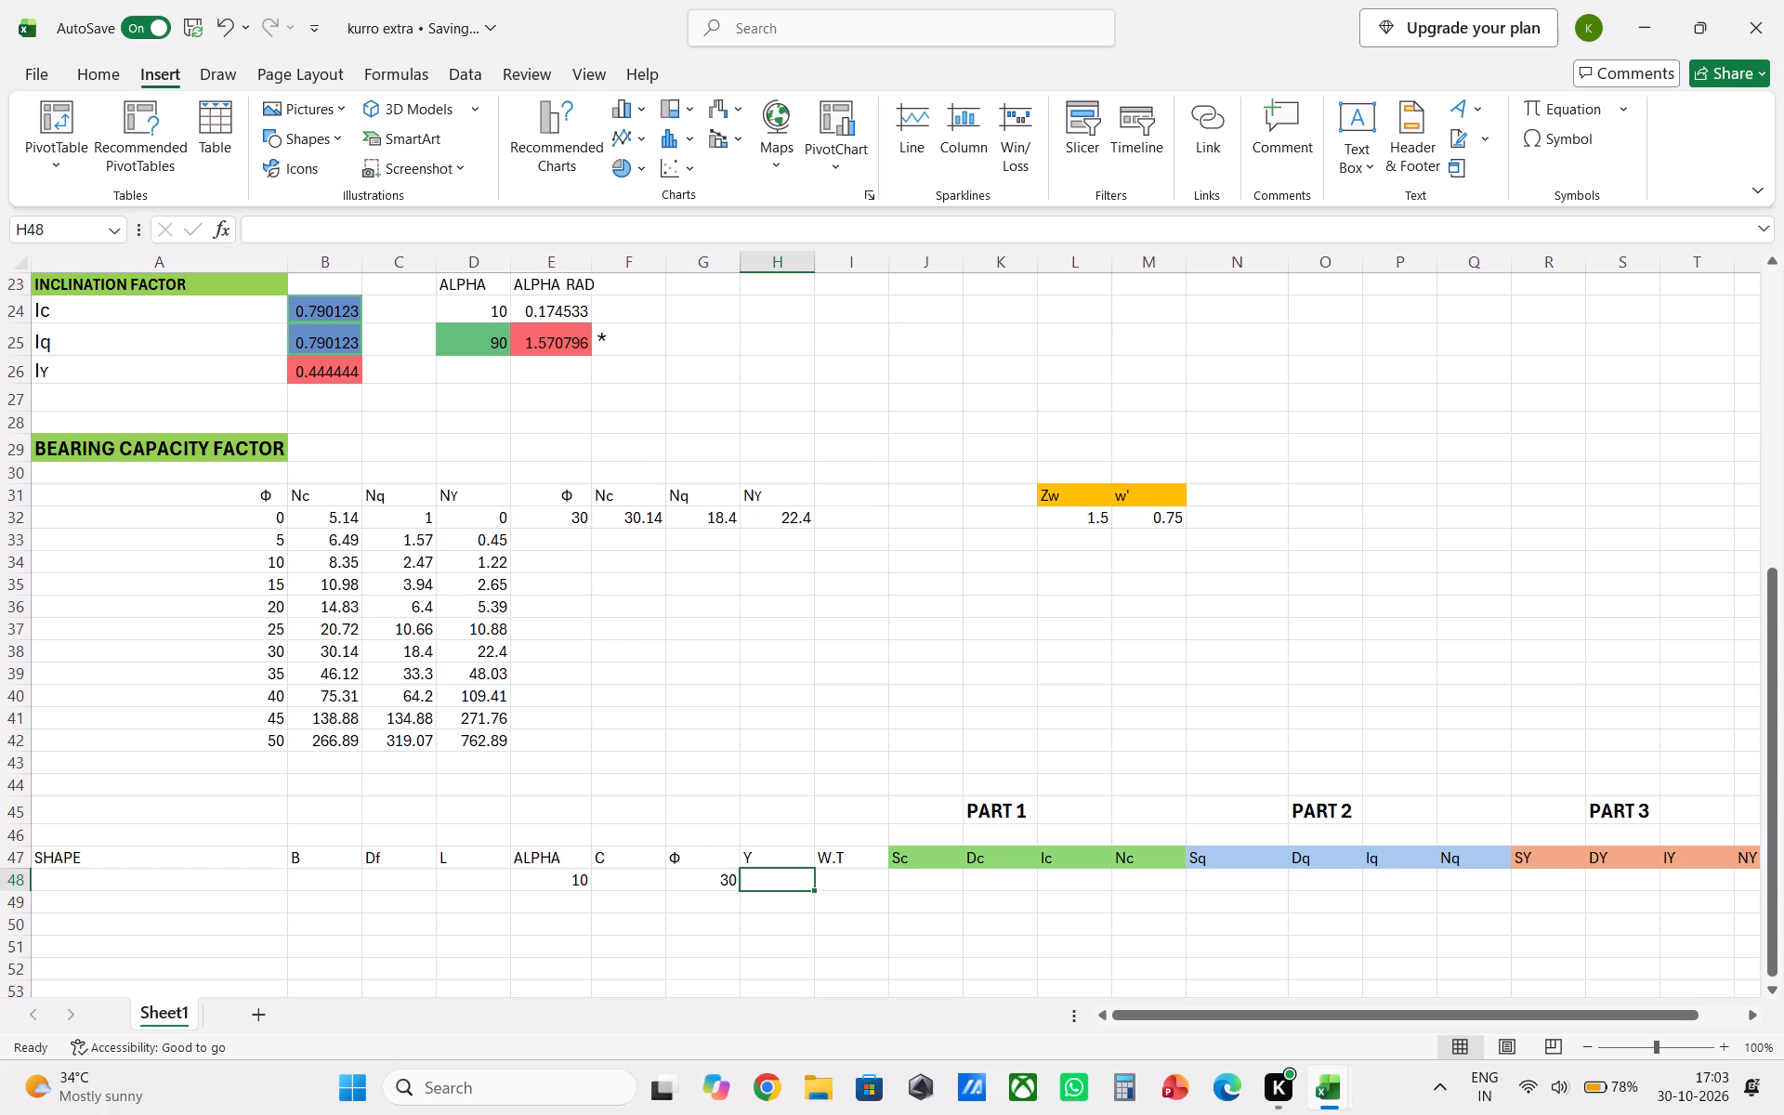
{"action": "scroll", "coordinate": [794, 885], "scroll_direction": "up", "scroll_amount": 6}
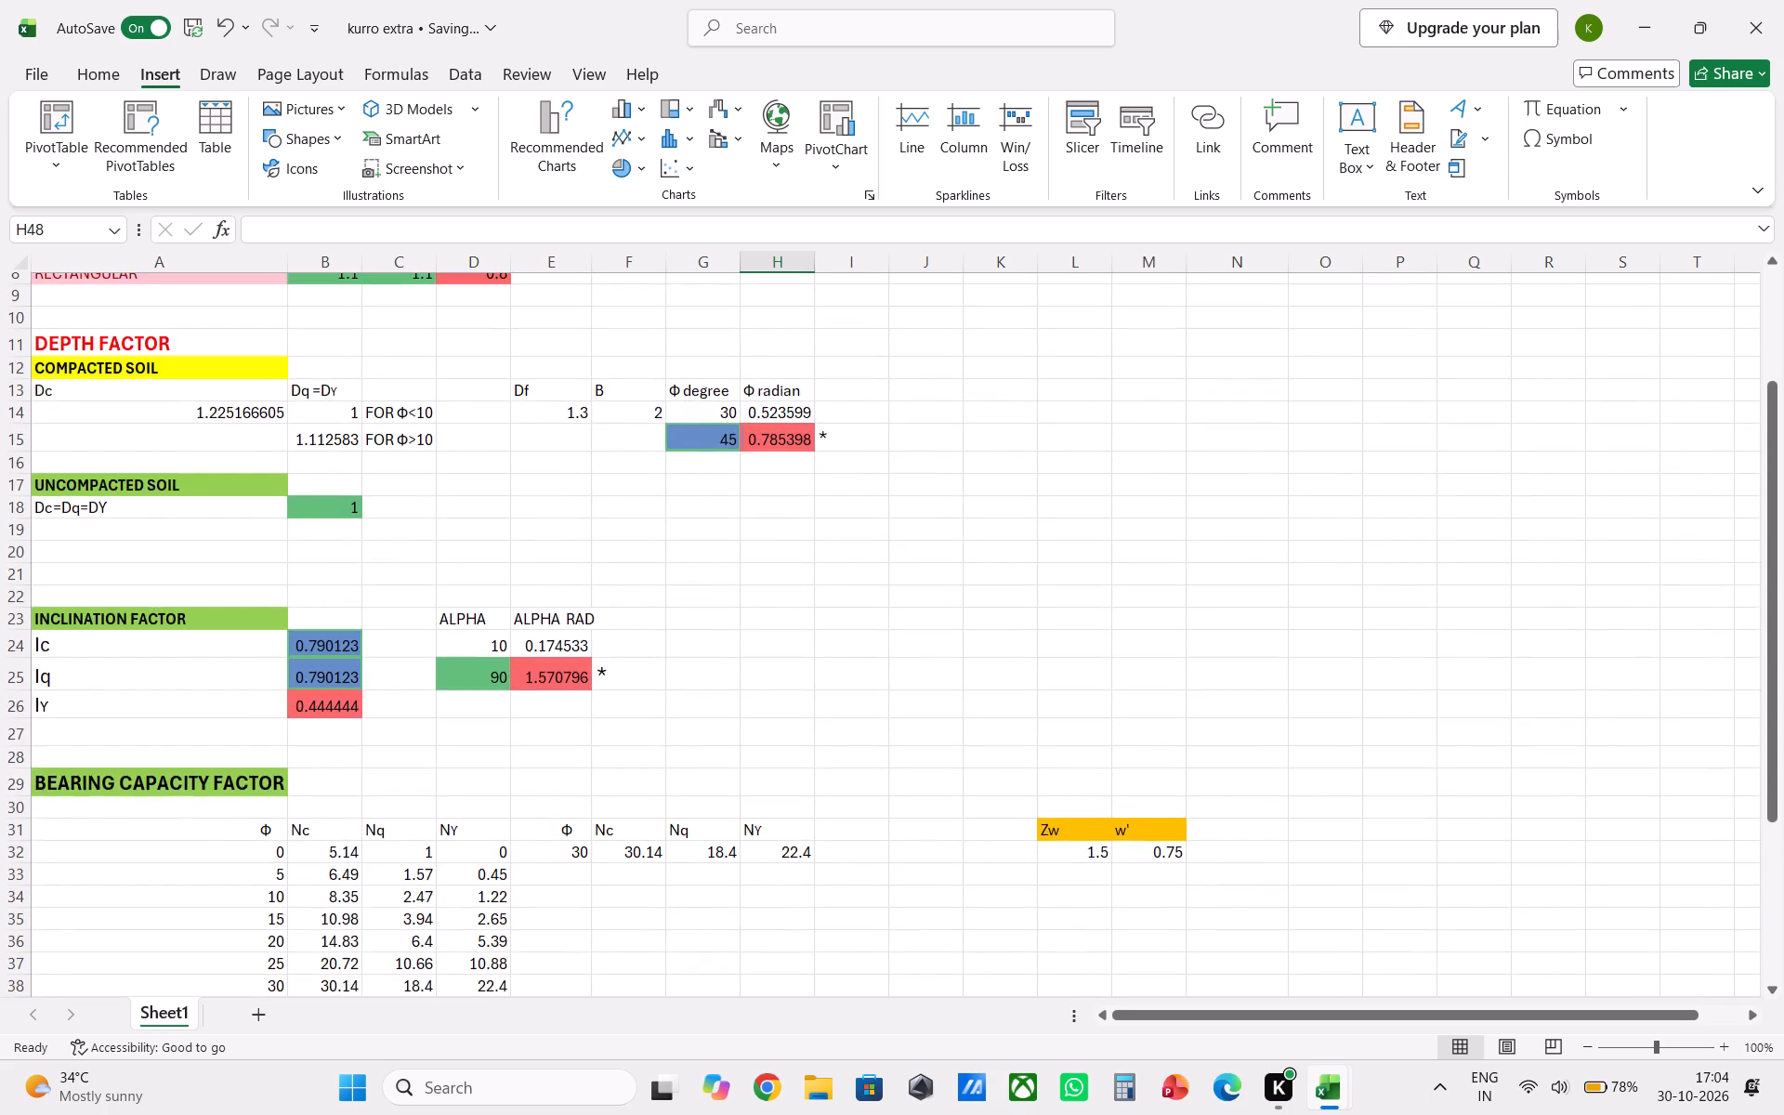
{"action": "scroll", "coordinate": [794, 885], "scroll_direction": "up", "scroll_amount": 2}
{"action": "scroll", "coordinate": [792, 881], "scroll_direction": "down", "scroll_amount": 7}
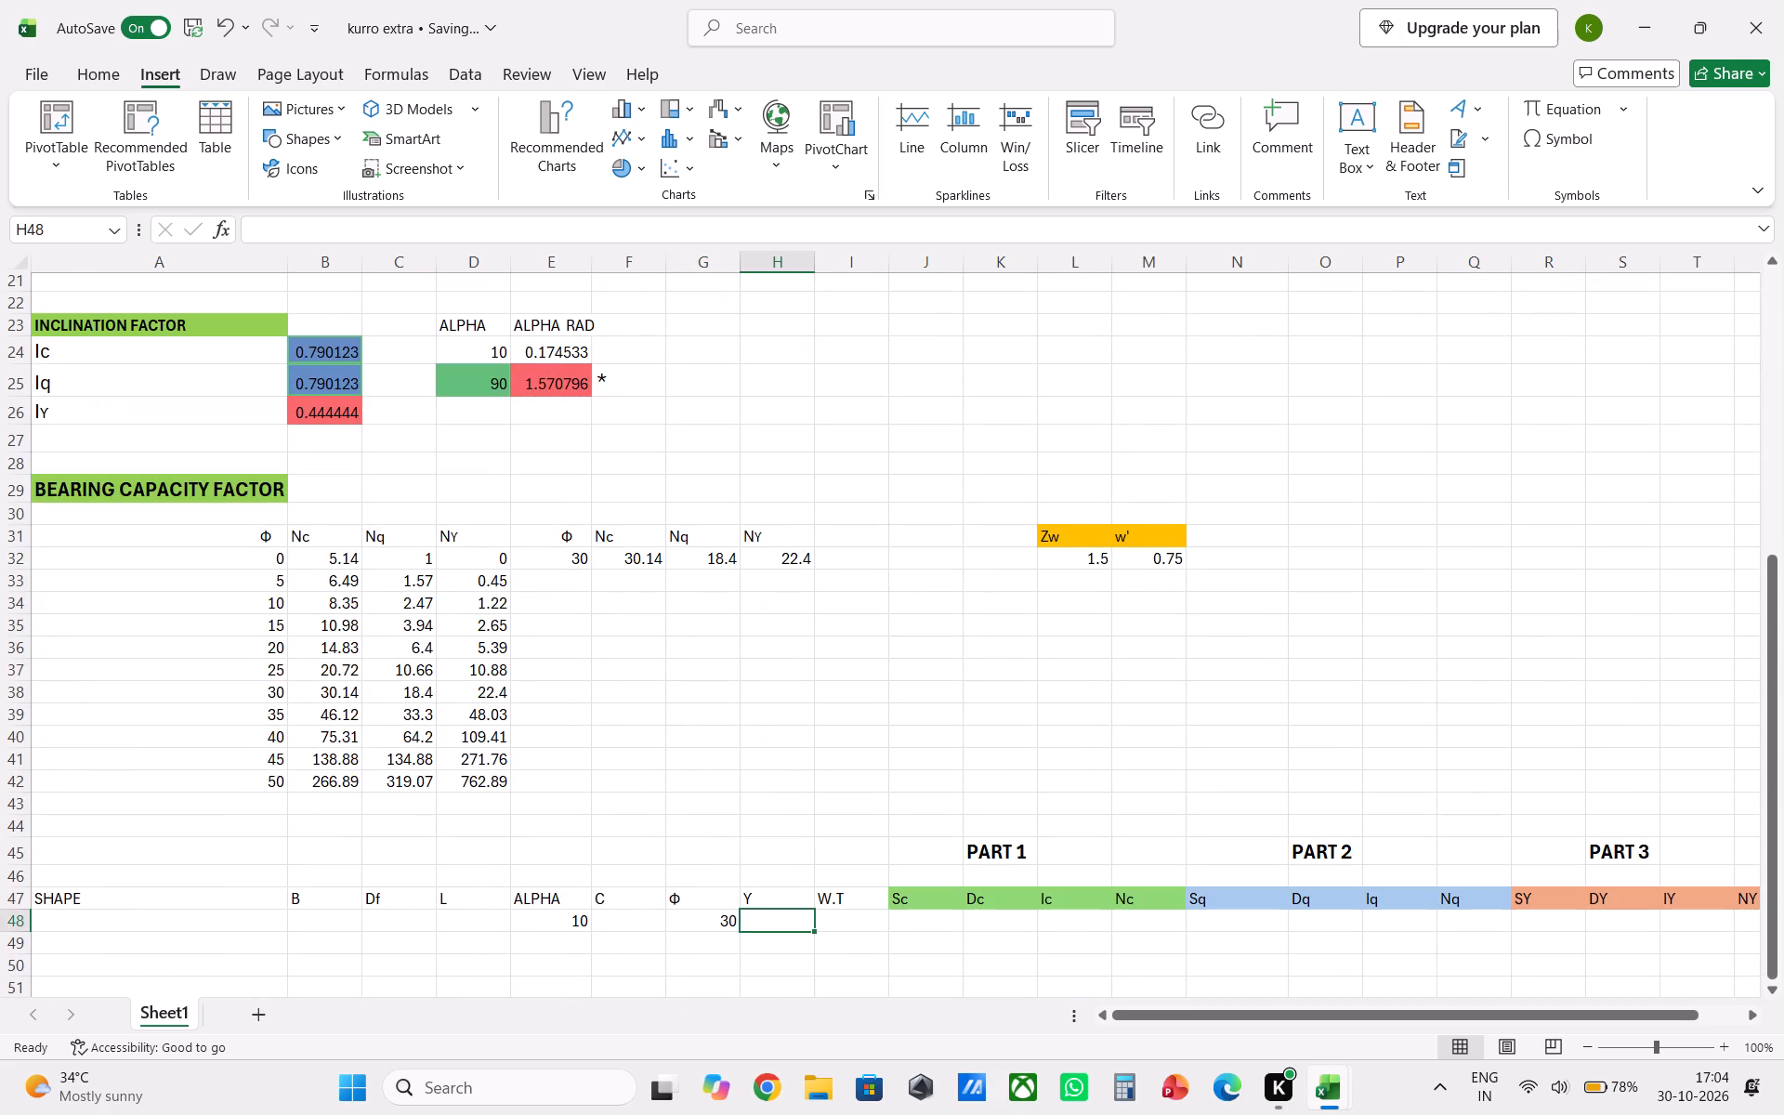
Link the summary table's W.T cell I48 to the Zw value with the formula =L32.
{"action": "left_click", "coordinate": [839, 912]}
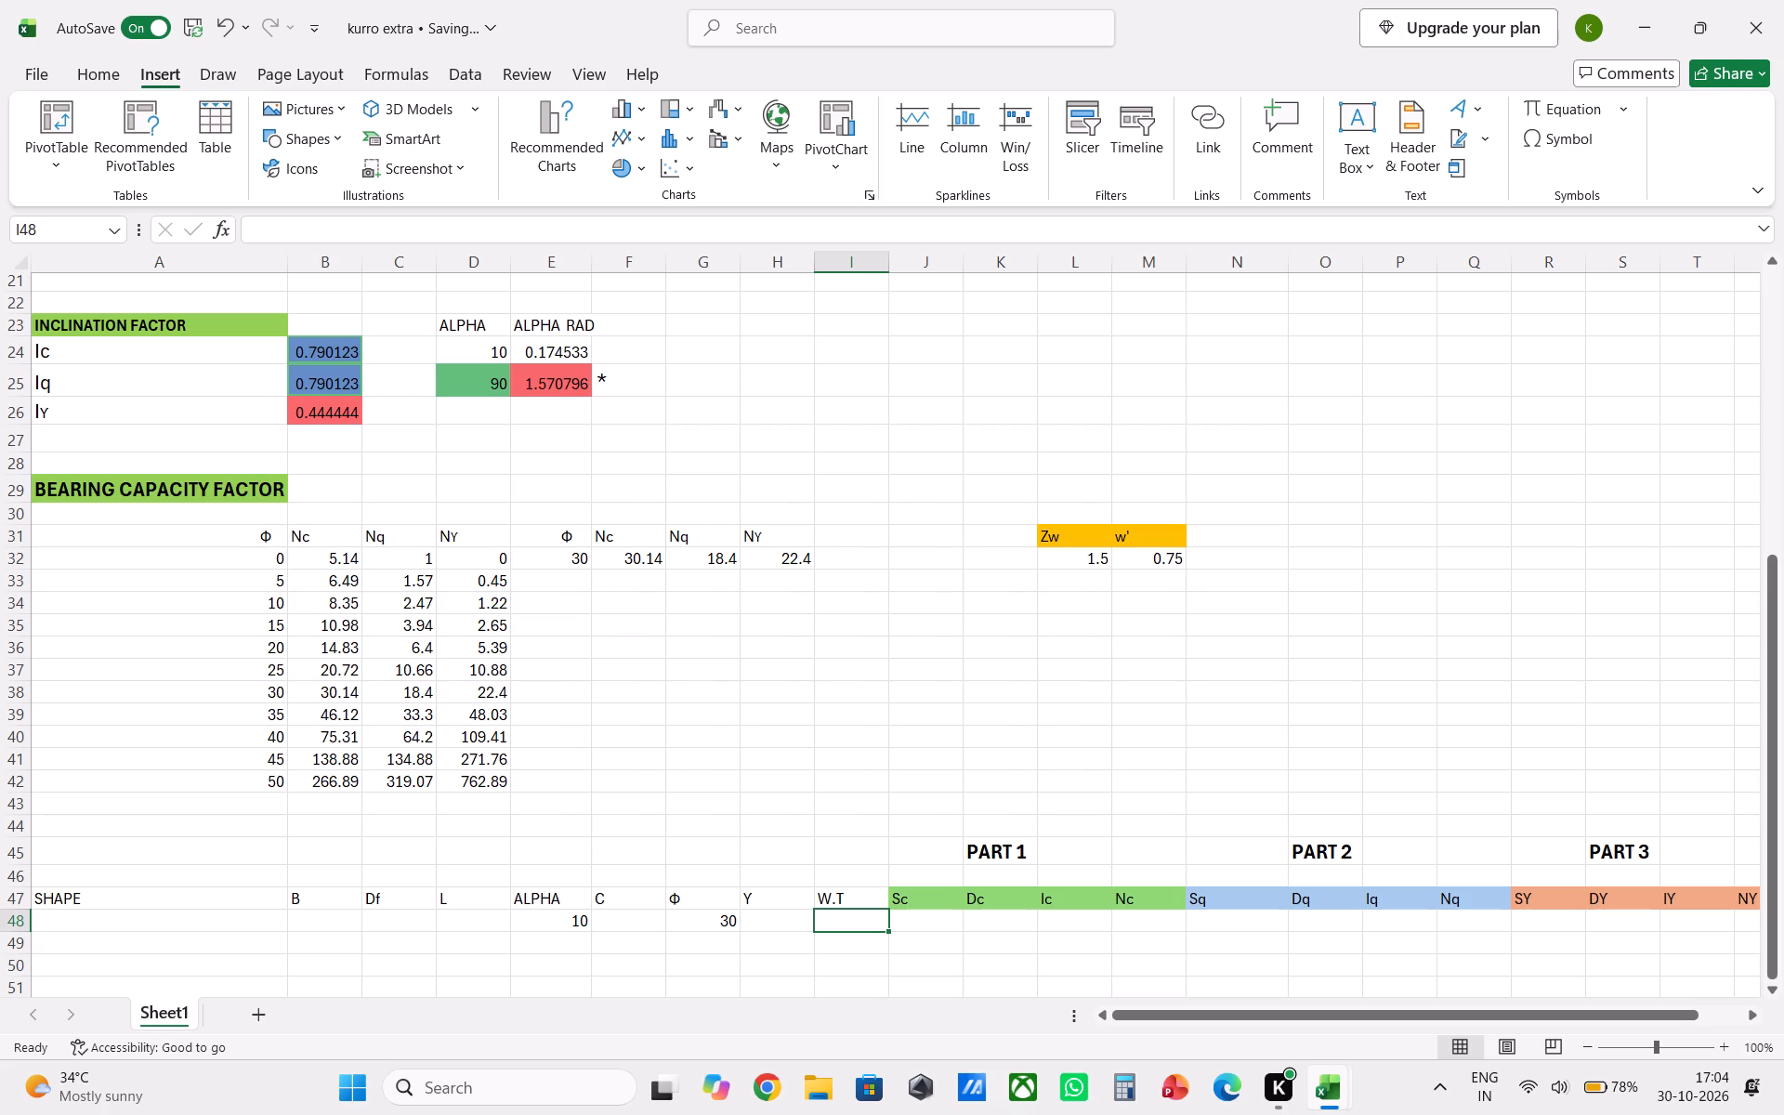
{"action": "left_click", "coordinate": [853, 925]}
{"action": "key", "text": "equal"}
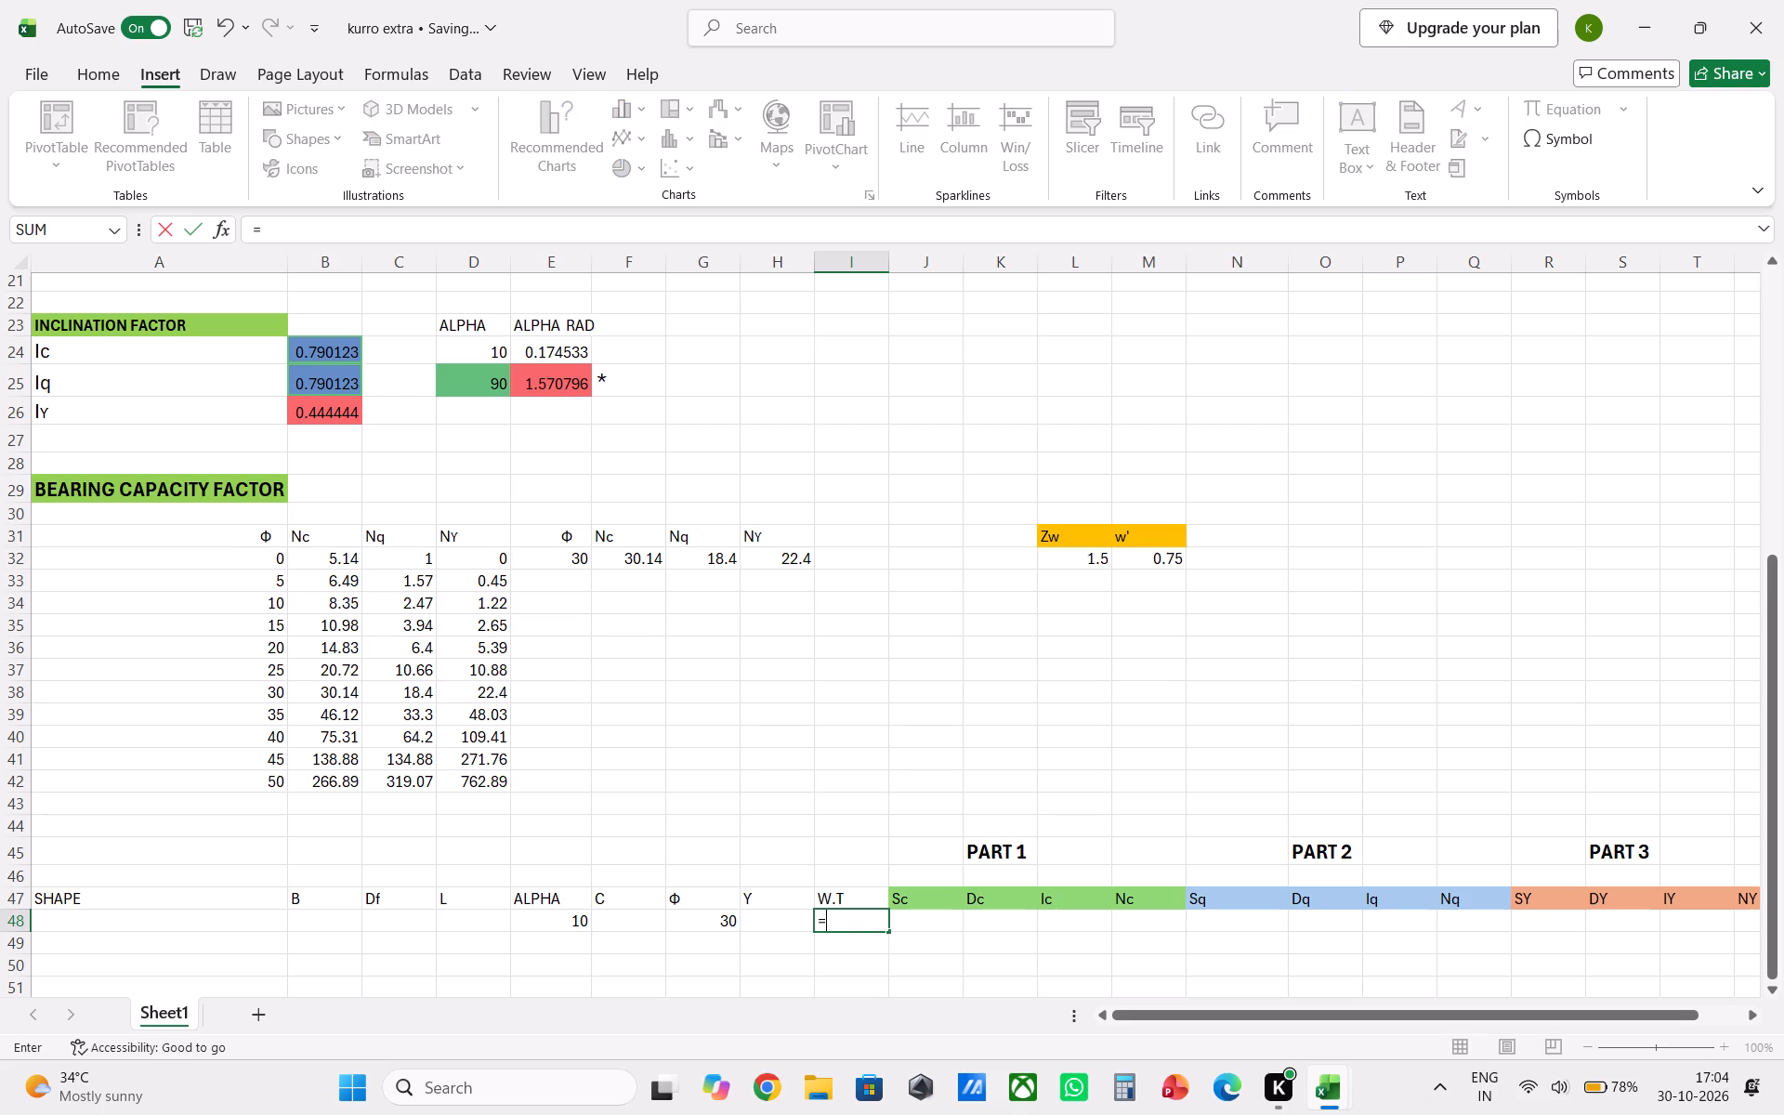
{"action": "left_click", "coordinate": [1081, 558]}
{"action": "key", "text": "Return"}
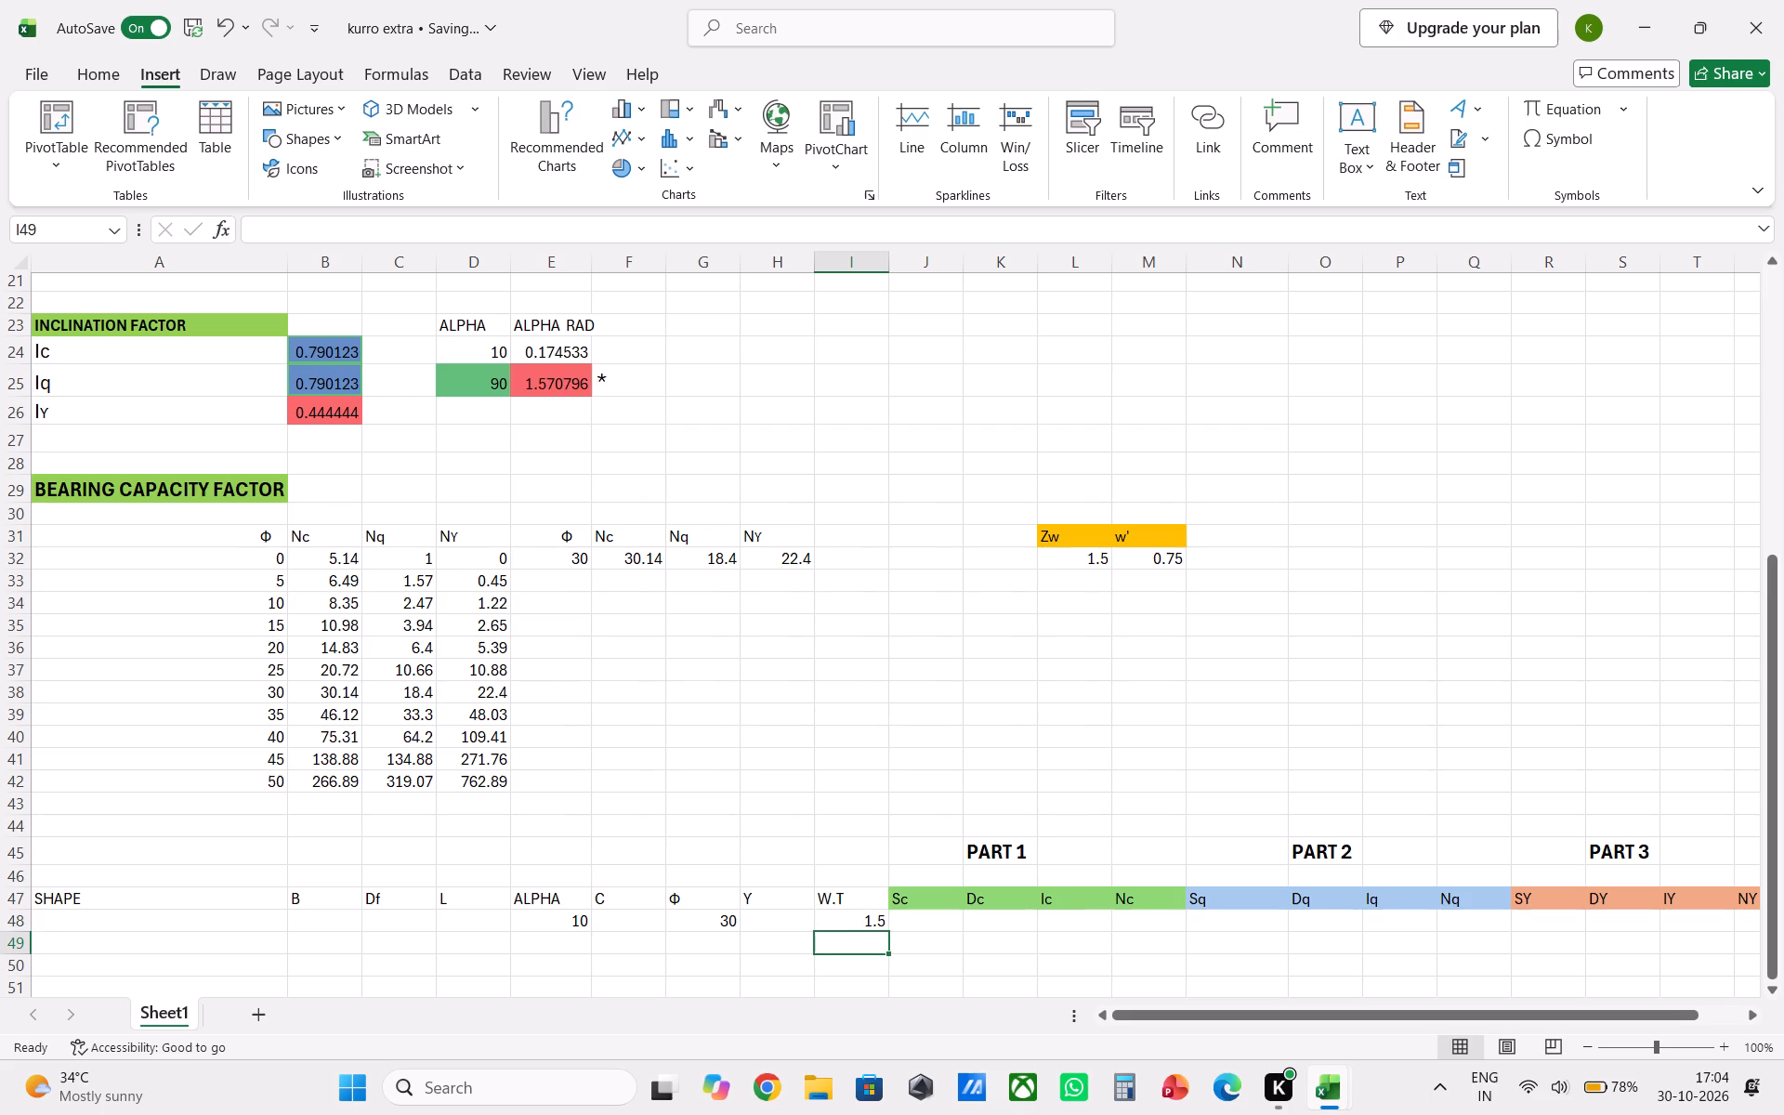
Link the summary table's SHAPE cell A48 to the CIRCULAR footing label in the shape factor section with the formula =A7.
{"action": "scroll", "coordinate": [1137, 931], "scroll_direction": "down", "scroll_amount": 3}
{"action": "scroll", "coordinate": [1138, 930], "scroll_direction": "up", "scroll_amount": 2}
{"action": "scroll", "coordinate": [1116, 932], "scroll_direction": "down", "scroll_amount": 1}
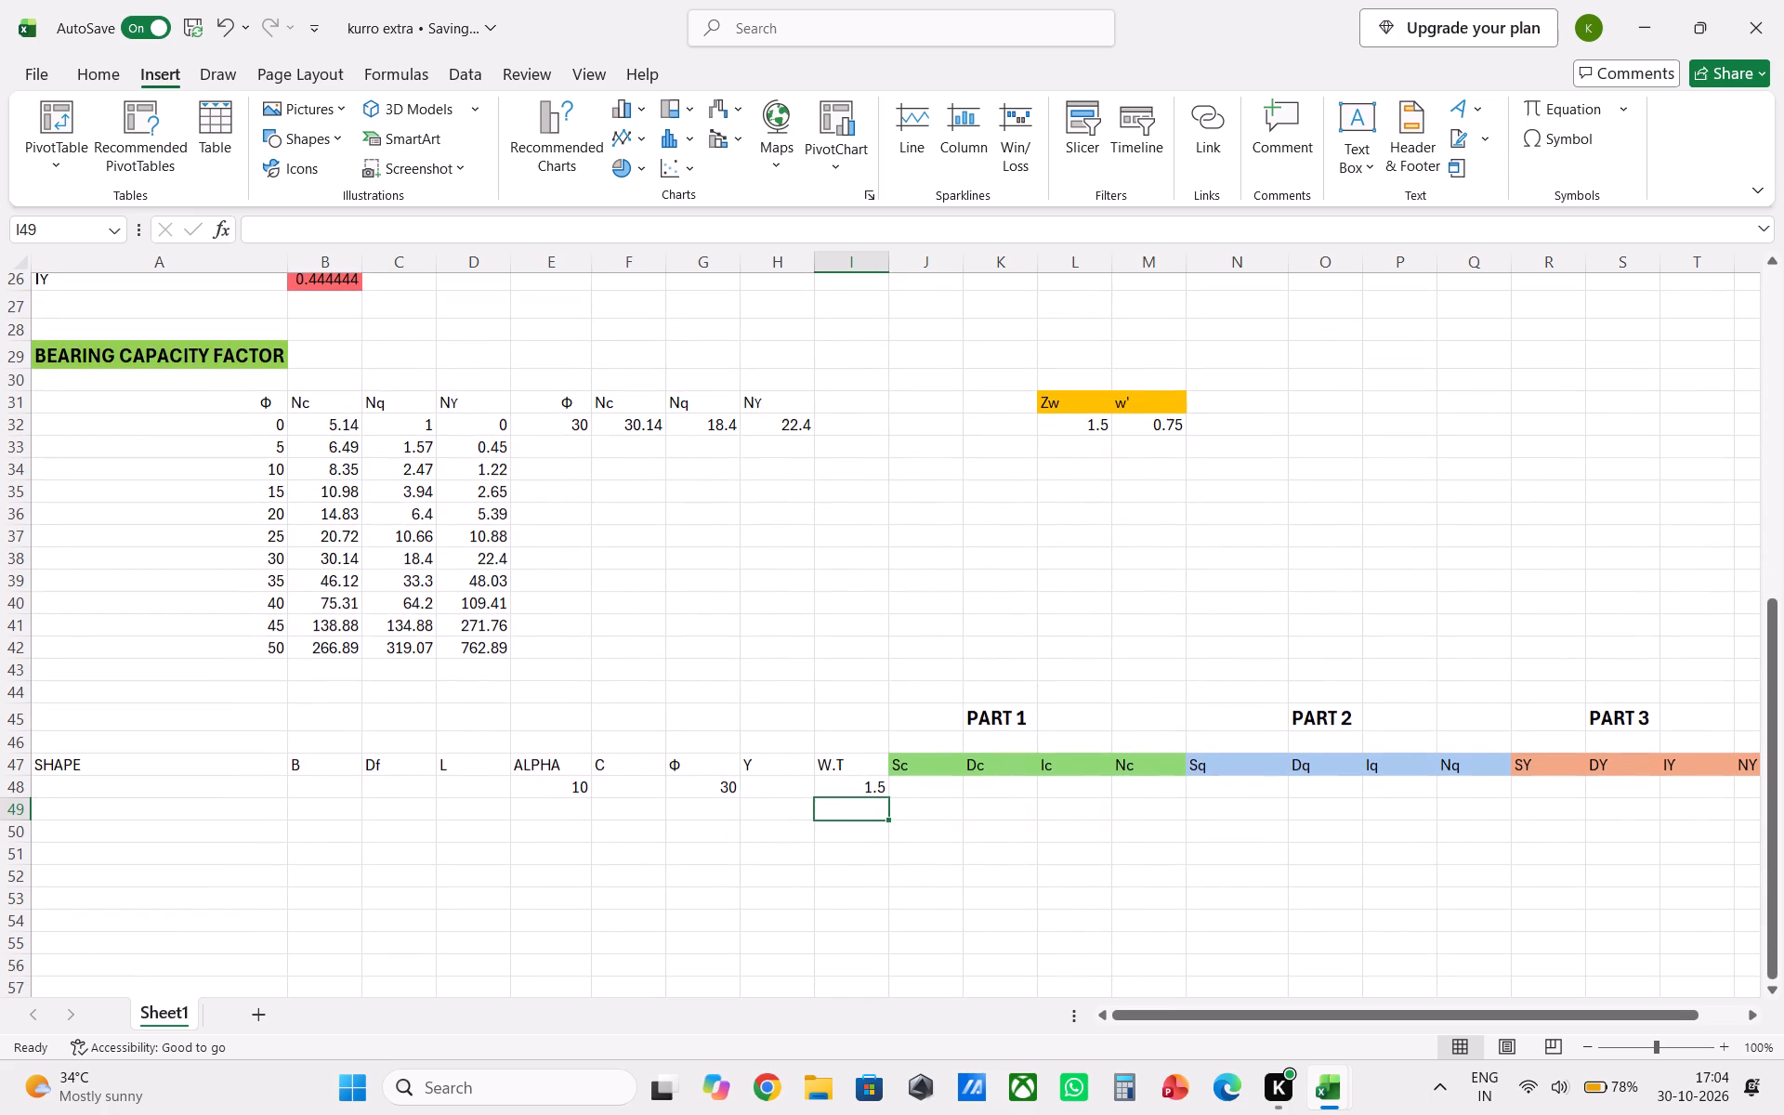
{"action": "scroll", "coordinate": [1075, 925], "scroll_direction": "up", "scroll_amount": 1}
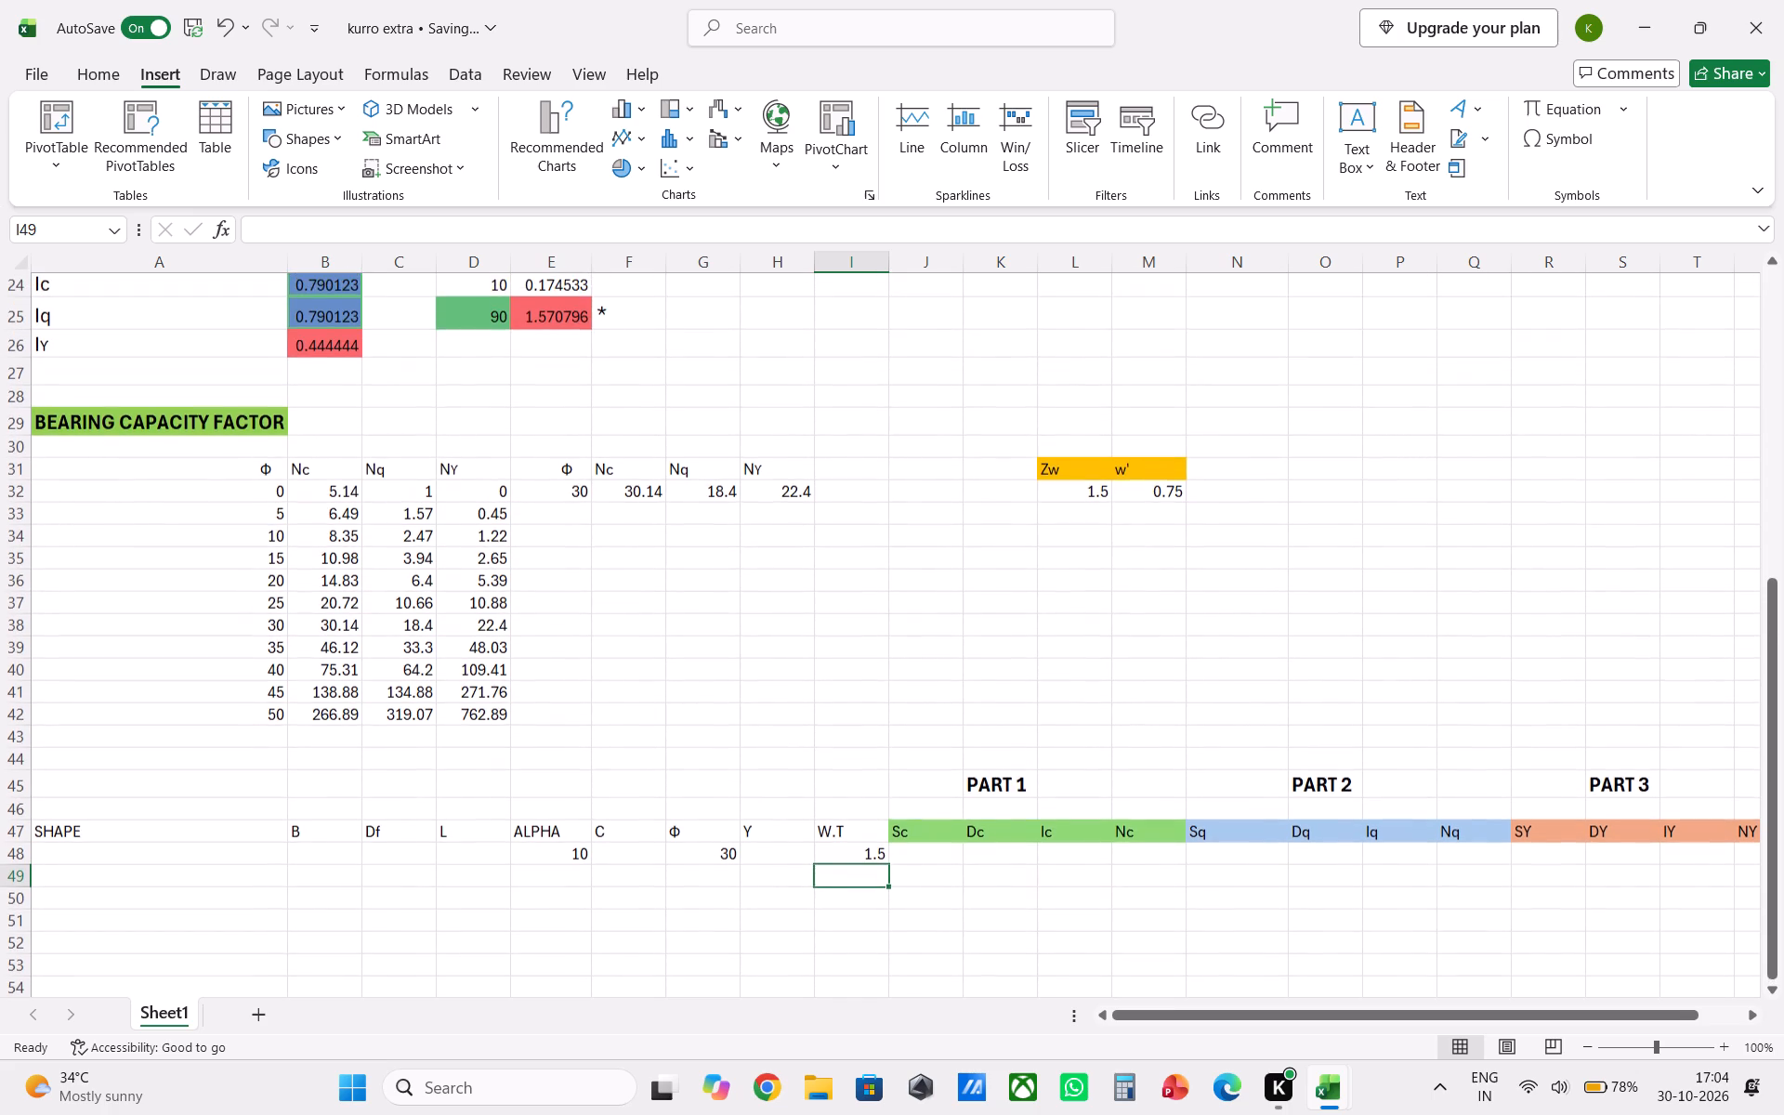
{"action": "scroll", "coordinate": [1066, 920], "scroll_direction": "up", "scroll_amount": 1}
{"action": "scroll", "coordinate": [1066, 920], "scroll_direction": "down", "scroll_amount": 2}
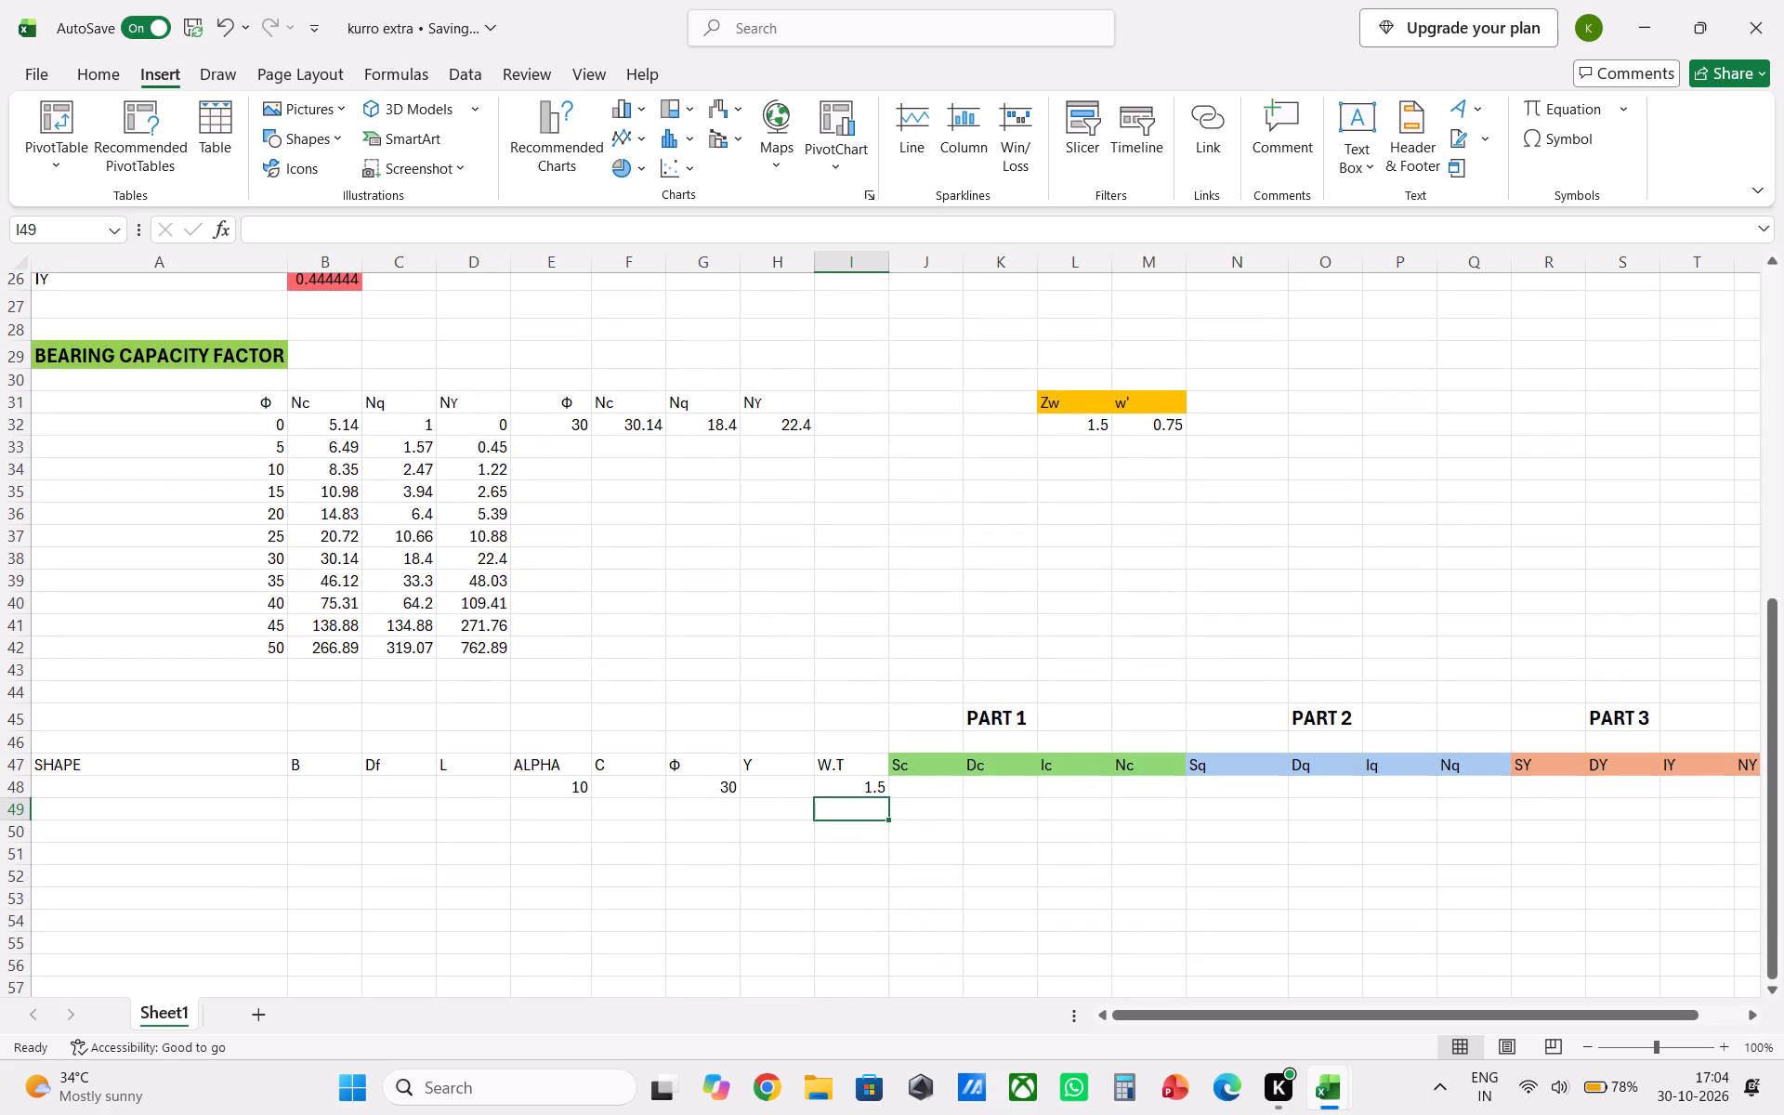
{"action": "left_click", "coordinate": [179, 790]}
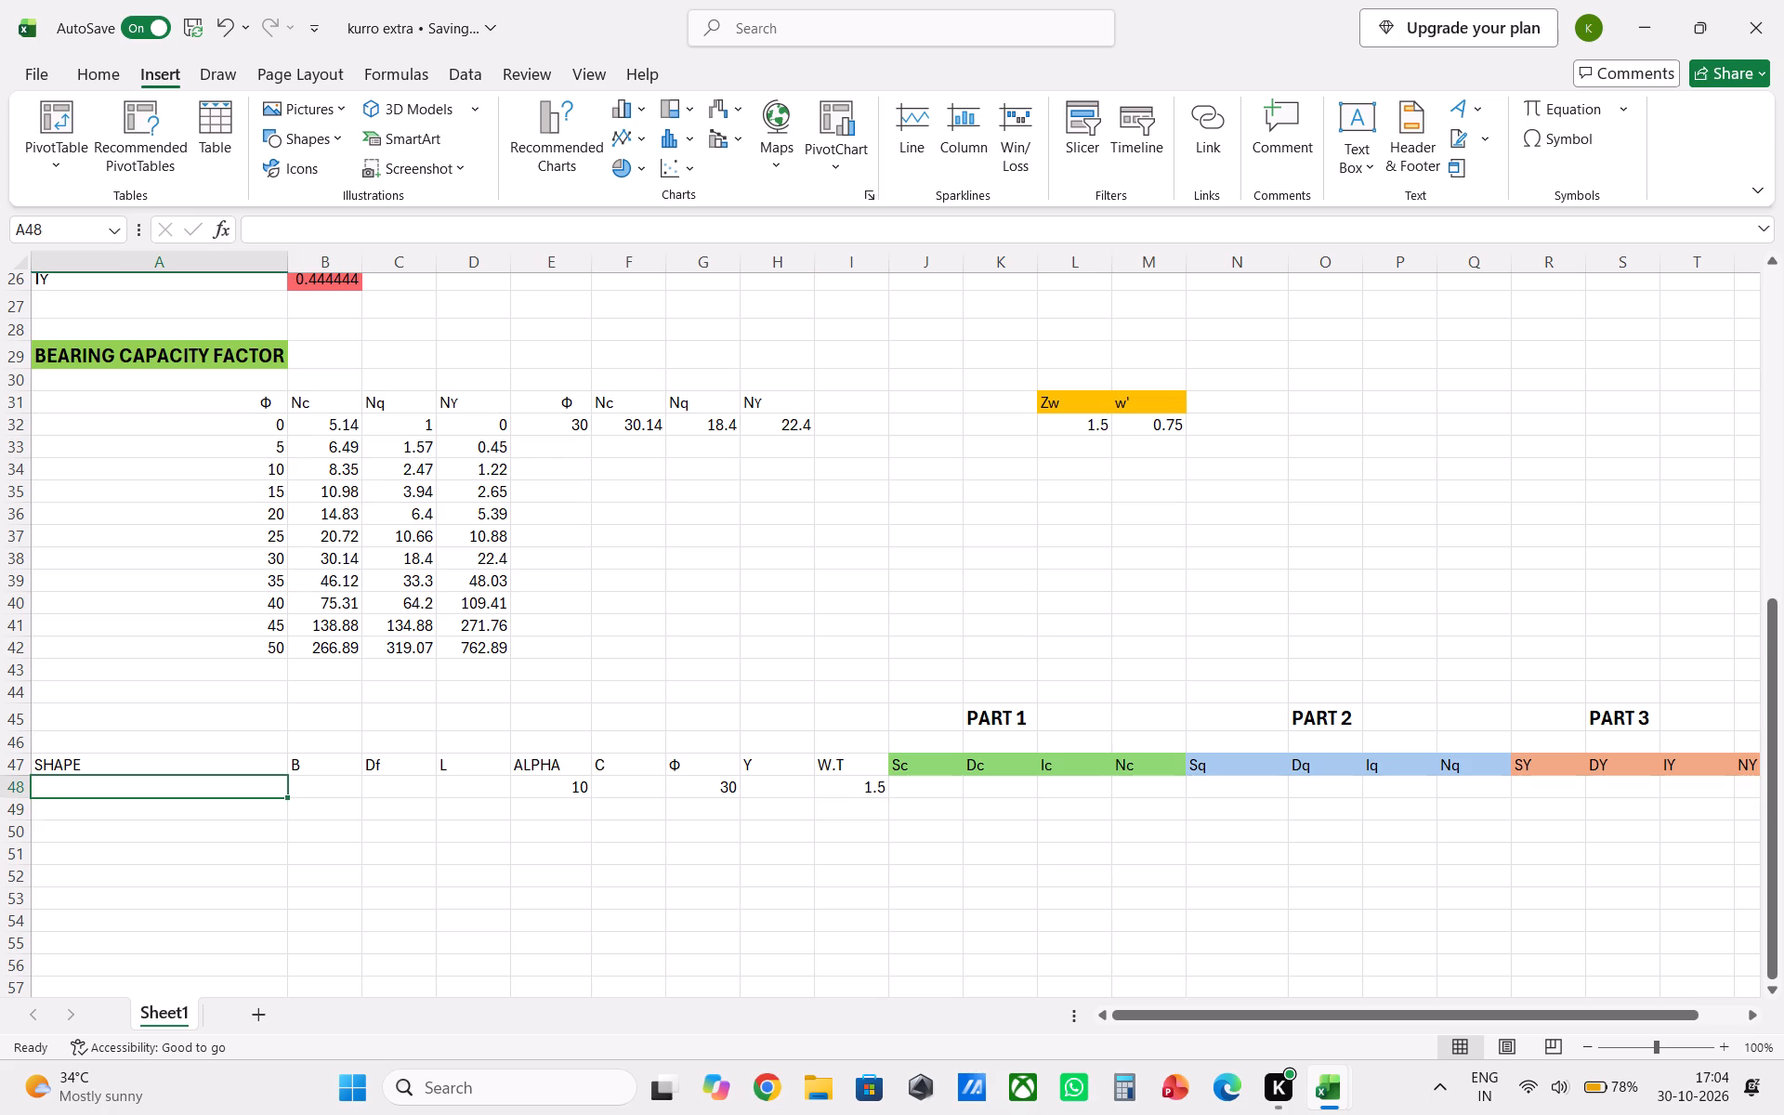
{"action": "key", "text": "equal"}
{"action": "scroll", "coordinate": [184, 709], "scroll_direction": "up", "scroll_amount": 6}
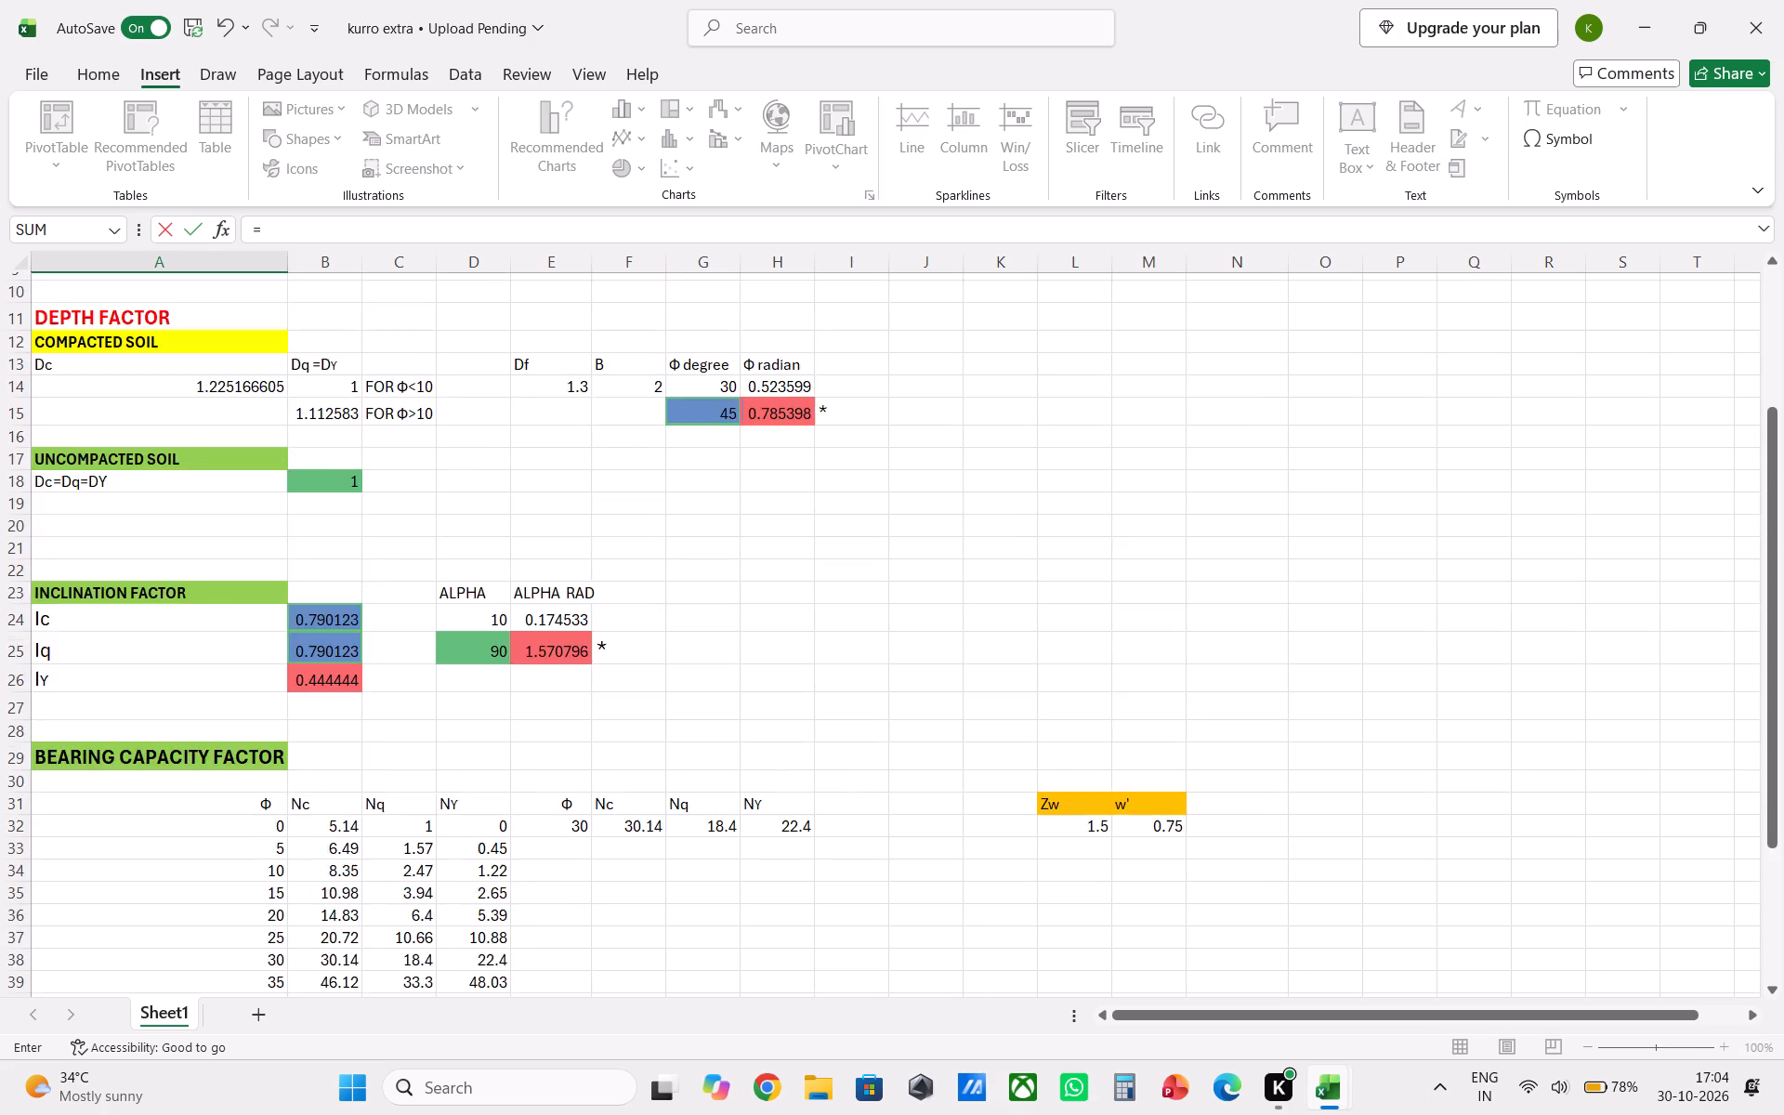
{"action": "scroll", "coordinate": [194, 673], "scroll_direction": "up", "scroll_amount": 3}
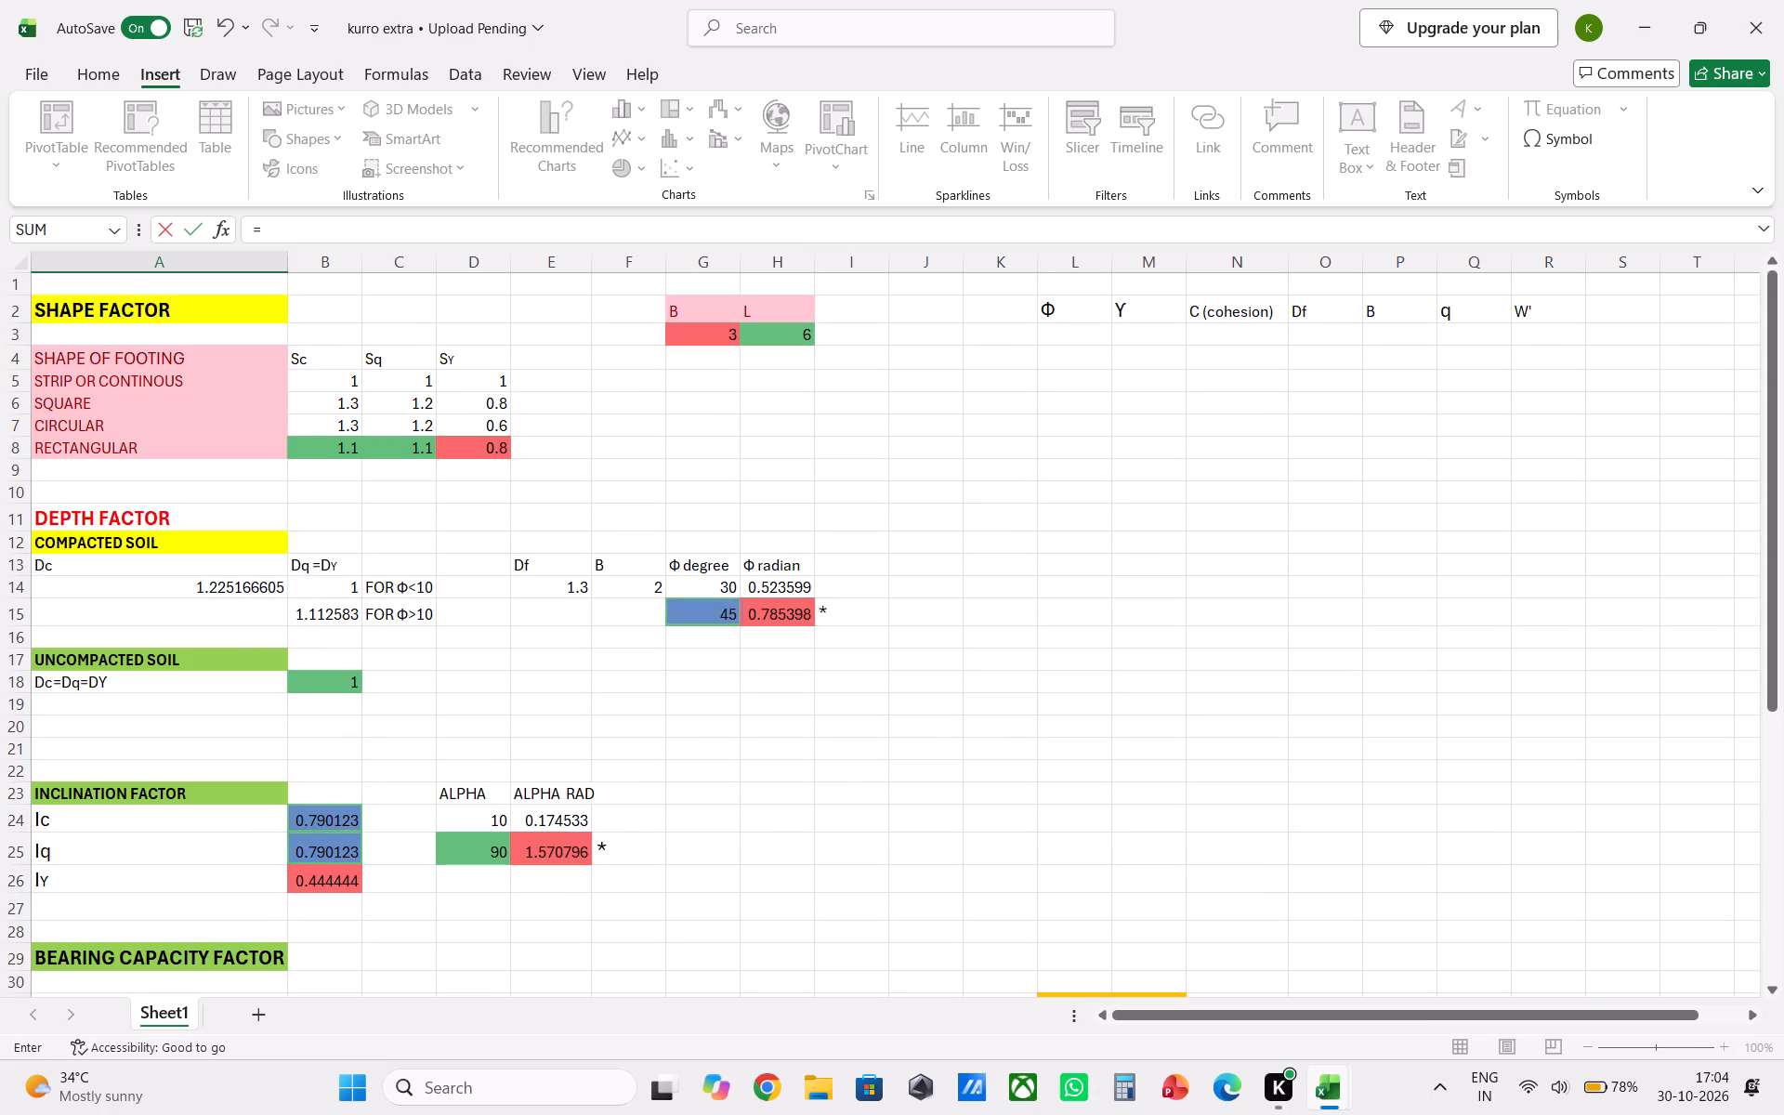
{"action": "left_click", "coordinate": [218, 430]}
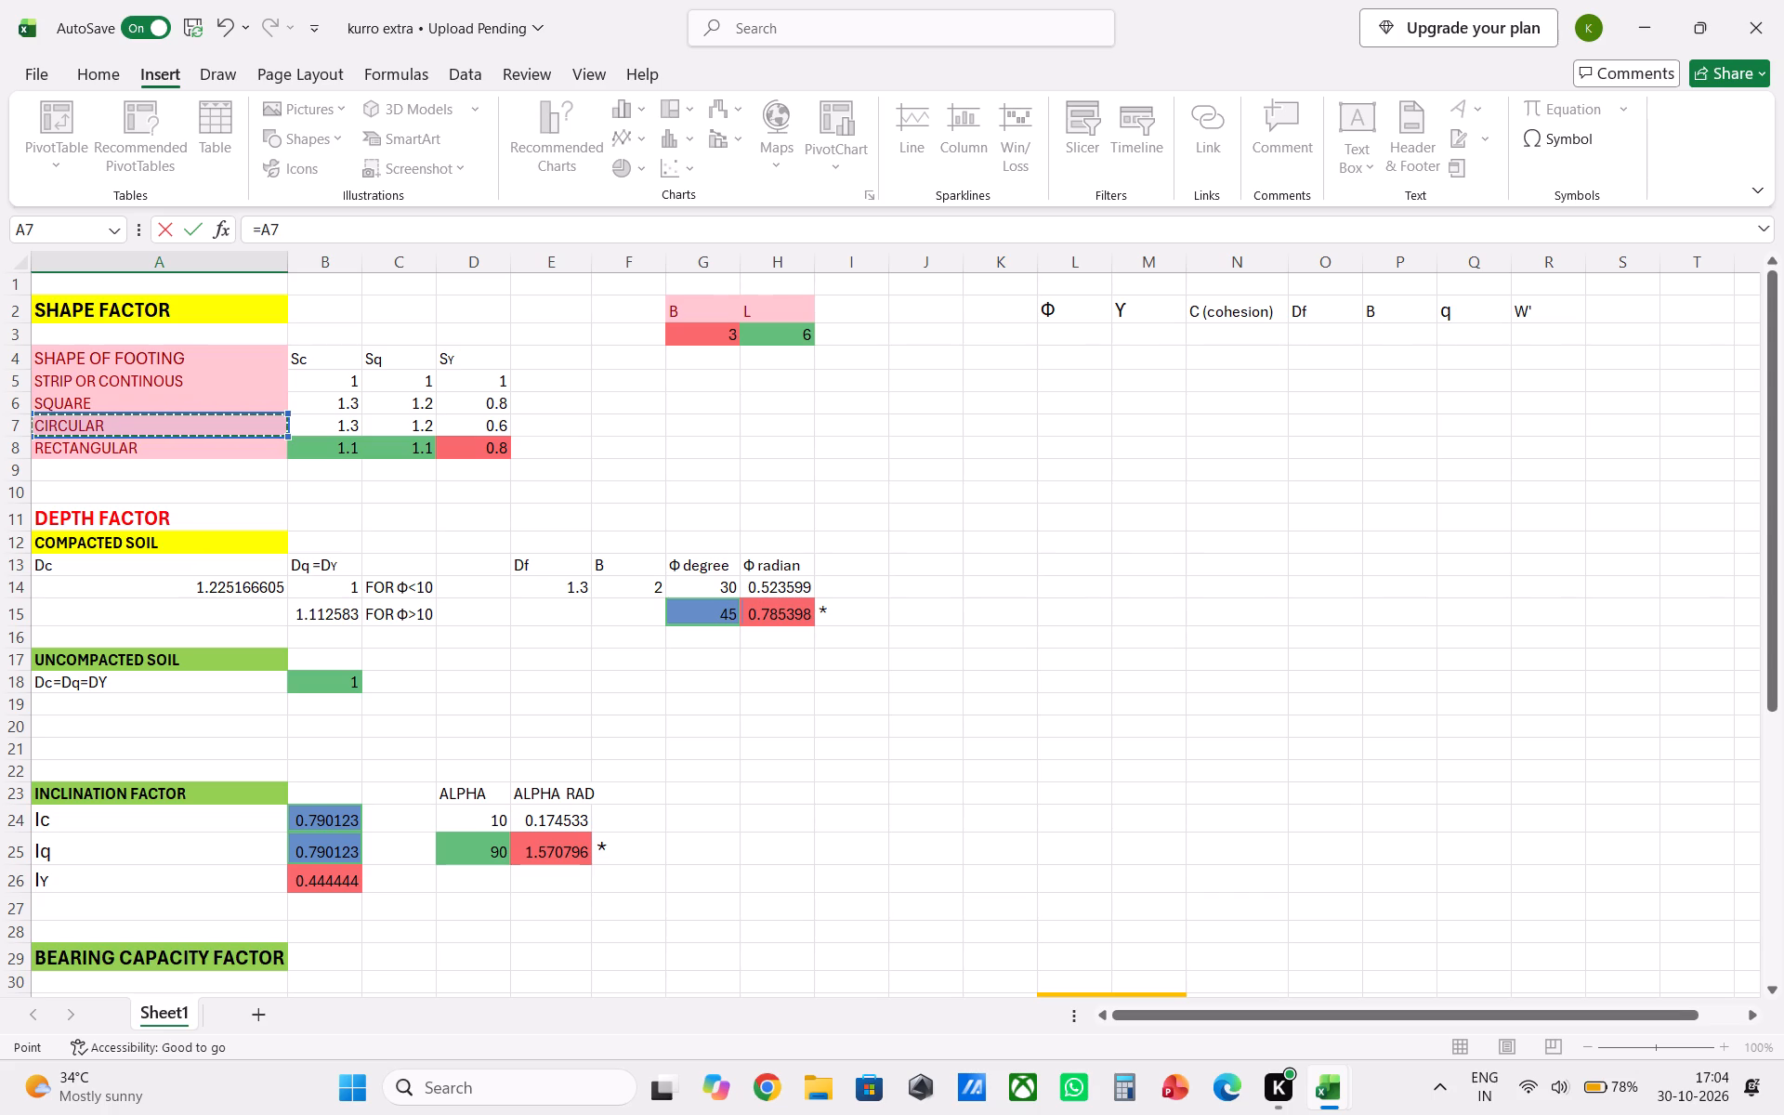
{"action": "key", "text": "Return"}
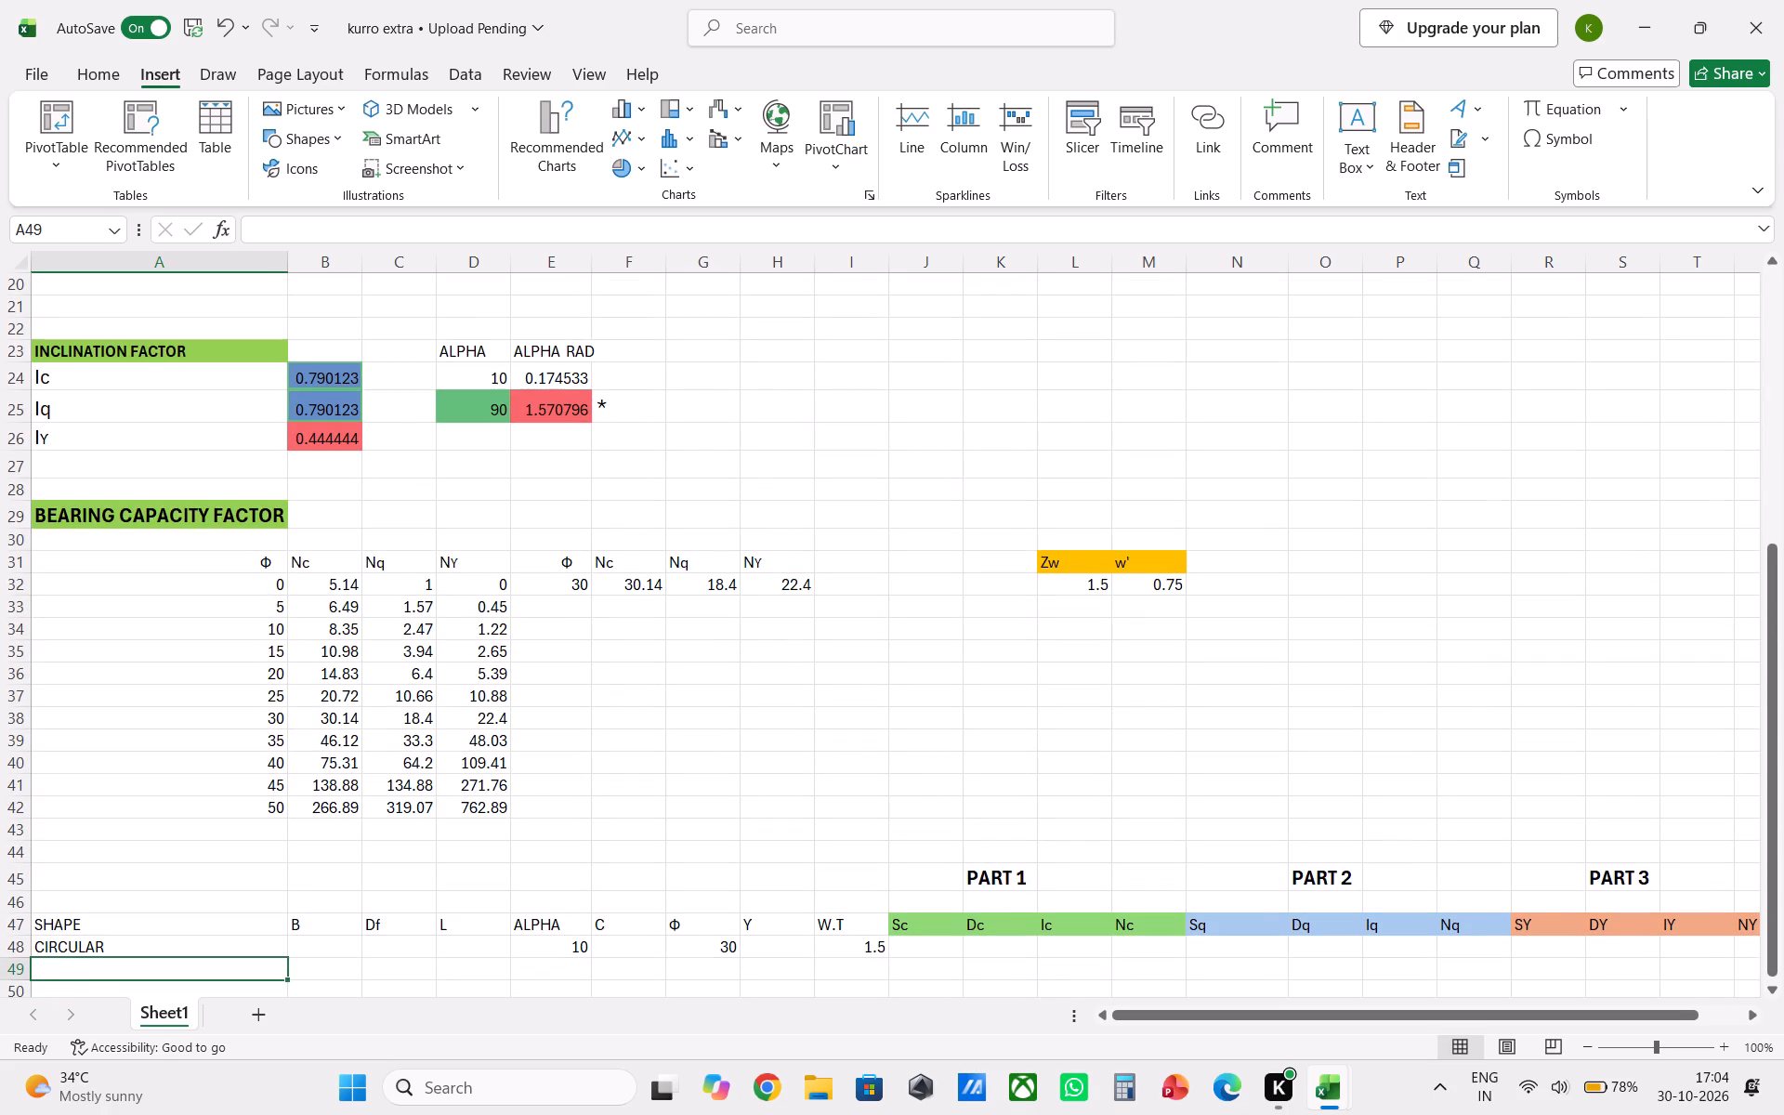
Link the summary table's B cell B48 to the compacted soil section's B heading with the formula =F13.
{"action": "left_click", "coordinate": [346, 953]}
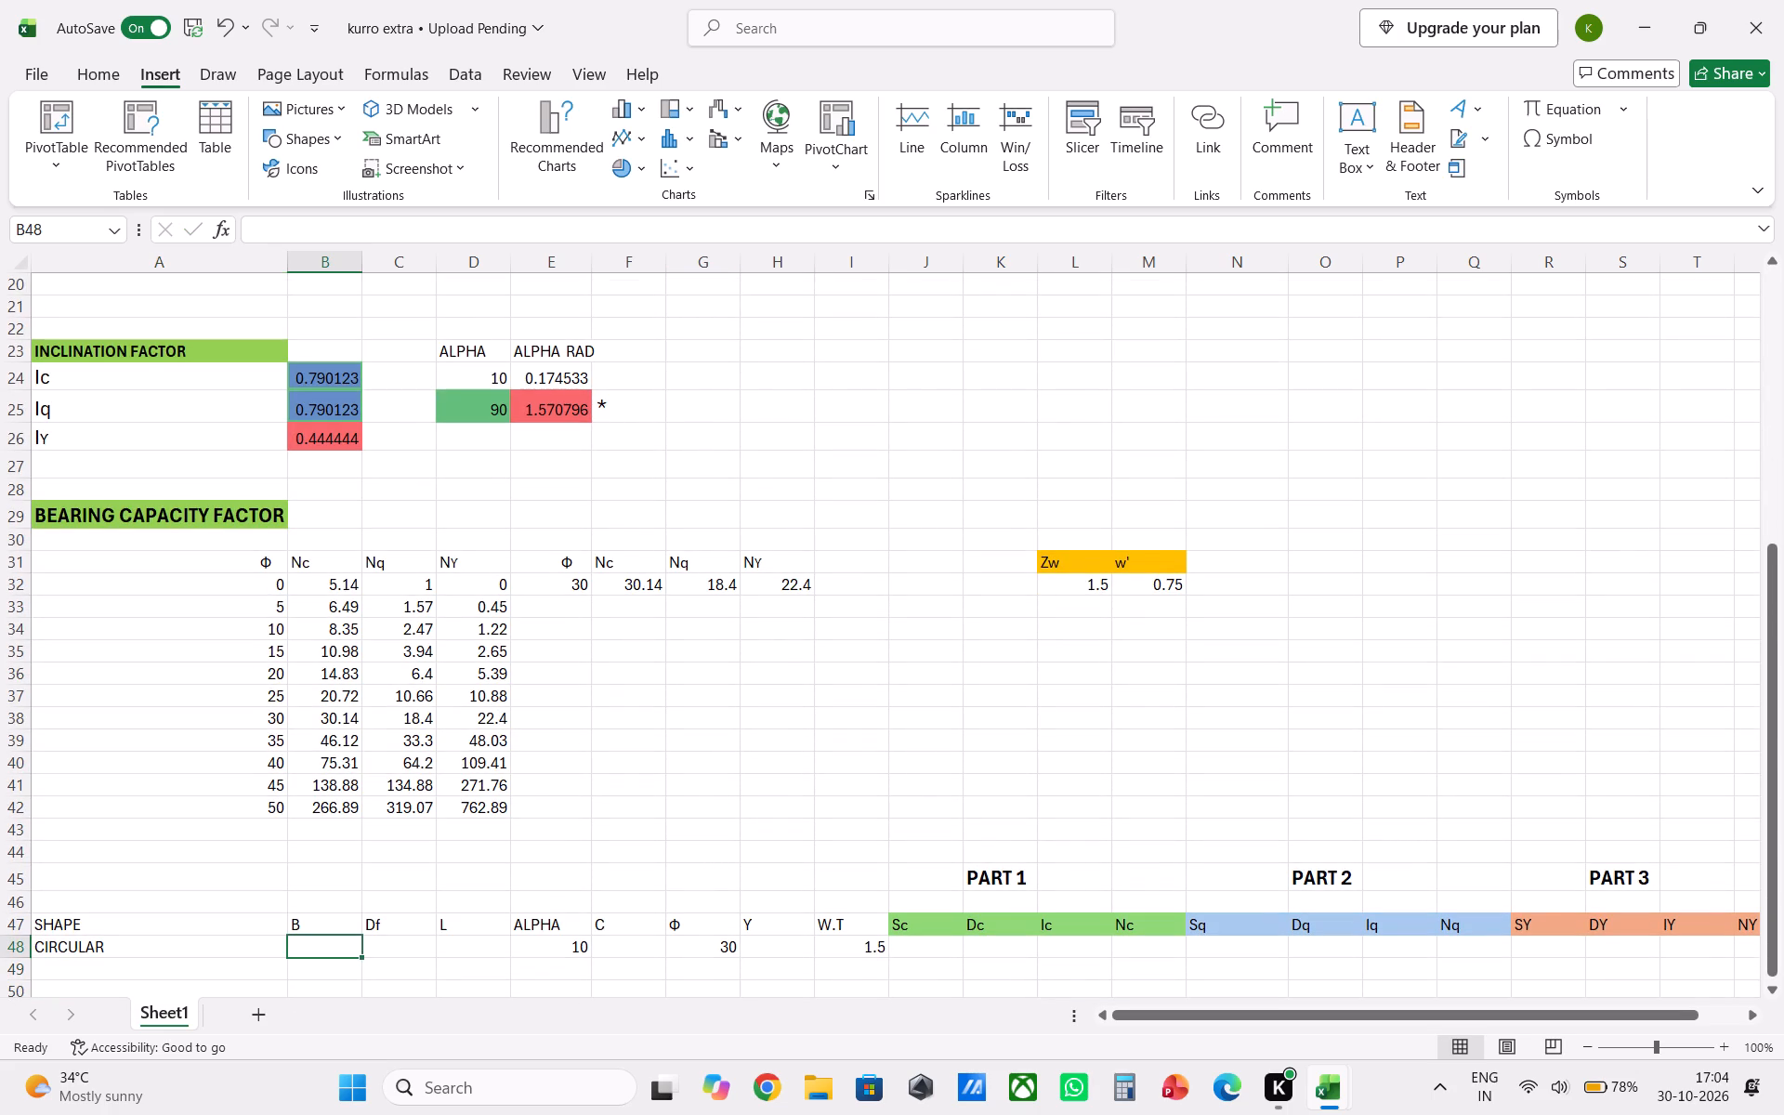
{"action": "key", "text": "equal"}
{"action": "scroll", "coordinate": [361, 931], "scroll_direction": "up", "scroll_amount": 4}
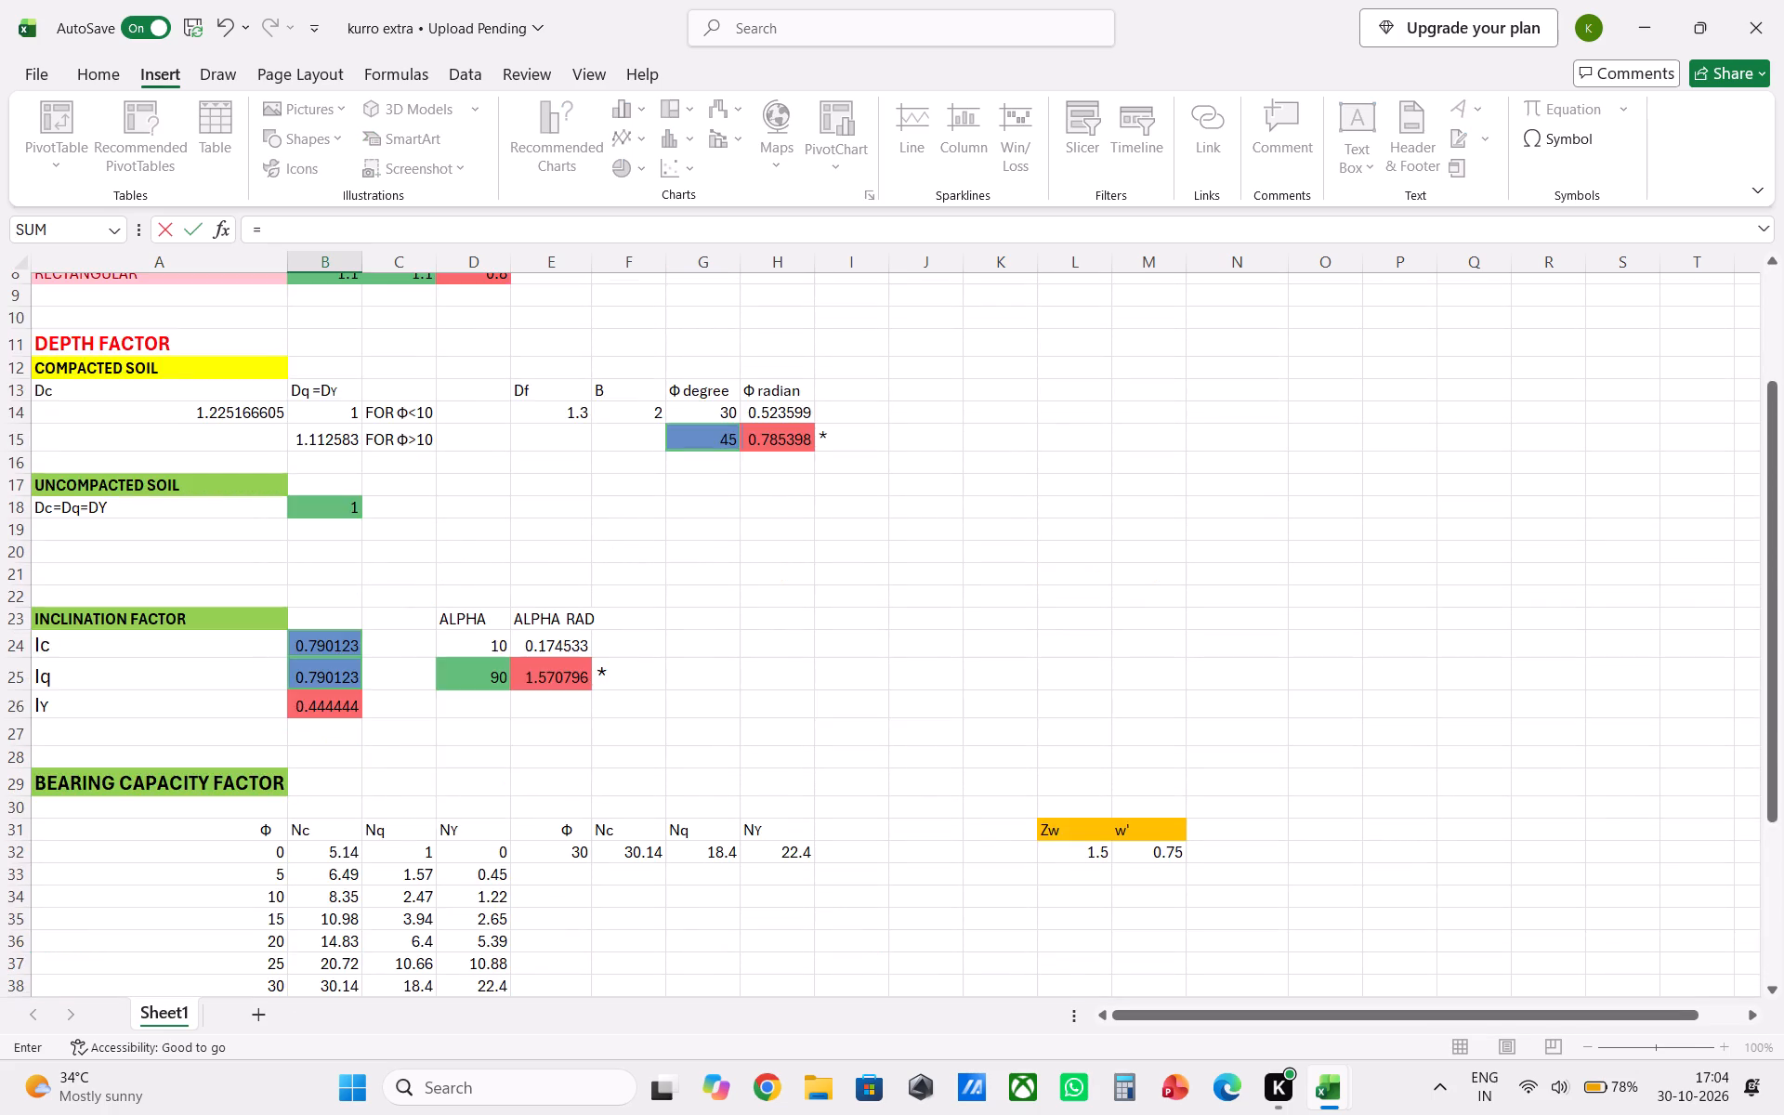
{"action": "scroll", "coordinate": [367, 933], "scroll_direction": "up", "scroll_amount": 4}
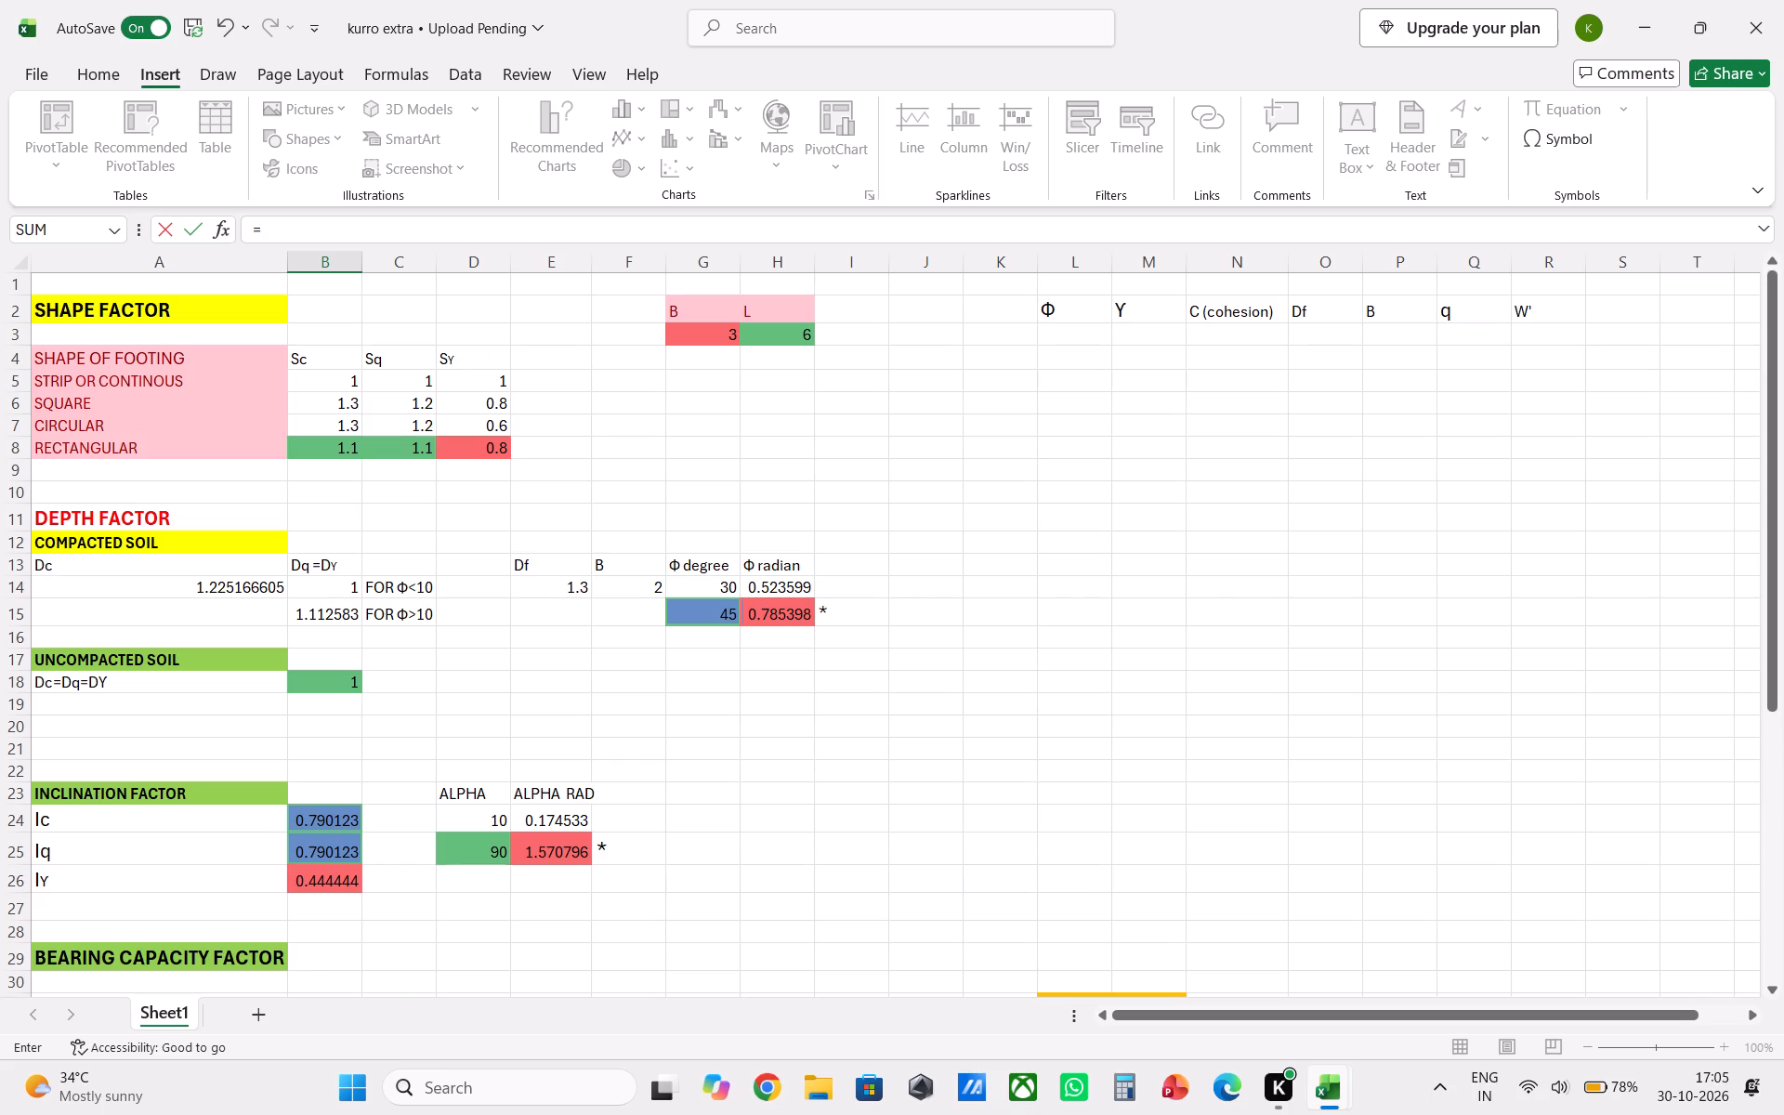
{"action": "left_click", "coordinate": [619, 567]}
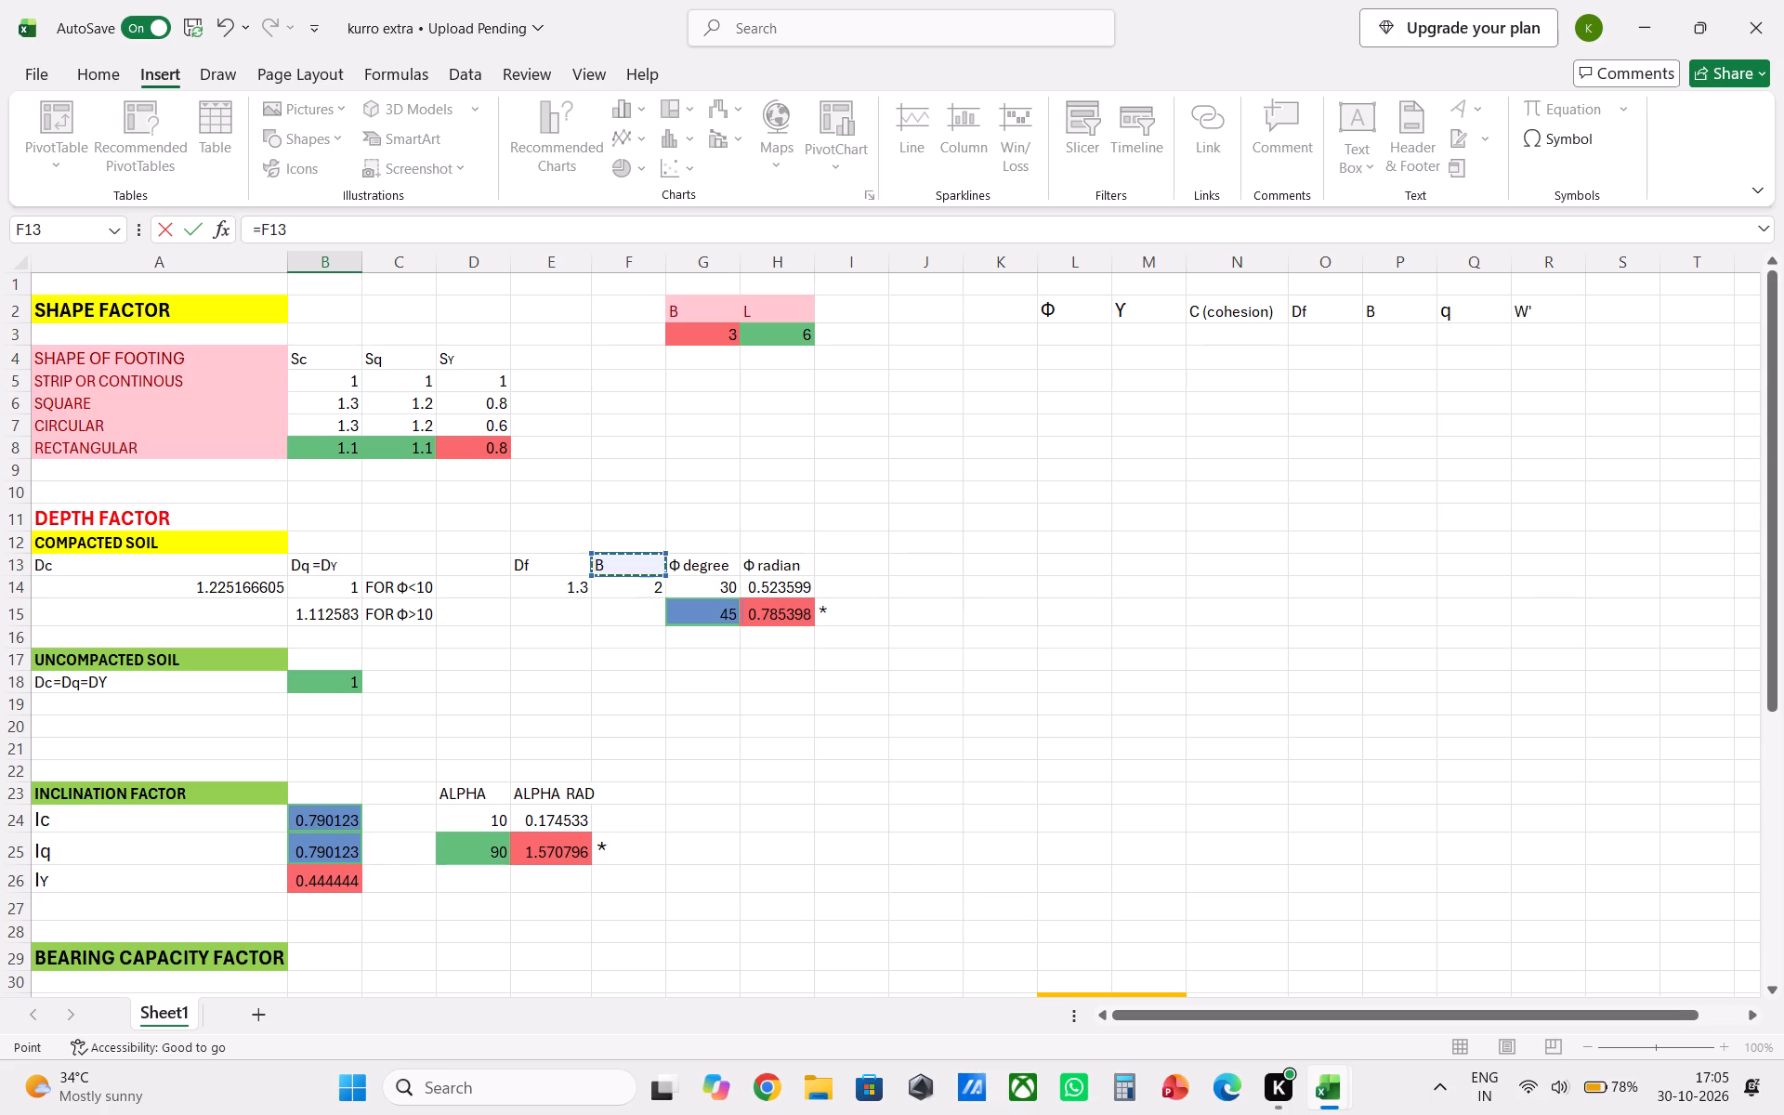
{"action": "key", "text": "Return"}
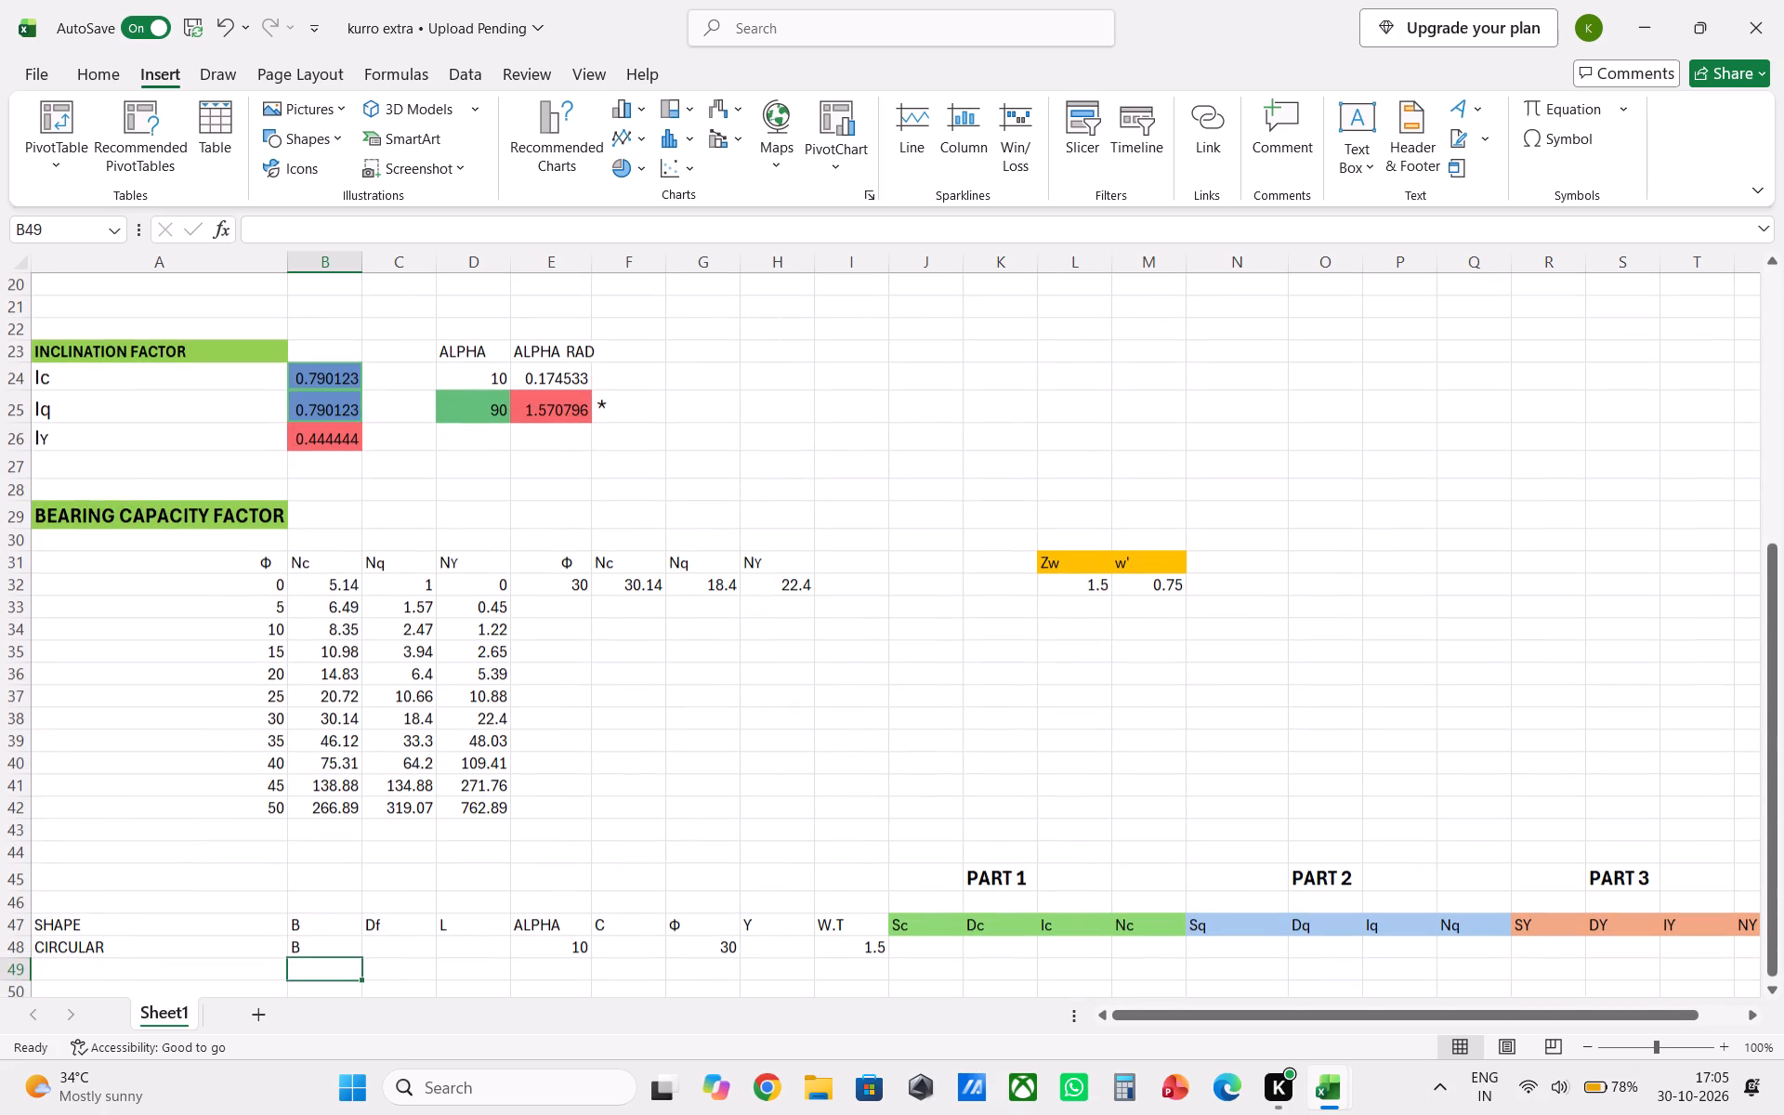
Replace the formula in the summary table's B cell B48 with =F14, the B value in the compacted soil section.
{"action": "left_click", "coordinate": [334, 955]}
{"action": "left_click", "coordinate": [324, 951]}
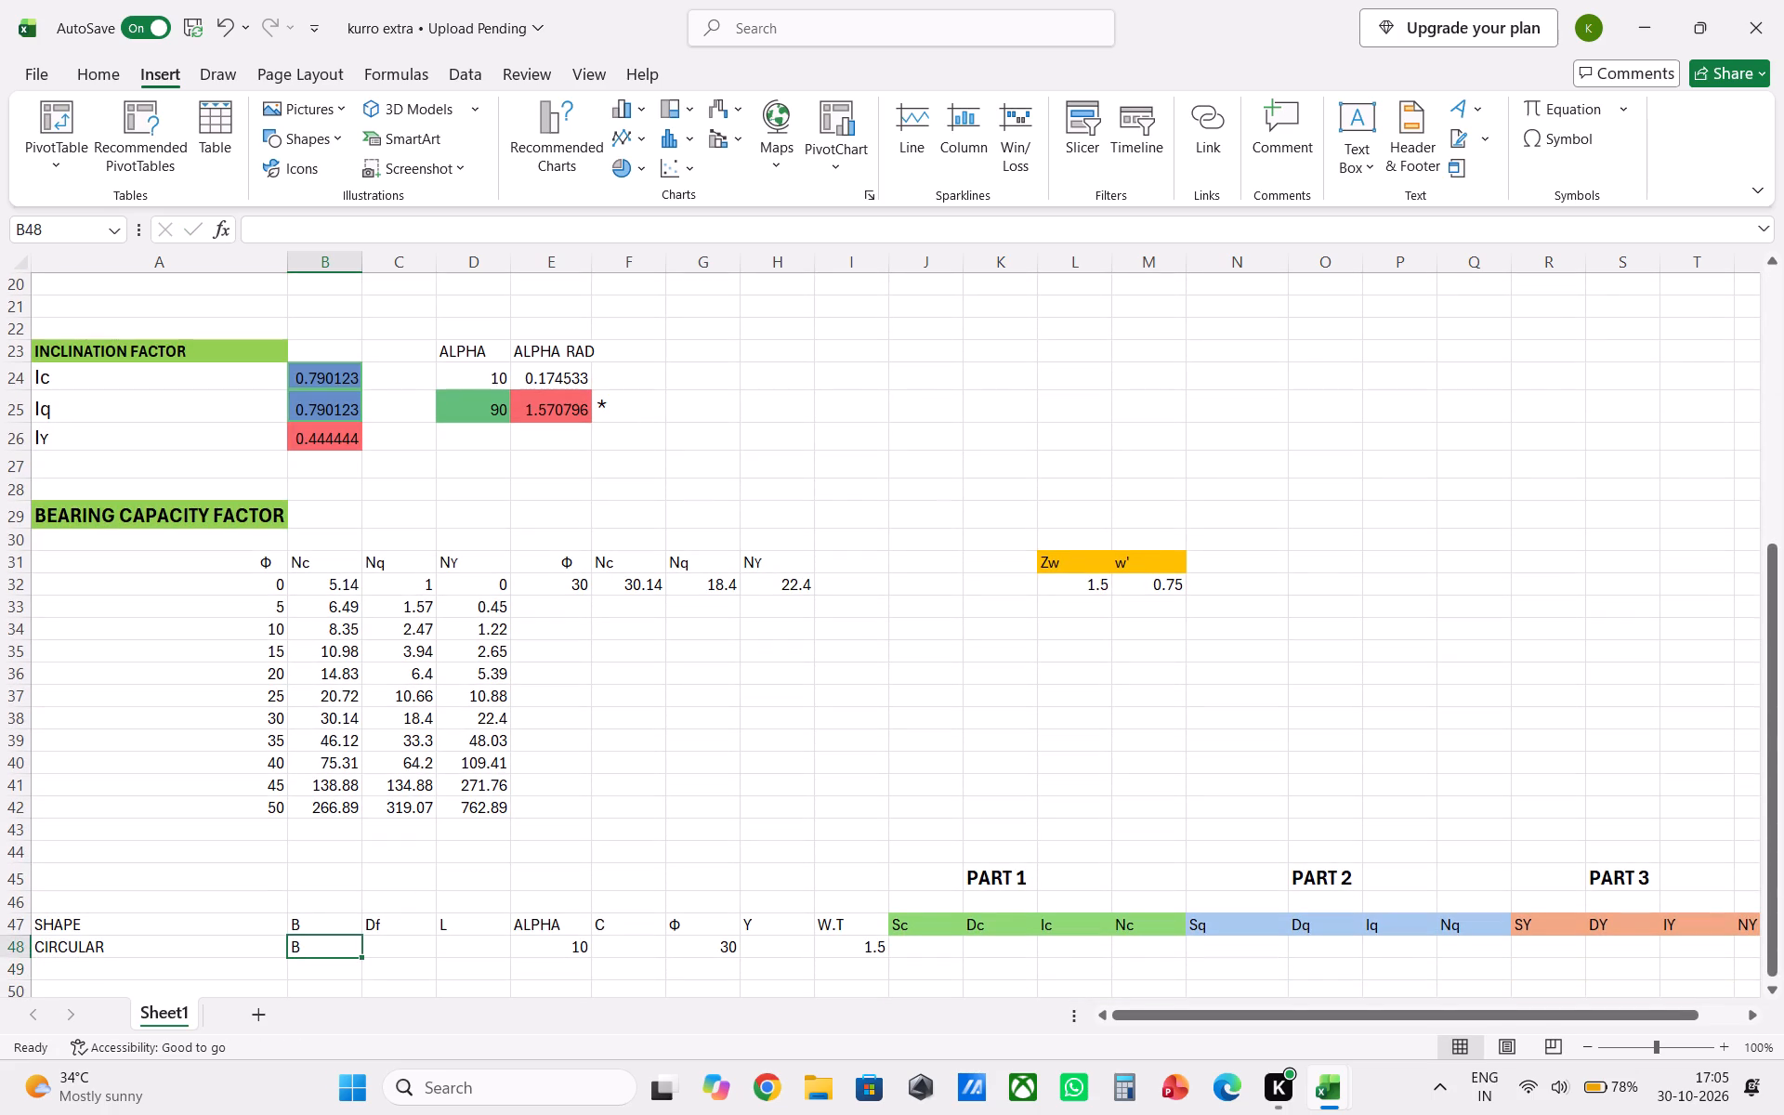
{"action": "key", "text": "BackSpace"}
{"action": "key", "text": "BackSpace"}
{"action": "key", "text": "equal"}
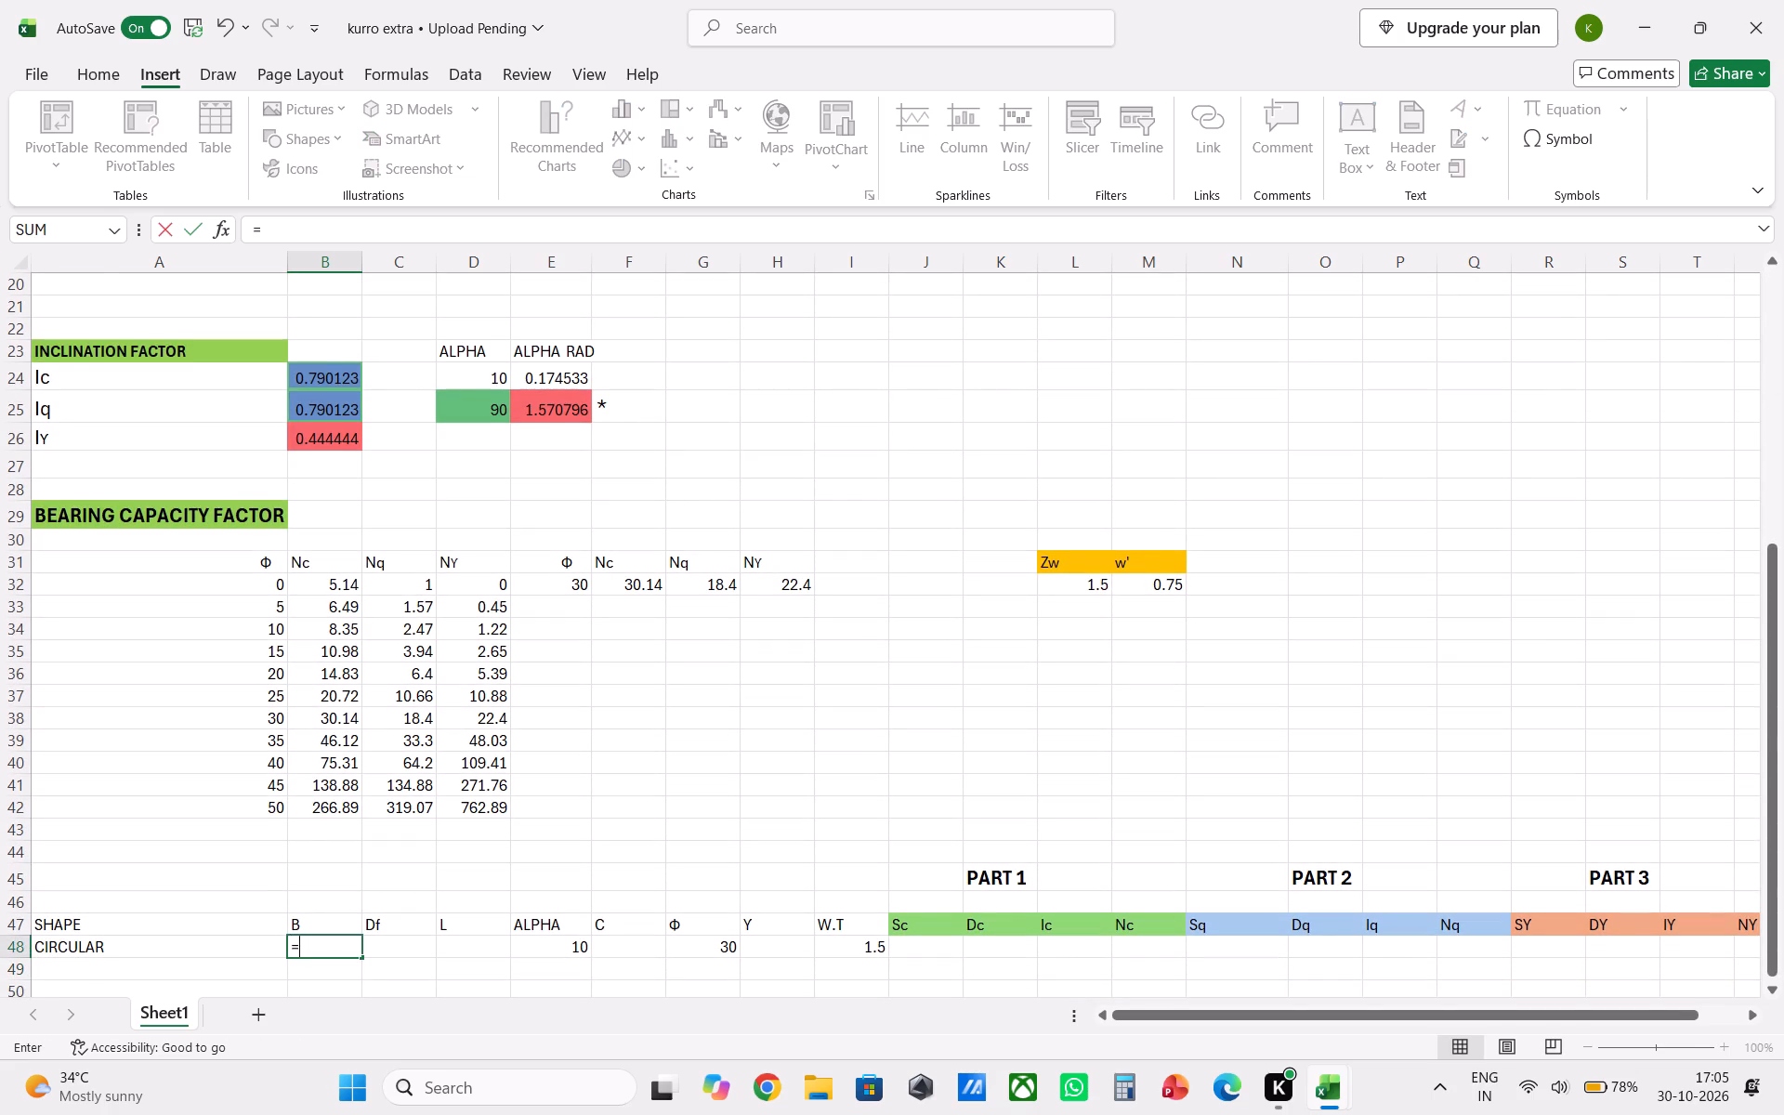
{"action": "scroll", "coordinate": [324, 951], "scroll_direction": "up", "scroll_amount": 4}
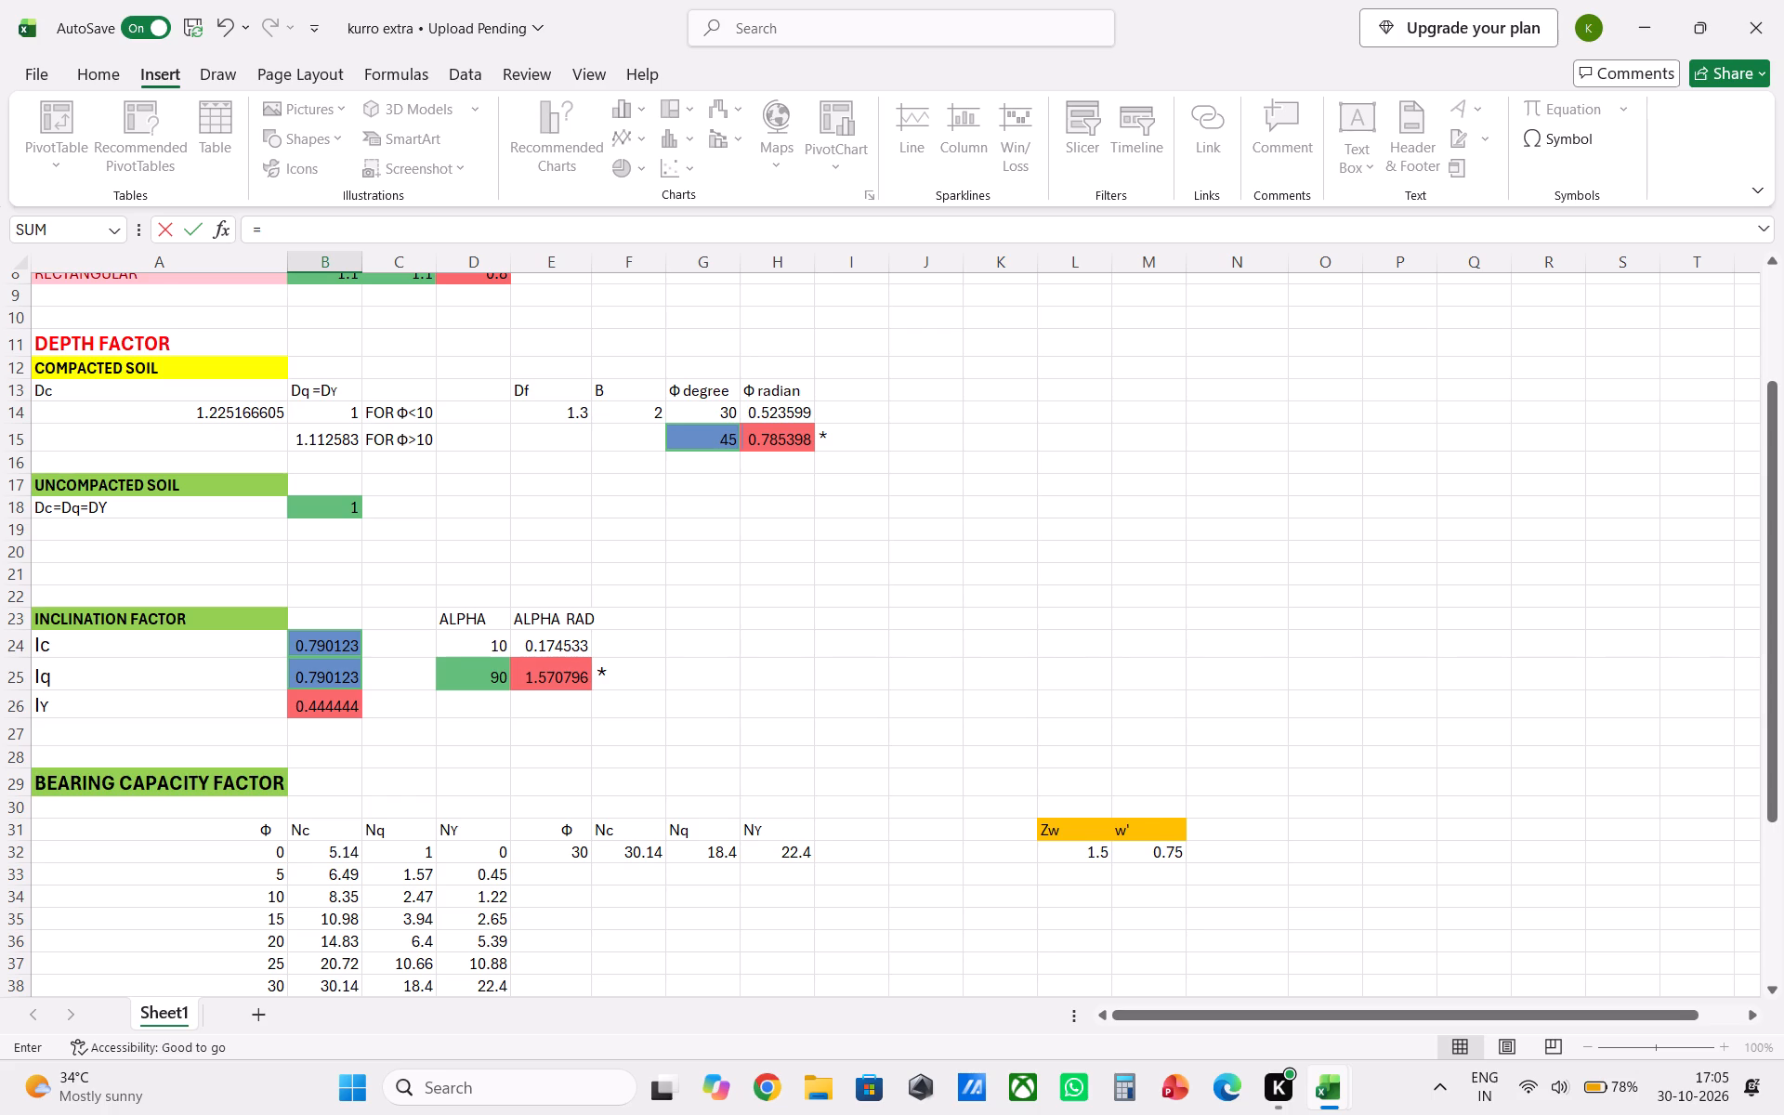
{"action": "left_click", "coordinate": [642, 415]}
{"action": "key", "text": "Return"}
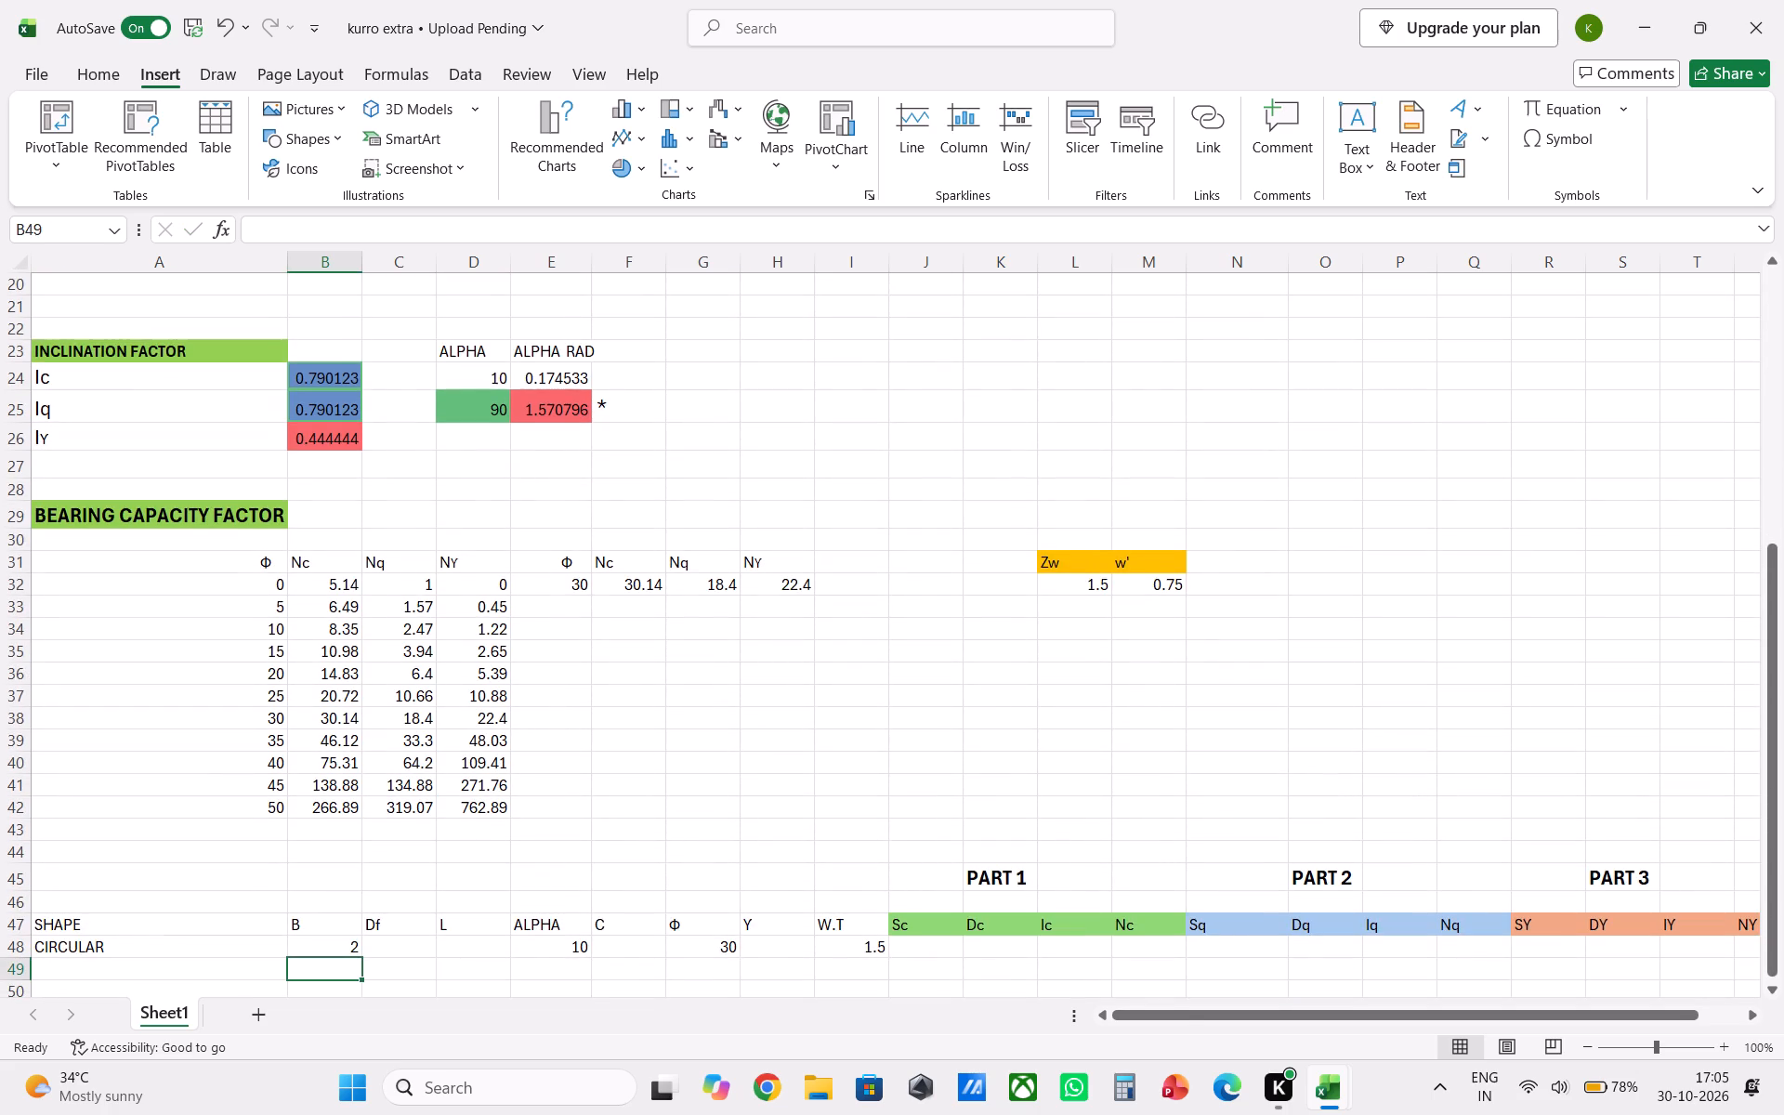
Link the summary table's Df cell C48 to the compacted soil section's Df value with the formula =E14.
{"action": "scroll", "coordinate": [610, 656], "scroll_direction": "down", "scroll_amount": 2}
{"action": "scroll", "coordinate": [511, 835], "scroll_direction": "down", "scroll_amount": 1}
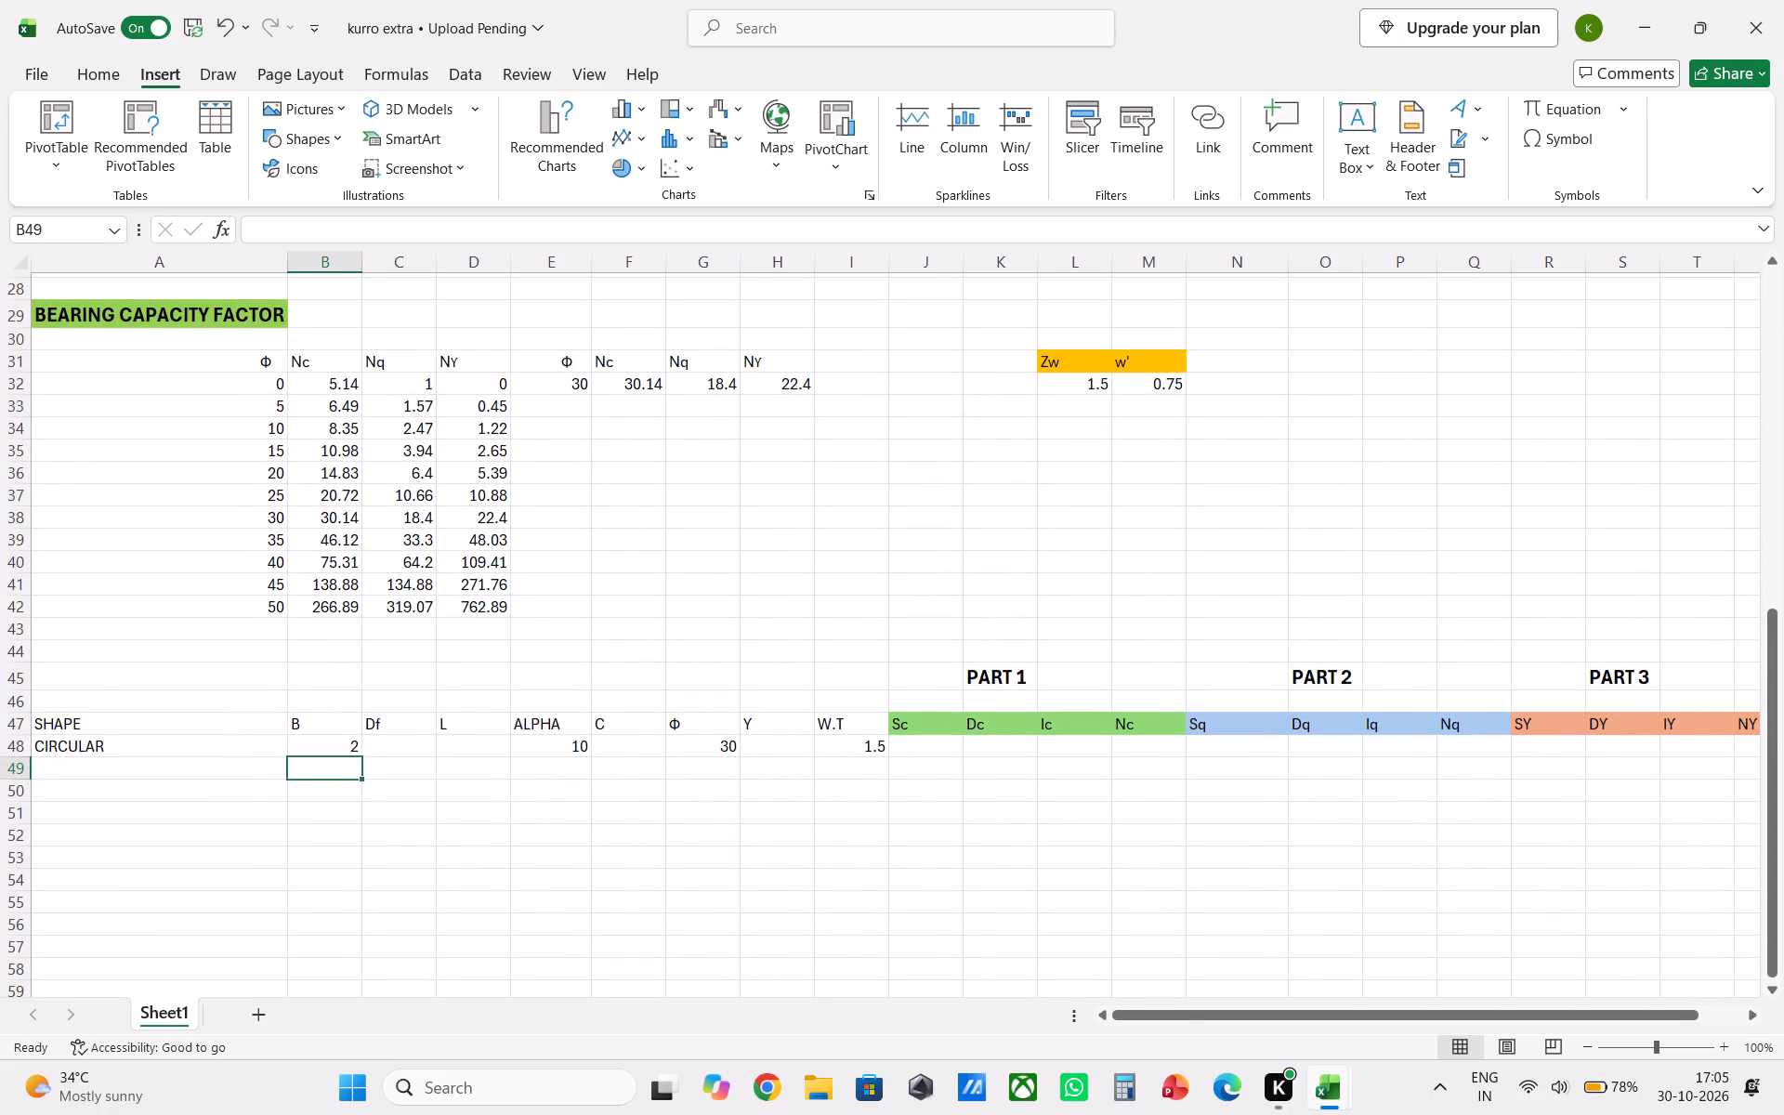
{"action": "left_click", "coordinate": [413, 752]}
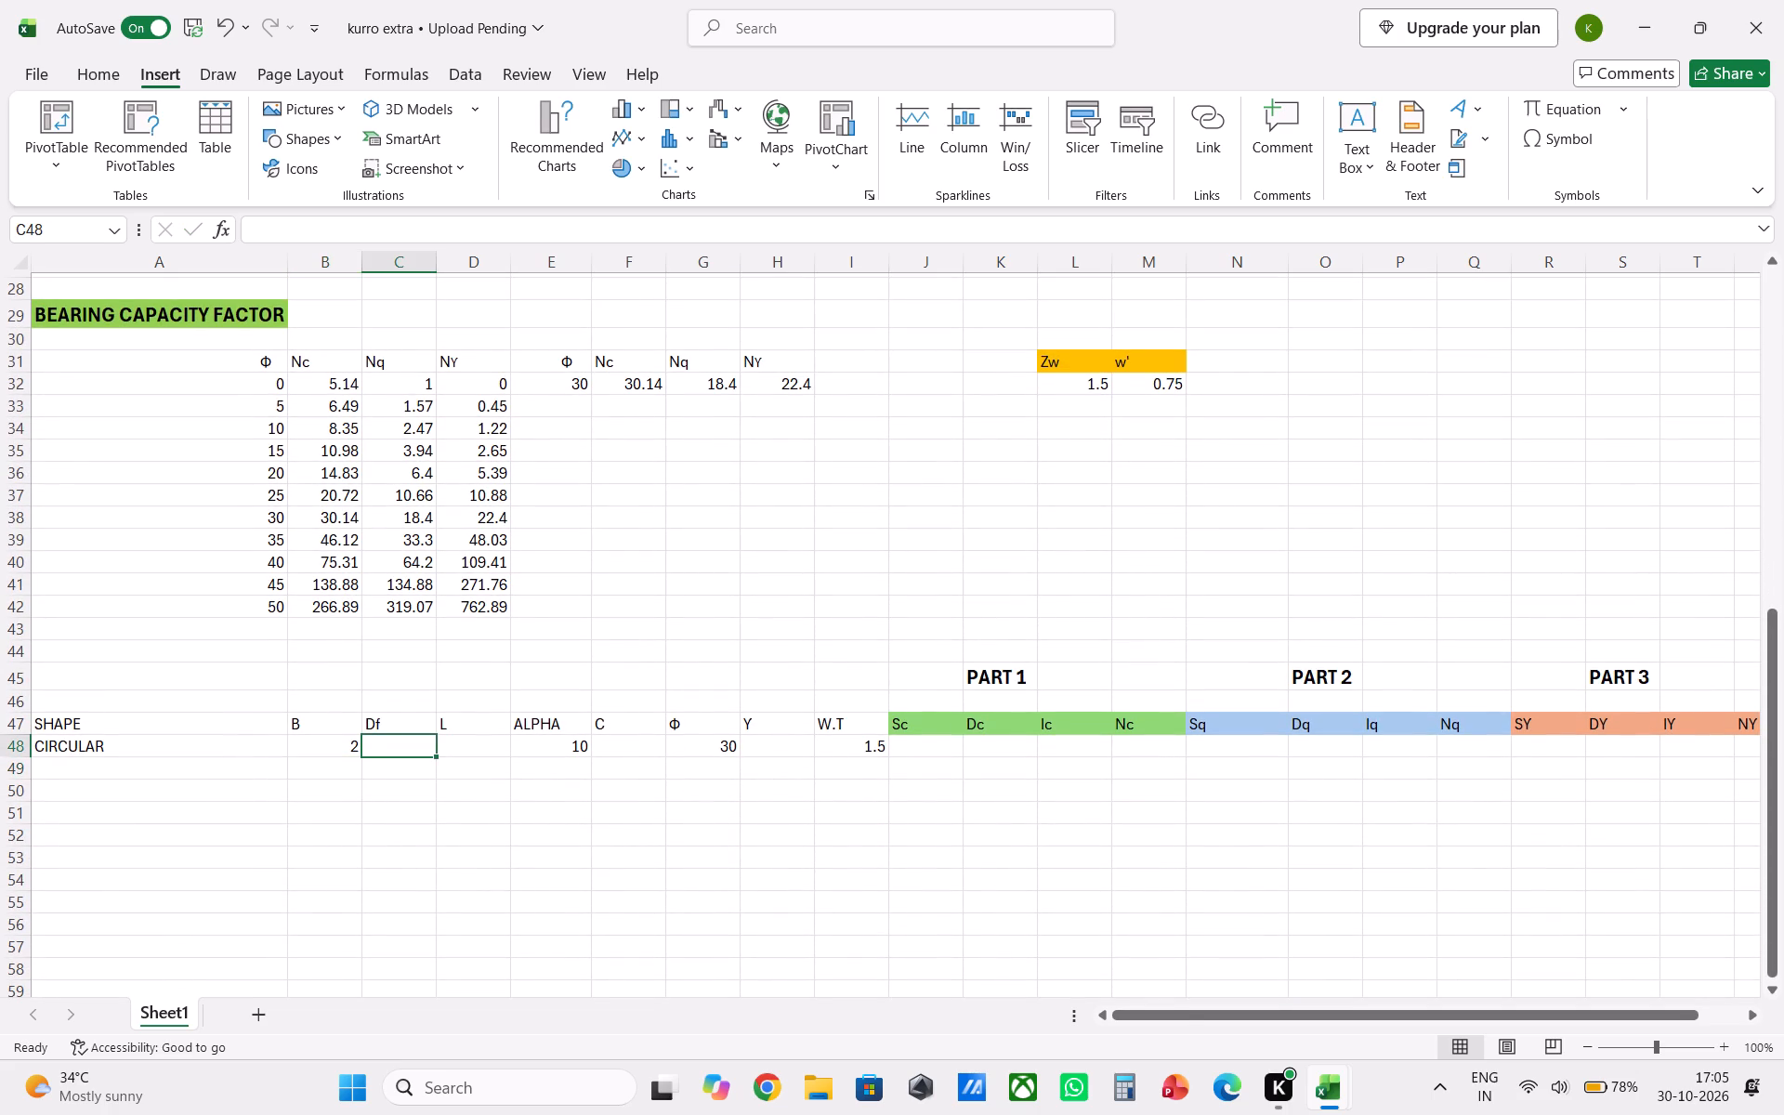
{"action": "key", "text": "equal"}
{"action": "scroll", "coordinate": [526, 798], "scroll_direction": "up", "scroll_amount": 7}
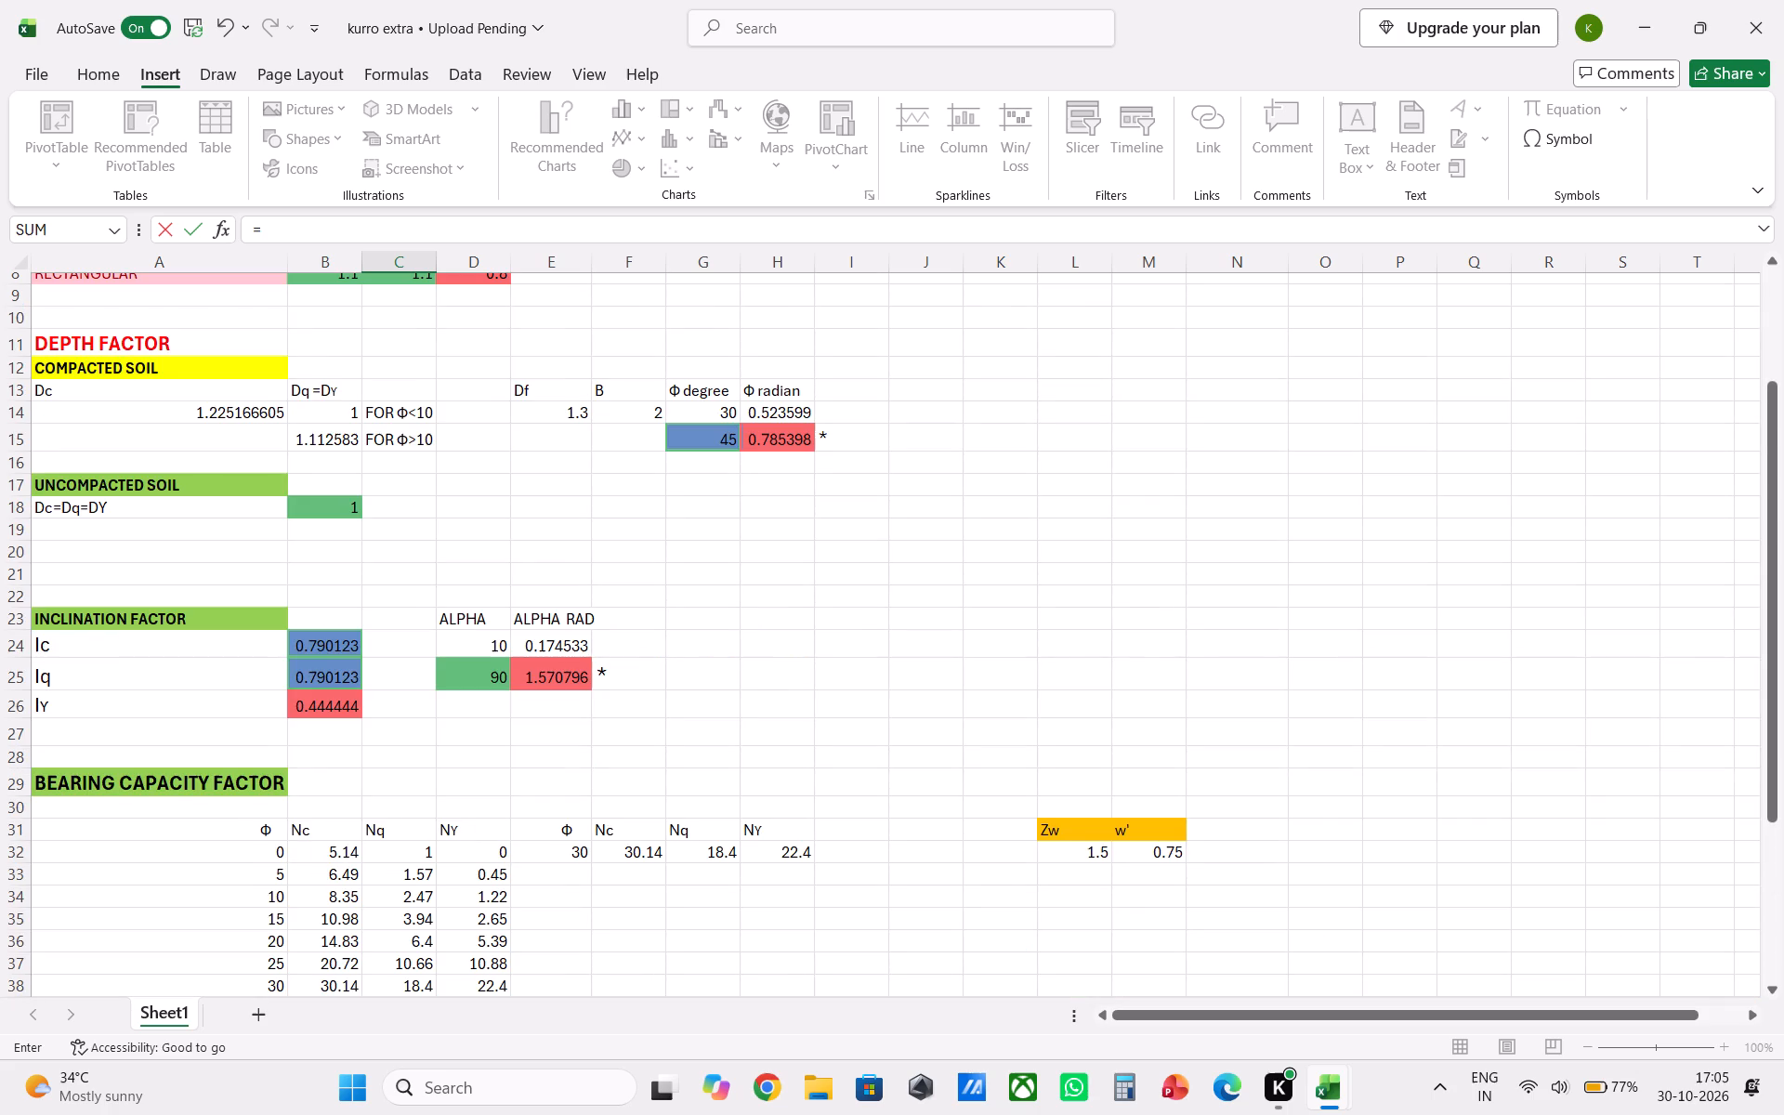
{"action": "left_click", "coordinate": [543, 413]}
{"action": "key", "text": "Return"}
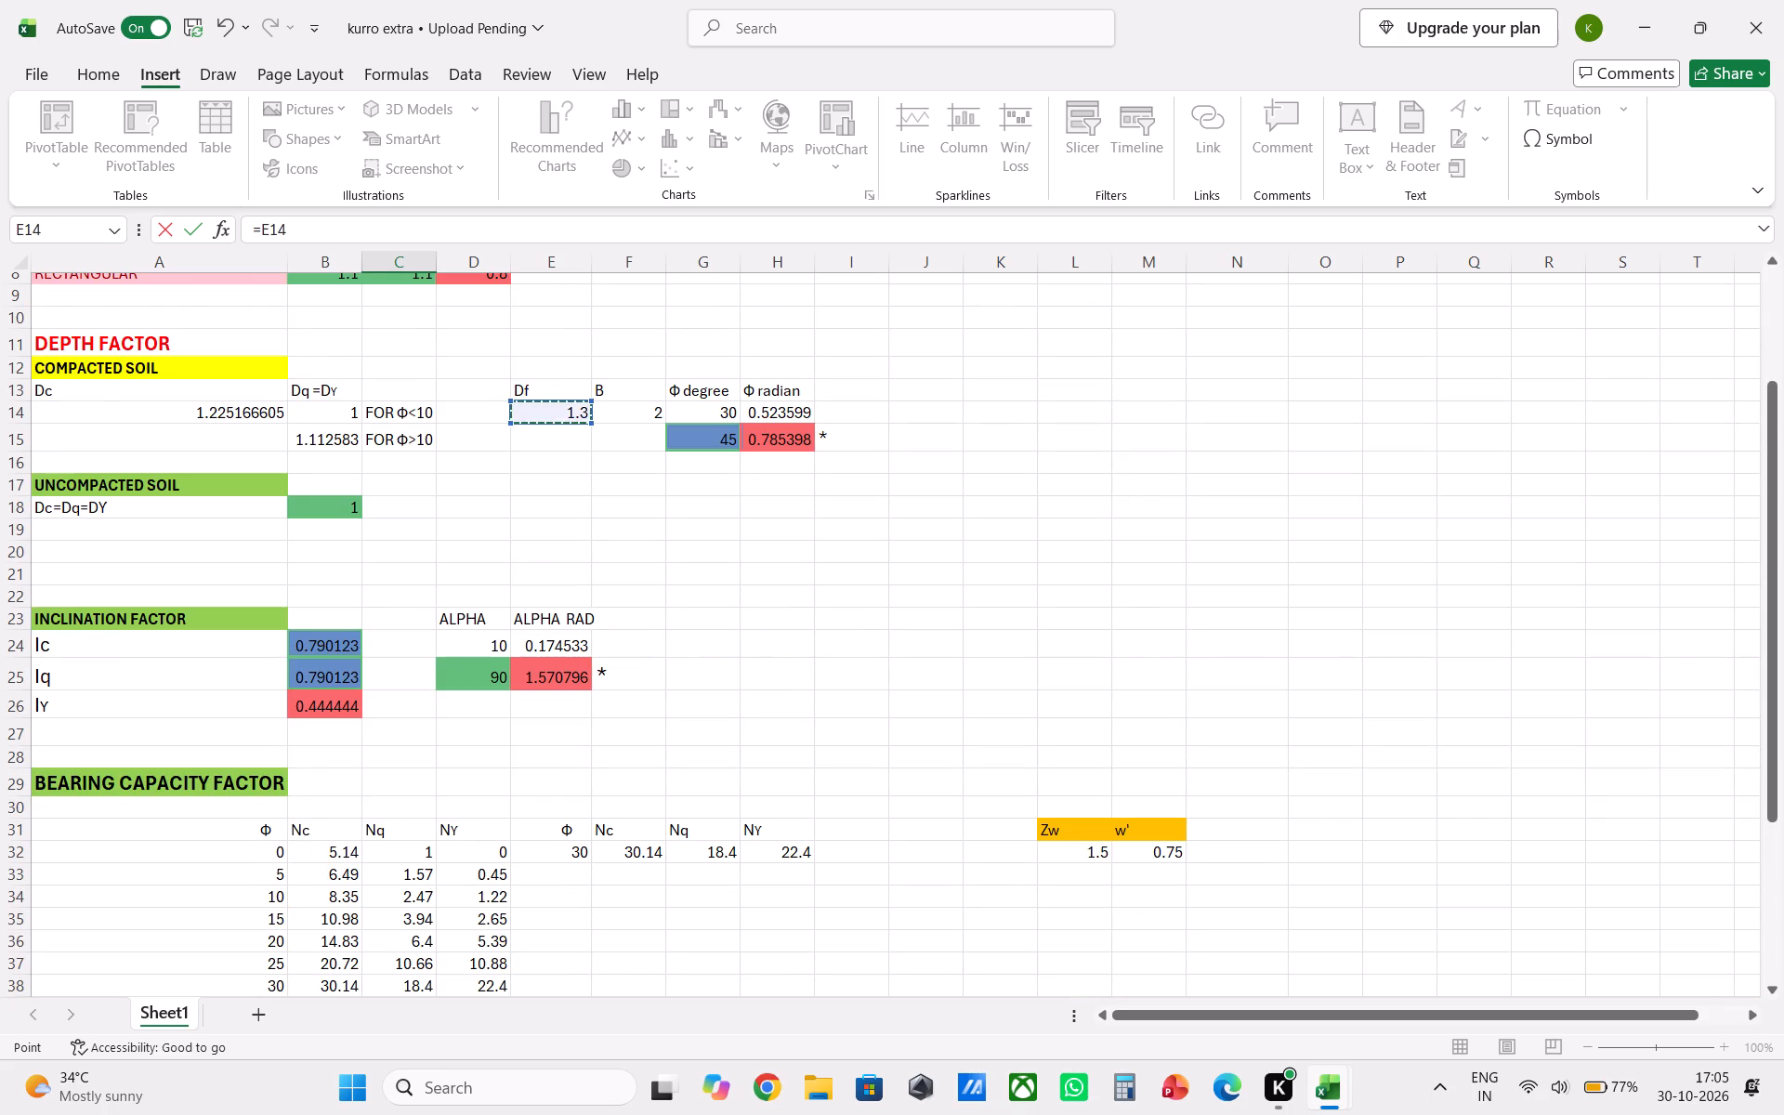
Link the summary table's L cell D48 to the L value in the shape factor section with the formula =H3.
{"action": "left_click", "coordinate": [479, 952]}
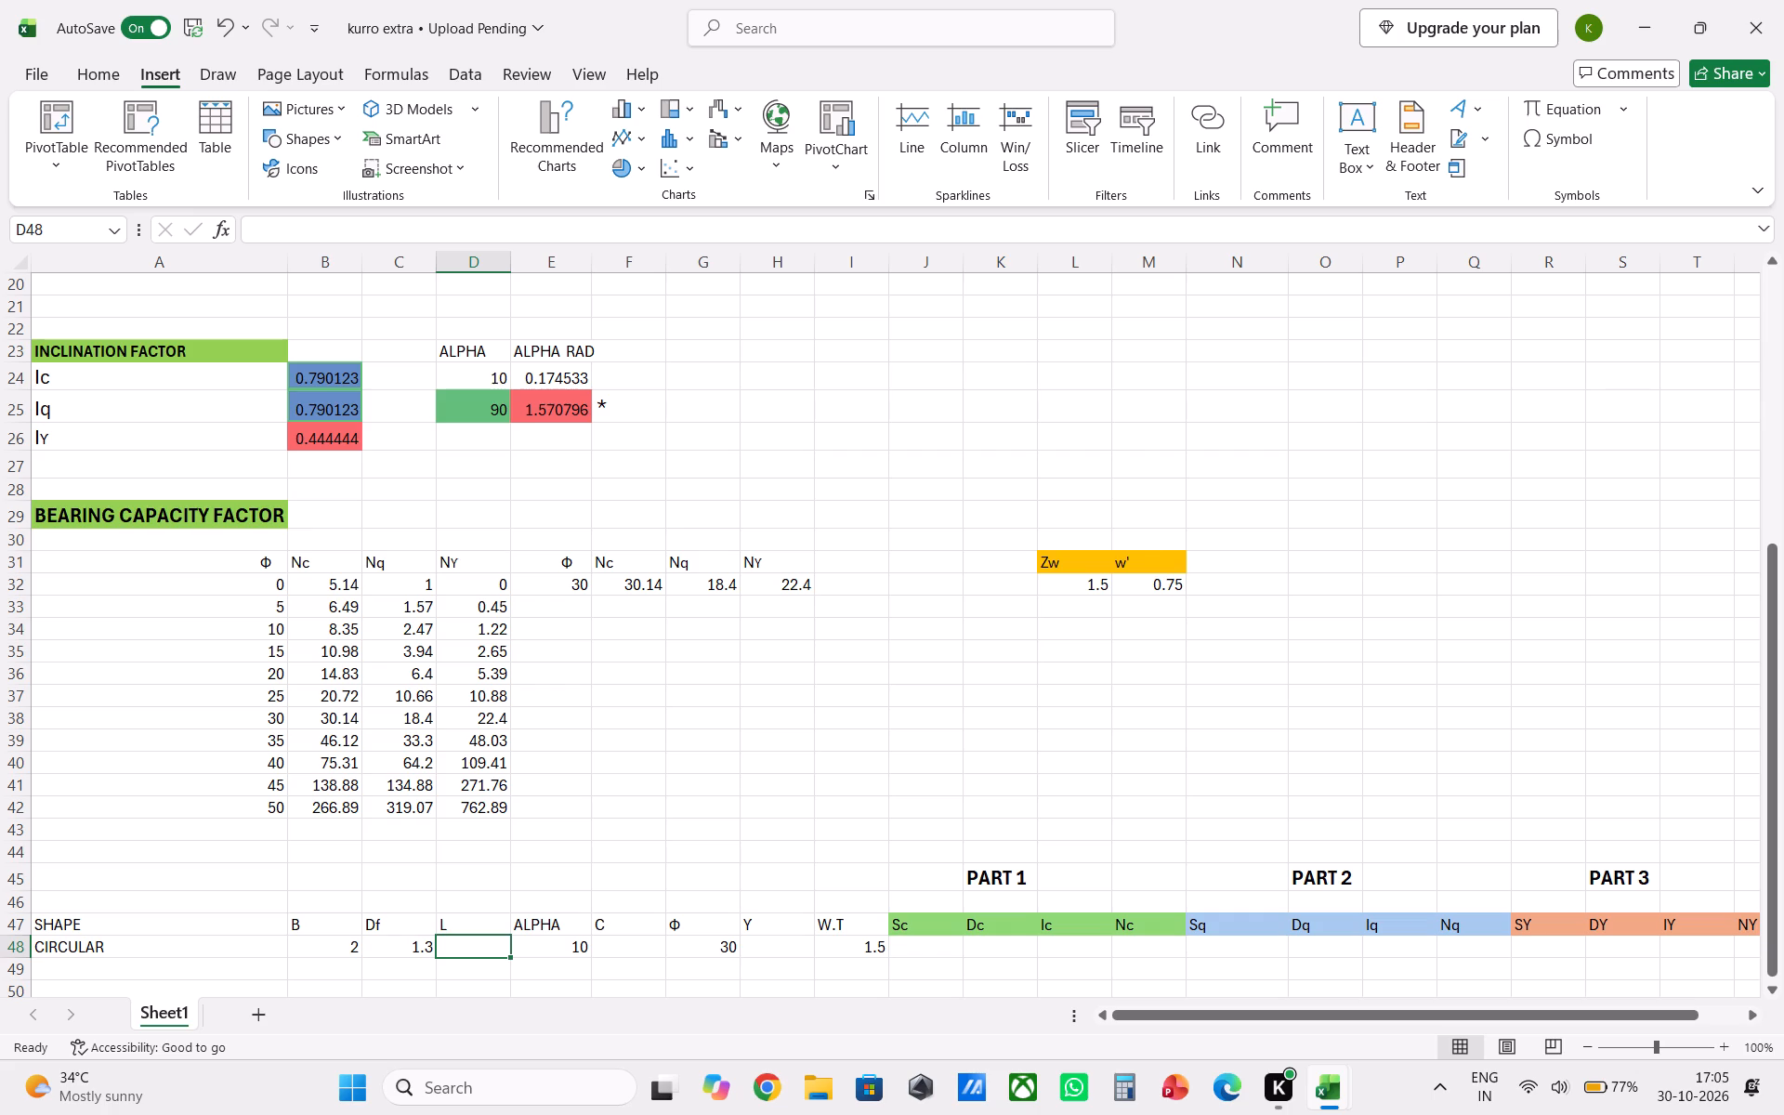
{"action": "key", "text": "equal"}
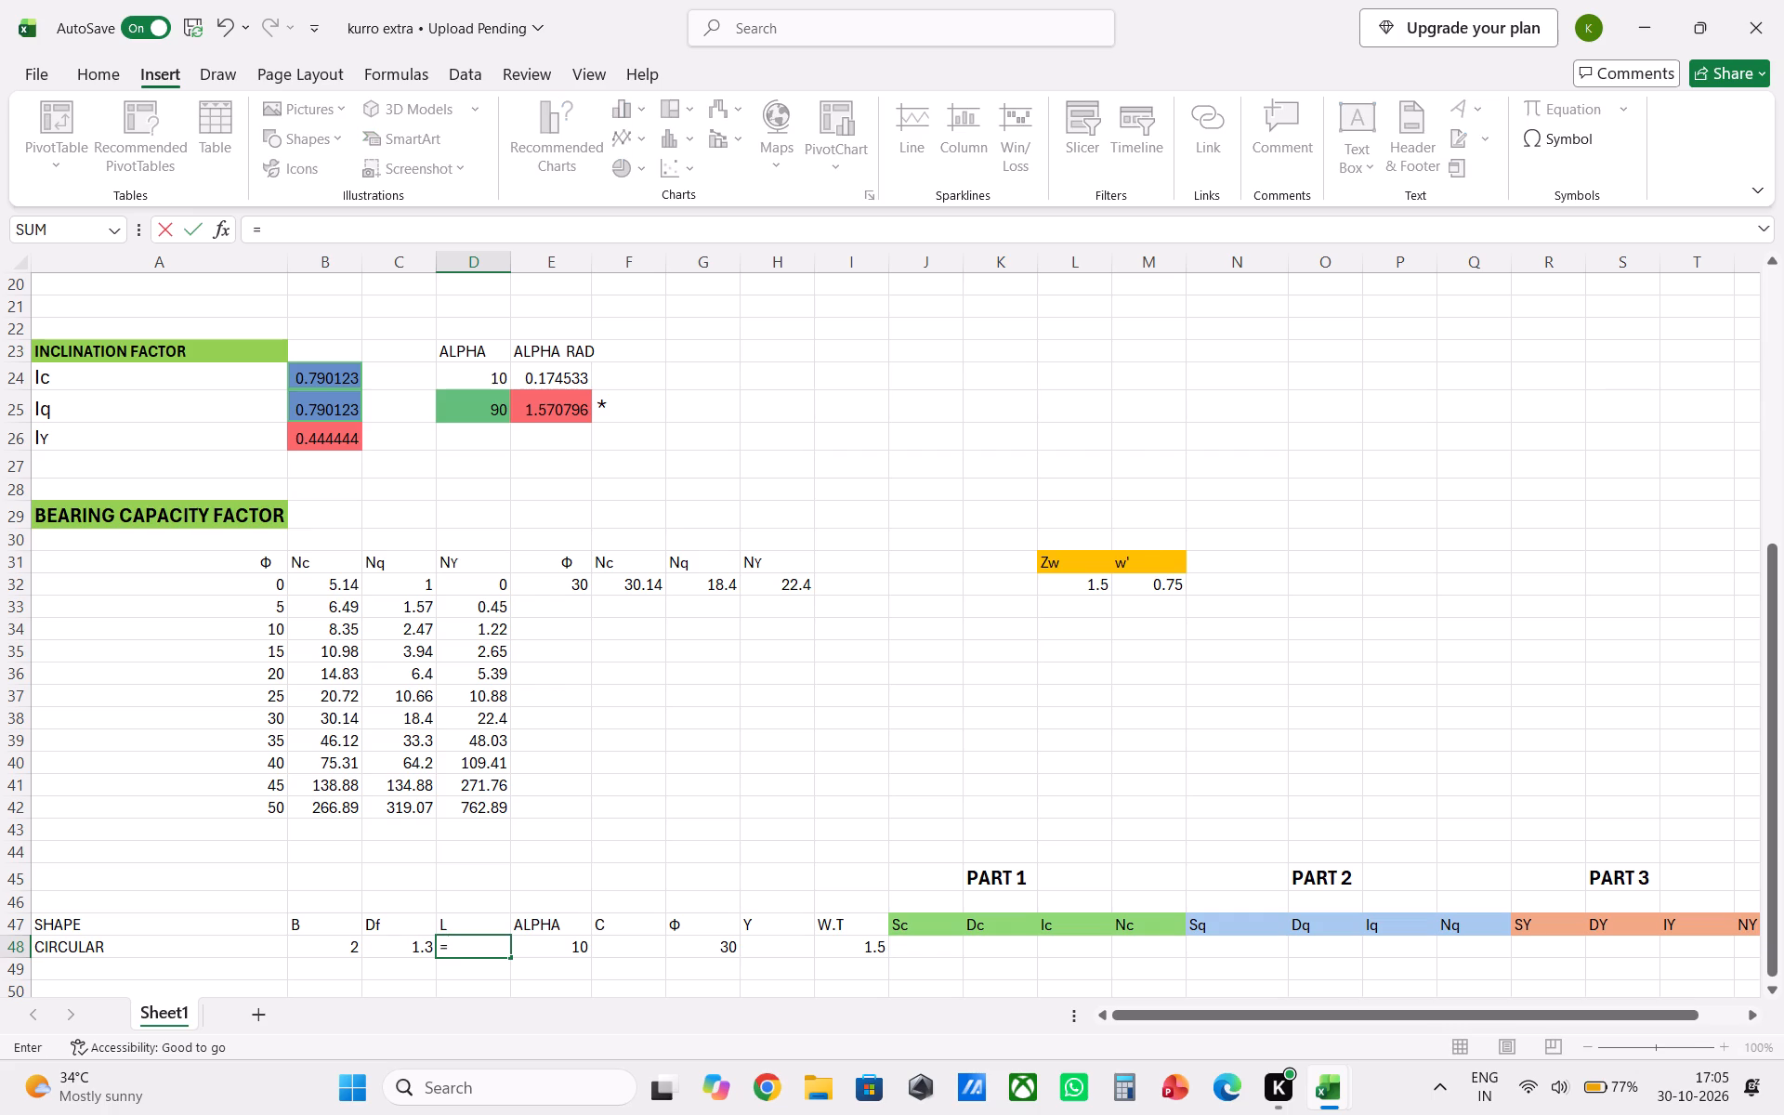
{"action": "scroll", "coordinate": [513, 971], "scroll_direction": "up", "scroll_amount": 10}
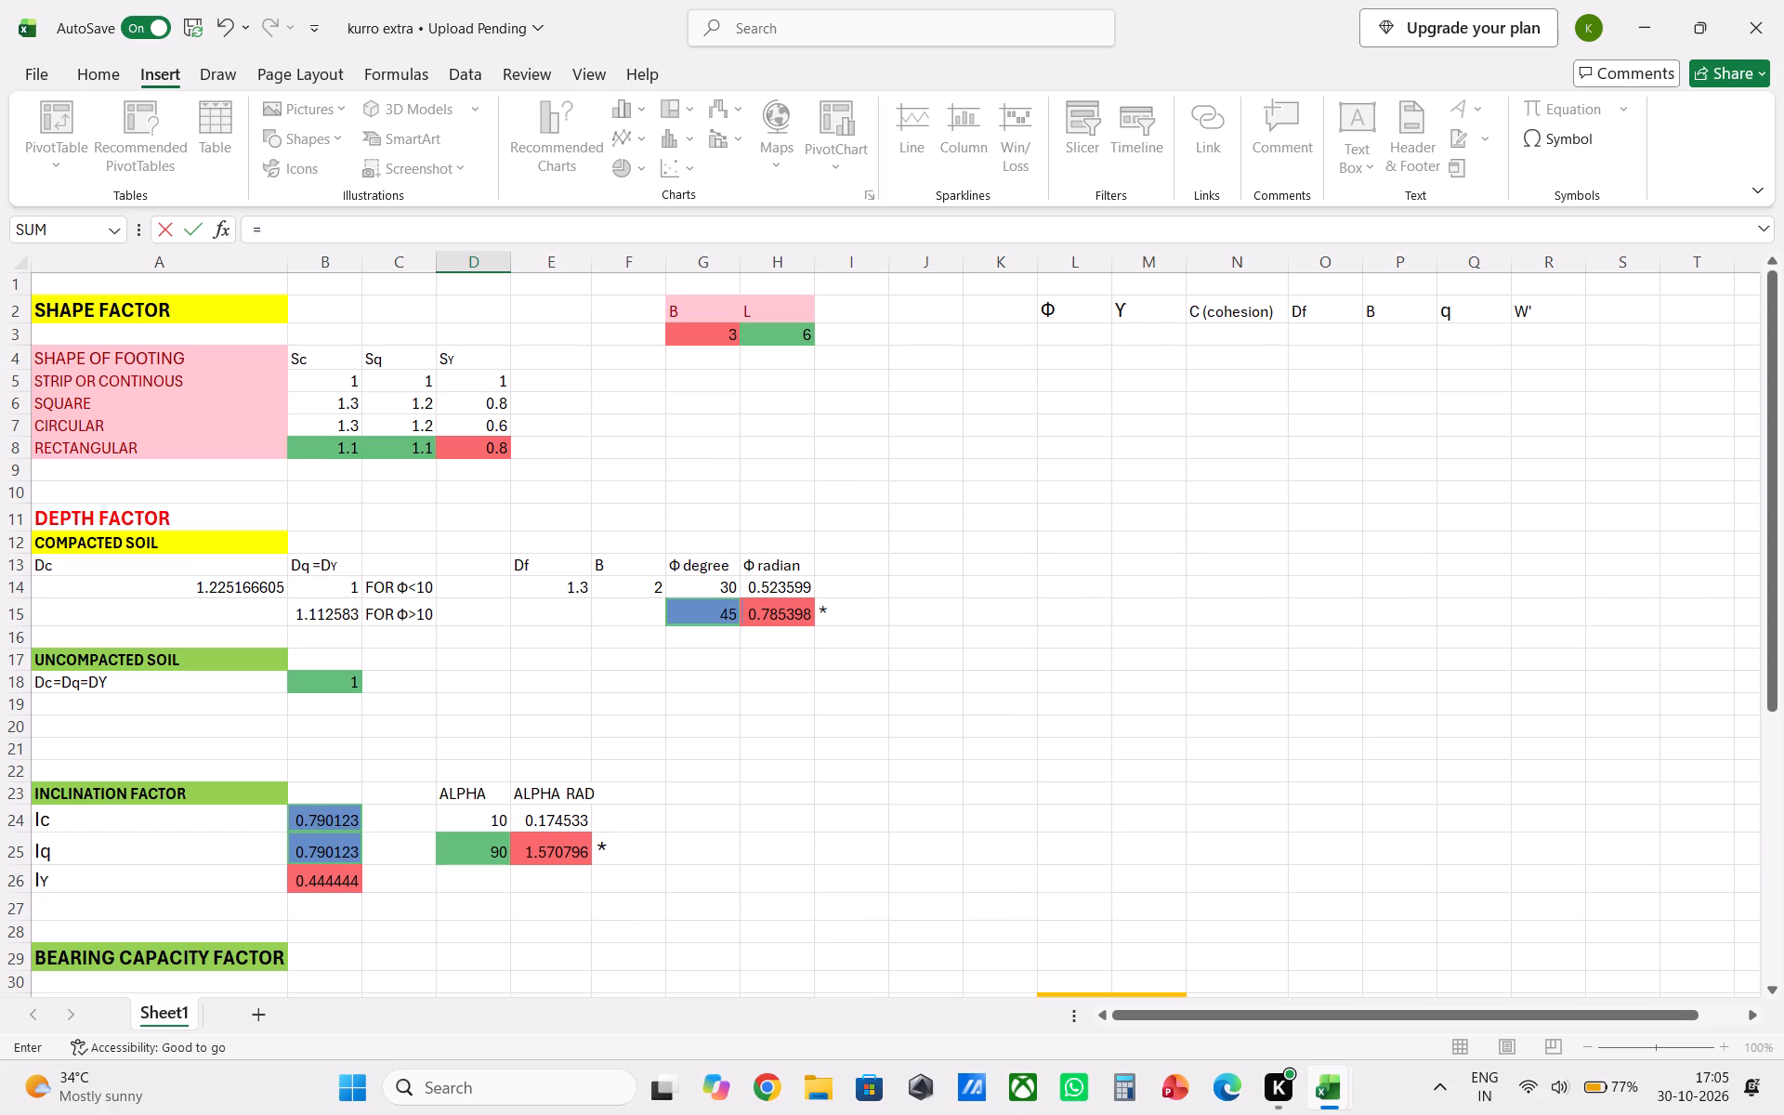
{"action": "left_click", "coordinate": [786, 338]}
{"action": "key", "text": "Return"}
Replace the compacted soil section's B value in F14 with the formula =G3, linking it to the shape factor section's B.
{"action": "scroll", "coordinate": [571, 426], "scroll_direction": "up", "scroll_amount": 7}
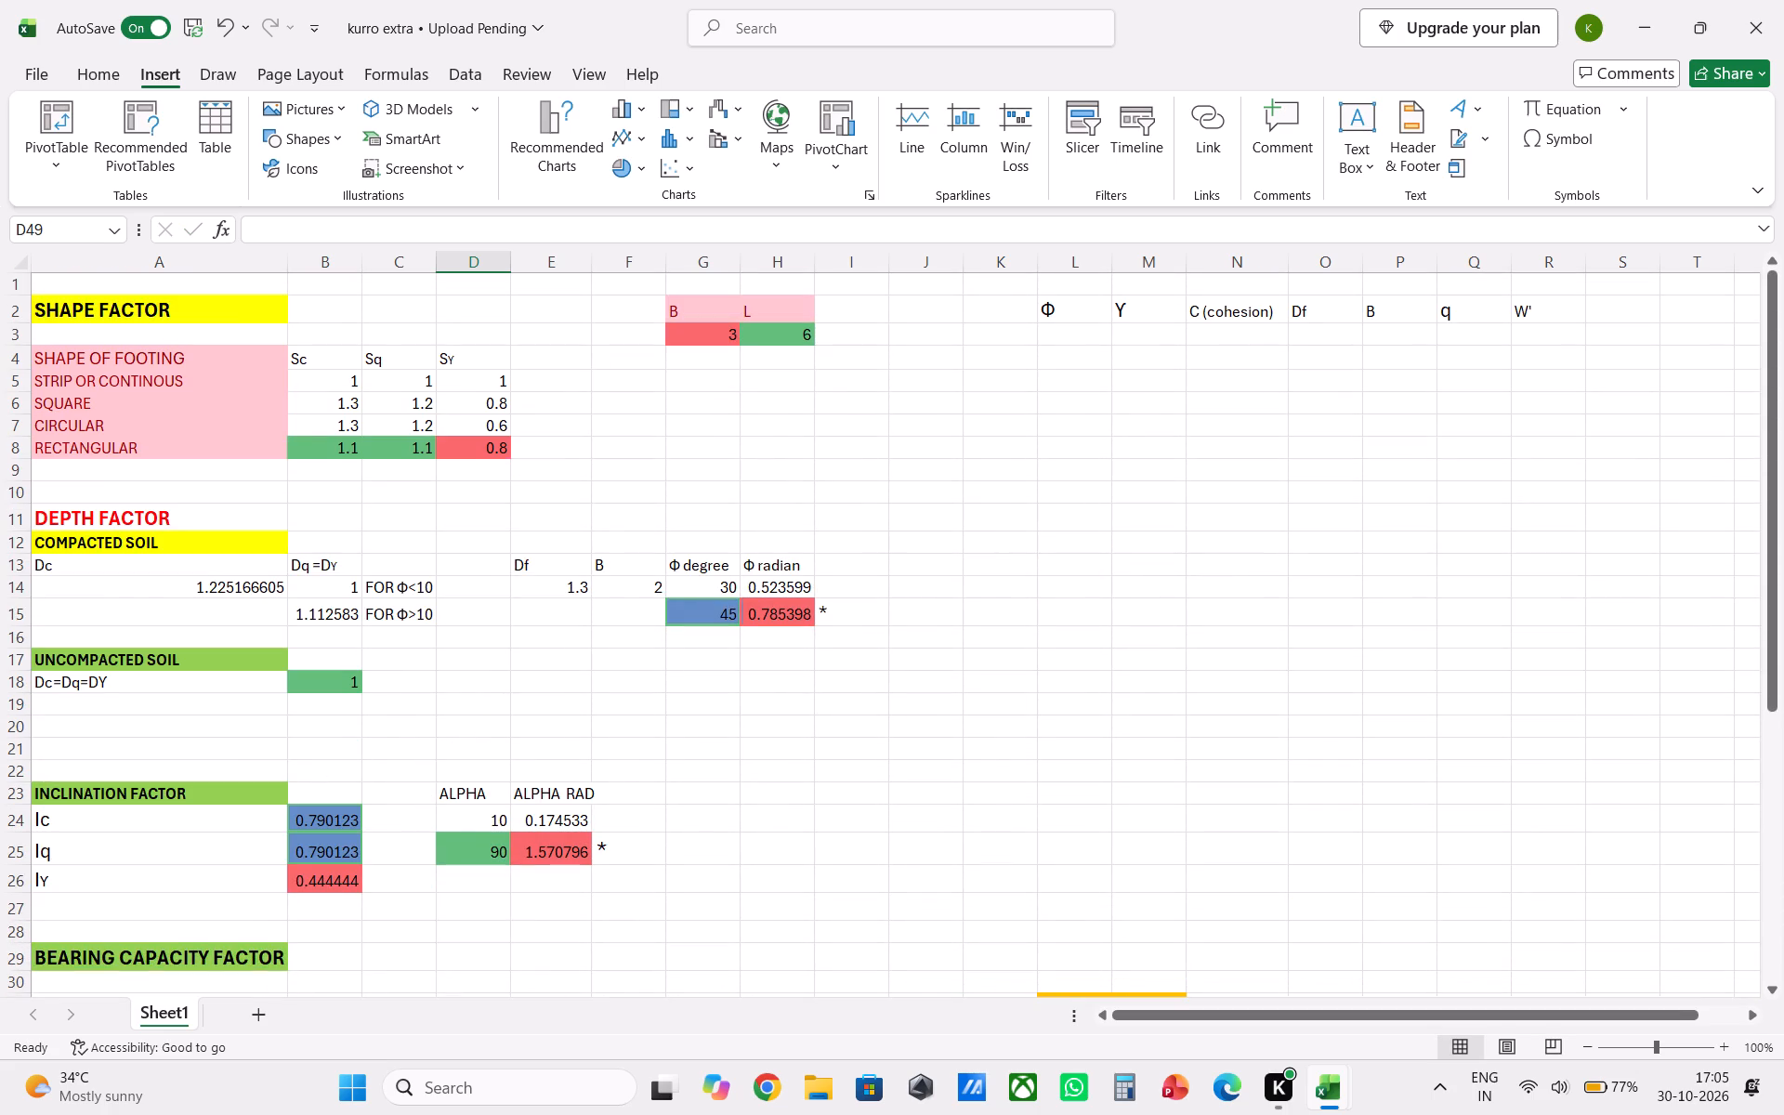
{"action": "left_click", "coordinate": [634, 589]}
{"action": "key", "text": "BackSpace"}
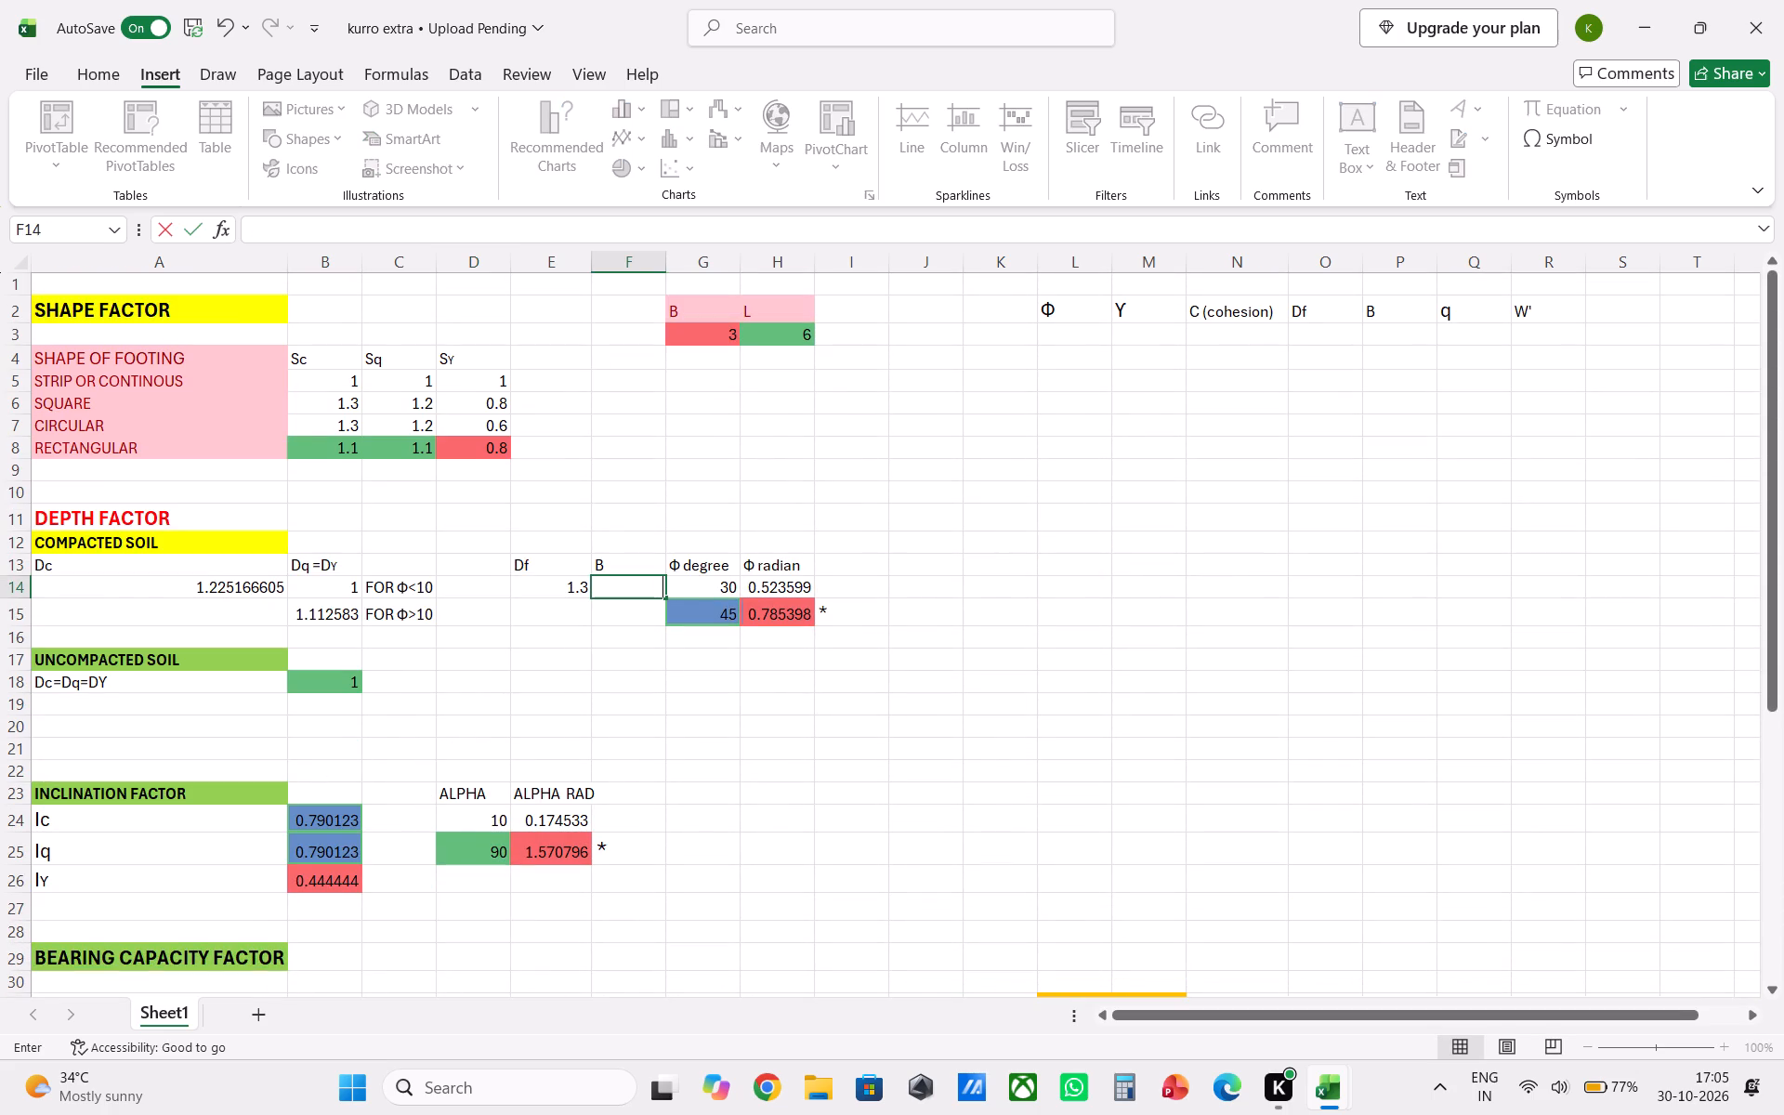
{"action": "key", "text": "equal"}
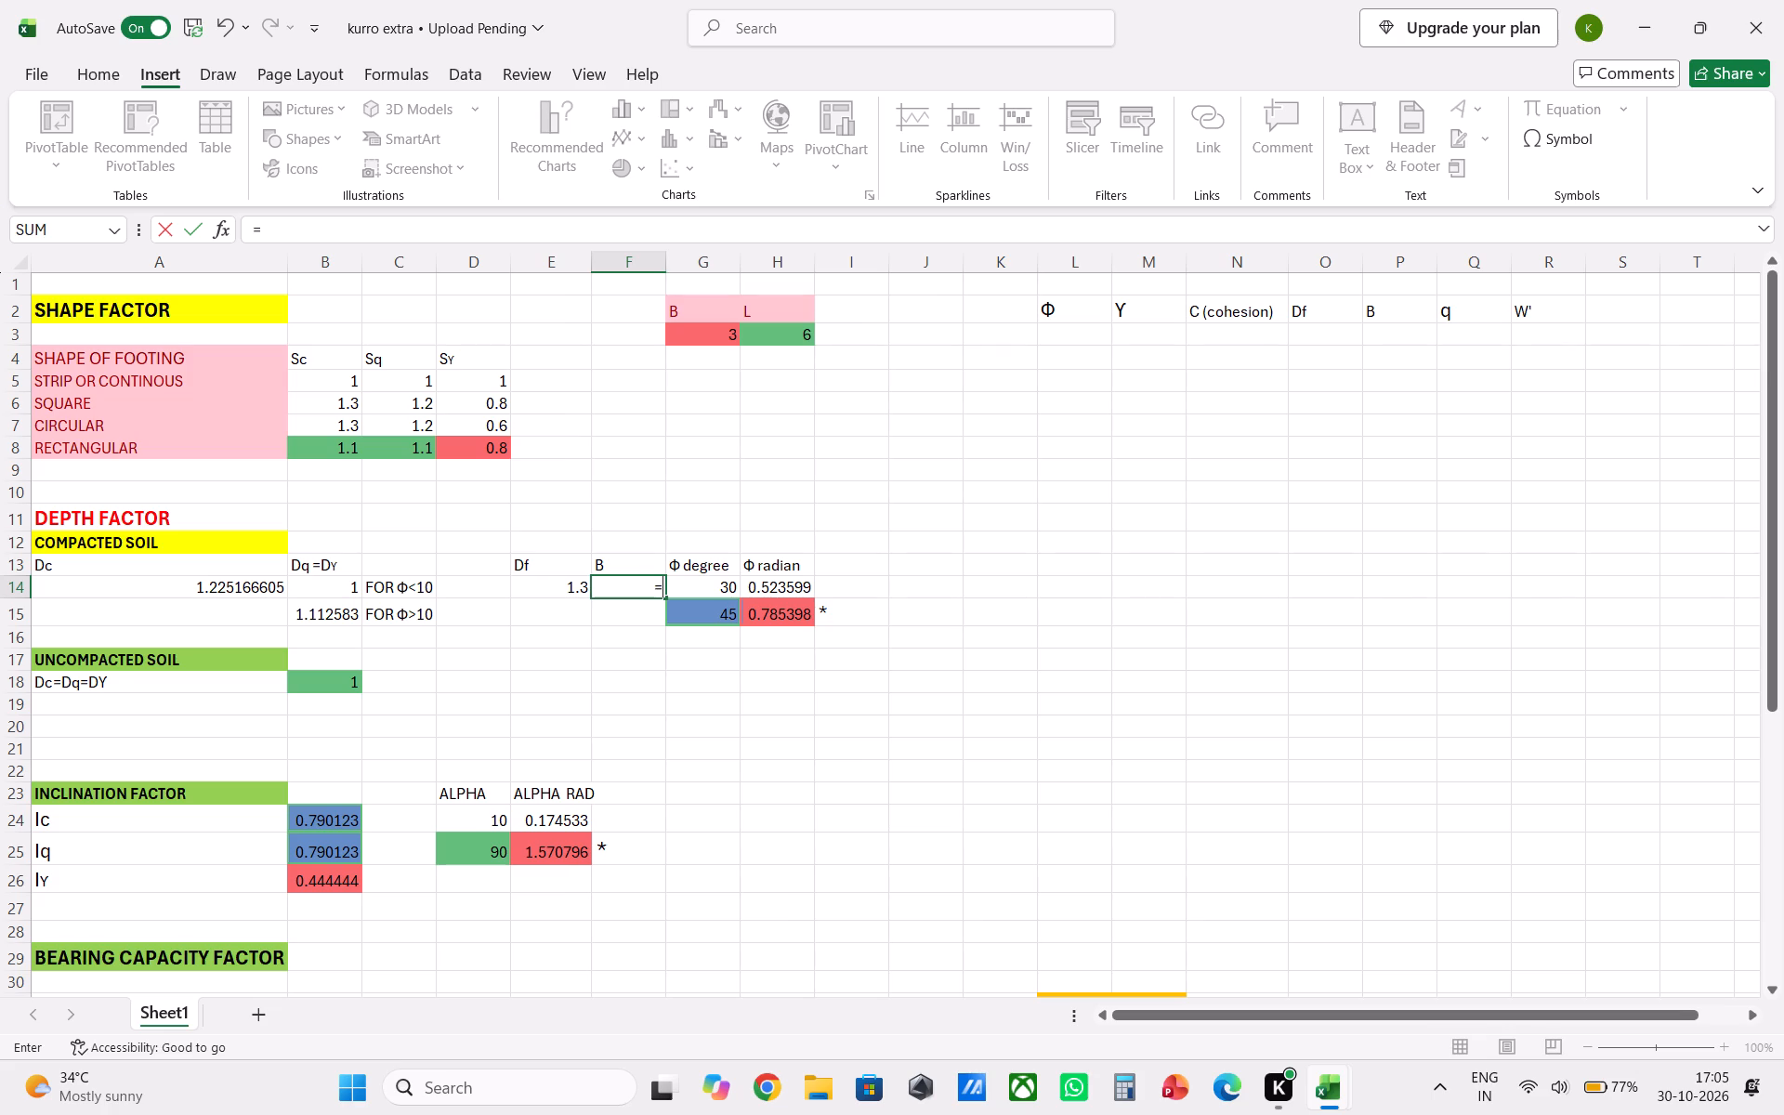
{"action": "left_click", "coordinate": [709, 339]}
{"action": "key", "text": "Return"}
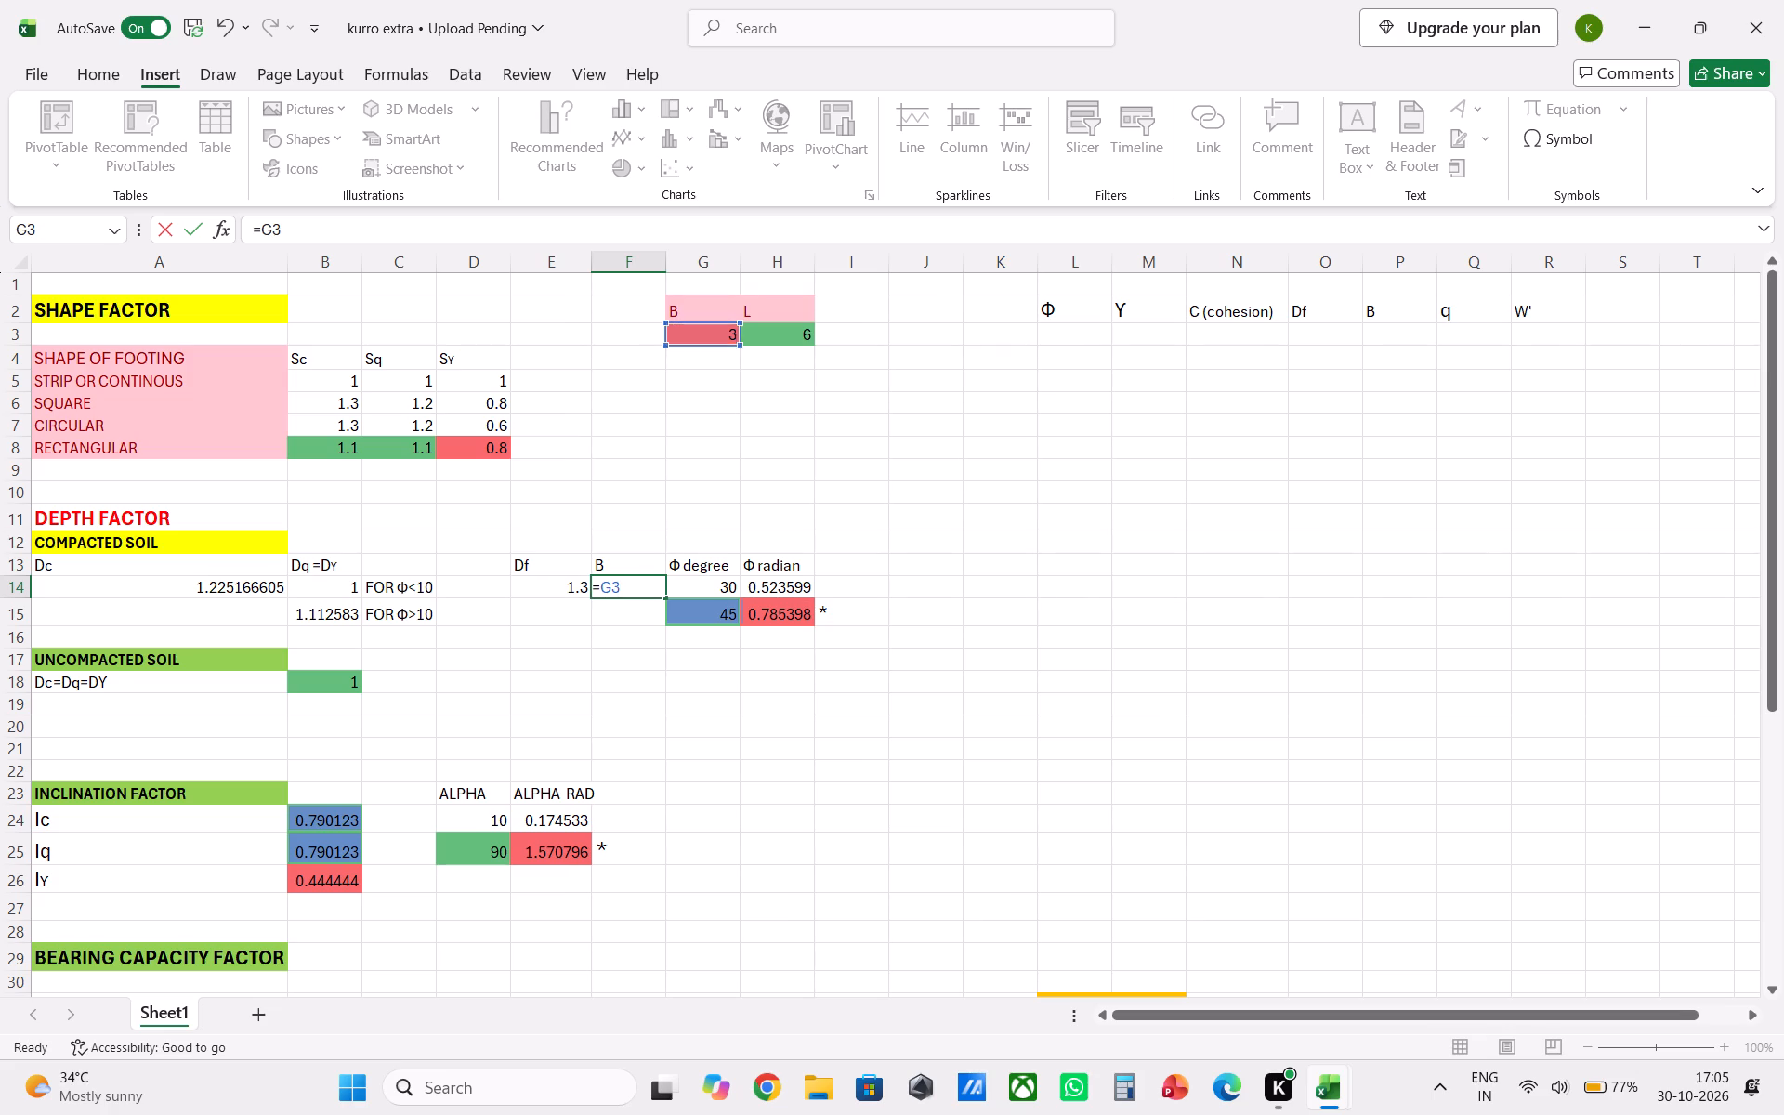
Clear the unused row 2 headings from Φ in L2 through W' in R2, including Y, C (cohesion), Df, B and q.
{"action": "scroll", "coordinate": [730, 435], "scroll_direction": "down", "scroll_amount": 5}
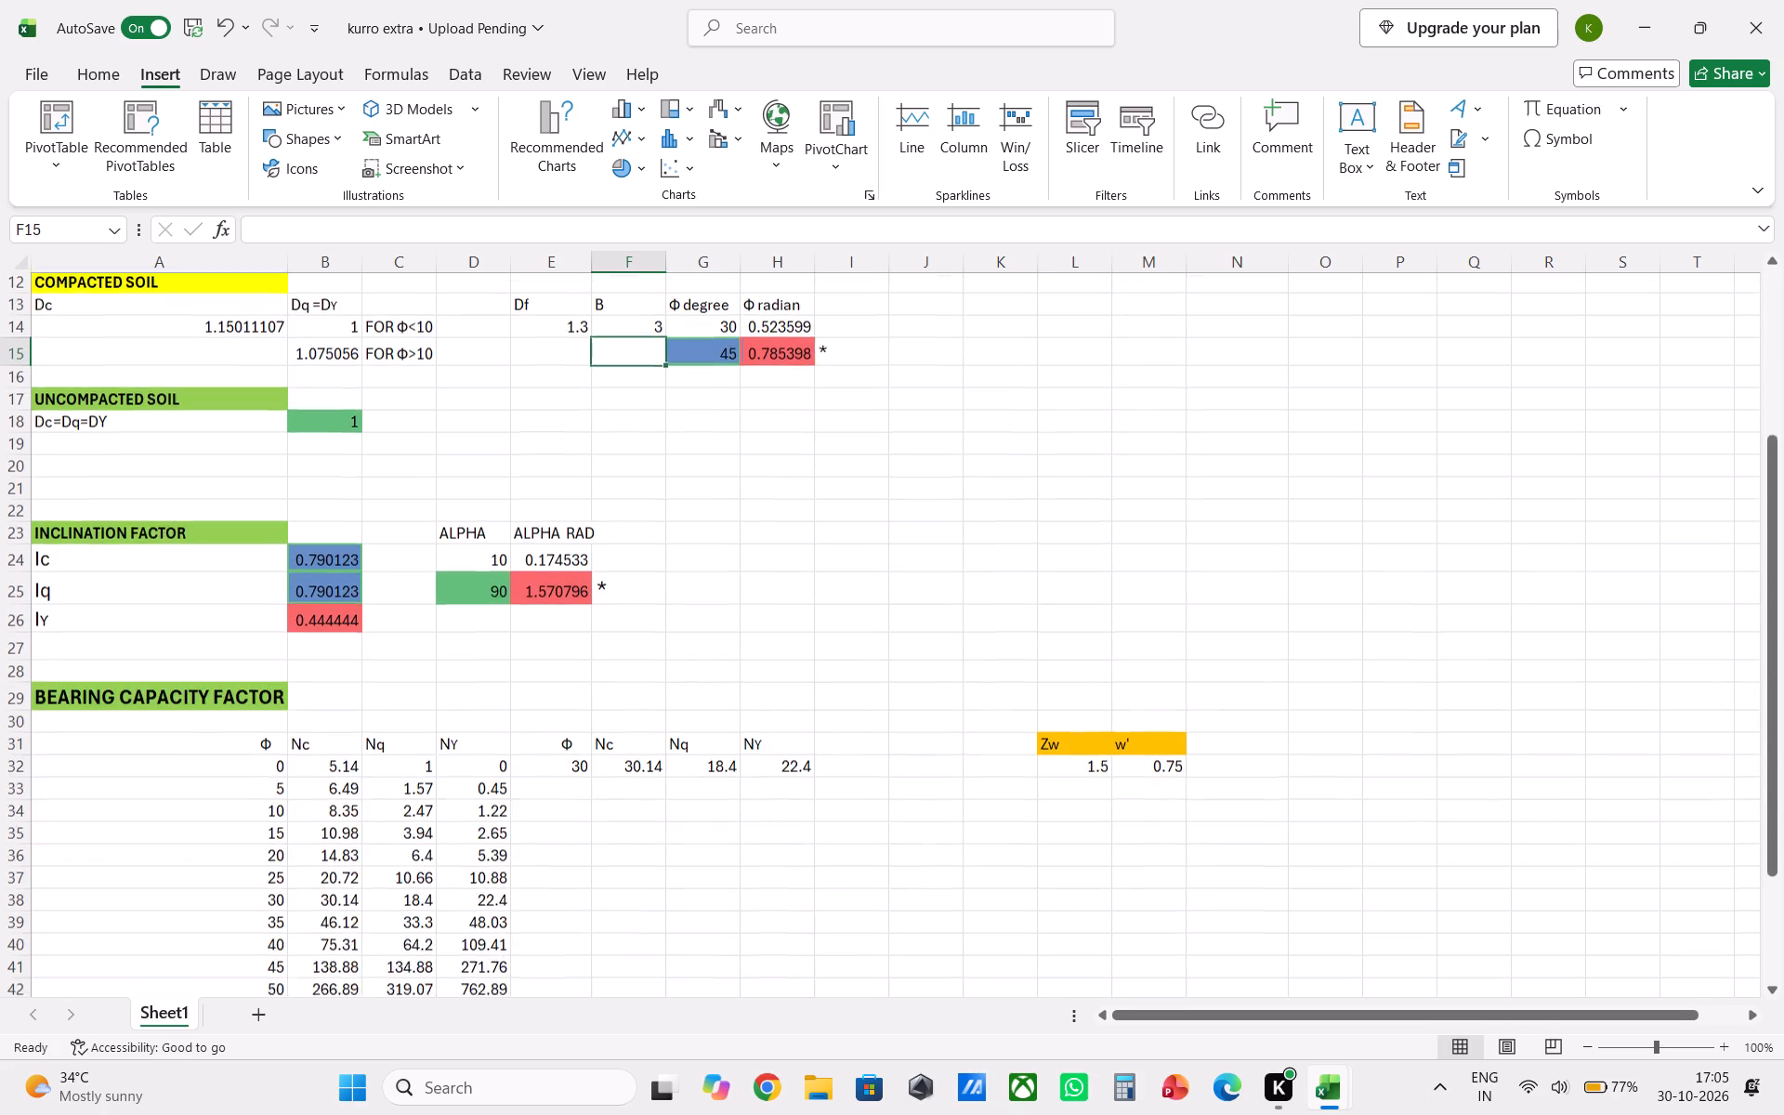
{"action": "scroll", "coordinate": [730, 519], "scroll_direction": "down", "scroll_amount": 4}
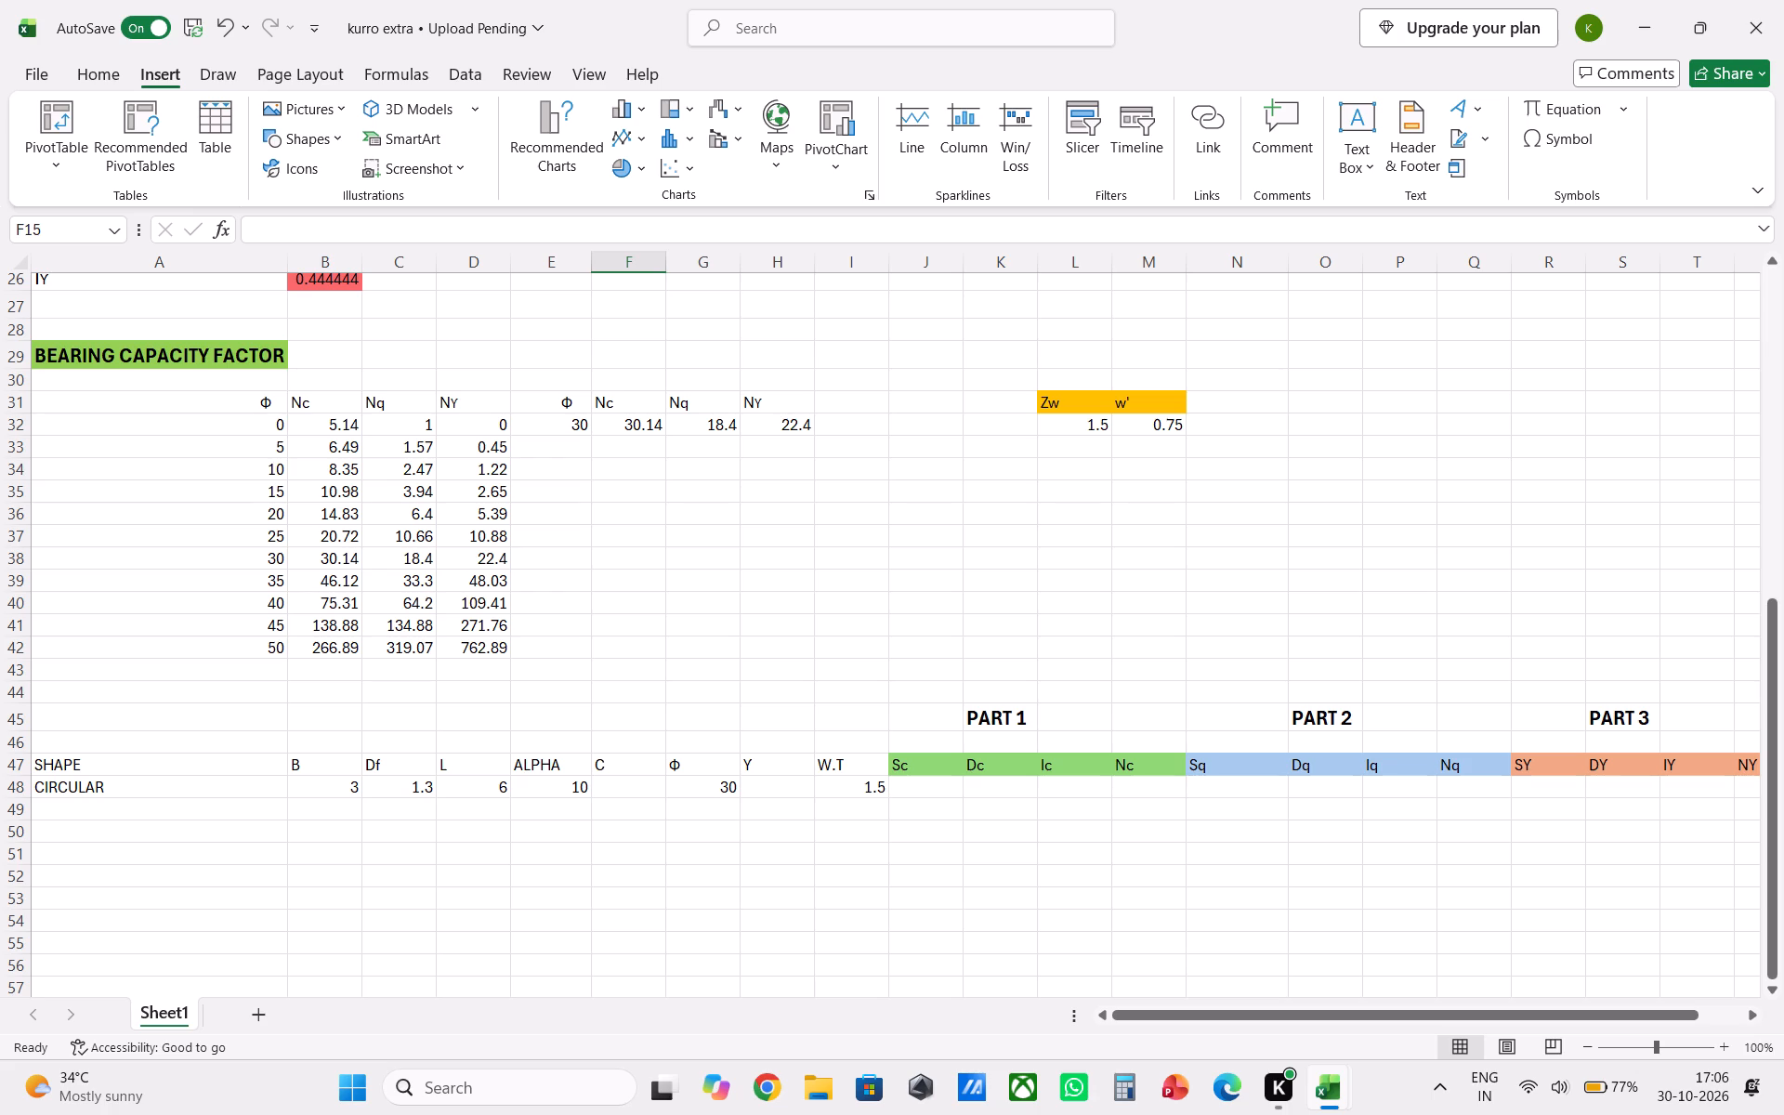
{"action": "scroll", "coordinate": [625, 782], "scroll_direction": "up", "scroll_amount": 12}
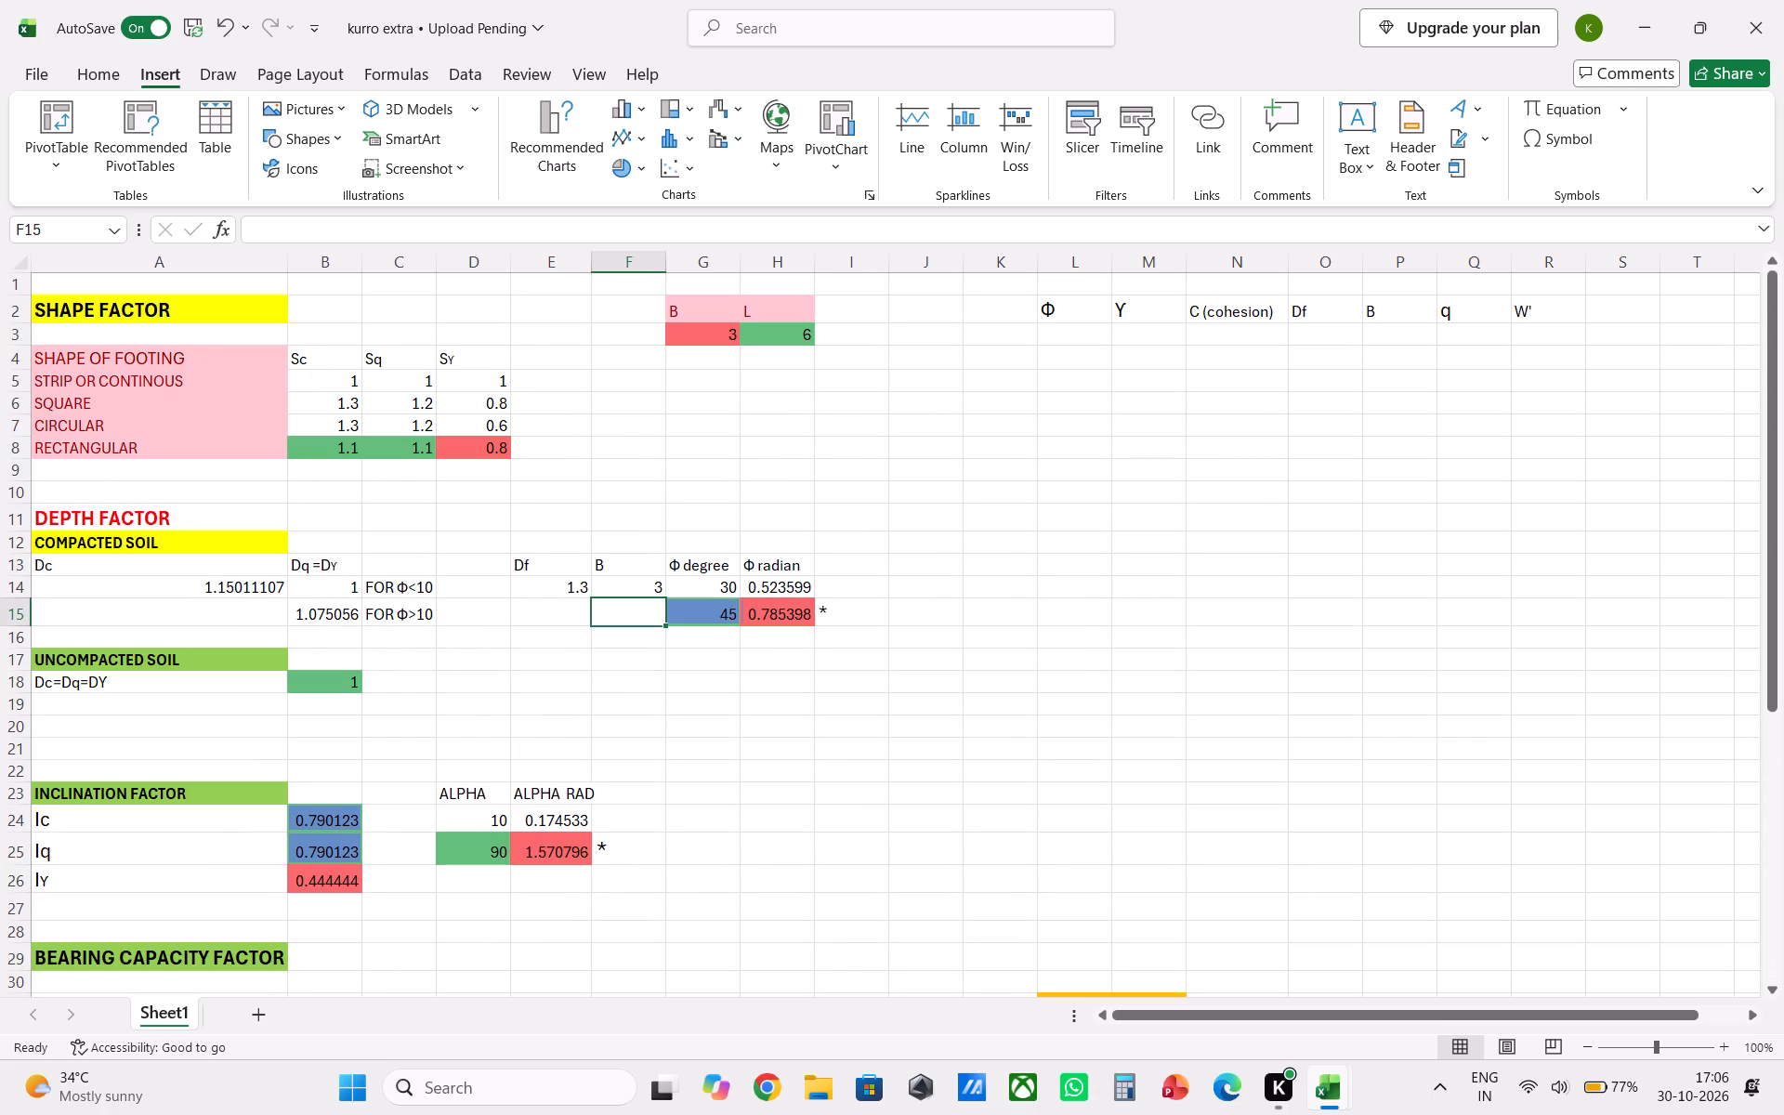
{"action": "left_click", "coordinate": [1068, 319]}
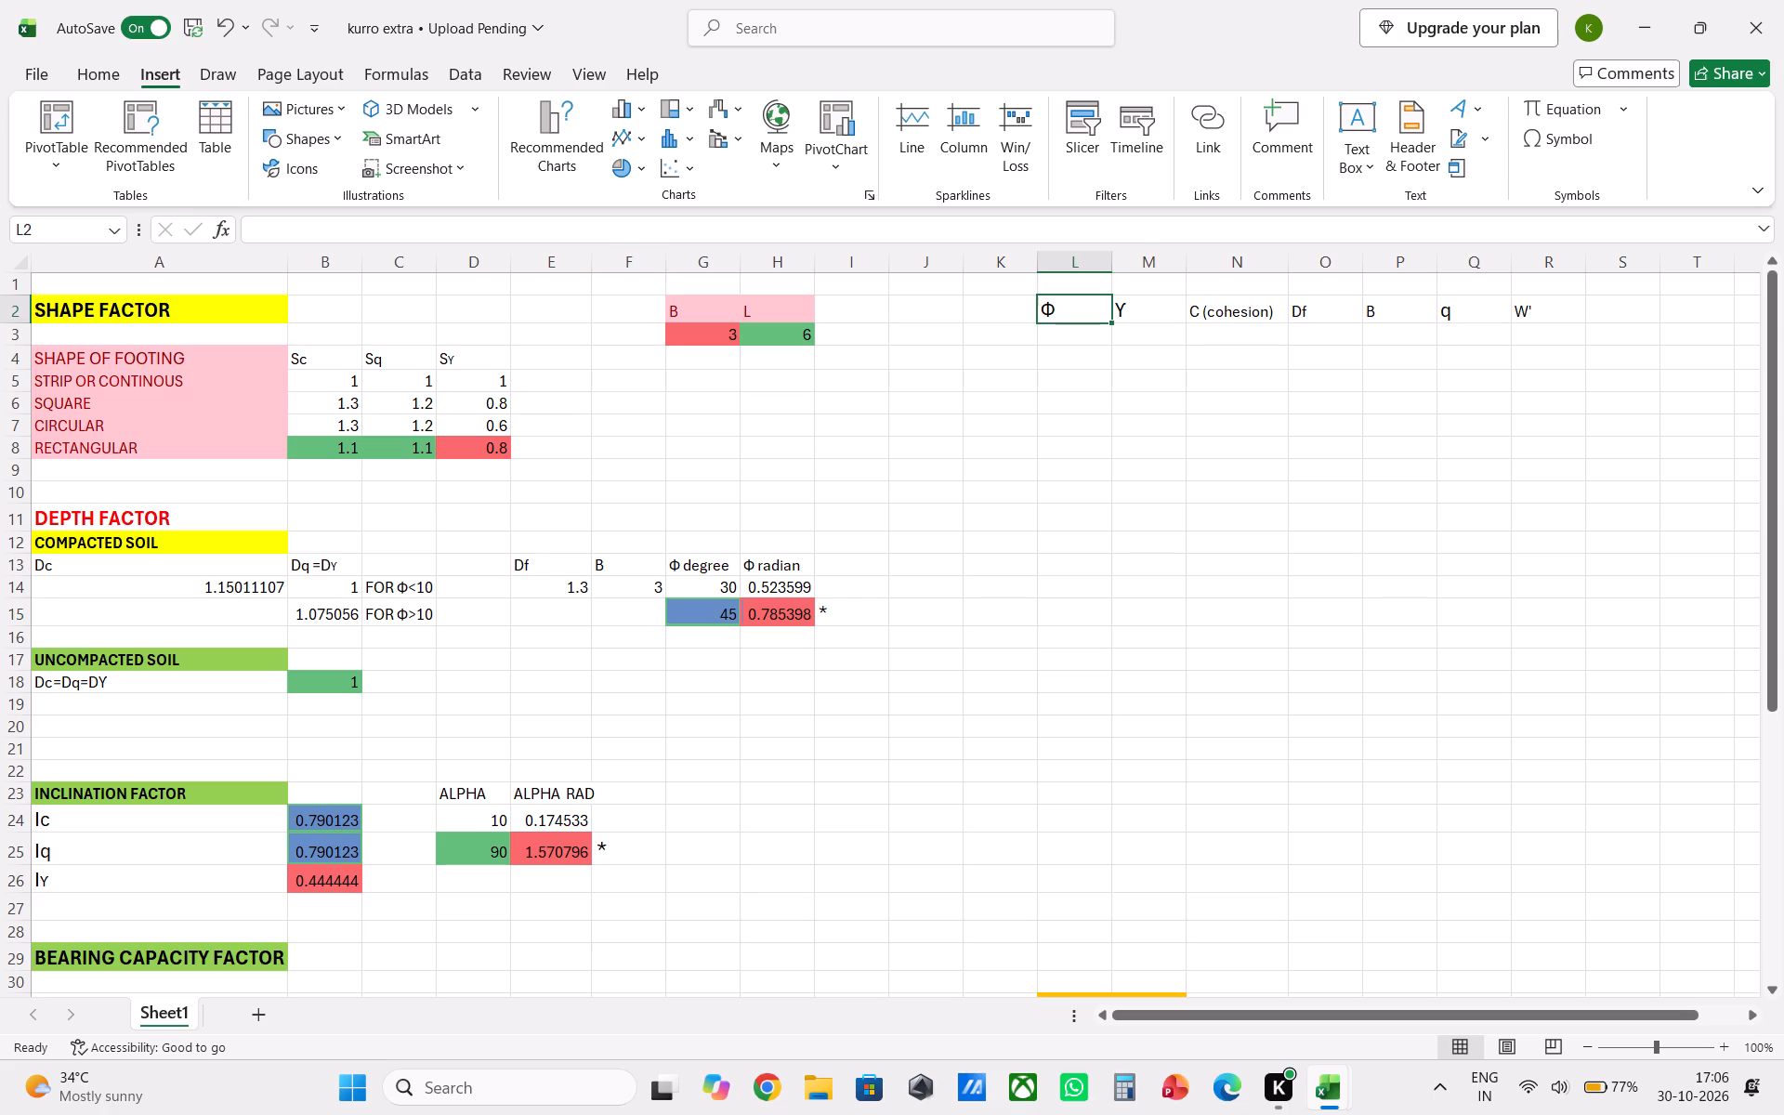
{"action": "key", "text": "BackSpace"}
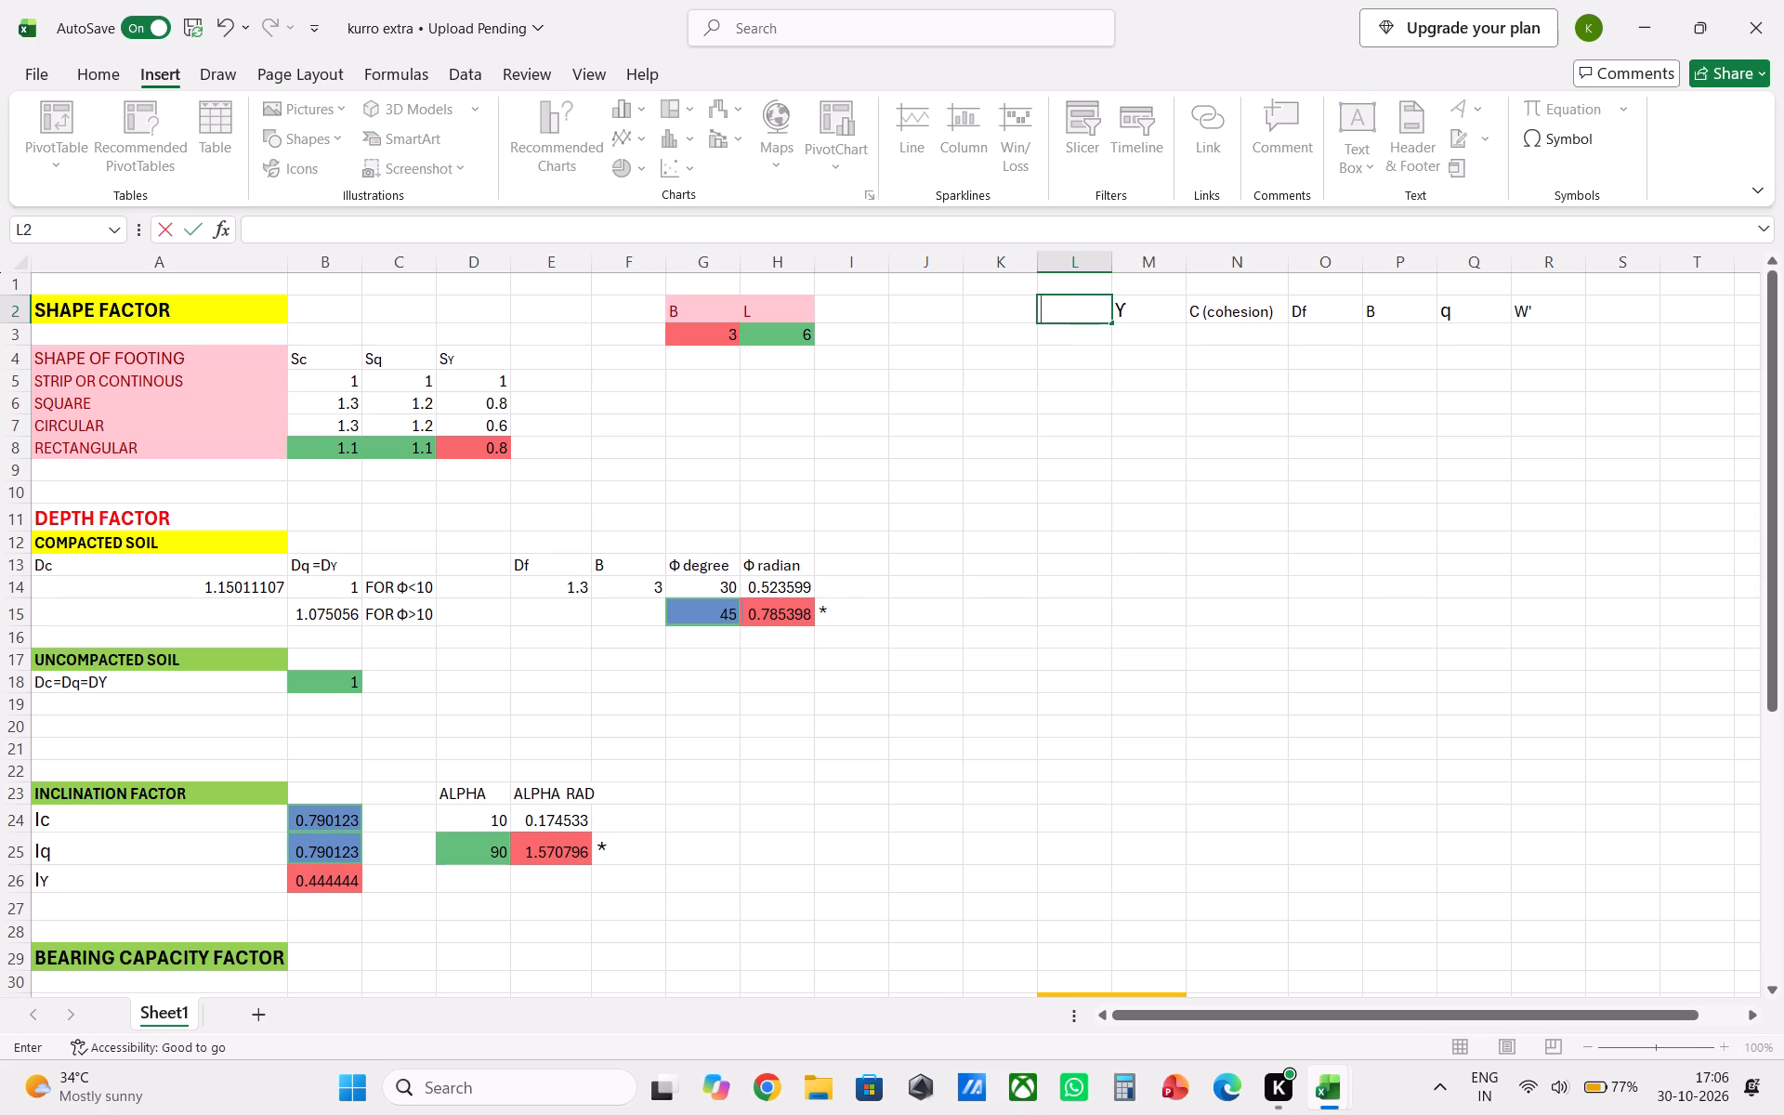
{"action": "key", "text": "Right"}
{"action": "key", "text": "BackSpace"}
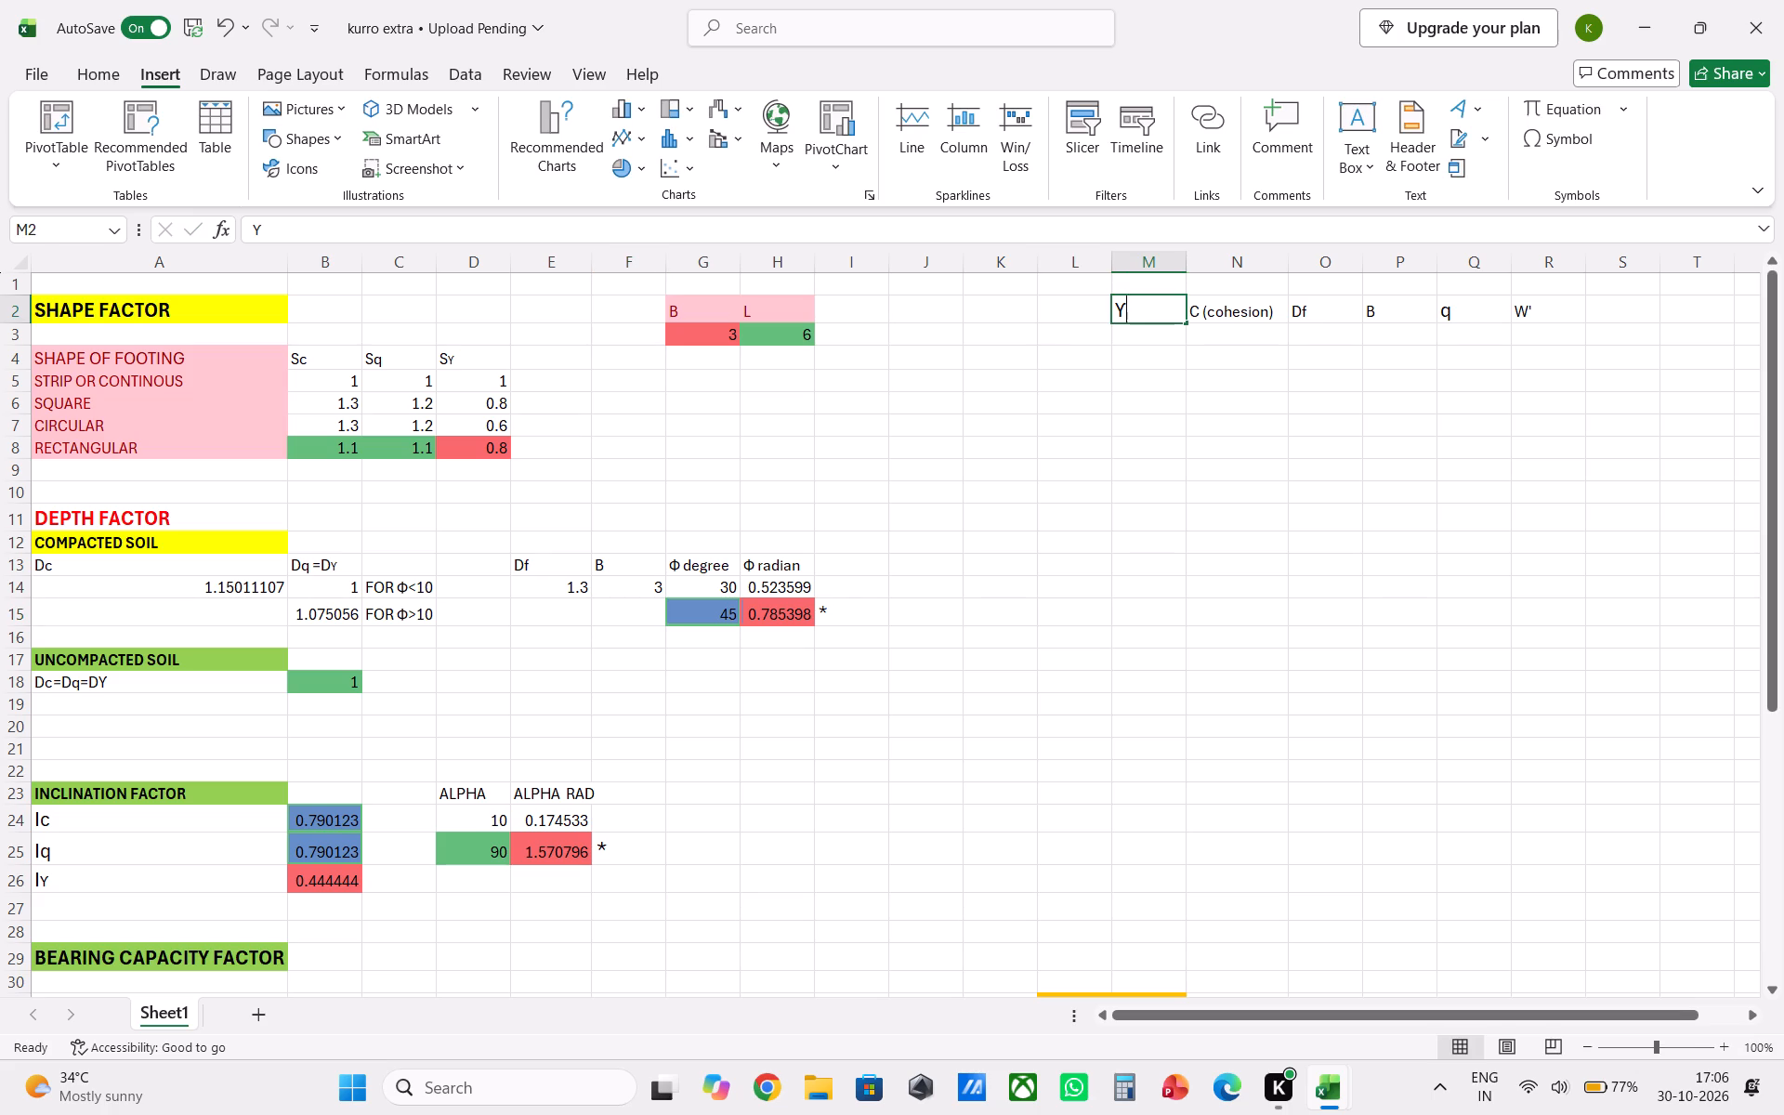
{"action": "key", "text": "Right"}
{"action": "key", "text": "Right"}
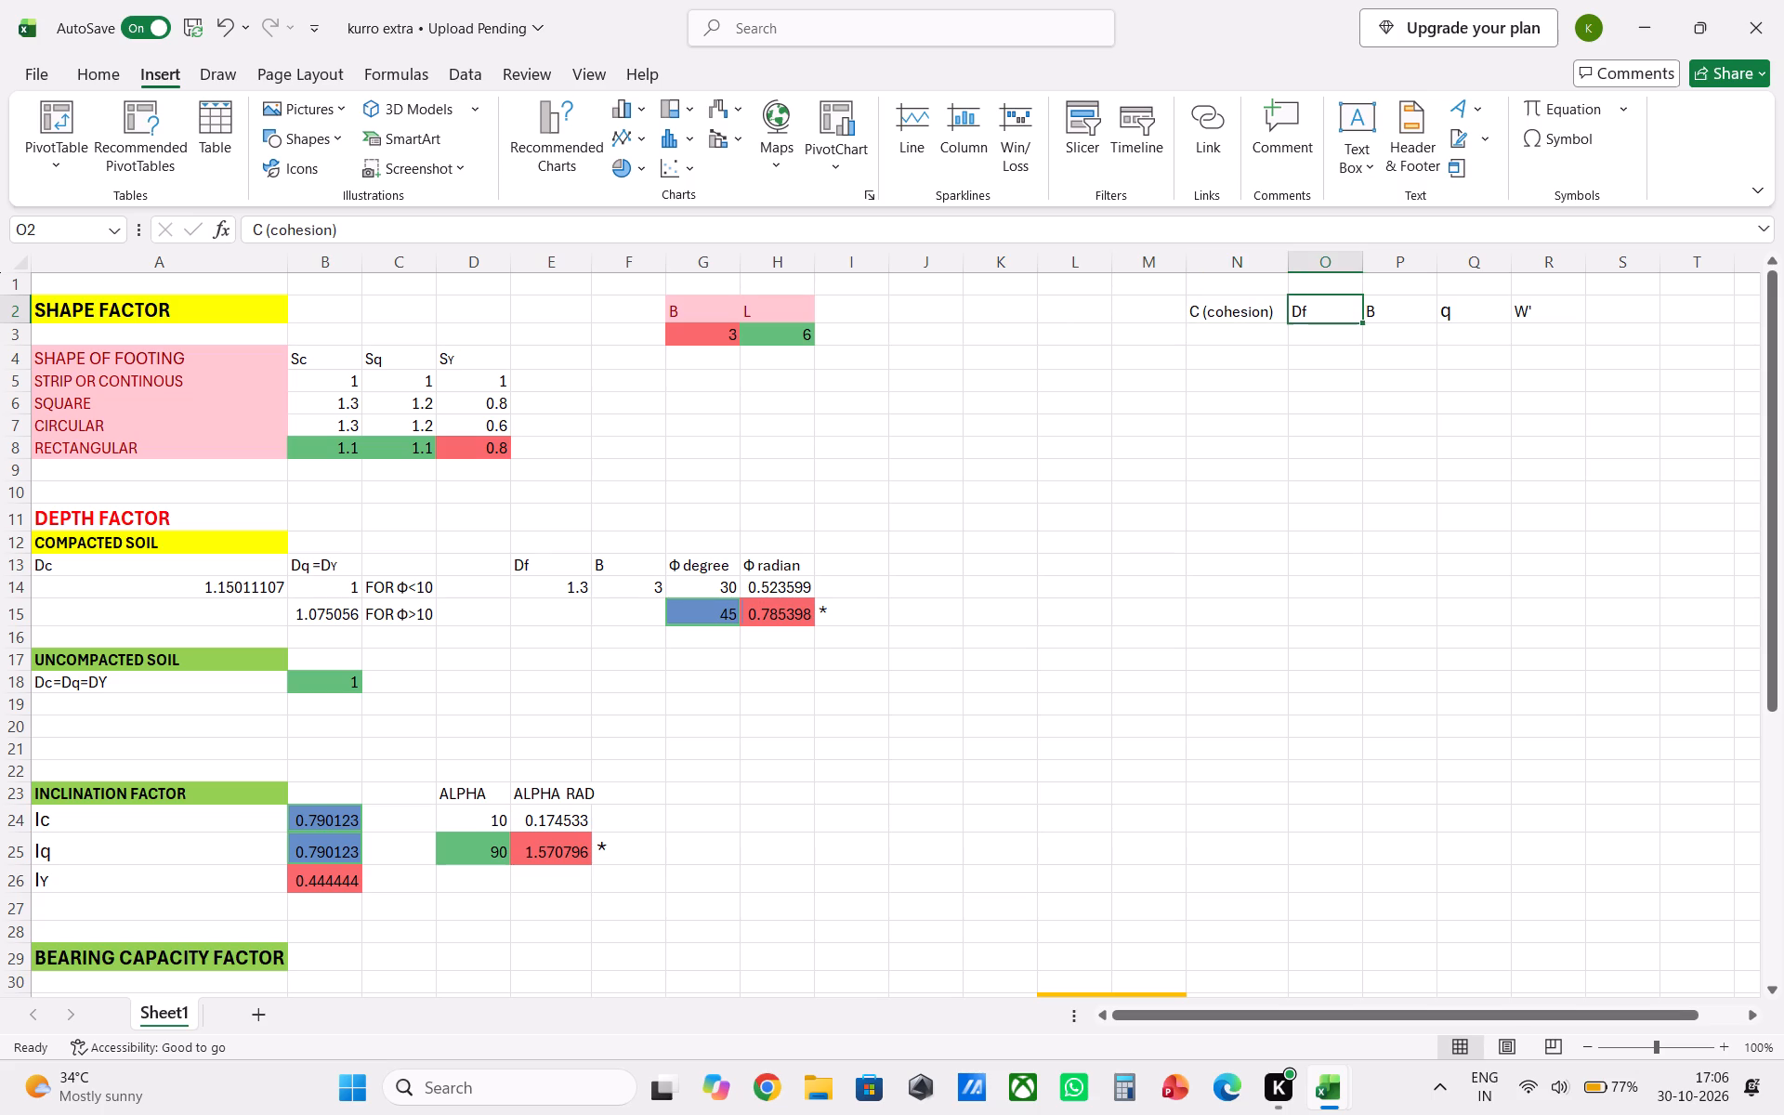
{"action": "key", "text": "BackSpace"}
{"action": "key", "text": "Right"}
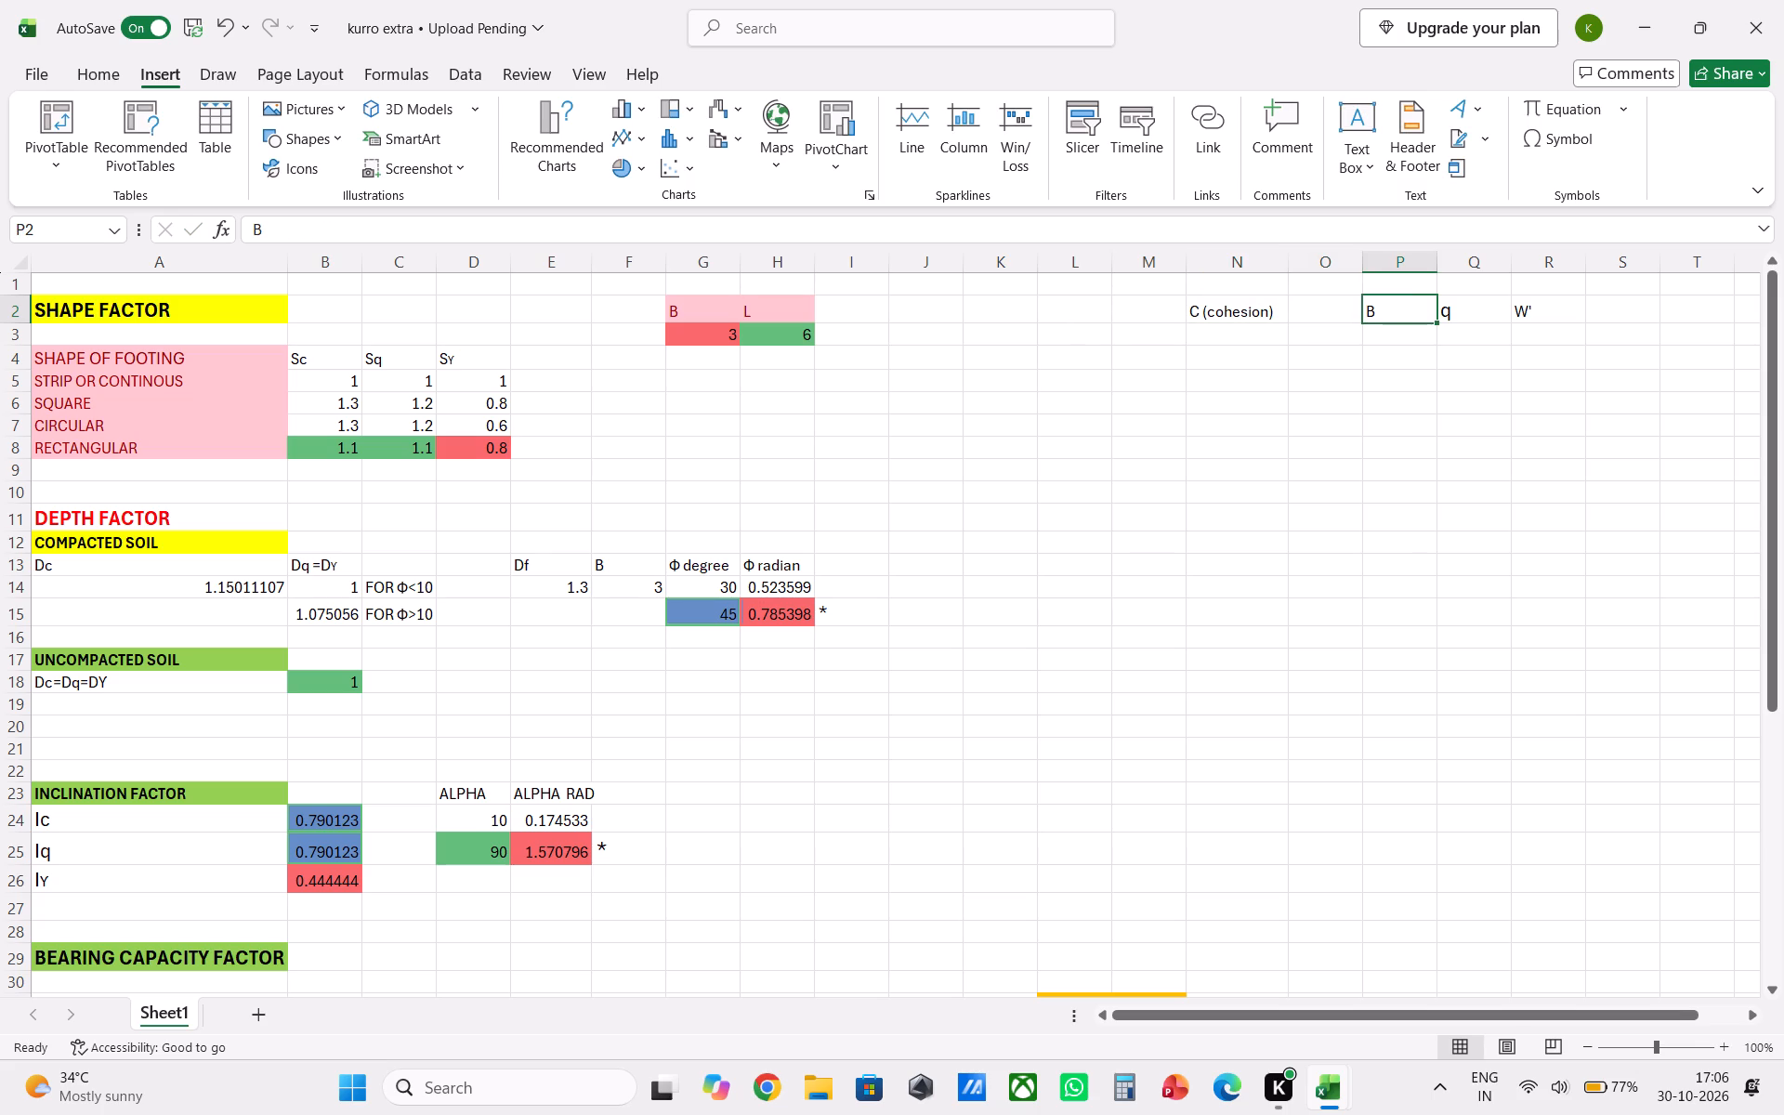
{"action": "key", "text": "BackSpace"}
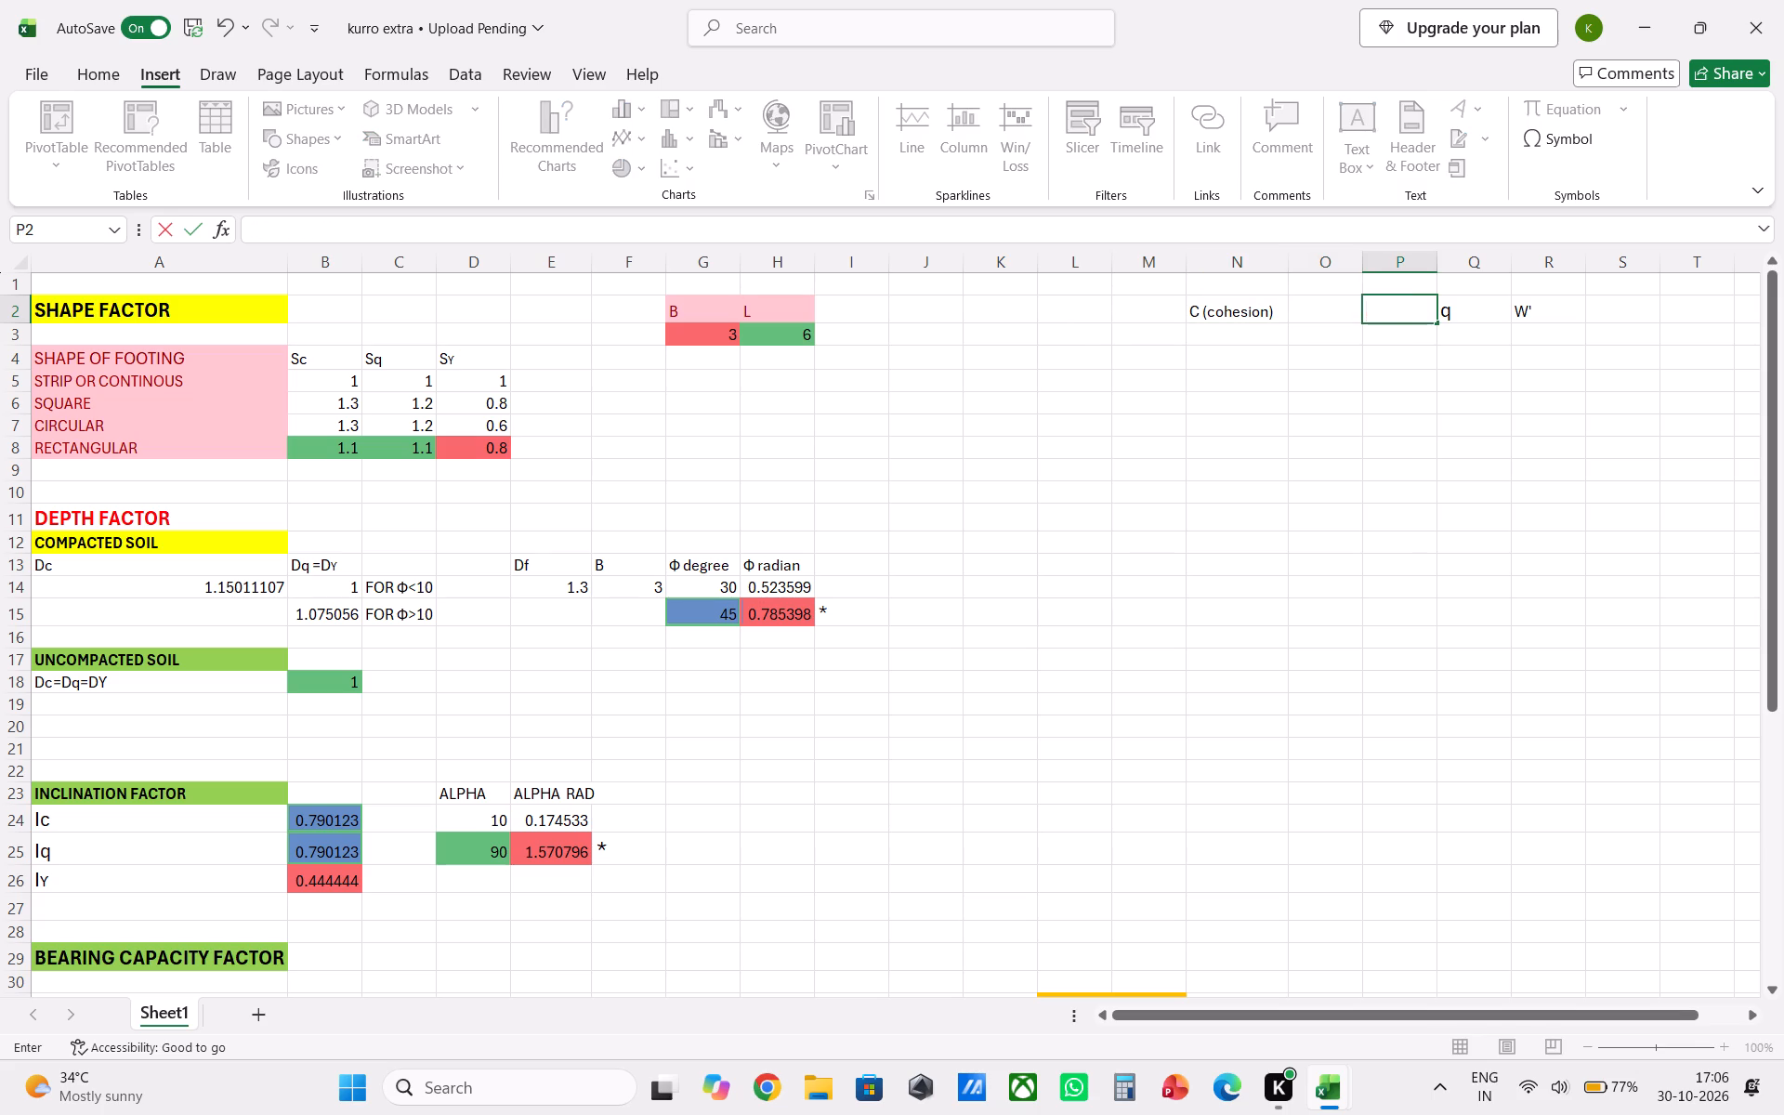
{"action": "key", "text": "Right"}
{"action": "key", "text": "BackSpace"}
{"action": "key", "text": "Right"}
{"action": "key", "text": "BackSpace"}
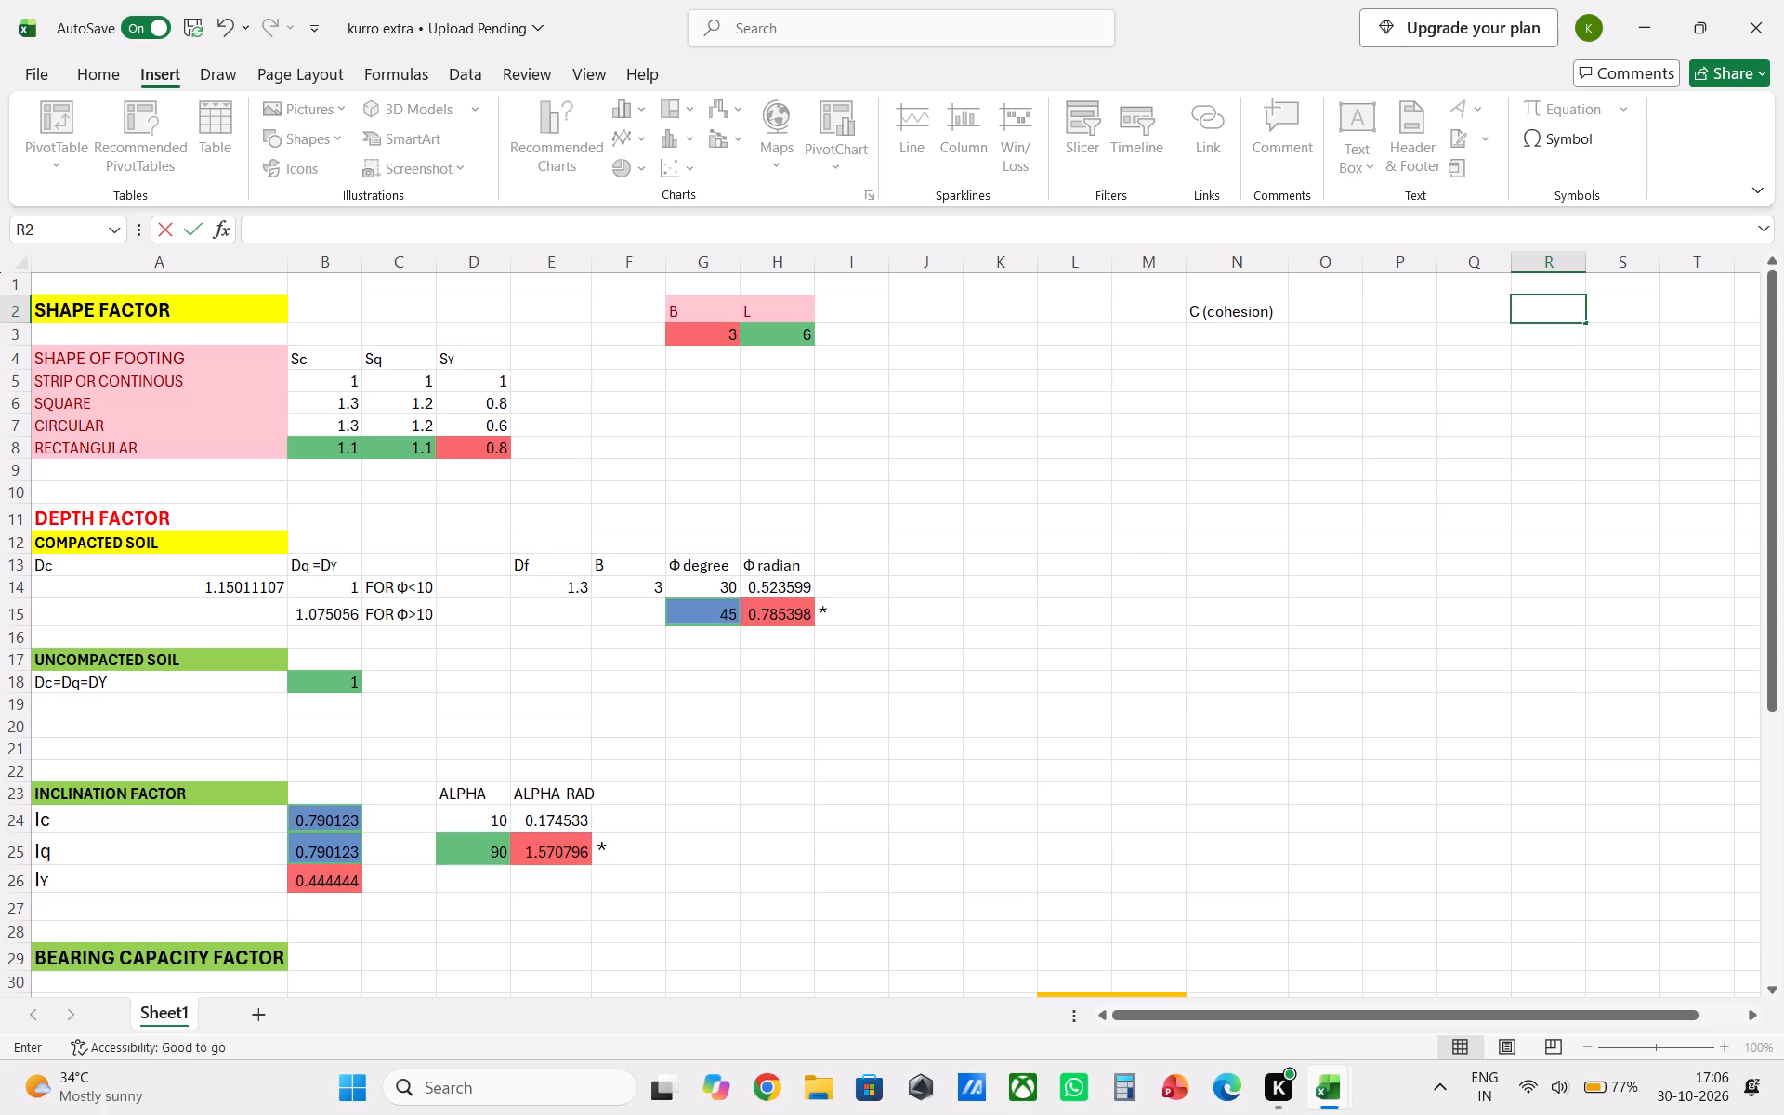
{"action": "left_click_drag", "start_coordinate": [1195, 324], "coordinate": [1262, 321]}
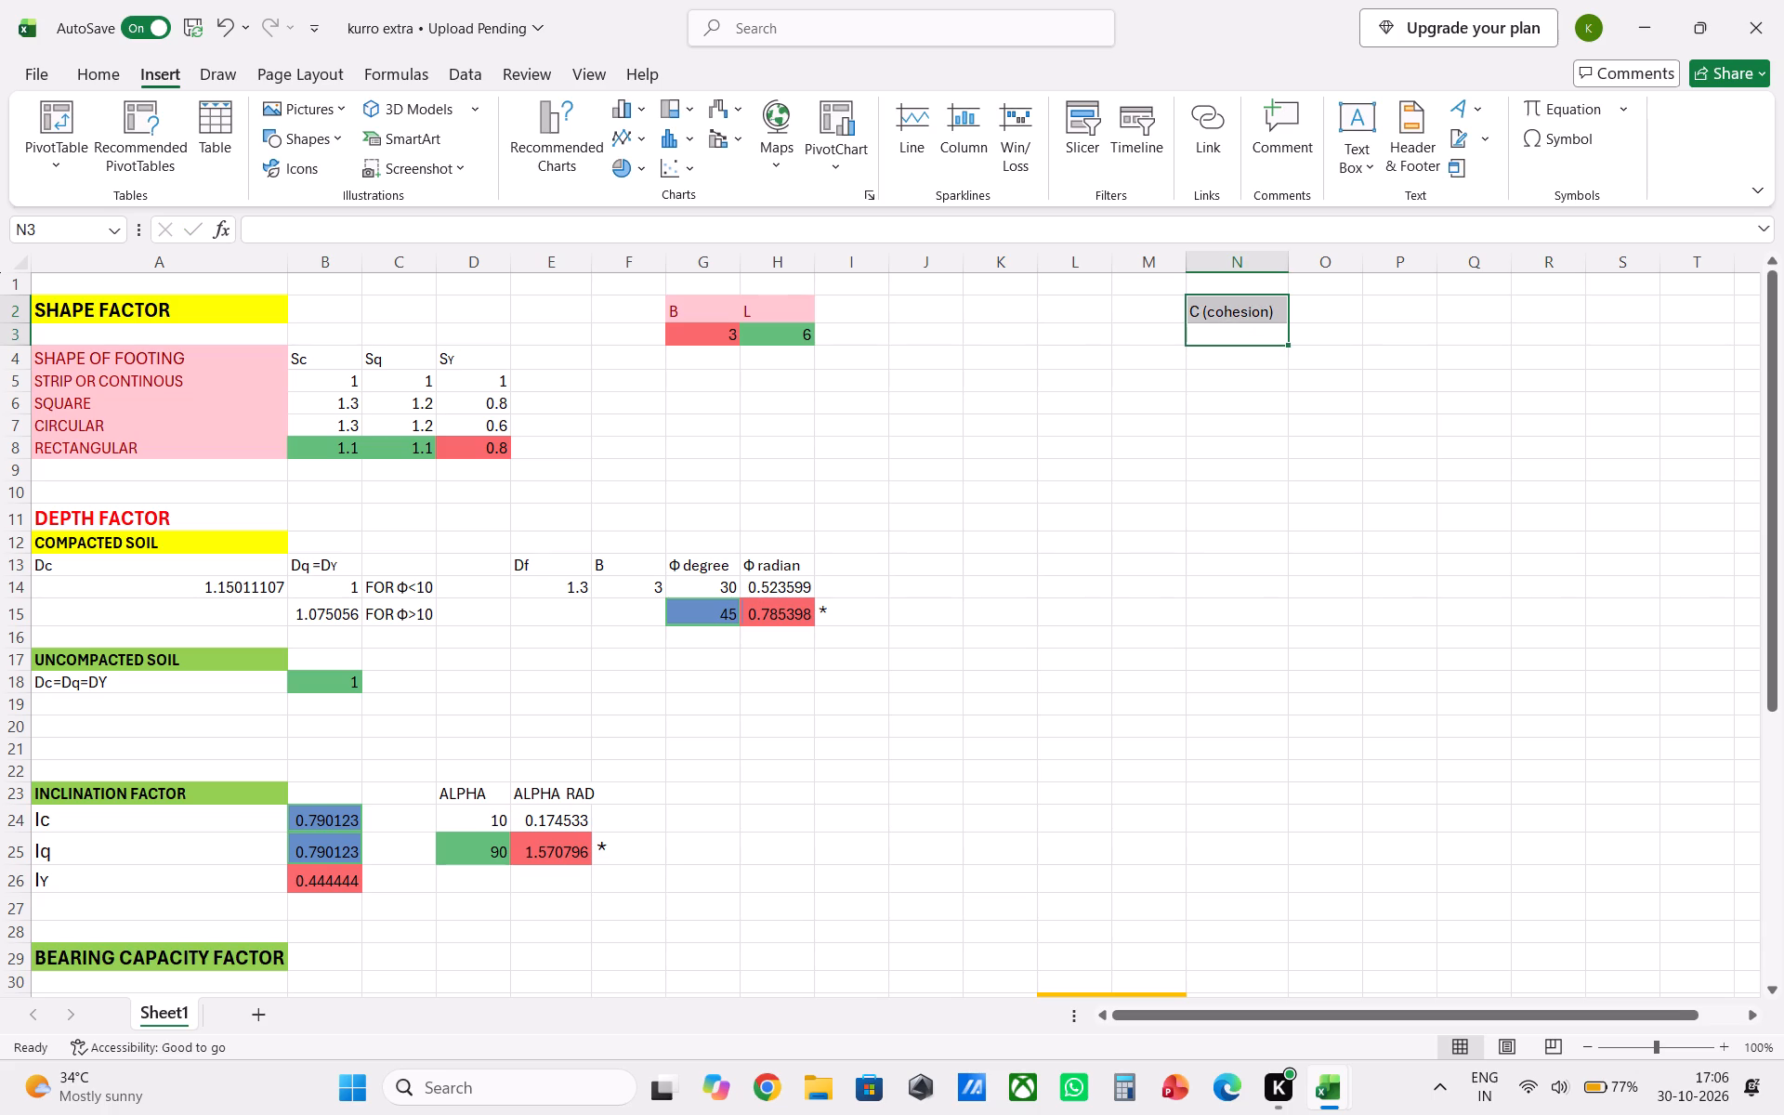
{"action": "key", "text": "Delete"}
Enter the heading COHESION in cell M5 and format it in bold with a larger font size.
{"action": "left_click", "coordinate": [1145, 390]}
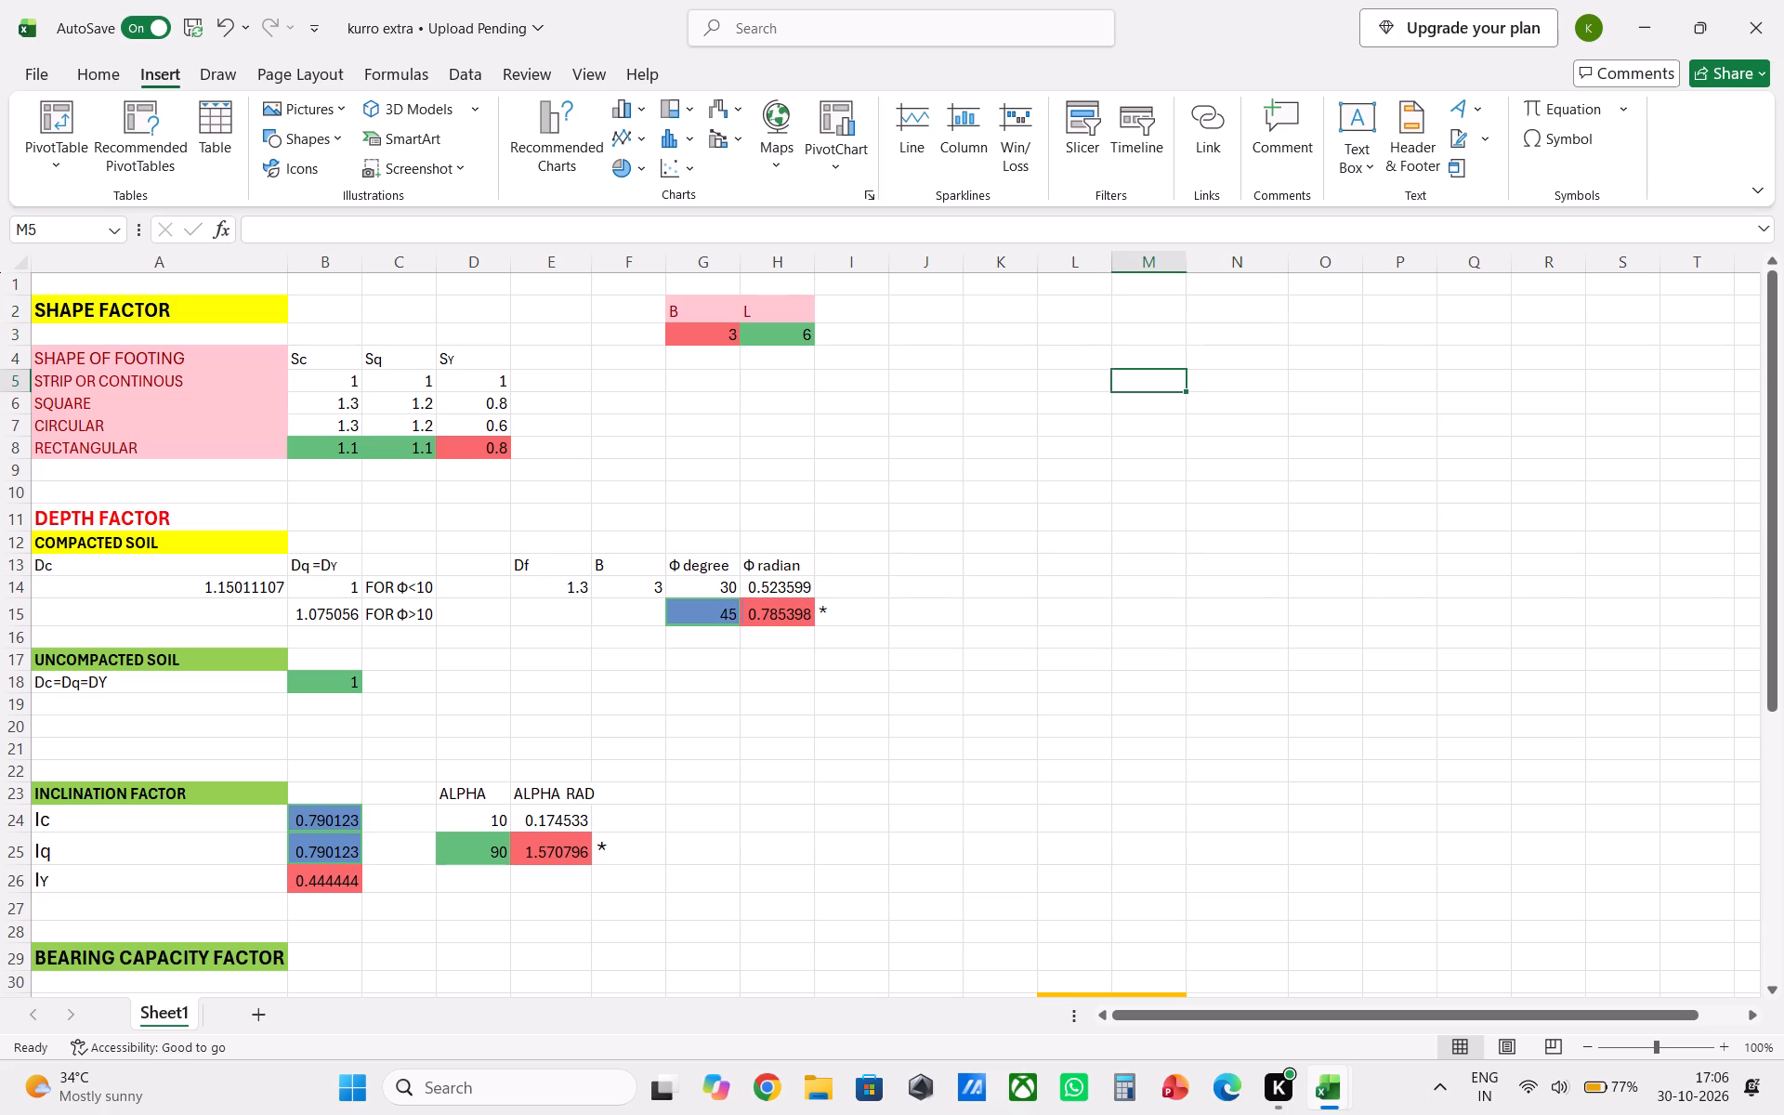
{"action": "key", "text": "c"}
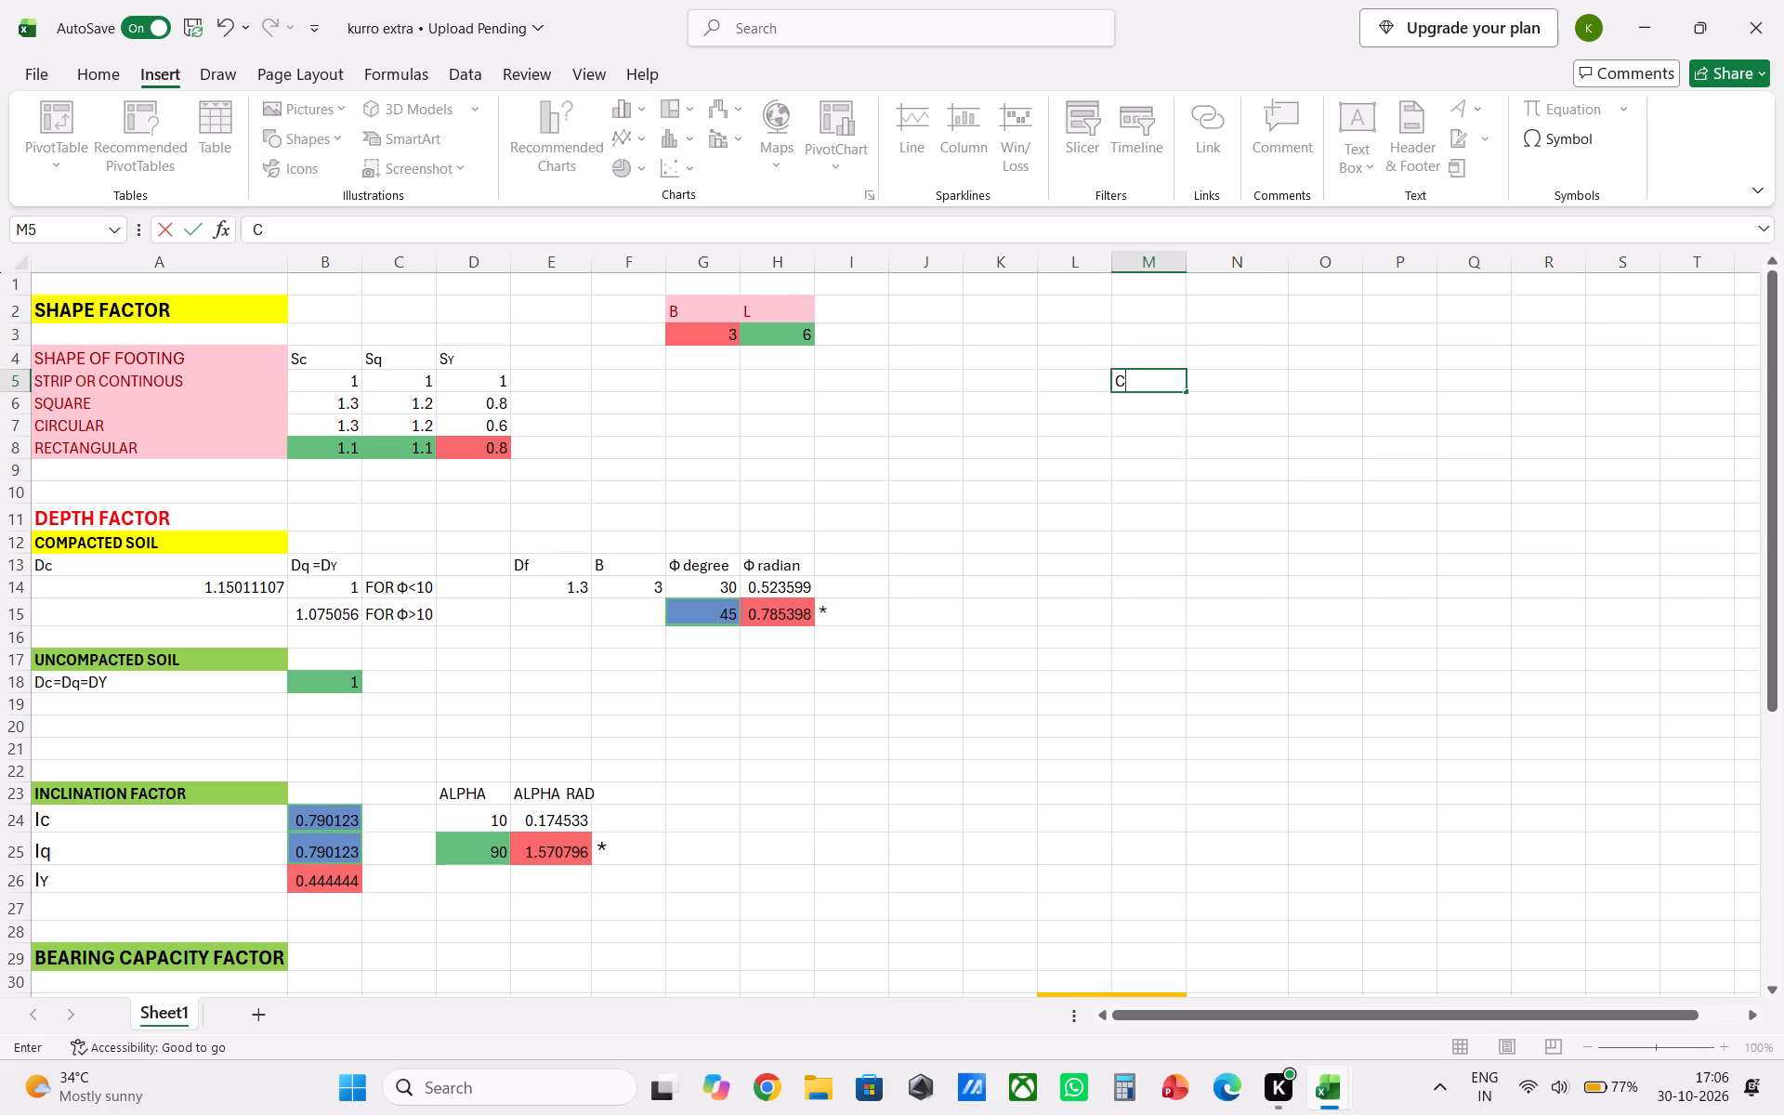
{"action": "key", "text": "o"}
{"action": "type", "text": "HESION"}
{"action": "left_click_drag", "start_coordinate": [1208, 374], "coordinate": [1107, 404]}
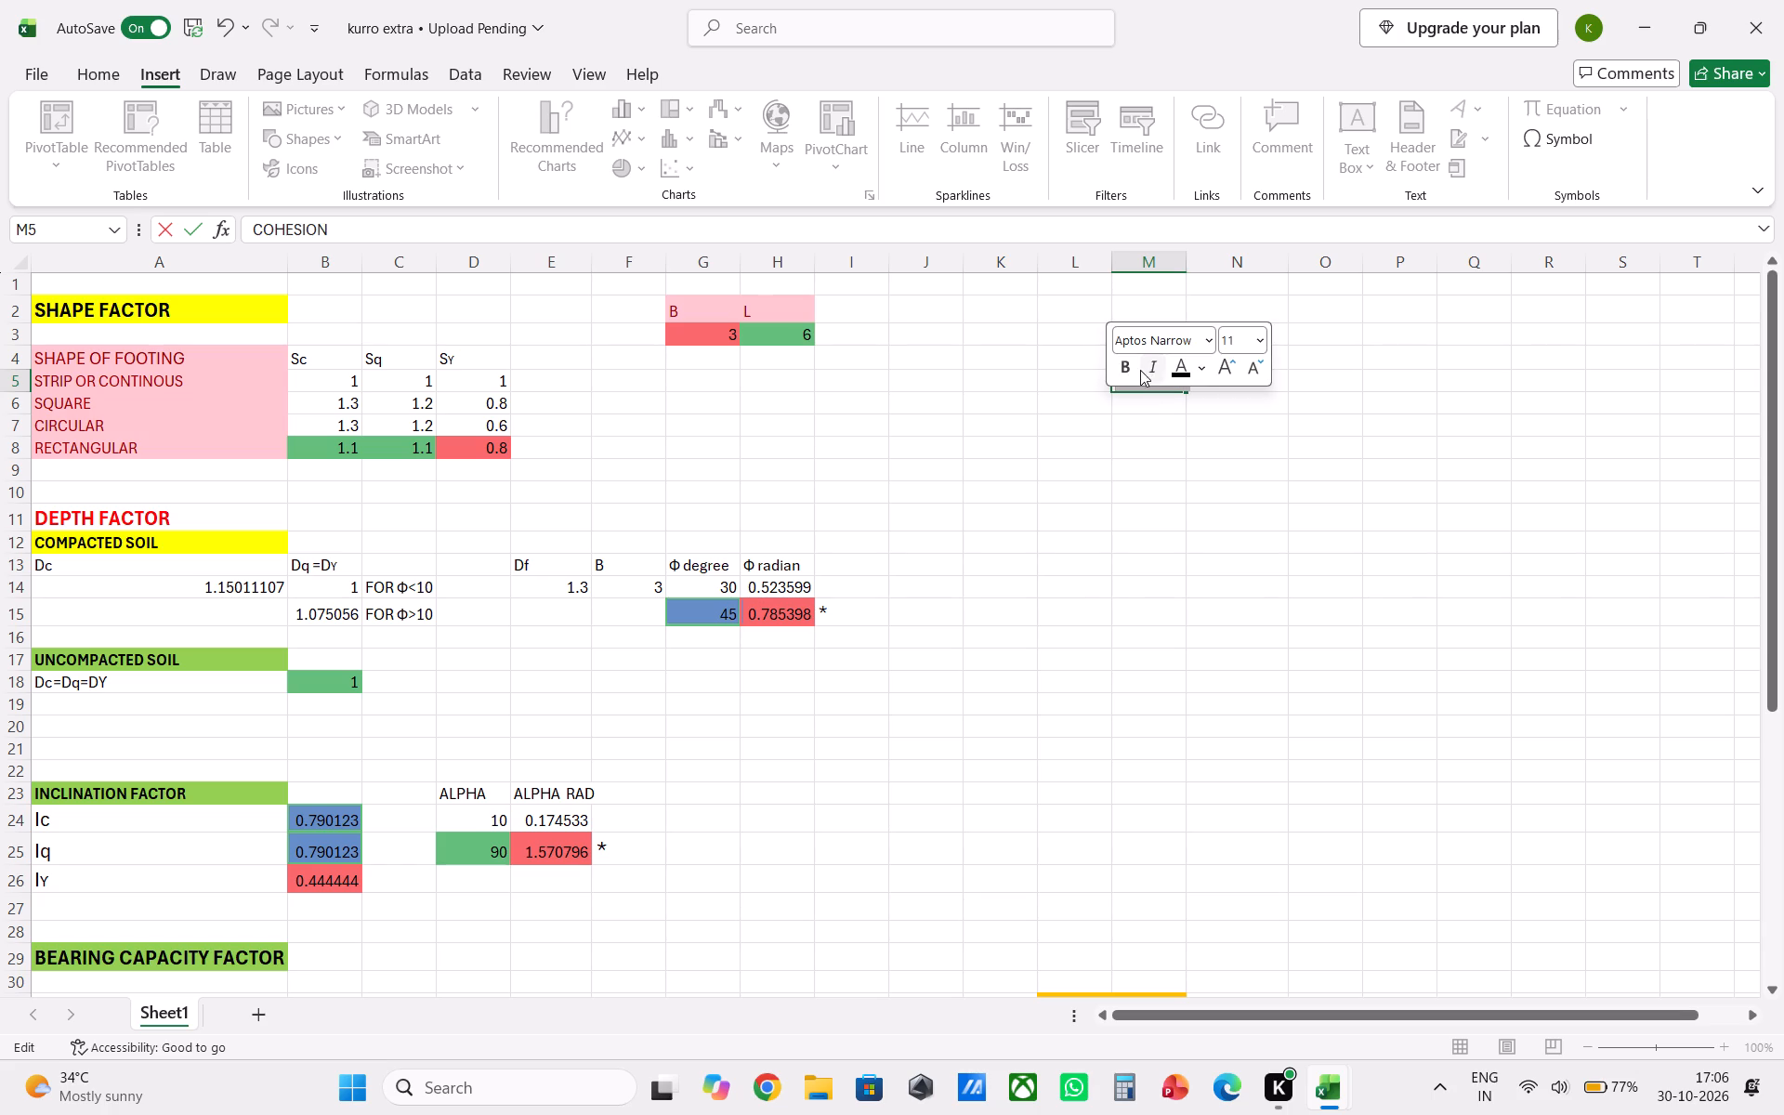
{"action": "left_click", "coordinate": [1118, 367]}
{"action": "left_click", "coordinate": [1258, 340]}
{"action": "left_click", "coordinate": [1254, 508]}
{"action": "left_click", "coordinate": [1175, 500]}
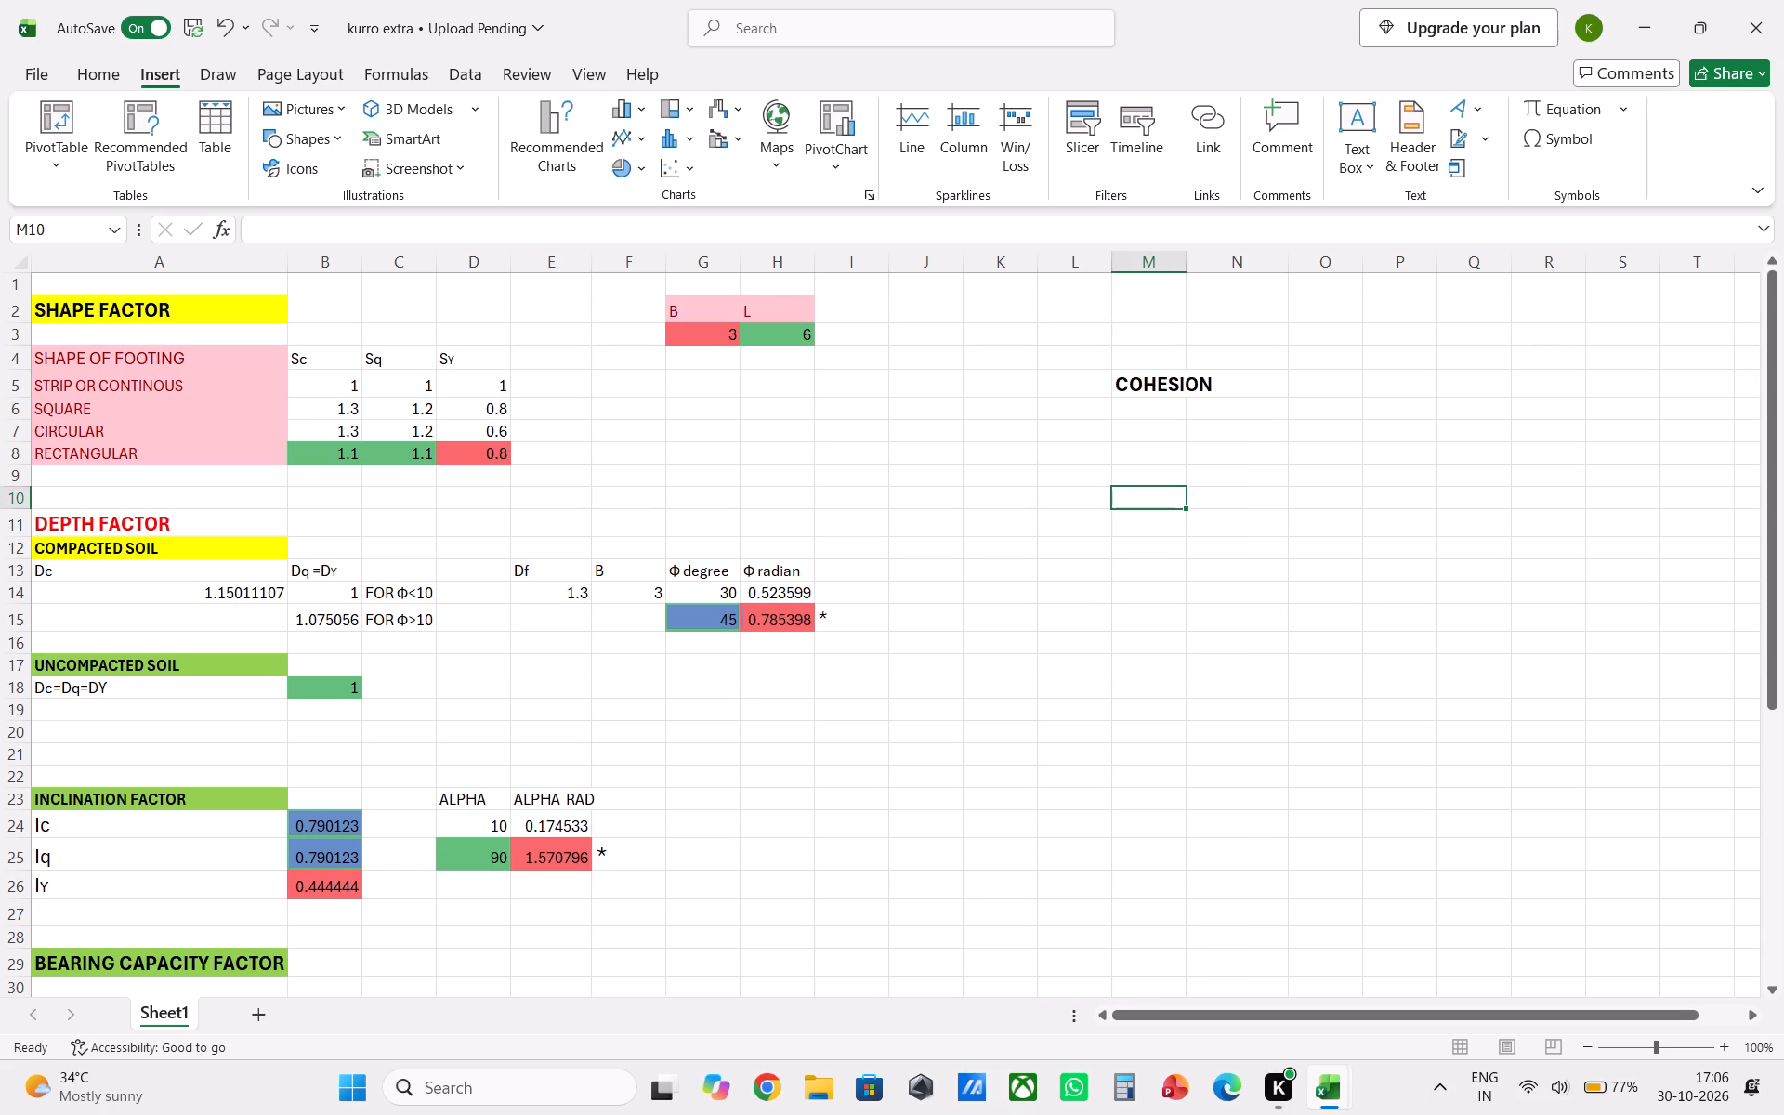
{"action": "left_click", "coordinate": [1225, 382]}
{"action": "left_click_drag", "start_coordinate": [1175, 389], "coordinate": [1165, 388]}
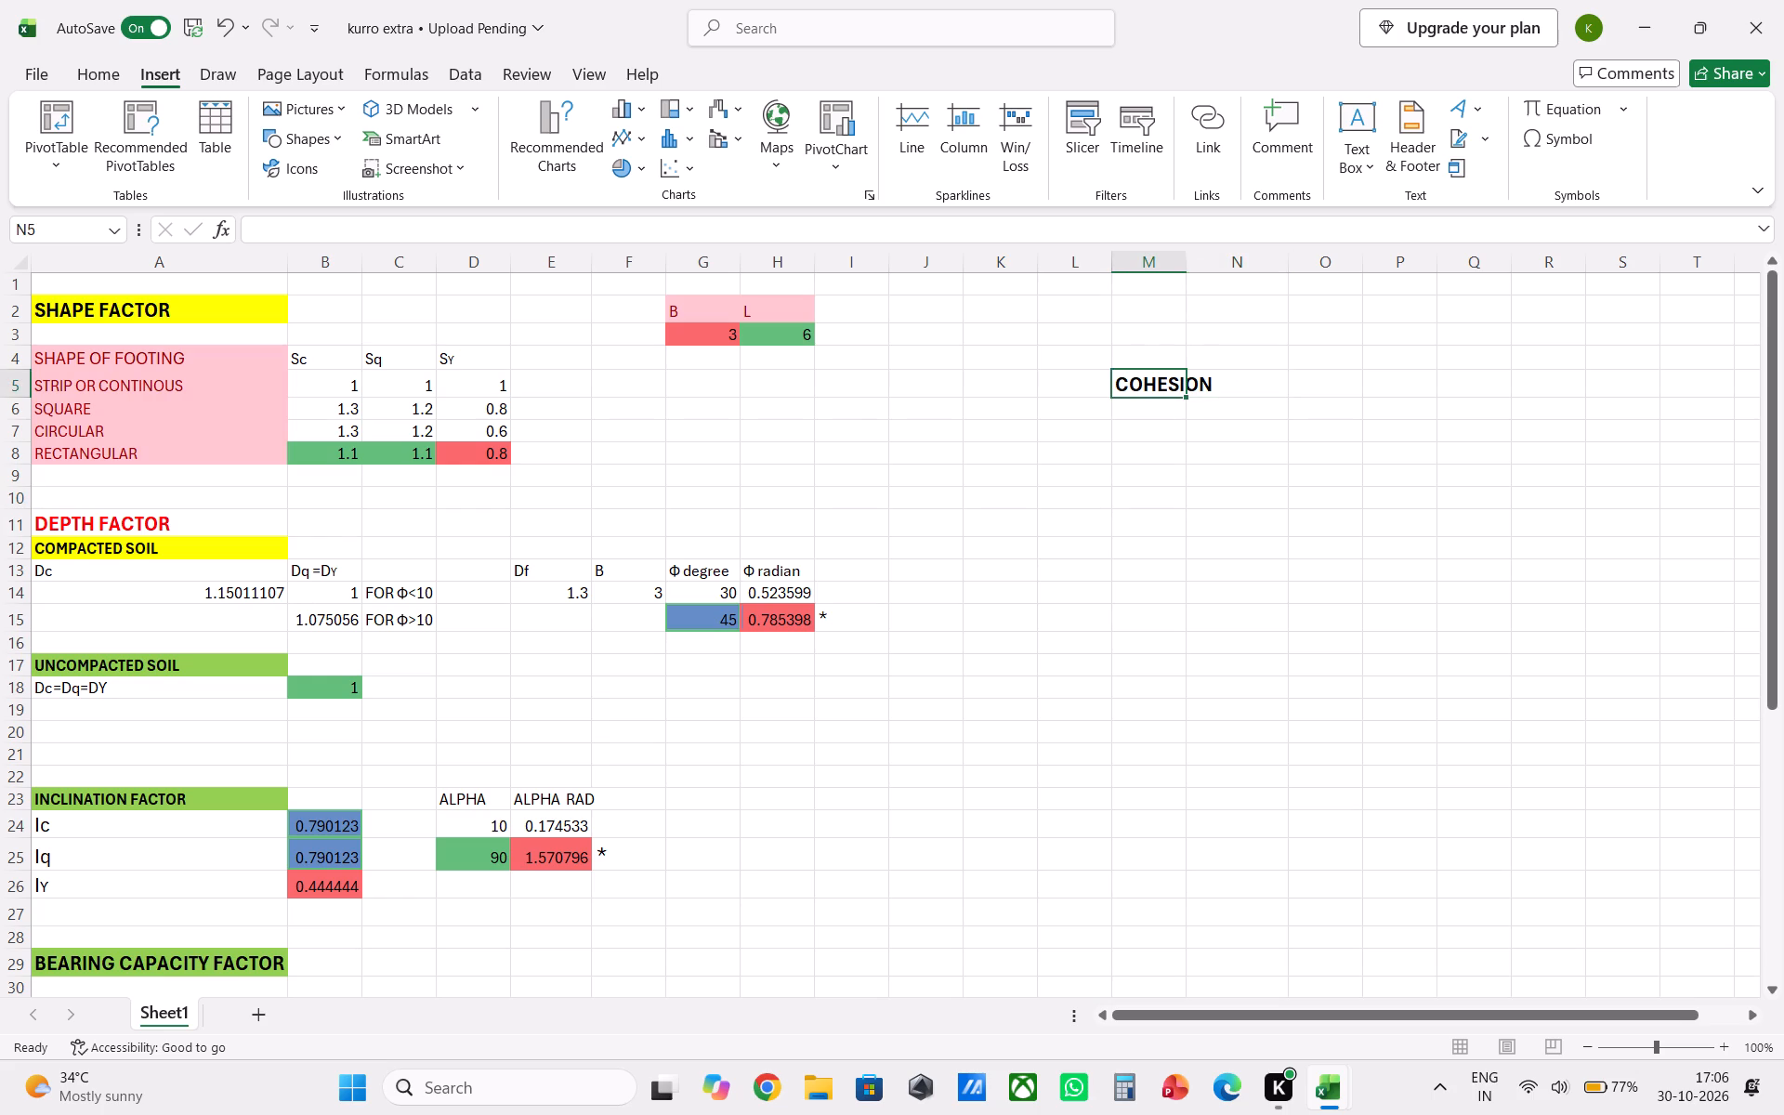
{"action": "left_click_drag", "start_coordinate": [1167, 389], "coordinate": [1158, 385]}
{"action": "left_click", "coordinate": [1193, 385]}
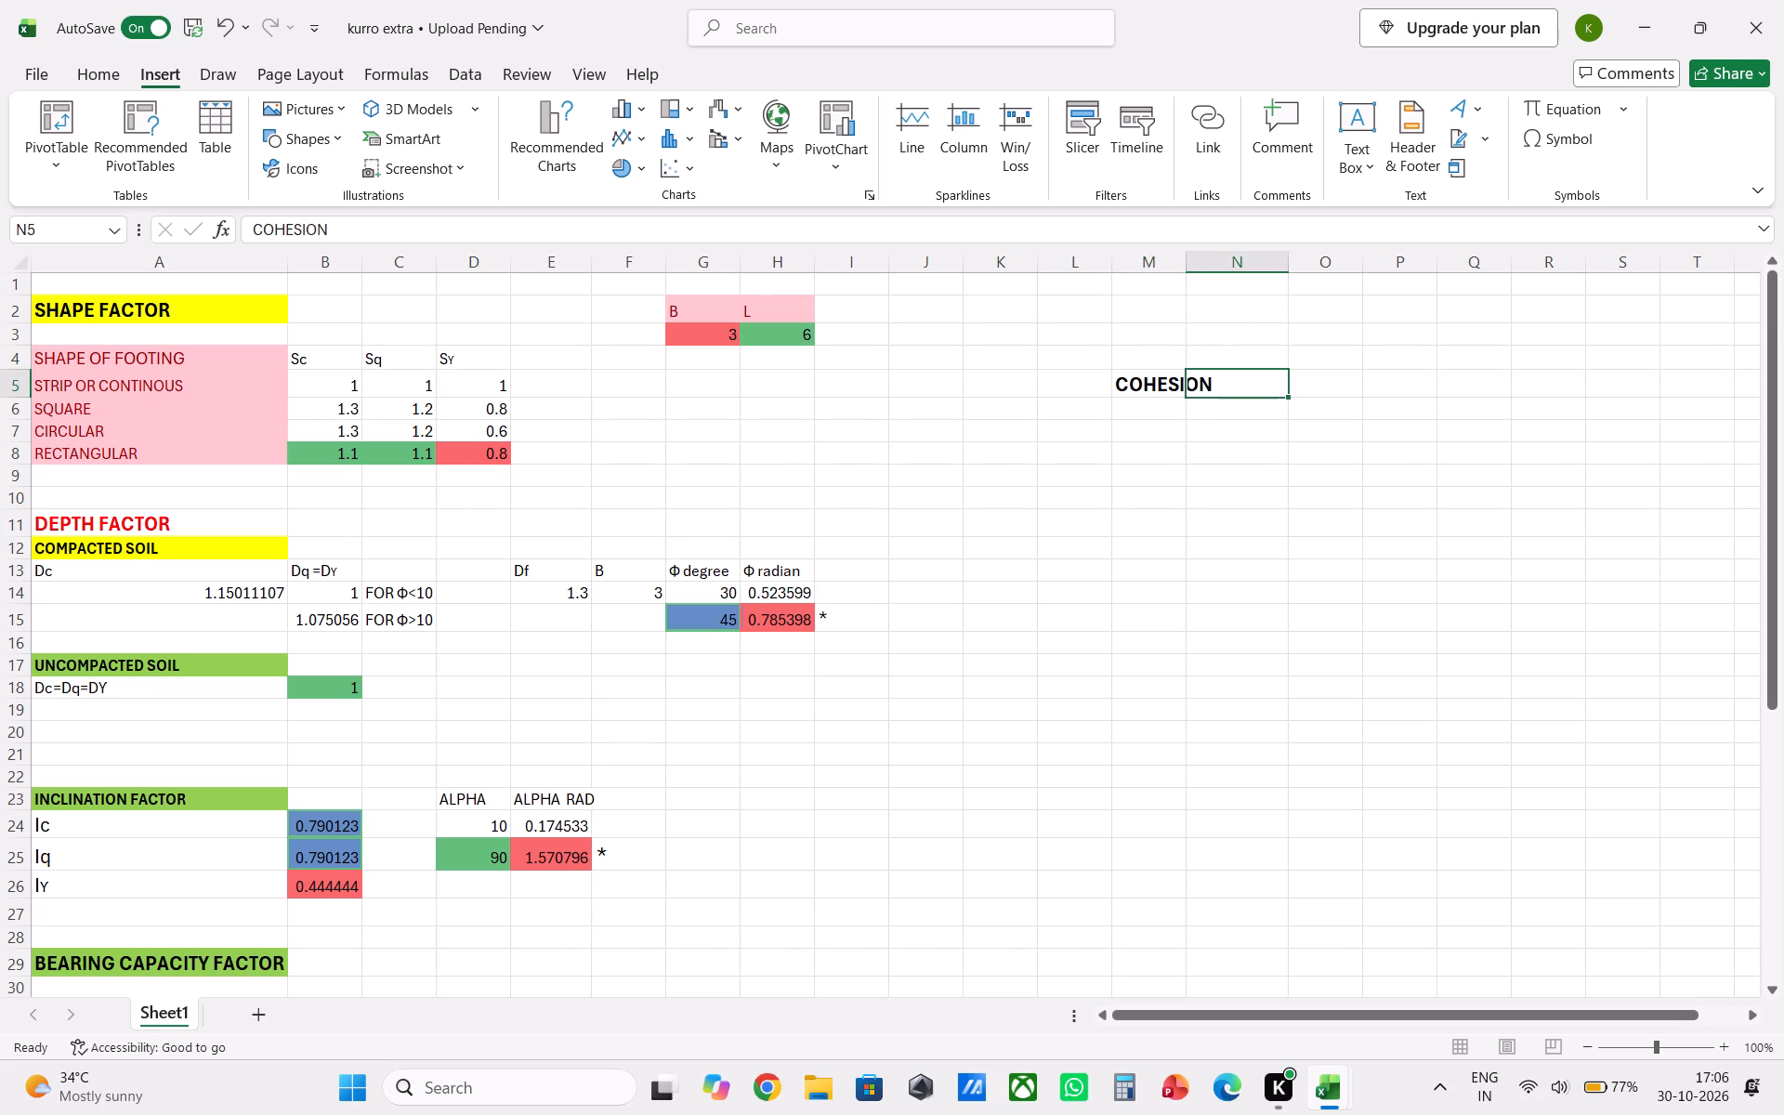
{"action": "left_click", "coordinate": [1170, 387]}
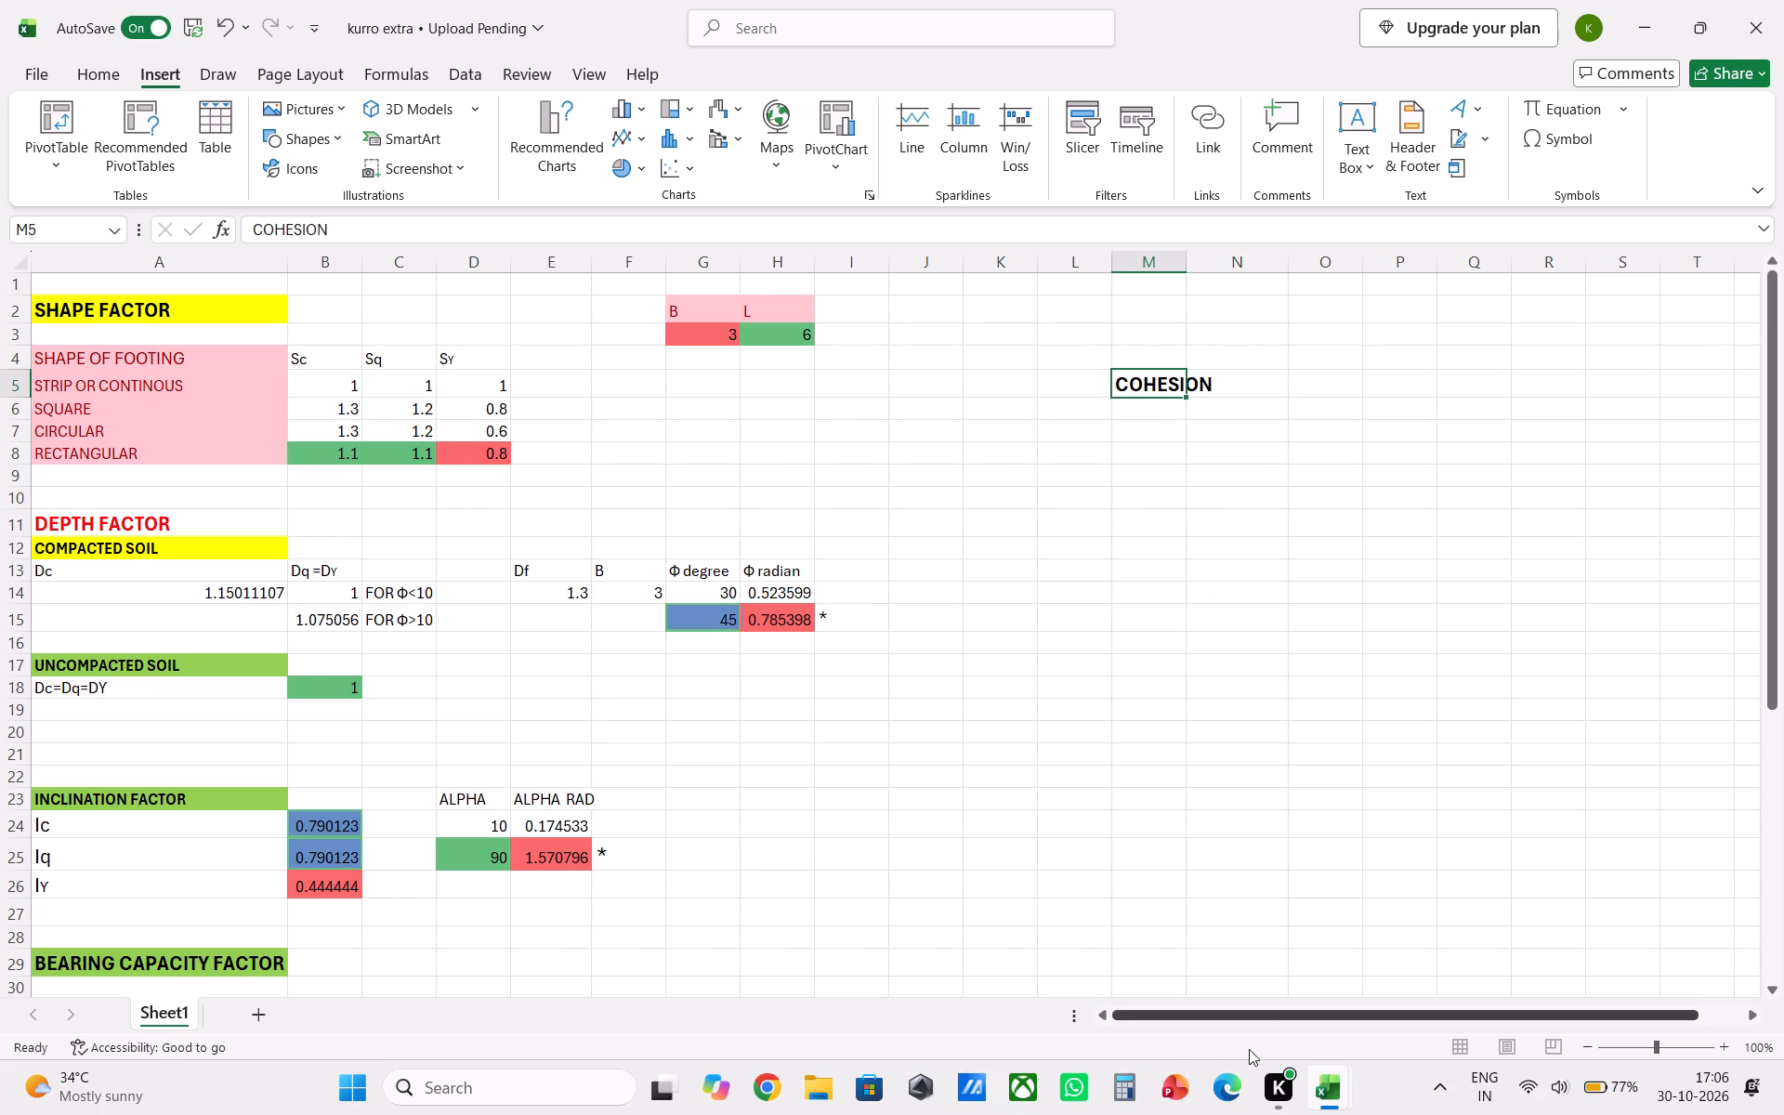
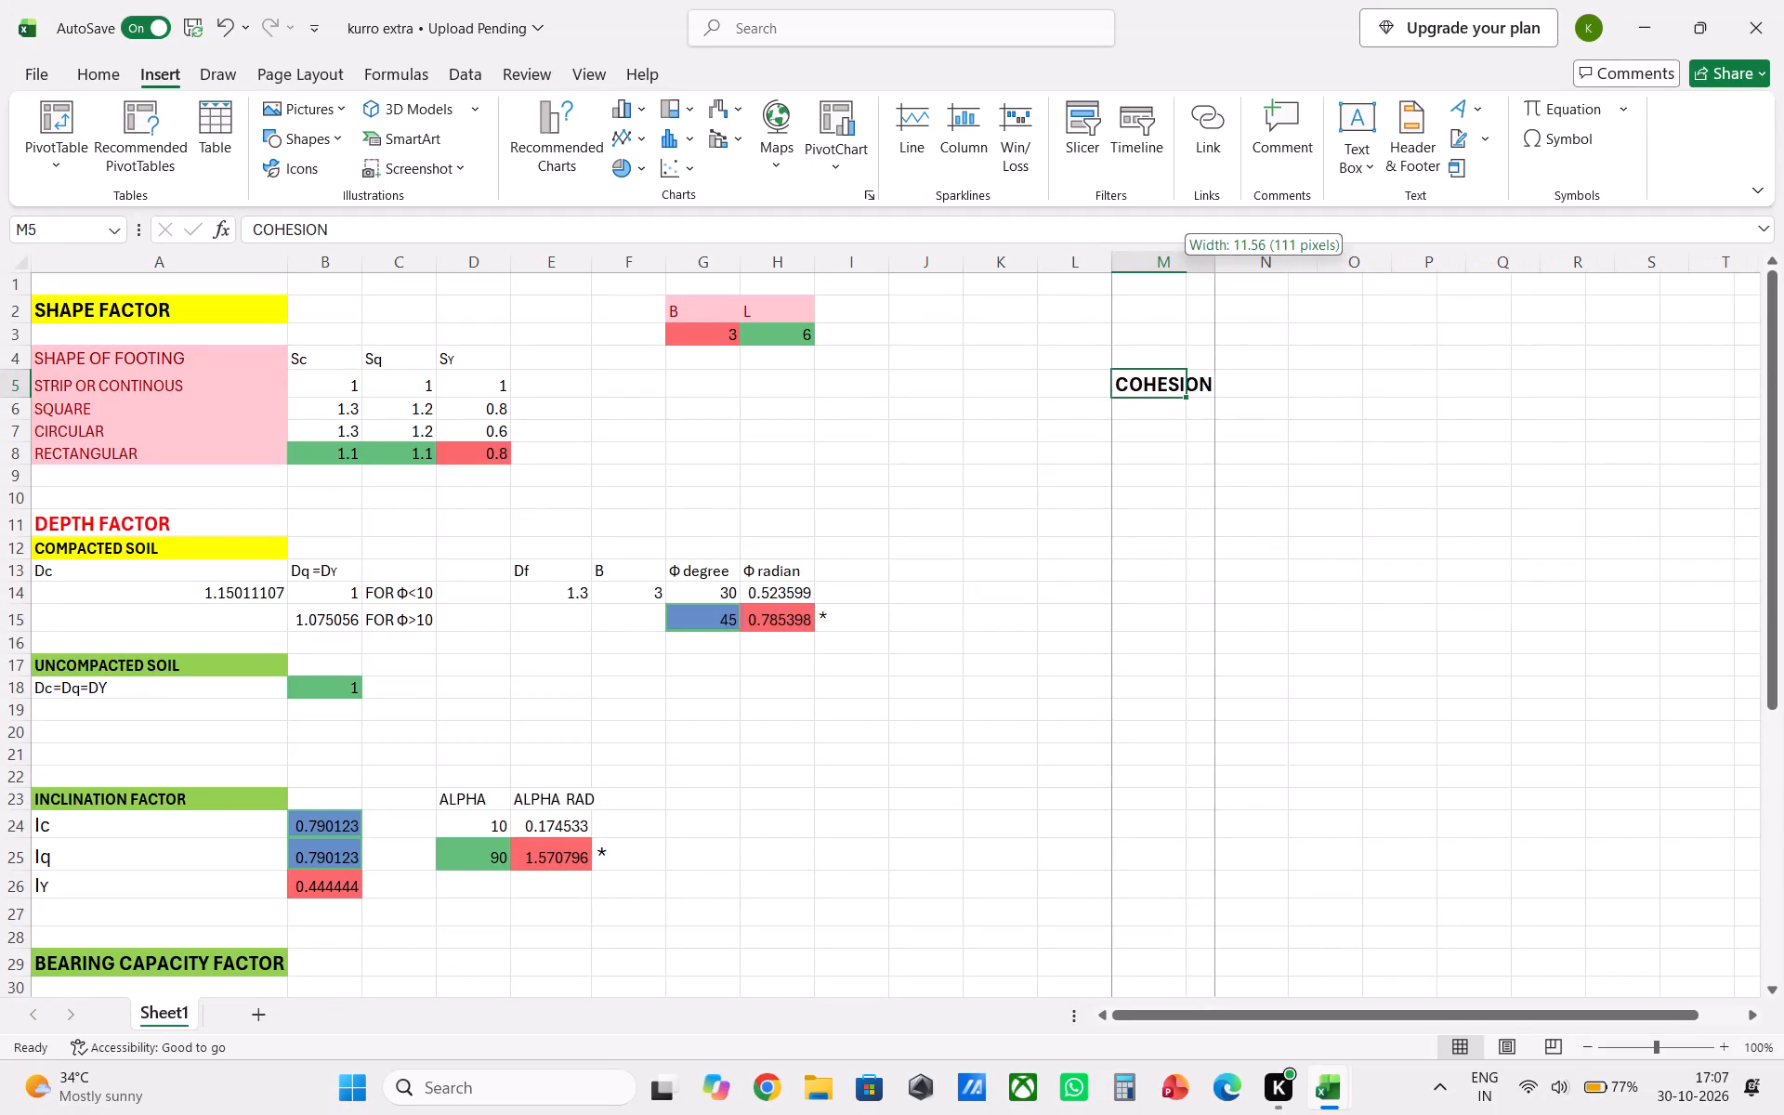
Reduce the COHESION heading in M5 to font size 11 and remove its bold formatting.
{"action": "left_click", "coordinate": [1153, 415]}
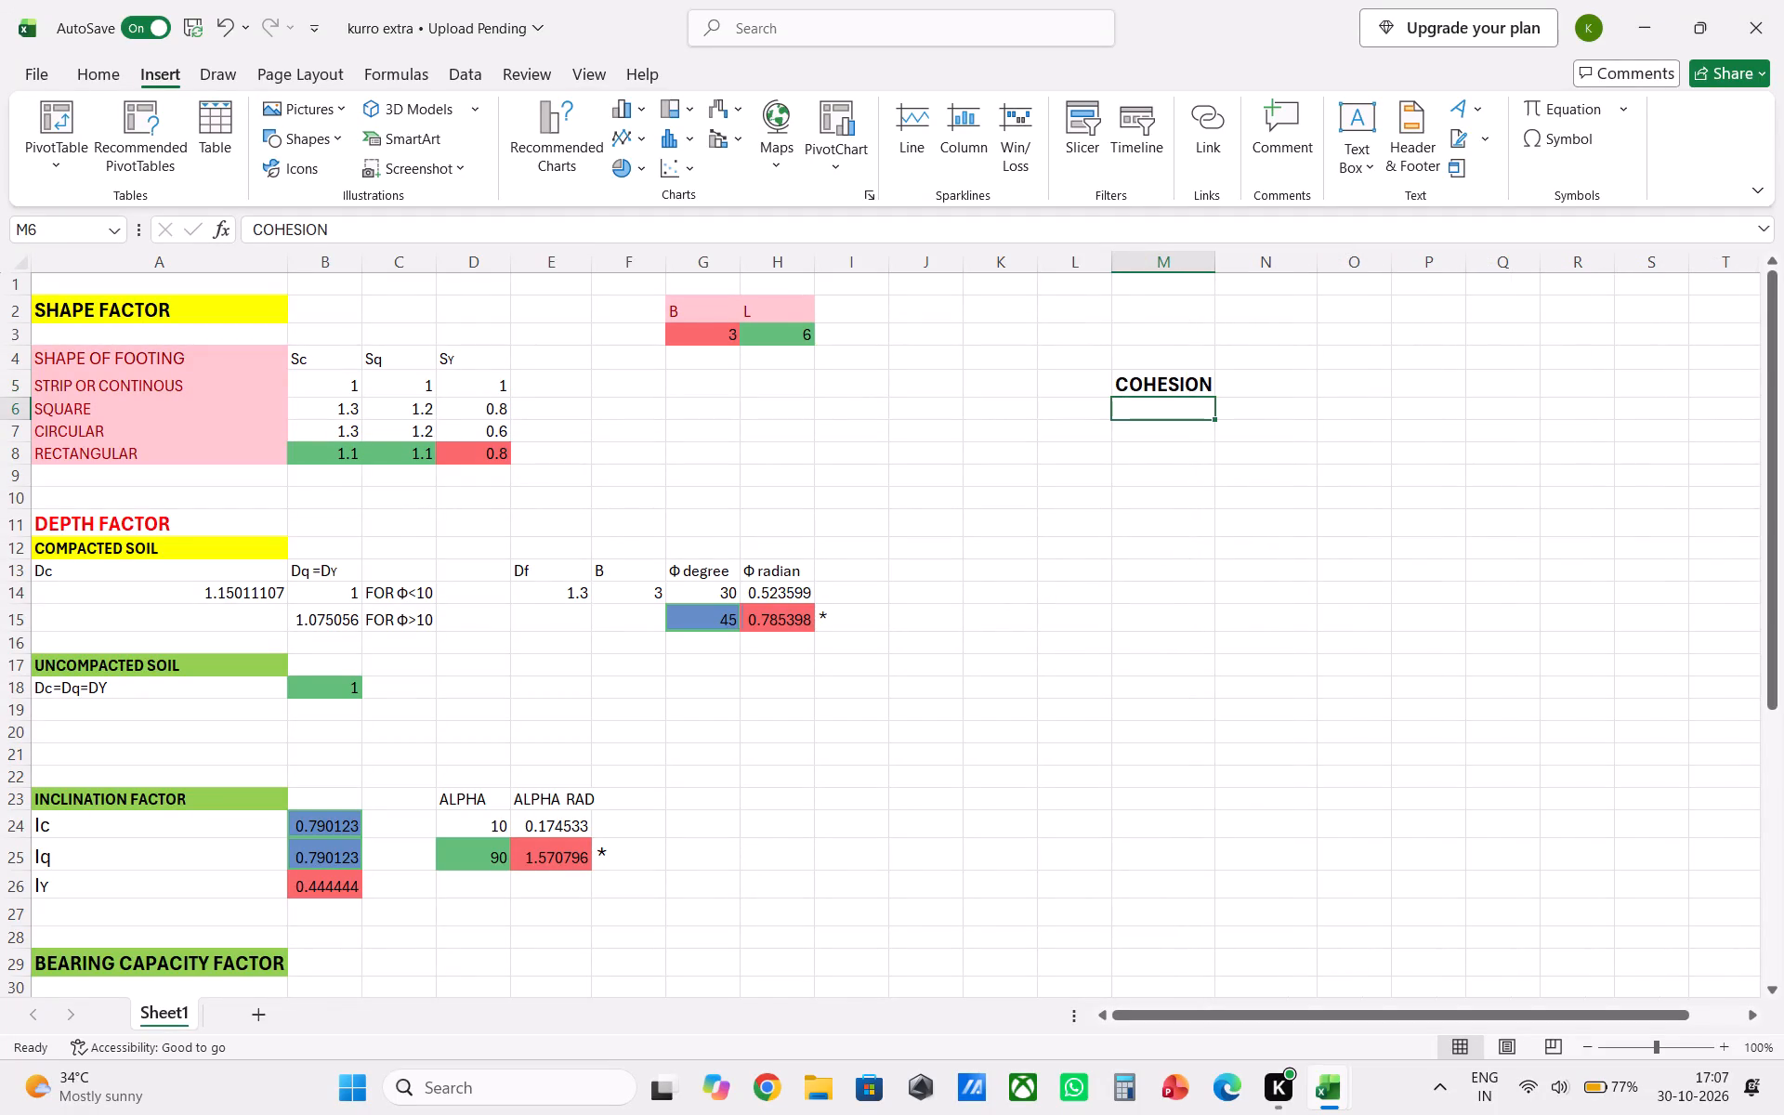
{"action": "left_click", "coordinate": [1212, 378]}
{"action": "left_click_drag", "start_coordinate": [1207, 385], "coordinate": [1135, 400]}
{"action": "double_click", "coordinate": [1197, 386]}
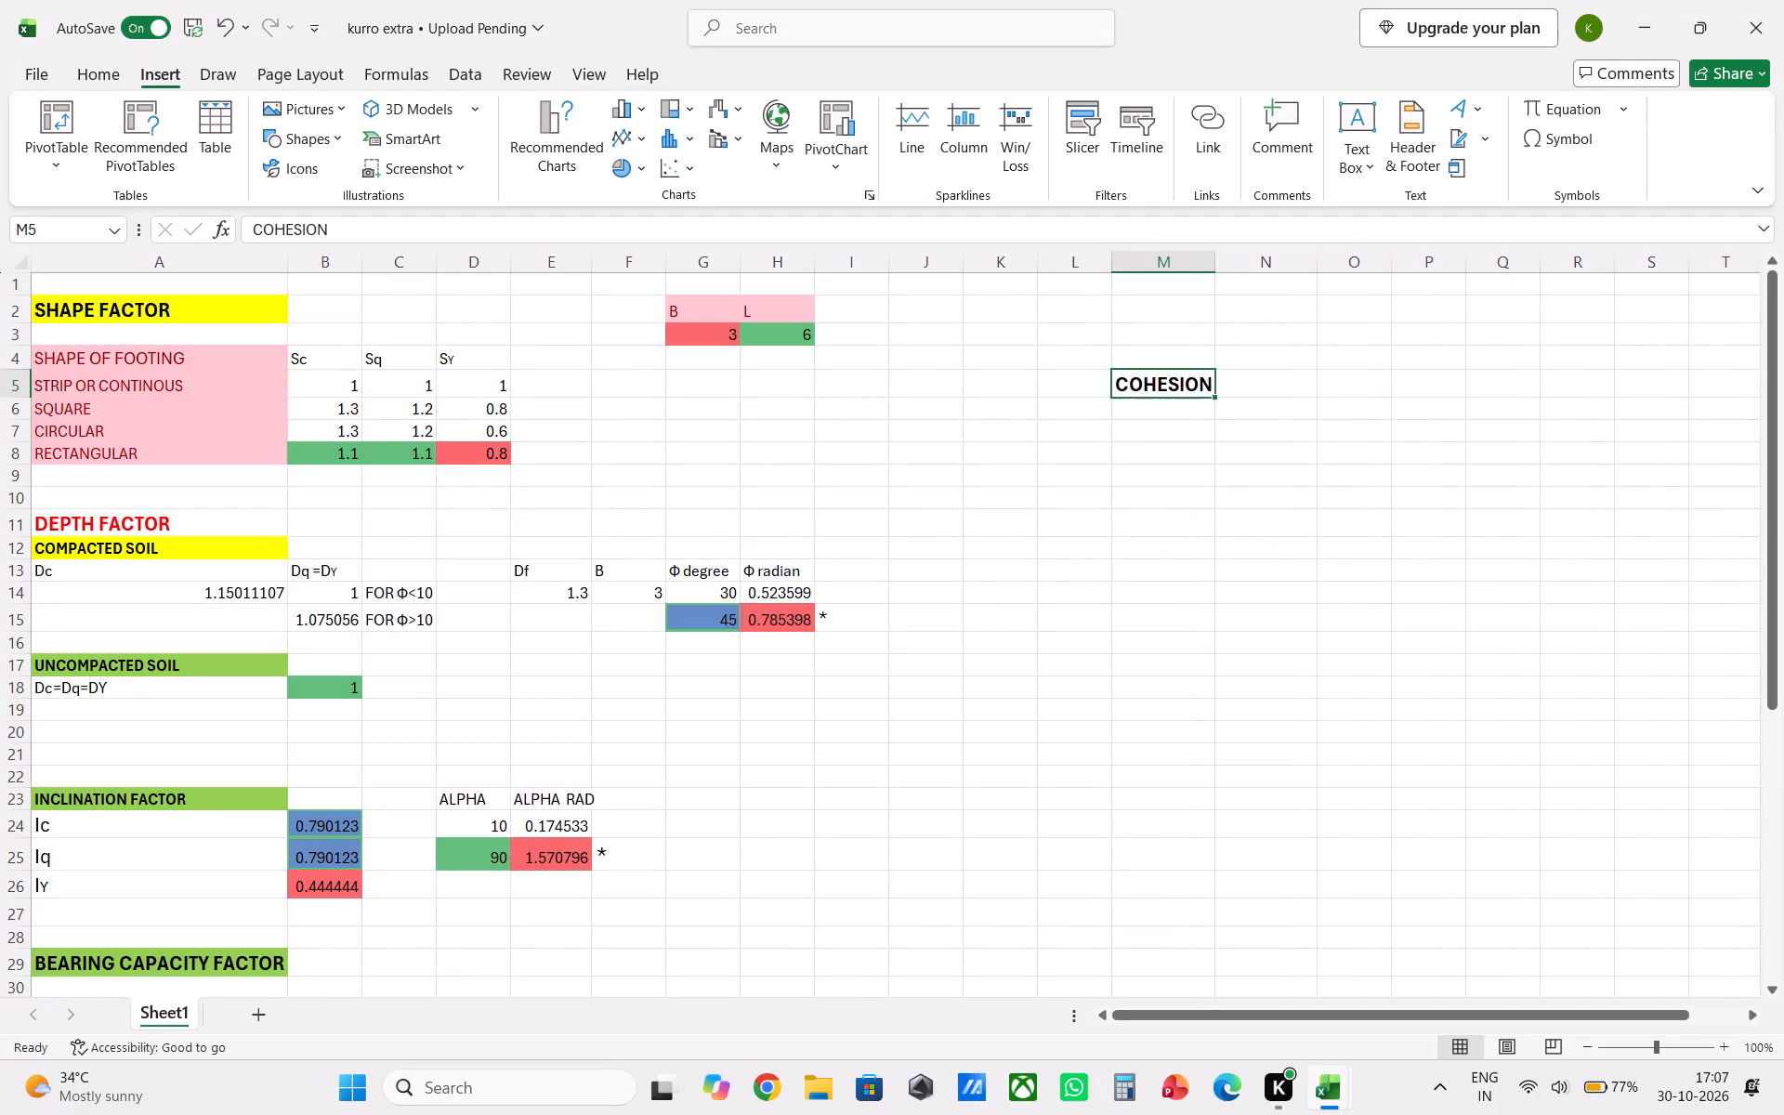
{"action": "double_click", "coordinate": [1207, 383]}
{"action": "left_click_drag", "start_coordinate": [1206, 382], "coordinate": [1129, 401]}
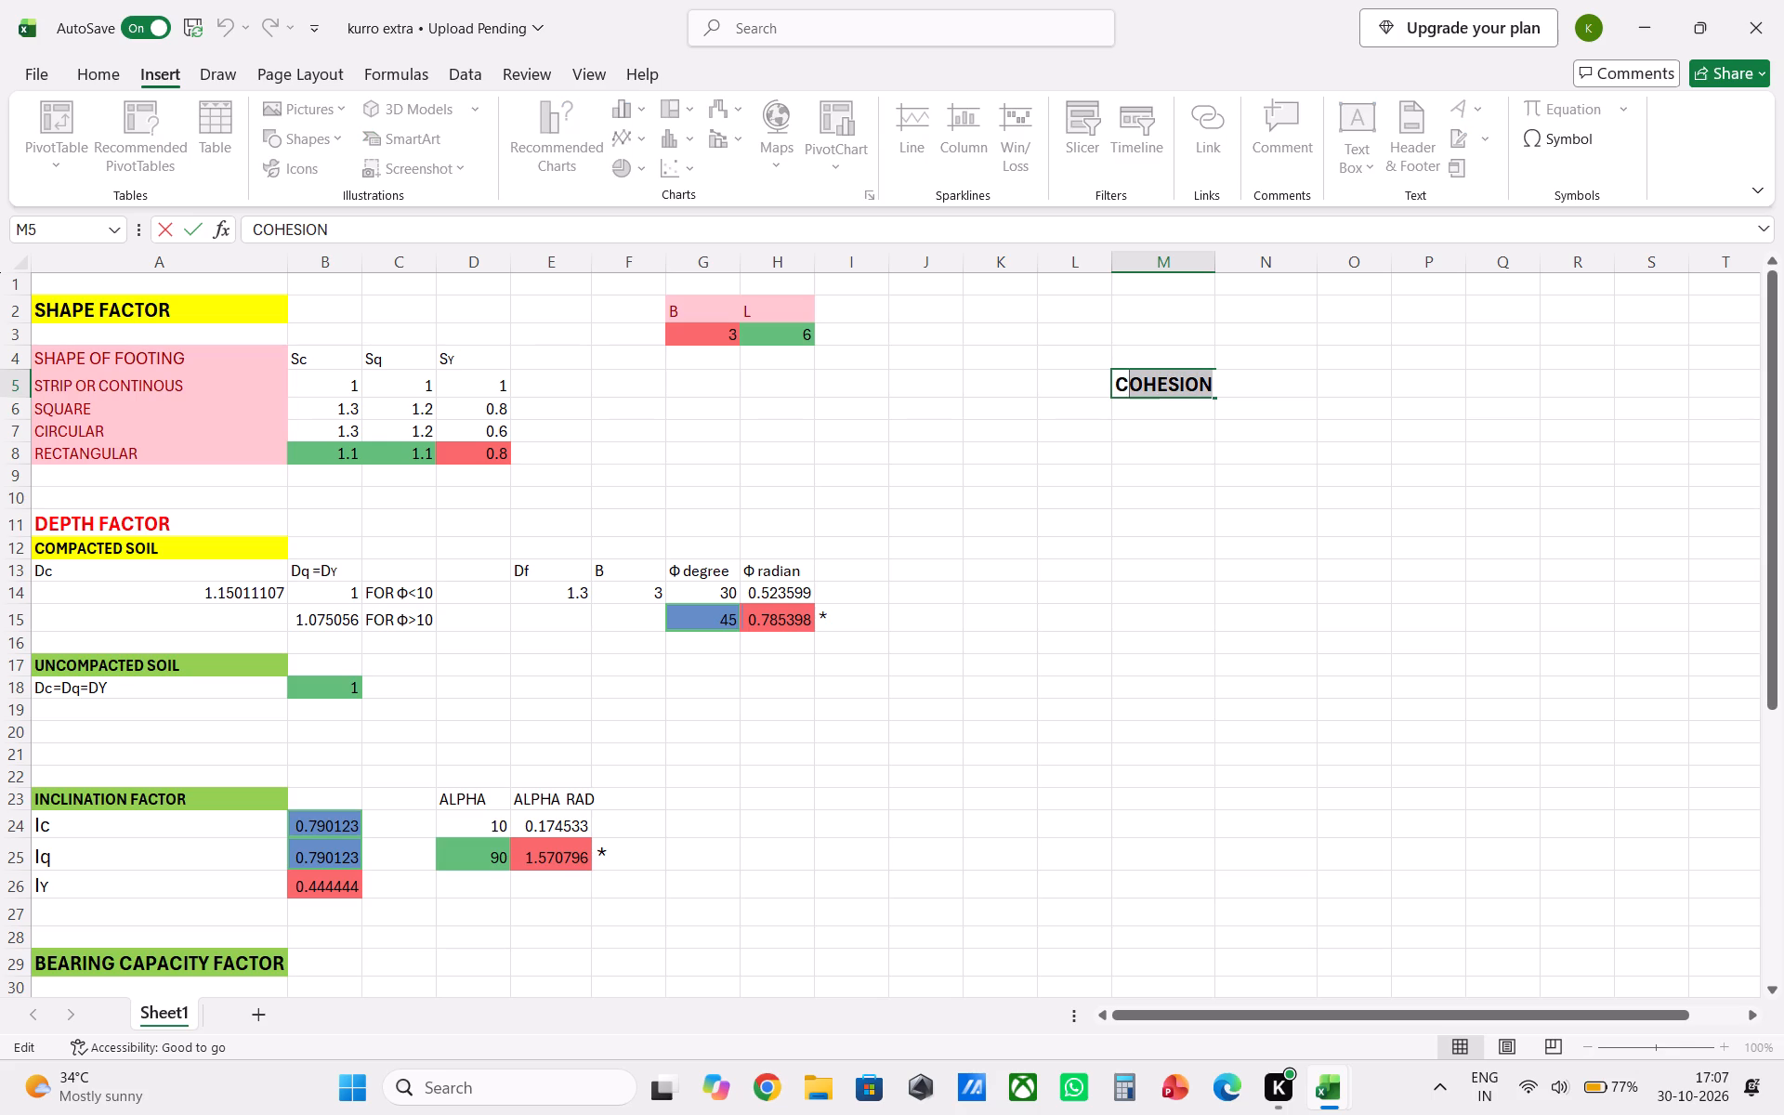
{"action": "left_click_drag", "start_coordinate": [1129, 401], "coordinate": [1114, 406]}
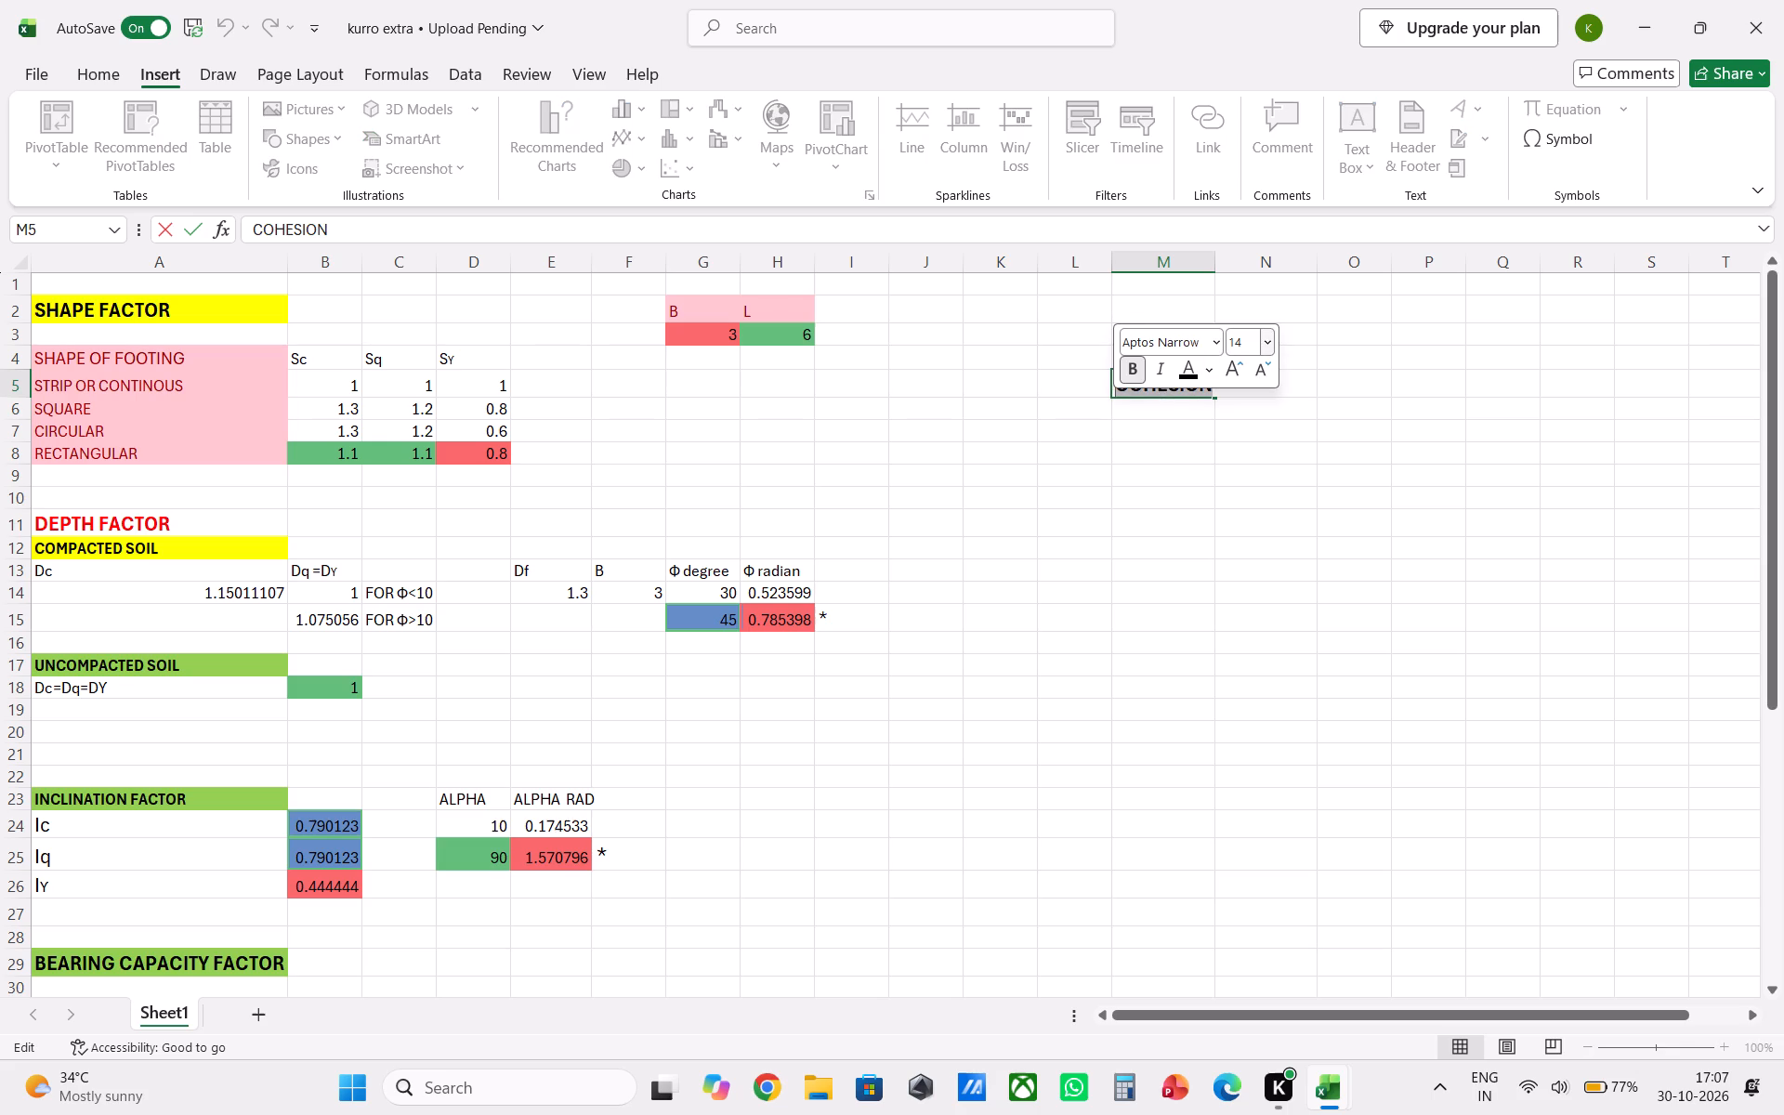
{"action": "left_click", "coordinate": [1258, 346]}
{"action": "left_click", "coordinate": [1267, 345]}
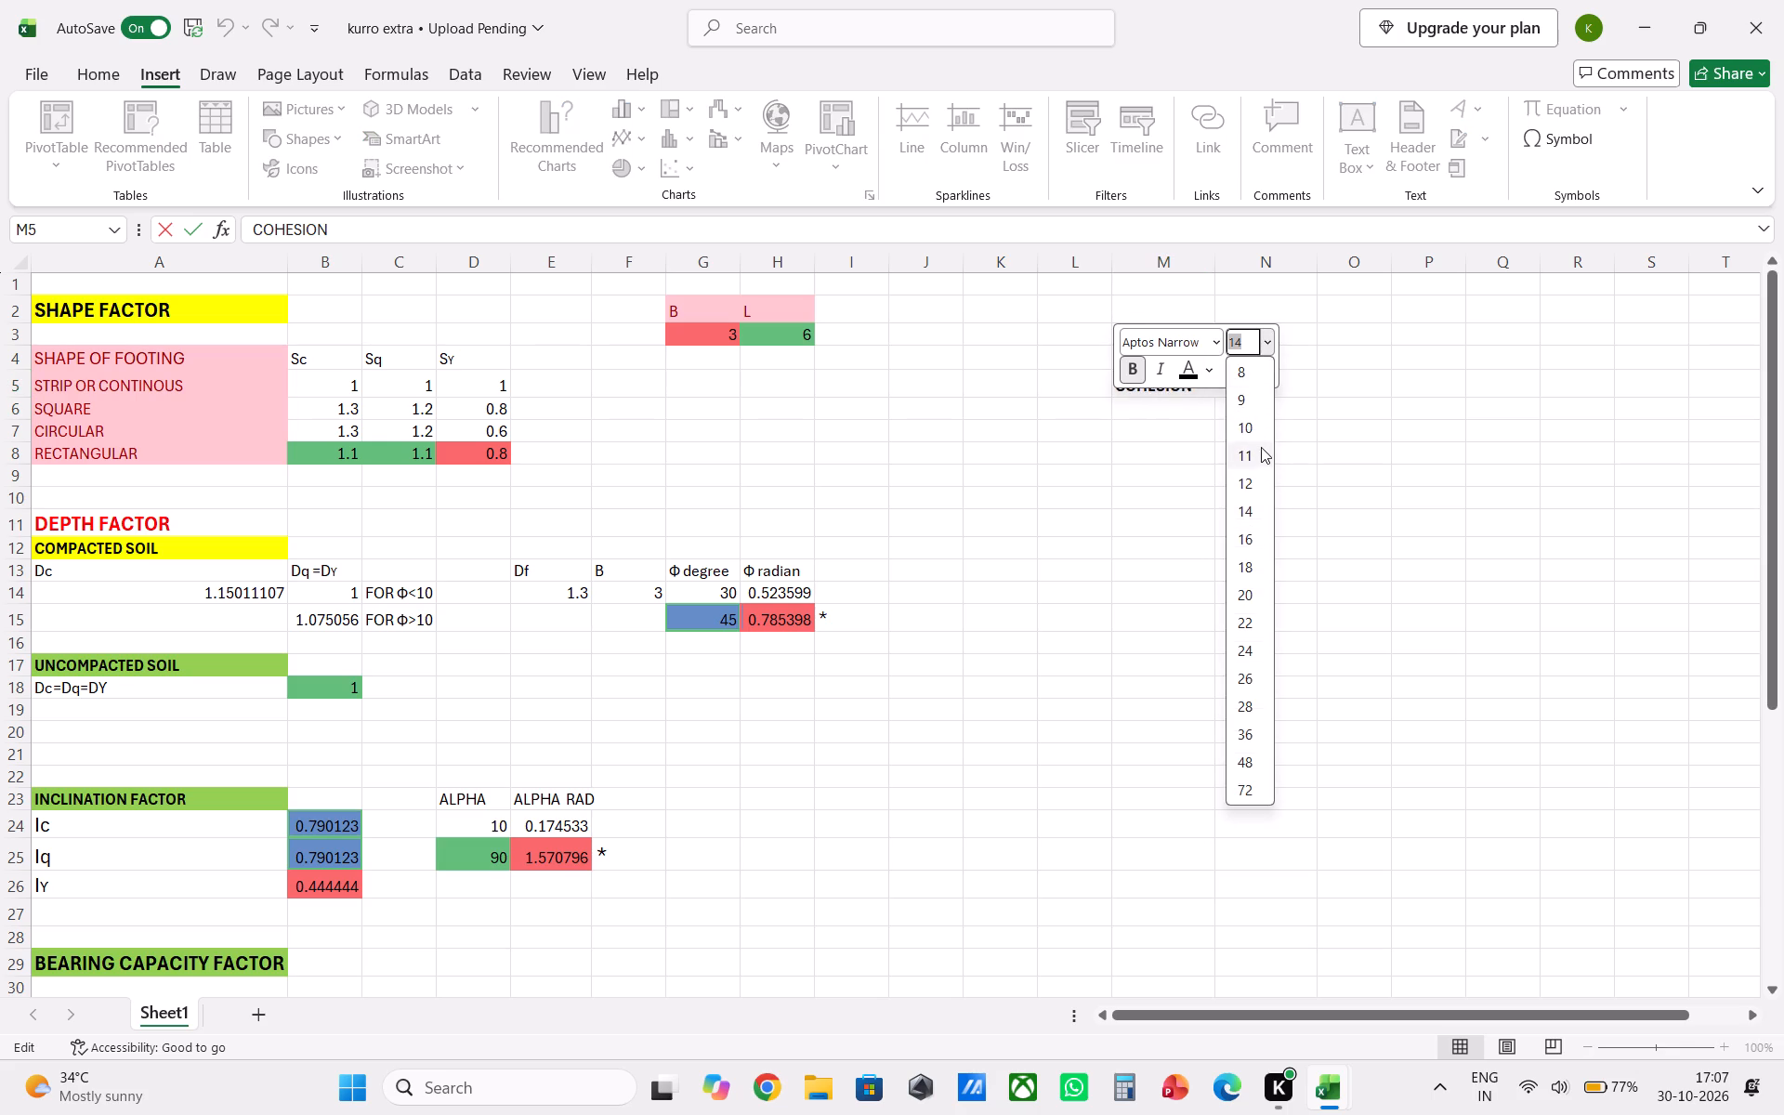
{"action": "left_click", "coordinate": [1261, 447]}
{"action": "left_click", "coordinate": [1135, 369]}
{"action": "left_click", "coordinate": [1188, 429]}
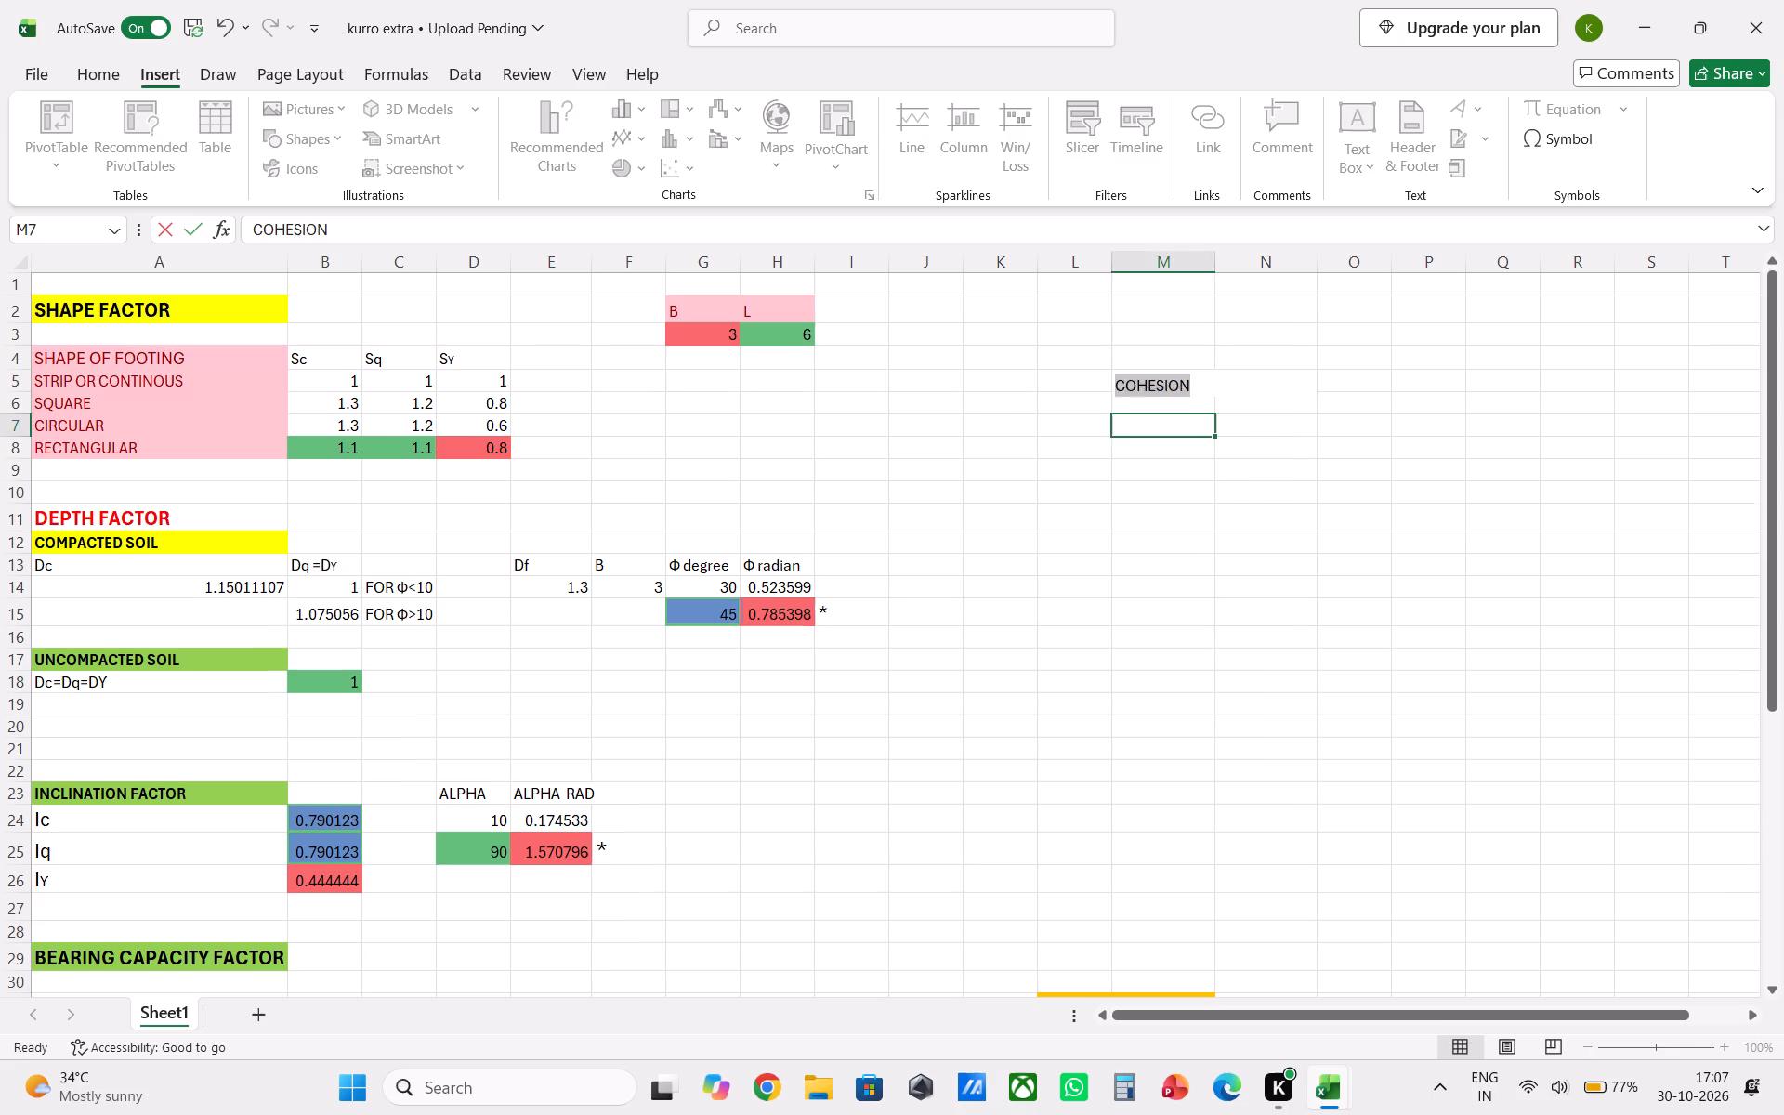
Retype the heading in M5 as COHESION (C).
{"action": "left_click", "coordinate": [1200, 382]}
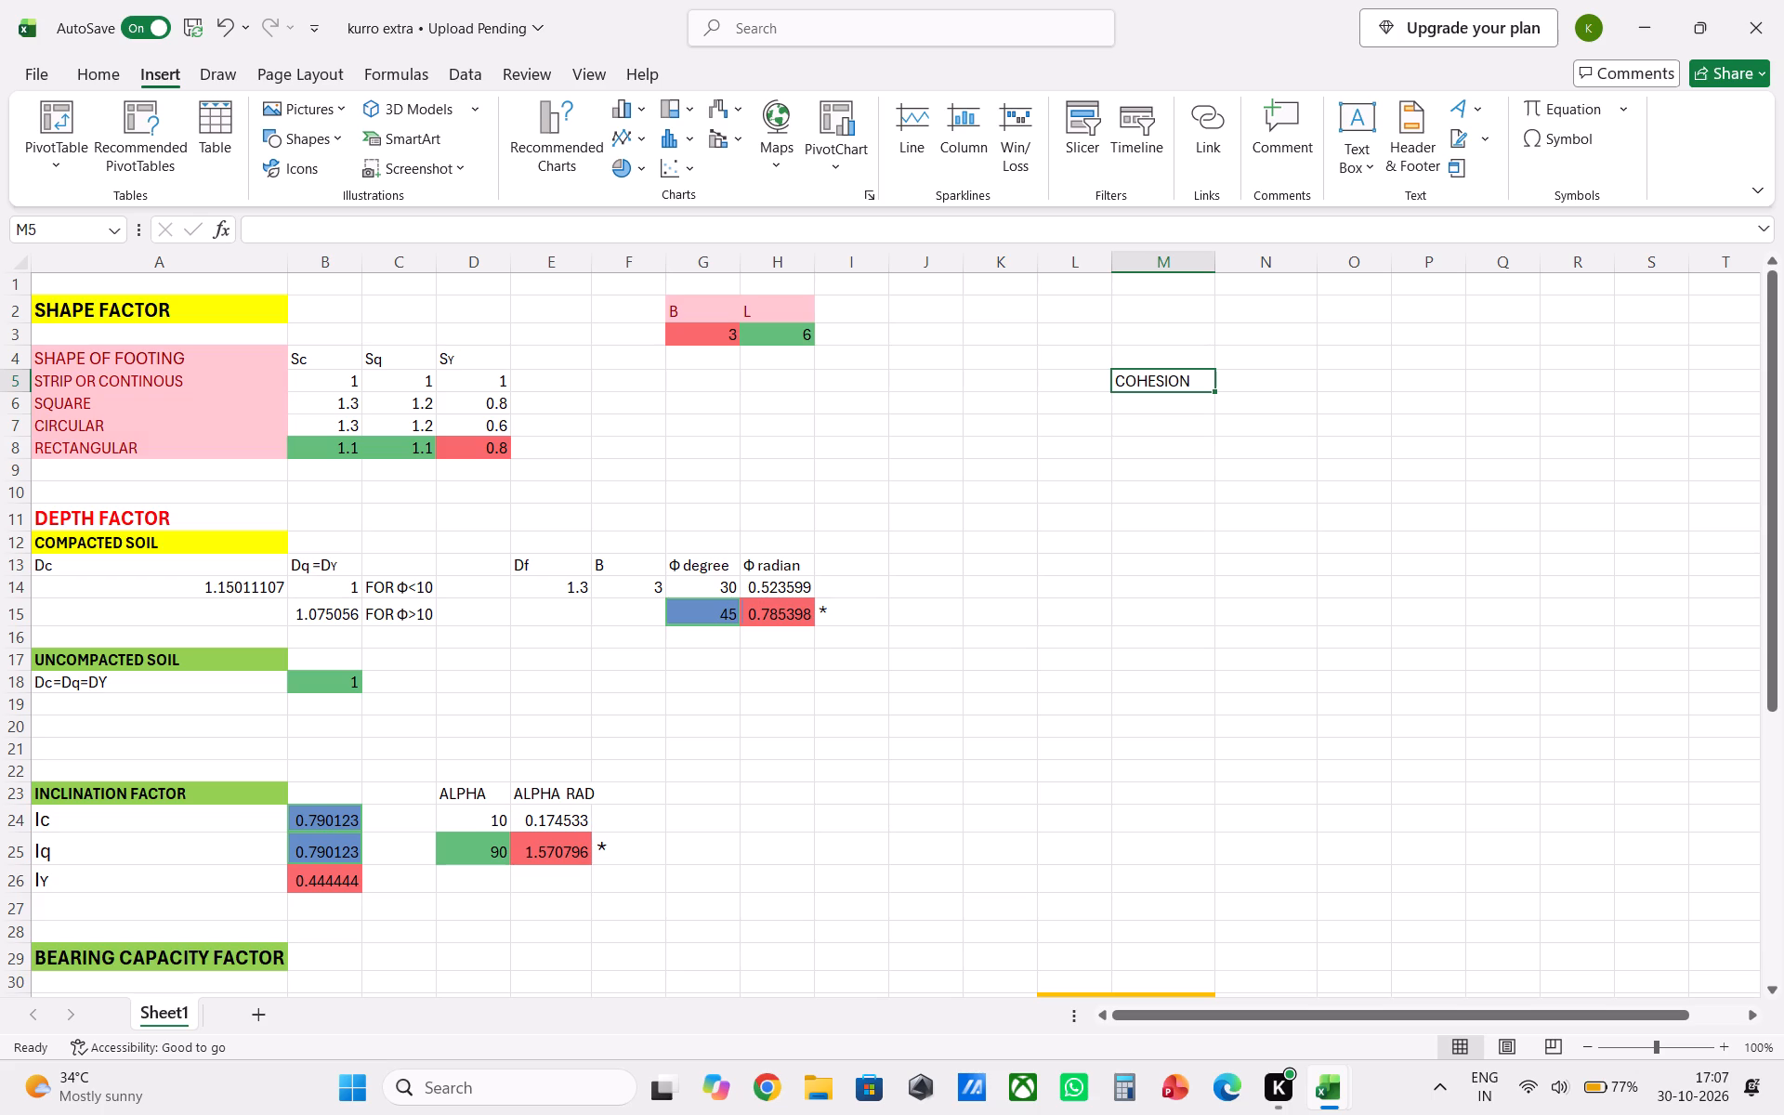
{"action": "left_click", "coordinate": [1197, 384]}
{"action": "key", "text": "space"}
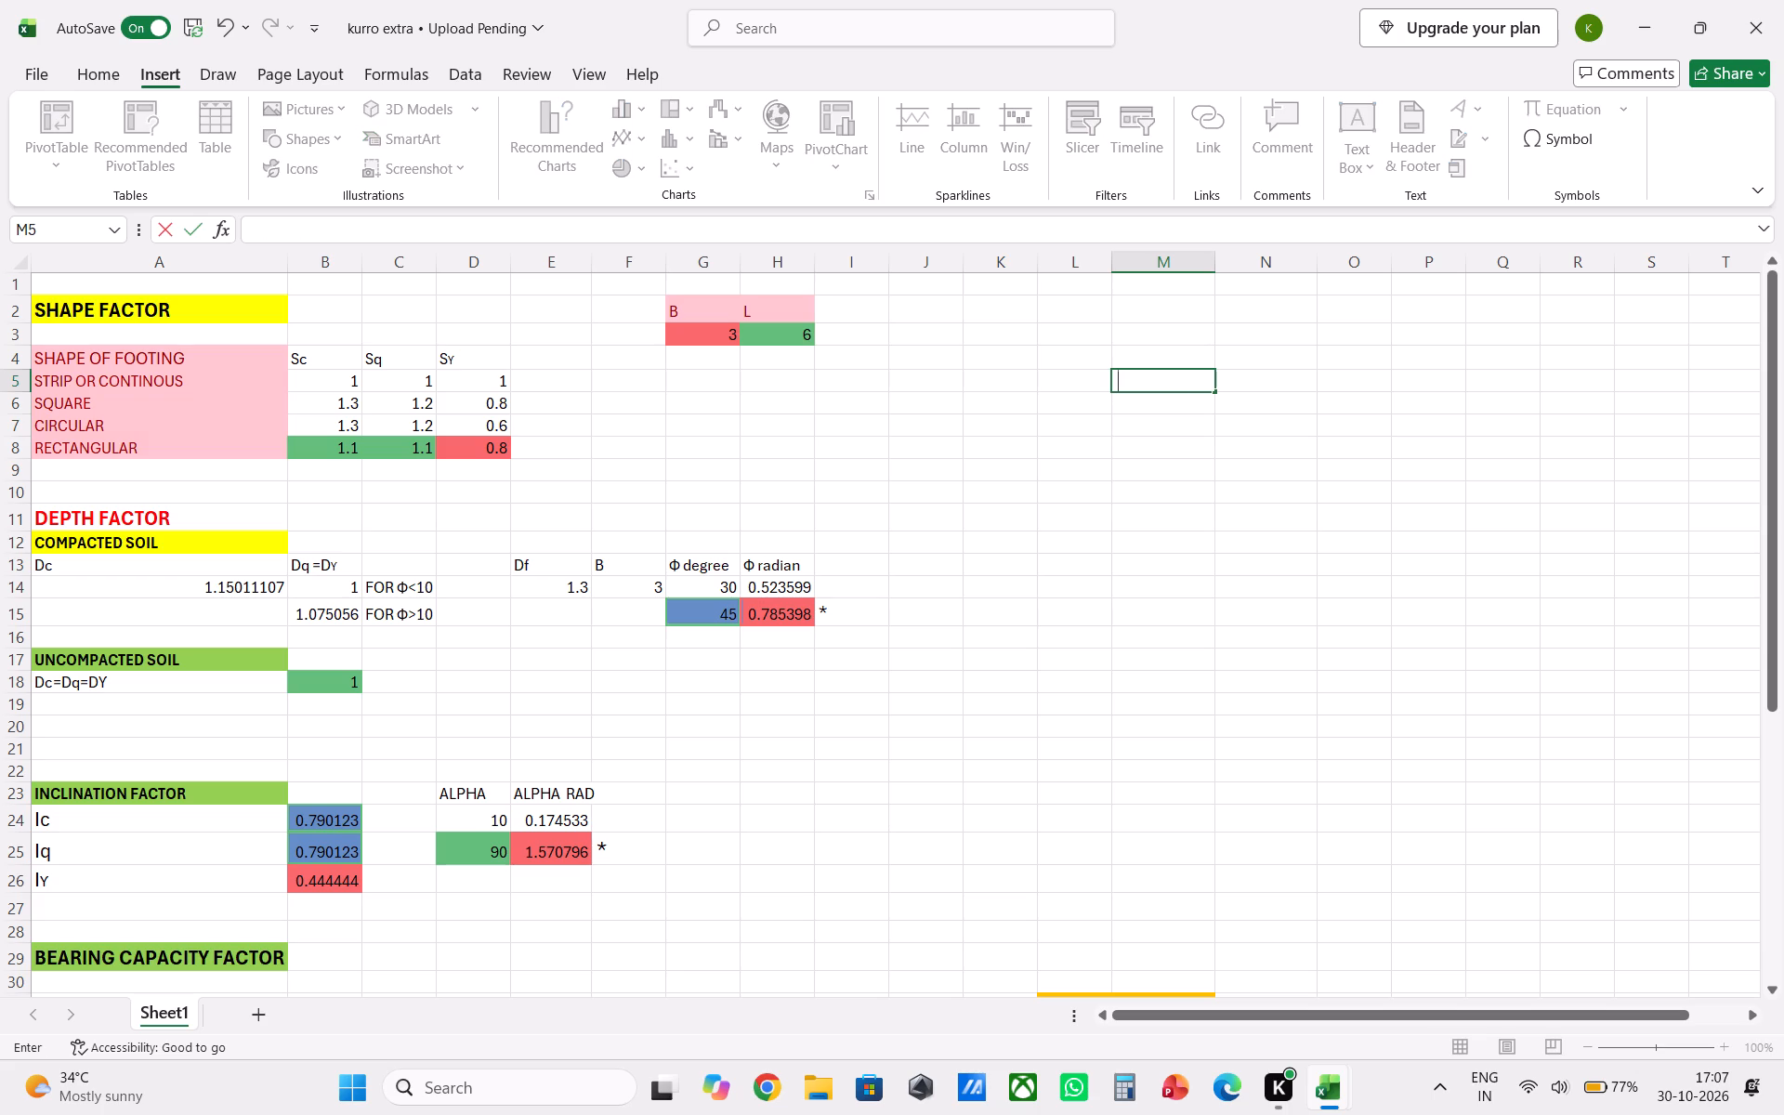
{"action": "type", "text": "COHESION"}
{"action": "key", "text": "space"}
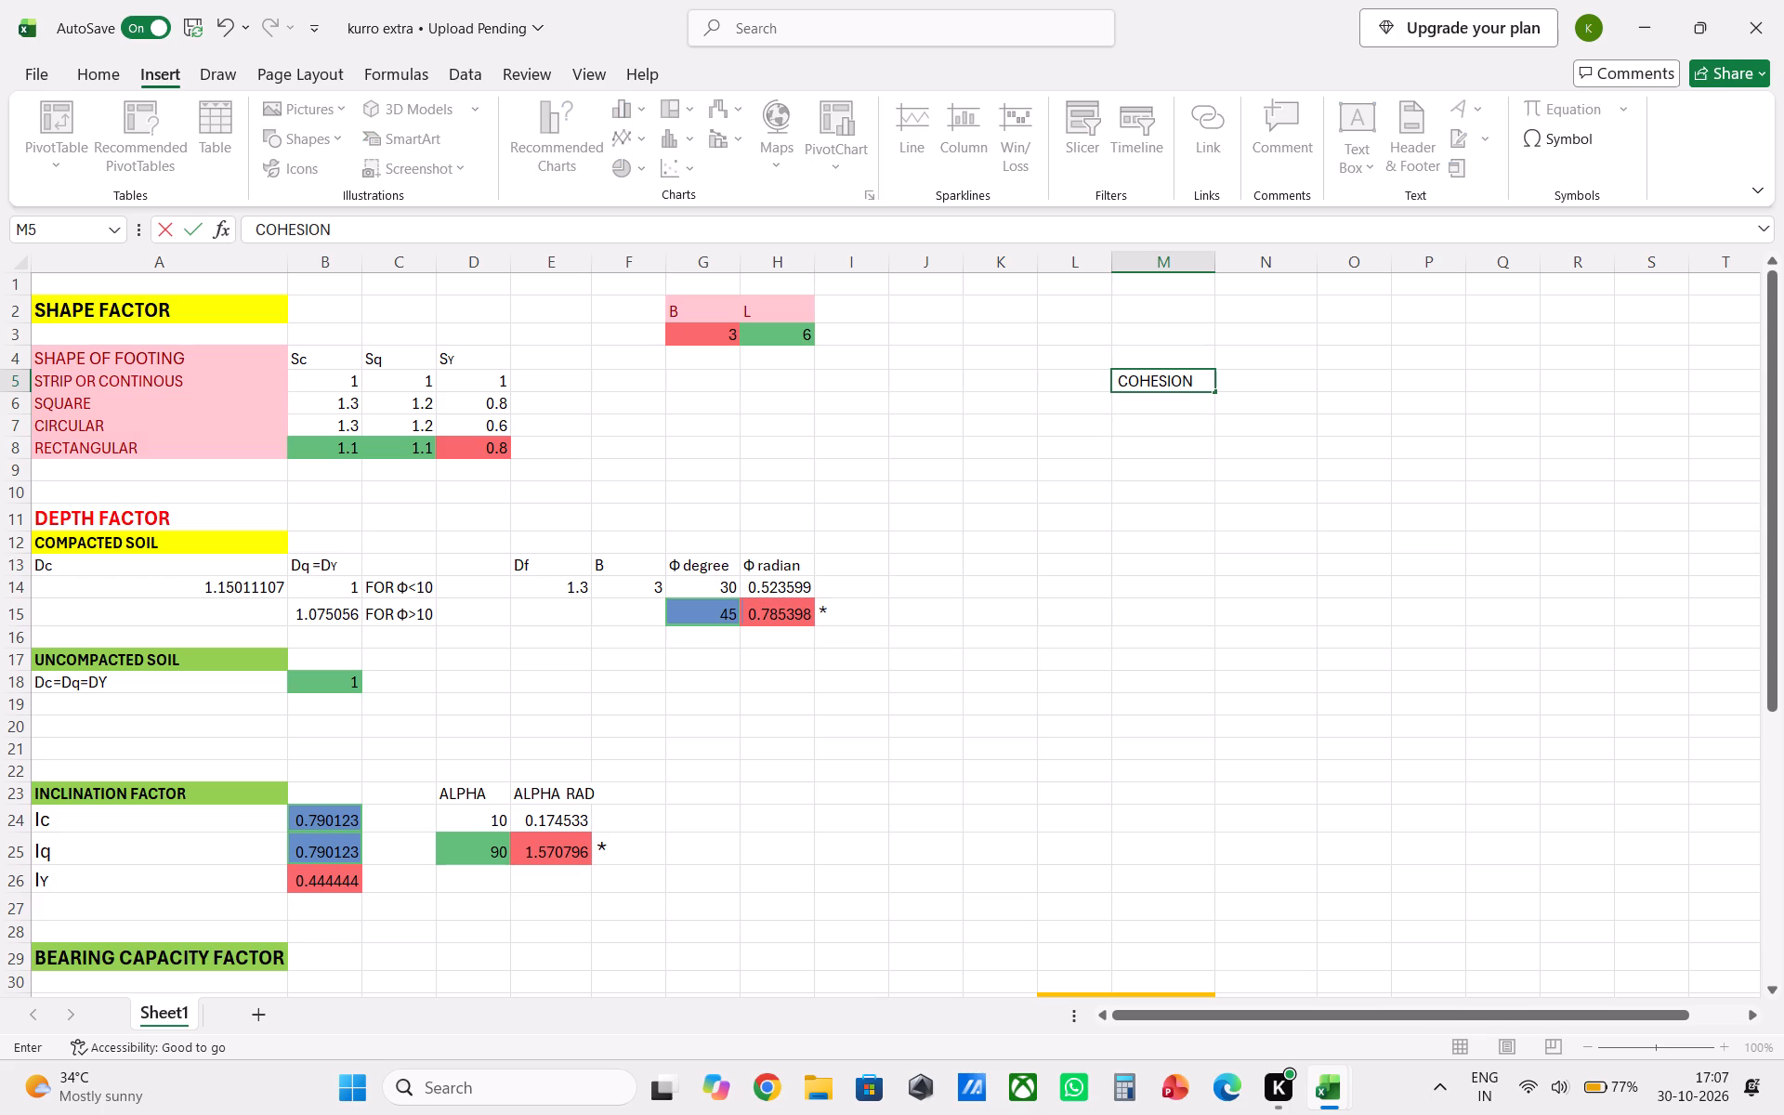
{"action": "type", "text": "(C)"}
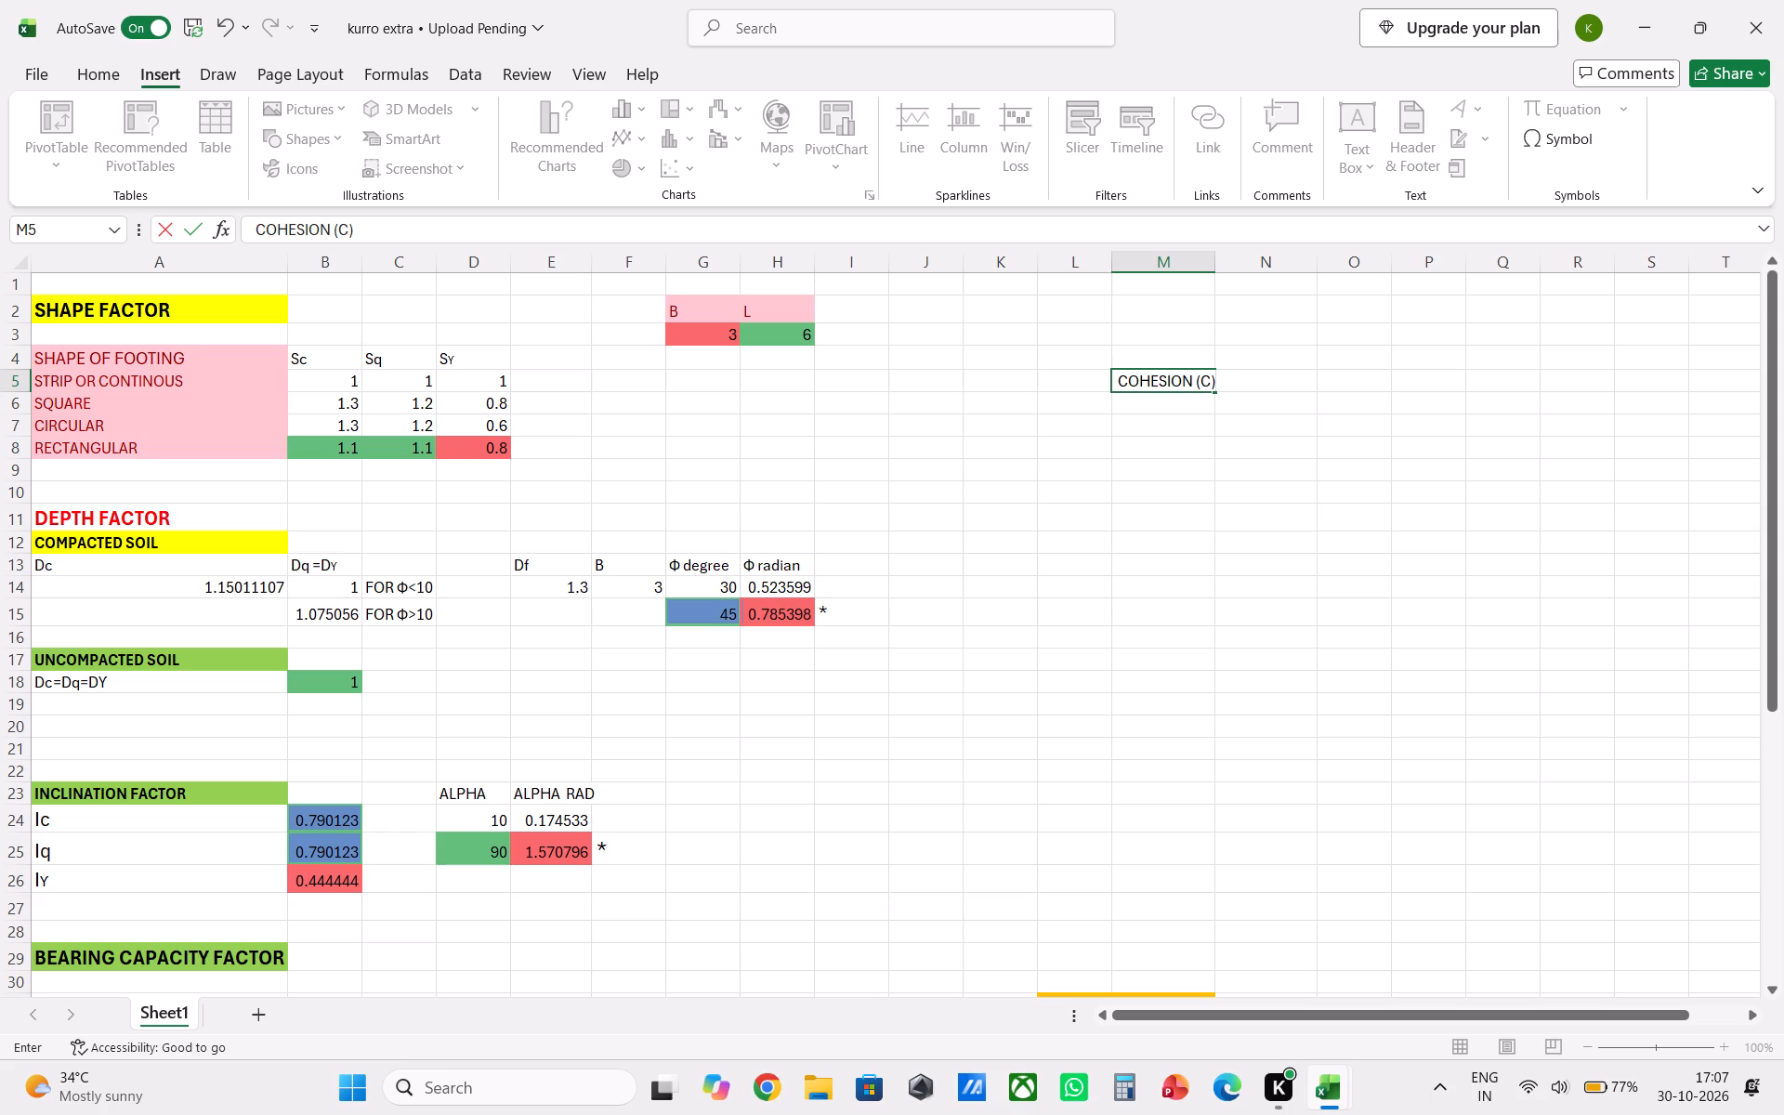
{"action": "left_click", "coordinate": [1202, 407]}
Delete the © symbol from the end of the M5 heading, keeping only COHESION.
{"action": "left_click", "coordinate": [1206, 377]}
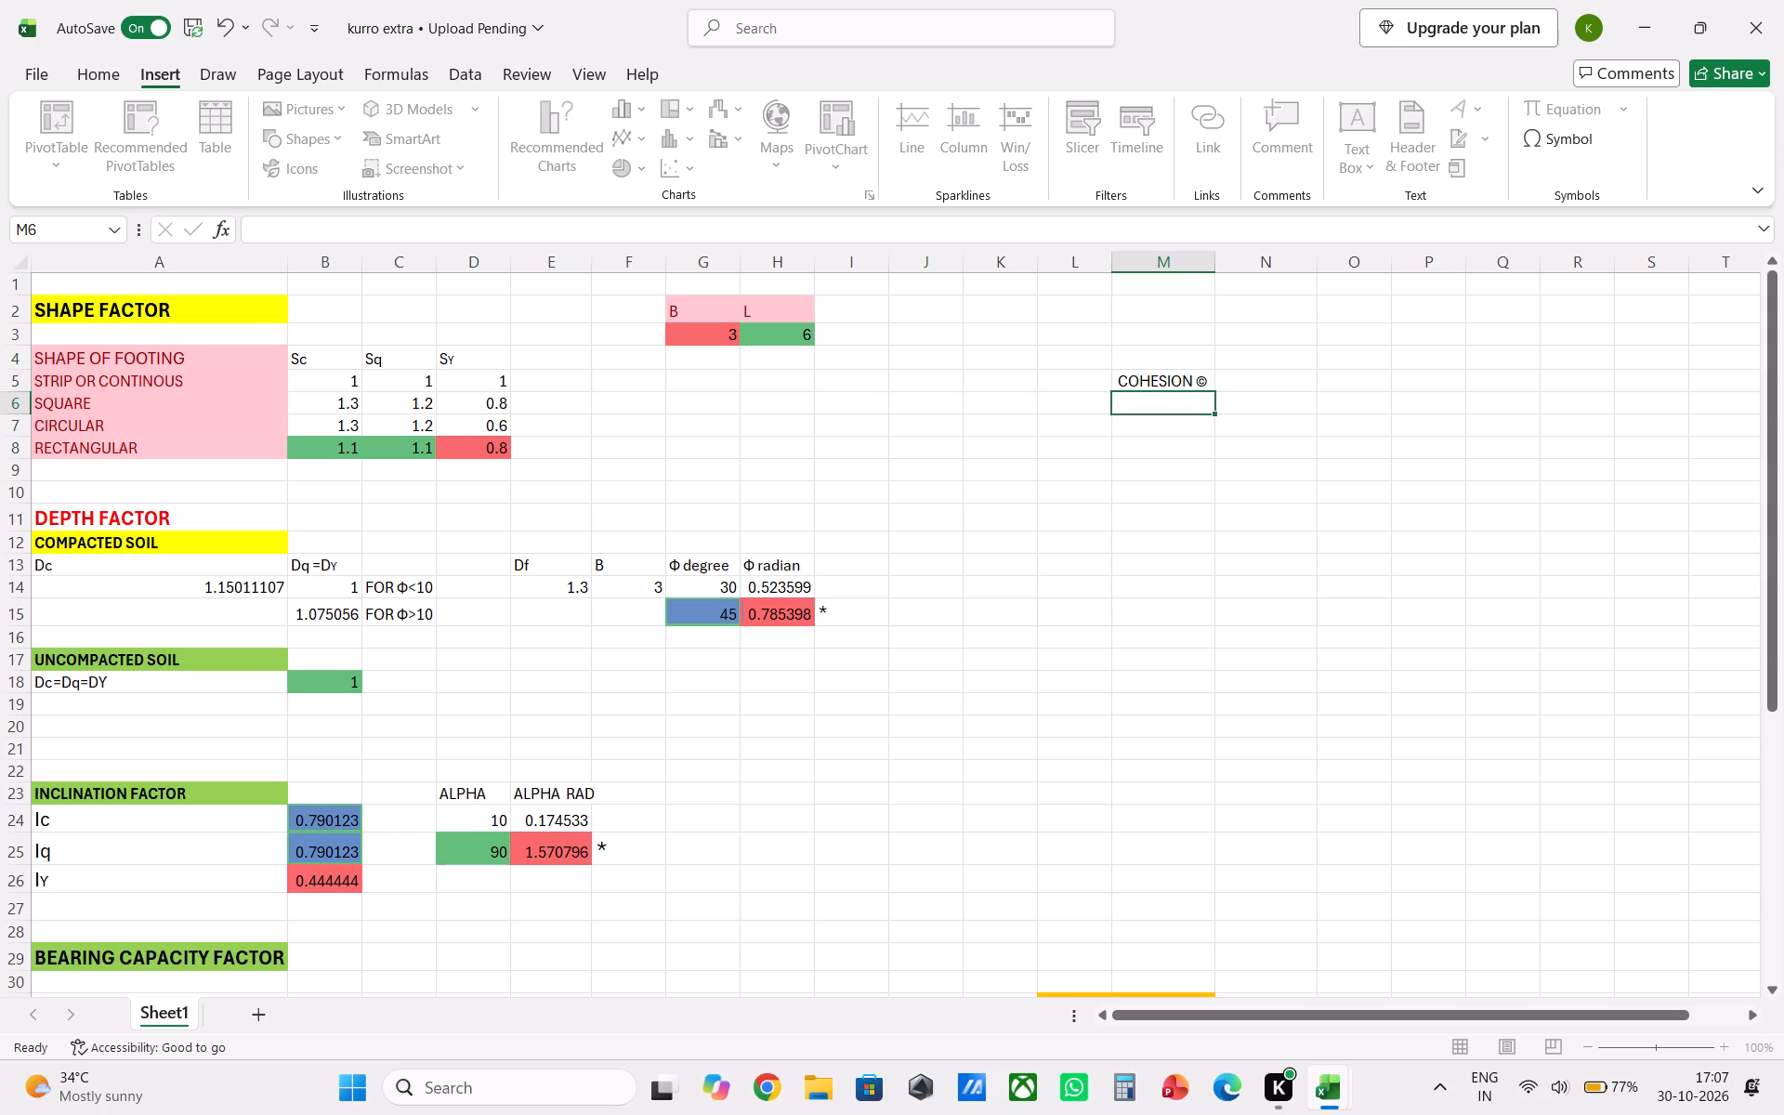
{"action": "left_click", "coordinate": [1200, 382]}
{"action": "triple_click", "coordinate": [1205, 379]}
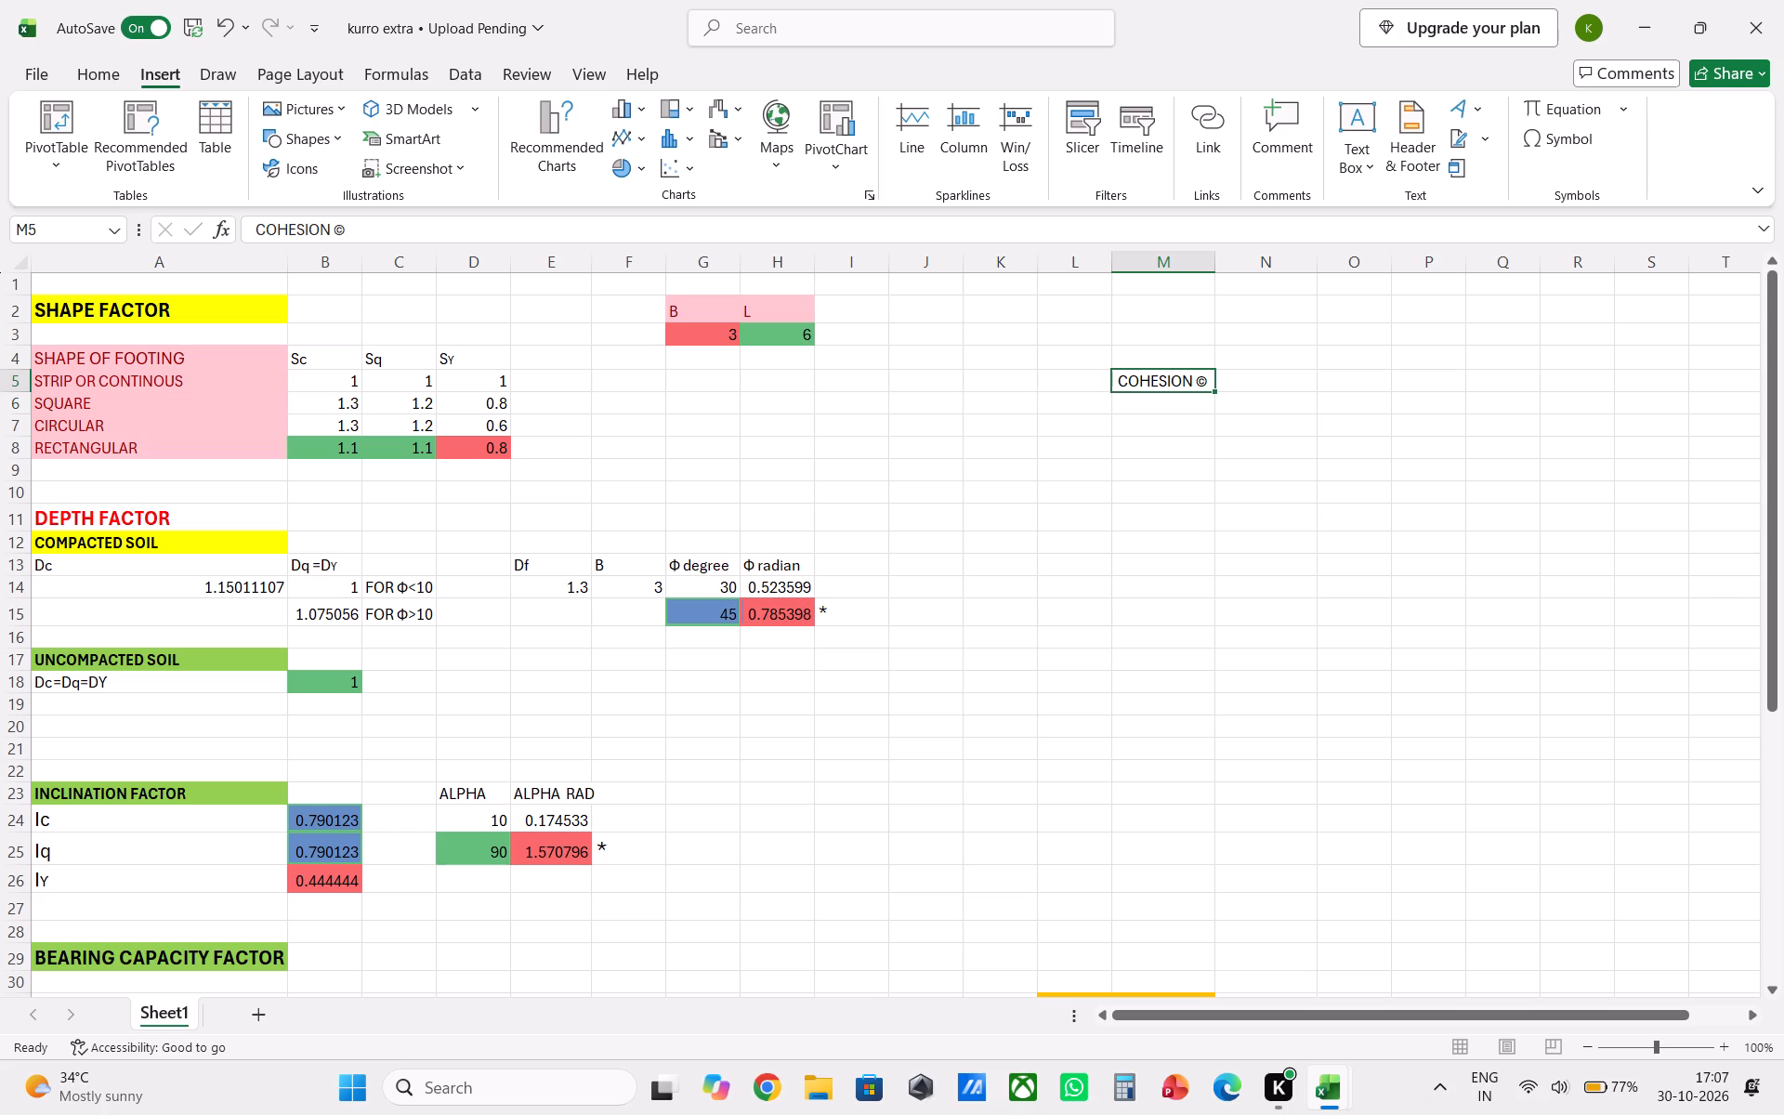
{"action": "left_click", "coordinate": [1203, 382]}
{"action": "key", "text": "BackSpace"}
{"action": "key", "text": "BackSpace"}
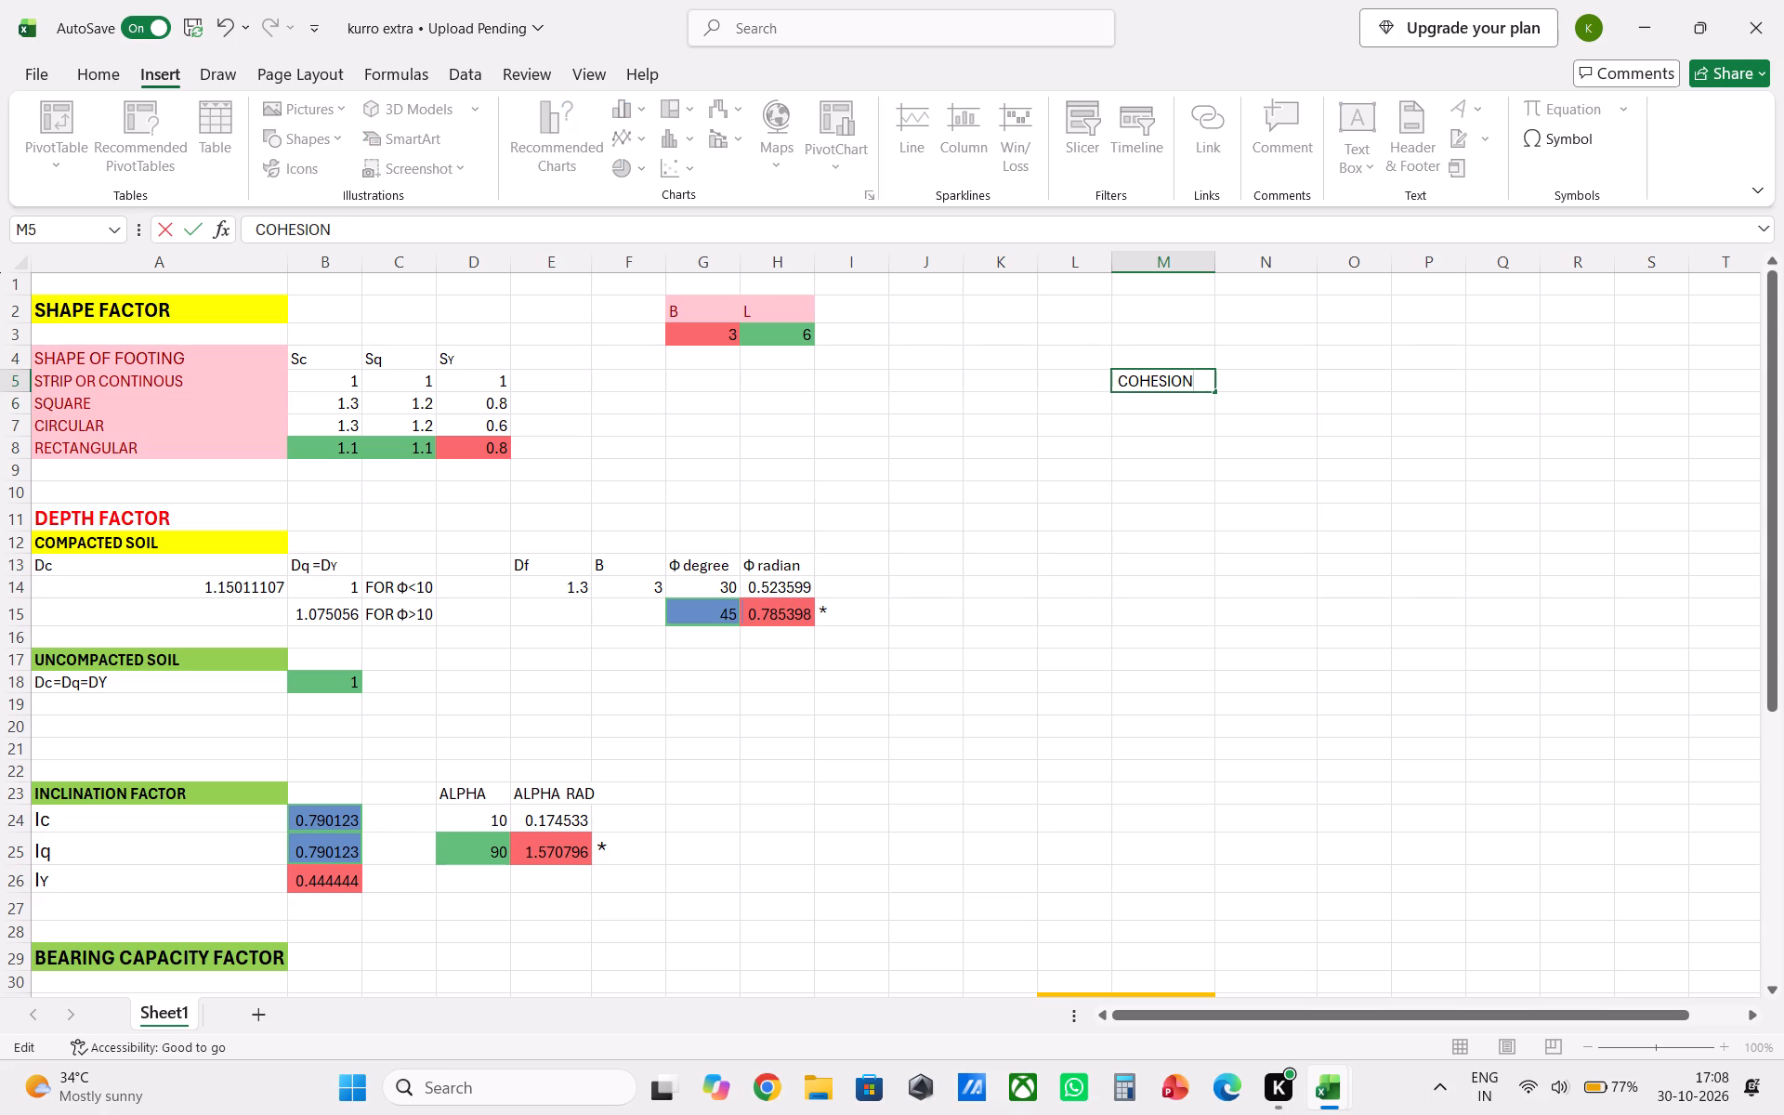
Enter the cohesion value 12 in M6 below the COHESION heading.
{"action": "left_click", "coordinate": [1199, 407]}
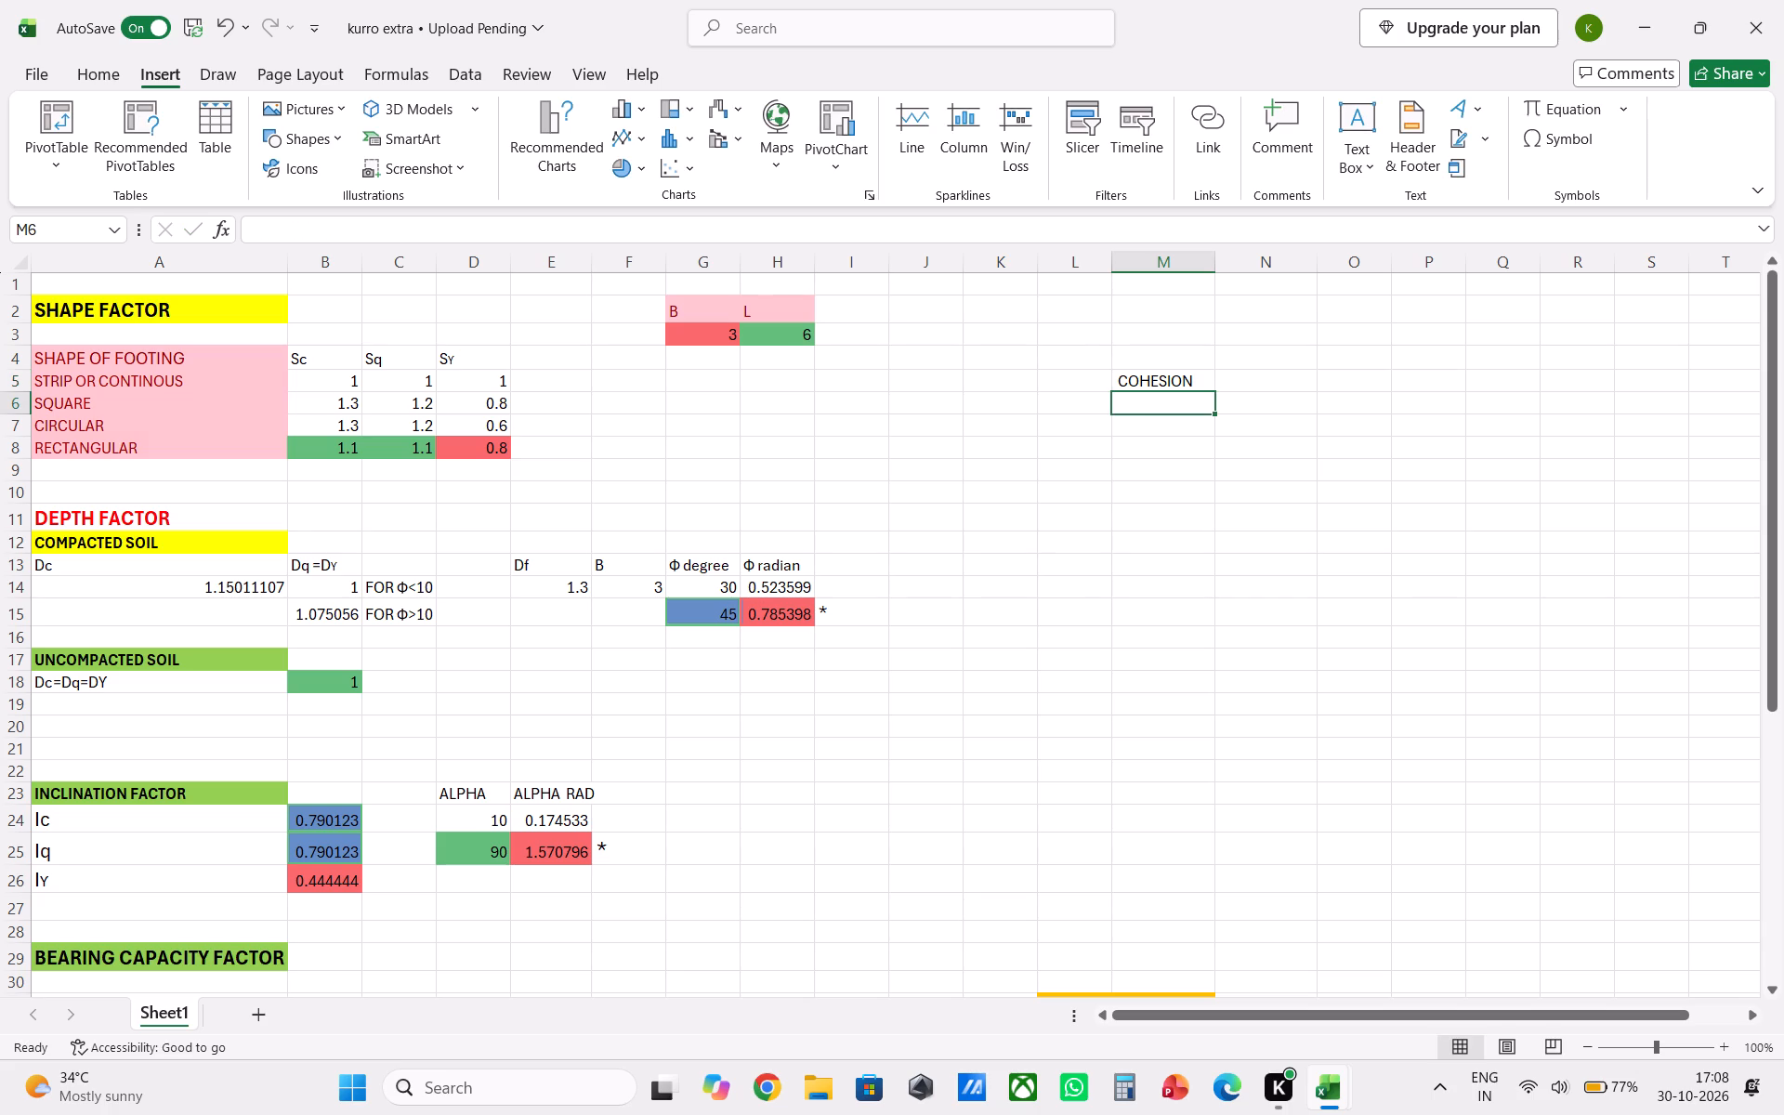
{"action": "type", "text": "12"}
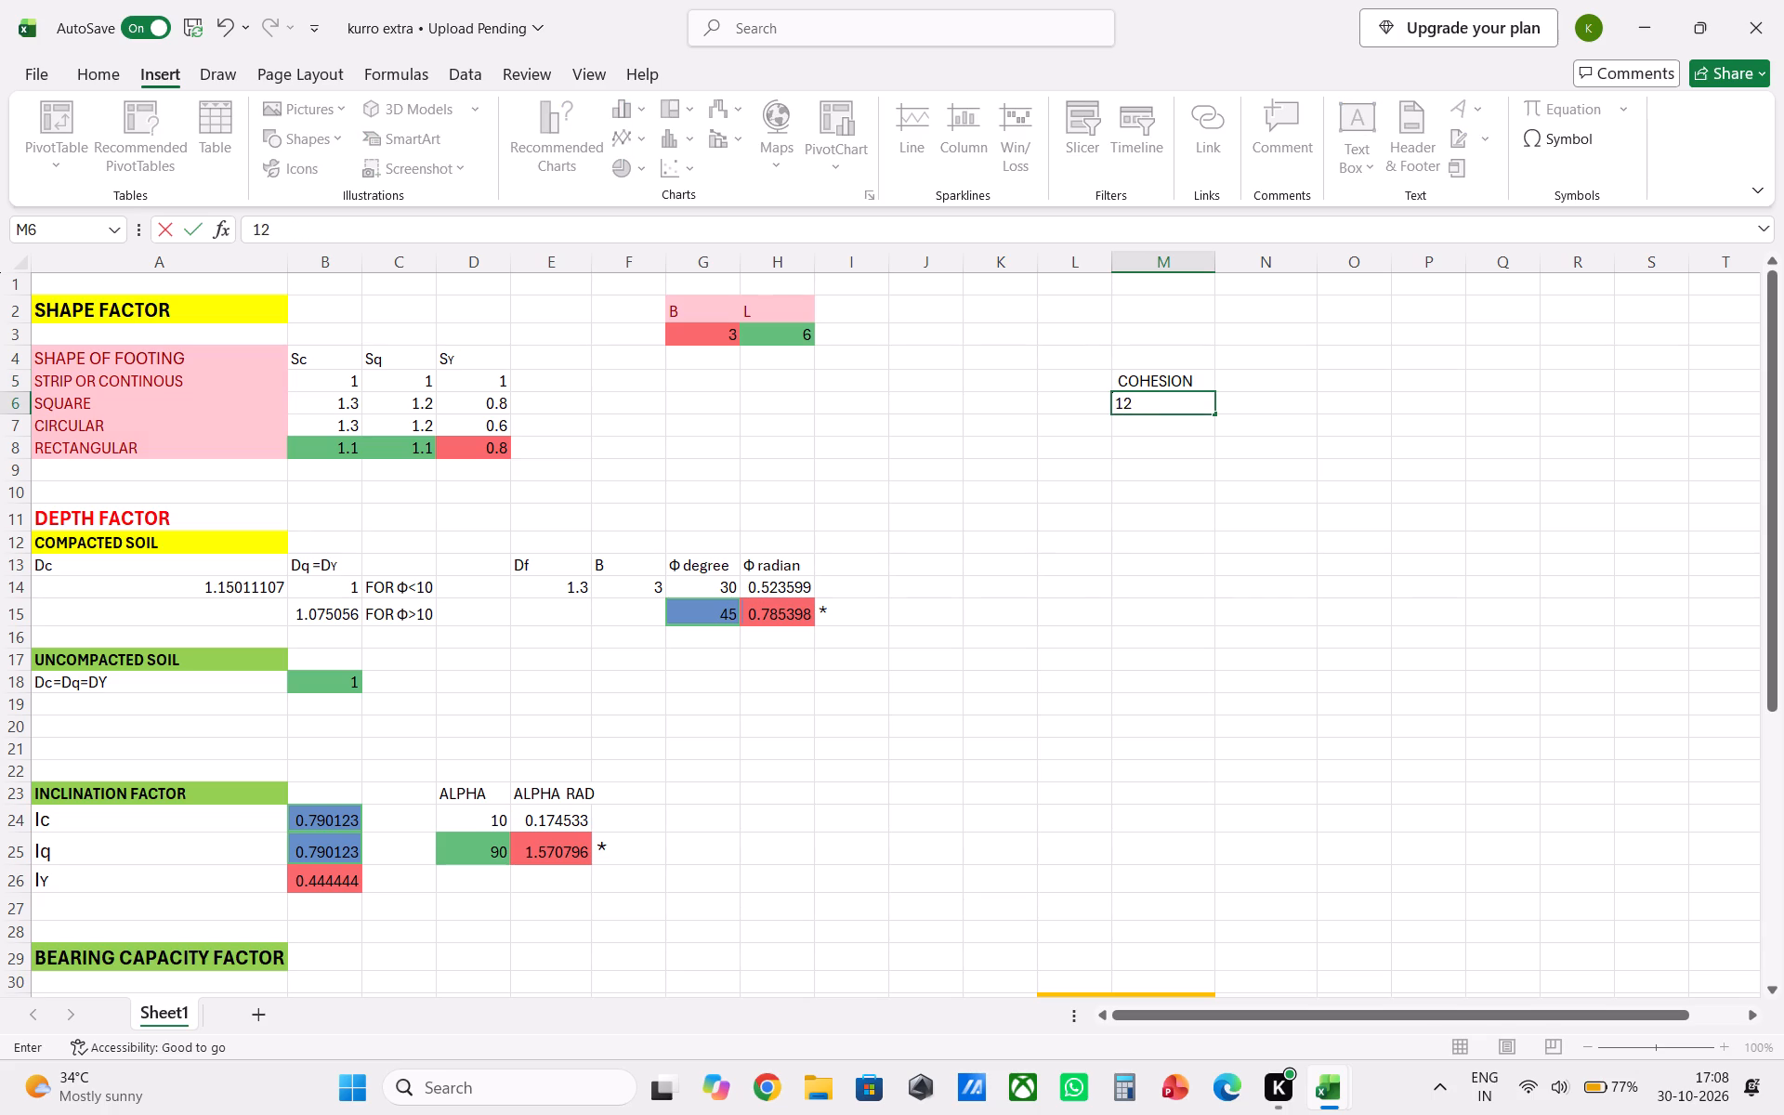
Enter the heading Cm, with a lowercase m, in N5 beside the COHESION heading.
{"action": "left_click", "coordinate": [1229, 376]}
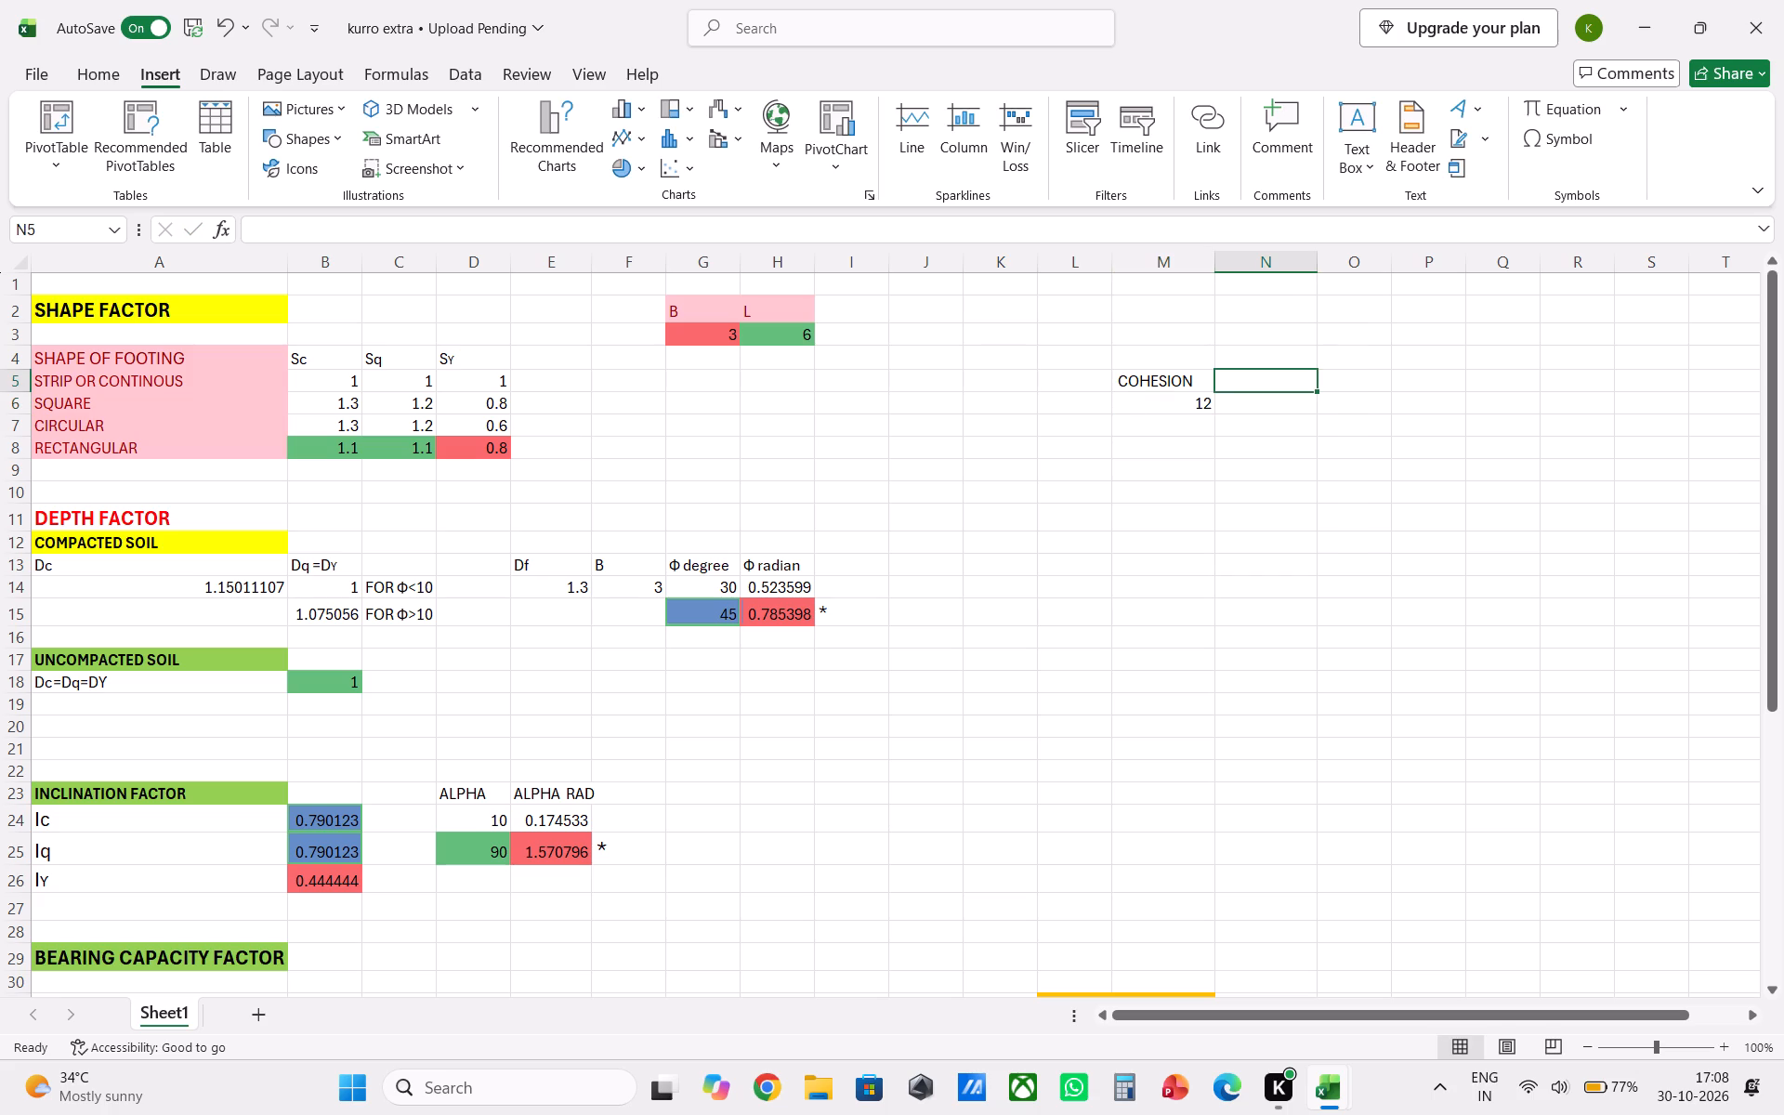
{"action": "key", "text": "c"}
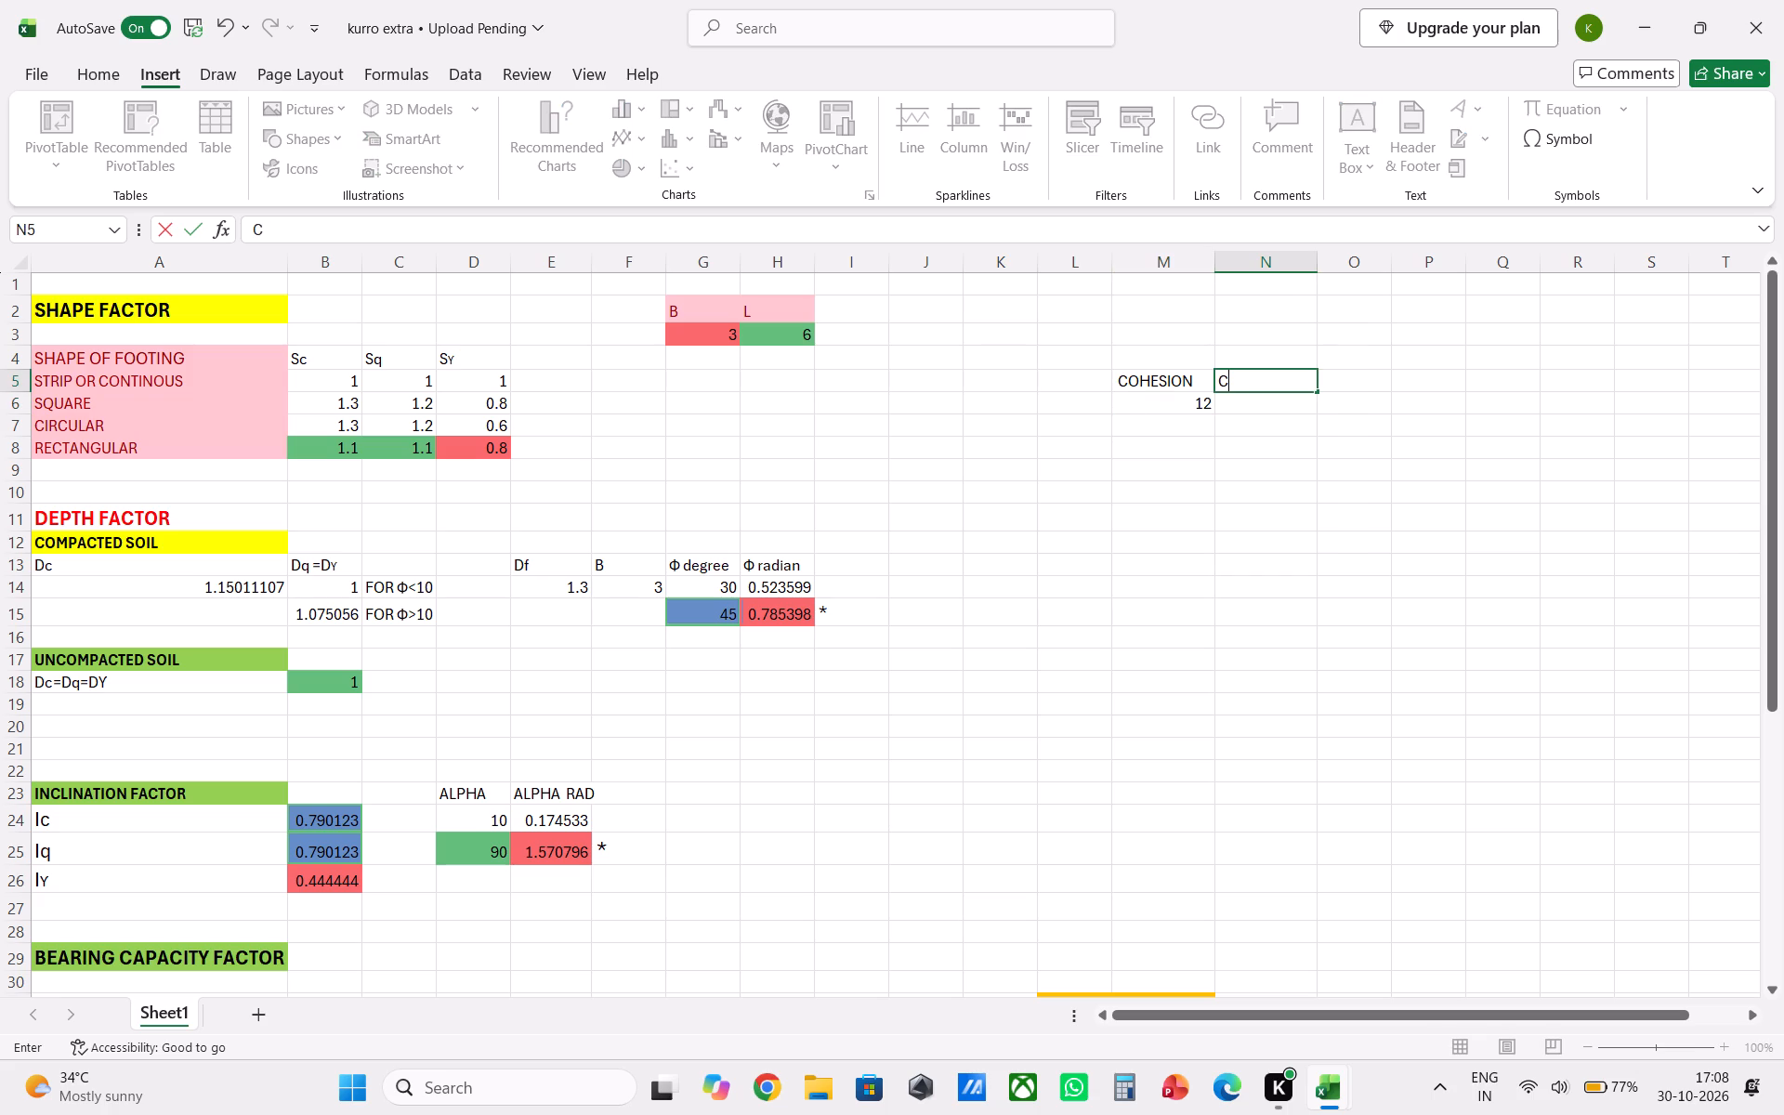
{"action": "key", "text": "m"}
{"action": "key", "text": "BackSpace"}
{"action": "key", "text": "m"}
{"action": "key", "text": "BackSpace"}
{"action": "key", "text": "m"}
{"action": "key", "text": "BackSpace"}
{"action": "key", "text": "m"}
{"action": "key", "text": "BackSpace"}
{"action": "key", "text": "m"}
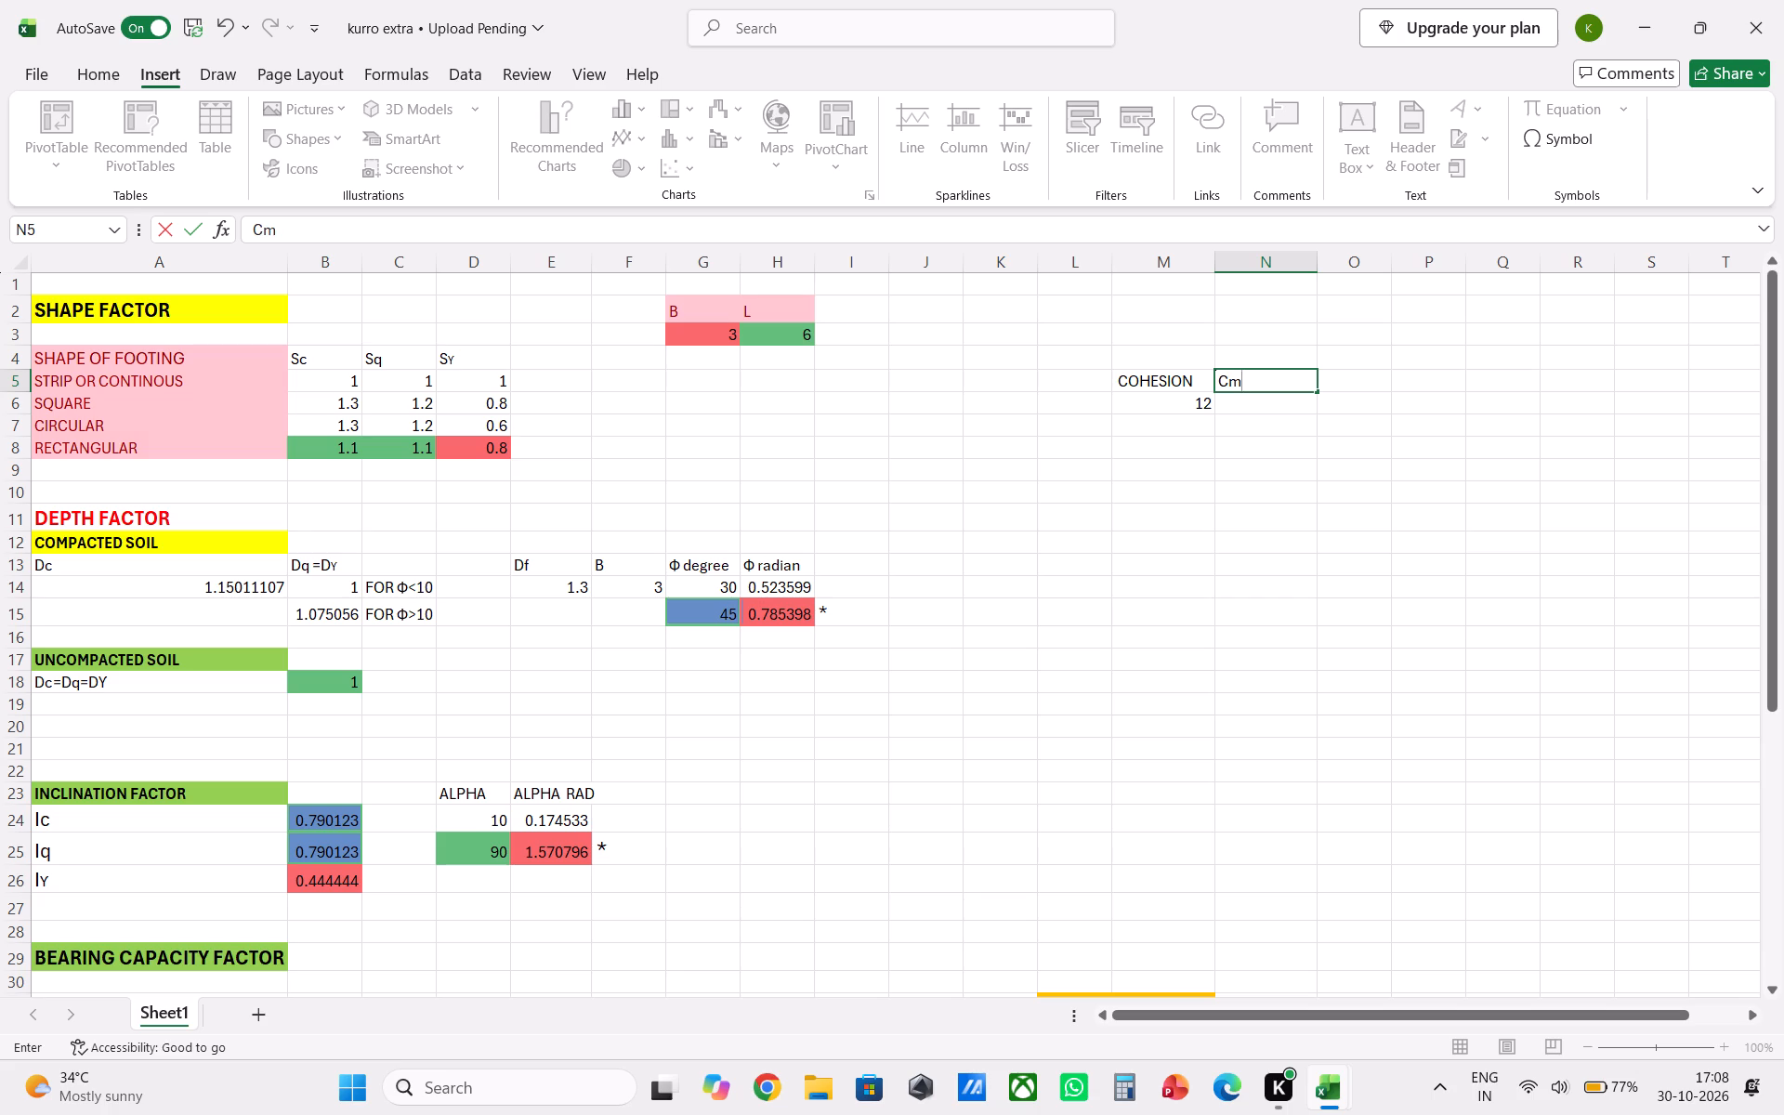
Calculate Cm in N6 as two thirds of the cohesion value with the formula =(2/3)*M6.
{"action": "left_click", "coordinate": [1279, 400]}
{"action": "key", "text": "equal"}
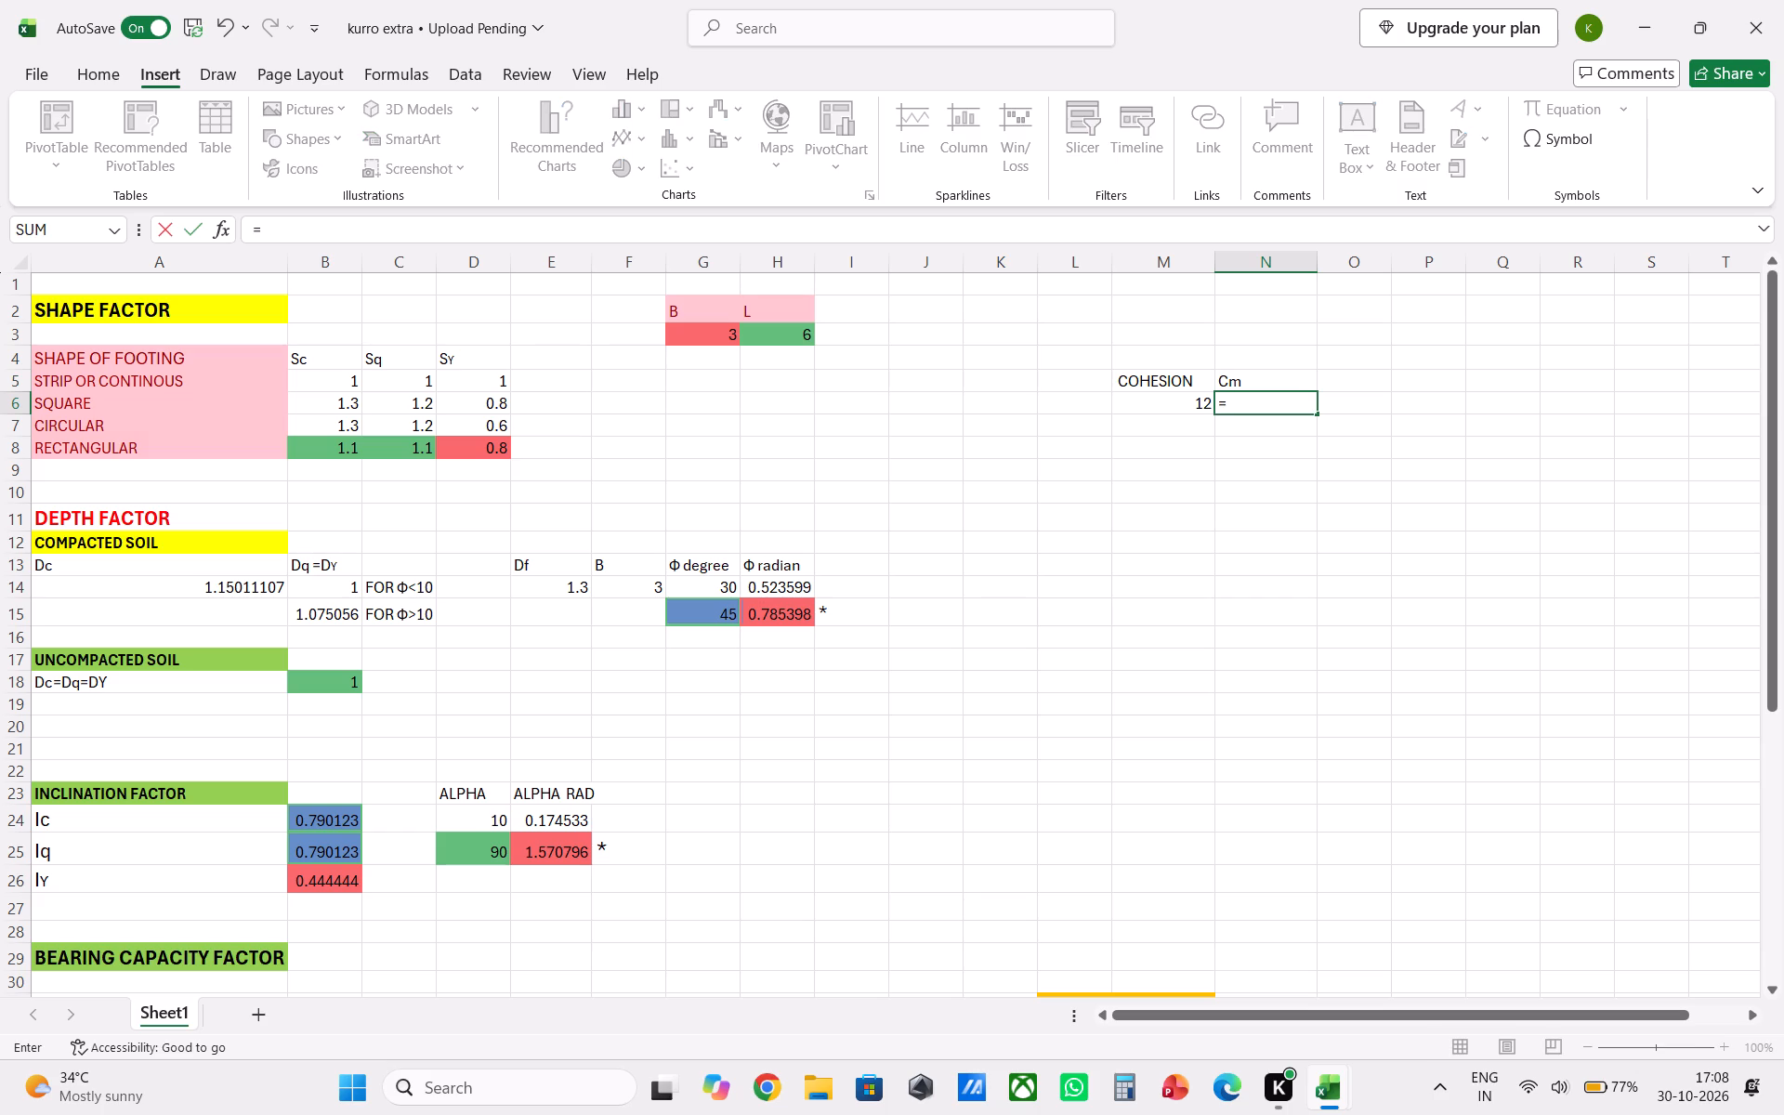
{"action": "key", "text": "shift+parenleft"}
{"action": "type", "text": "2/"}
{"action": "type", "text": "3)"}
{"action": "key", "text": "asterisk"}
{"action": "left_click", "coordinate": [1167, 412]}
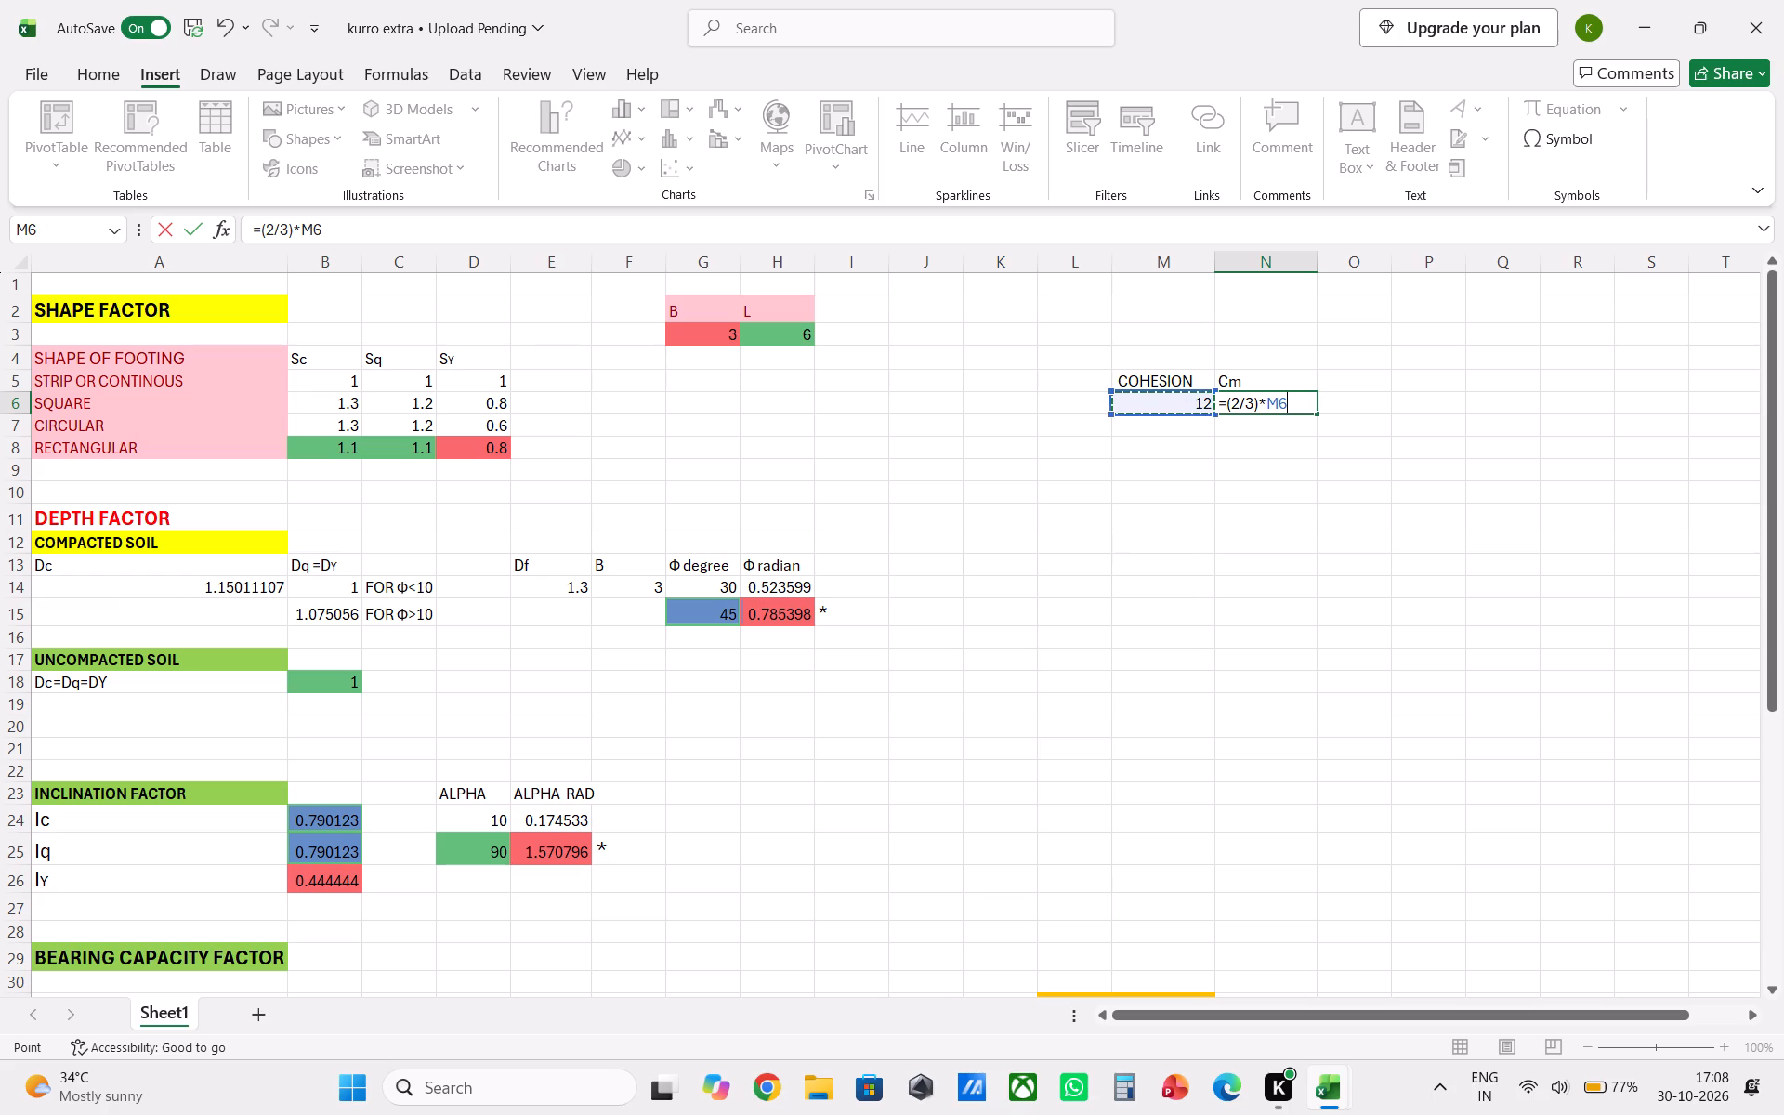
{"action": "key", "text": "Return"}
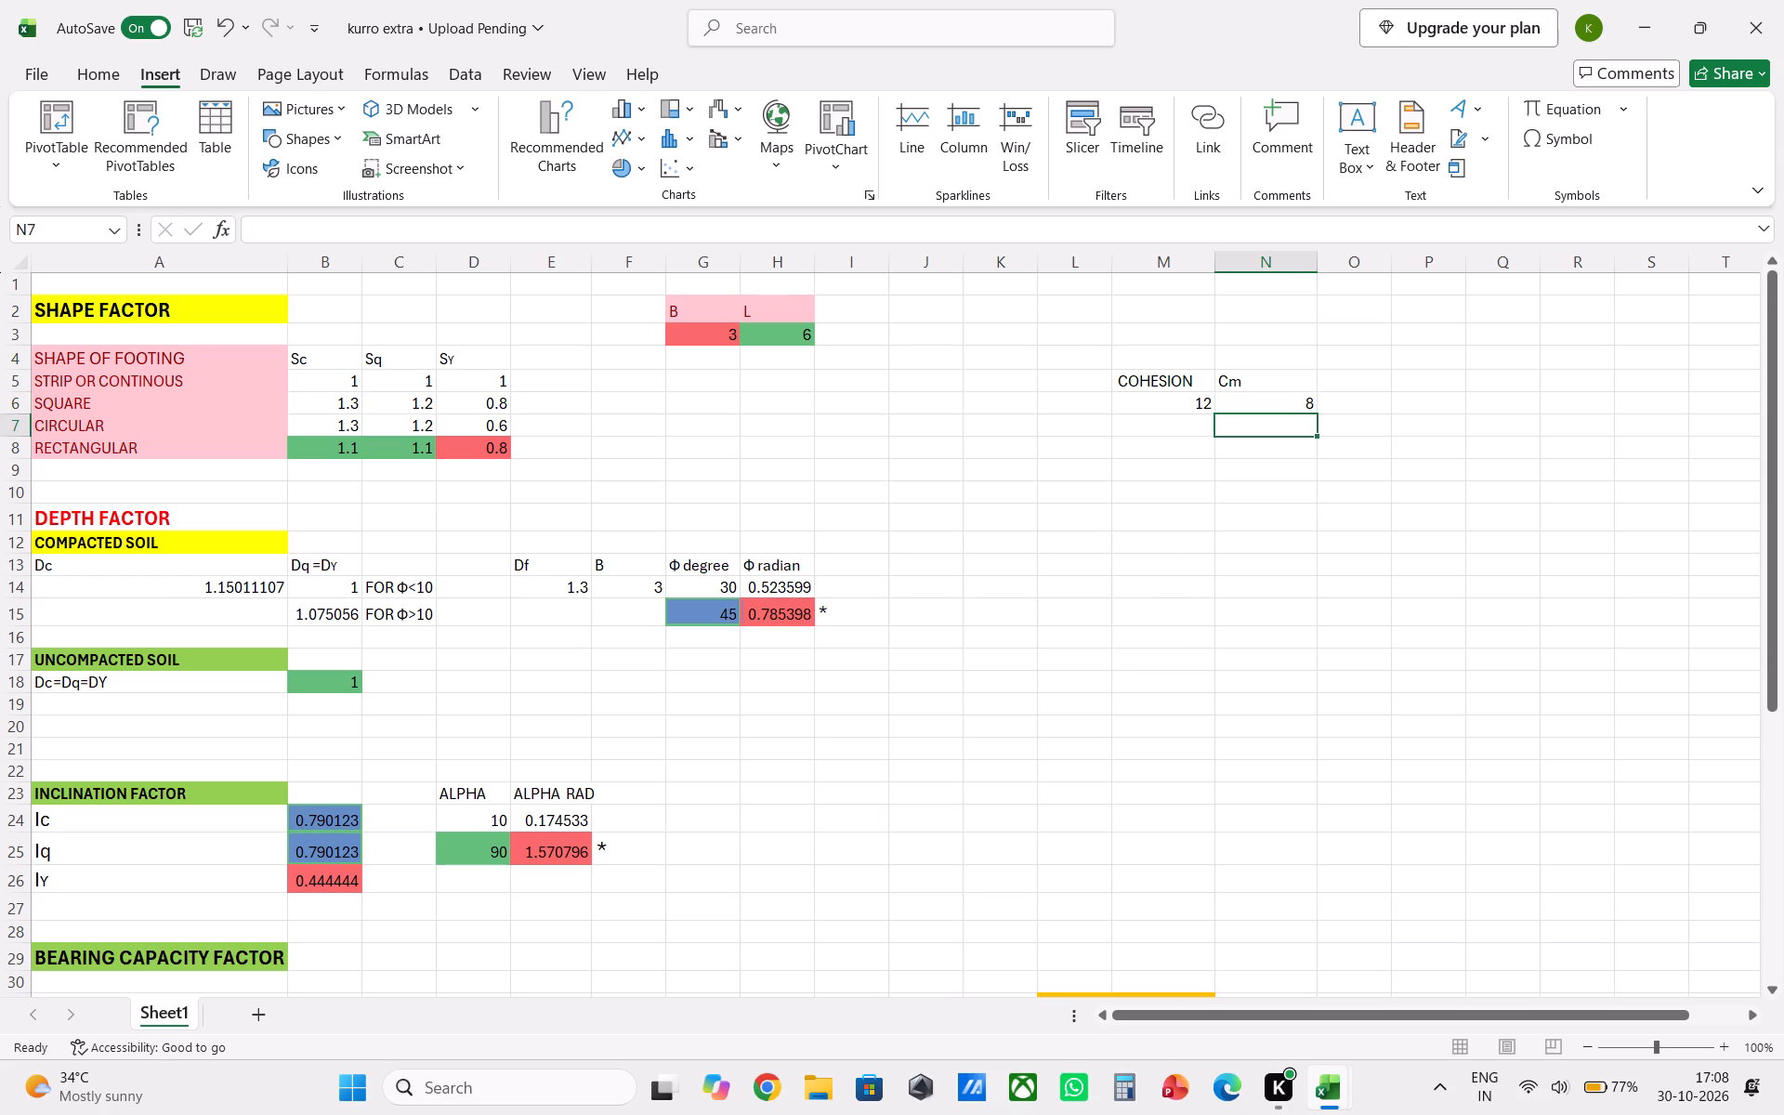
Insert the Greek capital phi symbol Φ as a heading in P5.
{"action": "left_click", "coordinate": [1415, 381]}
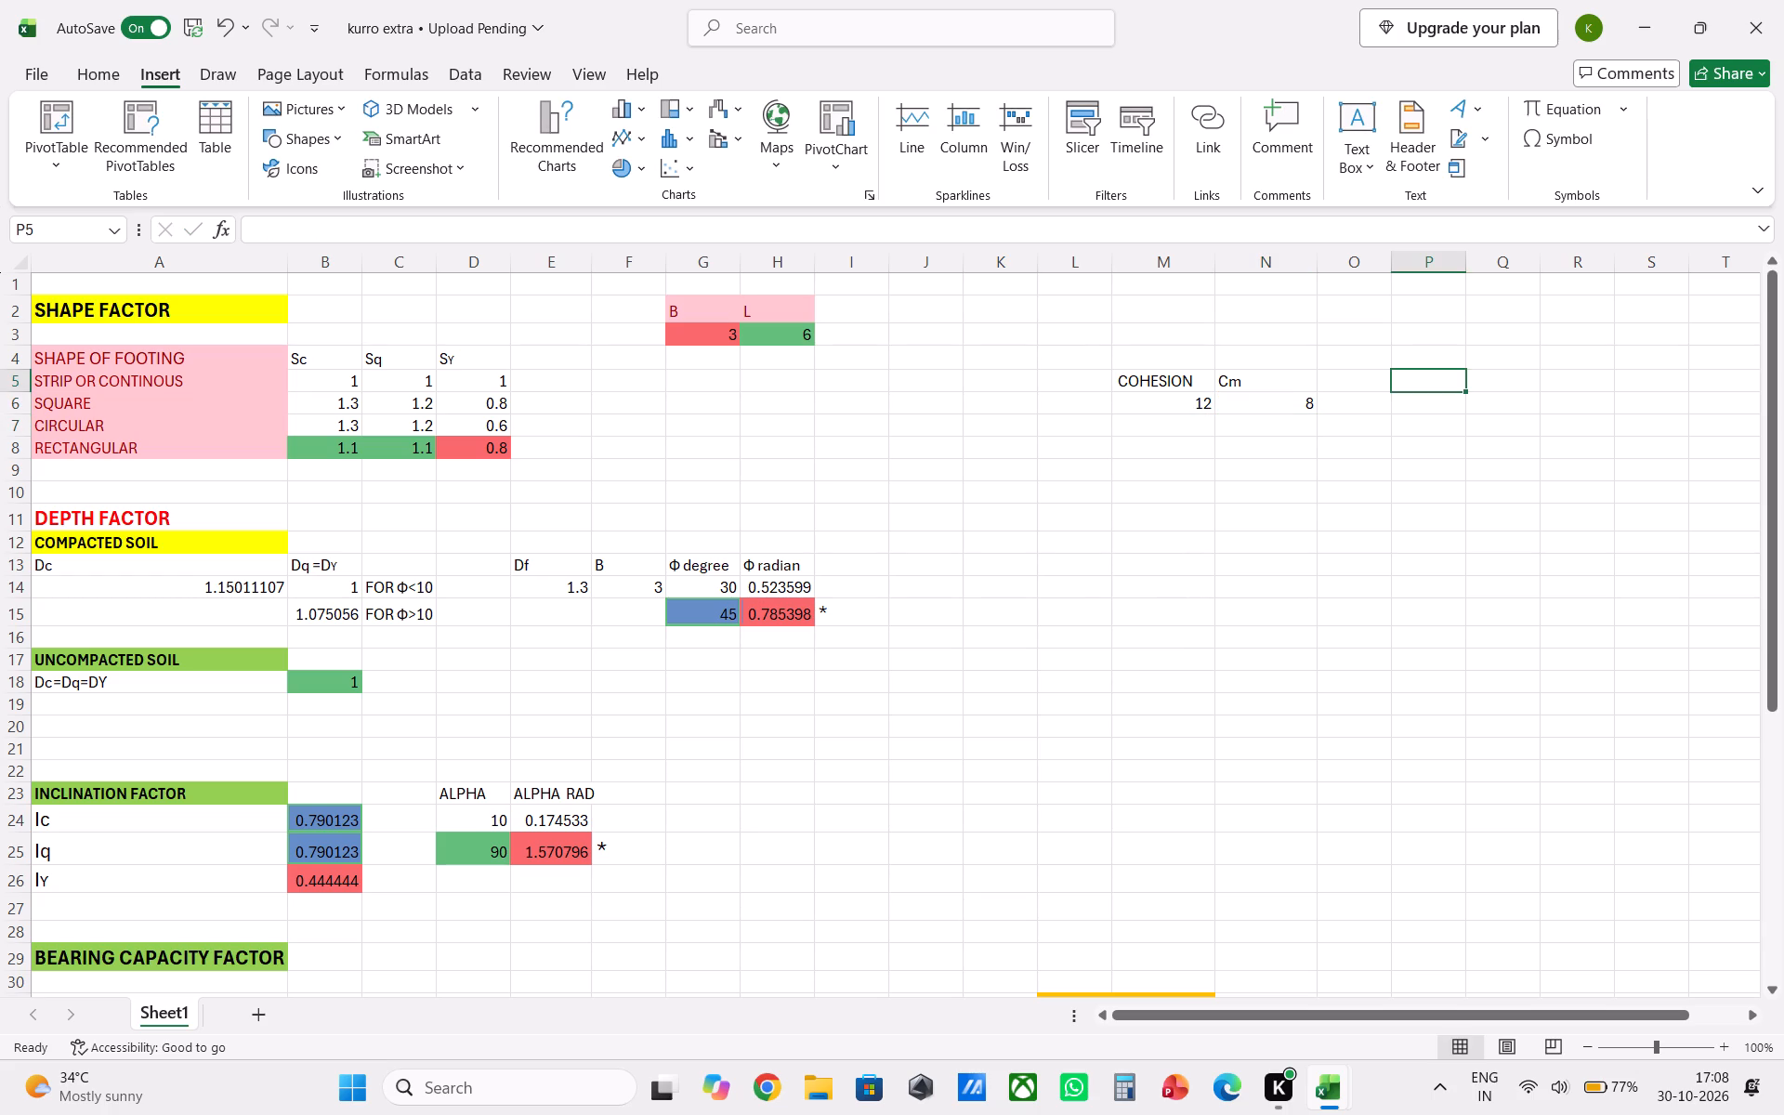
{"action": "left_click", "coordinate": [1573, 140]}
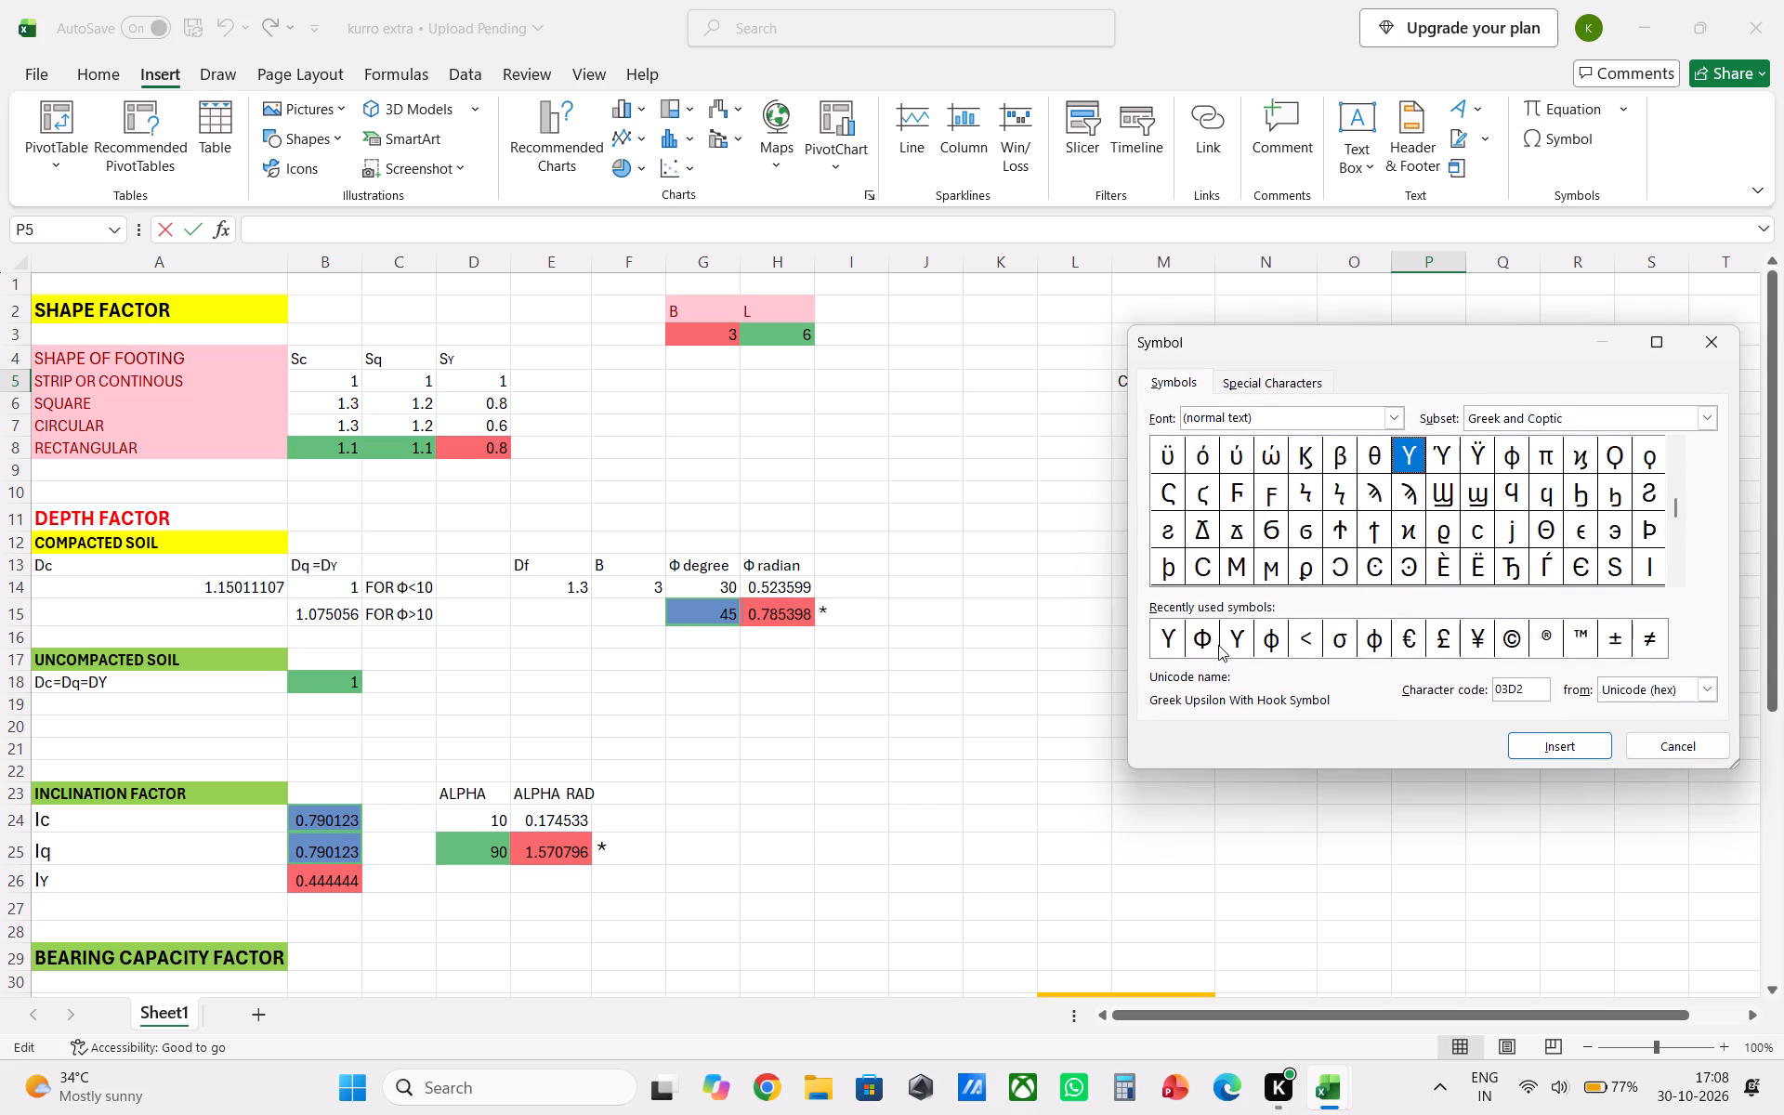
{"action": "left_click", "coordinate": [1199, 641]}
{"action": "left_click", "coordinate": [1541, 754]}
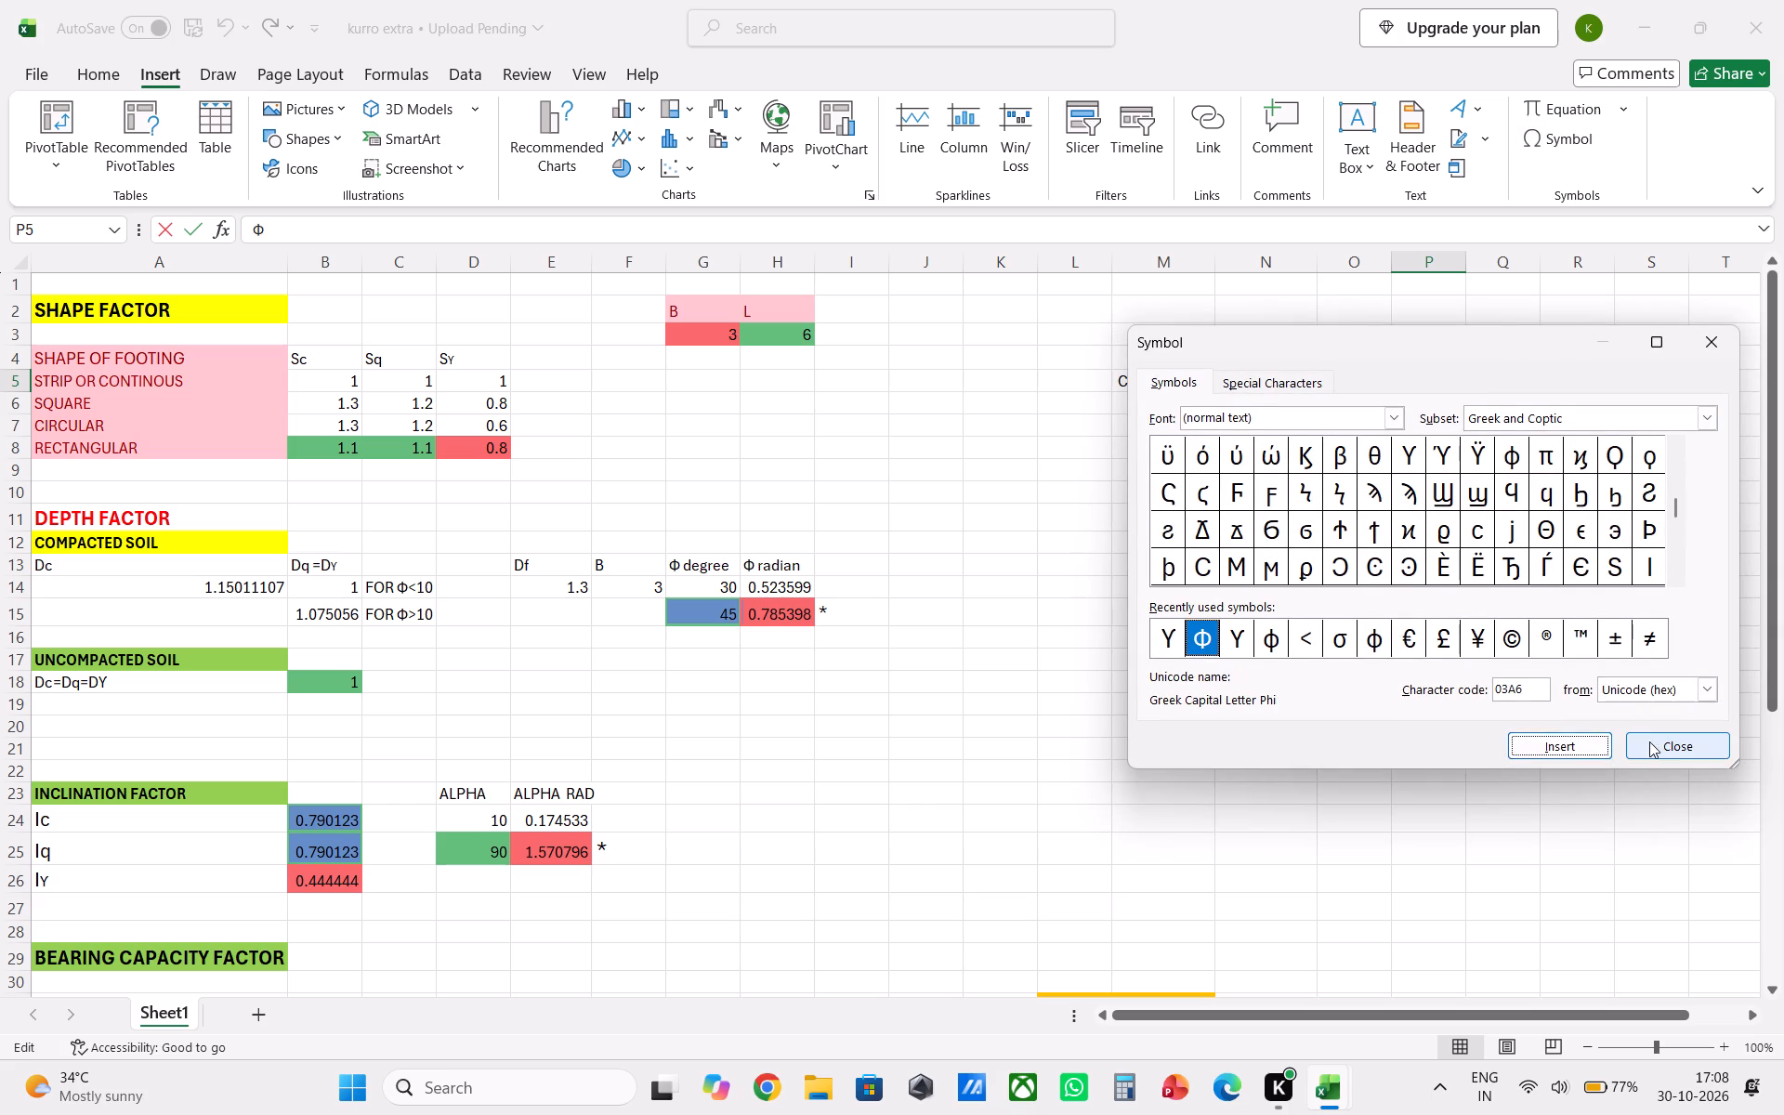
{"action": "left_click", "coordinate": [1650, 741]}
Enter the heading Φm in Q5 beside the Φ heading, using the Greek capital phi symbol followed by a lowercase m.
{"action": "left_click", "coordinate": [1496, 387]}
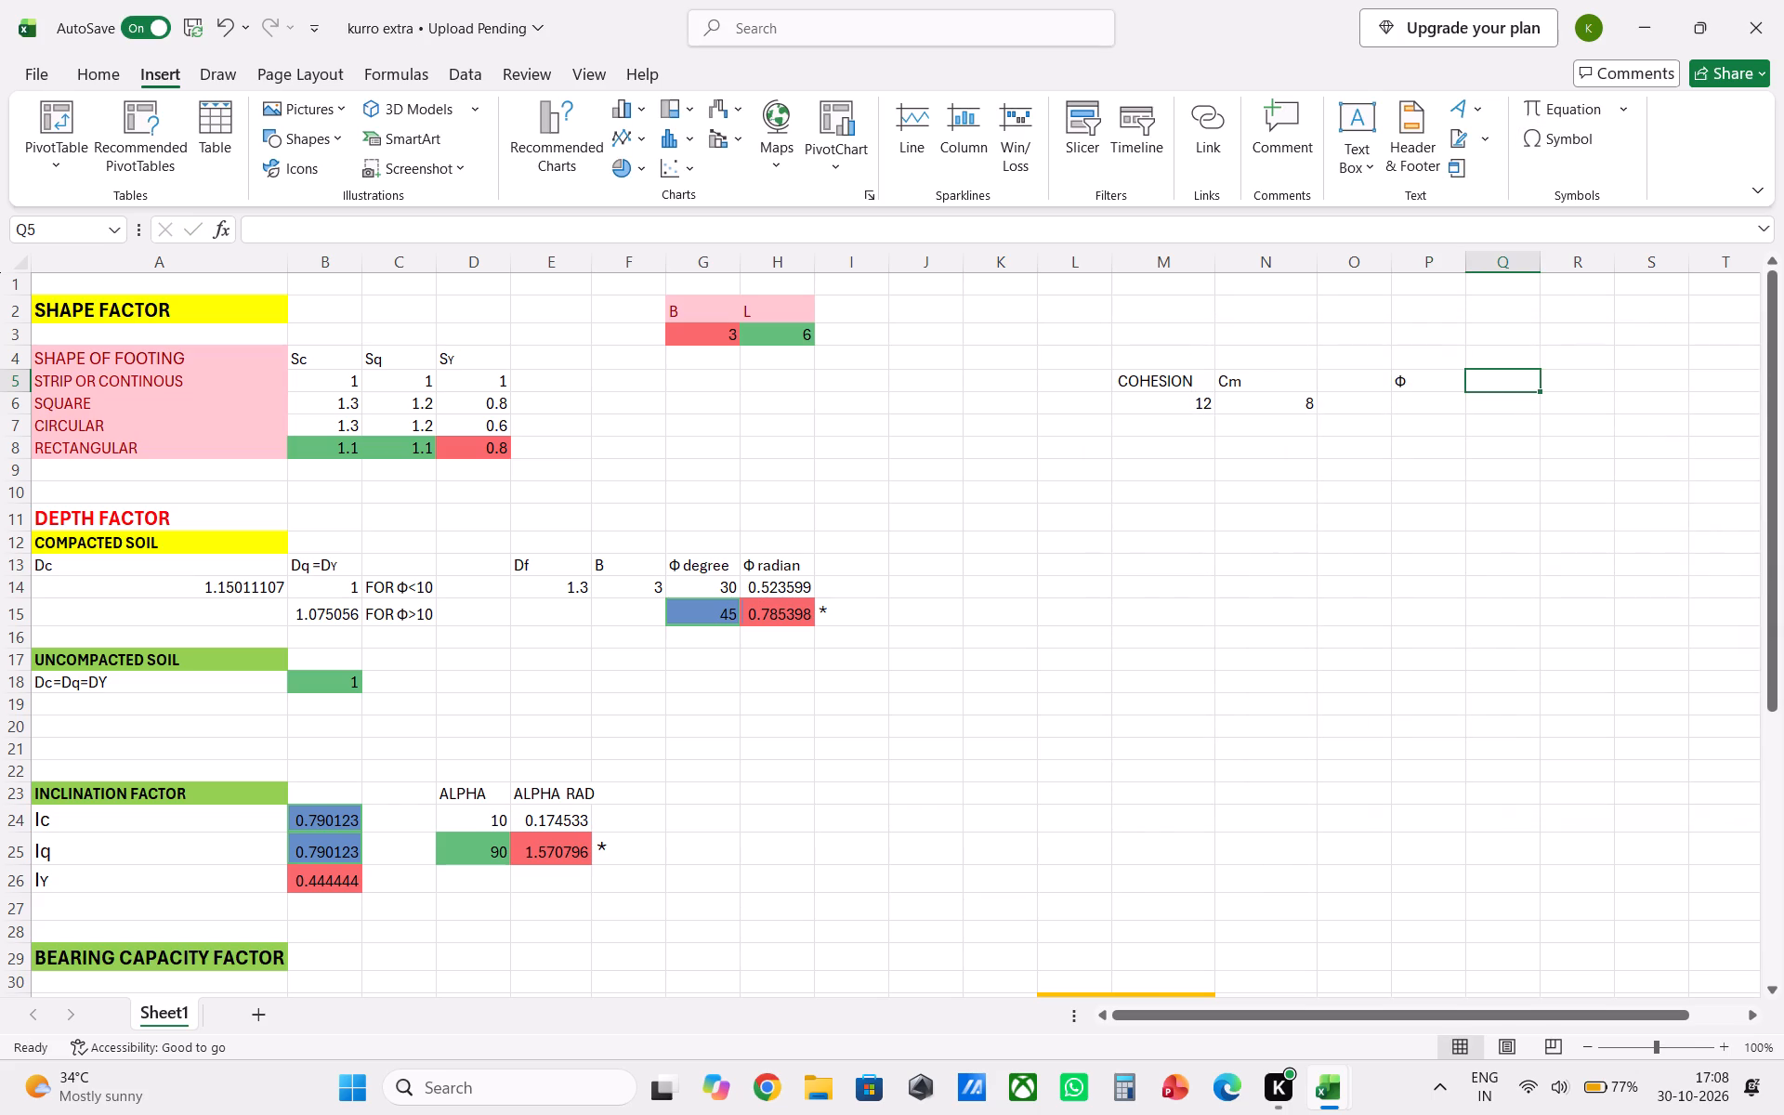
{"action": "left_click", "coordinate": [1567, 147]}
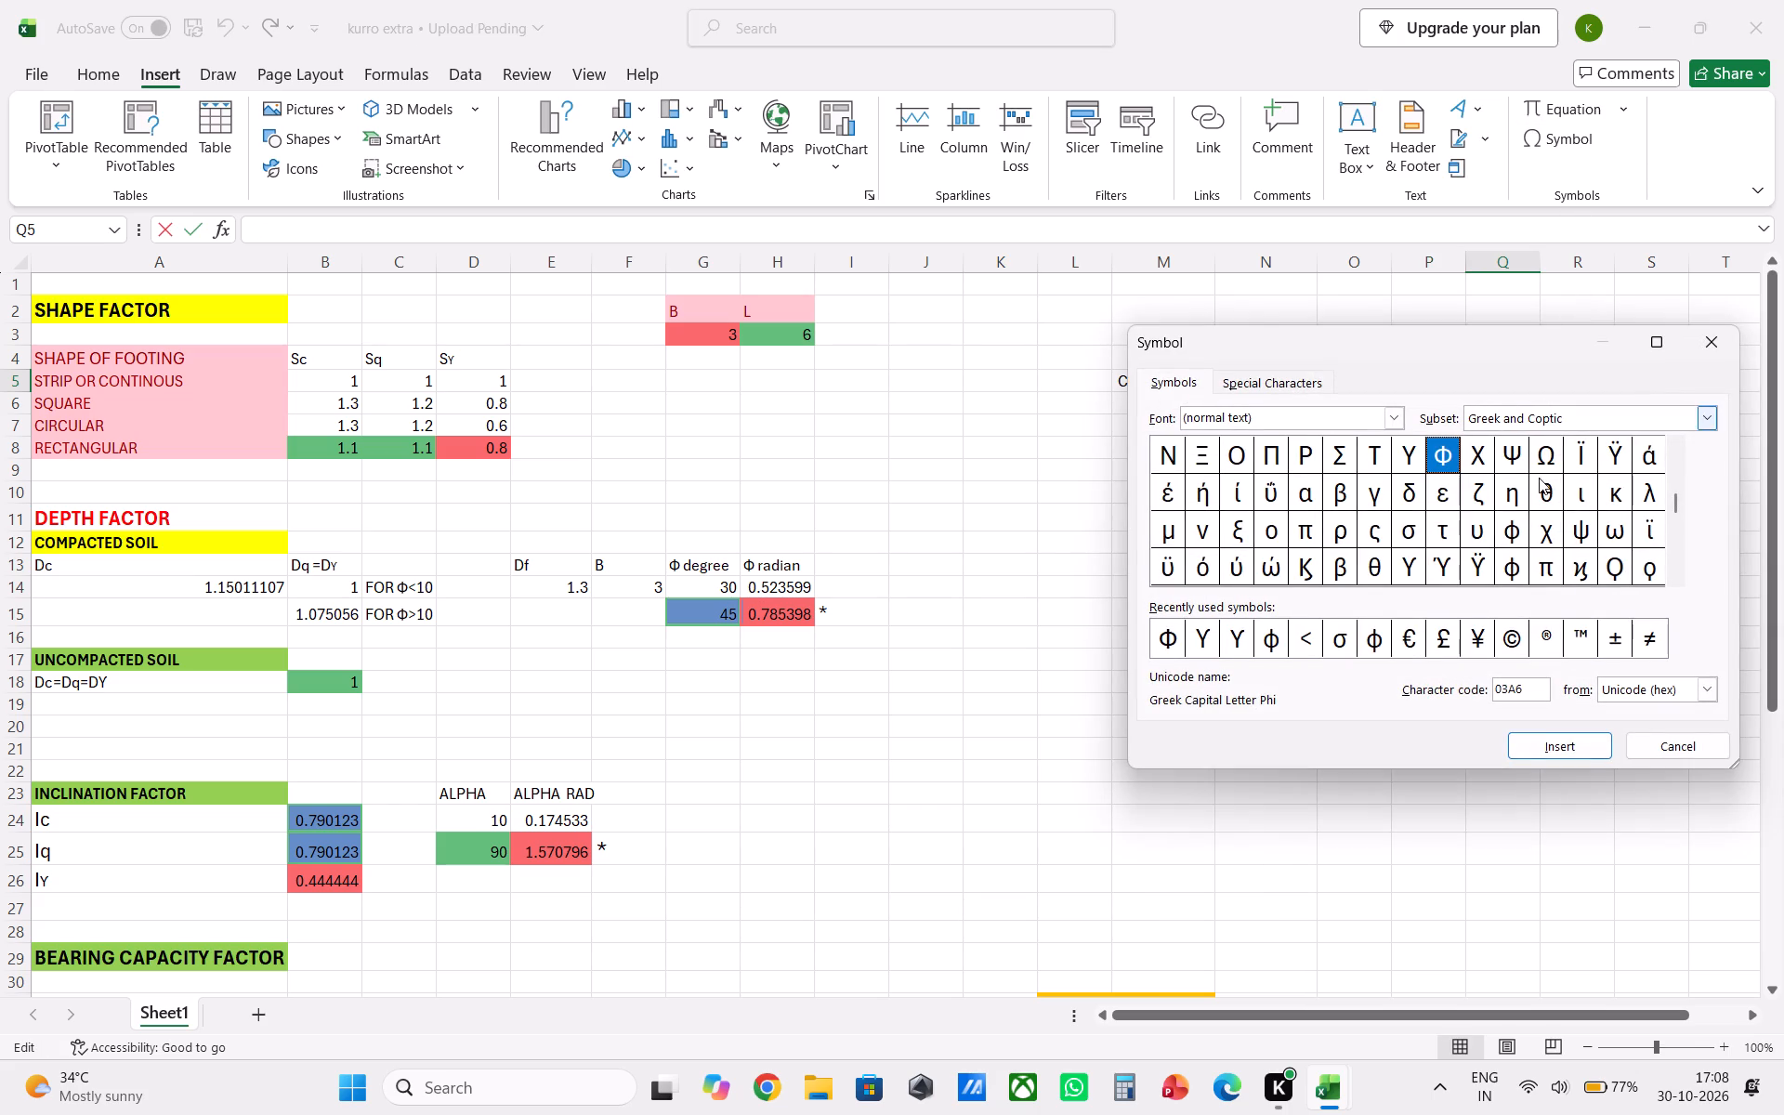
{"action": "left_click", "coordinate": [1549, 745]}
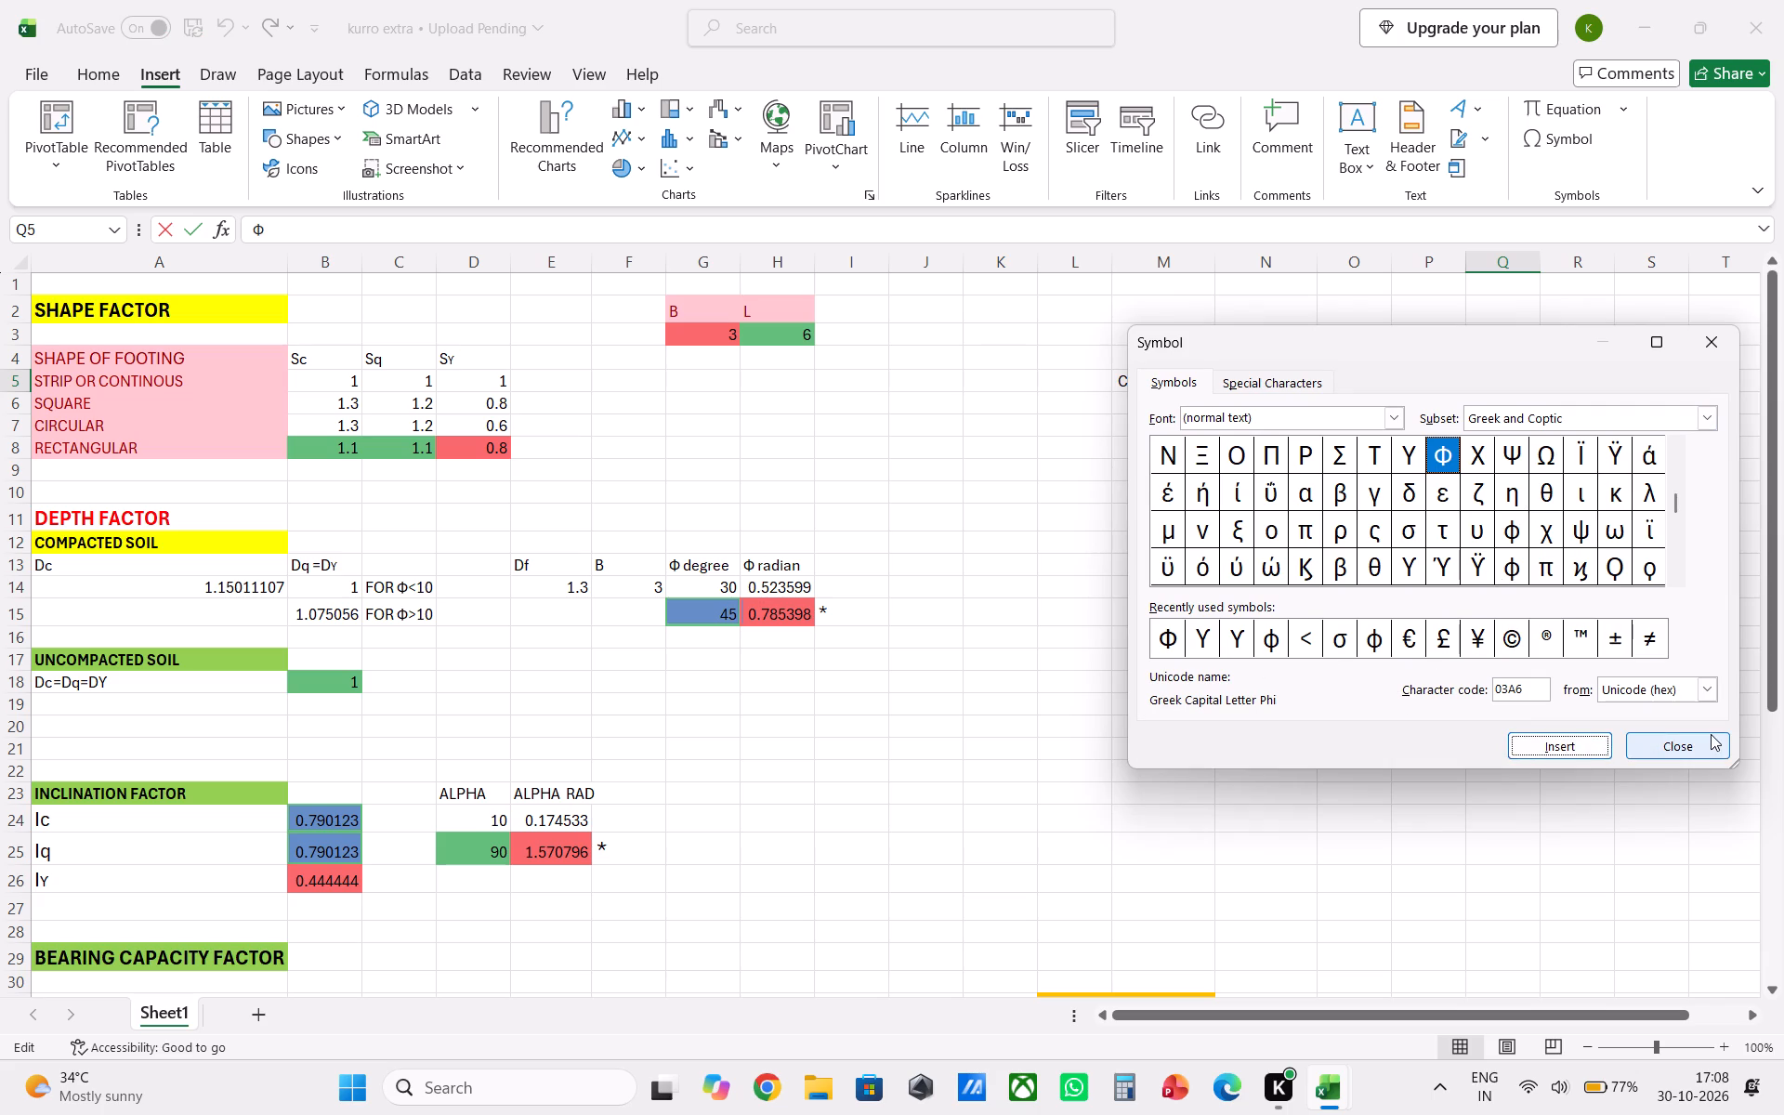
{"action": "left_click", "coordinate": [1711, 736]}
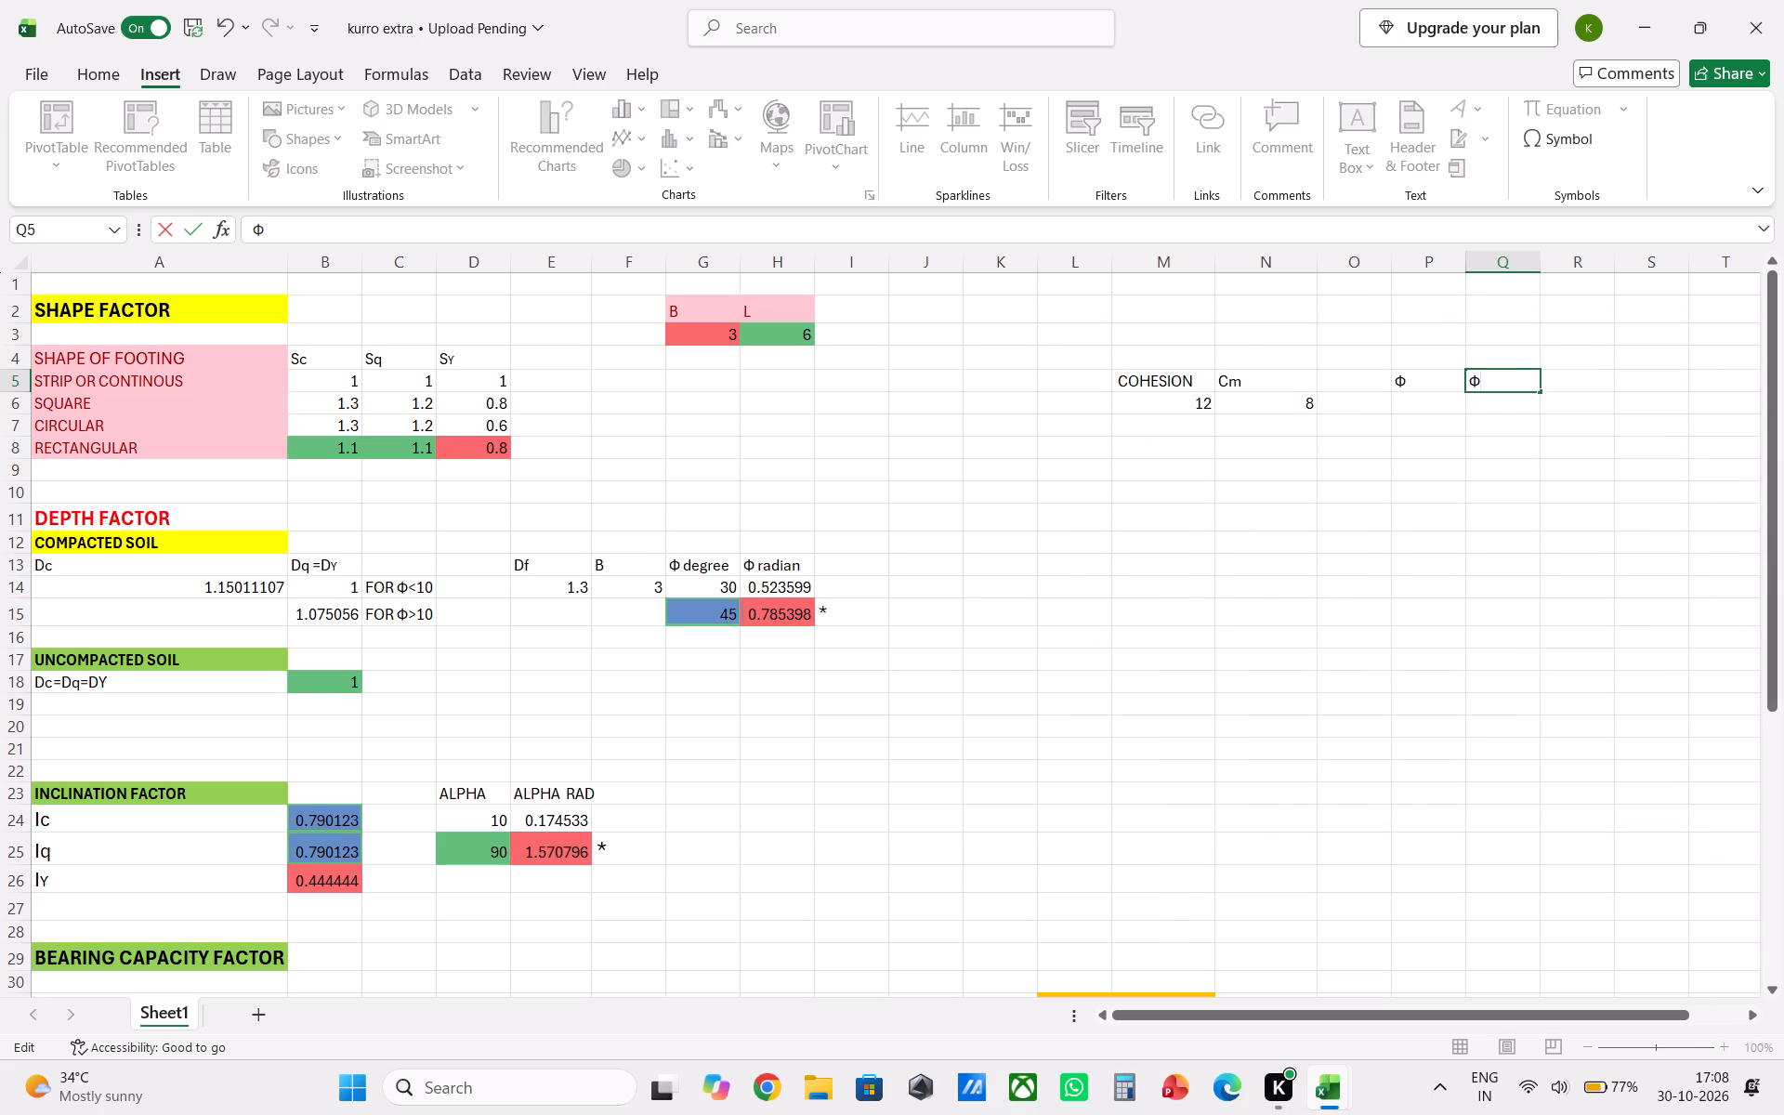
{"action": "key", "text": "m"}
Link P6 below the Φ heading to the friction angle in degrees with the formula =G14.
{"action": "left_click", "coordinate": [1433, 407]}
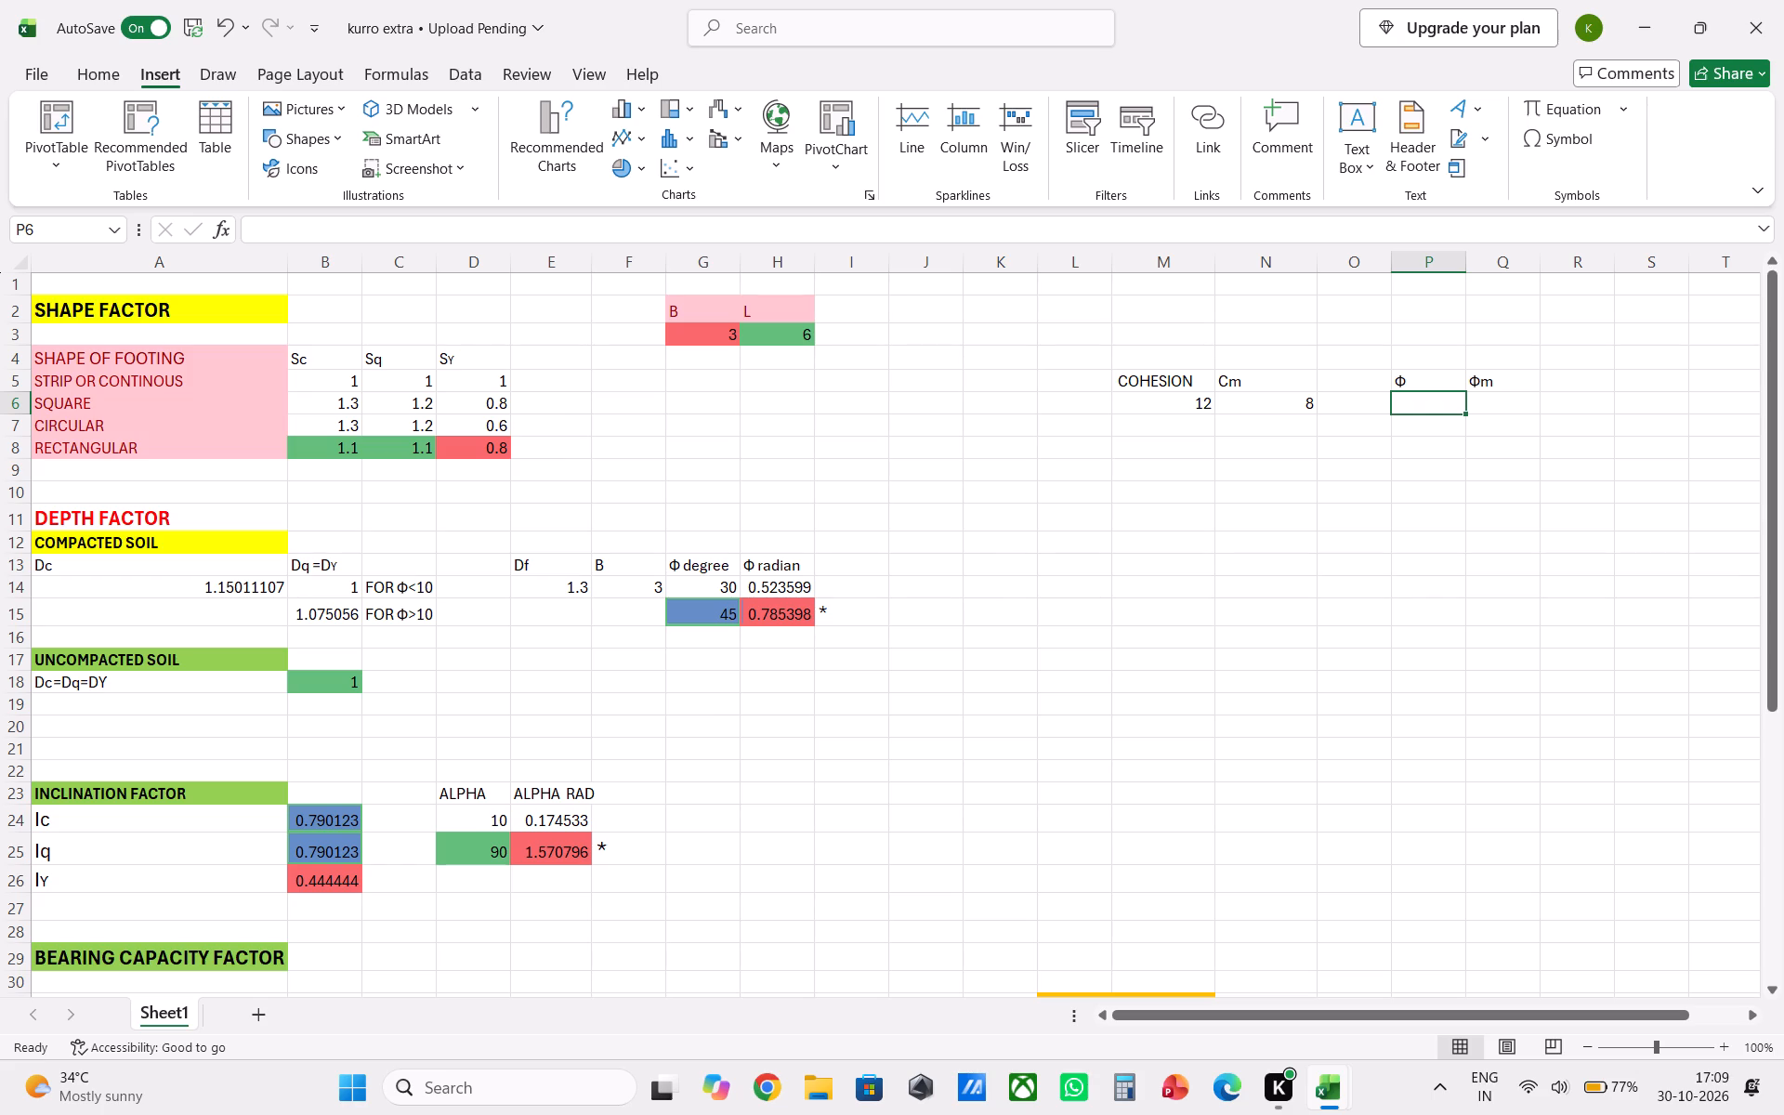
{"action": "key", "text": "equal"}
{"action": "scroll", "coordinate": [1424, 436], "scroll_direction": "up", "scroll_amount": 1}
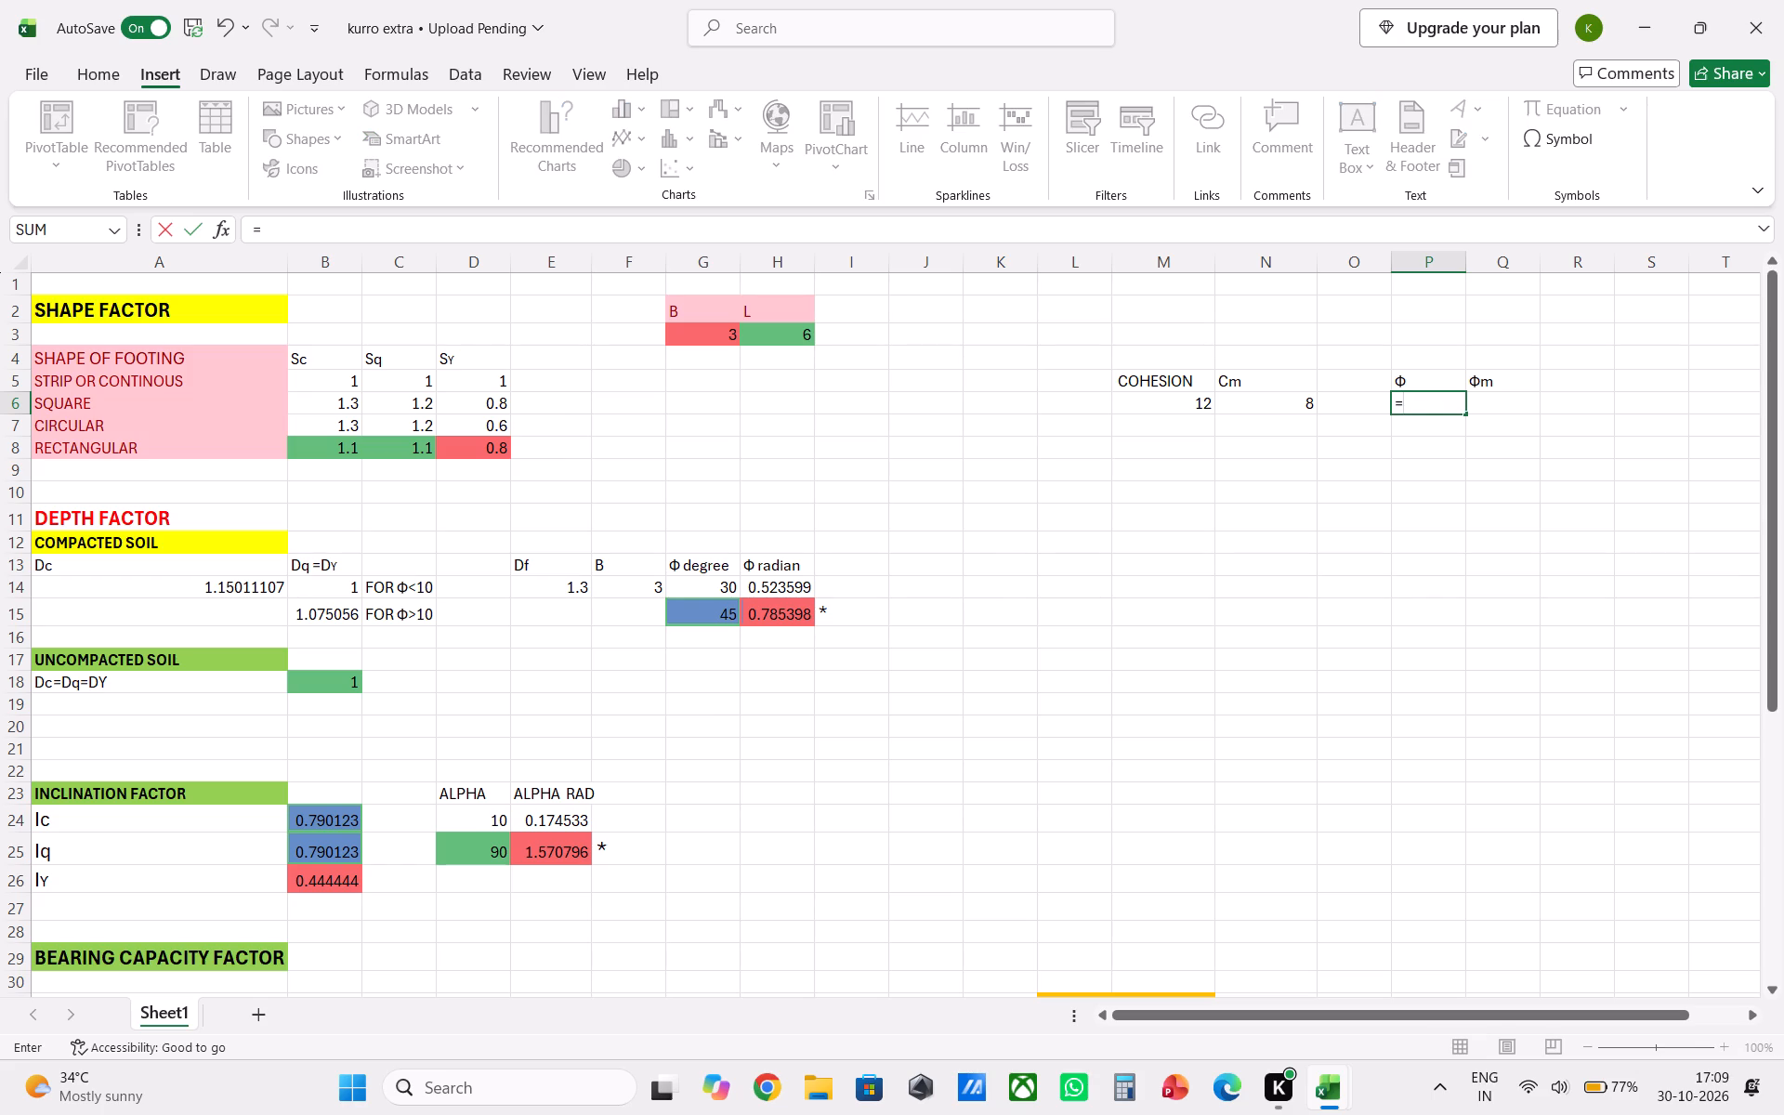
{"action": "left_click", "coordinate": [710, 586]}
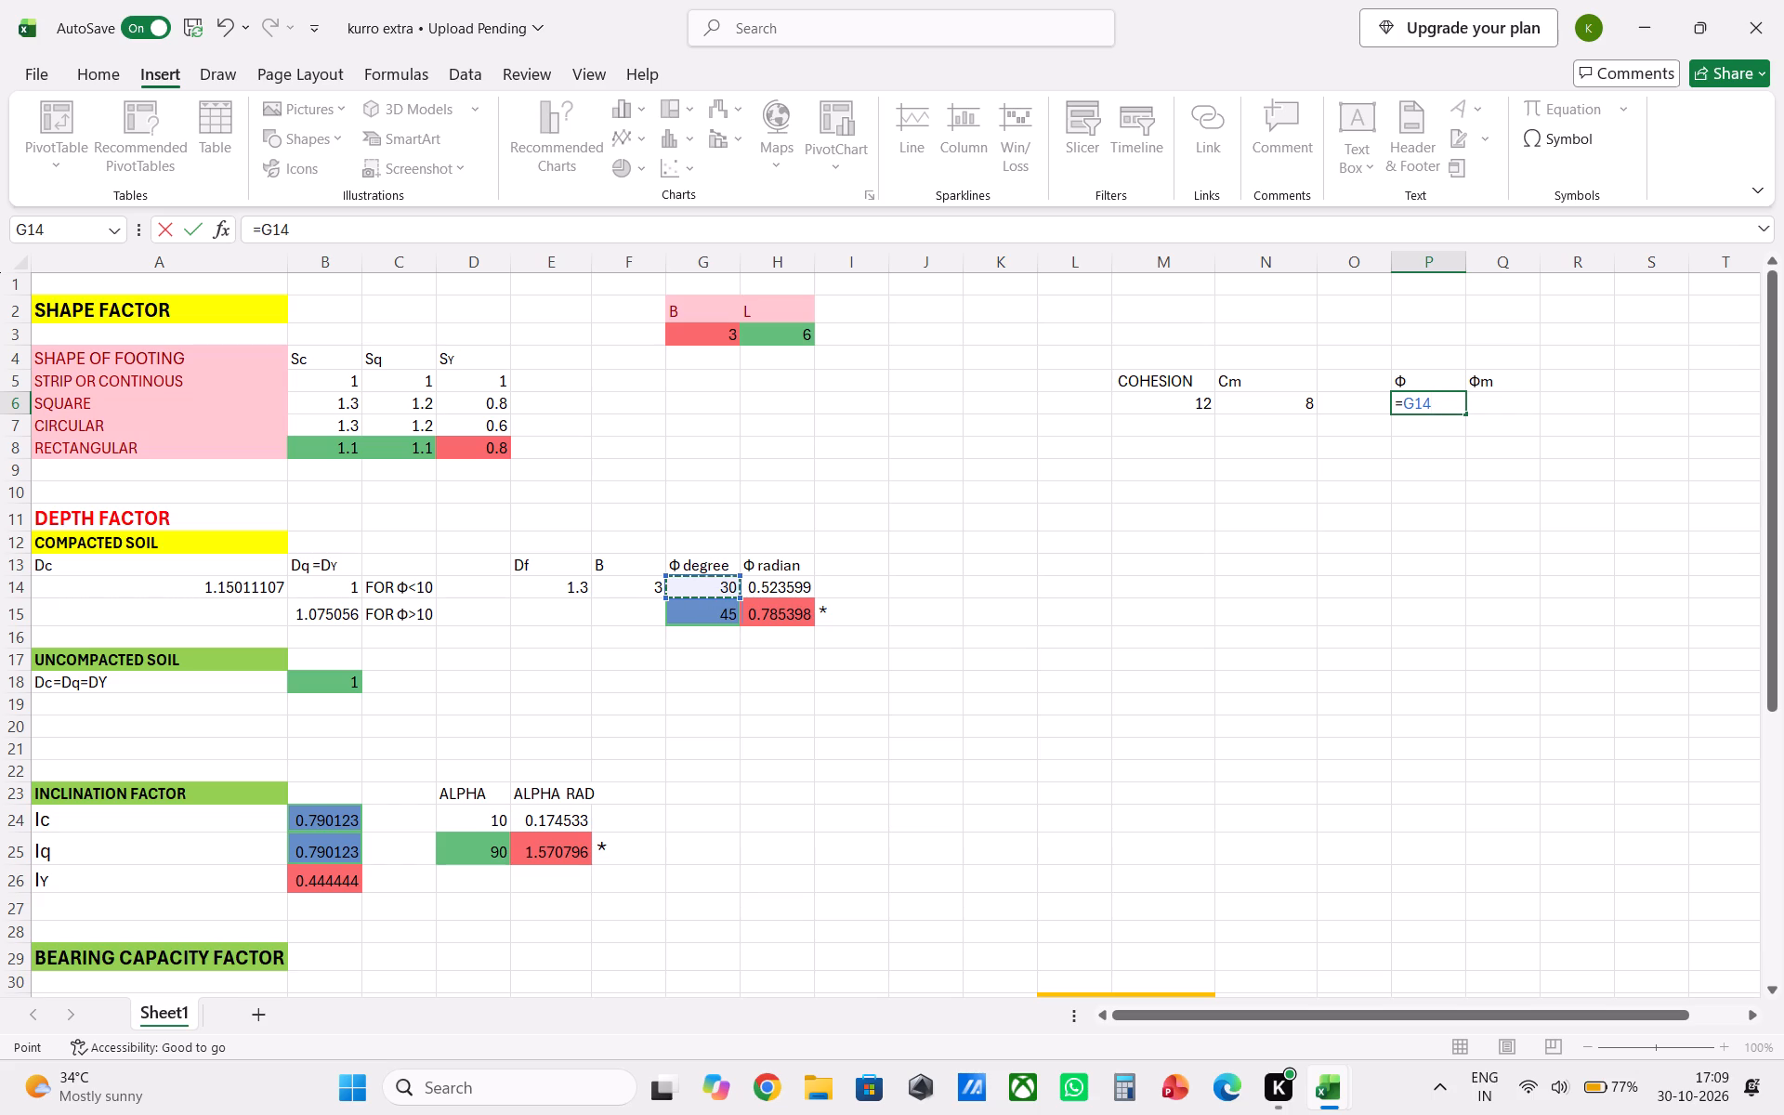
{"action": "key", "text": "Return"}
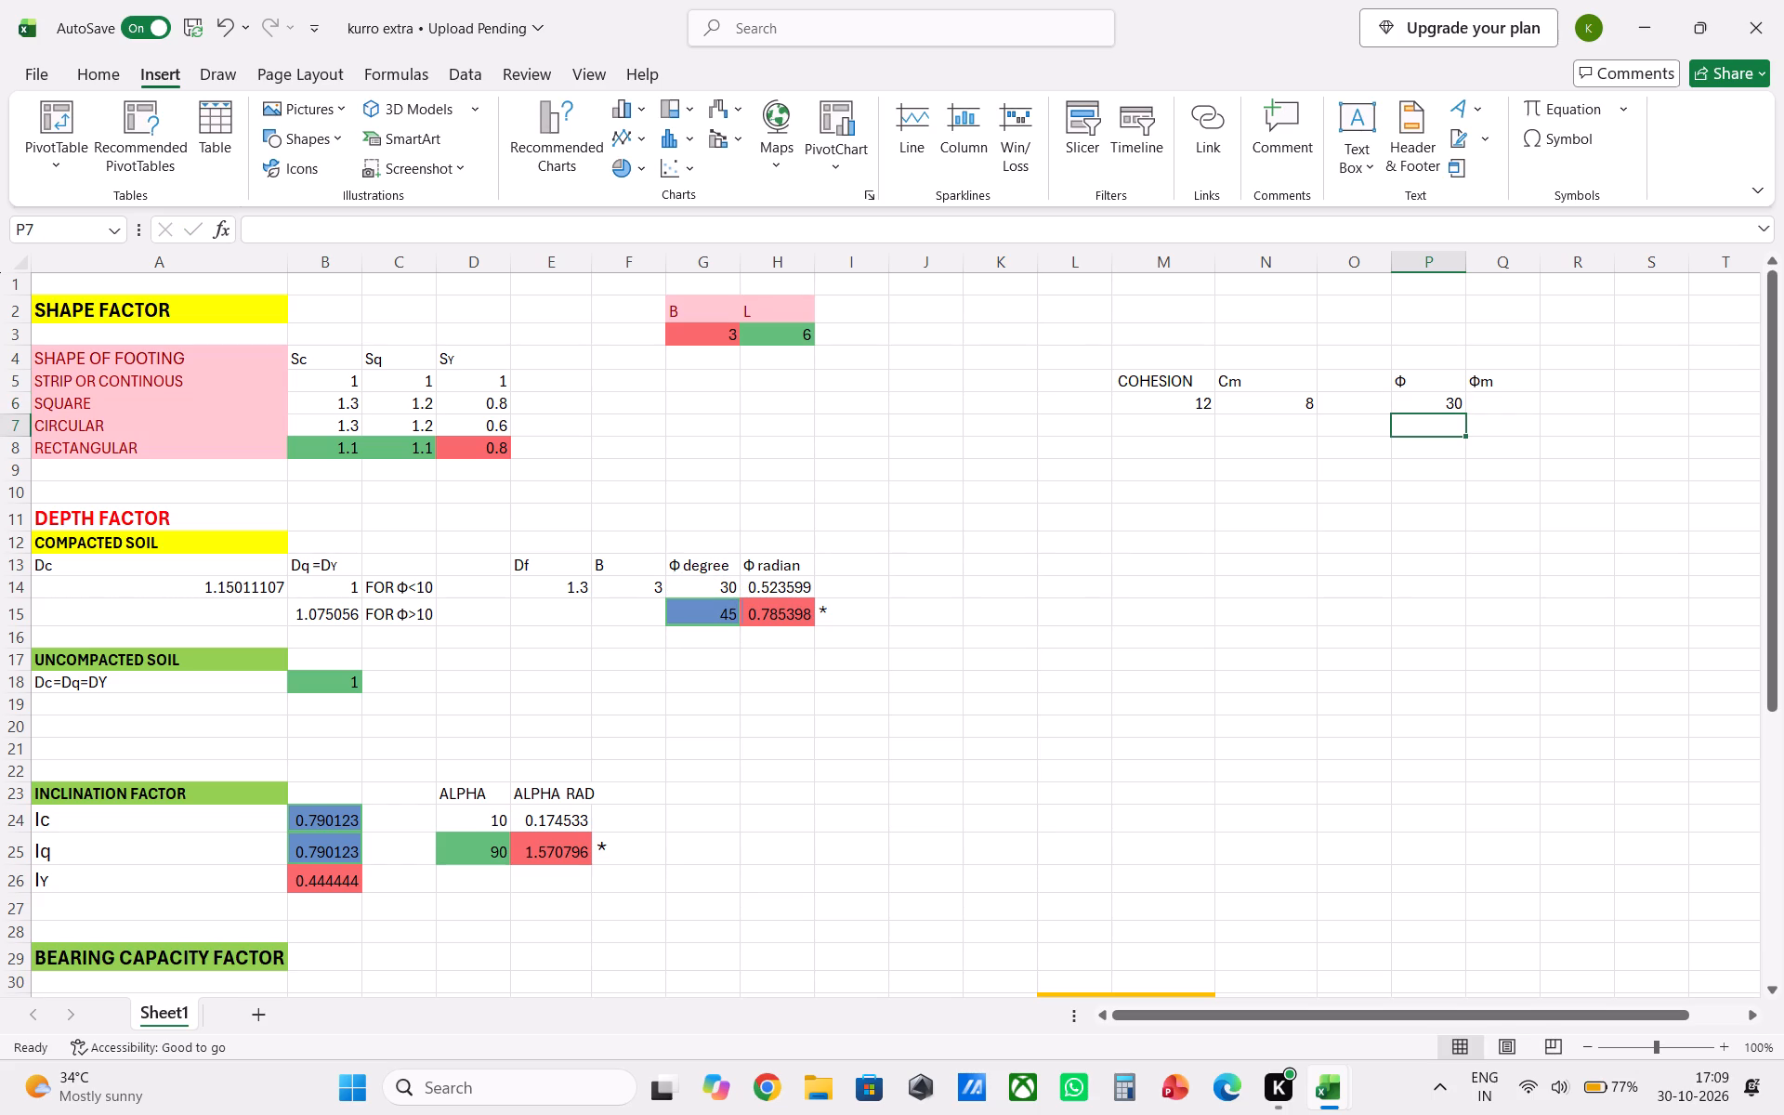
Begin the Φm formula in Q6 with the arctangent function, =ATAN(.
{"action": "left_click", "coordinate": [1510, 403]}
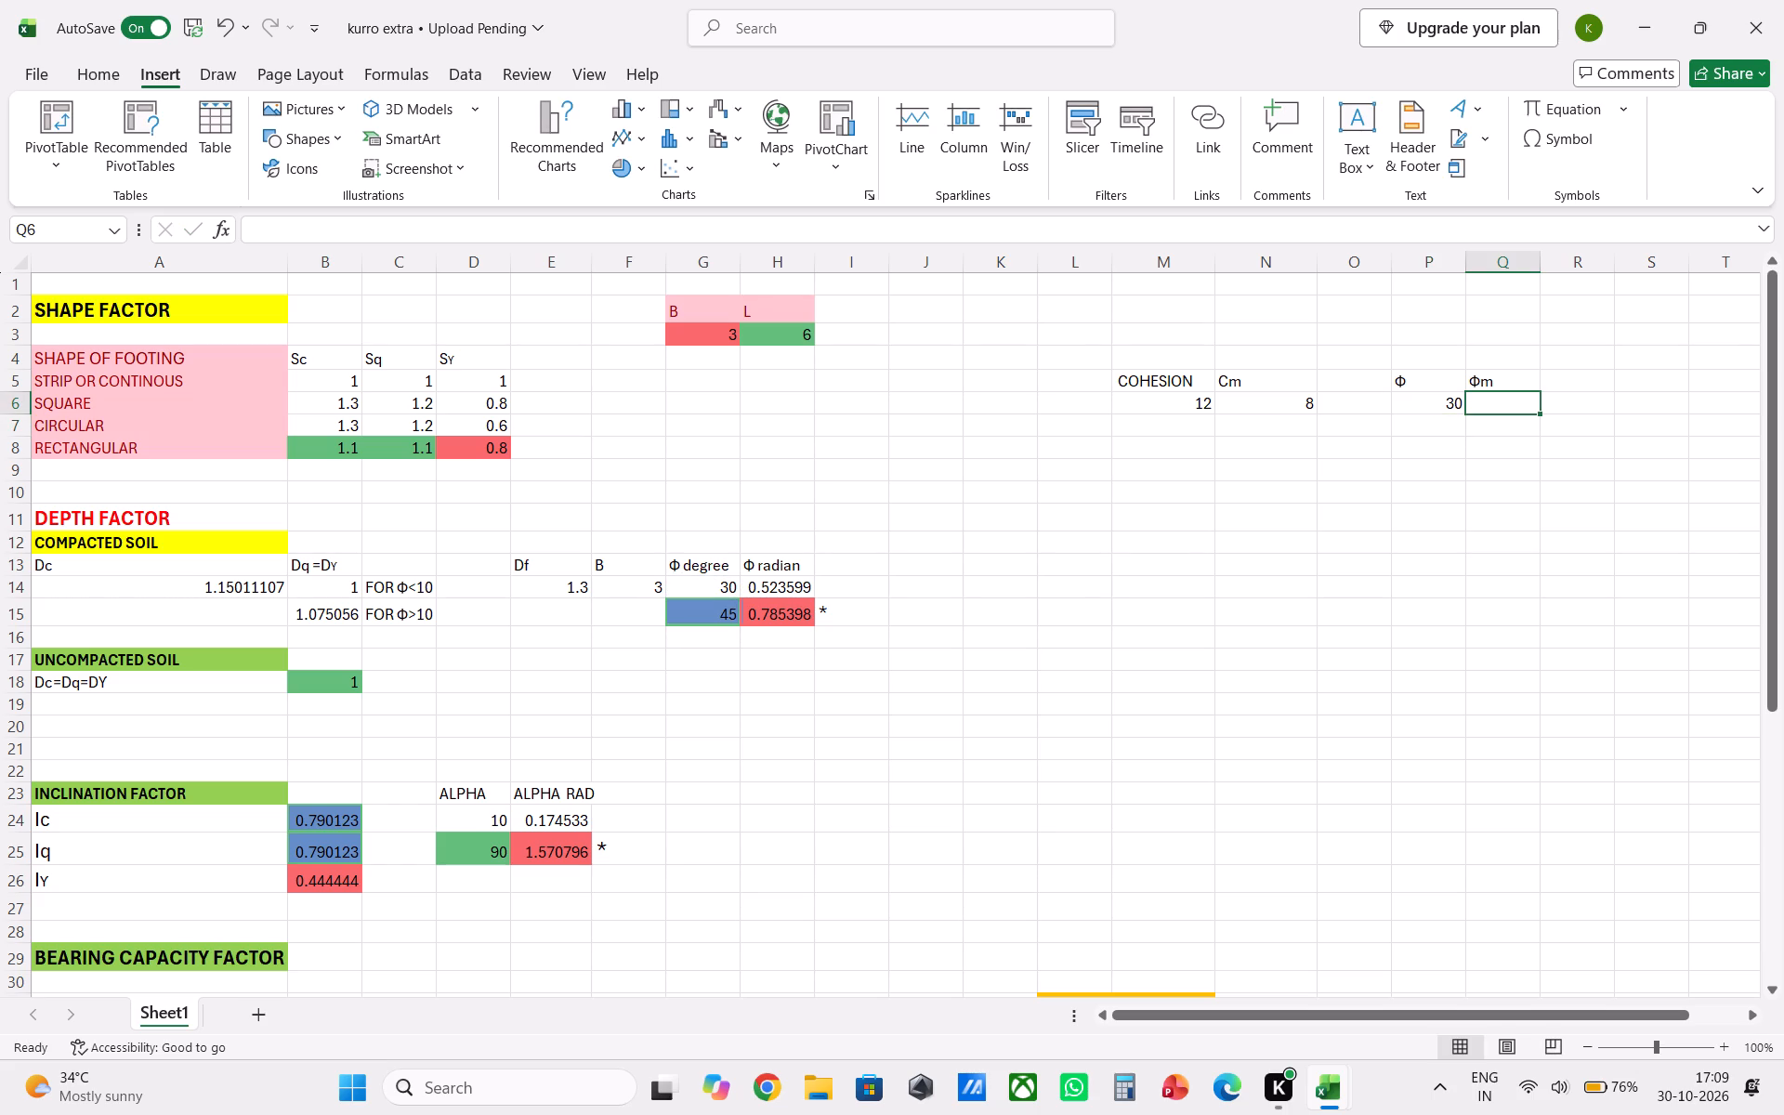
{"action": "key", "text": "equal"}
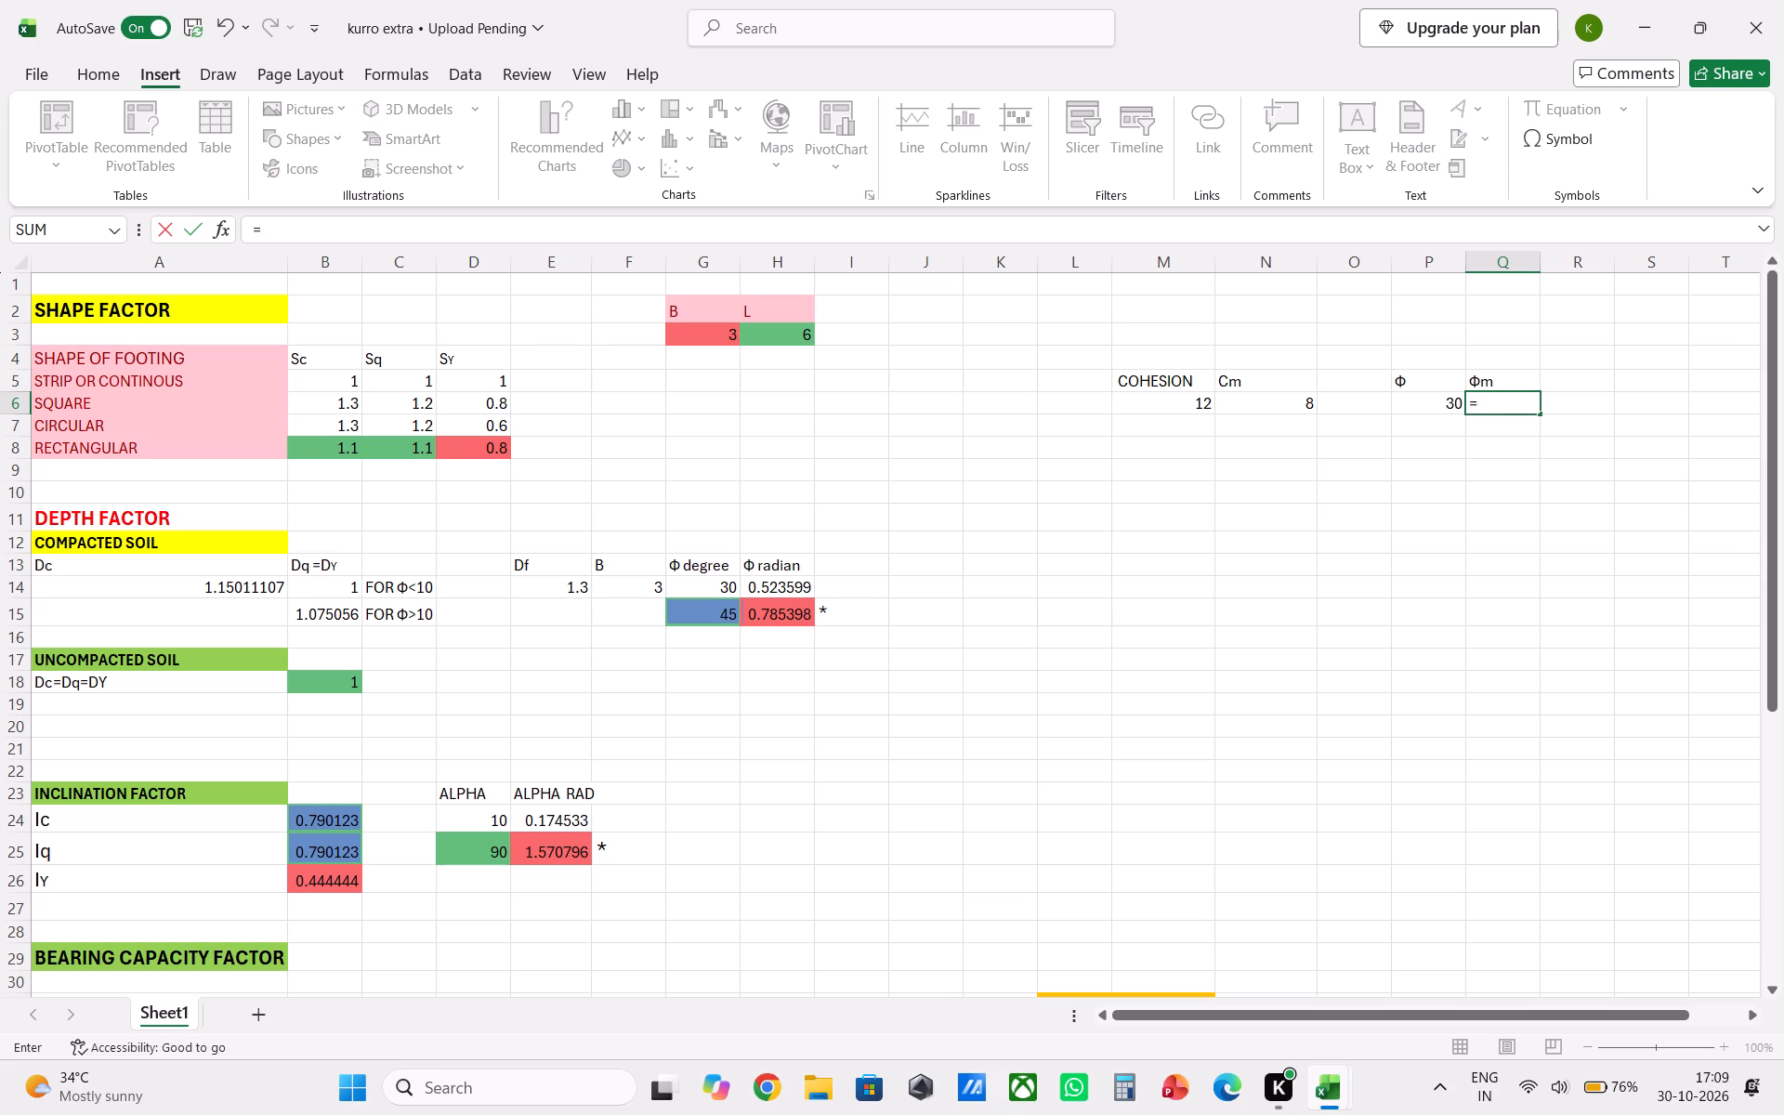
{"action": "key", "text": "shift+plus"}
{"action": "key", "text": "BackSpace"}
{"action": "type", "text": "tan"}
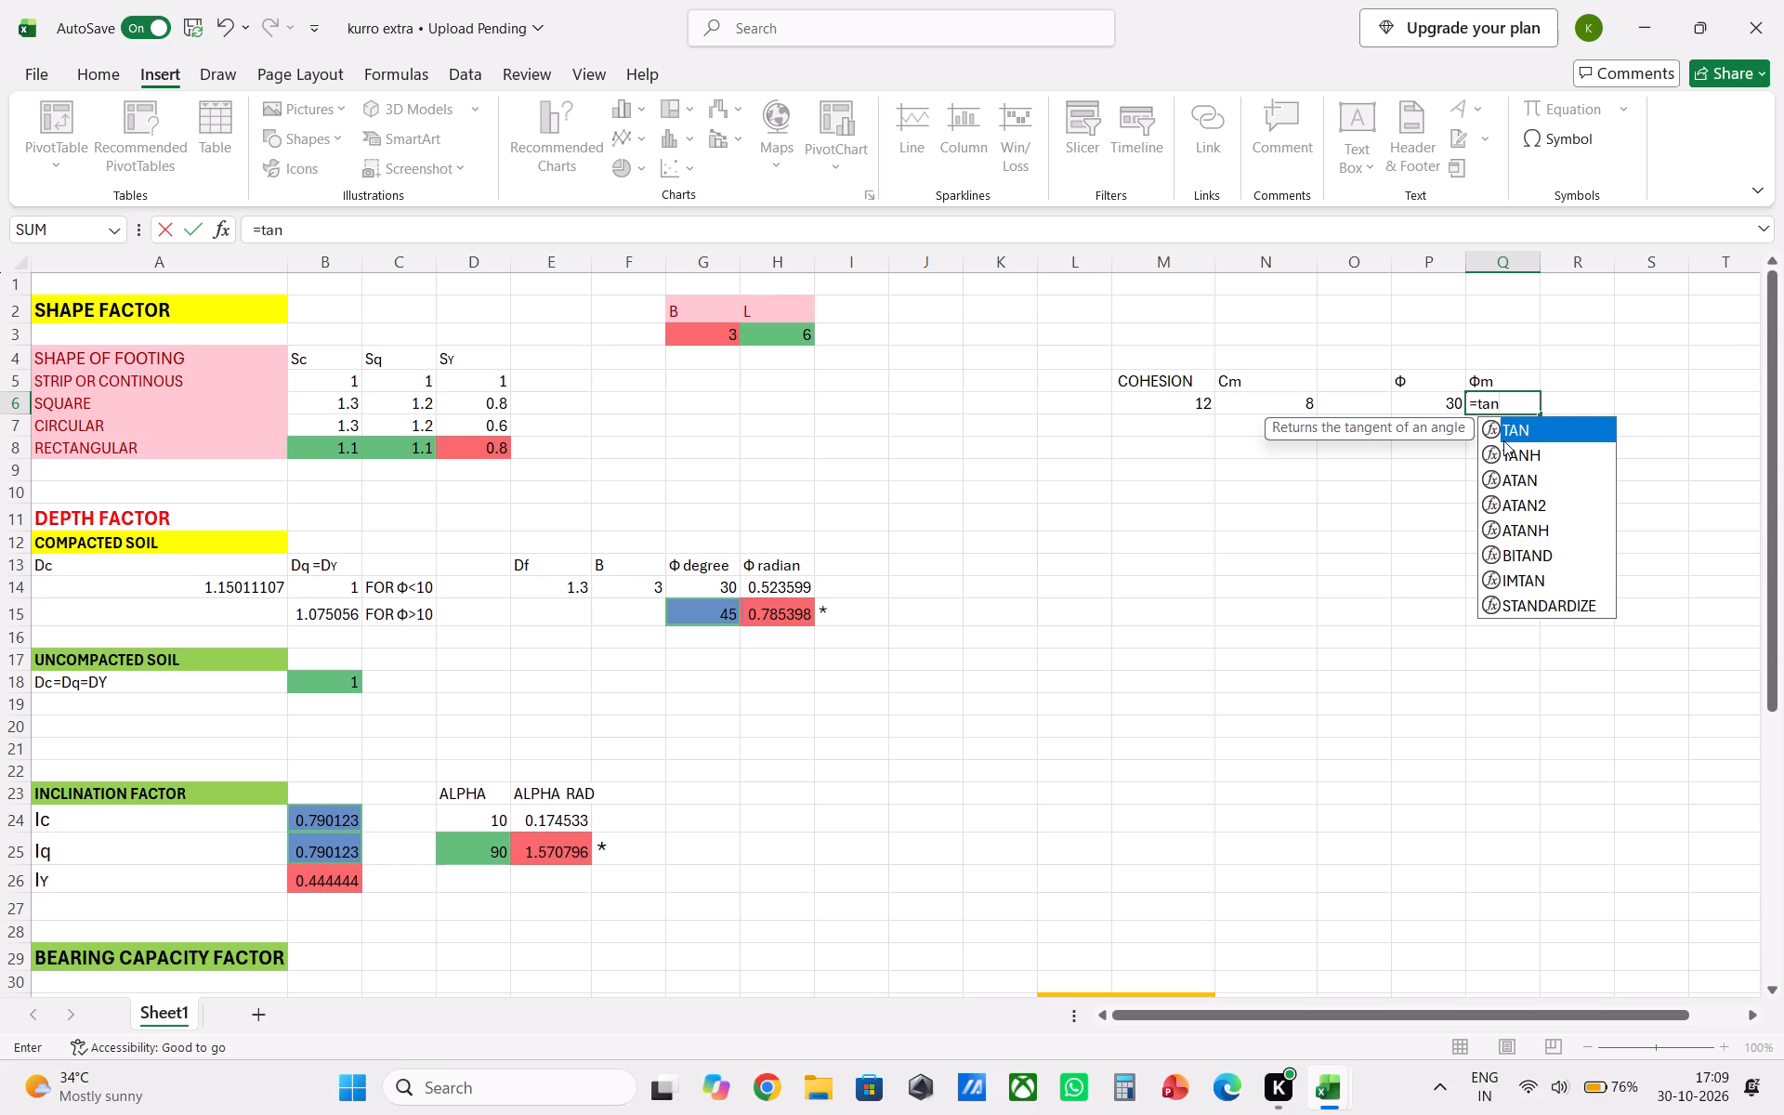
{"action": "type", "text": "in"}
{"action": "key", "text": "BackSpace"}
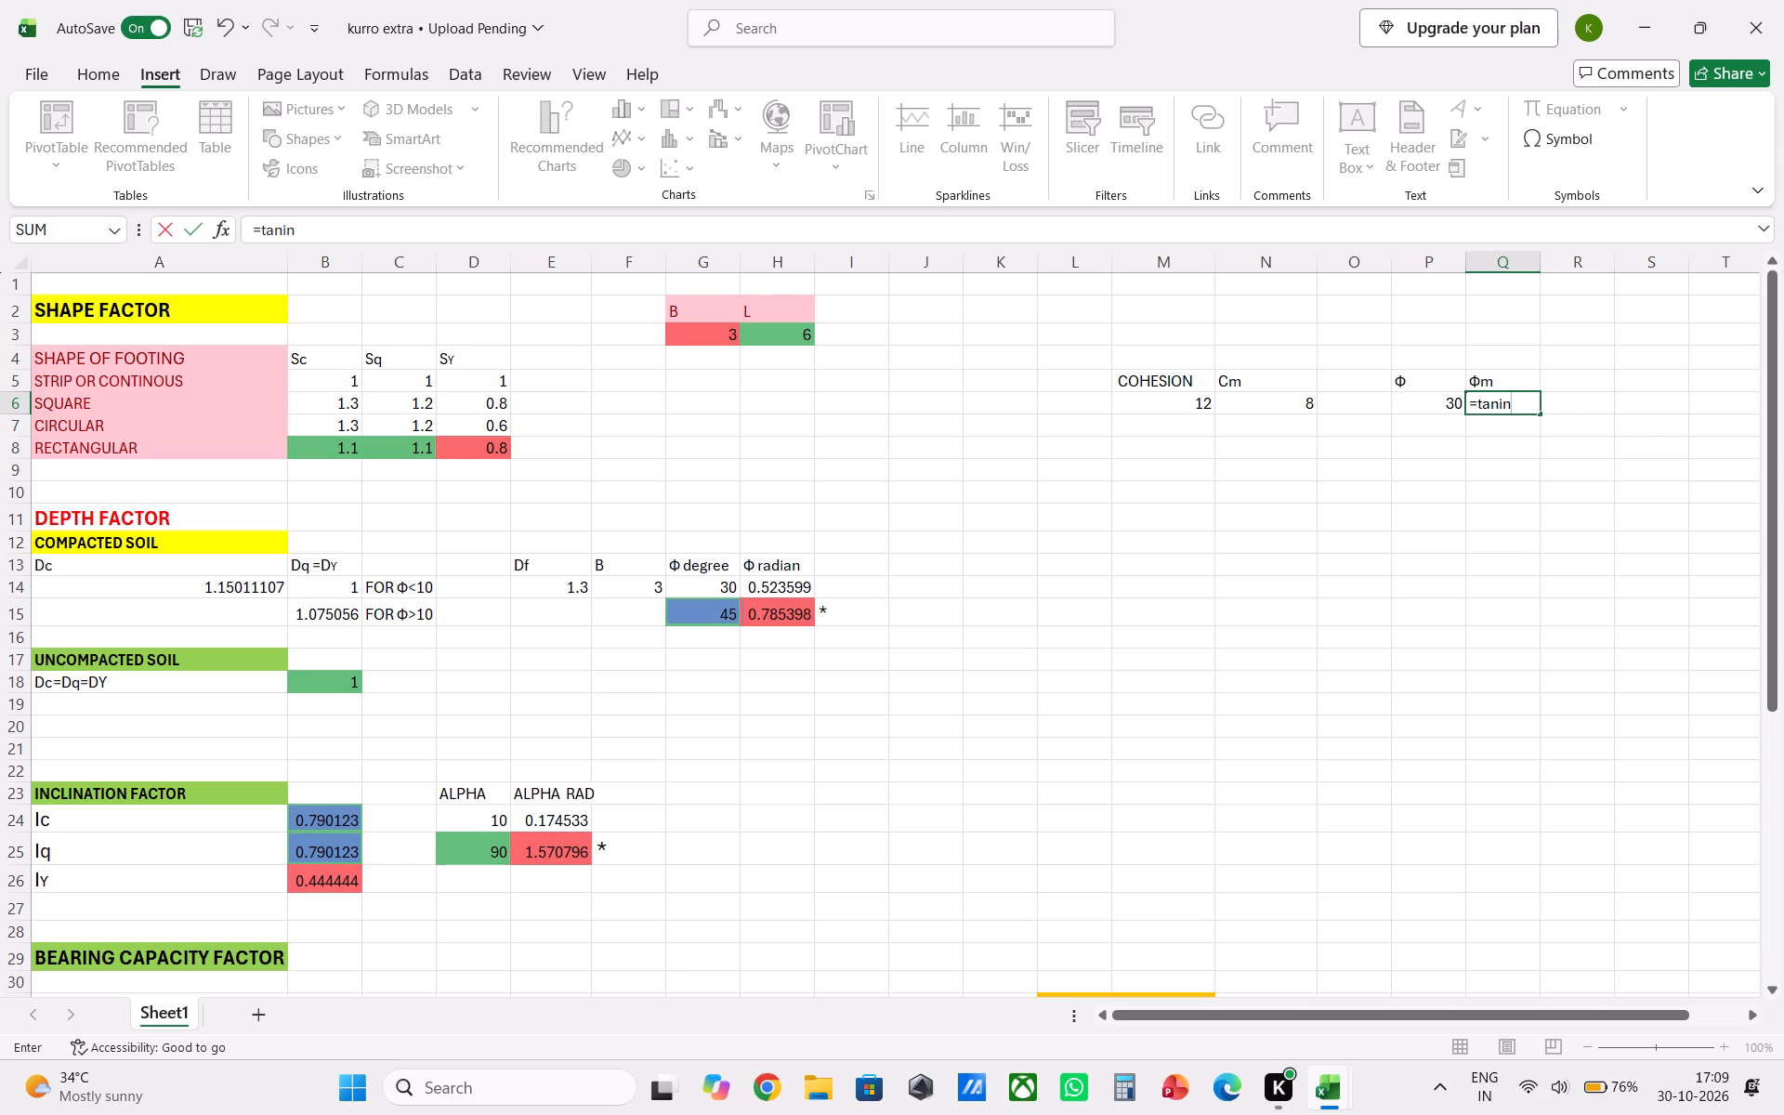
{"action": "key", "text": "BackSpace"}
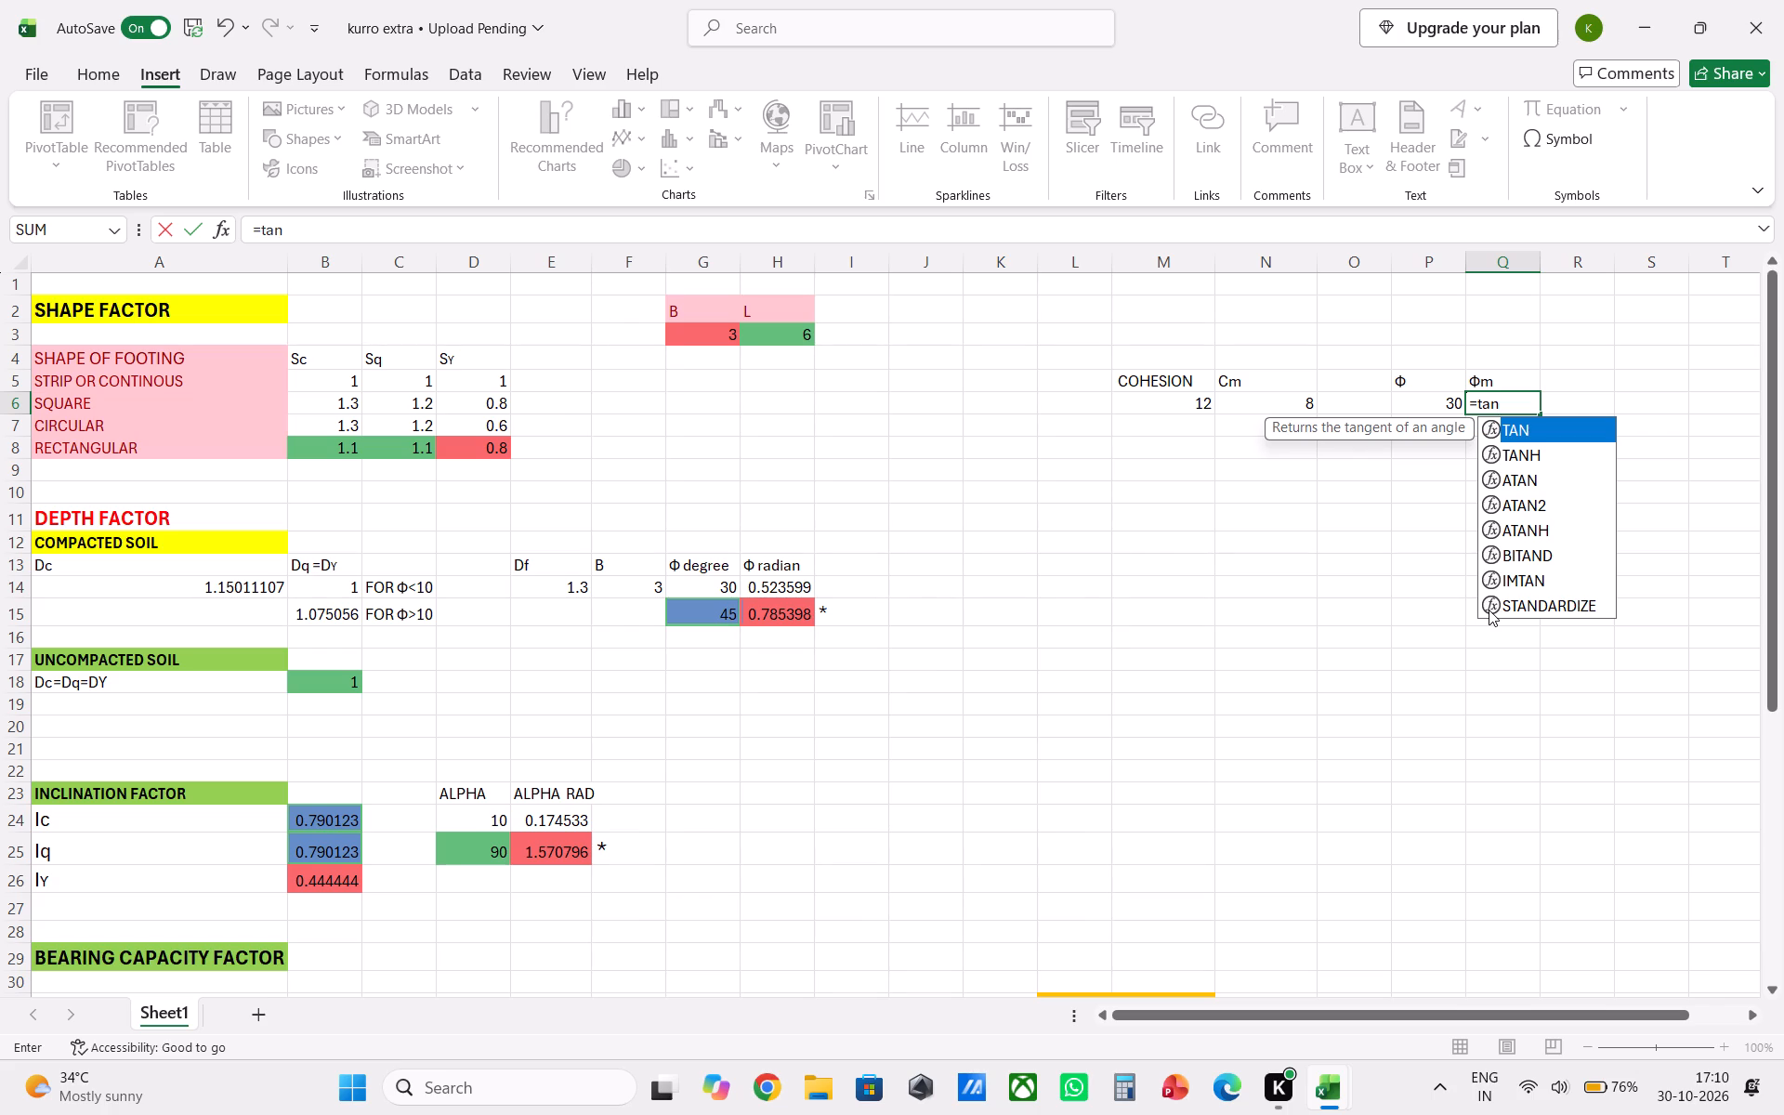
{"action": "key", "text": "BackSpace"}
{"action": "key", "text": "BackSpace"}
{"action": "key", "text": "BackSpace"}
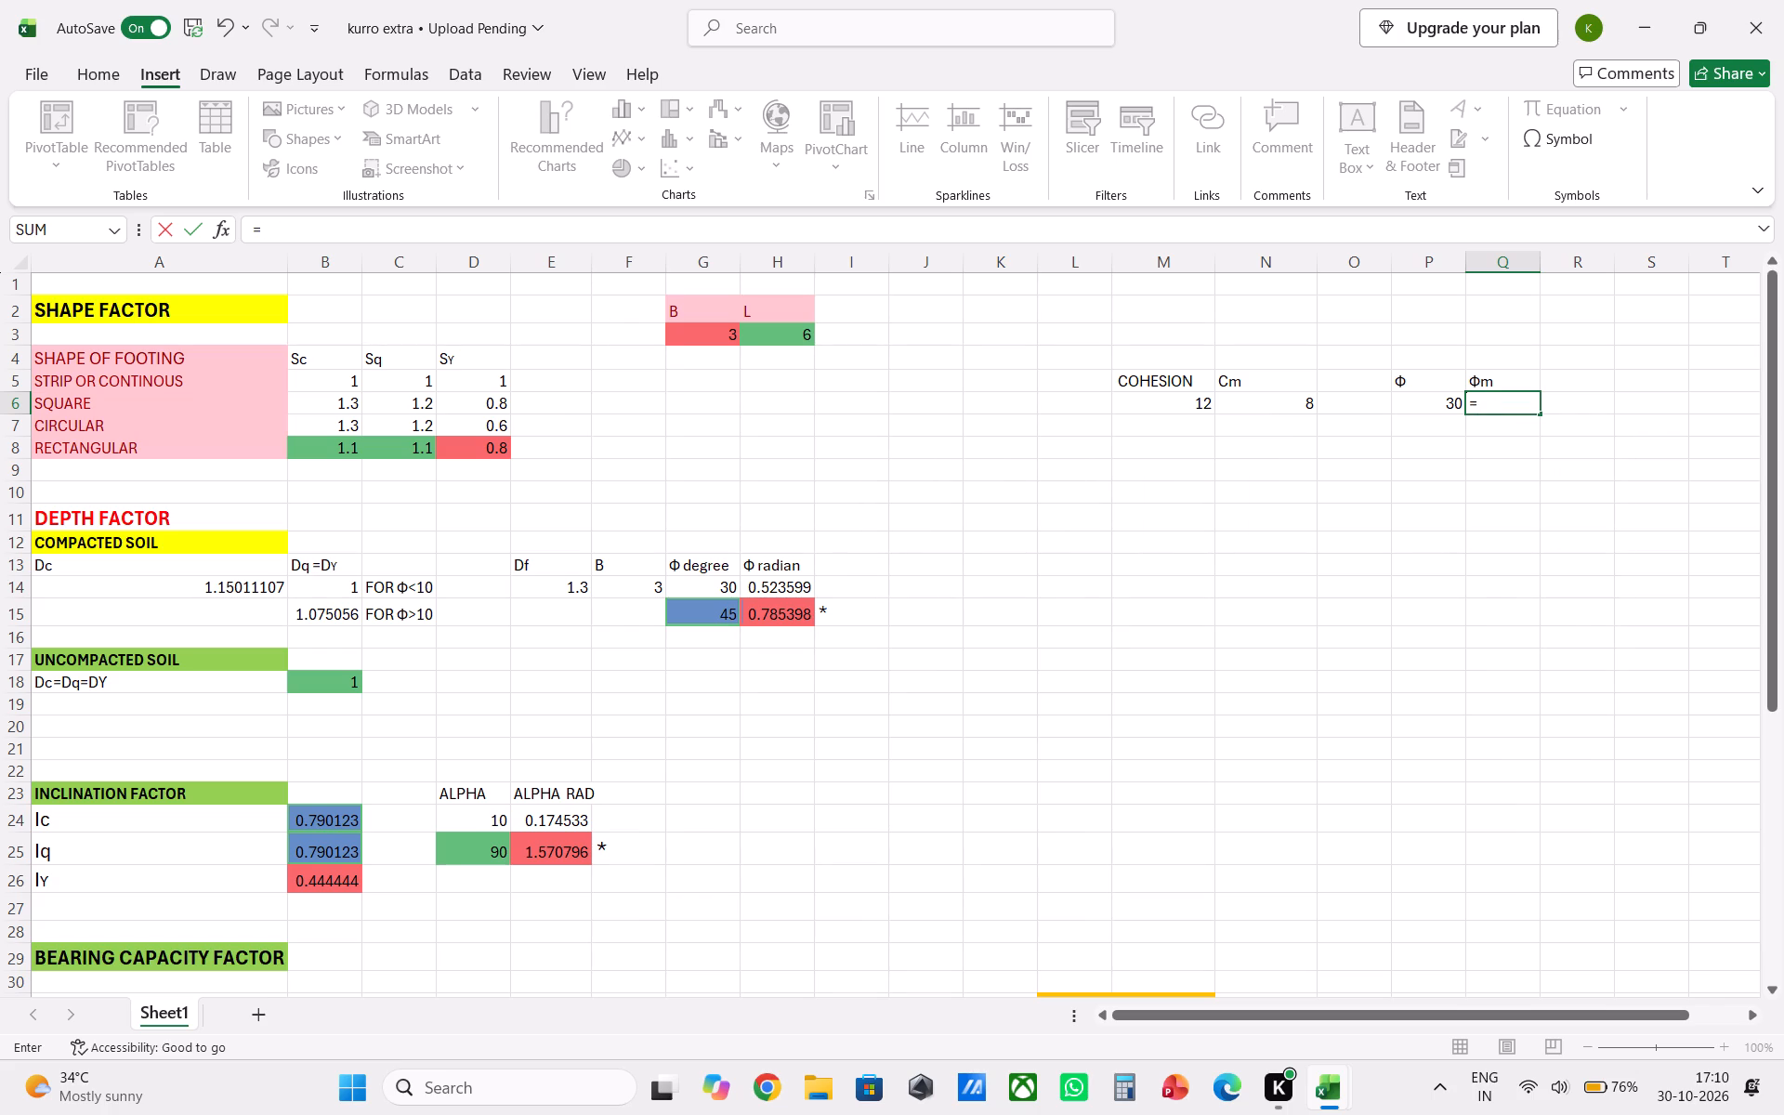
{"action": "type", "text": "ata"}
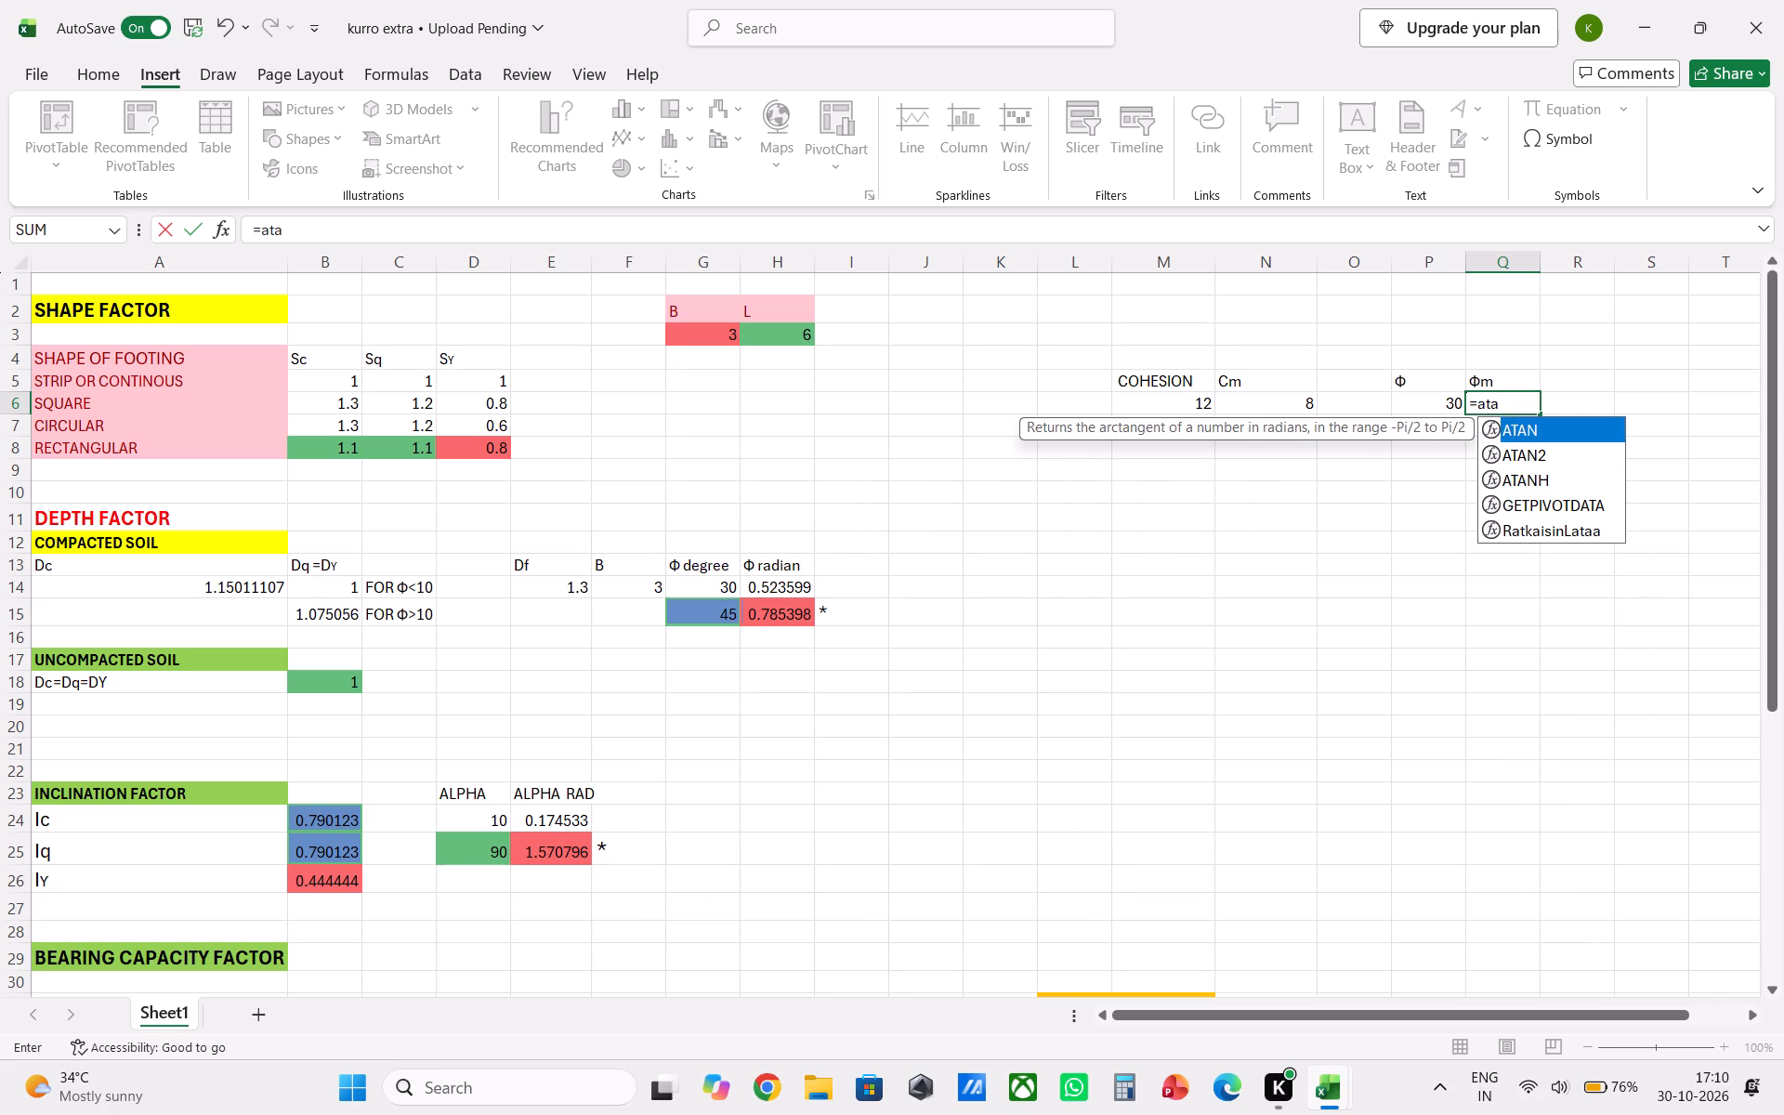
{"action": "double_click", "coordinate": [1535, 436]}
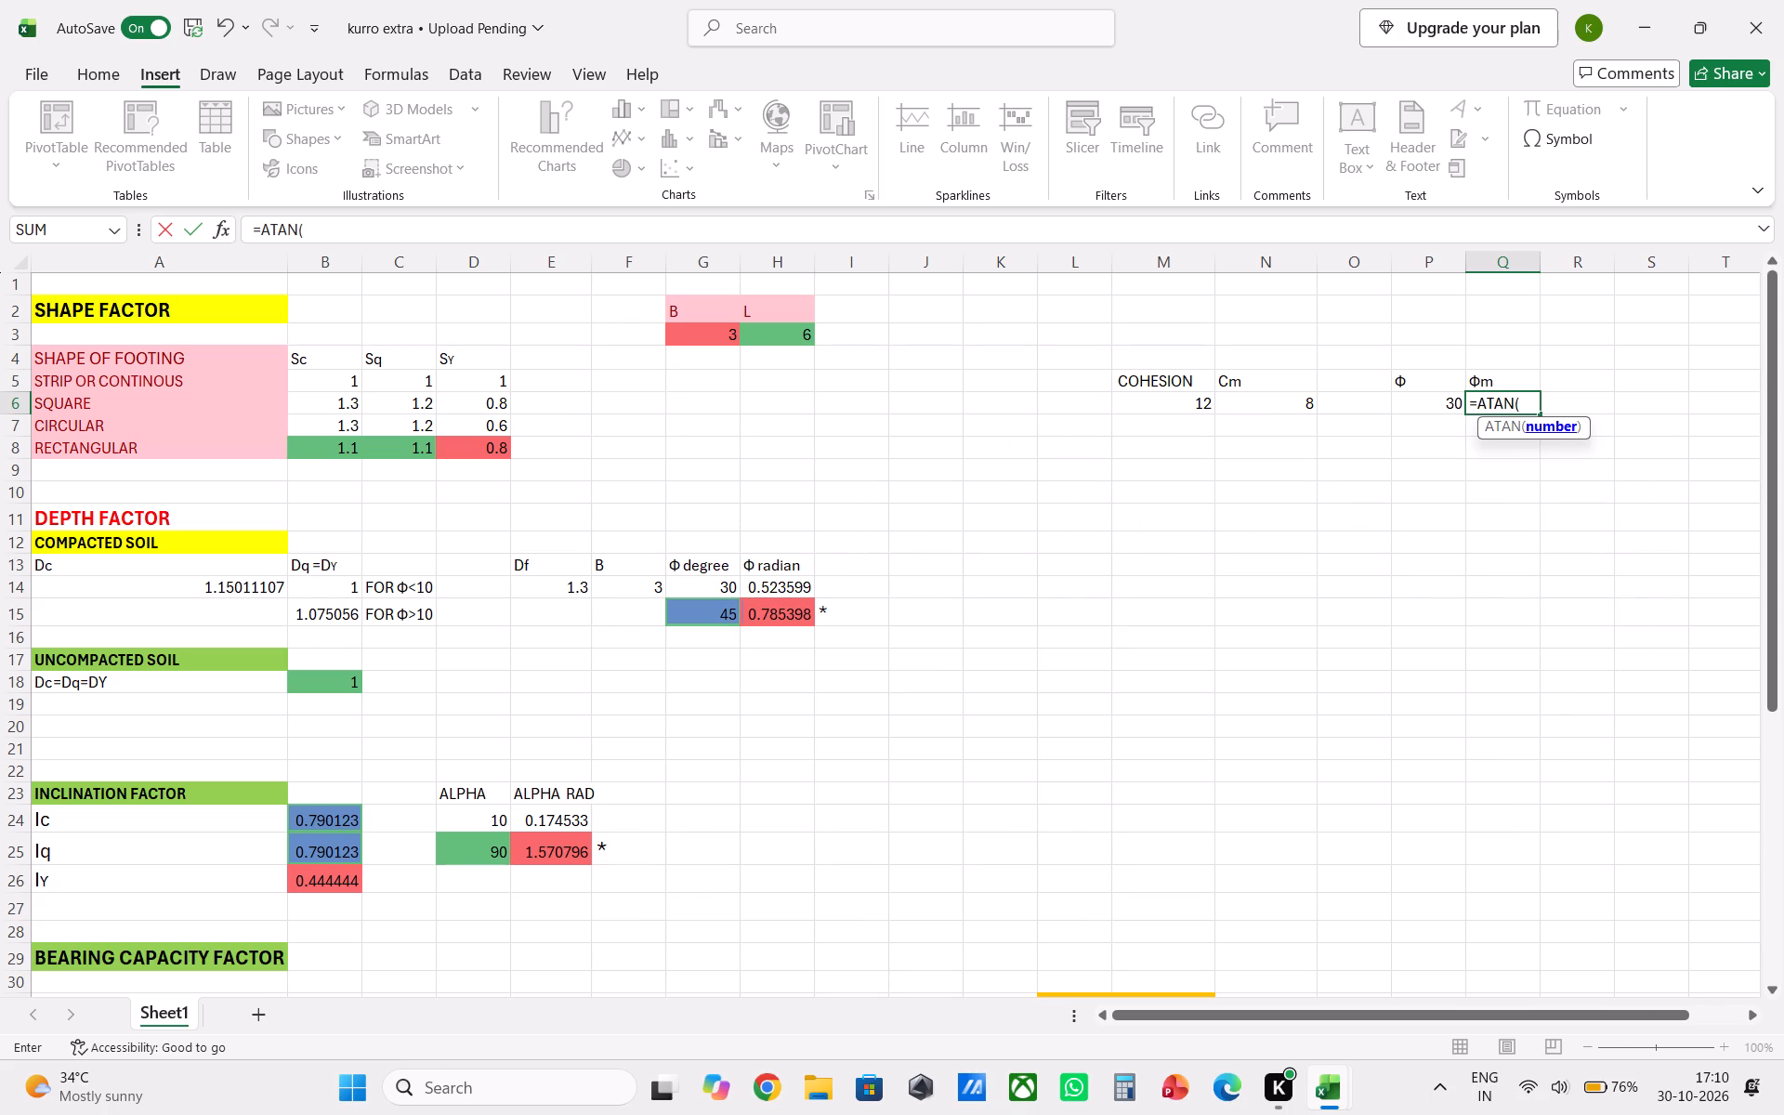
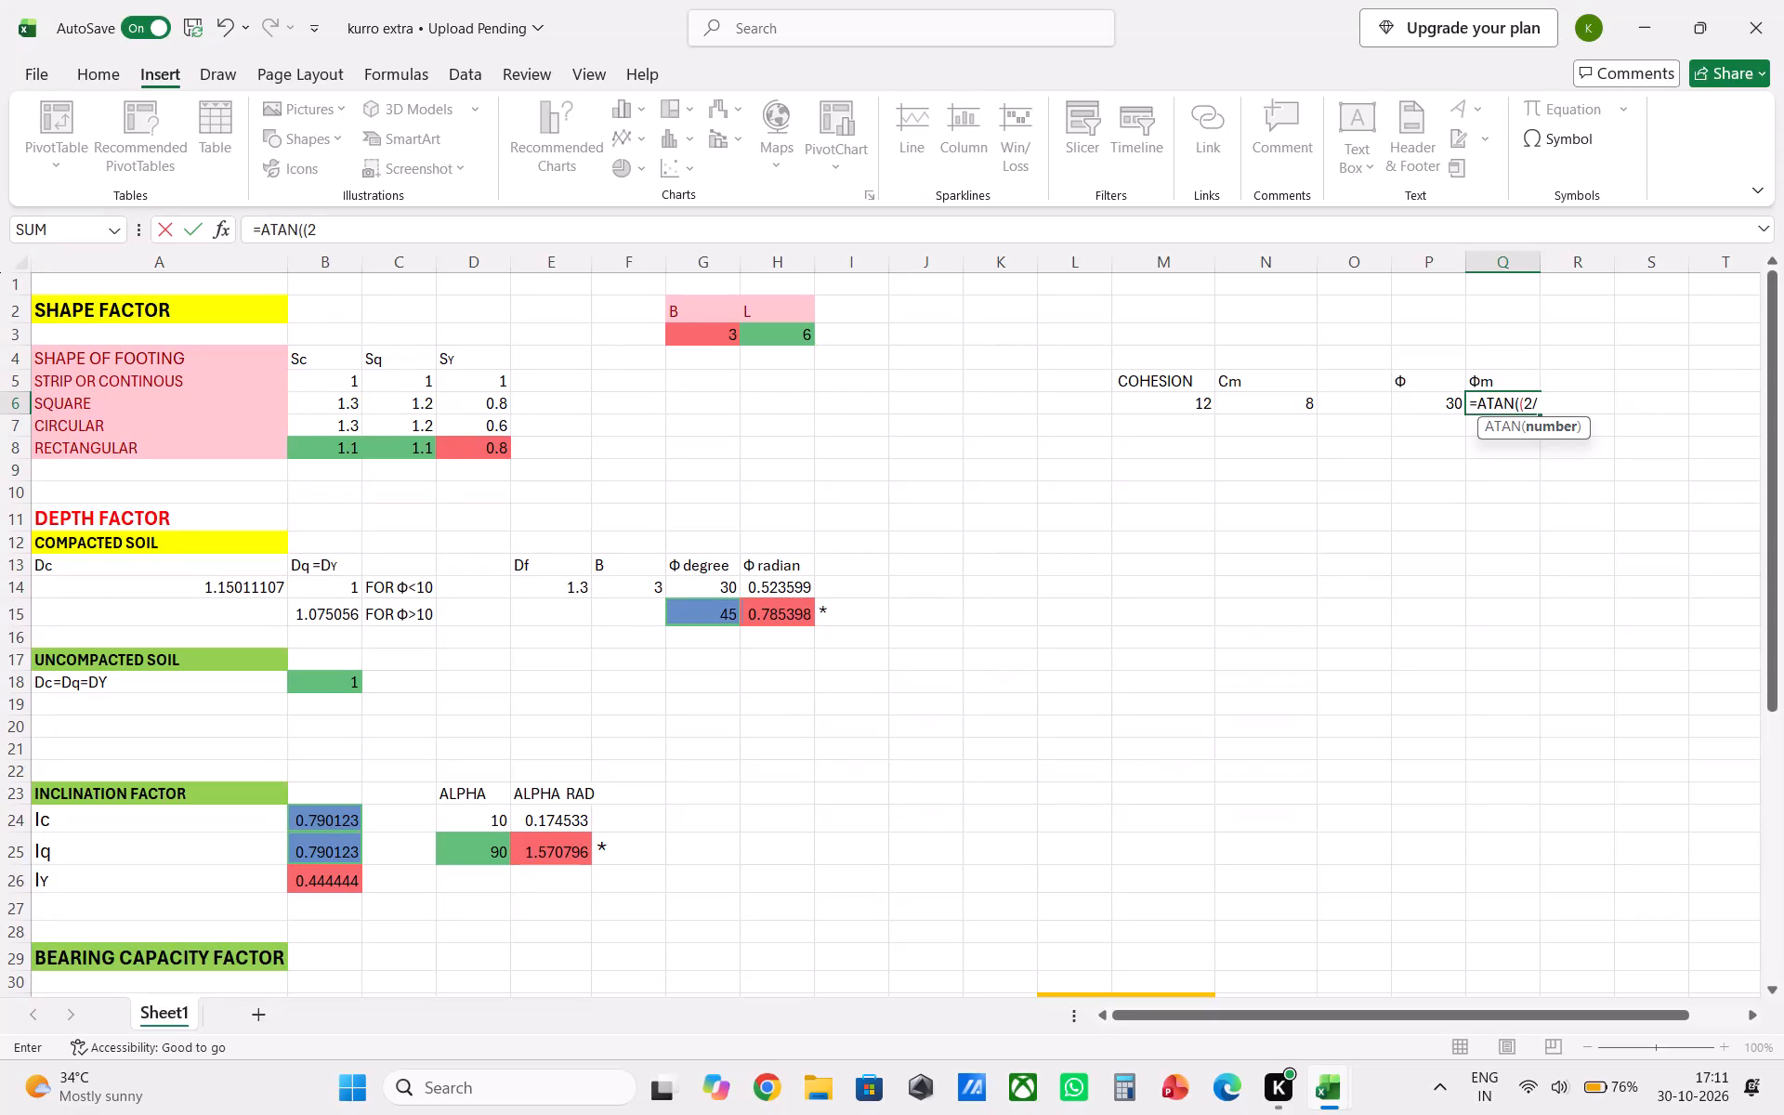
Complete the Φm formula in Q6 as =ATAN((2/3)*TAN(RADIANS(P7))).
{"action": "key", "text": "shift+parenright"}
{"action": "key", "text": "asterisk"}
{"action": "key", "text": "t"}
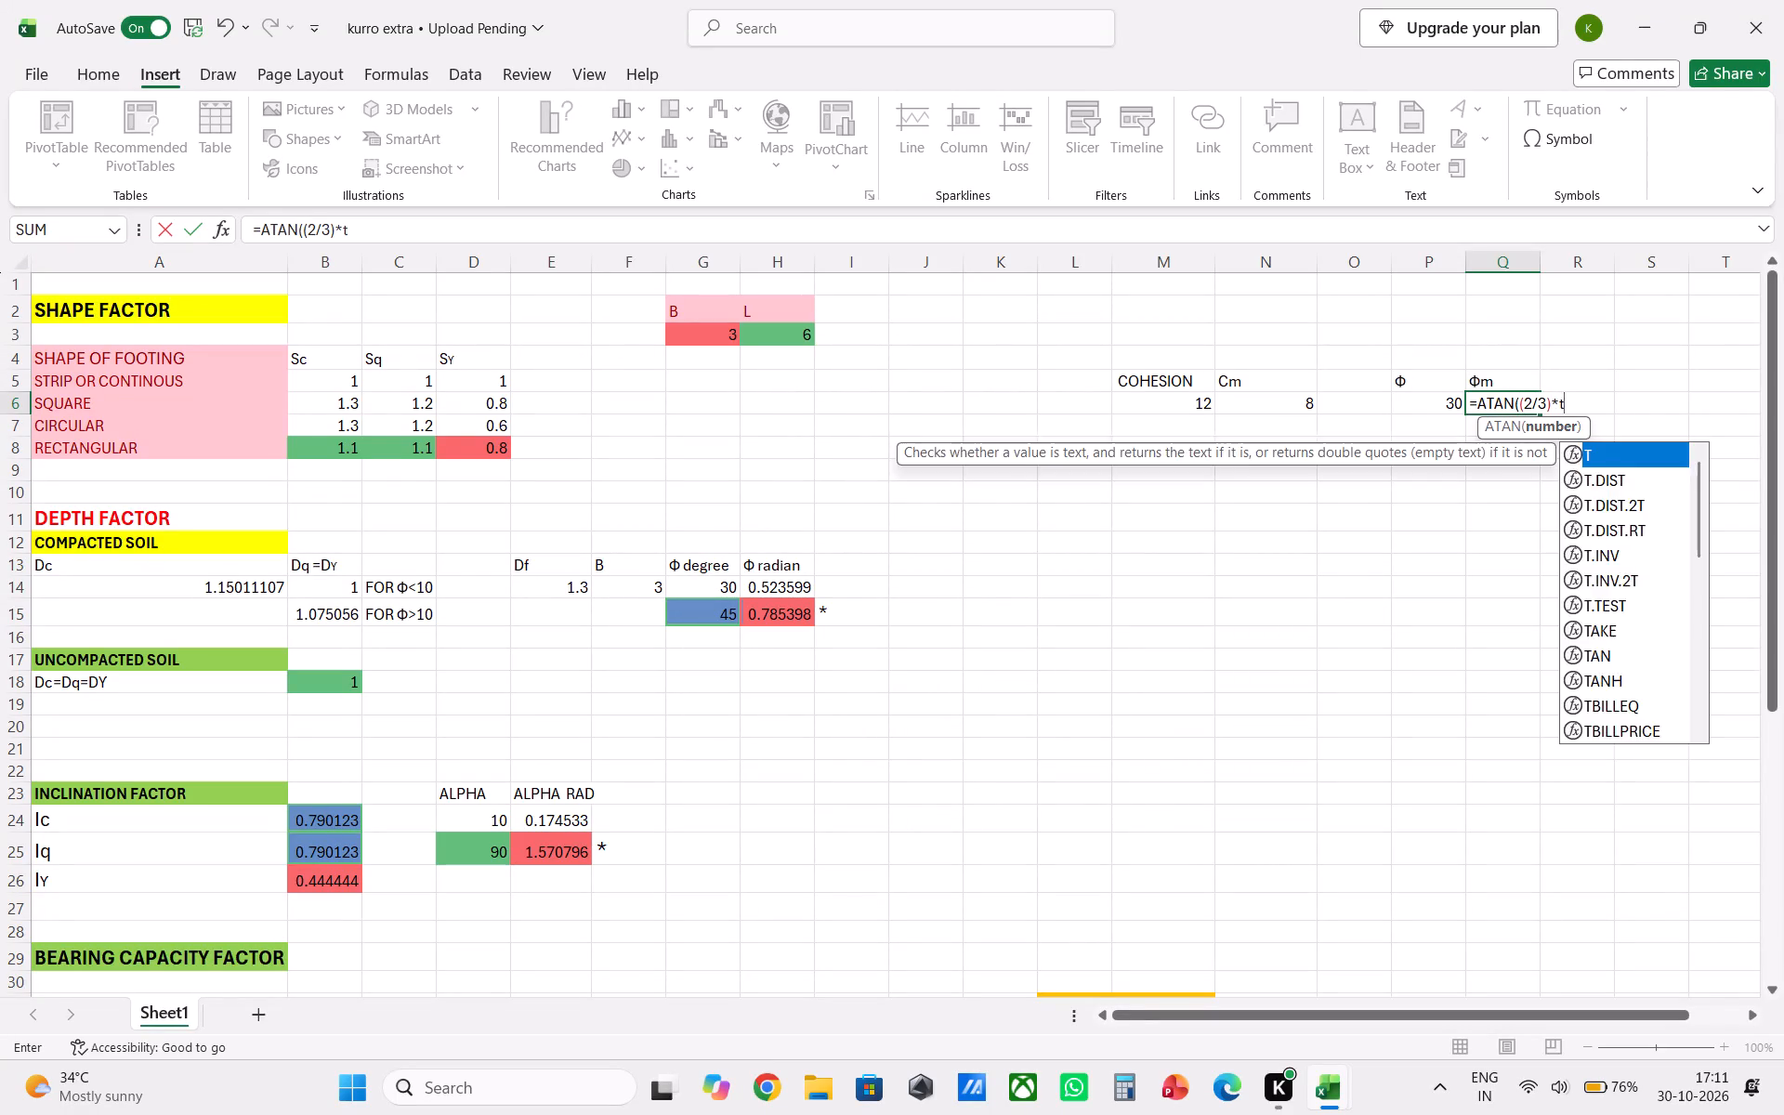
{"action": "key", "text": "a"}
{"action": "key", "text": "n"}
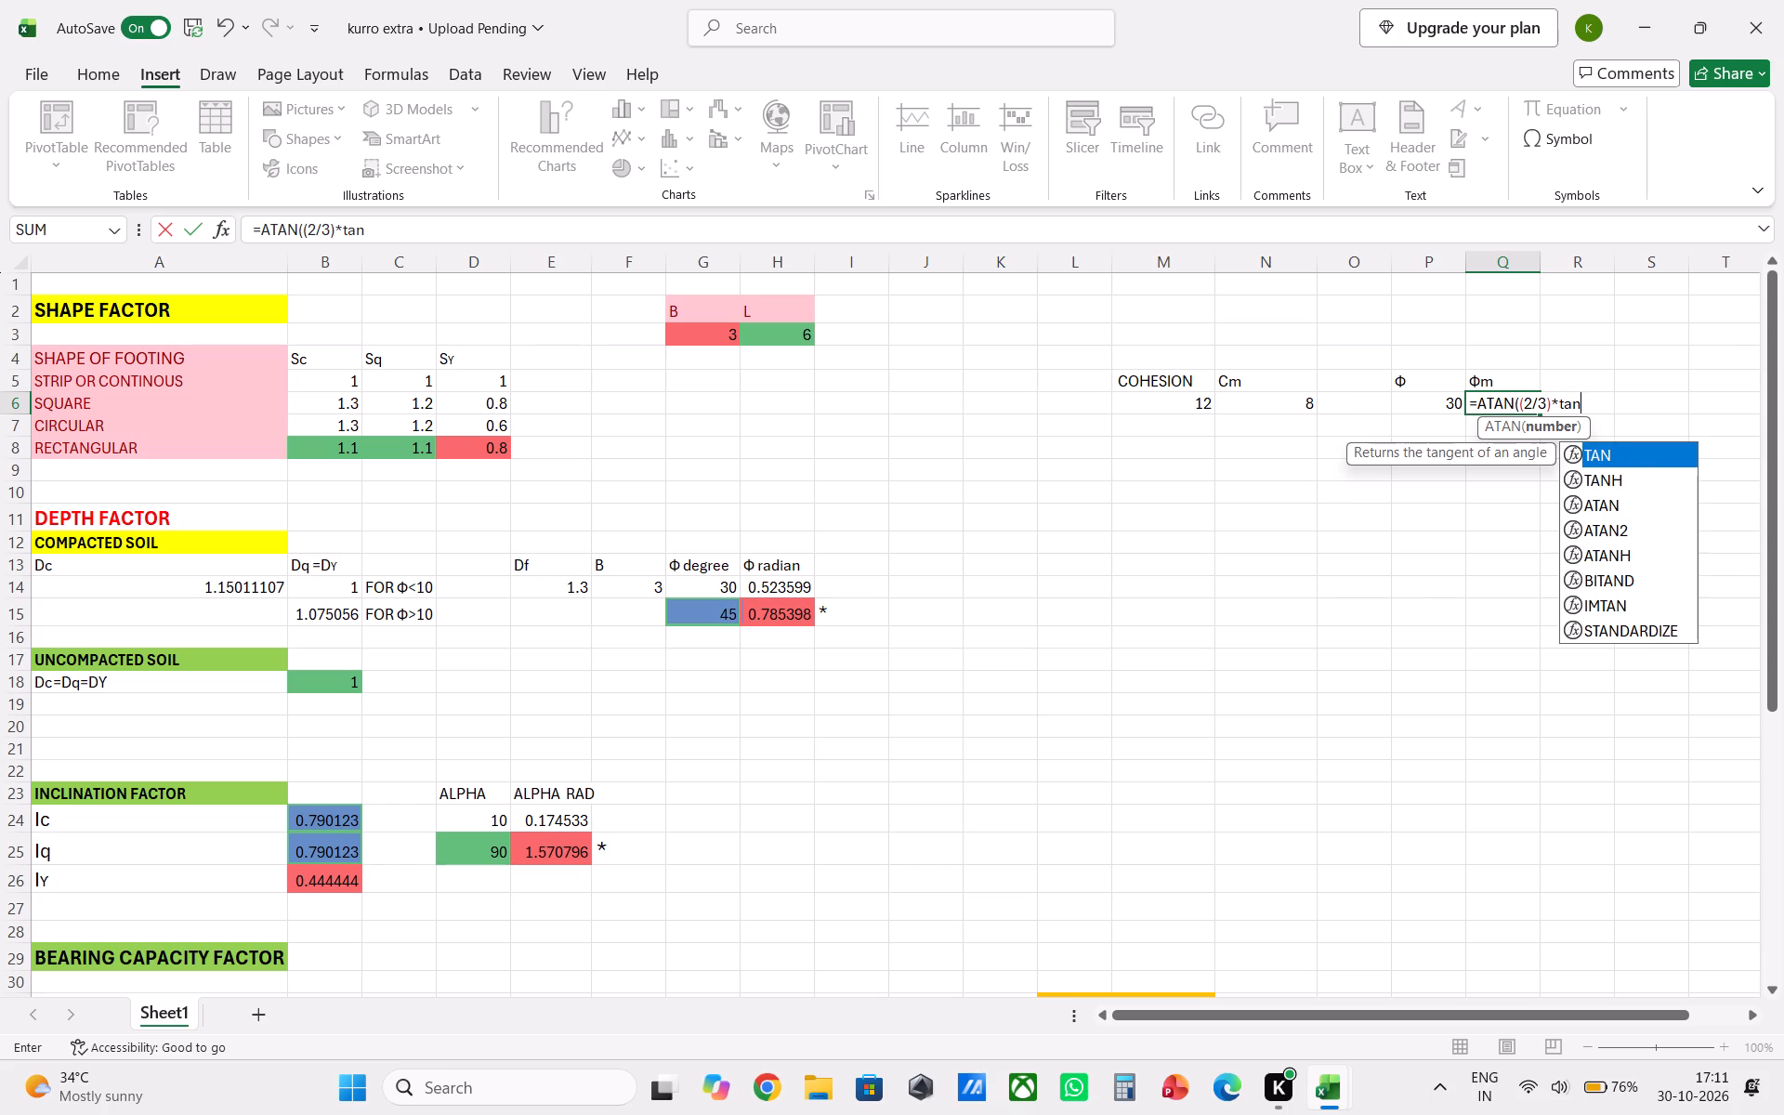
{"action": "double_click", "coordinate": [1619, 454]}
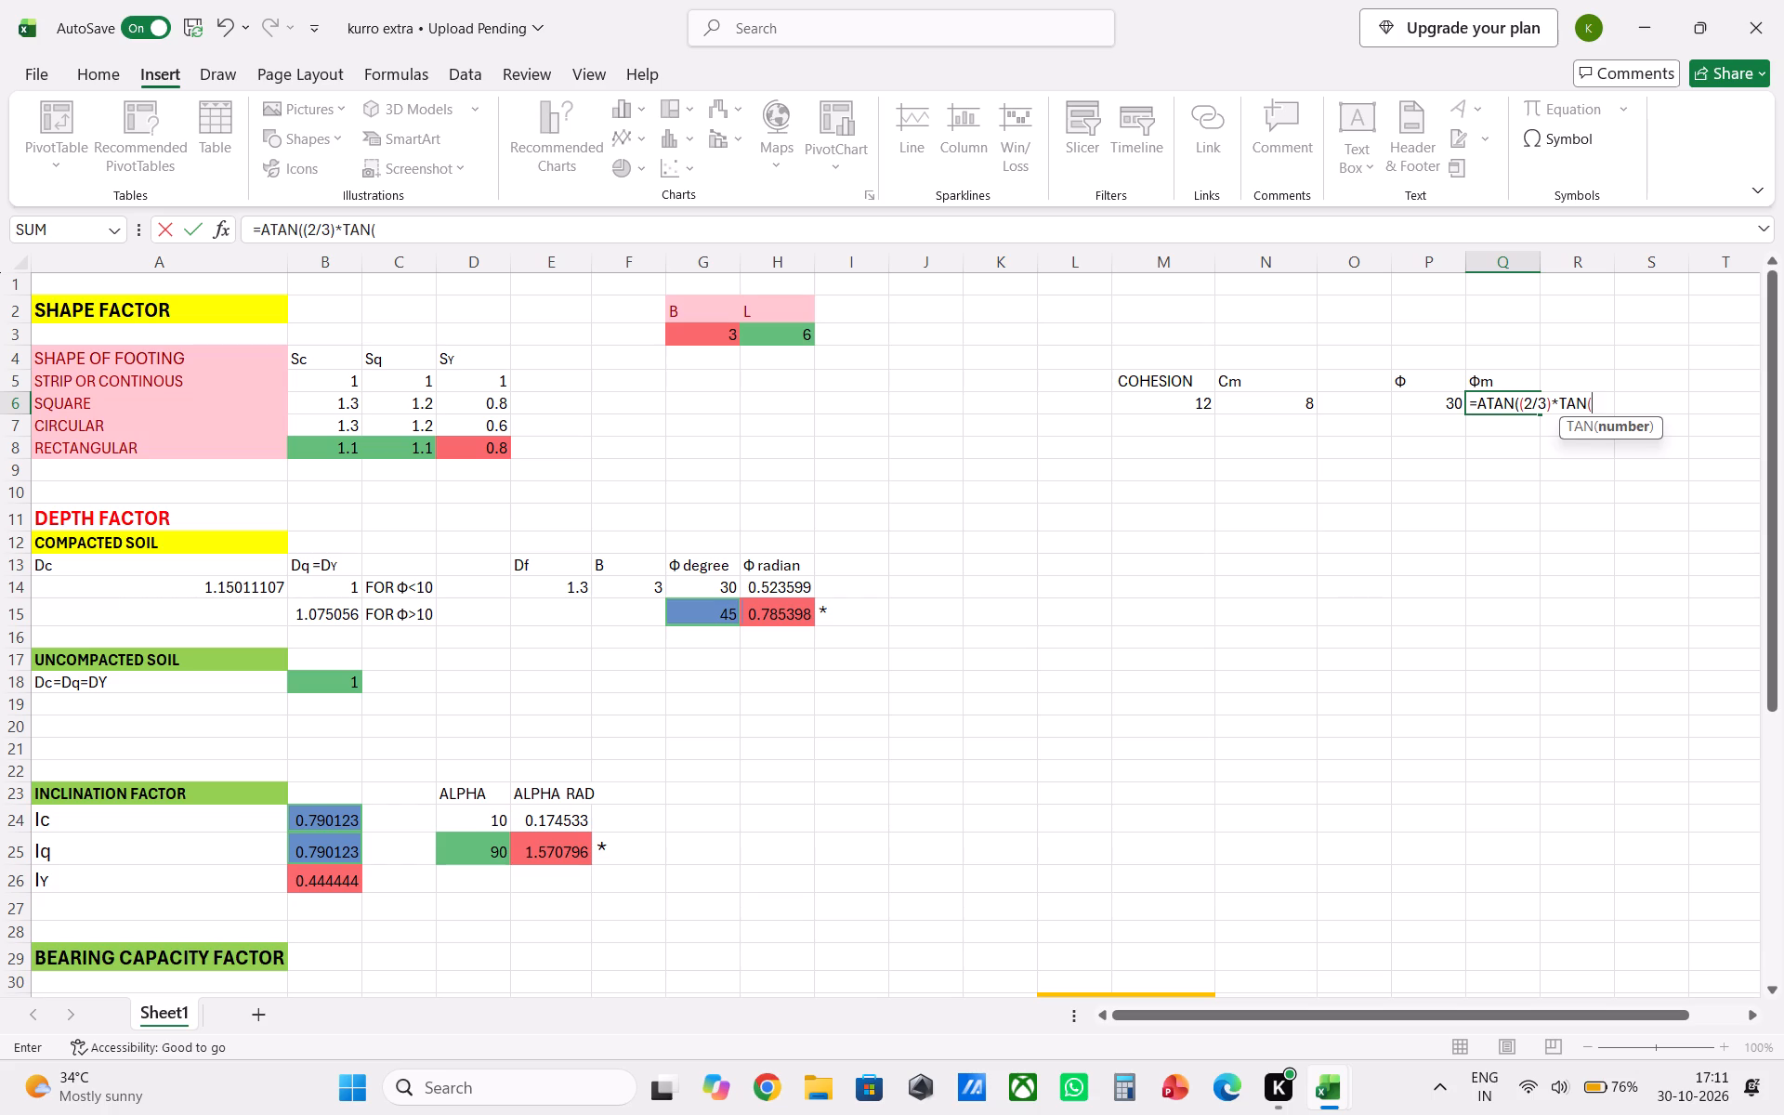
{"action": "left_click", "coordinate": [1428, 410]}
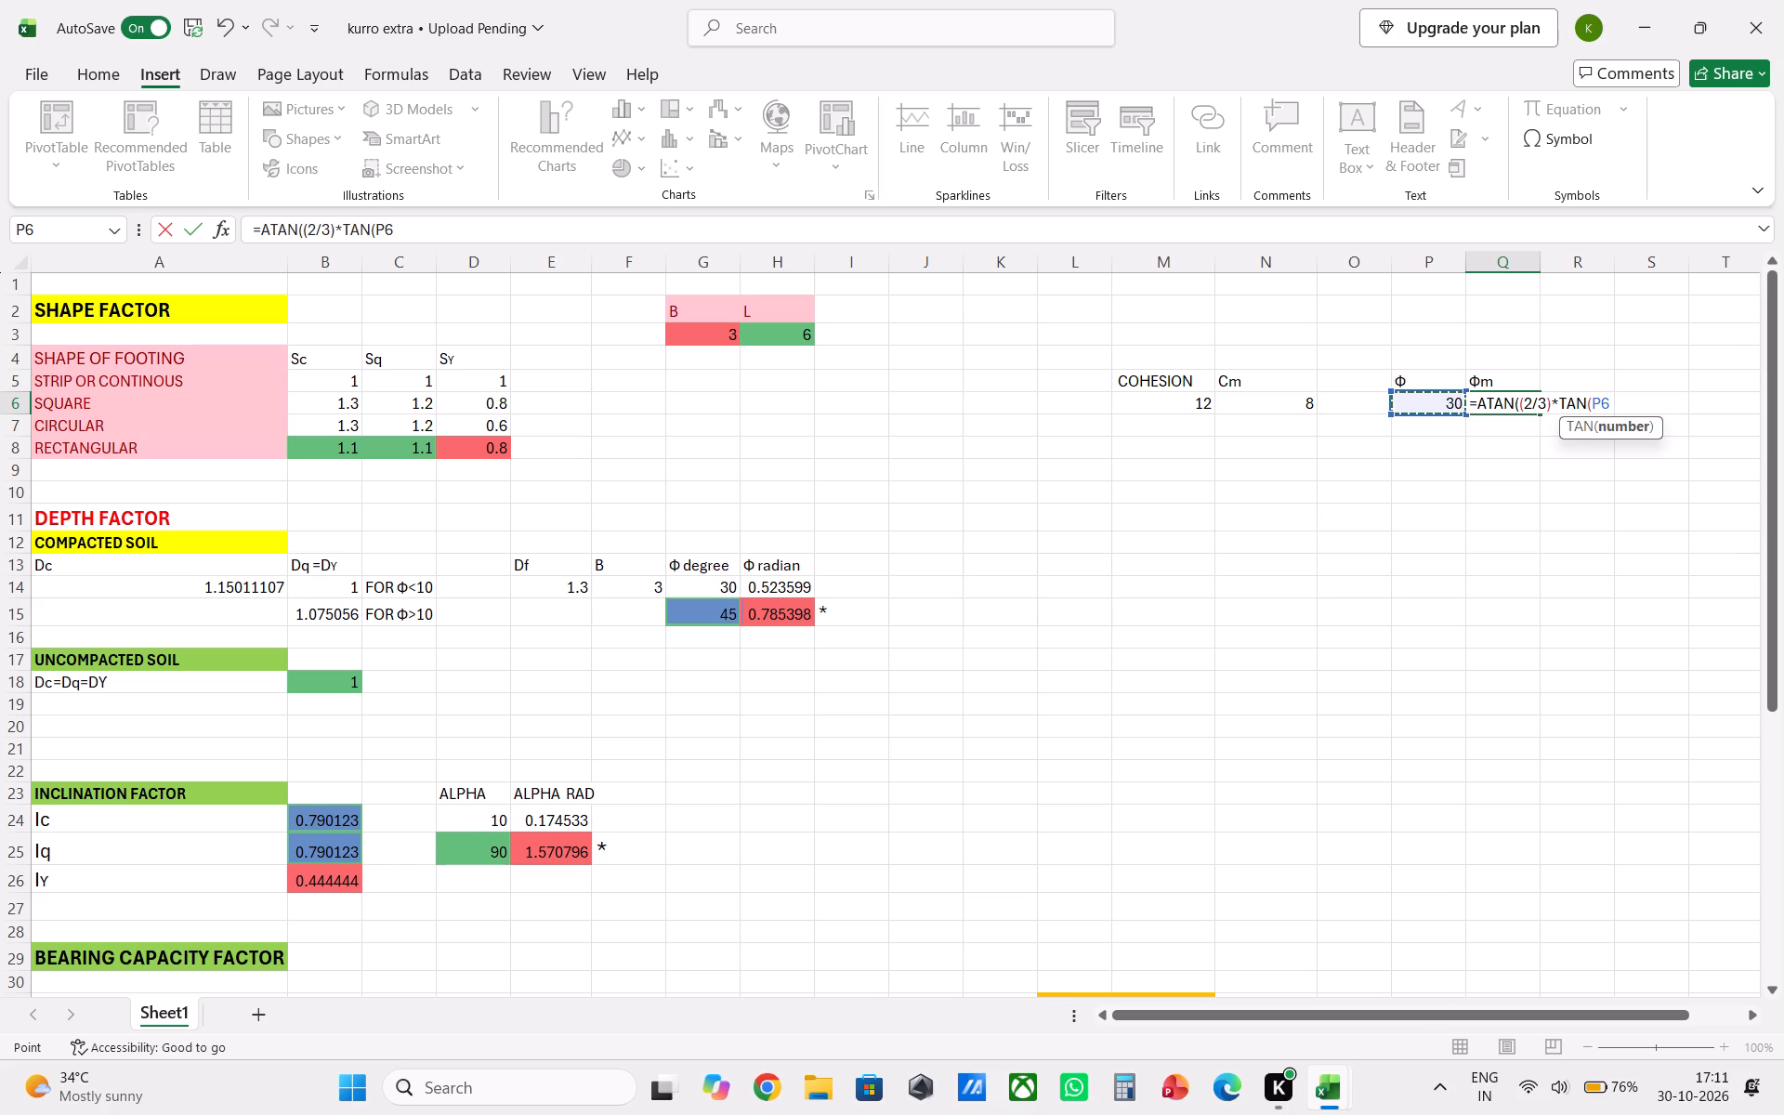
{"action": "key", "text": "BackSpace"}
{"action": "key", "text": "BackSpace"}
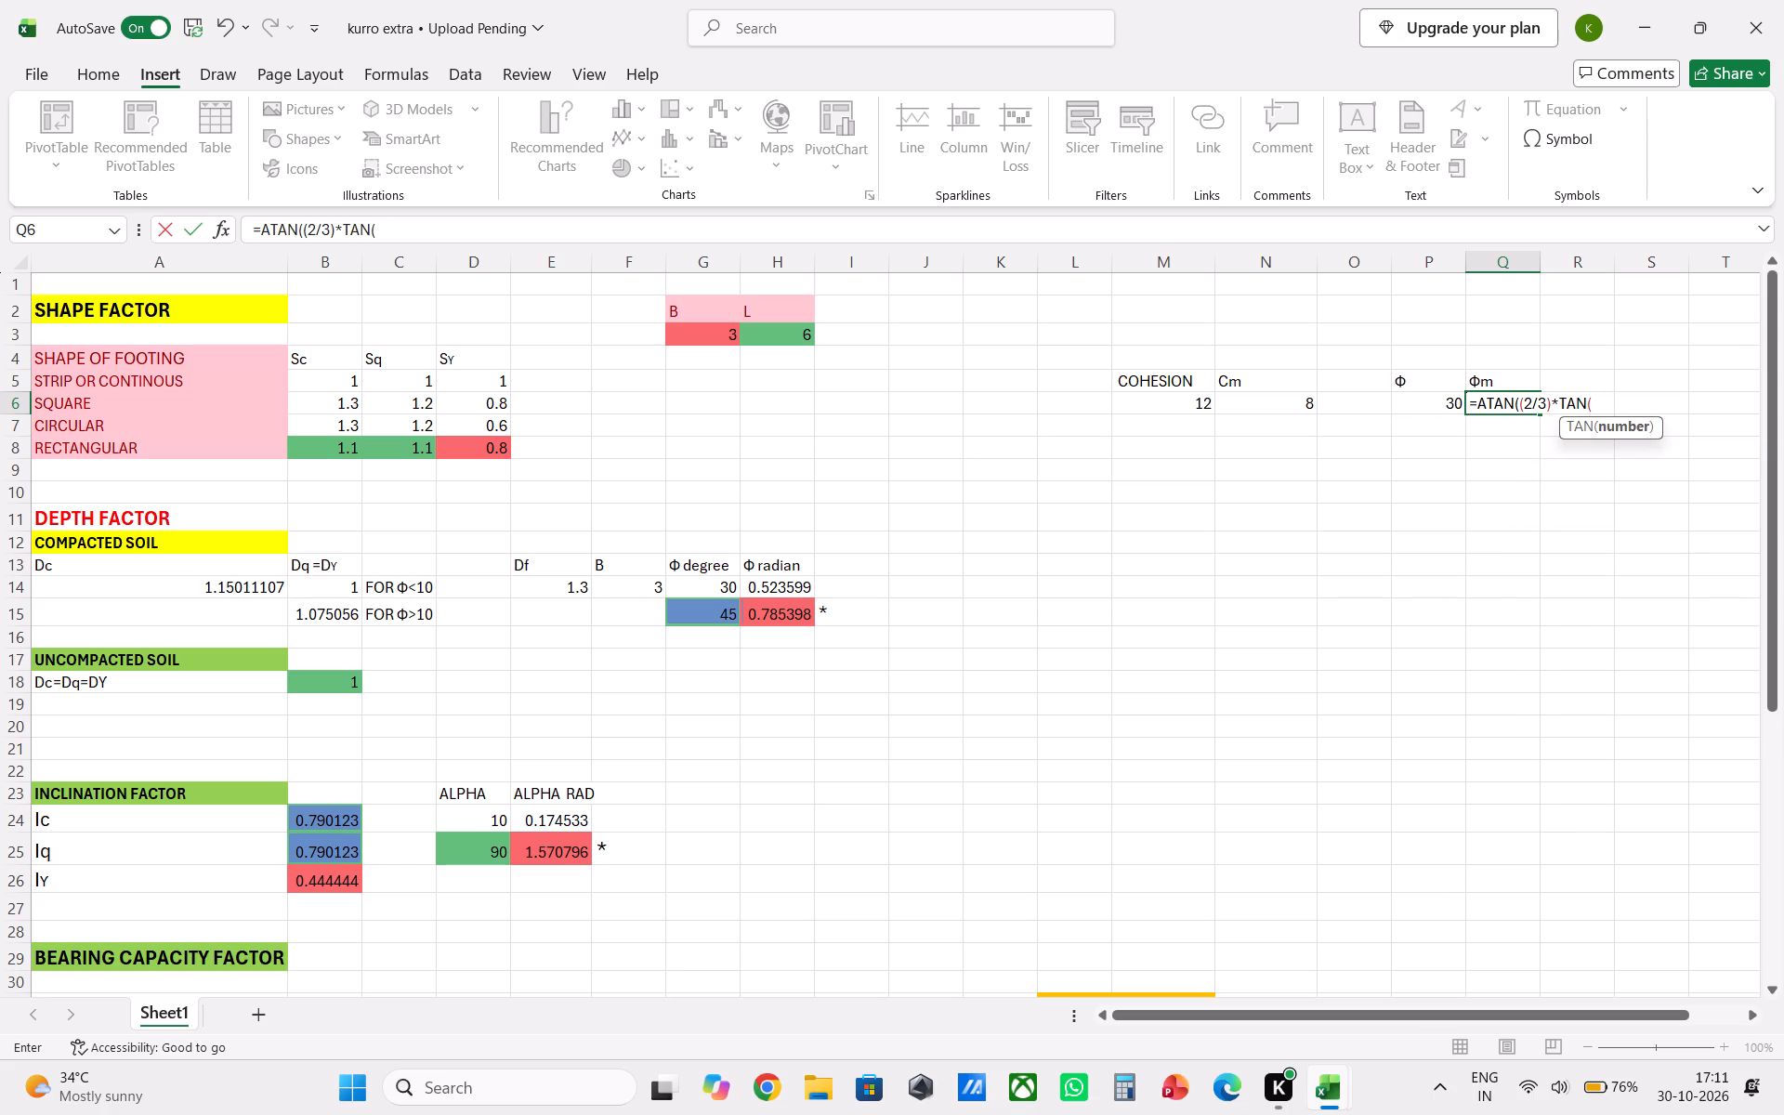
{"action": "type", "text": "ra"}
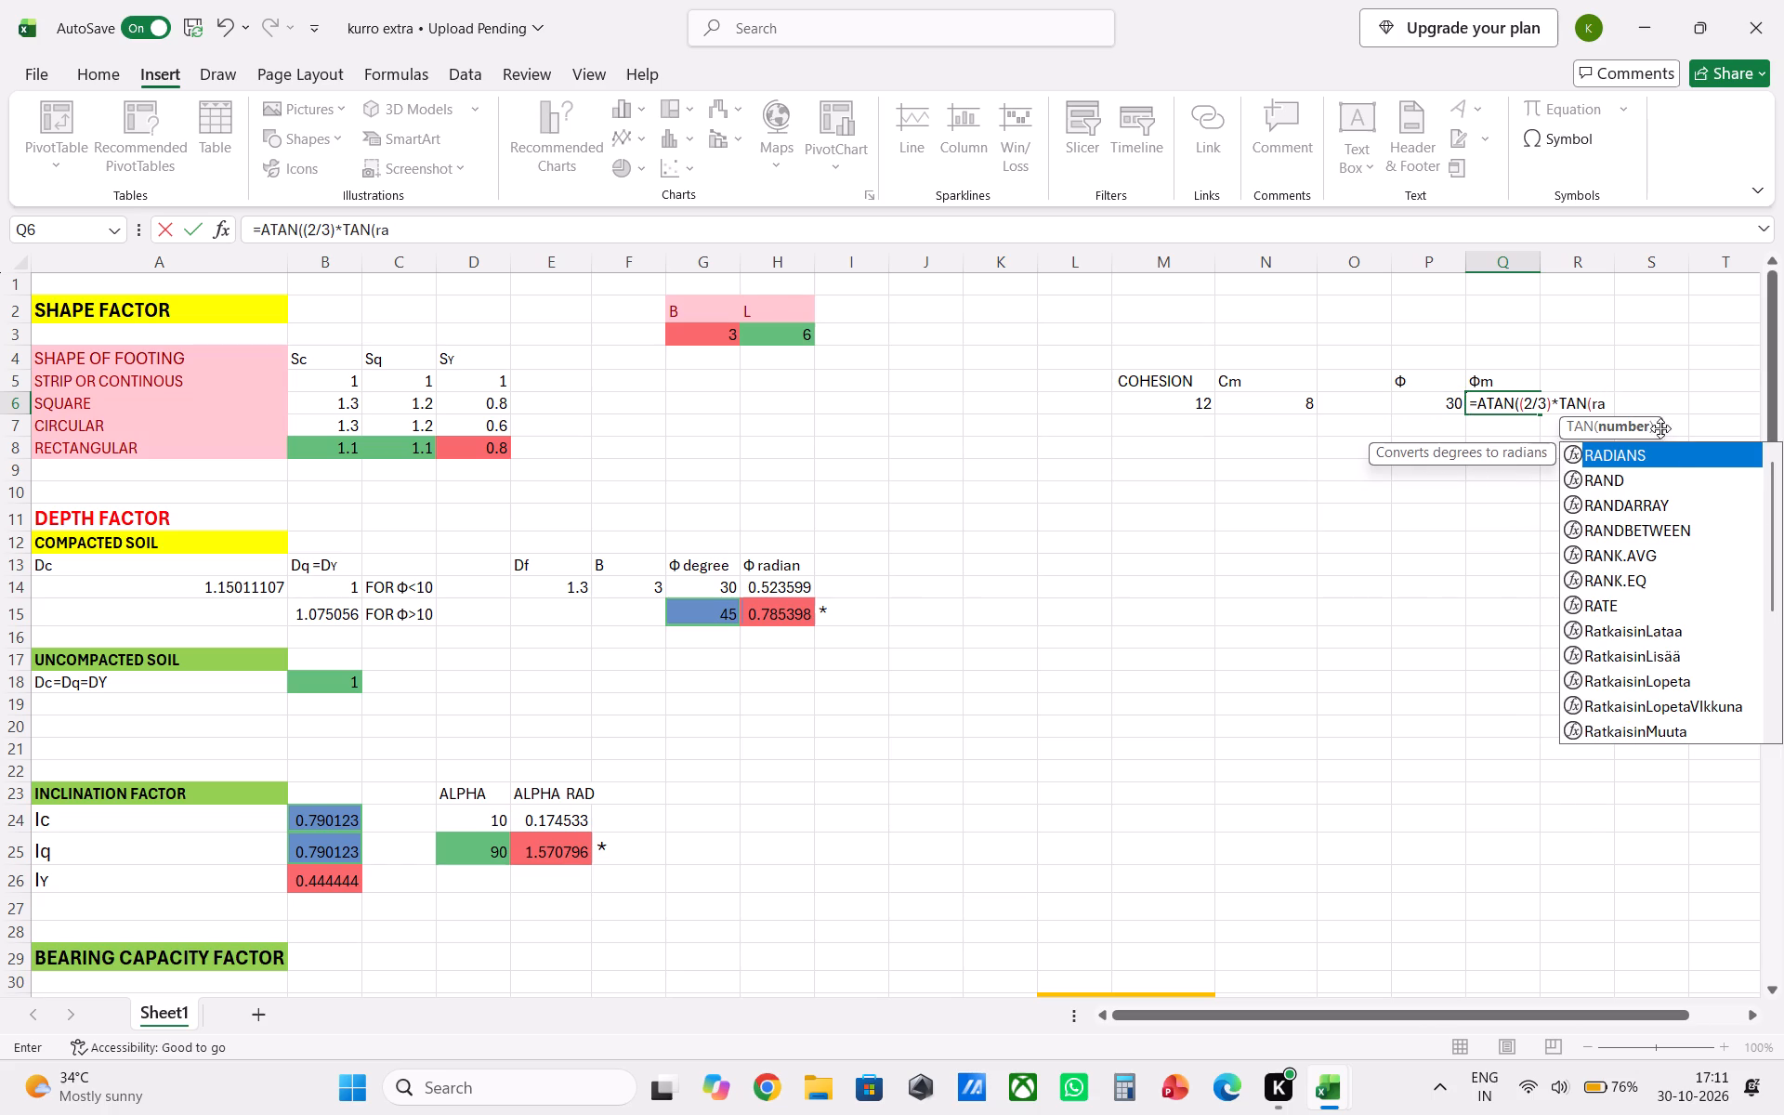
{"action": "left_click", "coordinate": [1648, 453]}
{"action": "left_click", "coordinate": [1647, 453]}
{"action": "left_click", "coordinate": [1648, 454]}
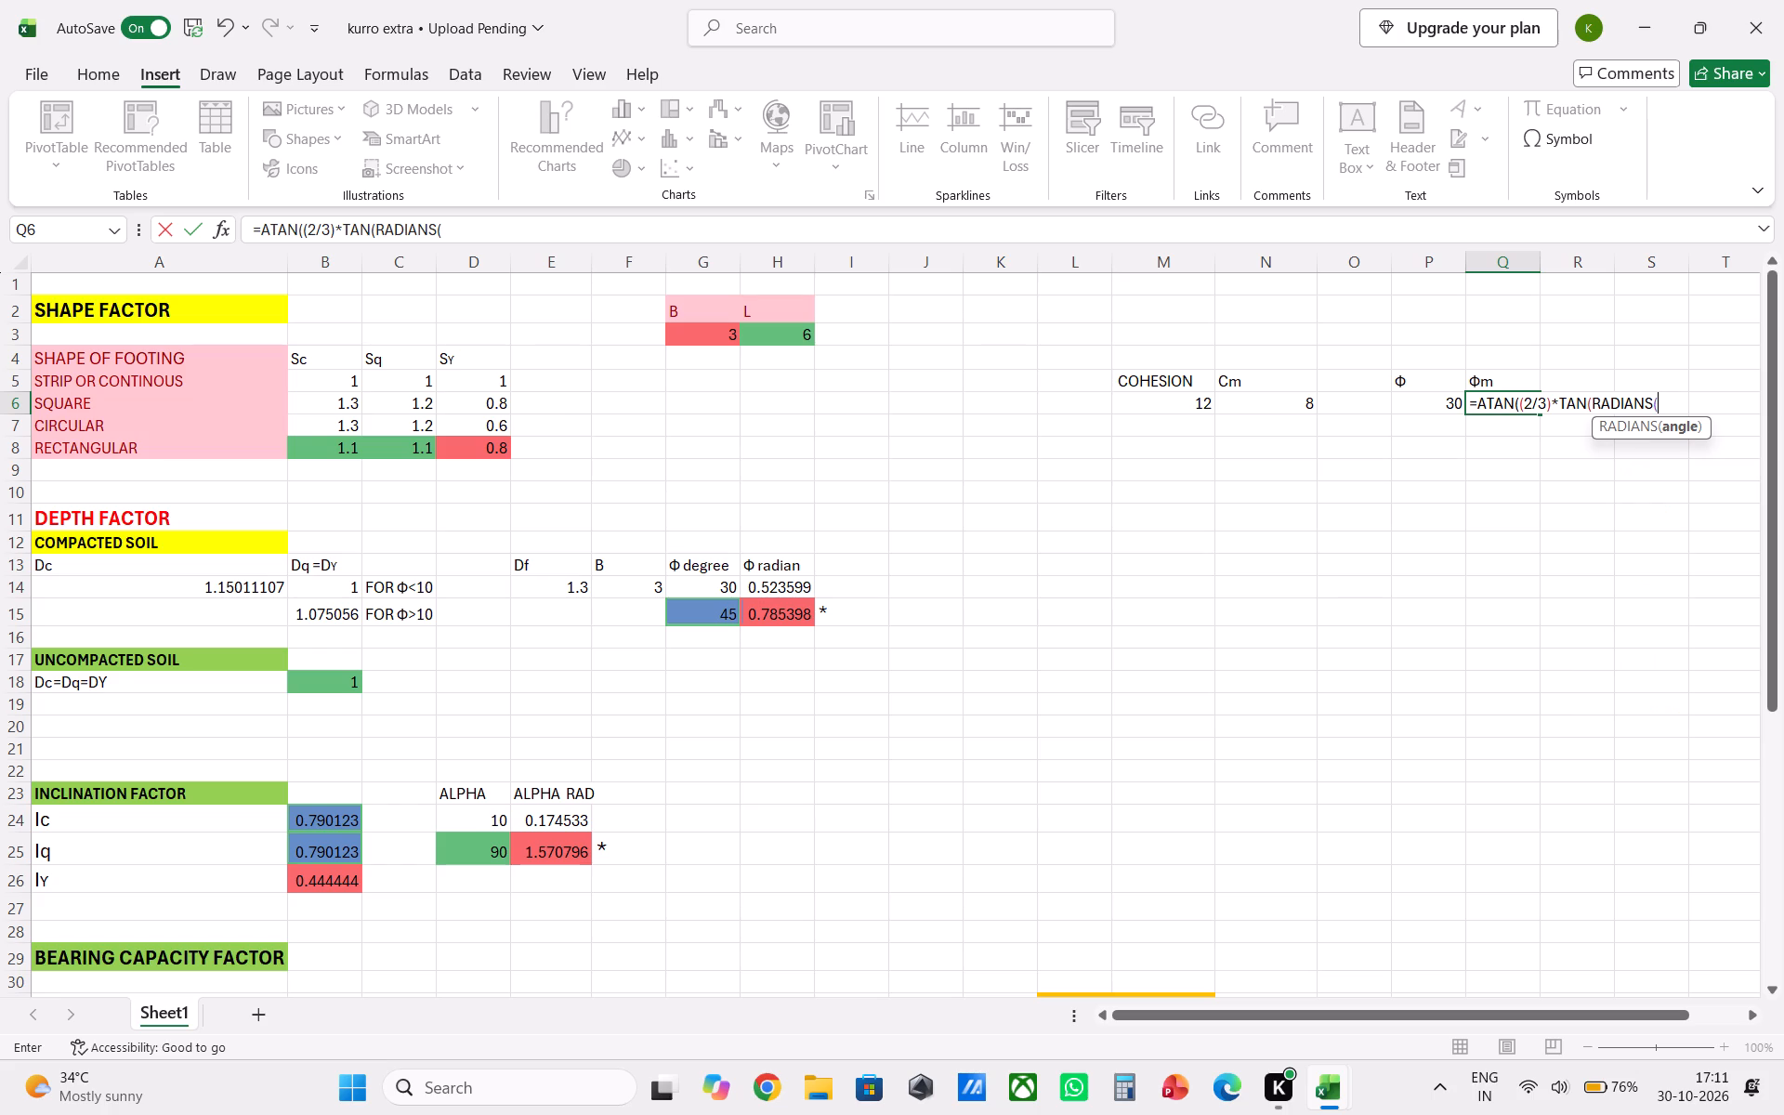
{"action": "left_click", "coordinate": [1449, 421]}
{"action": "key", "text": "shift+parenright"}
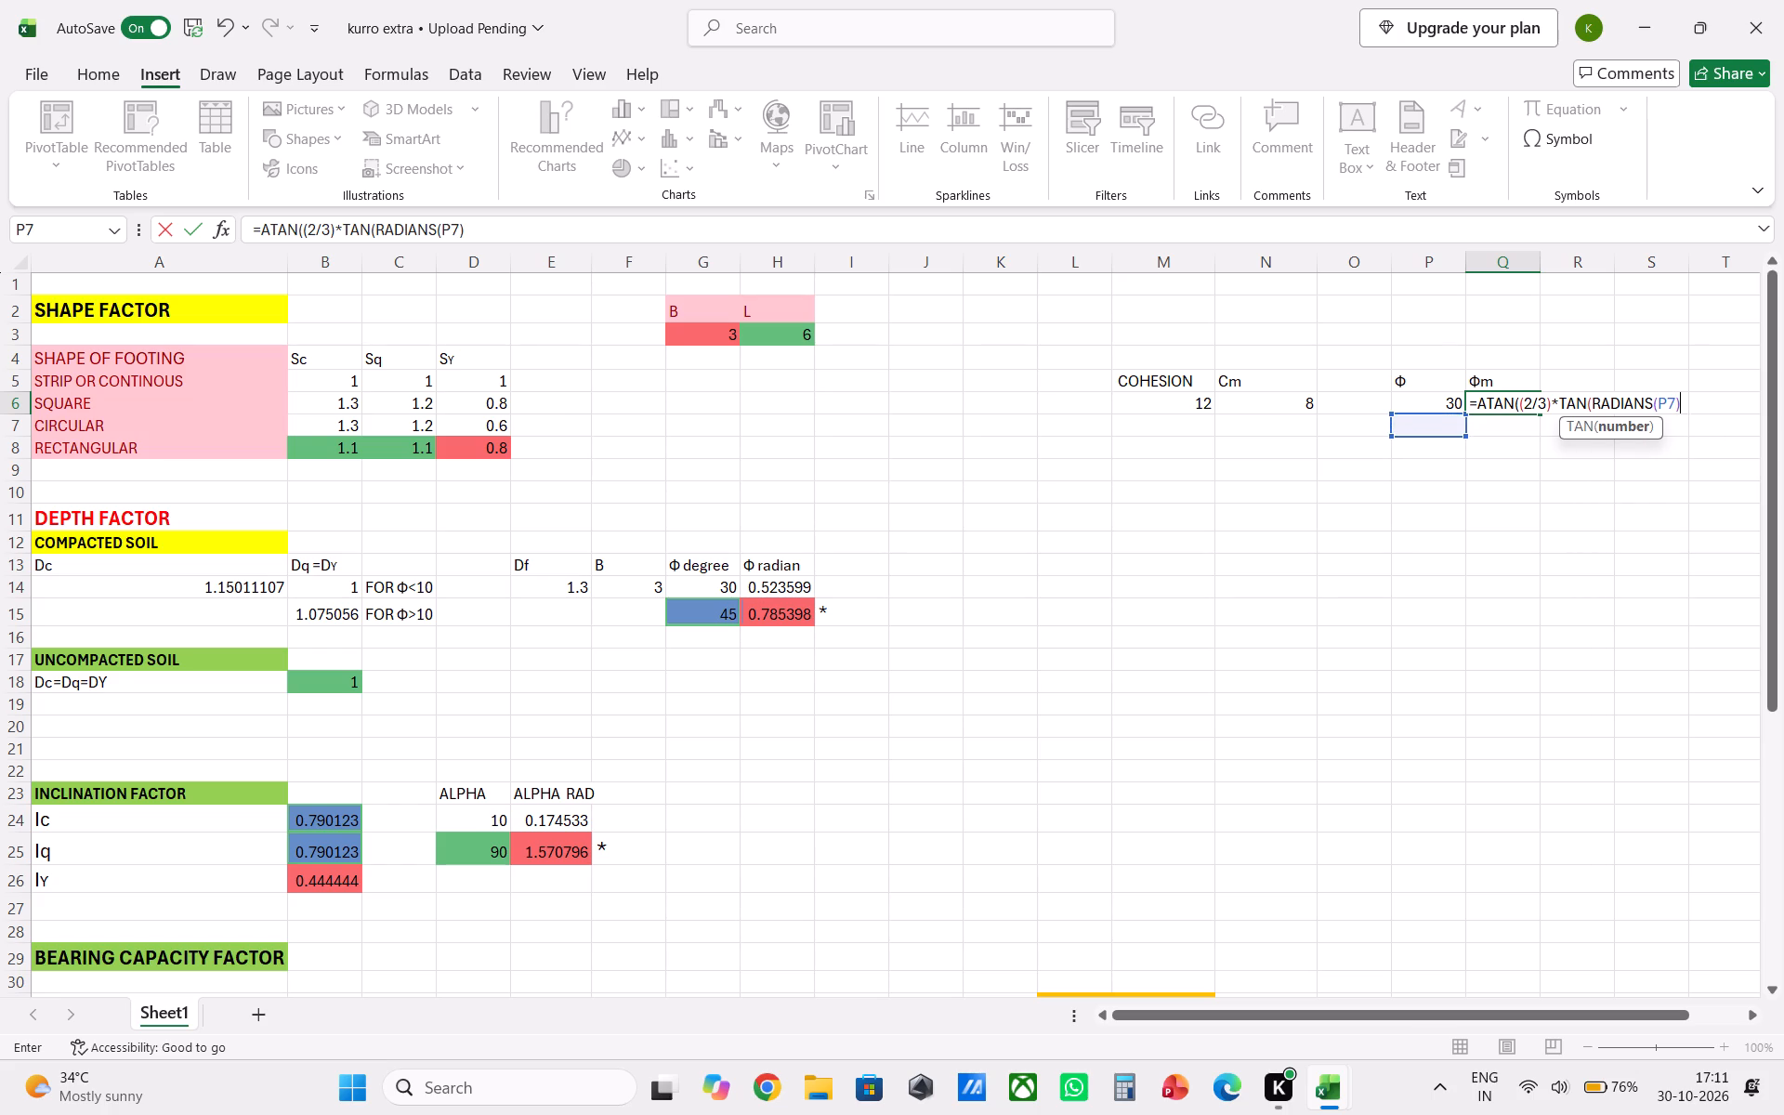
{"action": "key", "text": "shift+parenright"}
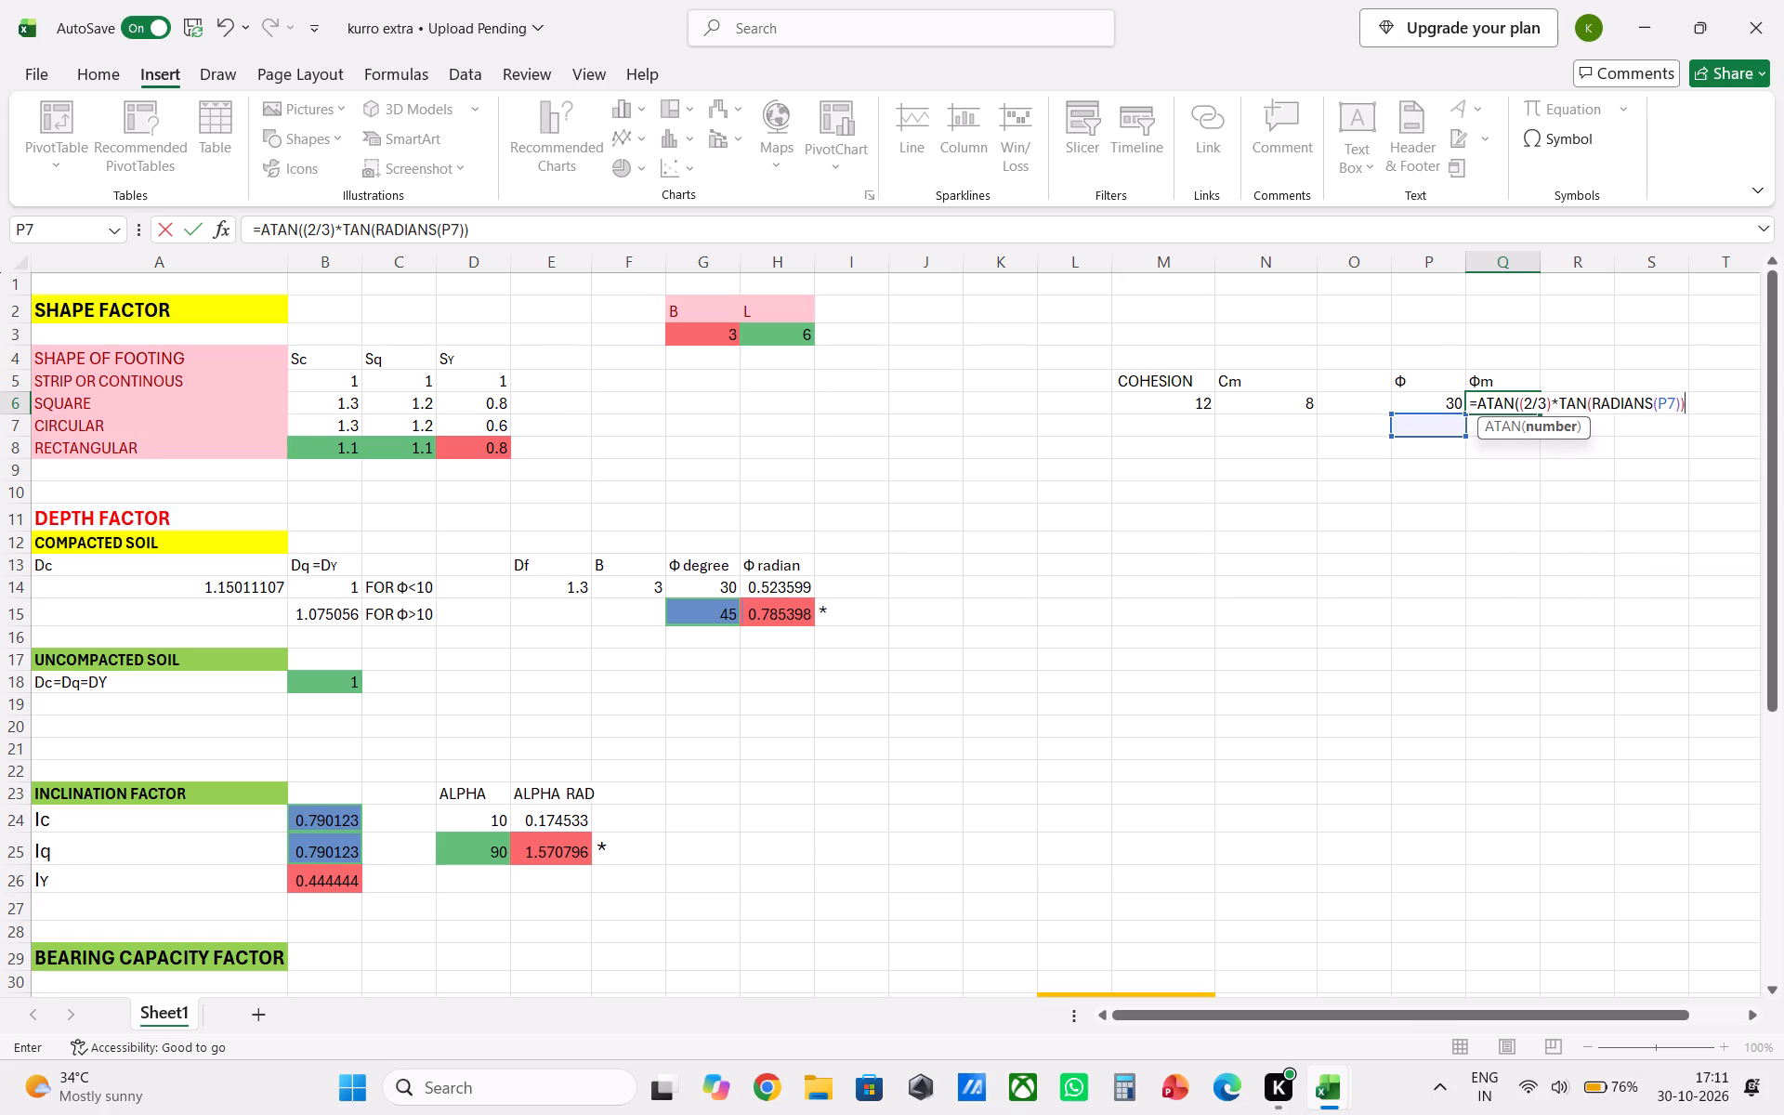
{"action": "key", "text": "shift+parenright"}
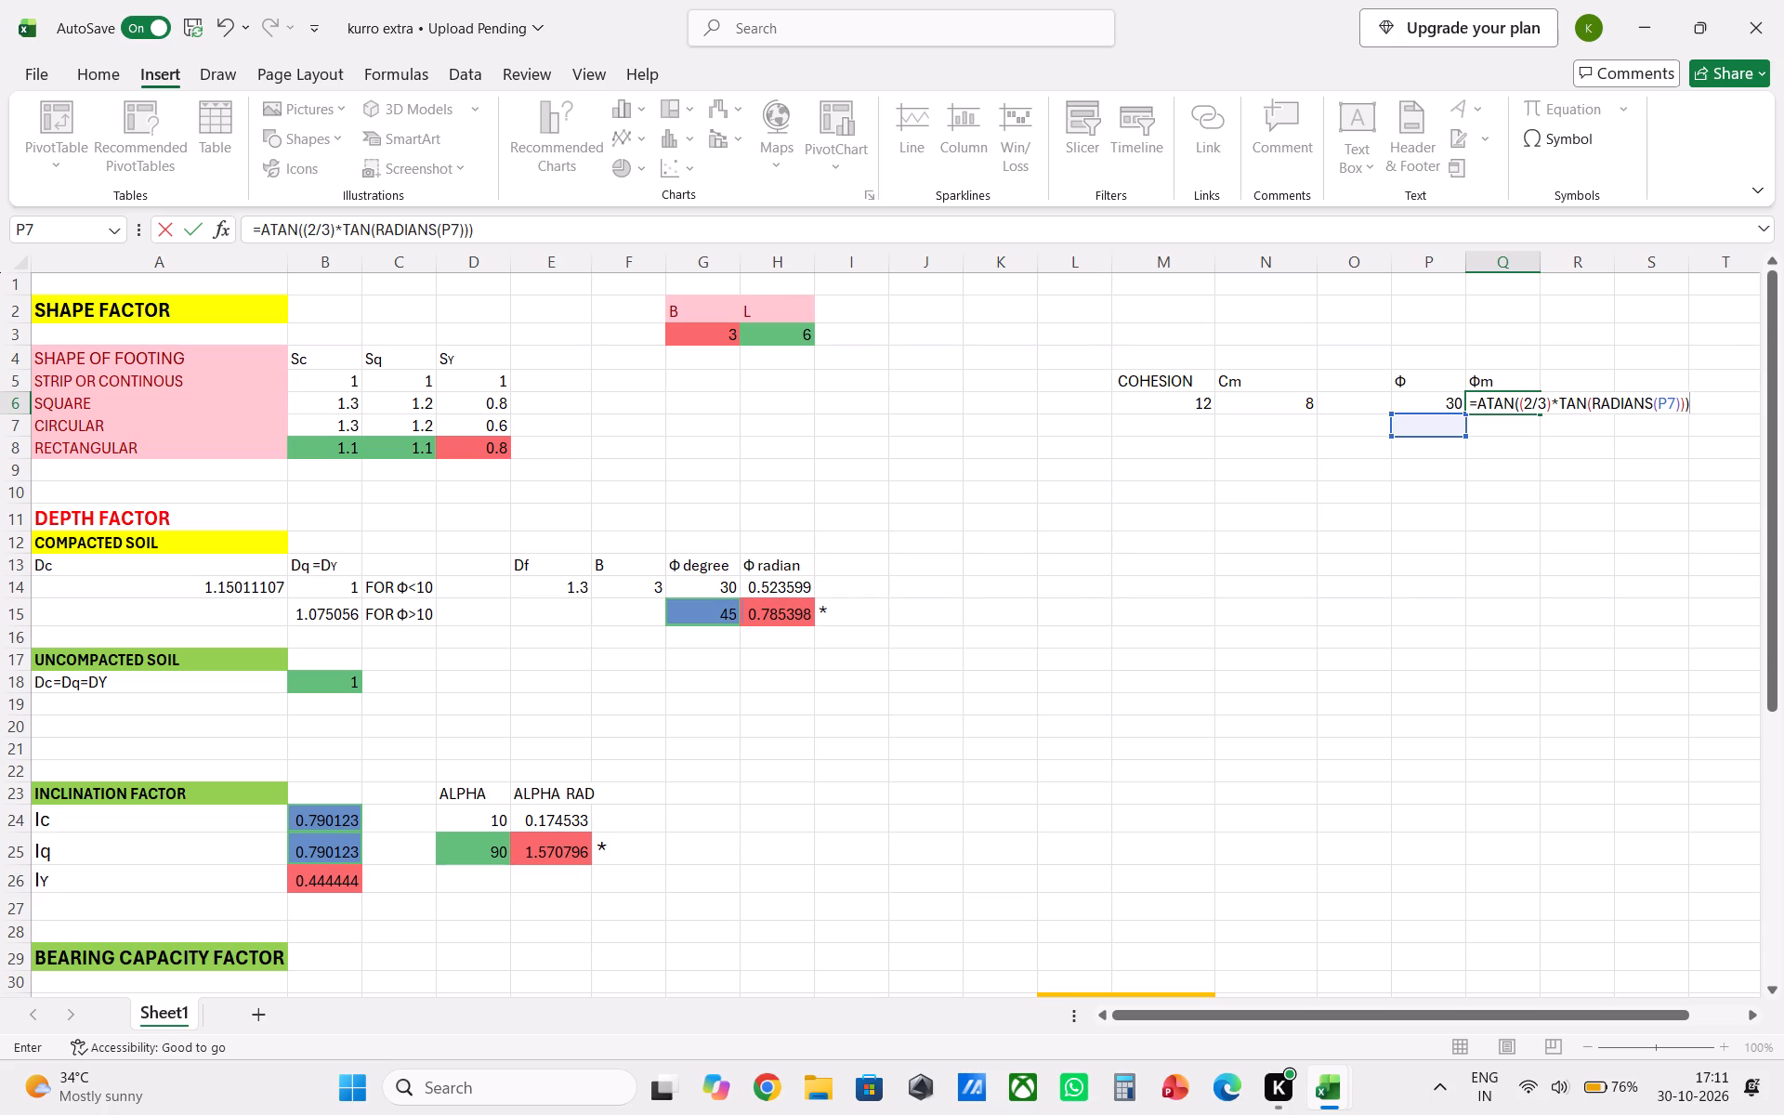
{"action": "key", "text": "Return"}
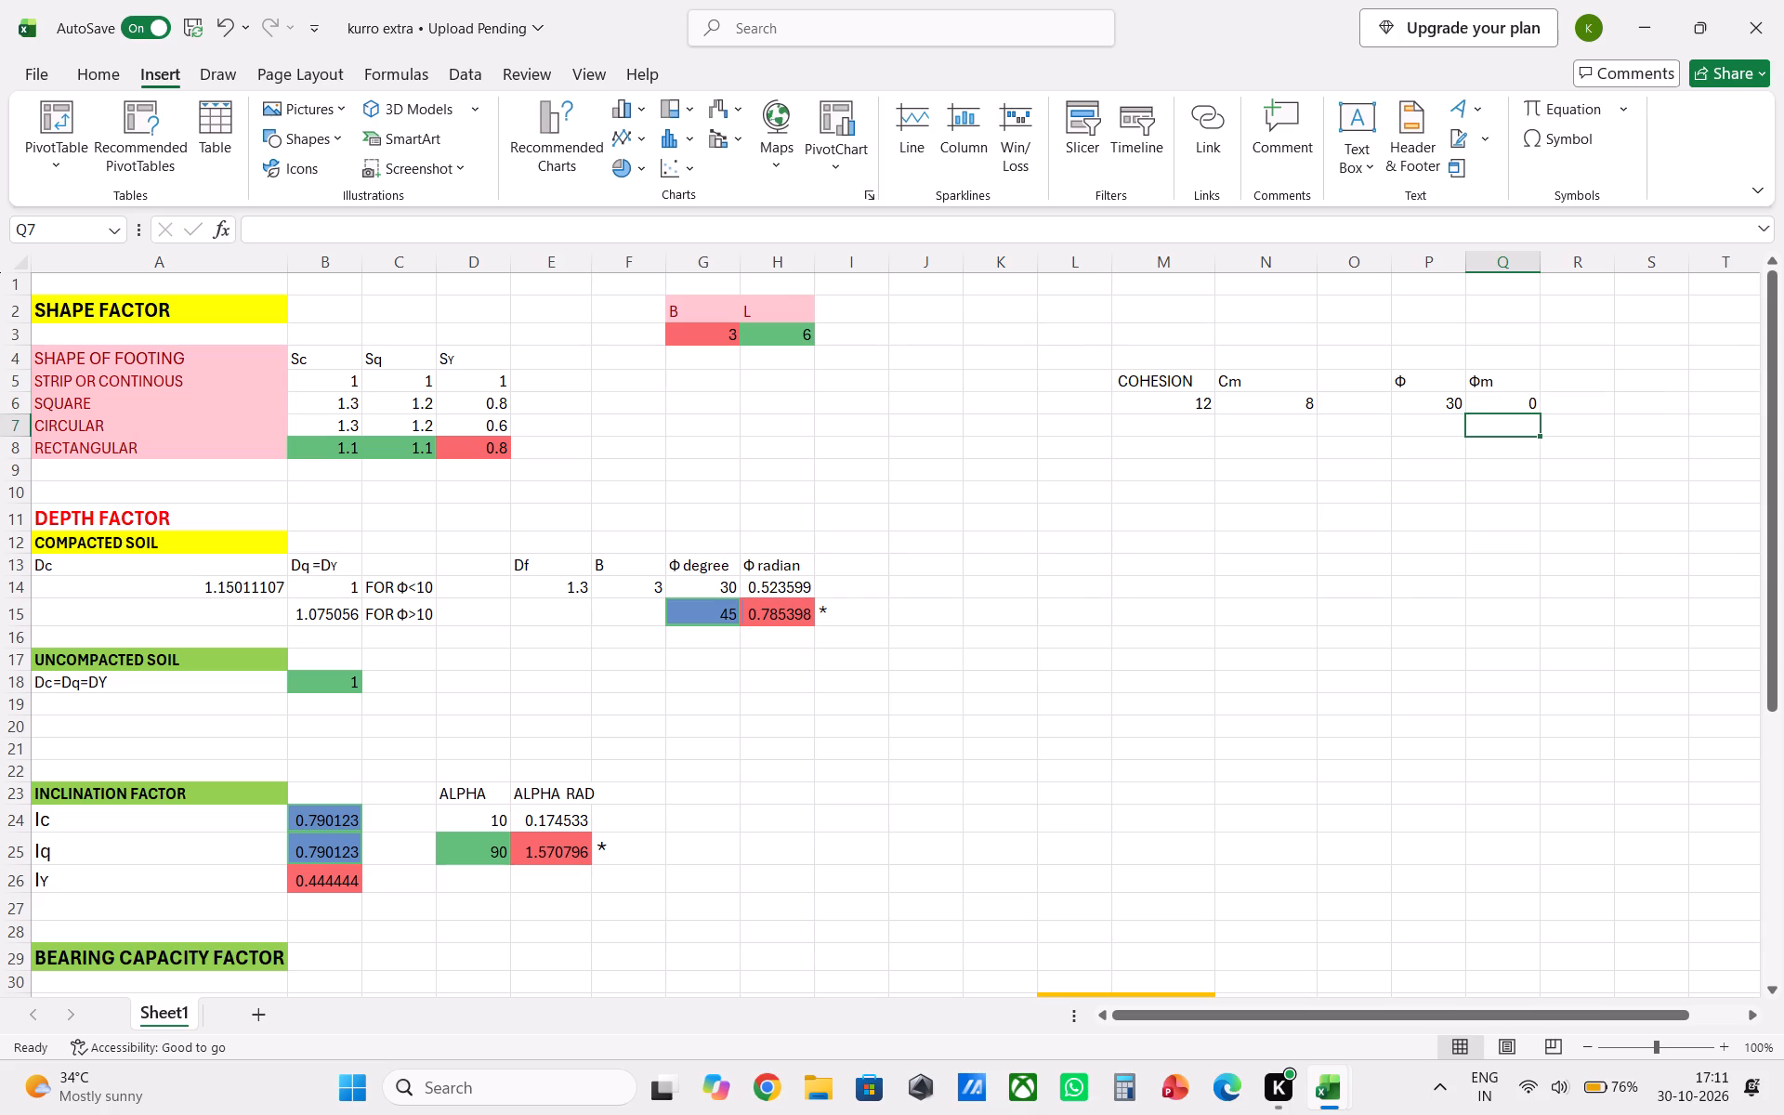
{"action": "double_click", "coordinate": [1494, 404]}
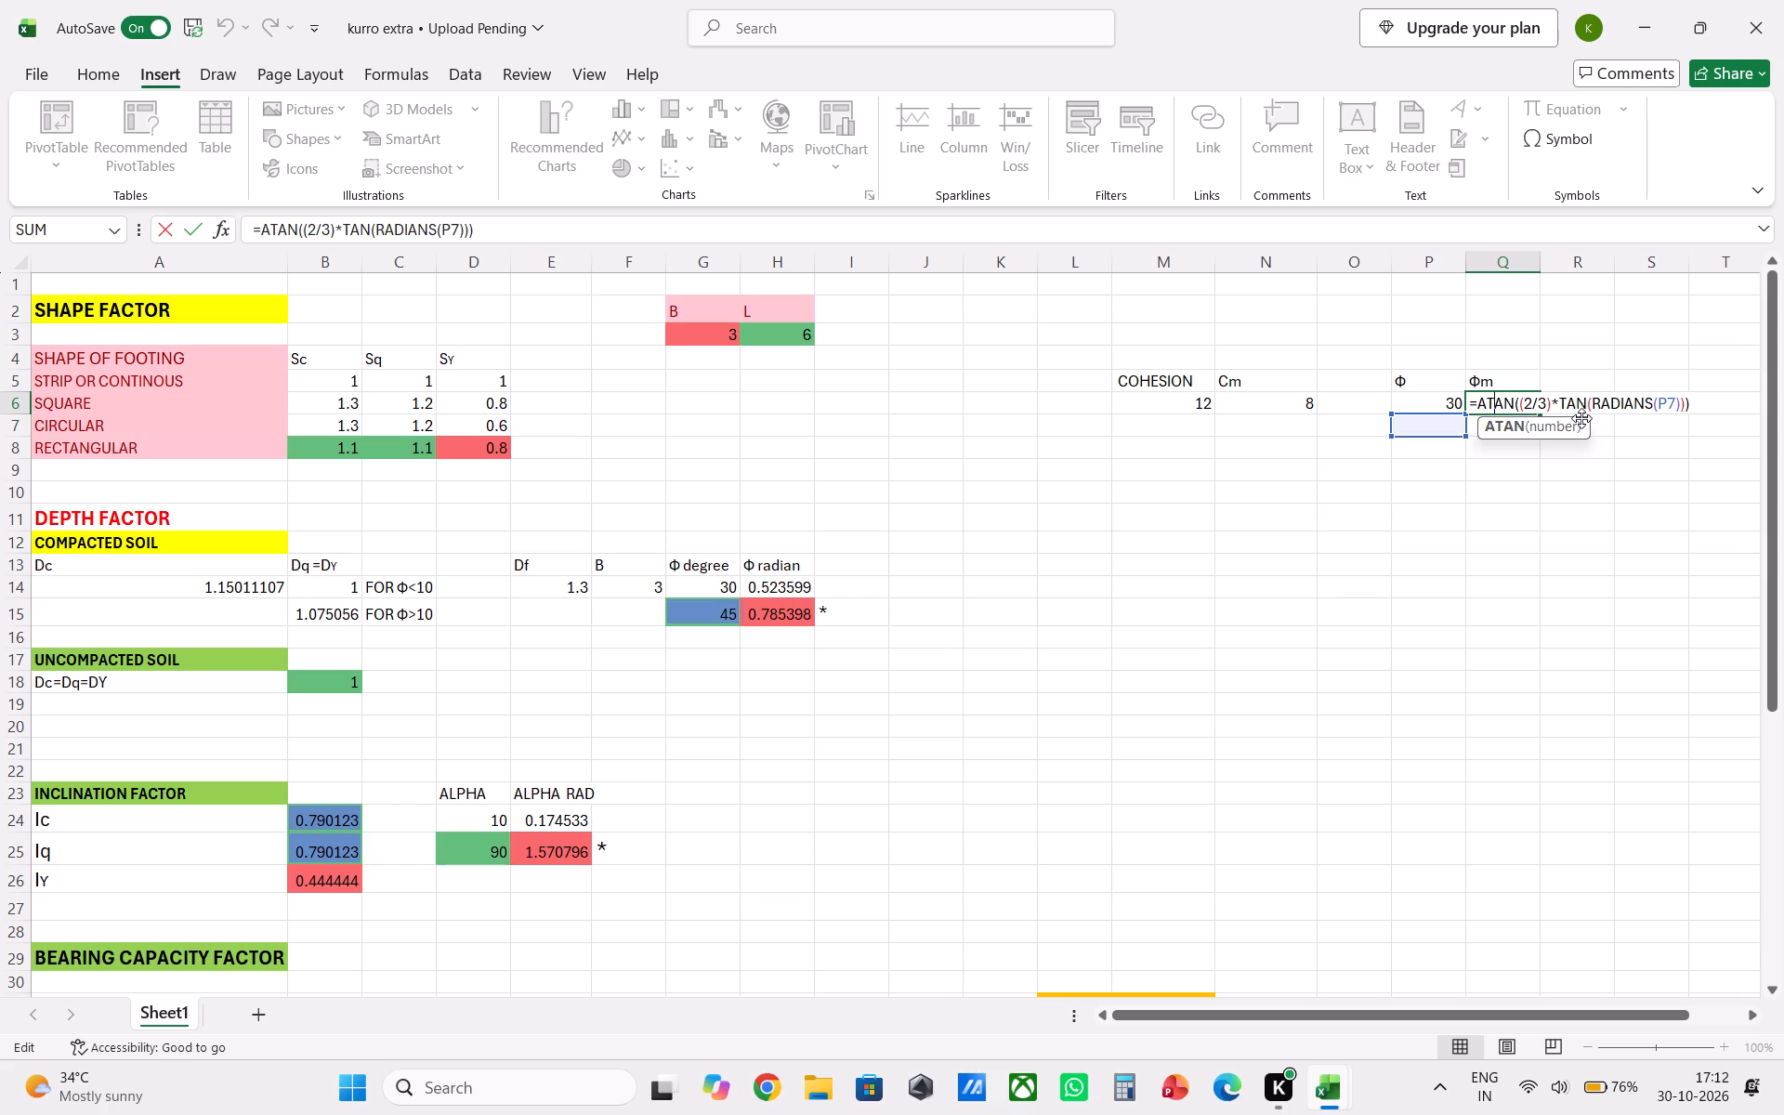
{"action": "left_click", "coordinate": [1569, 479]}
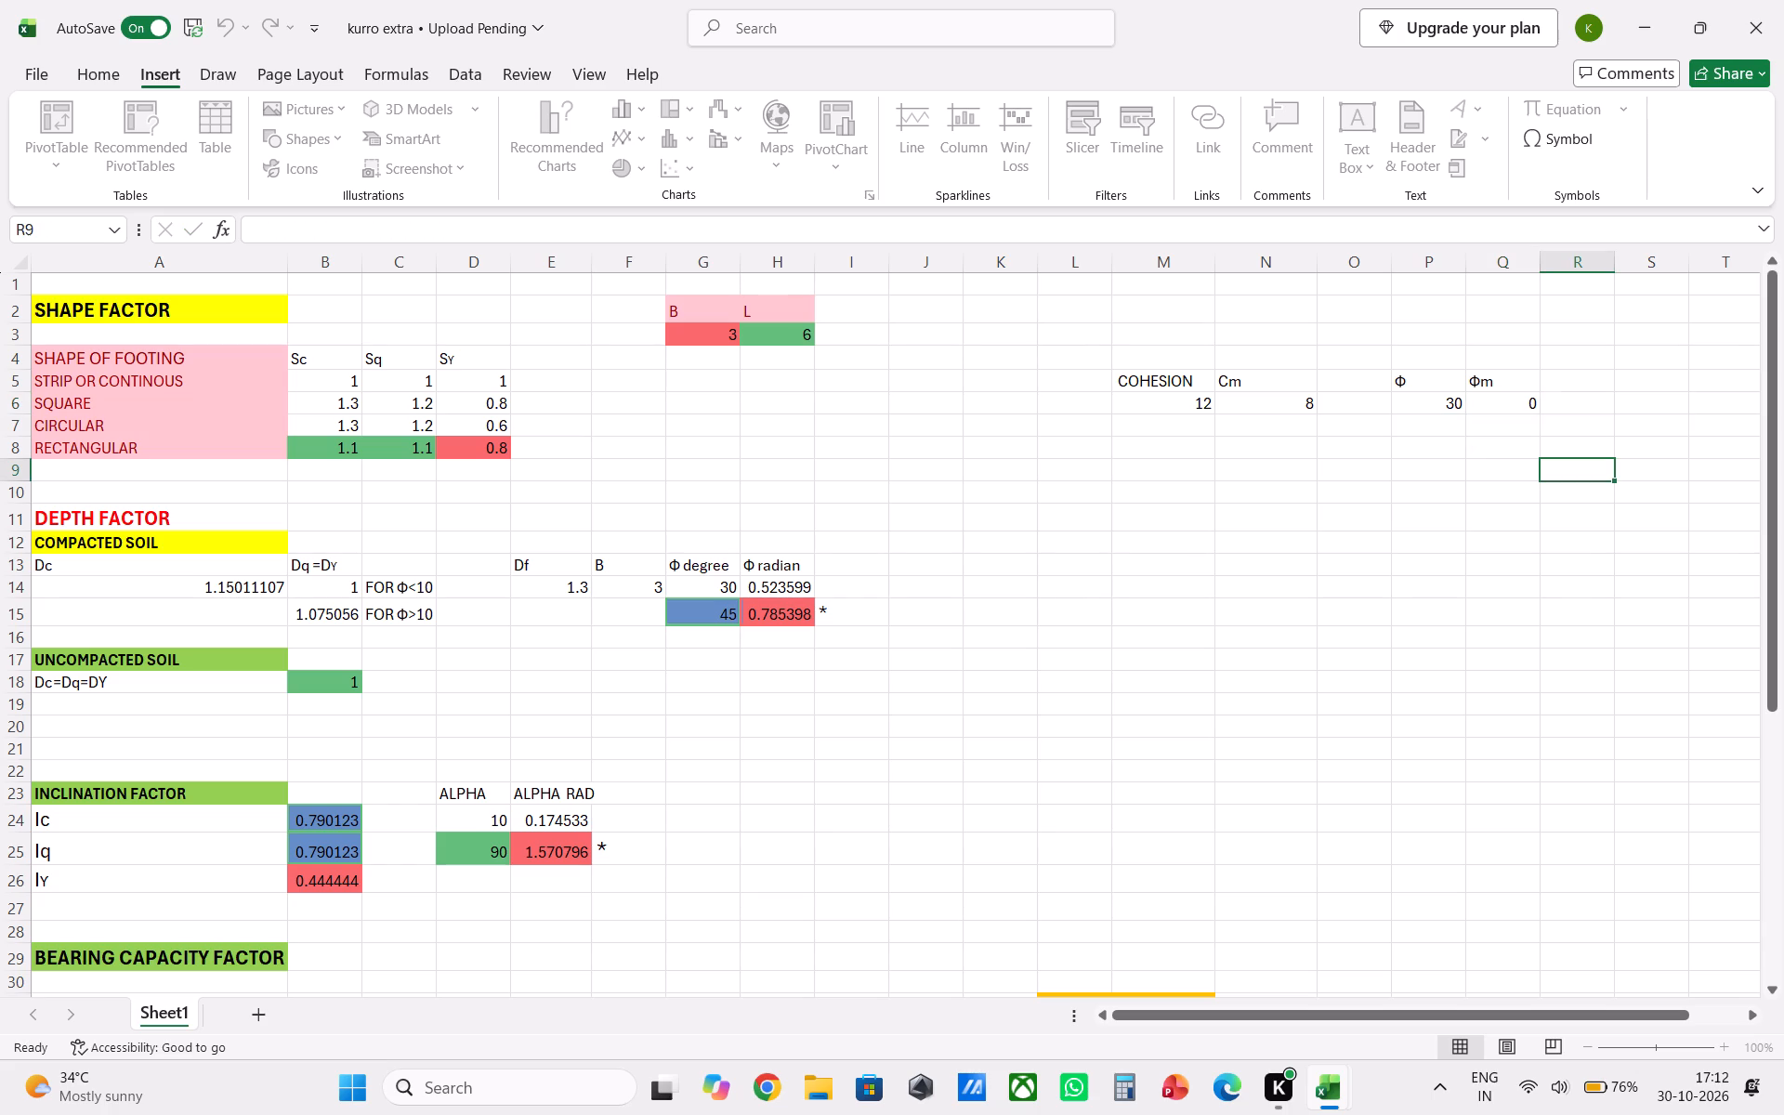
Set the friction angle in degrees in G14 of the depth factor section to 10.
{"action": "left_click", "coordinate": [1440, 404]}
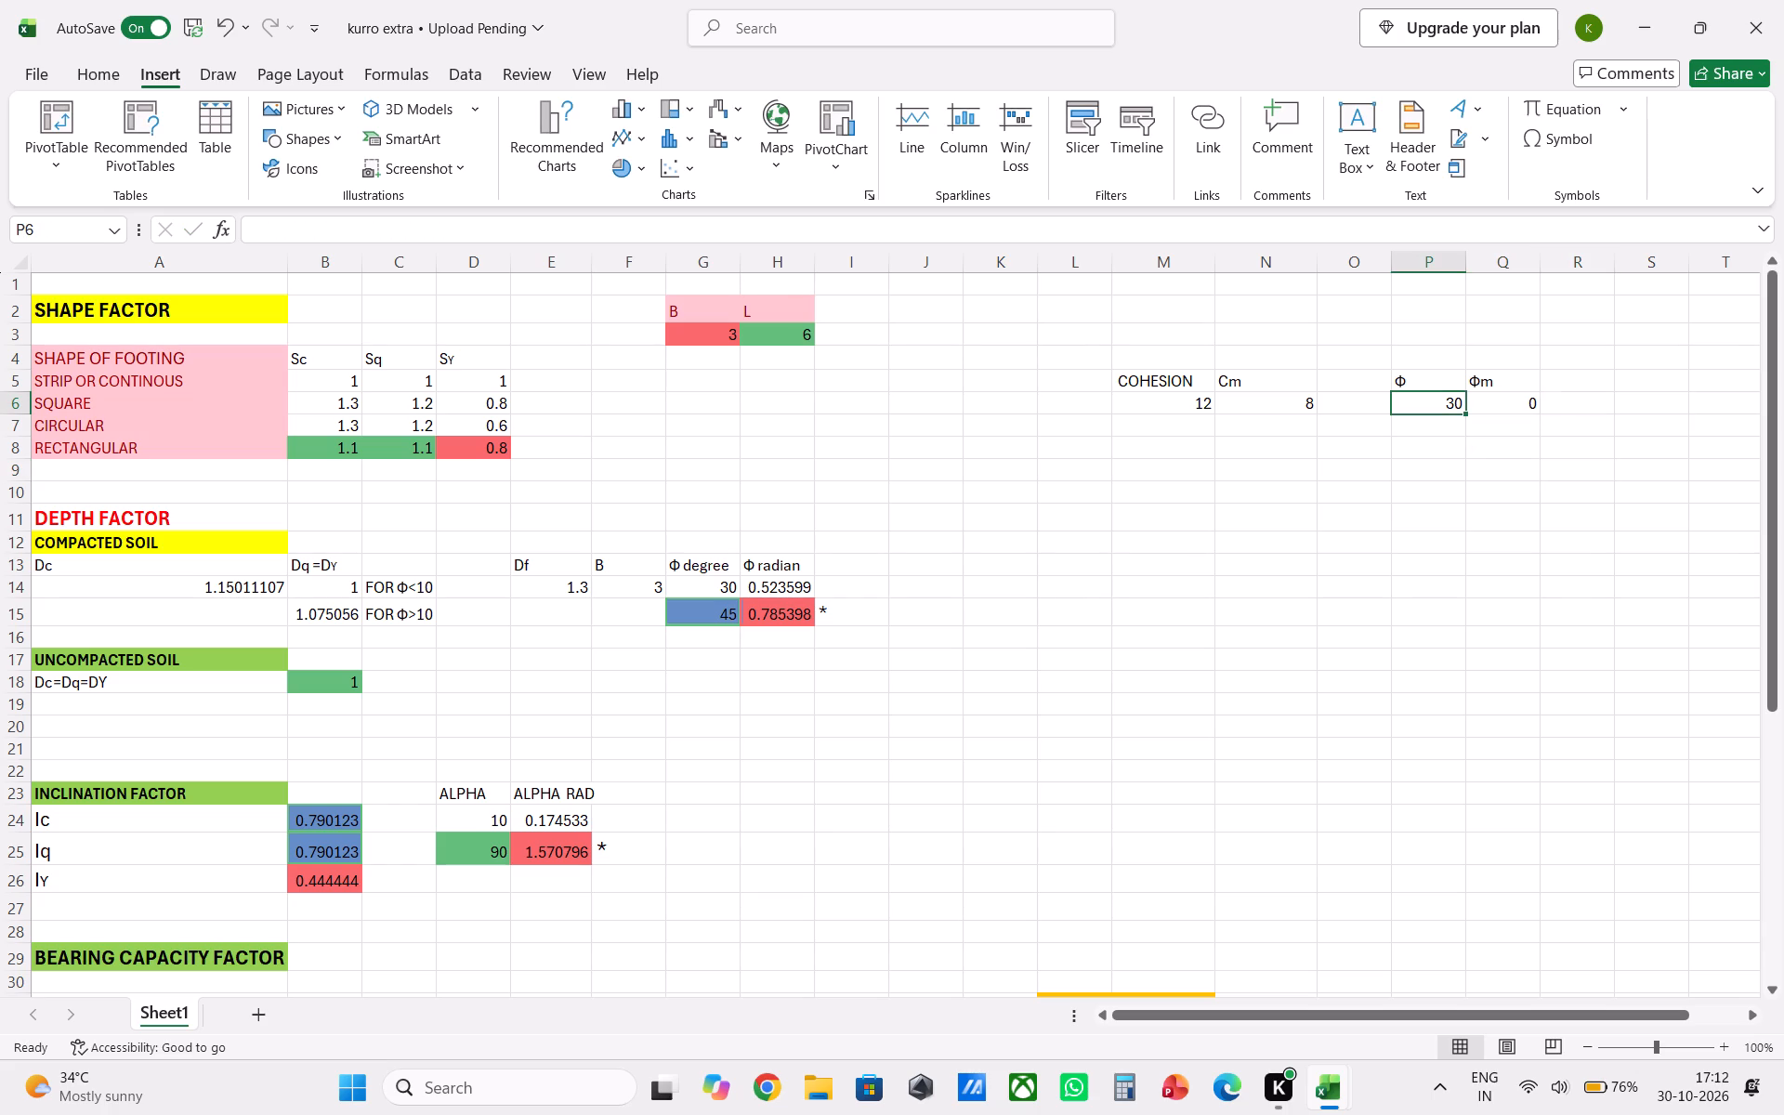
{"action": "scroll", "coordinate": [544, 435], "scroll_direction": "up", "scroll_amount": 2}
{"action": "left_click", "coordinate": [720, 581]}
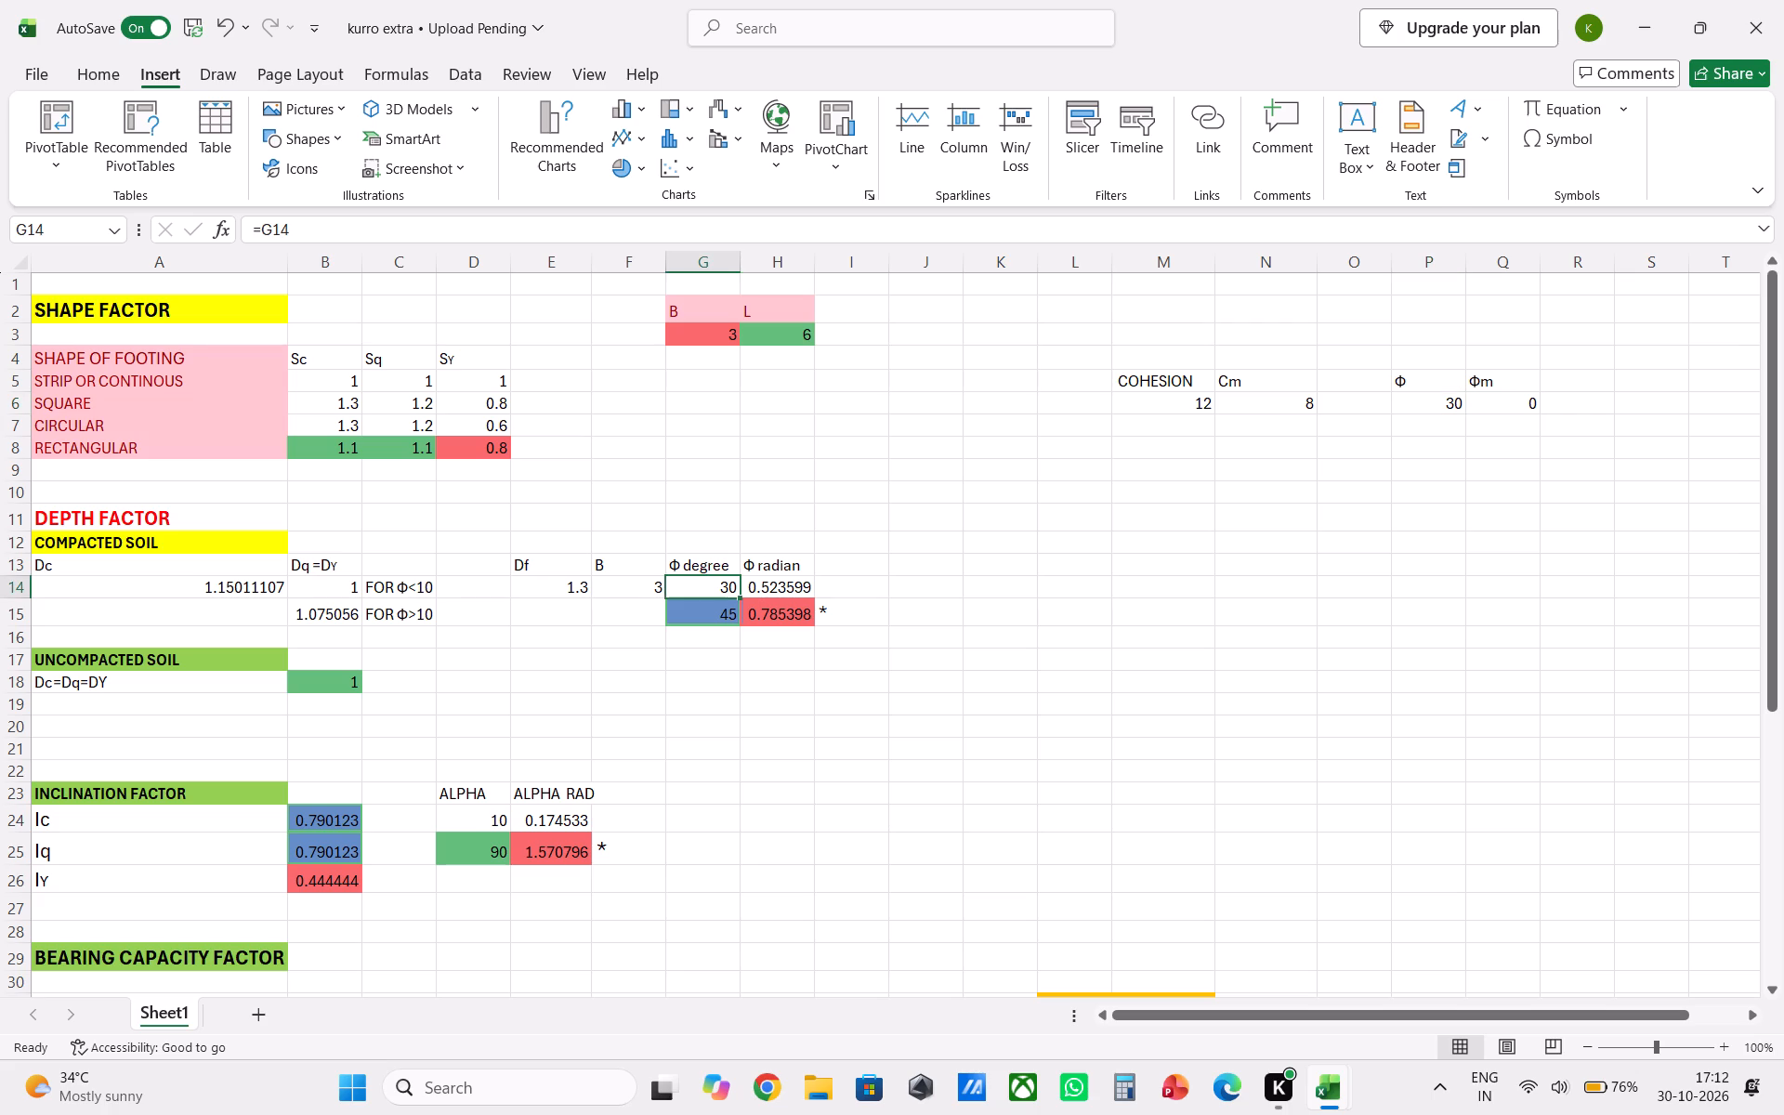
{"action": "key", "text": "BackSpace"}
{"action": "key", "text": "BackSpace"}
{"action": "type", "text": "10"}
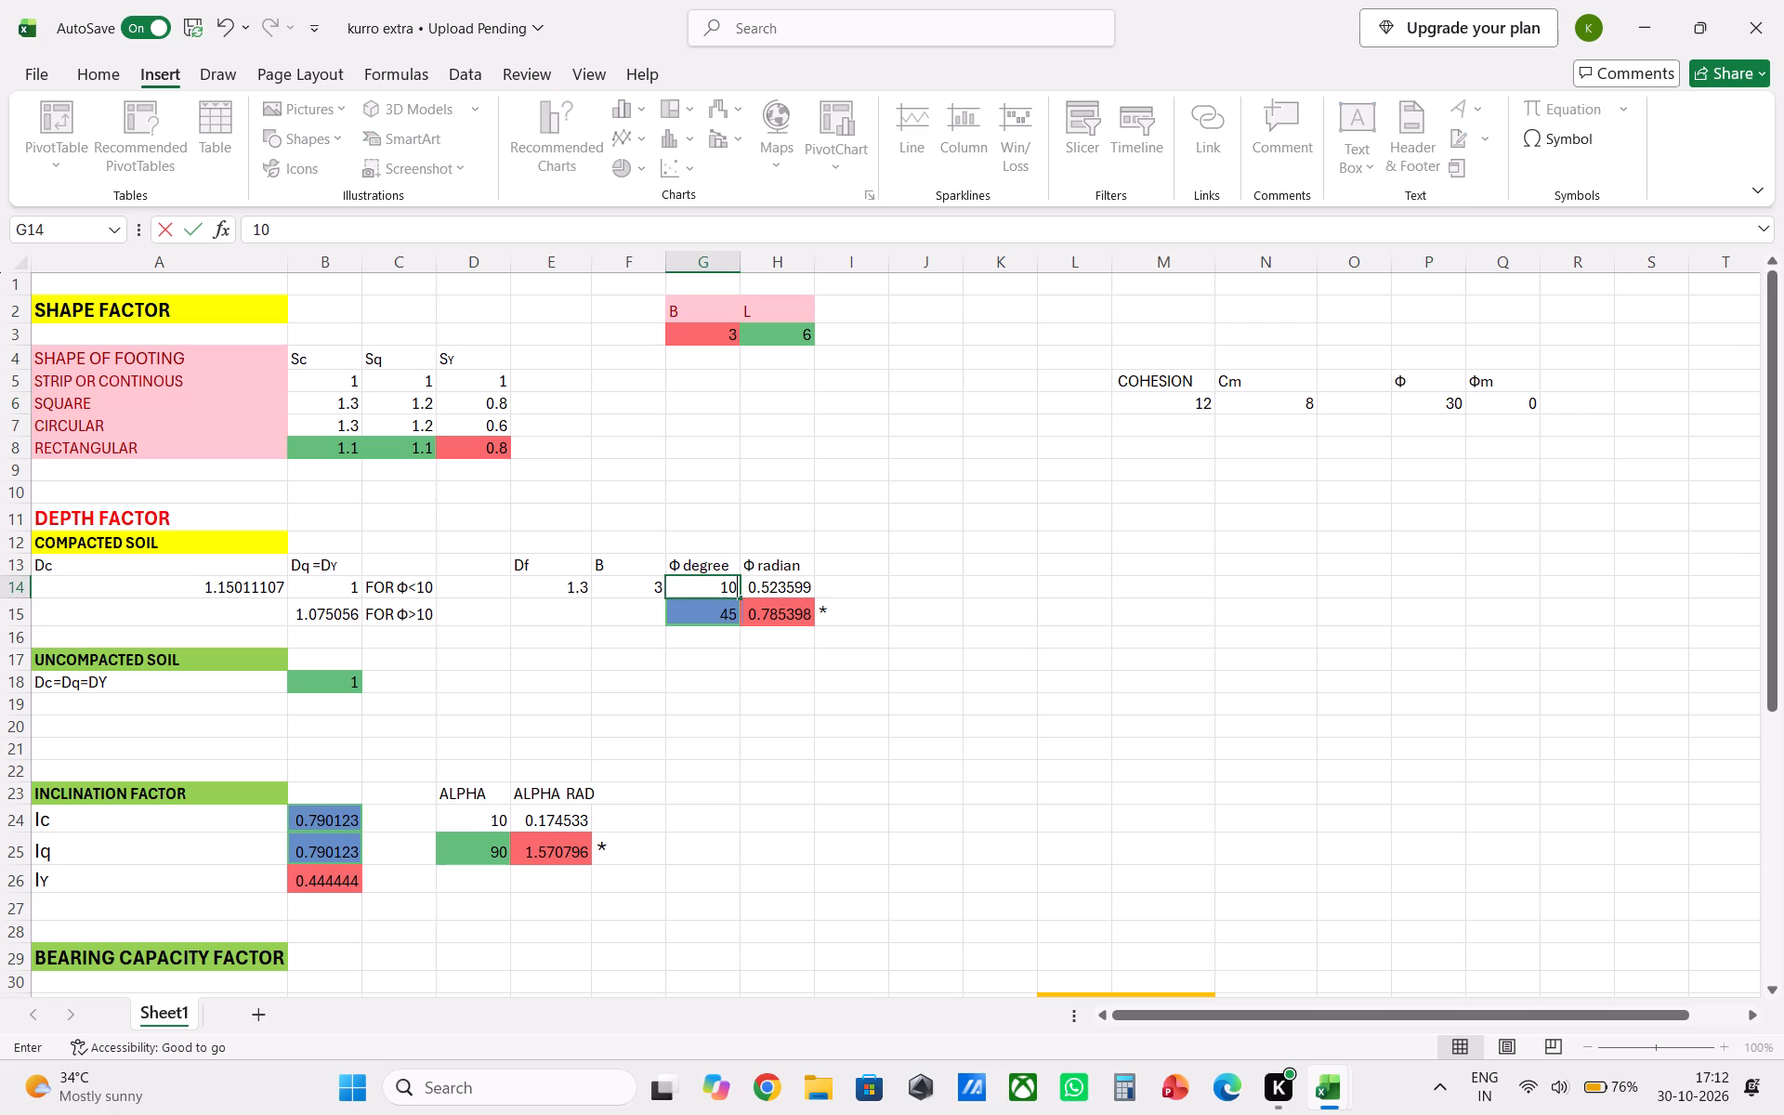
{"action": "key", "text": "Return"}
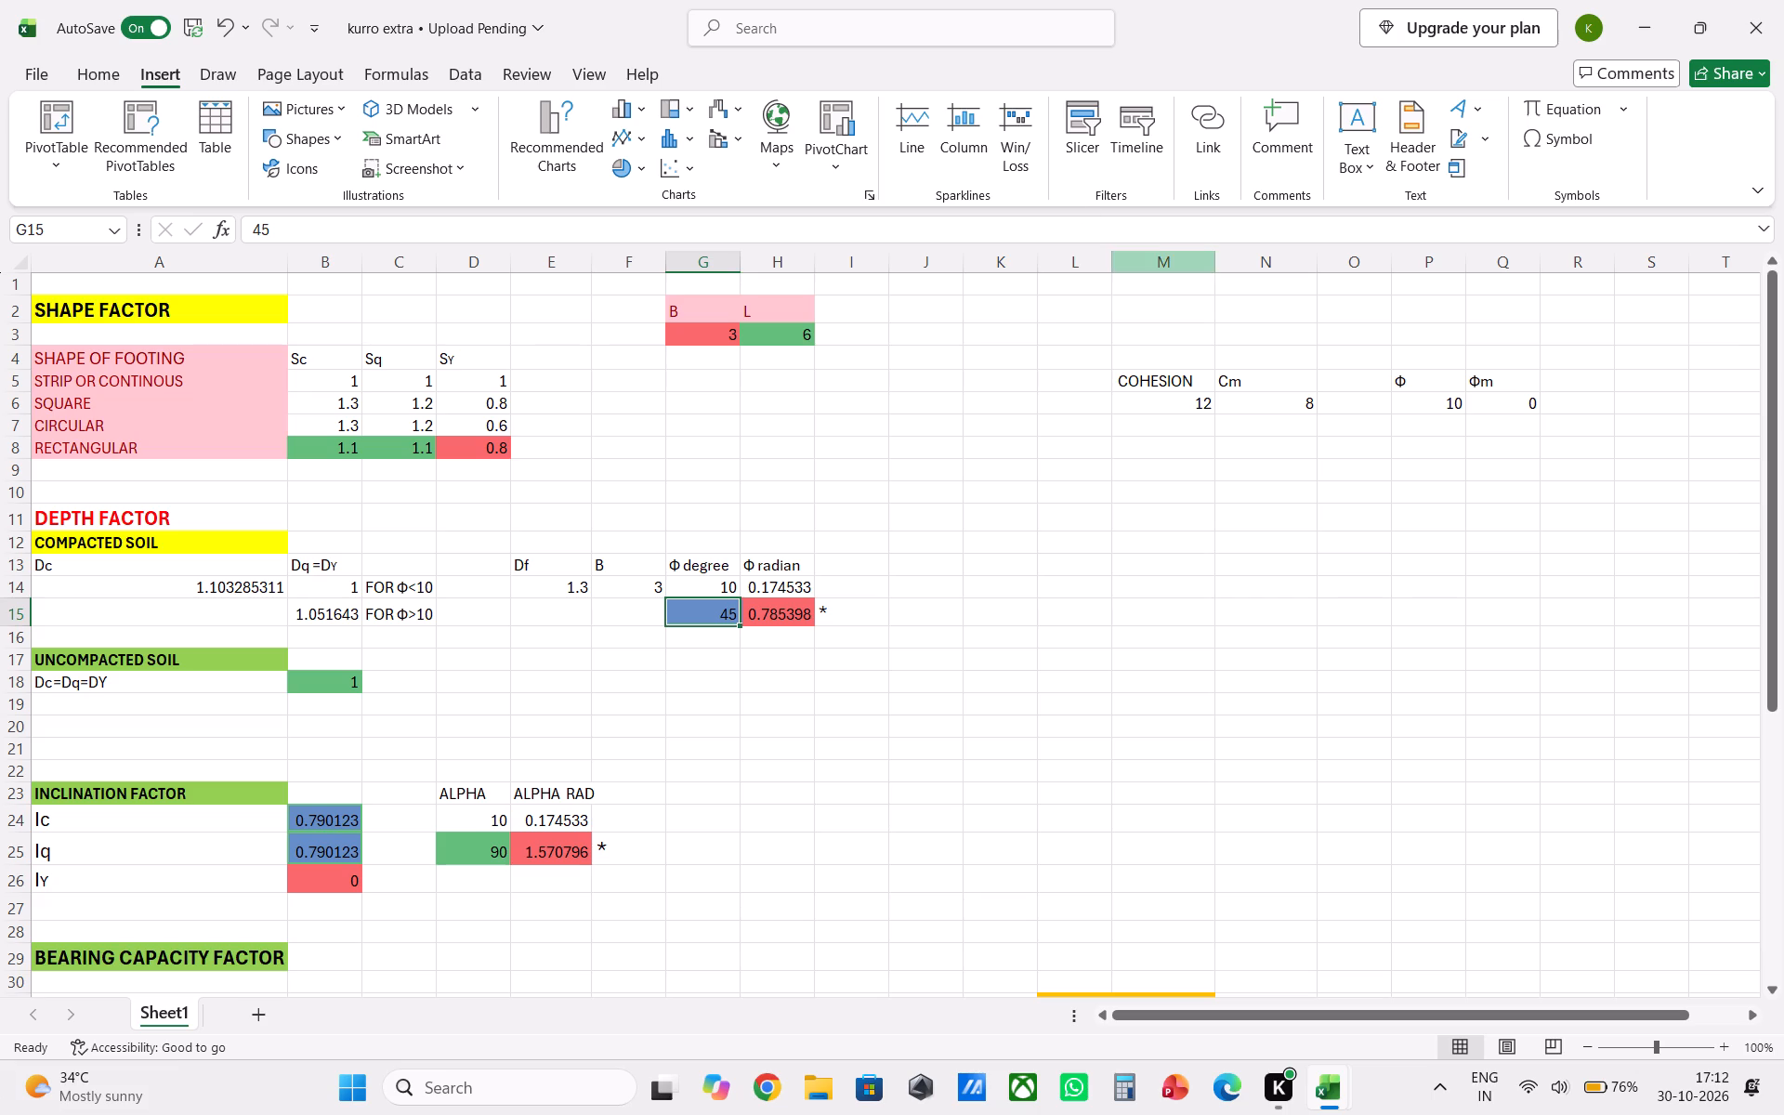
Replace the RADIANS term in the Φm formula in Q6 with a direct reference to P6, giving =ATAN((2/3)*TAN(P6)).
{"action": "double_click", "coordinate": [1526, 398]}
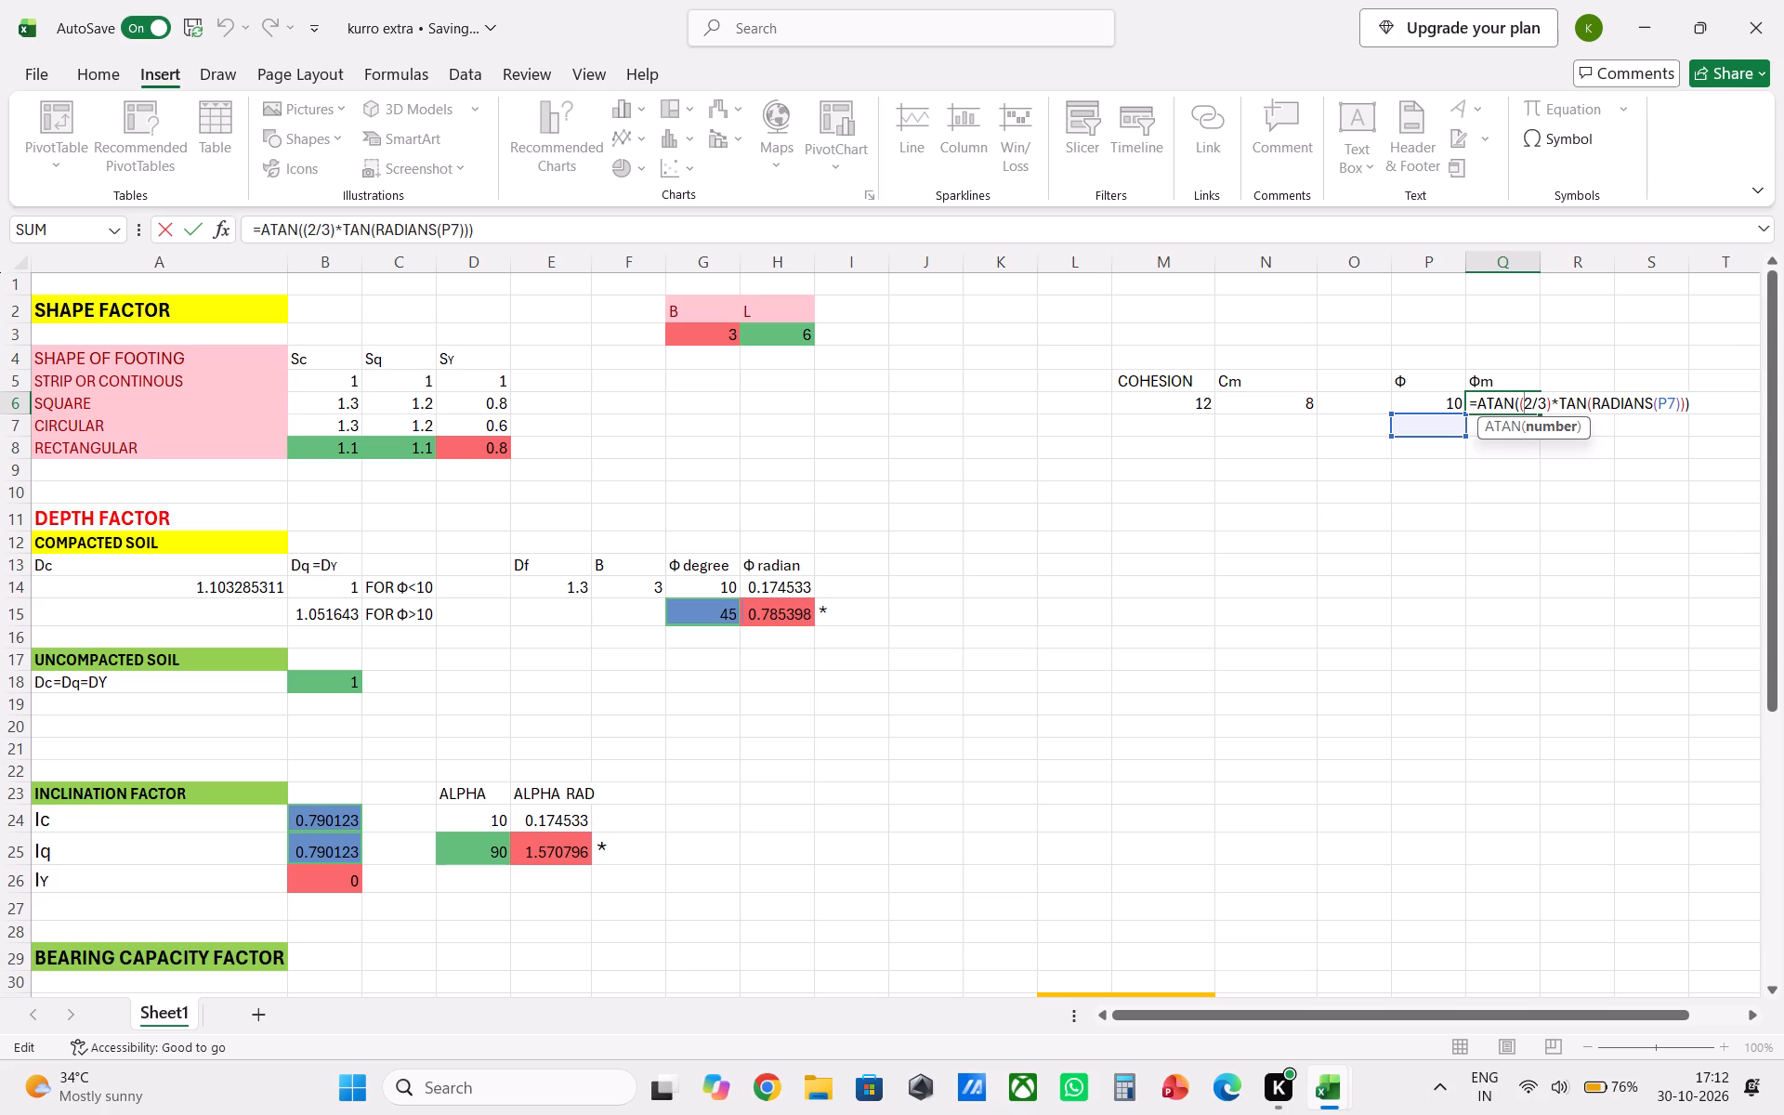
{"action": "left_click", "coordinate": [1680, 413]}
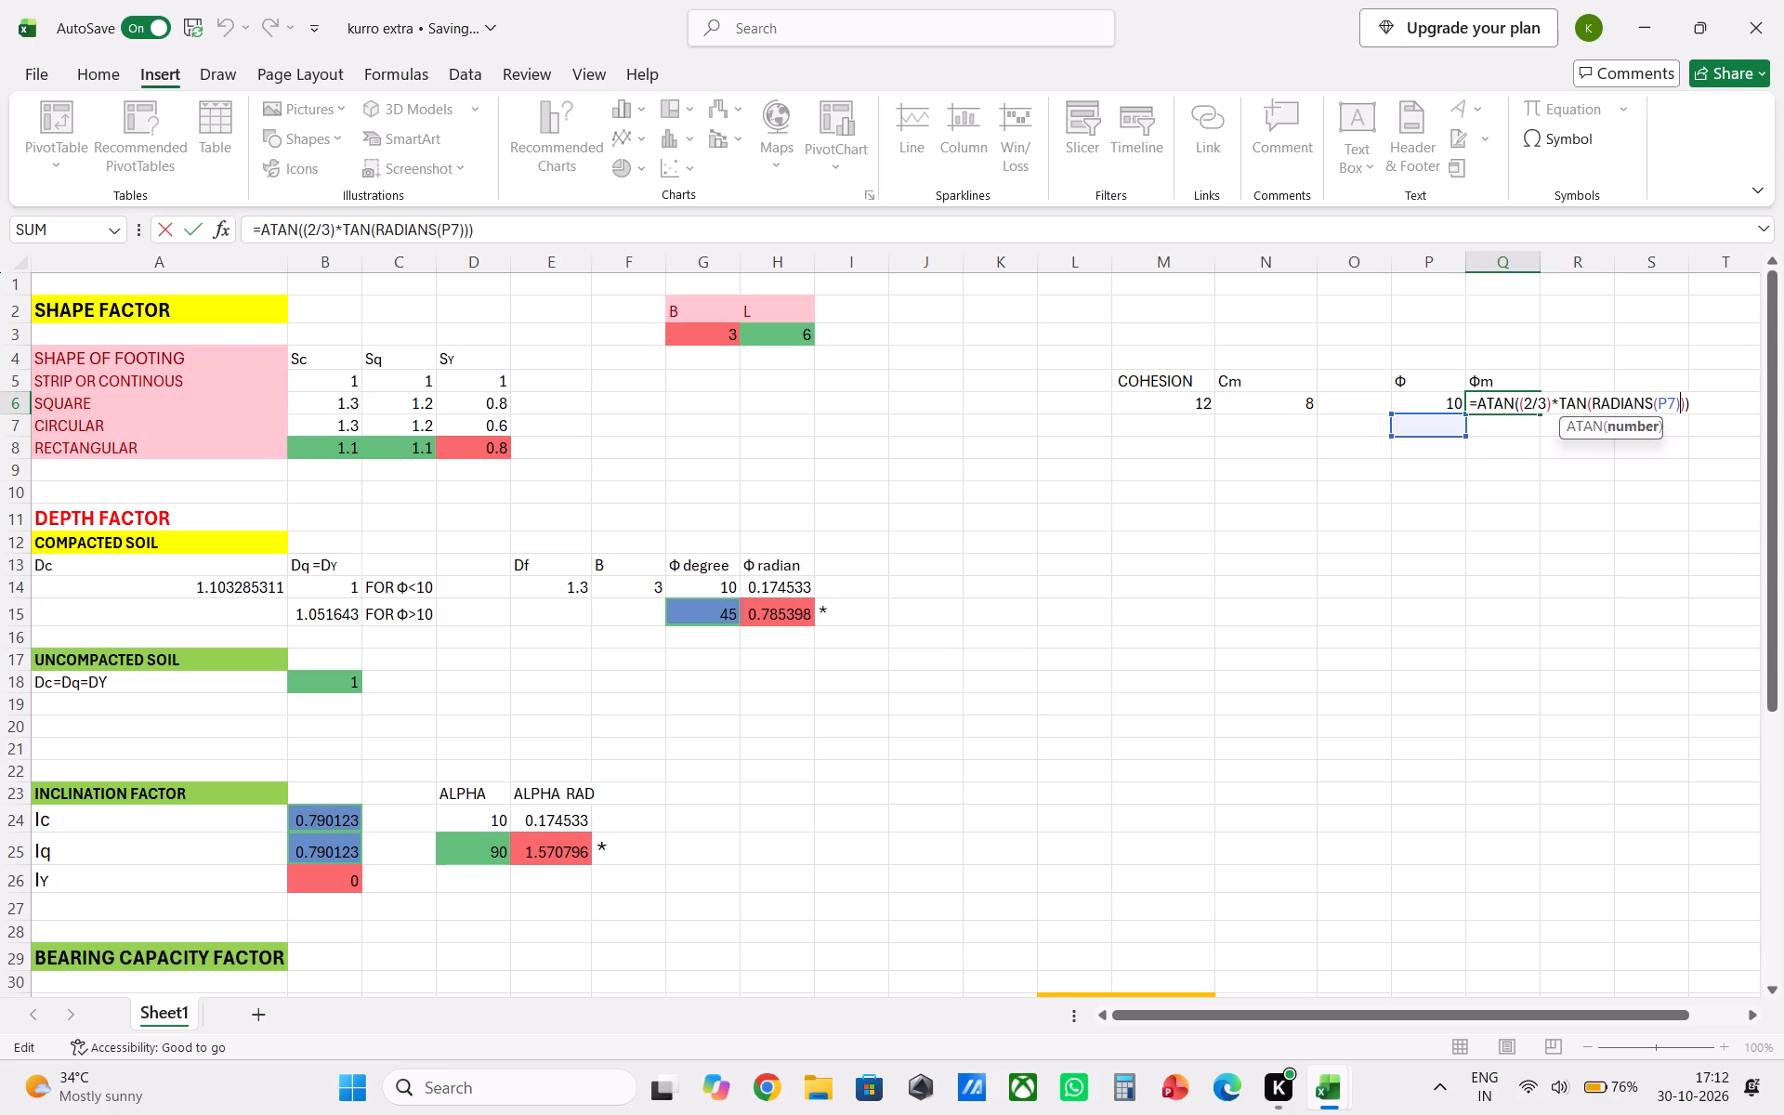
{"action": "key", "text": "BackSpace"}
{"action": "key", "text": "BackSpace"}
{"action": "key", "text": "BackSpace"}
{"action": "key", "text": "BackSpace"}
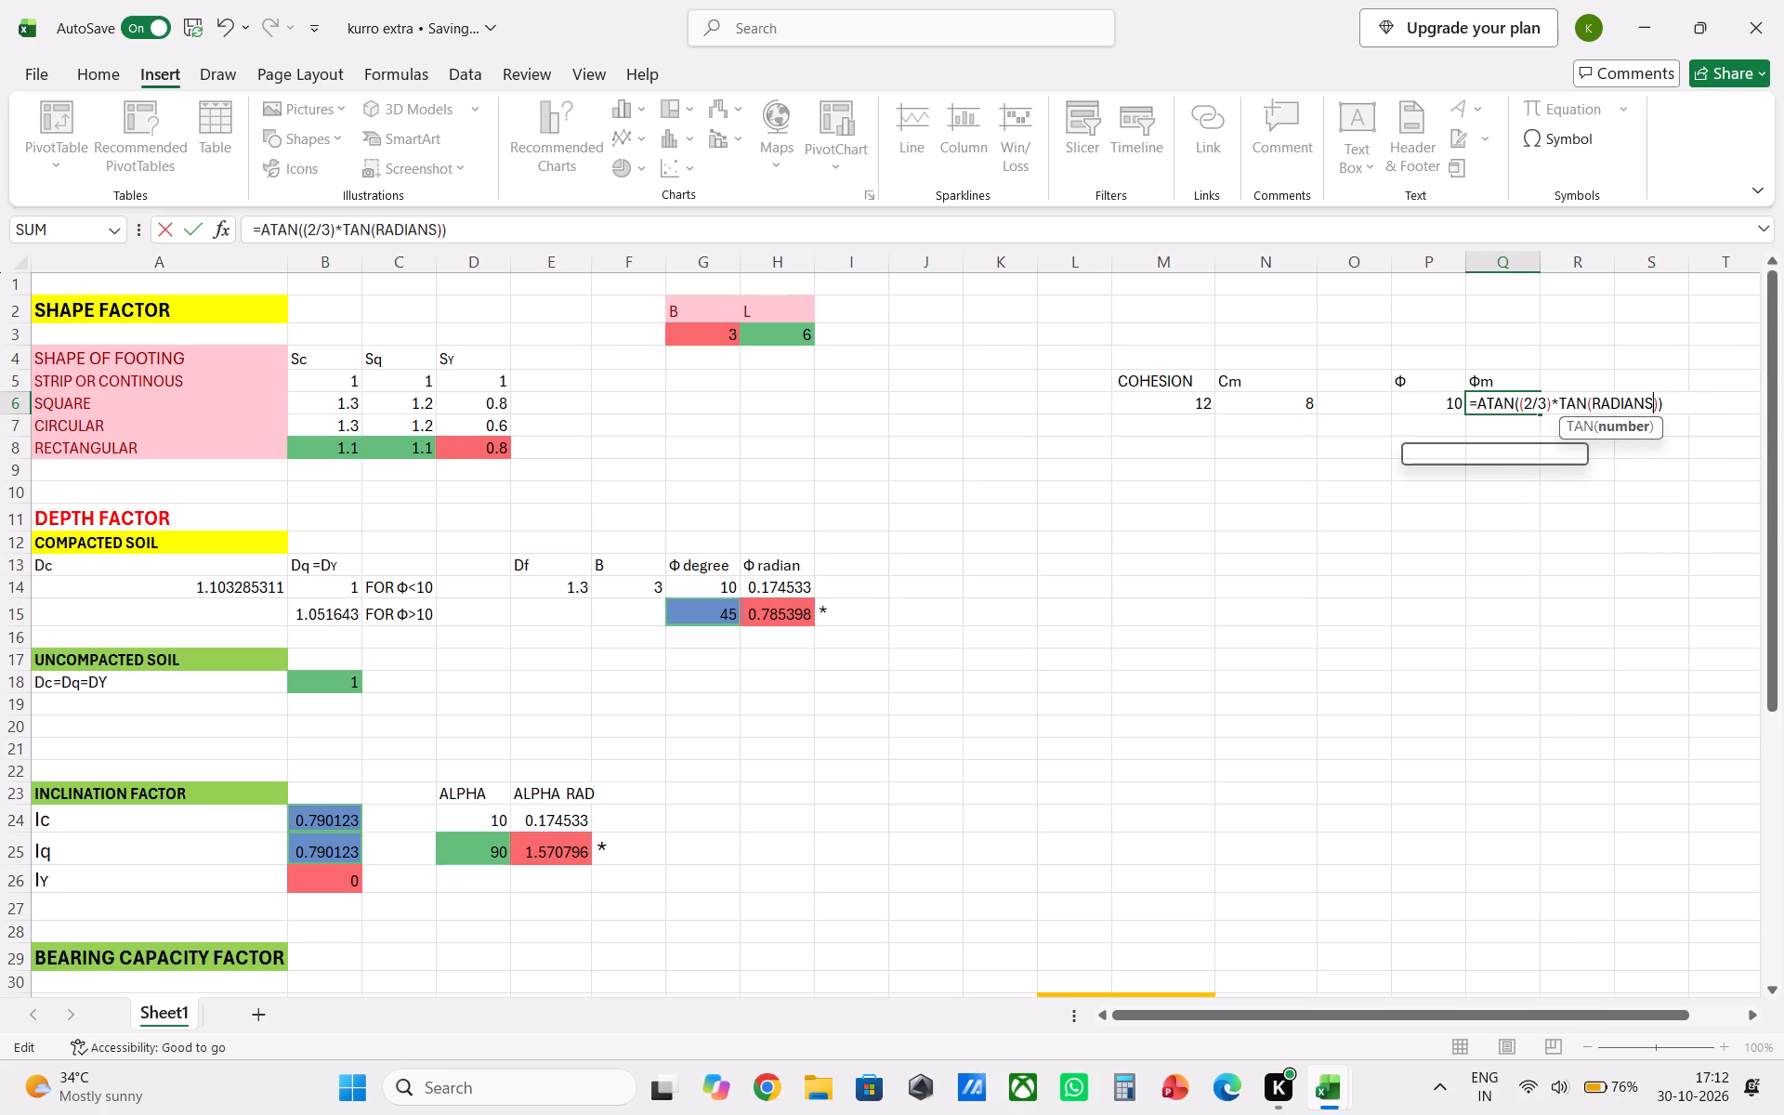
{"action": "key", "text": "BackSpace"}
{"action": "key", "text": "BackSpace"}
{"action": "key", "text": "BackSpace"}
{"action": "key", "text": "BackSpace"}
{"action": "key", "text": "BackSpace"}
{"action": "key", "text": "BackSpace"}
{"action": "key", "text": "BackSpace"}
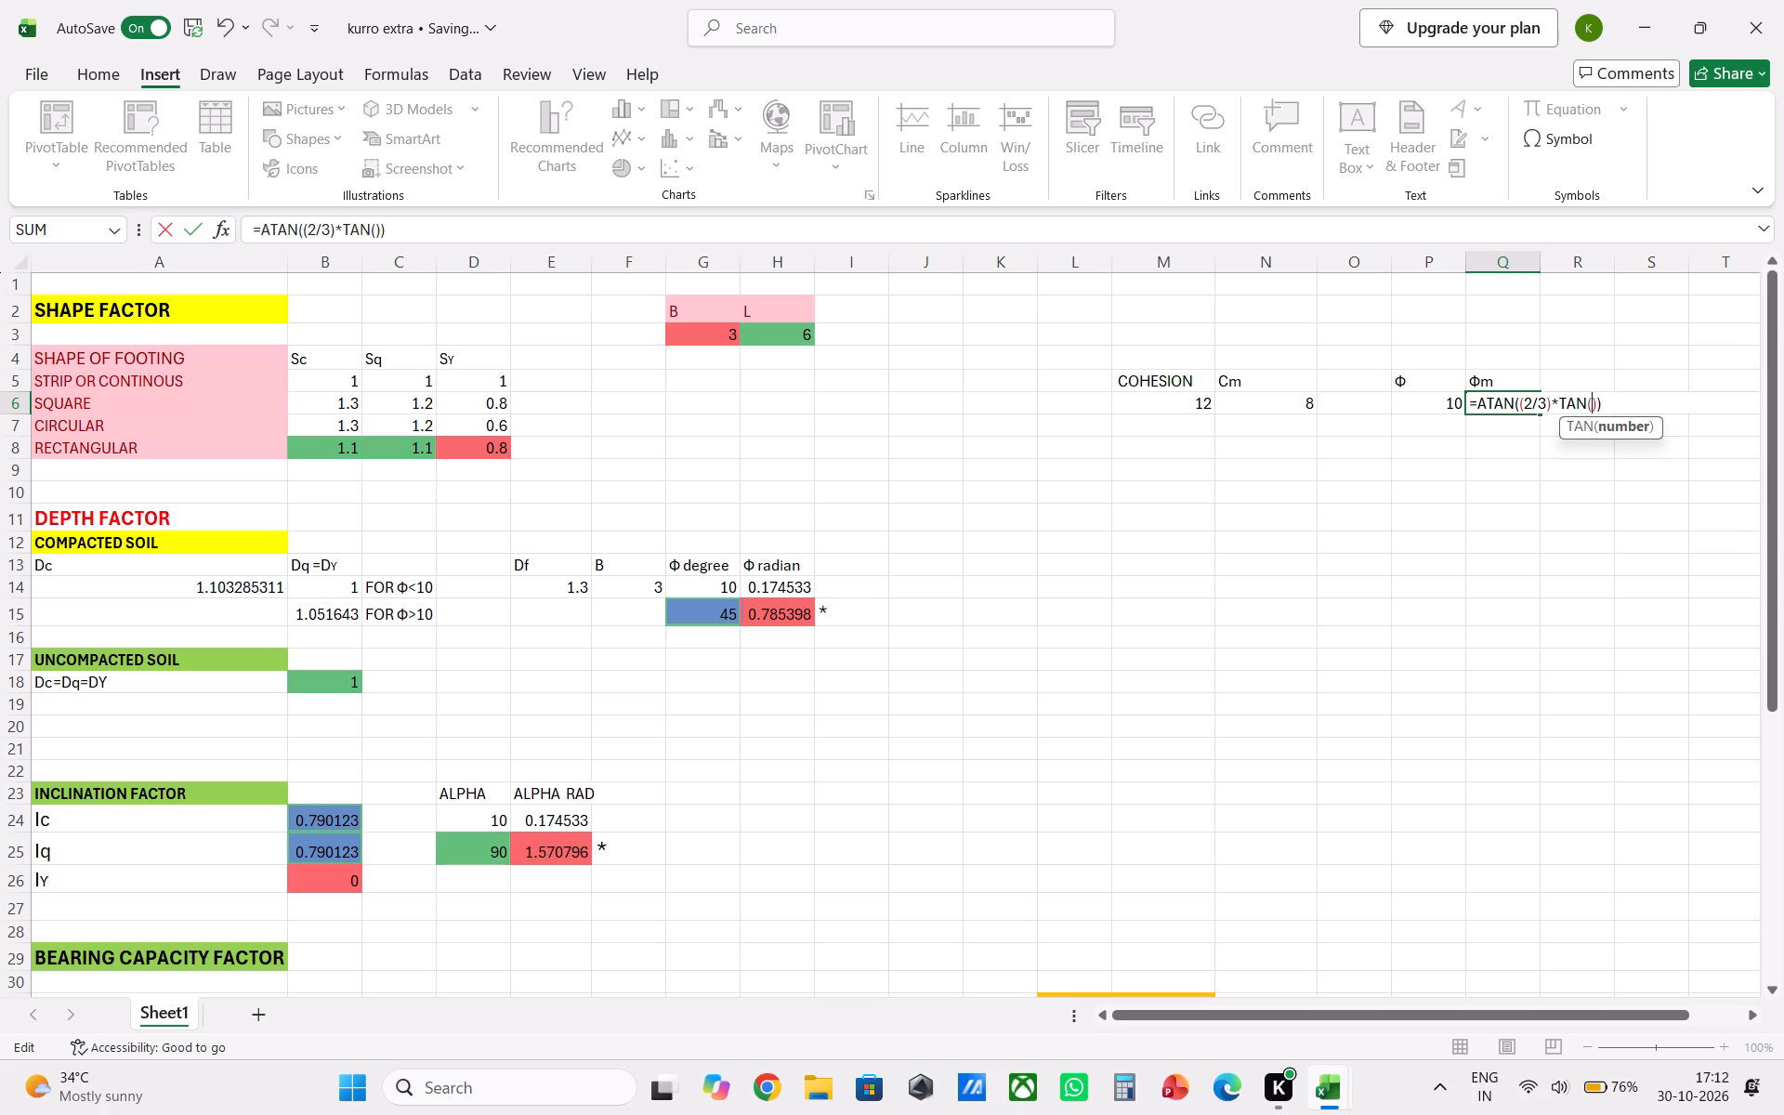
{"action": "left_click", "coordinate": [1438, 407]}
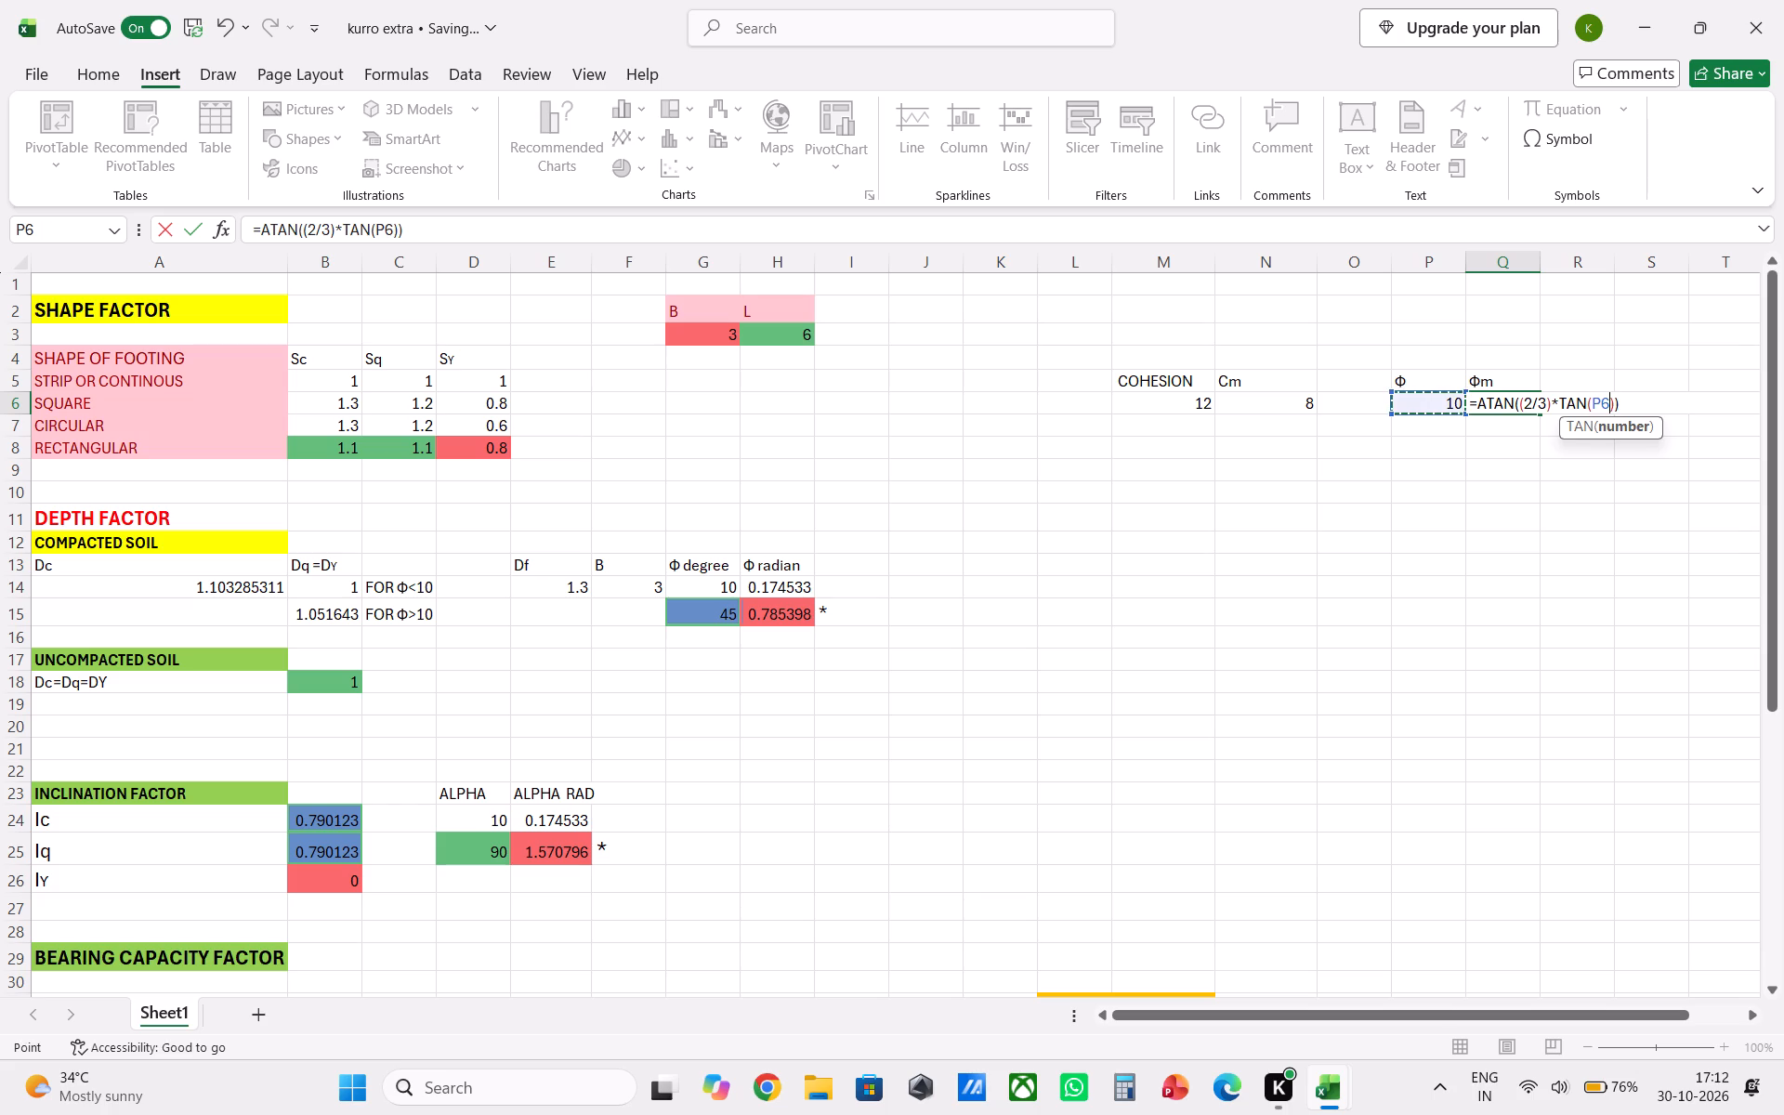
{"action": "key", "text": "Return"}
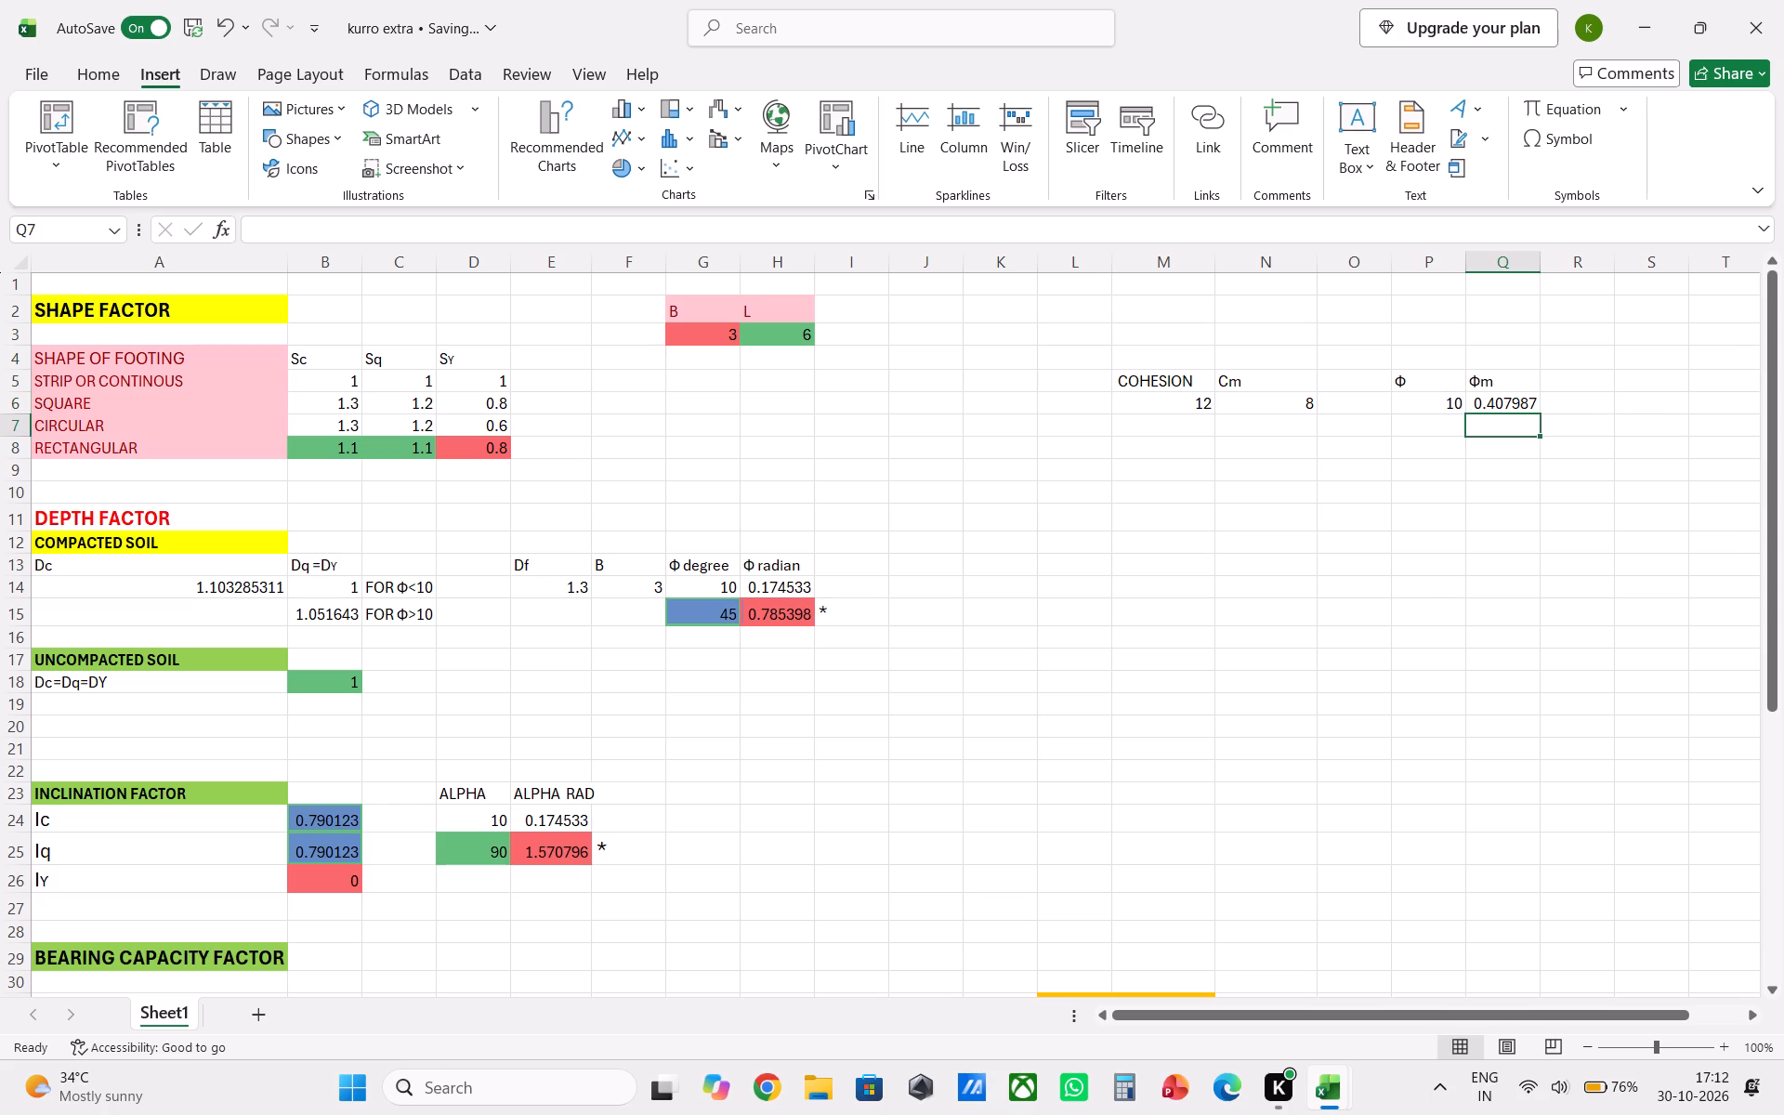
Point the TAN argument of the Φm formula in Q6 to the friction angle in radians, giving =ATAN((2/3)*TAN(H14)).
{"action": "double_click", "coordinate": [1507, 406]}
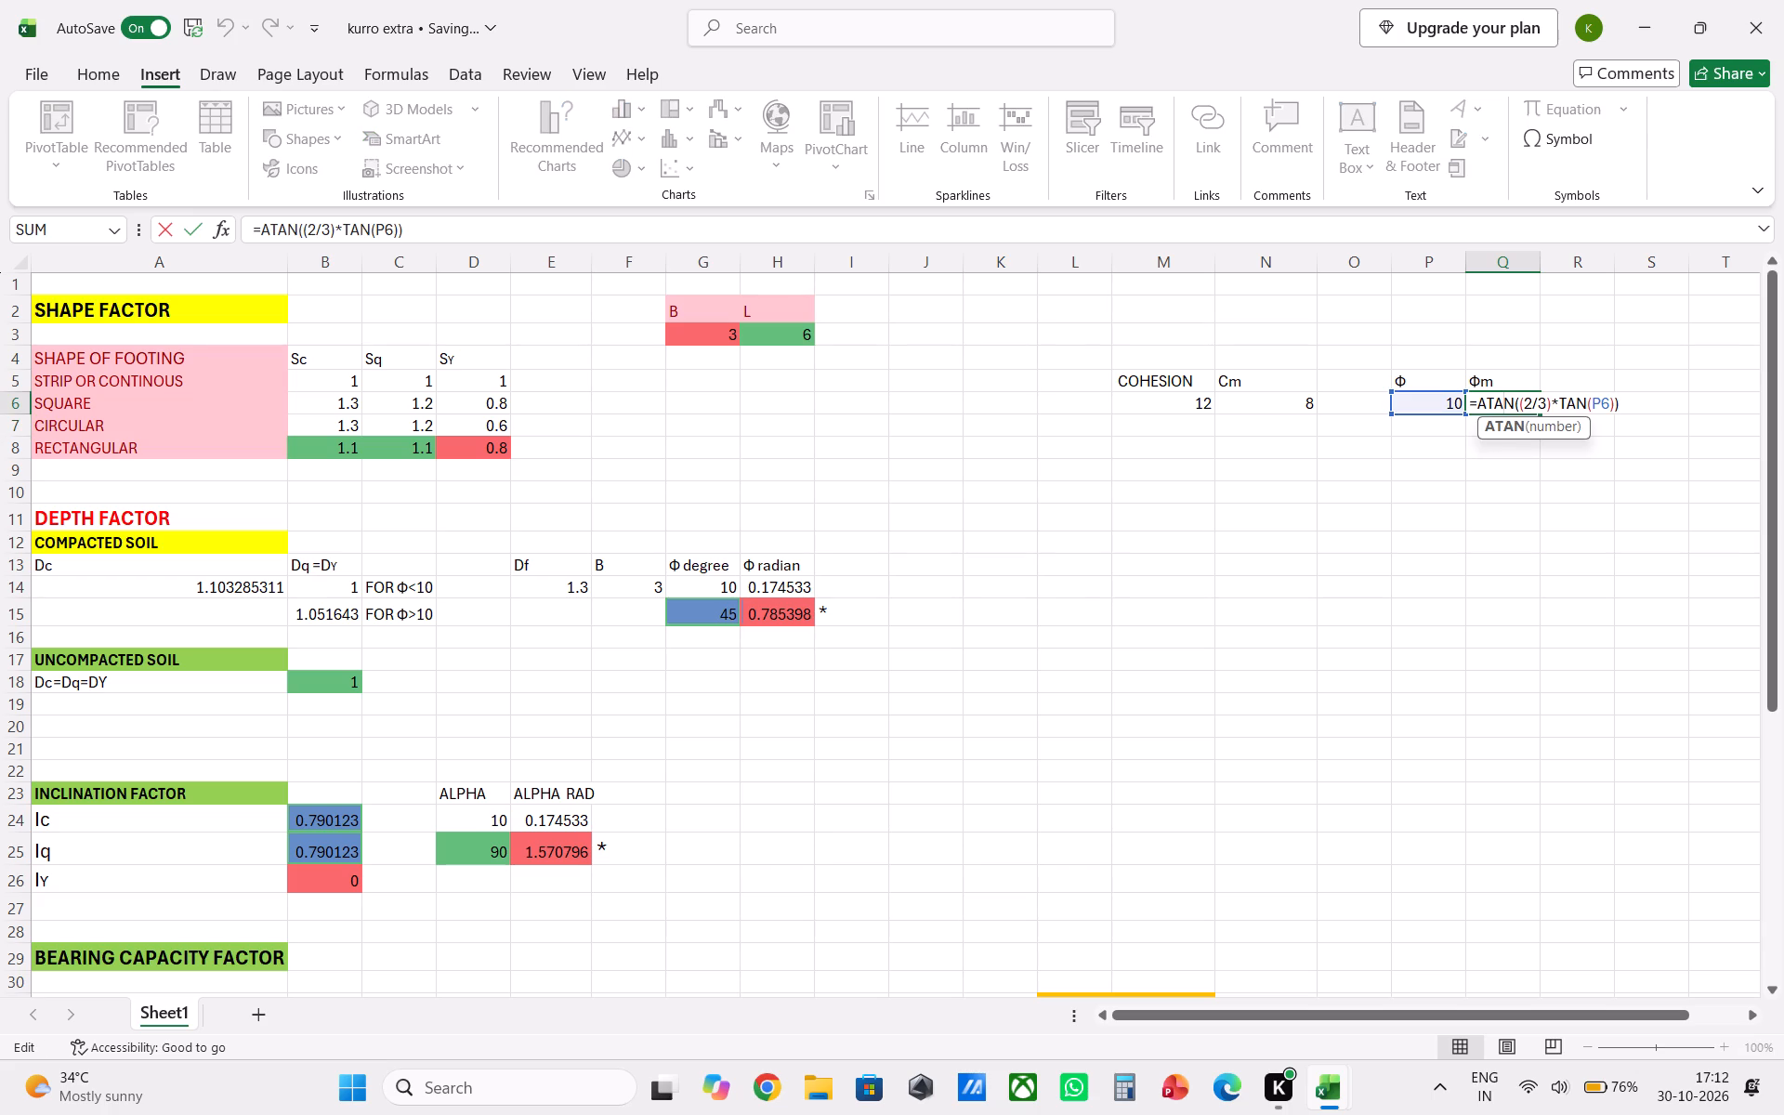
{"action": "left_click", "coordinate": [1608, 400]}
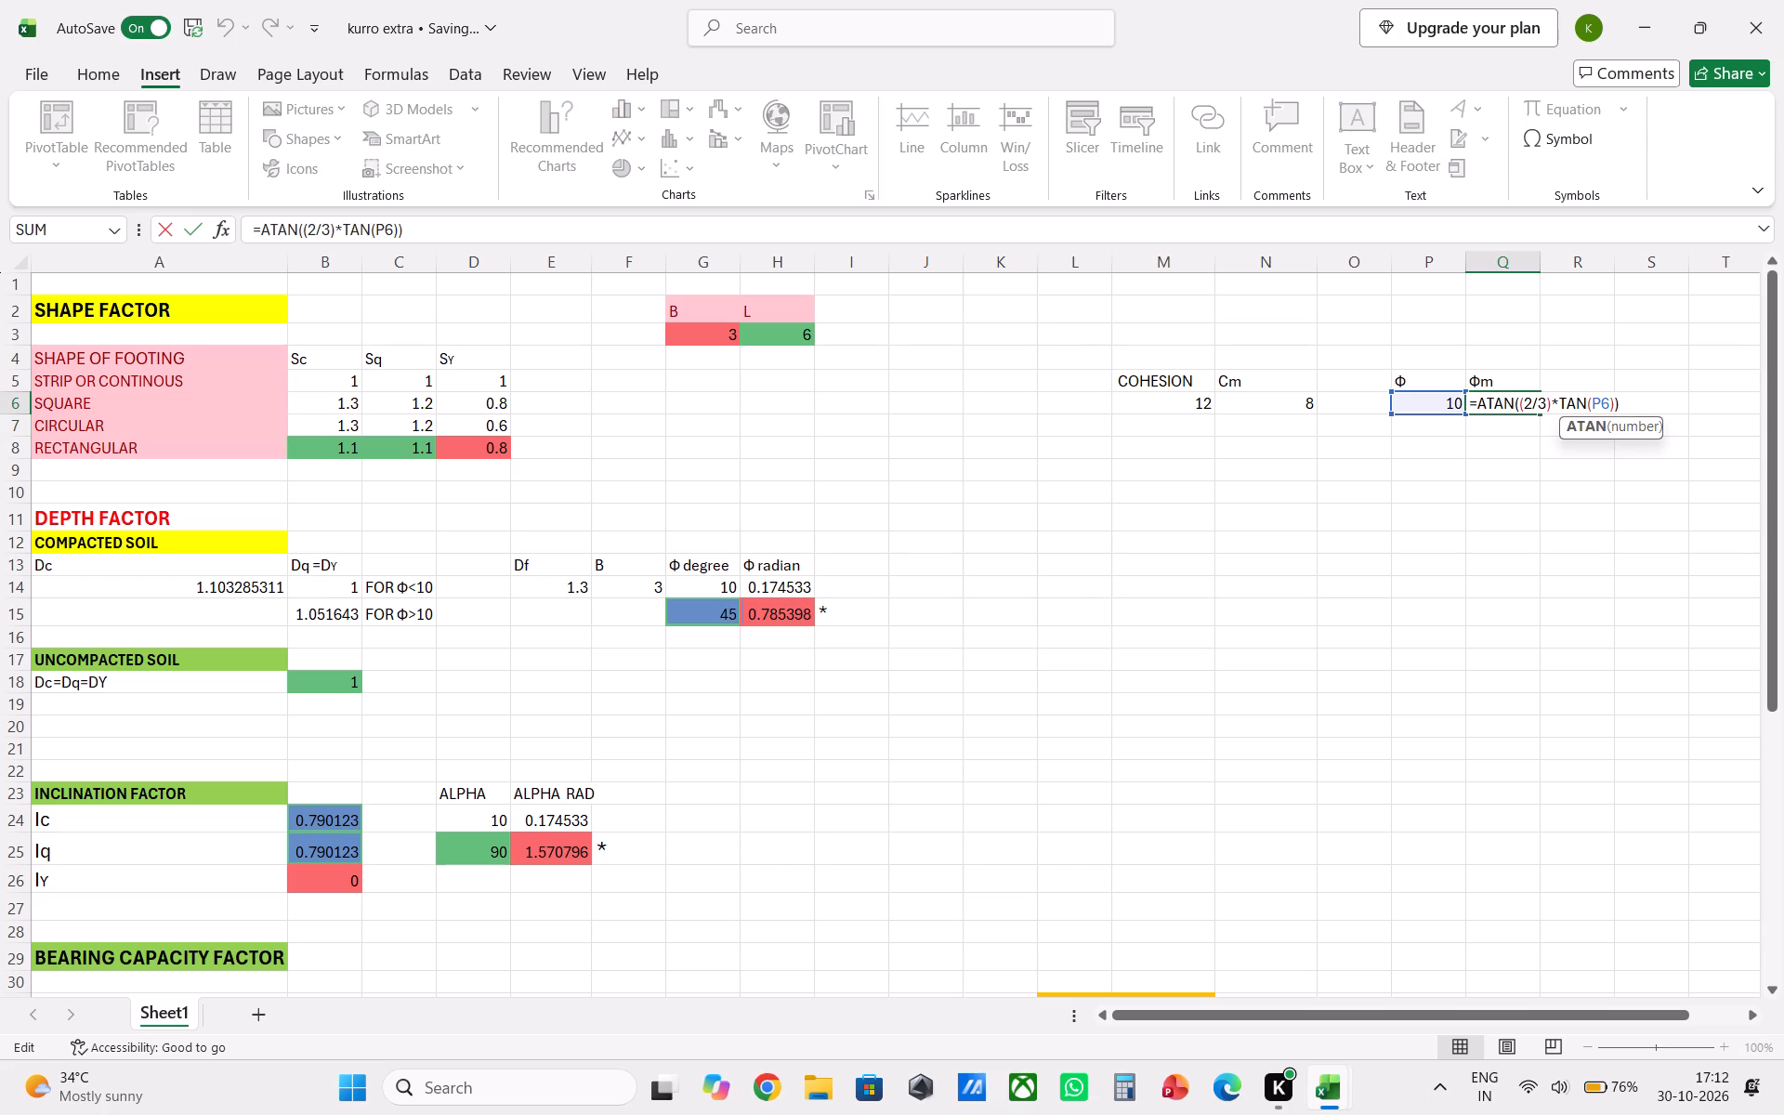
{"action": "key", "text": "BackSpace"}
{"action": "key", "text": "BackSpace"}
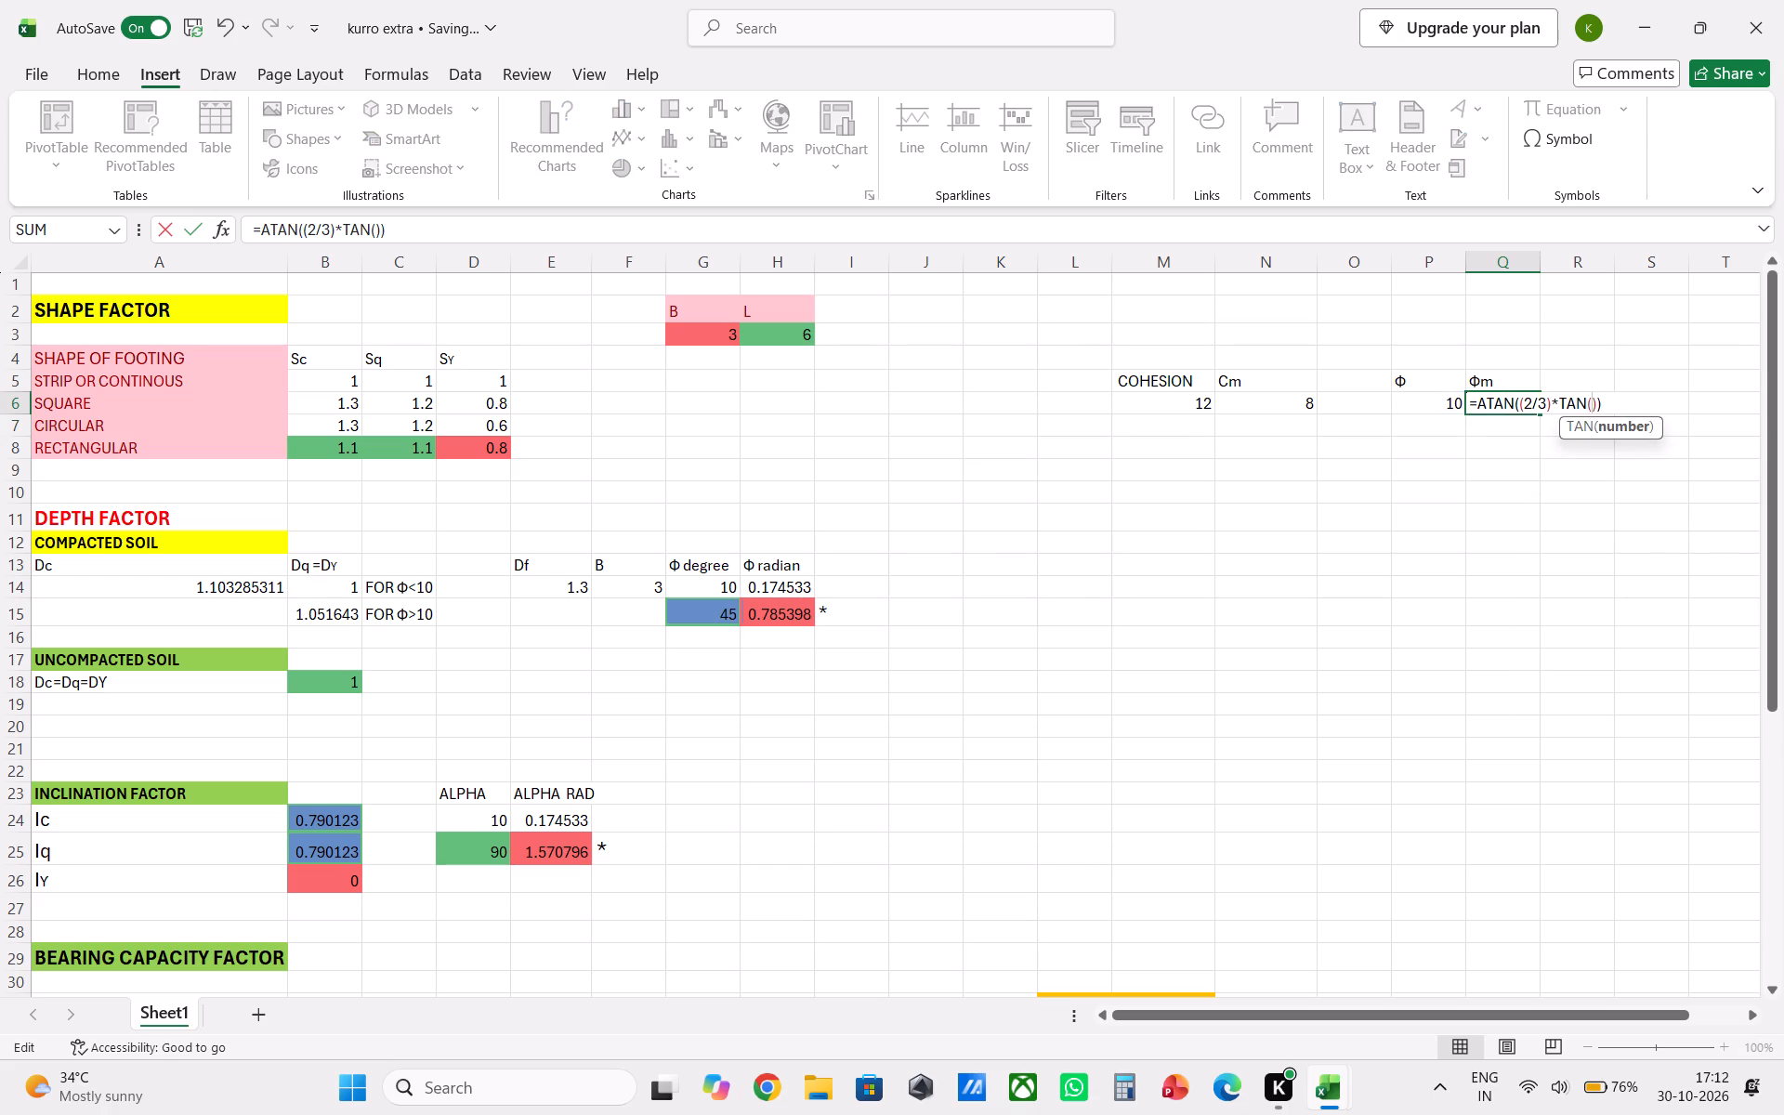
{"action": "scroll", "coordinate": [1120, 441], "scroll_direction": "up", "scroll_amount": 2}
{"action": "left_click", "coordinate": [783, 587]}
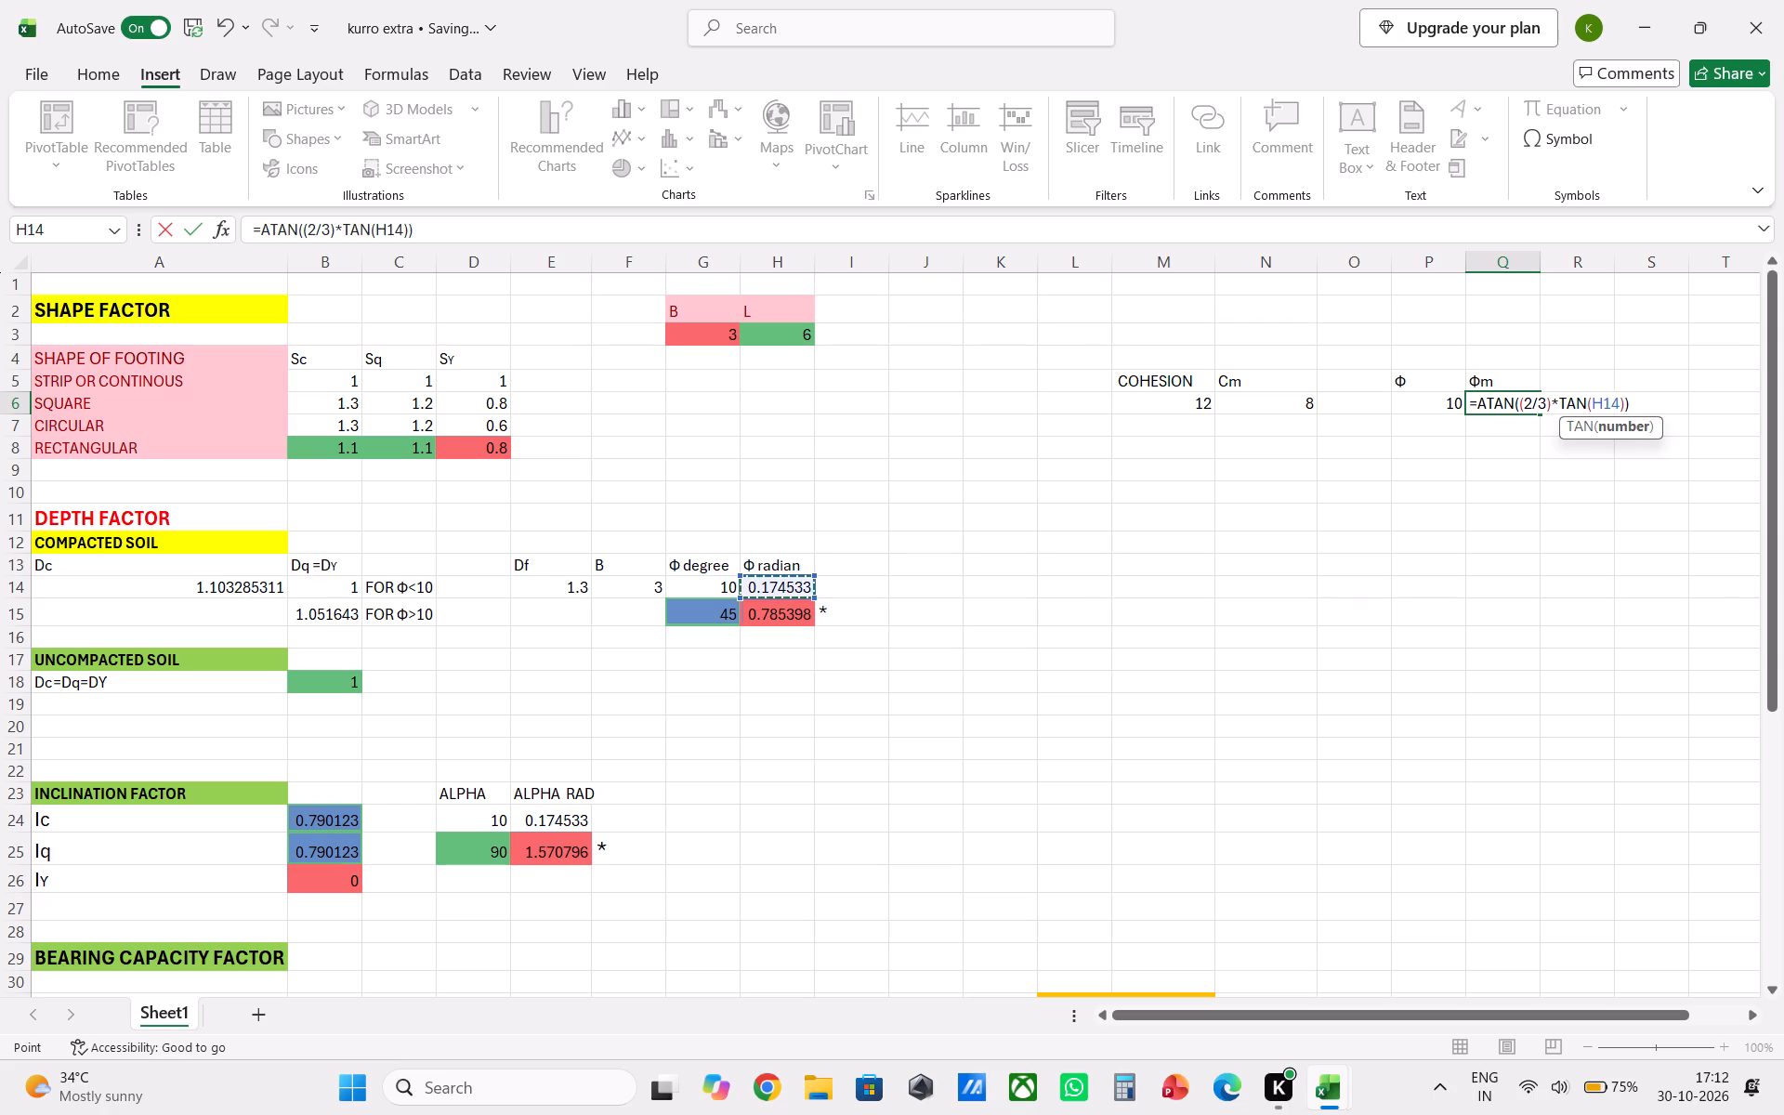
{"action": "key", "text": "Return"}
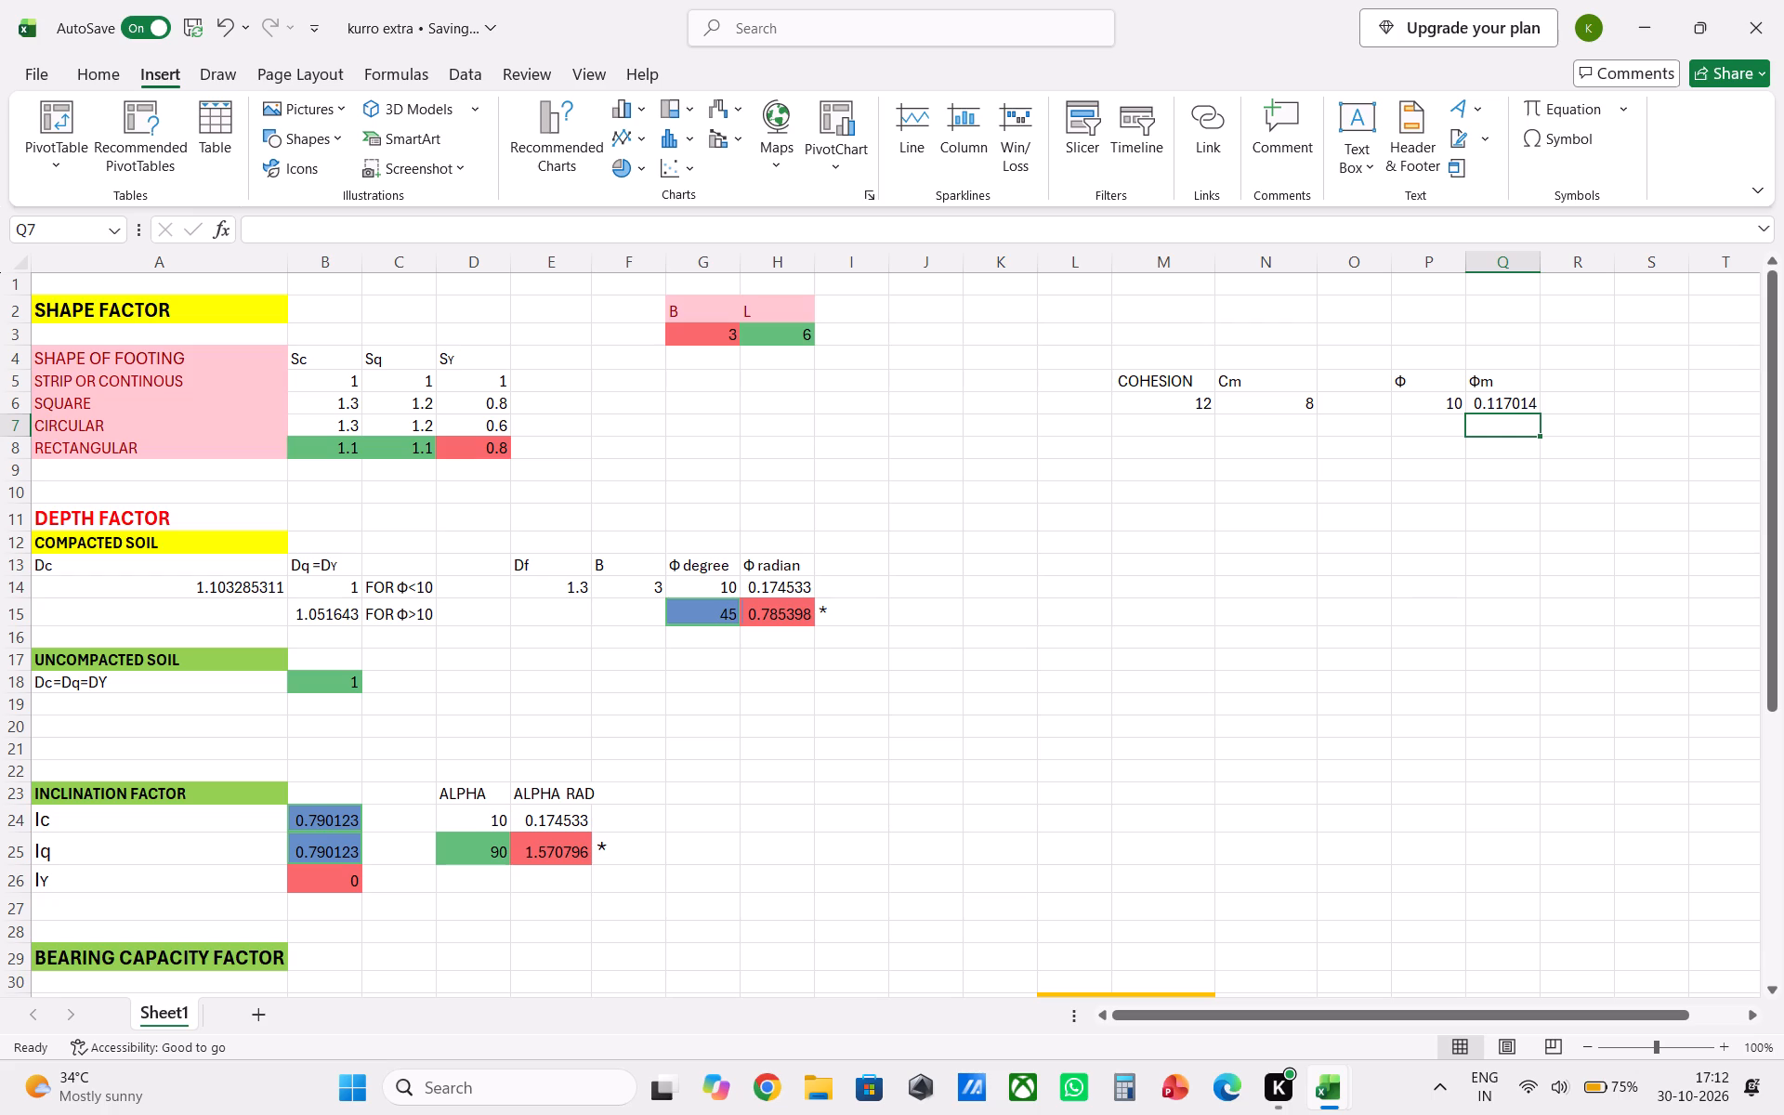
Replace the linked Φ value in P6 with the fixed value 30.
{"action": "left_click", "coordinate": [1441, 408]}
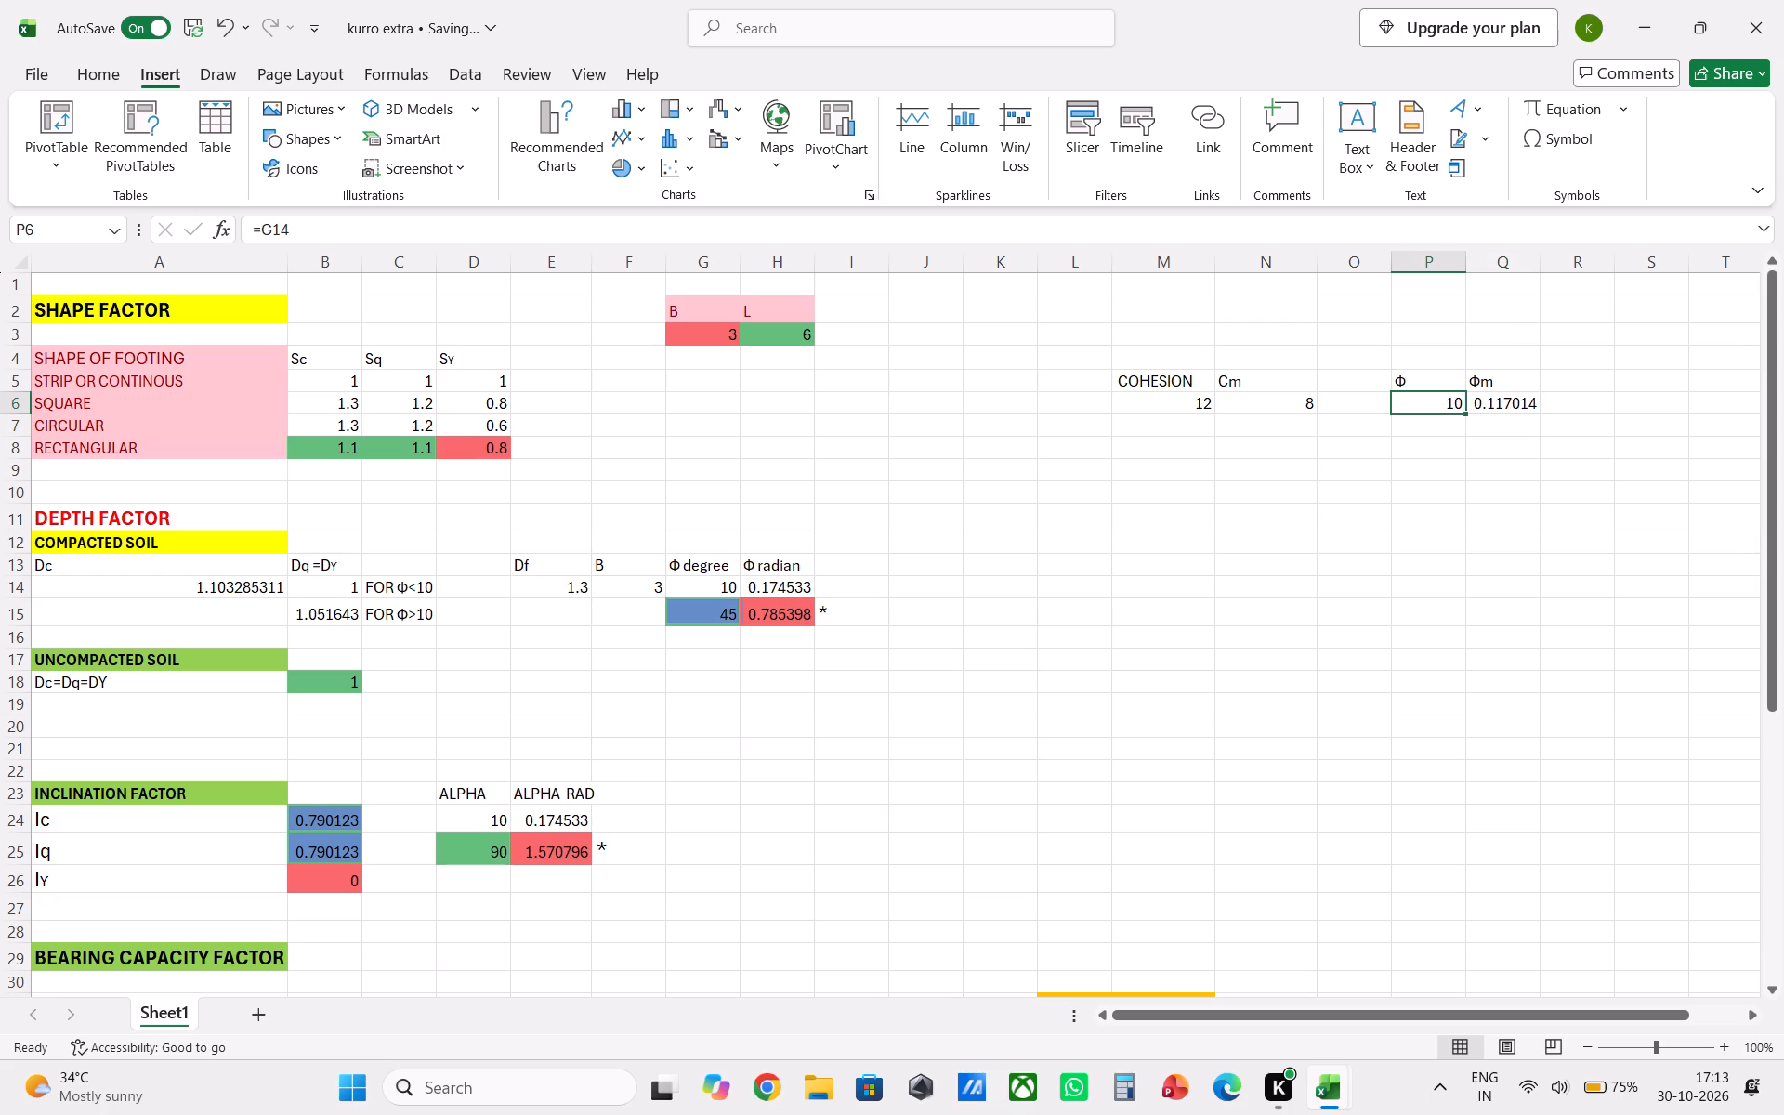
{"action": "key", "text": "BackSpace"}
{"action": "type", "text": "30"}
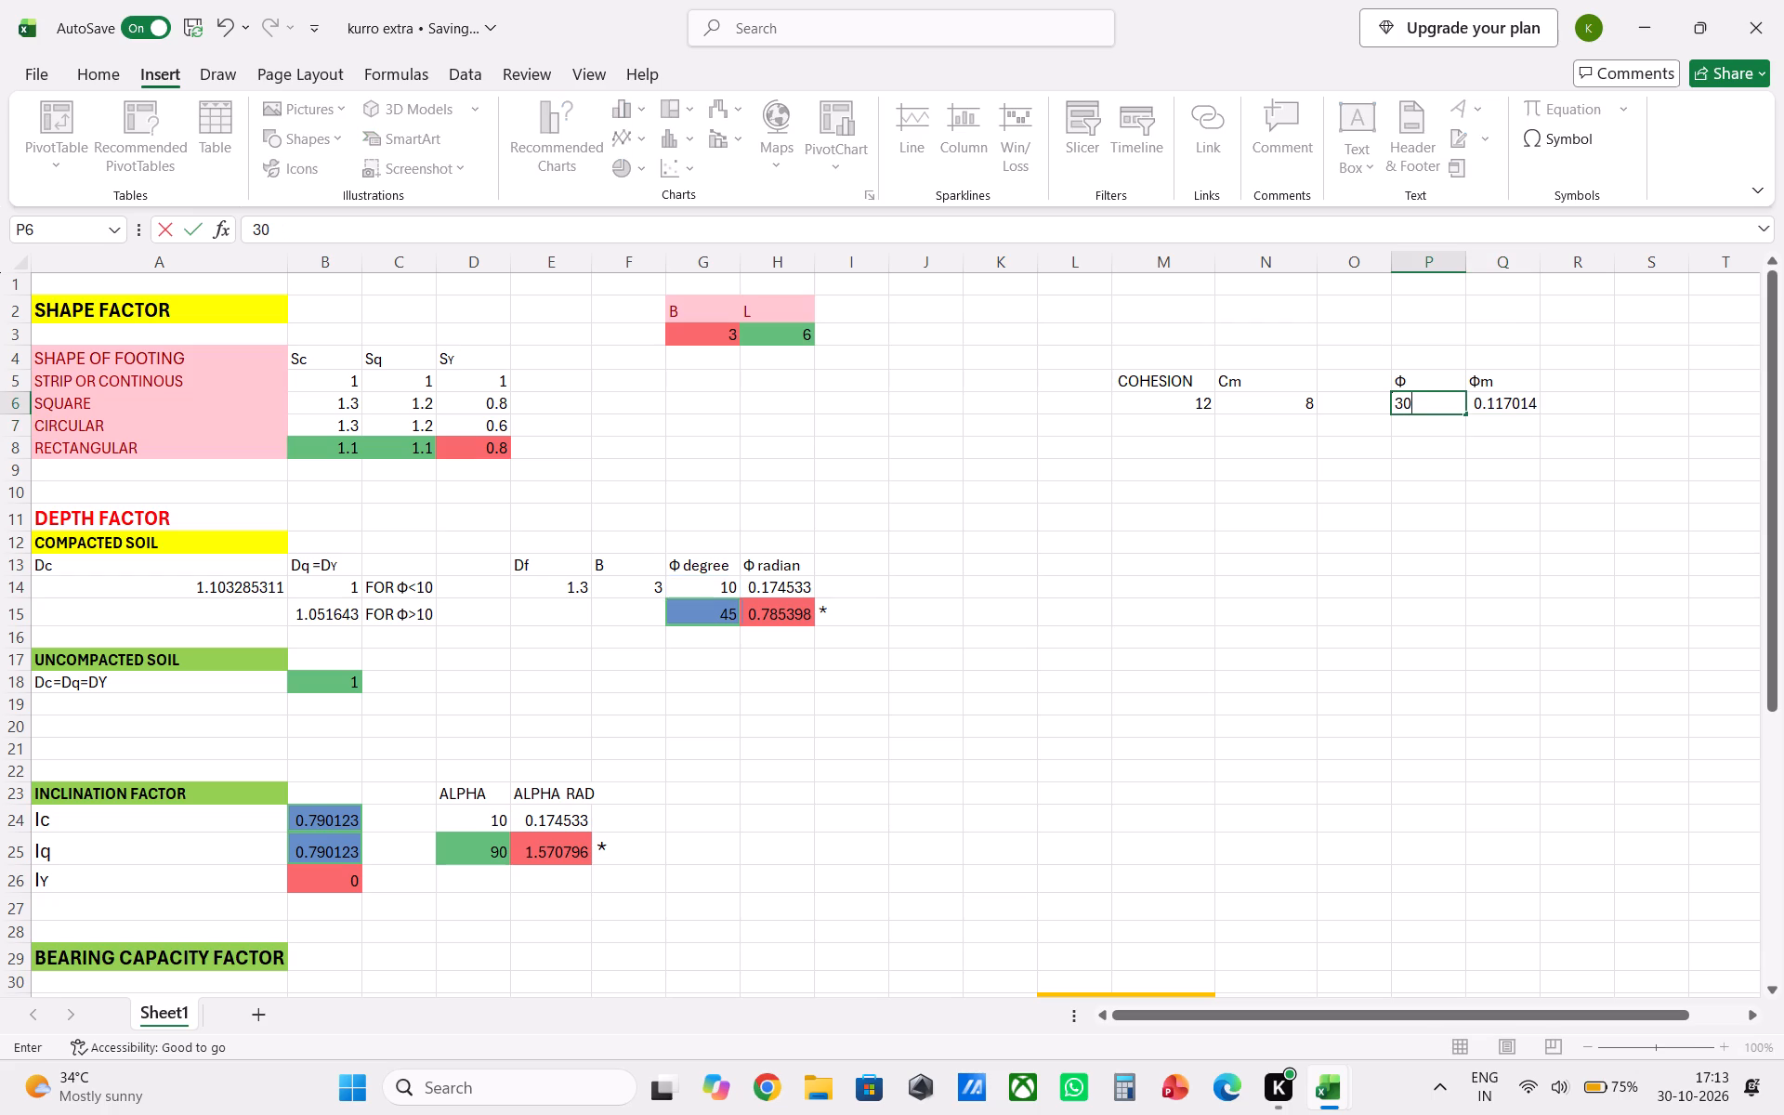
{"action": "key", "text": "Return"}
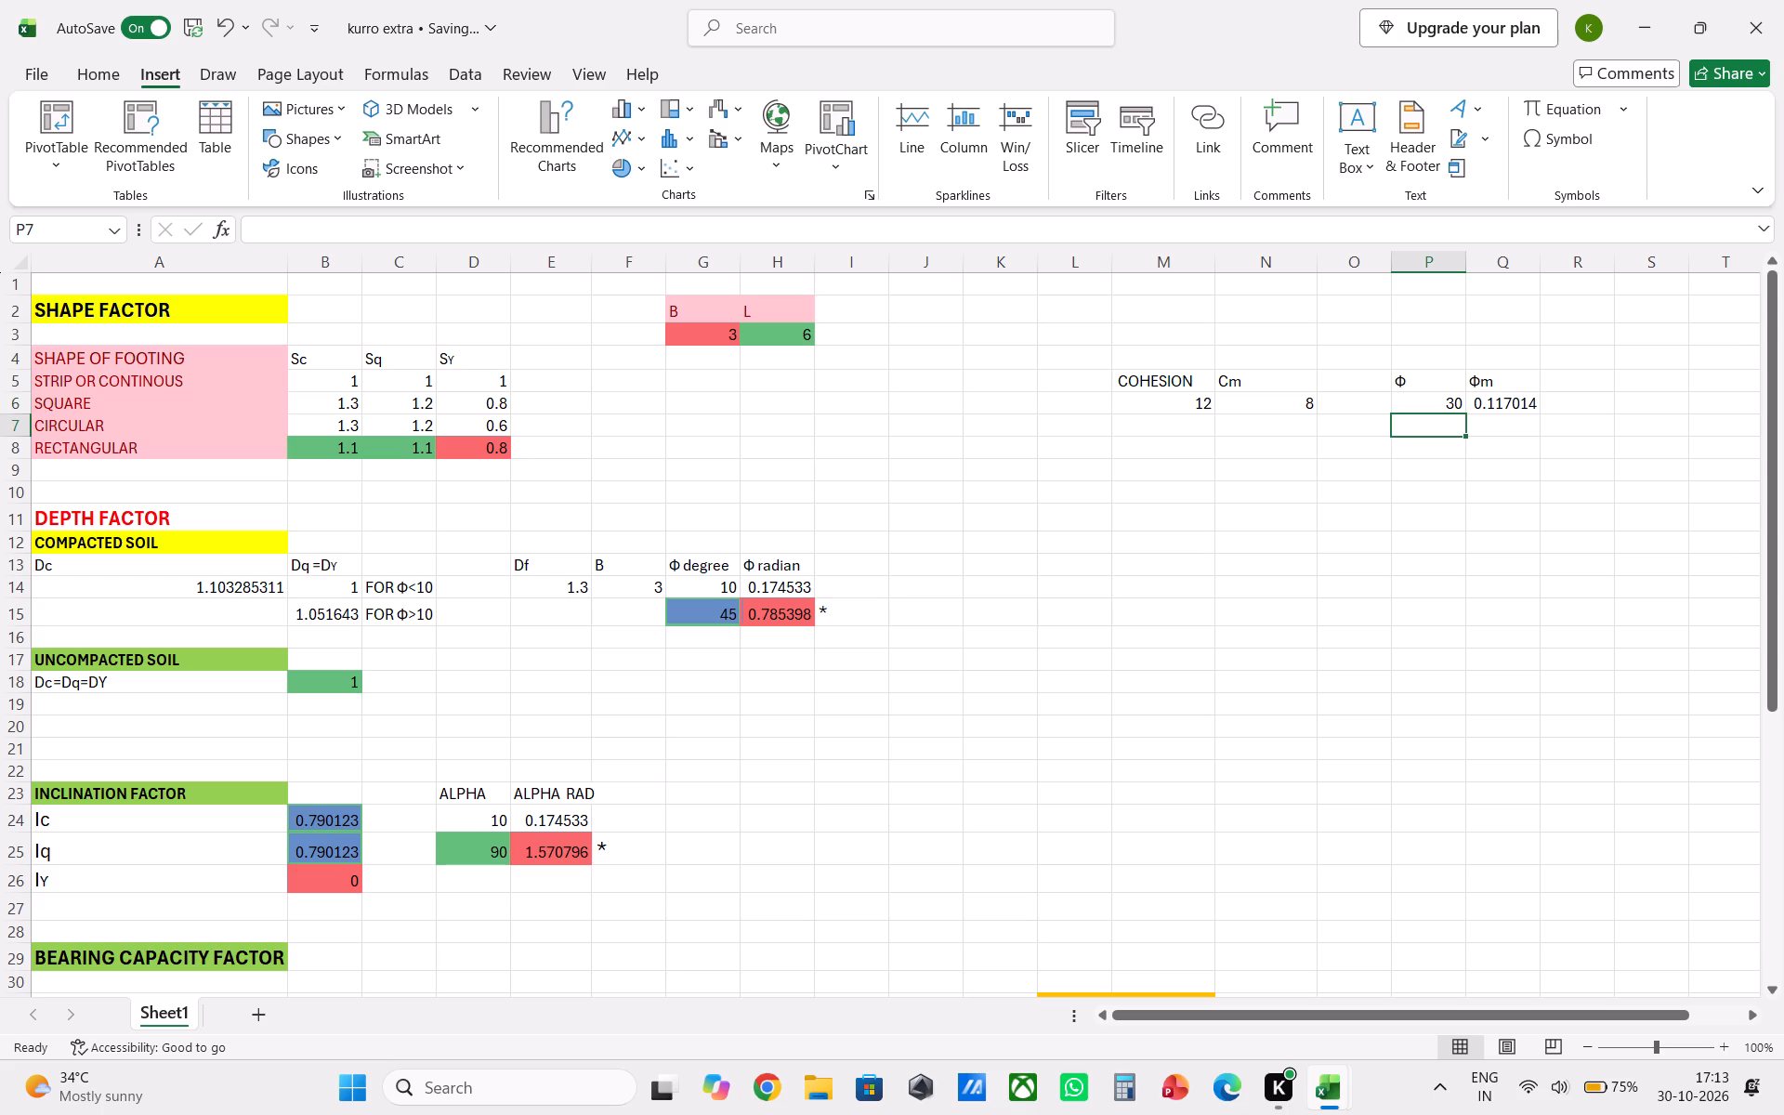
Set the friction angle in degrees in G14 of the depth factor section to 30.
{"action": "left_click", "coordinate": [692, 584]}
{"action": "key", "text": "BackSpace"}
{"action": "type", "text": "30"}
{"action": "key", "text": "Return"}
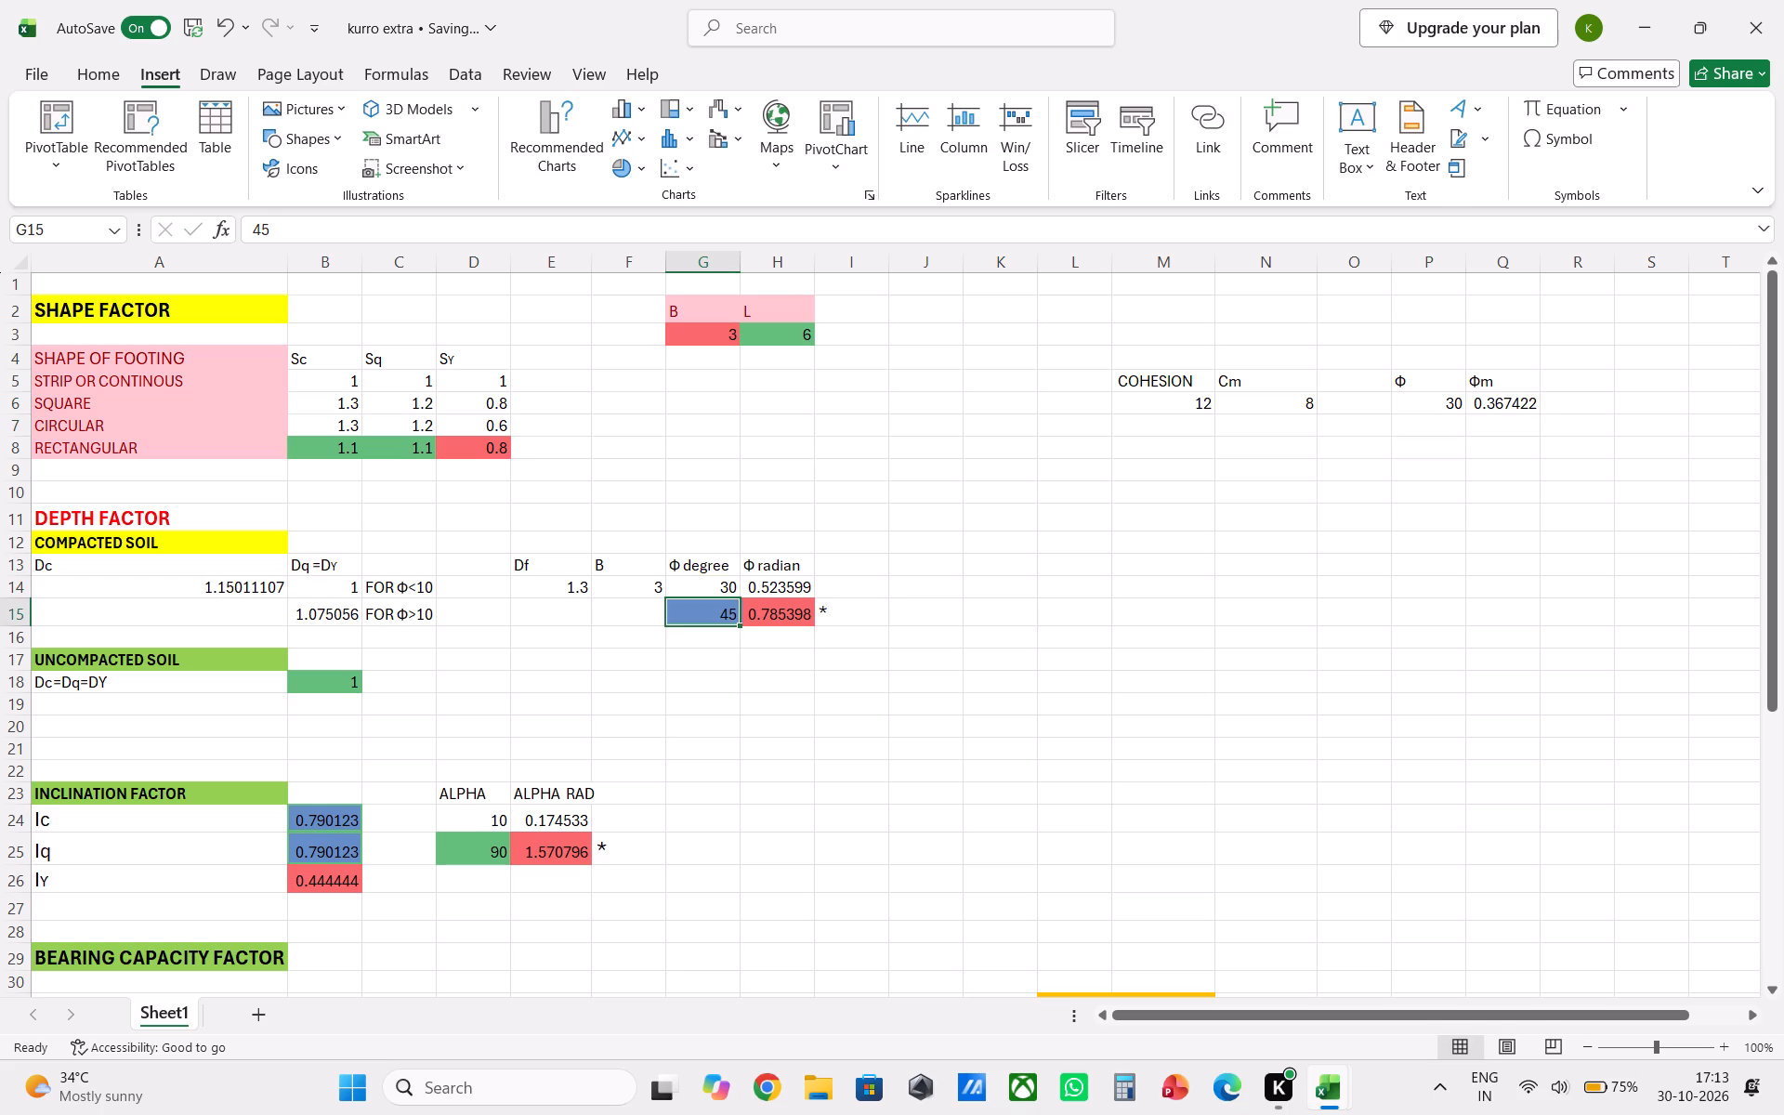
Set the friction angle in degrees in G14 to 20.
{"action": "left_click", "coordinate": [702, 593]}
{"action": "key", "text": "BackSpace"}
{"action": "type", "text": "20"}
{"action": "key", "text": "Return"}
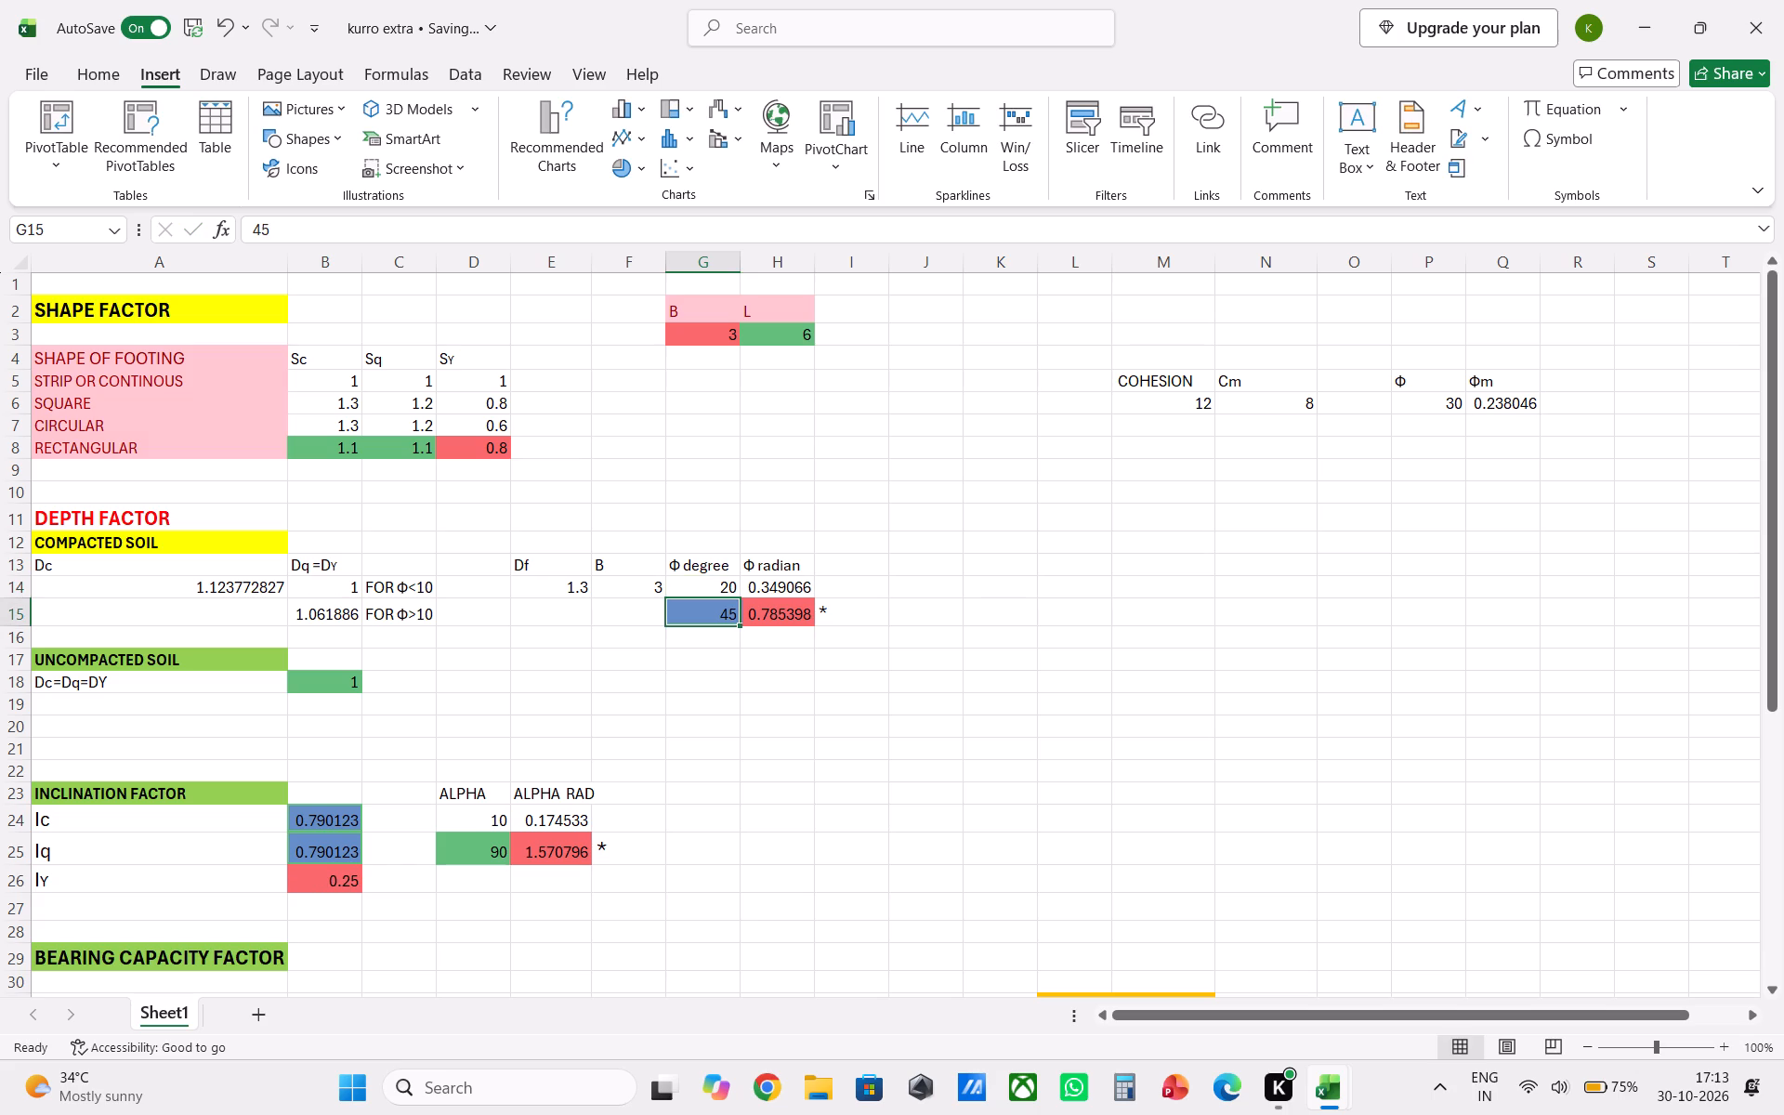
Replace the fixed Φ value in P6 with a link to the friction angle in degrees, giving =G14.
{"action": "left_click", "coordinate": [1405, 403]}
{"action": "left_click", "coordinate": [1405, 403]}
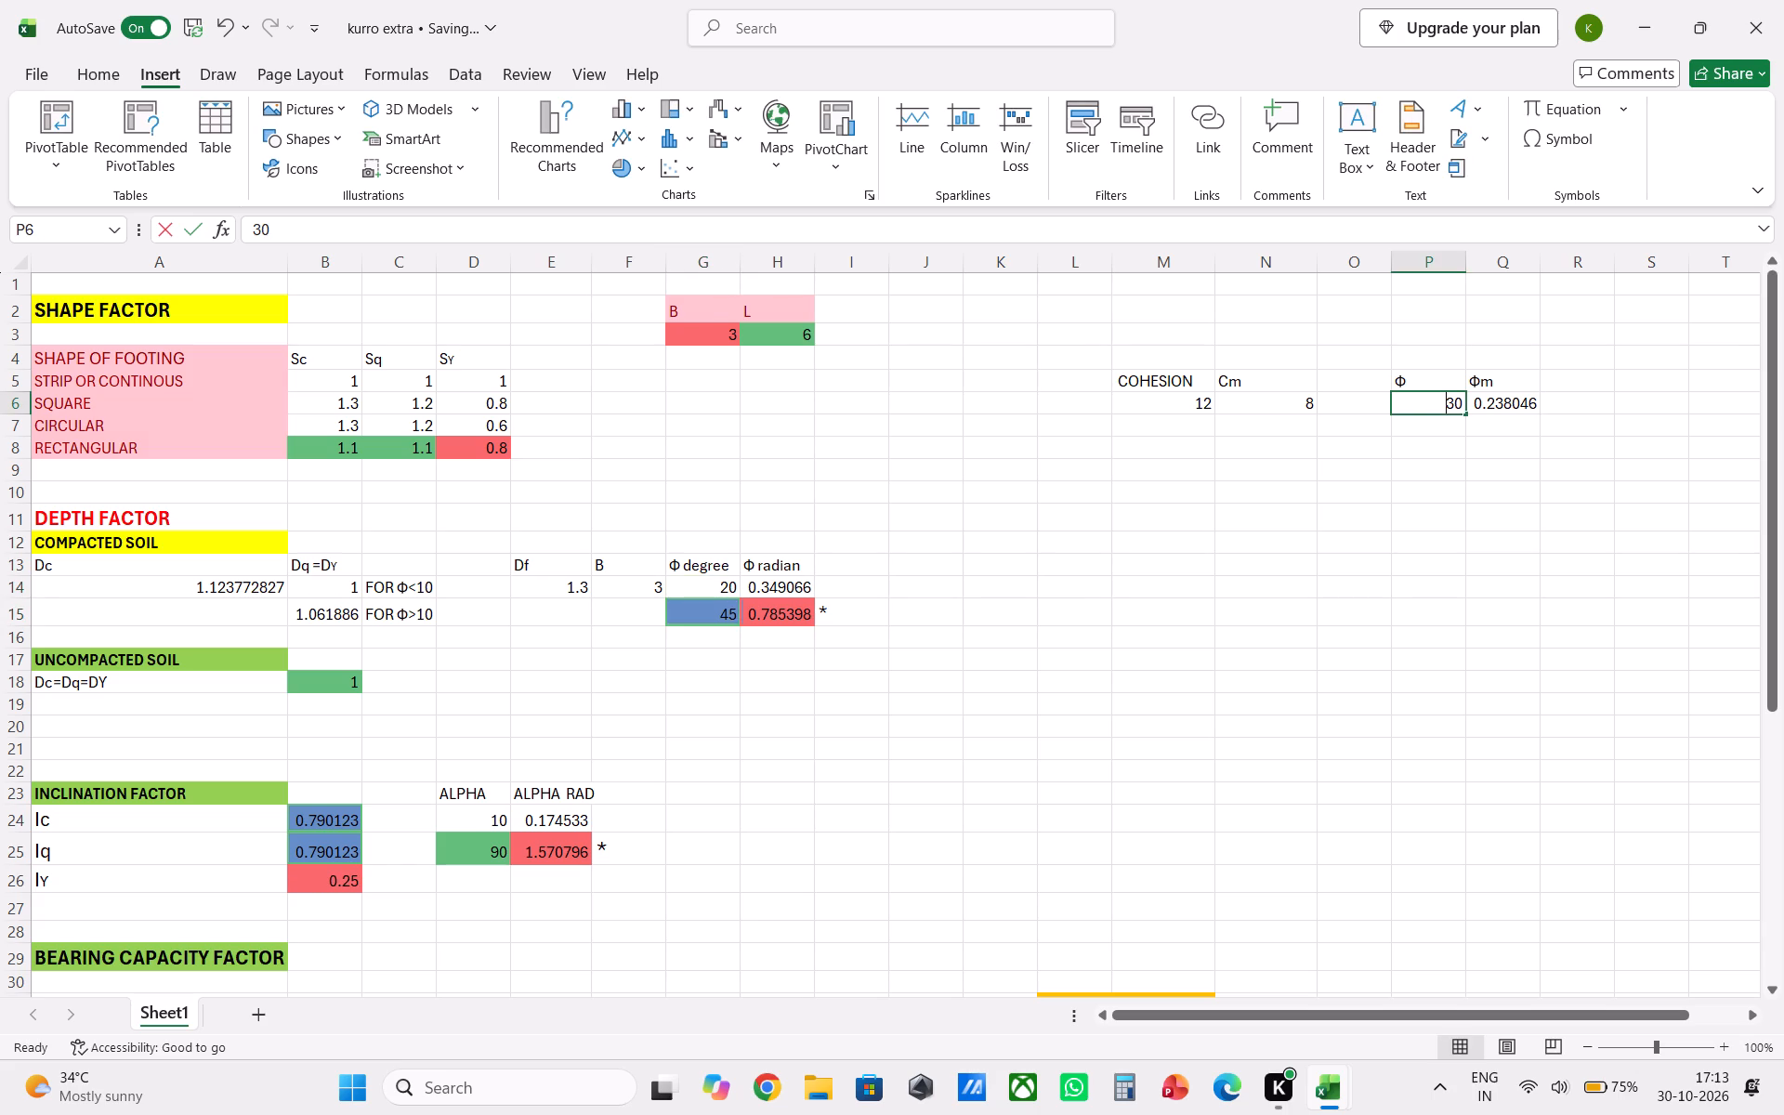
{"action": "key", "text": "BackSpace"}
{"action": "key", "text": "BackSpace"}
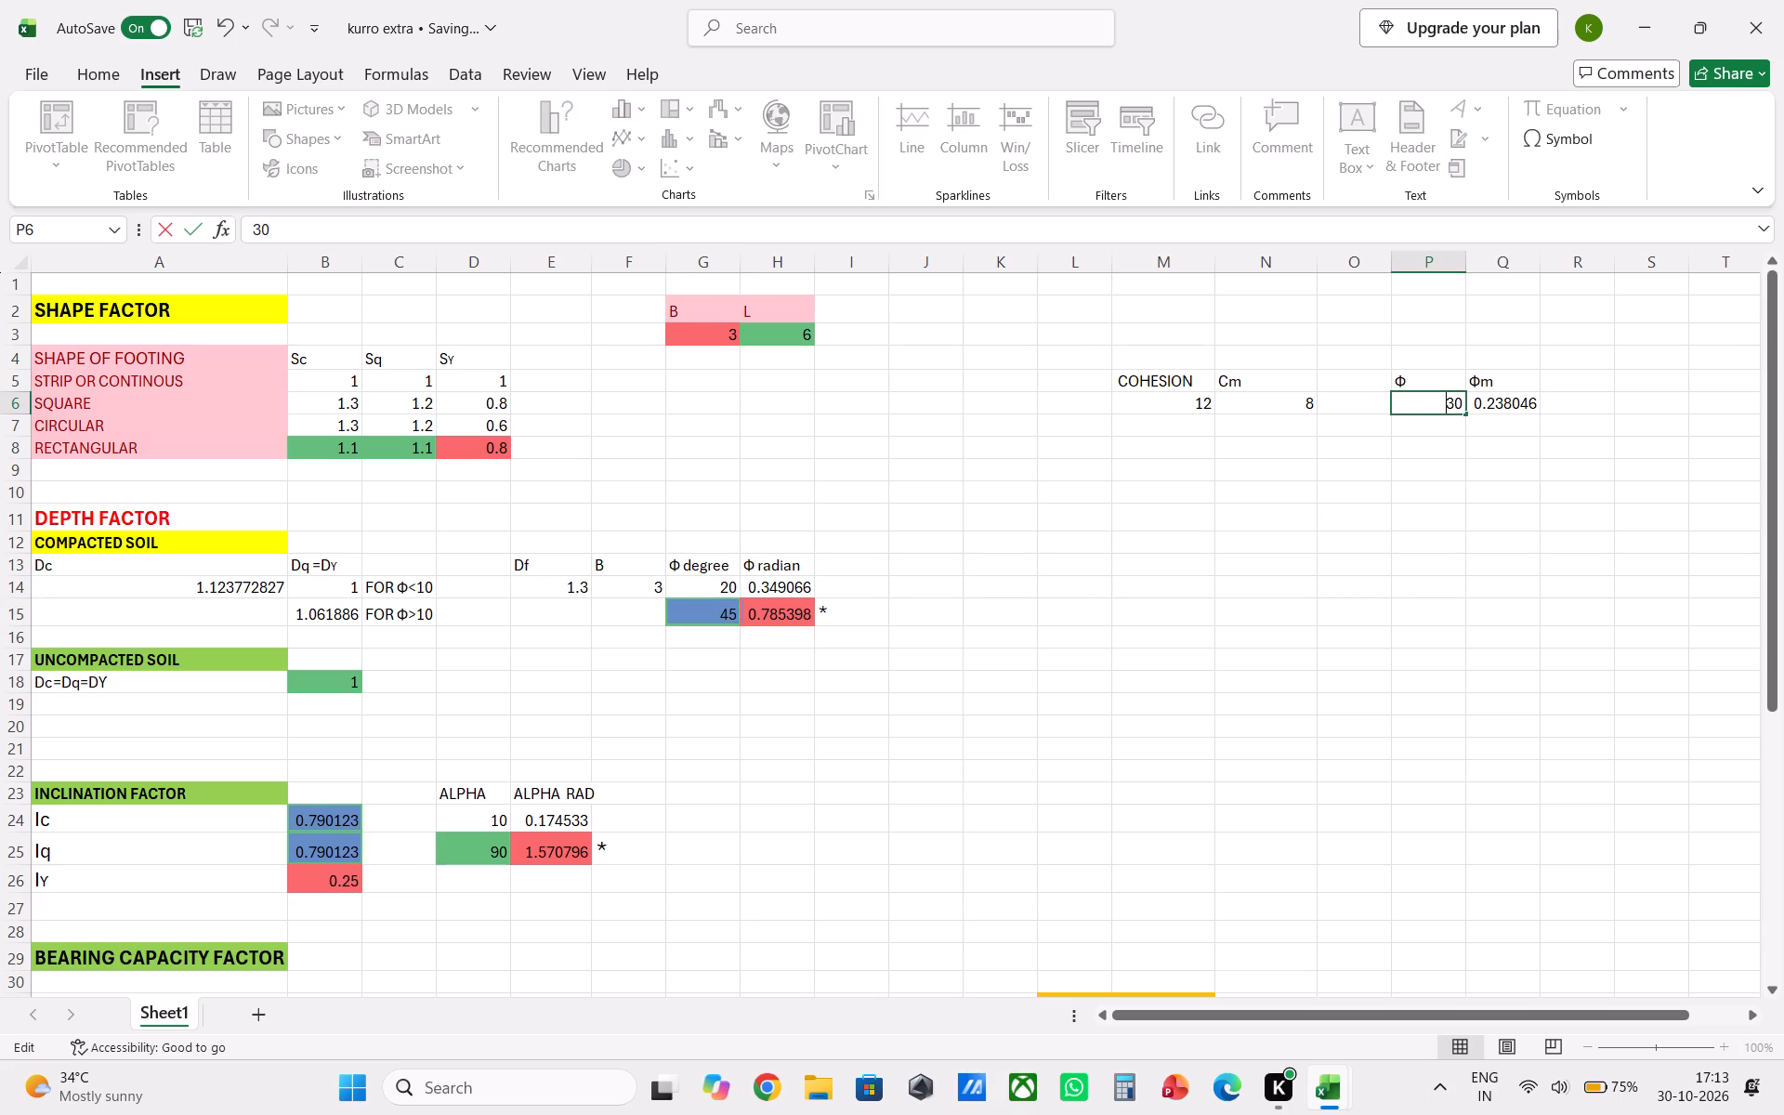
{"action": "left_click", "coordinate": [1448, 402]}
{"action": "left_click", "coordinate": [1463, 402]}
{"action": "key", "text": "BackSpace"}
{"action": "key", "text": "BackSpace"}
{"action": "key", "text": "equal"}
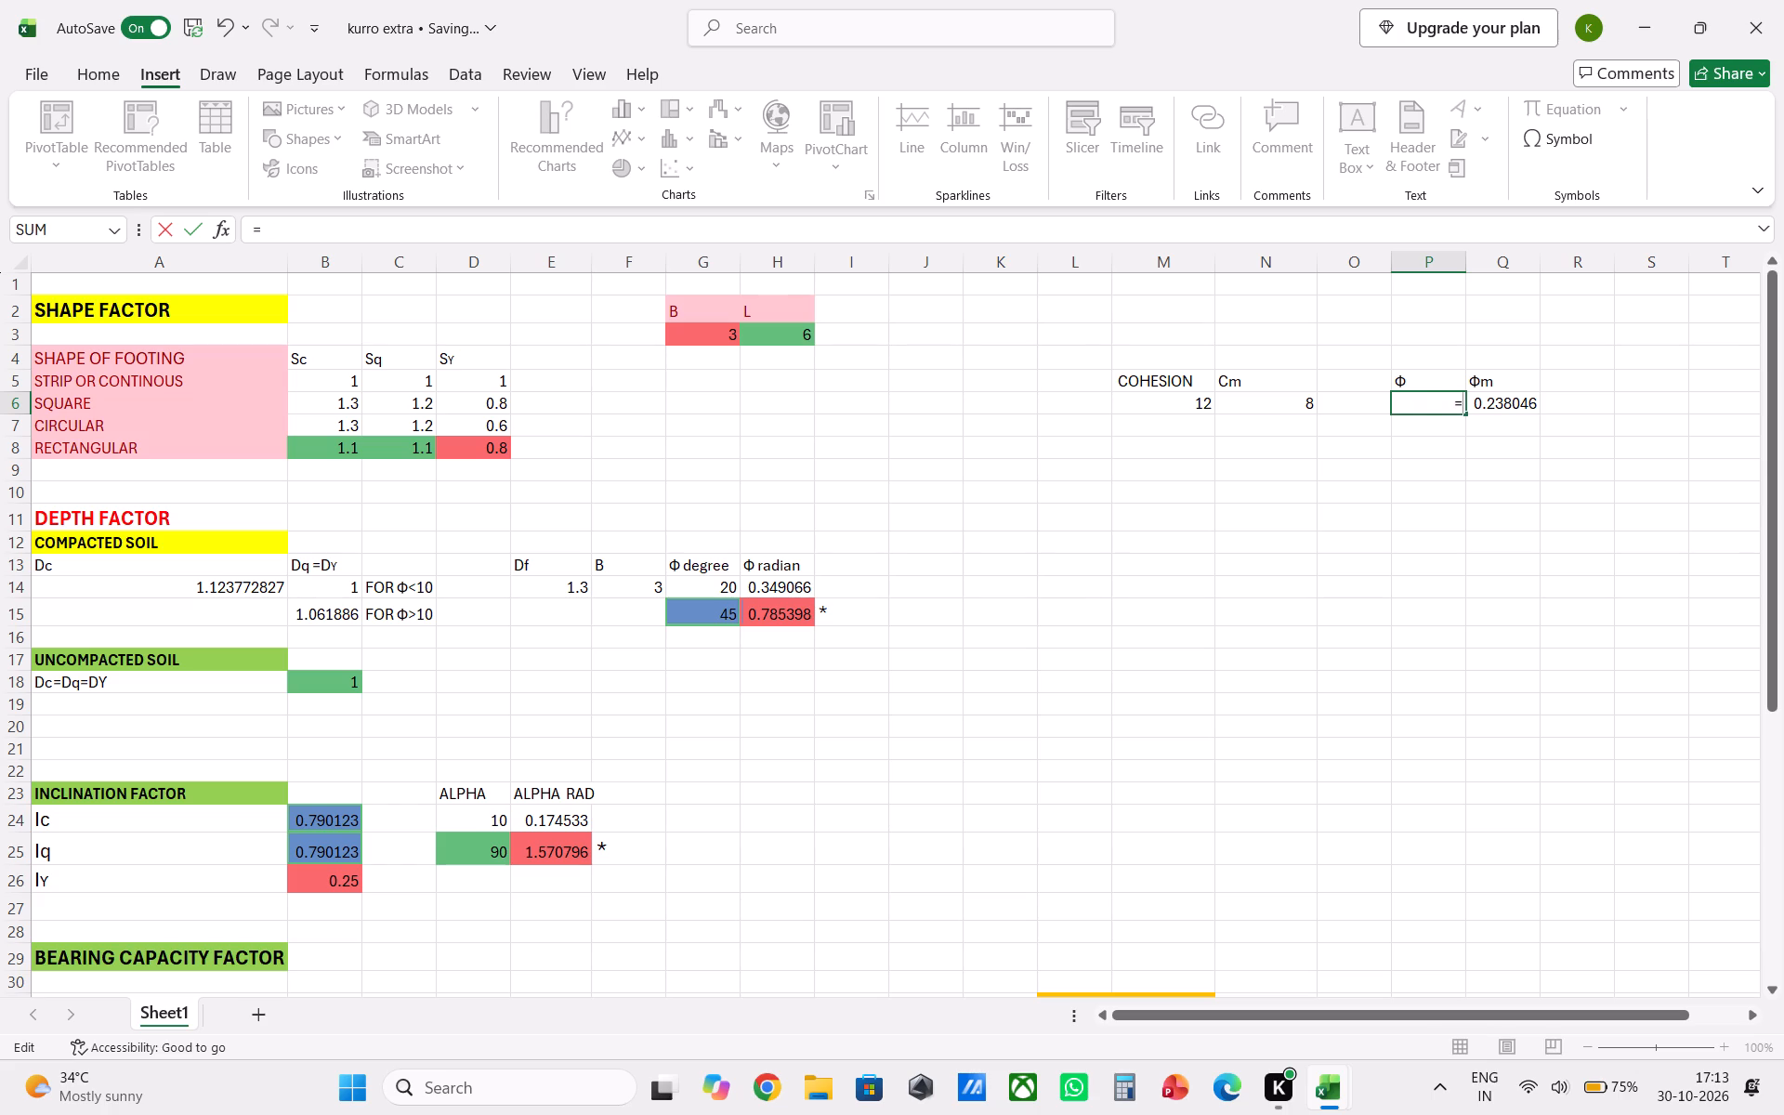
{"action": "left_click", "coordinate": [691, 586]}
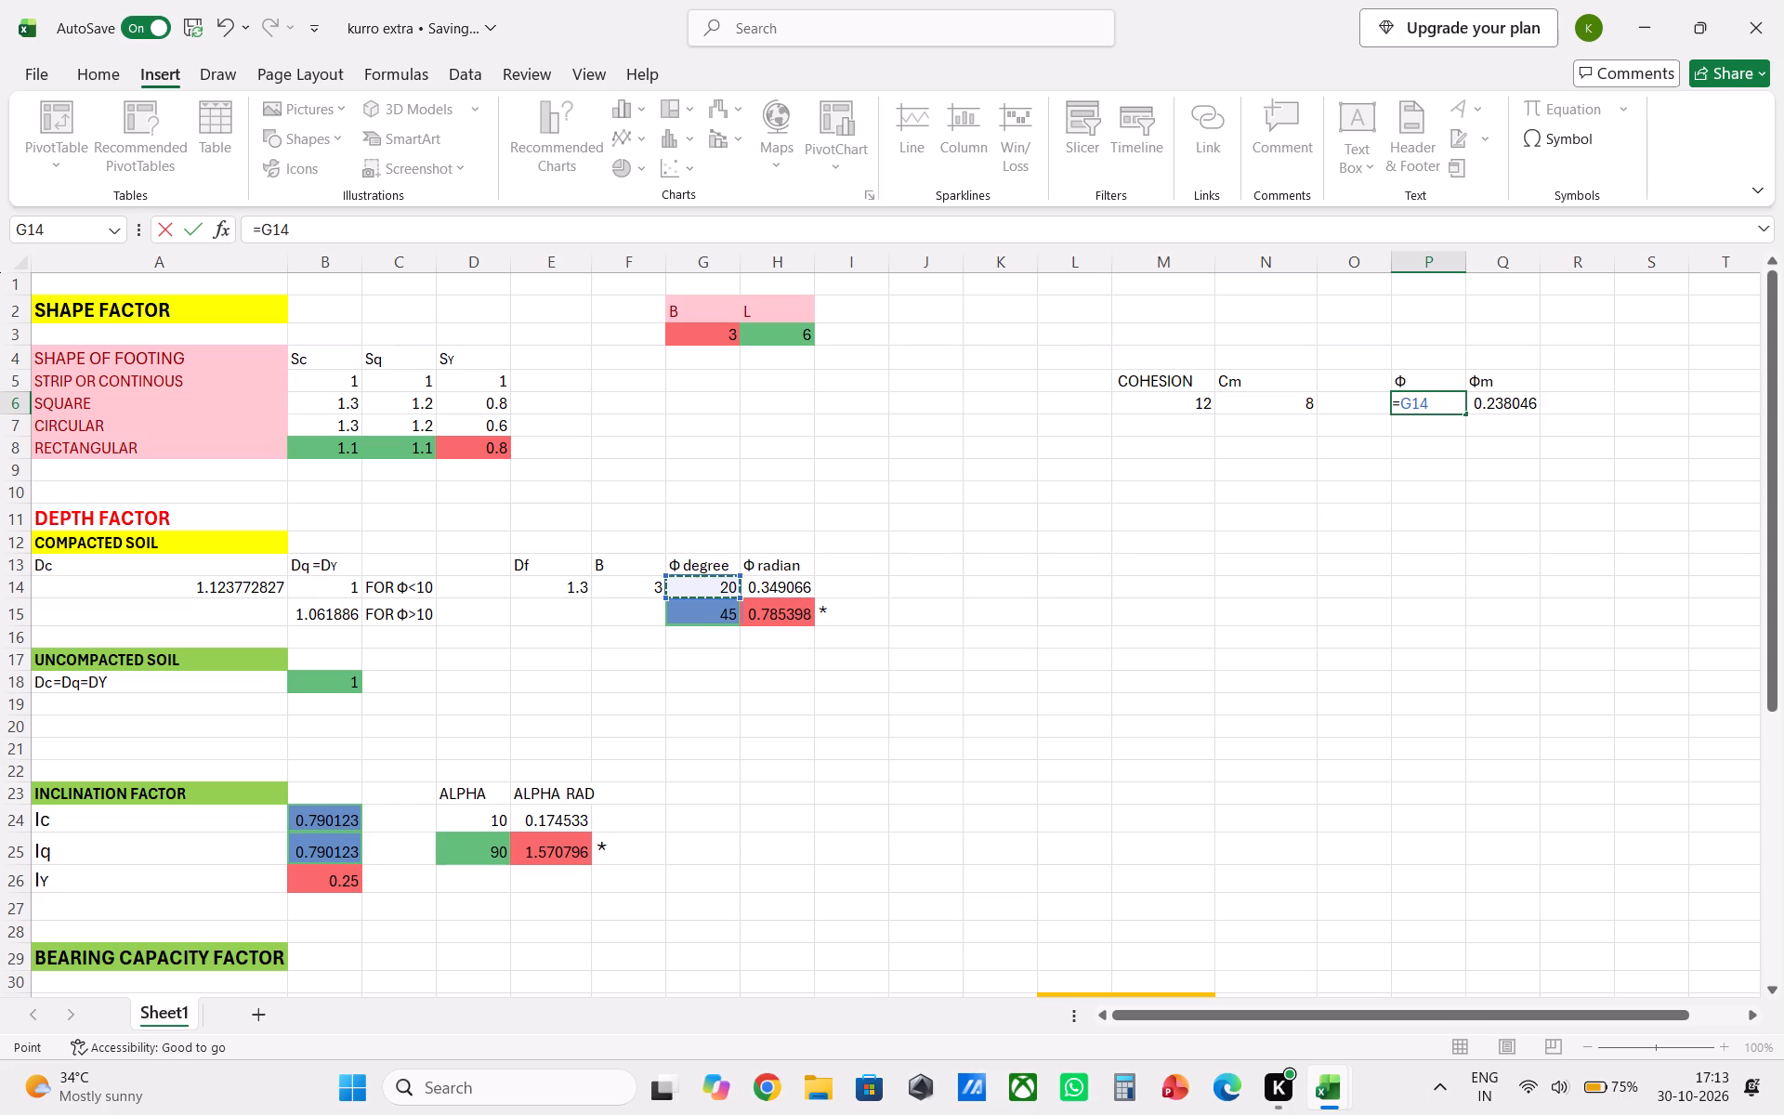
{"action": "key", "text": "Return"}
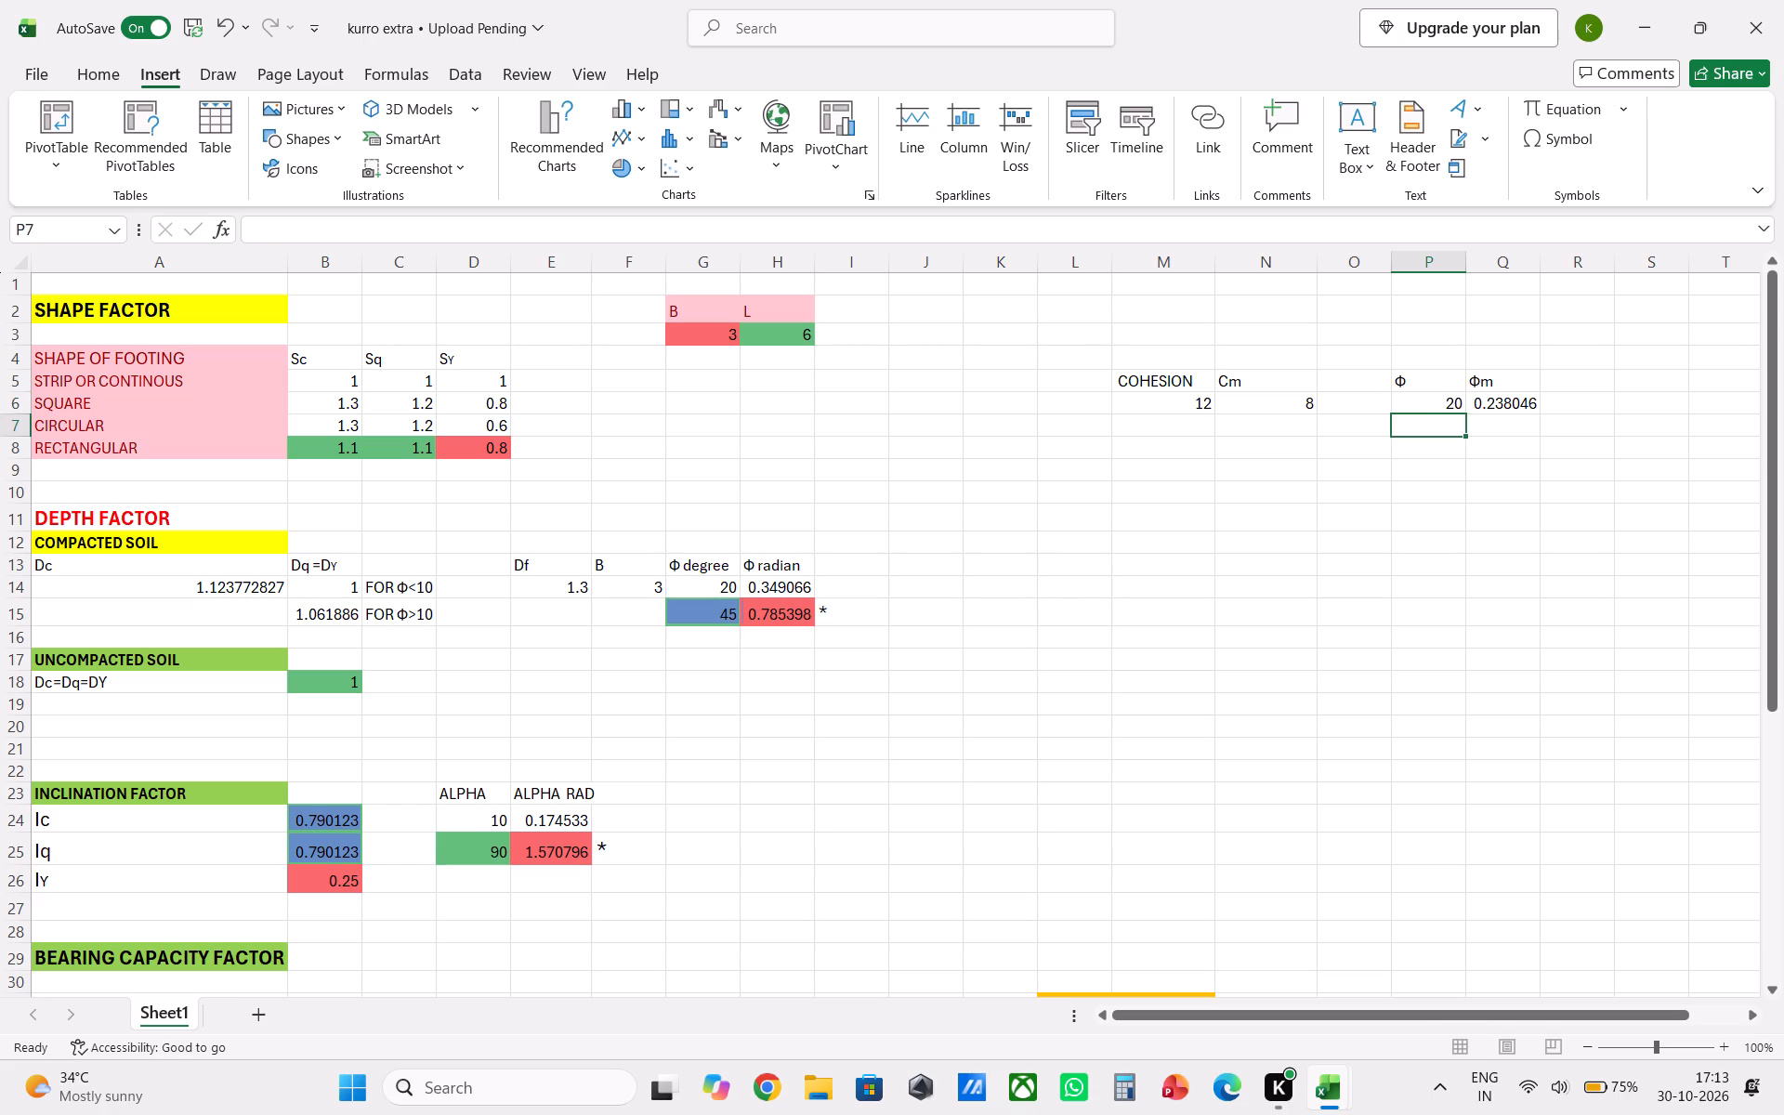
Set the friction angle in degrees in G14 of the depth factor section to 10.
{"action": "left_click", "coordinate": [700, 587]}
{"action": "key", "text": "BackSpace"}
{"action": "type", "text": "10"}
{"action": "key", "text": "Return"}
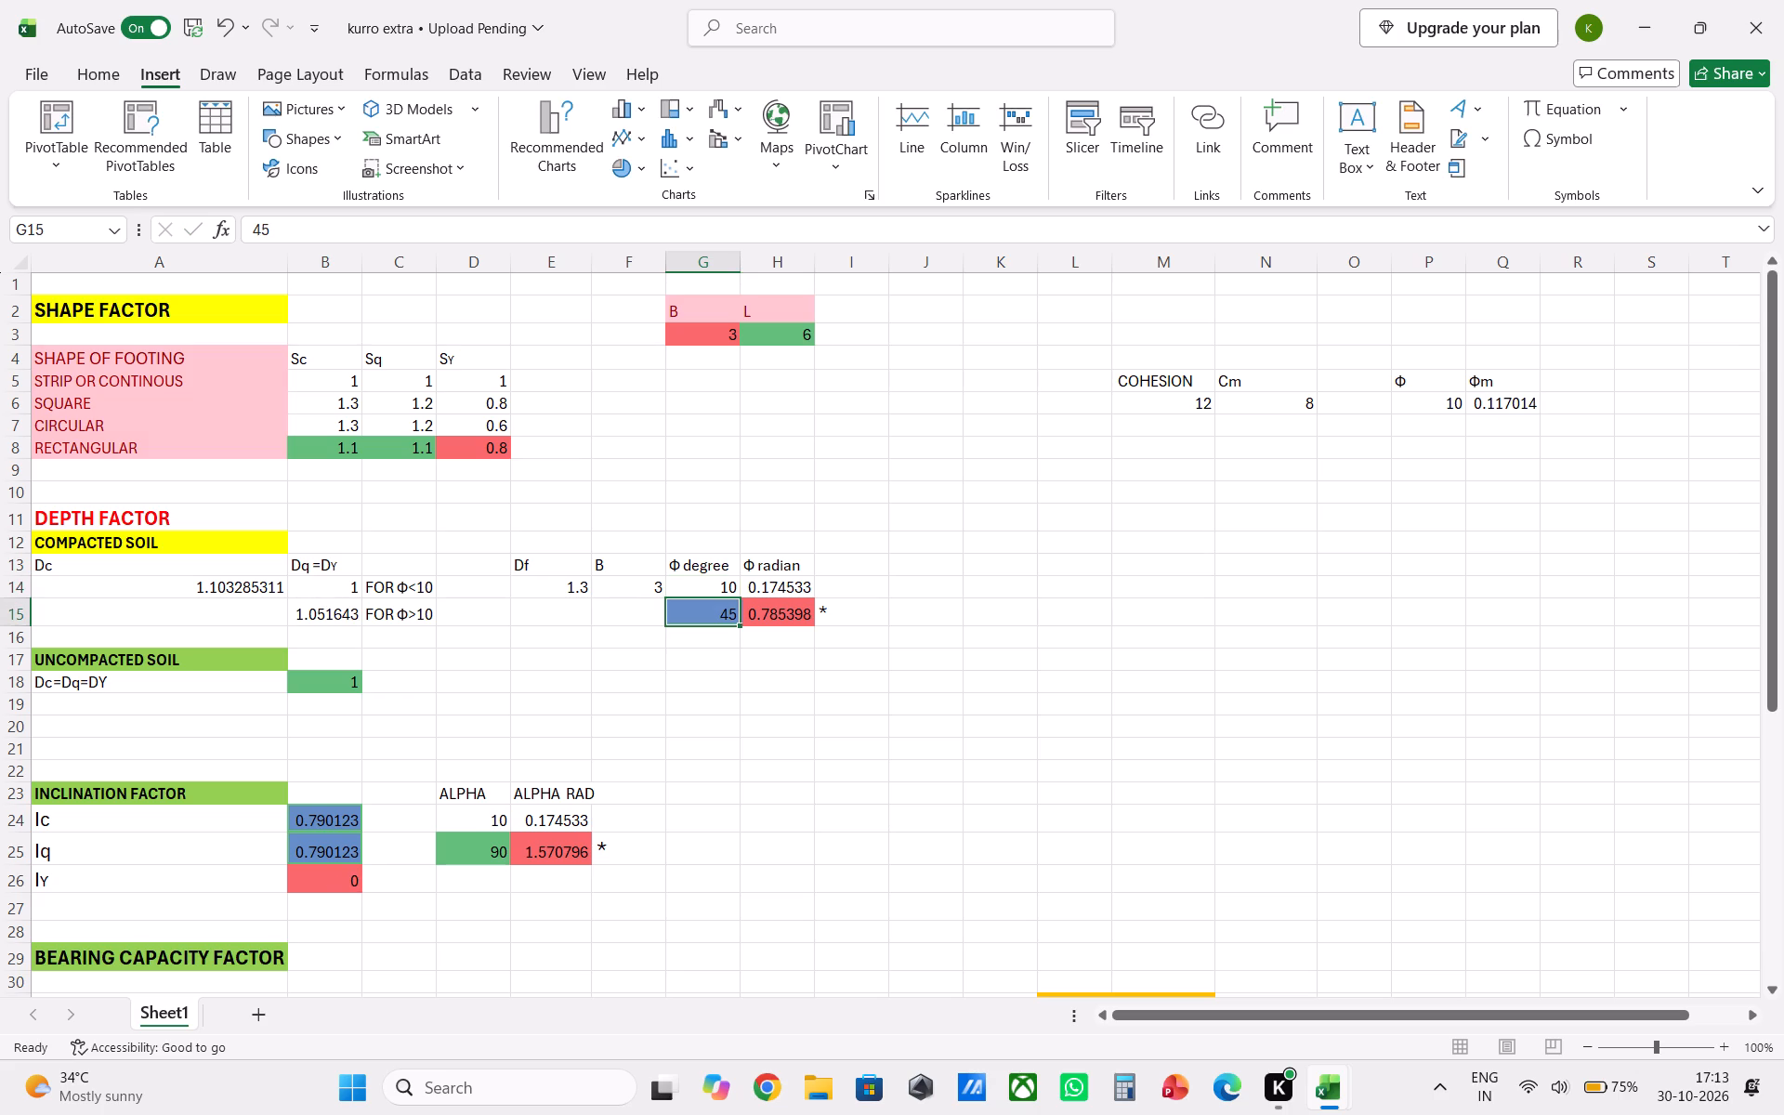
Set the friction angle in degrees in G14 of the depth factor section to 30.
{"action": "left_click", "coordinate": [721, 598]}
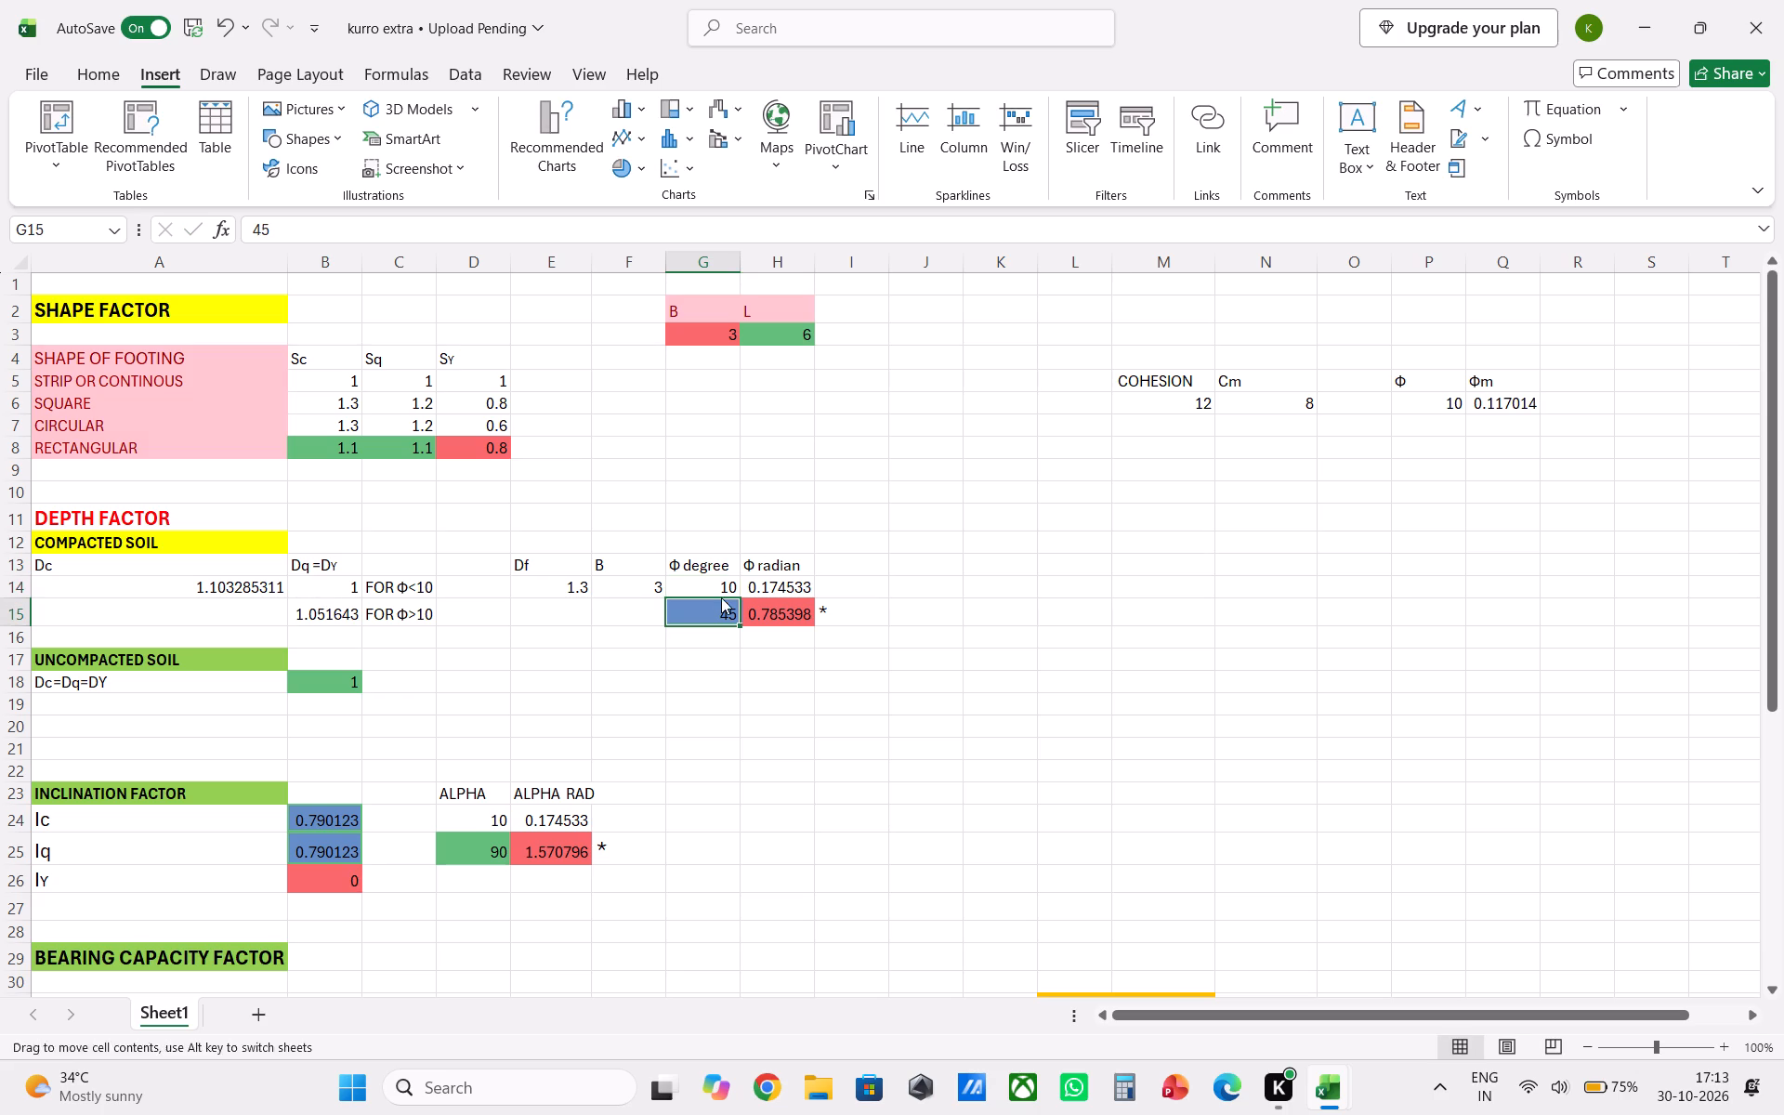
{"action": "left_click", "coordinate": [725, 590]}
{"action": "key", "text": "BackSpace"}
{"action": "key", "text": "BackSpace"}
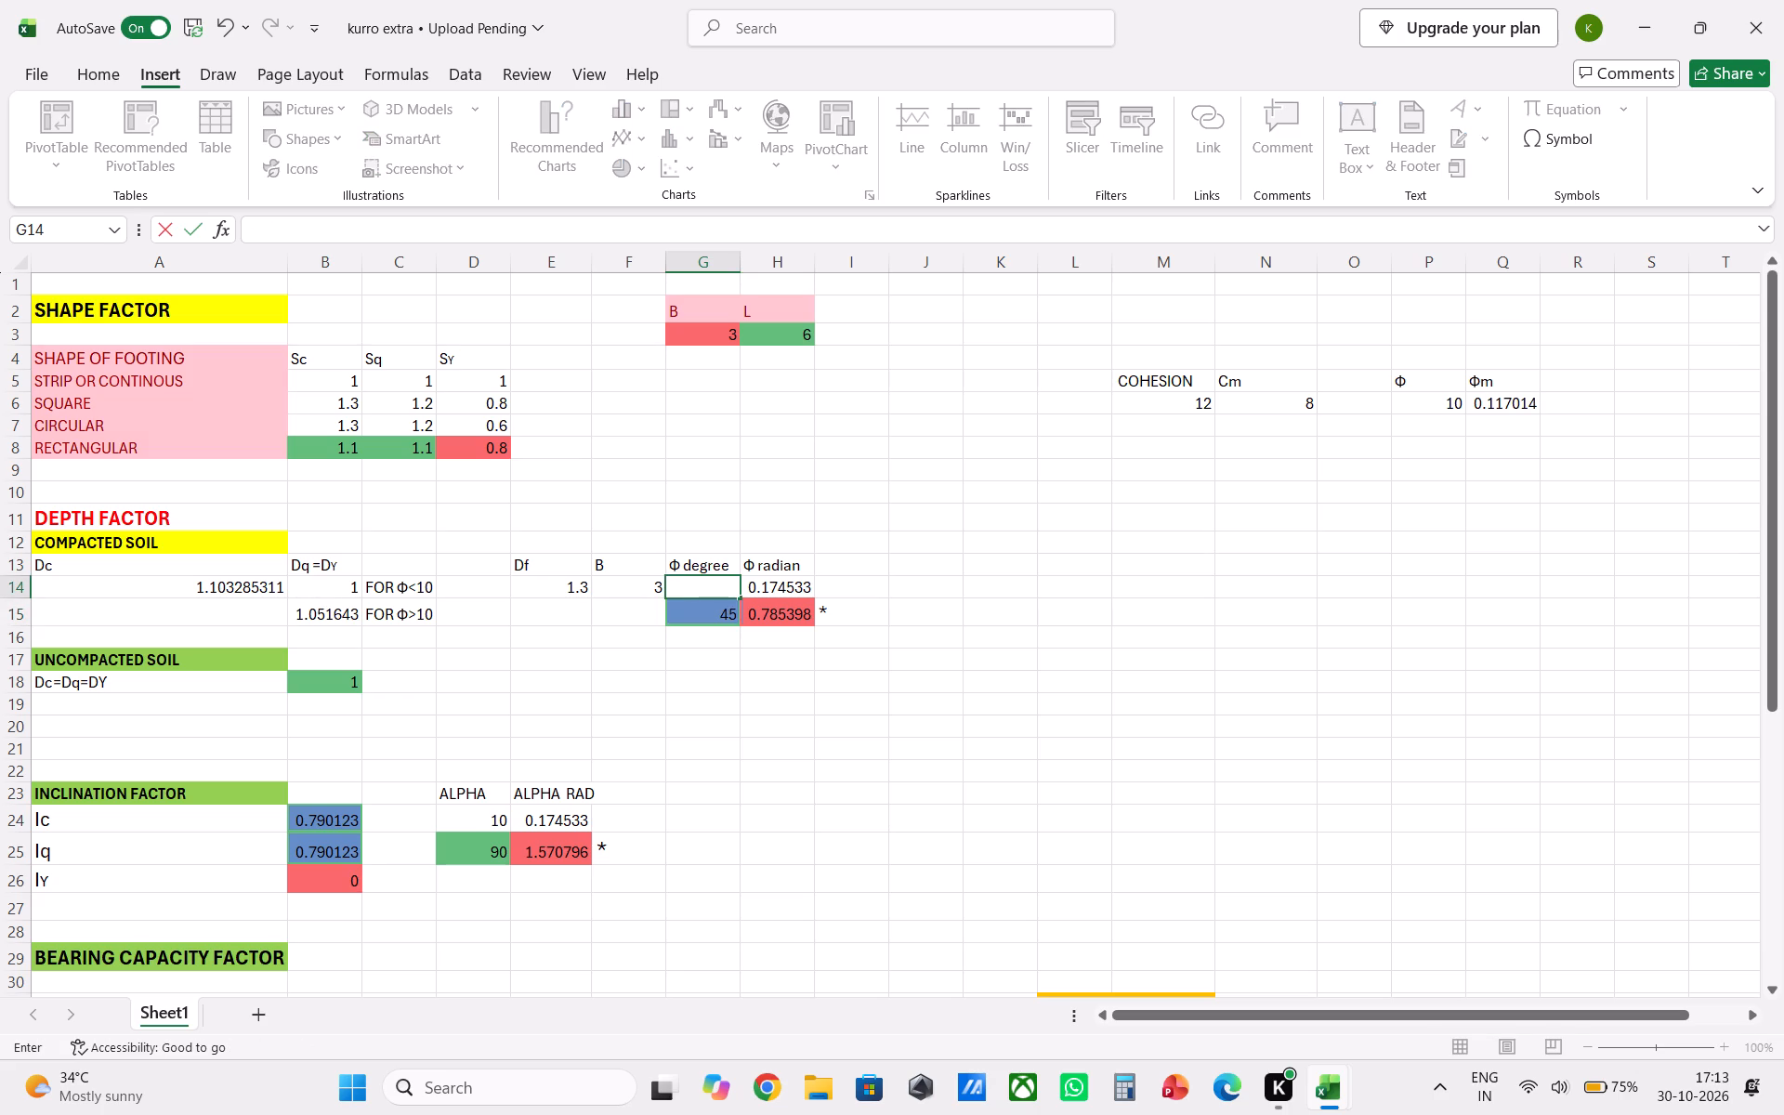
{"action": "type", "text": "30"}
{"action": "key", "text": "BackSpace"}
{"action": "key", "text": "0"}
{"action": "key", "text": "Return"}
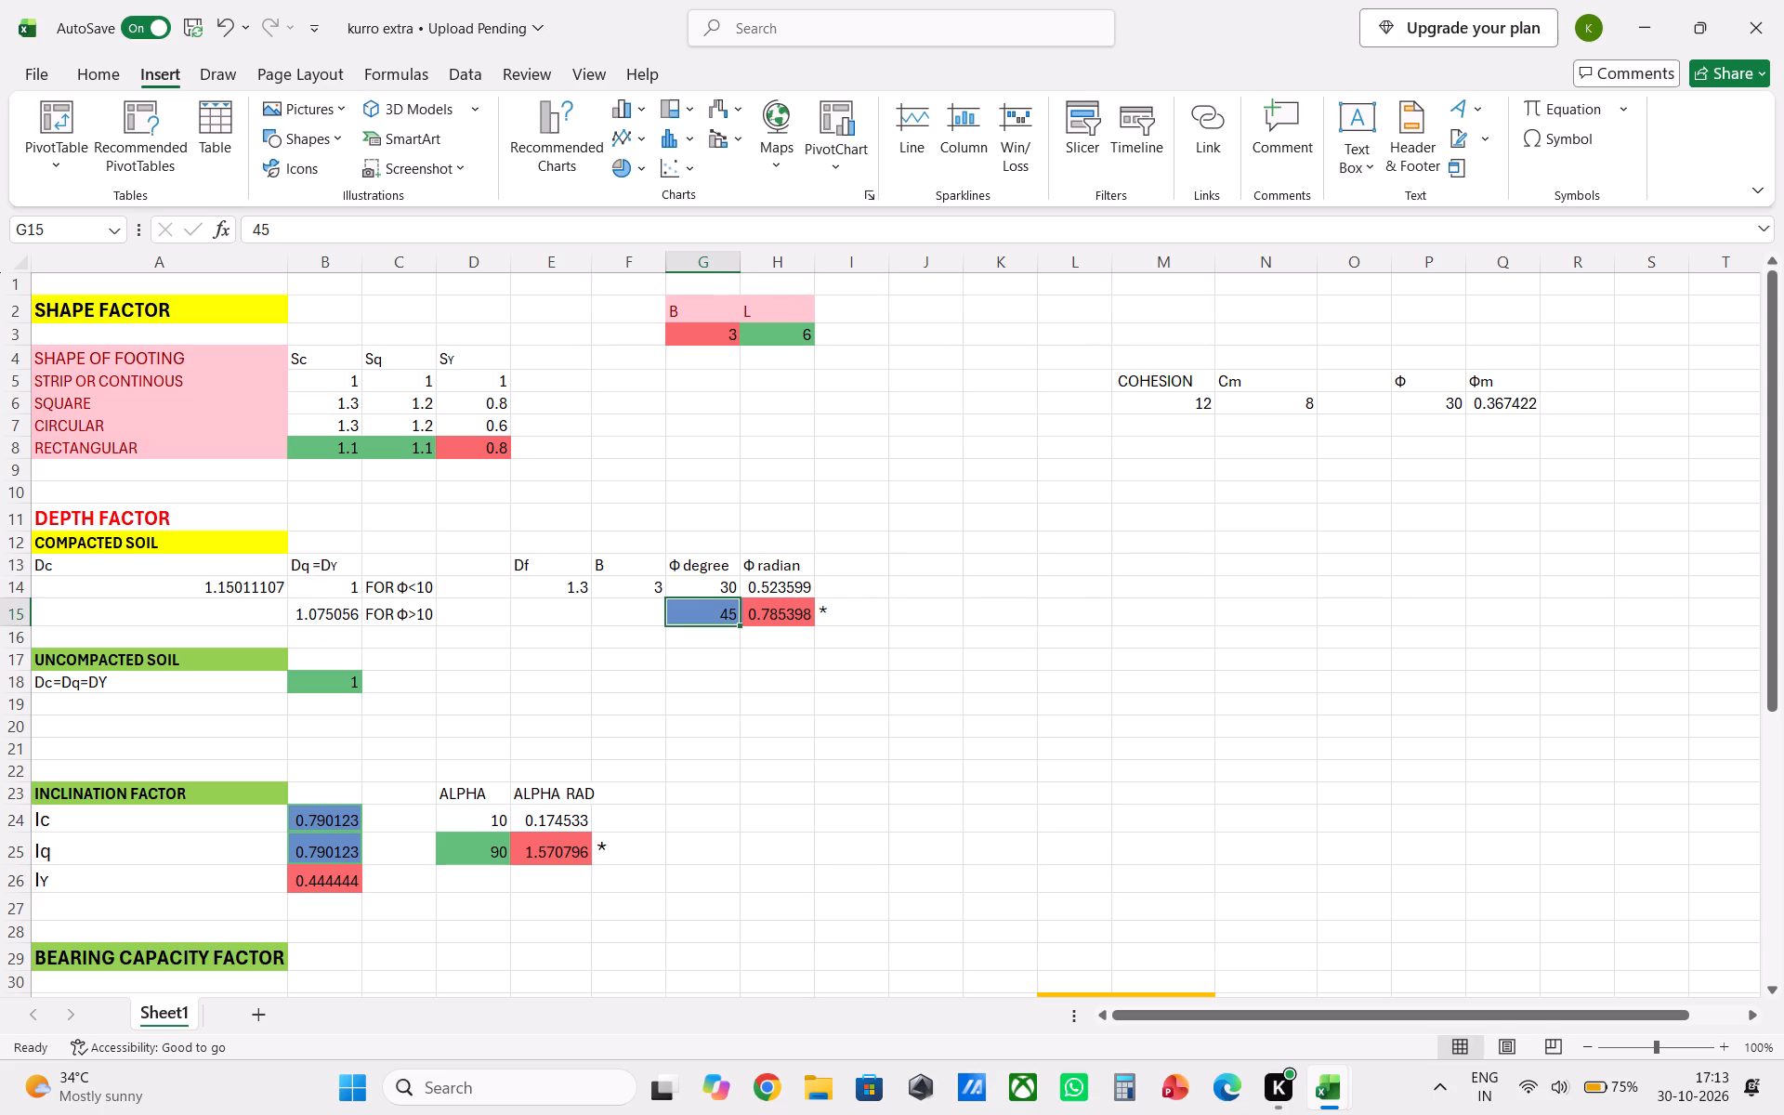
Review the Φm formula in Q6 and its cell reference without editing it.
{"action": "double_click", "coordinate": [1504, 405]}
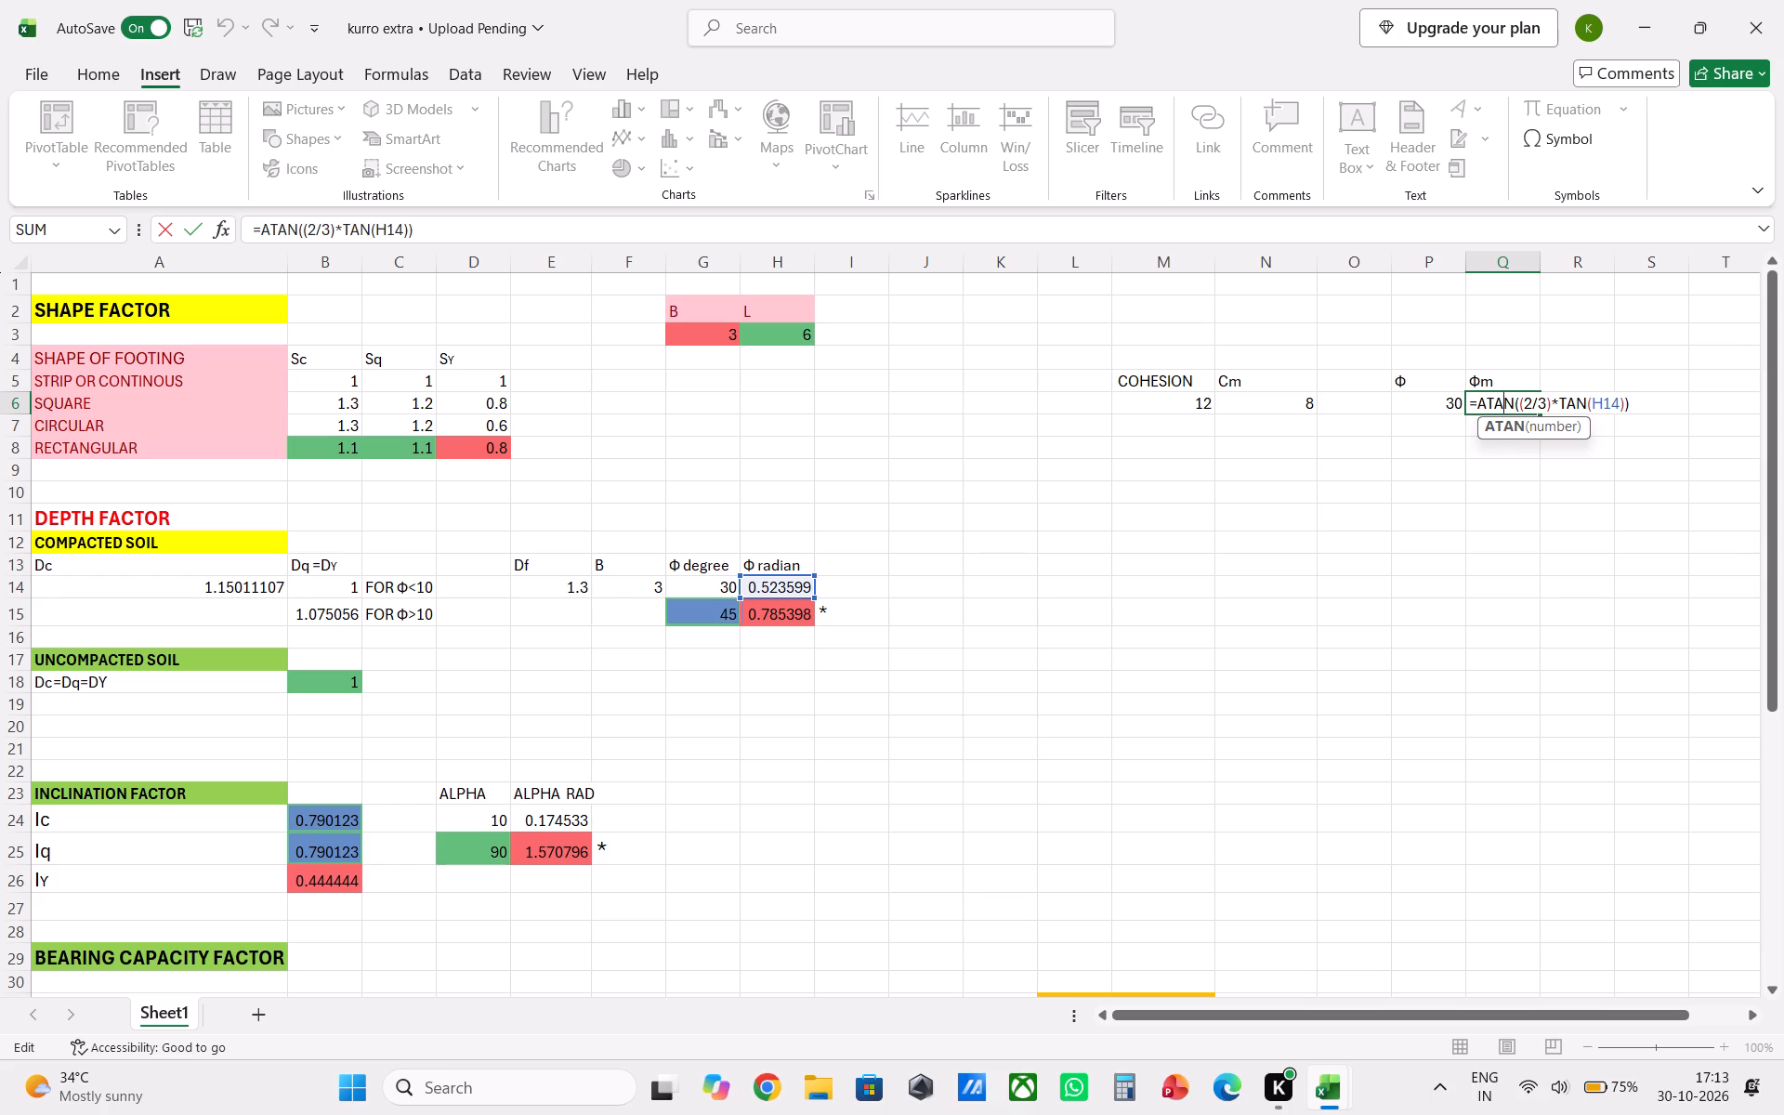
{"action": "left_click", "coordinate": [1659, 413]}
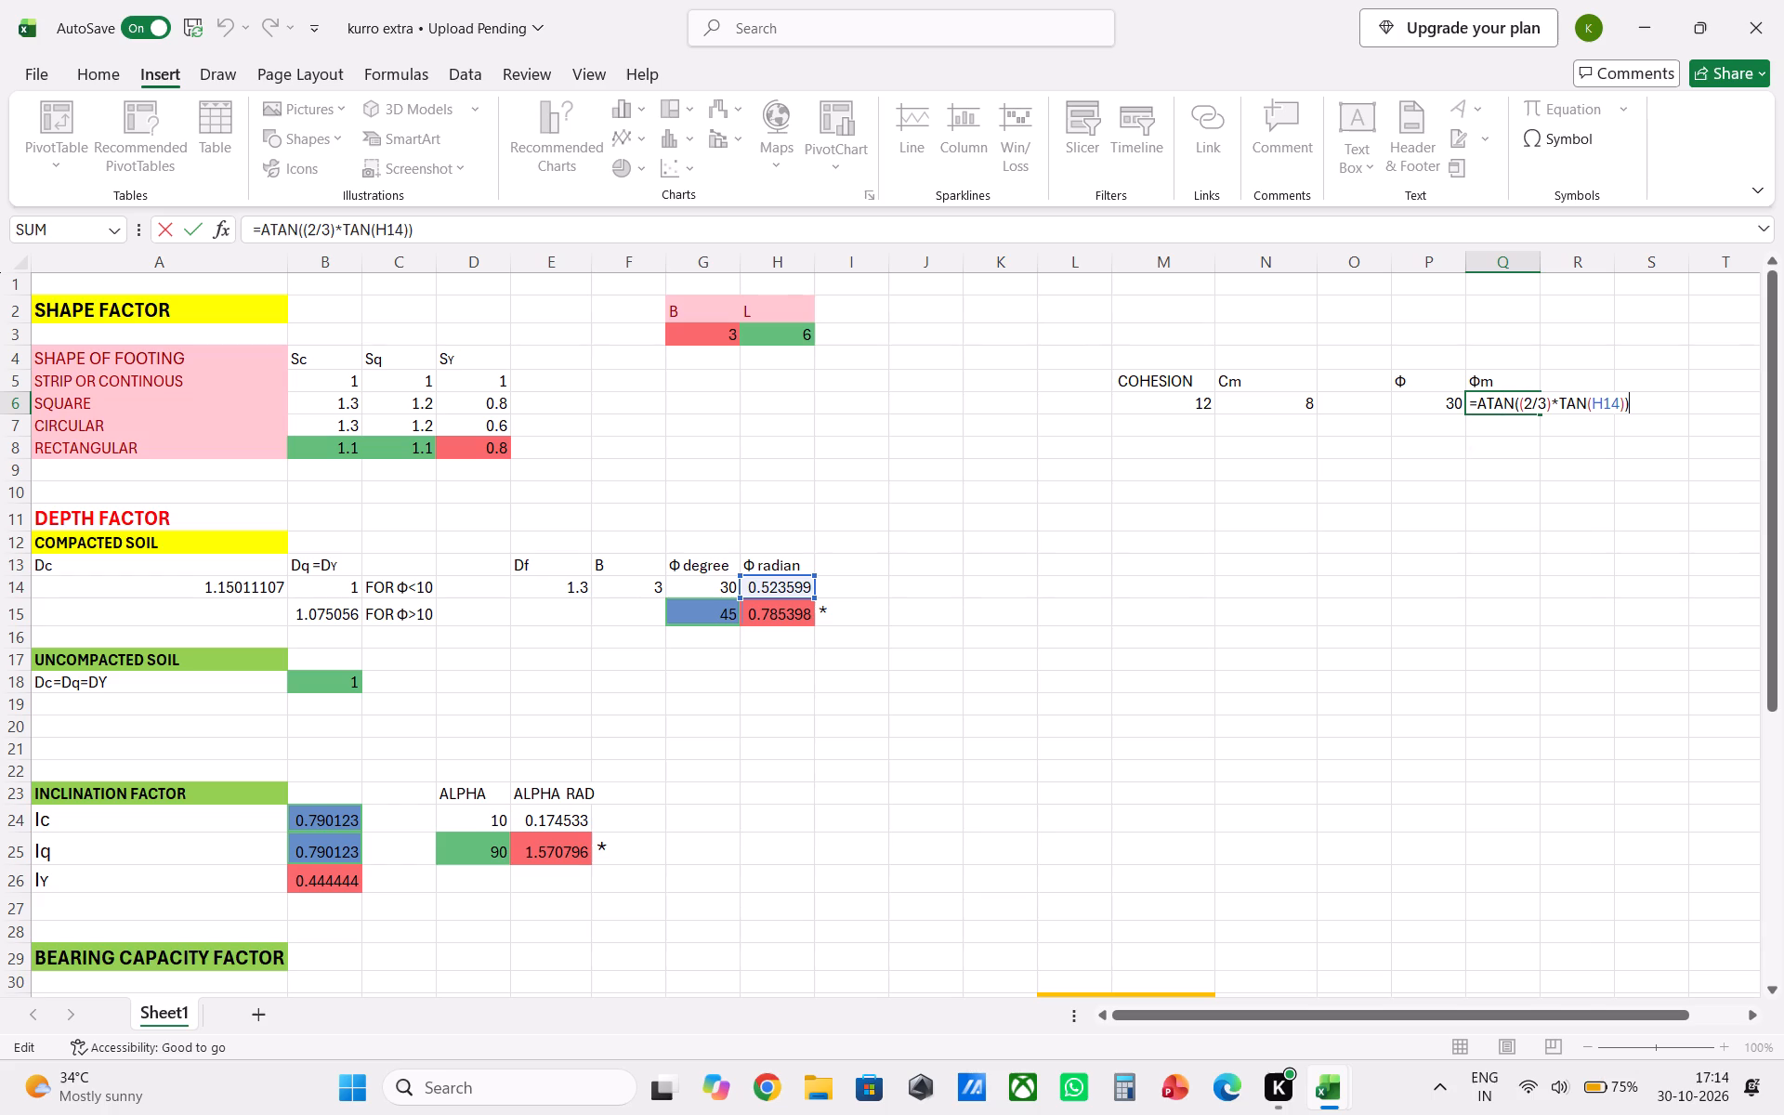
{"action": "key", "text": "Return"}
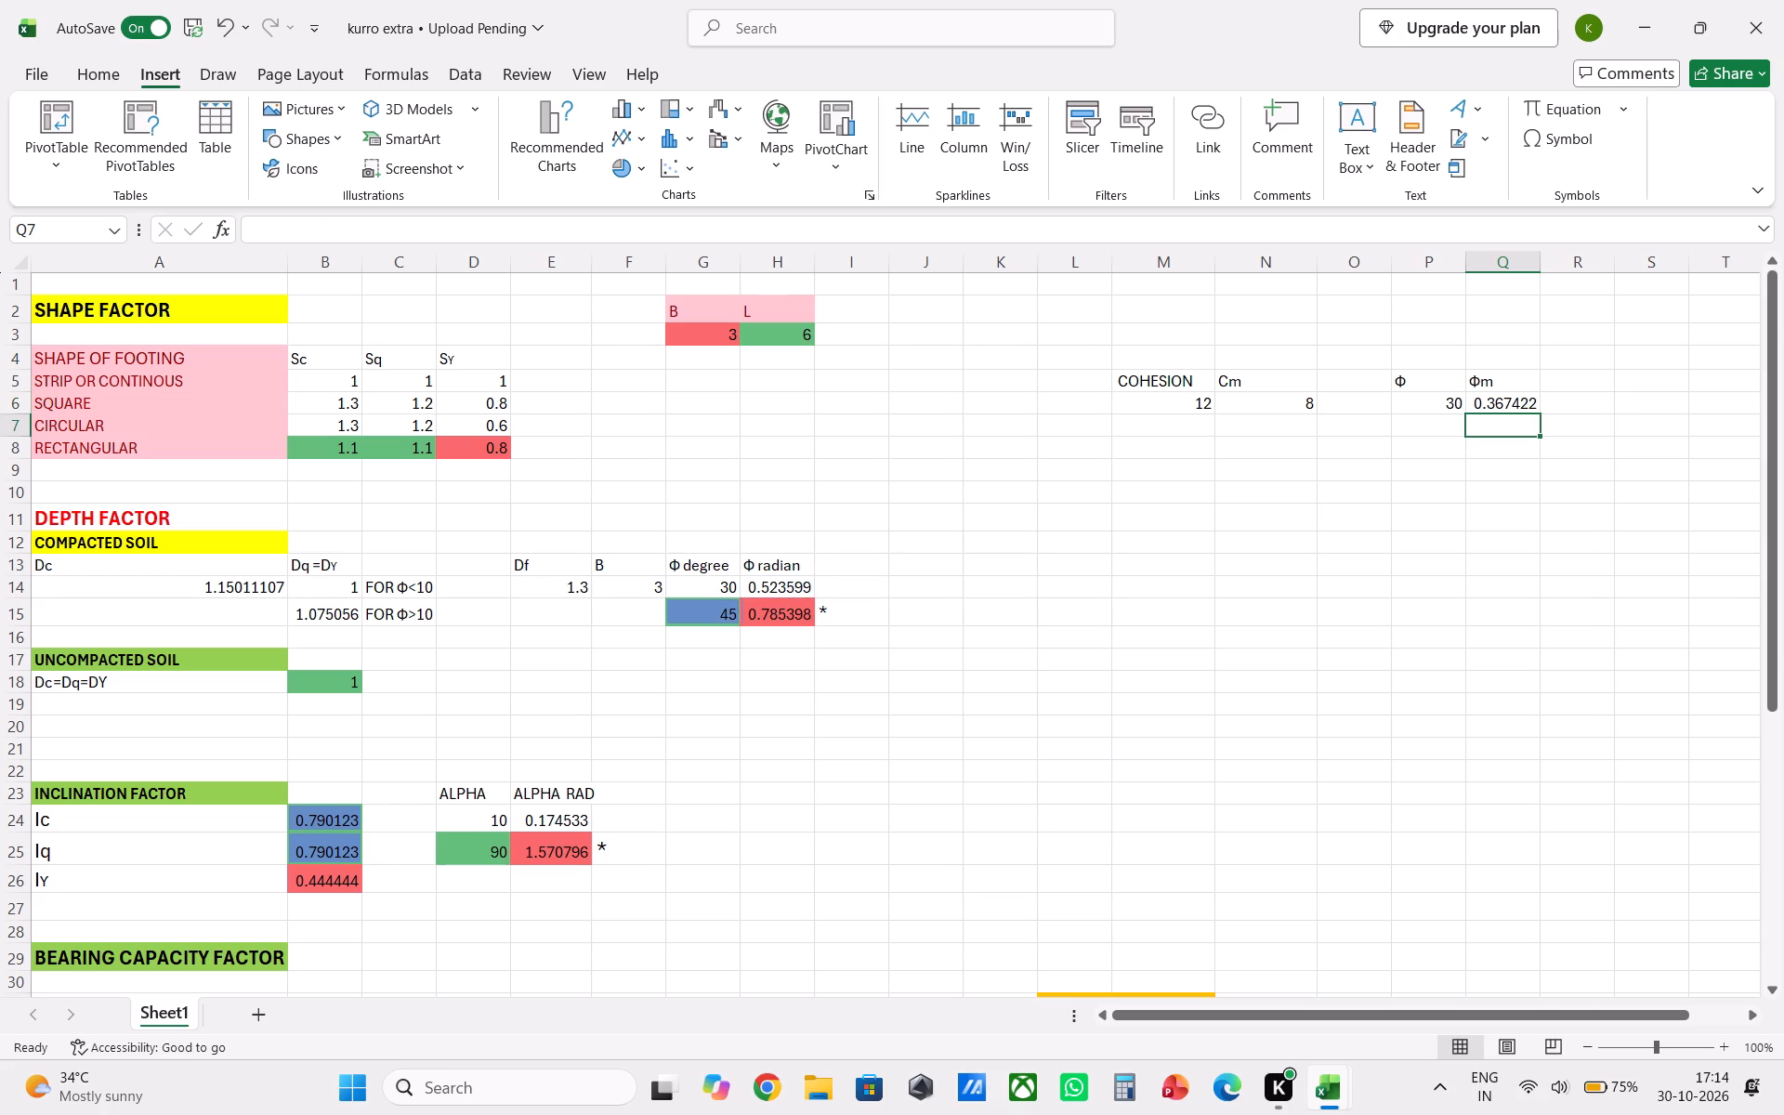
{"action": "left_click", "coordinate": [1540, 404]}
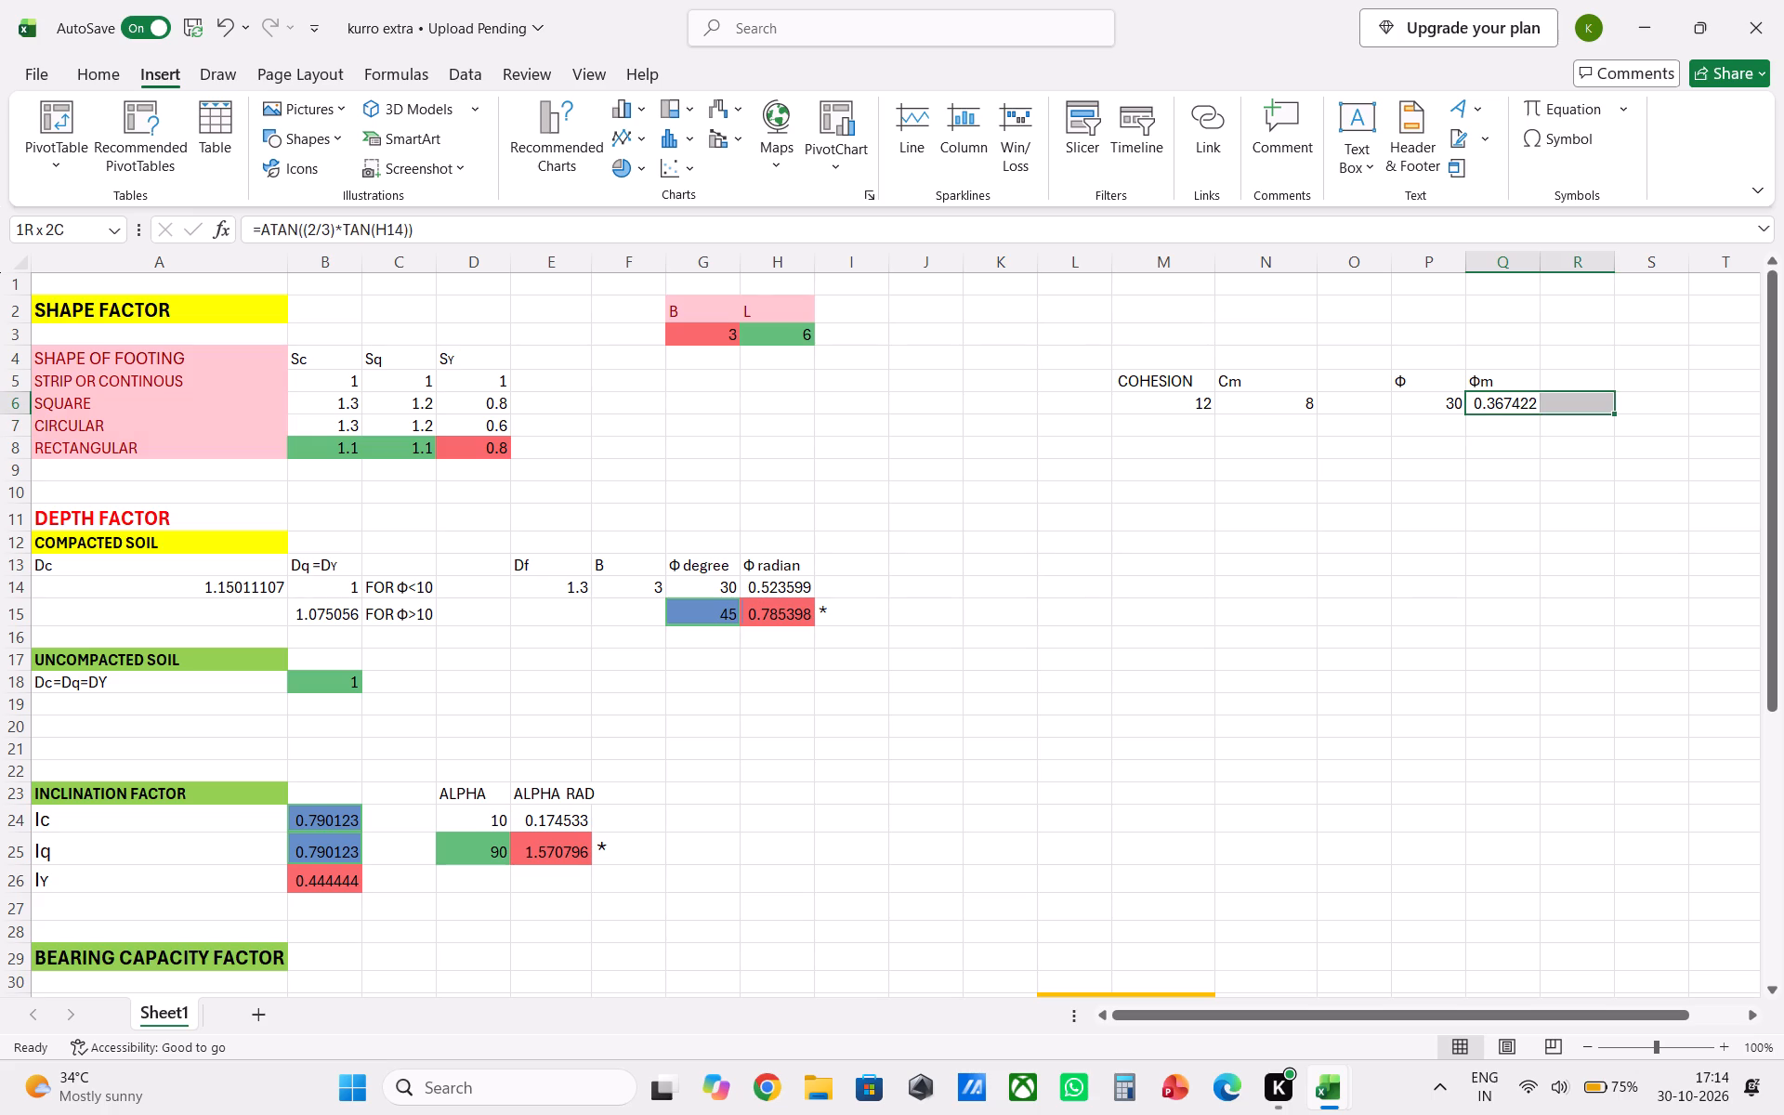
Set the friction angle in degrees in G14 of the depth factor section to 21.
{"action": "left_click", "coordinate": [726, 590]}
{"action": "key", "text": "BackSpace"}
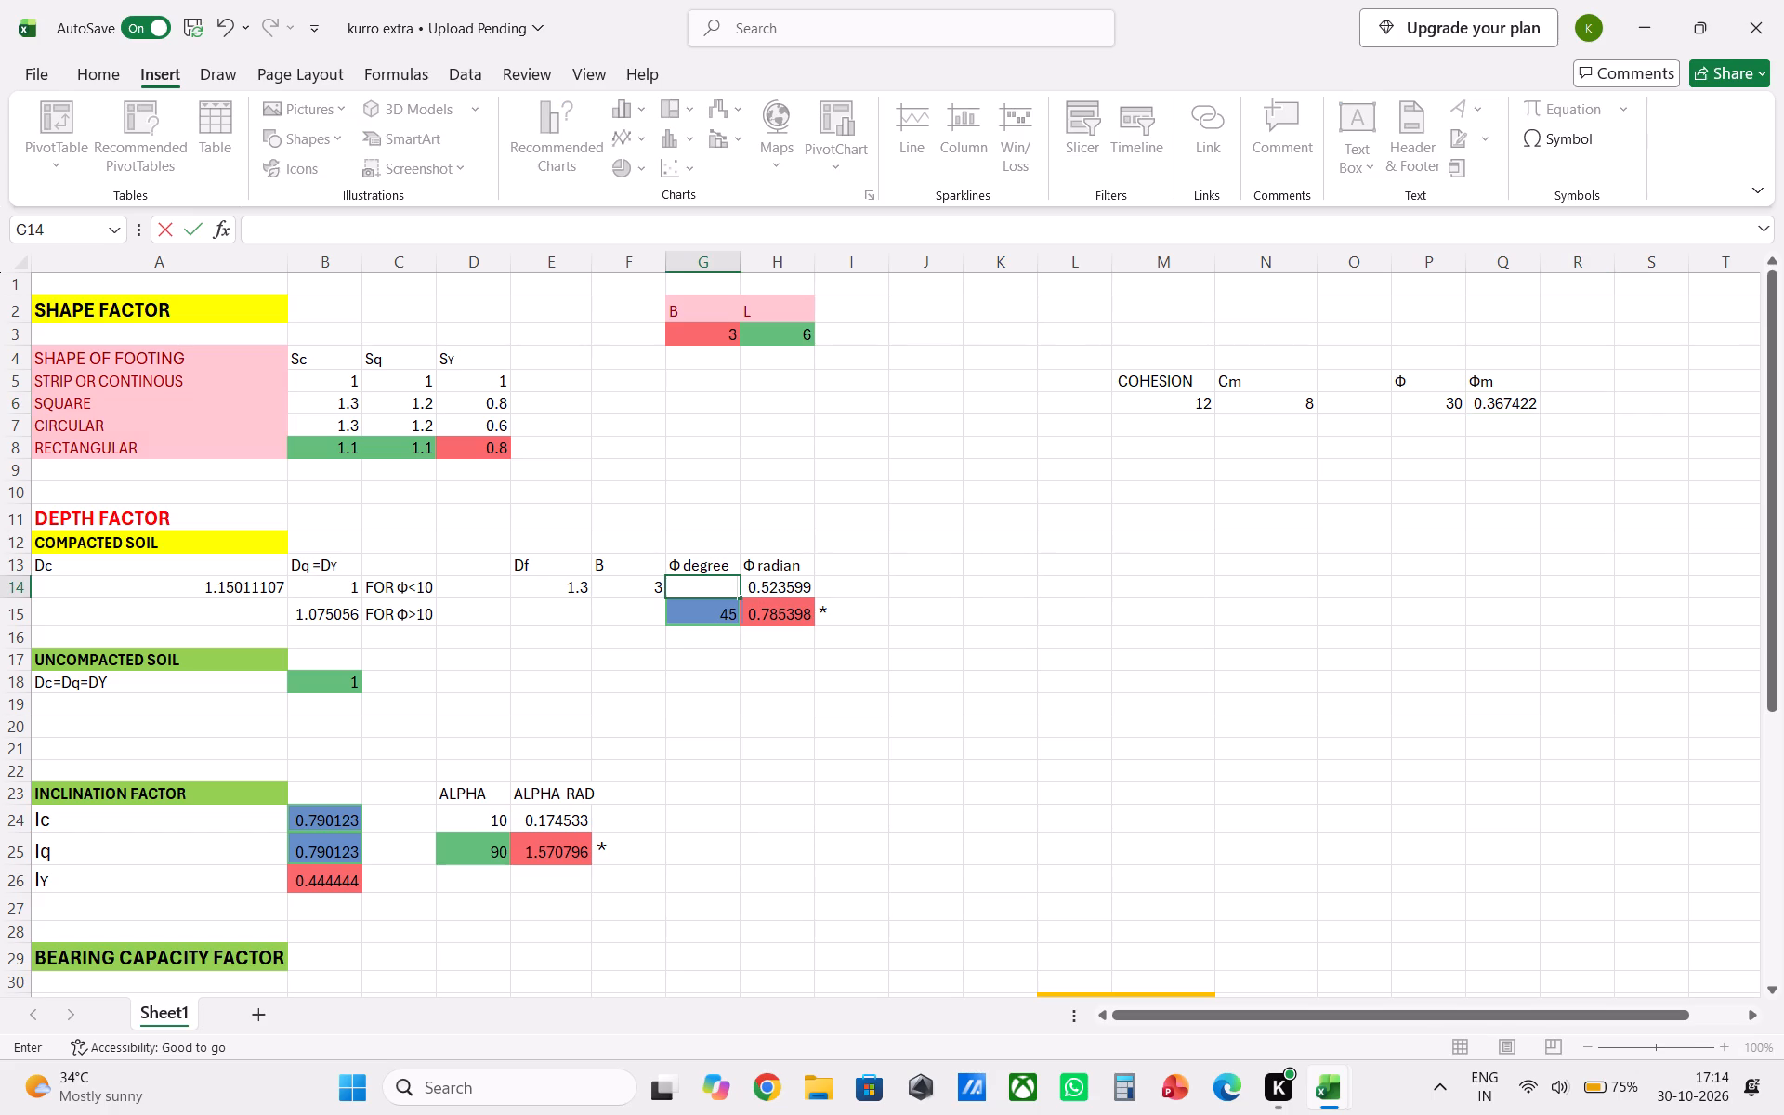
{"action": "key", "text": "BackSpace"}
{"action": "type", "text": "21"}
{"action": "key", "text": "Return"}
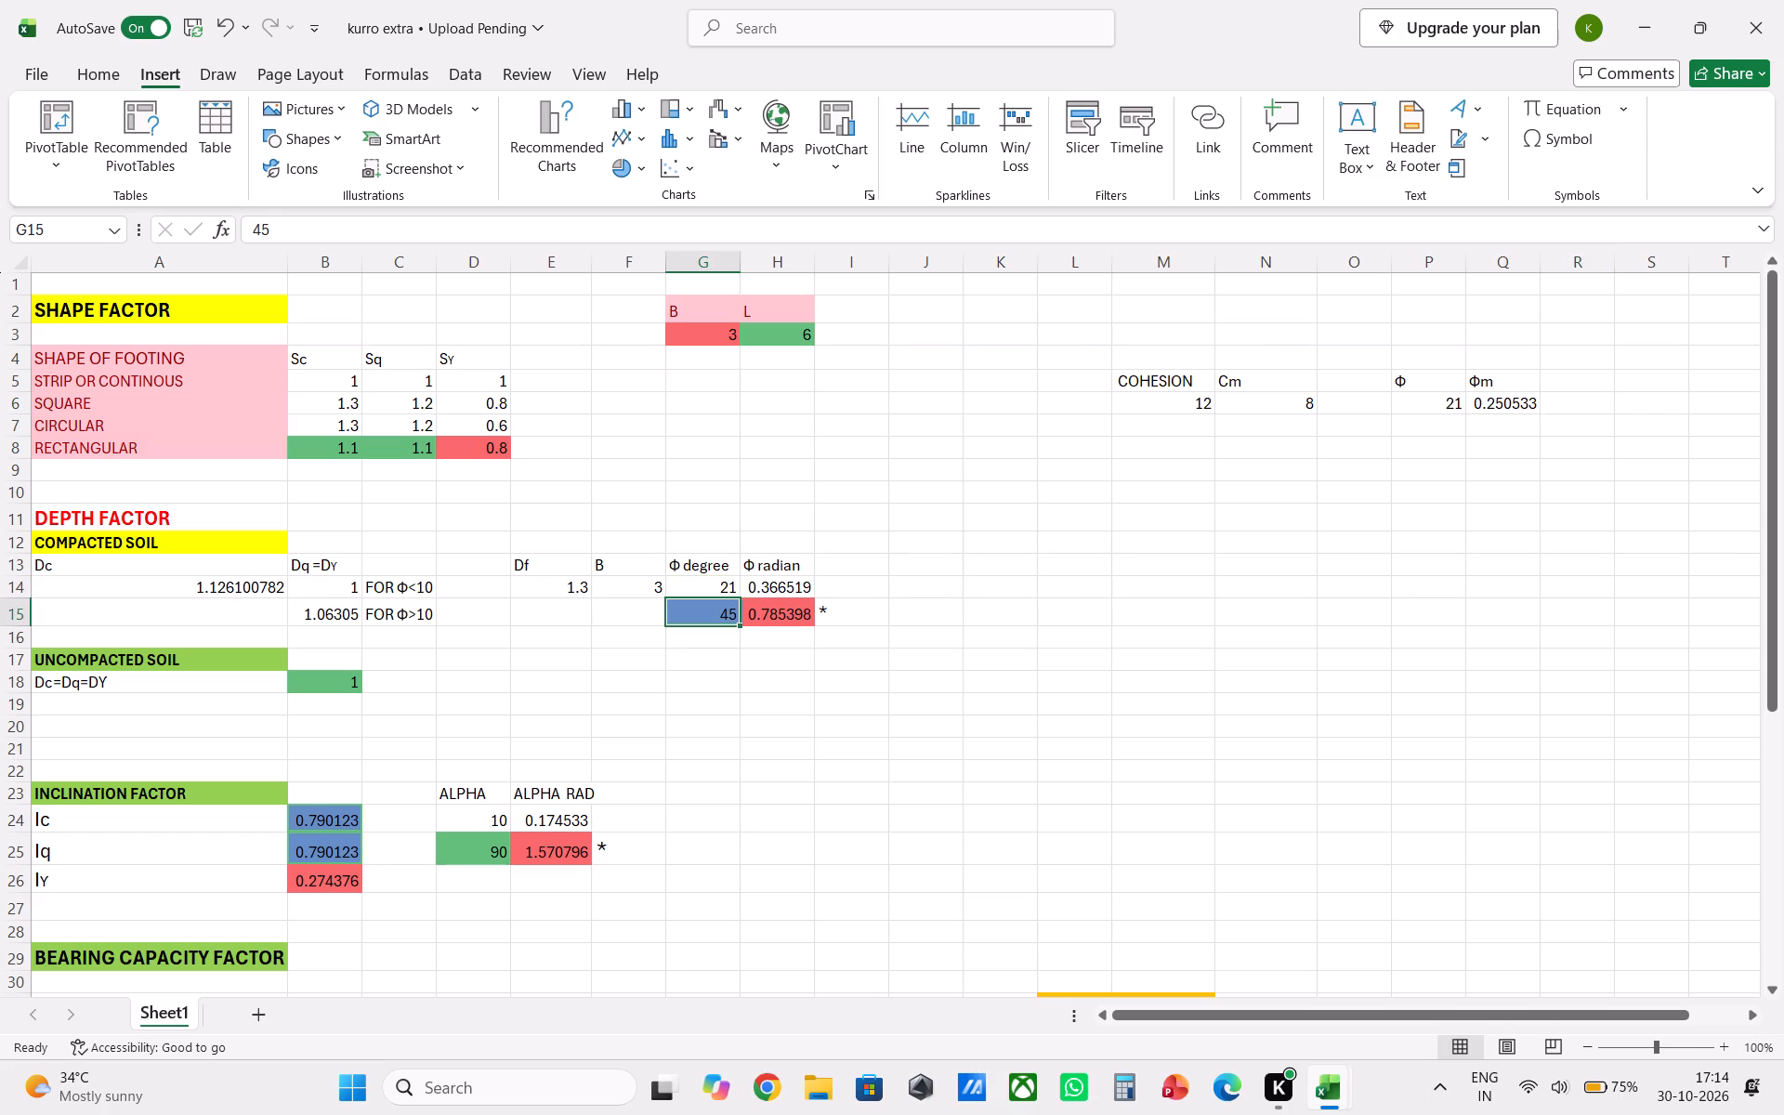
Set the friction angle in degrees in G14 of the depth factor section back to 30.
{"action": "left_click", "coordinate": [724, 583]}
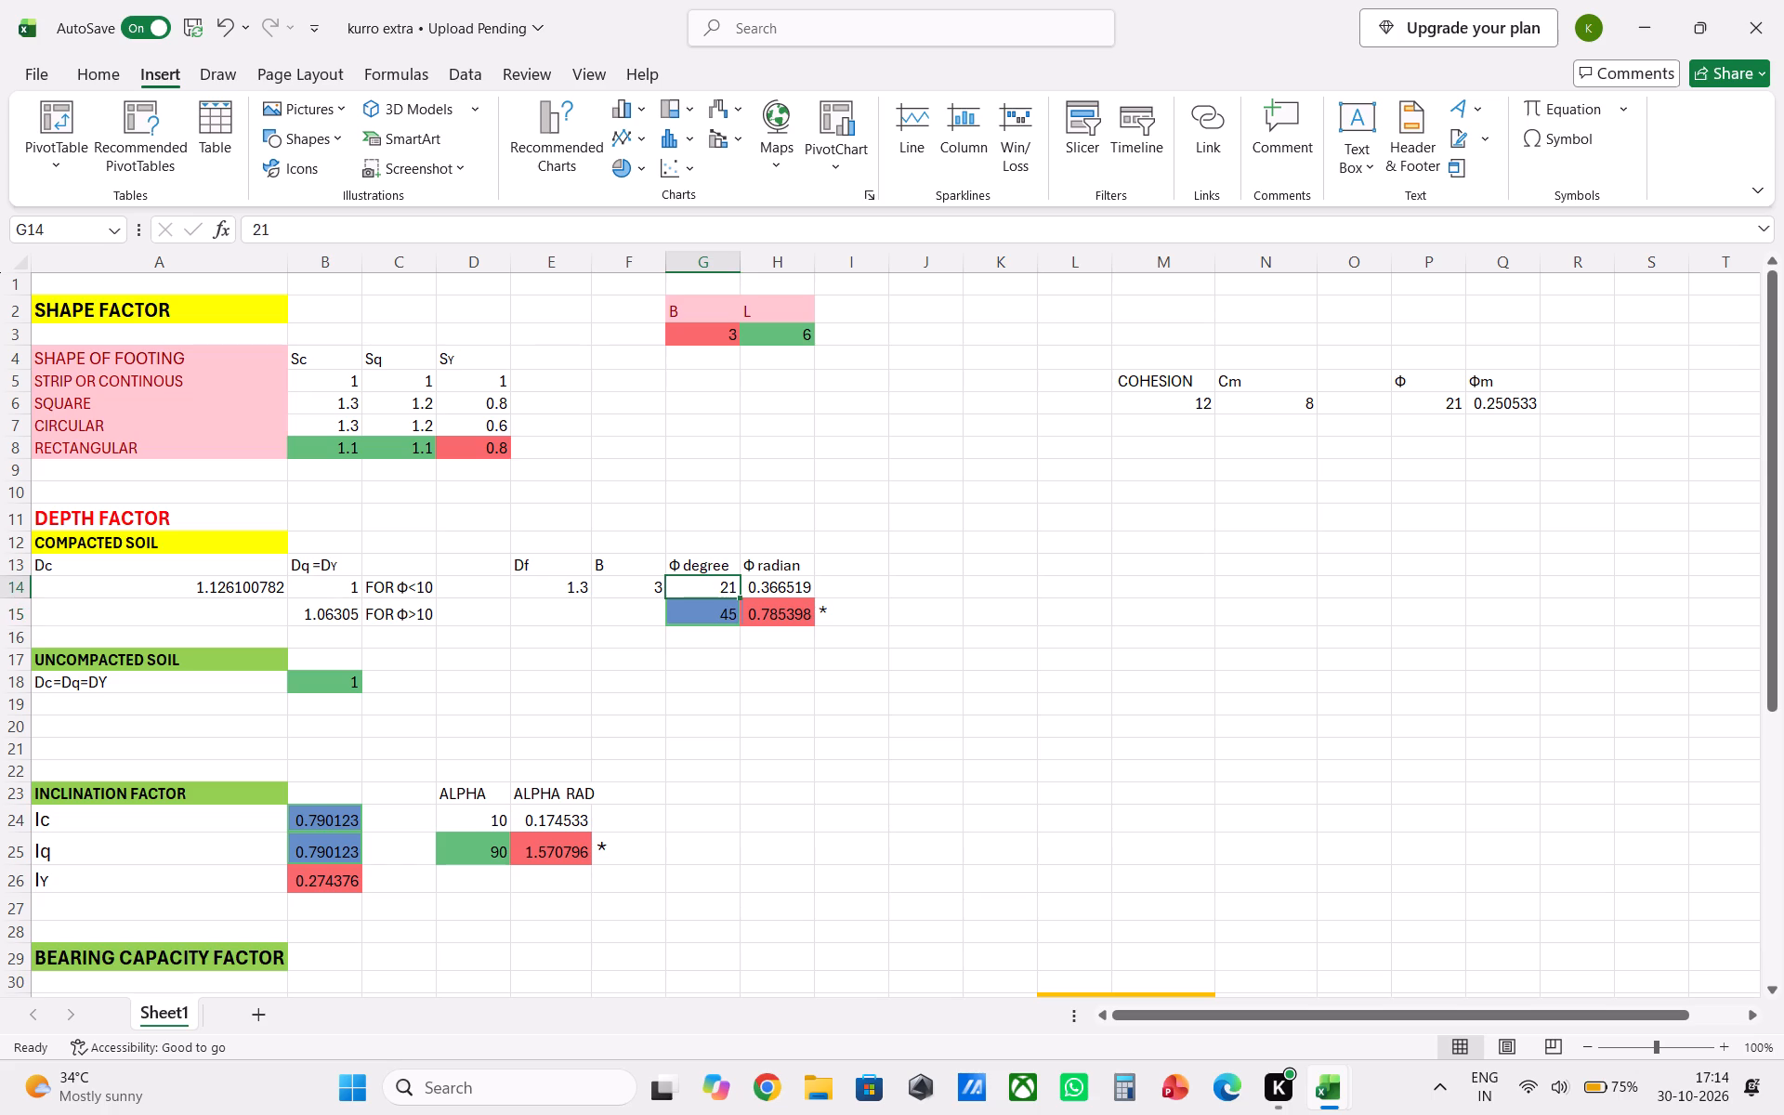
{"action": "key", "text": "BackSpace"}
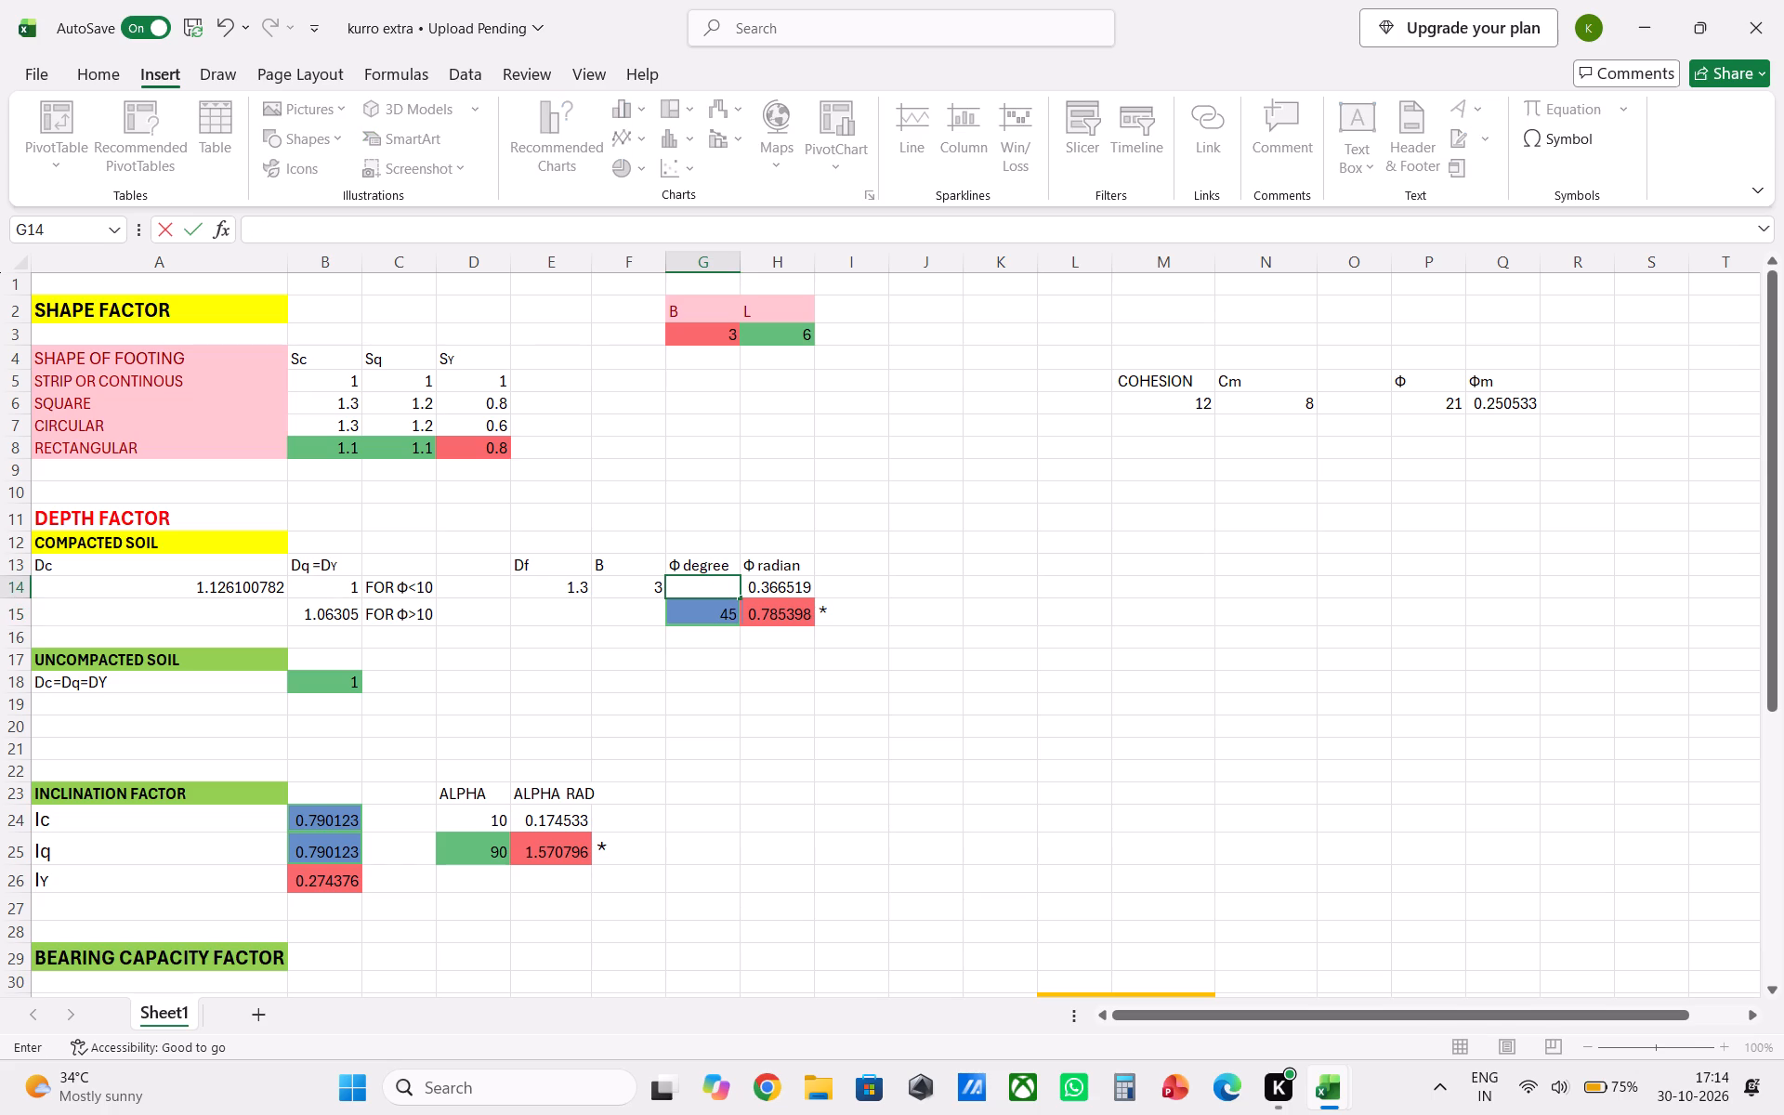
{"action": "type", "text": "30"}
{"action": "key", "text": "Return"}
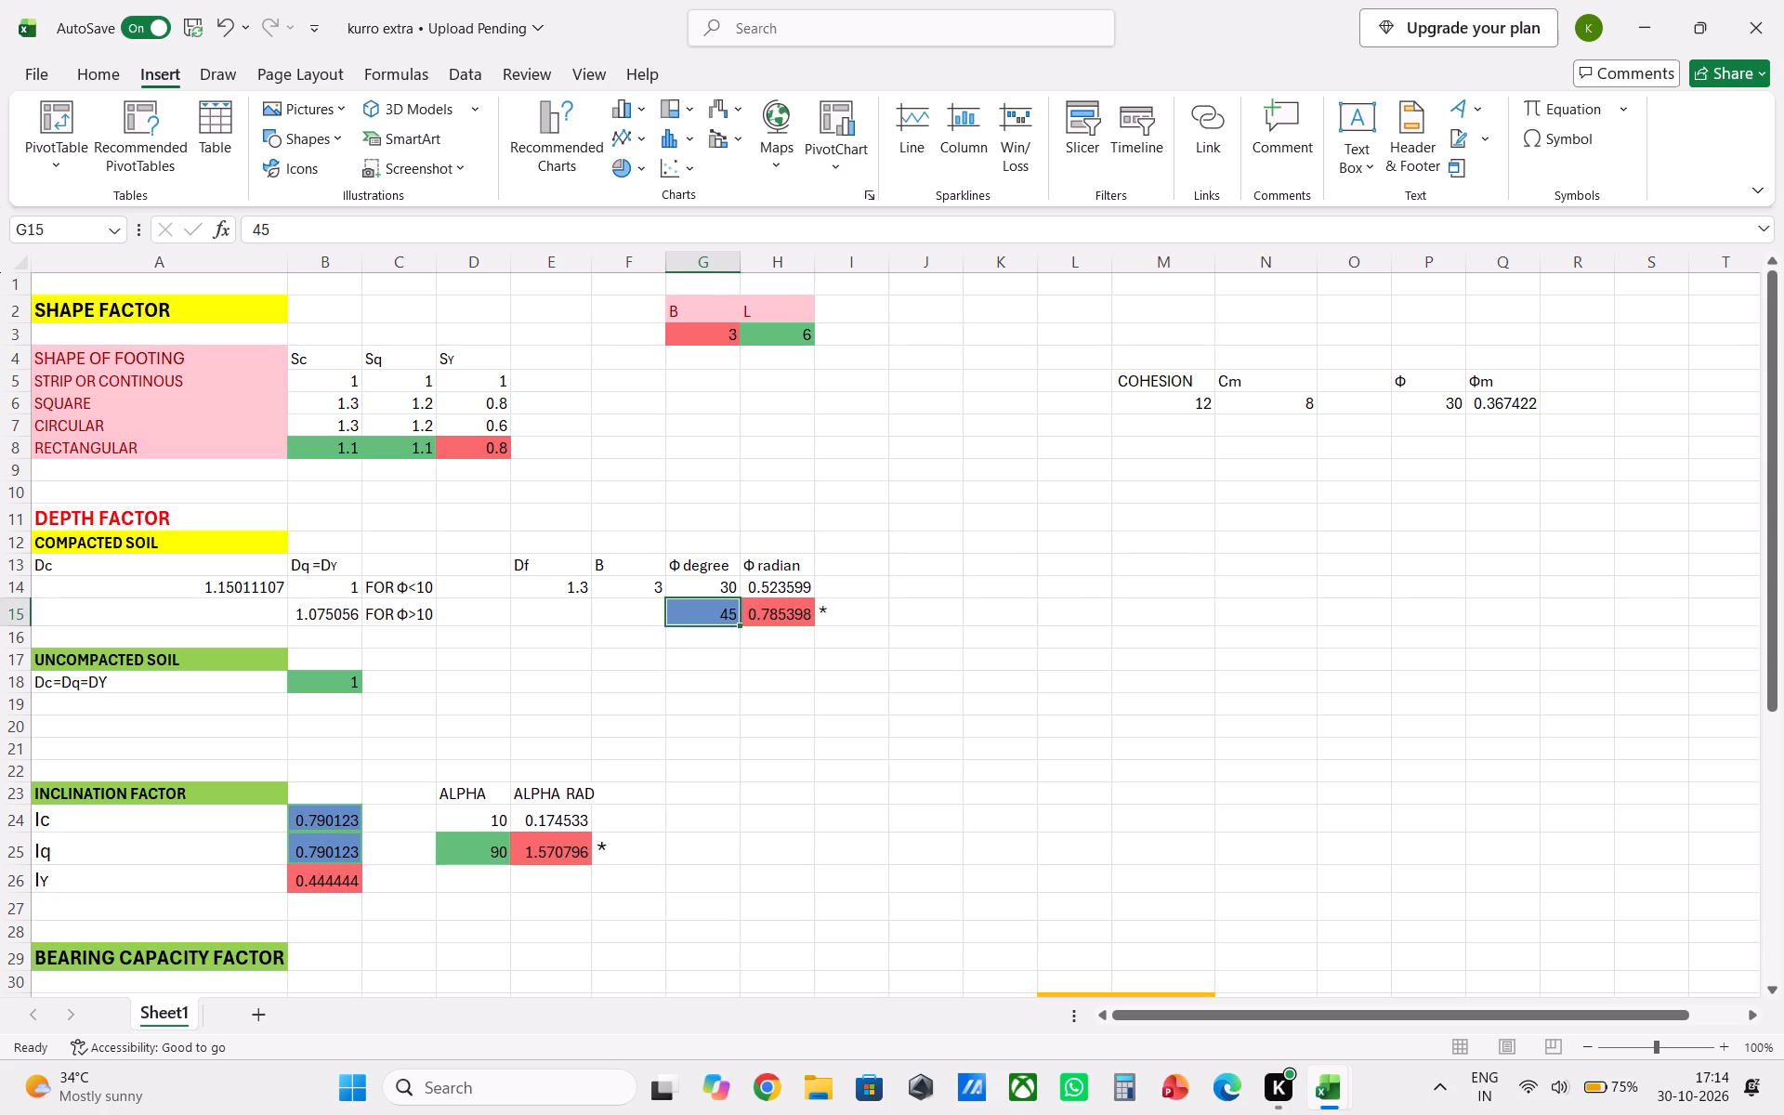
Copy the Φm heading text from Q5 into R5 to head an additional column.
{"action": "left_click", "coordinate": [1567, 379]}
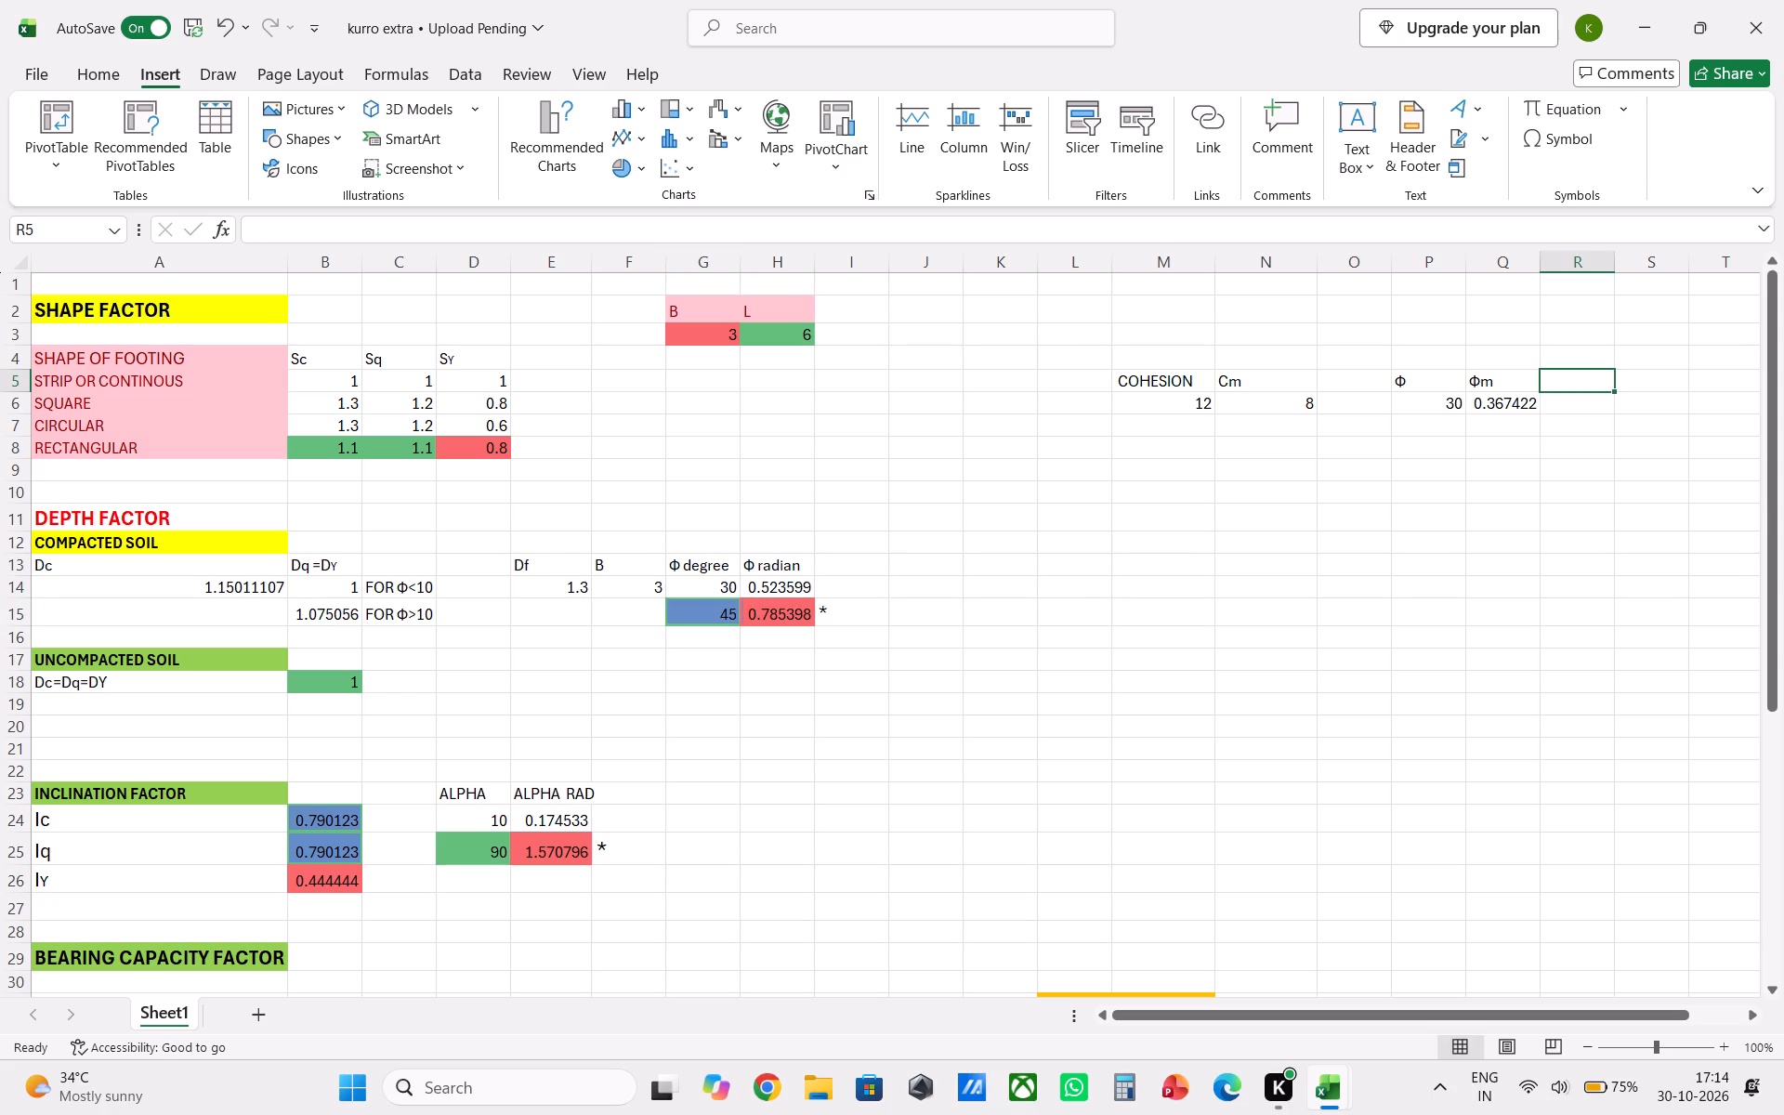
{"action": "left_click", "coordinate": [1519, 390]}
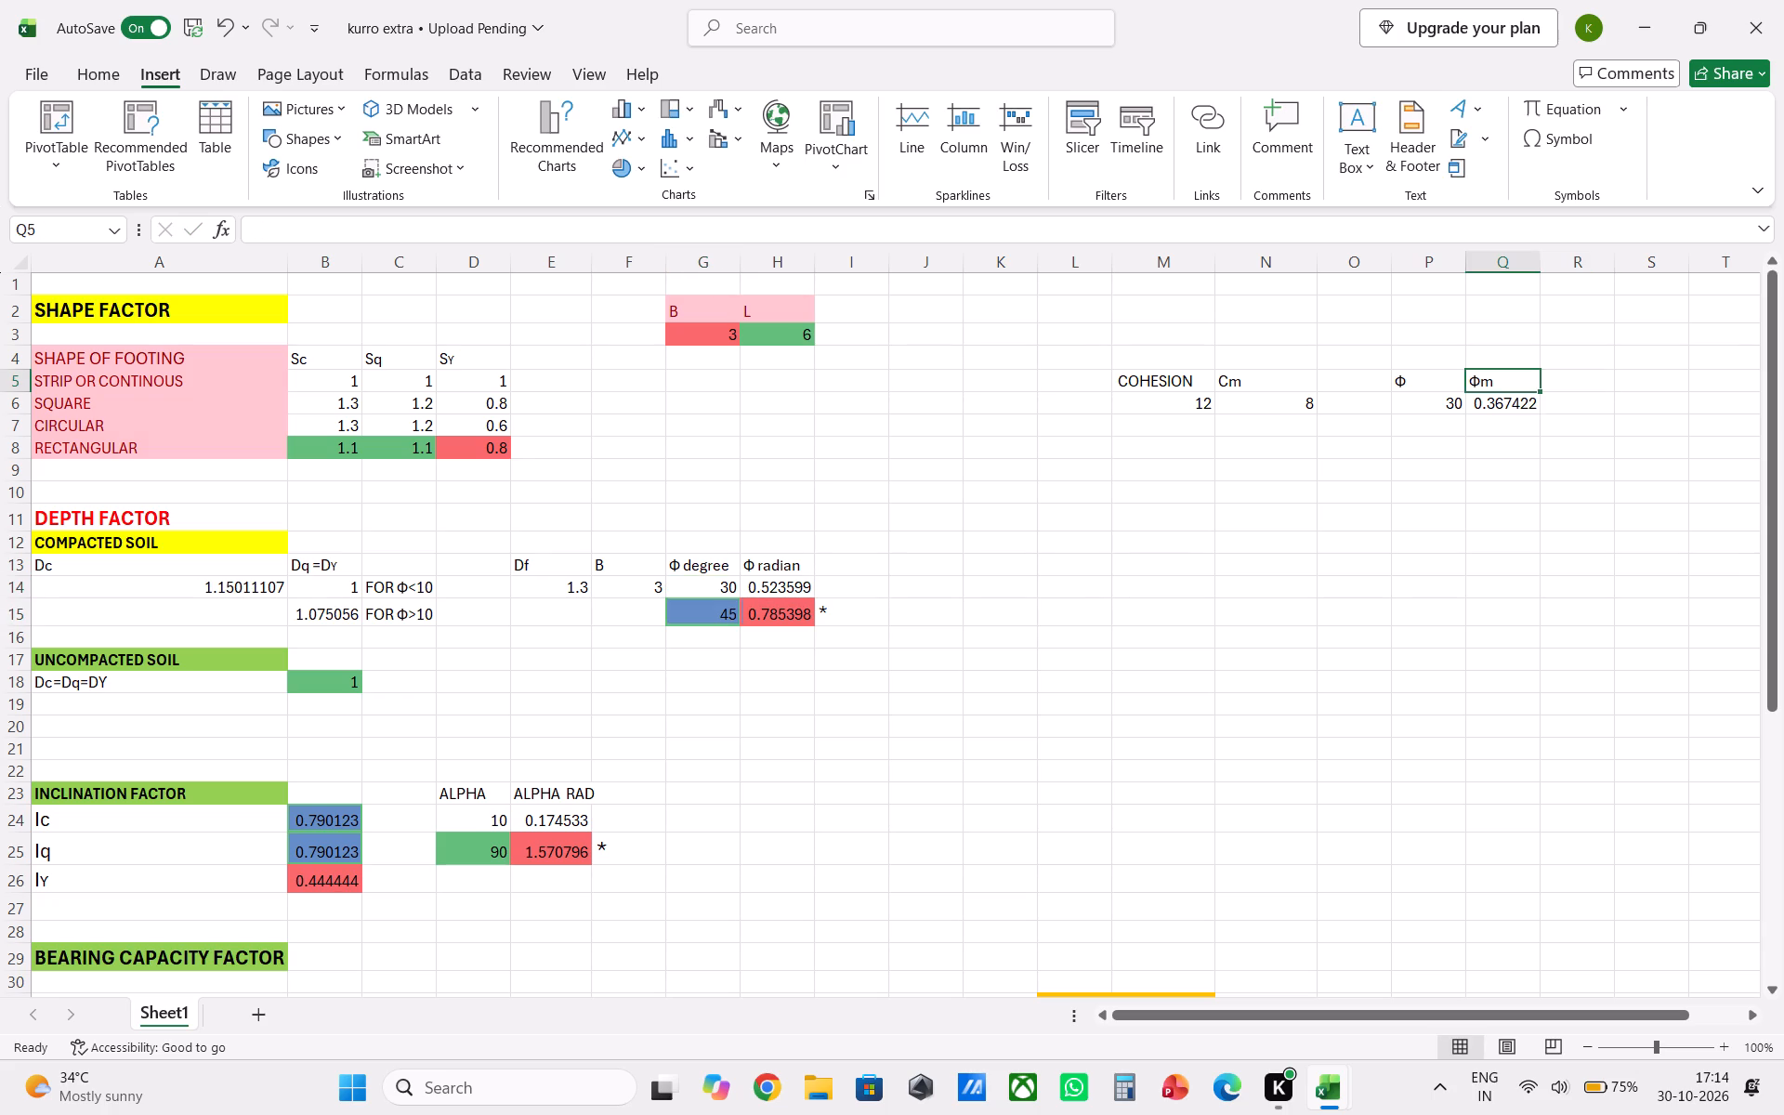
{"action": "left_click_drag", "start_coordinate": [1502, 381], "coordinate": [1469, 392]}
{"action": "double_click", "coordinate": [1482, 387]}
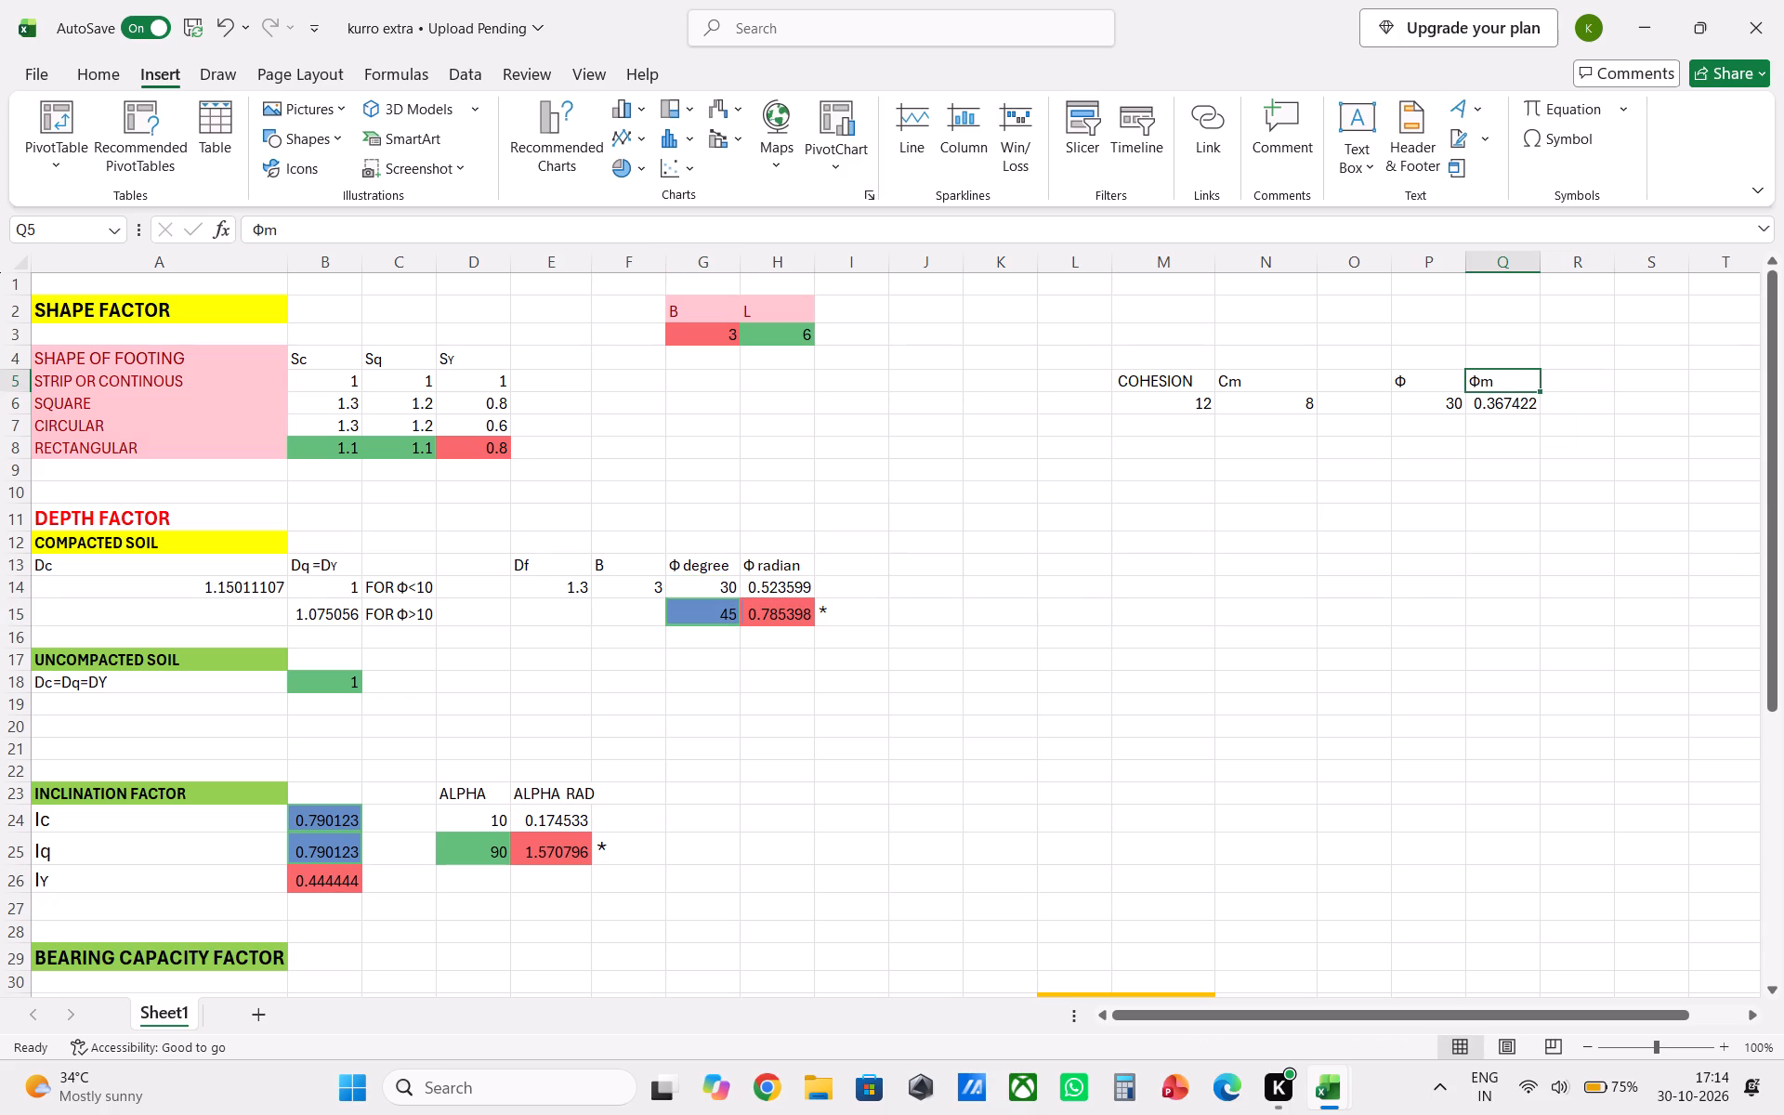
{"action": "triple_click", "coordinate": [1490, 385]}
{"action": "left_click_drag", "start_coordinate": [1492, 382], "coordinate": [1457, 390]}
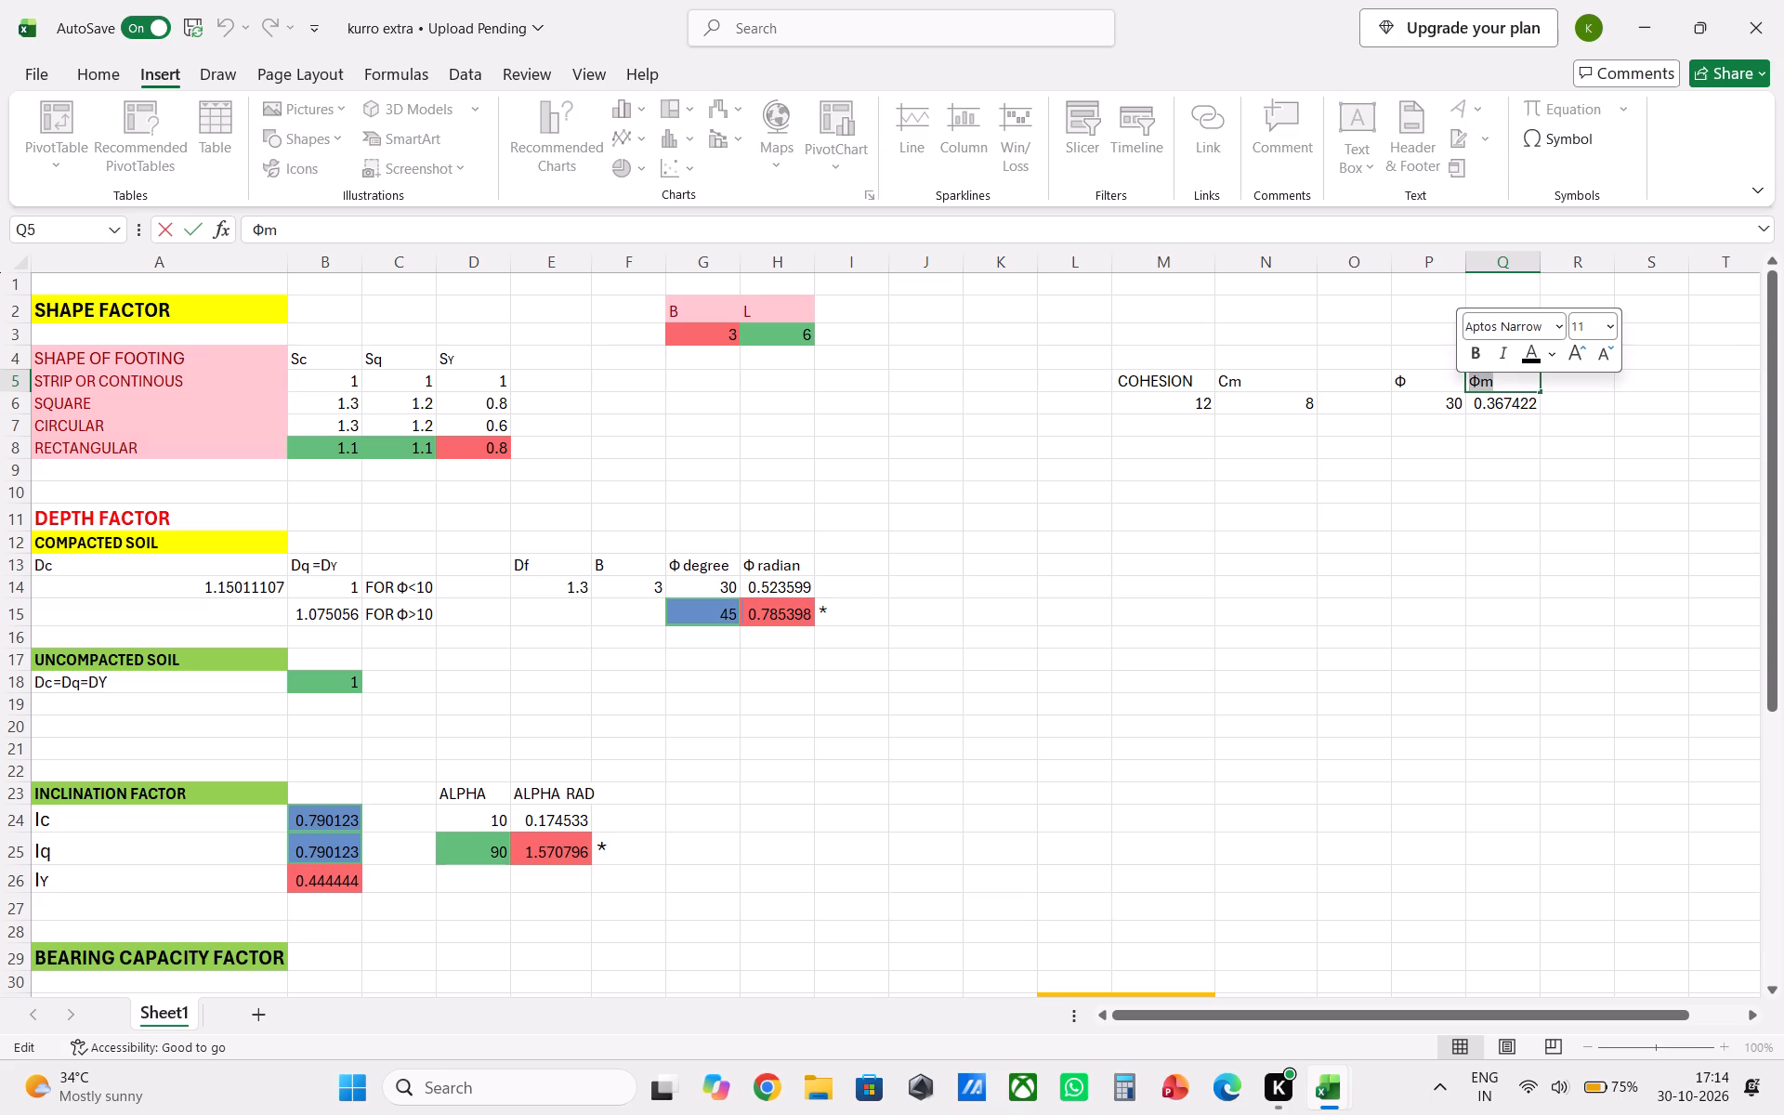
{"action": "key", "text": "ctrl+c"}
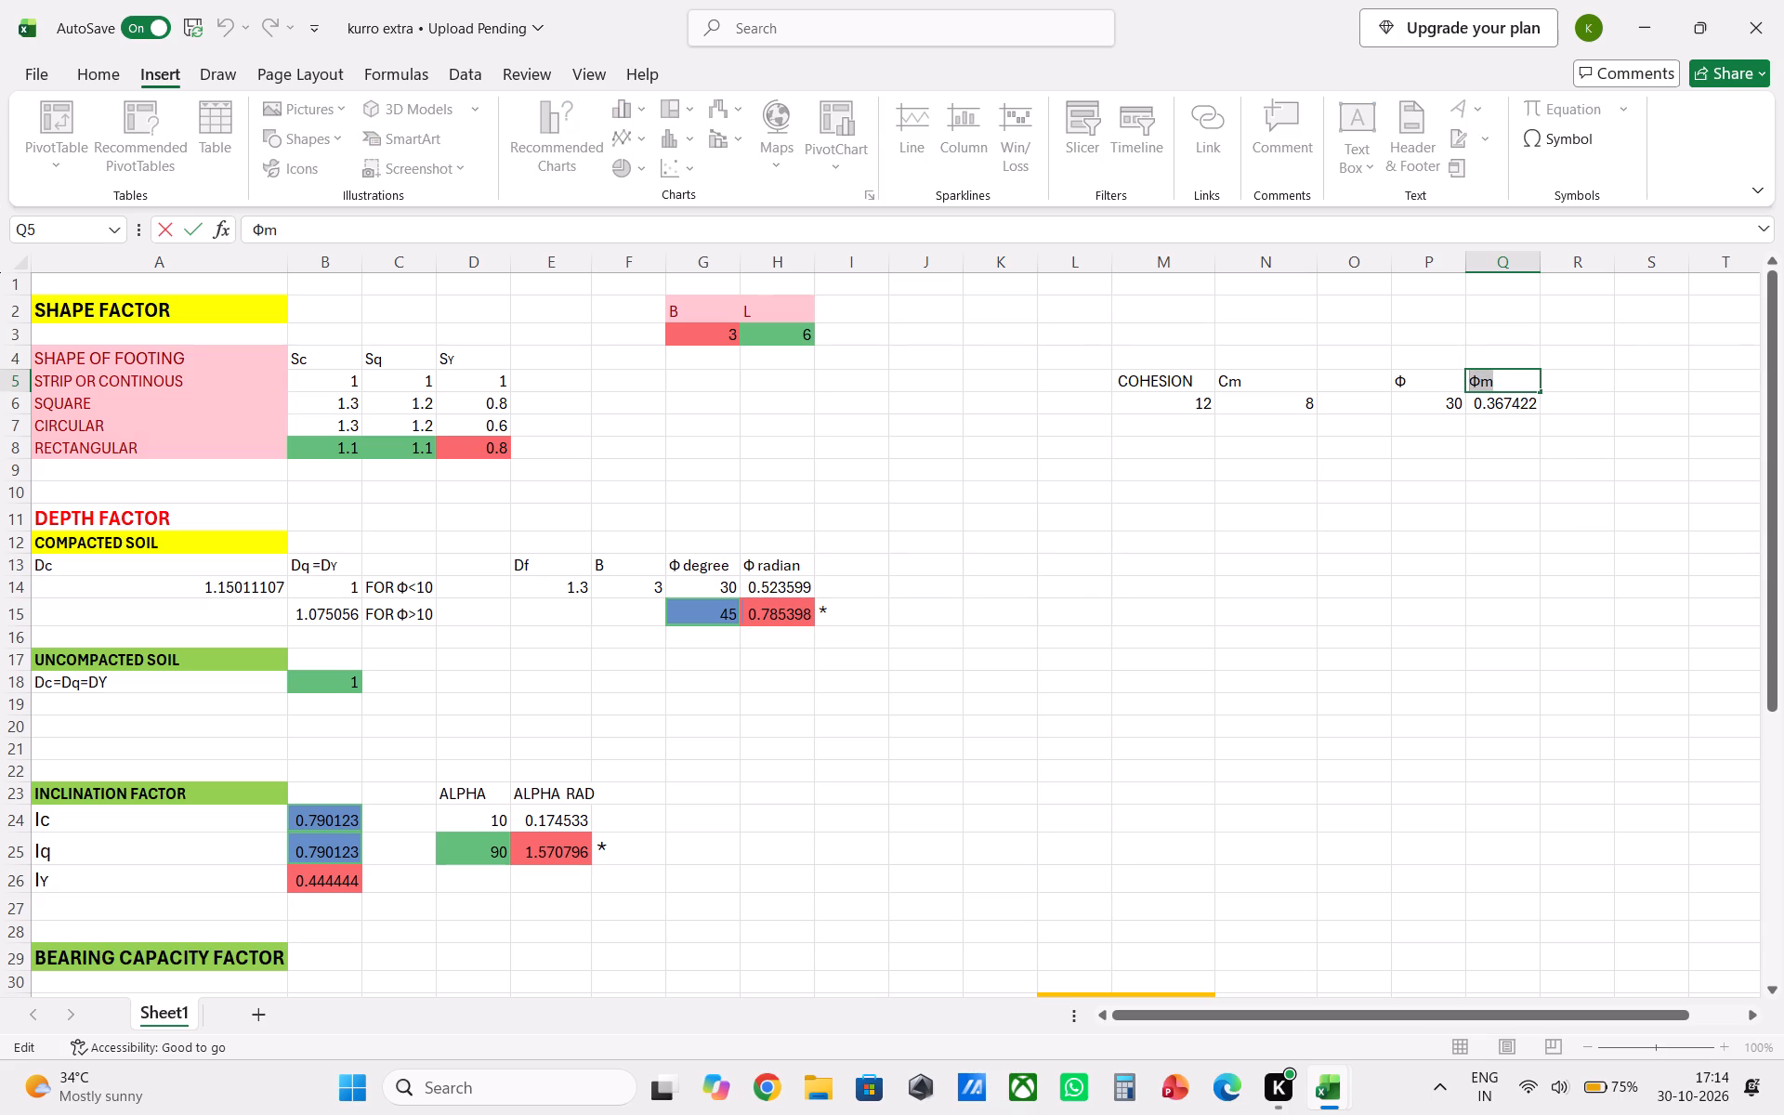
{"action": "key", "text": "Return"}
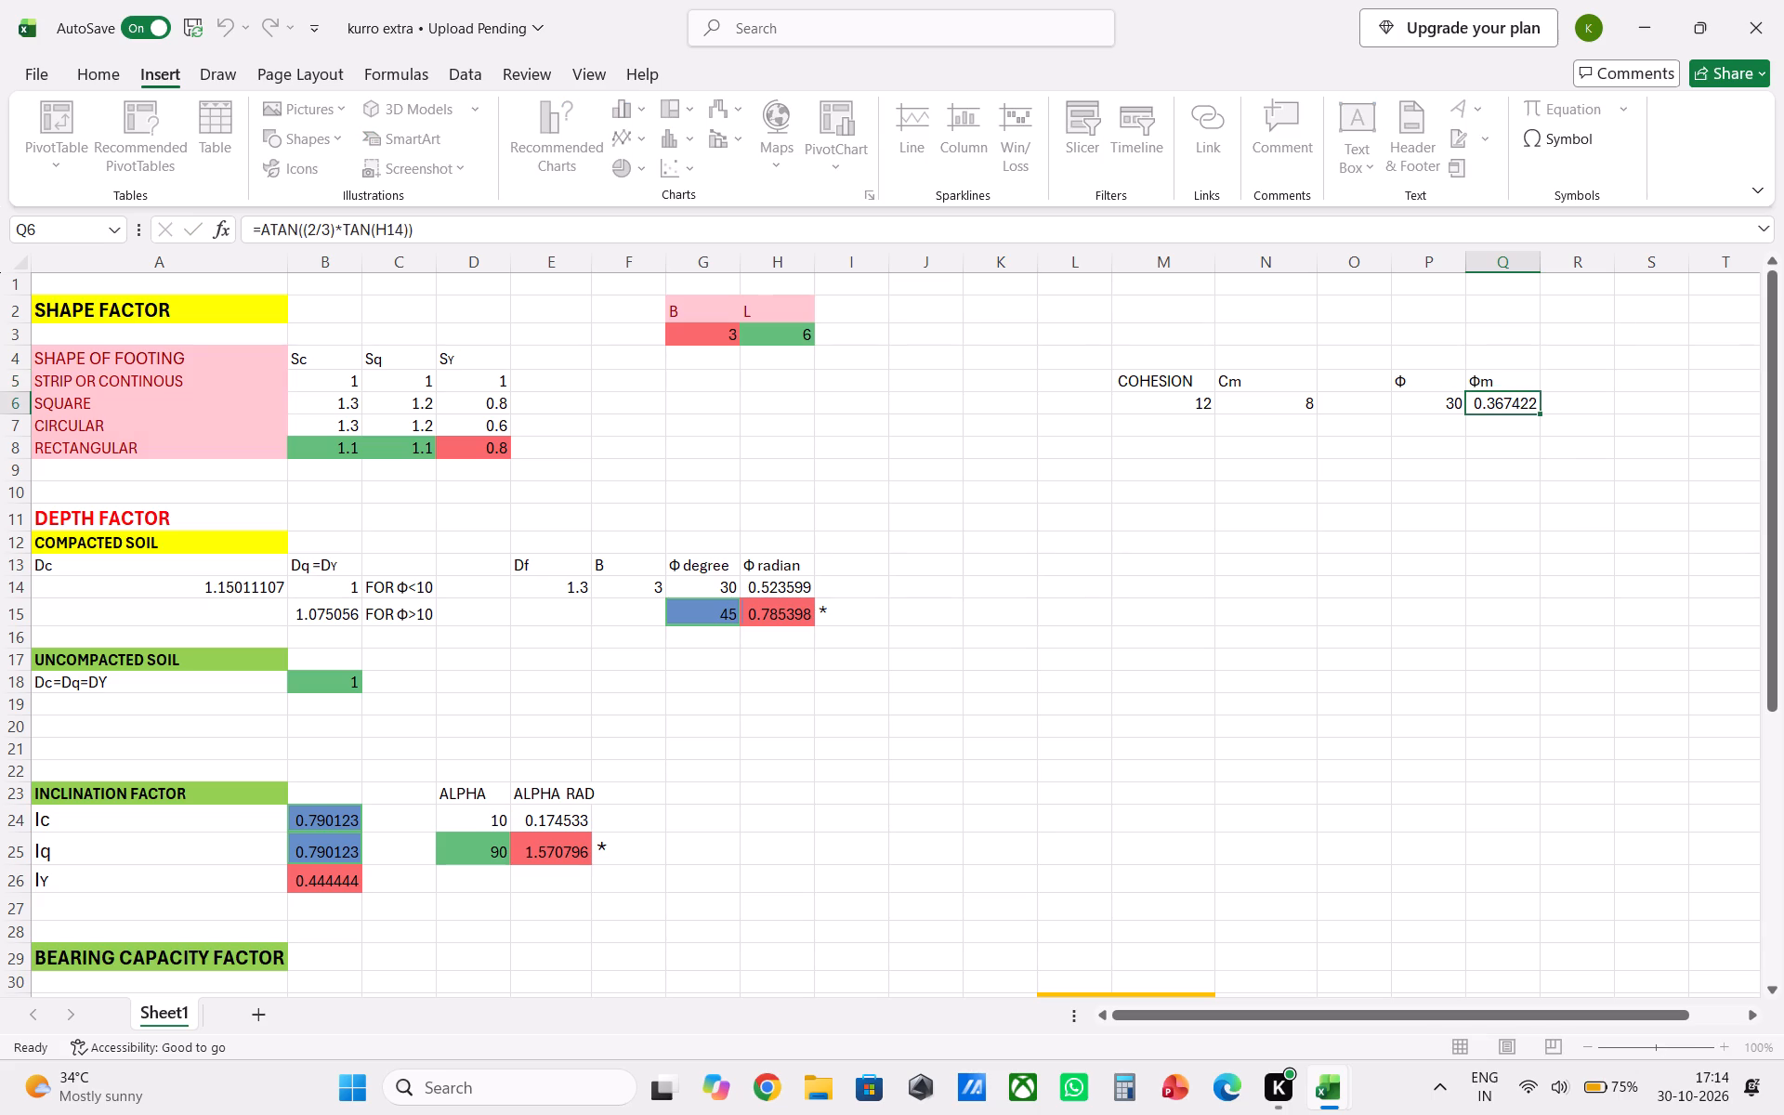
{"action": "scroll", "coordinate": [1457, 390], "scroll_direction": "up", "scroll_amount": 1}
{"action": "left_click", "coordinate": [1556, 384]}
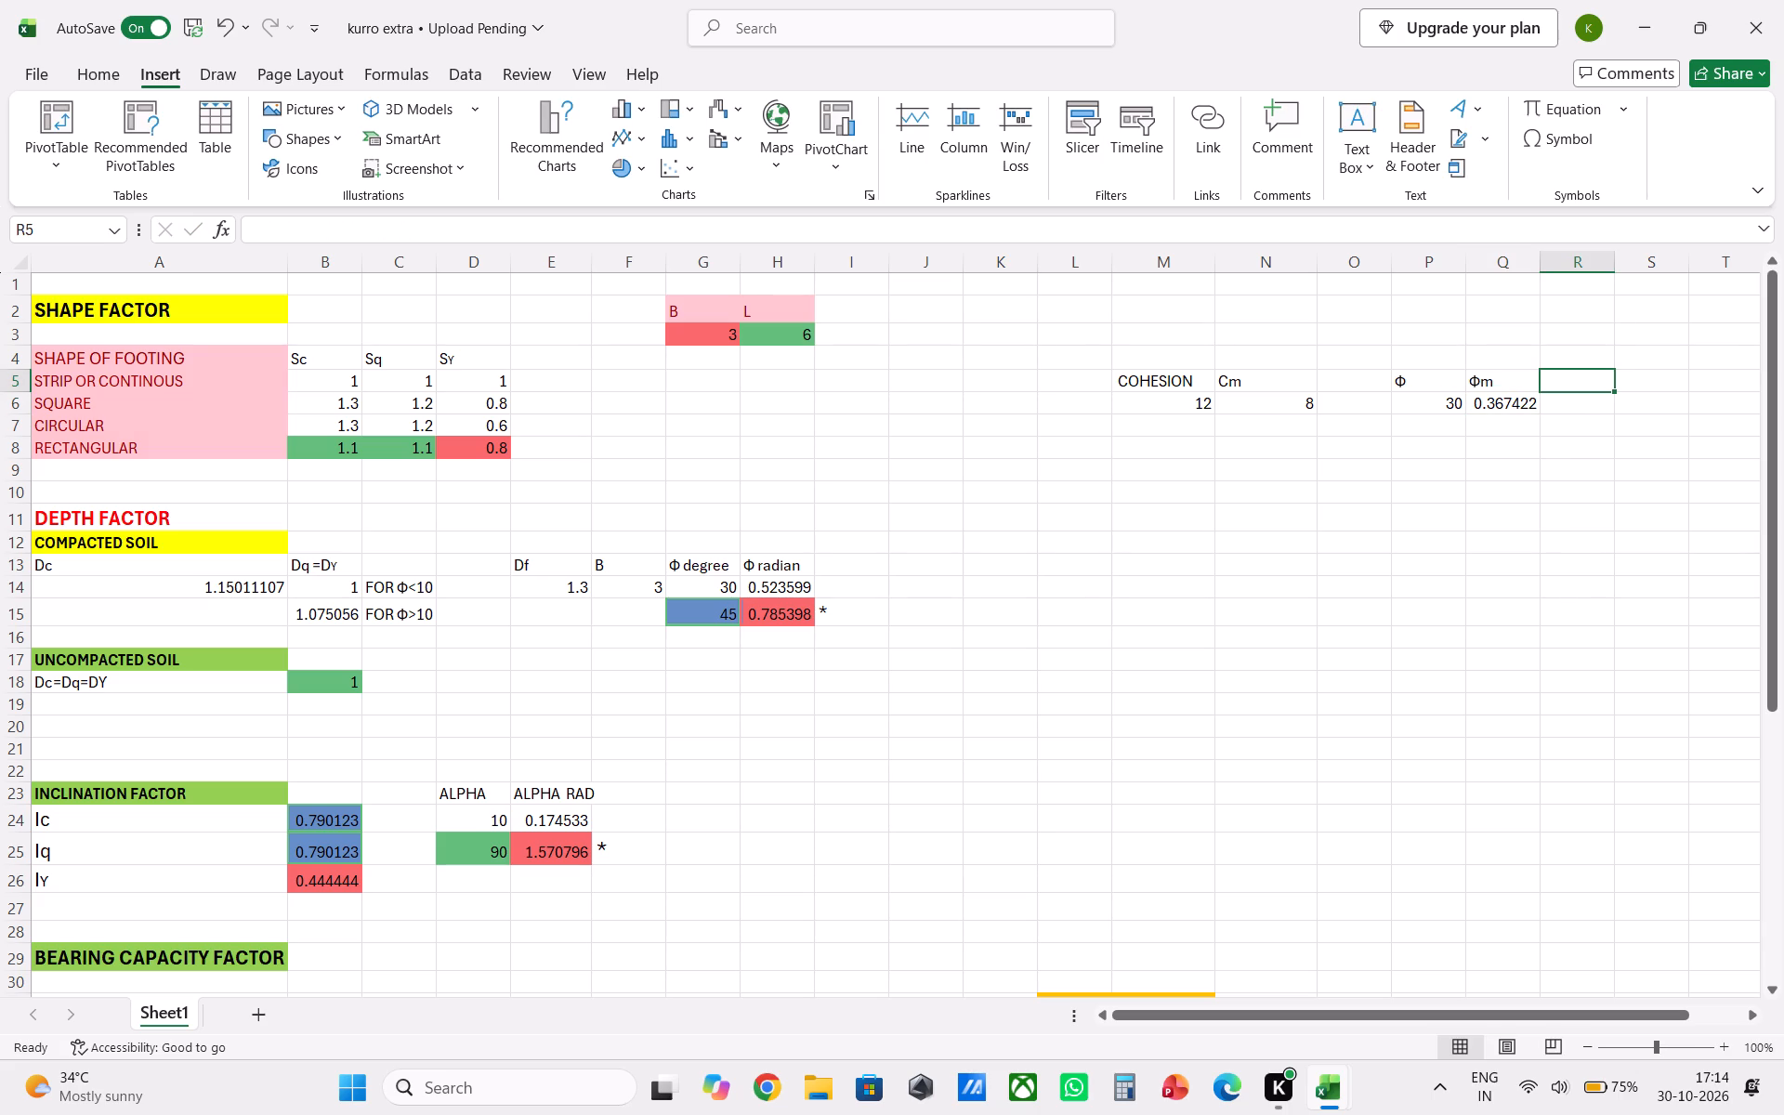
{"action": "key", "text": "ctrl+v"}
Enter the degree conversion formula =DEGREES(Q7) in R6 under the second Φm heading.
{"action": "left_click", "coordinate": [1592, 406]}
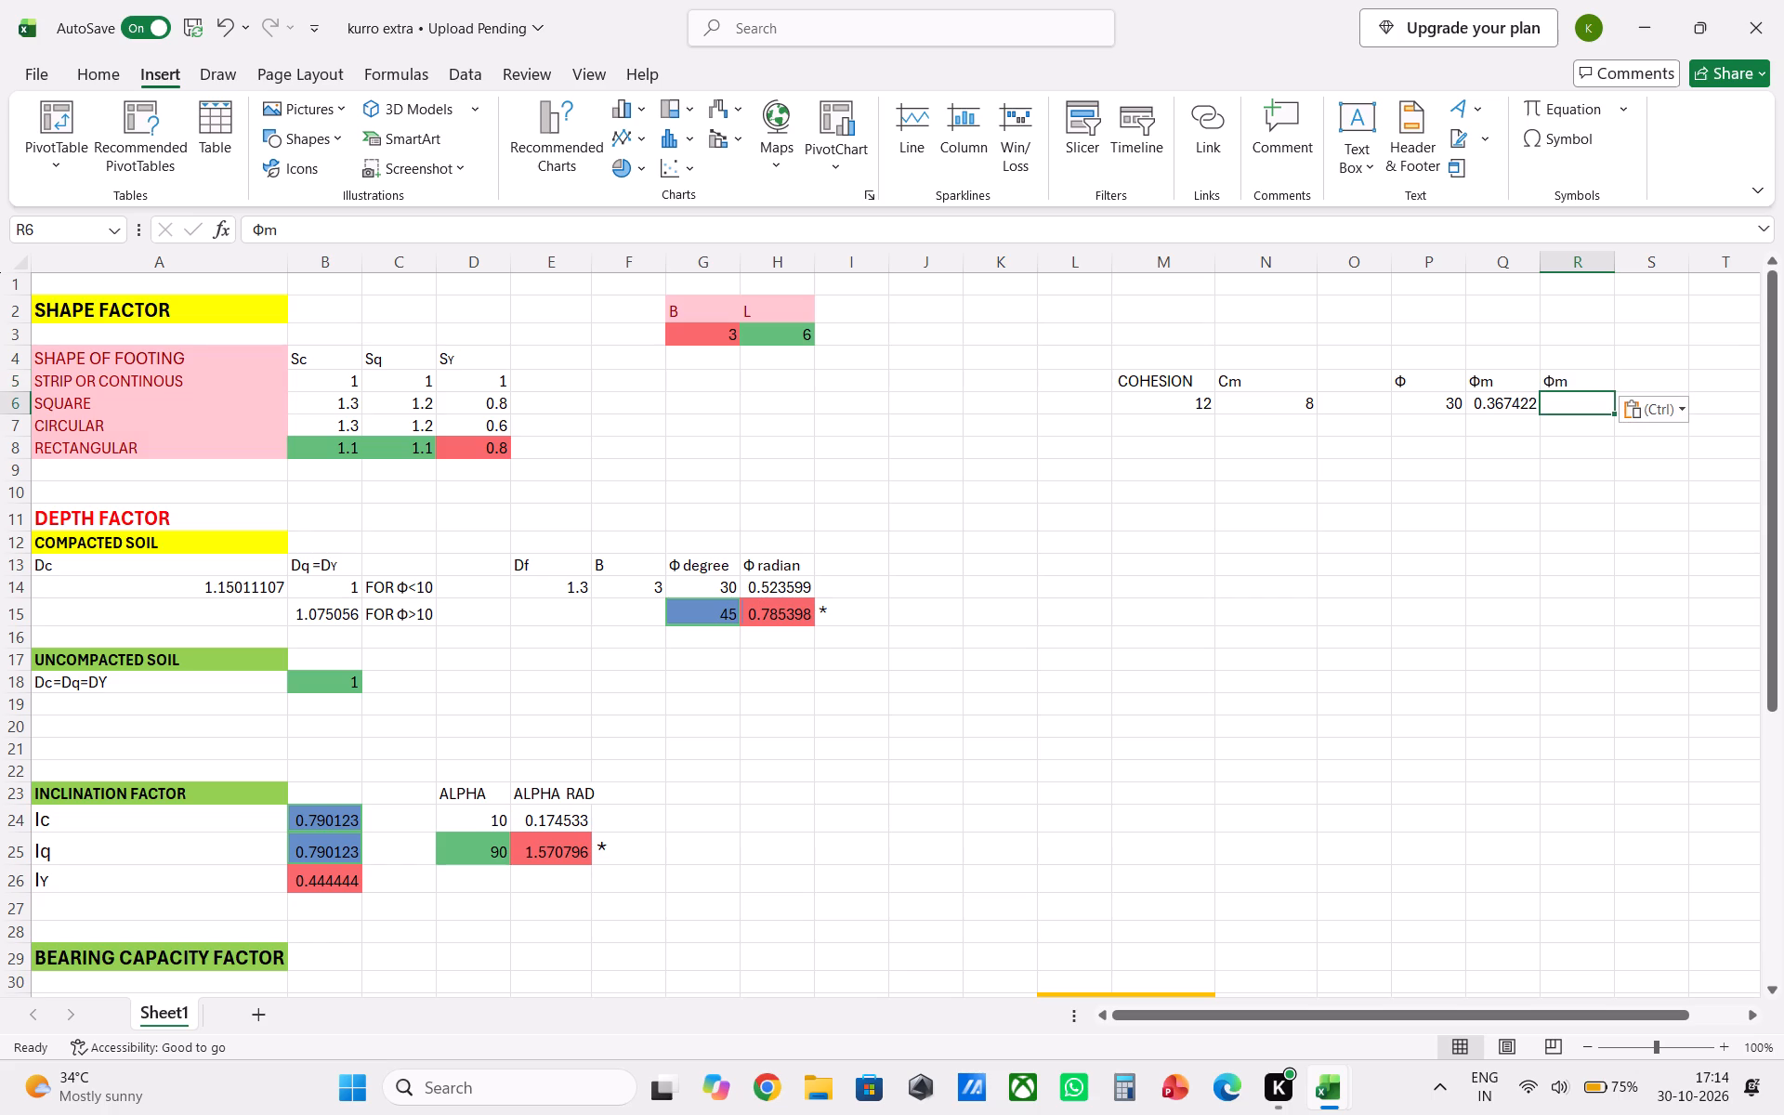
{"action": "key", "text": "equal"}
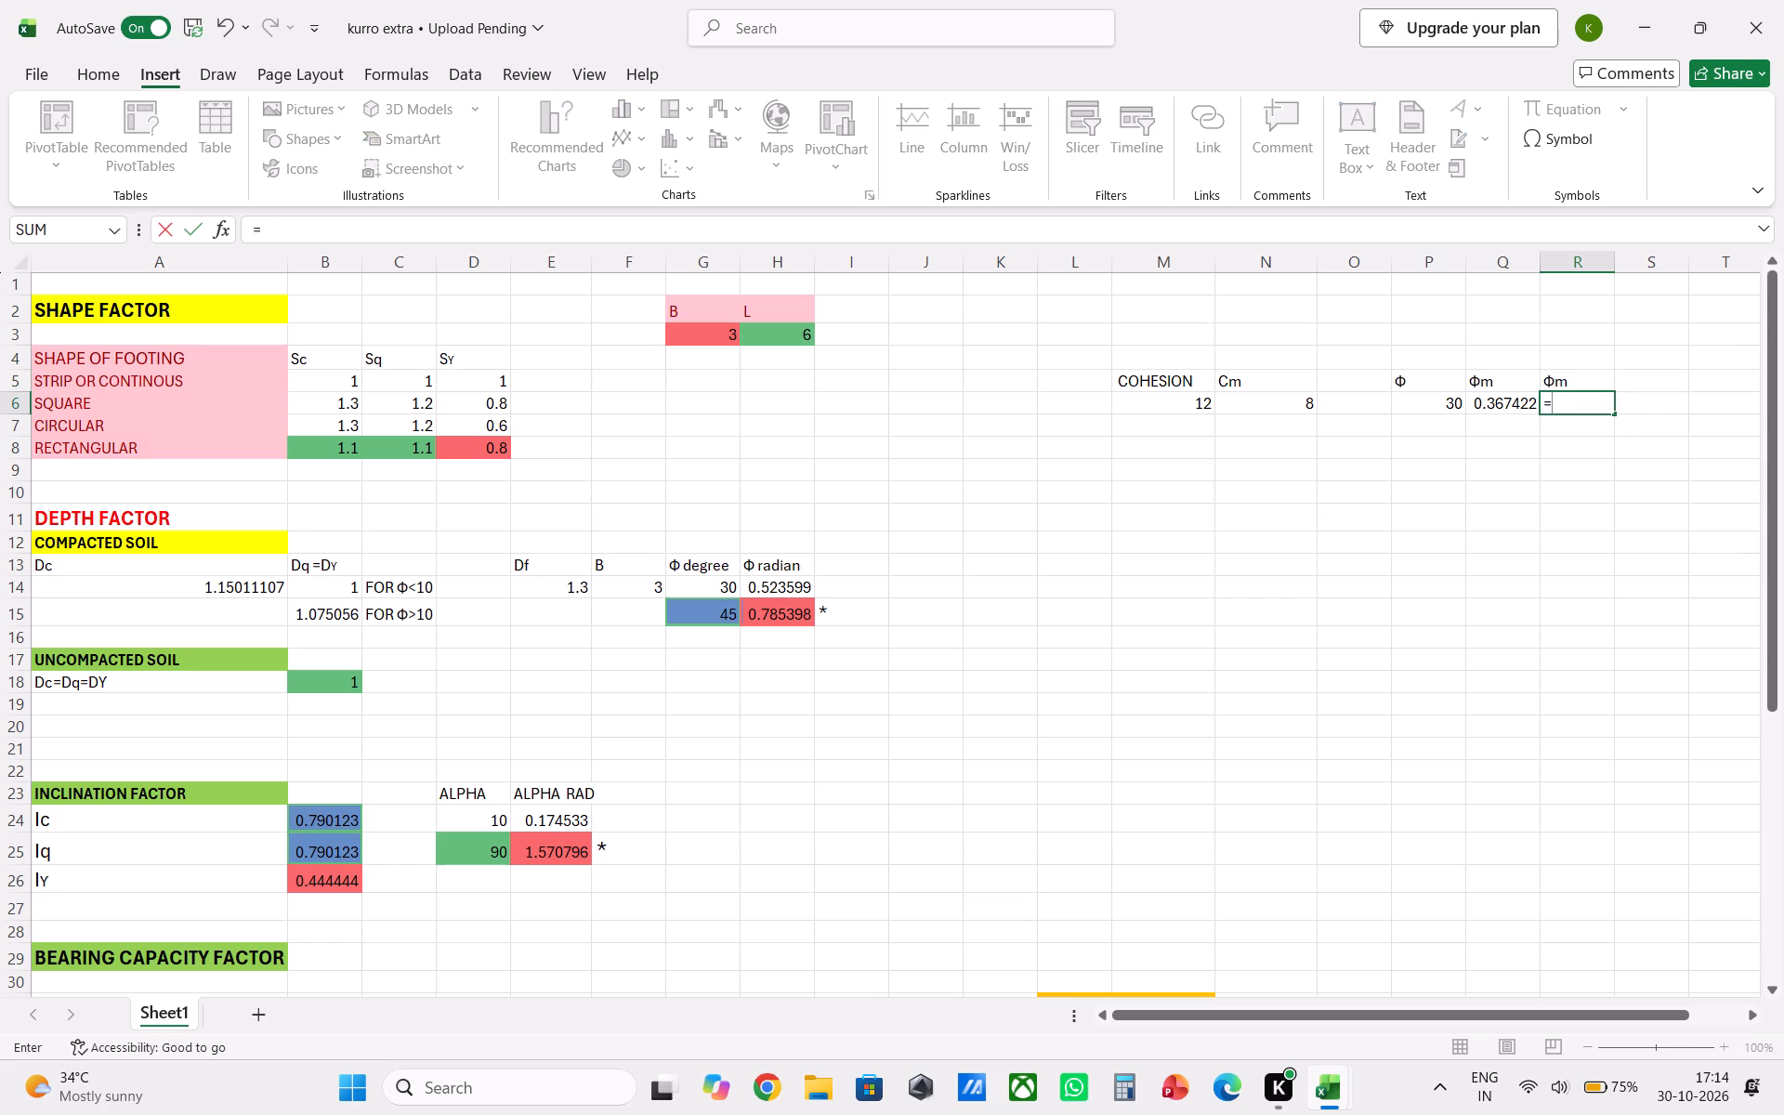
{"action": "type", "text": "de"}
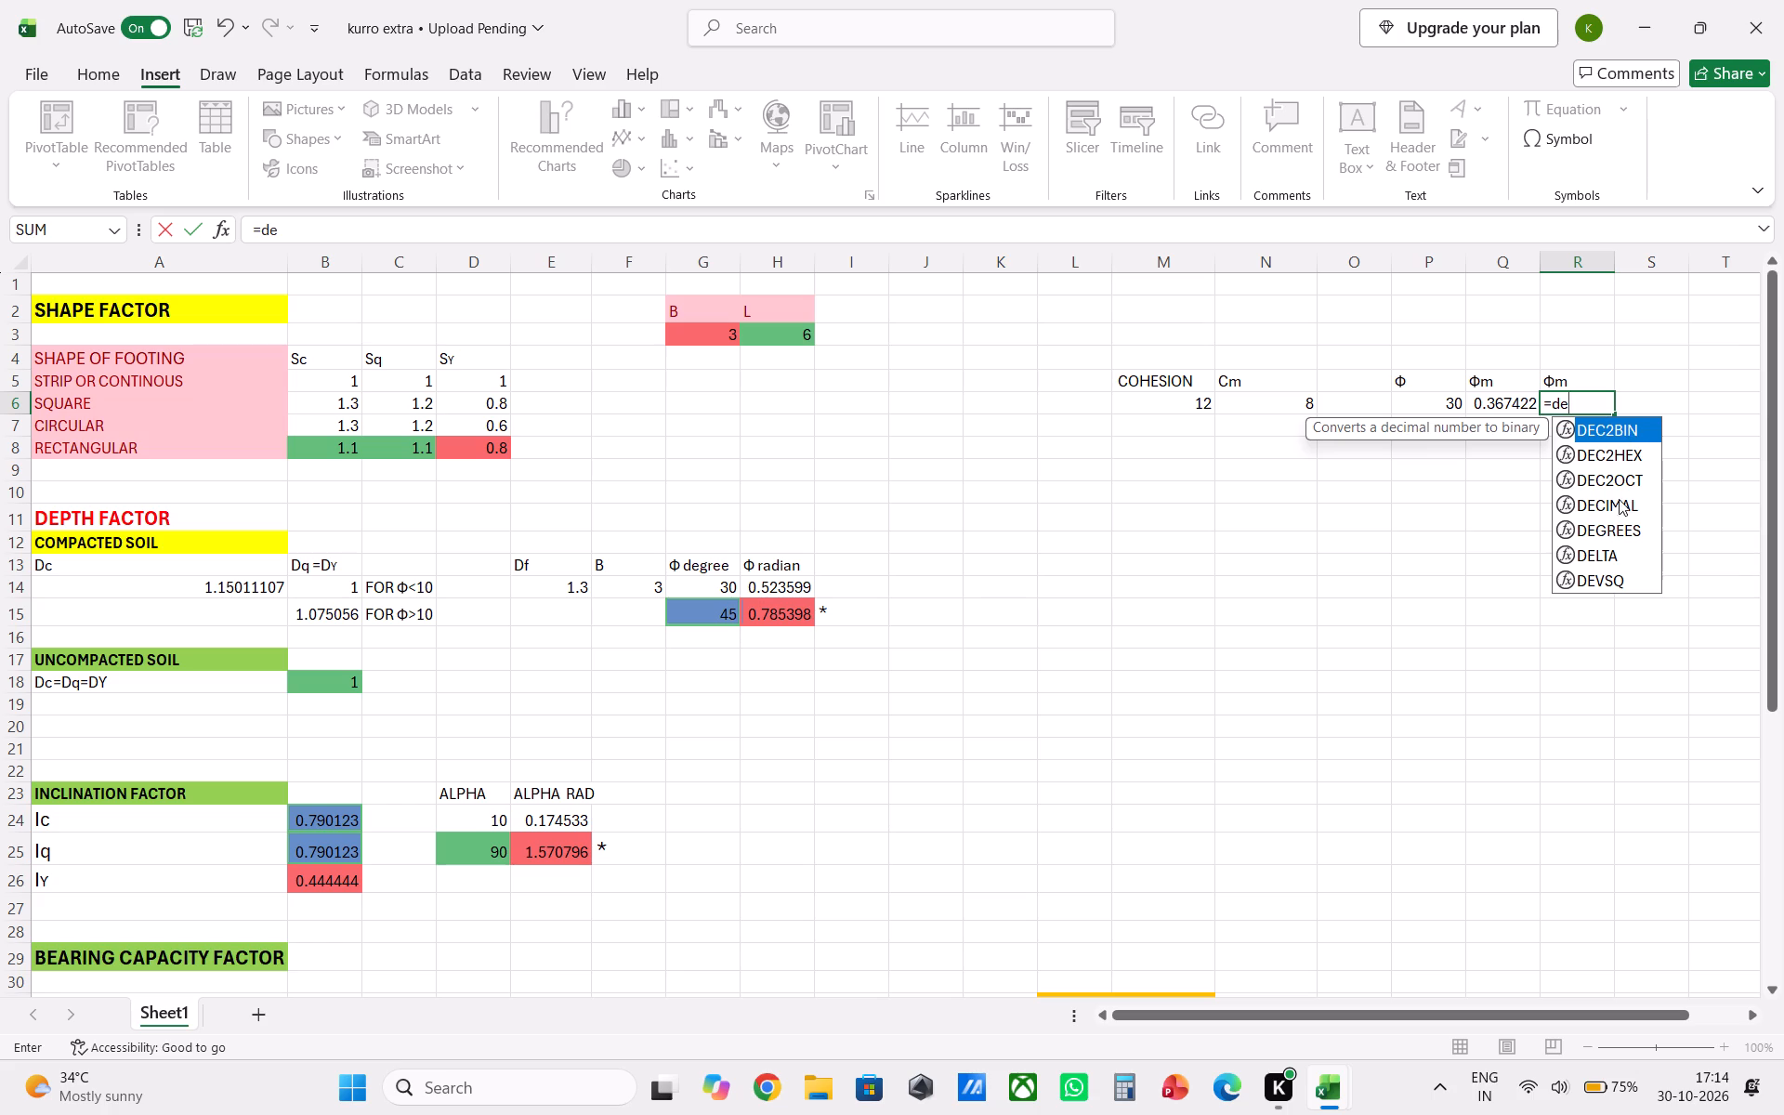
{"action": "double_click", "coordinate": [1620, 531]}
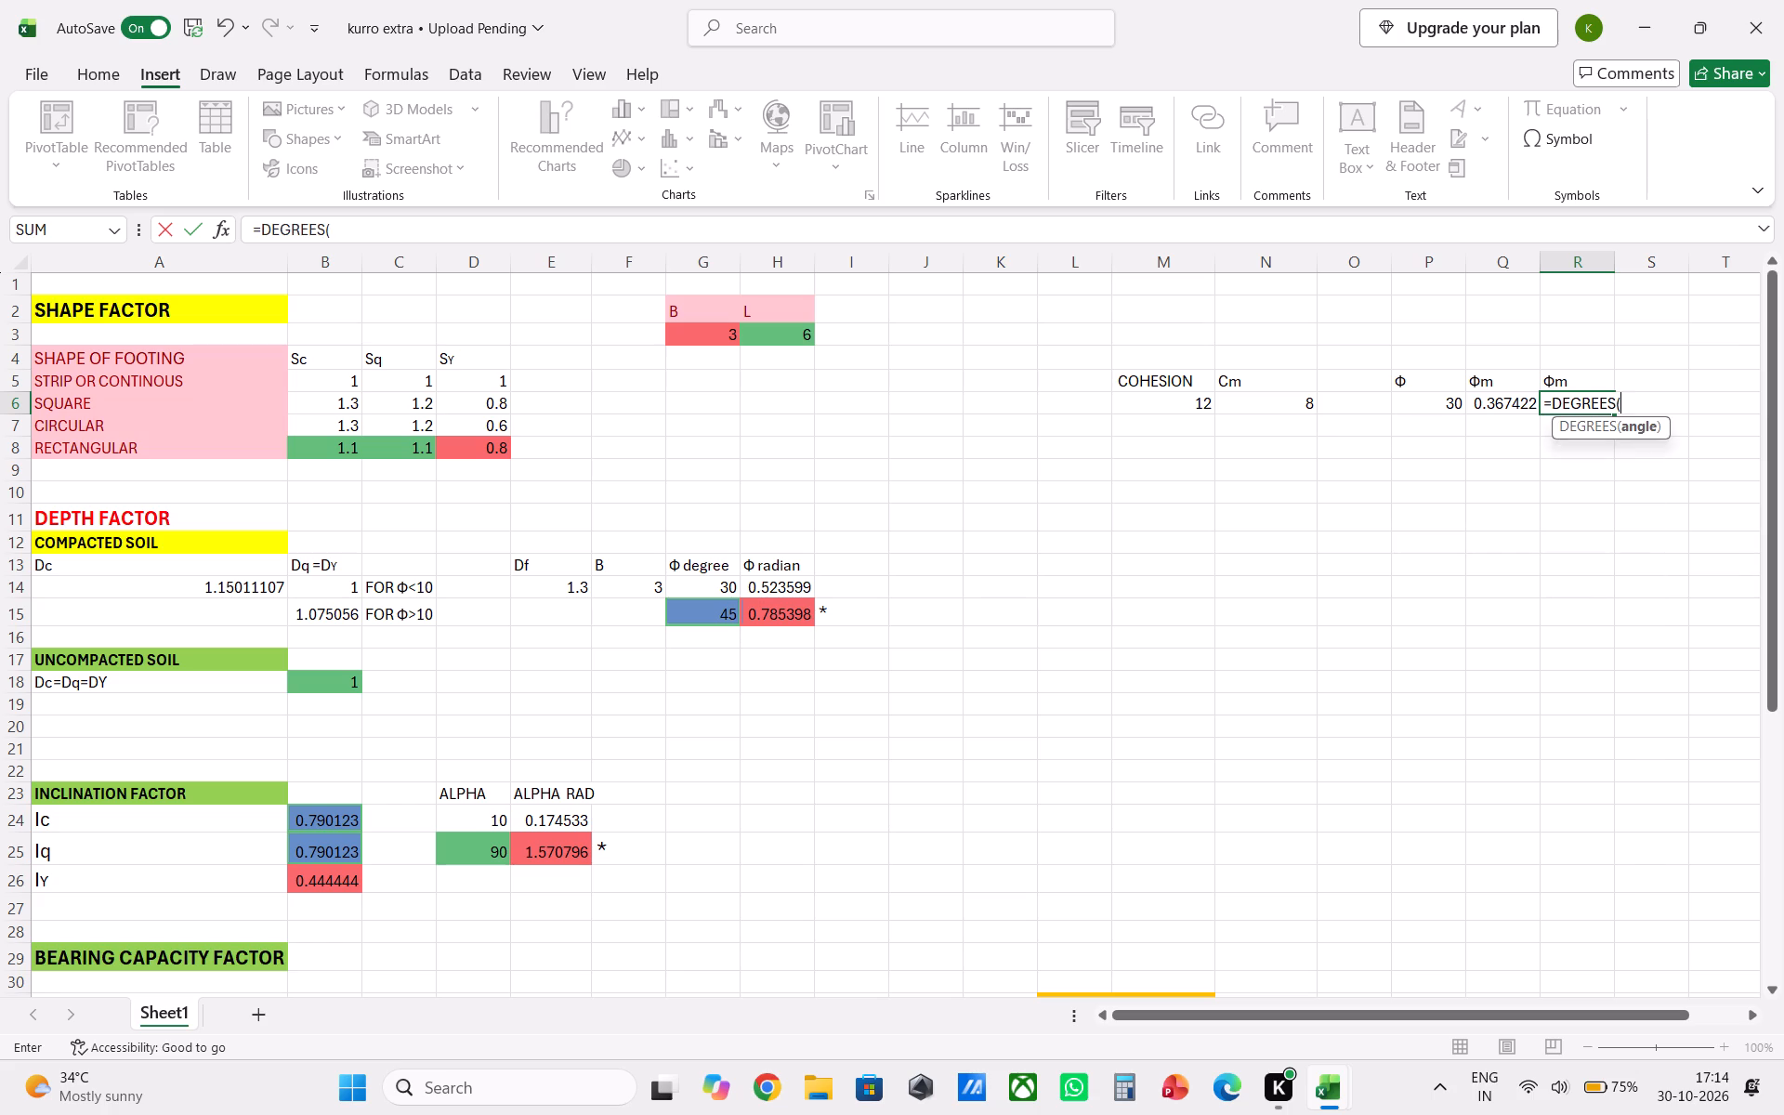
{"action": "left_click", "coordinate": [1518, 414]}
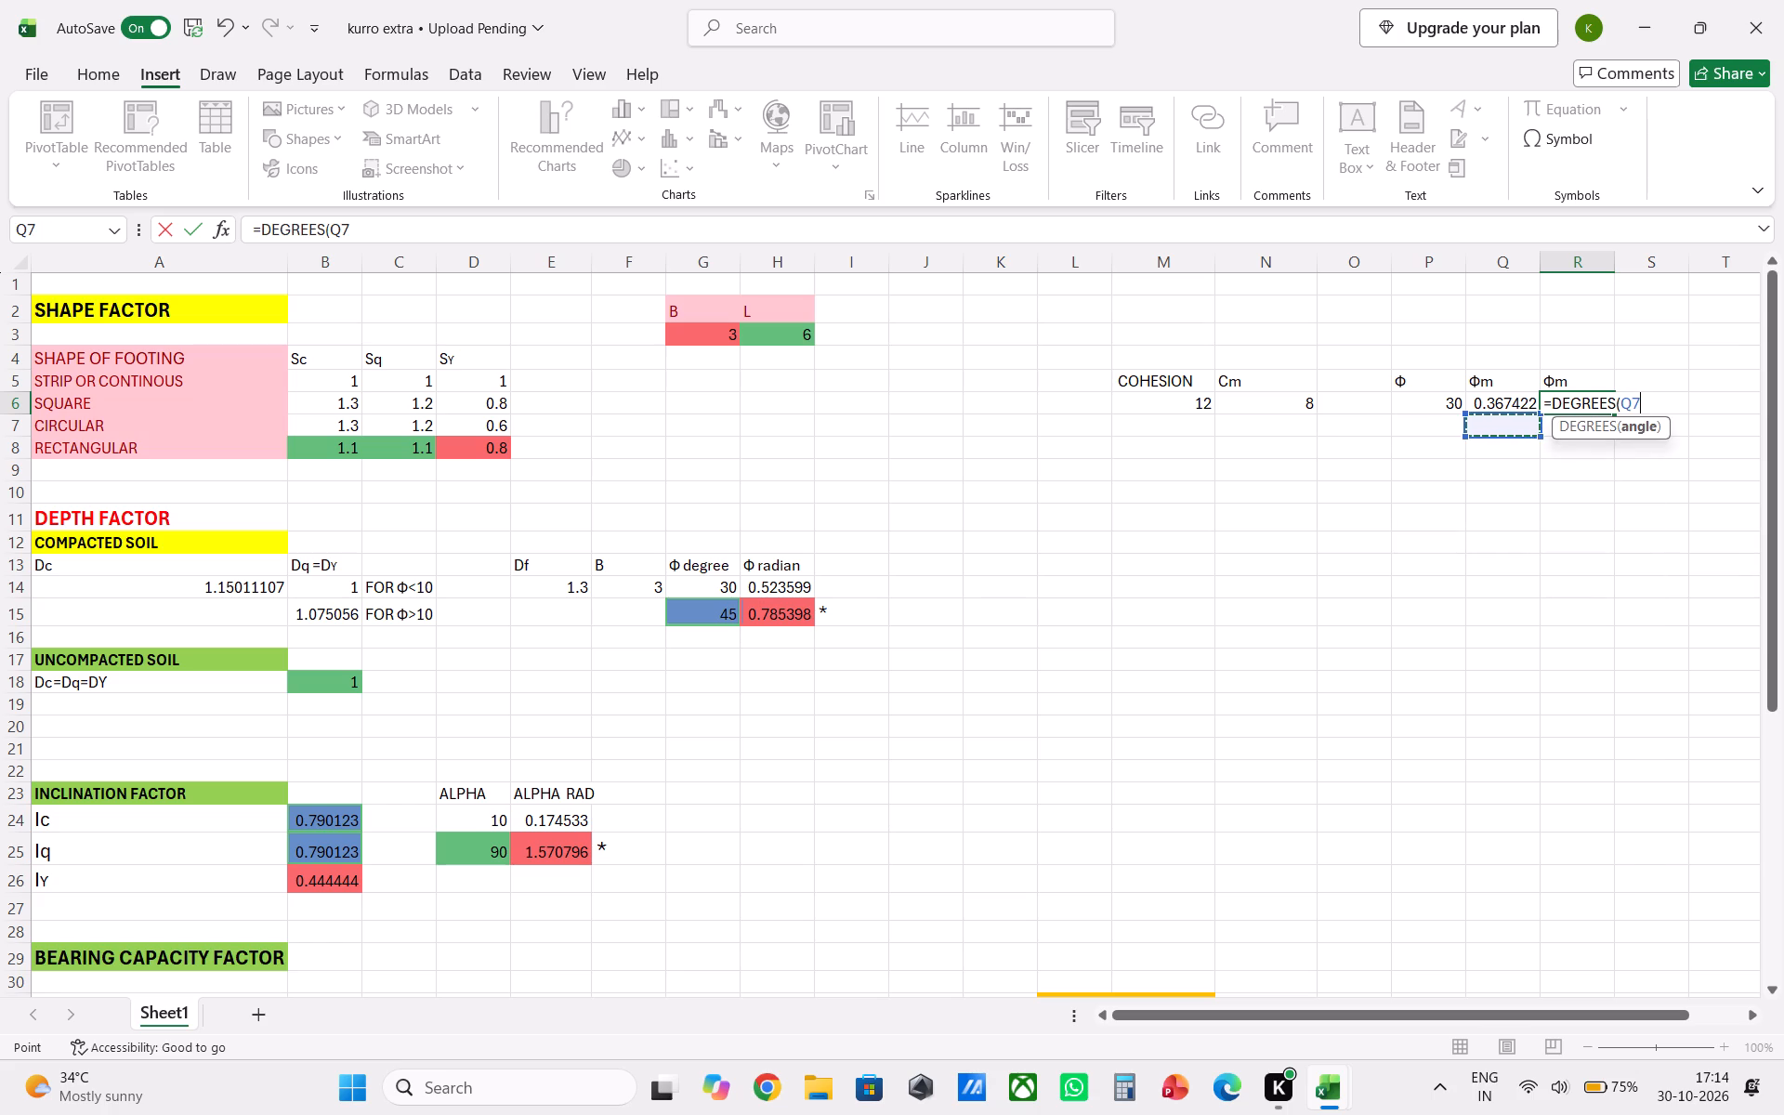
{"action": "key", "text": "shift+parenright"}
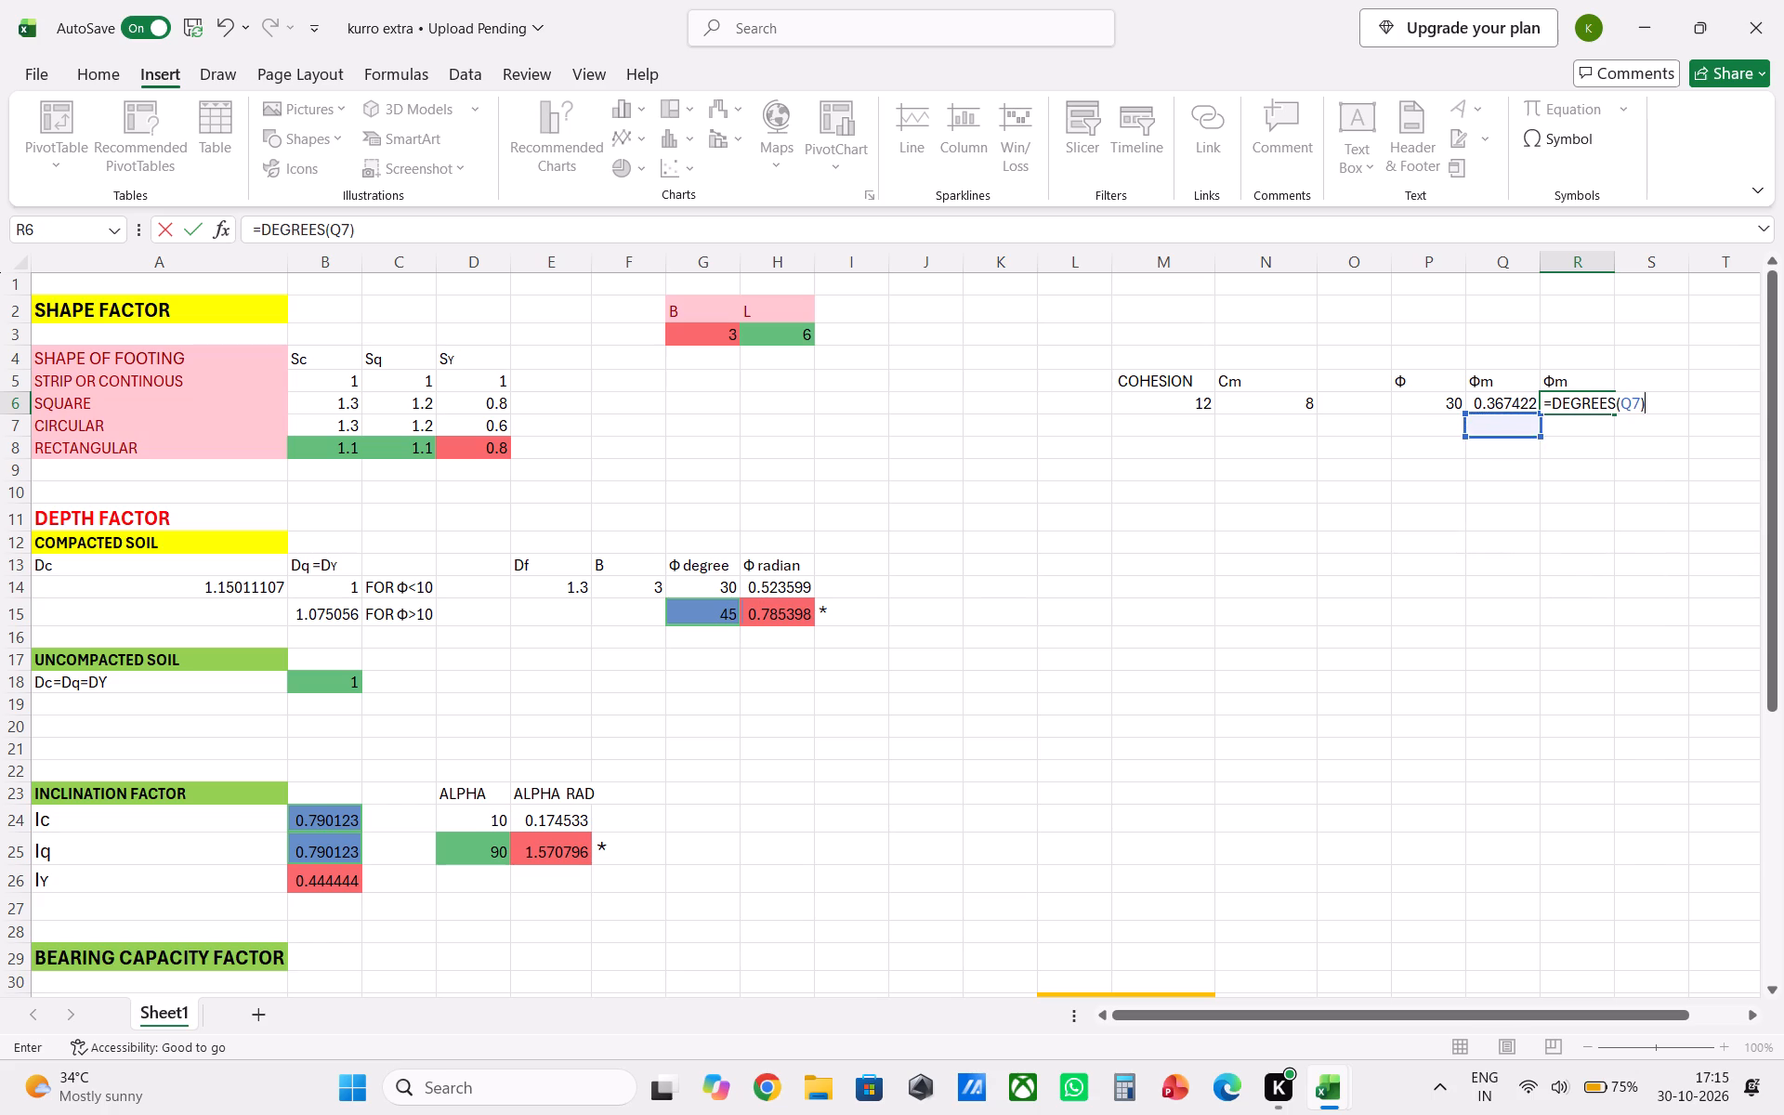
{"action": "key", "text": "Return"}
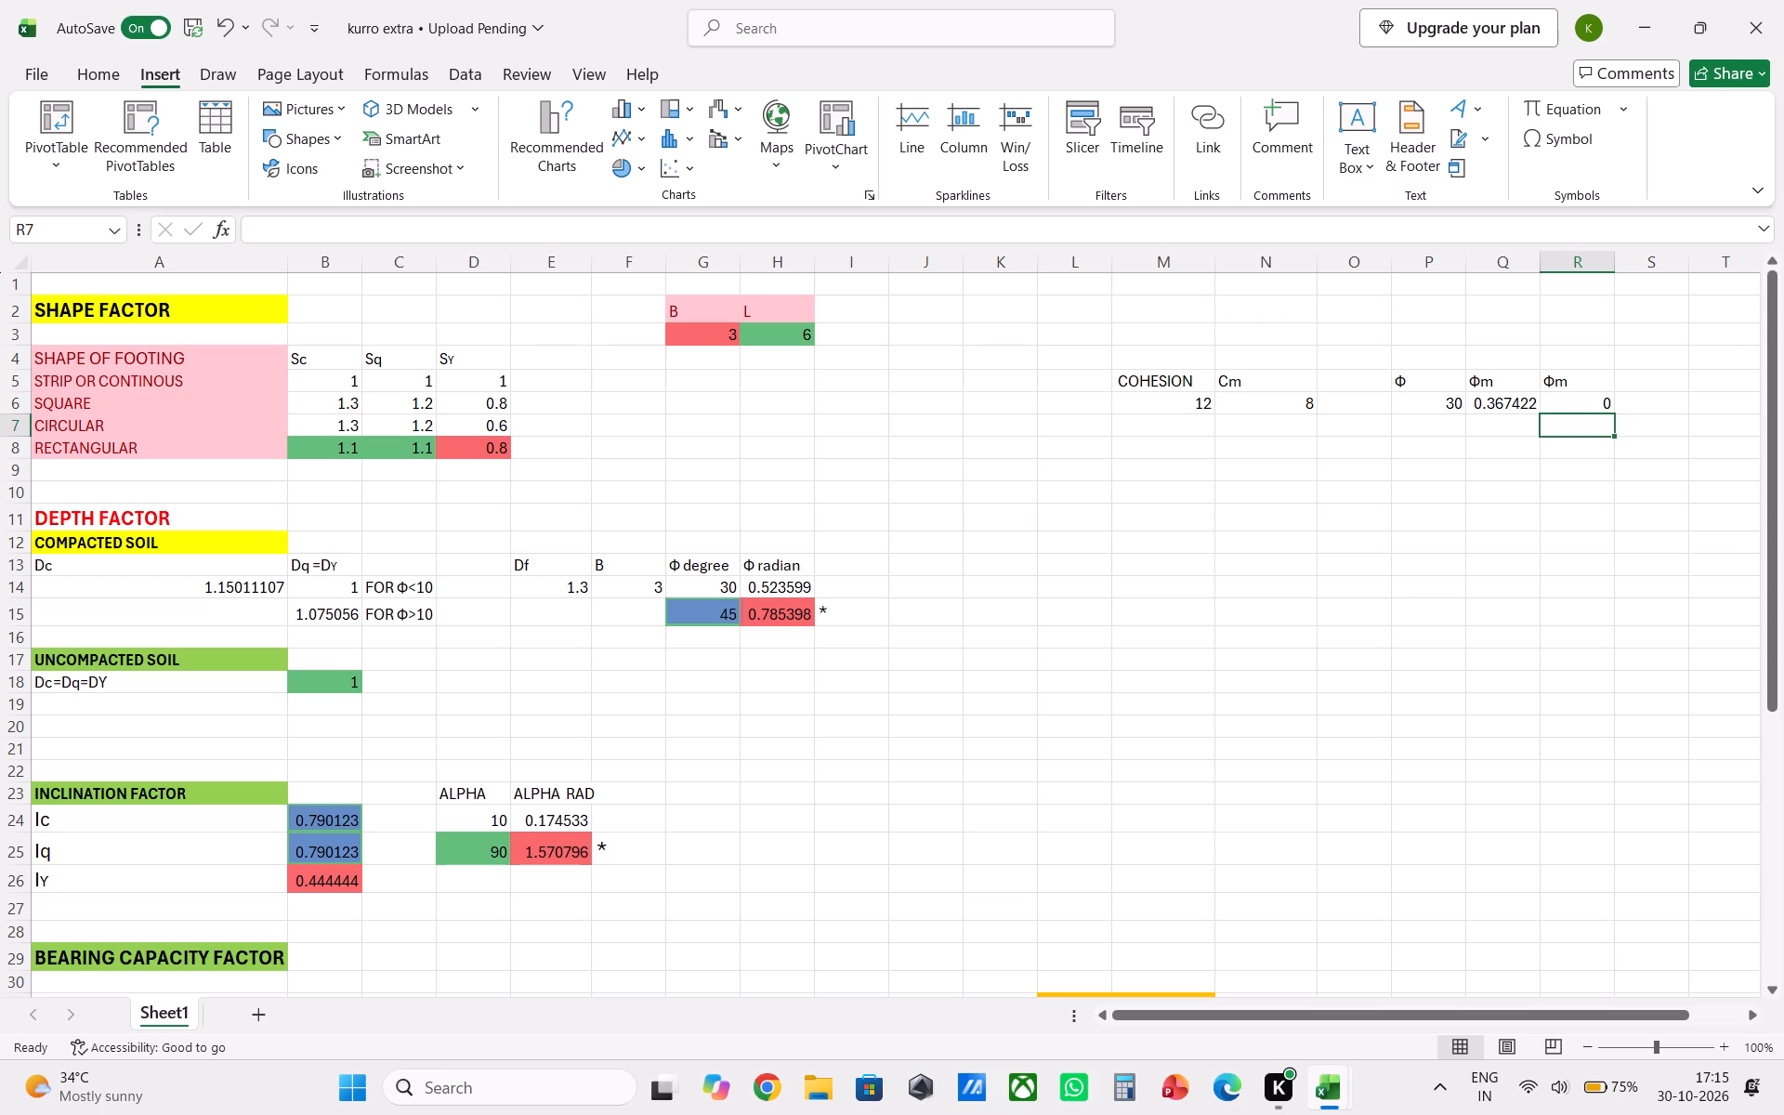
Open the DEGREES formula in R6 for editing.
{"action": "double_click", "coordinate": [1572, 406]}
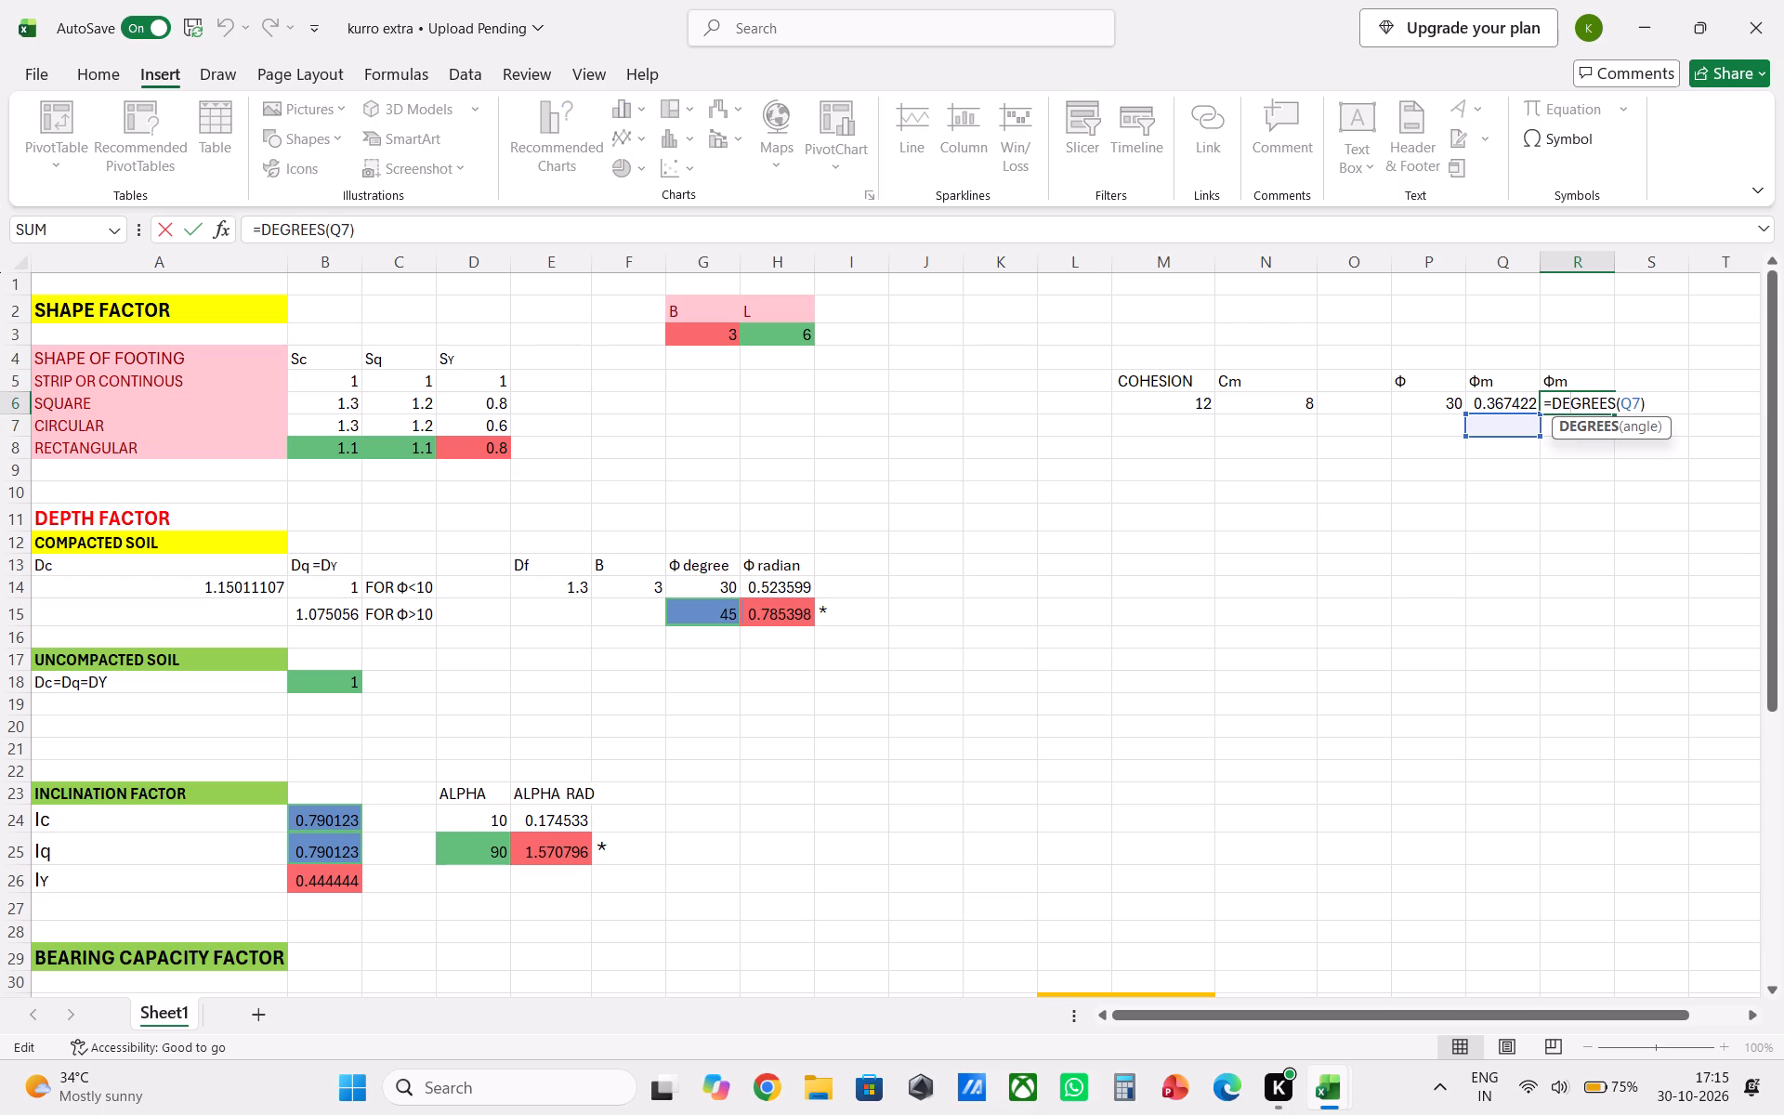
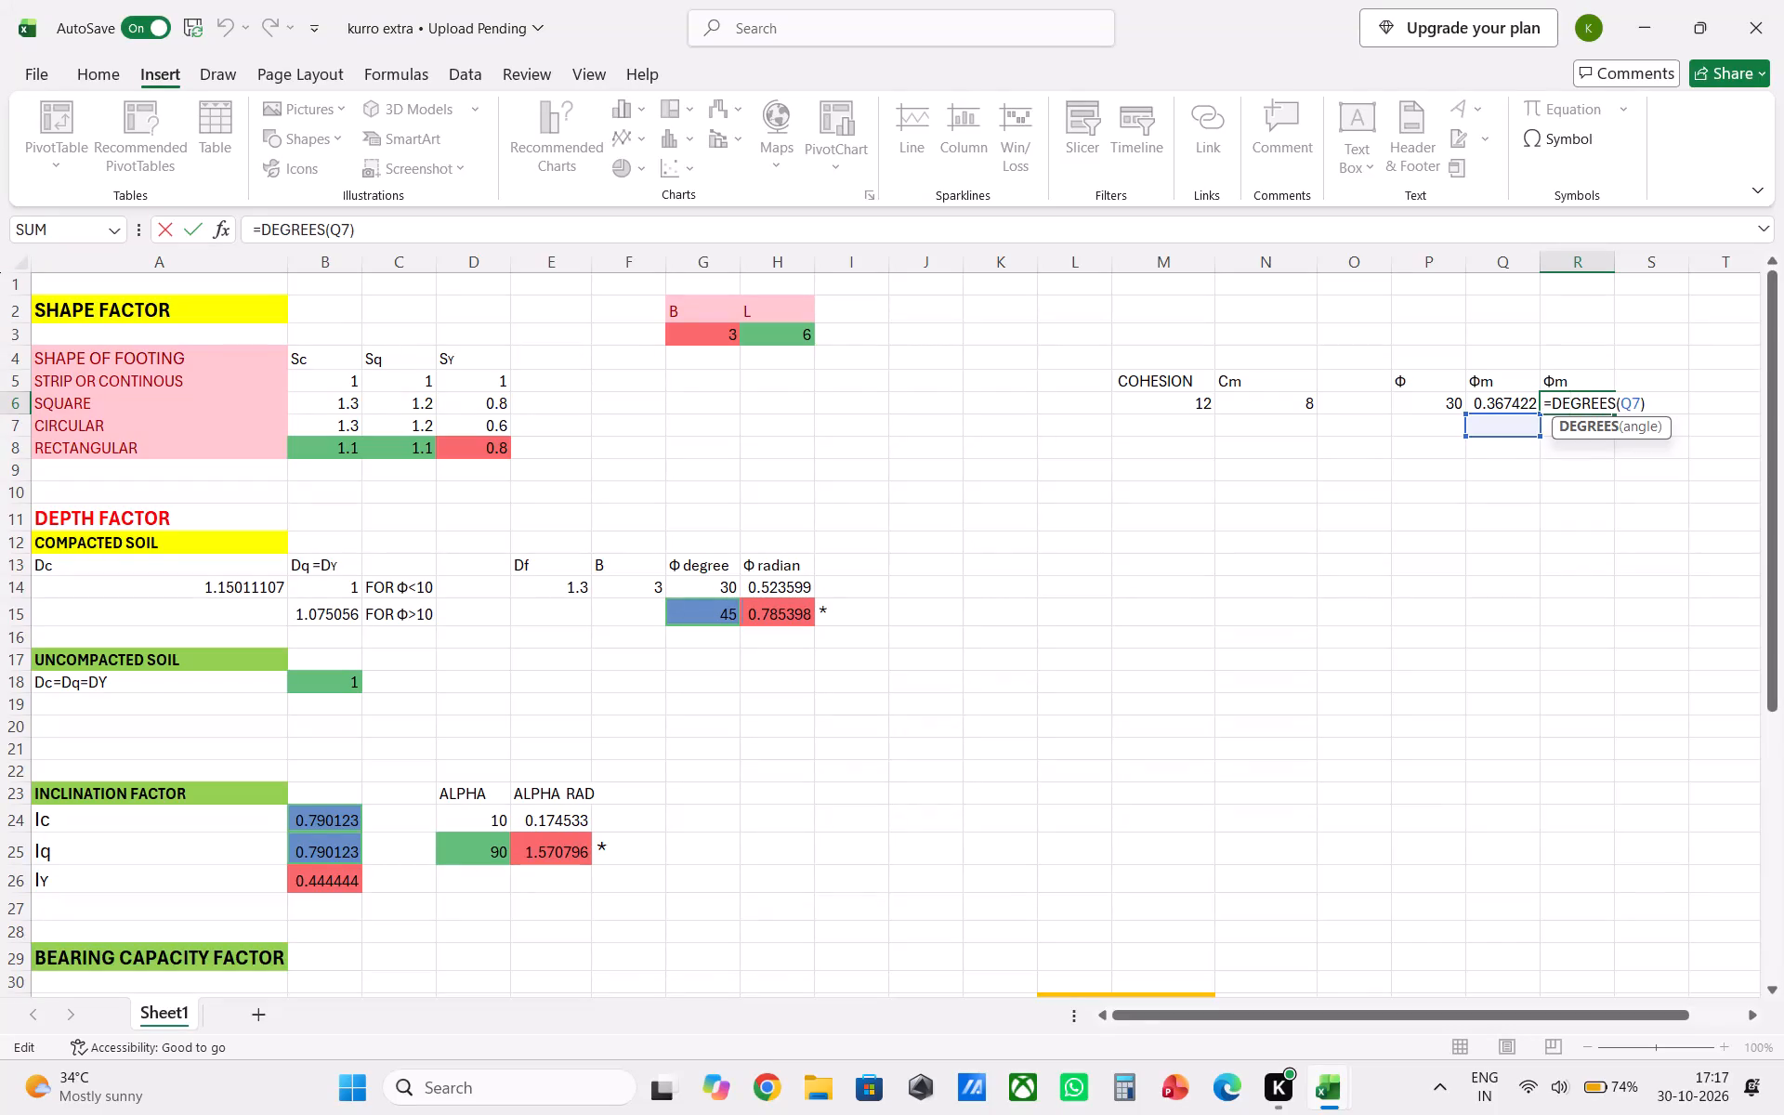
Correct the degree conversion formula in R6 under the second Φm heading to =DEGREES(Q6).
{"action": "left_click", "coordinate": [1694, 404]}
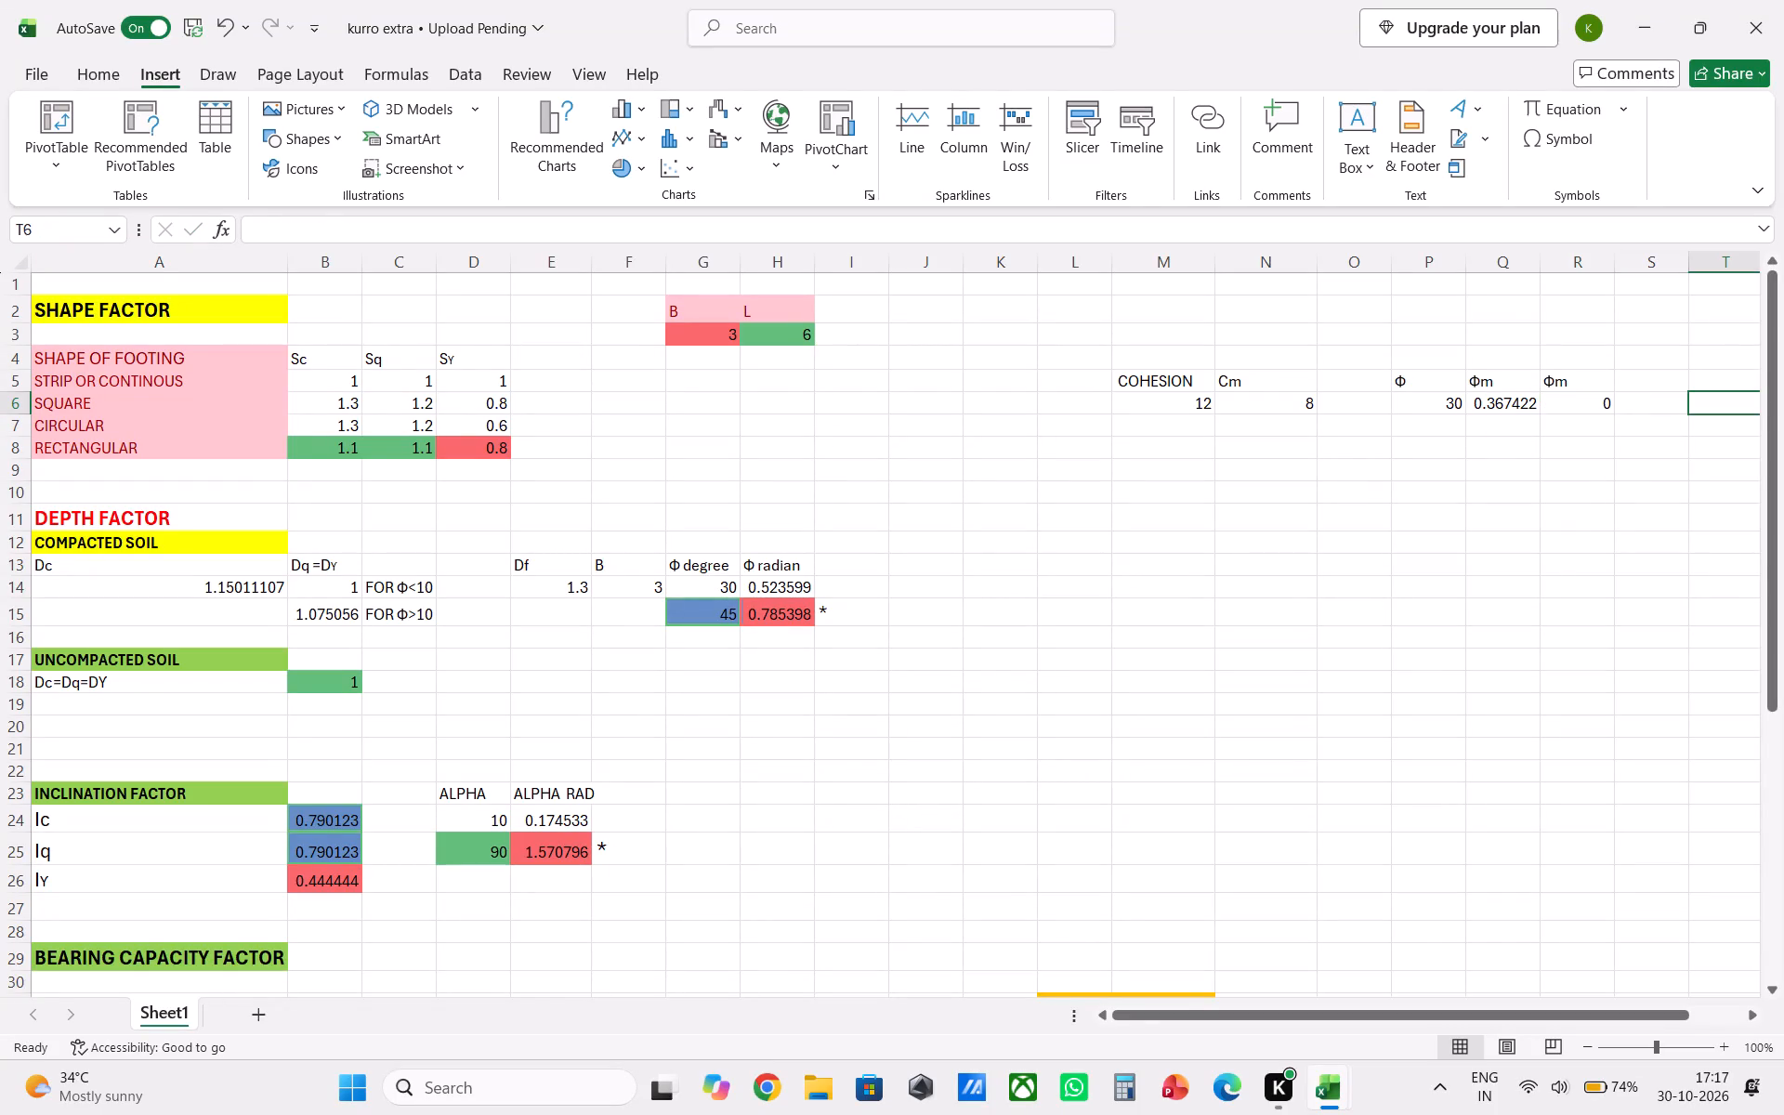
{"action": "left_click", "coordinate": [1594, 405]}
{"action": "left_click", "coordinate": [1495, 402]}
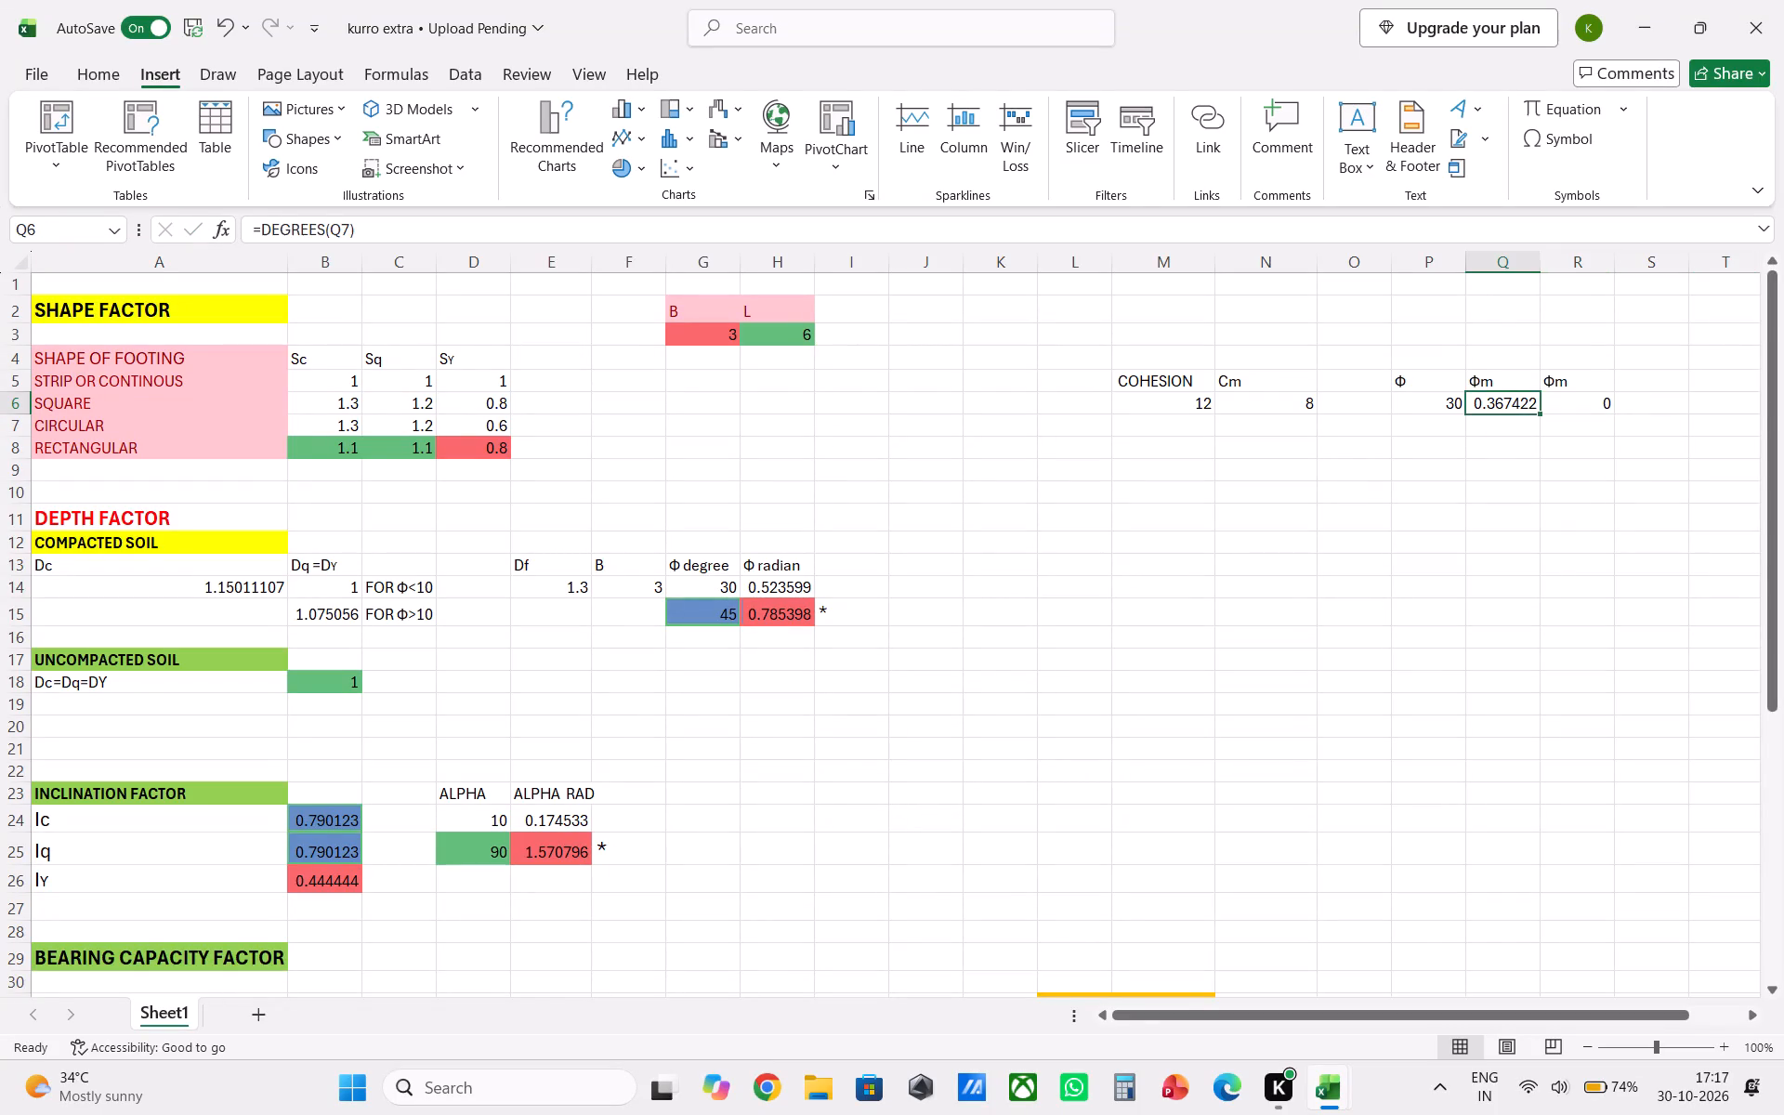
{"action": "left_click", "coordinate": [1452, 406]}
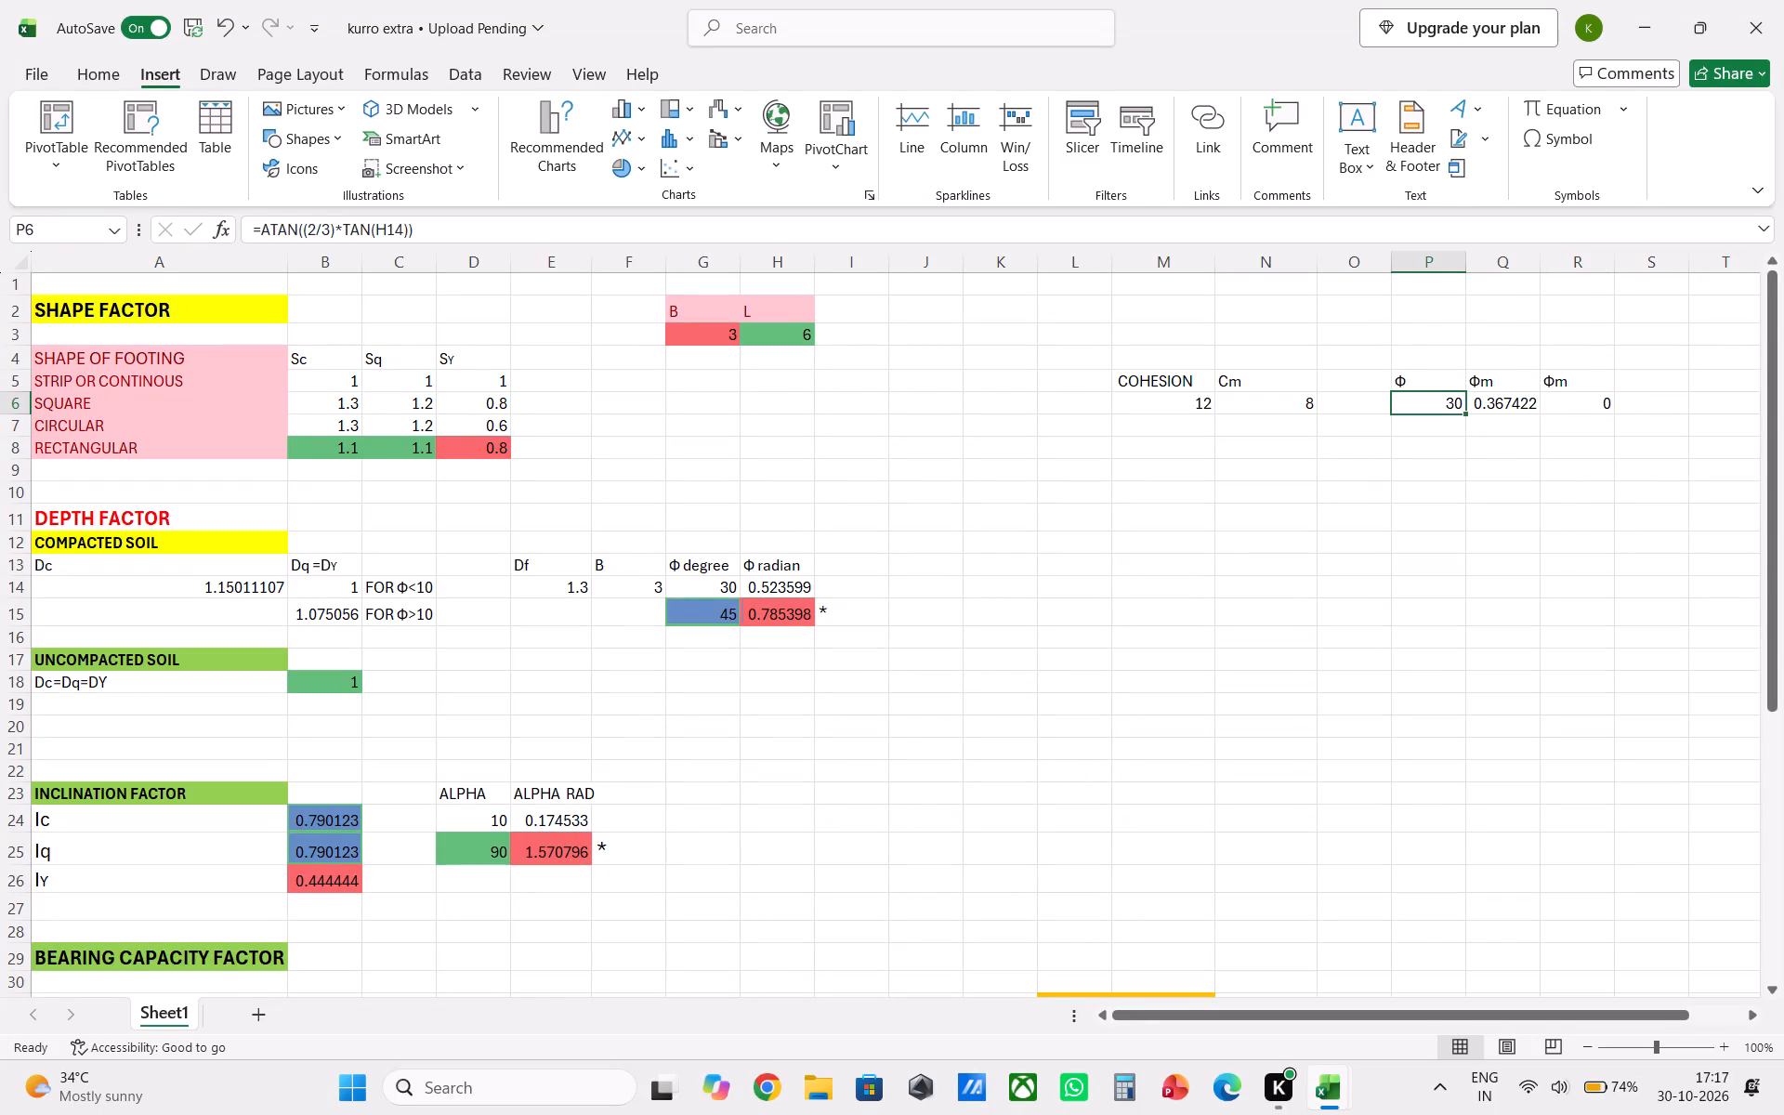
{"action": "left_click", "coordinate": [1591, 405]}
{"action": "double_click", "coordinate": [1591, 405]}
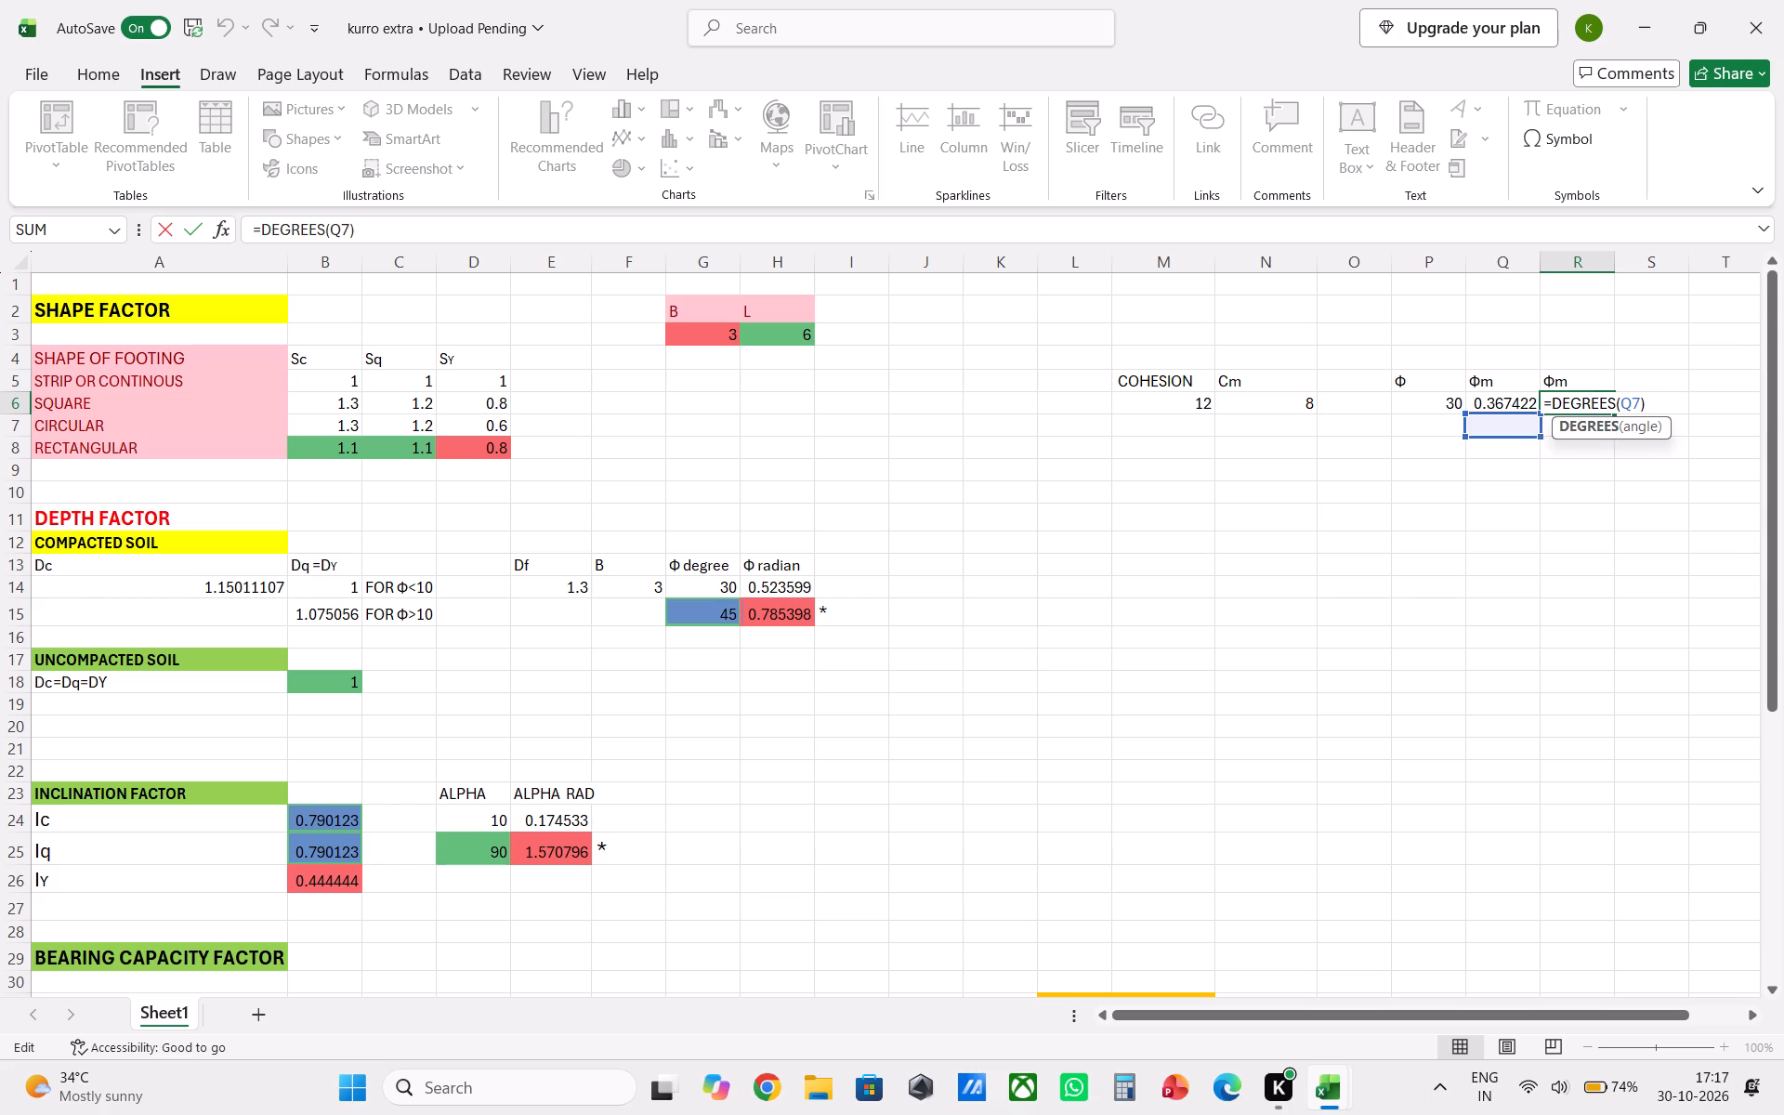
{"action": "left_click", "coordinate": [1659, 406]}
{"action": "double_click", "coordinate": [1648, 407]}
{"action": "key", "text": "BackSpace"}
{"action": "key", "text": "BackSpace"}
{"action": "key", "text": "BackSpace"}
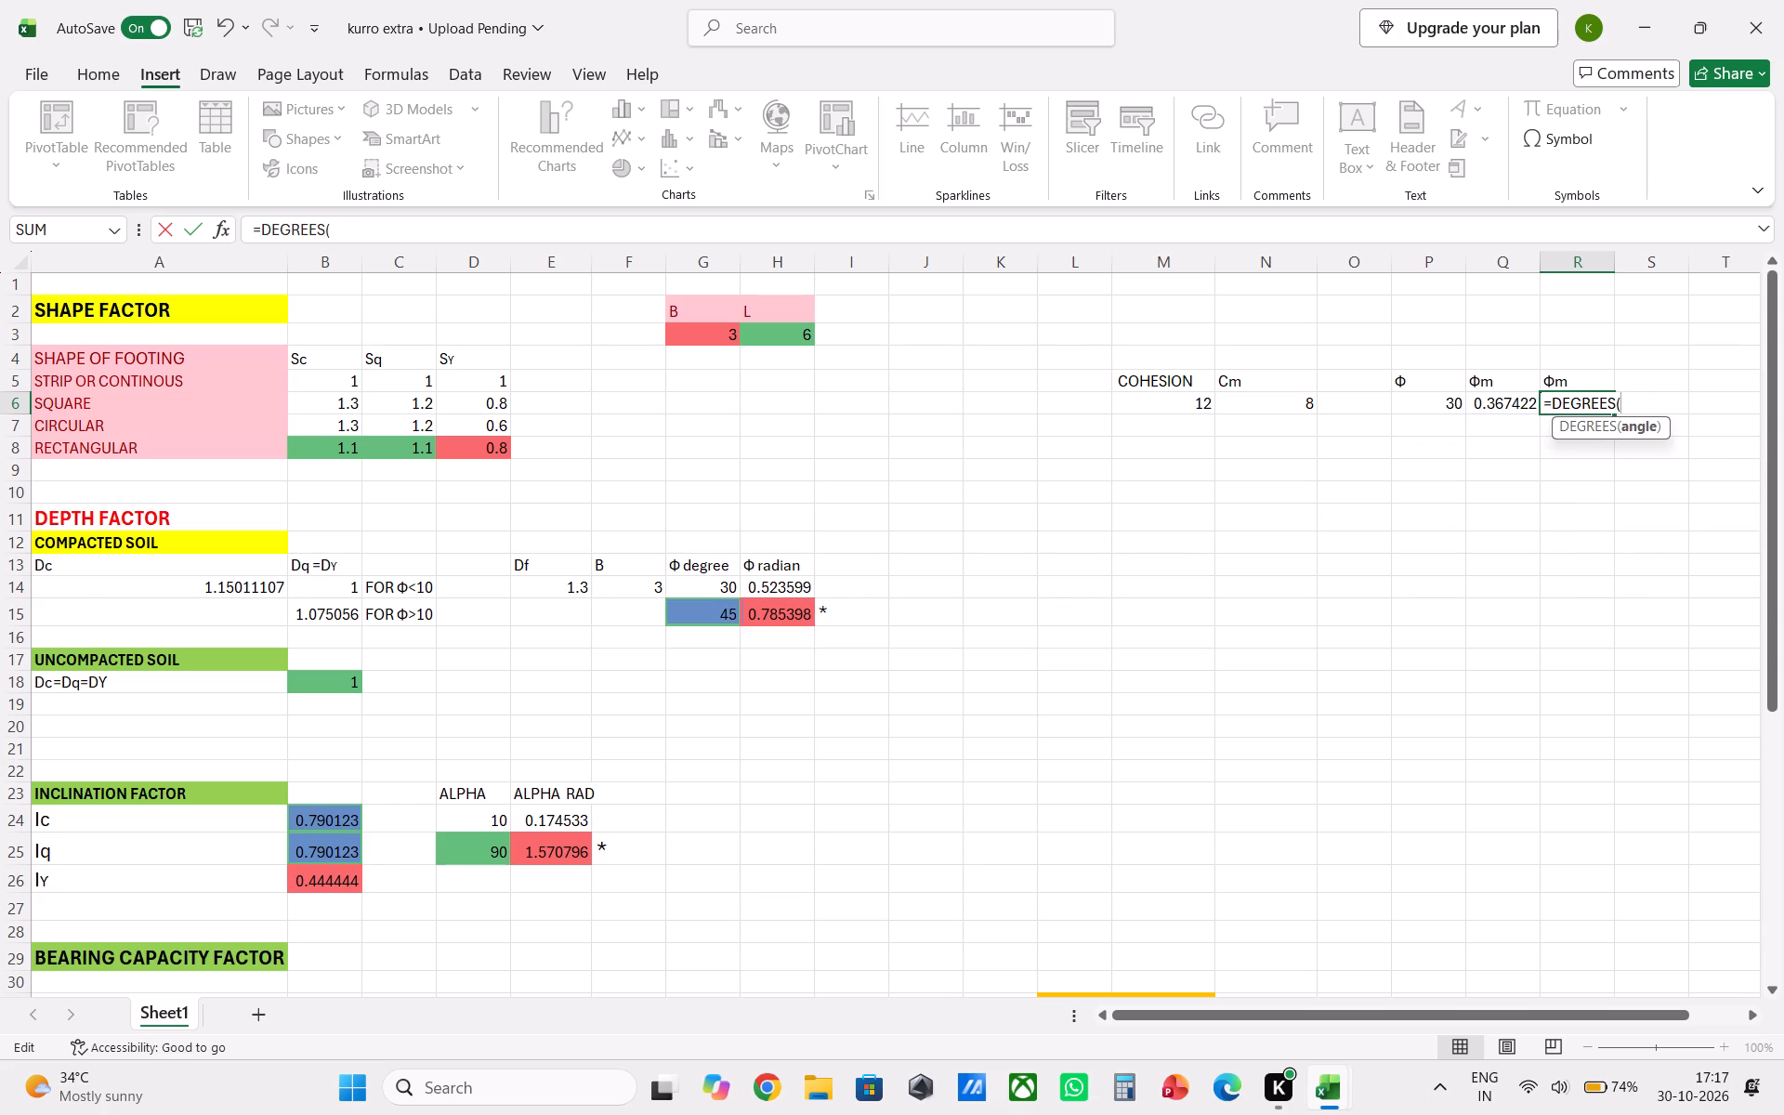
{"action": "left_click", "coordinate": [1499, 407]}
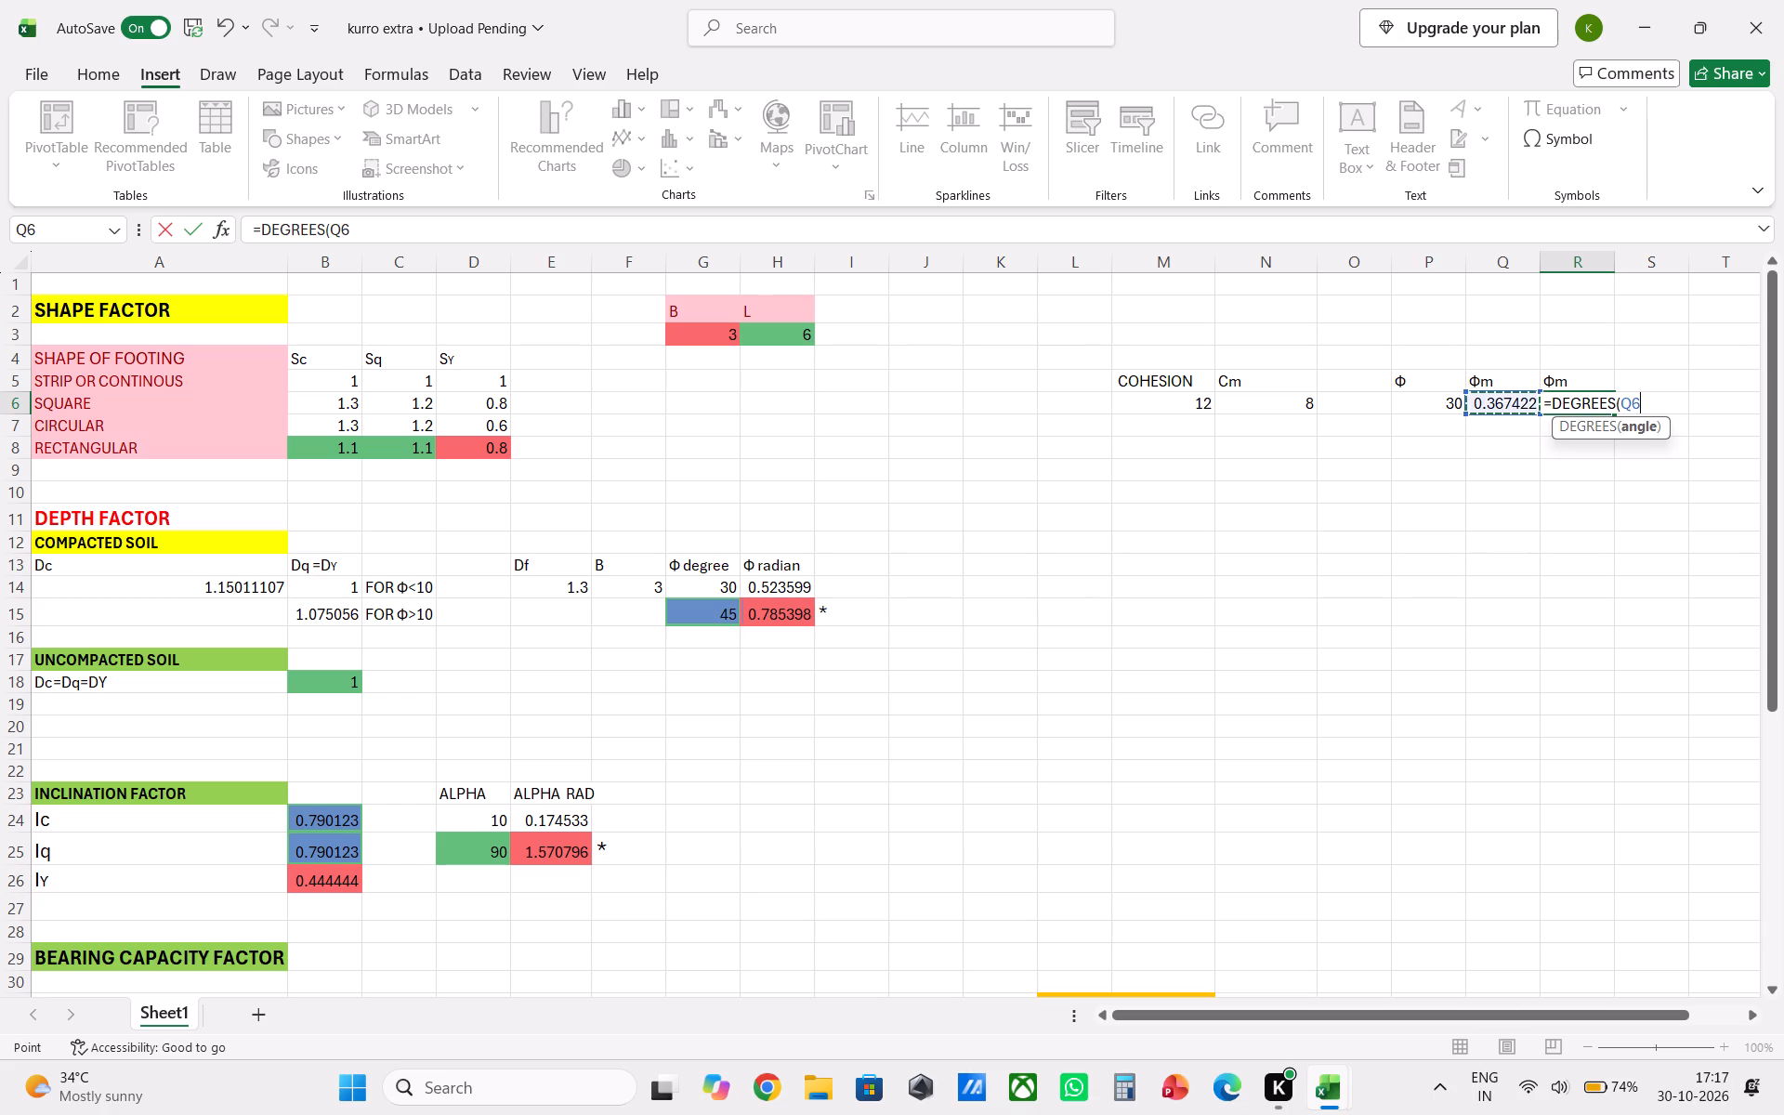
{"action": "key", "text": "shift+parenright"}
{"action": "key", "text": "Return"}
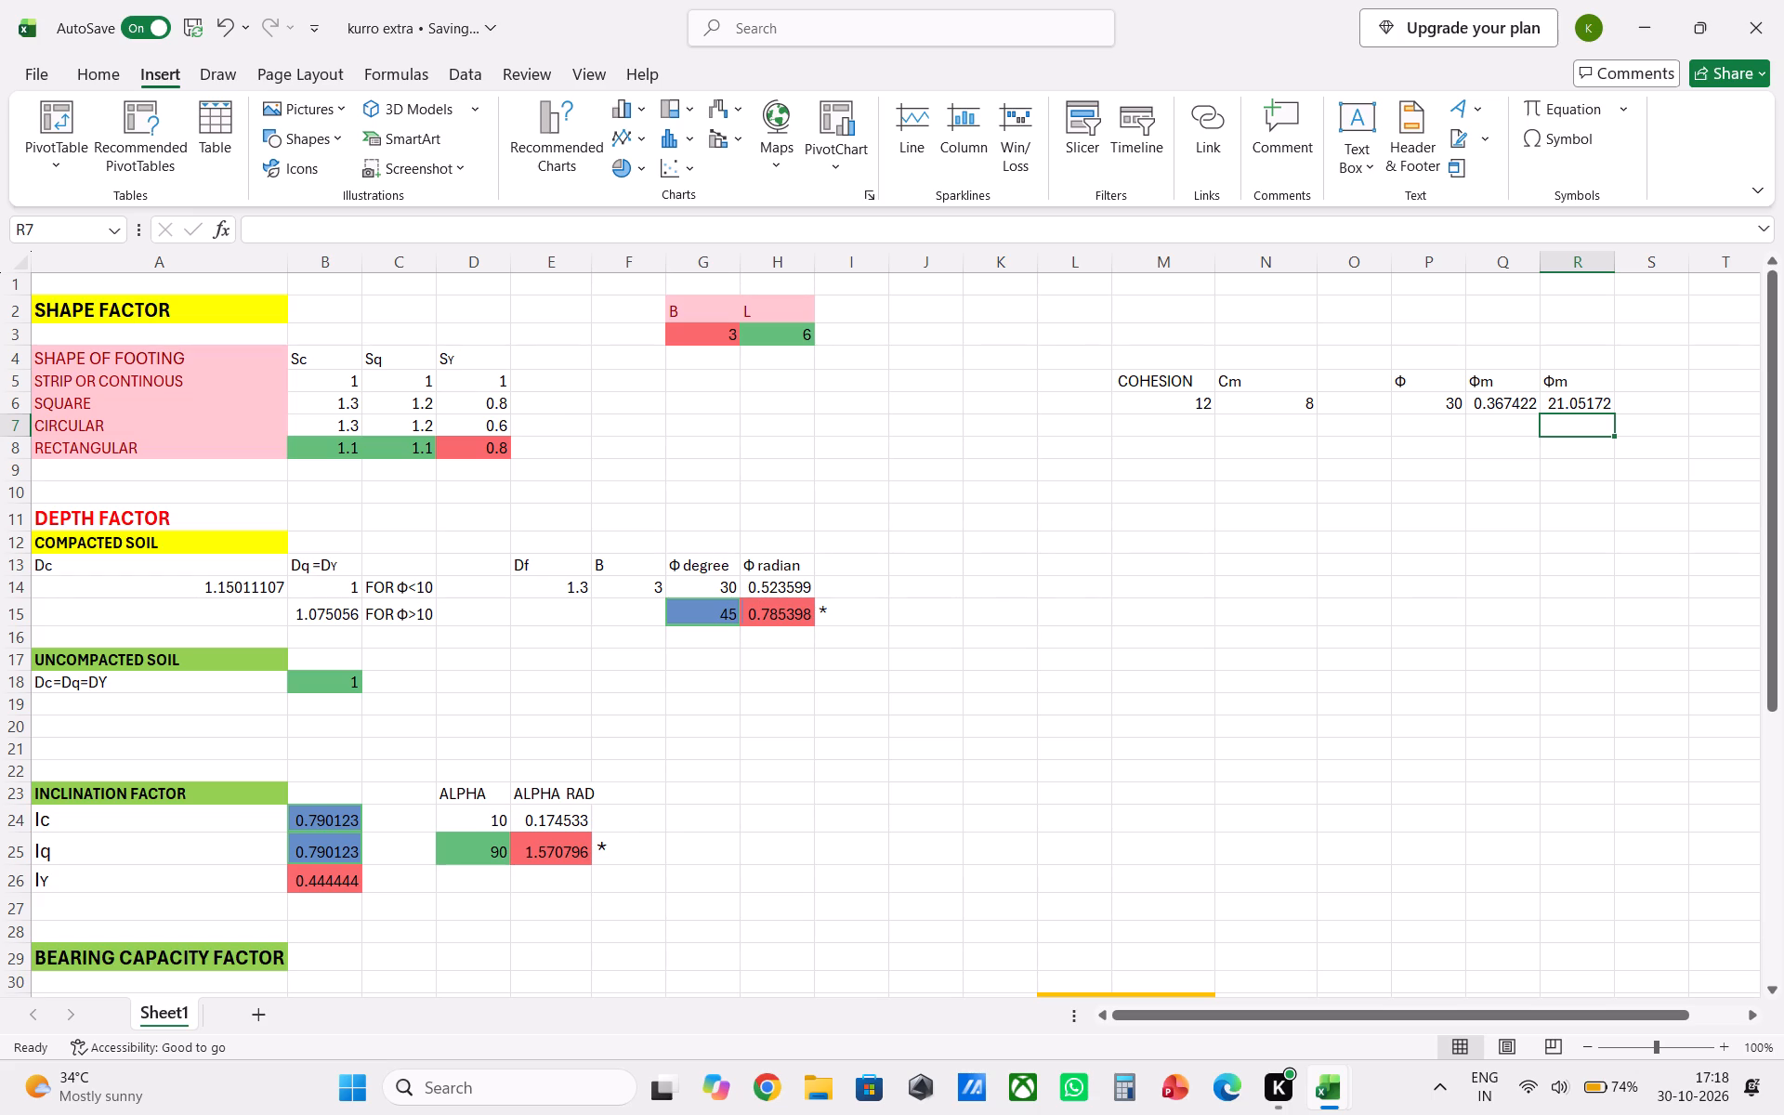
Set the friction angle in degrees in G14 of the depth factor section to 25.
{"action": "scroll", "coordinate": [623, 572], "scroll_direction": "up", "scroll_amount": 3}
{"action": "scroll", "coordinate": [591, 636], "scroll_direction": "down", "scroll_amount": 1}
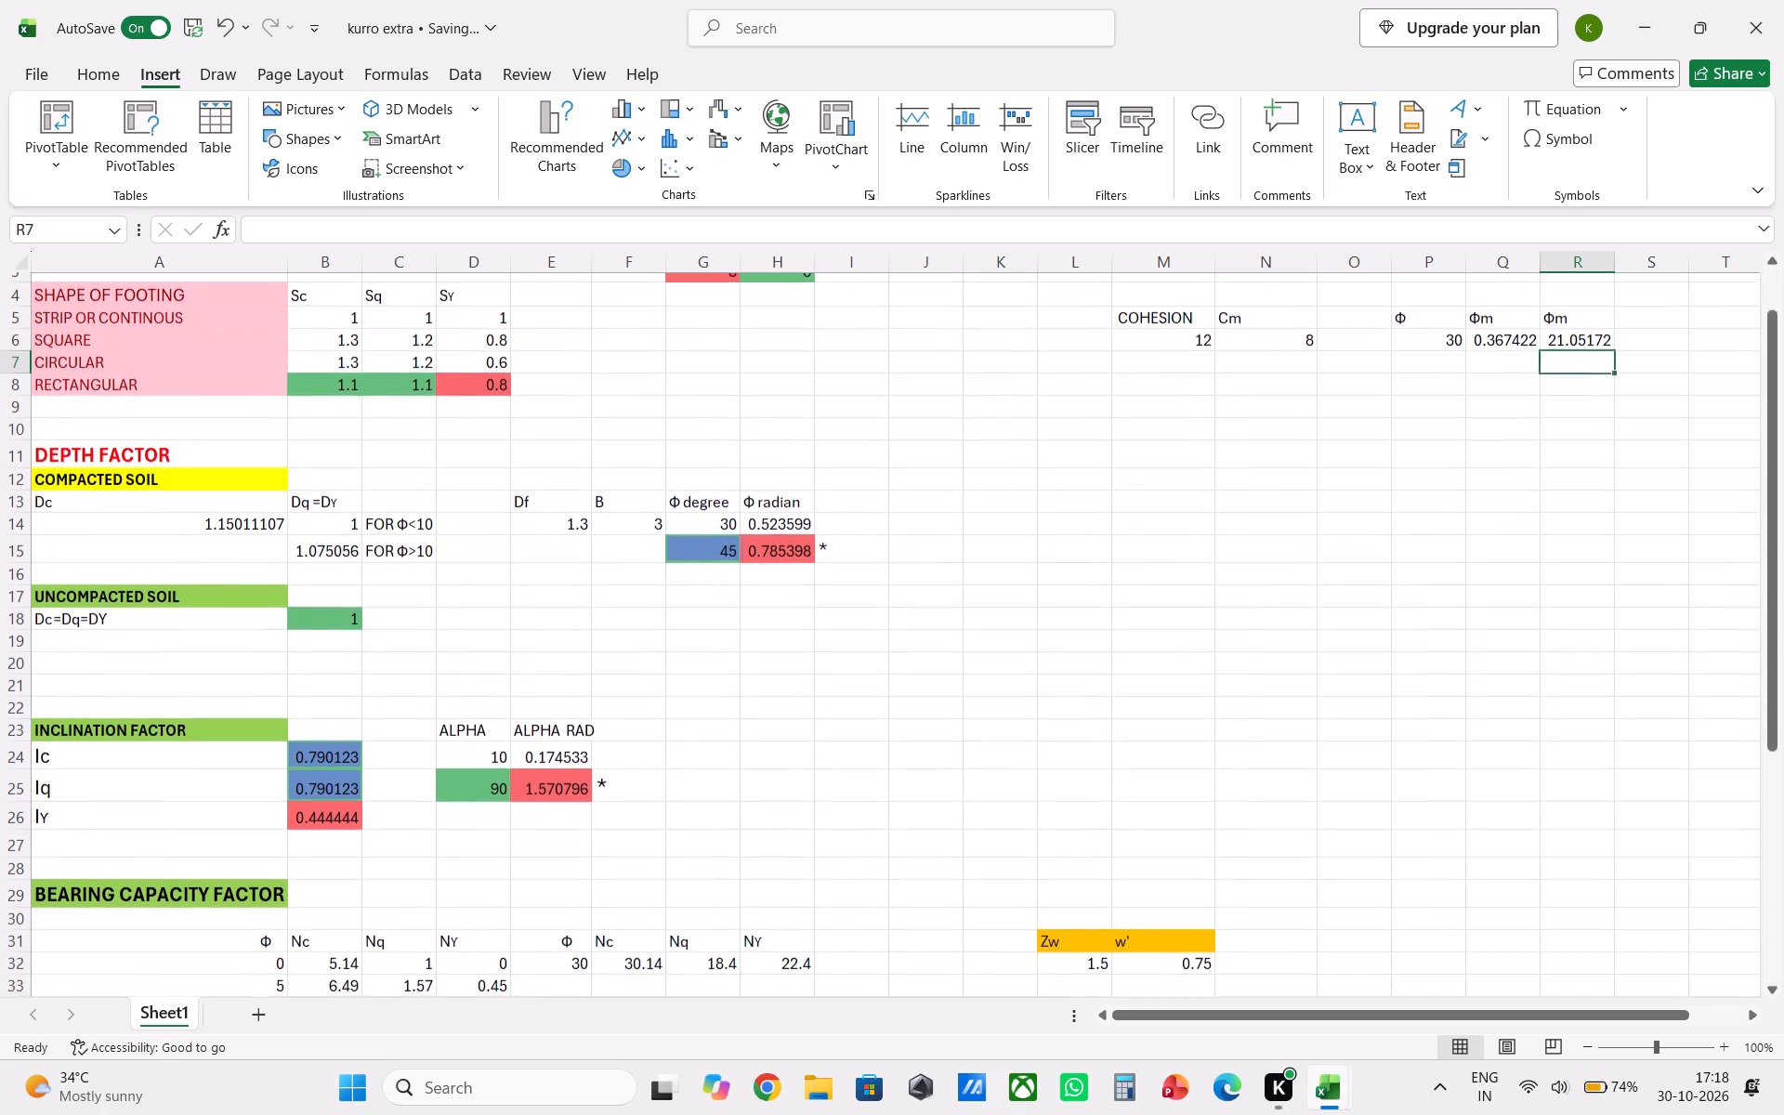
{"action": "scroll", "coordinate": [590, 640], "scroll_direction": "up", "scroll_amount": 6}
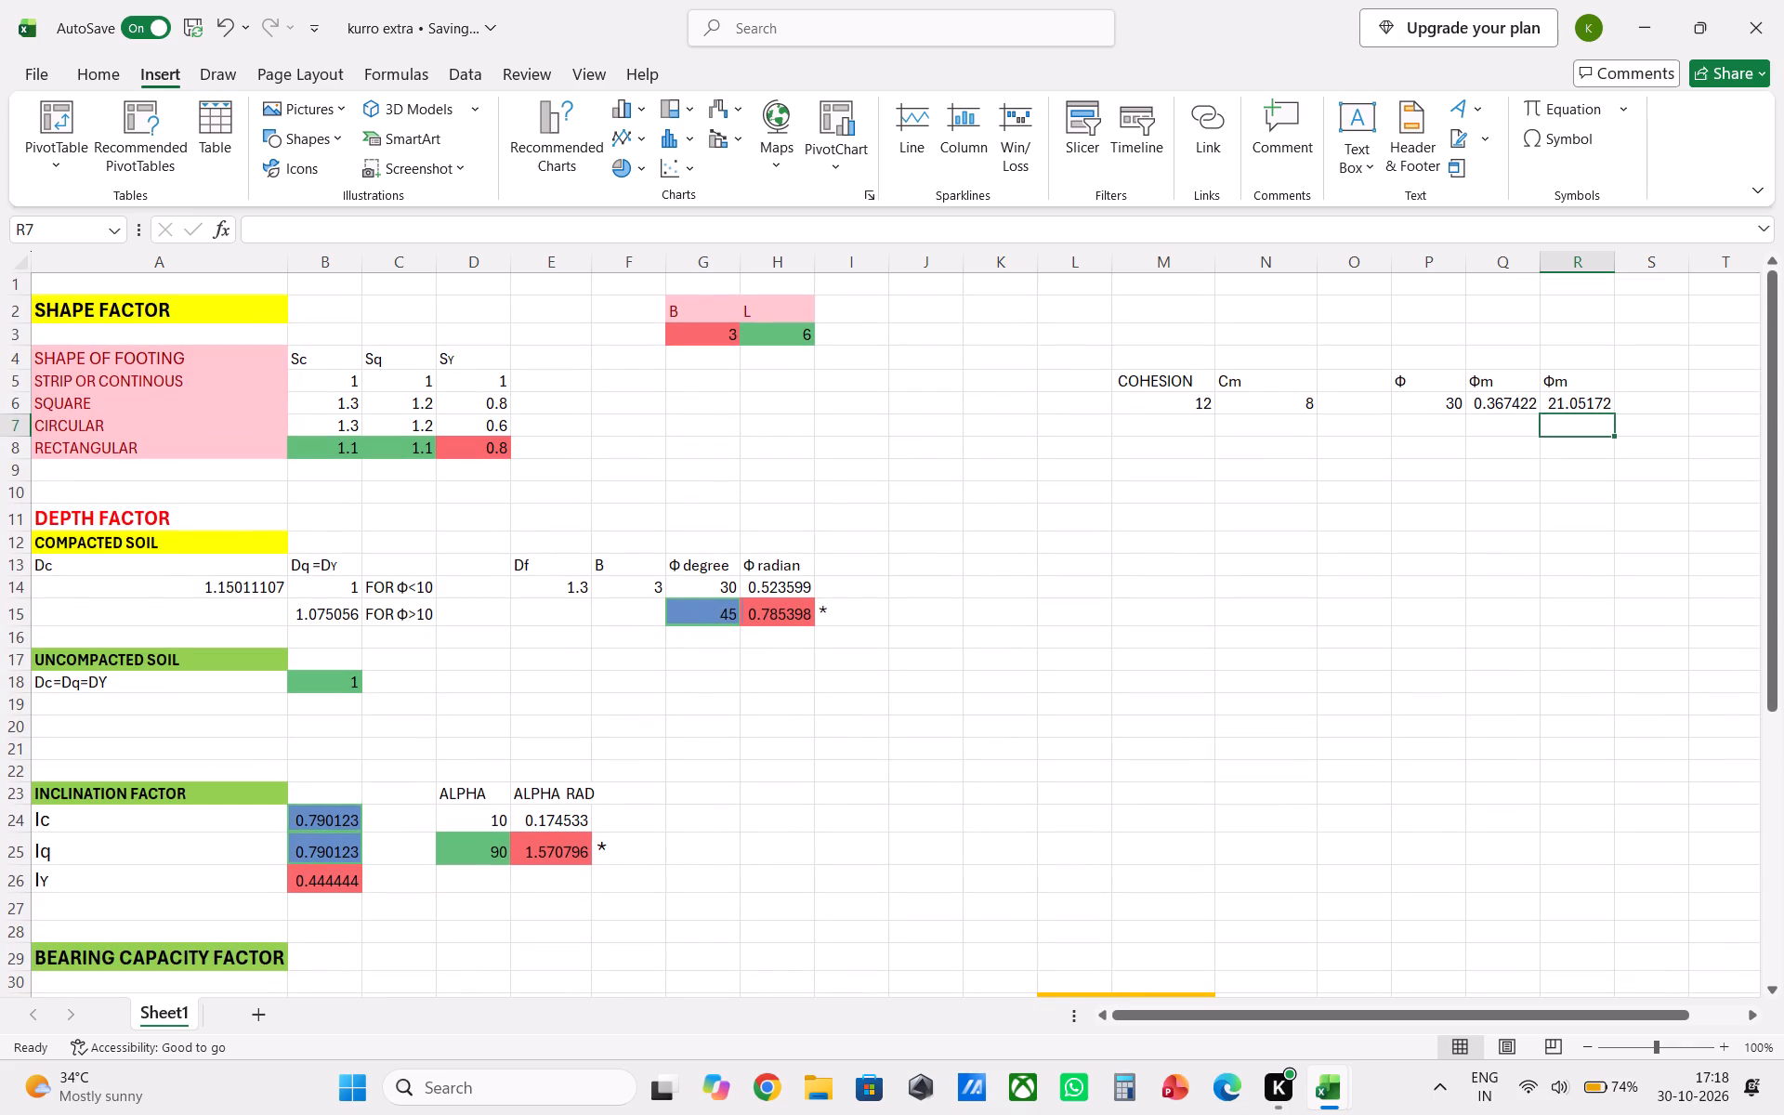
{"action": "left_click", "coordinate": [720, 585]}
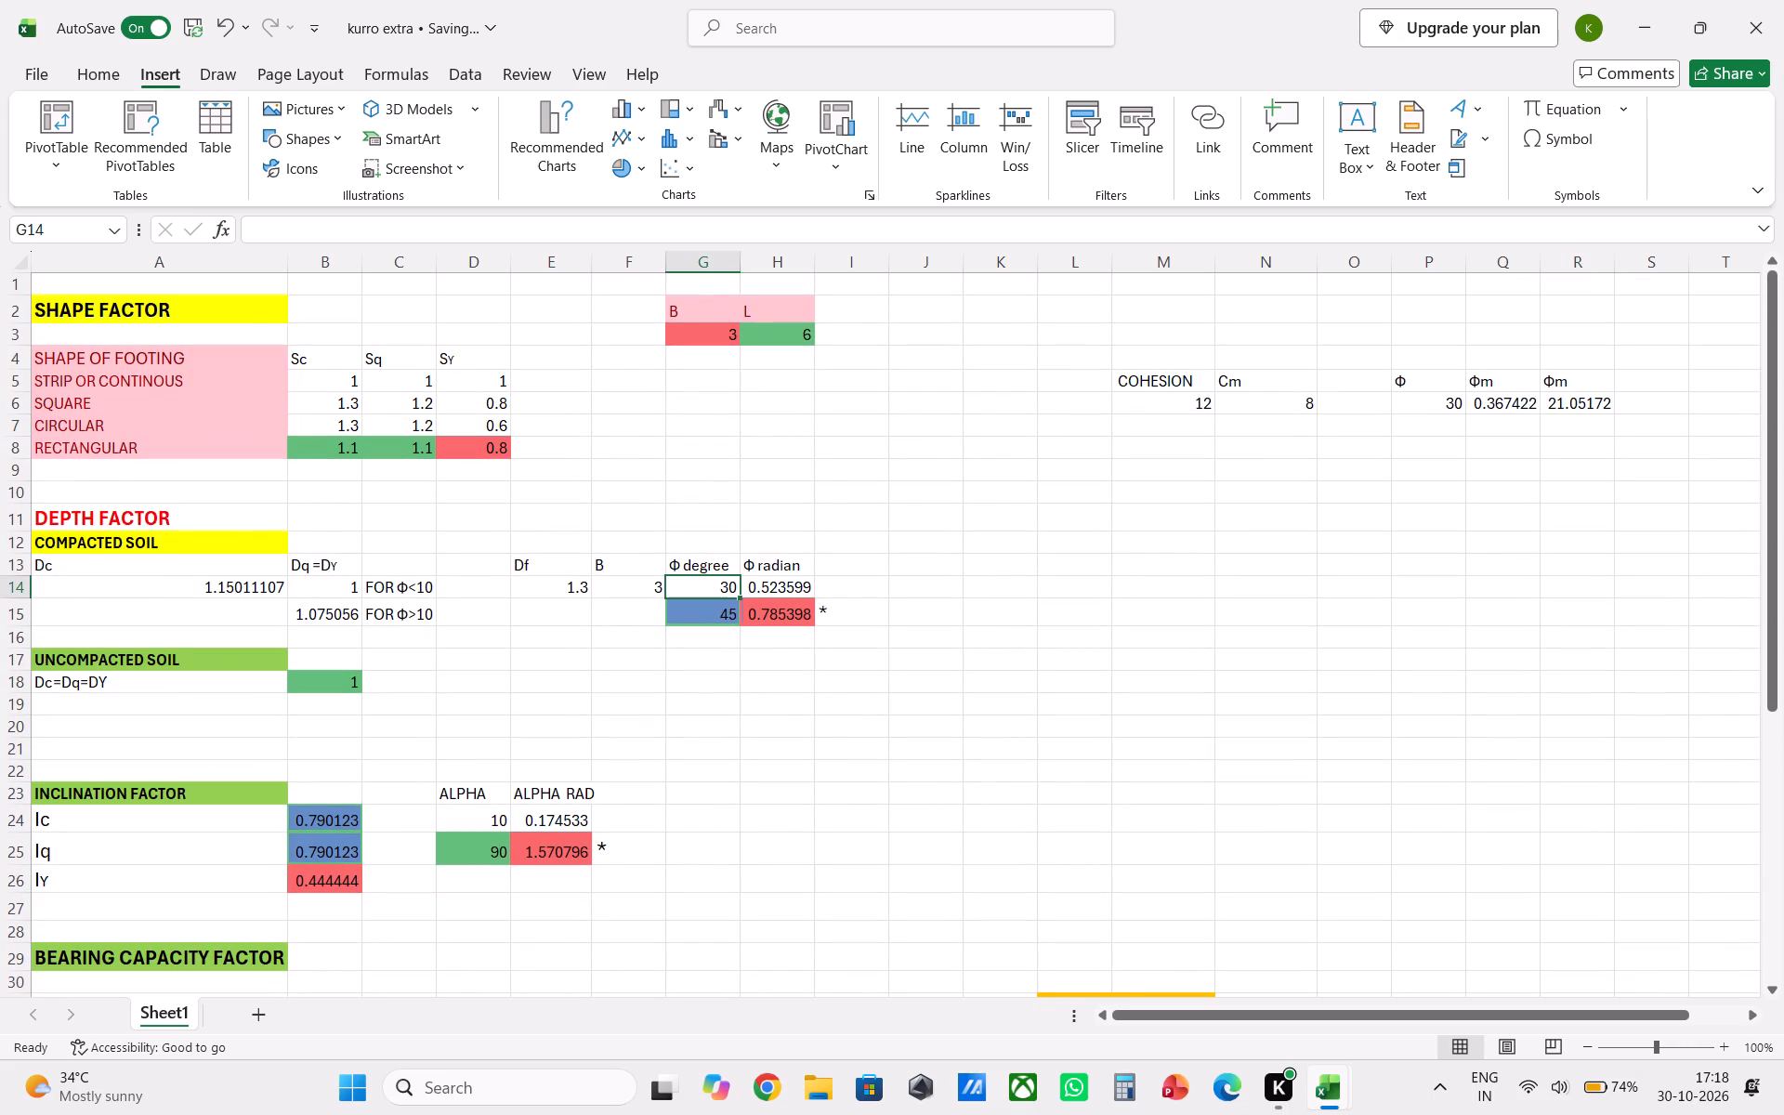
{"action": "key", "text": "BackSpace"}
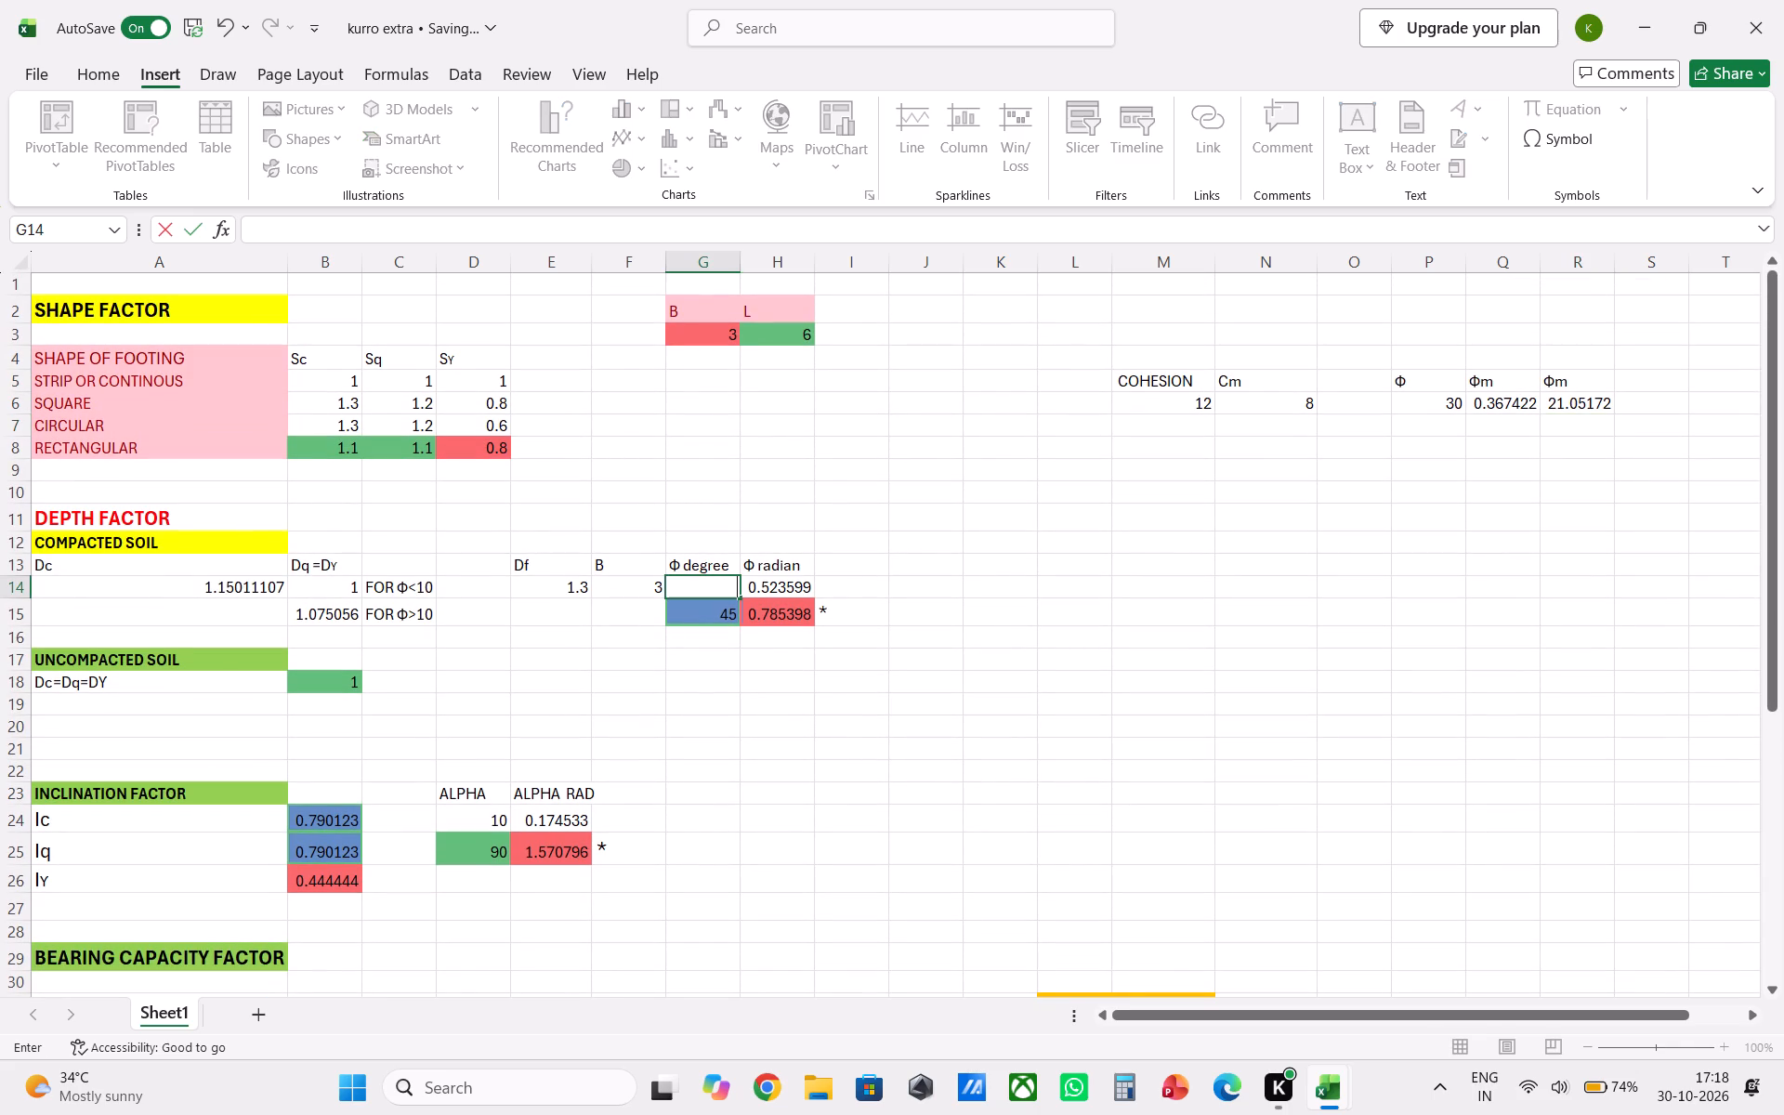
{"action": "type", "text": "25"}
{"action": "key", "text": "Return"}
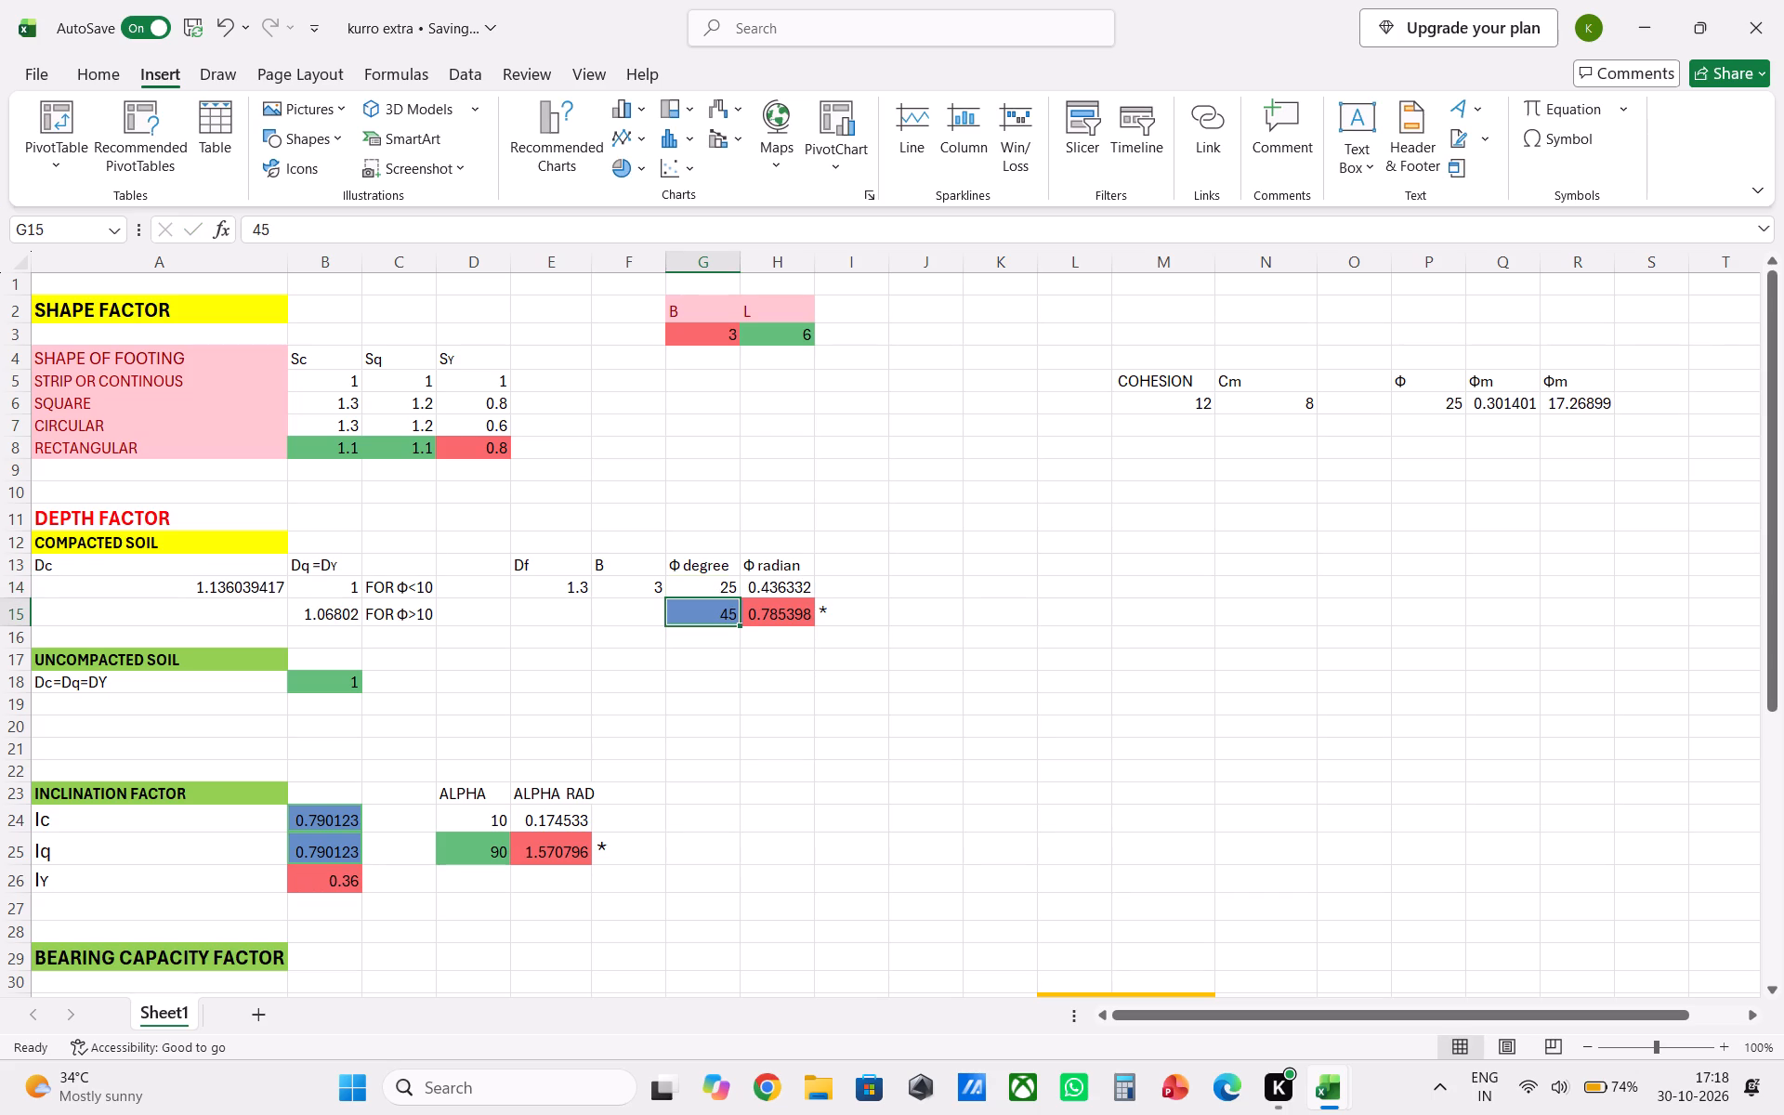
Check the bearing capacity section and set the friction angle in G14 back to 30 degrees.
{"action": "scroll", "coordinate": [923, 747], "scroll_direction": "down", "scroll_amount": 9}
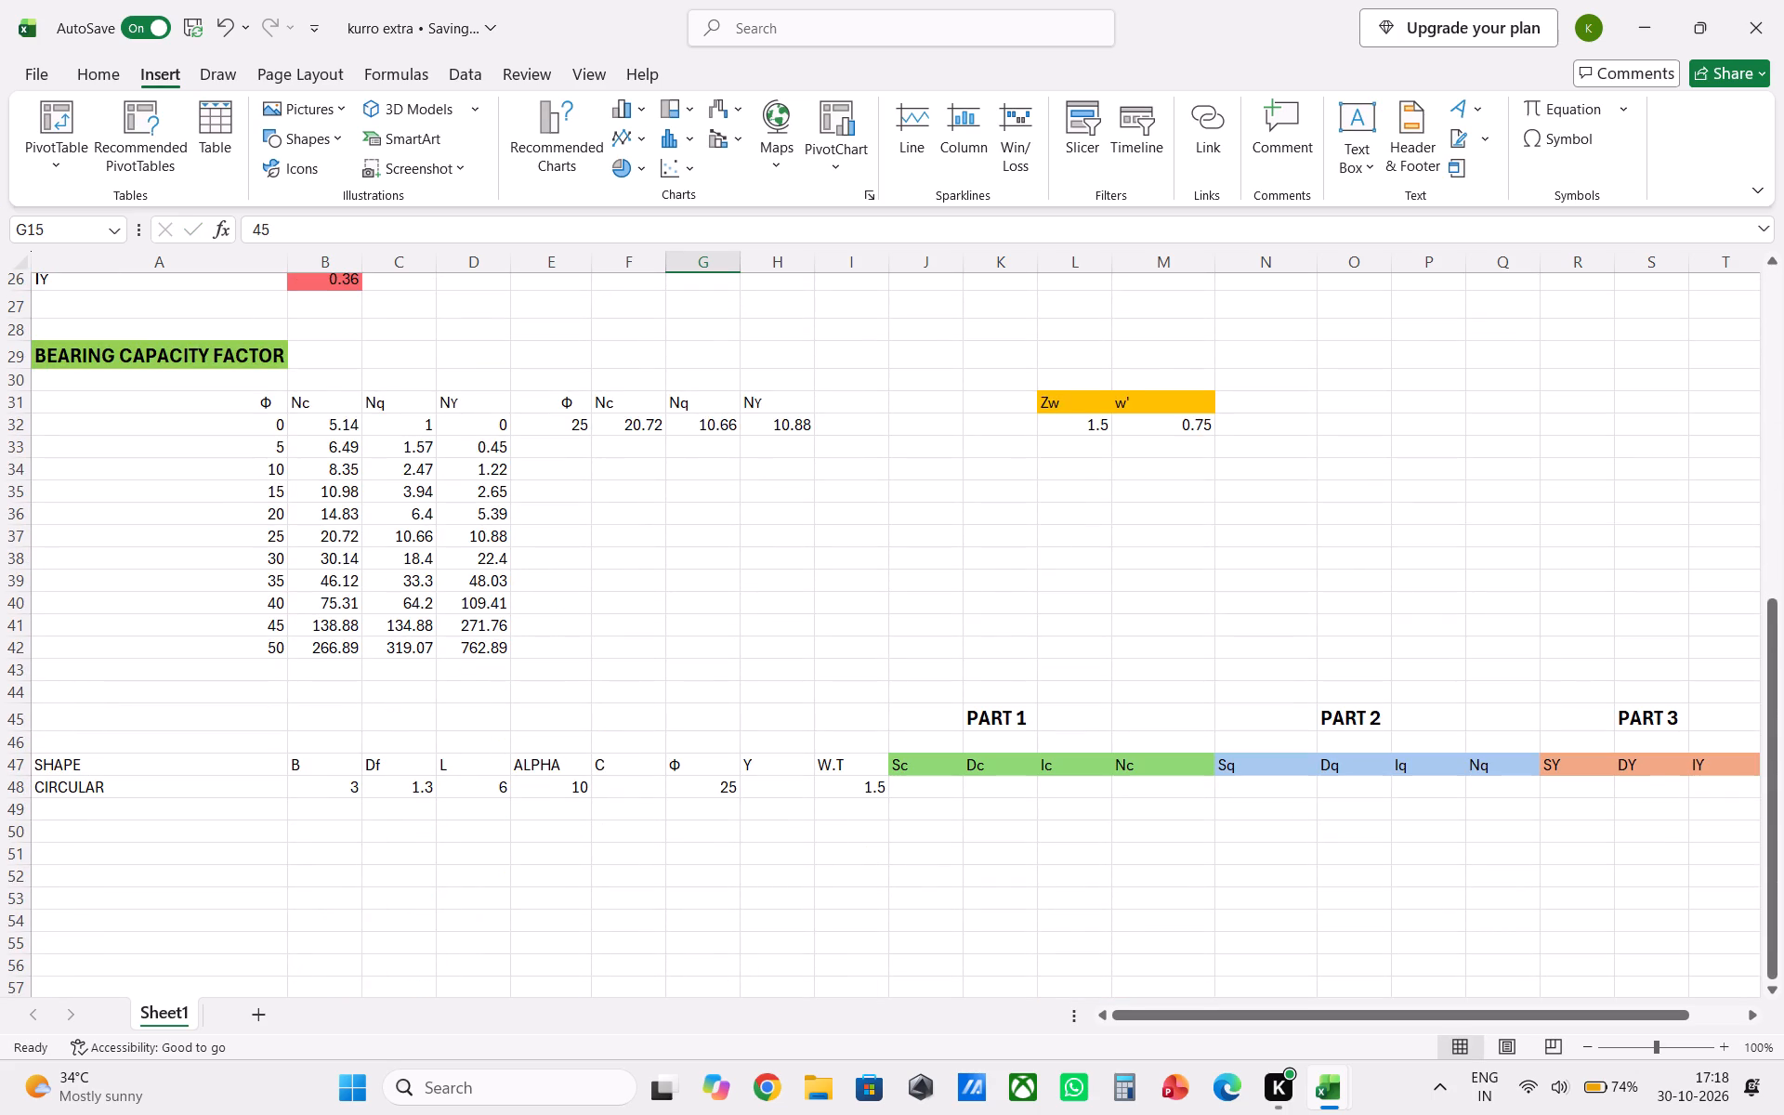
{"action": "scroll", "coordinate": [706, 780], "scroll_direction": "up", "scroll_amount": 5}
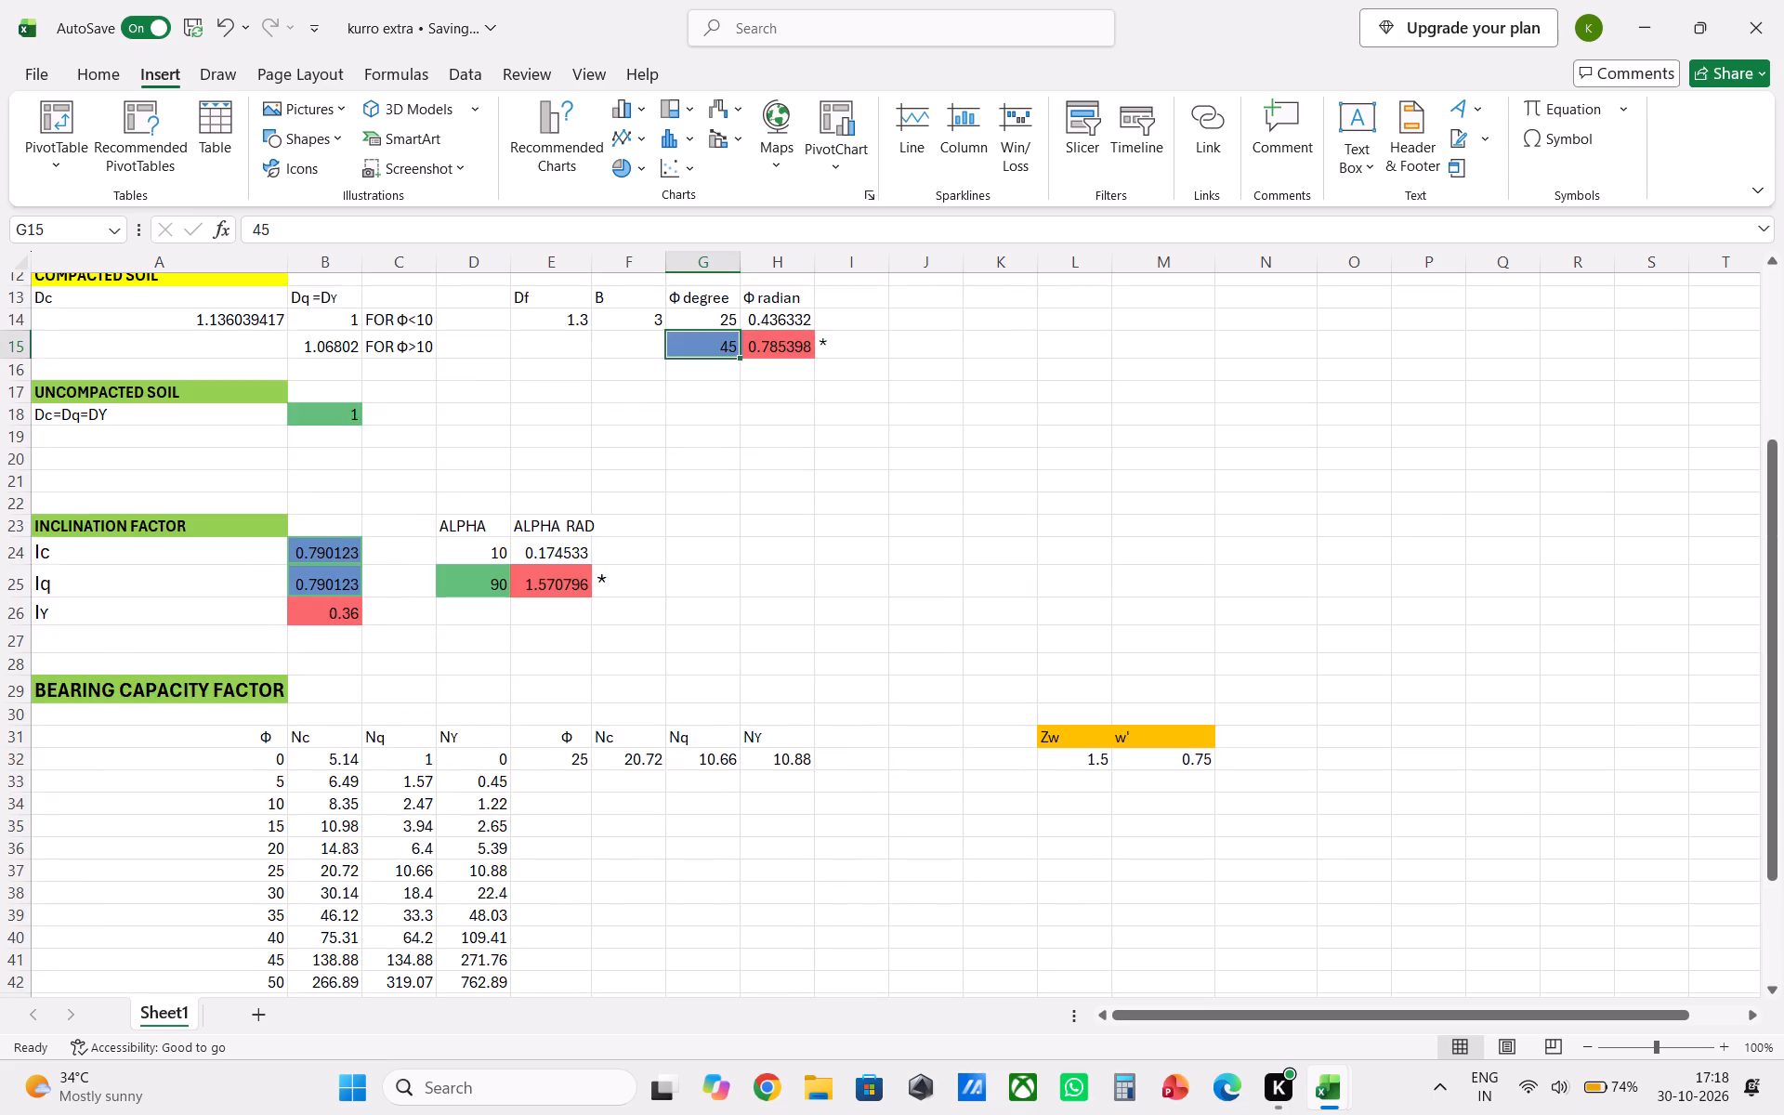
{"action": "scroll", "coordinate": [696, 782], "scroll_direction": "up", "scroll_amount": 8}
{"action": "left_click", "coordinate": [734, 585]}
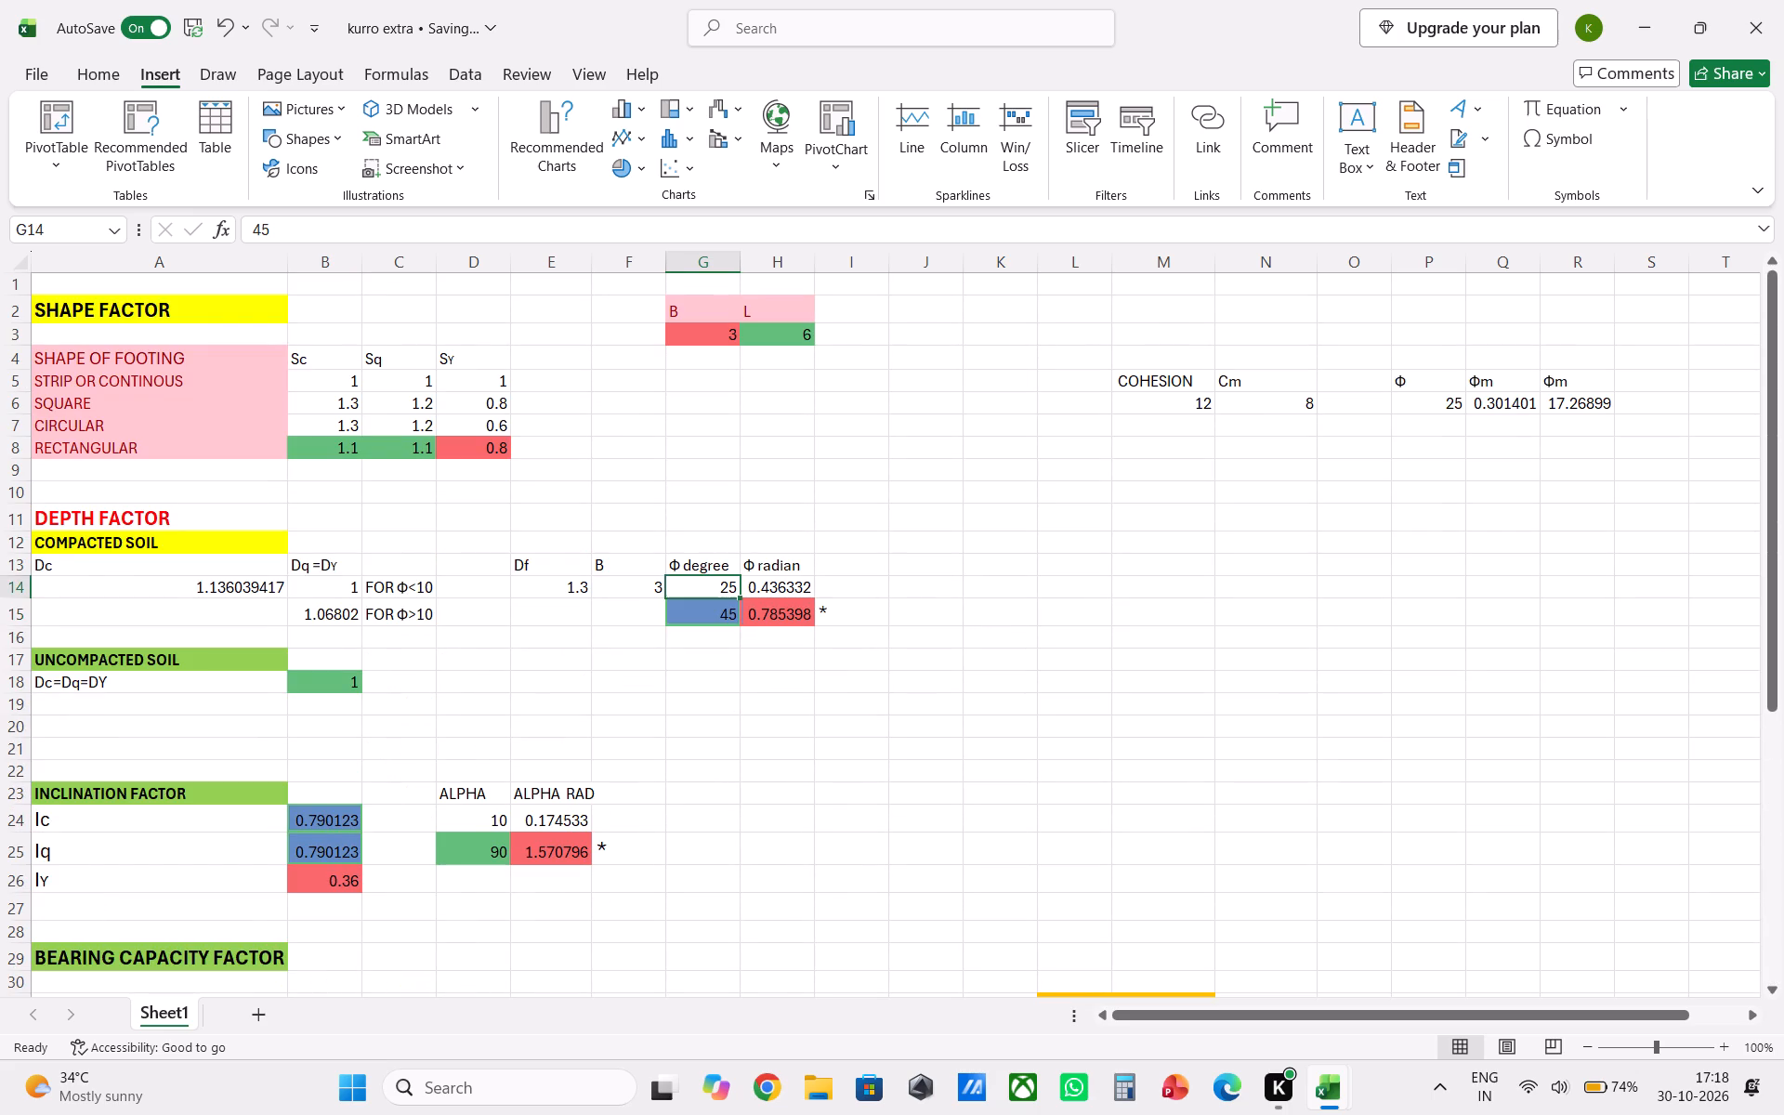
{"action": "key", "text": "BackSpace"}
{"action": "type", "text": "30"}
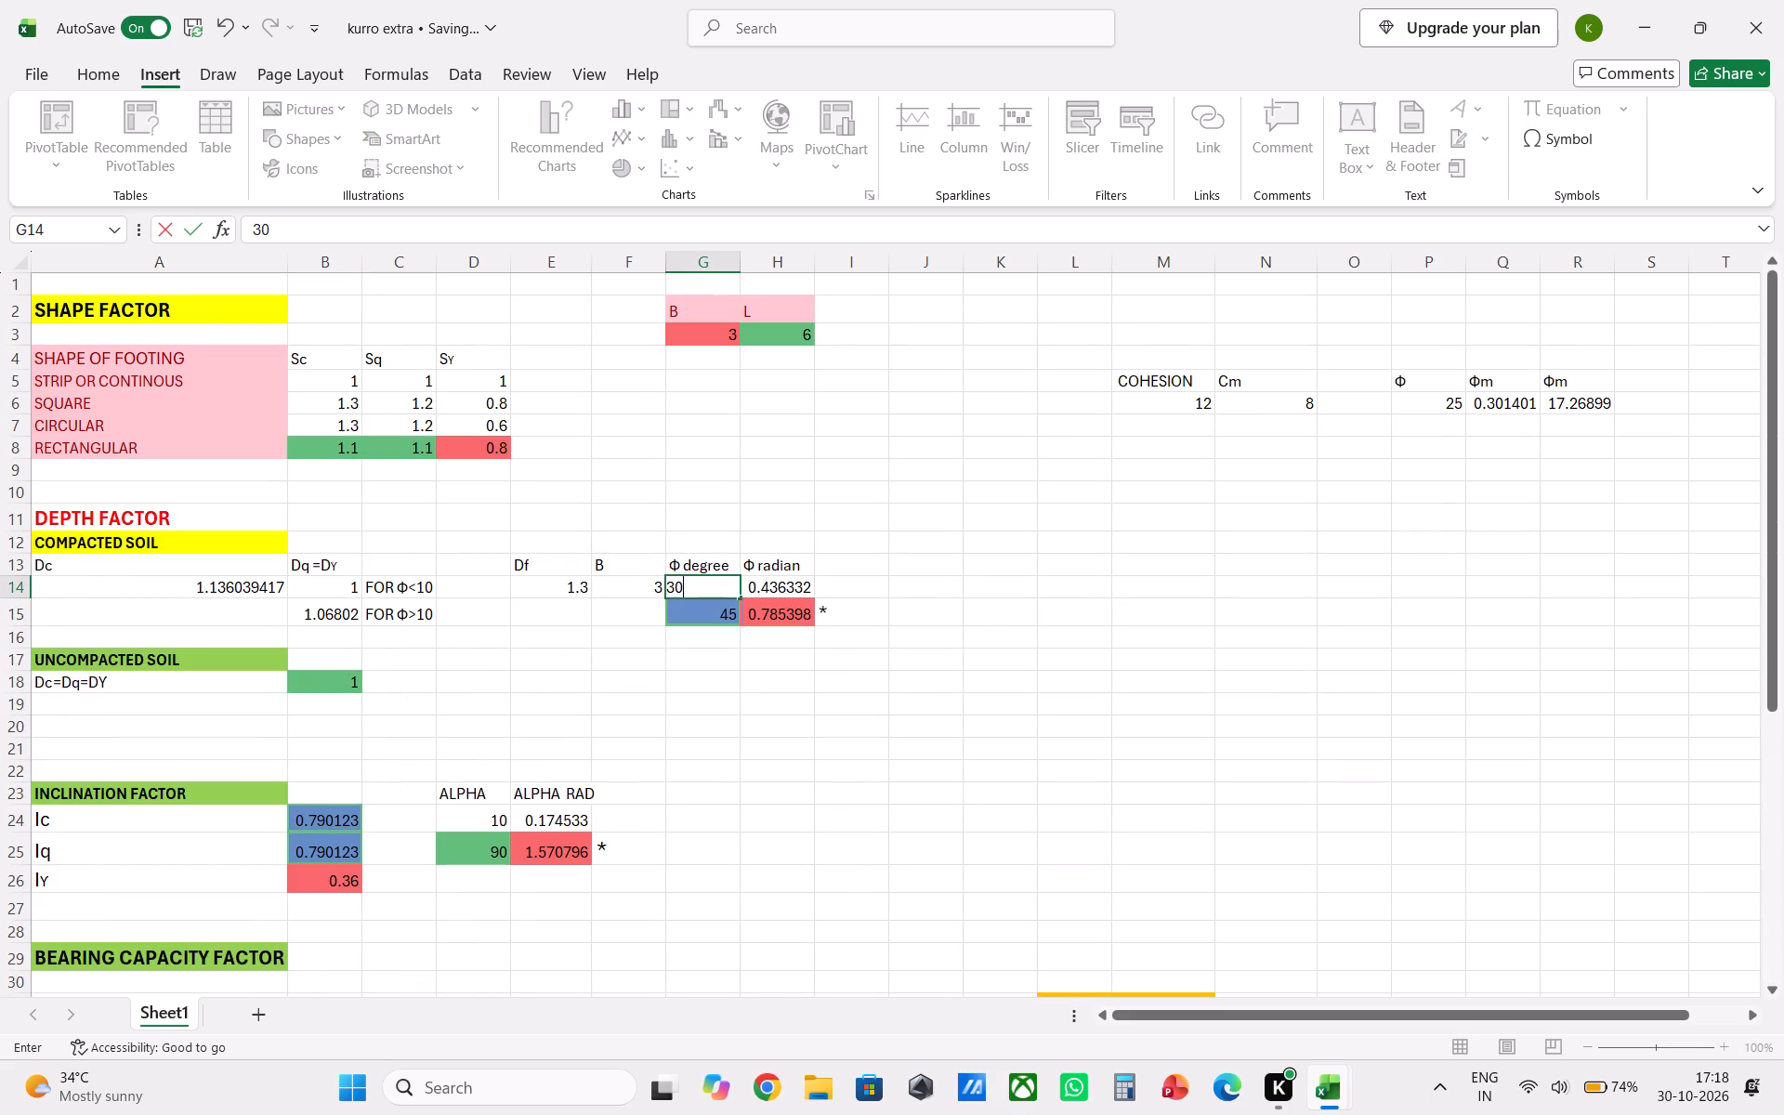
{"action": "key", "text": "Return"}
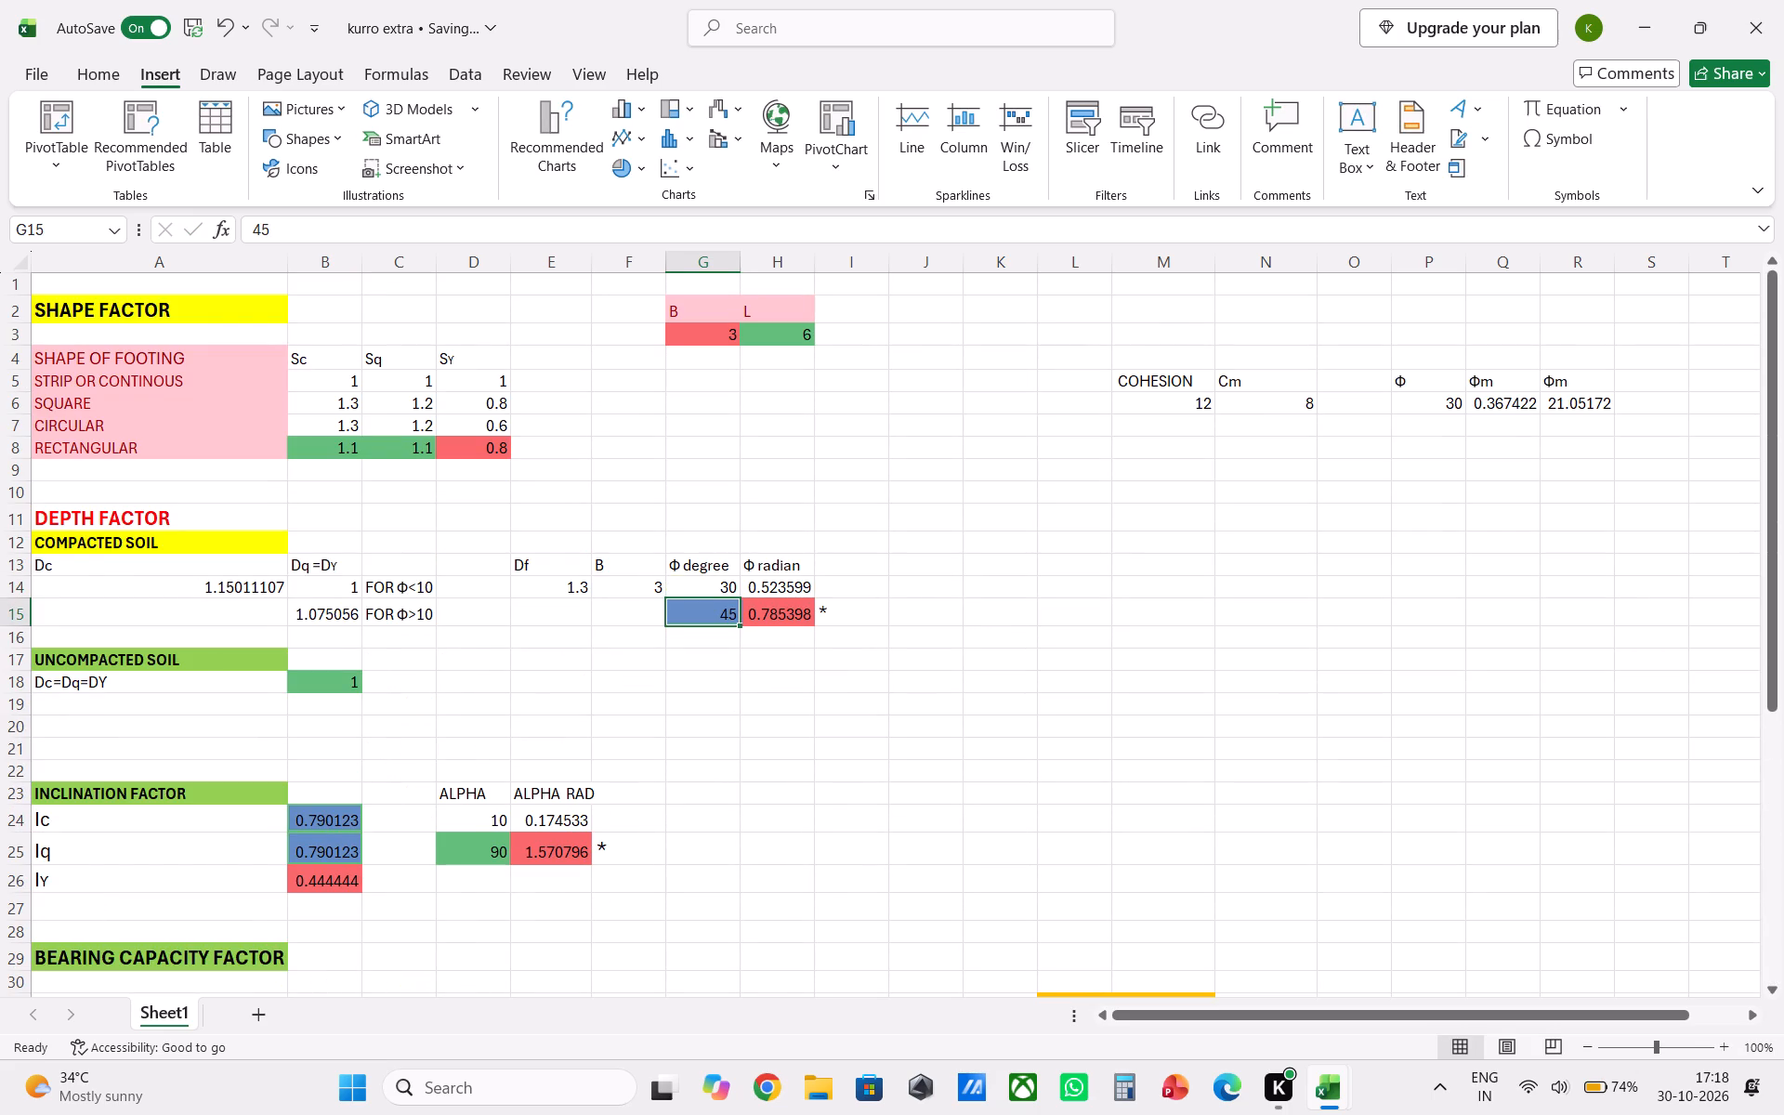
Examine the interpolation formulas for Nc, Nq and Nγ in row 32 of the bearing capacity factor section.
{"action": "left_click", "coordinate": [885, 511]}
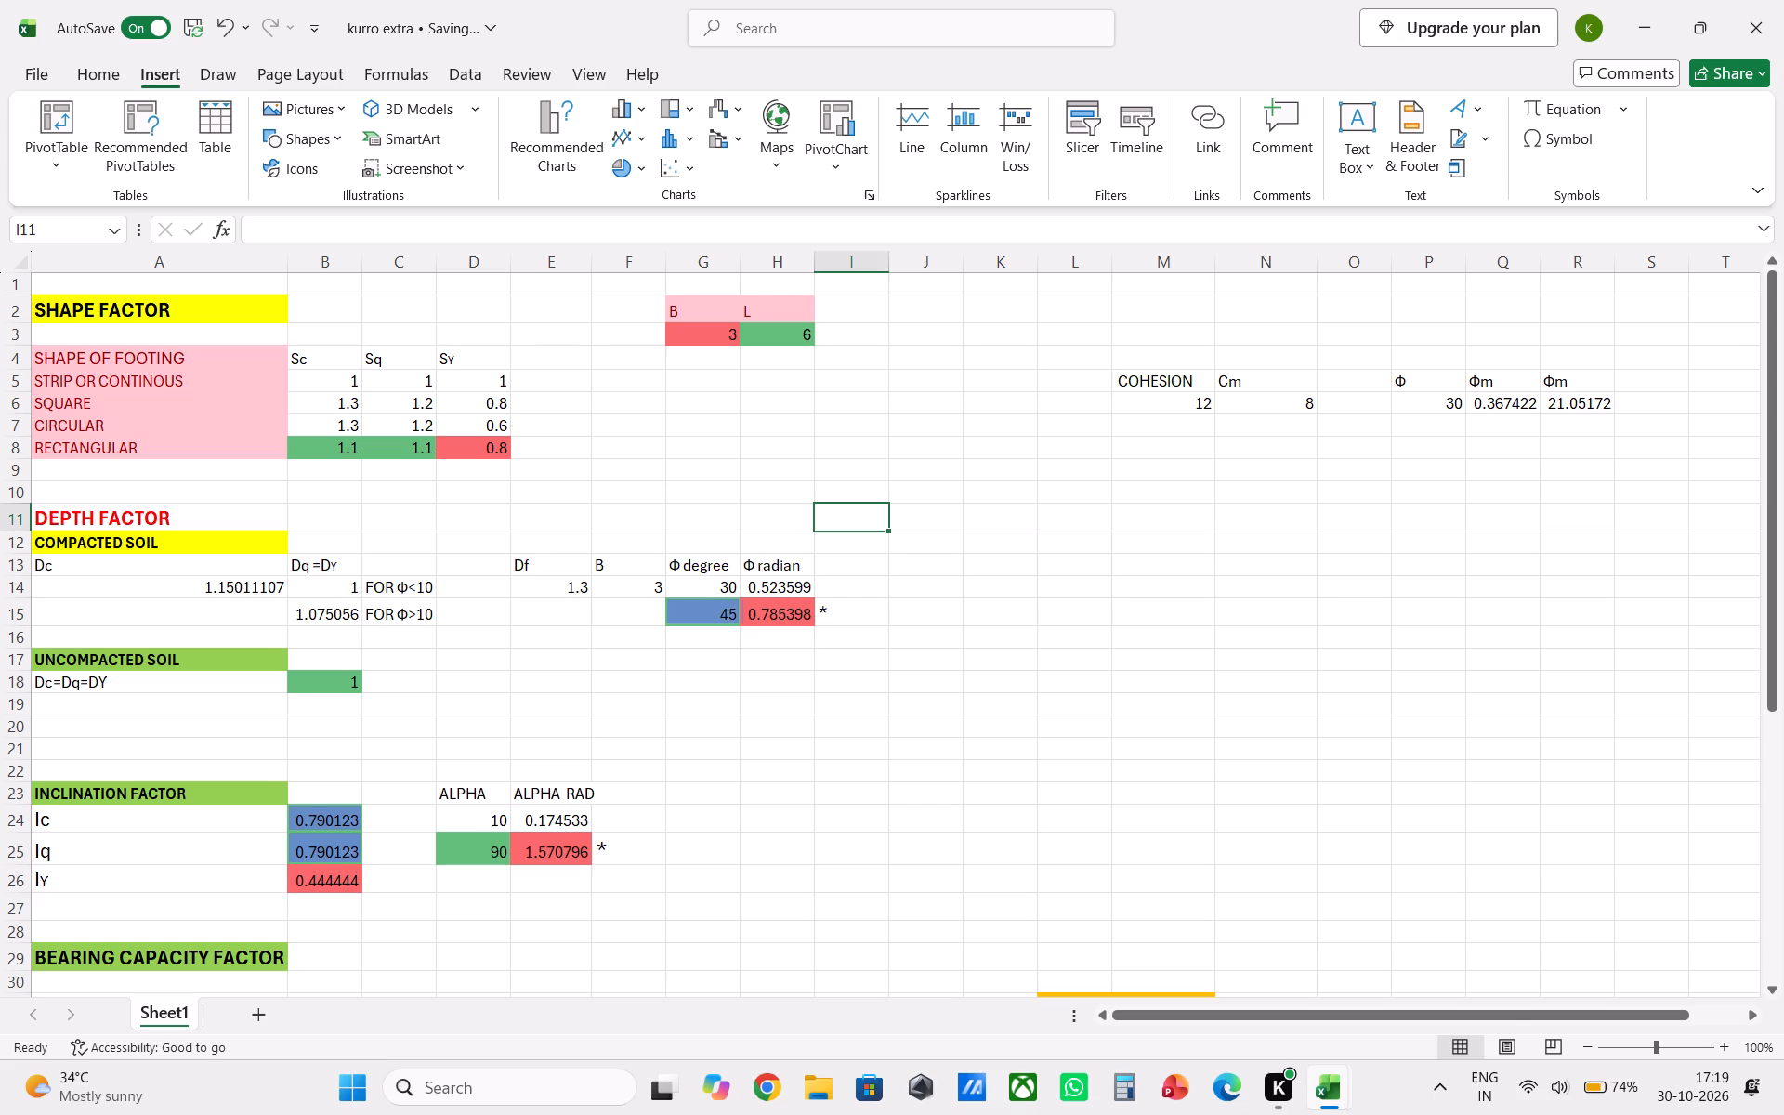
{"action": "scroll", "coordinate": [880, 784], "scroll_direction": "down", "scroll_amount": 2}
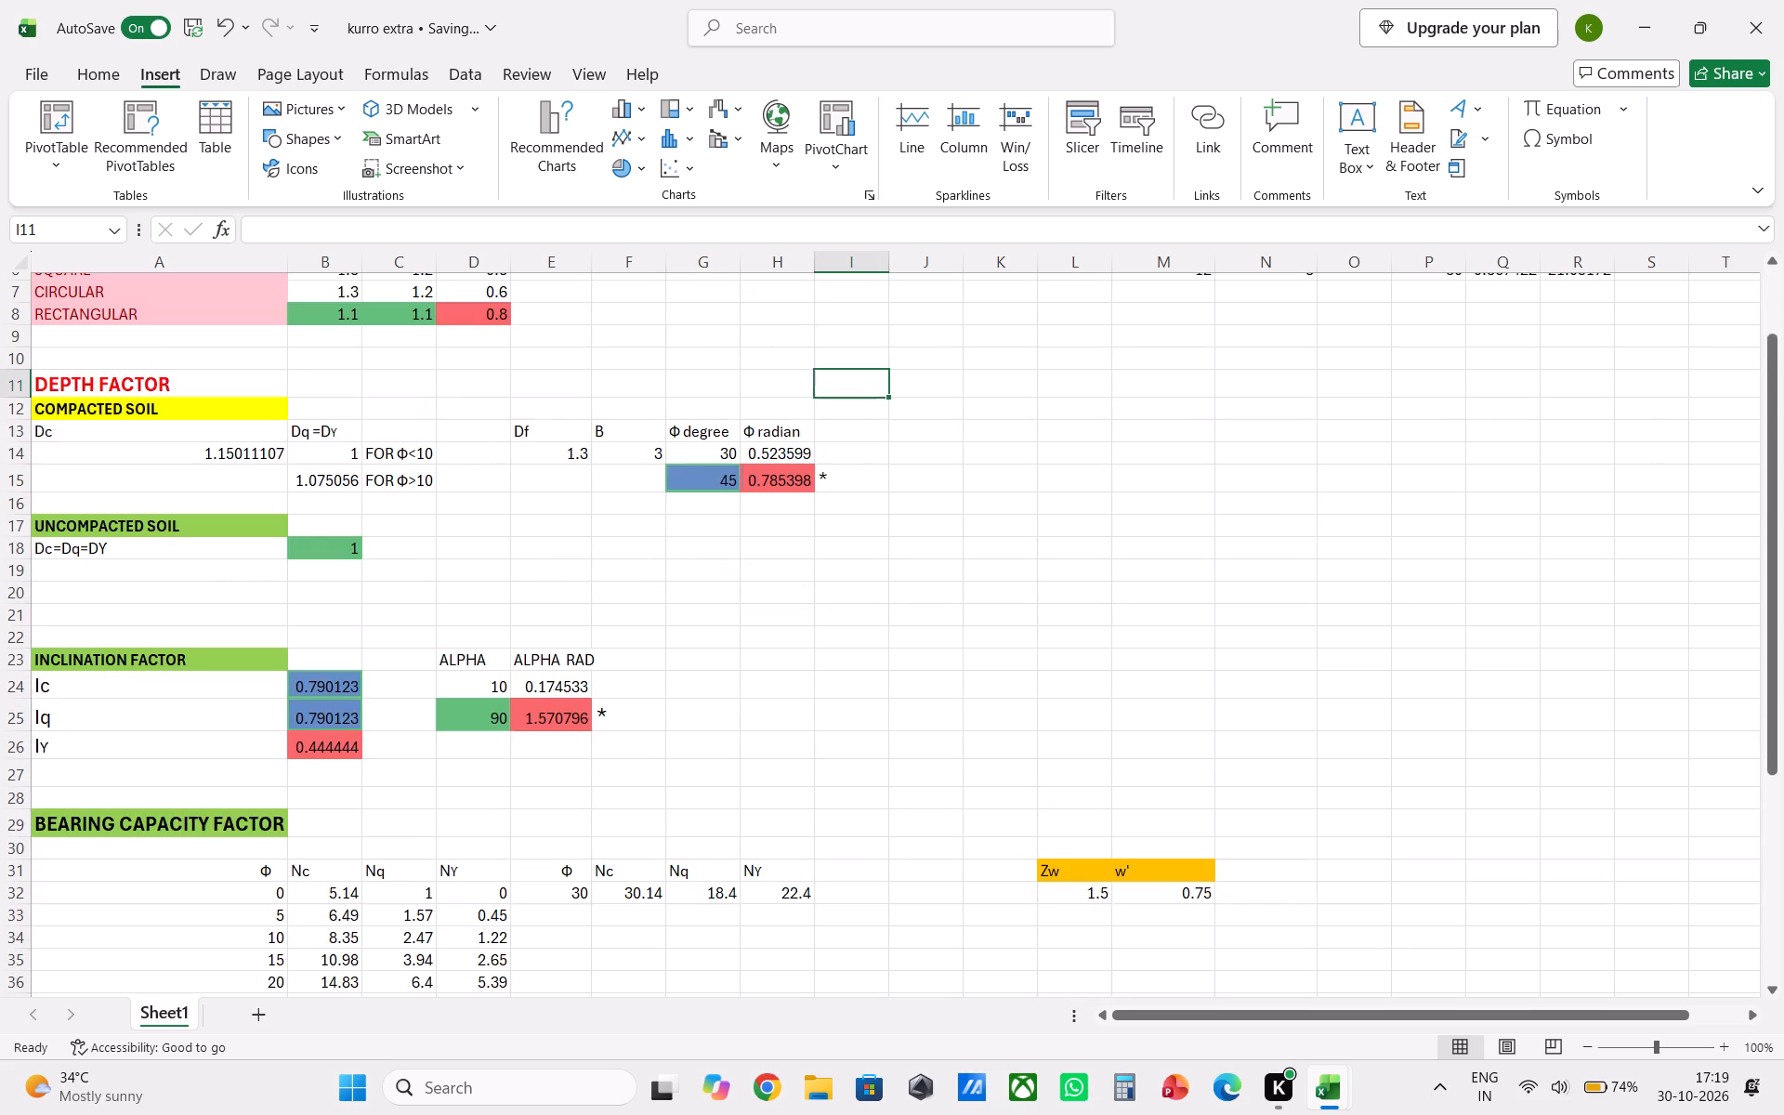
{"action": "scroll", "coordinate": [863, 792], "scroll_direction": "down", "scroll_amount": 4}
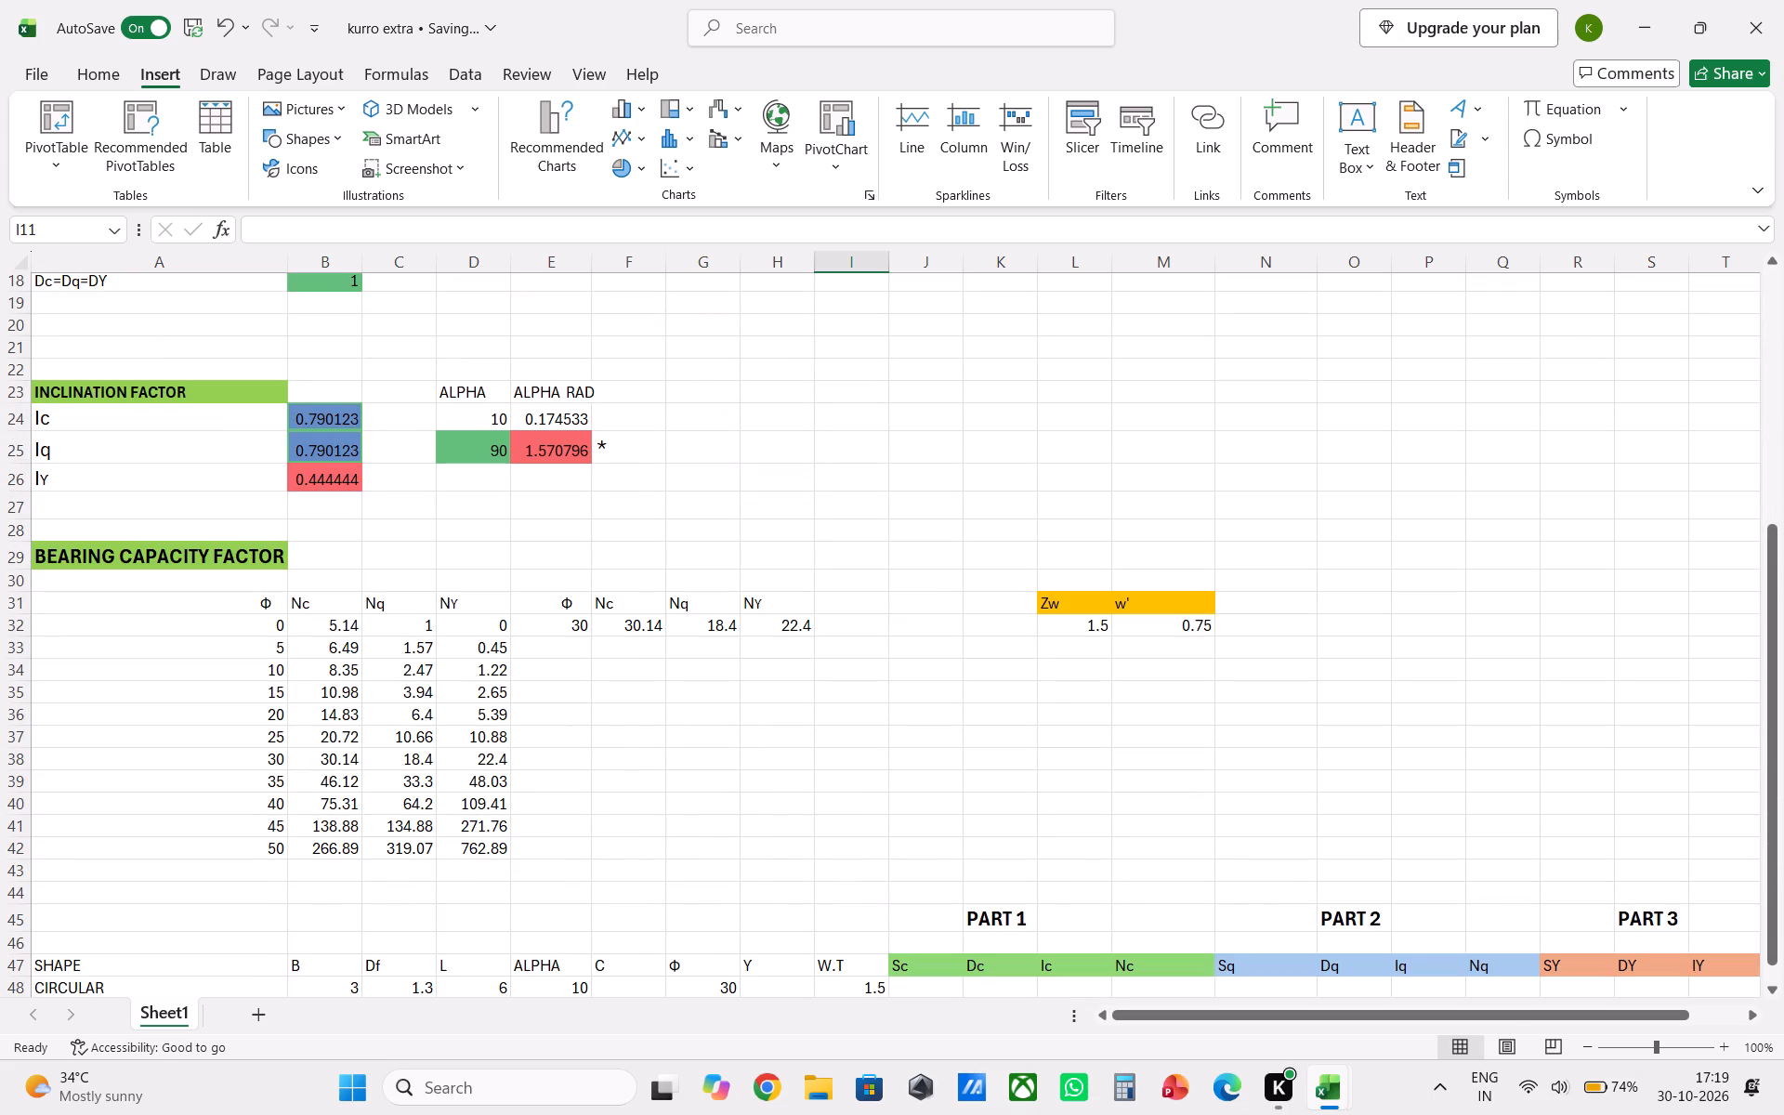
{"action": "left_click", "coordinate": [618, 628]}
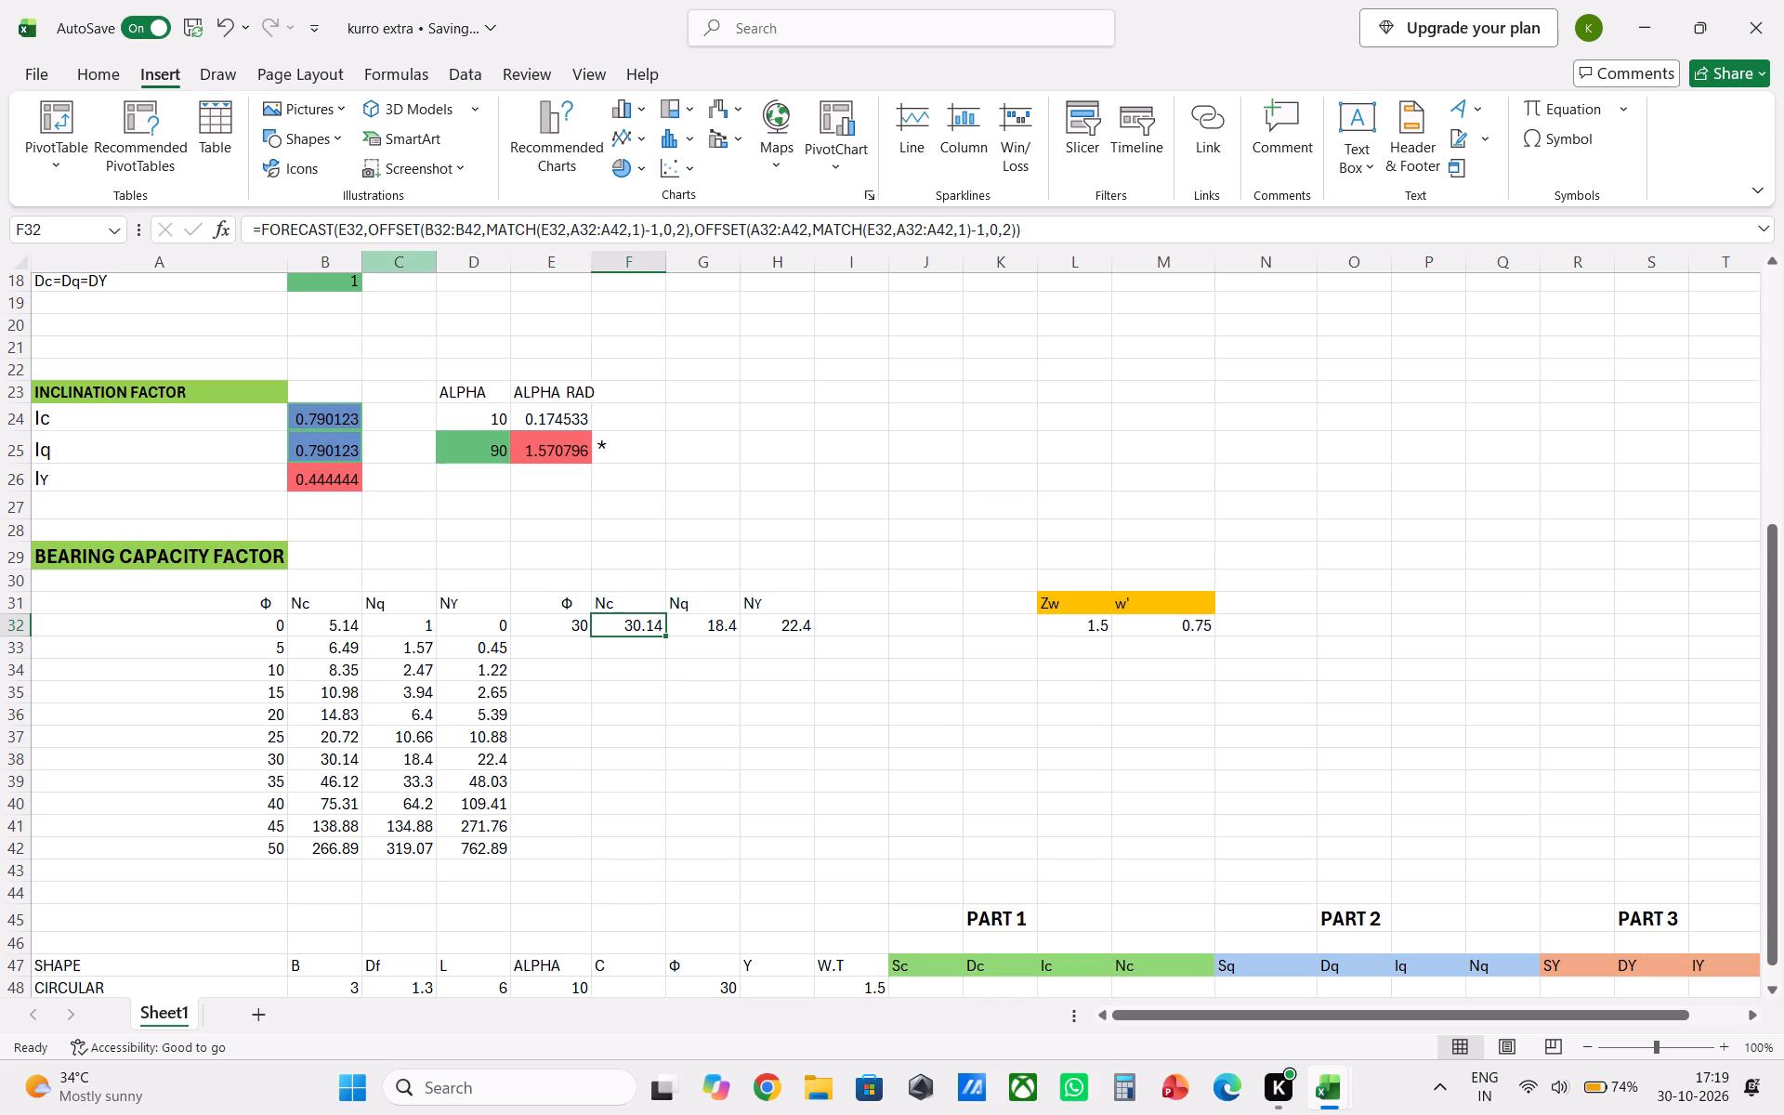
{"action": "left_click", "coordinate": [714, 629]}
{"action": "left_click", "coordinate": [714, 629]}
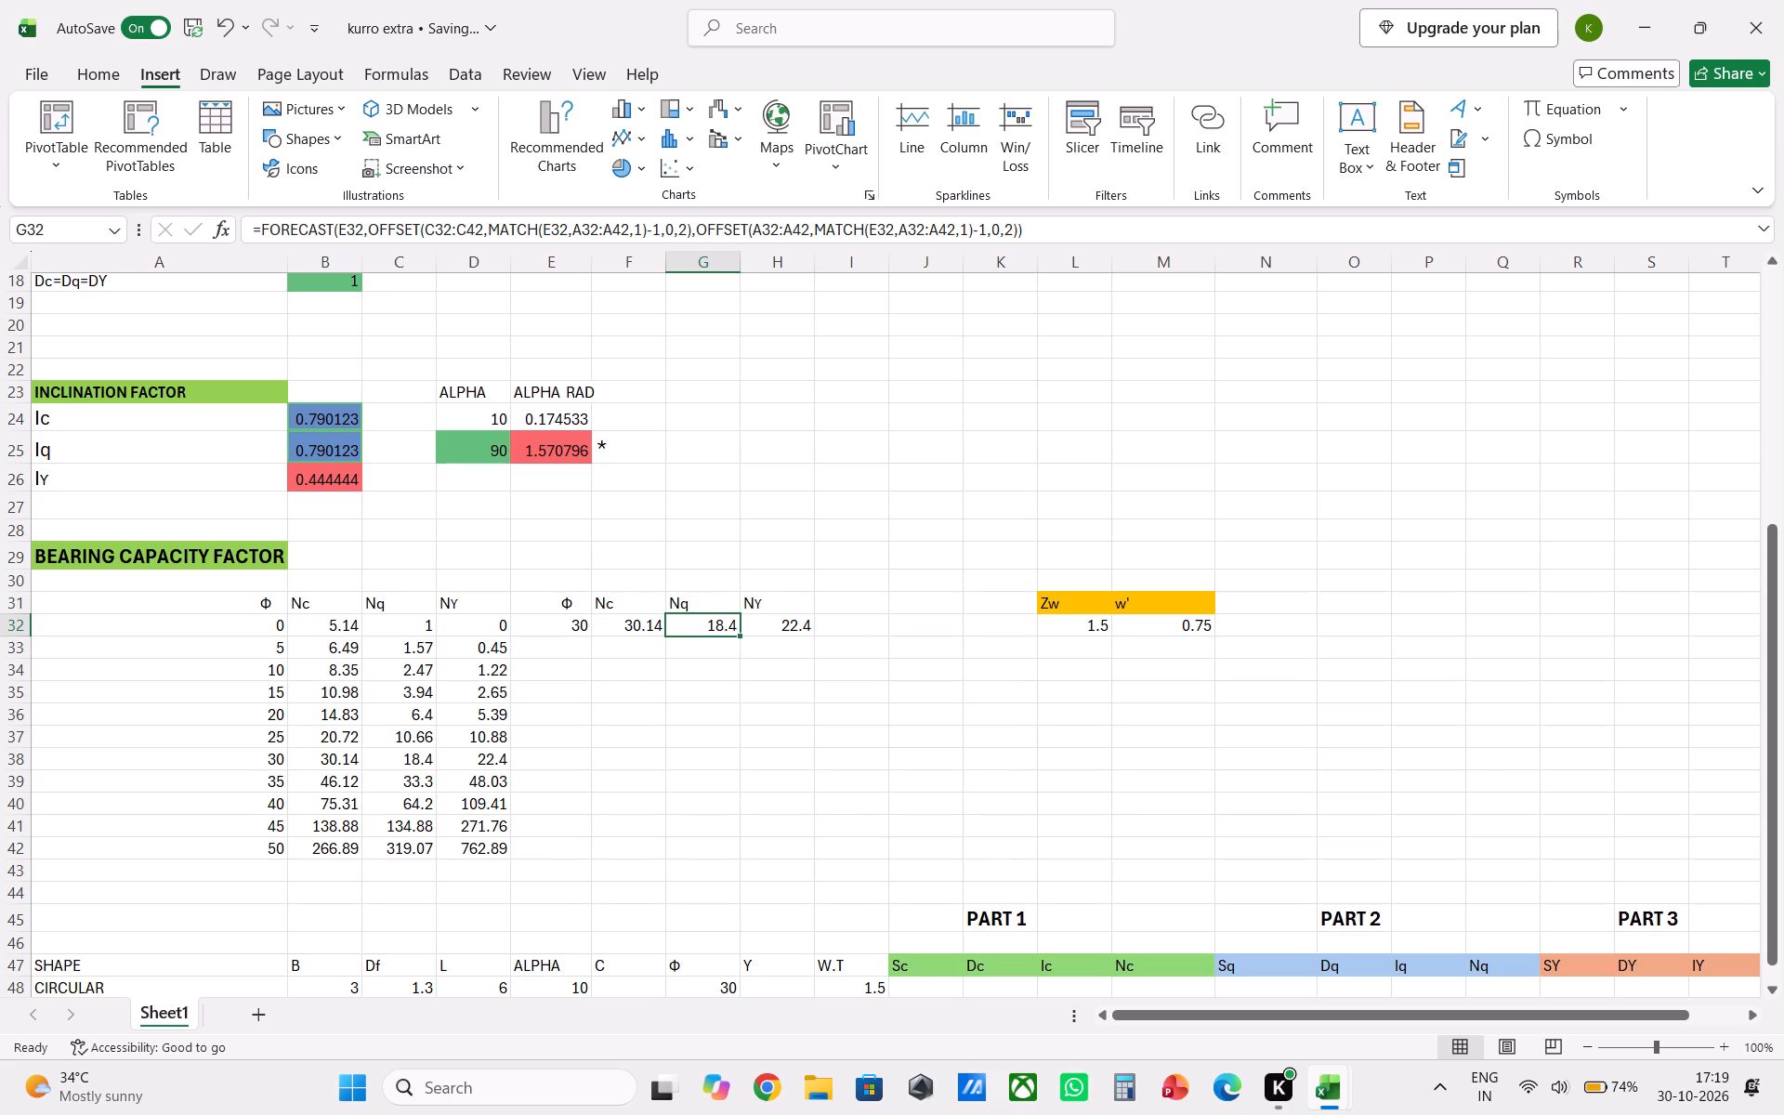
{"action": "left_click", "coordinate": [791, 627]}
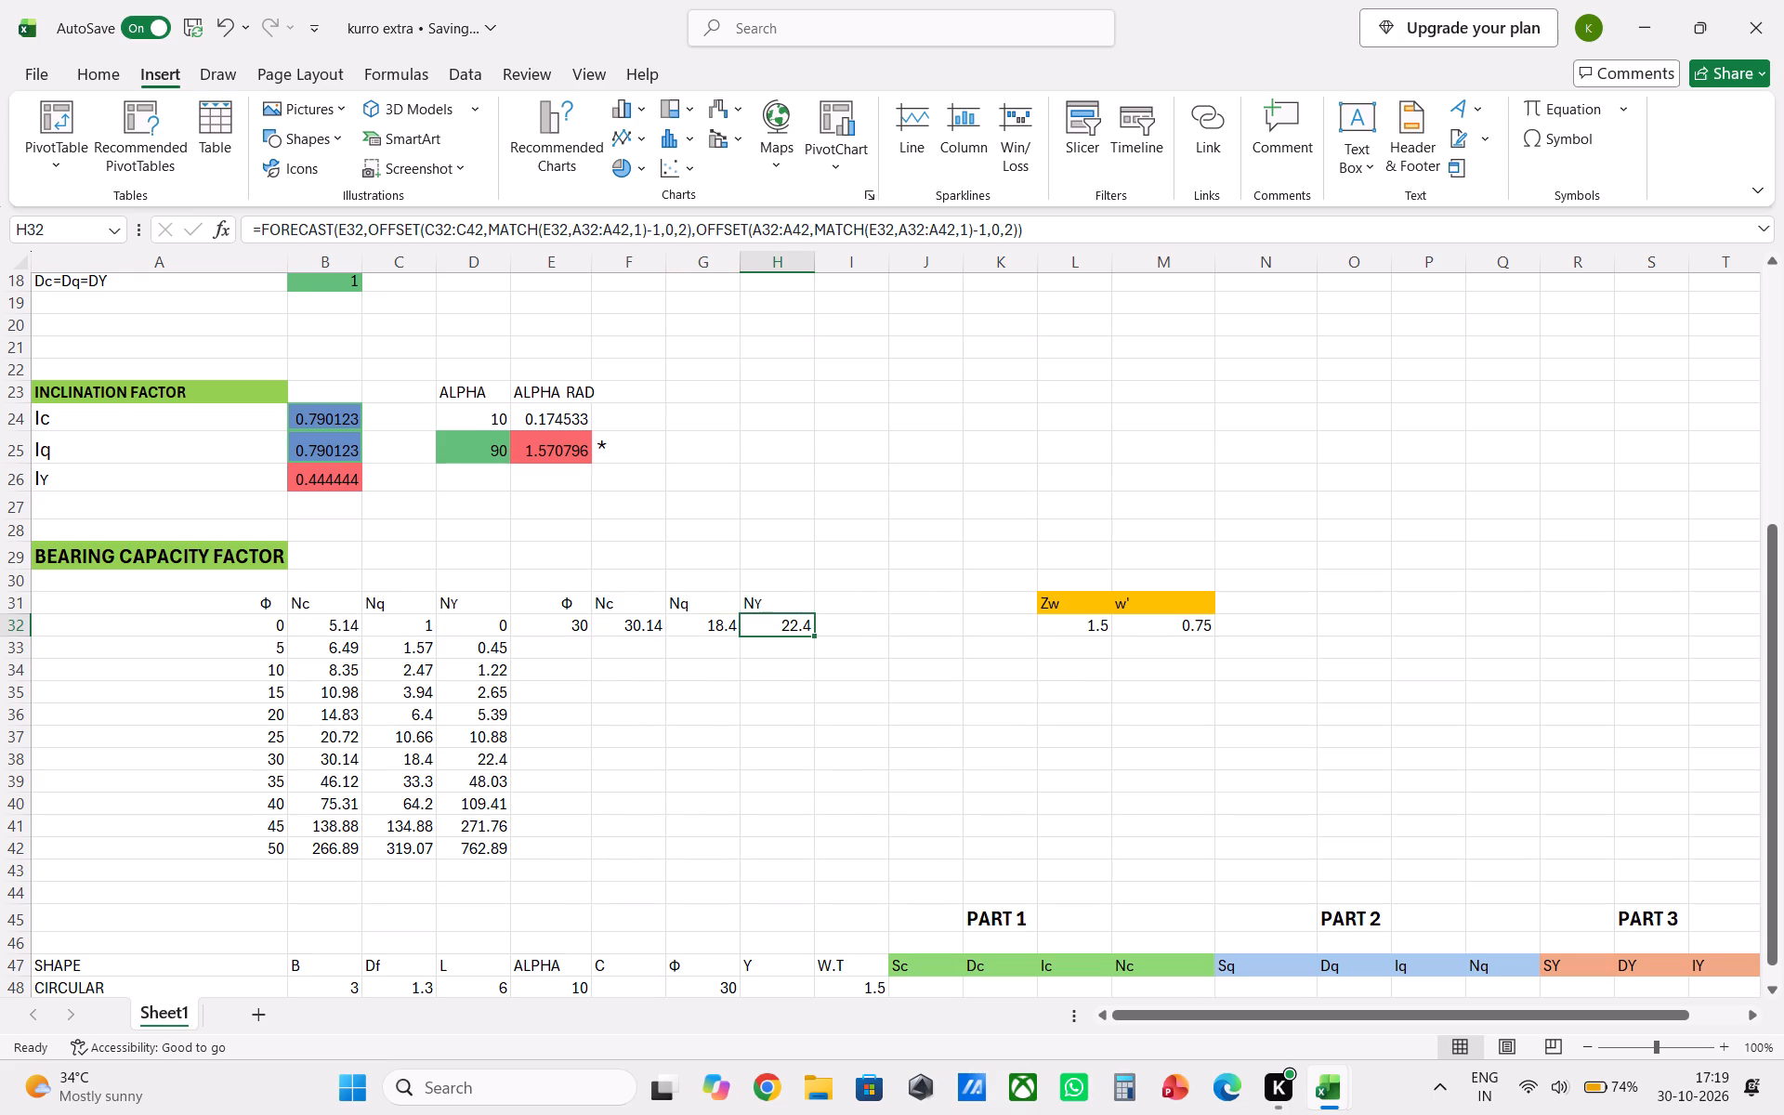
Shade the COHESION and Cm headings and values in M5:N6 with a grey fill.
{"action": "scroll", "coordinate": [995, 623], "scroll_direction": "up", "scroll_amount": 11}
{"action": "left_click", "coordinate": [1151, 377]}
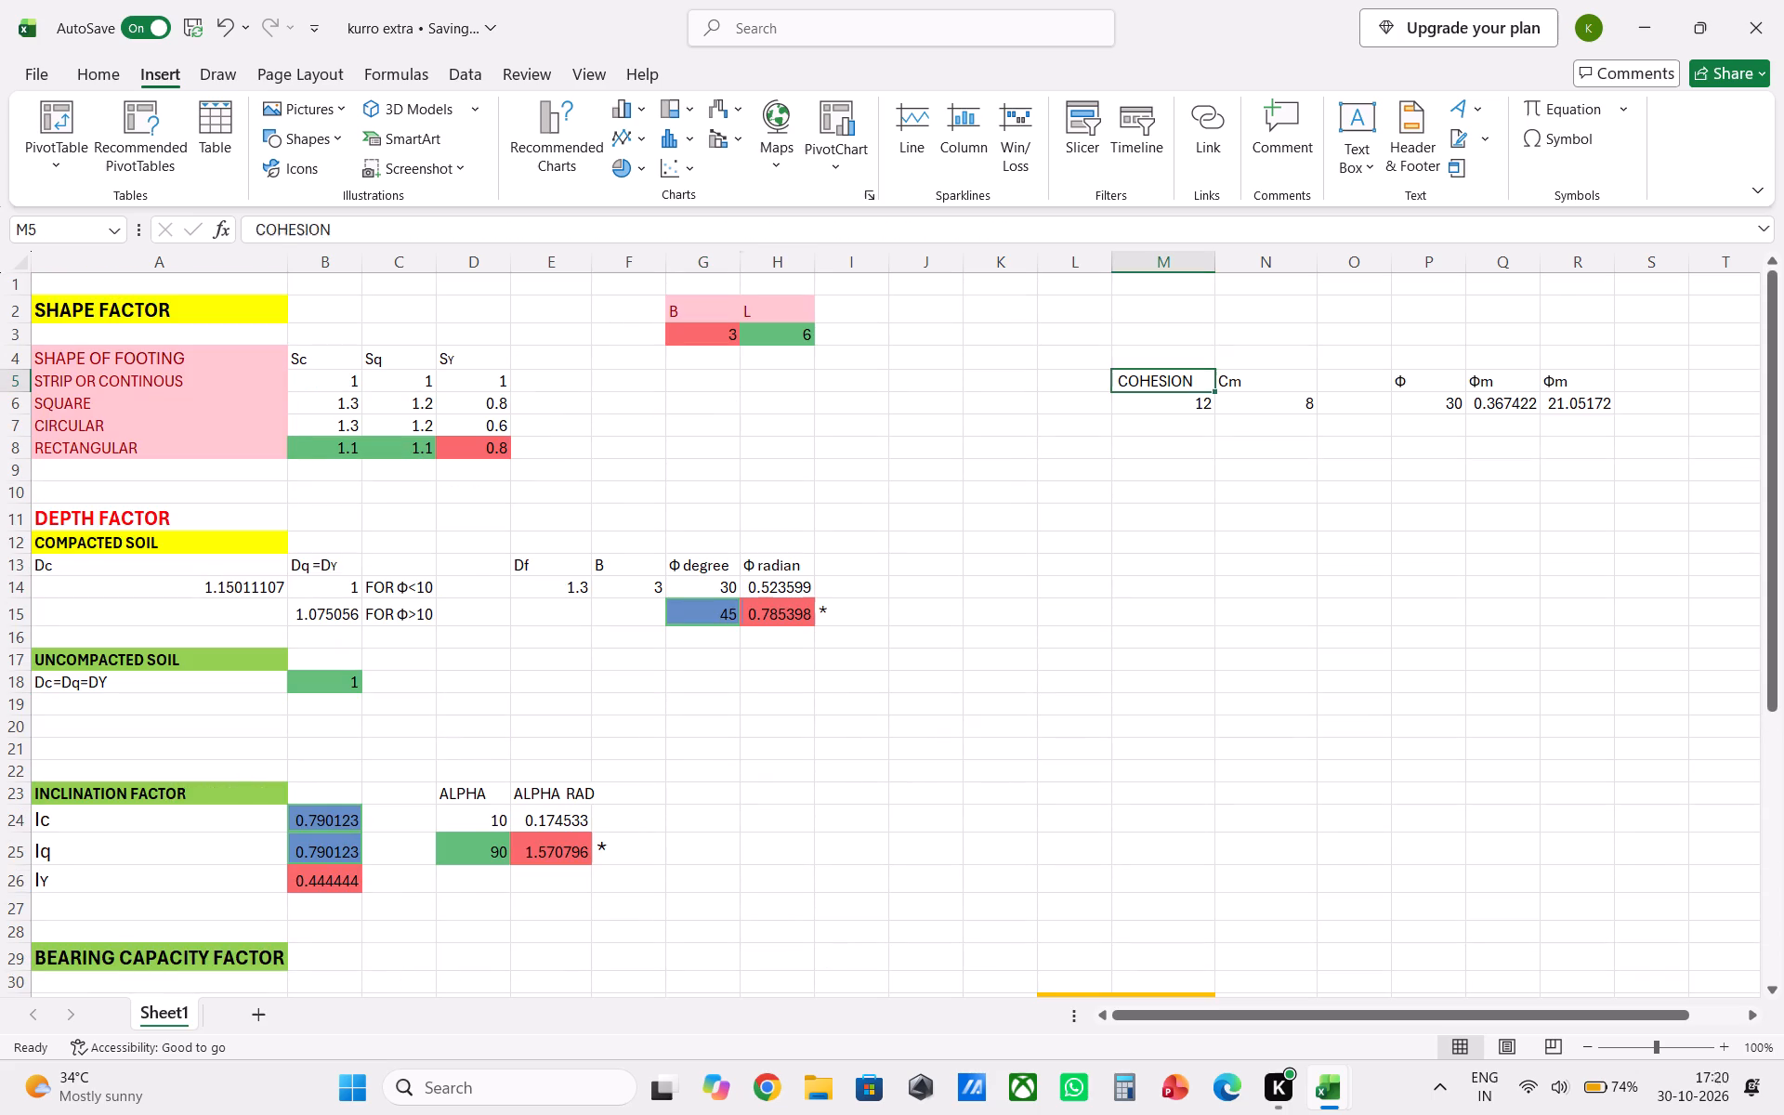
{"action": "left_click_drag", "start_coordinate": [1151, 377], "coordinate": [1274, 385]}
{"action": "left_click", "coordinate": [1158, 362]}
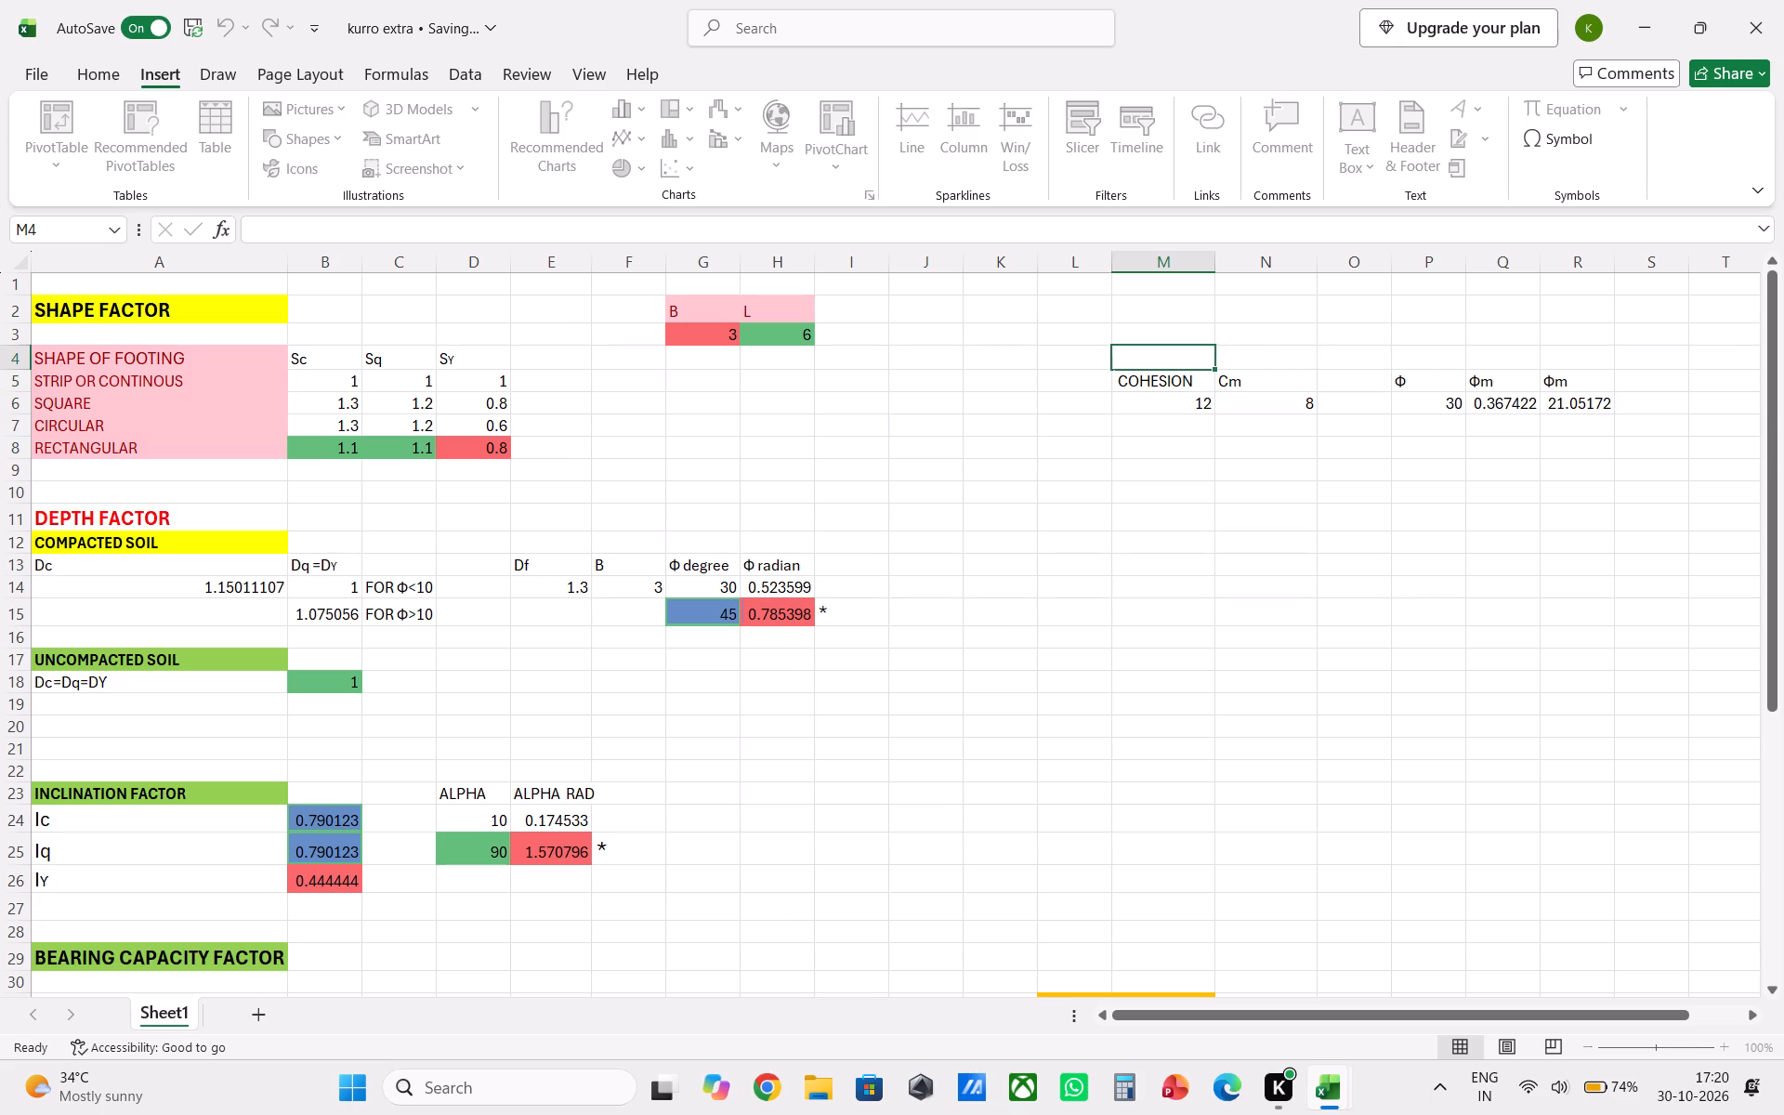
{"action": "left_click_drag", "start_coordinate": [1166, 380], "coordinate": [1242, 392]}
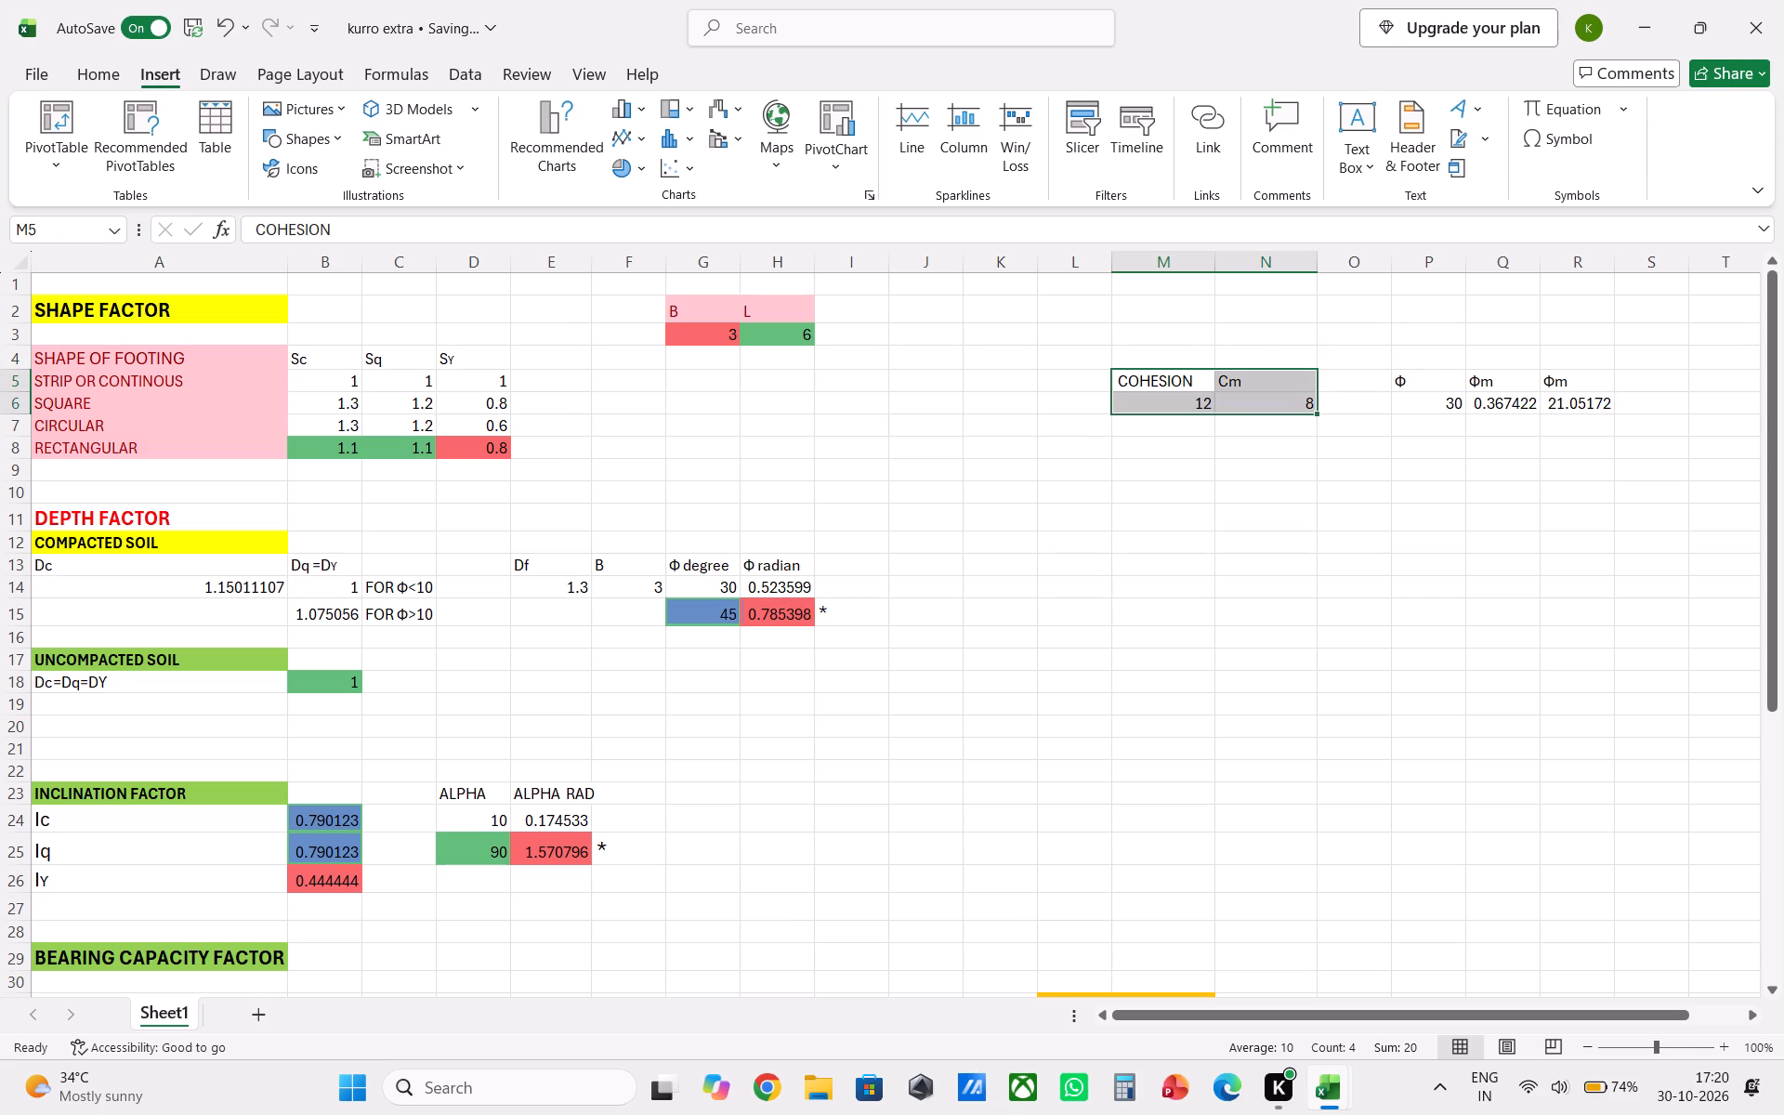
{"action": "right_click", "coordinate": [1276, 394]}
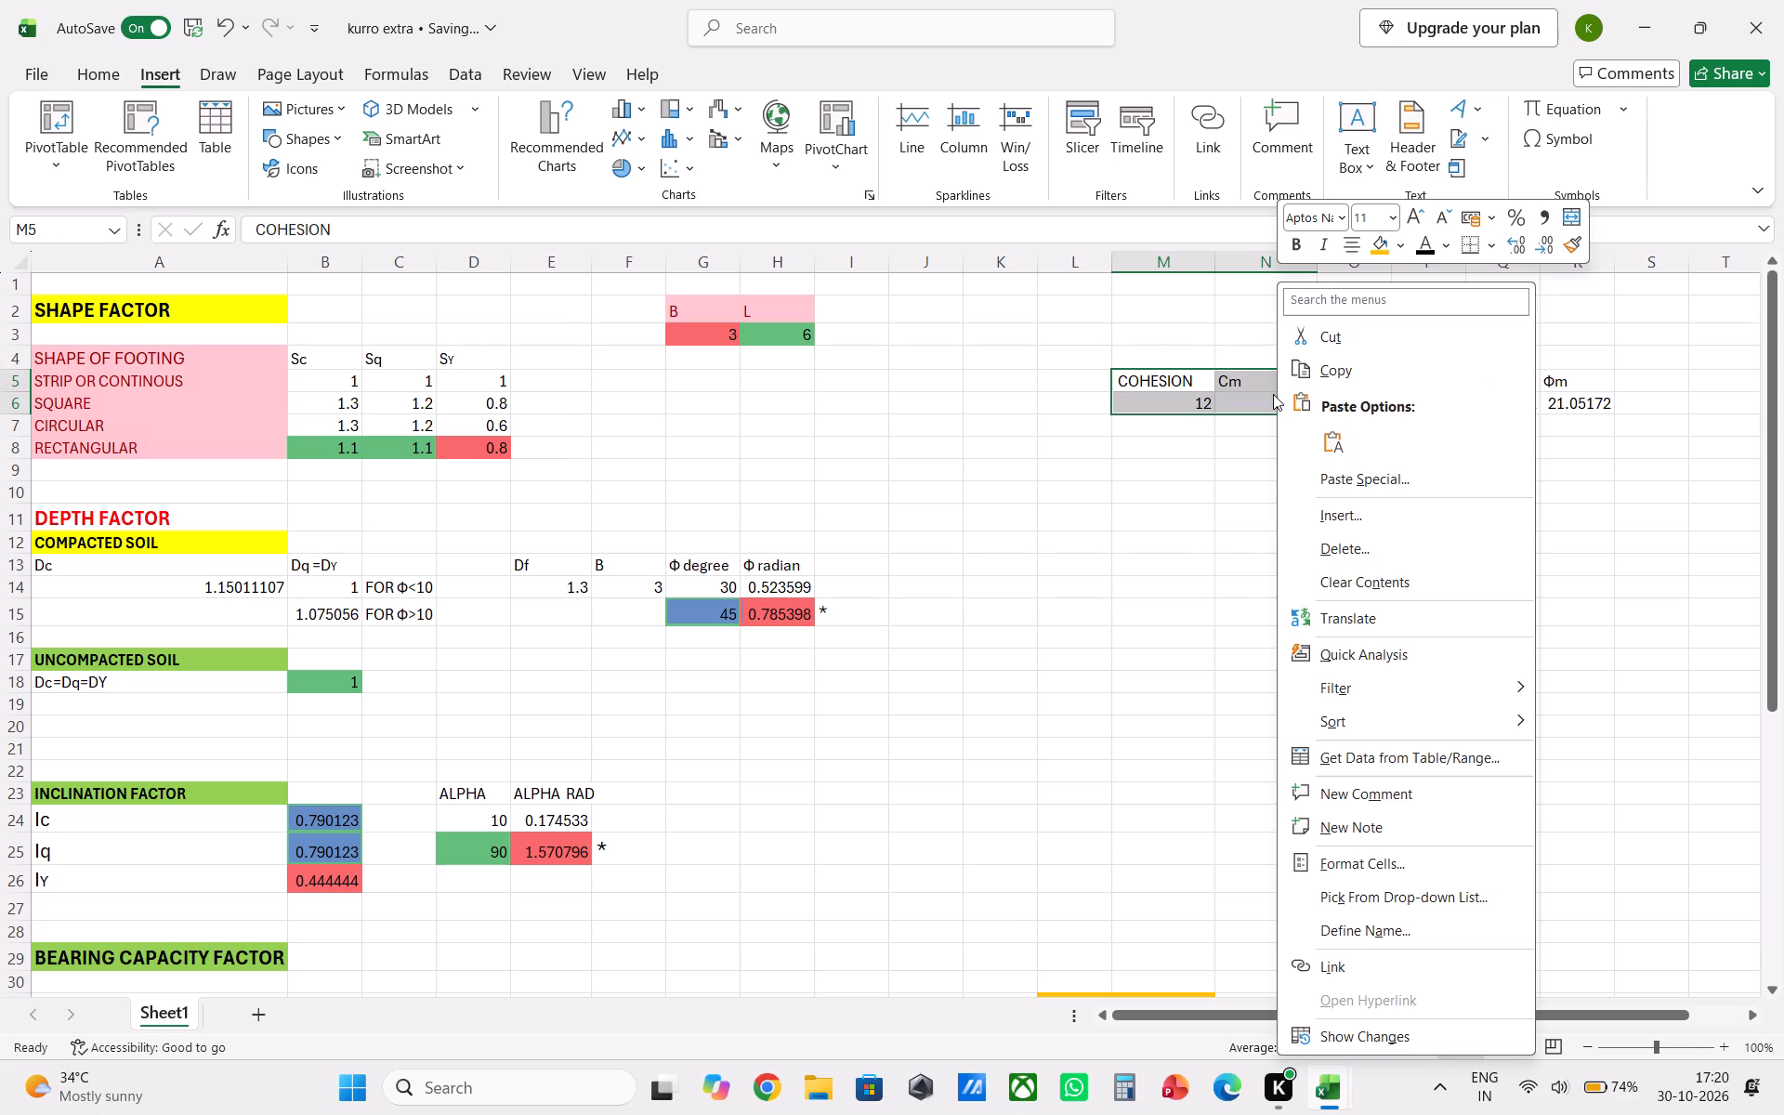
{"action": "left_click", "coordinate": [1381, 244]}
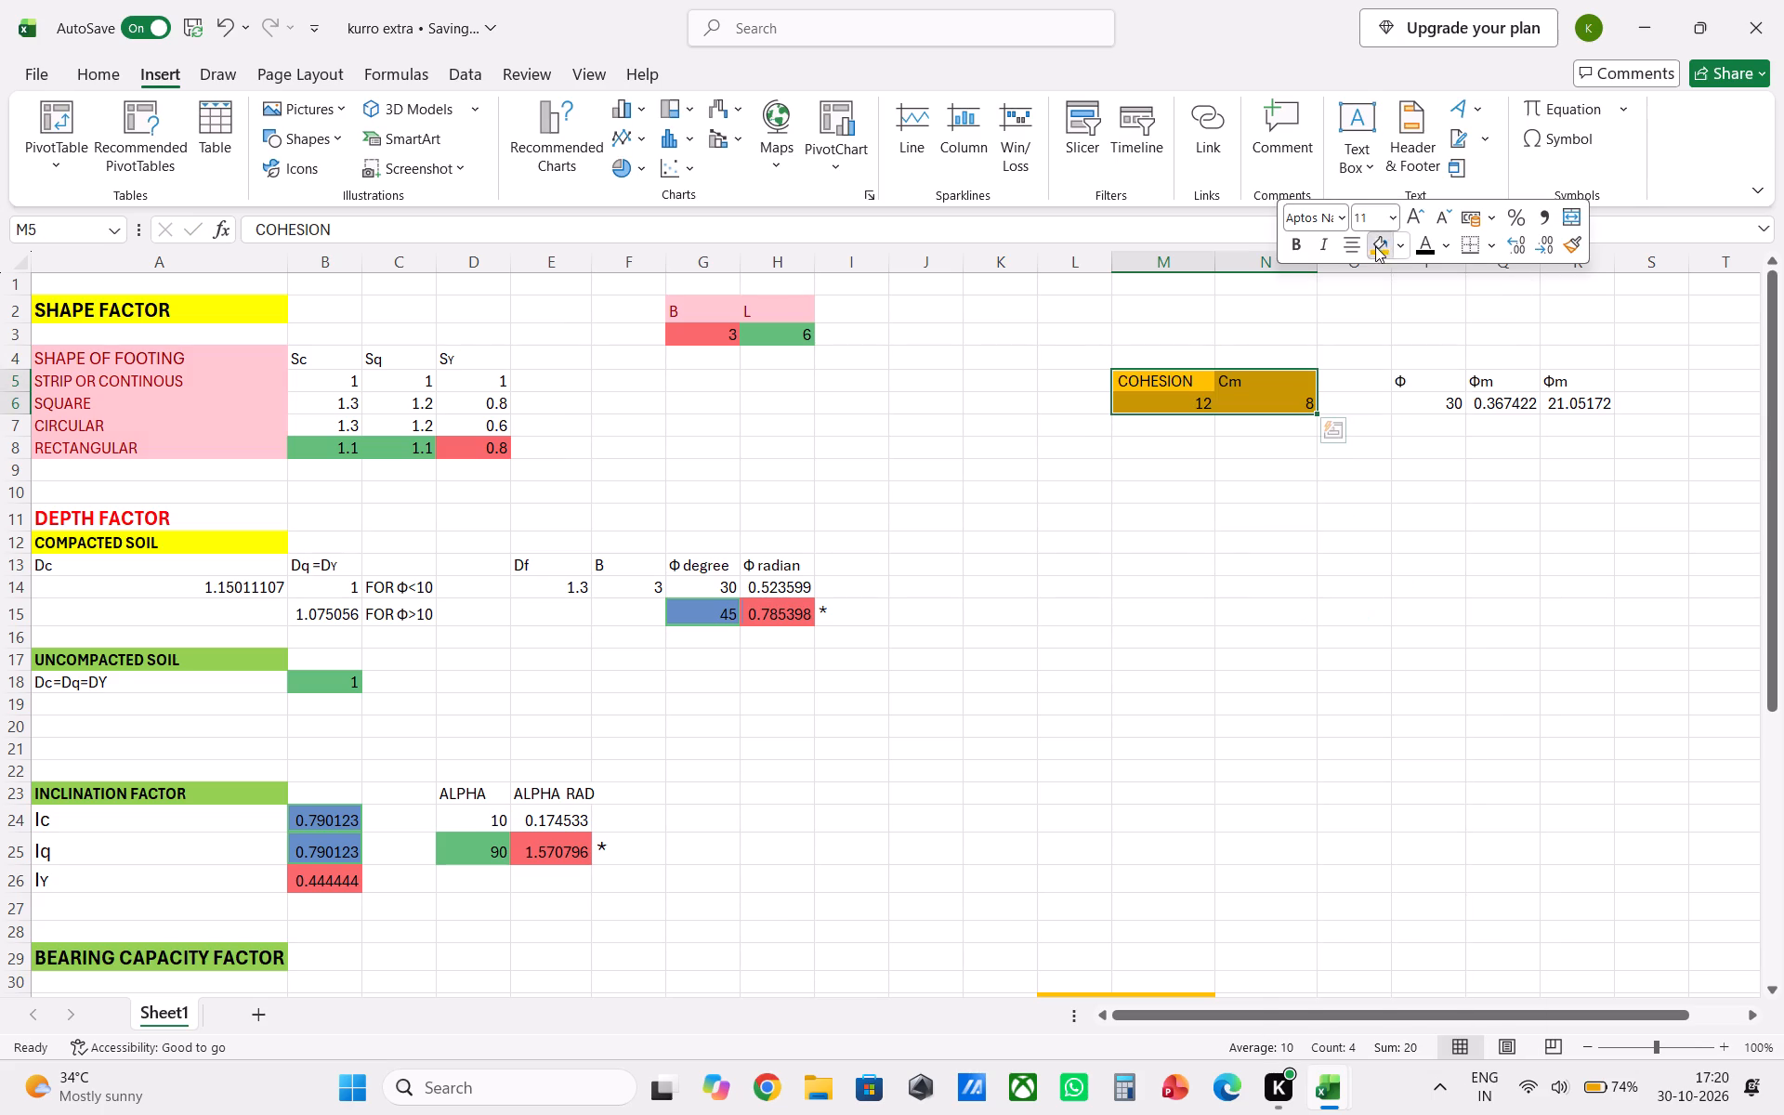
{"action": "left_click", "coordinate": [1399, 250]}
{"action": "left_click", "coordinate": [1449, 419]}
{"action": "left_click", "coordinate": [1225, 476]}
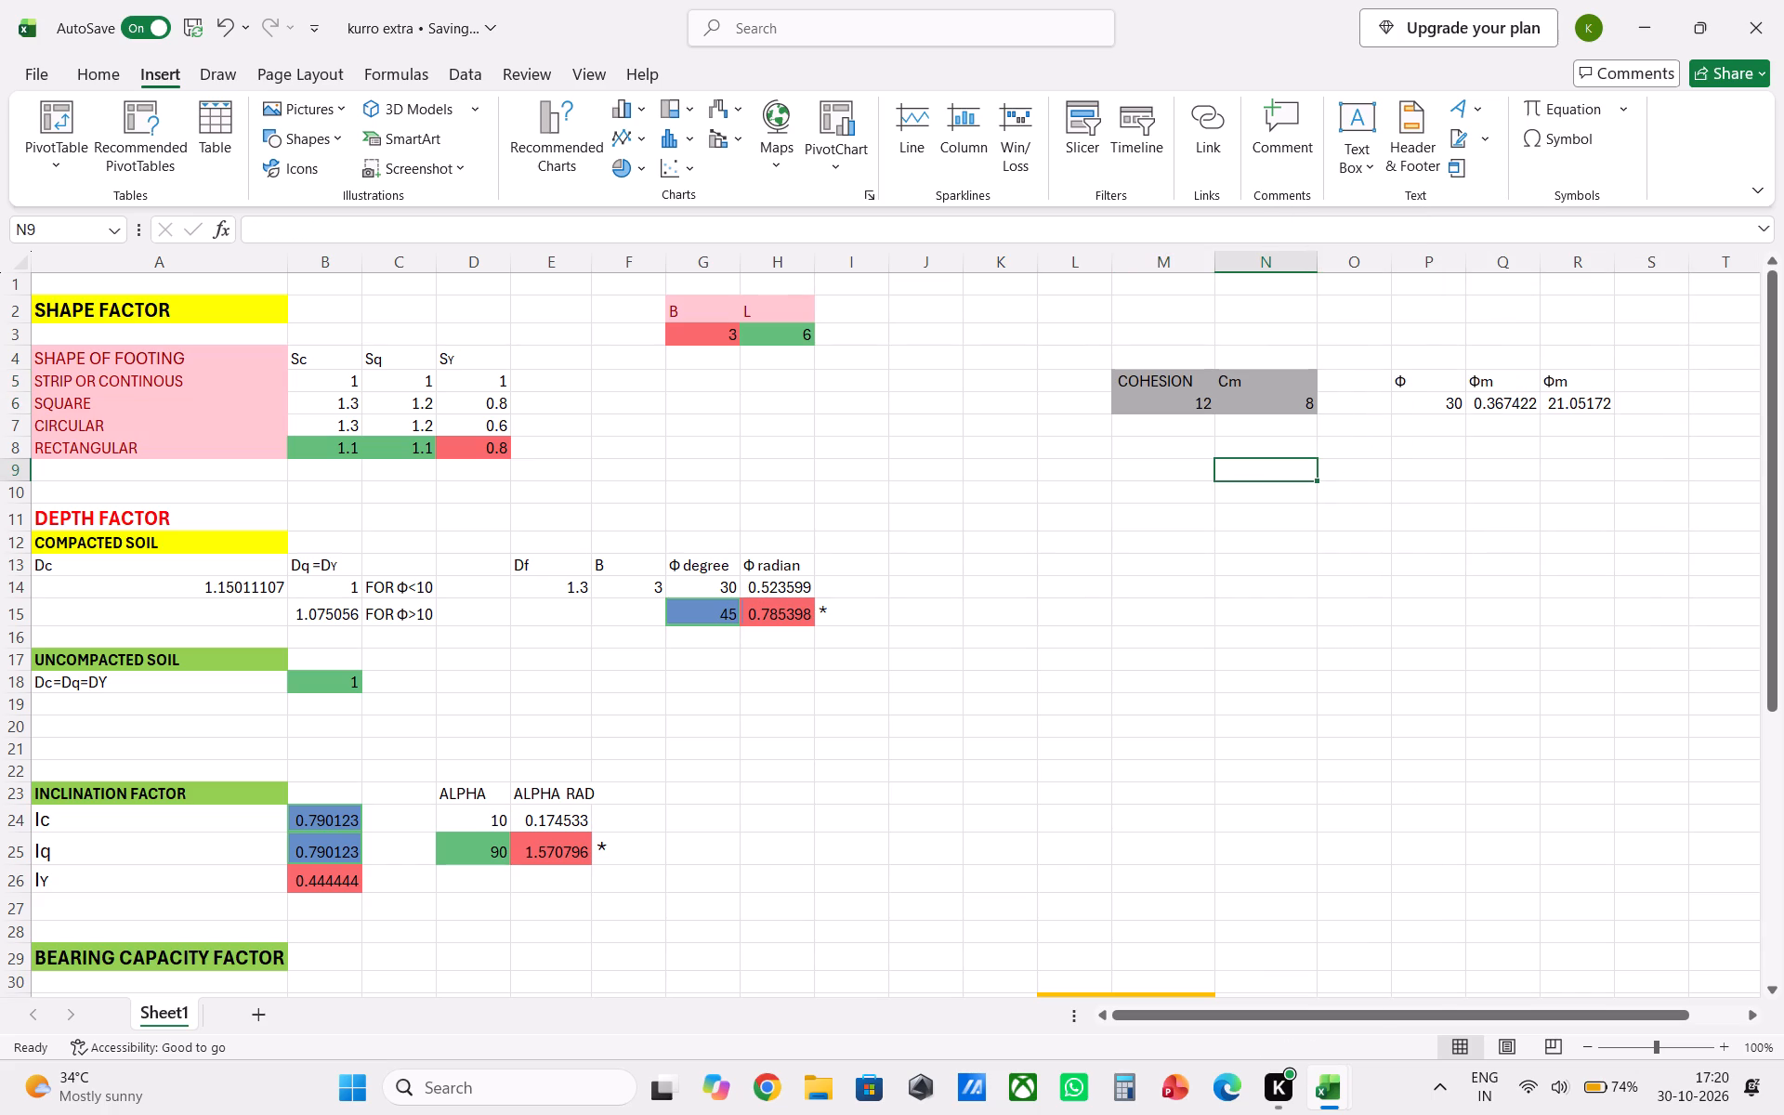
Shade the Φ and Φm headings and values in P5:R6 with a light blue fill.
{"action": "left_click_drag", "start_coordinate": [1411, 382], "coordinate": [1591, 401]}
{"action": "left_click", "coordinate": [1582, 401]}
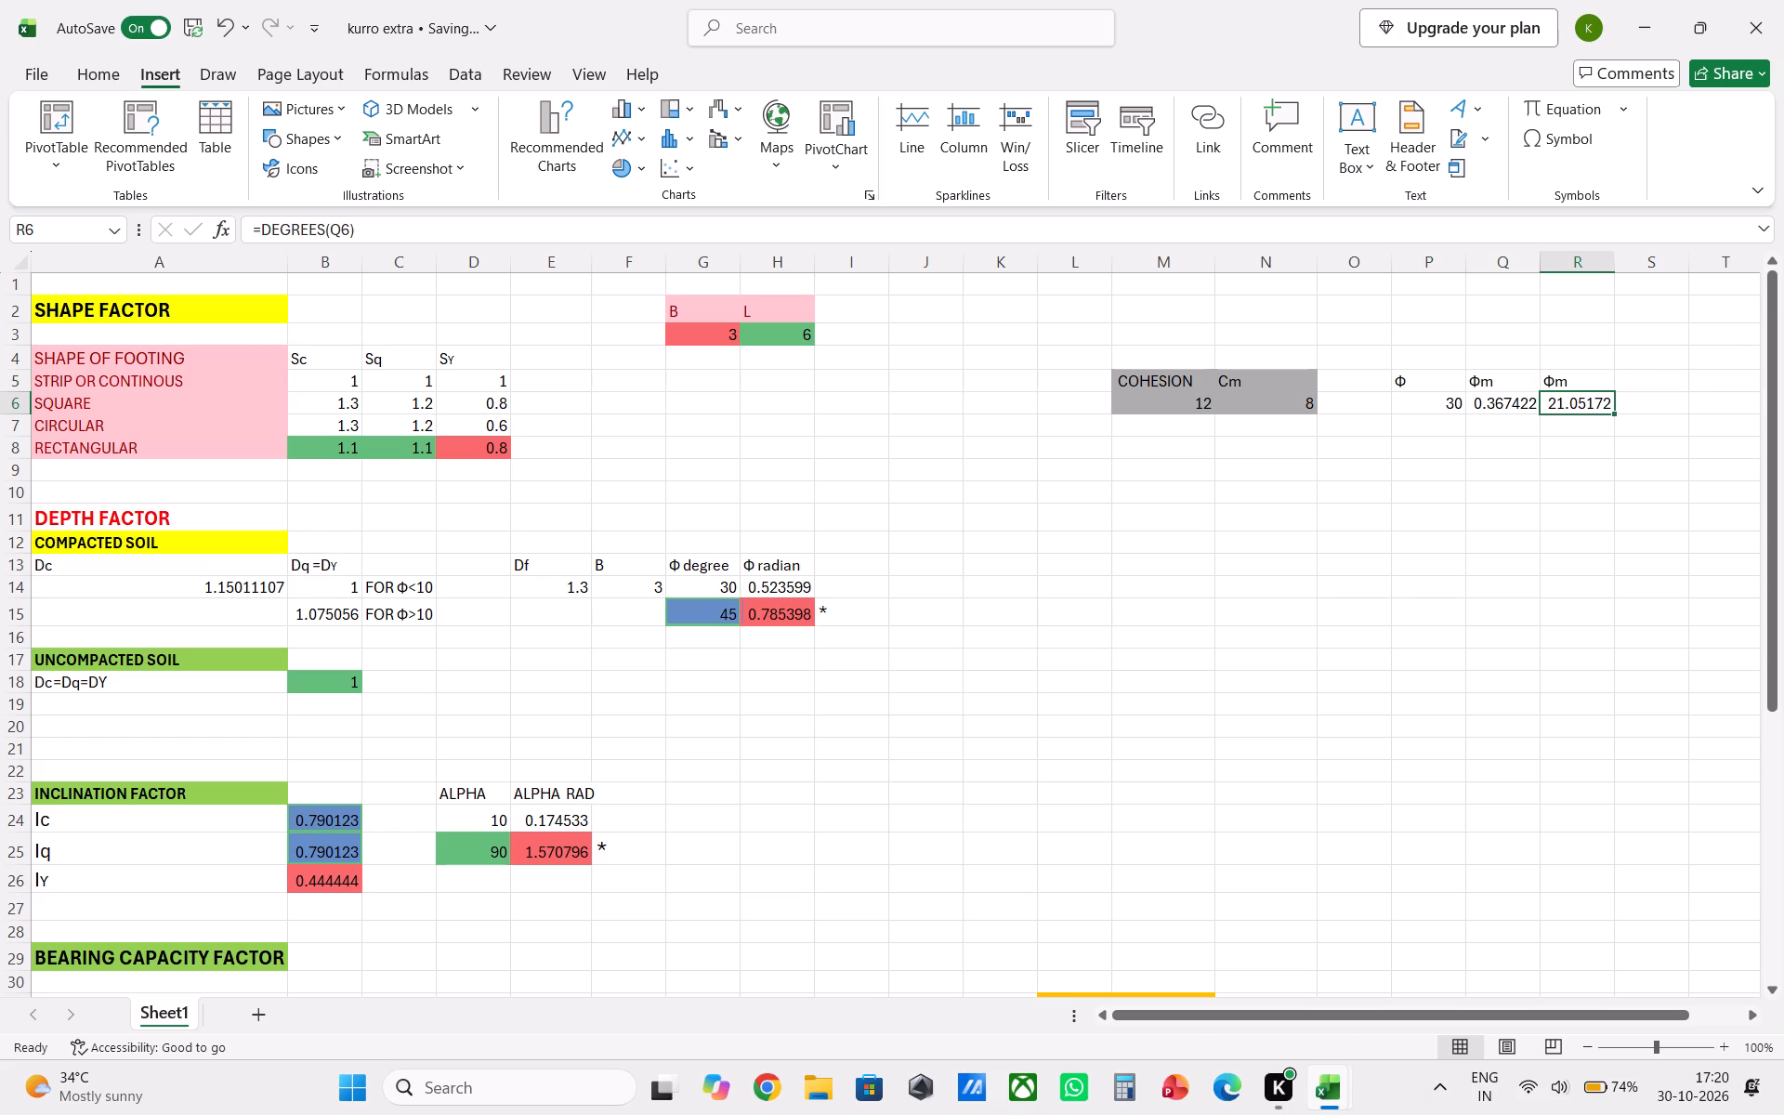
{"action": "left_click_drag", "start_coordinate": [1439, 383], "coordinate": [1561, 413]}
{"action": "right_click", "coordinate": [1559, 409]}
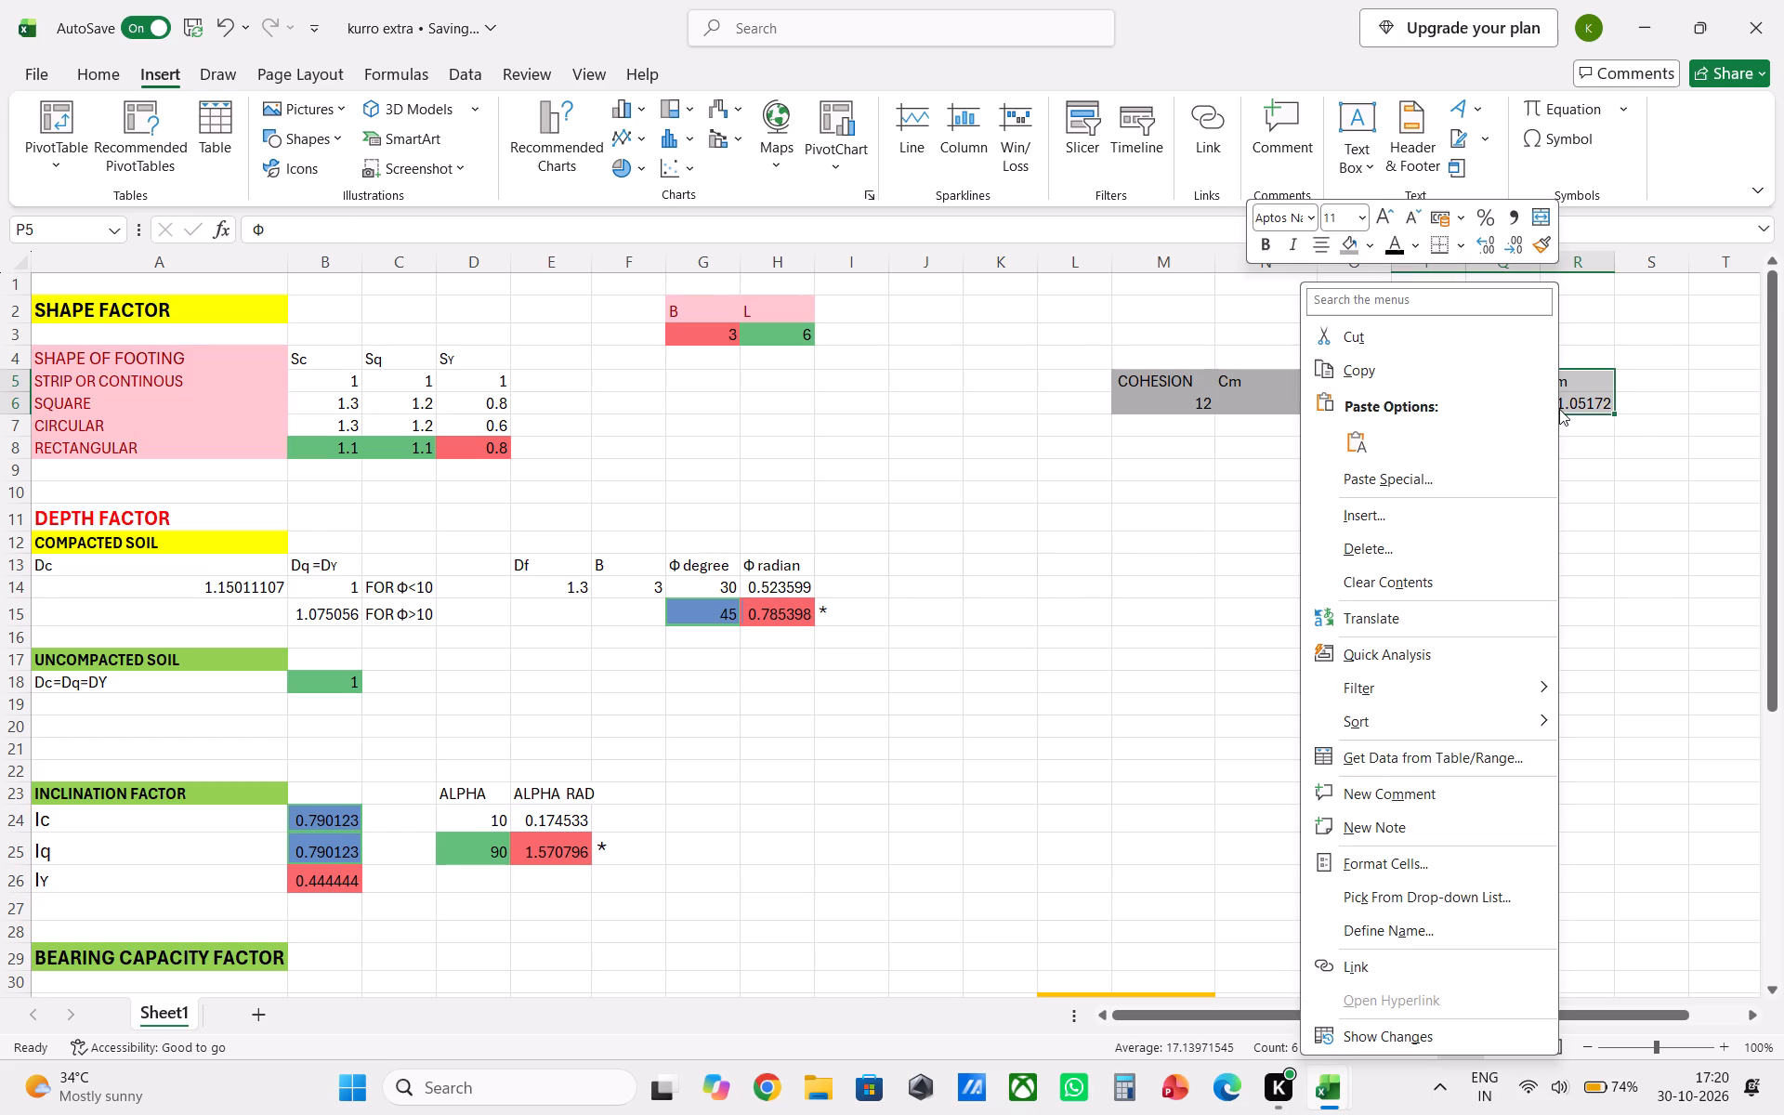
{"action": "left_click", "coordinate": [1351, 246]}
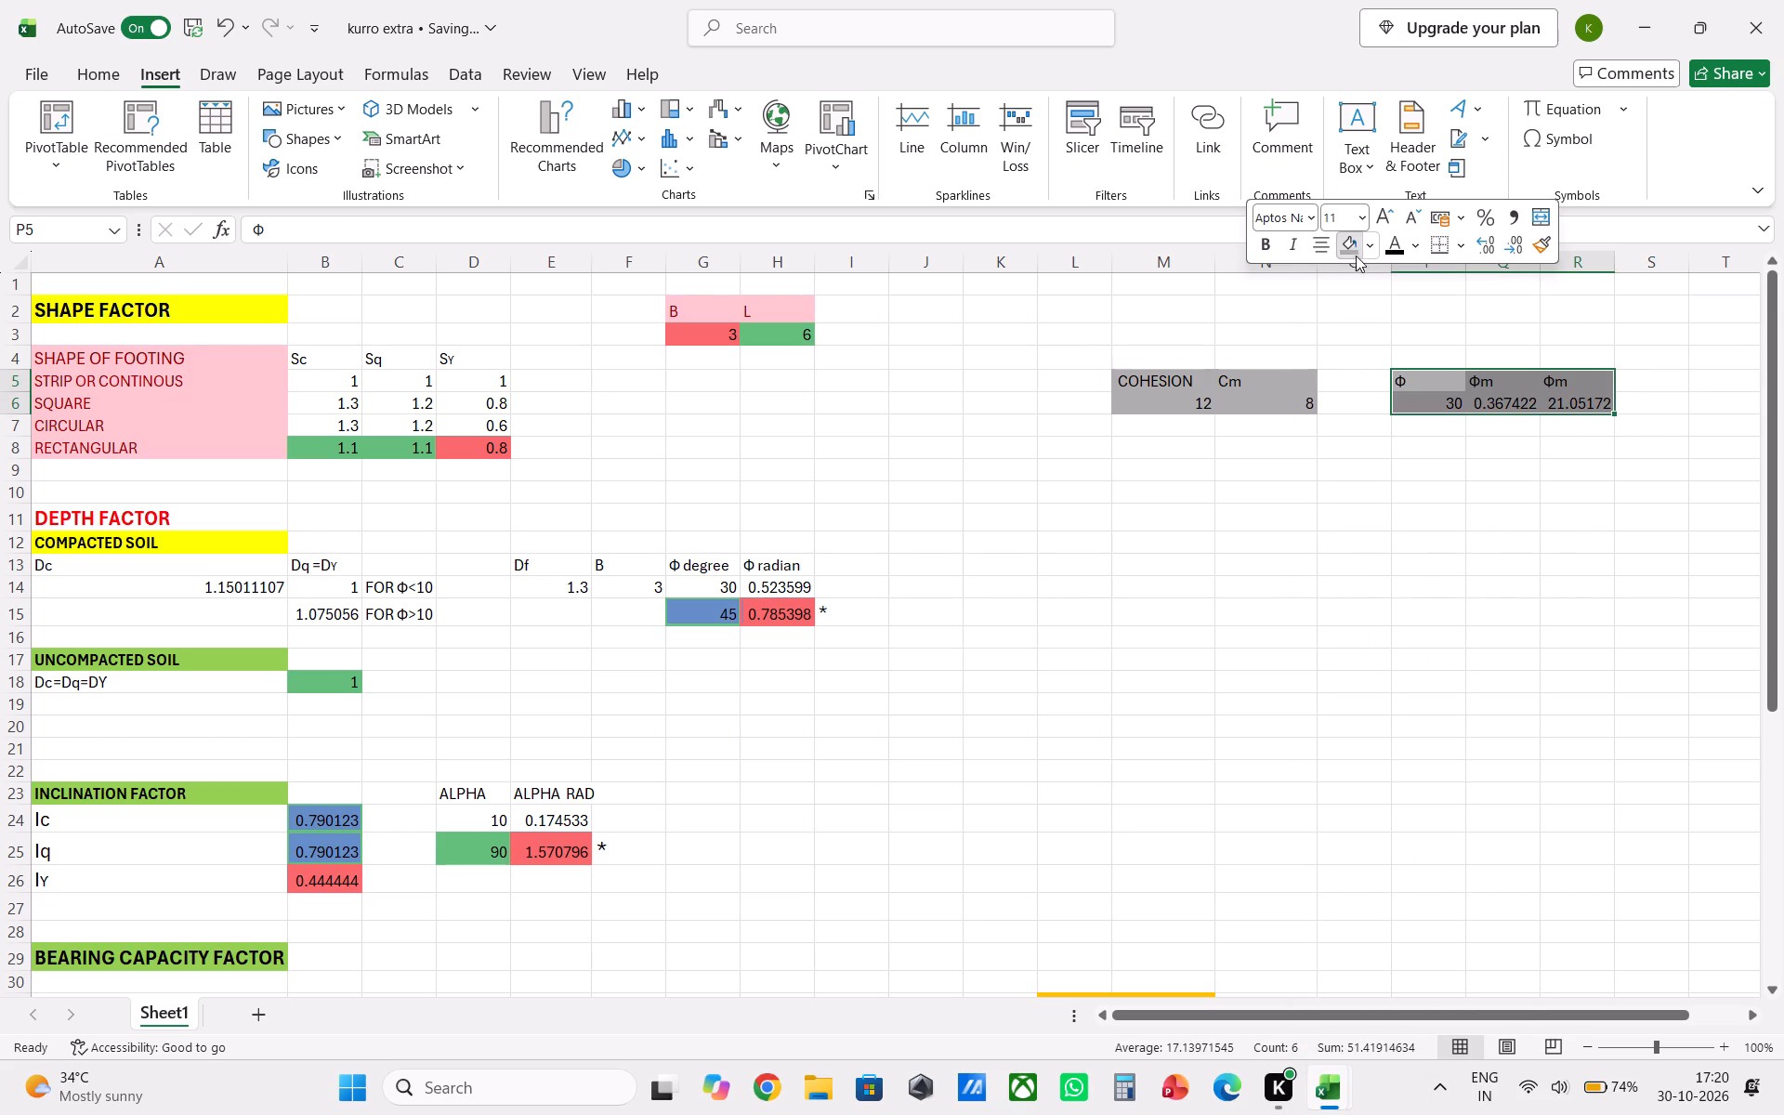
{"action": "left_click", "coordinate": [1371, 247]}
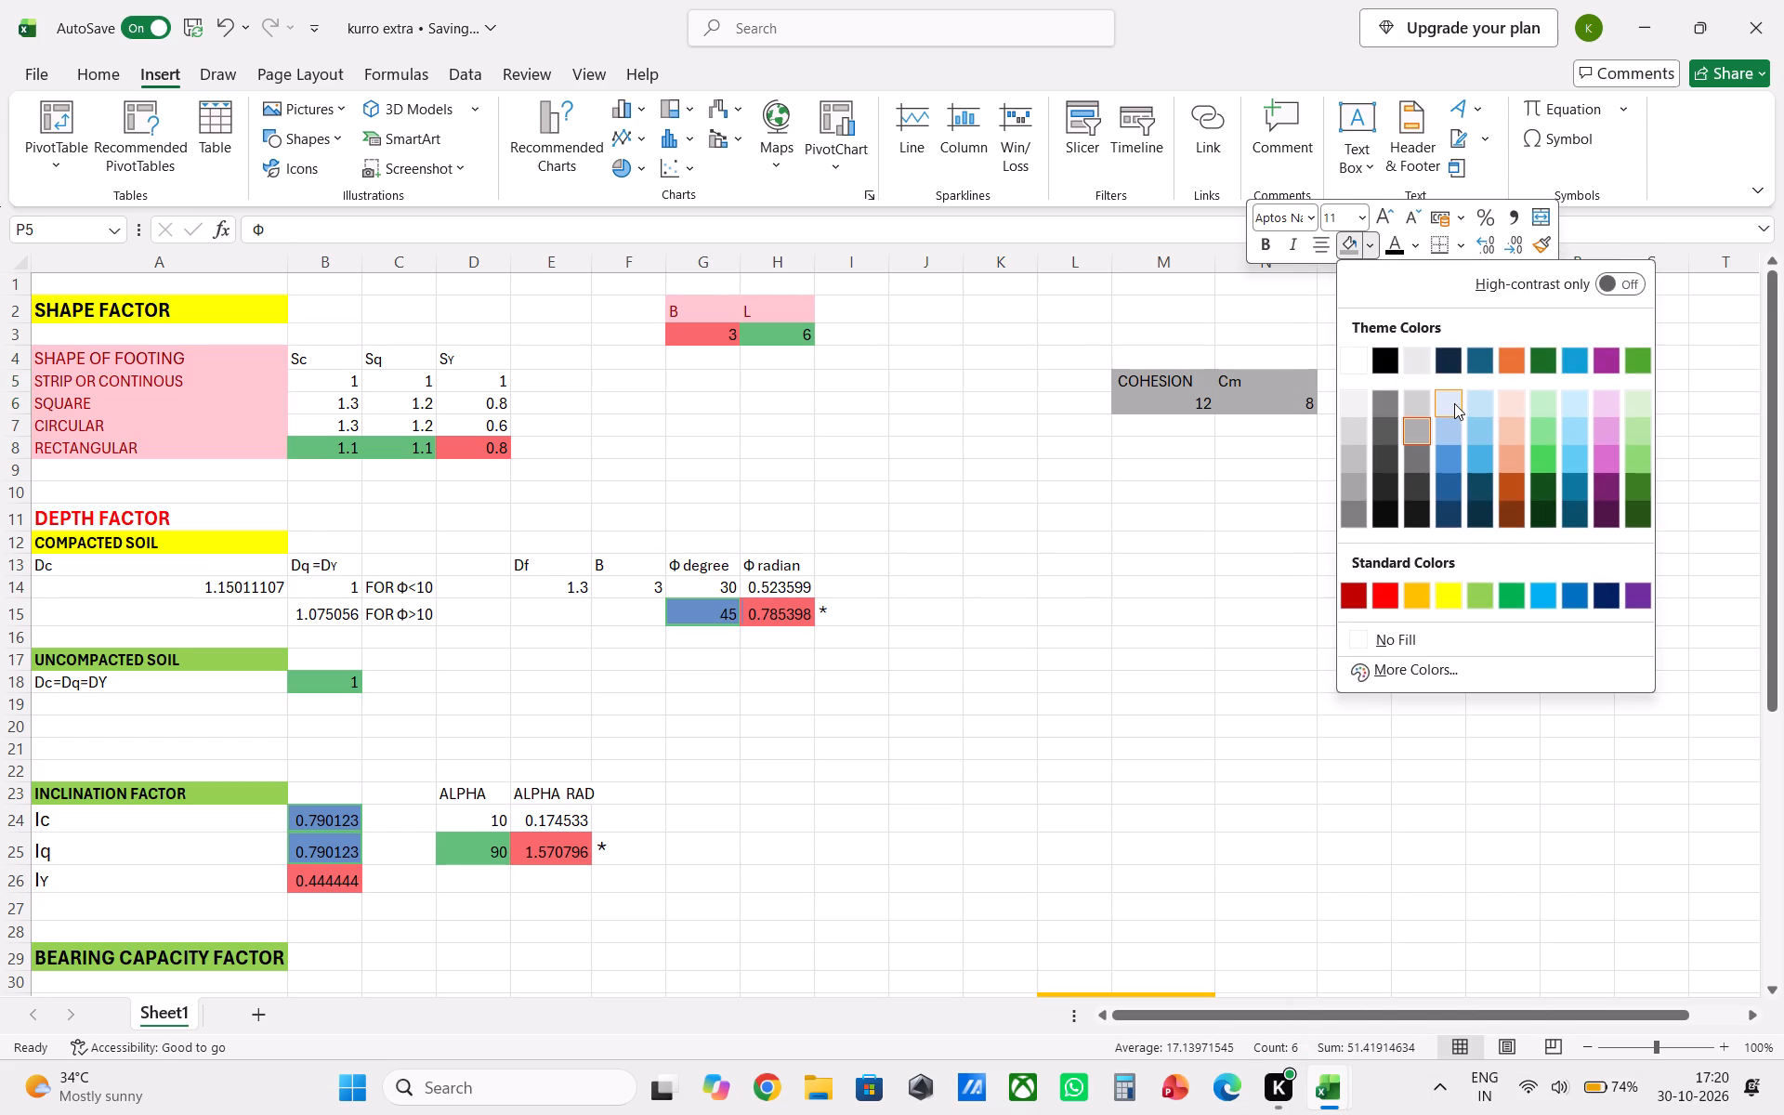
{"action": "left_click", "coordinate": [1454, 403]}
{"action": "left_click", "coordinate": [1410, 480]}
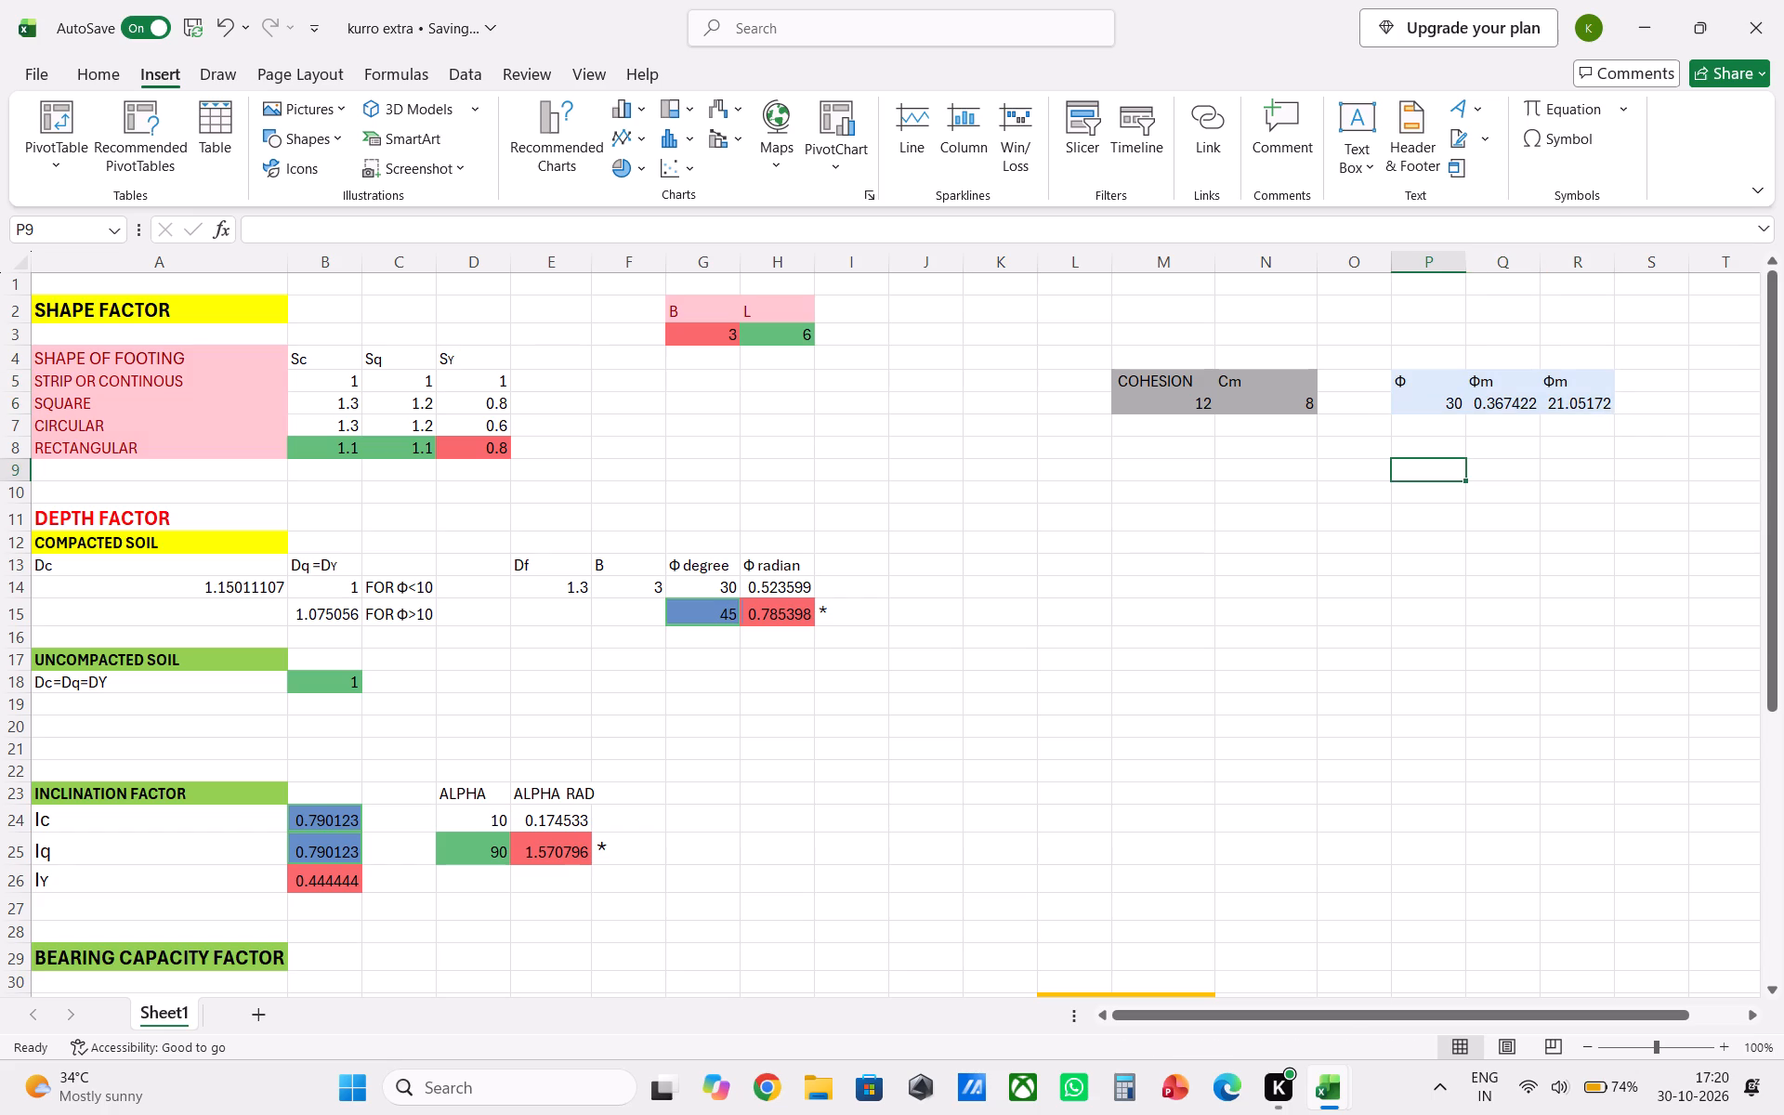
Copy the four footing shape names from A5:A8 of the shape factor section into M11:M14.
{"action": "scroll", "coordinate": [1065, 581], "scroll_direction": "up", "scroll_amount": 2}
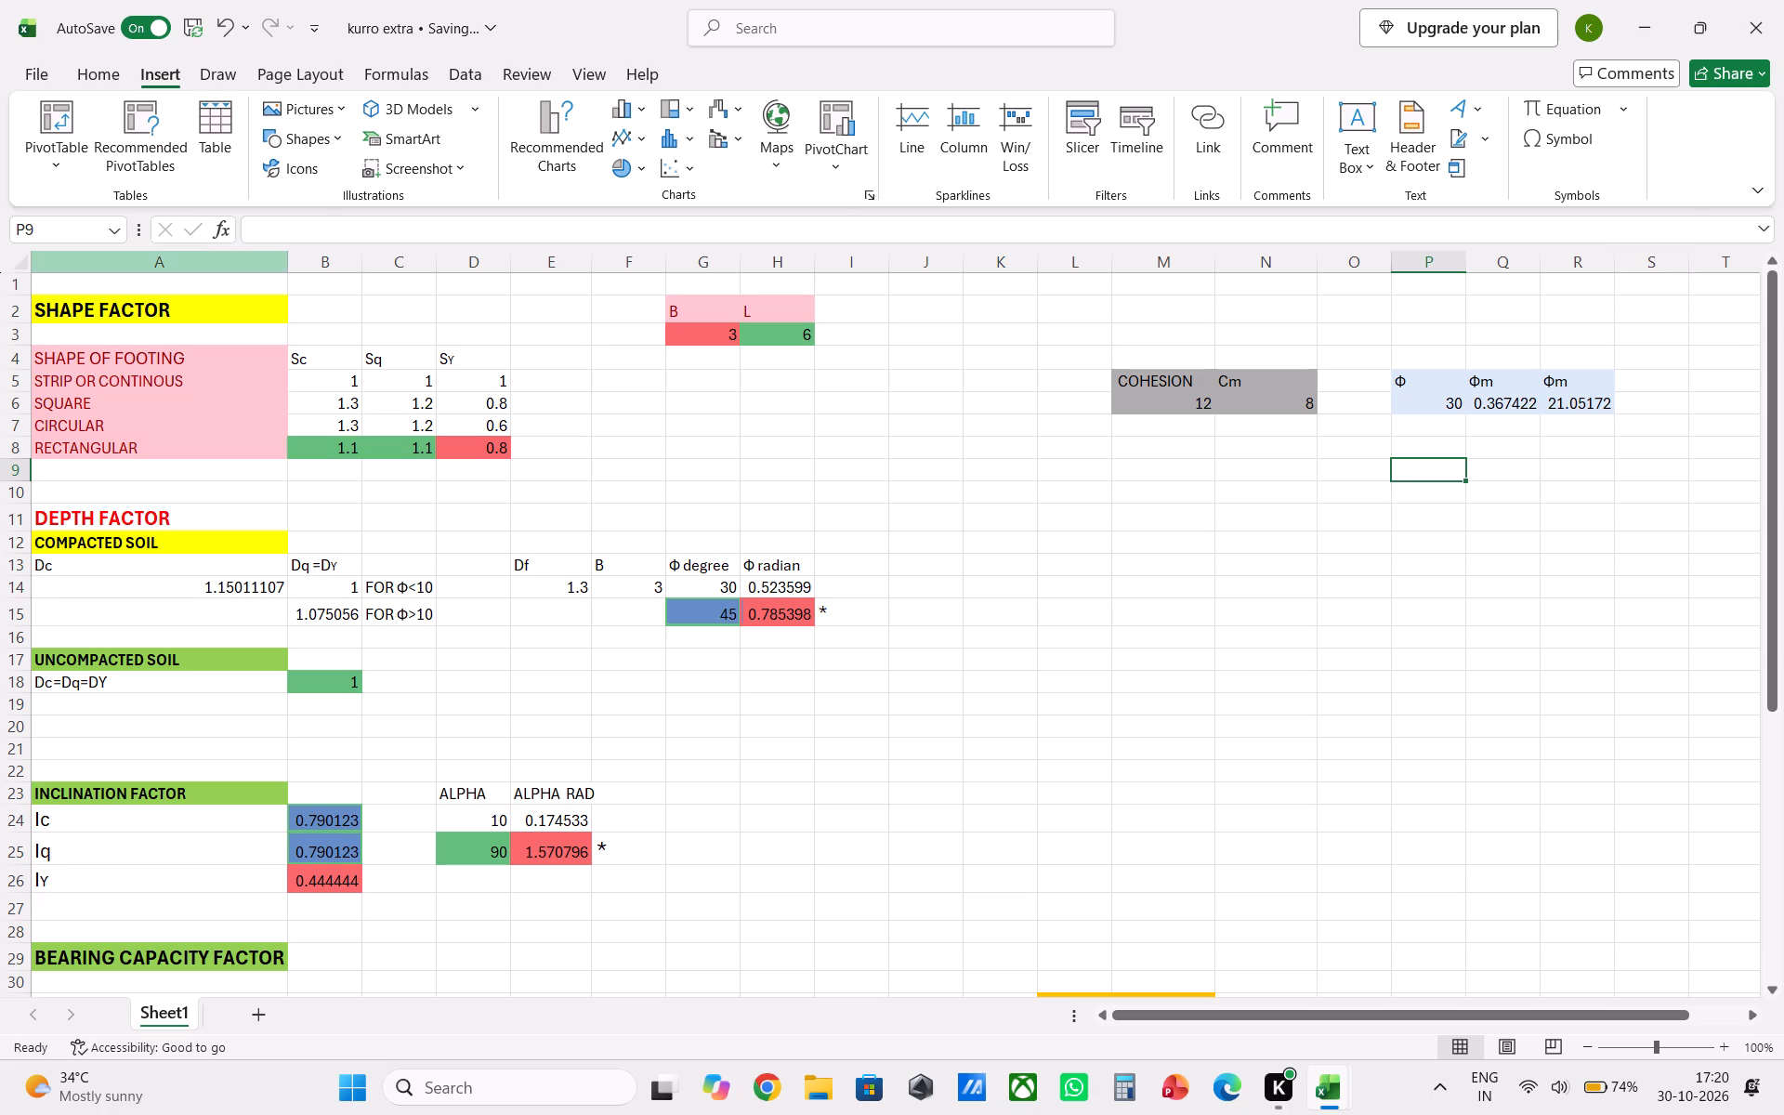
{"action": "middle_click_drag", "start_coordinate": [729, 811], "coordinate": [361, 702]}
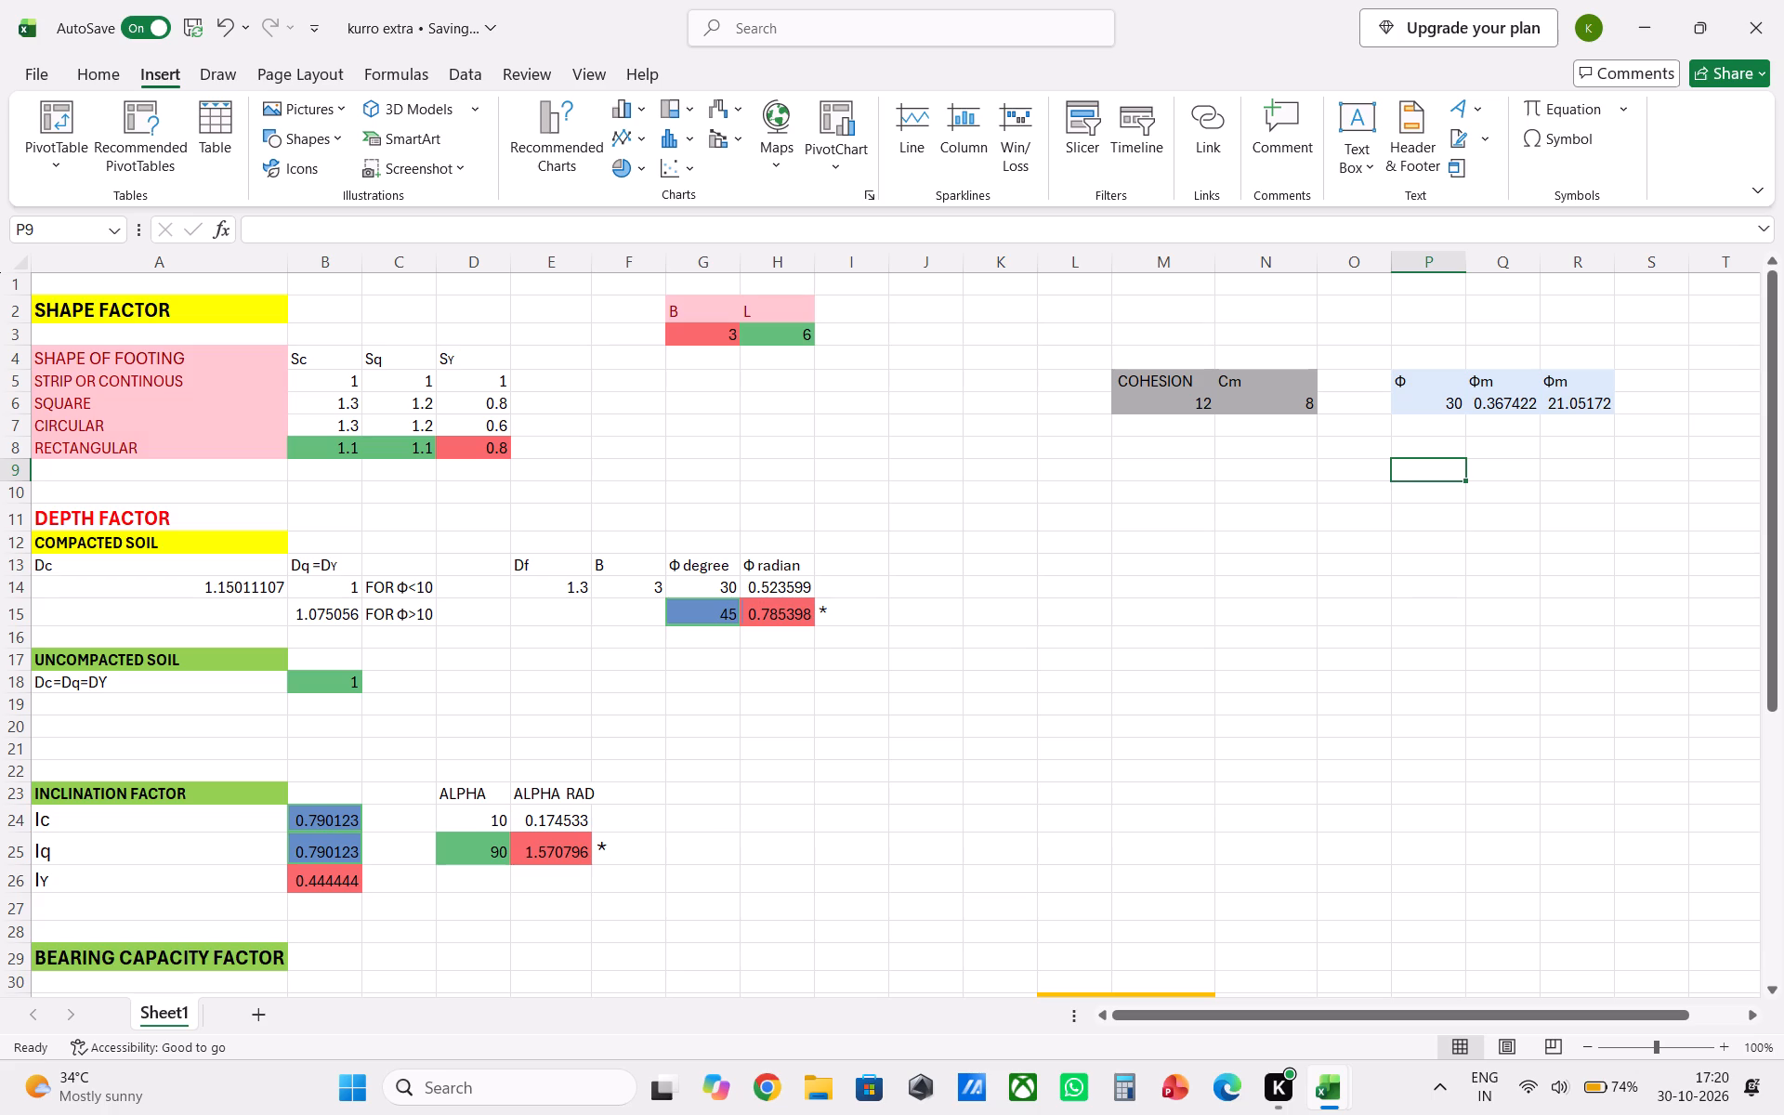
{"action": "middle_click_drag", "start_coordinate": [445, 742], "coordinate": [11, 703]}
{"action": "left_click_drag", "start_coordinate": [220, 385], "coordinate": [183, 434]}
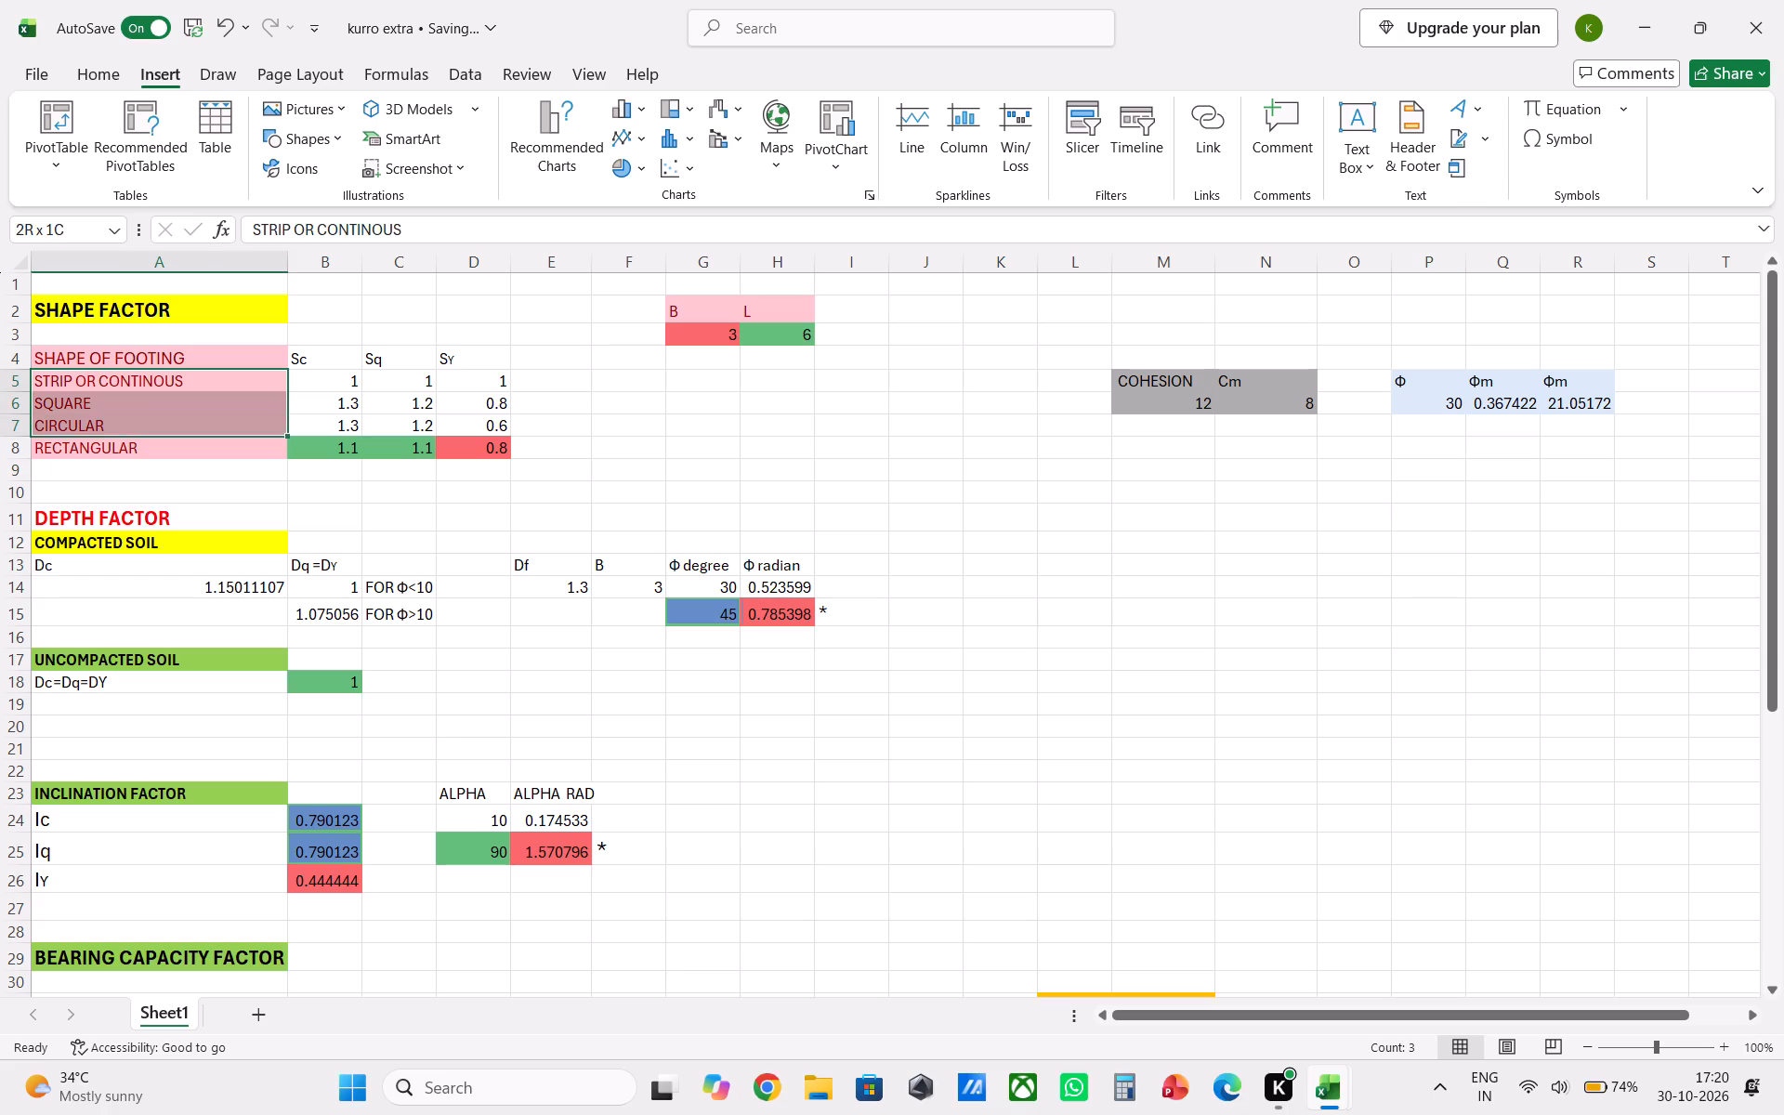
{"action": "left_click_drag", "start_coordinate": [183, 434], "coordinate": [180, 451]}
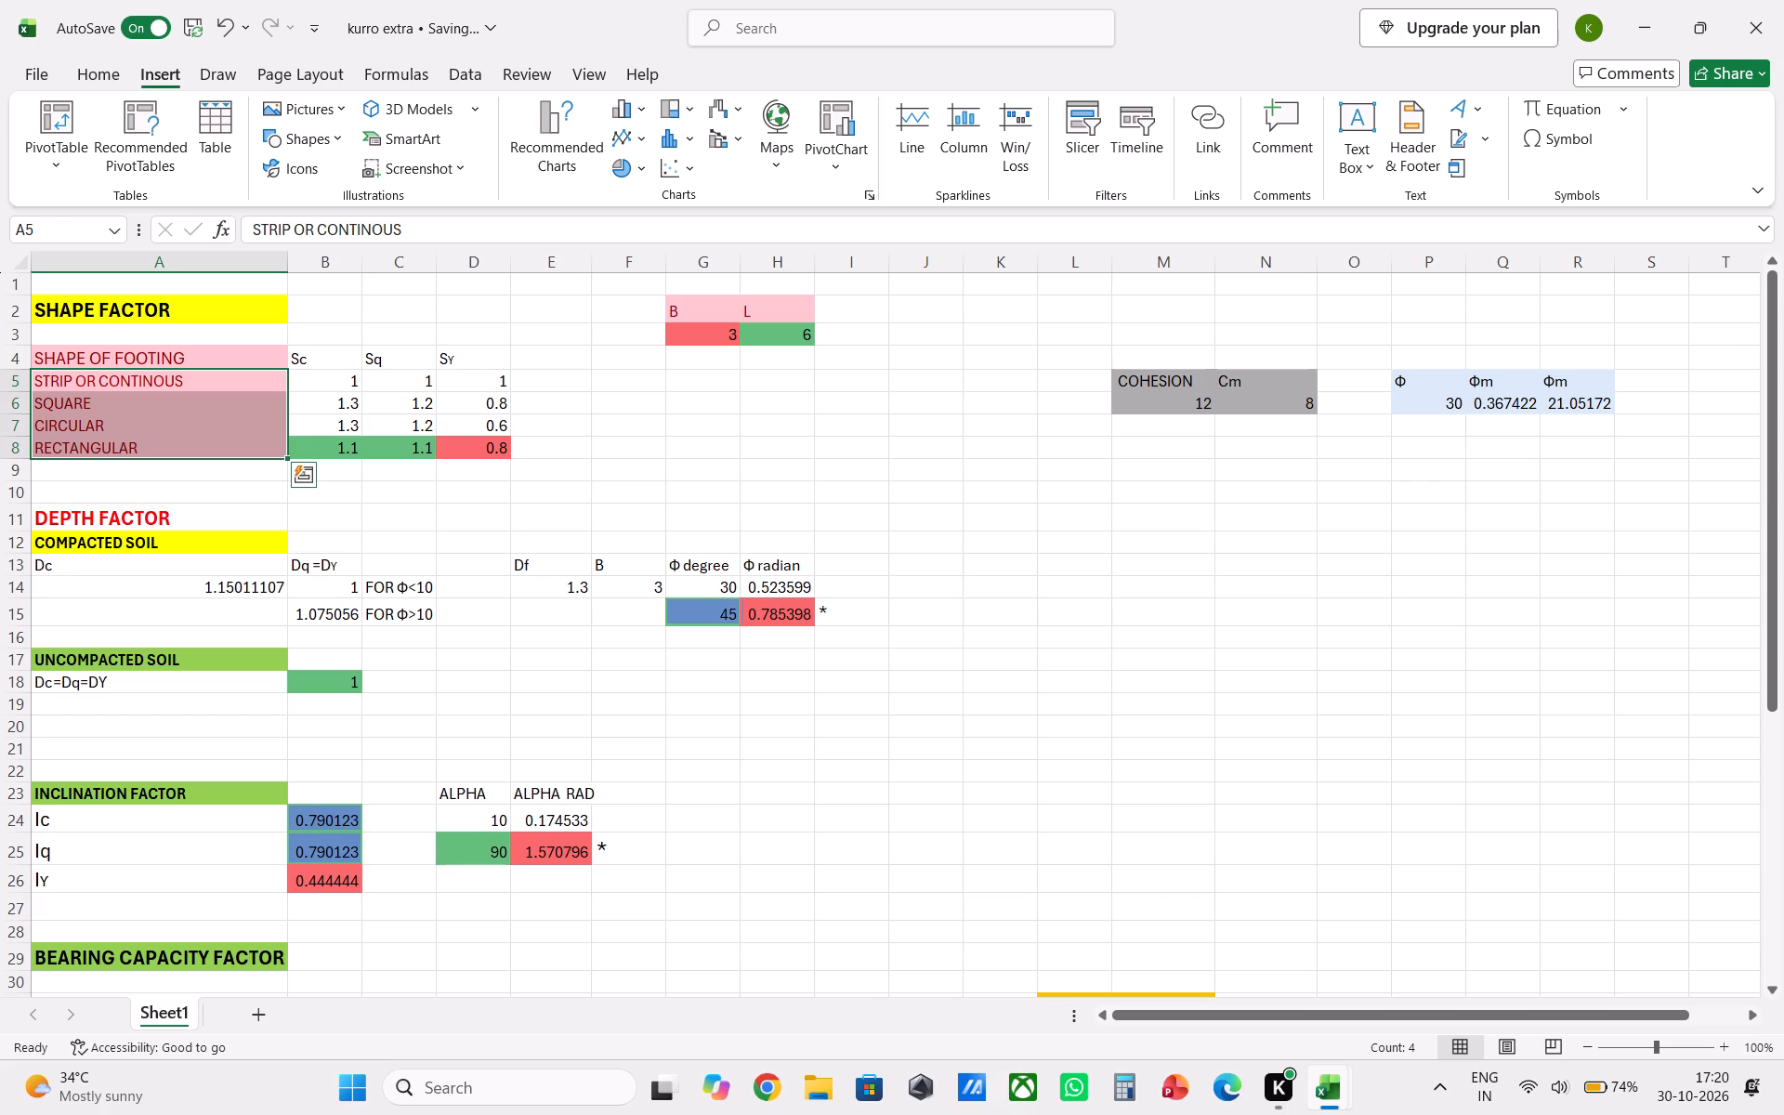
{"action": "key", "text": "ctrl+c"}
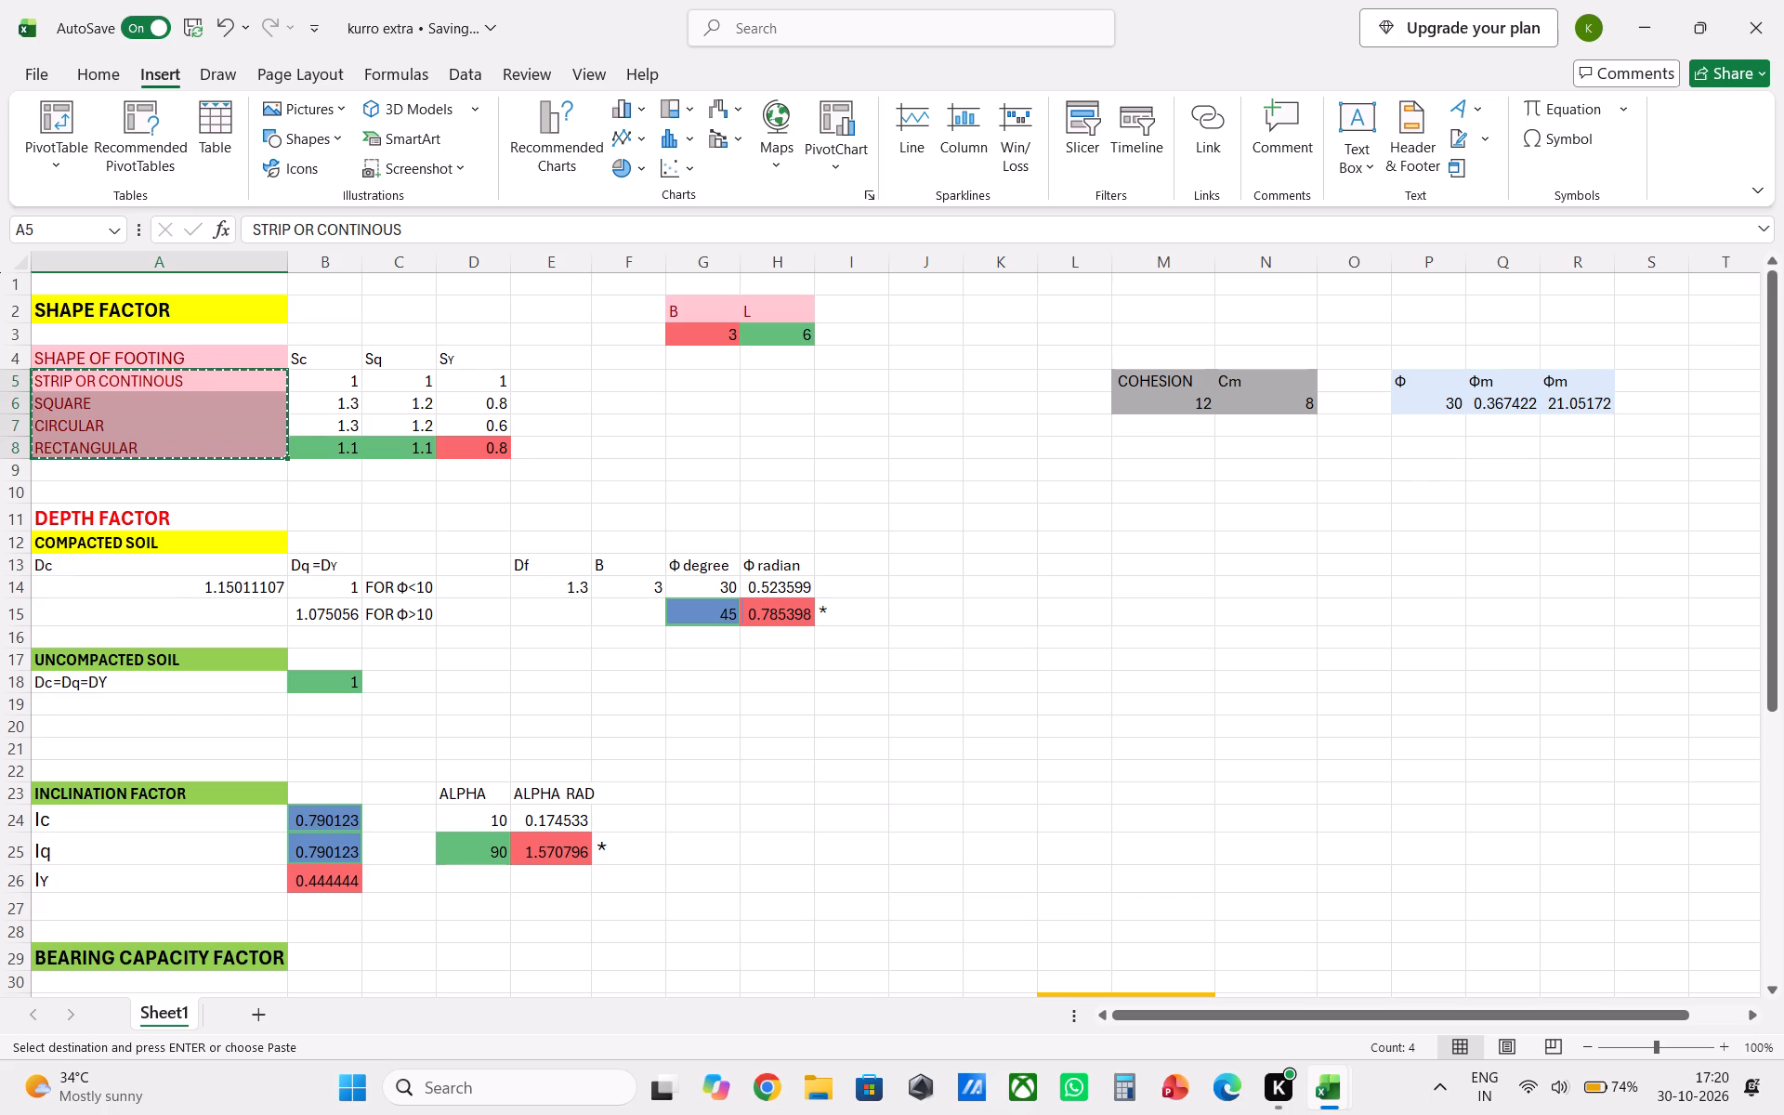
{"action": "left_click", "coordinate": [1139, 527]}
{"action": "key", "text": "ctrl+v"}
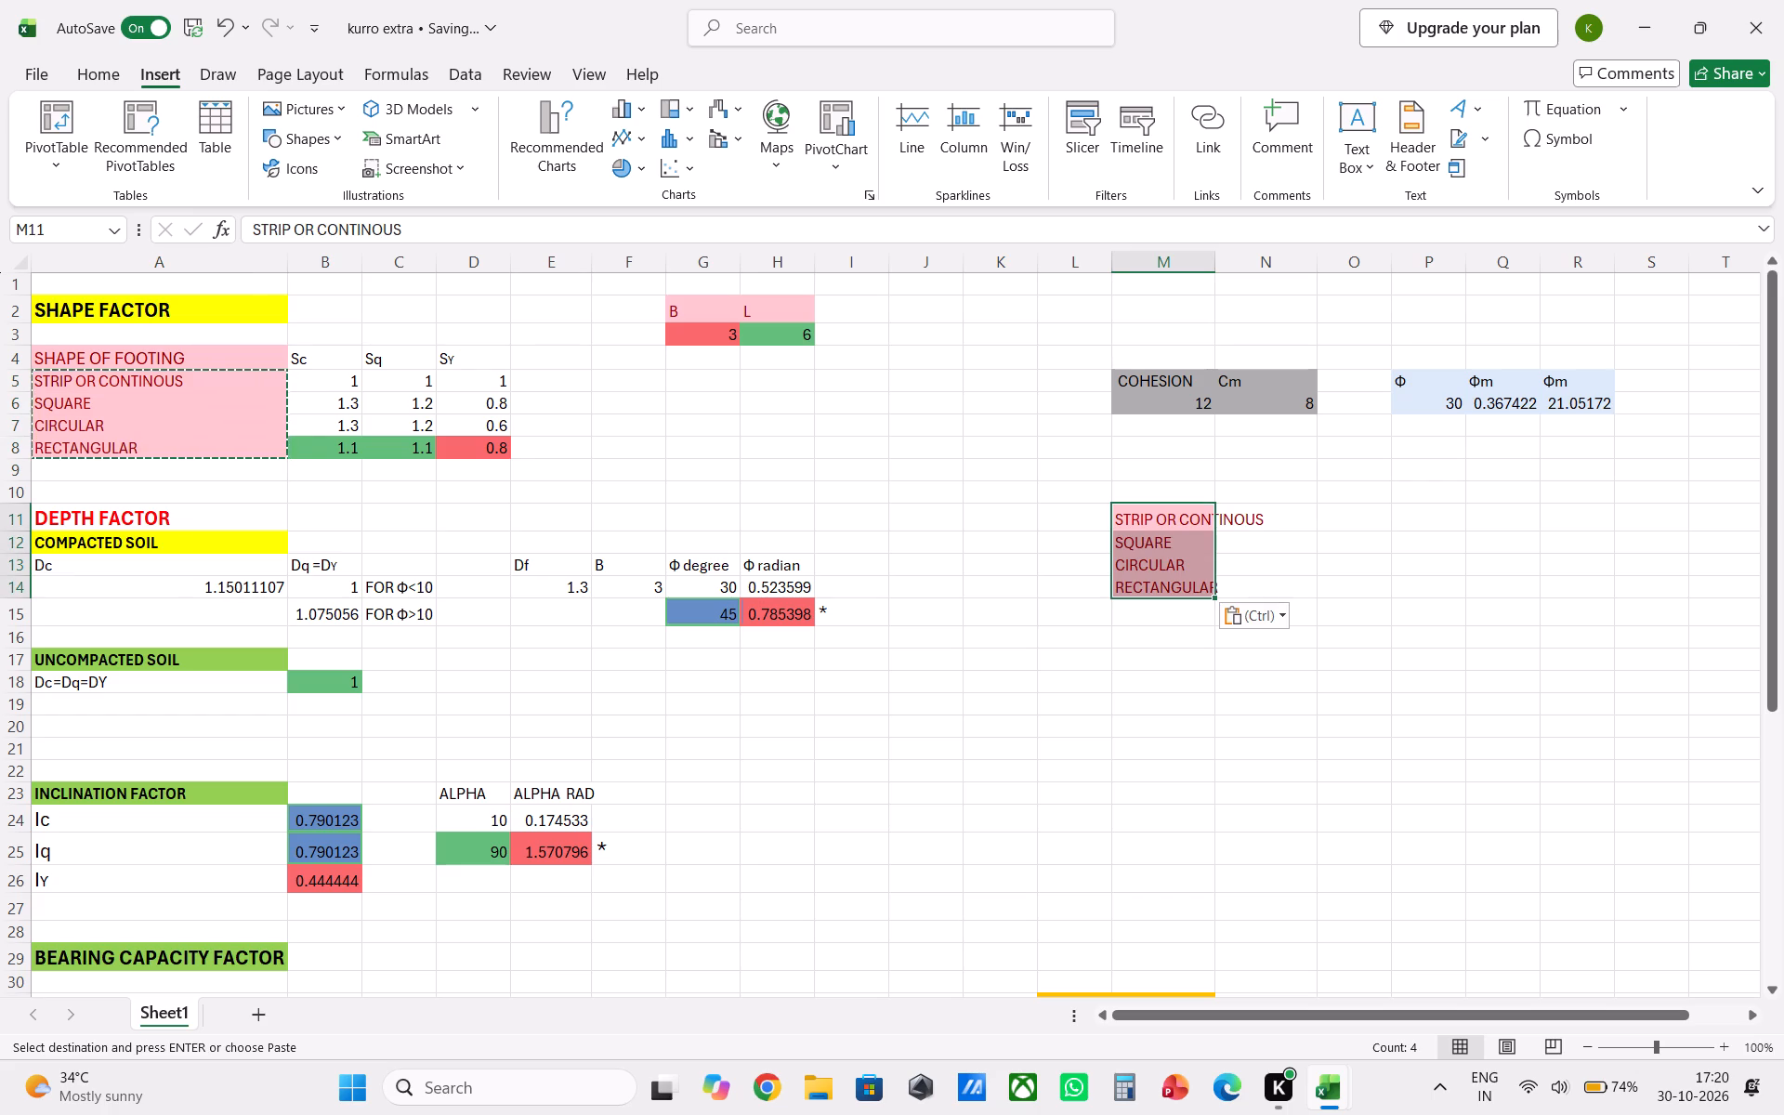
Widen column M so that the copied footing shape names fit inside it.
{"action": "double_click", "coordinate": [1214, 255]}
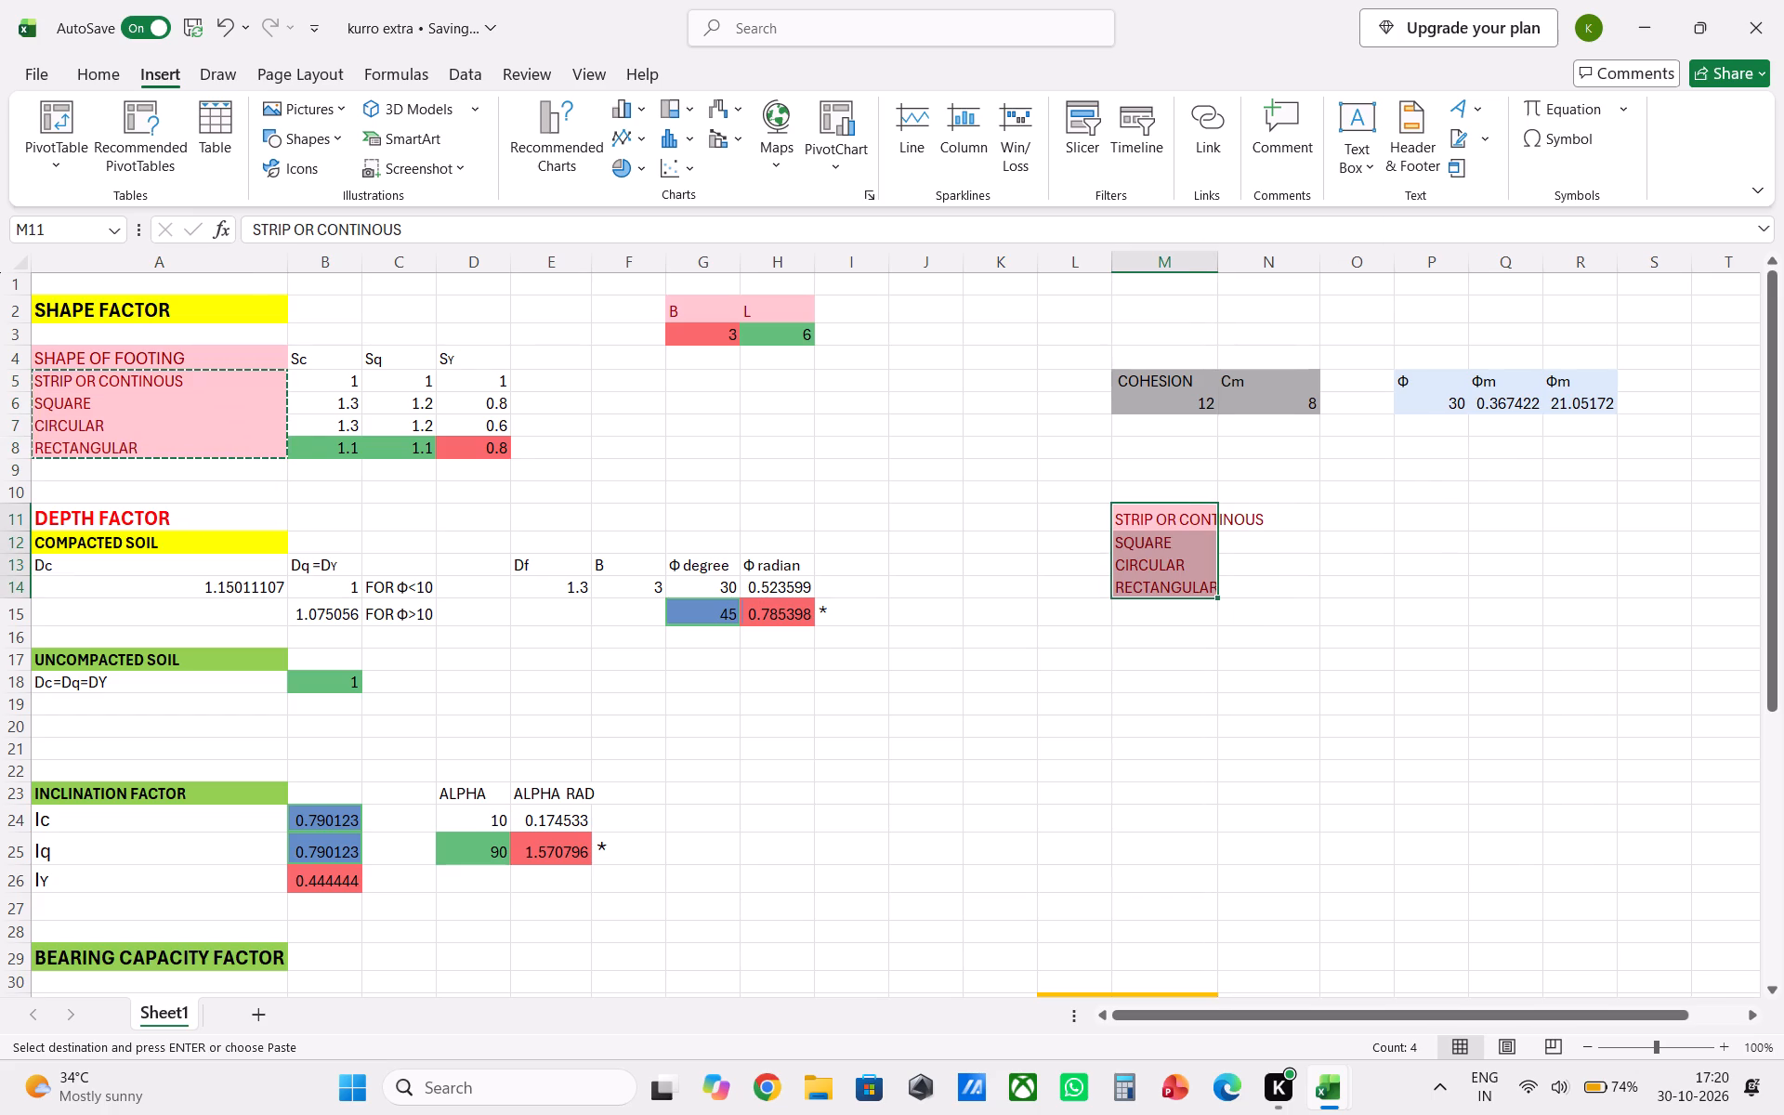
{"action": "double_click", "coordinate": [1216, 257]}
{"action": "triple_click", "coordinate": [1220, 256]}
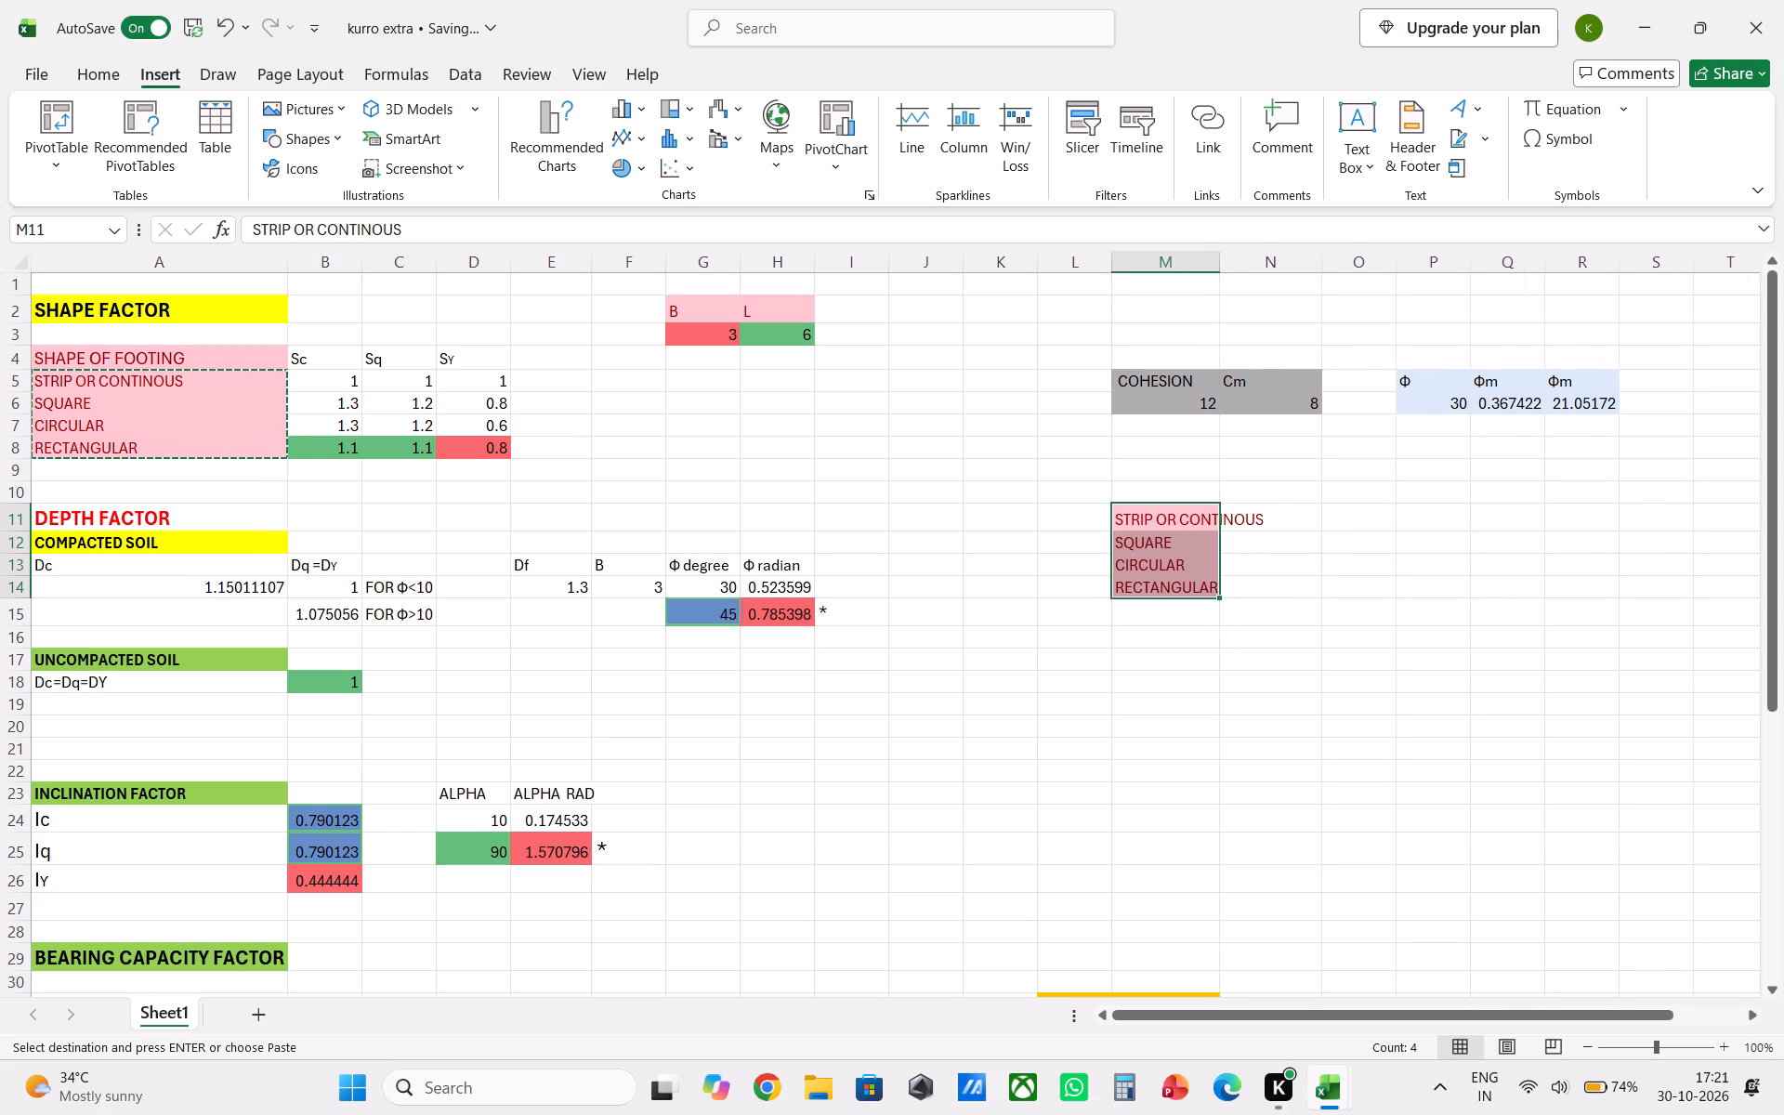
{"action": "left_click", "coordinate": [1220, 254]}
{"action": "left_click", "coordinate": [1356, 569]}
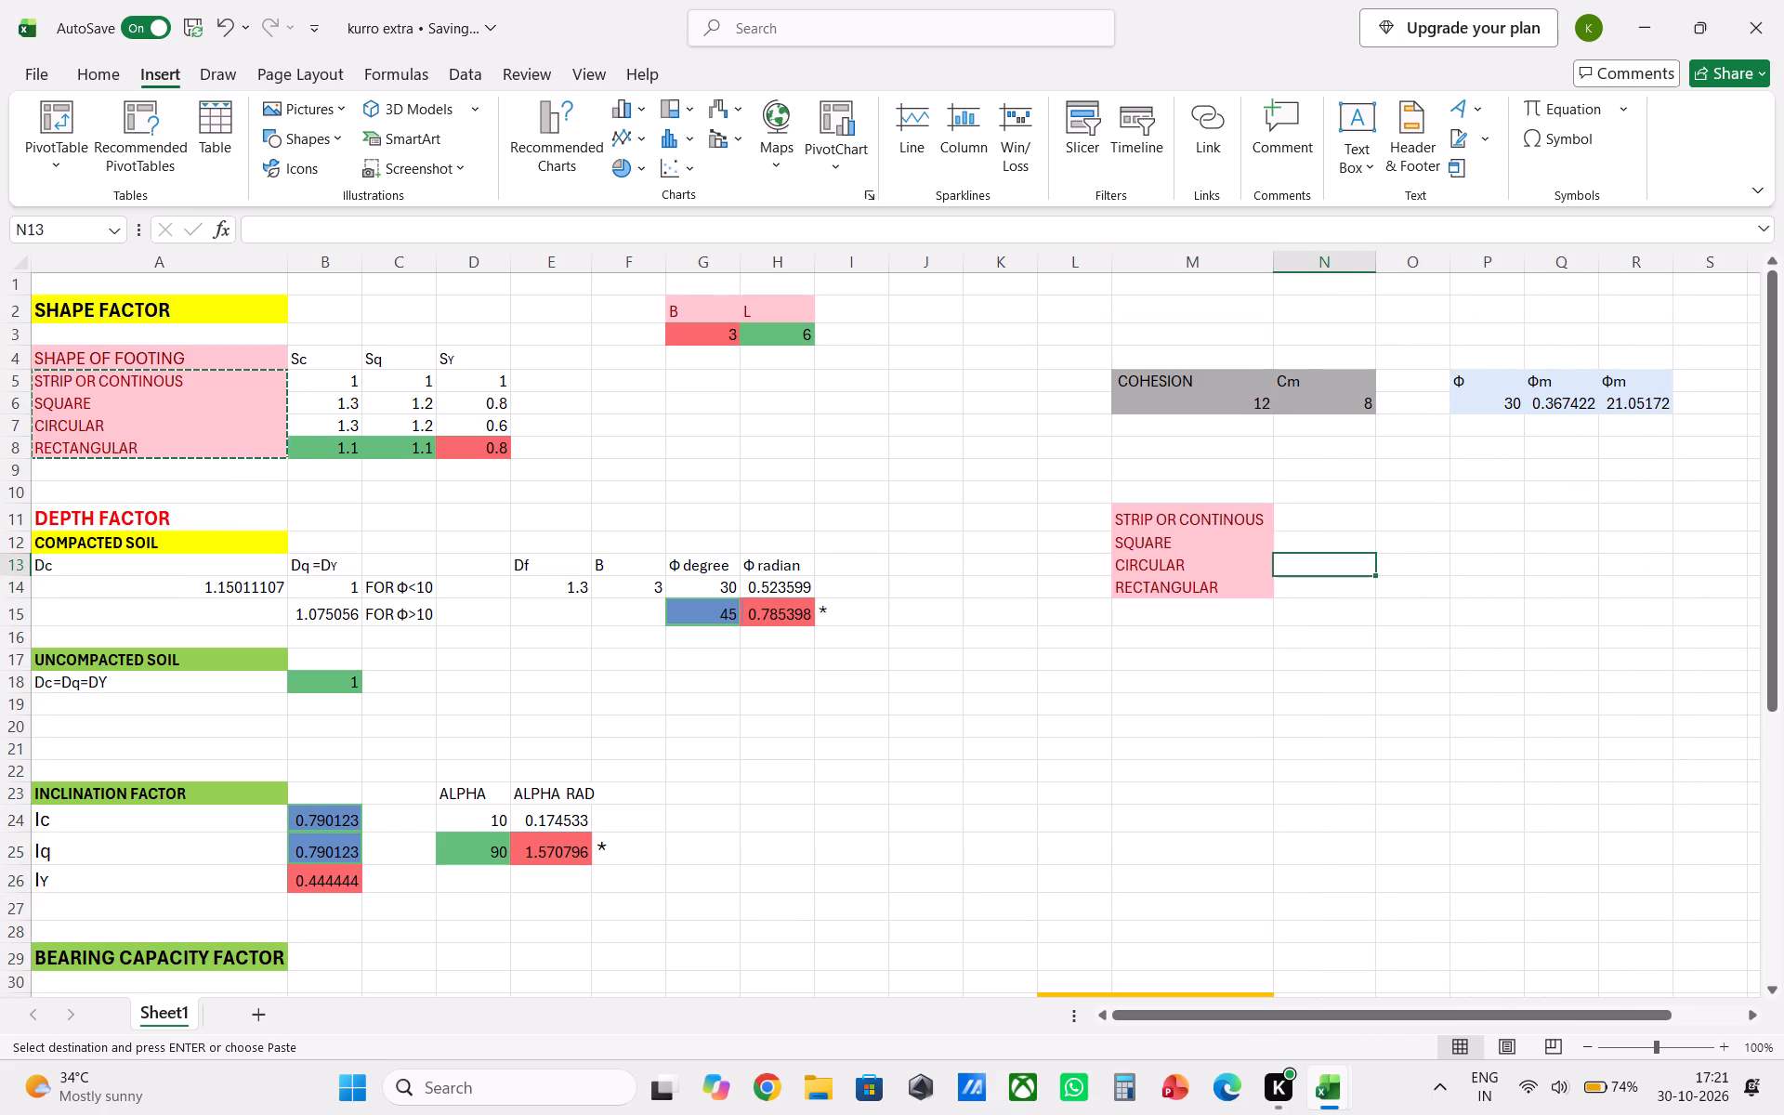
{"action": "left_click", "coordinate": [1331, 628]}
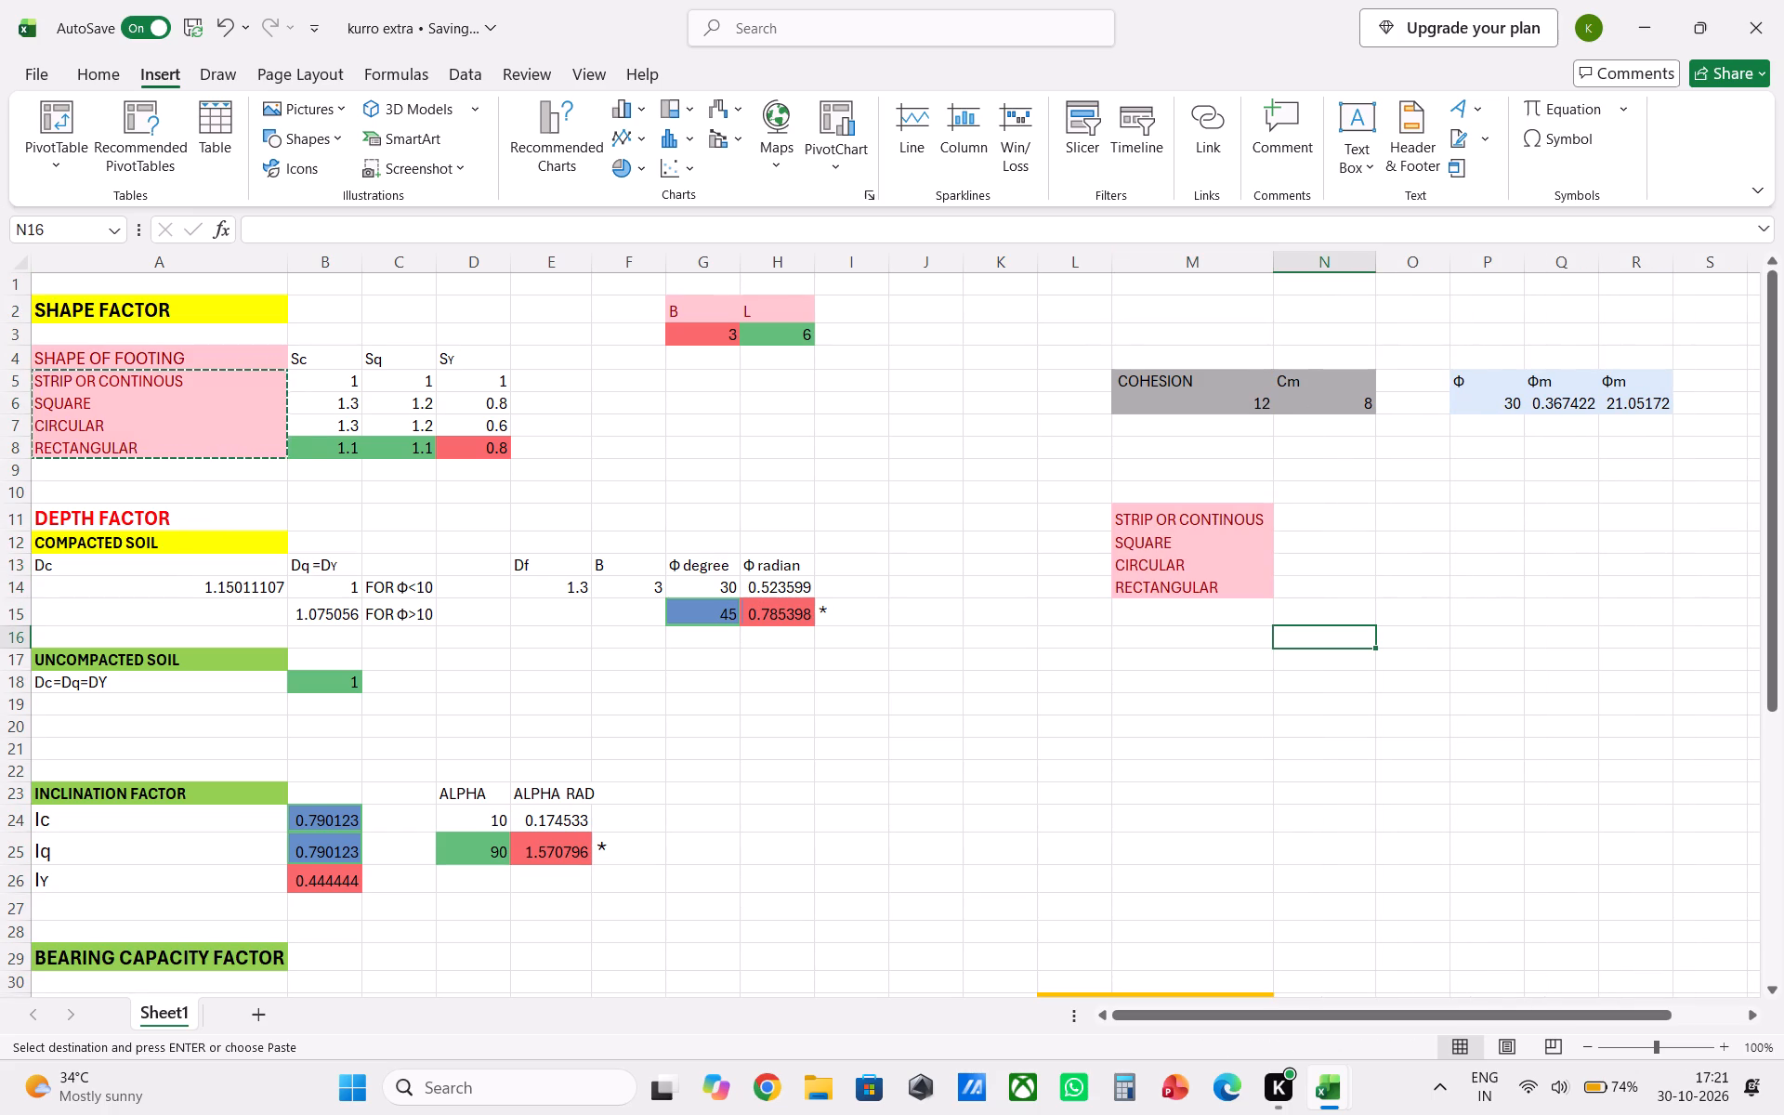
Set up data validation on the SHAPE cell A48, allowing a List with an in-cell dropdown.
{"action": "scroll", "coordinate": [629, 818], "scroll_direction": "down", "scroll_amount": 4}
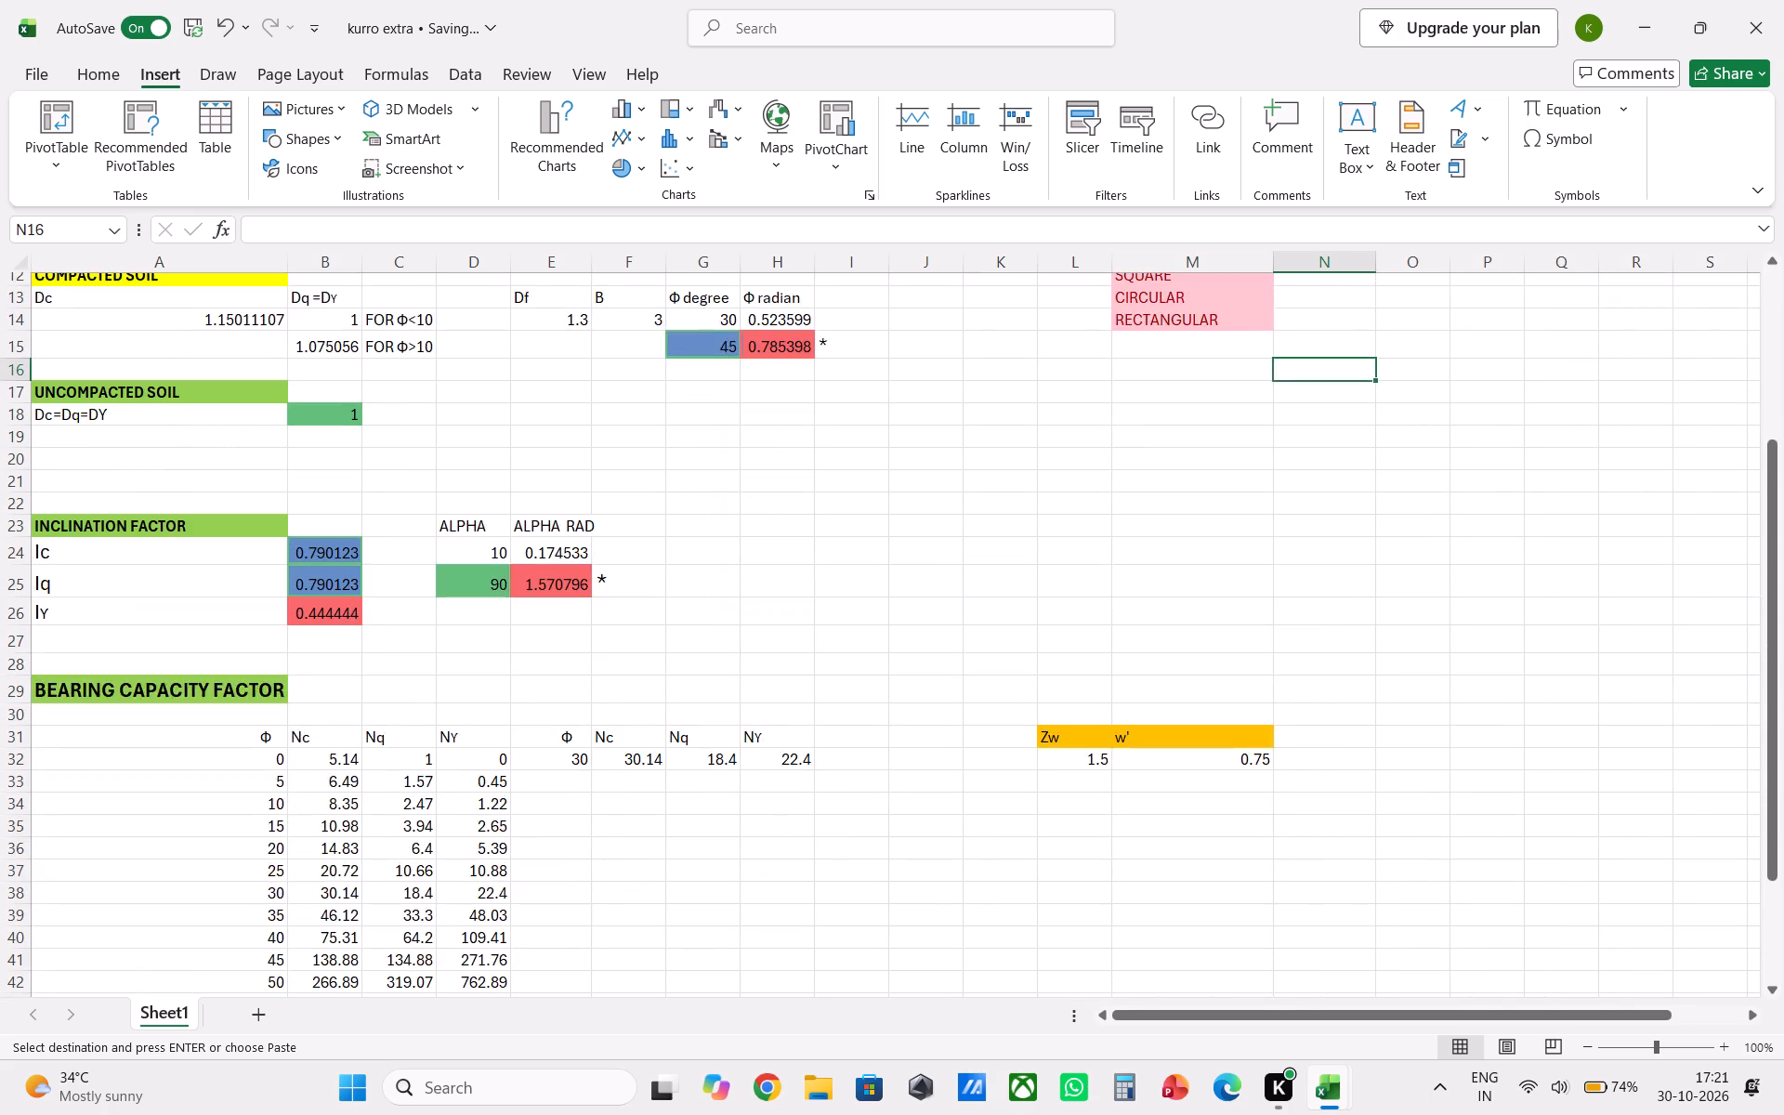
{"action": "scroll", "coordinate": [631, 818], "scroll_direction": "down", "scroll_amount": 5}
{"action": "left_click", "coordinate": [190, 778]}
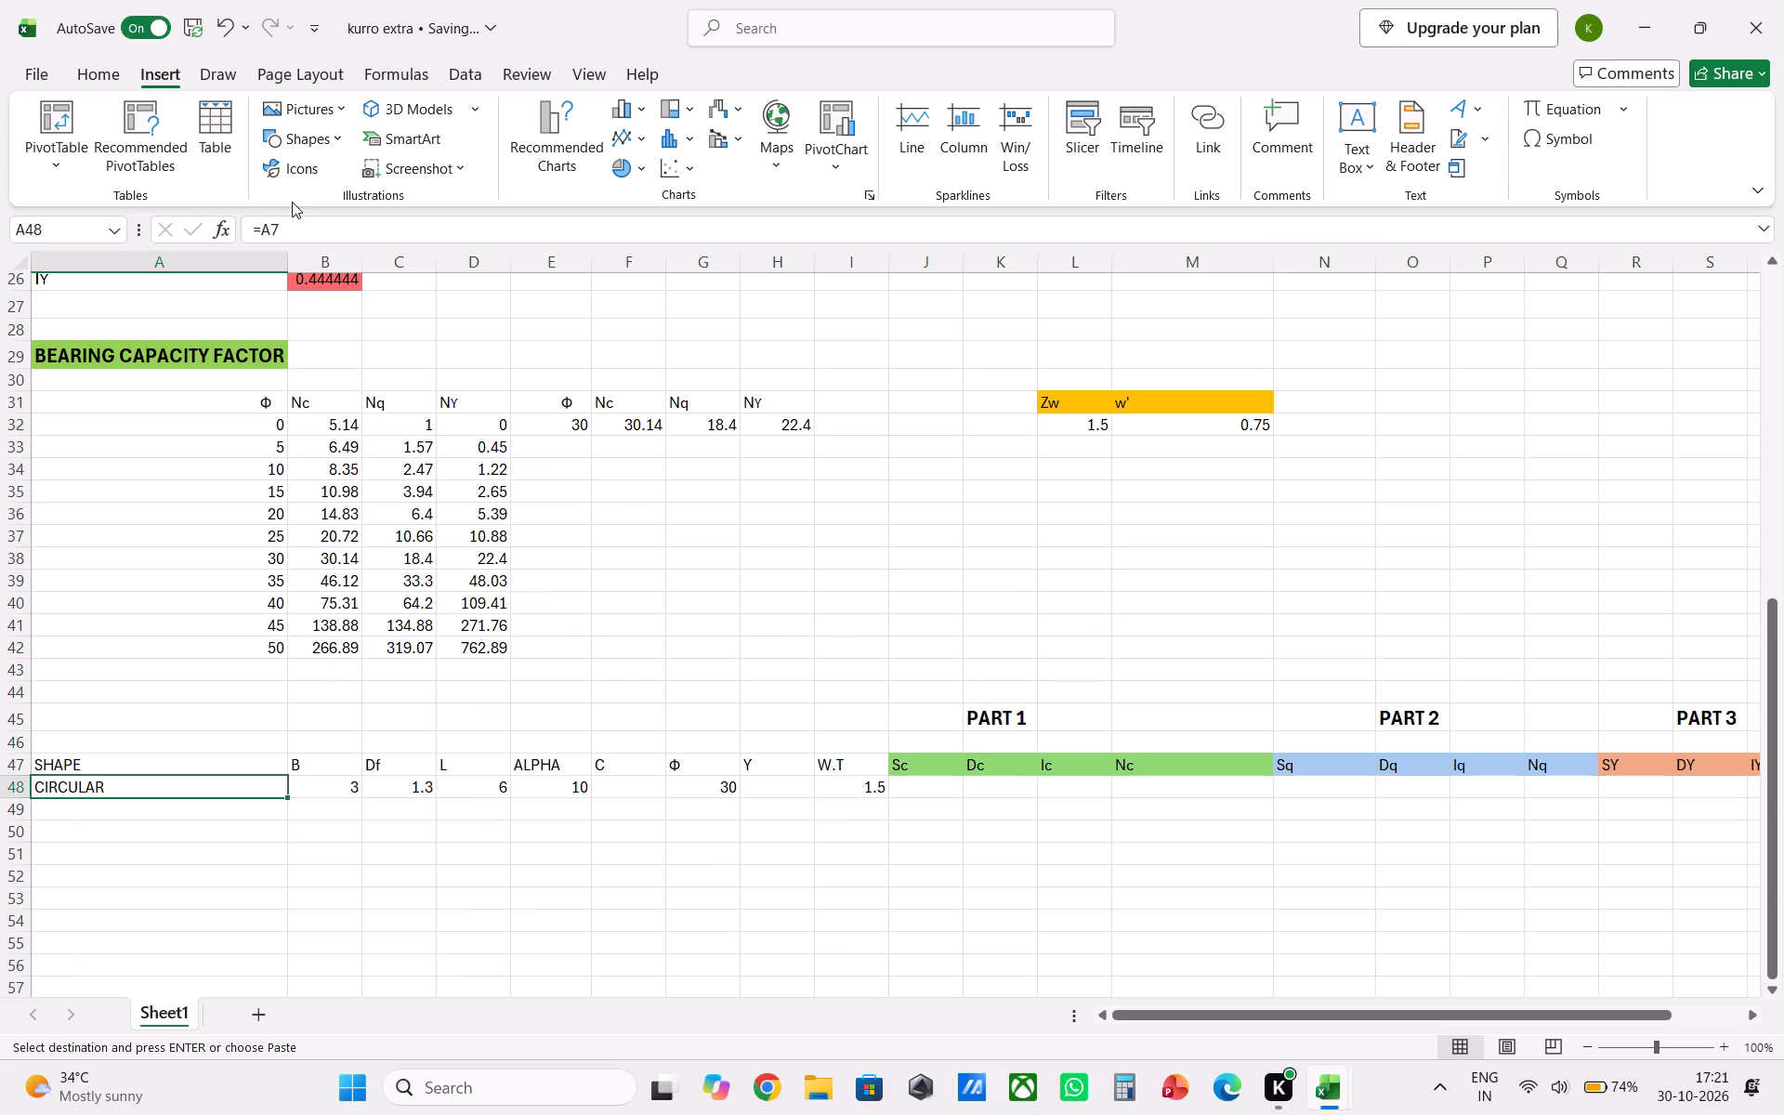
{"action": "left_click", "coordinate": [465, 82]}
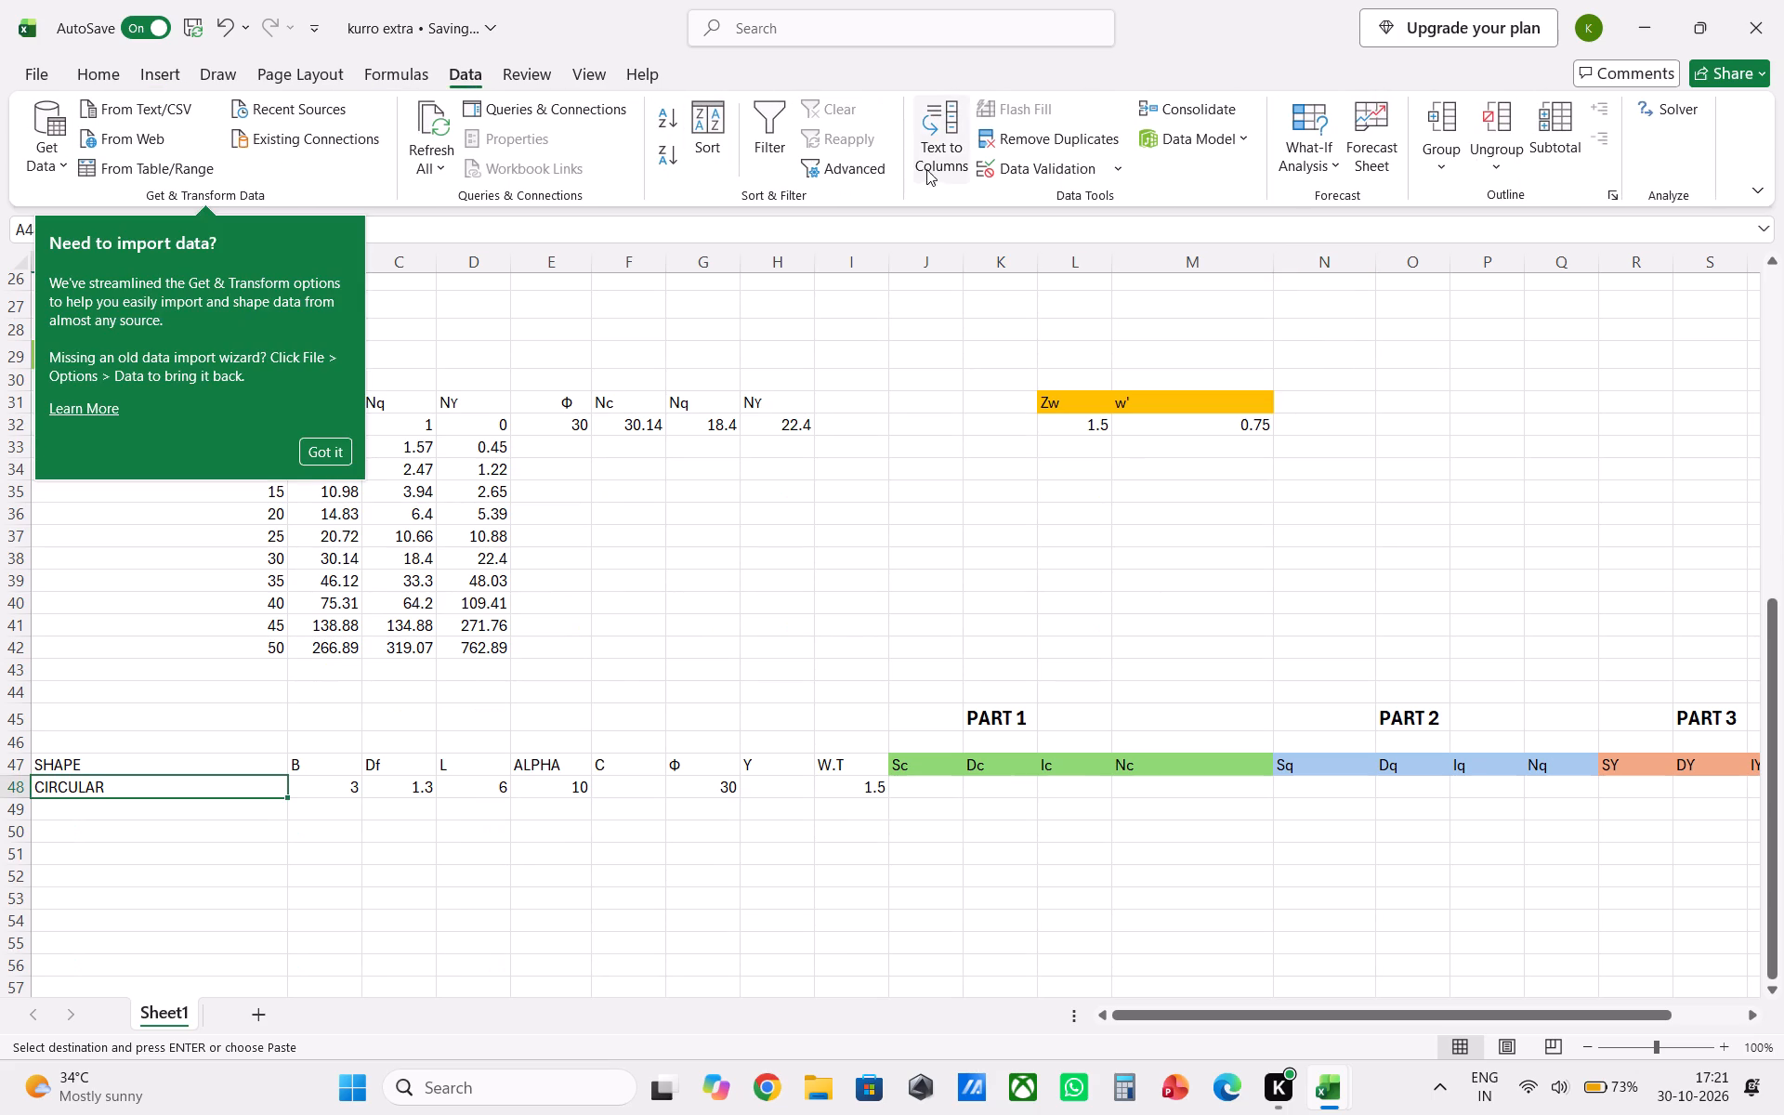
{"action": "left_click", "coordinate": [1042, 175]}
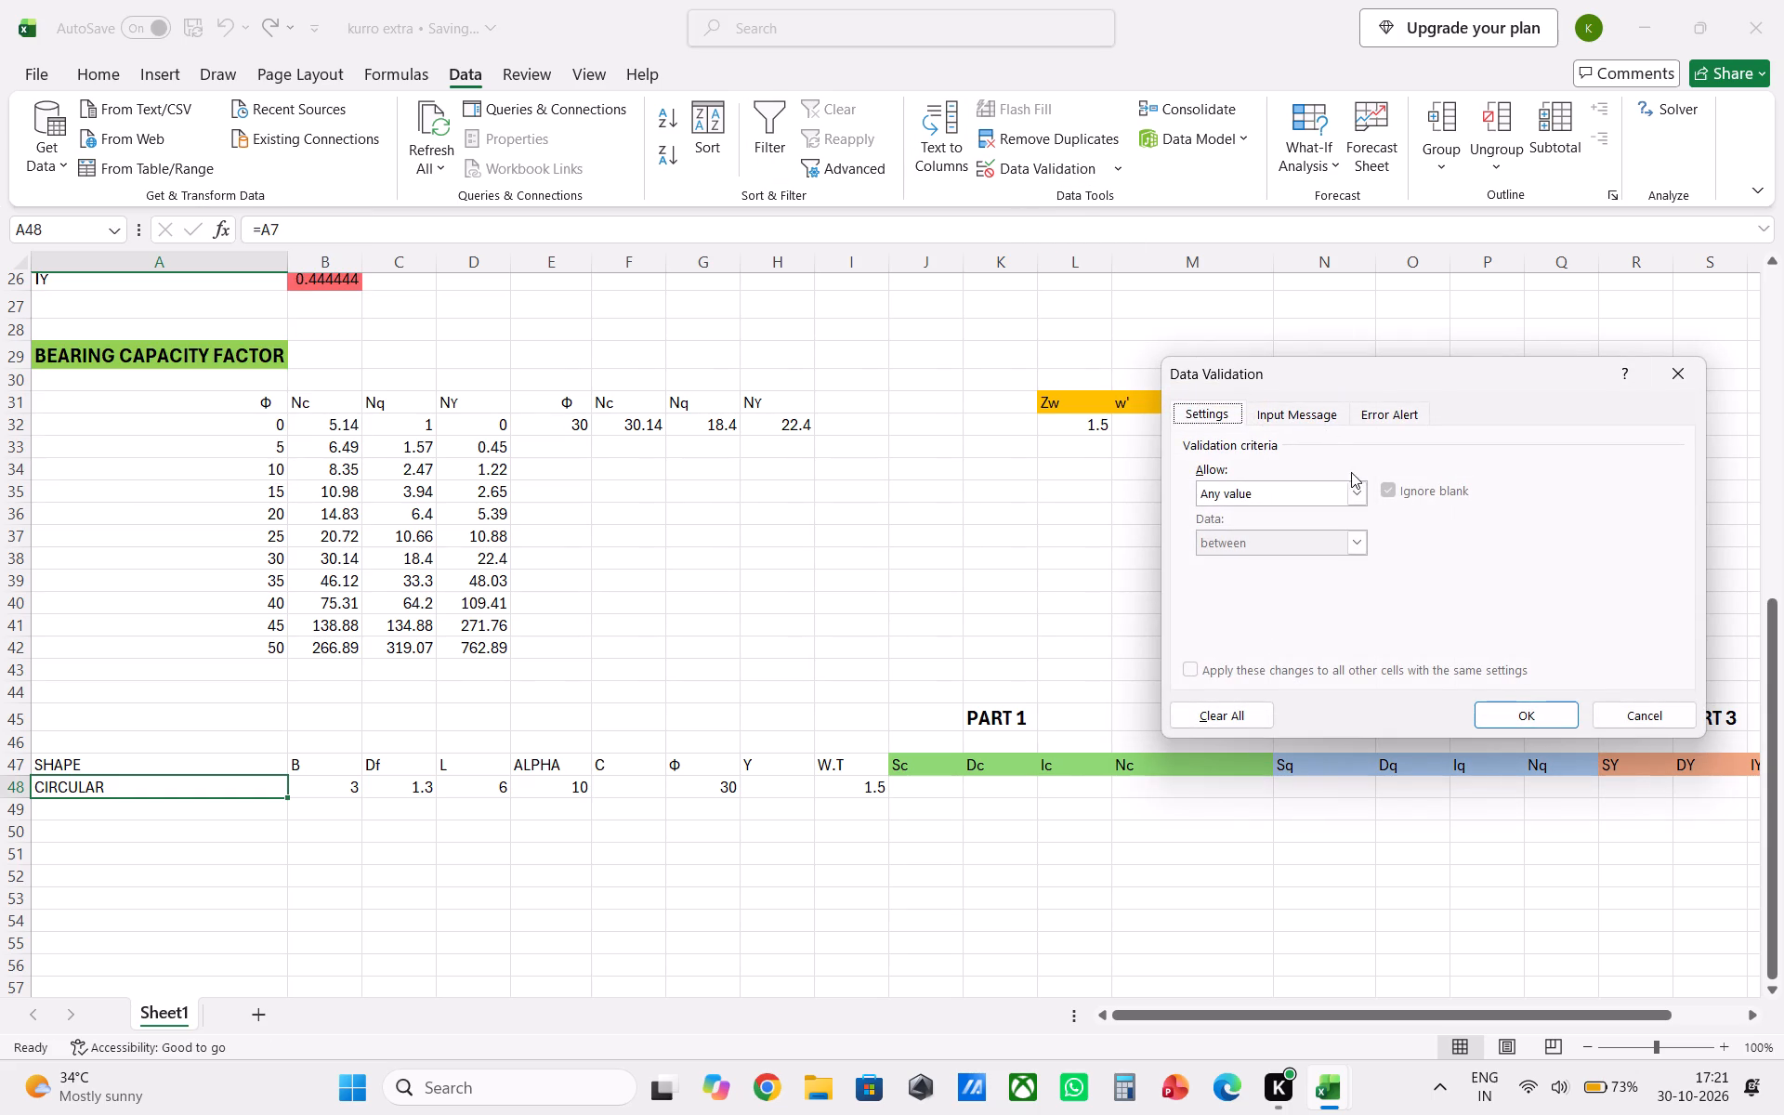
{"action": "left_click", "coordinate": [1358, 487]}
{"action": "left_click", "coordinate": [1264, 568]}
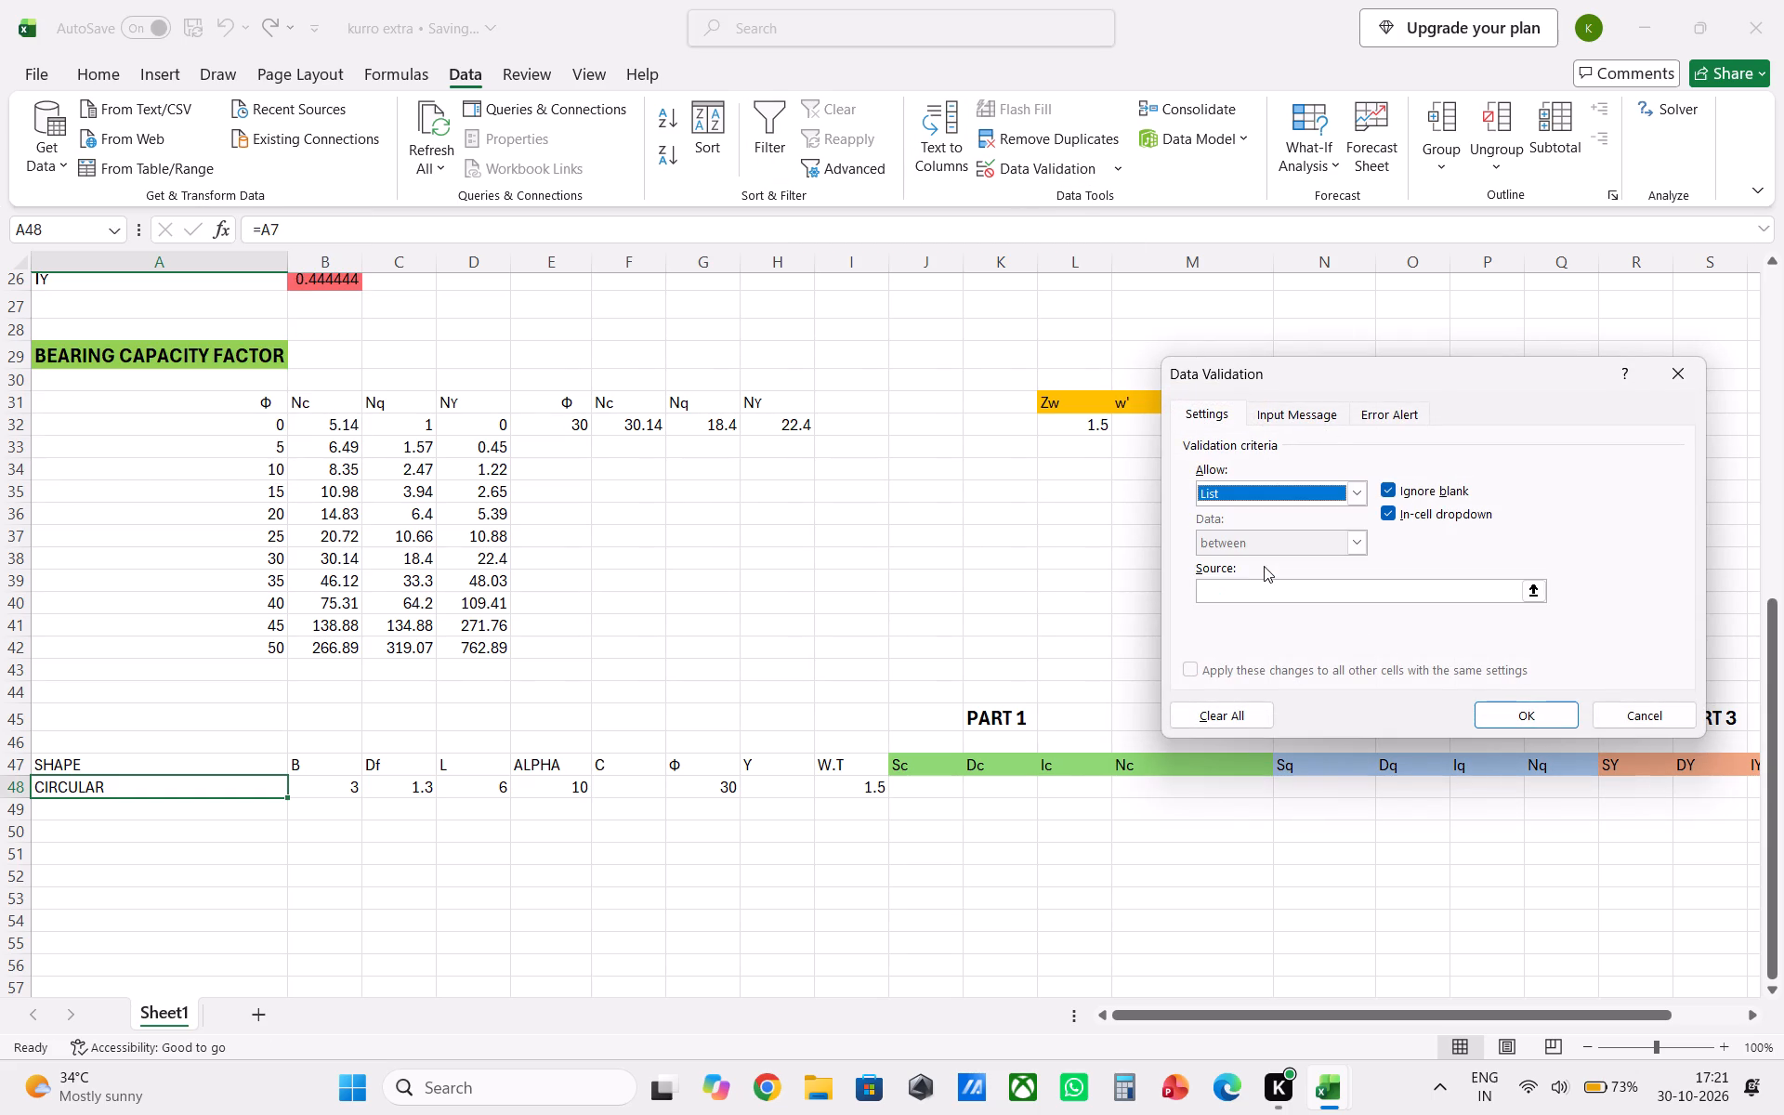
{"action": "left_click_drag", "start_coordinate": [1439, 364], "coordinate": [1282, 376]}
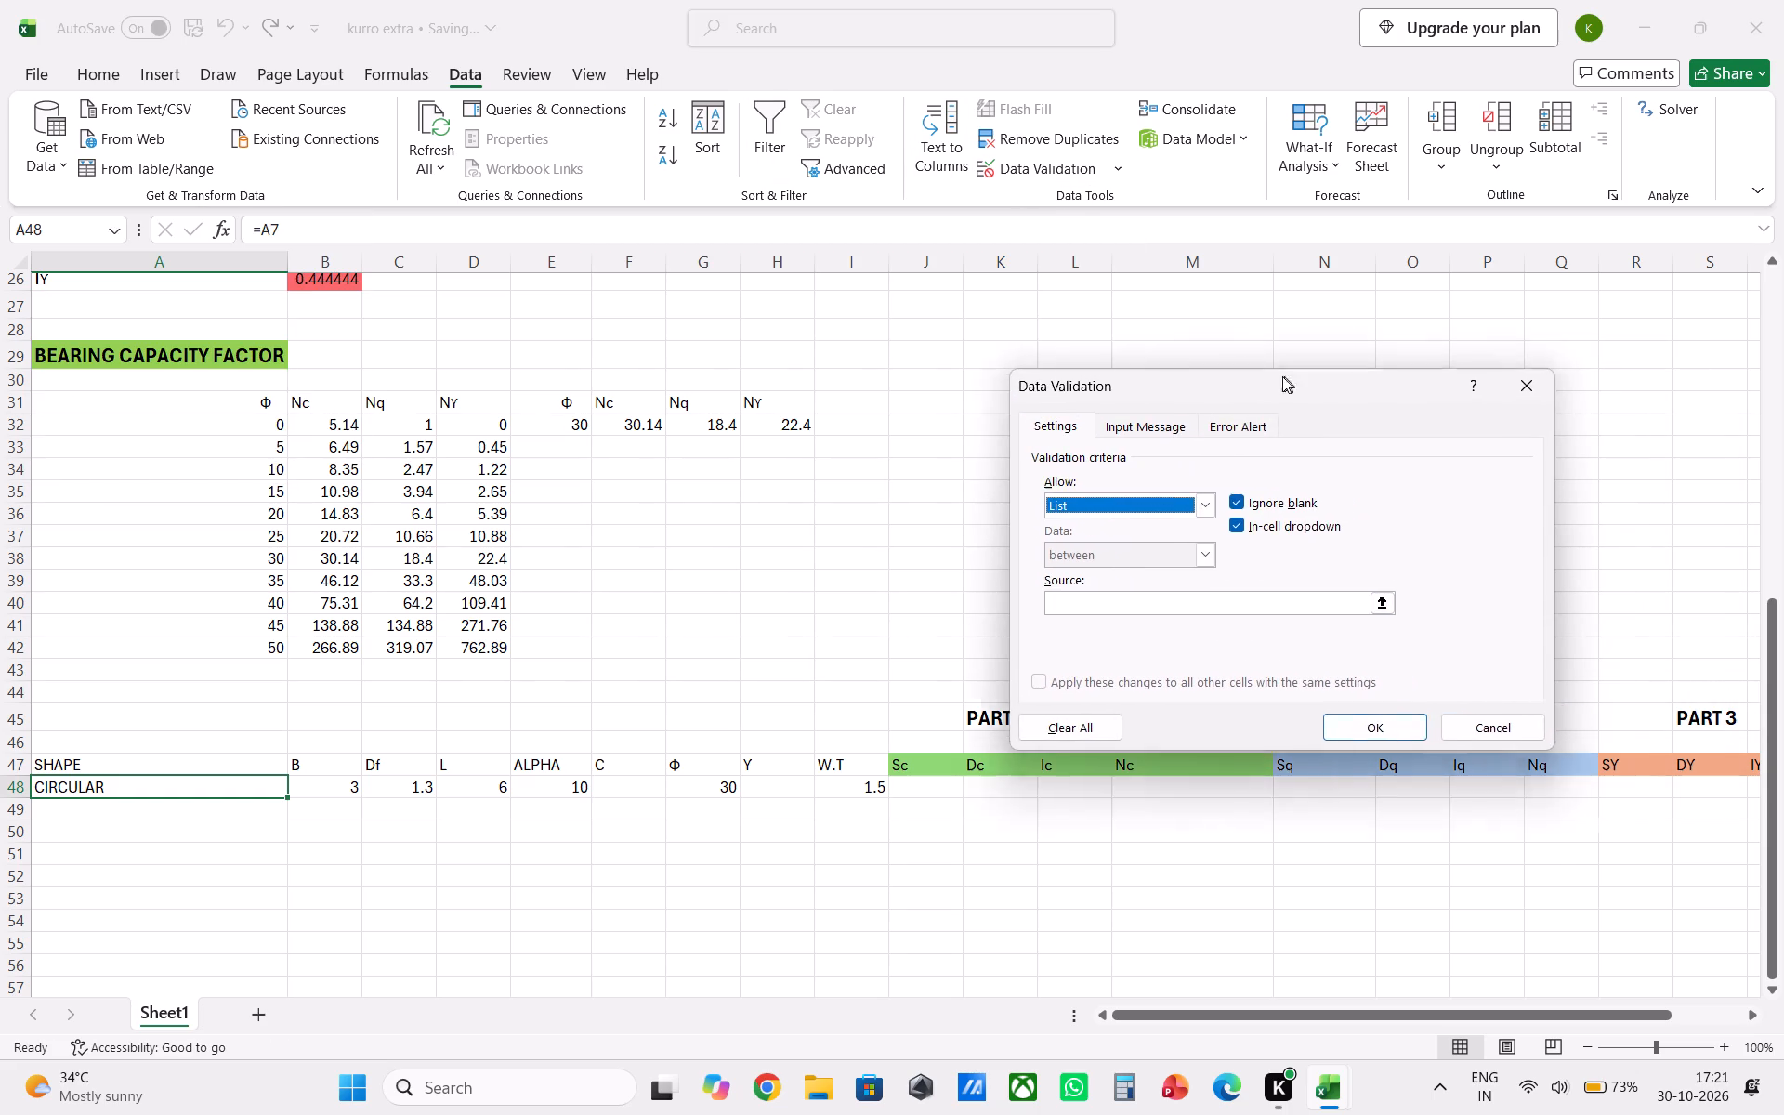
{"action": "left_click_drag", "start_coordinate": [1282, 376], "coordinate": [816, 288]}
{"action": "scroll", "coordinate": [1281, 518], "scroll_direction": "up", "scroll_amount": 6}
{"action": "middle_click_drag", "start_coordinate": [1349, 548], "coordinate": [1358, 462]}
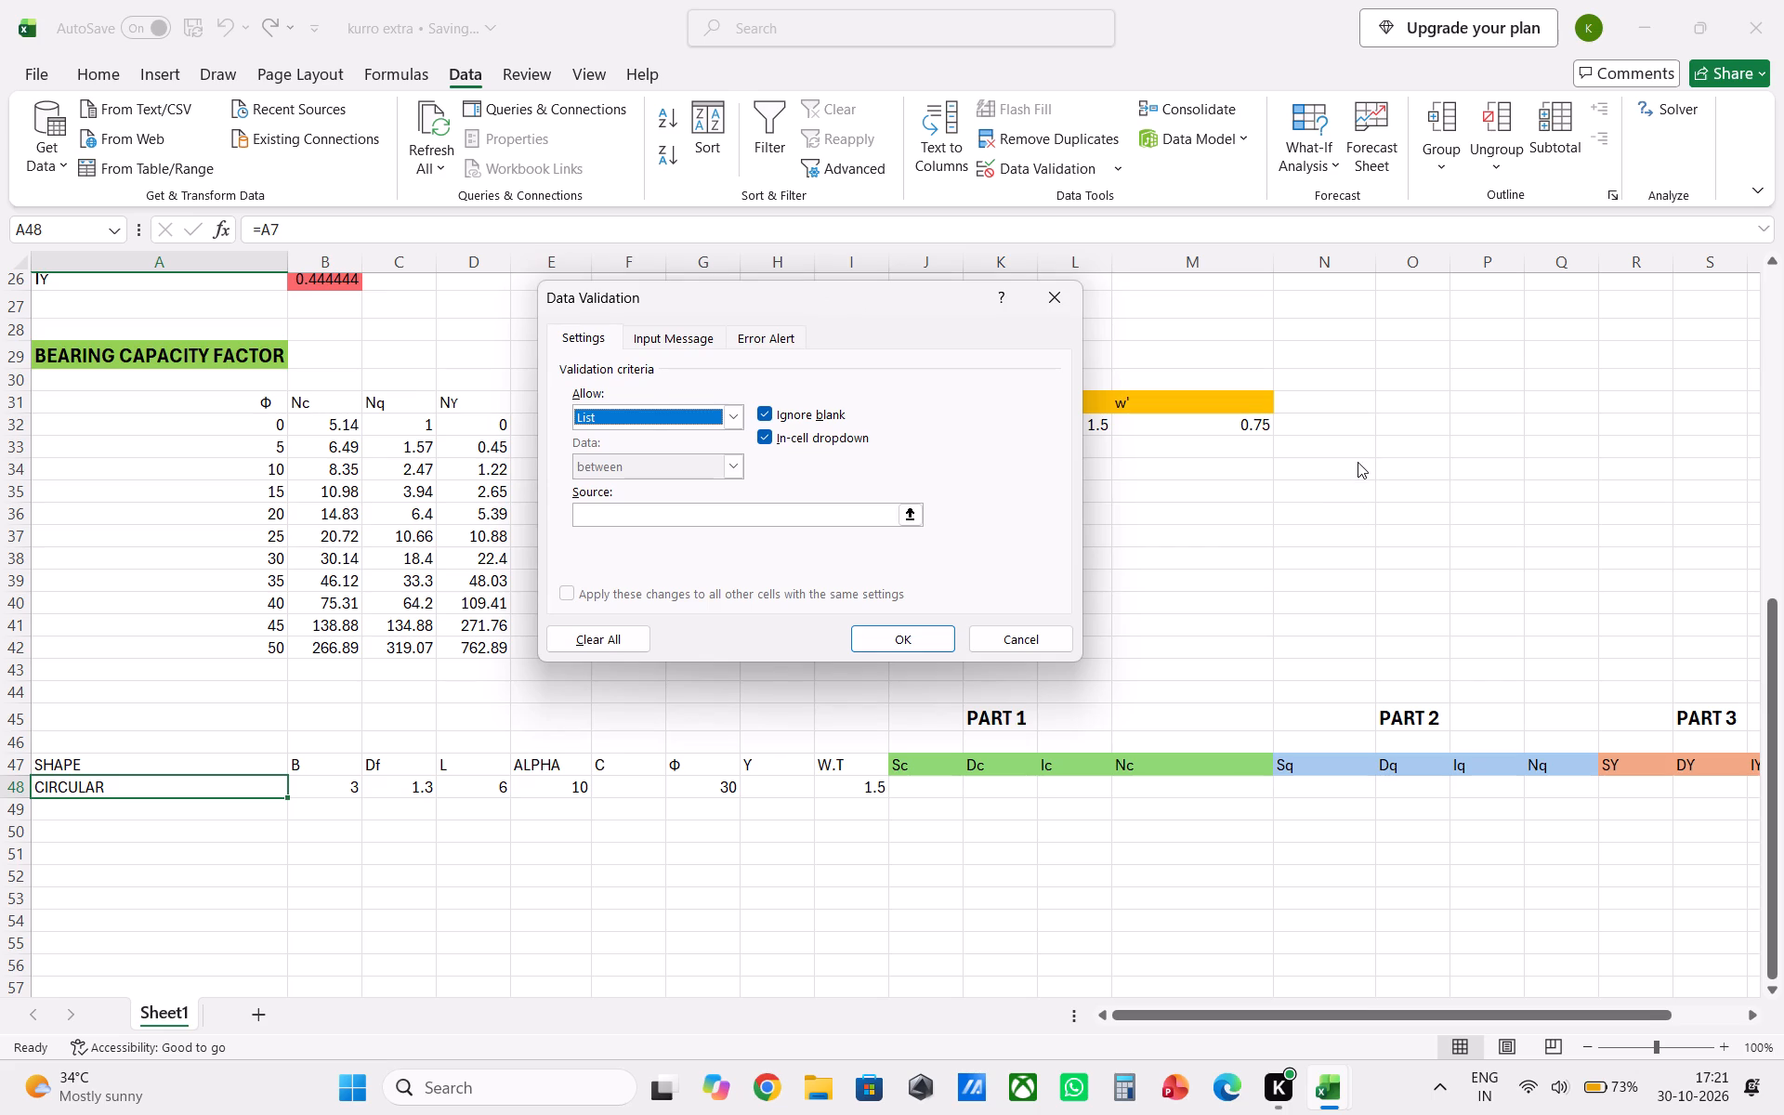
{"action": "middle_click_drag", "start_coordinate": [1358, 462], "coordinate": [1358, 455]}
{"action": "left_click", "coordinate": [1360, 468]}
{"action": "double_click", "coordinate": [1353, 501]}
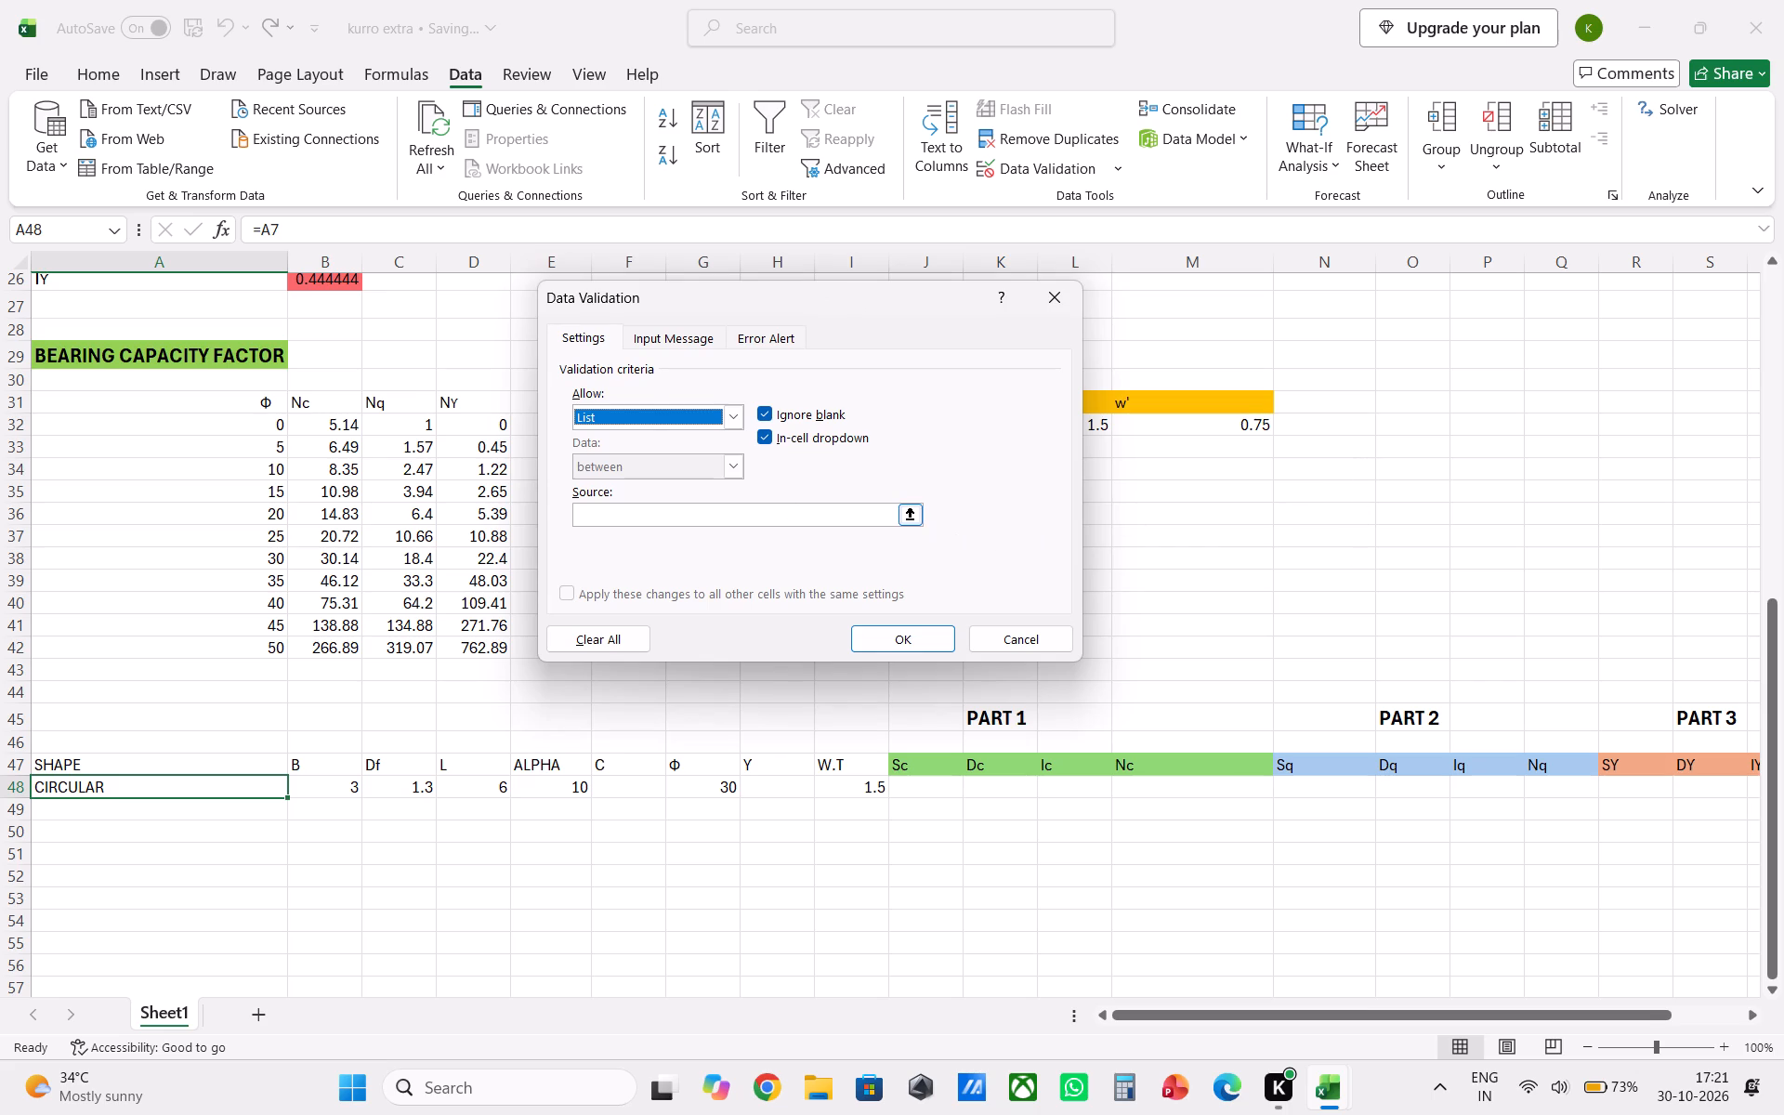
{"action": "left_click", "coordinate": [780, 507]}
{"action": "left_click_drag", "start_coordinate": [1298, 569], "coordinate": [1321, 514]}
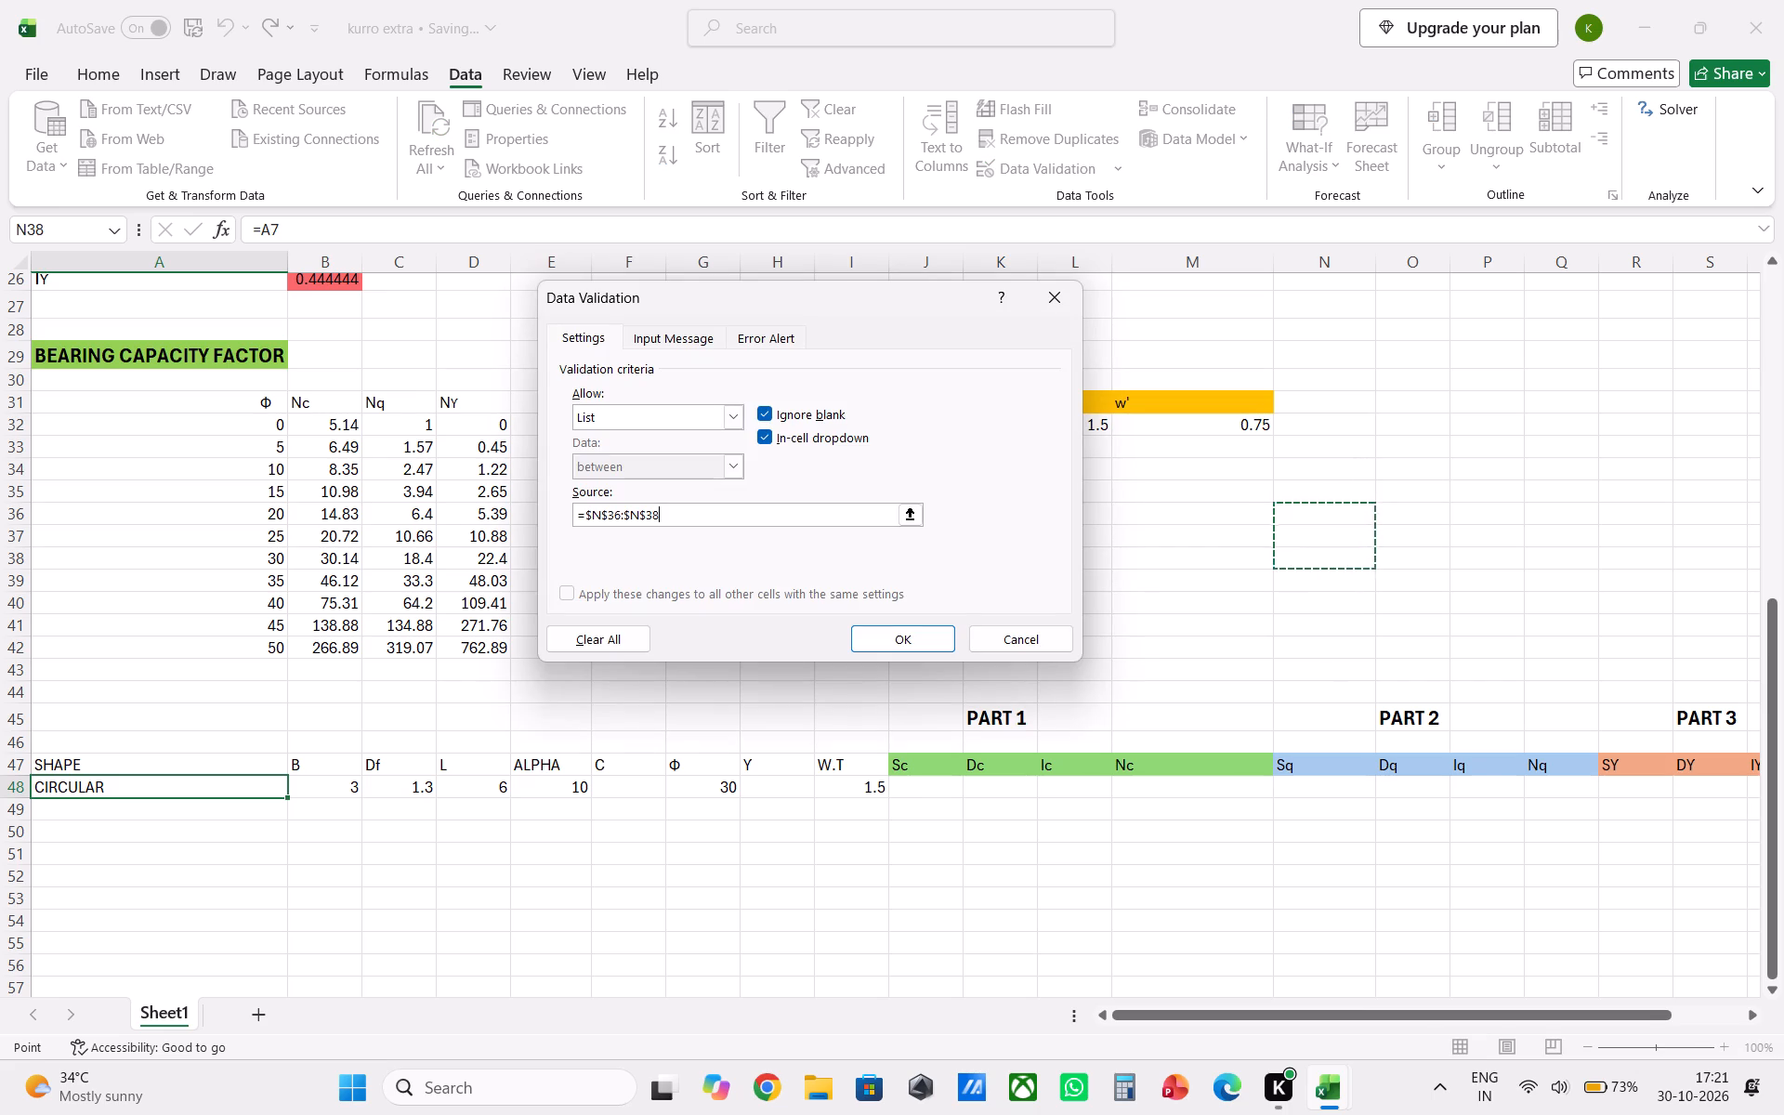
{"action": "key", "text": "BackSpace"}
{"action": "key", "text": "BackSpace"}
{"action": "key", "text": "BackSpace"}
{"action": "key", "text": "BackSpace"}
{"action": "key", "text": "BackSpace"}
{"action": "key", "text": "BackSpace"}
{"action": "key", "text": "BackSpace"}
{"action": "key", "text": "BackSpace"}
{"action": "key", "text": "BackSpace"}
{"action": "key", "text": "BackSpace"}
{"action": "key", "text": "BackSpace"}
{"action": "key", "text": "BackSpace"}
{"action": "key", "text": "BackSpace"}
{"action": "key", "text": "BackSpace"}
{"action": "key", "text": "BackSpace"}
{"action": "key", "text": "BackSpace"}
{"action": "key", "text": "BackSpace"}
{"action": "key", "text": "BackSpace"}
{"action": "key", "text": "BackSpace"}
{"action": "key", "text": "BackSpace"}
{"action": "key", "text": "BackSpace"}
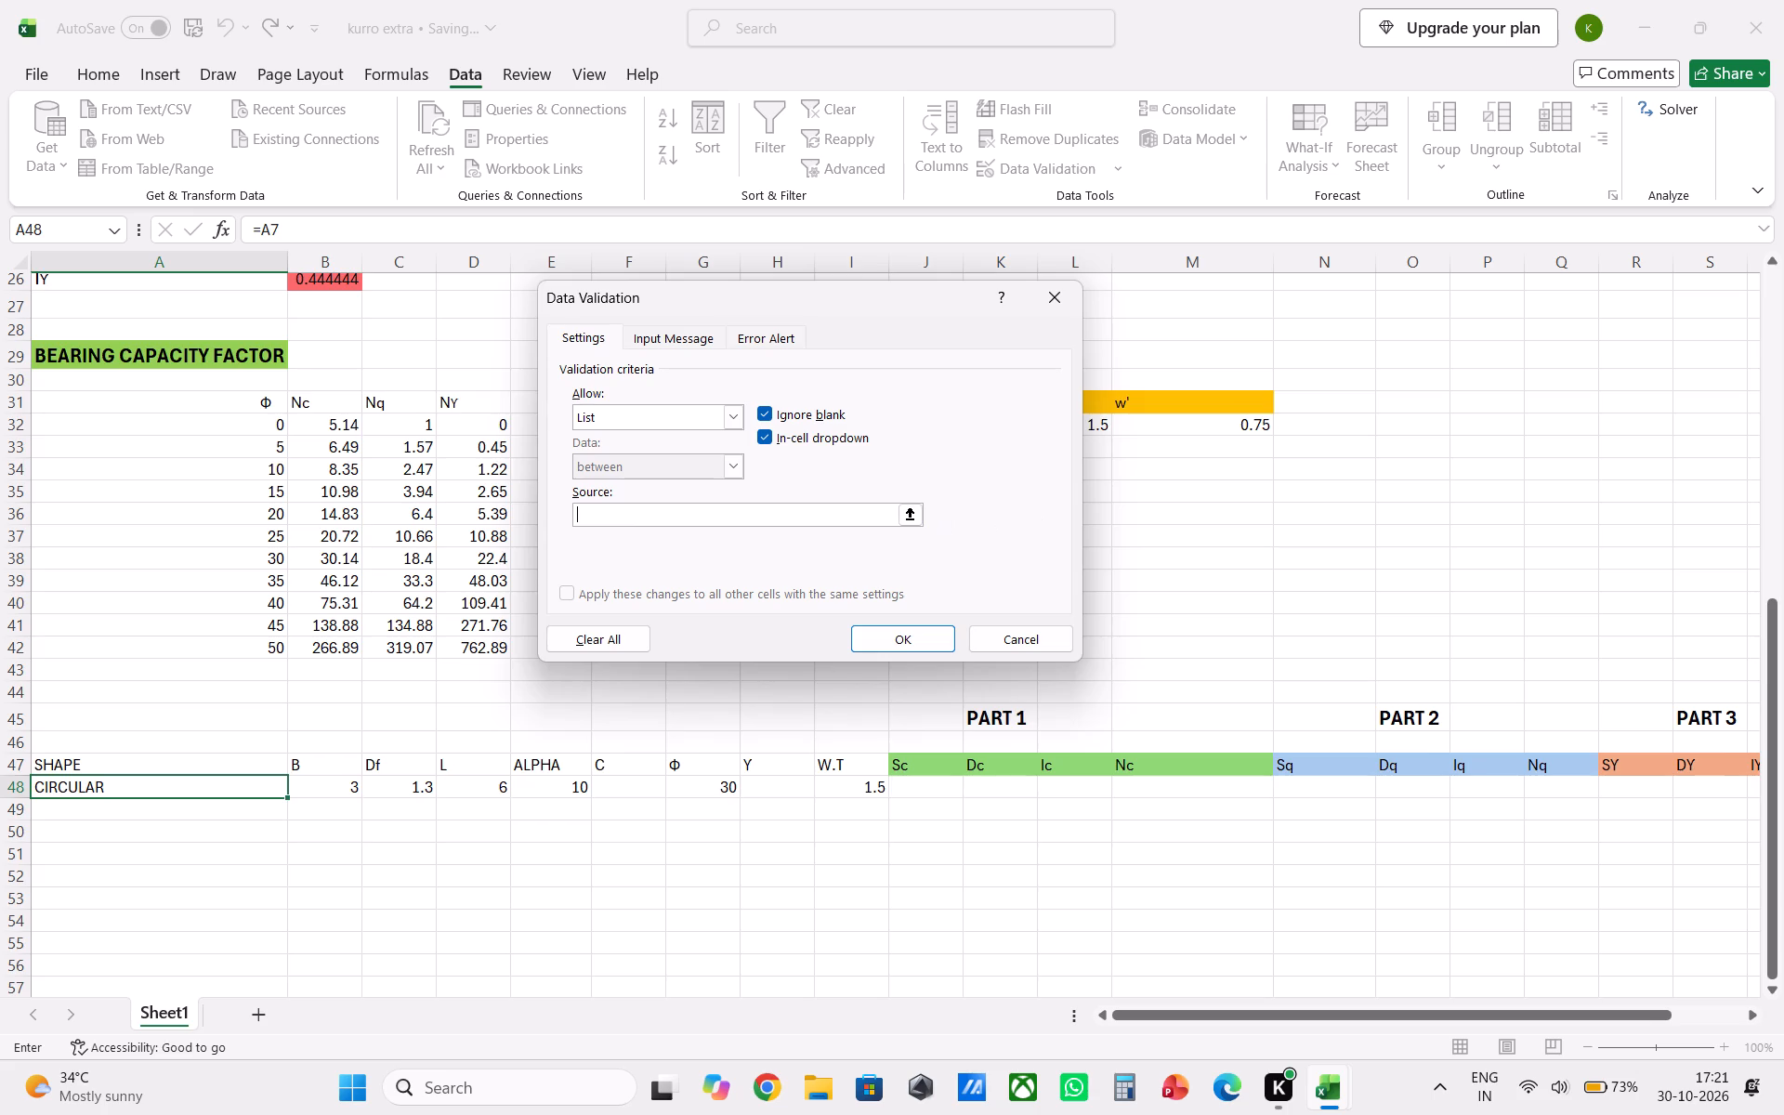
Set the validation list source to the footing shapes in M11:M14 and apply it.
{"action": "middle_click_drag", "start_coordinate": [1426, 571], "coordinate": [1467, 324]}
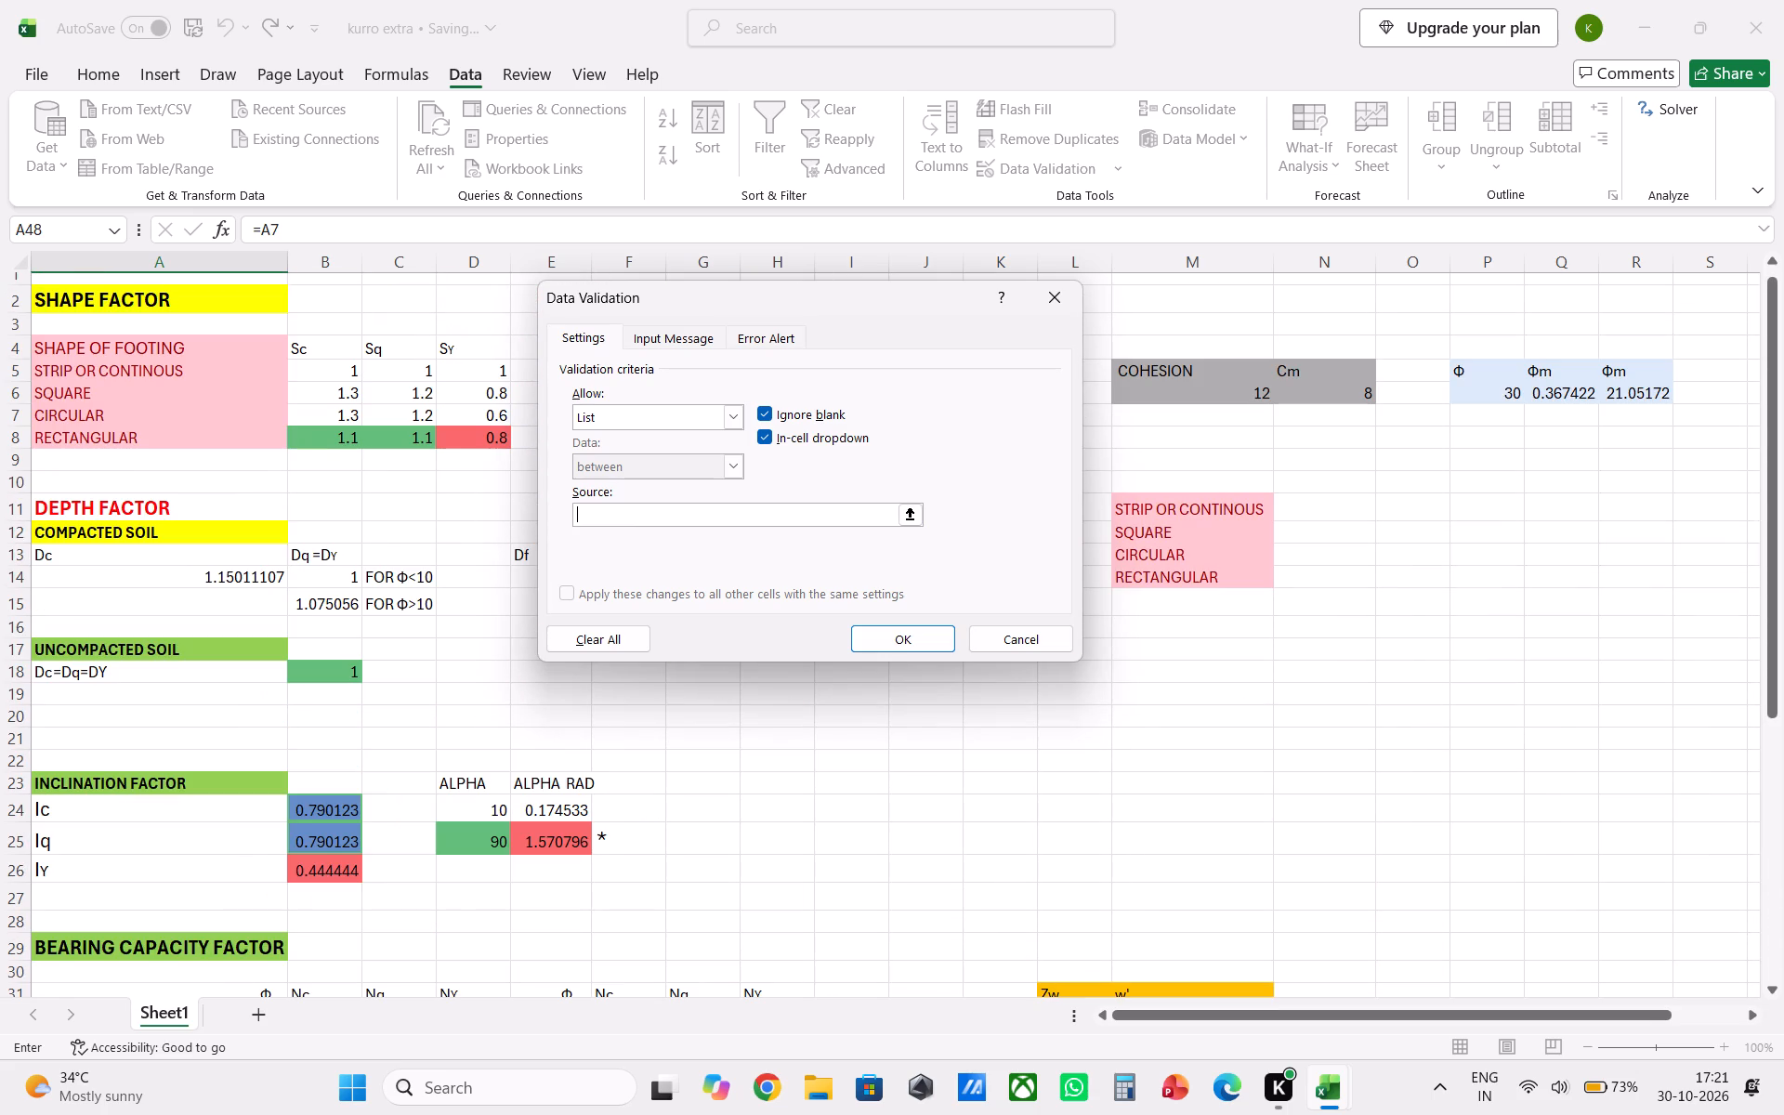
{"action": "left_click_drag", "start_coordinate": [1251, 503], "coordinate": [1226, 574]}
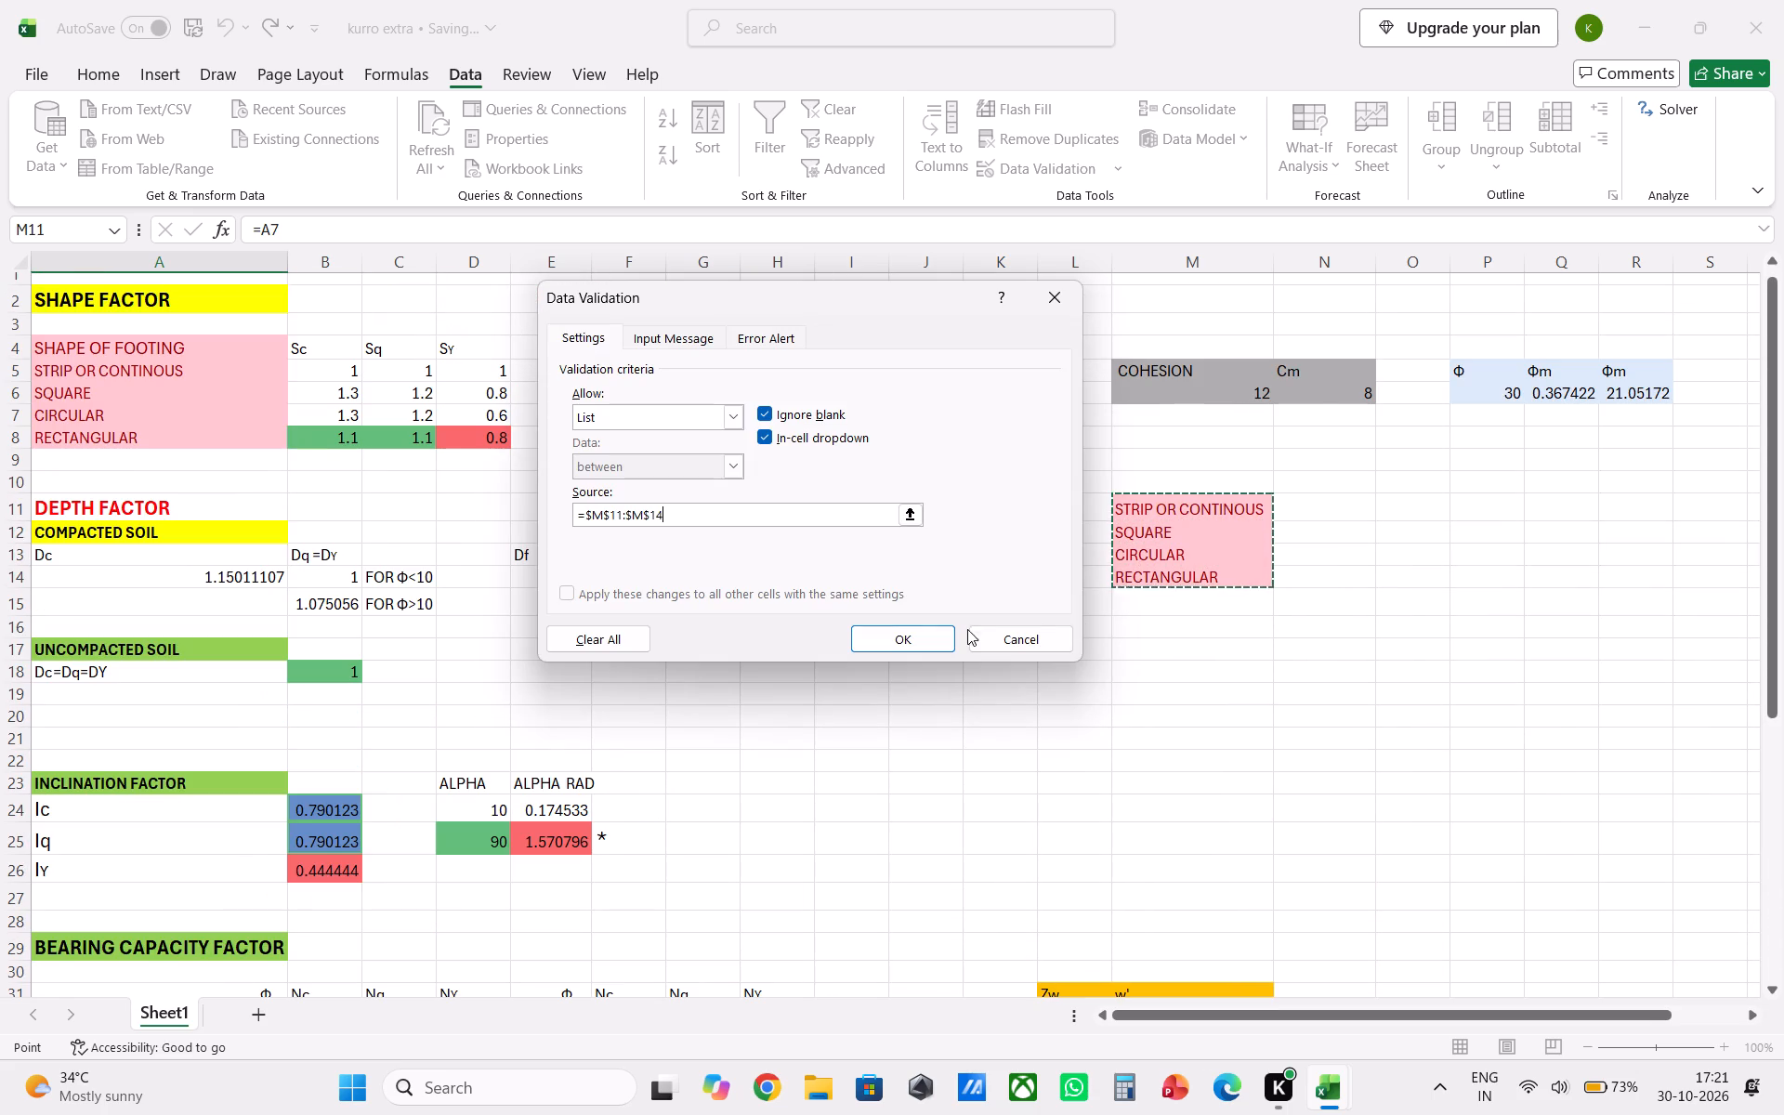
{"action": "left_click", "coordinate": [932, 639]}
Choose SQUARE as the footing shape from the dropdown list in A48.
{"action": "middle_click_drag", "start_coordinate": [937, 642], "coordinate": [937, 719]}
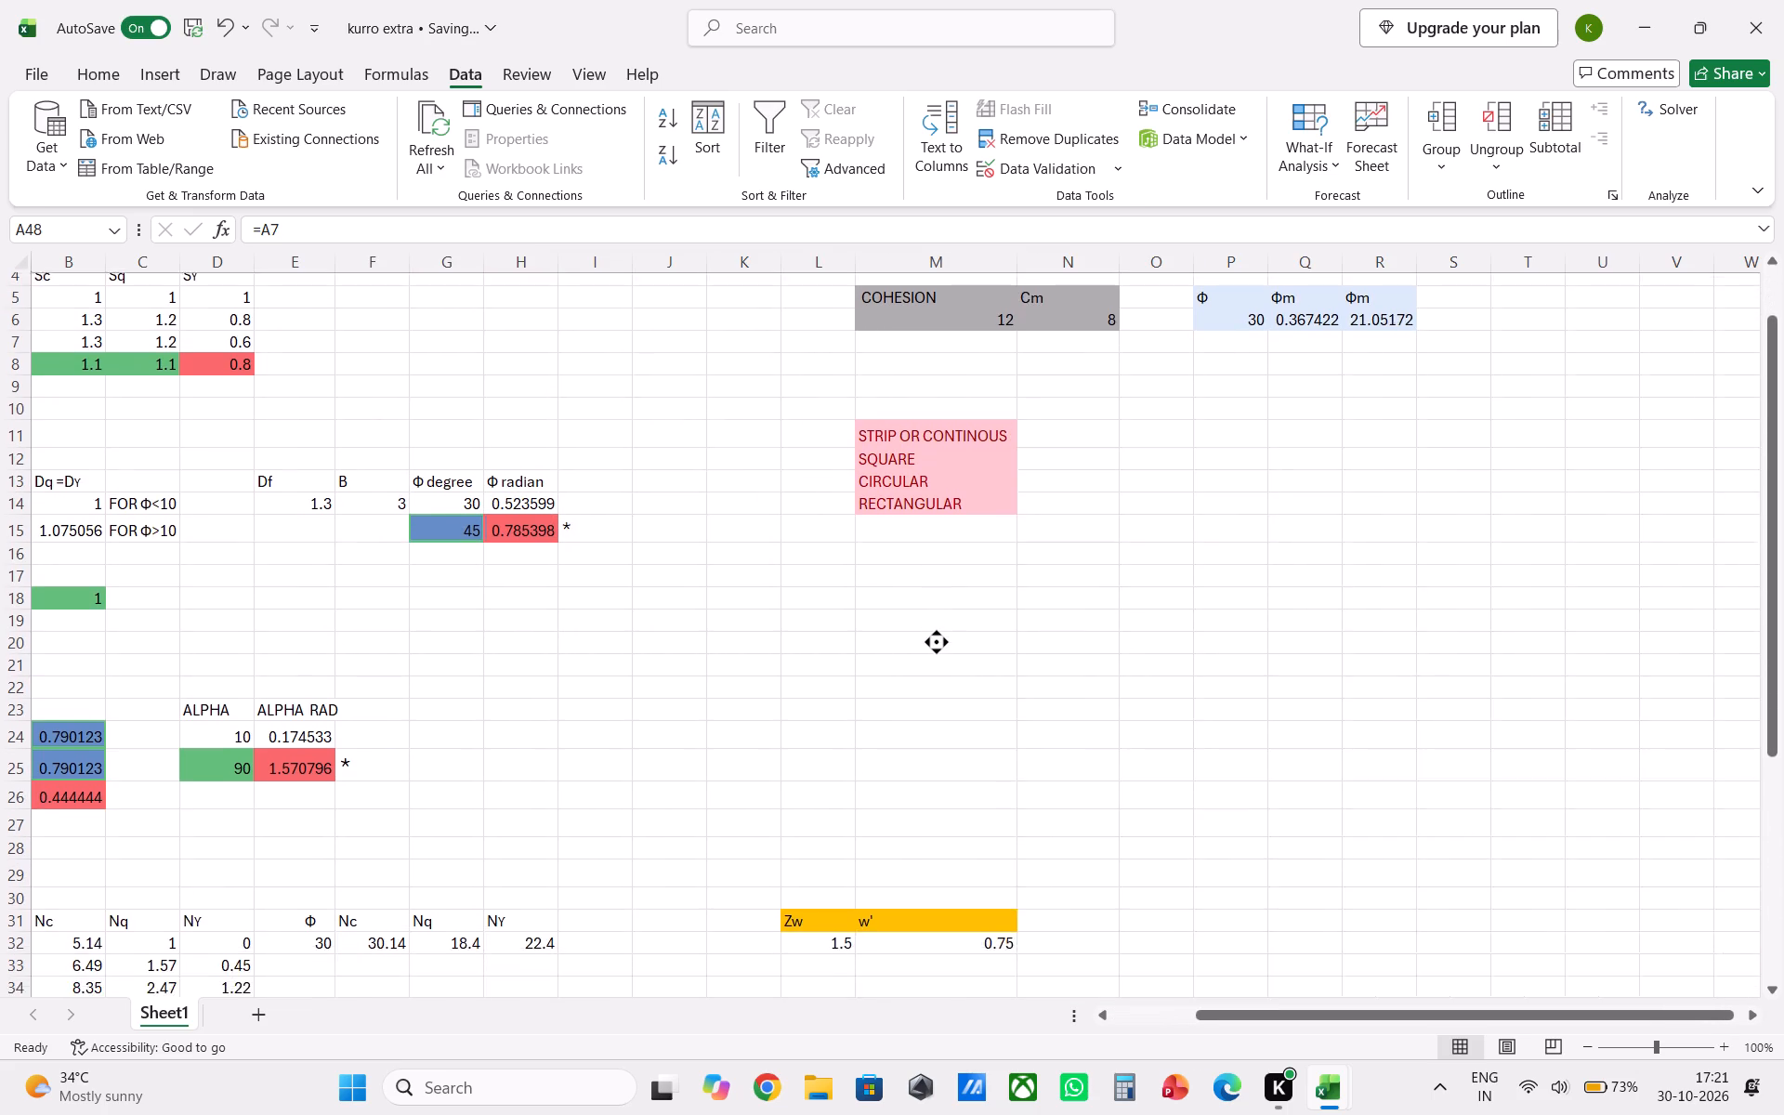
{"action": "middle_click_drag", "start_coordinate": [937, 719], "coordinate": [915, 833]}
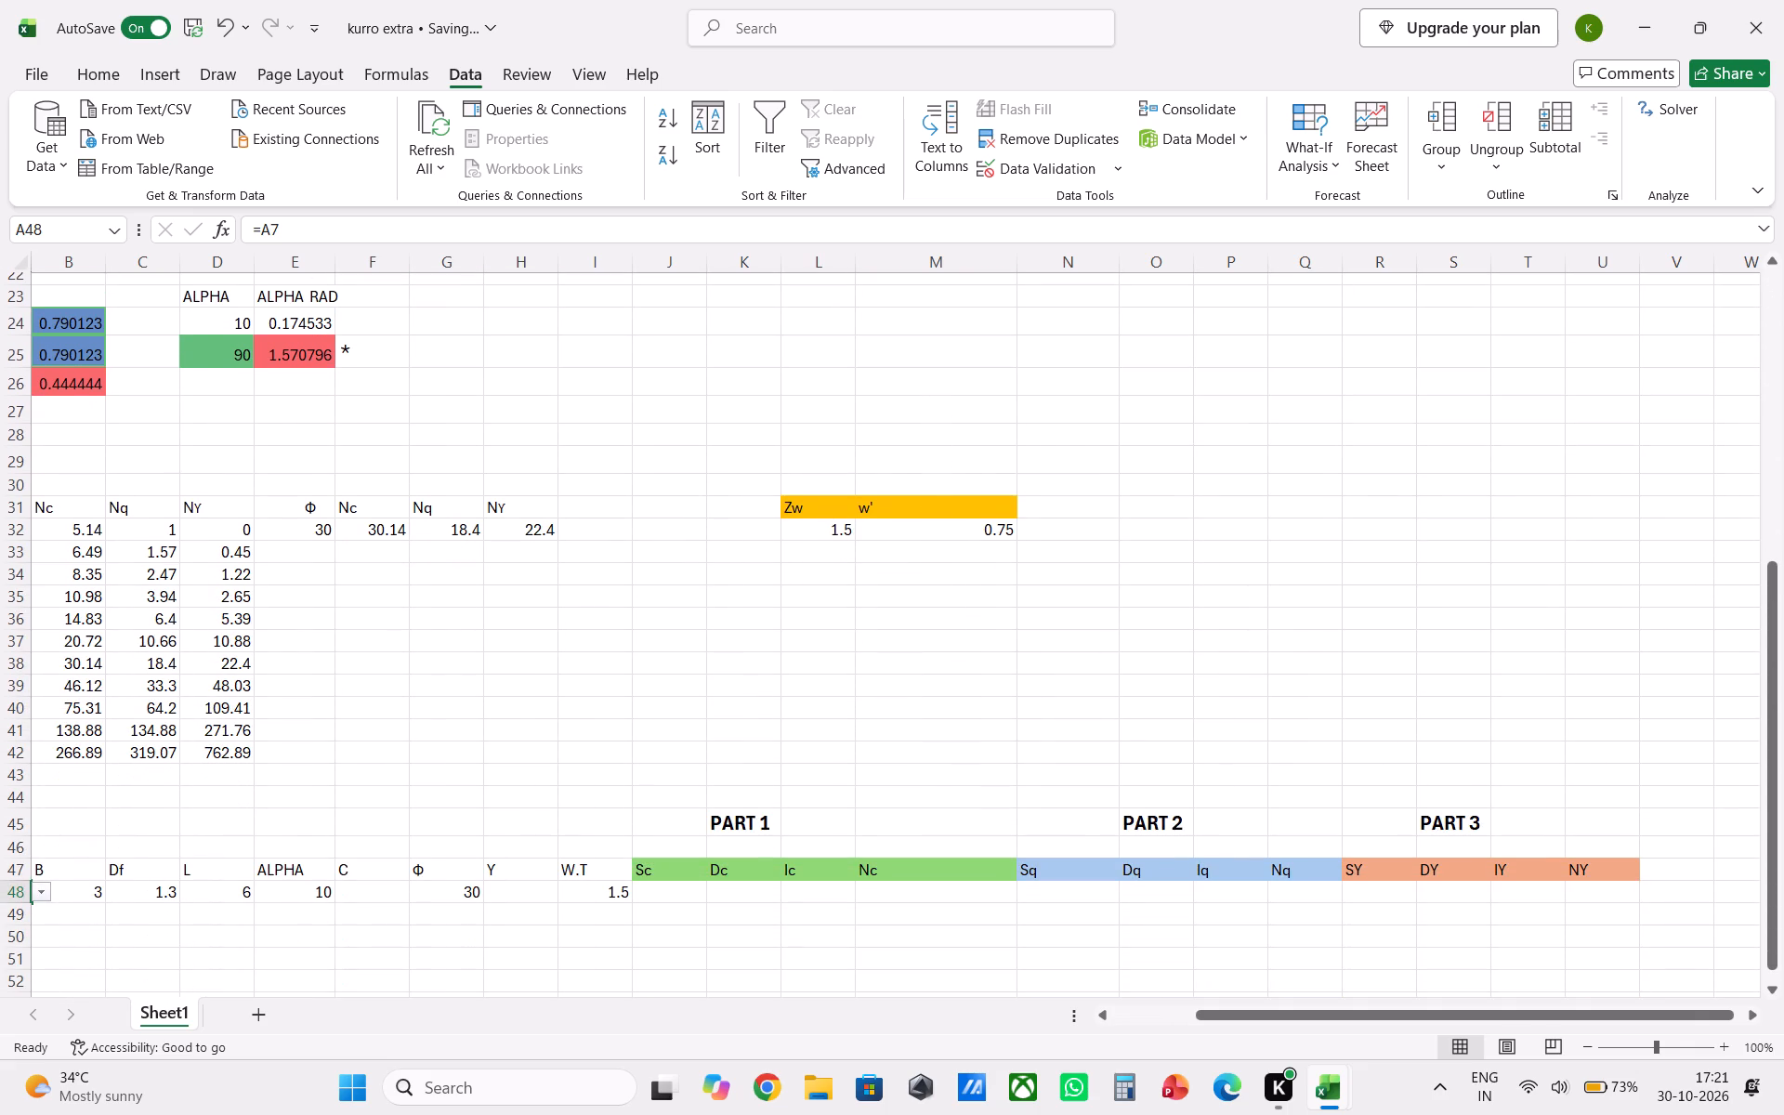
{"action": "middle_click_drag", "start_coordinate": [151, 934], "coordinate": [23, 947]}
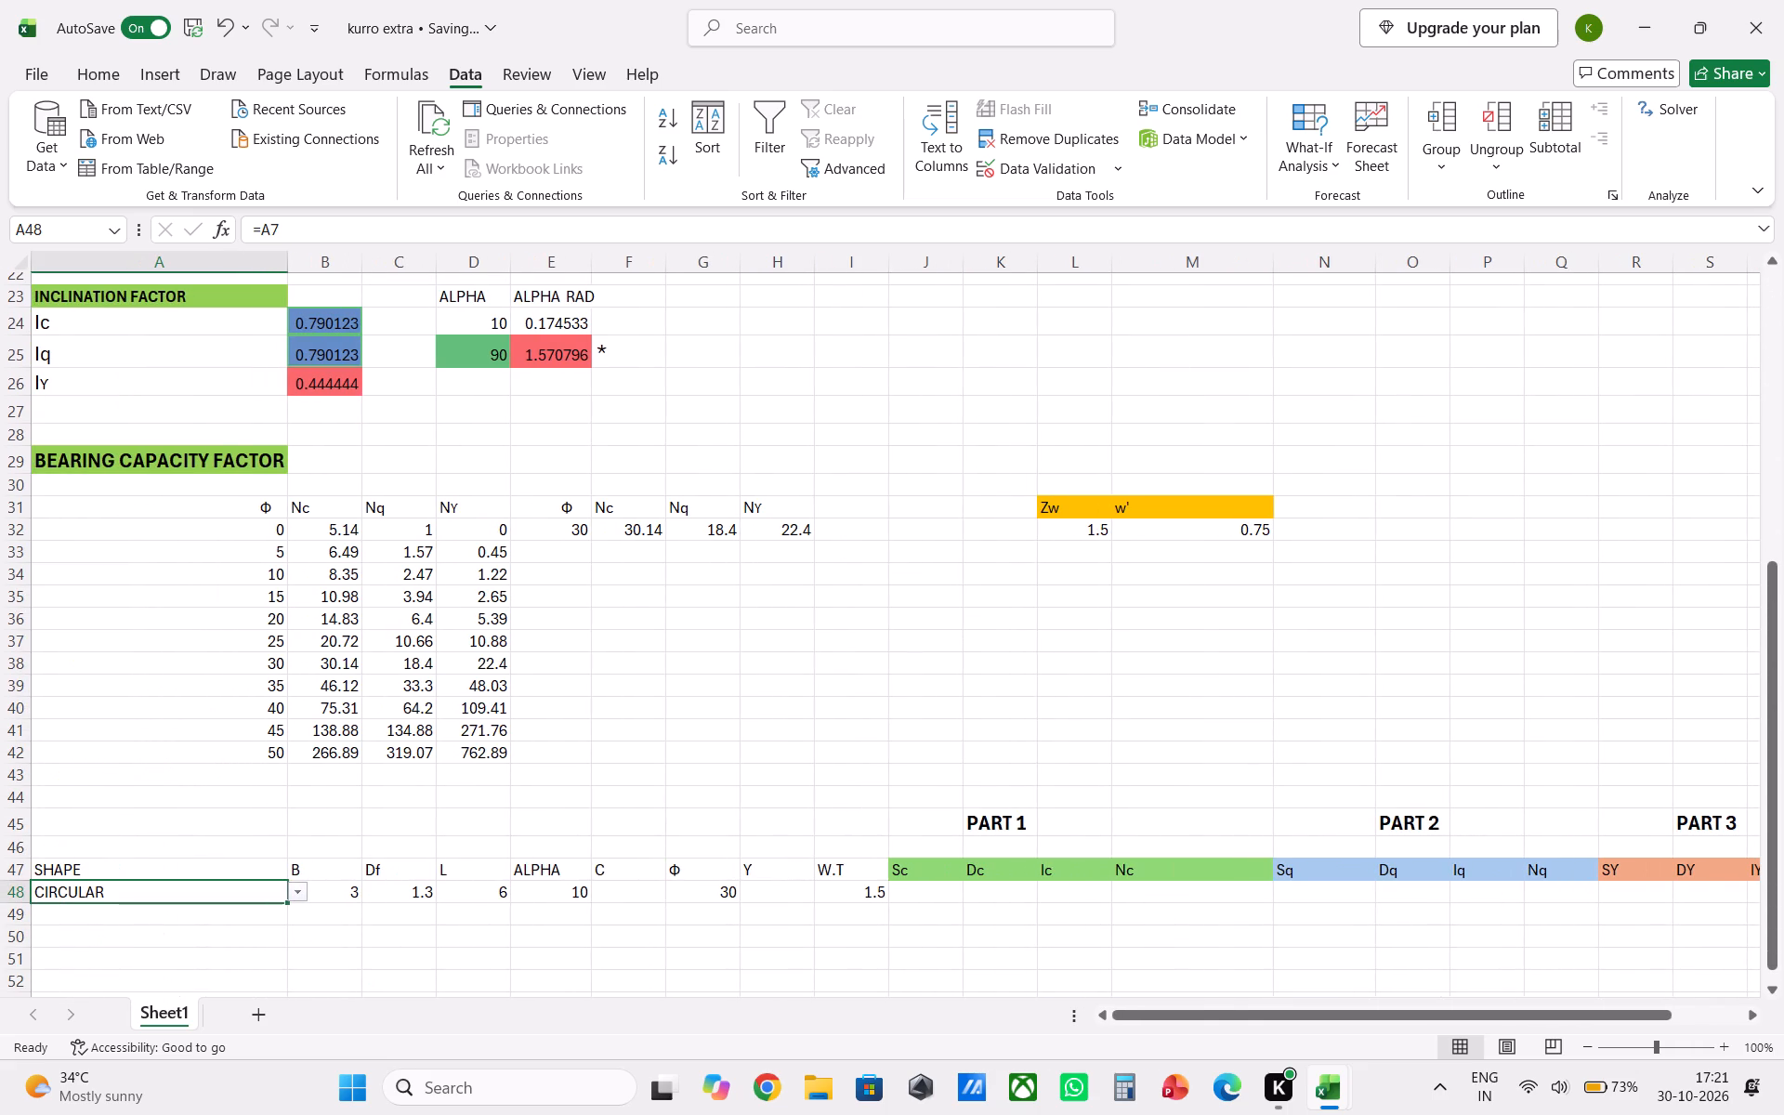
{"action": "left_click", "coordinate": [294, 887]}
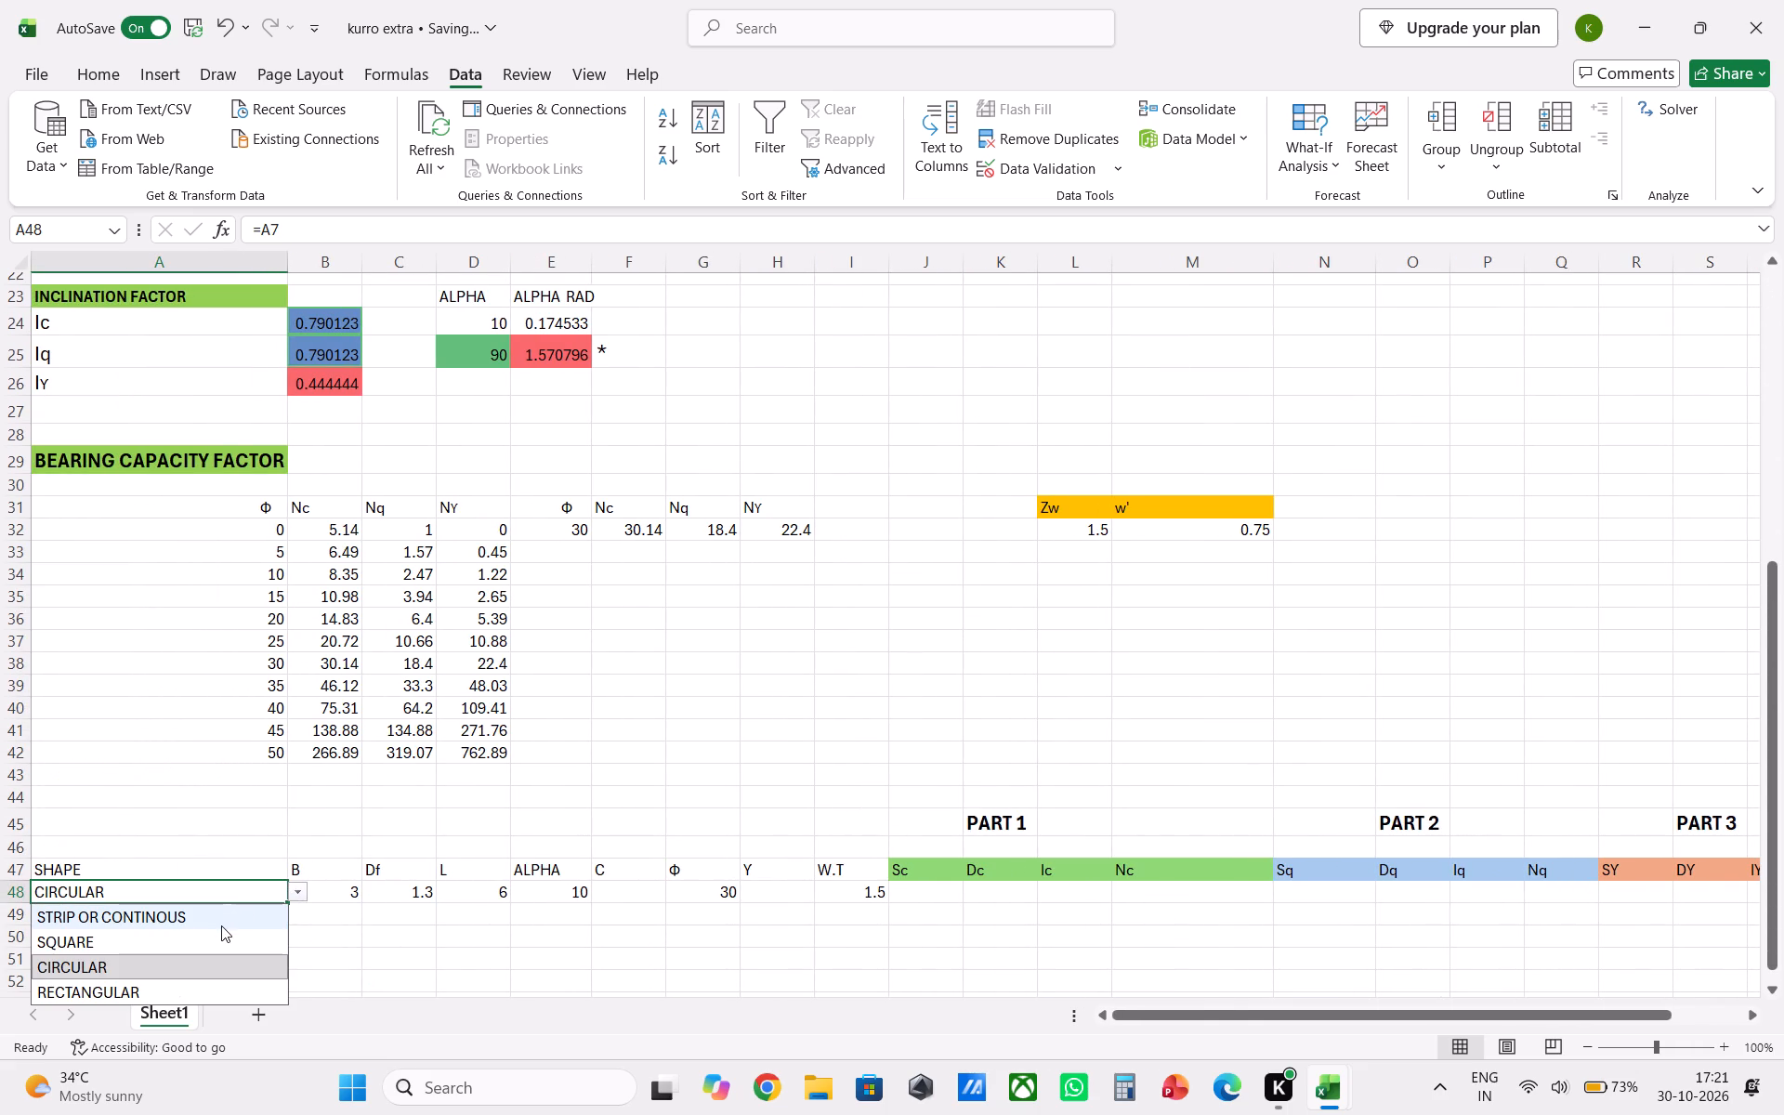
{"action": "left_click", "coordinate": [218, 932]}
{"action": "left_click", "coordinate": [271, 925]}
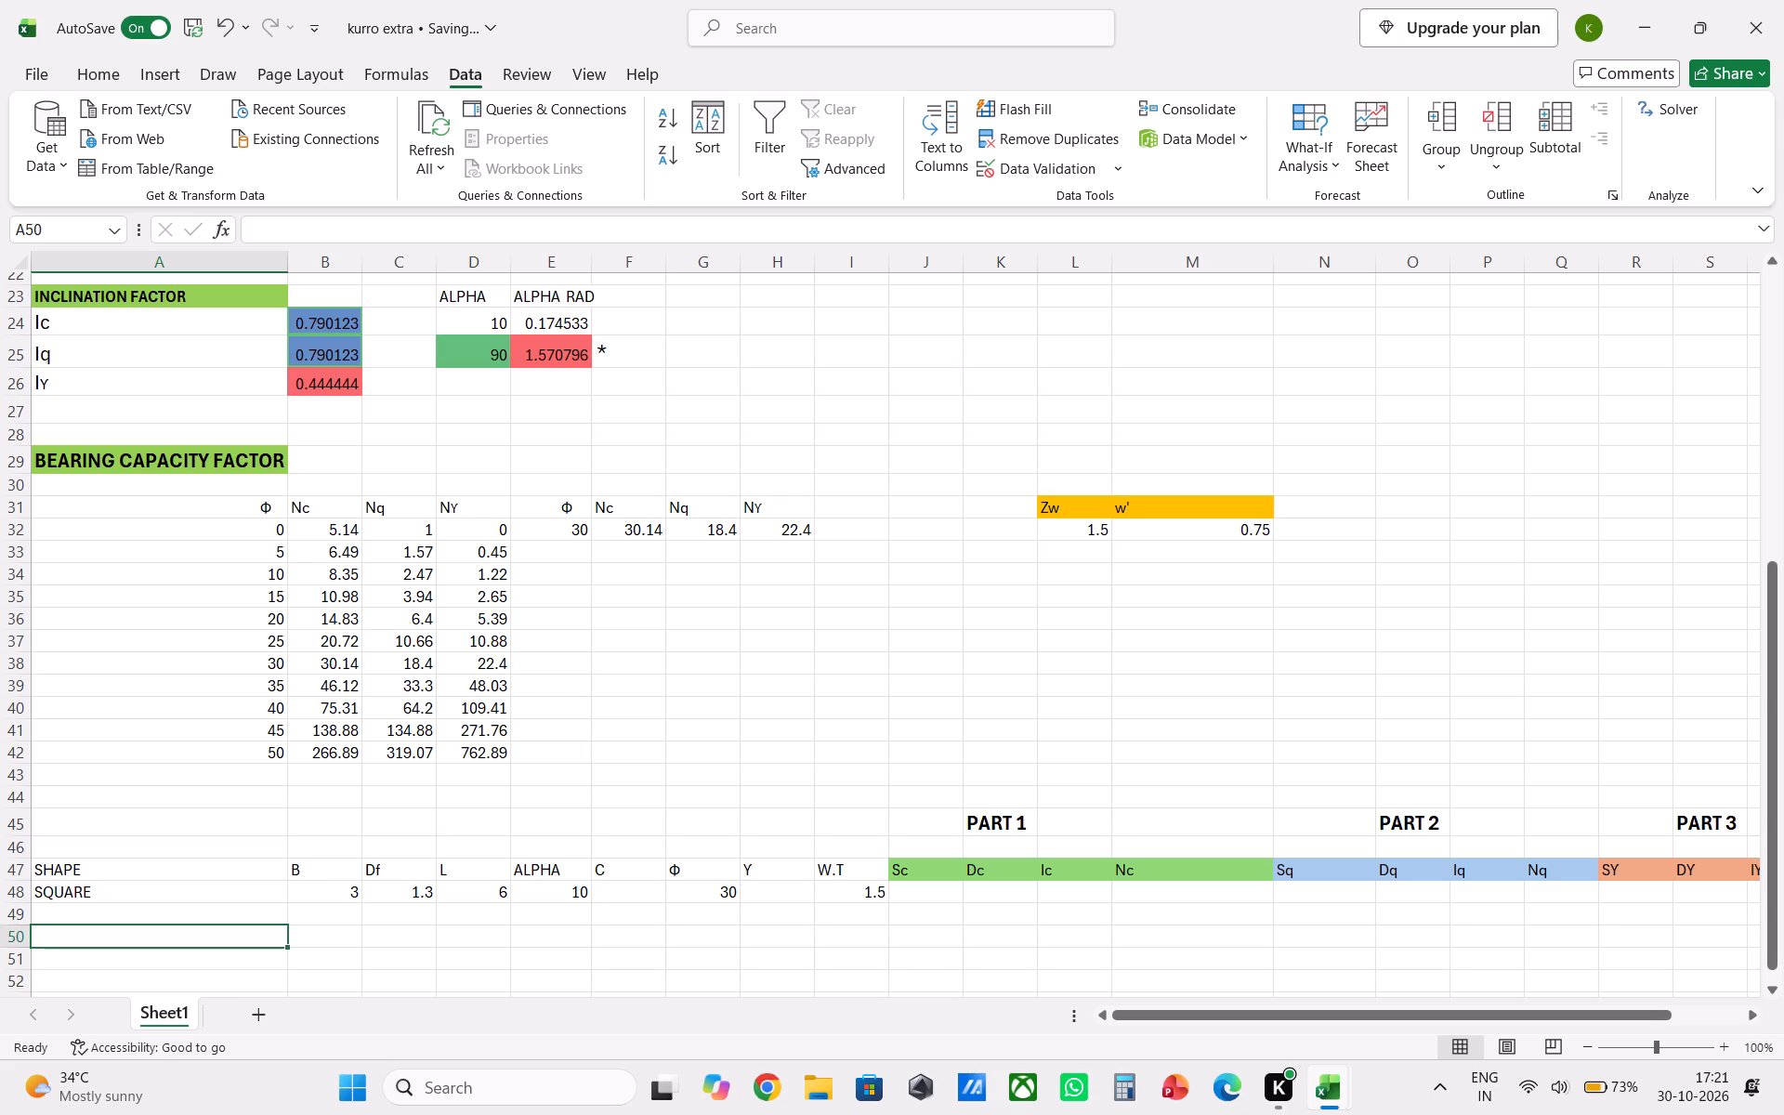
{"action": "left_click", "coordinate": [250, 894]}
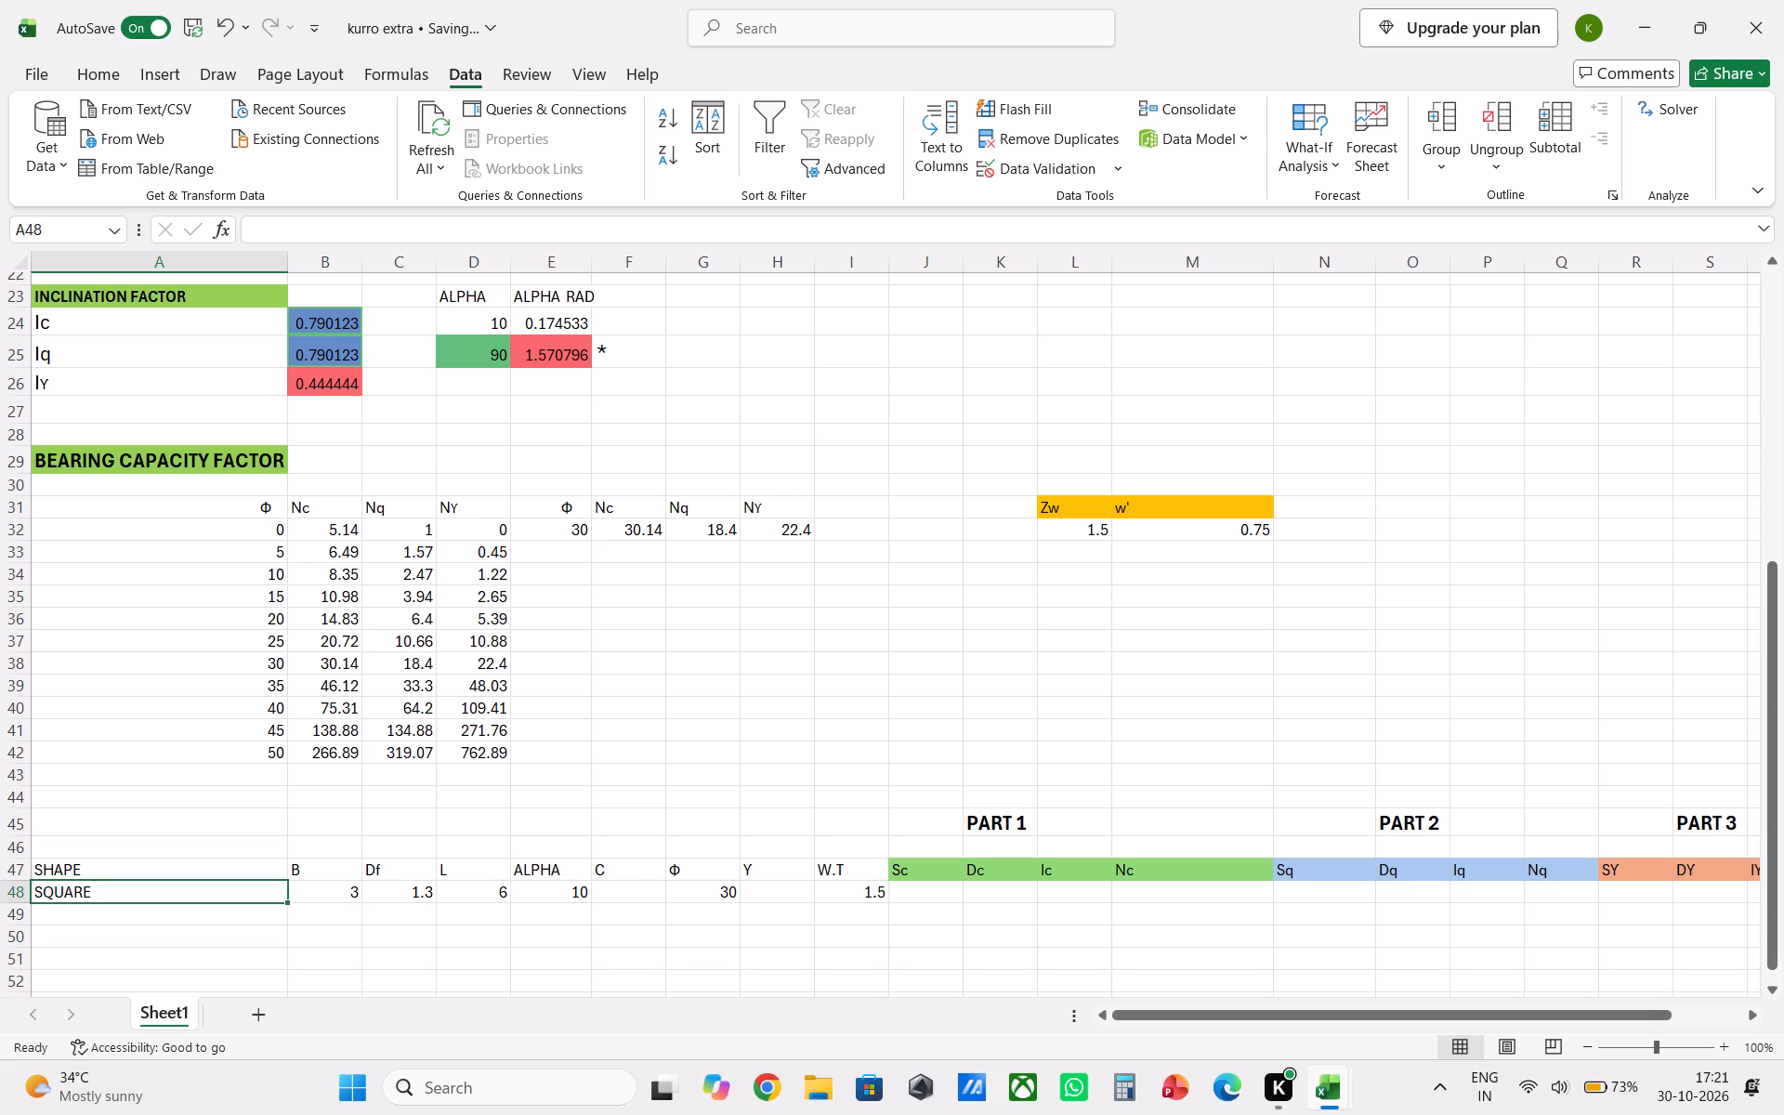
Choose STRIP OR CONTINOUS as the footing shape from the dropdown list in A48.
{"action": "left_click", "coordinate": [294, 891]}
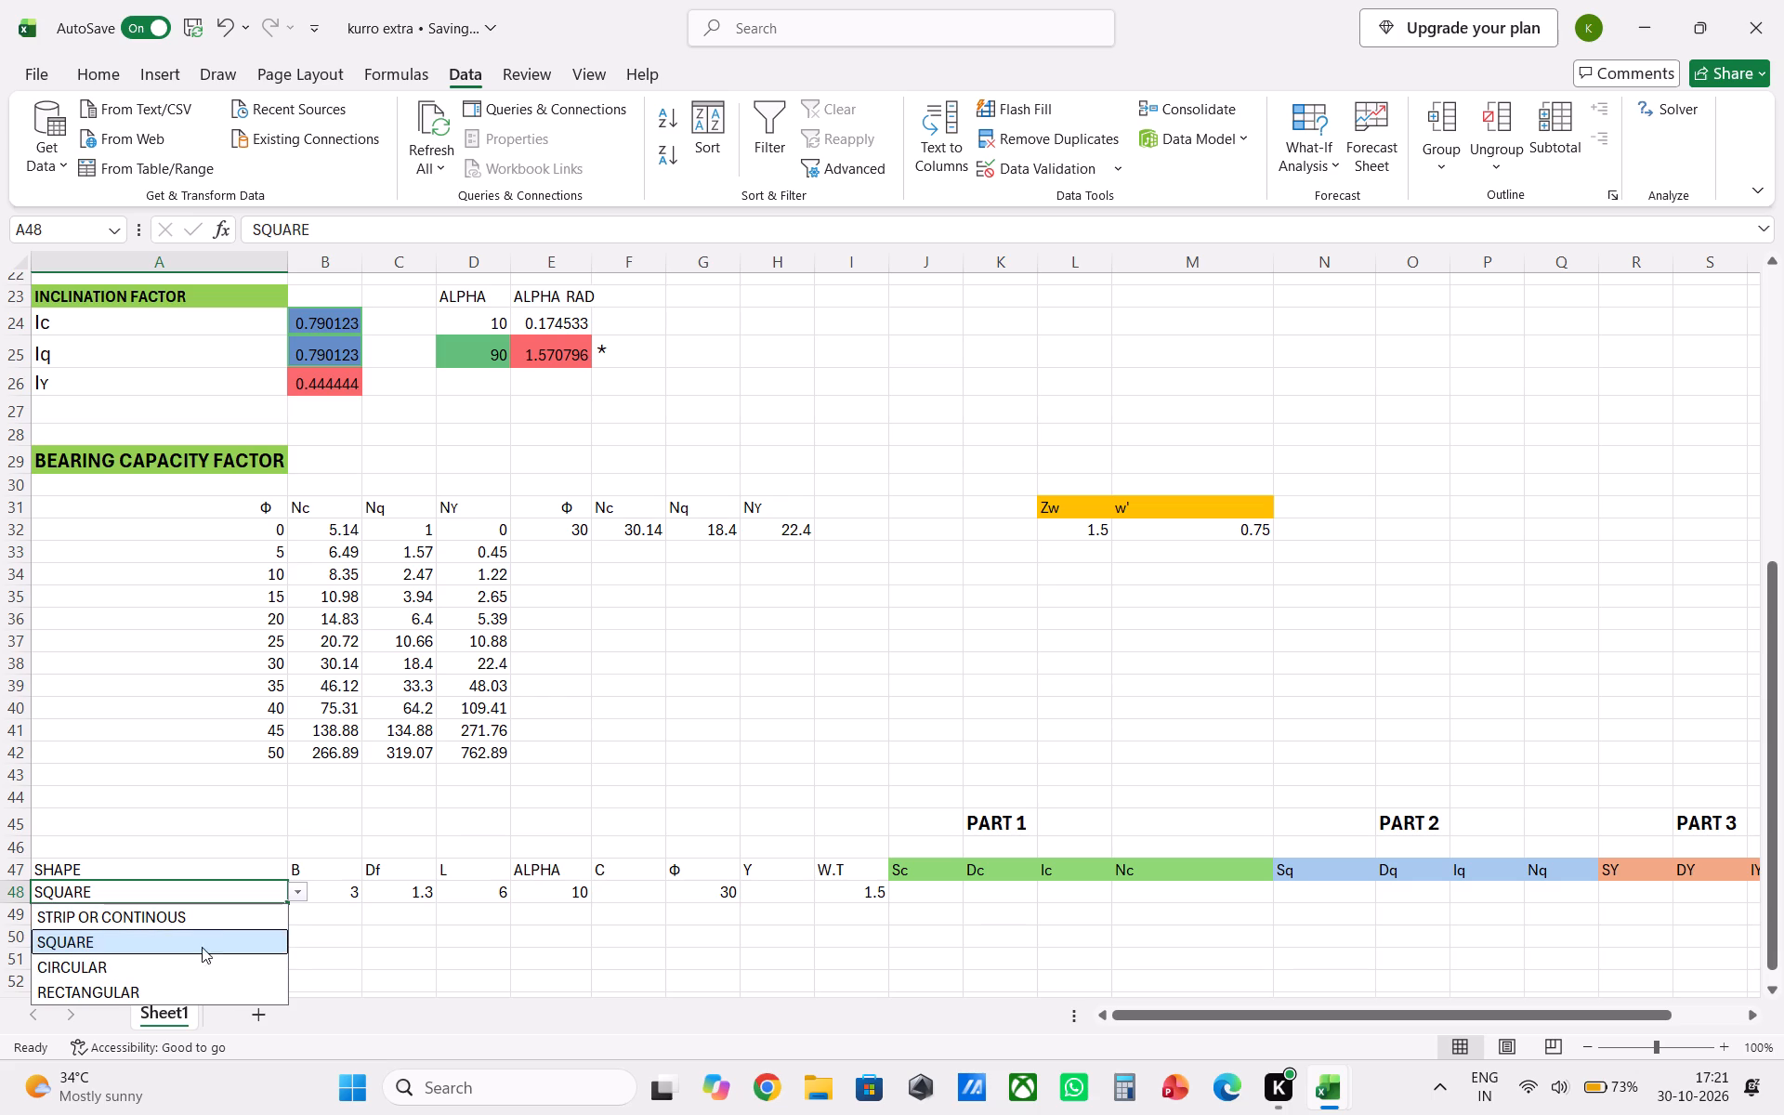
{"action": "left_click", "coordinate": [223, 931]}
{"action": "left_click", "coordinate": [226, 923]}
{"action": "left_click", "coordinate": [285, 904]}
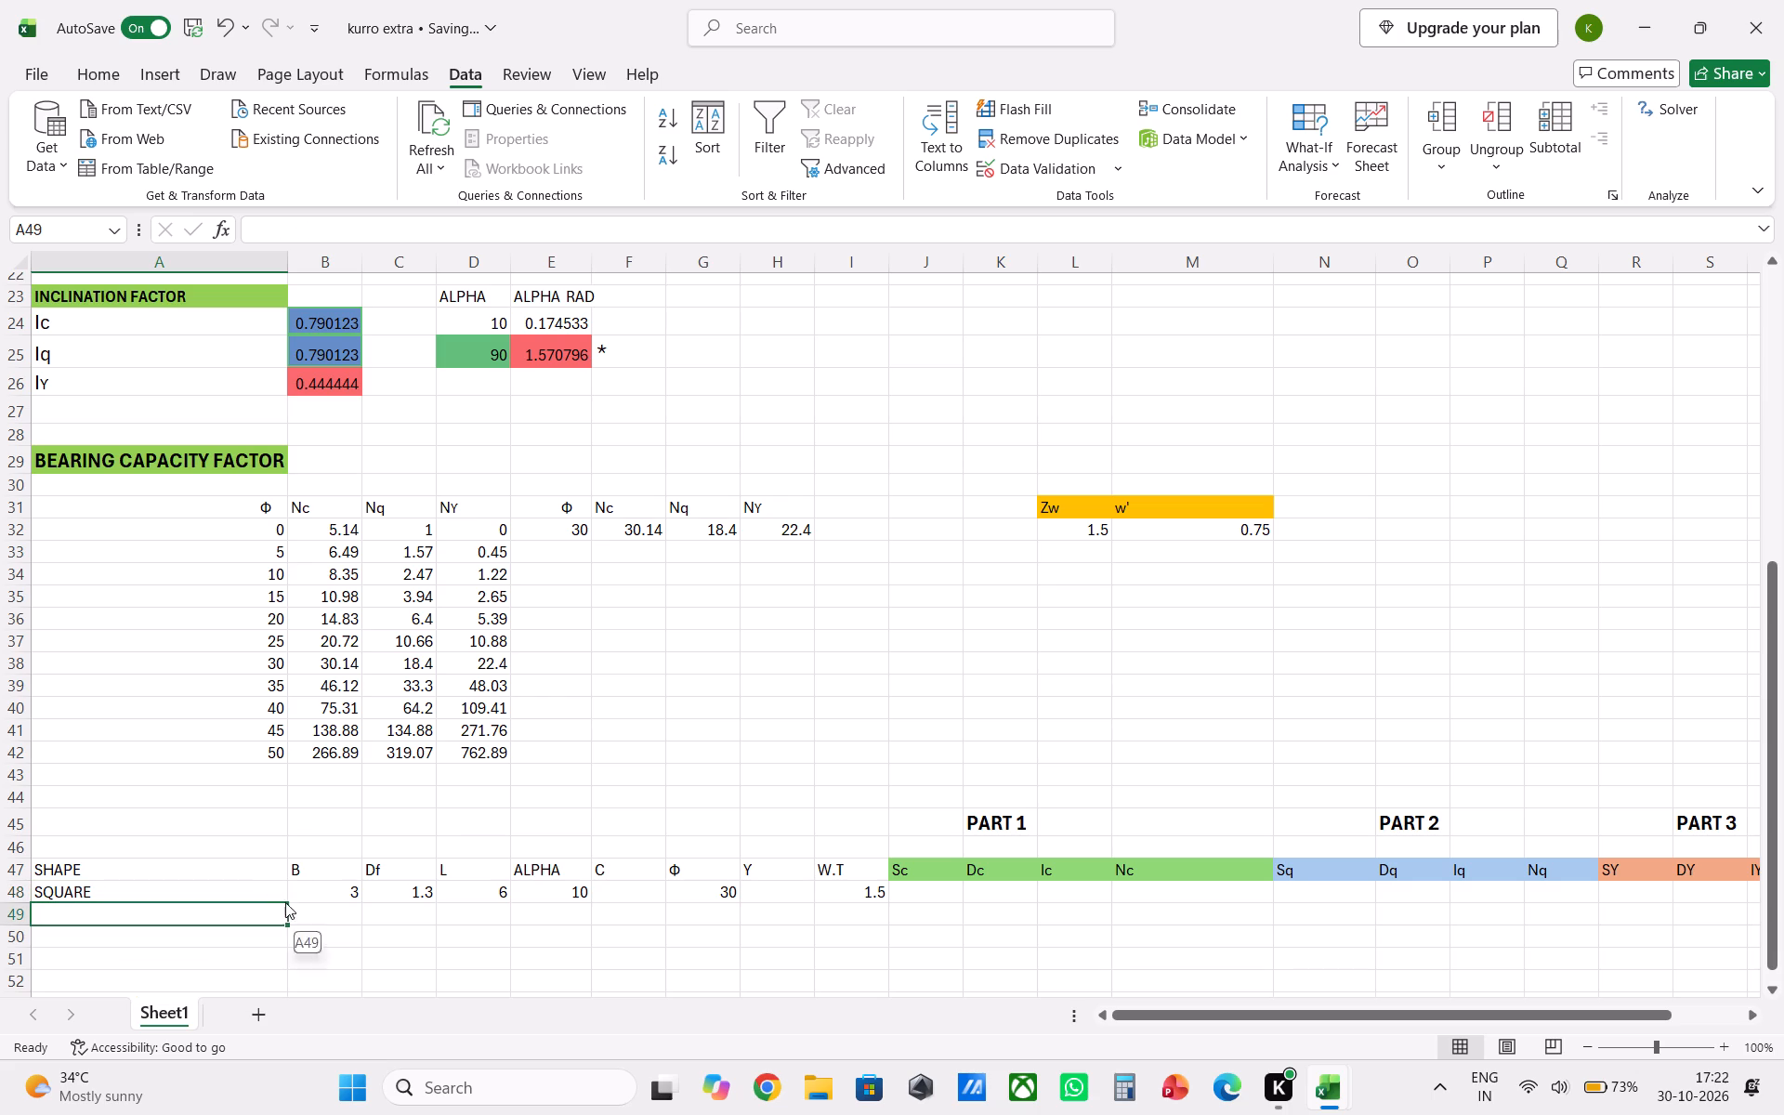
{"action": "left_click", "coordinate": [296, 893]}
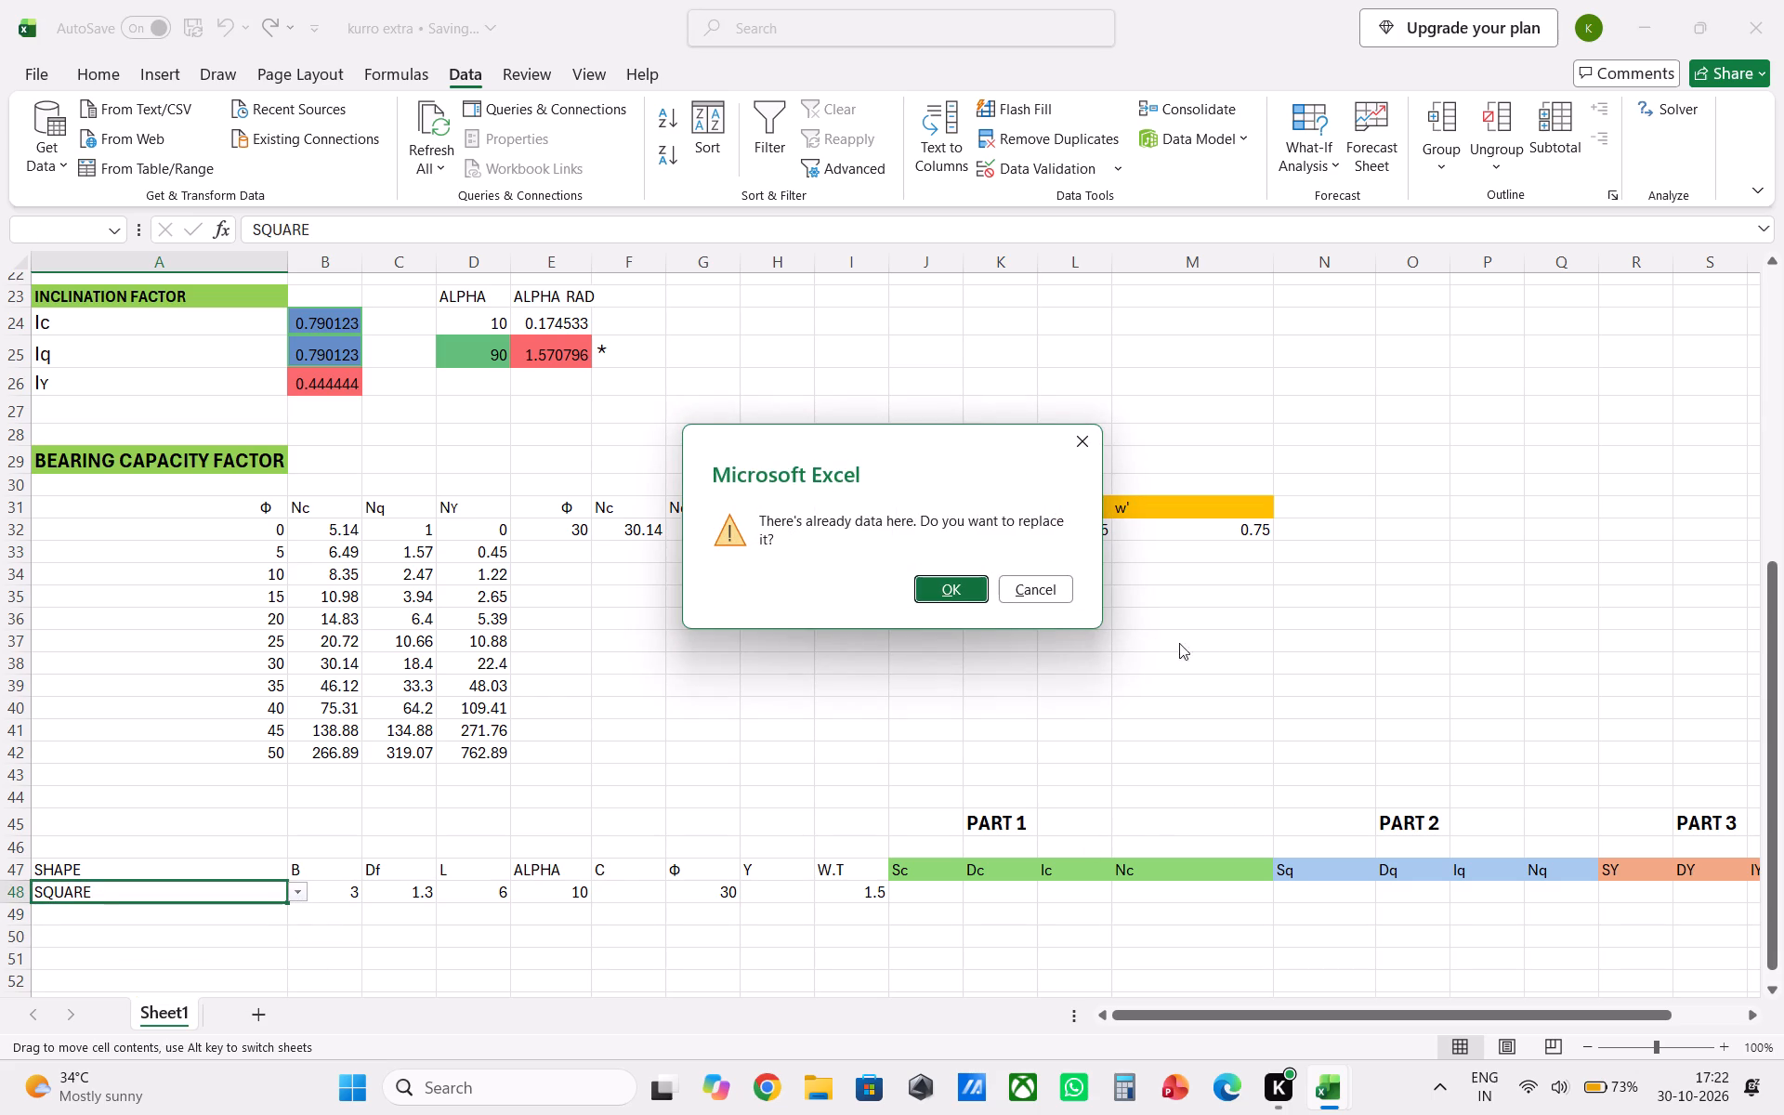
{"action": "left_click", "coordinate": [1040, 583]}
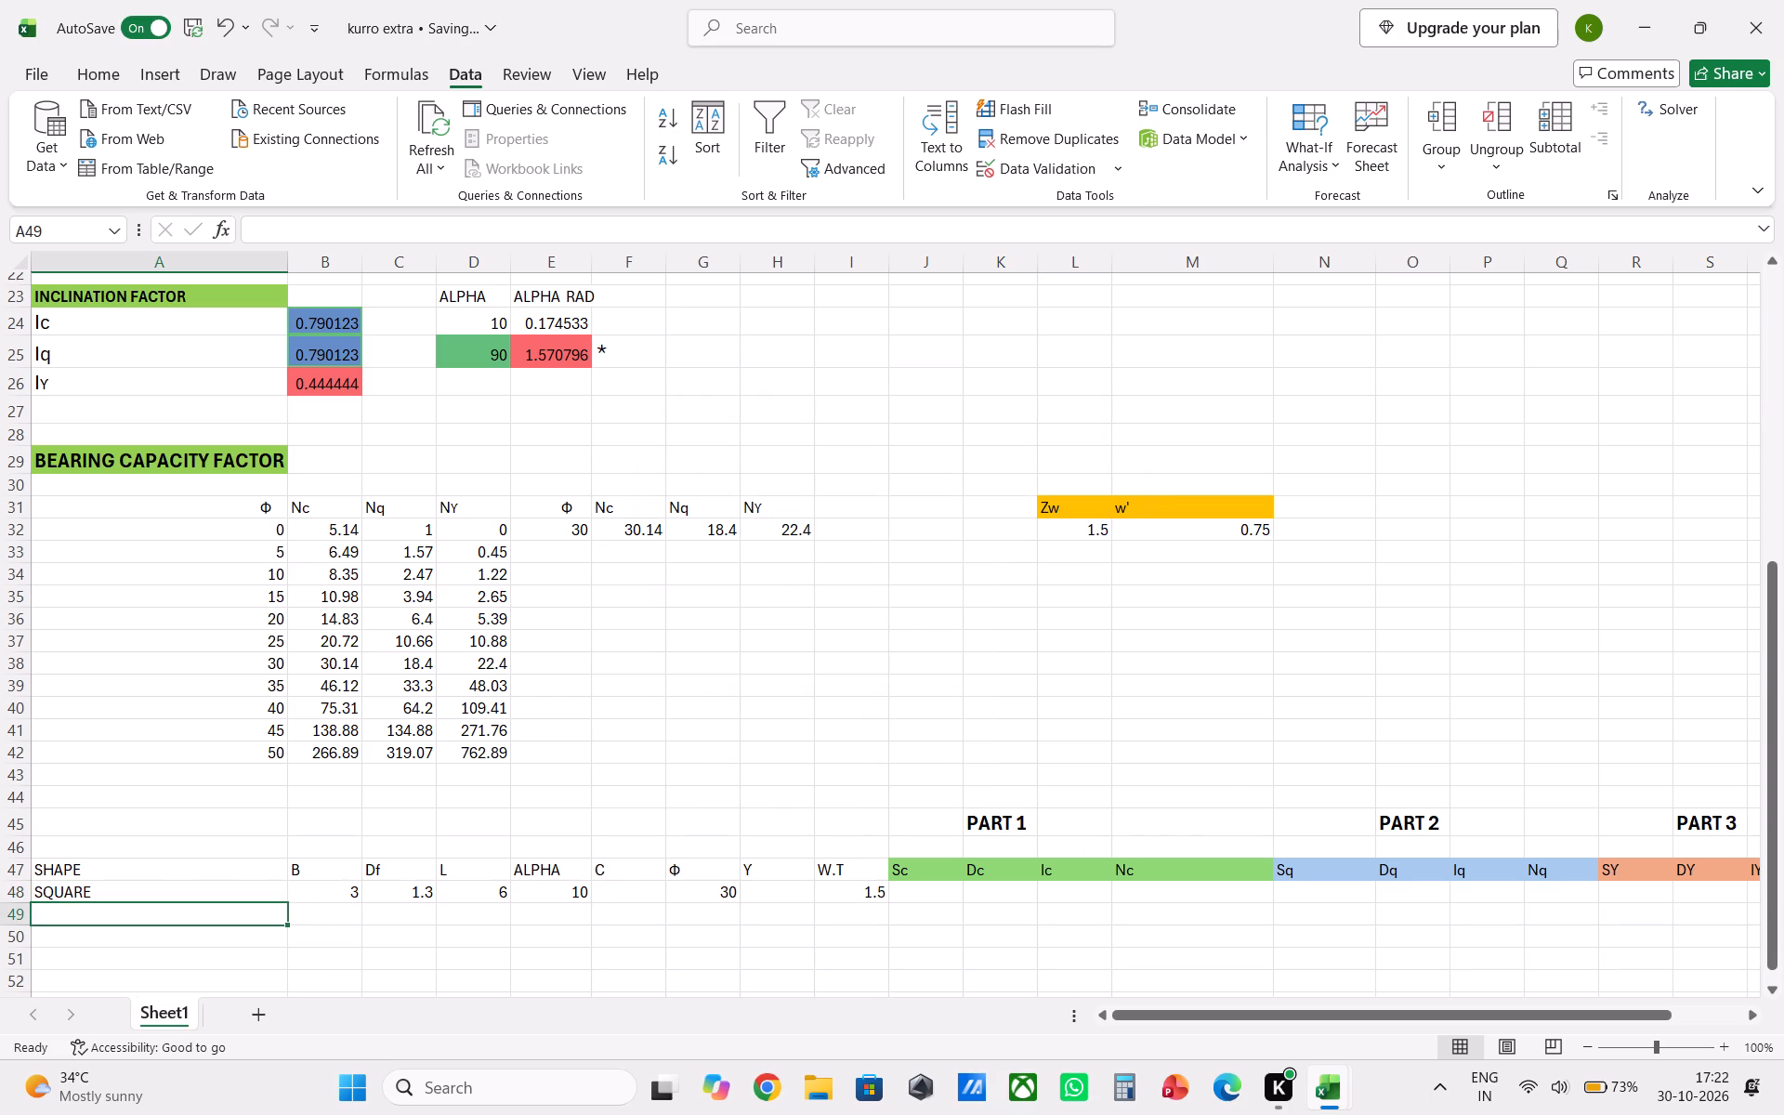
{"action": "left_click", "coordinate": [279, 886]}
{"action": "left_click", "coordinate": [305, 888]}
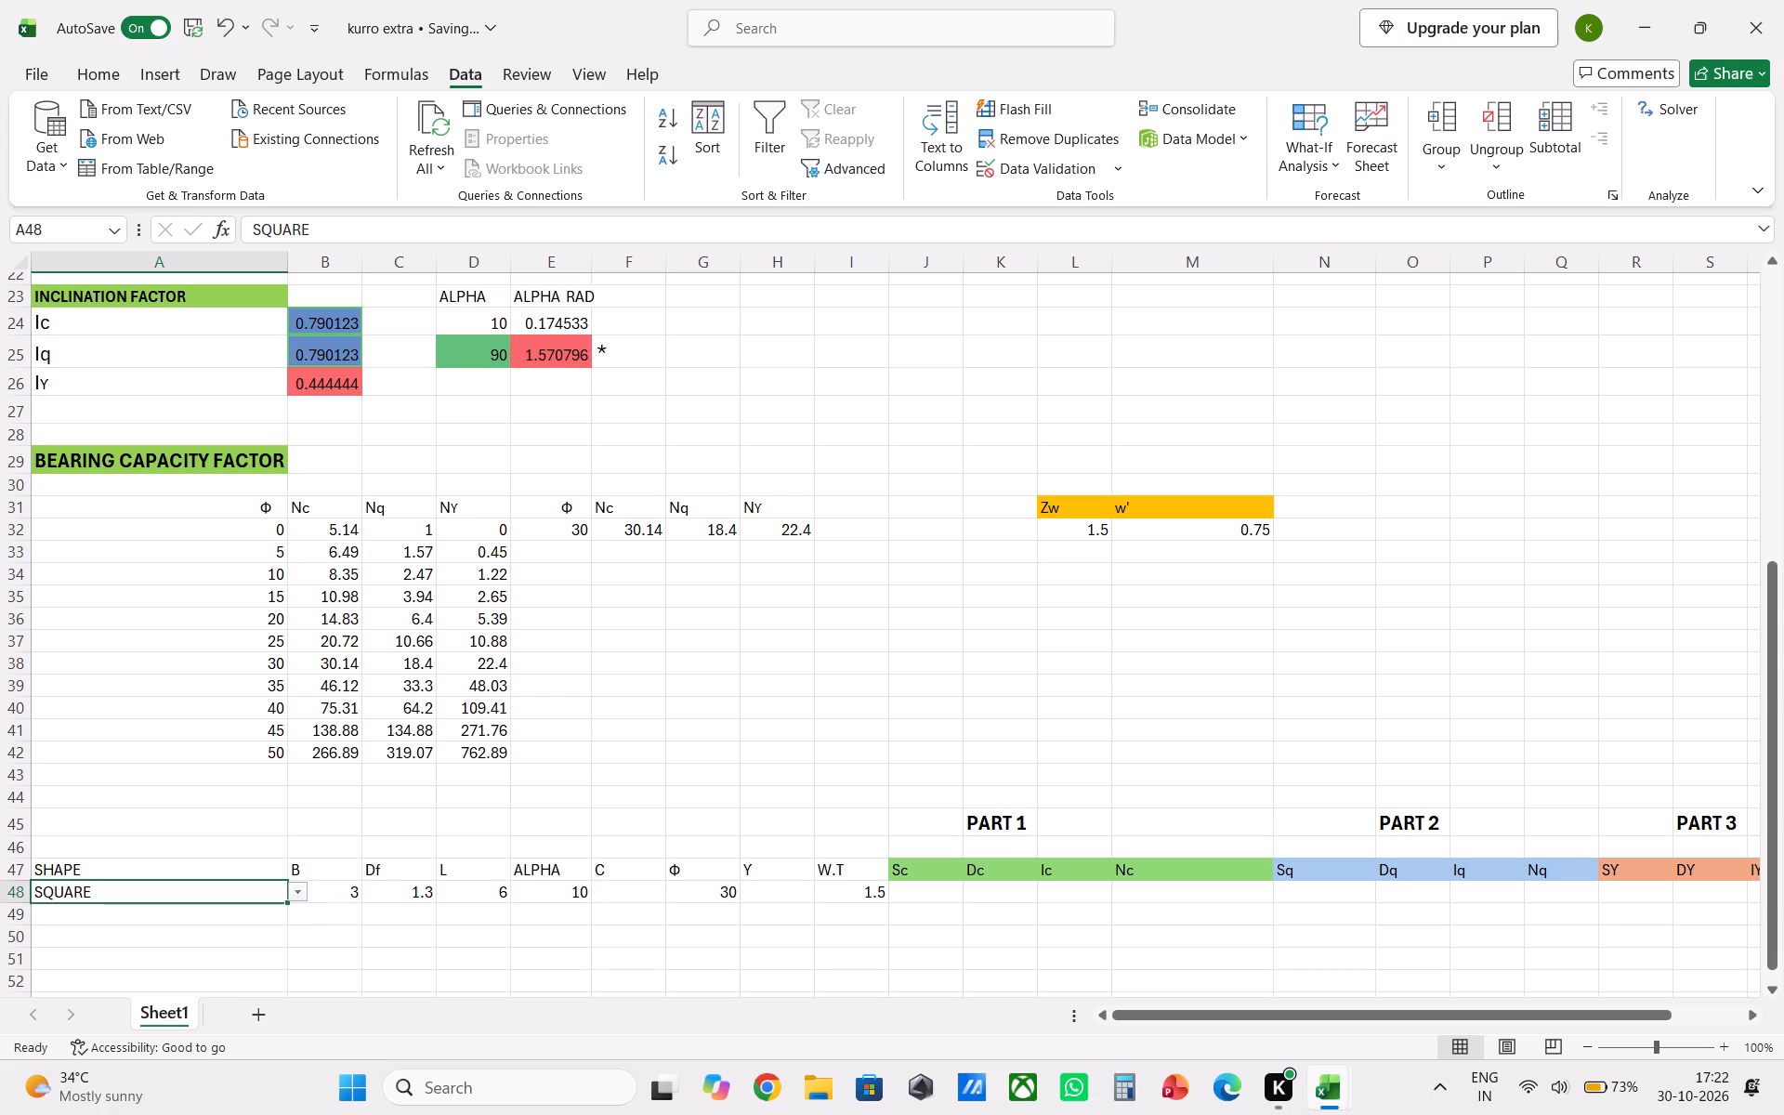
{"action": "left_click", "coordinate": [229, 913]}
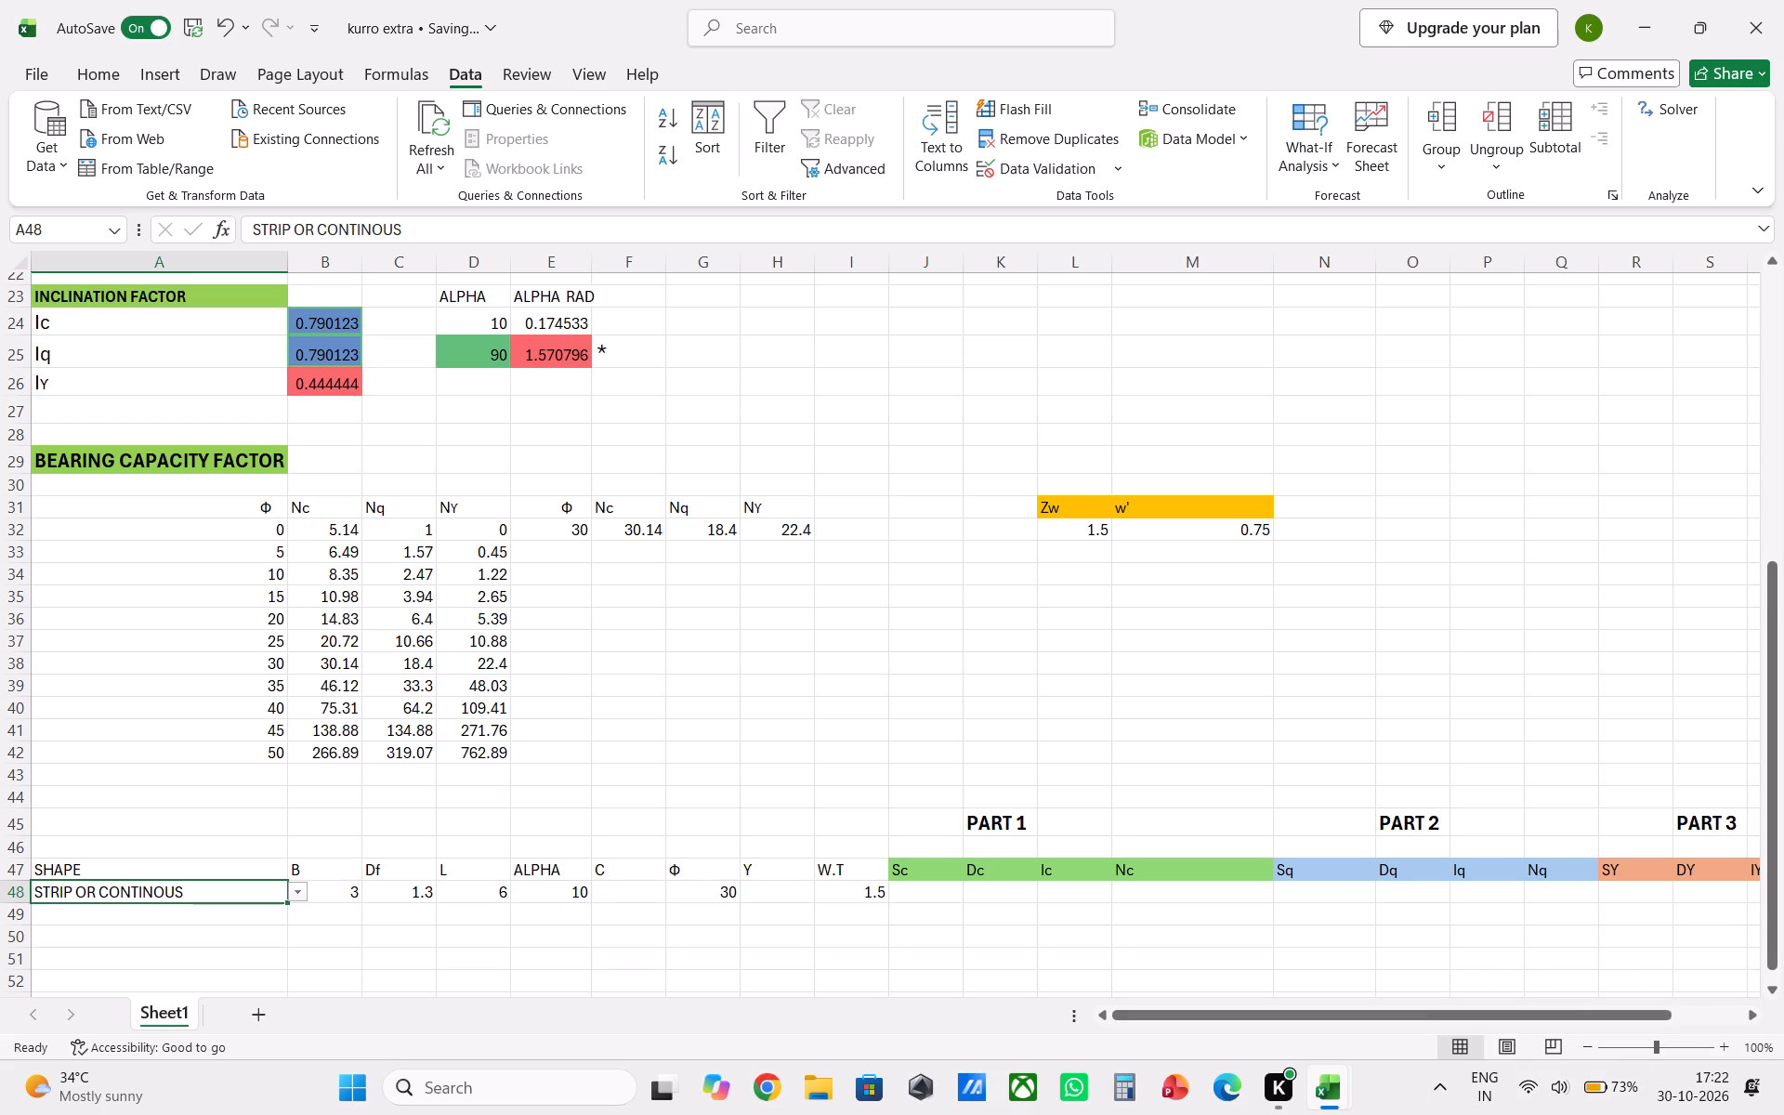
{"action": "left_click", "coordinate": [851, 725]}
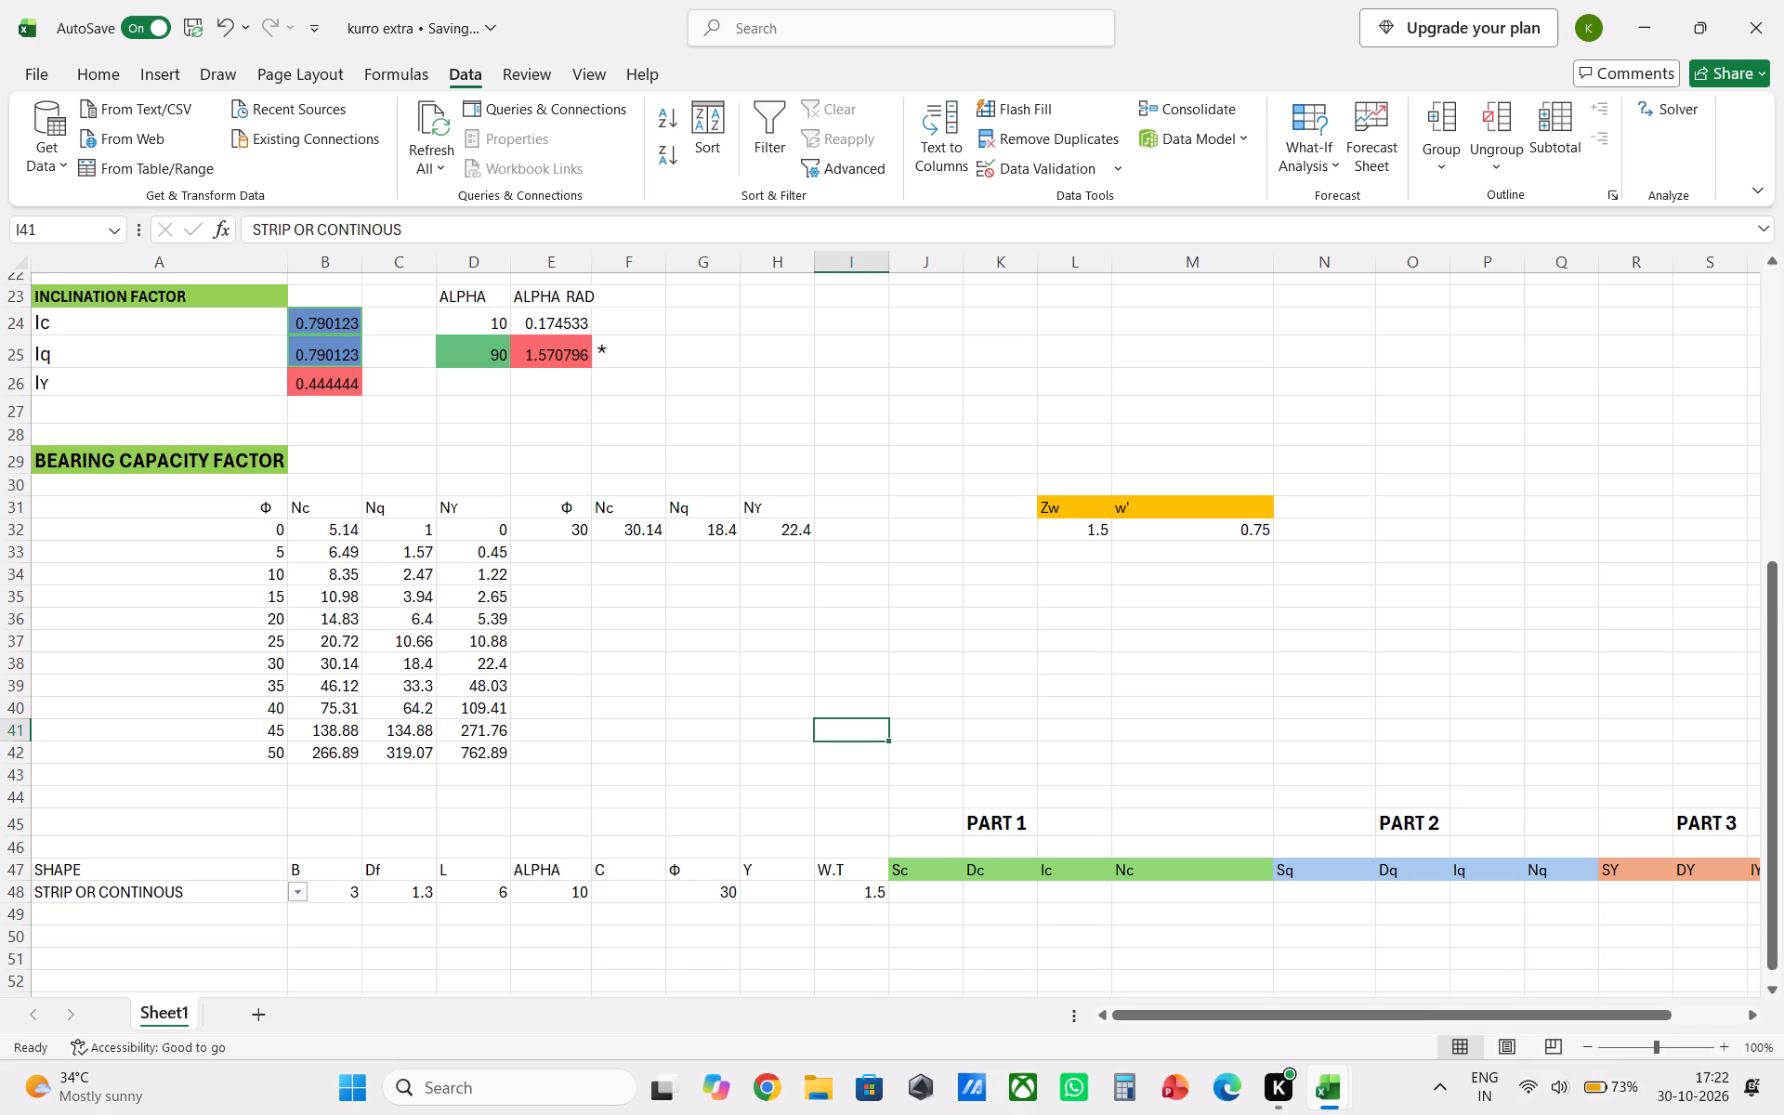
{"action": "scroll", "coordinate": [796, 744], "scroll_direction": "up", "scroll_amount": 2}
{"action": "scroll", "coordinate": [767, 759], "scroll_direction": "down", "scroll_amount": 4}
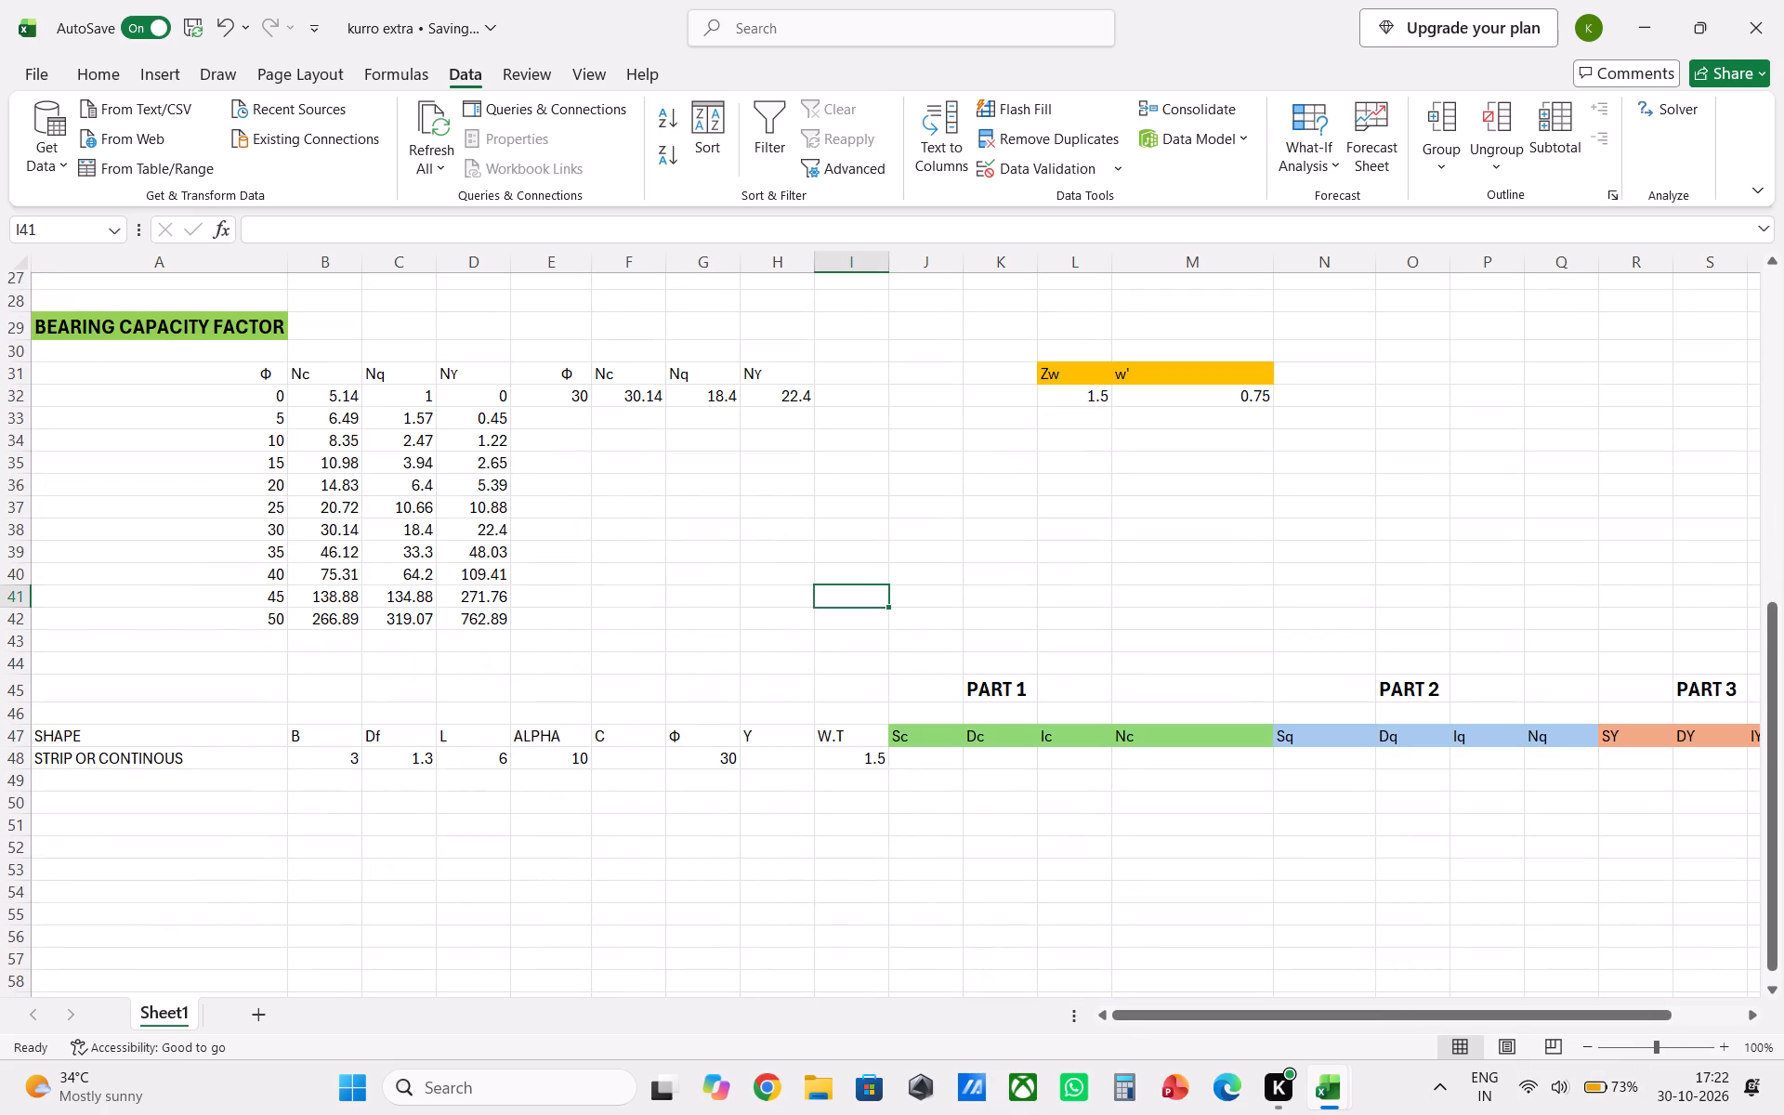
{"action": "left_click", "coordinate": [269, 760]}
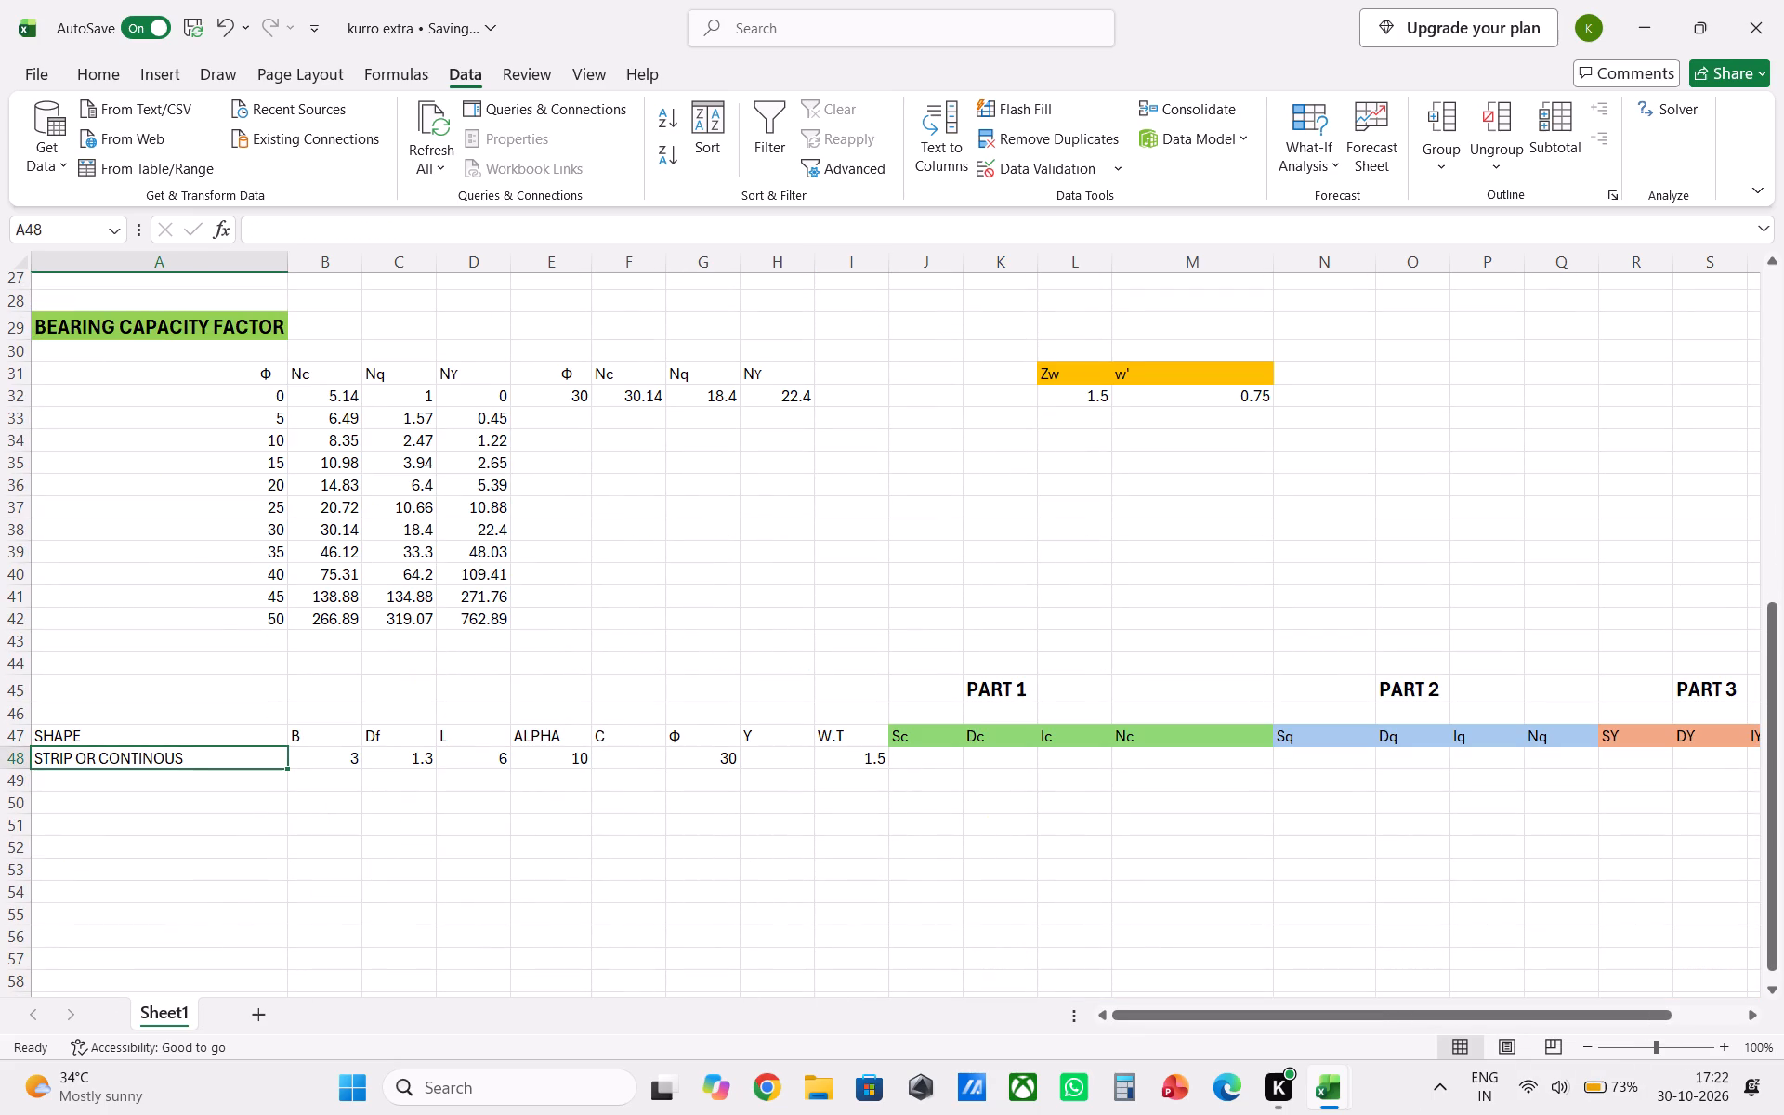
Apply a white fill to the copied footing shape names in M11:M14.
{"action": "left_click", "coordinate": [1184, 545]}
{"action": "scroll", "coordinate": [1184, 547], "scroll_direction": "up", "scroll_amount": 3}
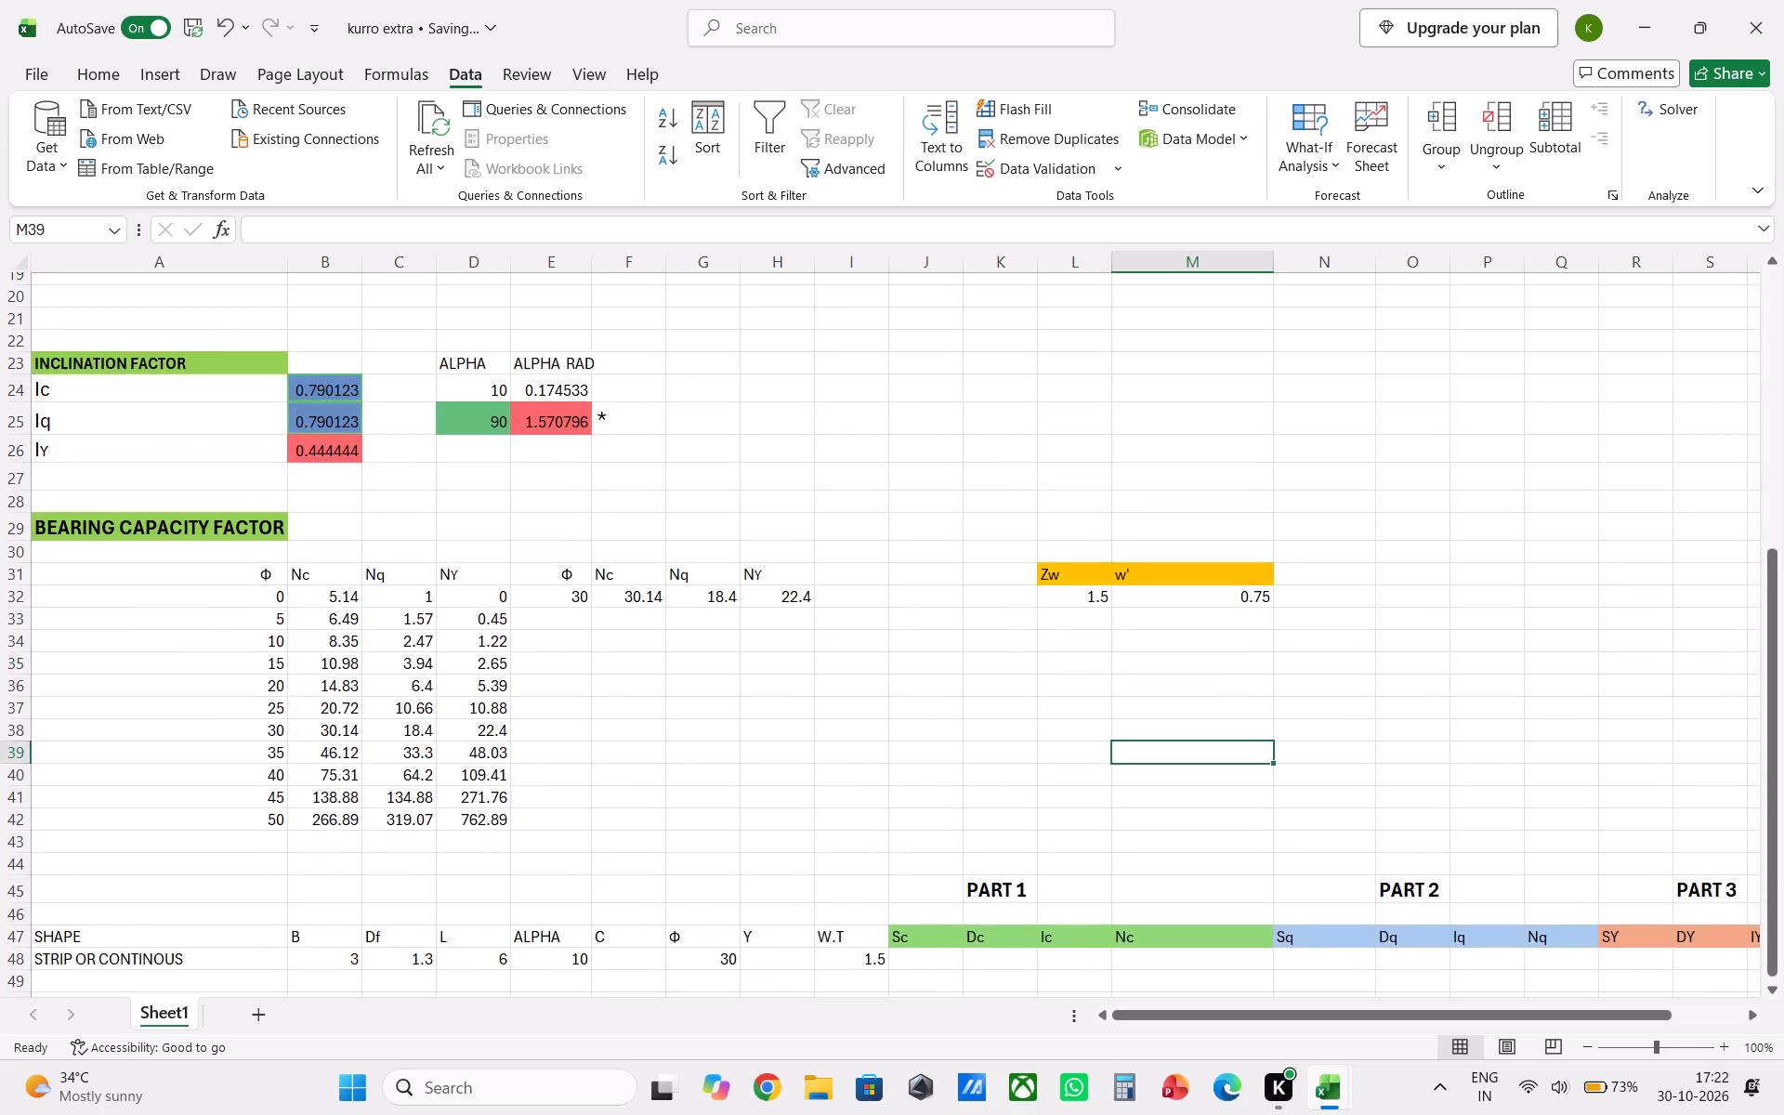
{"action": "scroll", "coordinate": [1184, 547], "scroll_direction": "up", "scroll_amount": 8}
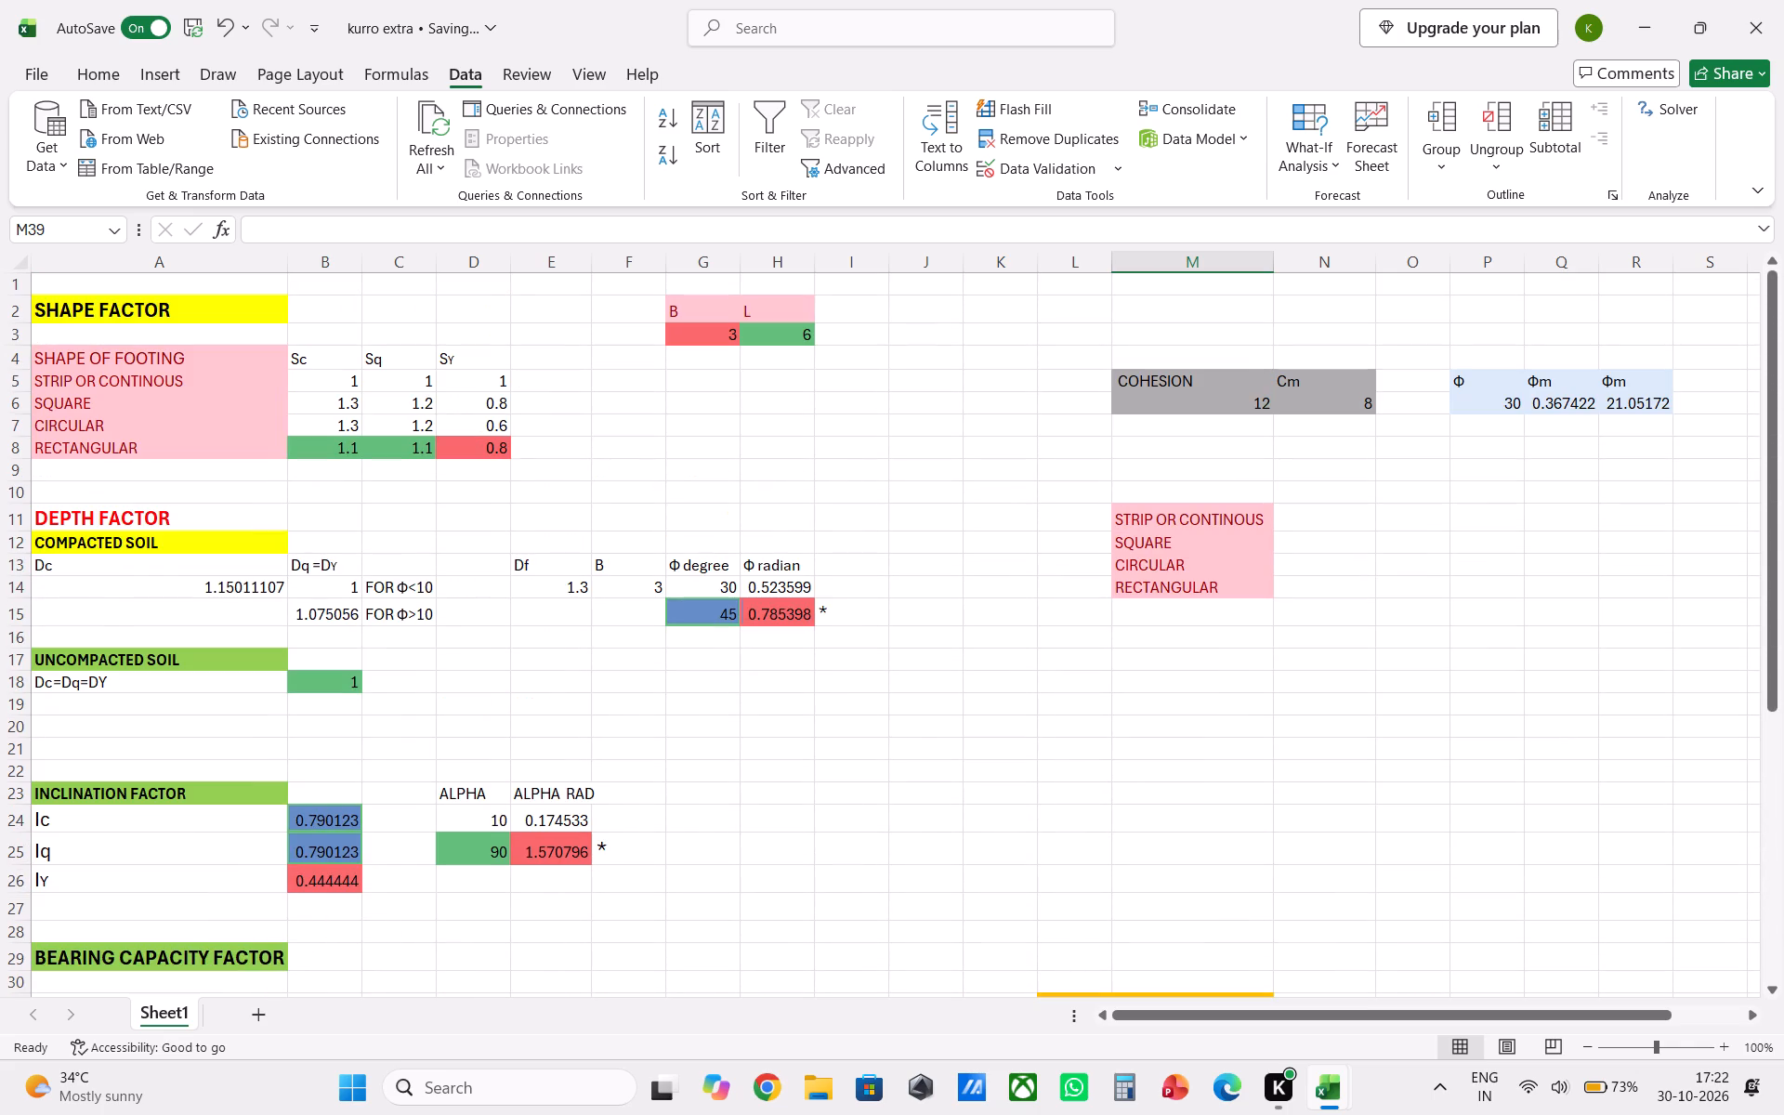
{"action": "left_click_drag", "start_coordinate": [1111, 479], "coordinate": [1220, 600]}
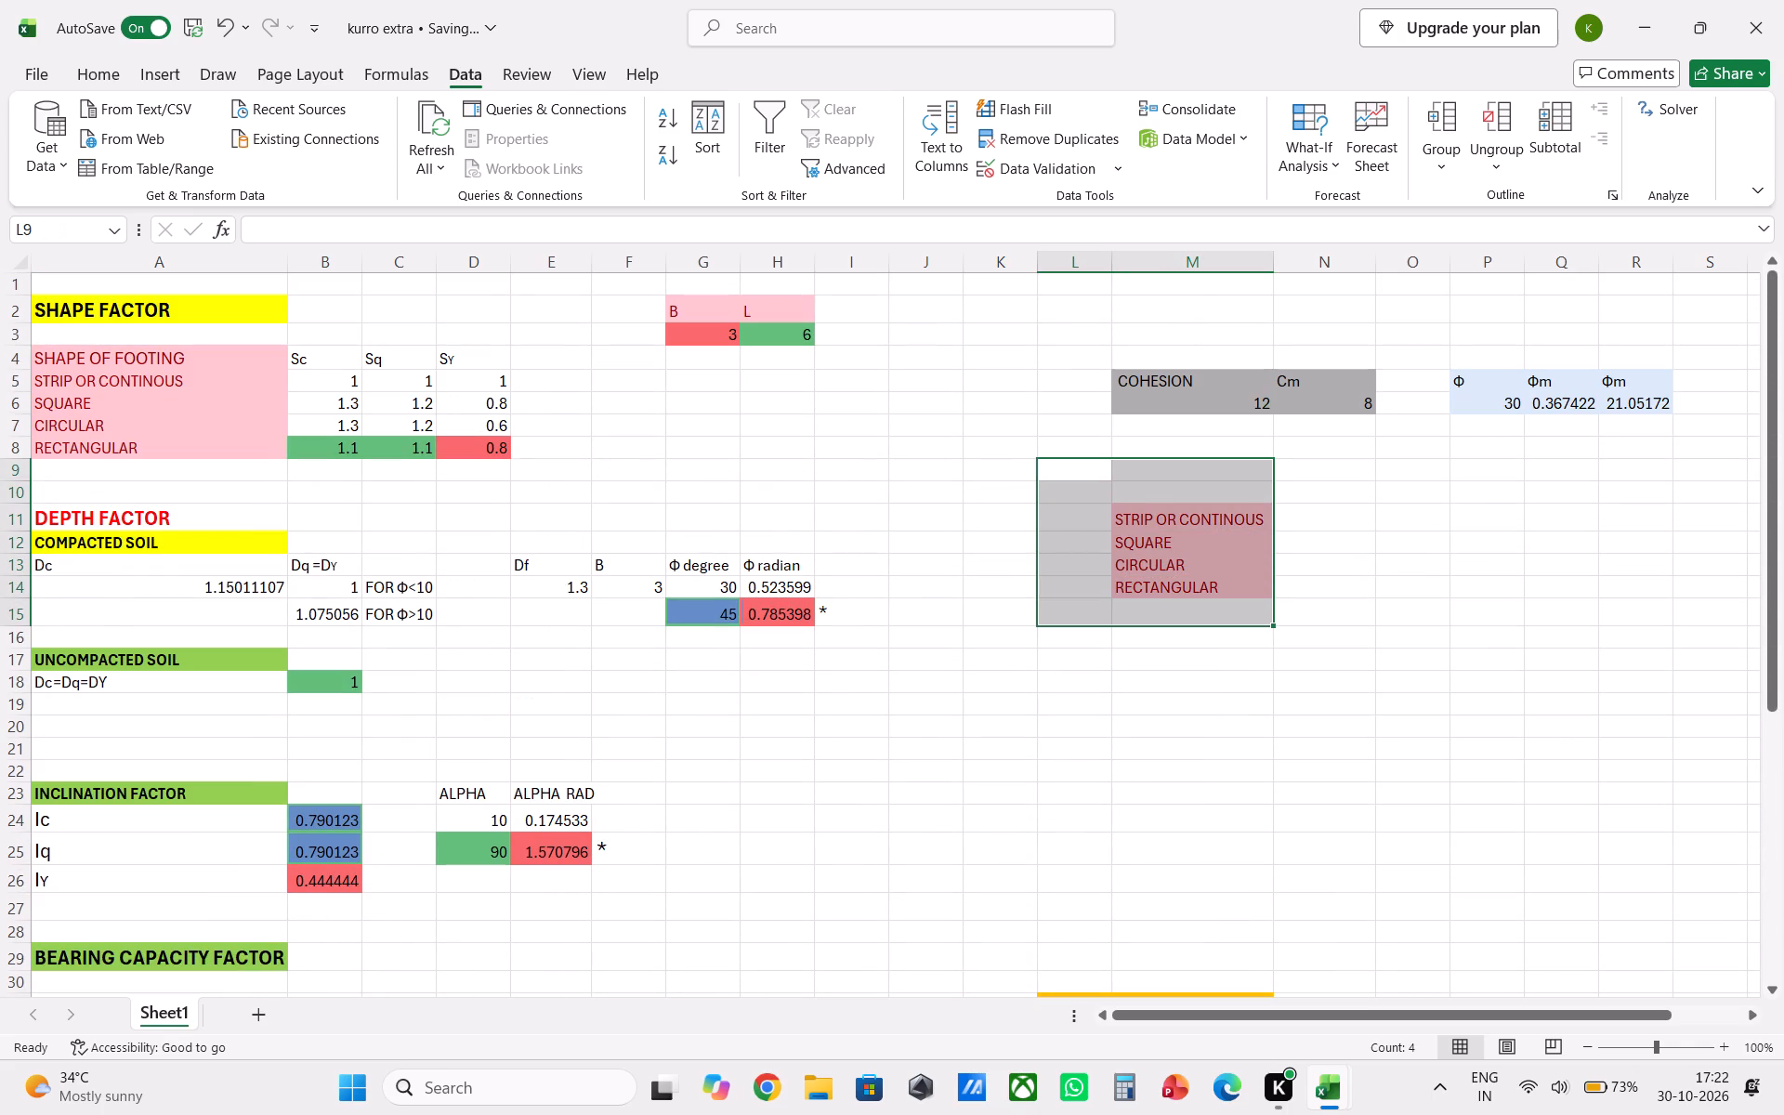
{"action": "left_click", "coordinate": [1200, 573]}
{"action": "left_click_drag", "start_coordinate": [1196, 514], "coordinate": [1222, 584]}
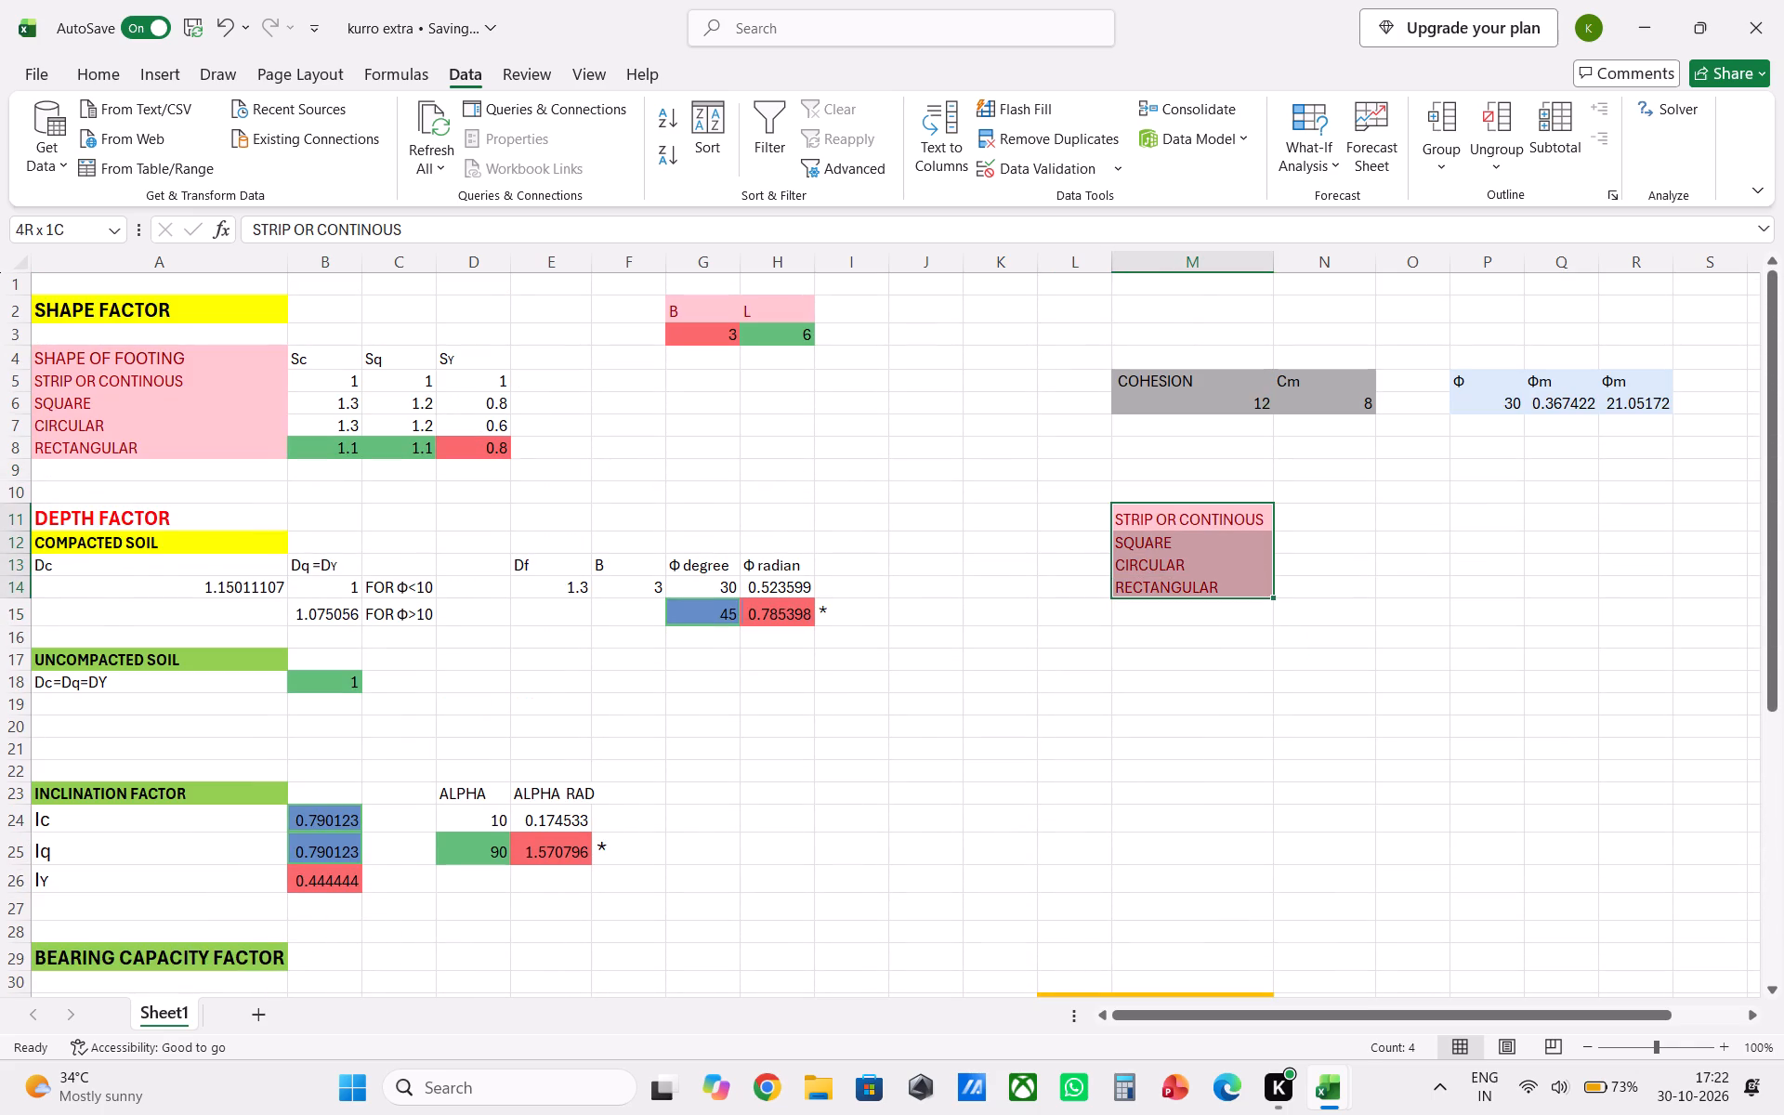
{"action": "left_click_drag", "start_coordinate": [1222, 584], "coordinate": [1222, 591]}
{"action": "right_click", "coordinate": [1224, 573]}
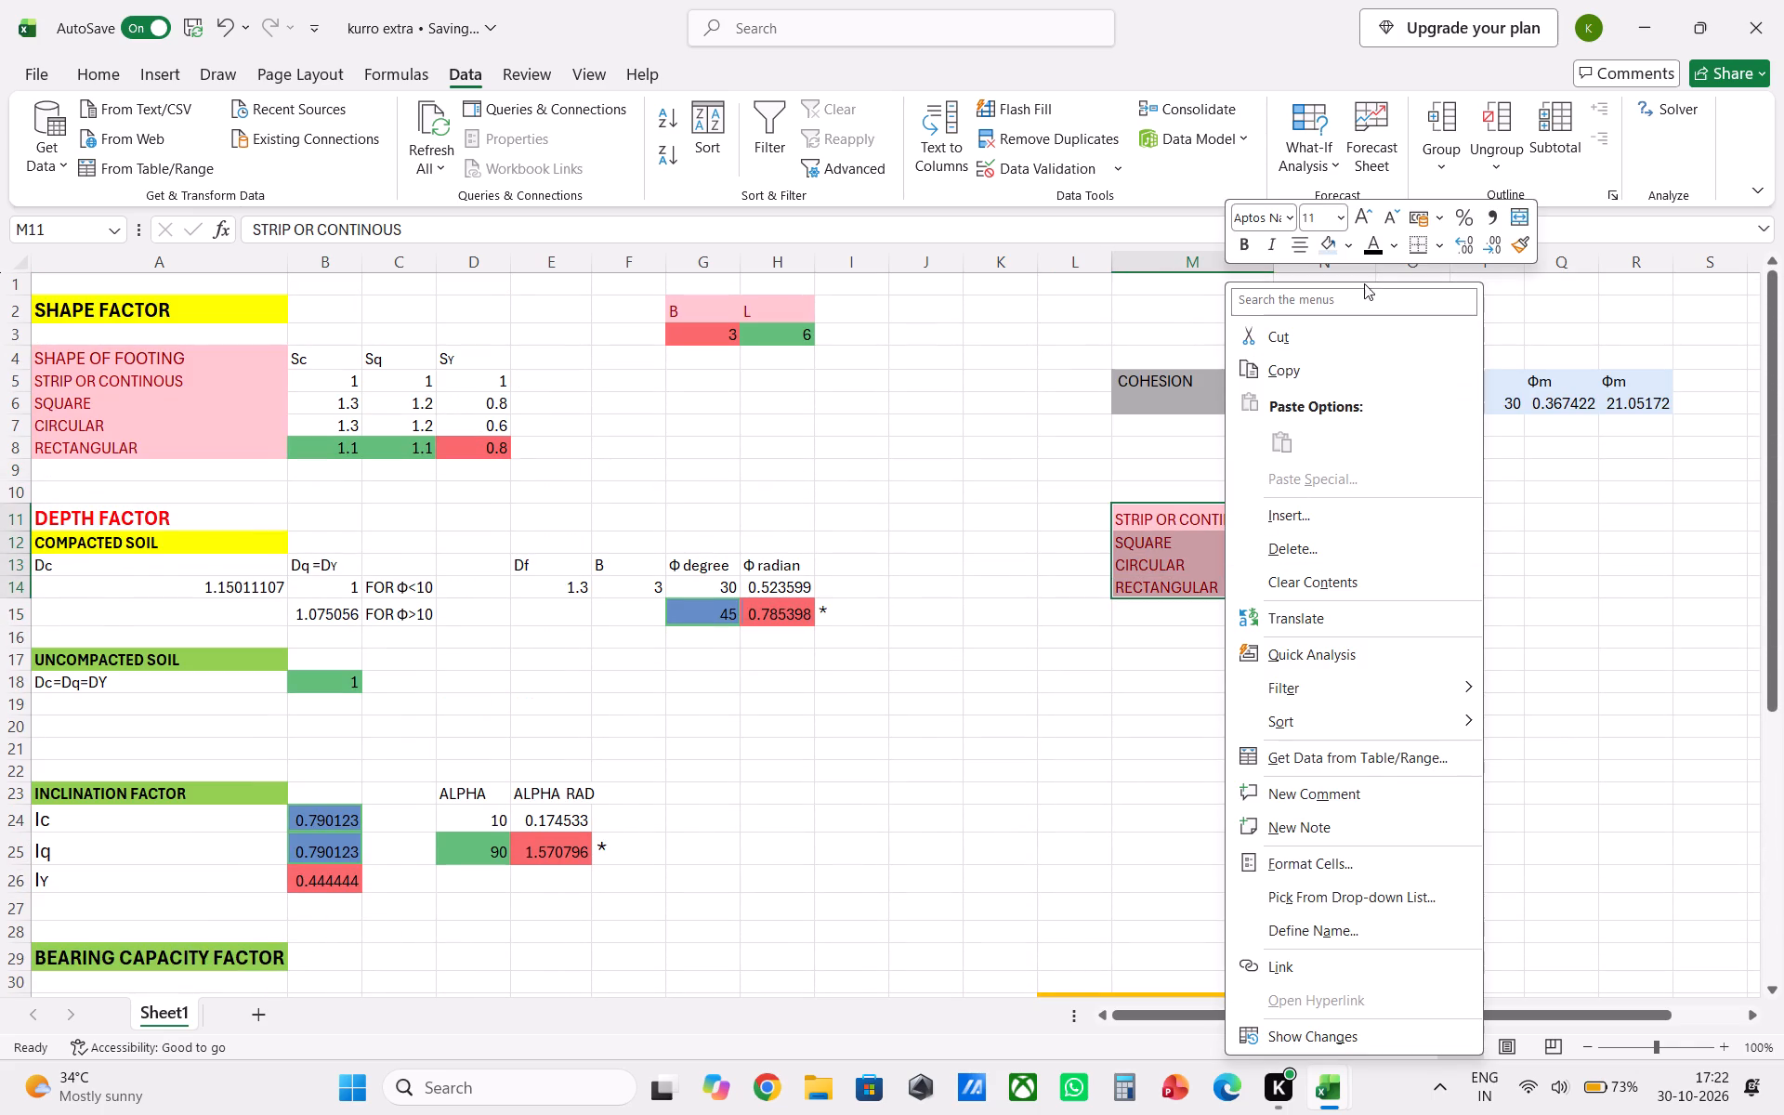
{"action": "left_click", "coordinate": [1330, 246]}
{"action": "left_click", "coordinate": [1330, 246]}
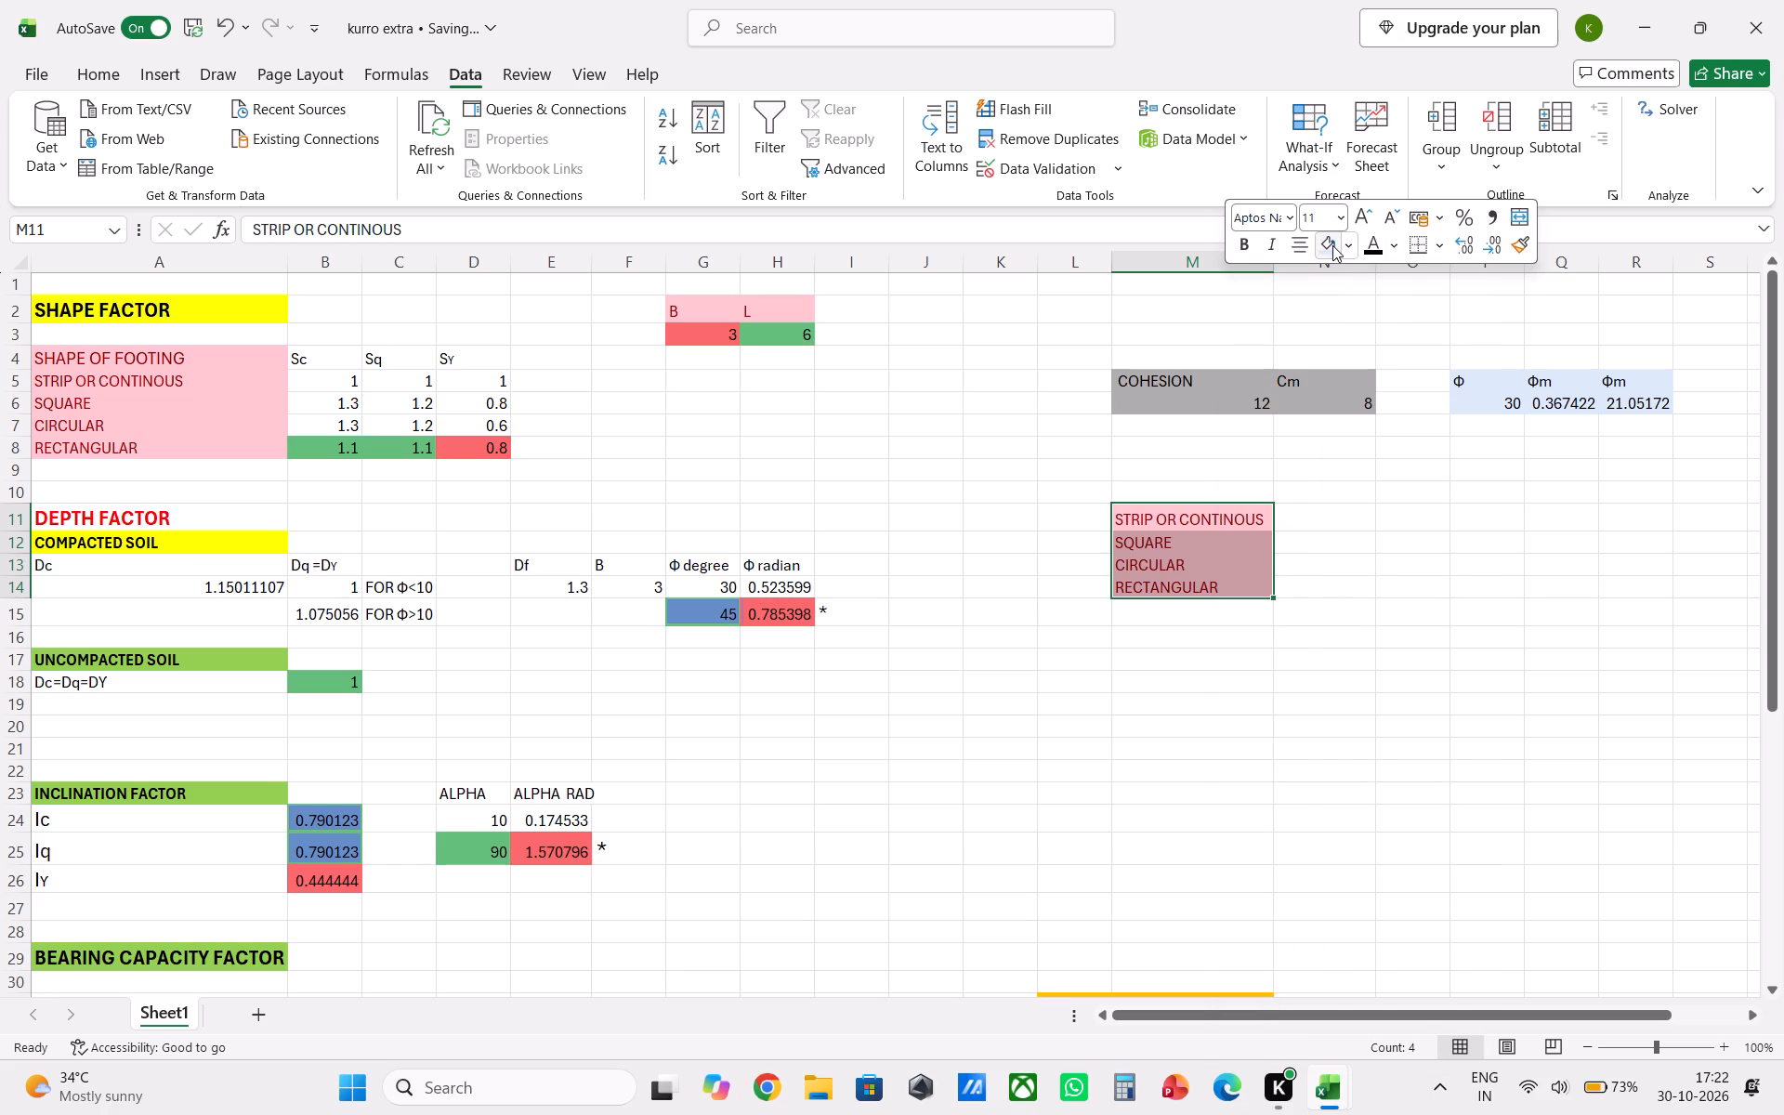
{"action": "left_click", "coordinate": [1332, 245]}
{"action": "left_click", "coordinate": [1332, 245]}
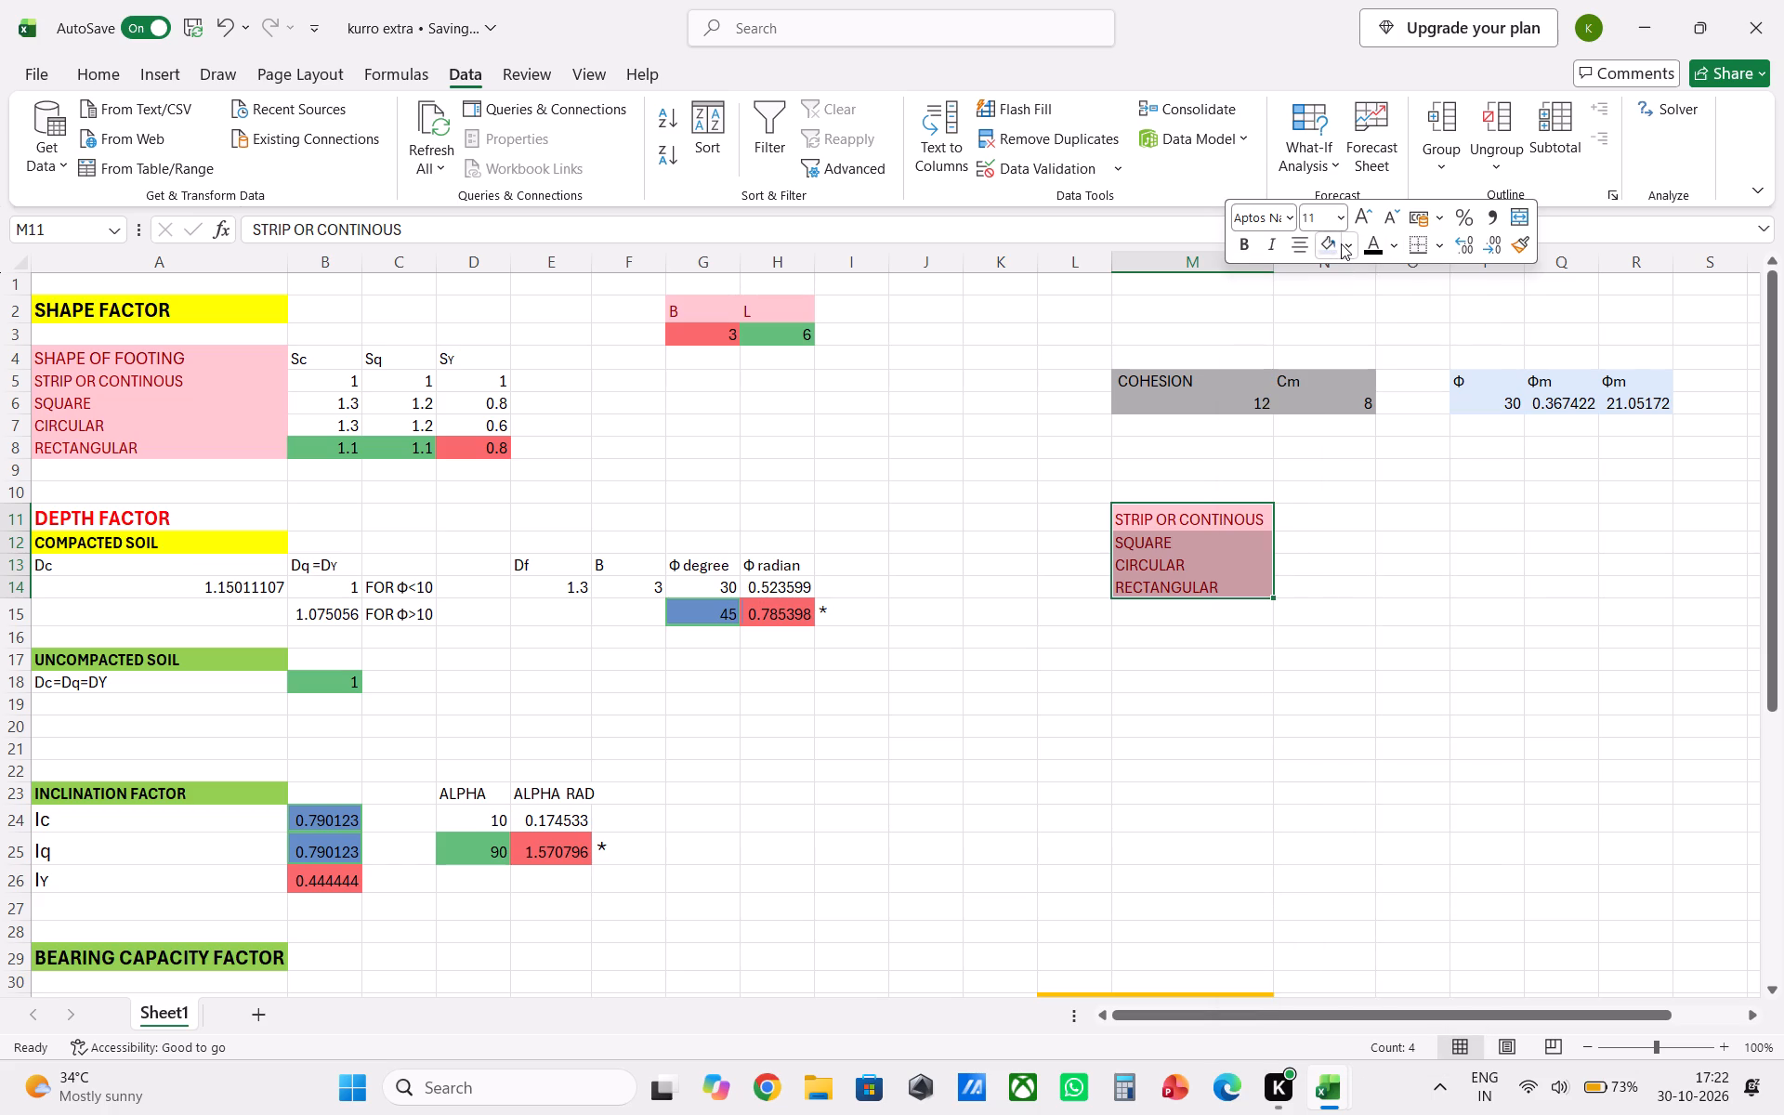
{"action": "left_click", "coordinate": [1343, 243]}
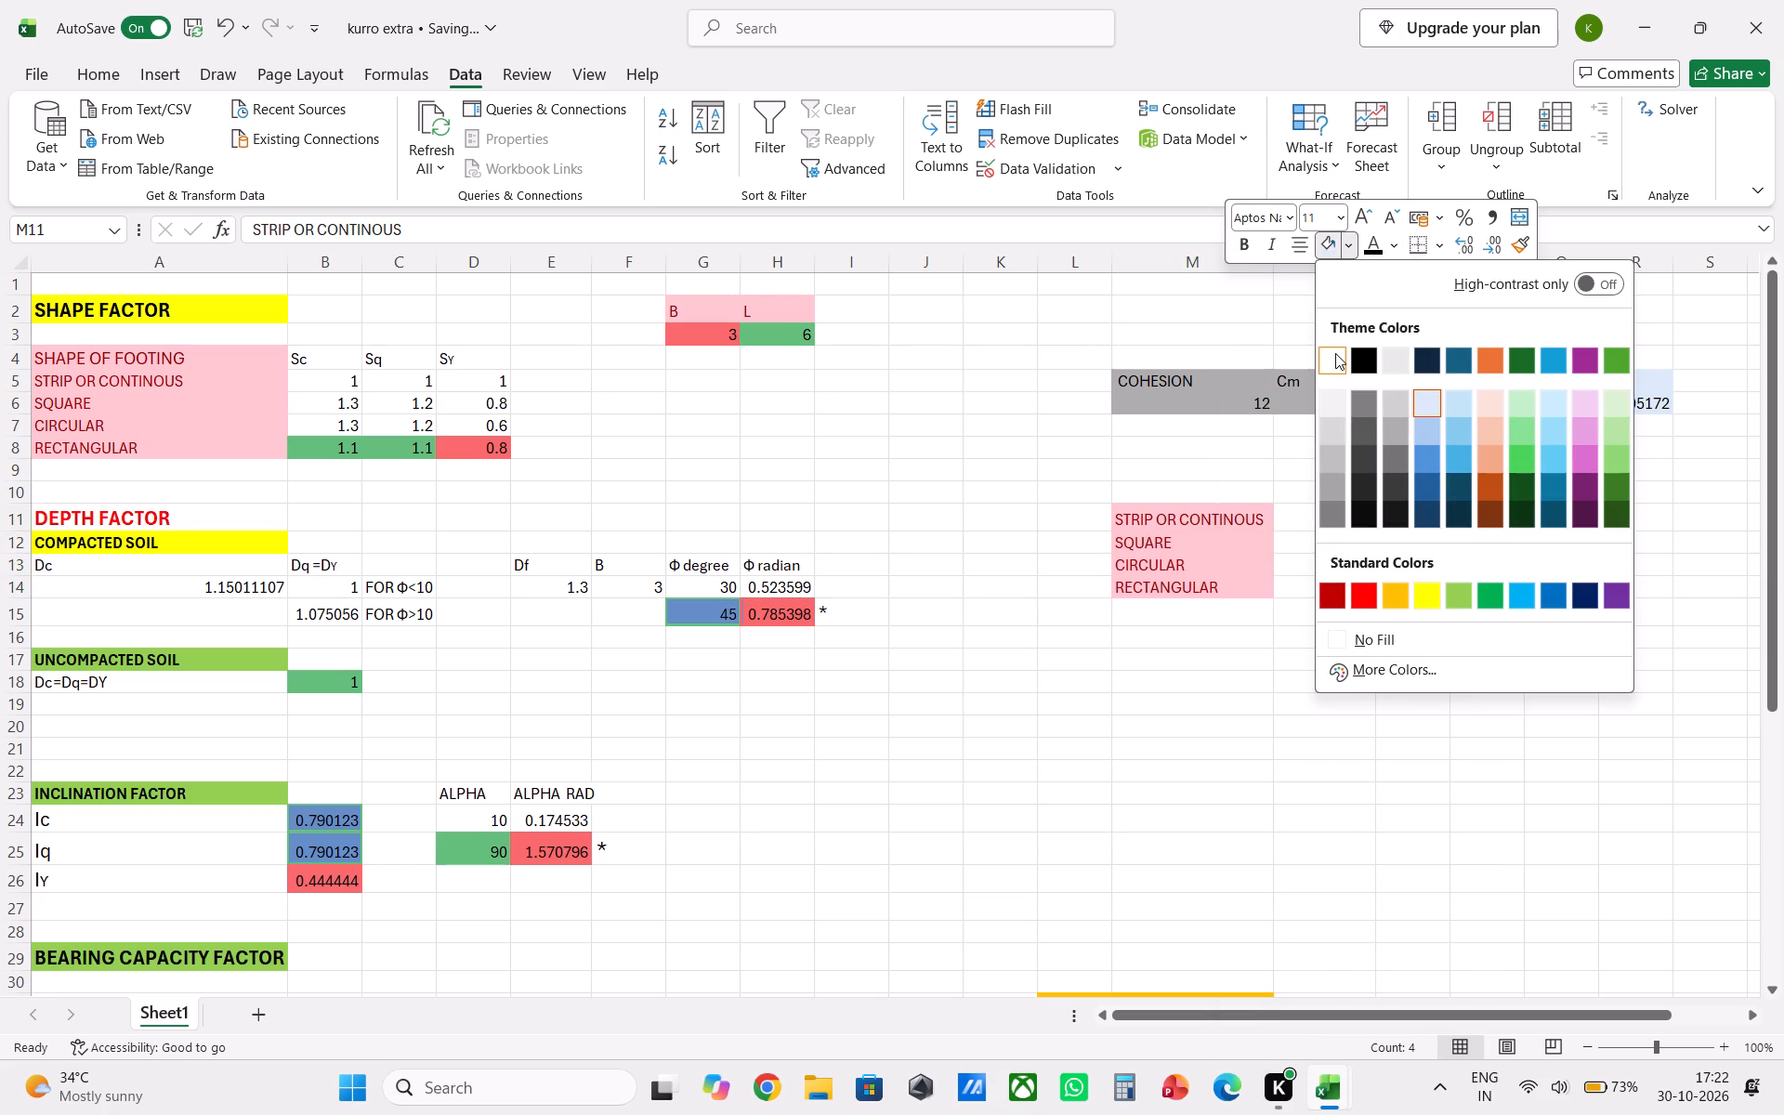
{"action": "left_click", "coordinate": [1335, 353]}
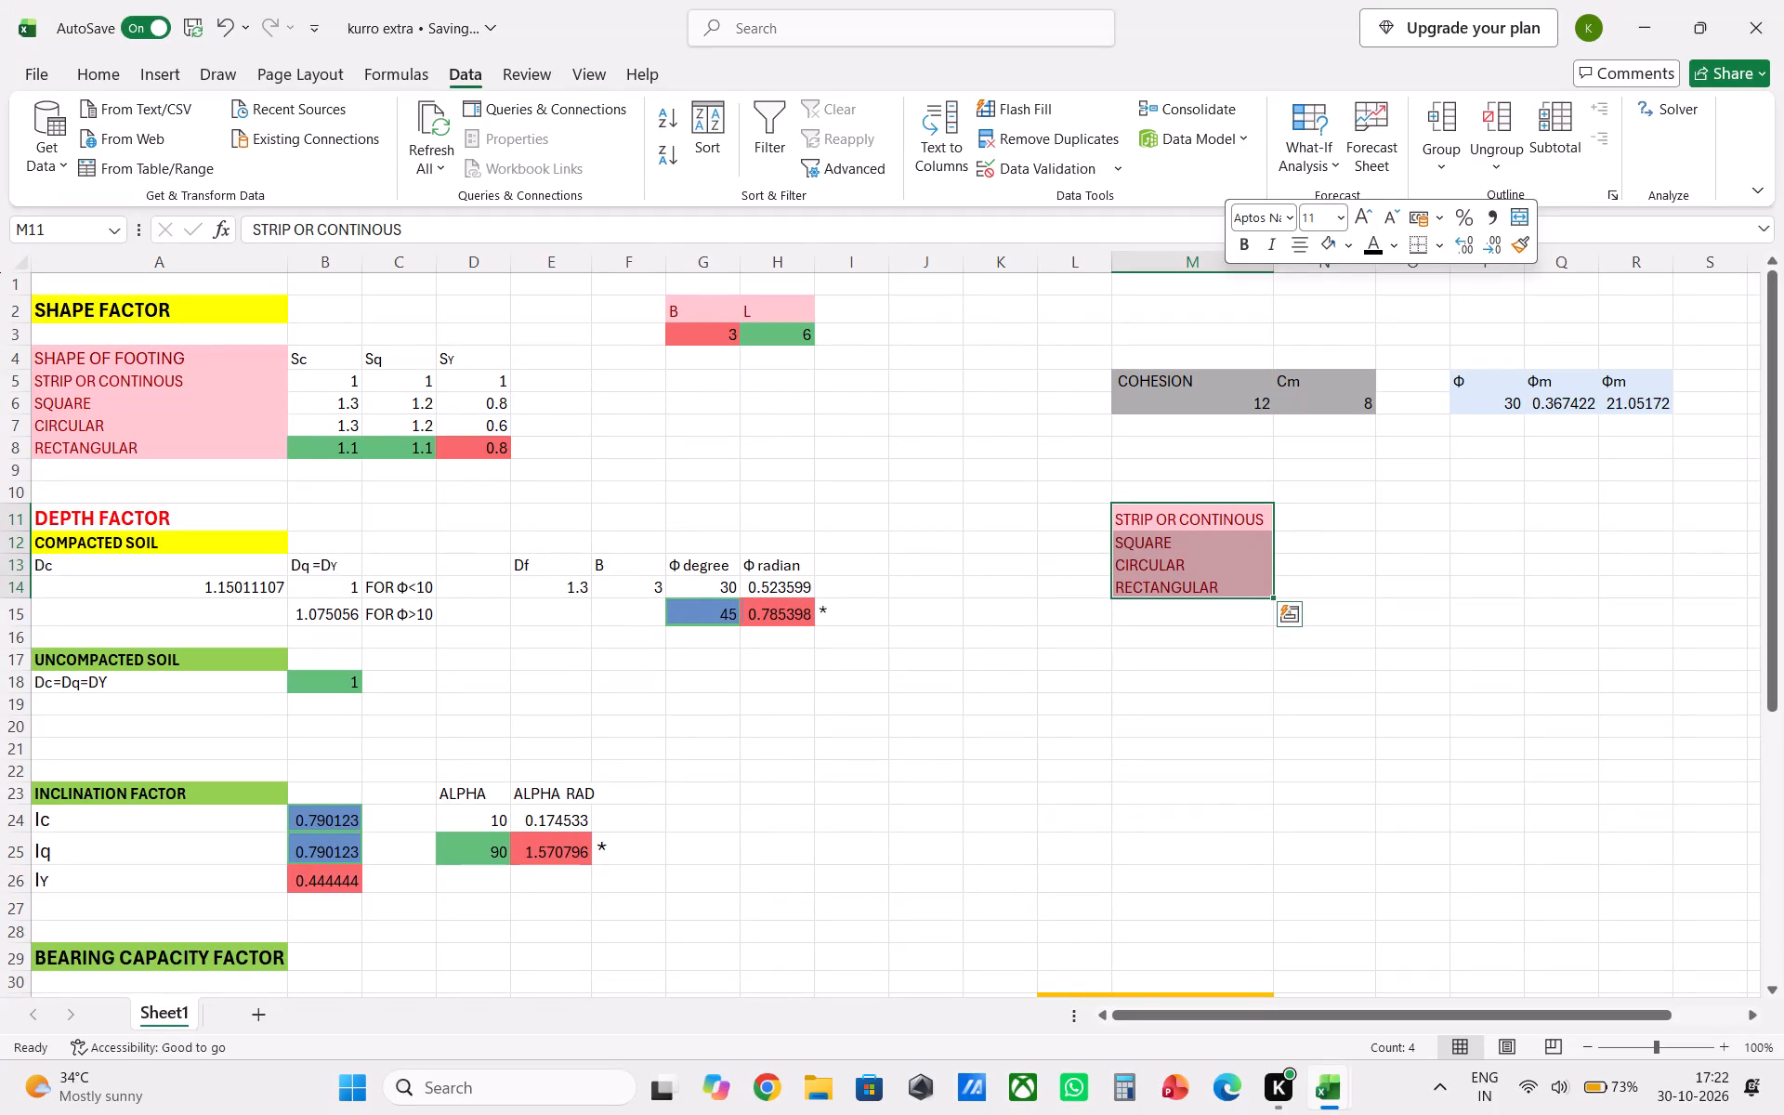
Clear the conditional formatting from the footing shape names in M11:M14.
{"action": "left_click", "coordinate": [1290, 613]}
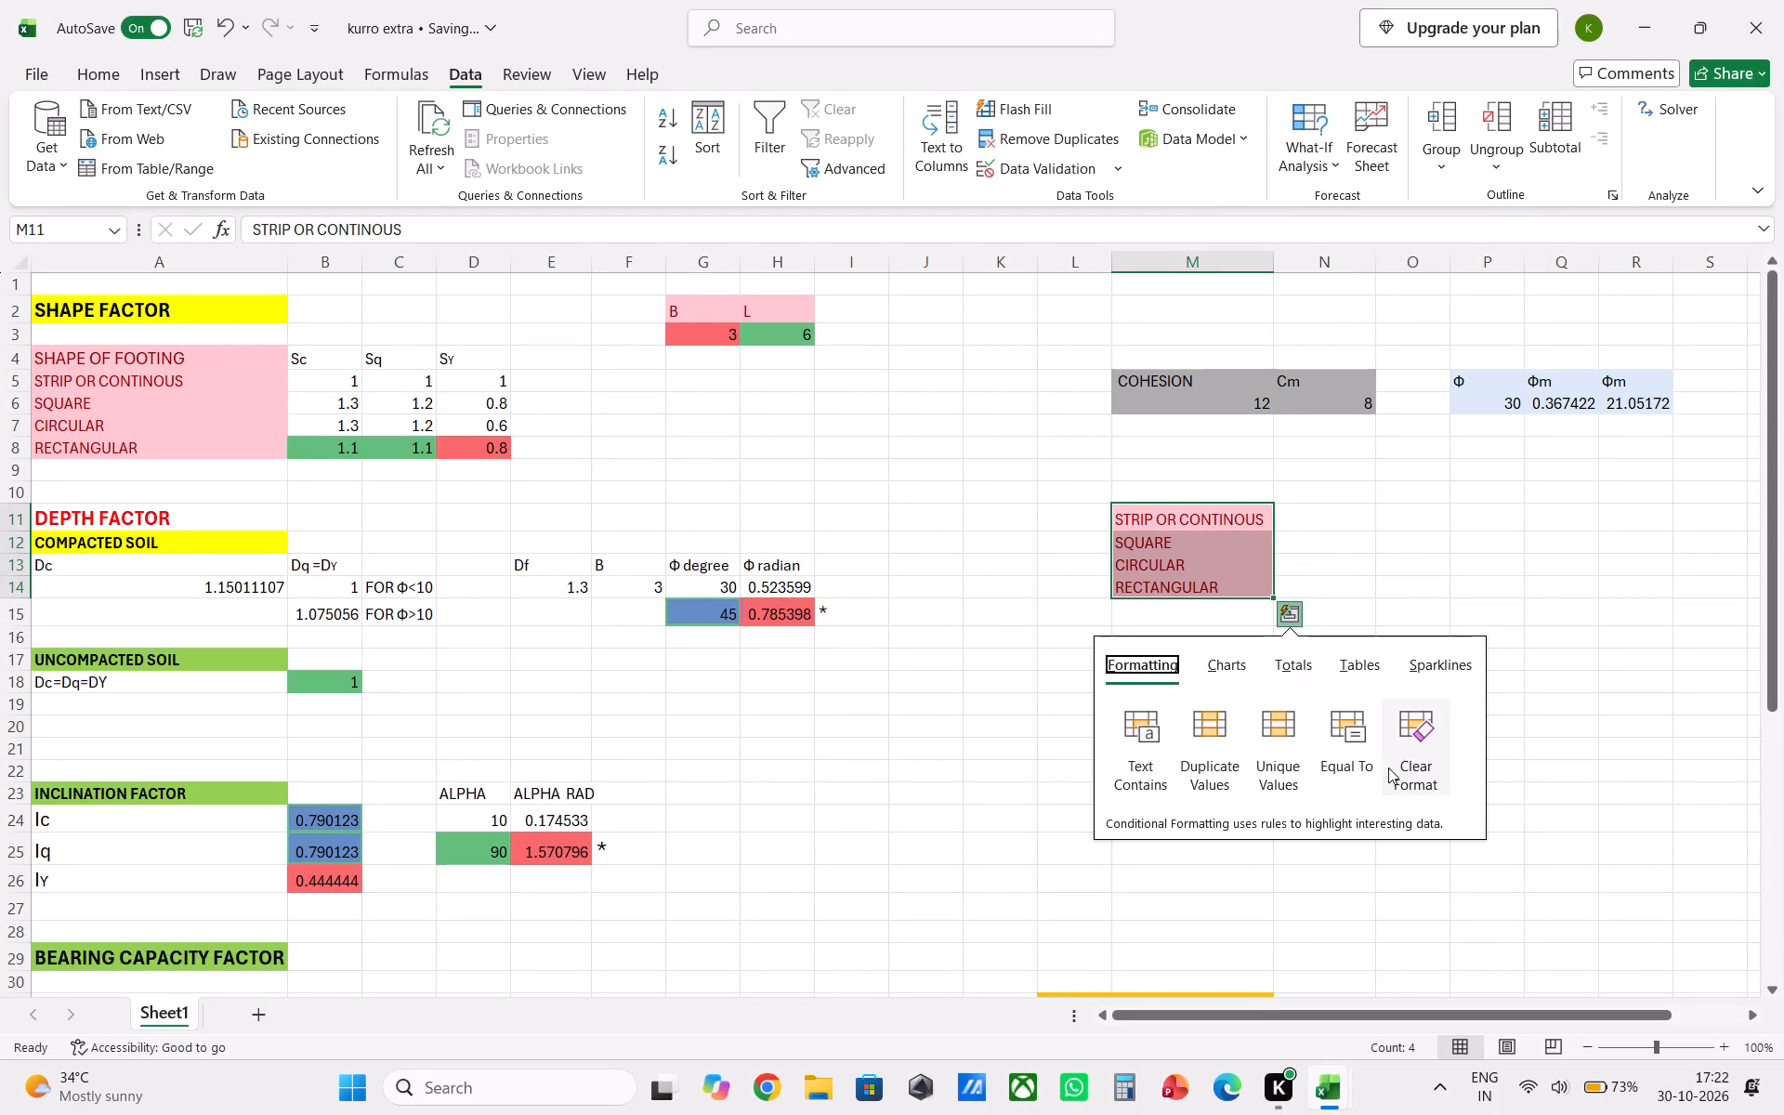
{"action": "left_click", "coordinate": [1405, 744]}
{"action": "left_click", "coordinate": [1451, 655]}
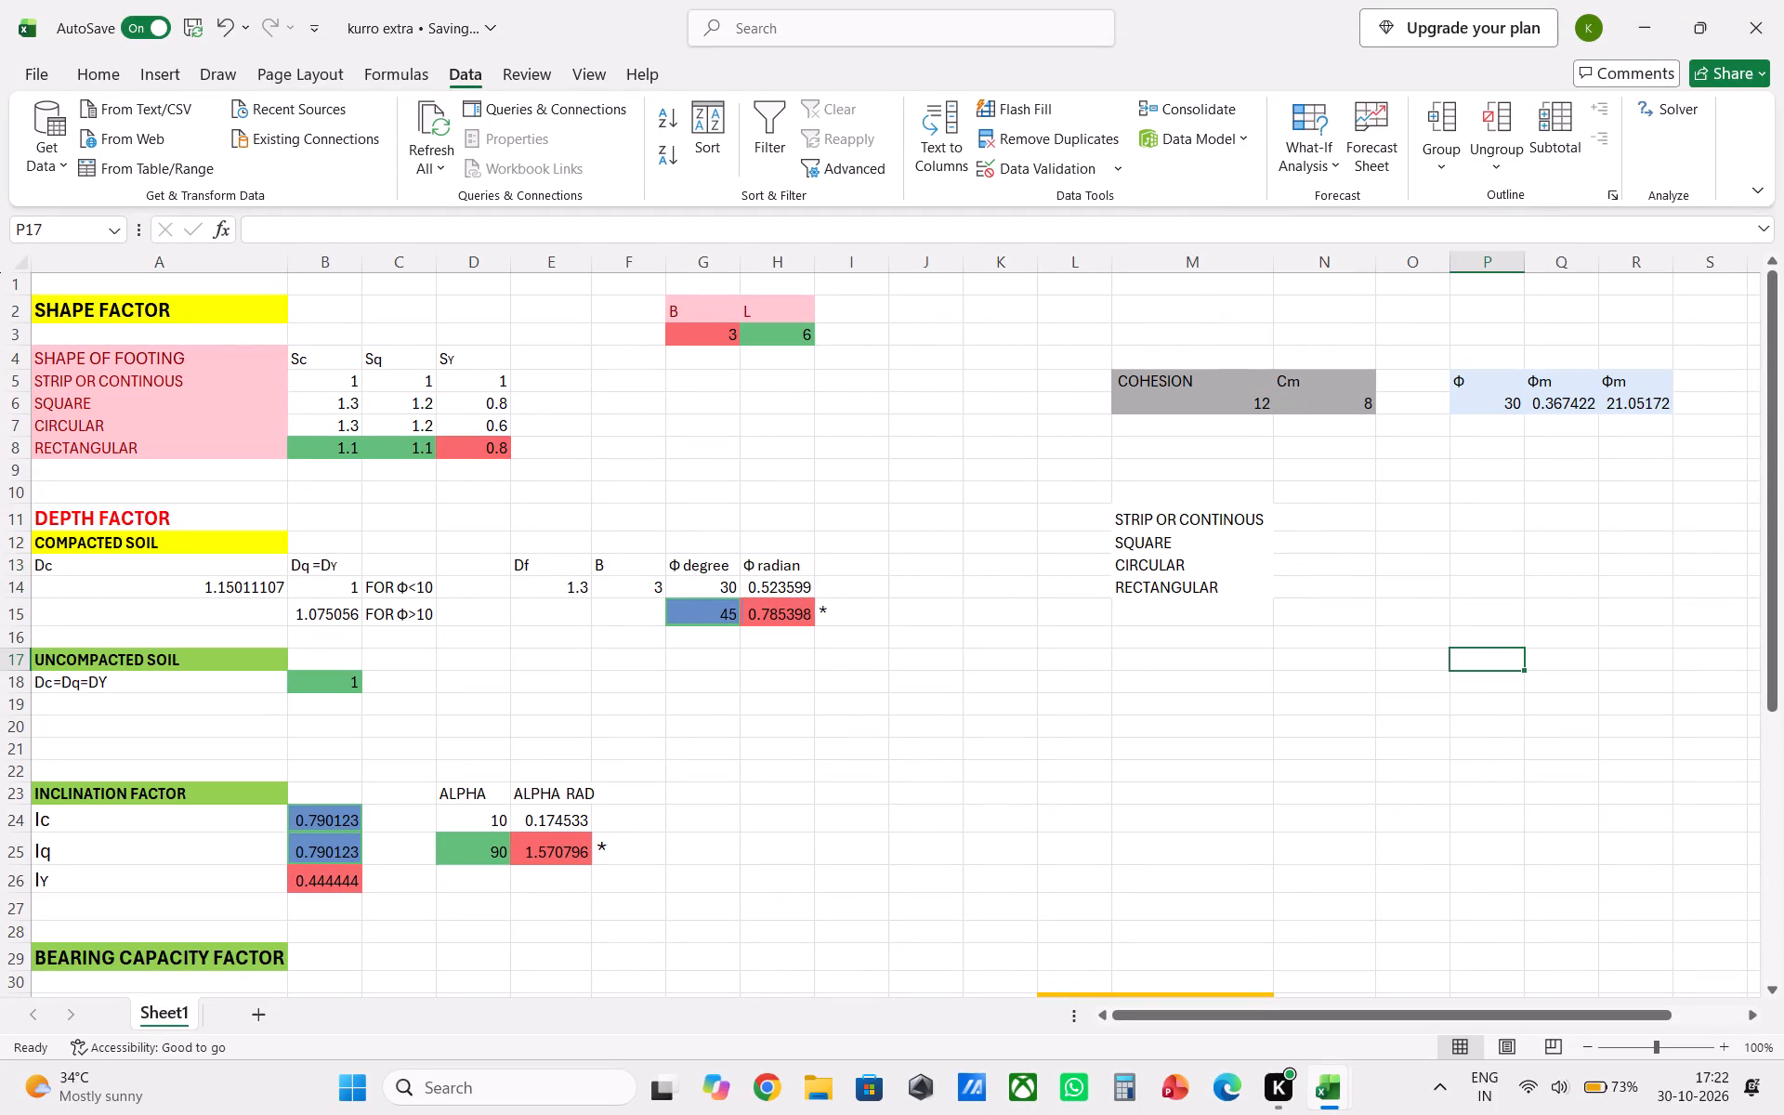
Delete the copied footing shape names from the helper range M10:M15.
{"action": "left_click", "coordinate": [1159, 497]}
{"action": "left_click_drag", "start_coordinate": [1161, 497], "coordinate": [1165, 498]}
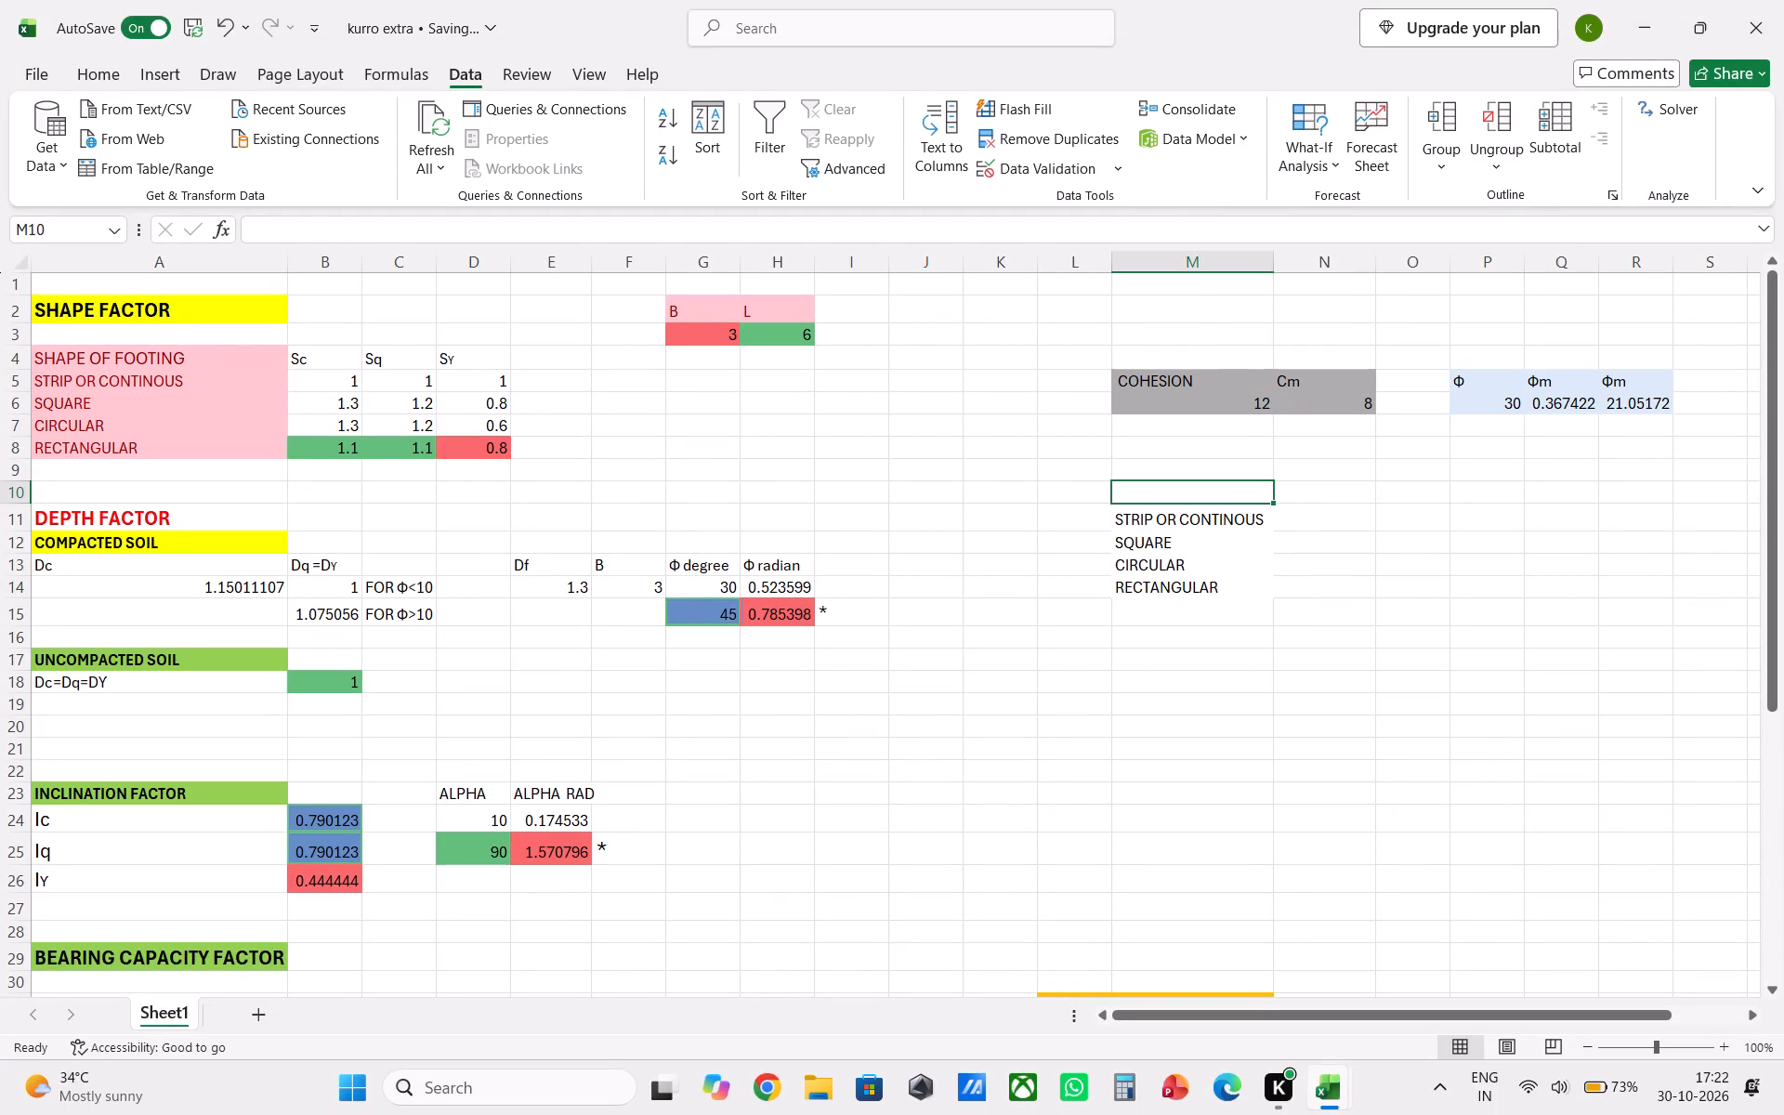
{"action": "left_click_drag", "start_coordinate": [1165, 498], "coordinate": [1197, 608]}
{"action": "key", "text": "Delete"}
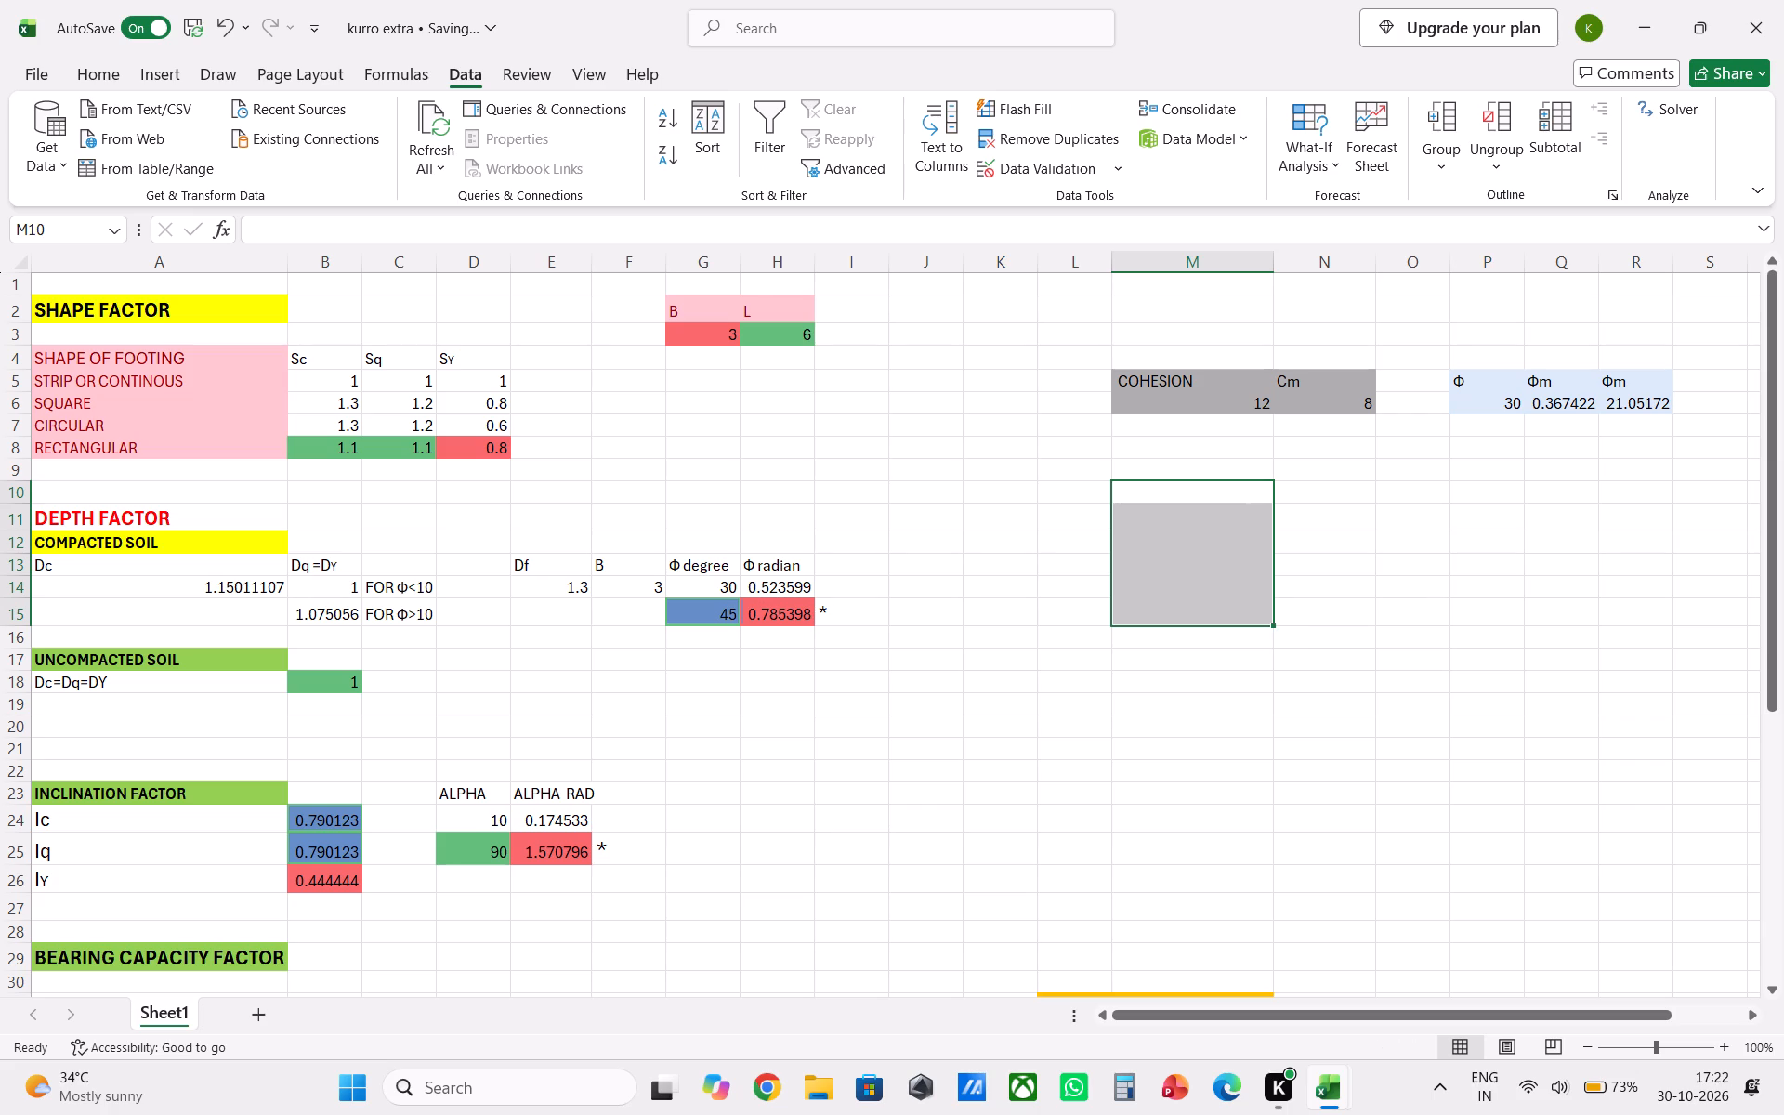
{"action": "key", "text": "Delete"}
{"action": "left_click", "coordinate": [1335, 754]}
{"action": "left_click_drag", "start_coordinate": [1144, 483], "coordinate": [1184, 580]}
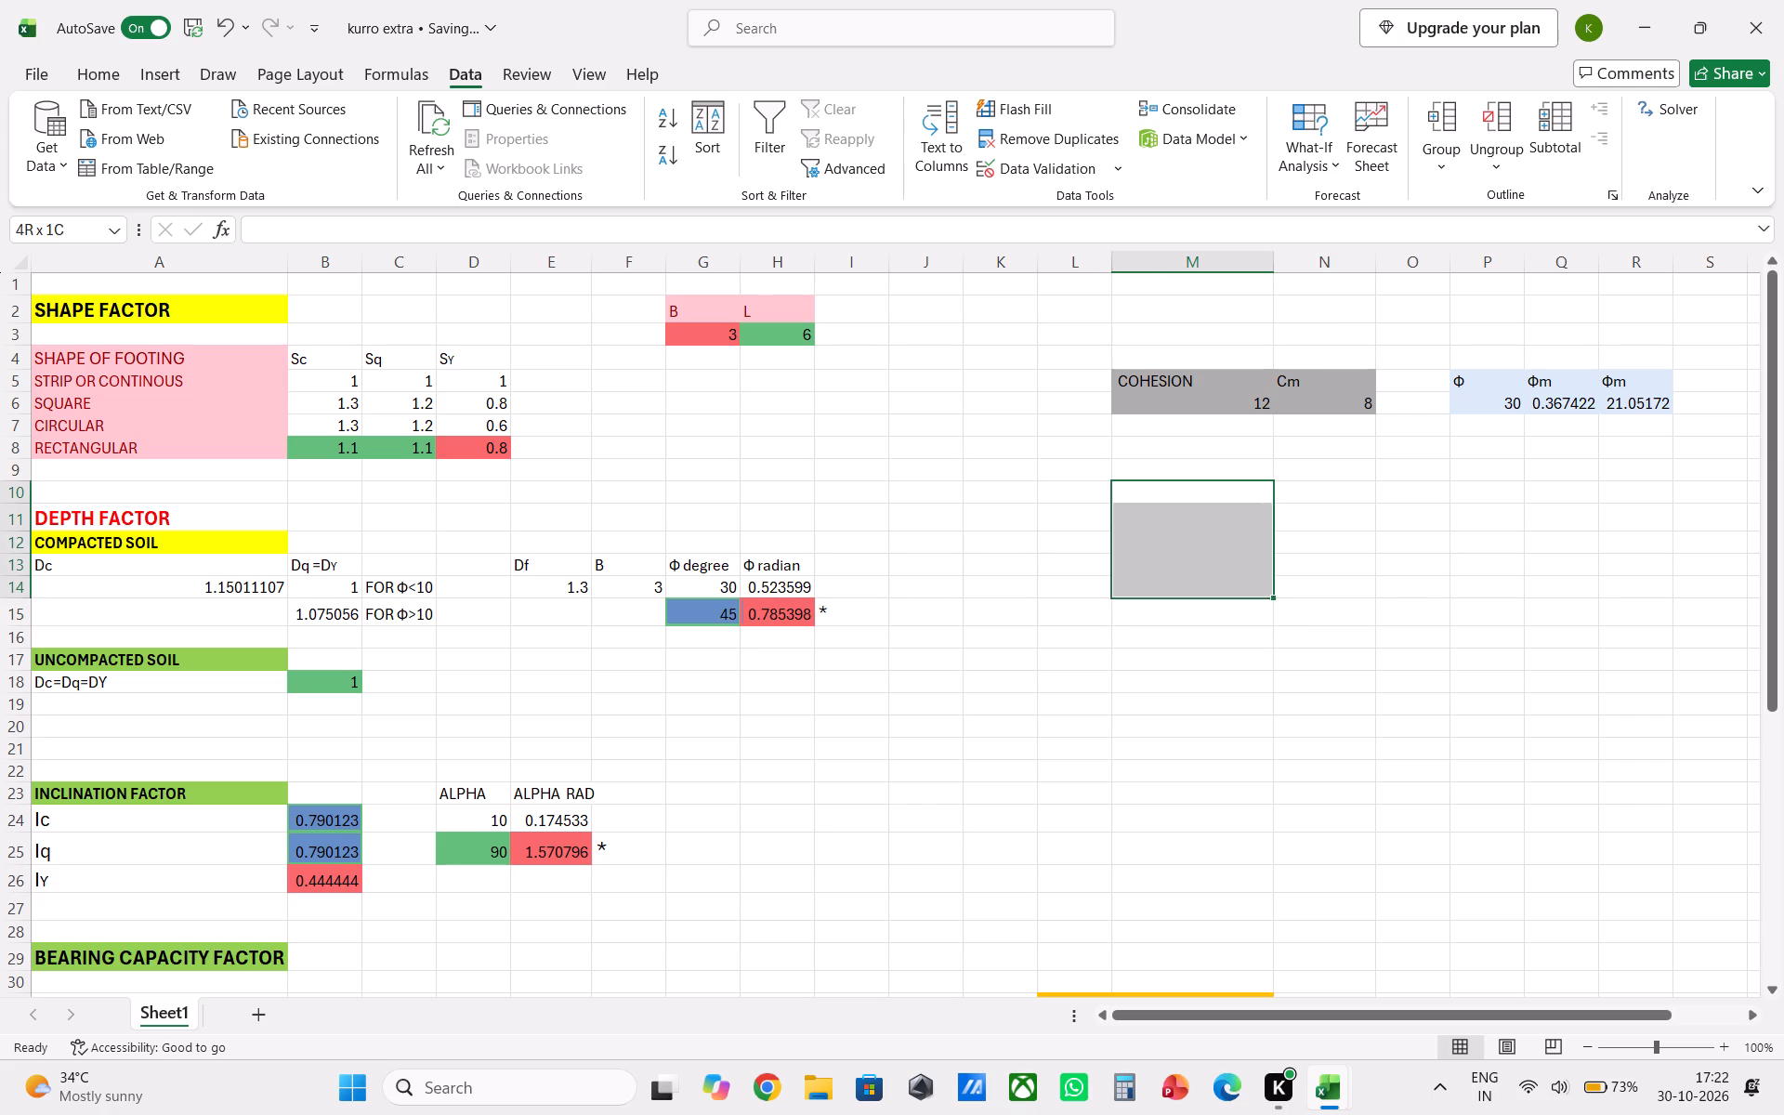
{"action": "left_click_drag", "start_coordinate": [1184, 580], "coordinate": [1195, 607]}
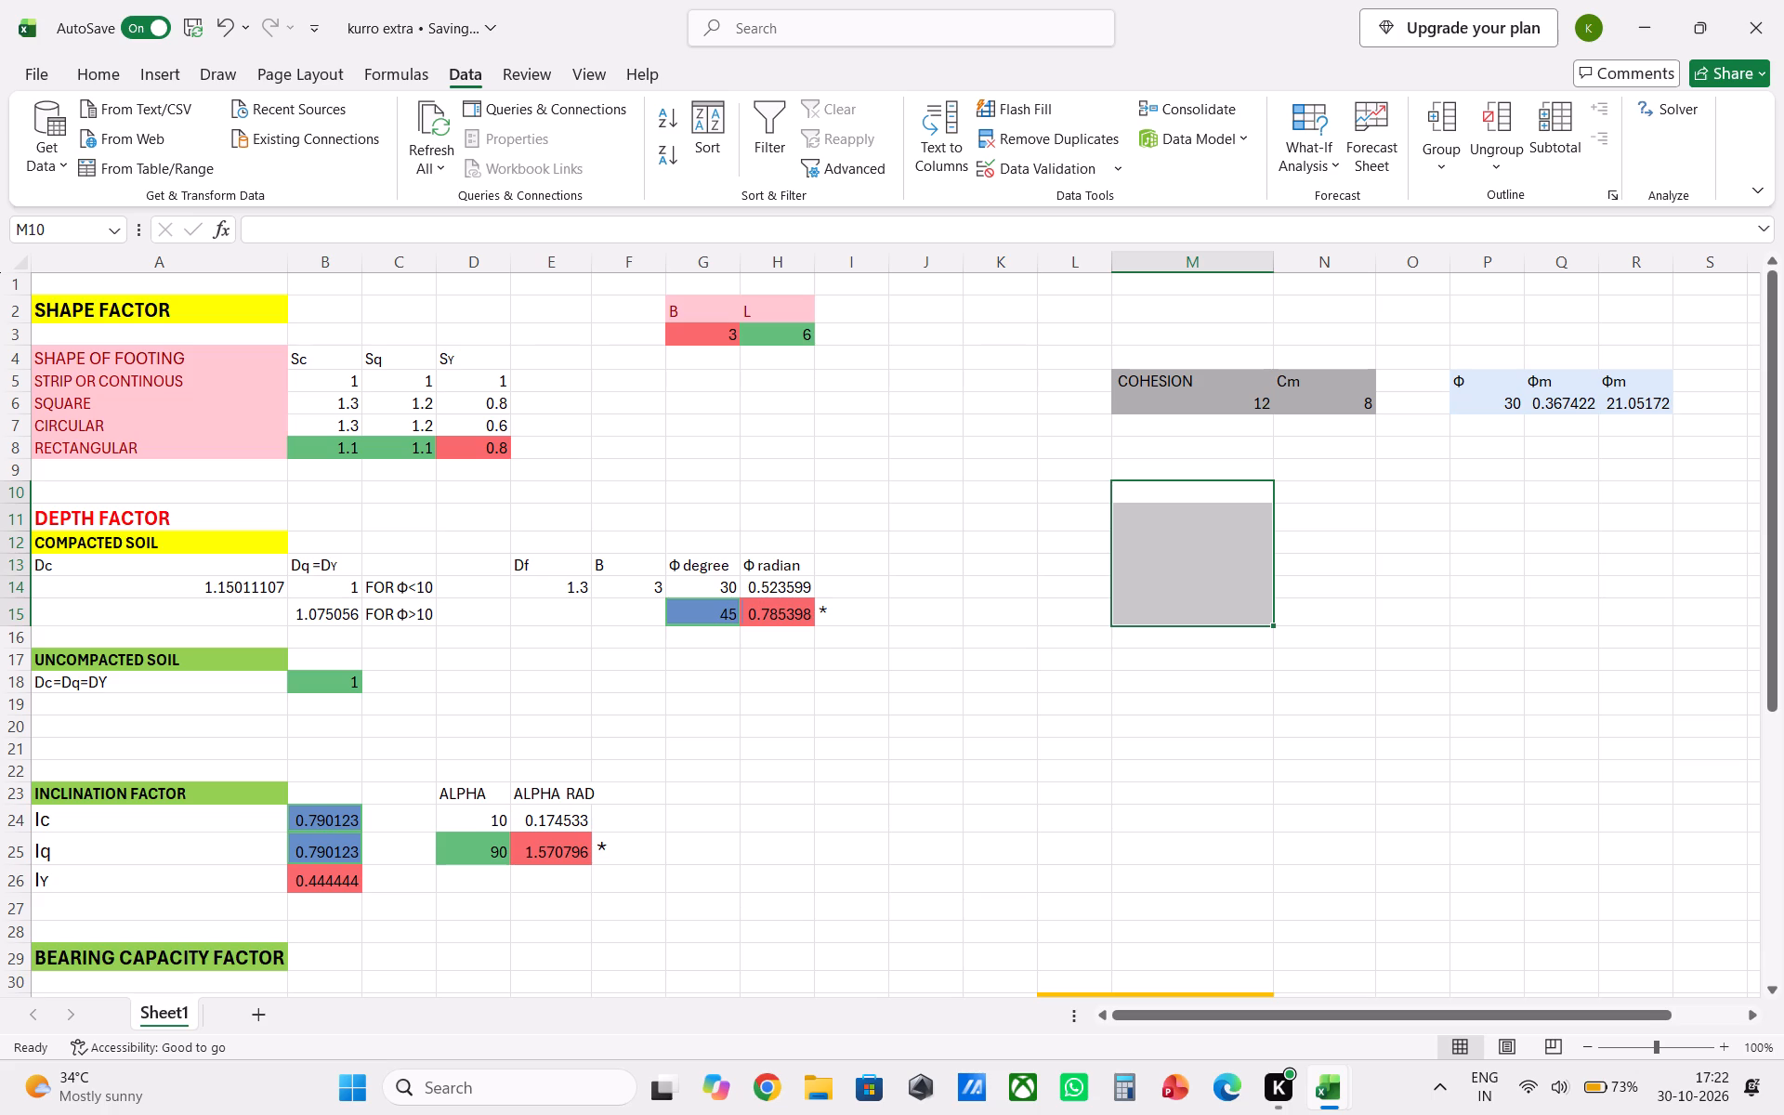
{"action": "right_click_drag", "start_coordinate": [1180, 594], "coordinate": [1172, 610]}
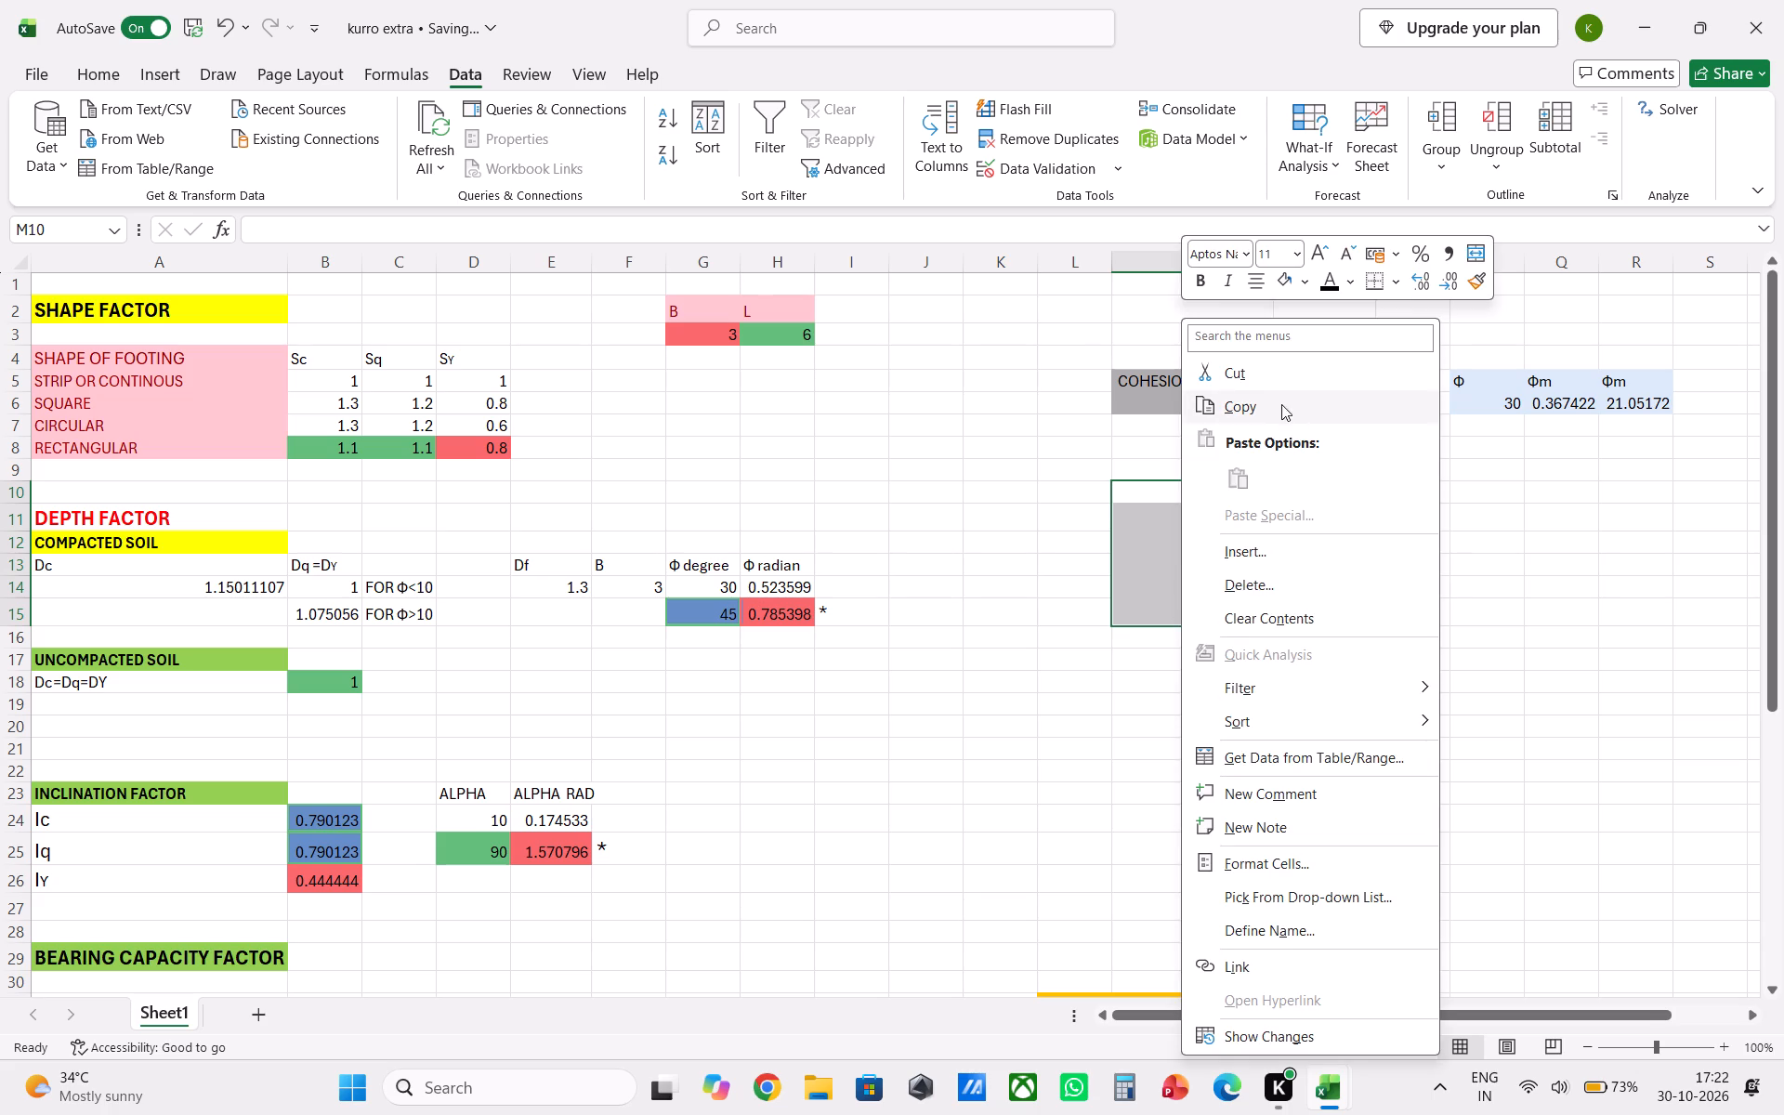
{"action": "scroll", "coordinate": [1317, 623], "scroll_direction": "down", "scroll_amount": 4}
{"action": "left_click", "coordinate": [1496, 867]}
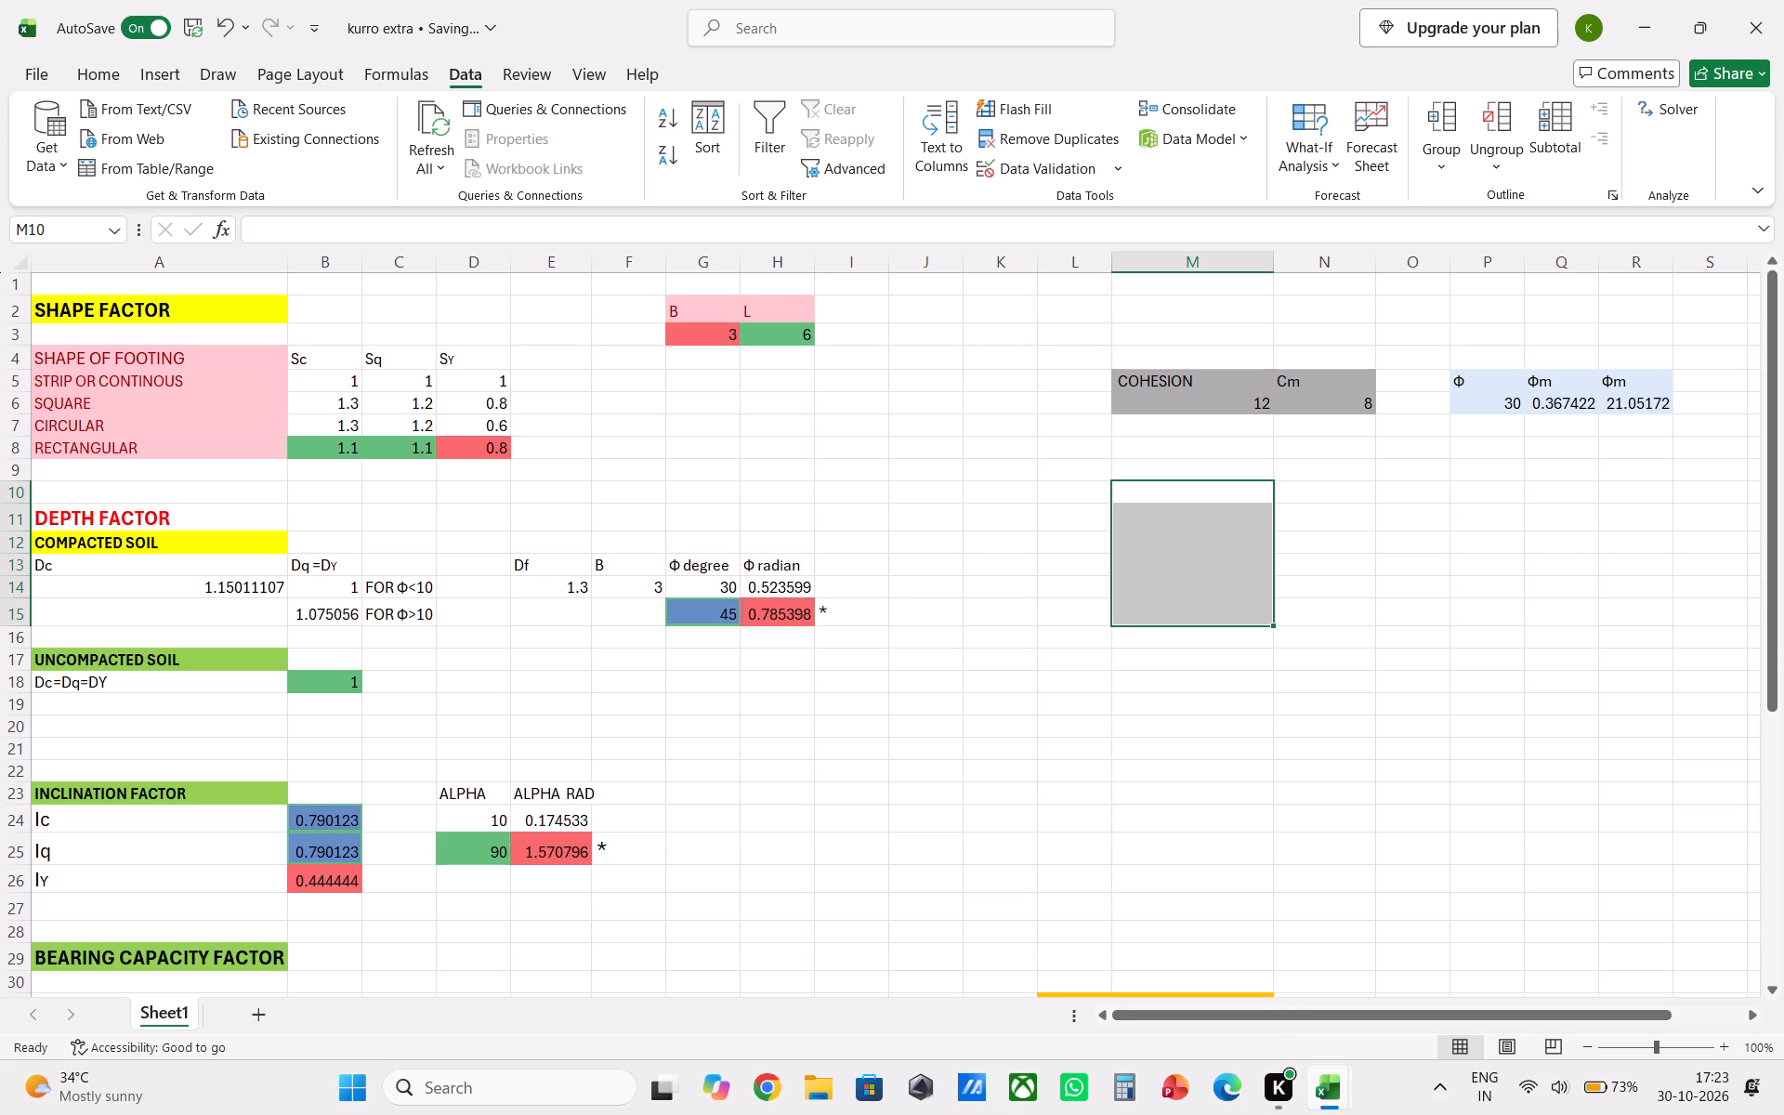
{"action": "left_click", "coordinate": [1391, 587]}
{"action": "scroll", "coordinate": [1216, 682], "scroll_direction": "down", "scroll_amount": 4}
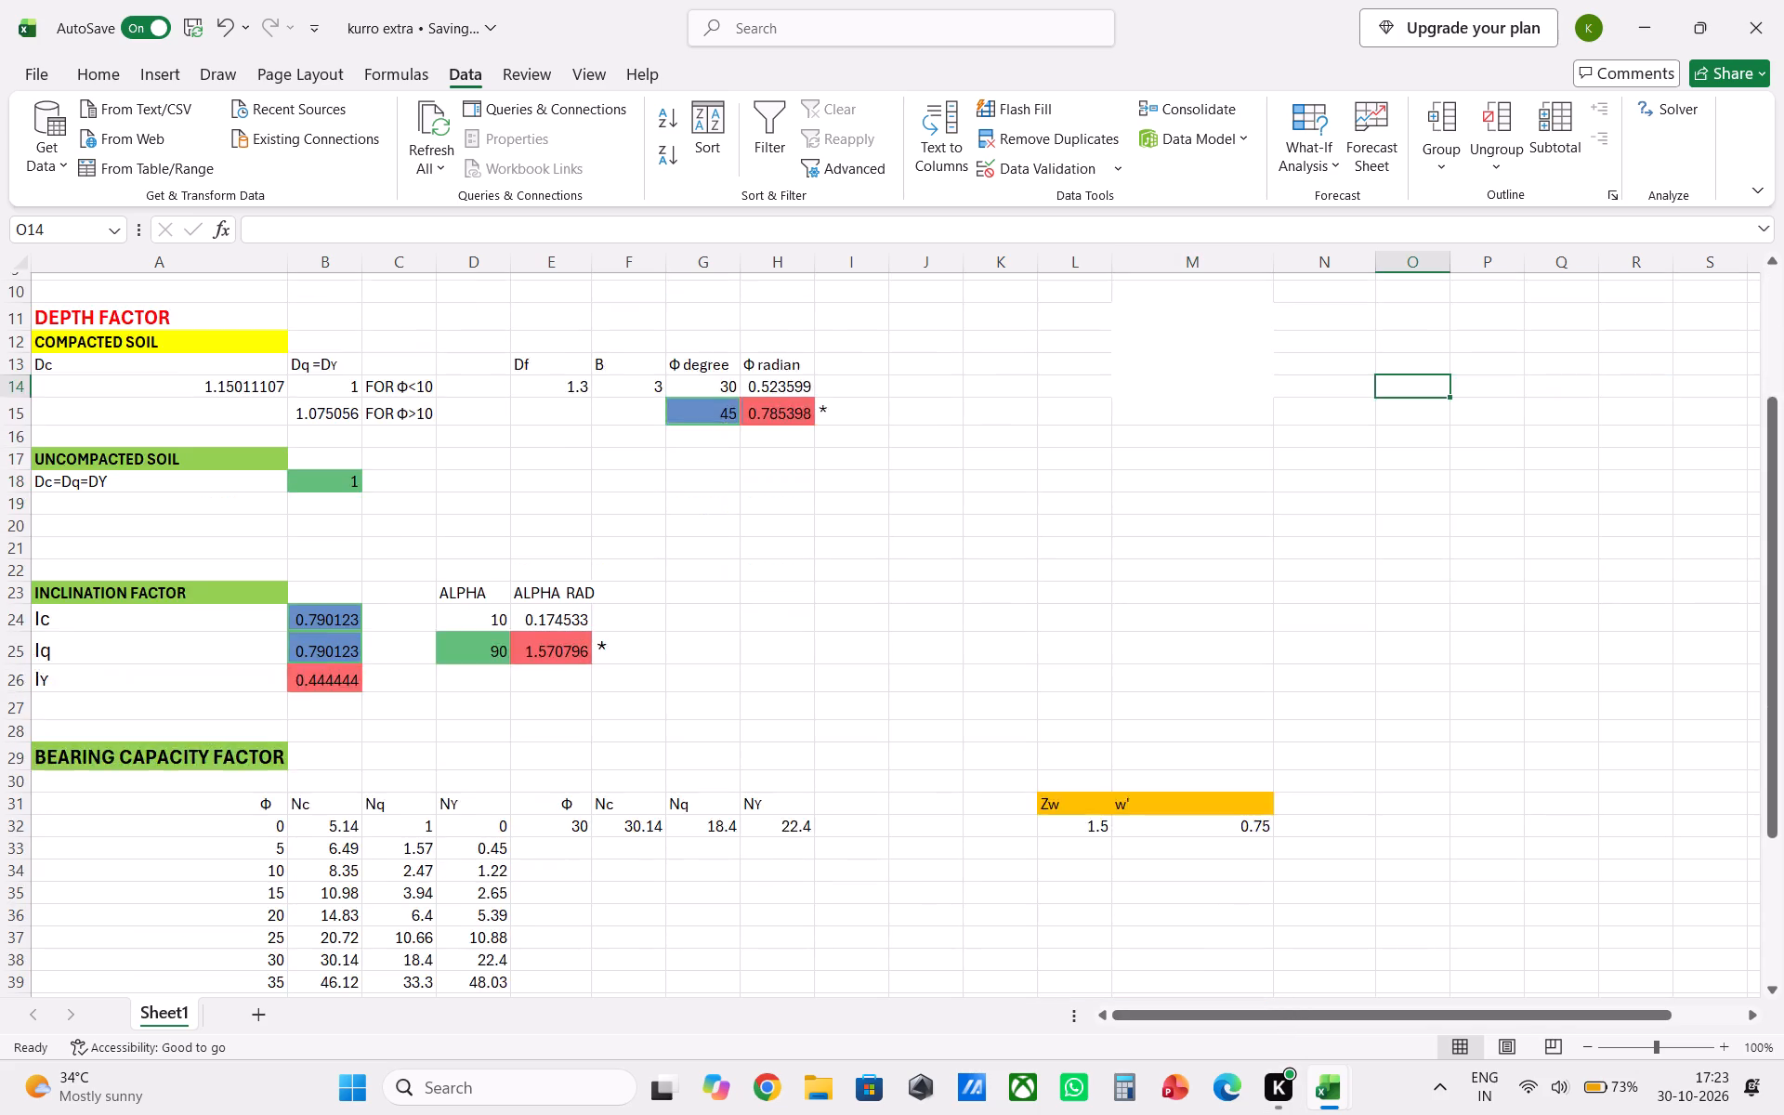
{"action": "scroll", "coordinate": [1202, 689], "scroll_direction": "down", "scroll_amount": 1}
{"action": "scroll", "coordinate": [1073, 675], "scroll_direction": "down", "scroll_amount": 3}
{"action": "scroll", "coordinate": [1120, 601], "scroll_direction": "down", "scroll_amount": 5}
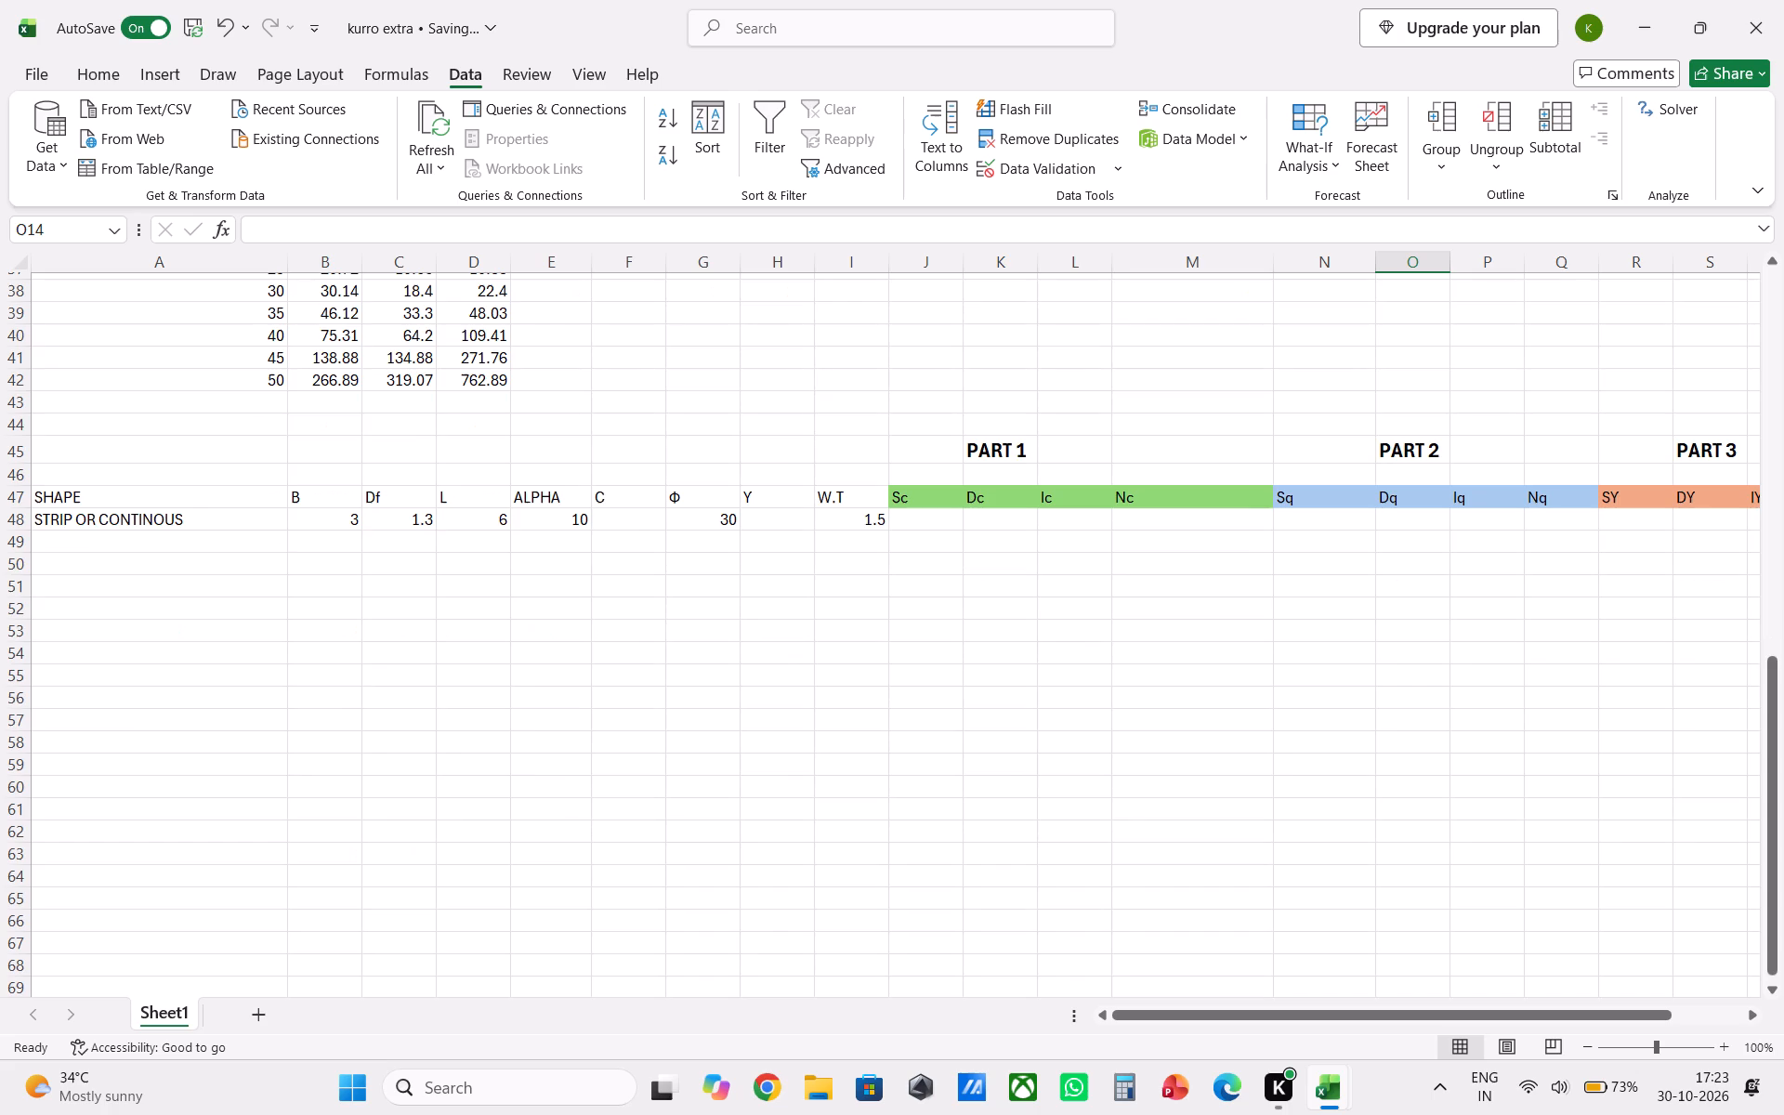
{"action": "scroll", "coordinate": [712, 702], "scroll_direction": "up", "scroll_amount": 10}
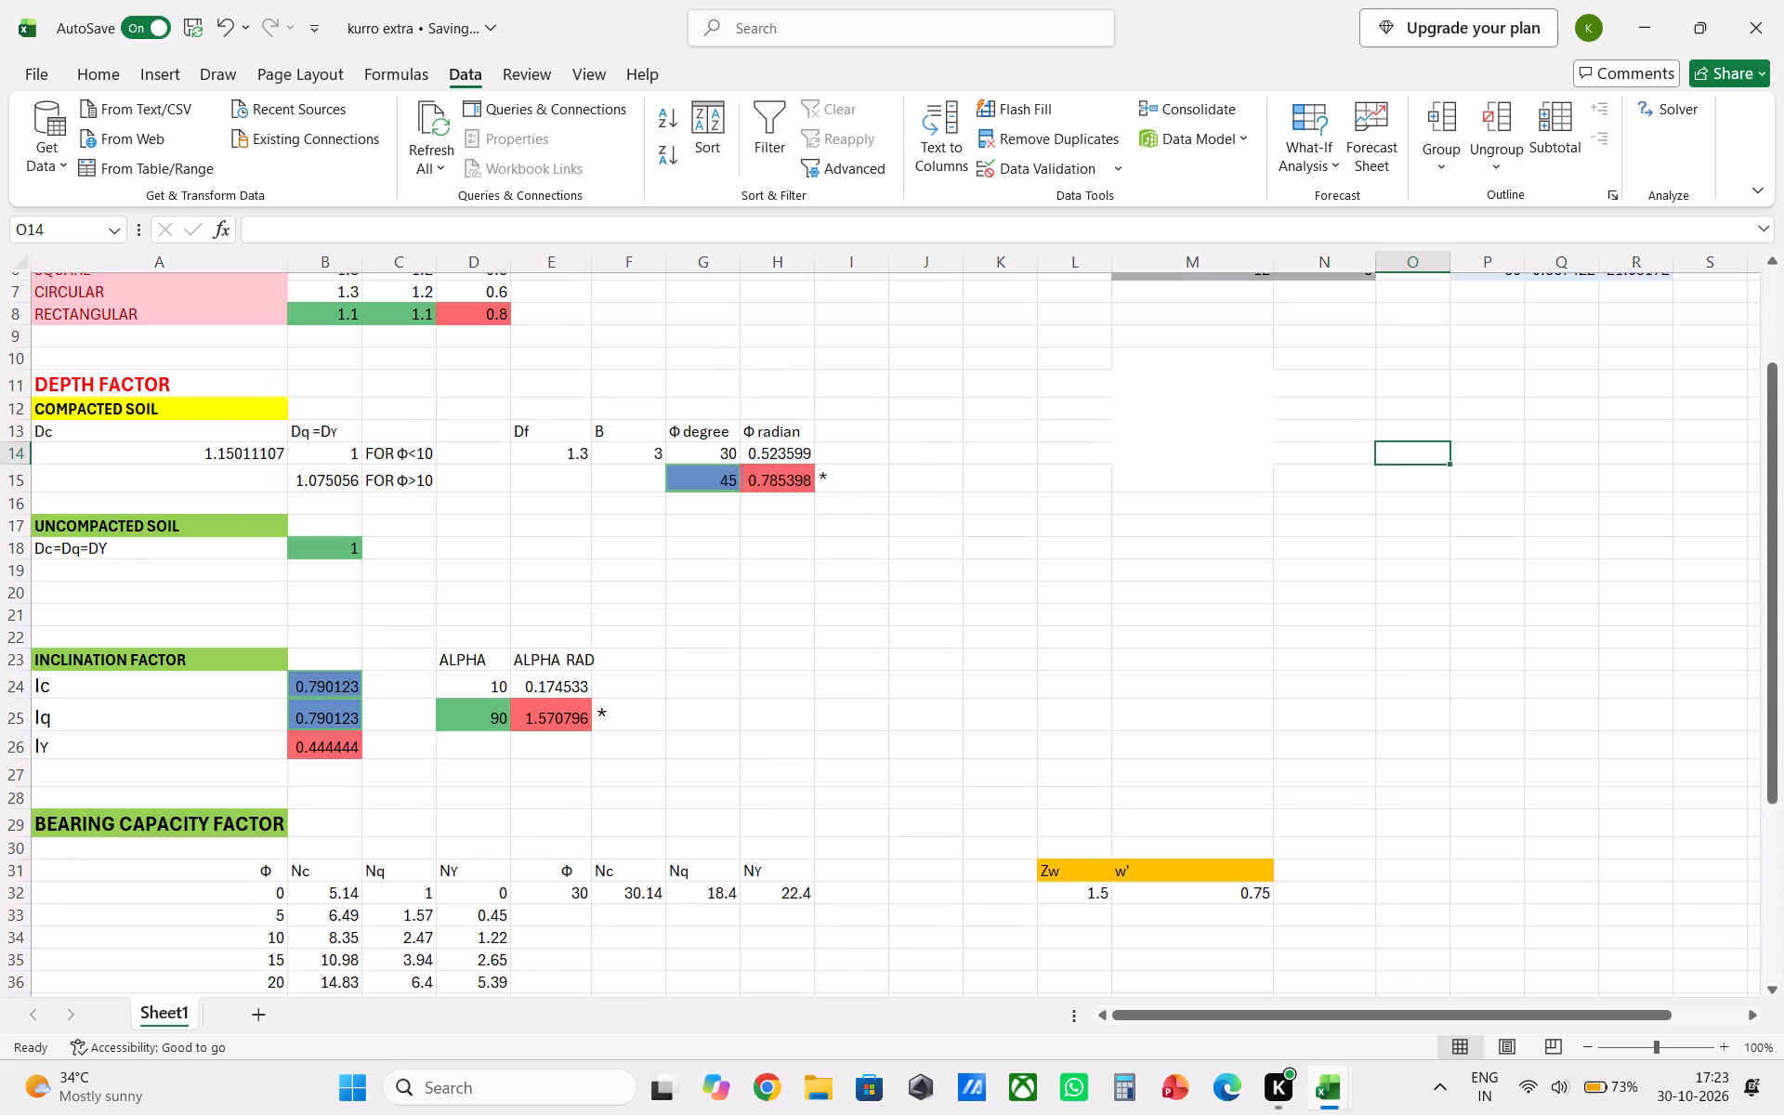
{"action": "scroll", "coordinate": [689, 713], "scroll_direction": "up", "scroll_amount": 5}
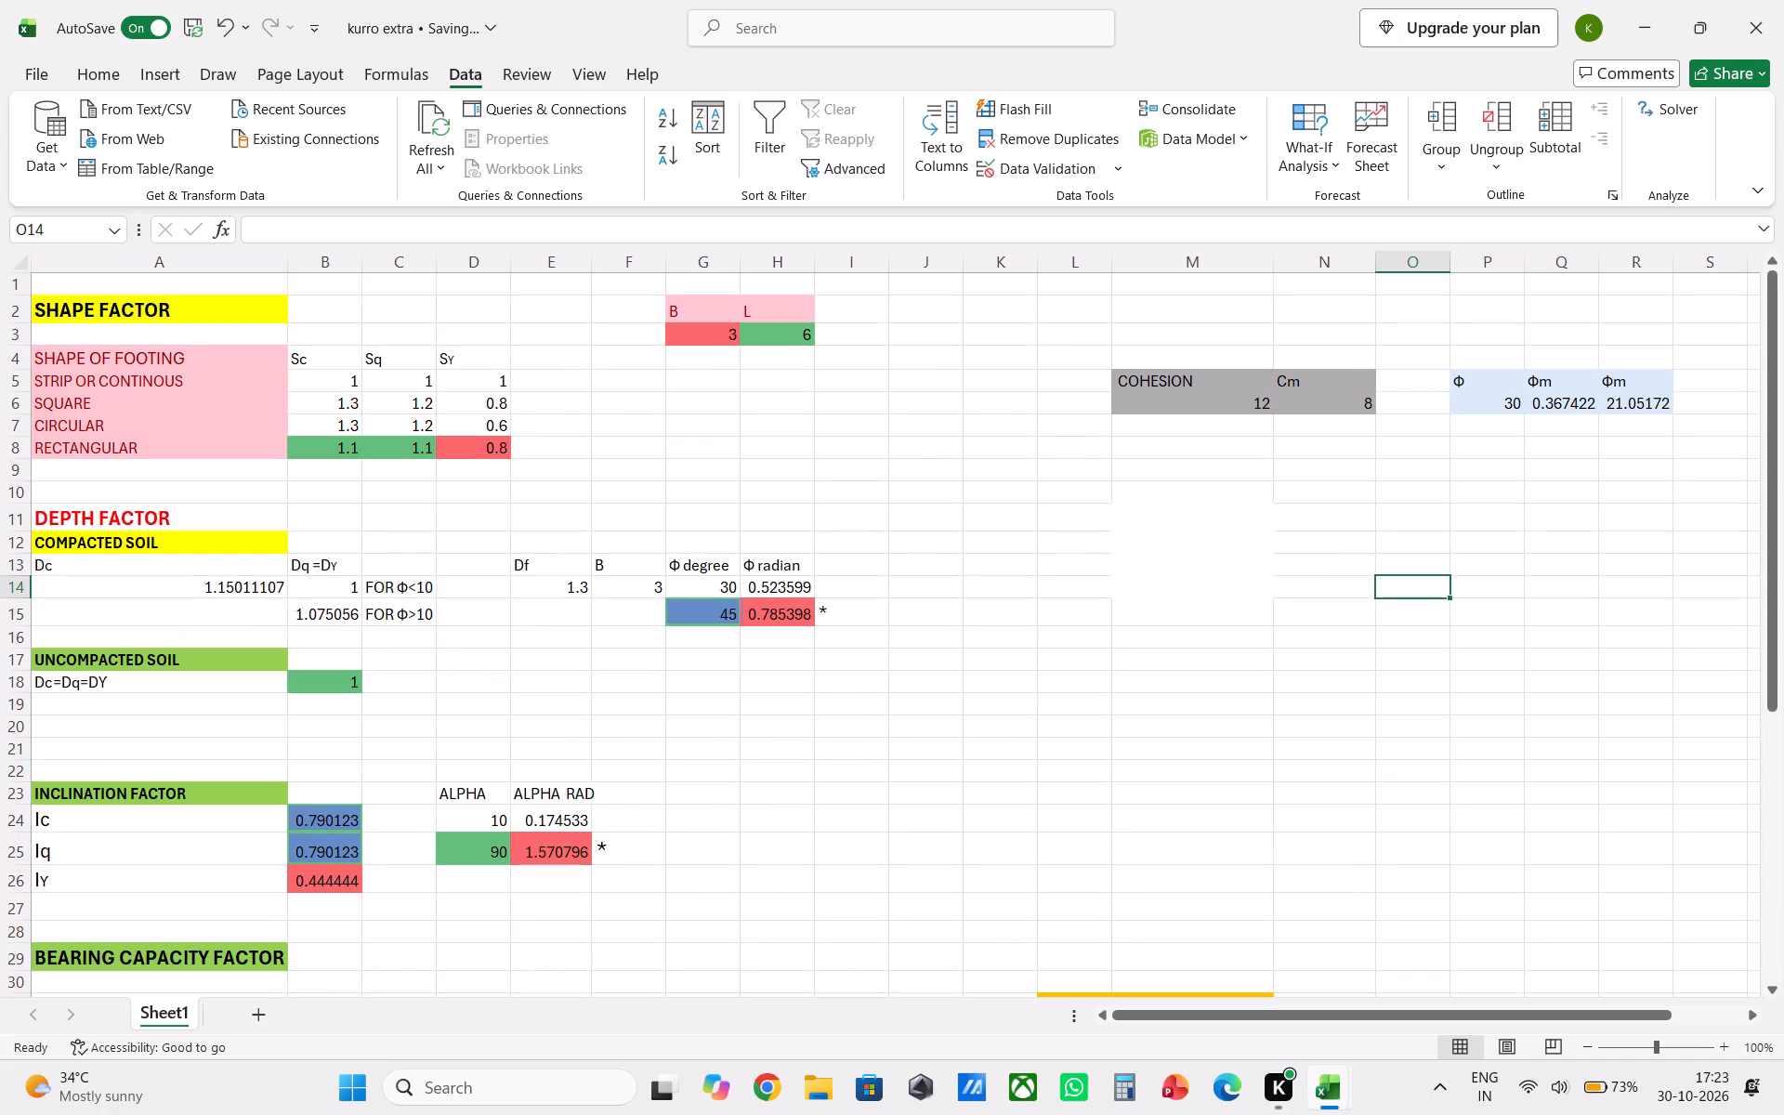
Move the Zw and w' block from L31:M32 to O10:P11, below the cohesion and friction-angle blocks.
{"action": "scroll", "coordinate": [1149, 844], "scroll_direction": "down", "scroll_amount": 3}
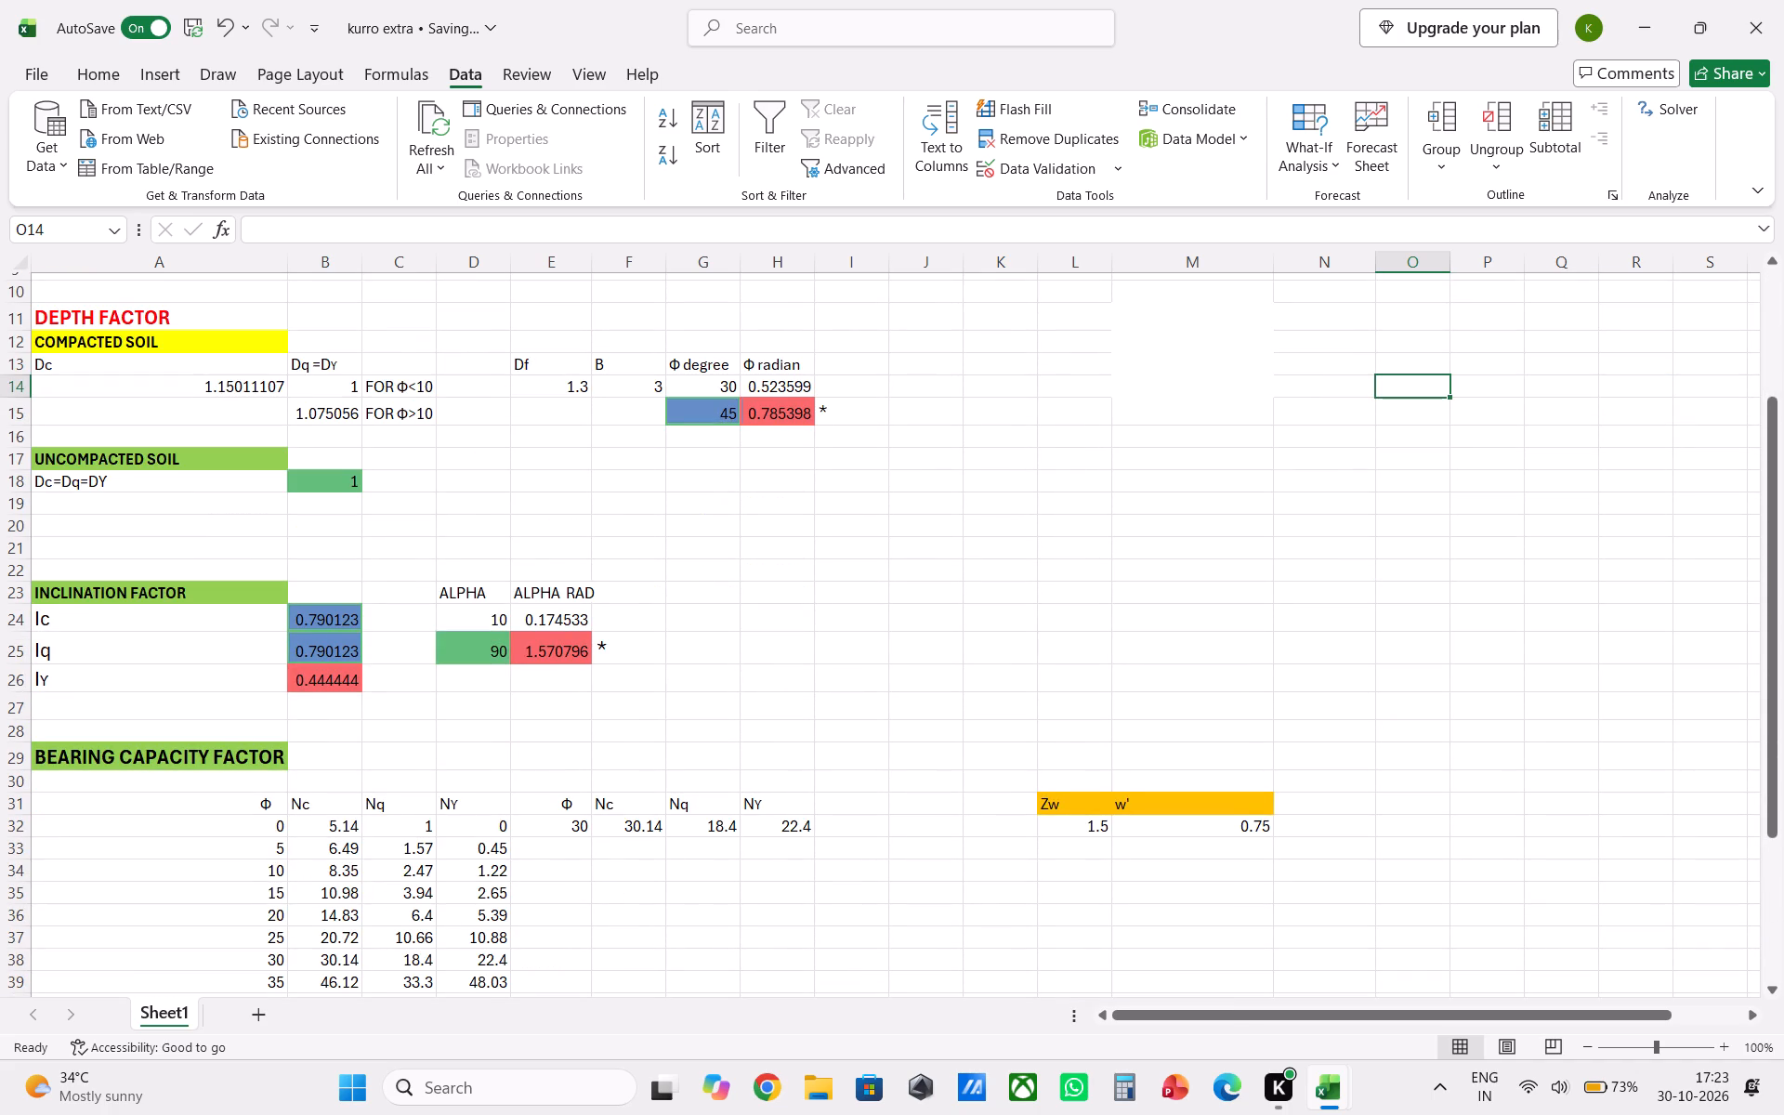
{"action": "left_click_drag", "start_coordinate": [1056, 796], "coordinate": [1191, 827]}
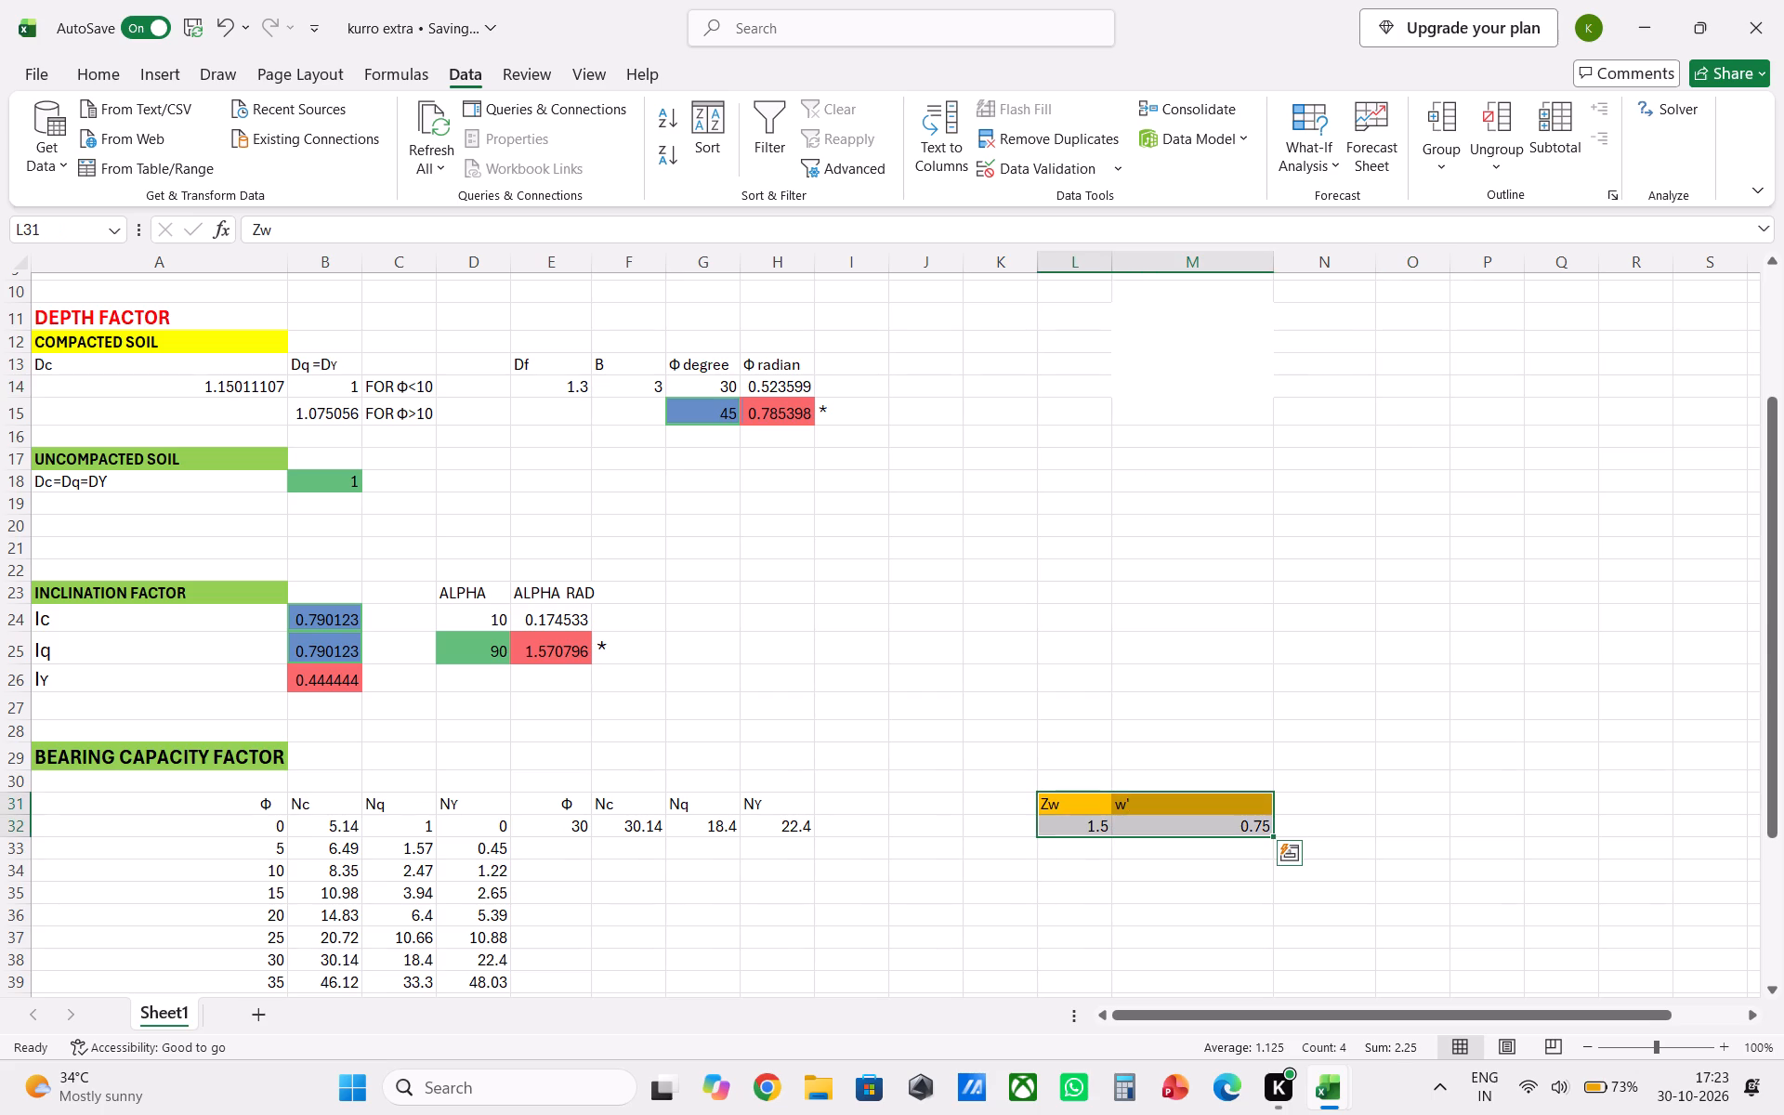
{"action": "left_click_drag", "start_coordinate": [1190, 807], "coordinate": [1236, 767]}
{"action": "left_click", "coordinate": [1245, 704]}
{"action": "left_click_drag", "start_coordinate": [1060, 798], "coordinate": [1191, 820]}
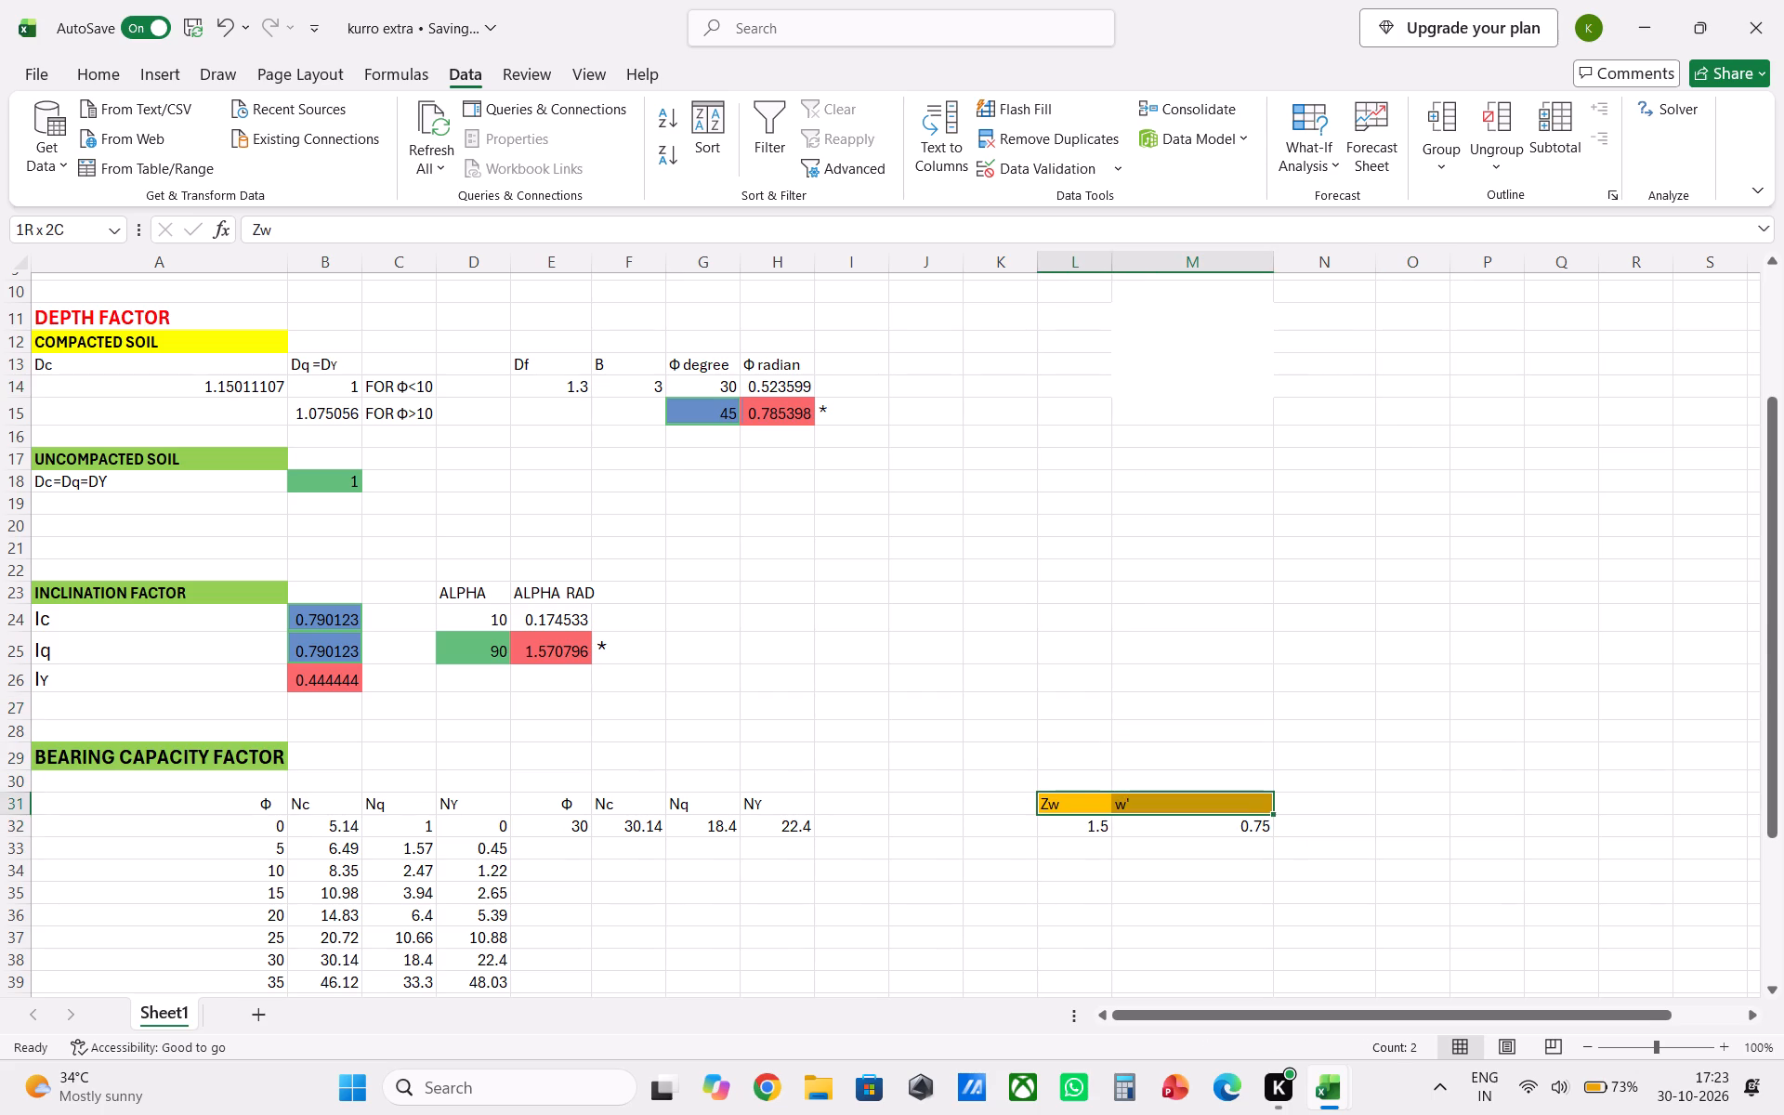
{"action": "left_click_drag", "start_coordinate": [1191, 820], "coordinate": [1200, 821]}
{"action": "left_click_drag", "start_coordinate": [1188, 791], "coordinate": [1488, 408]}
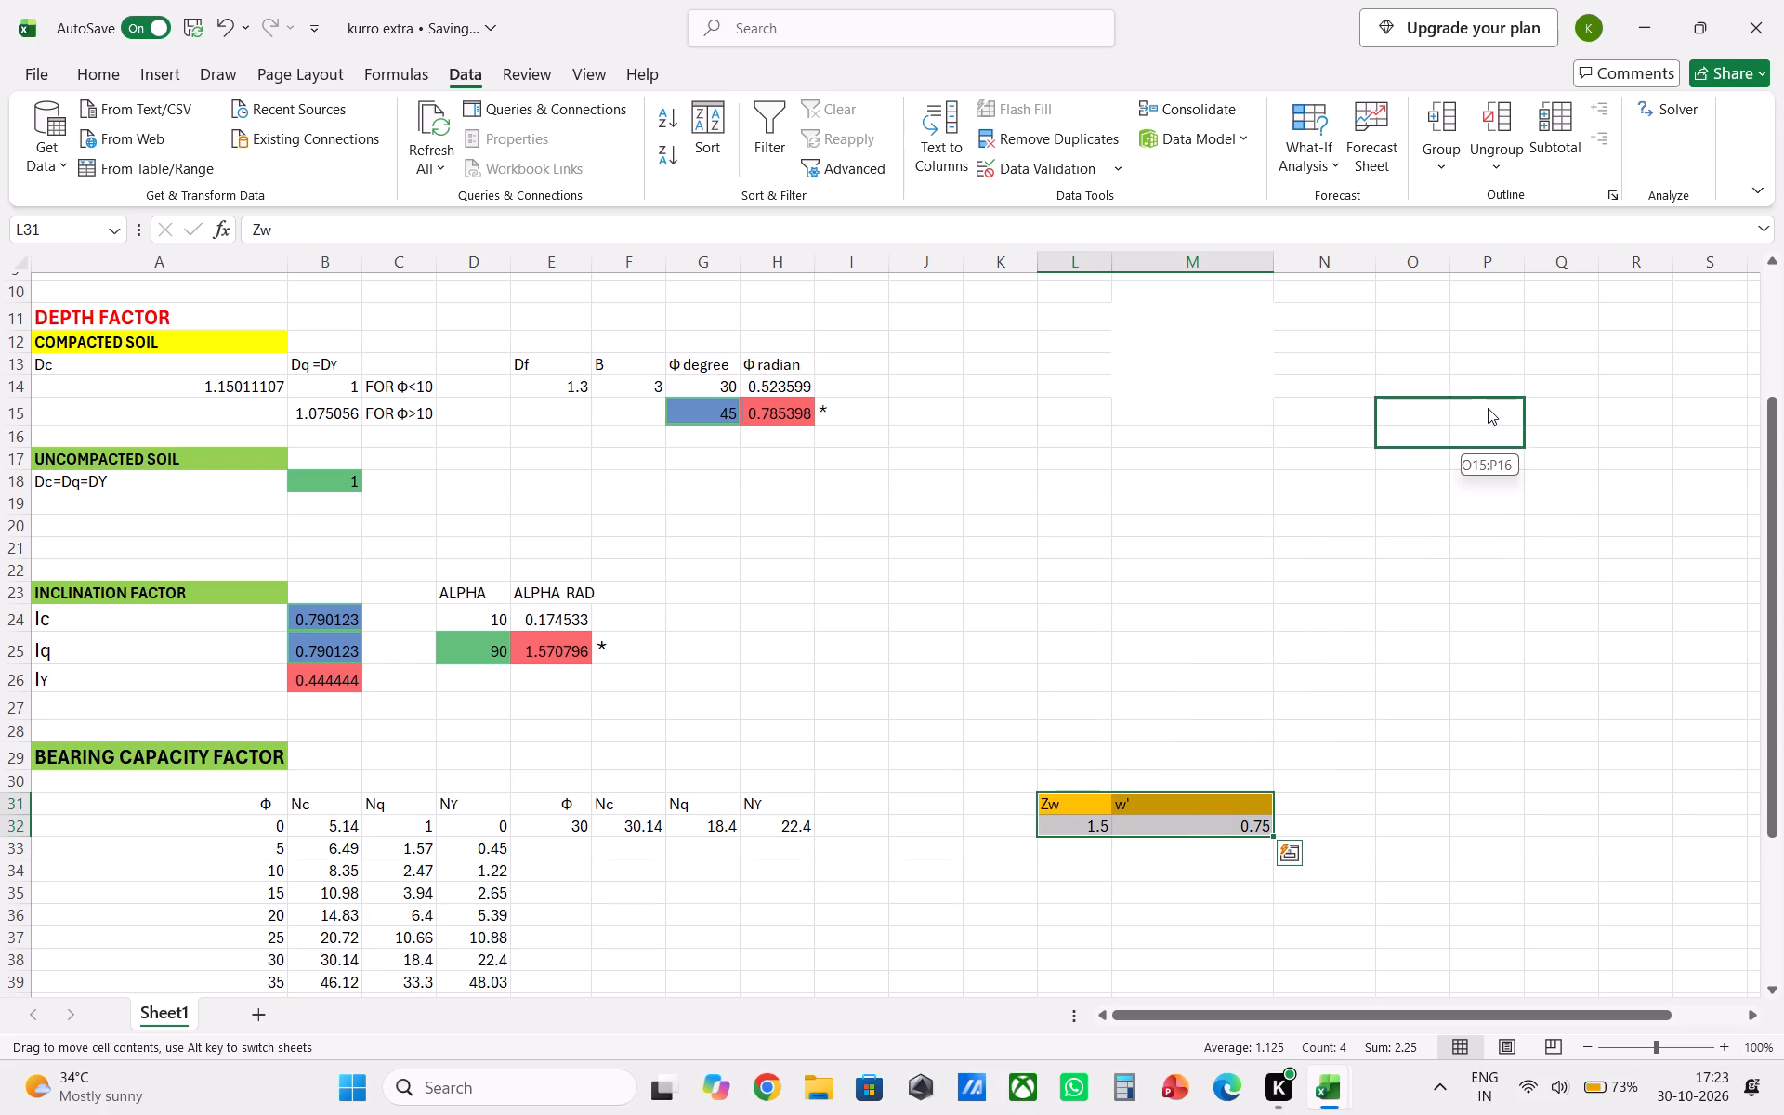
{"action": "left_click_drag", "start_coordinate": [1488, 408], "coordinate": [1489, 405]}
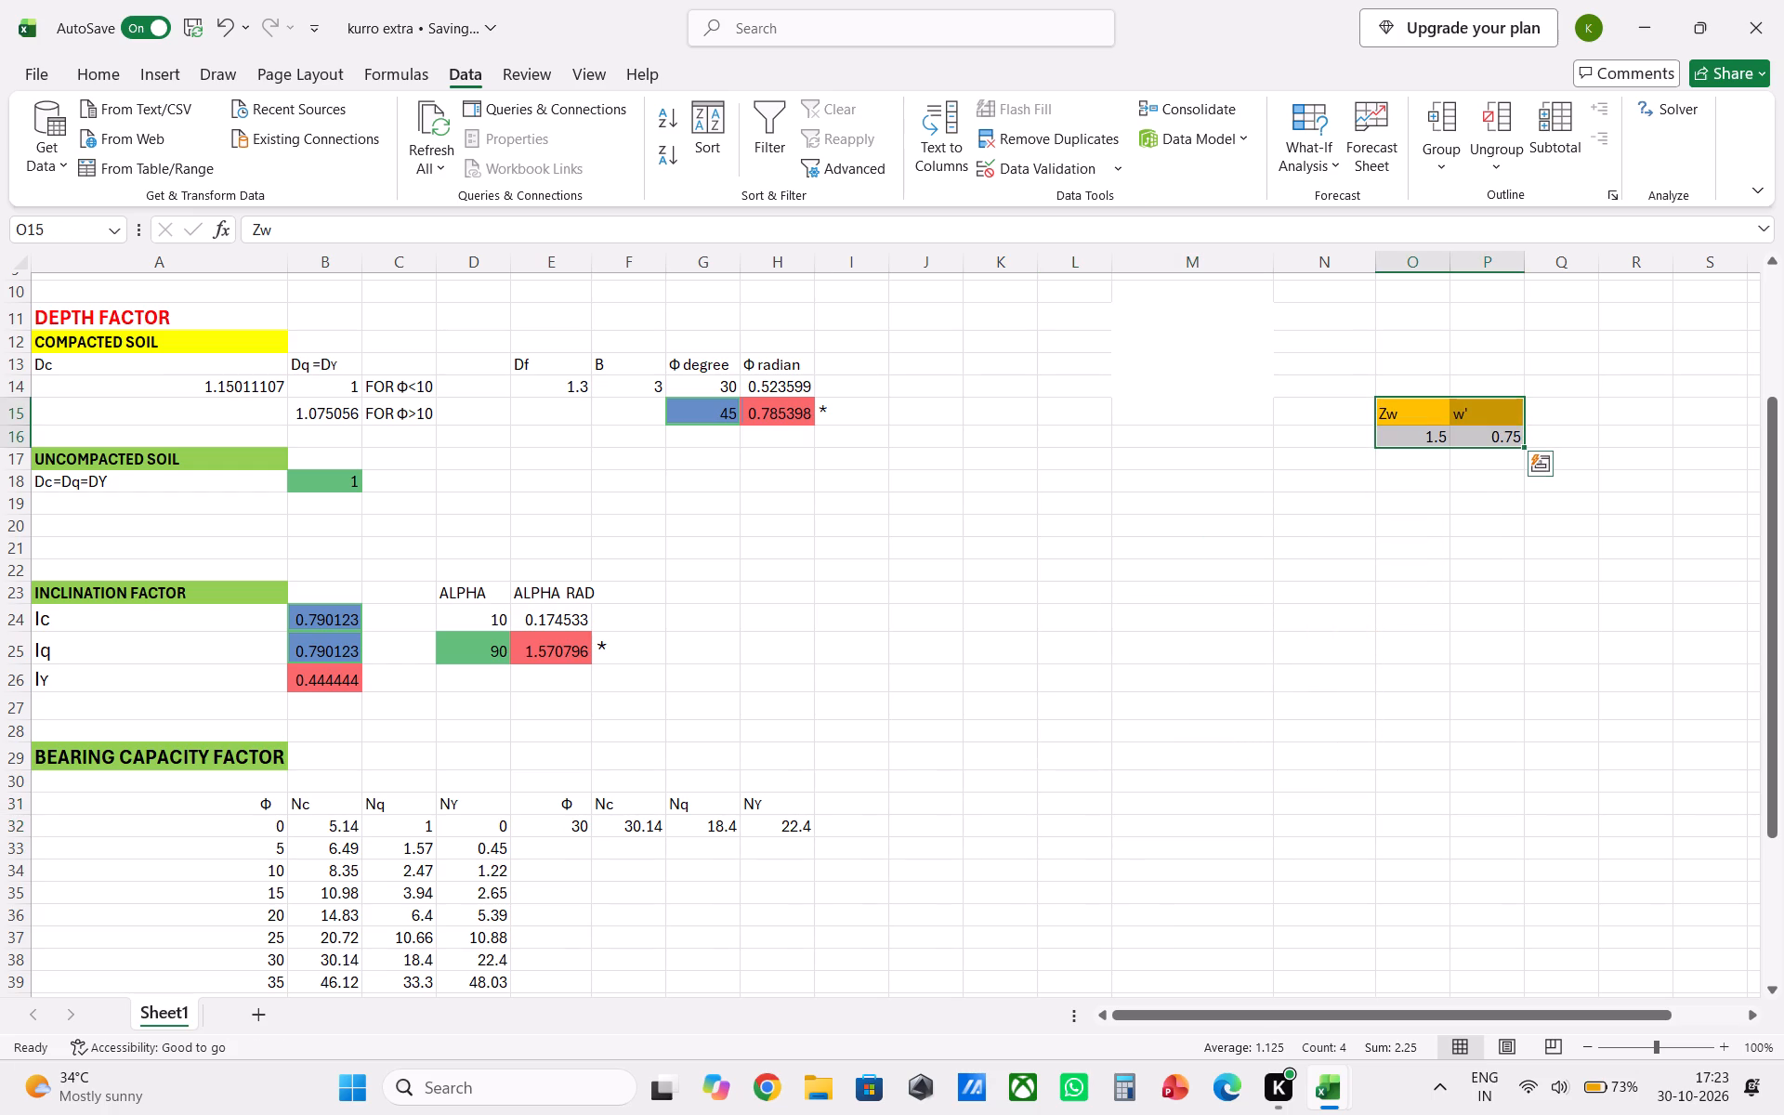
{"action": "scroll", "coordinate": [1367, 517], "scroll_direction": "up", "scroll_amount": 3}
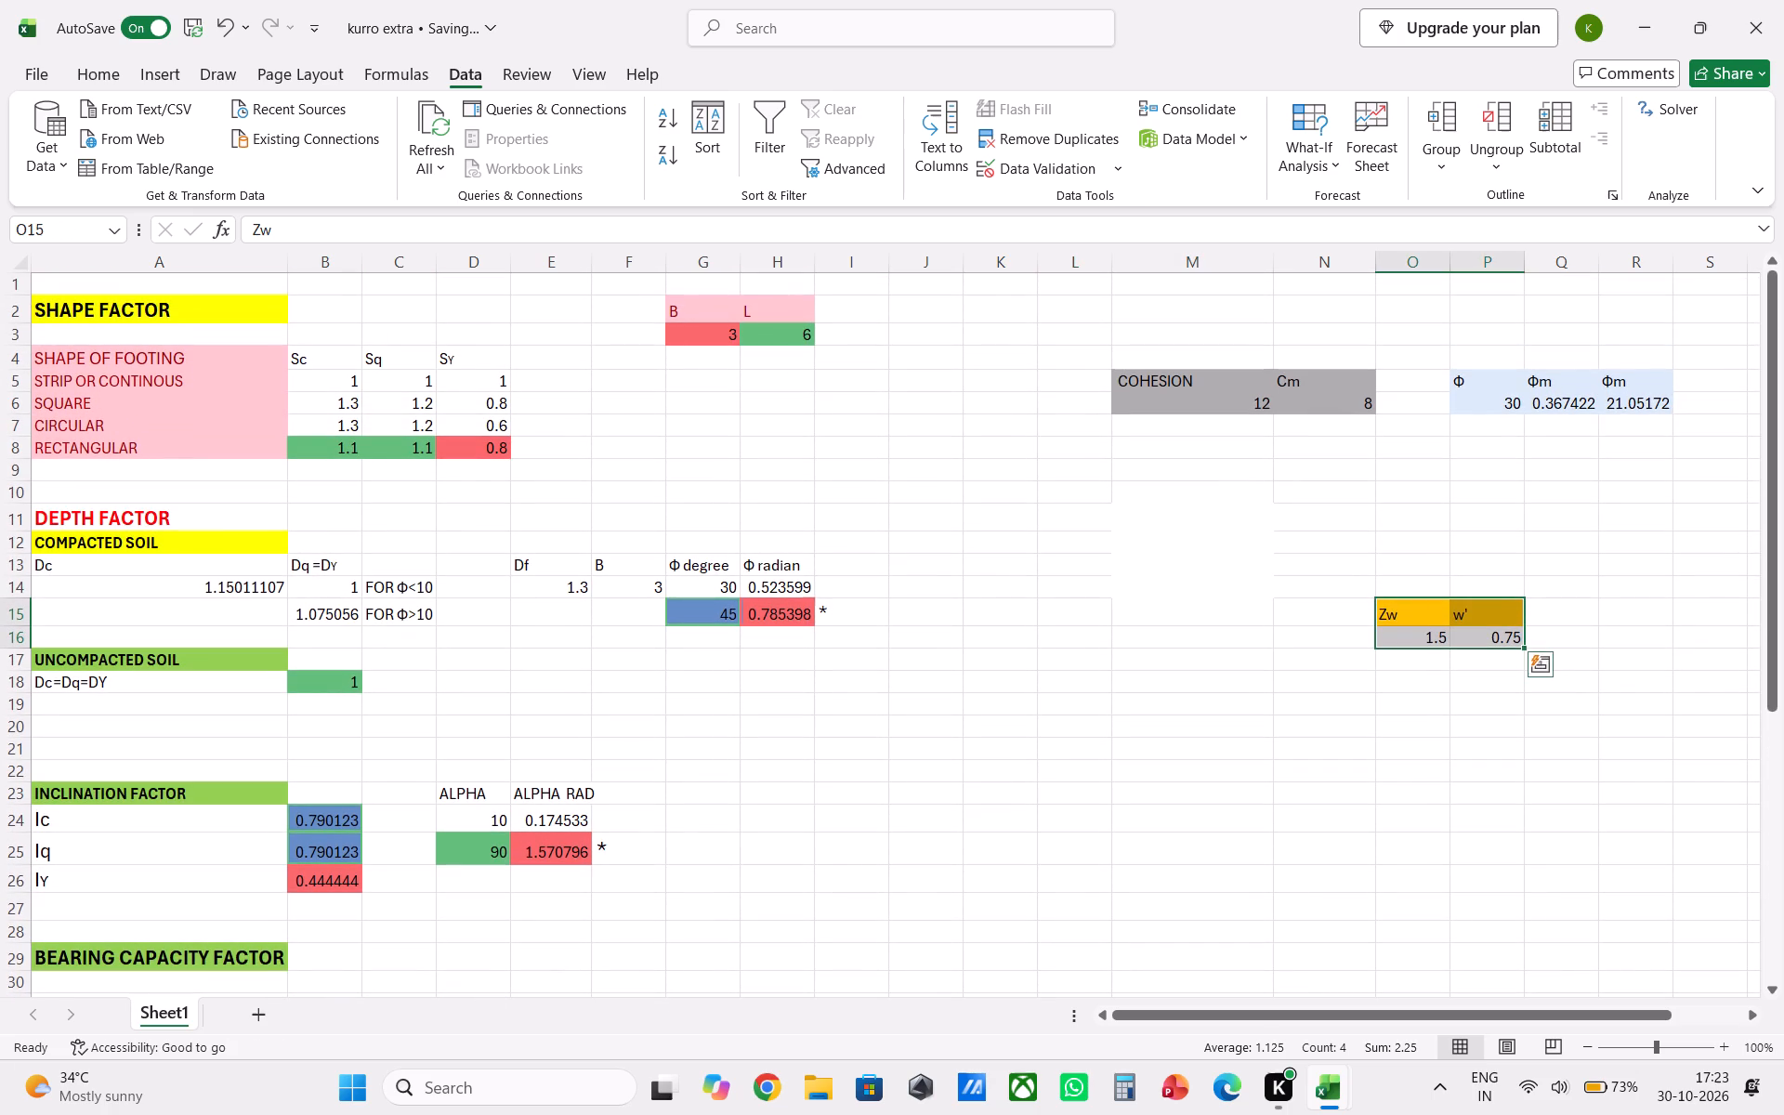
{"action": "left_click_drag", "start_coordinate": [1452, 597], "coordinate": [1418, 533]}
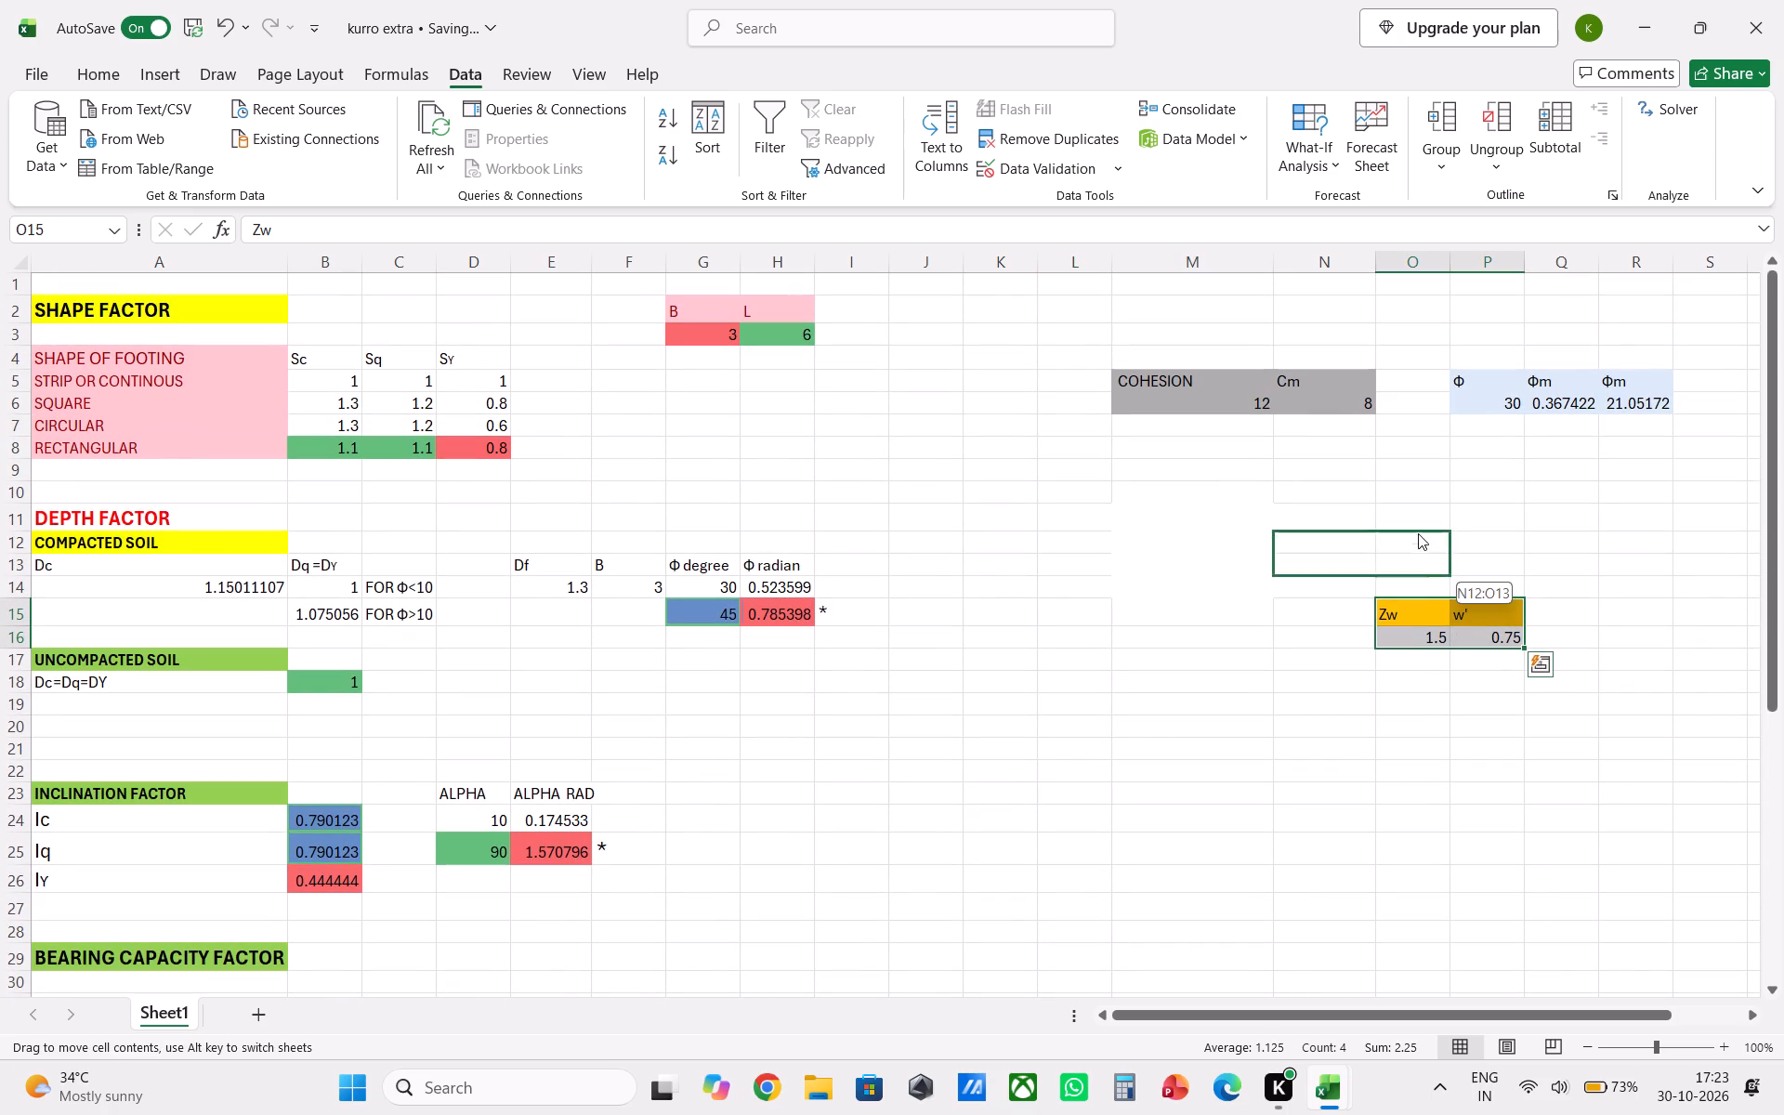
{"action": "left_click_drag", "start_coordinate": [1418, 533], "coordinate": [1453, 529]}
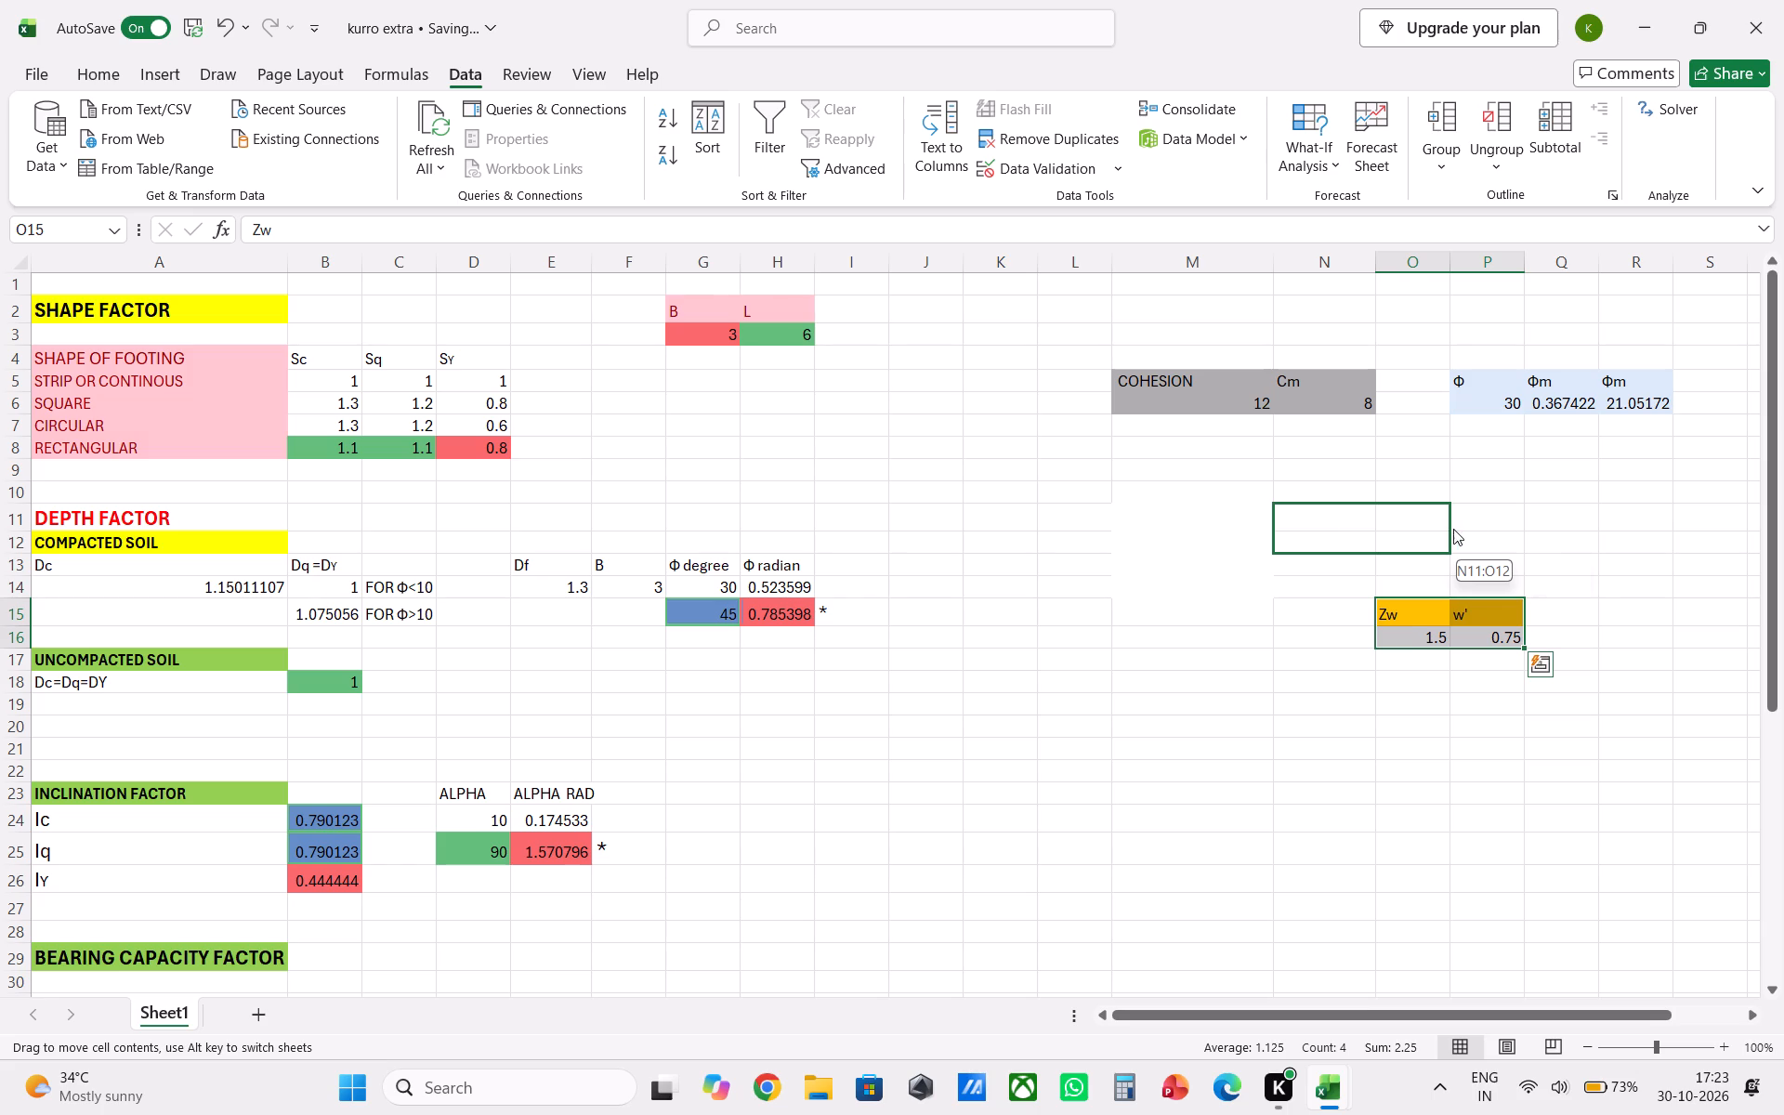
{"action": "left_click_drag", "start_coordinate": [1453, 529], "coordinate": [1490, 493]}
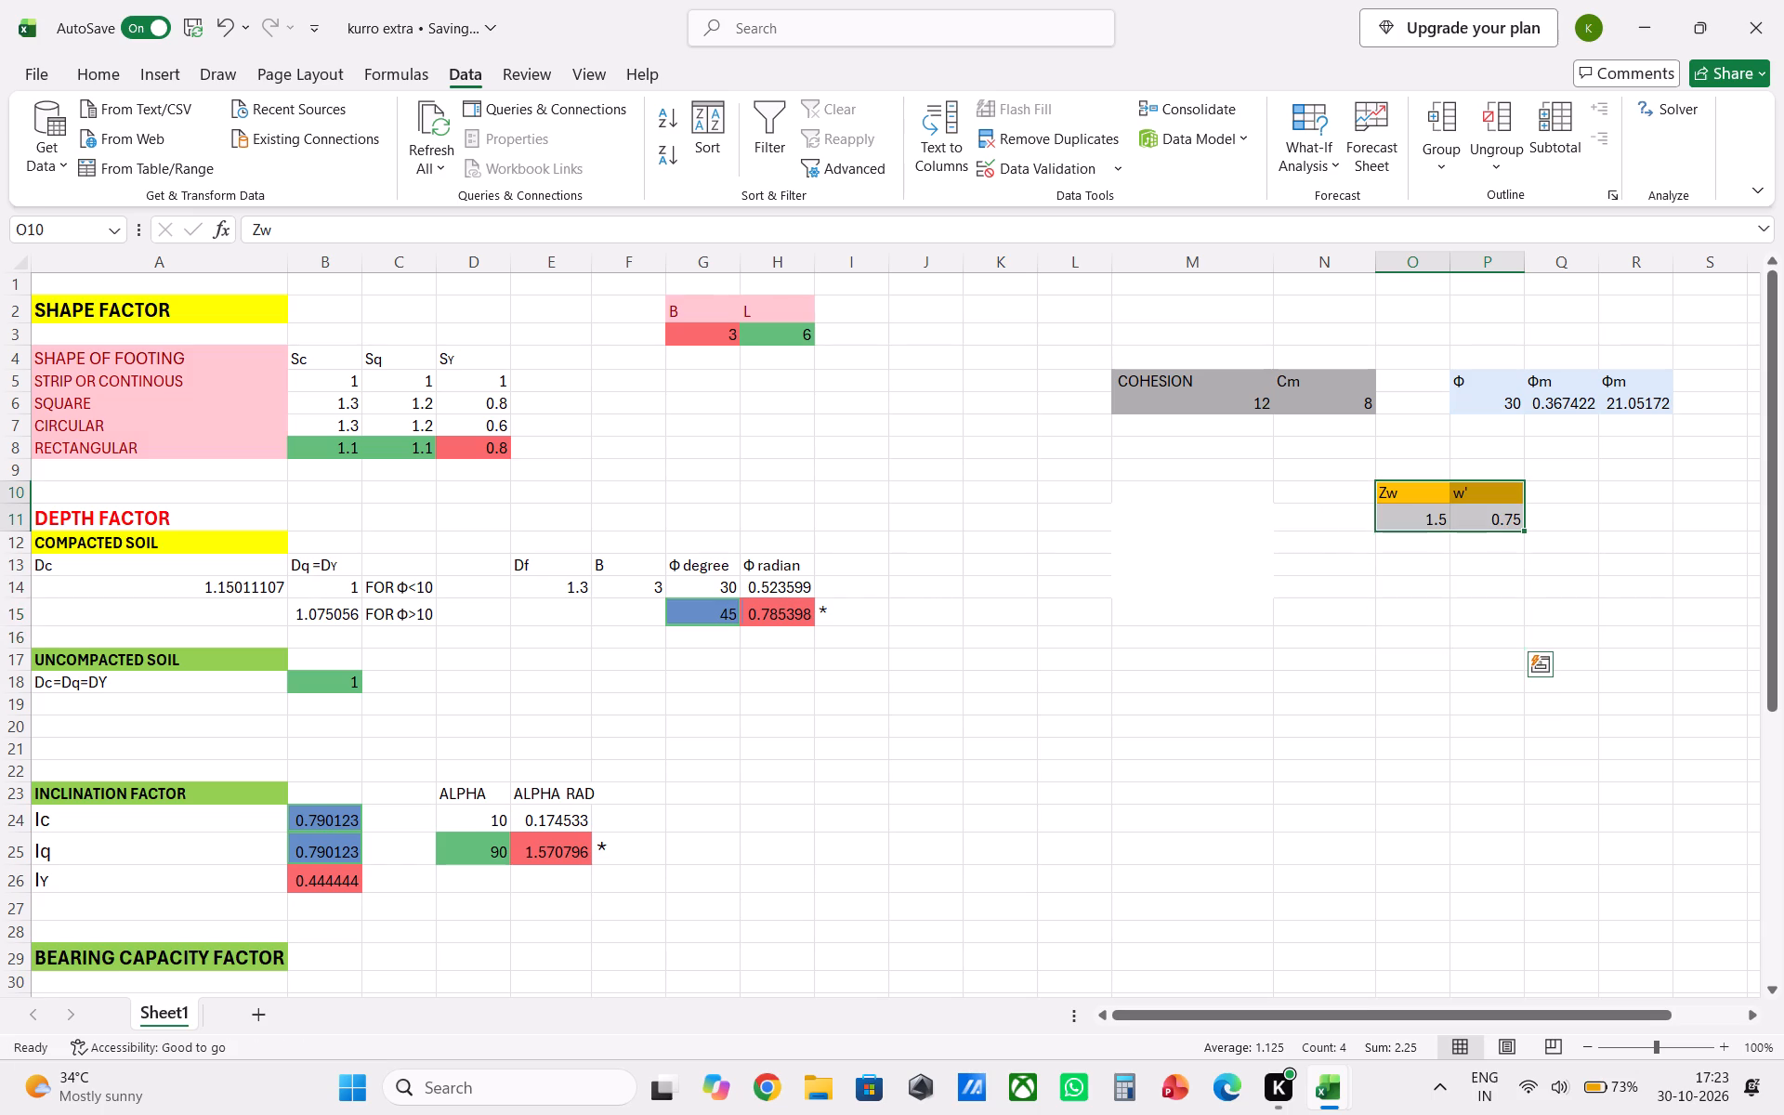
{"action": "left_click", "coordinate": [1424, 721]}
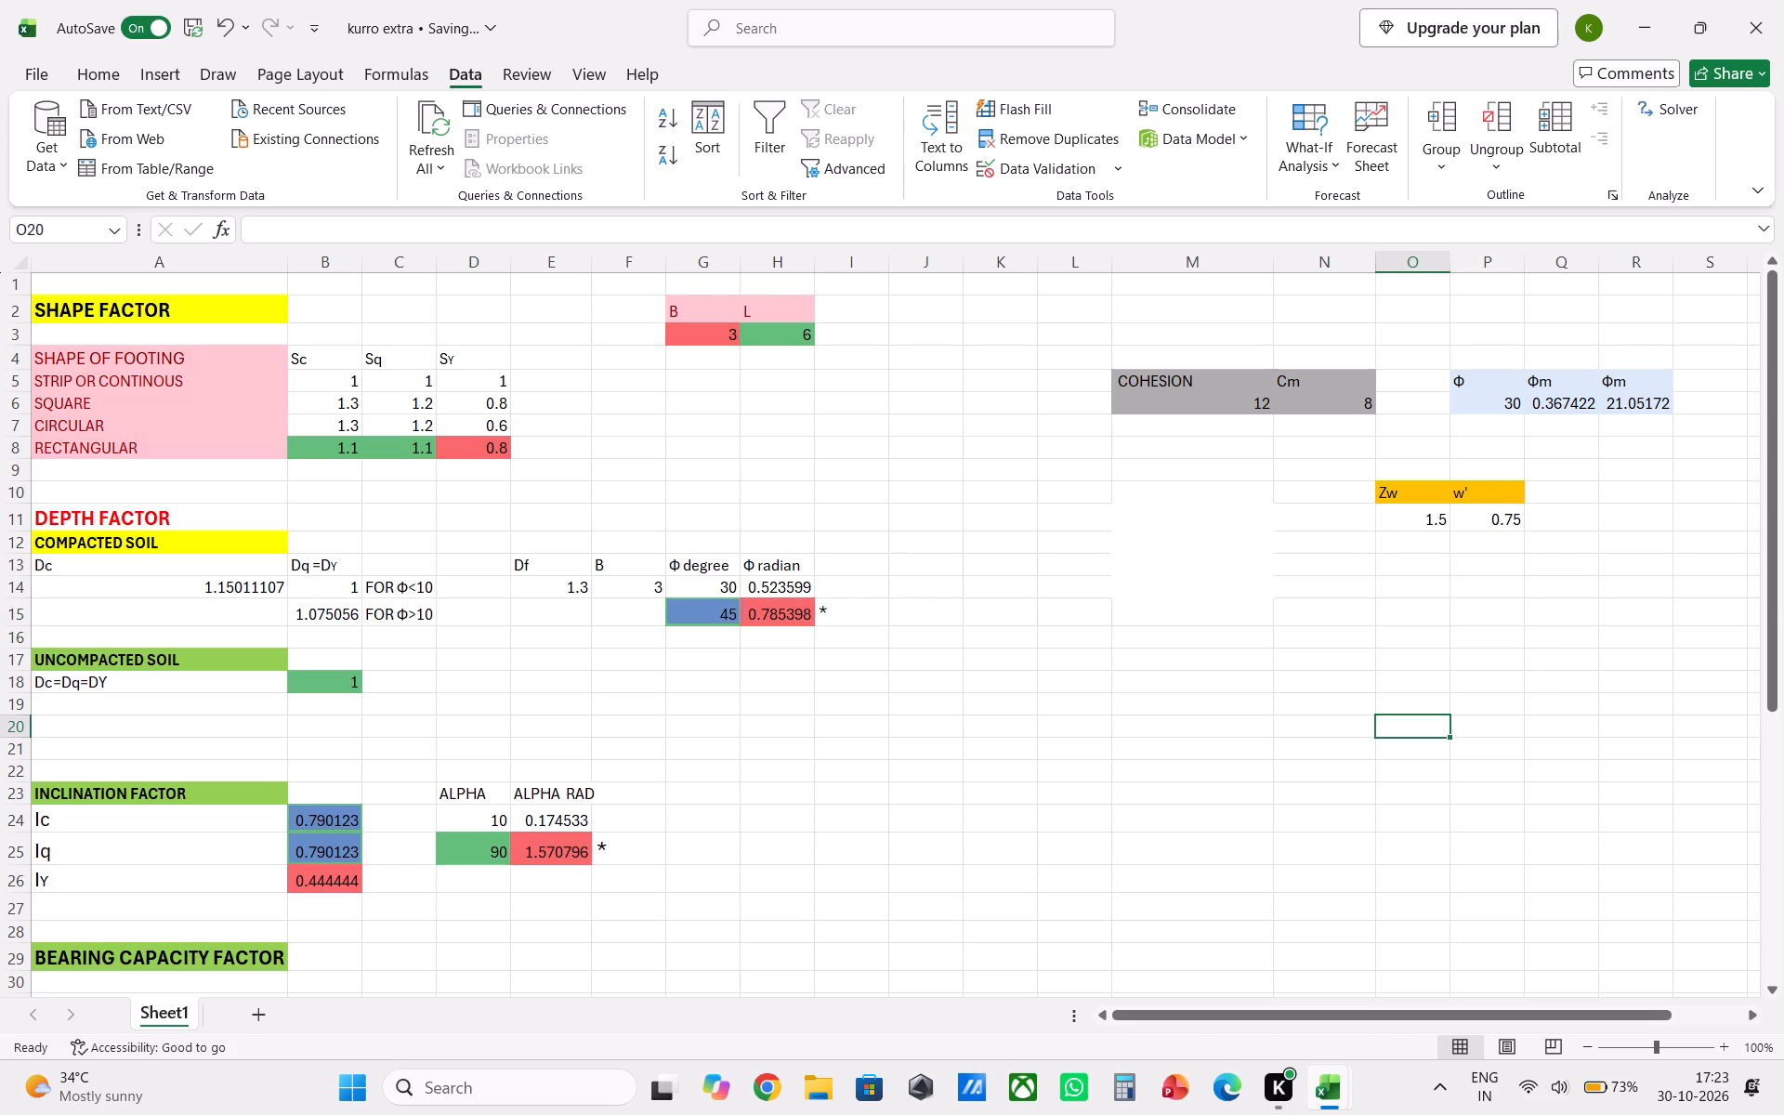
Copy the orange header formatting of Zw and w' in O10:P10 onto P10:Q10 with Format Painter.
{"action": "left_click", "coordinate": [1471, 497]}
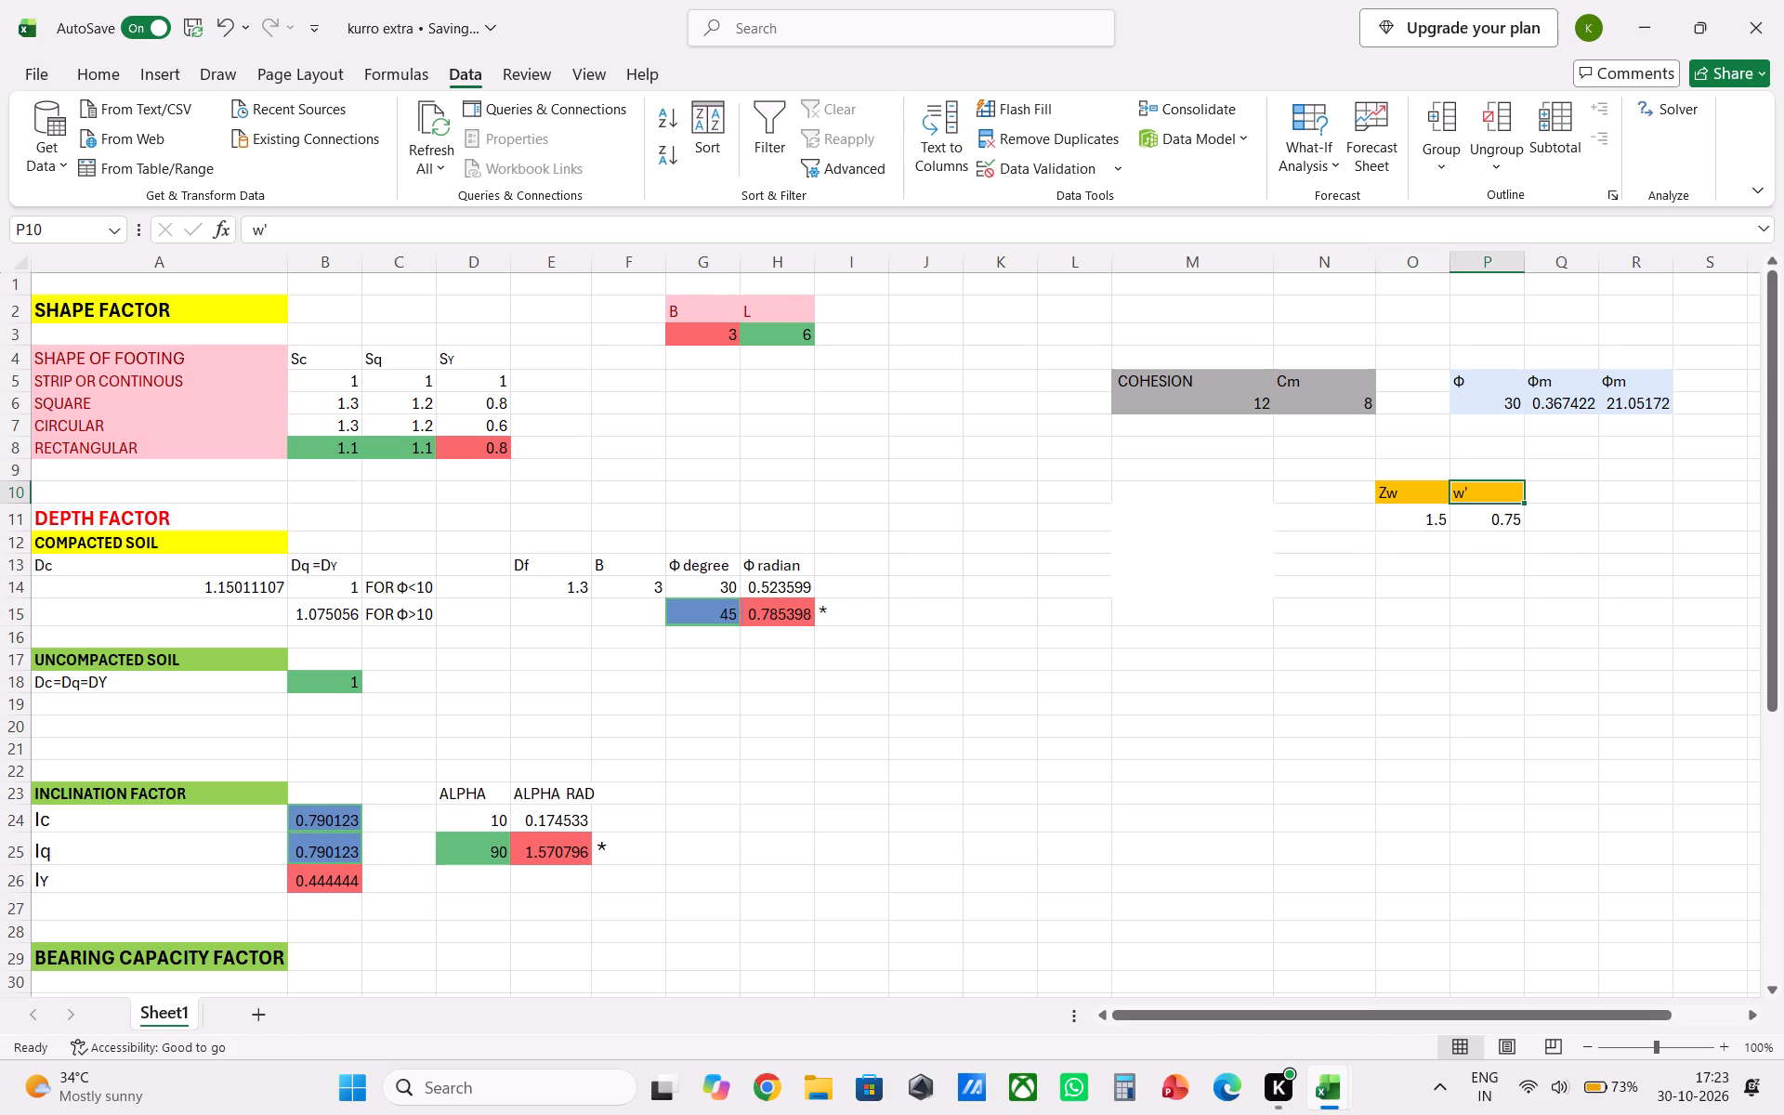
{"action": "left_click_drag", "start_coordinate": [1423, 493], "coordinate": [1500, 498]}
{"action": "left_click", "coordinate": [1540, 519]}
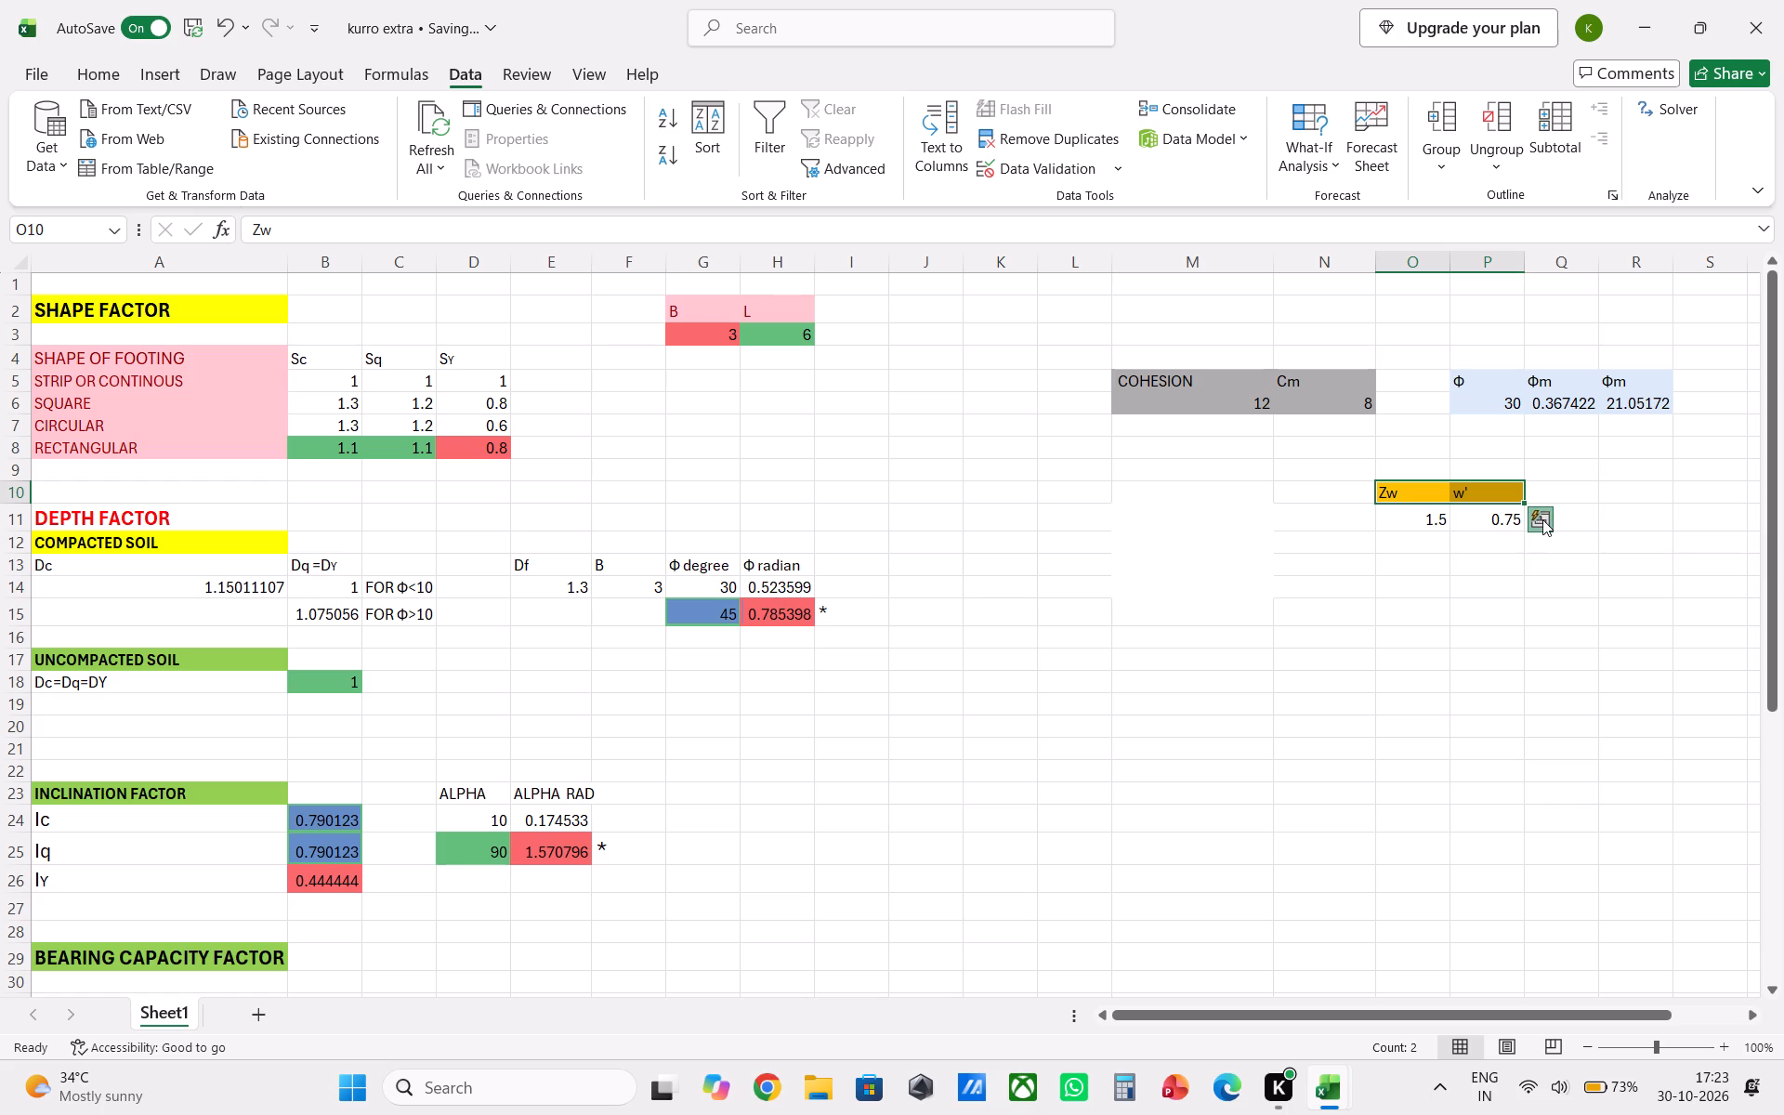
{"action": "left_click", "coordinate": [1661, 626]}
{"action": "left_click", "coordinate": [1599, 636]}
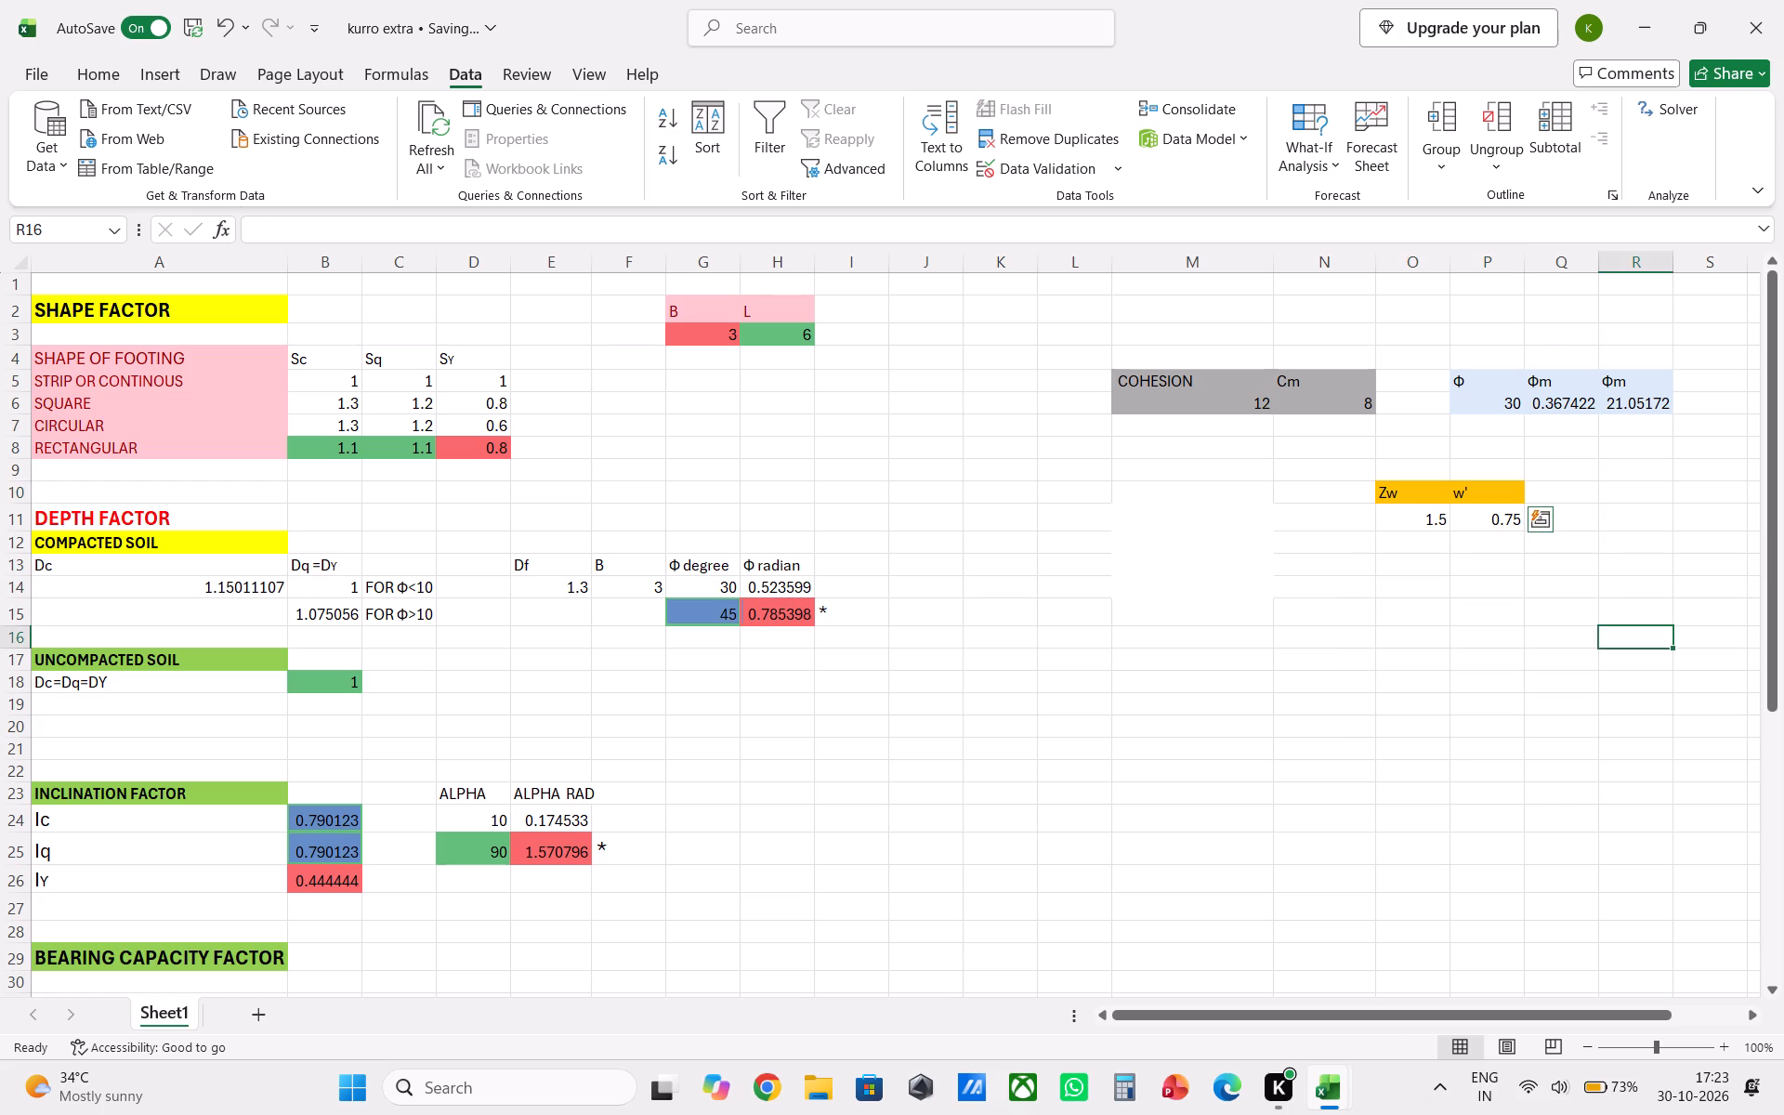
{"action": "left_click", "coordinate": [1406, 488]}
{"action": "left_click_drag", "start_coordinate": [1413, 492], "coordinate": [1506, 503]}
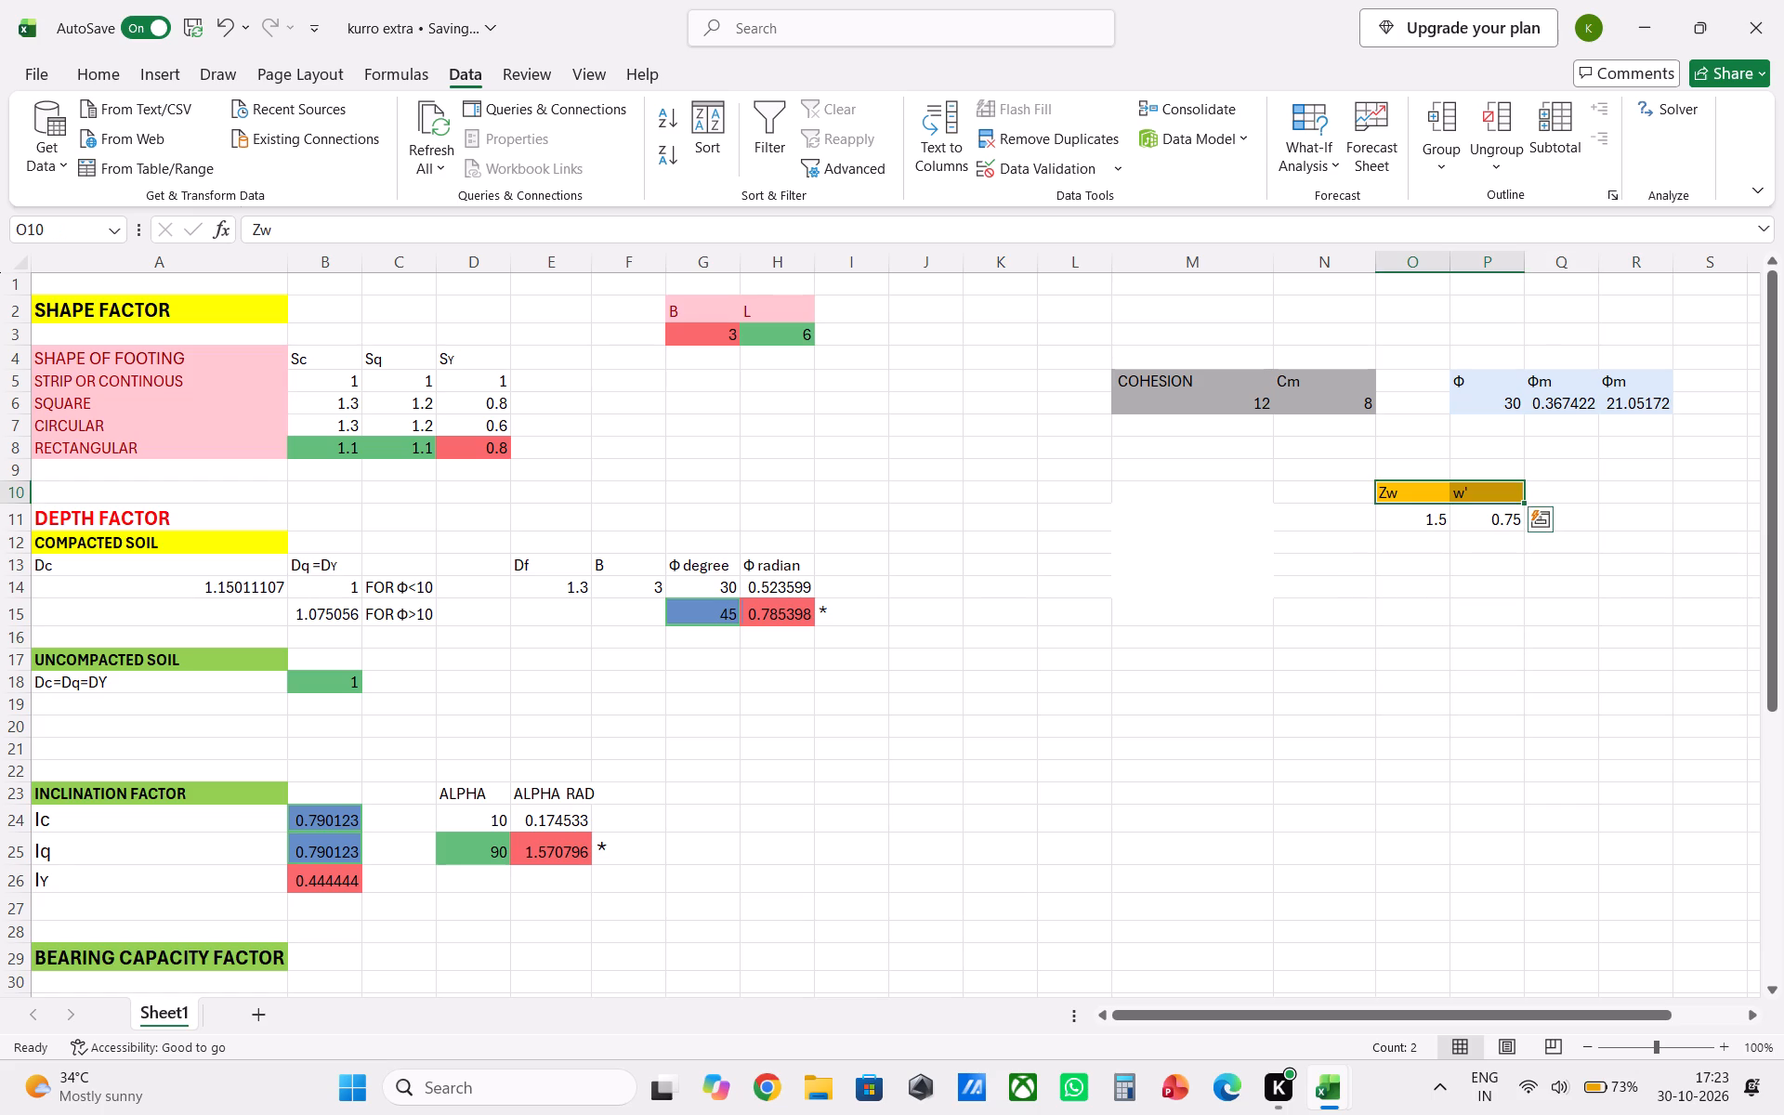
{"action": "right_click", "coordinate": [1488, 491]}
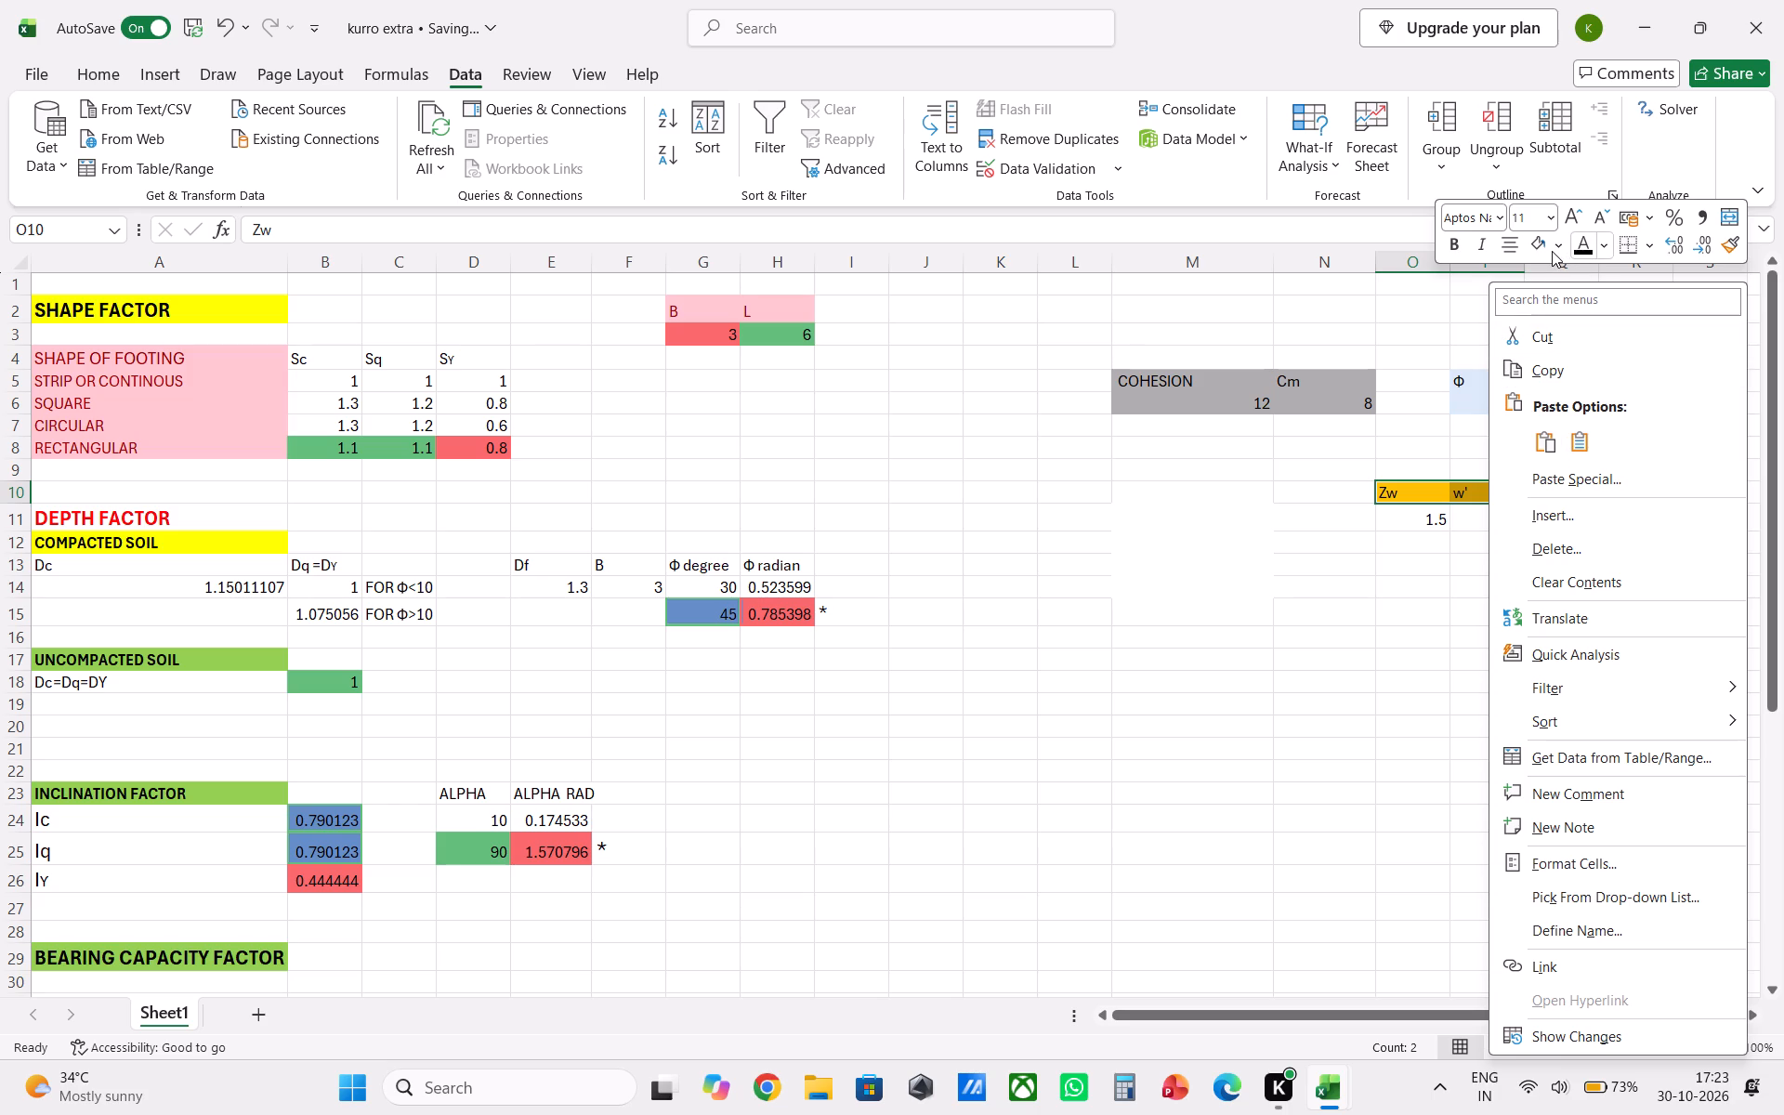
{"action": "left_click", "coordinate": [1719, 250]}
{"action": "left_click", "coordinate": [1495, 490]}
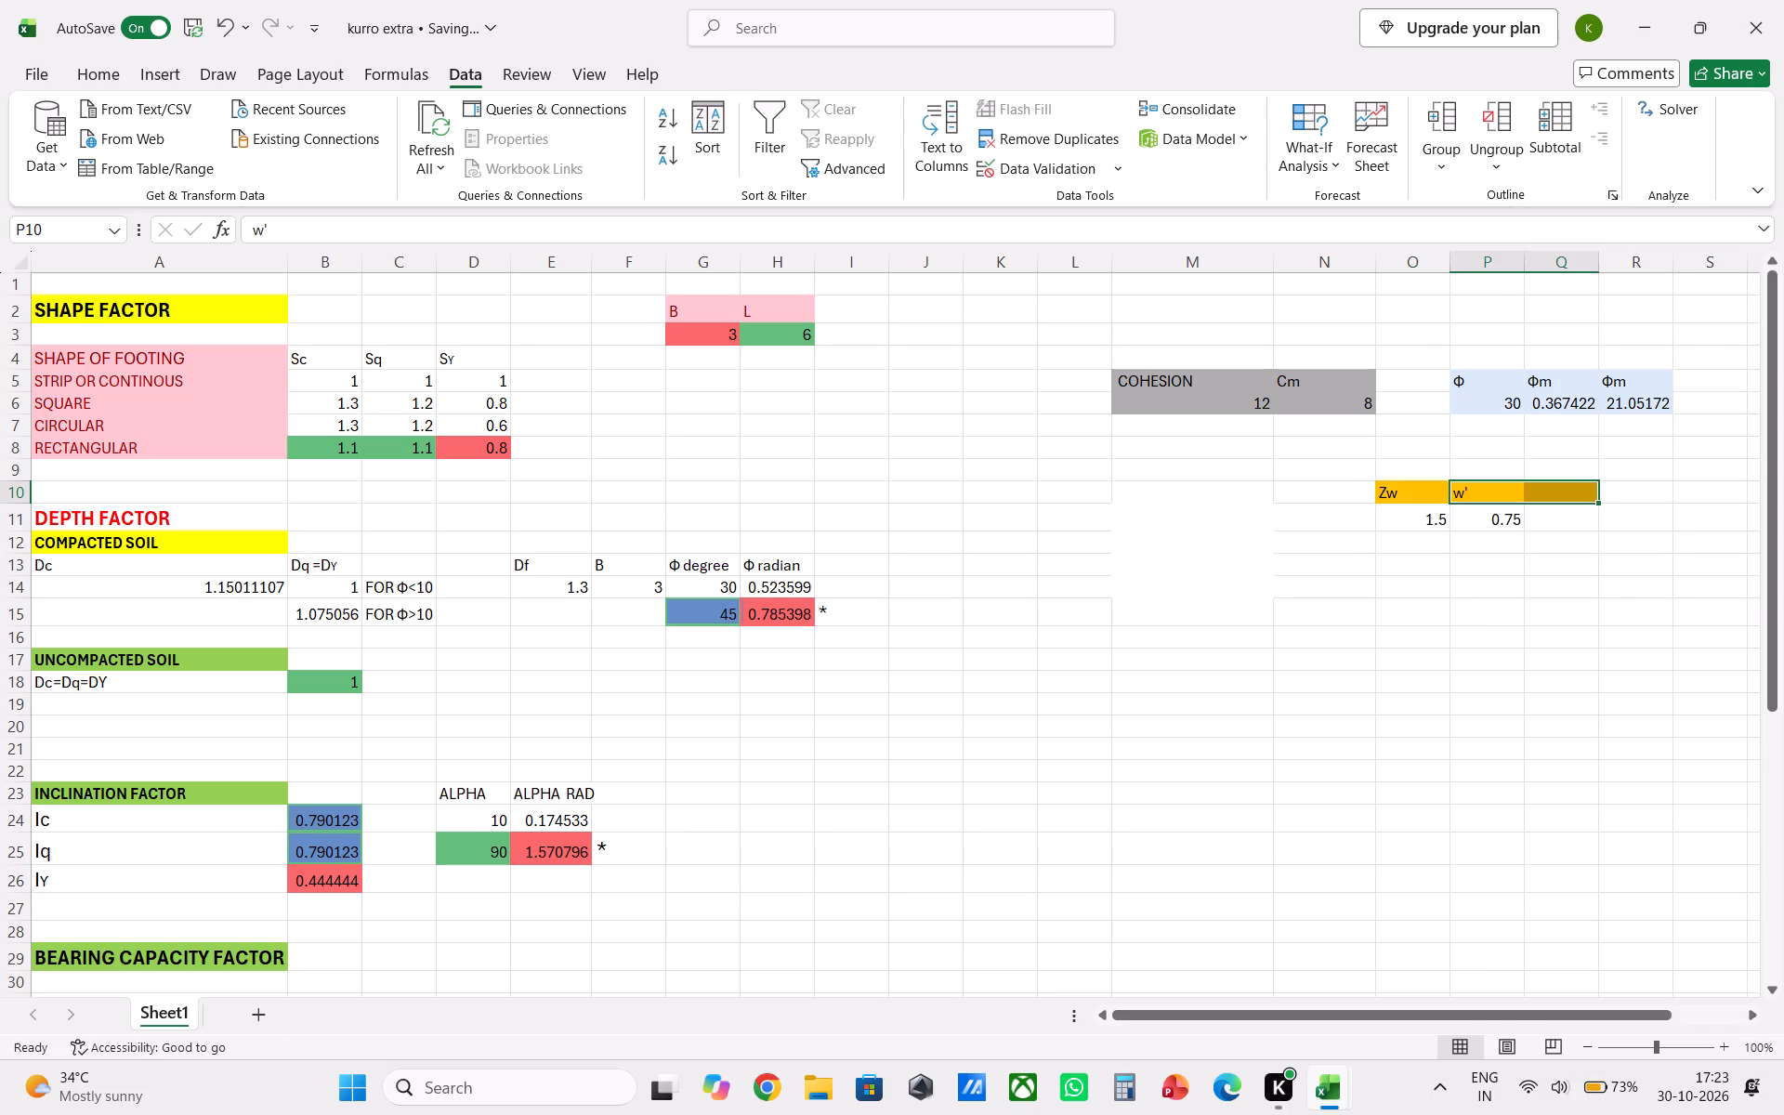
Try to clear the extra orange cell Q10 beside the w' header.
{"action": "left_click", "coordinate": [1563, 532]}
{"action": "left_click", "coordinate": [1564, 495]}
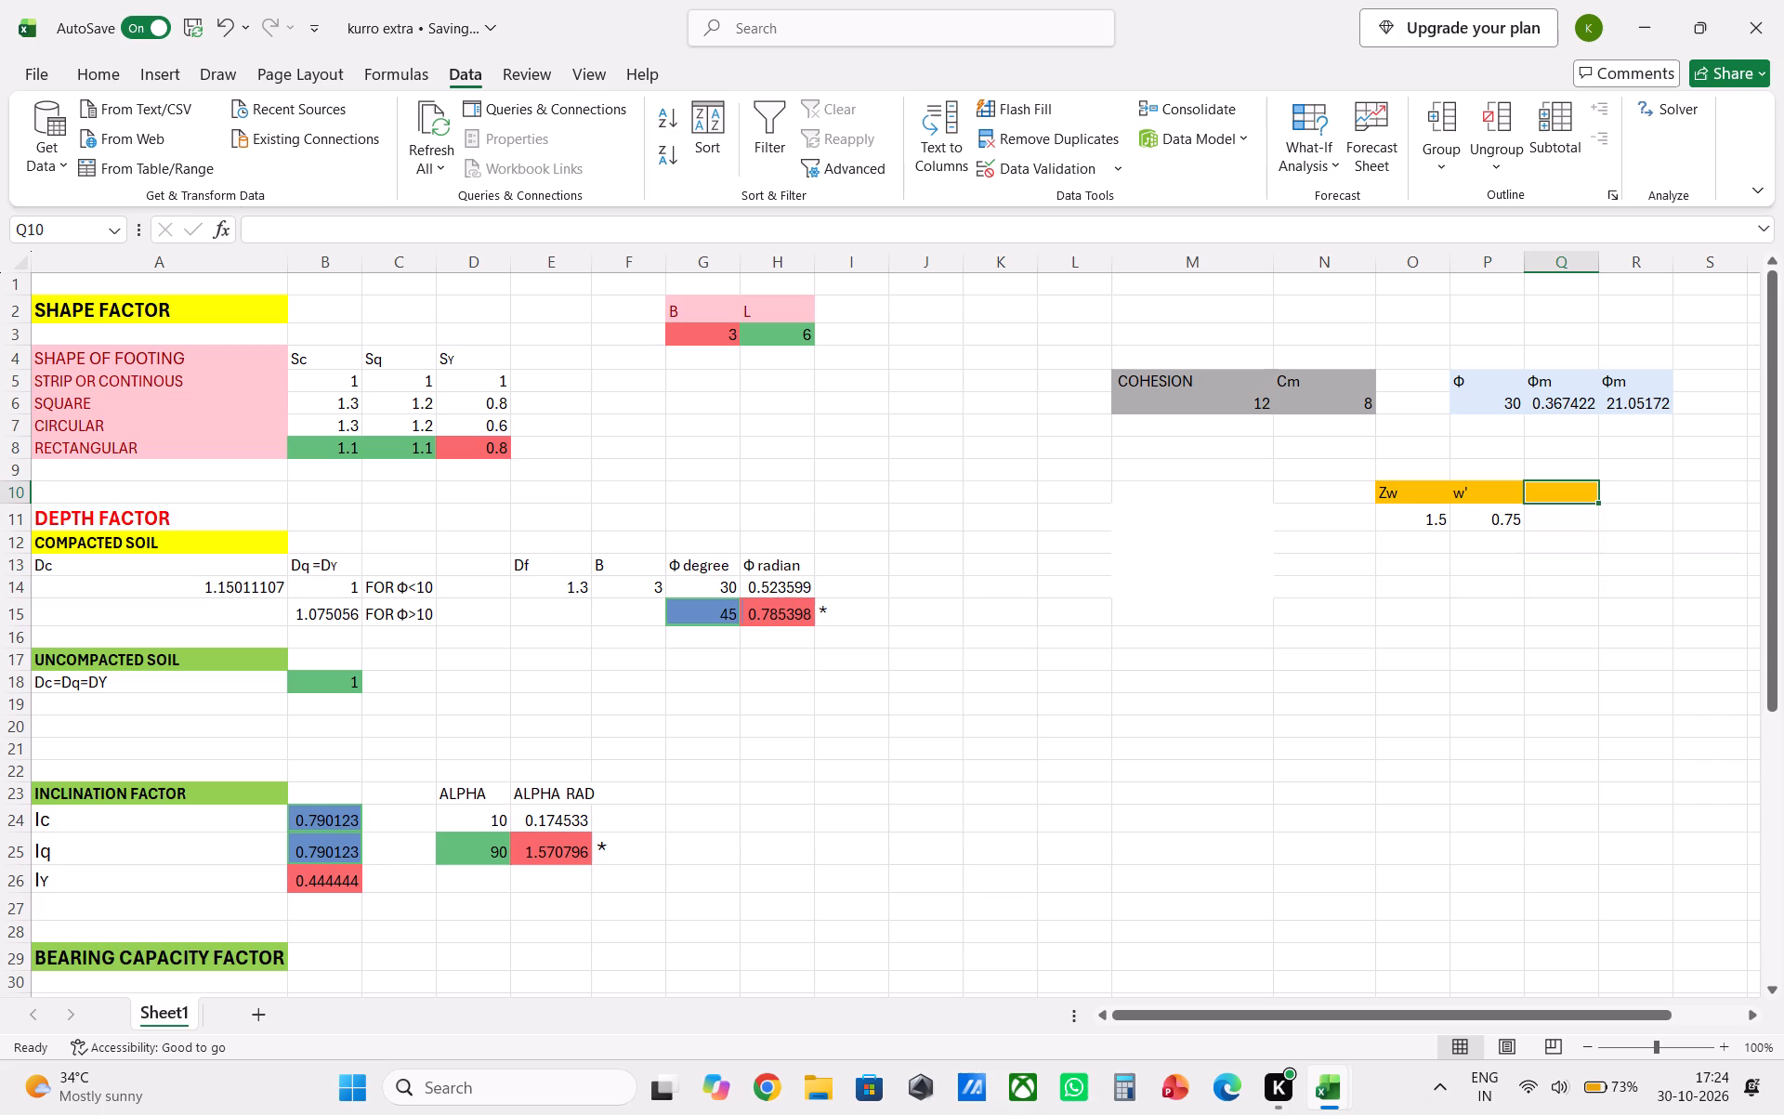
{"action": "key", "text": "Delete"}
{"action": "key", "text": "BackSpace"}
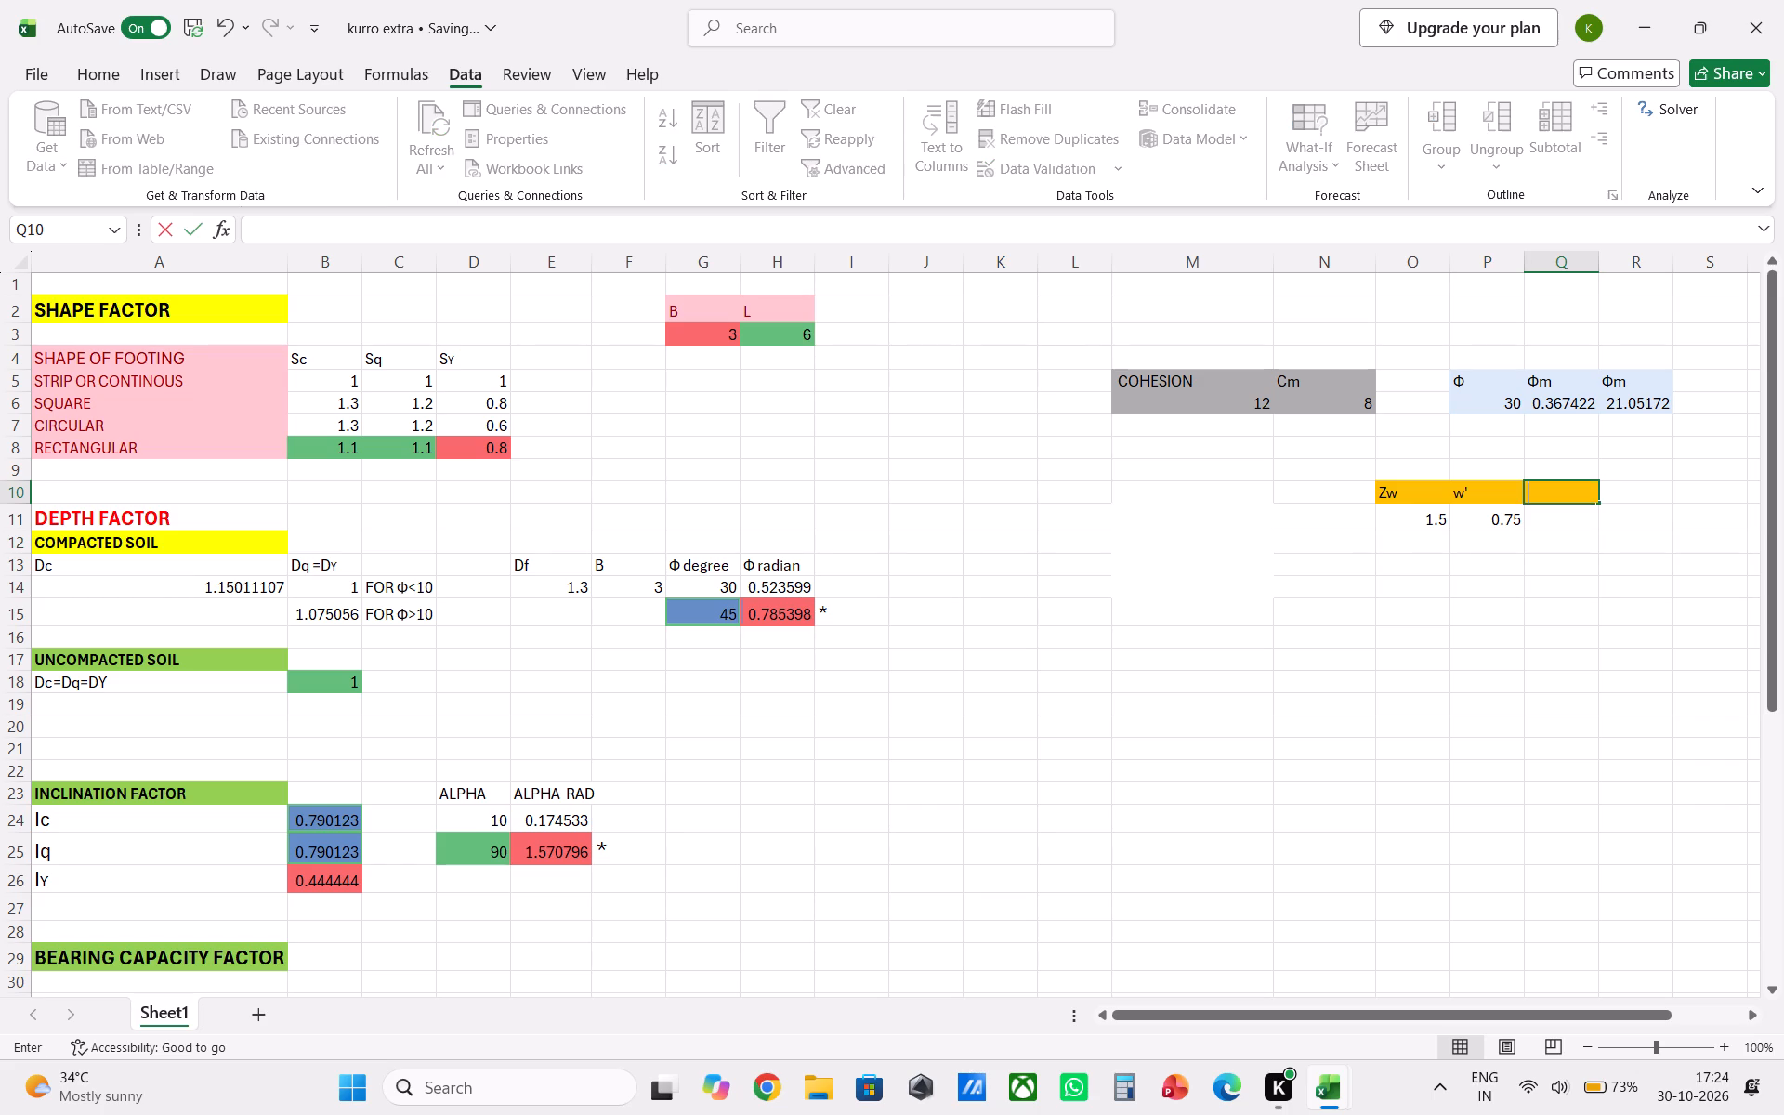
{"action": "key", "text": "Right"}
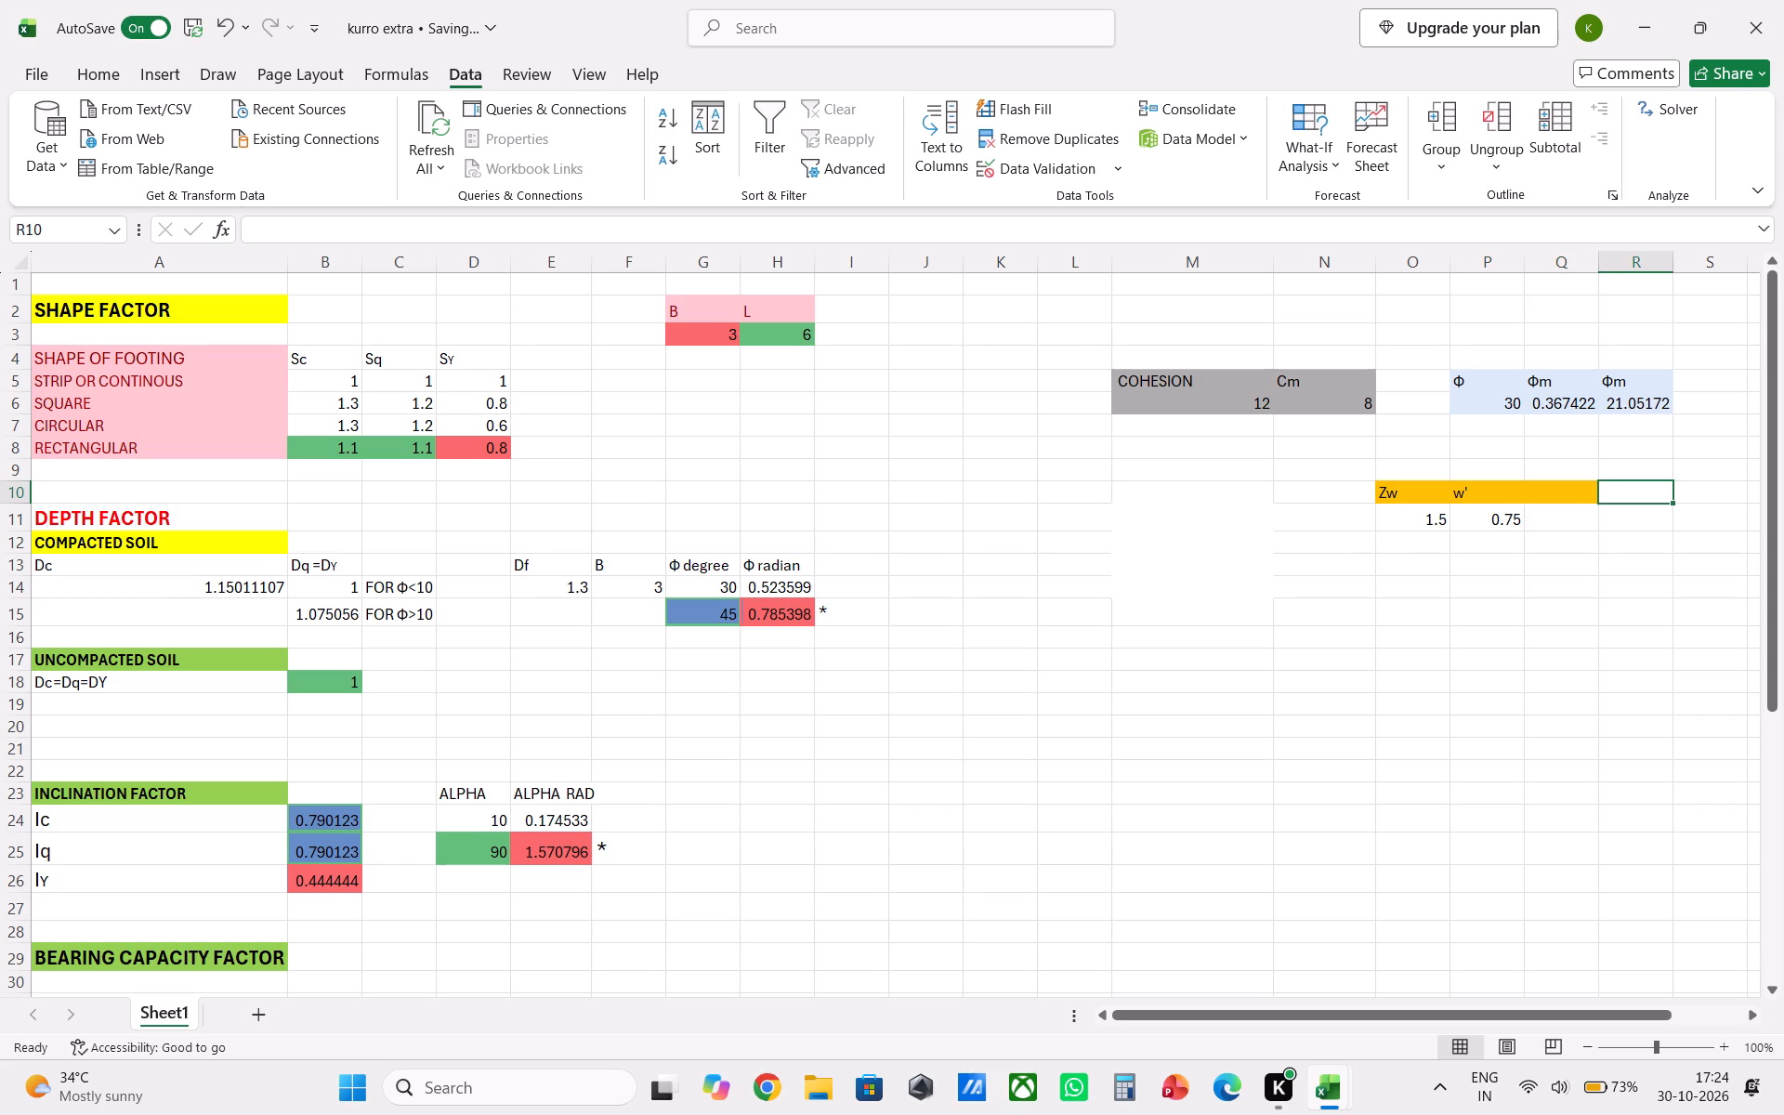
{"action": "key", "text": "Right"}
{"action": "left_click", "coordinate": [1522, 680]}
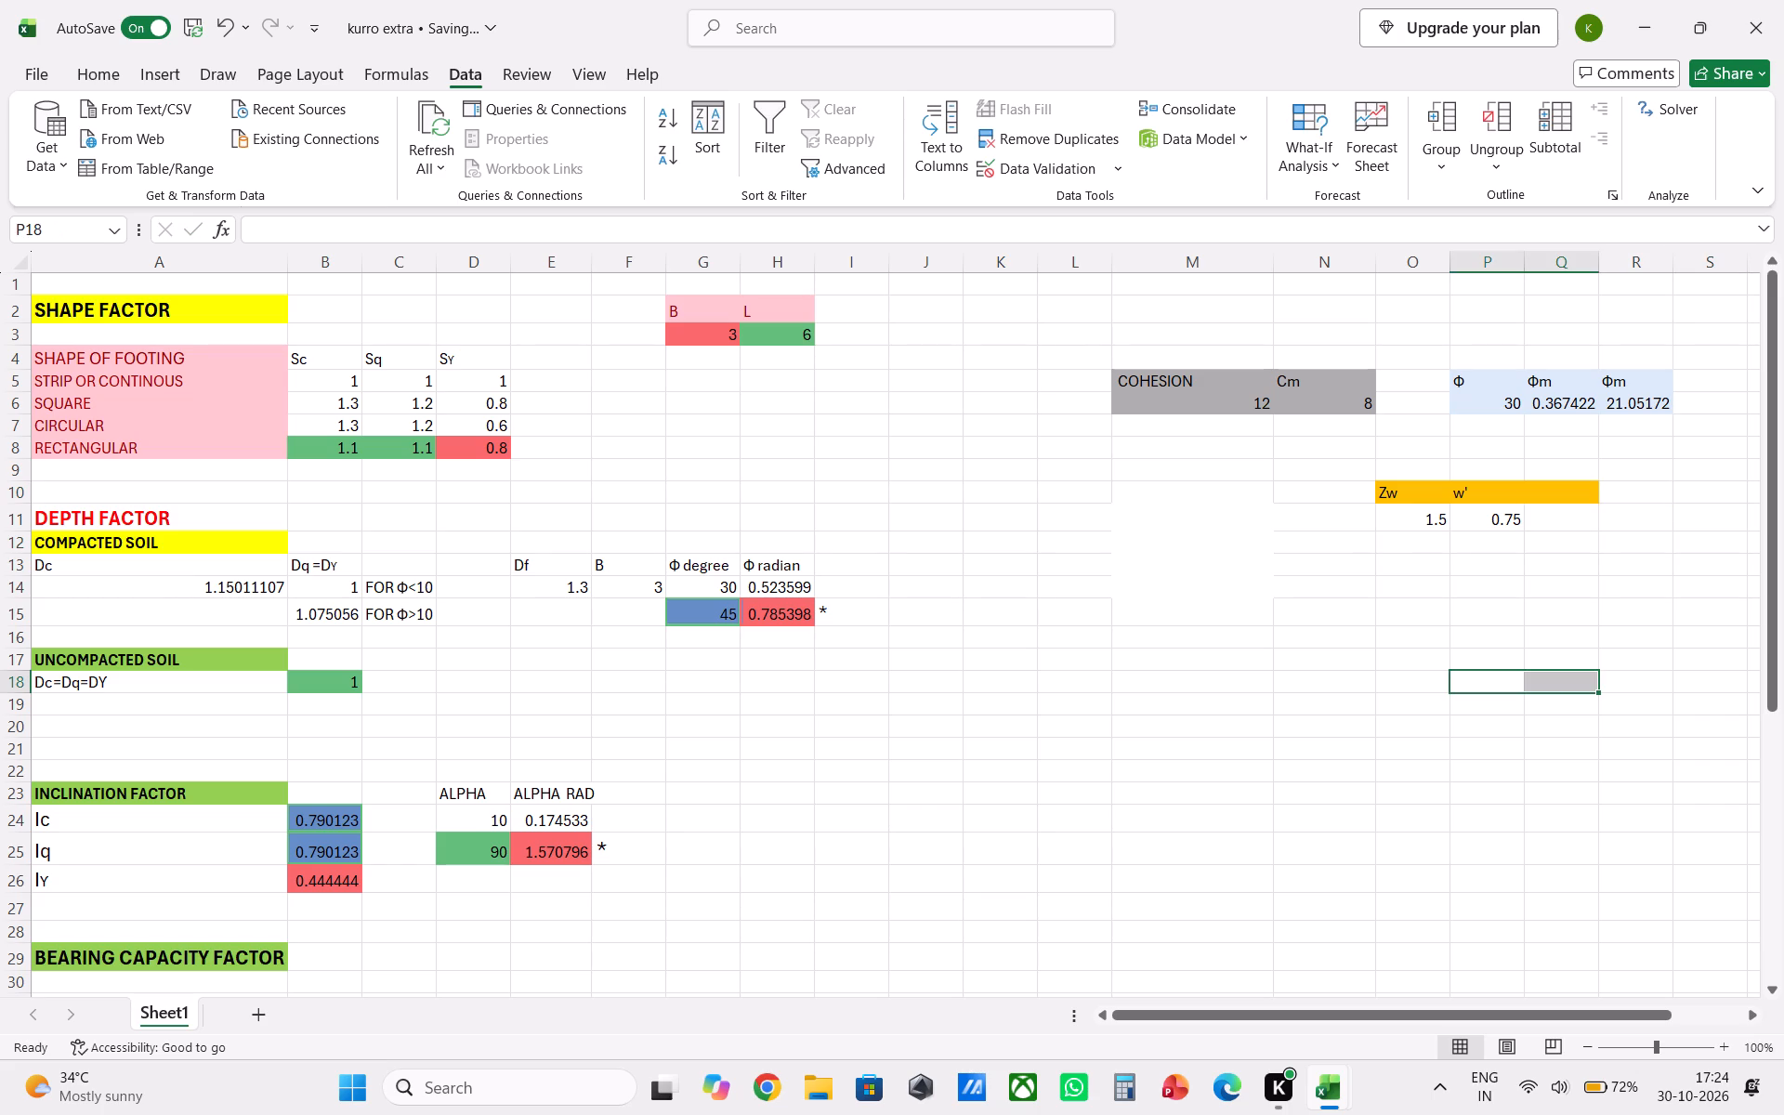
Move the Zw and w' block from O10:P11 to N13:O14.
{"action": "left_click_drag", "start_coordinate": [1432, 493], "coordinate": [1501, 522]}
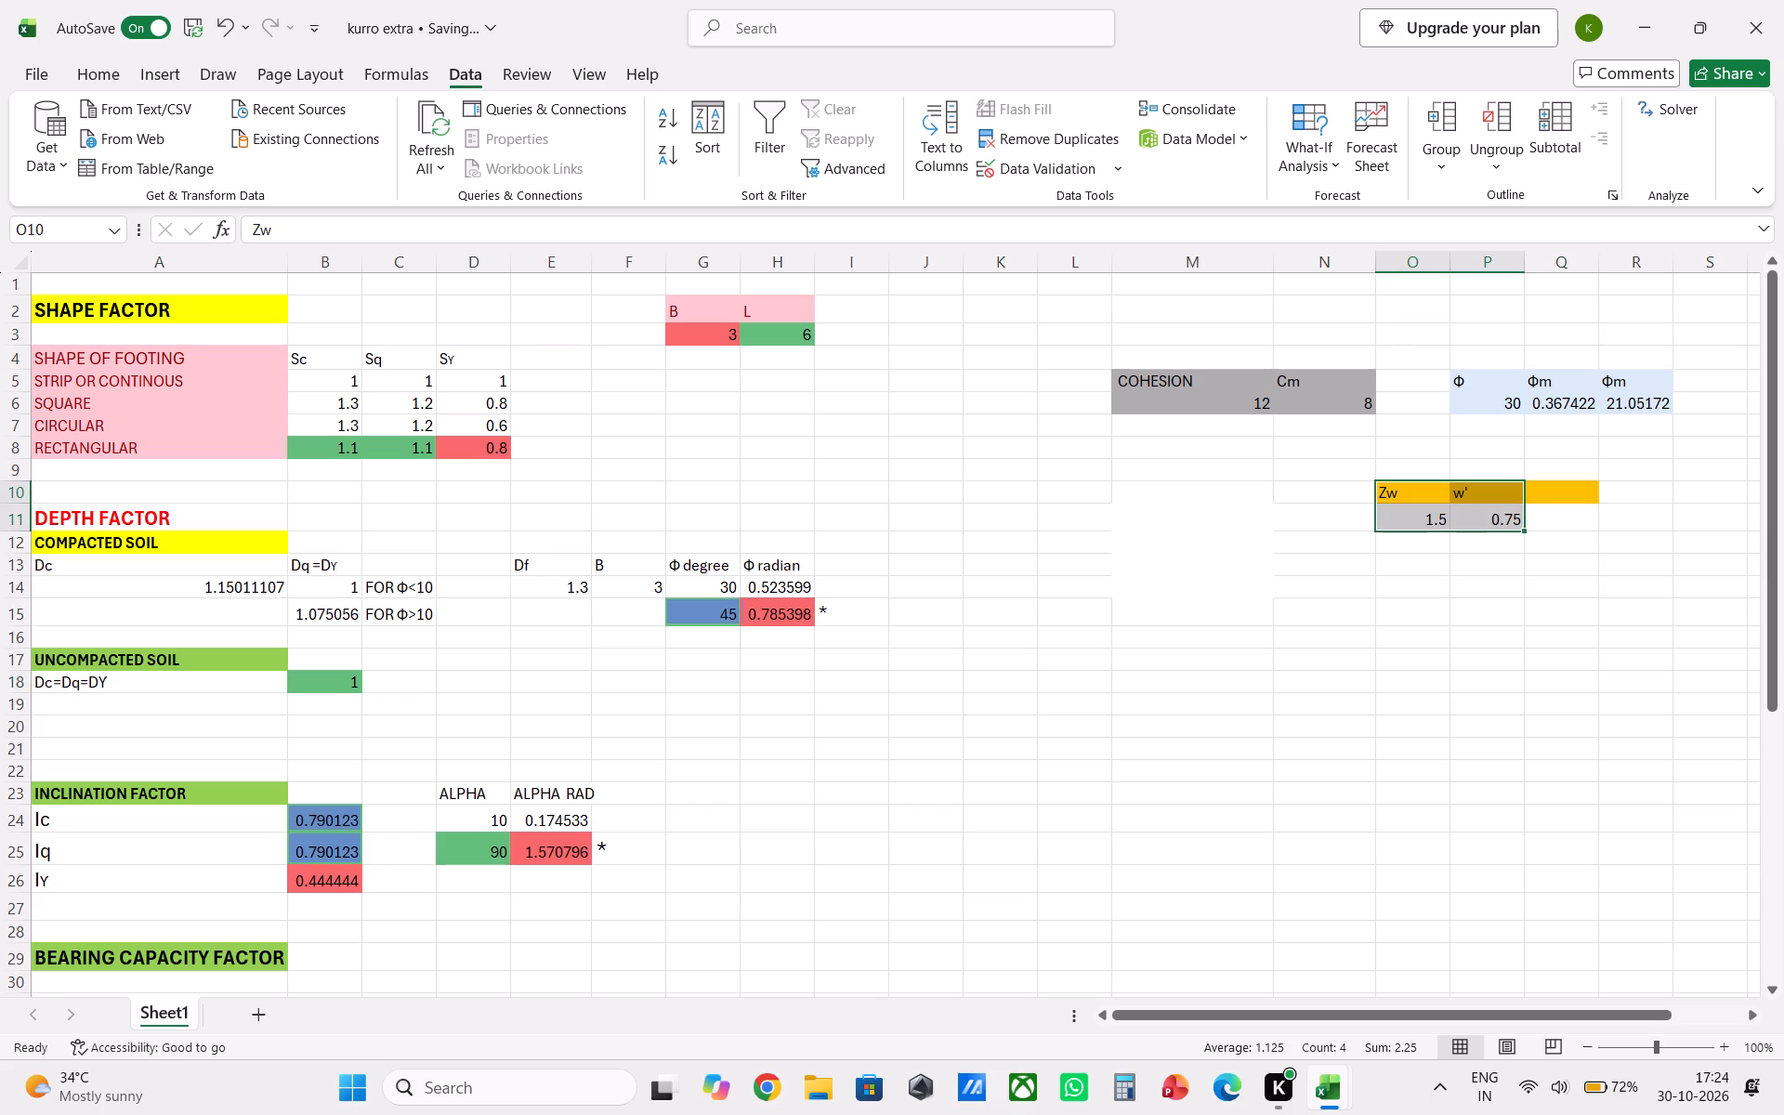
{"action": "left_click_drag", "start_coordinate": [1469, 479], "coordinate": [1436, 574]}
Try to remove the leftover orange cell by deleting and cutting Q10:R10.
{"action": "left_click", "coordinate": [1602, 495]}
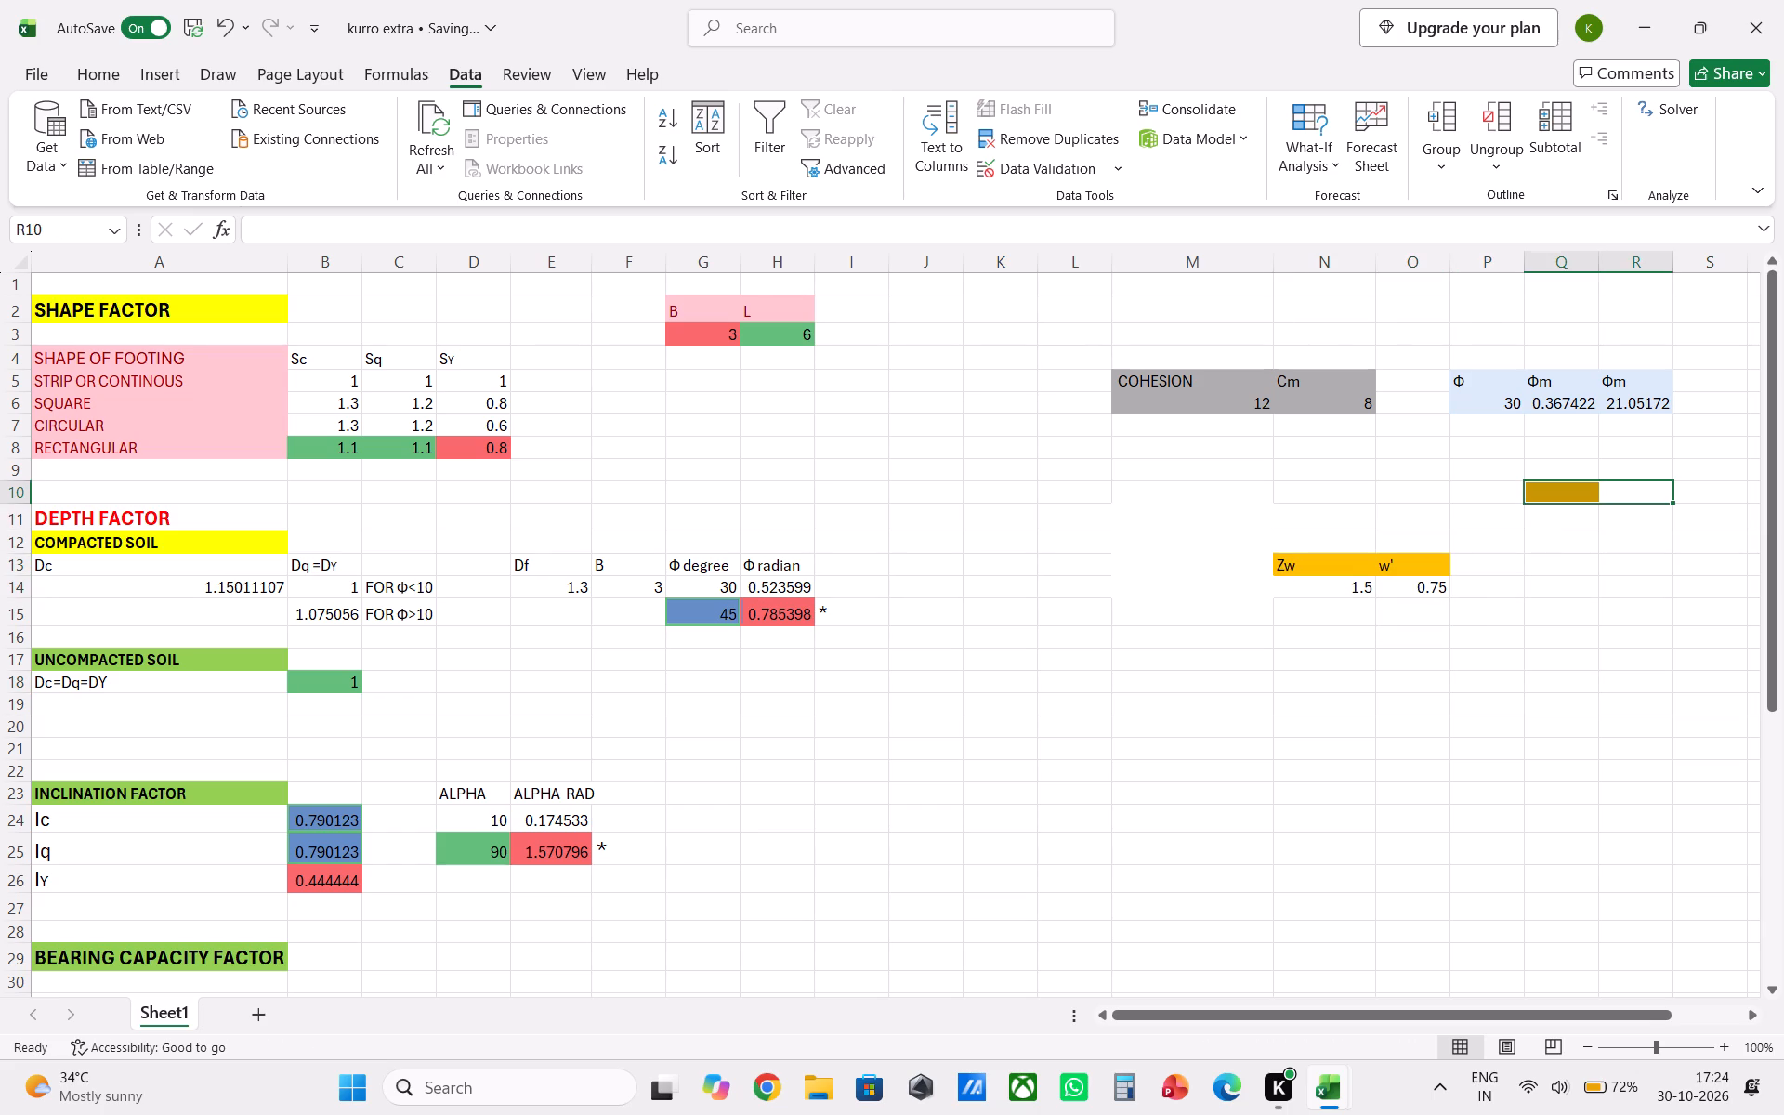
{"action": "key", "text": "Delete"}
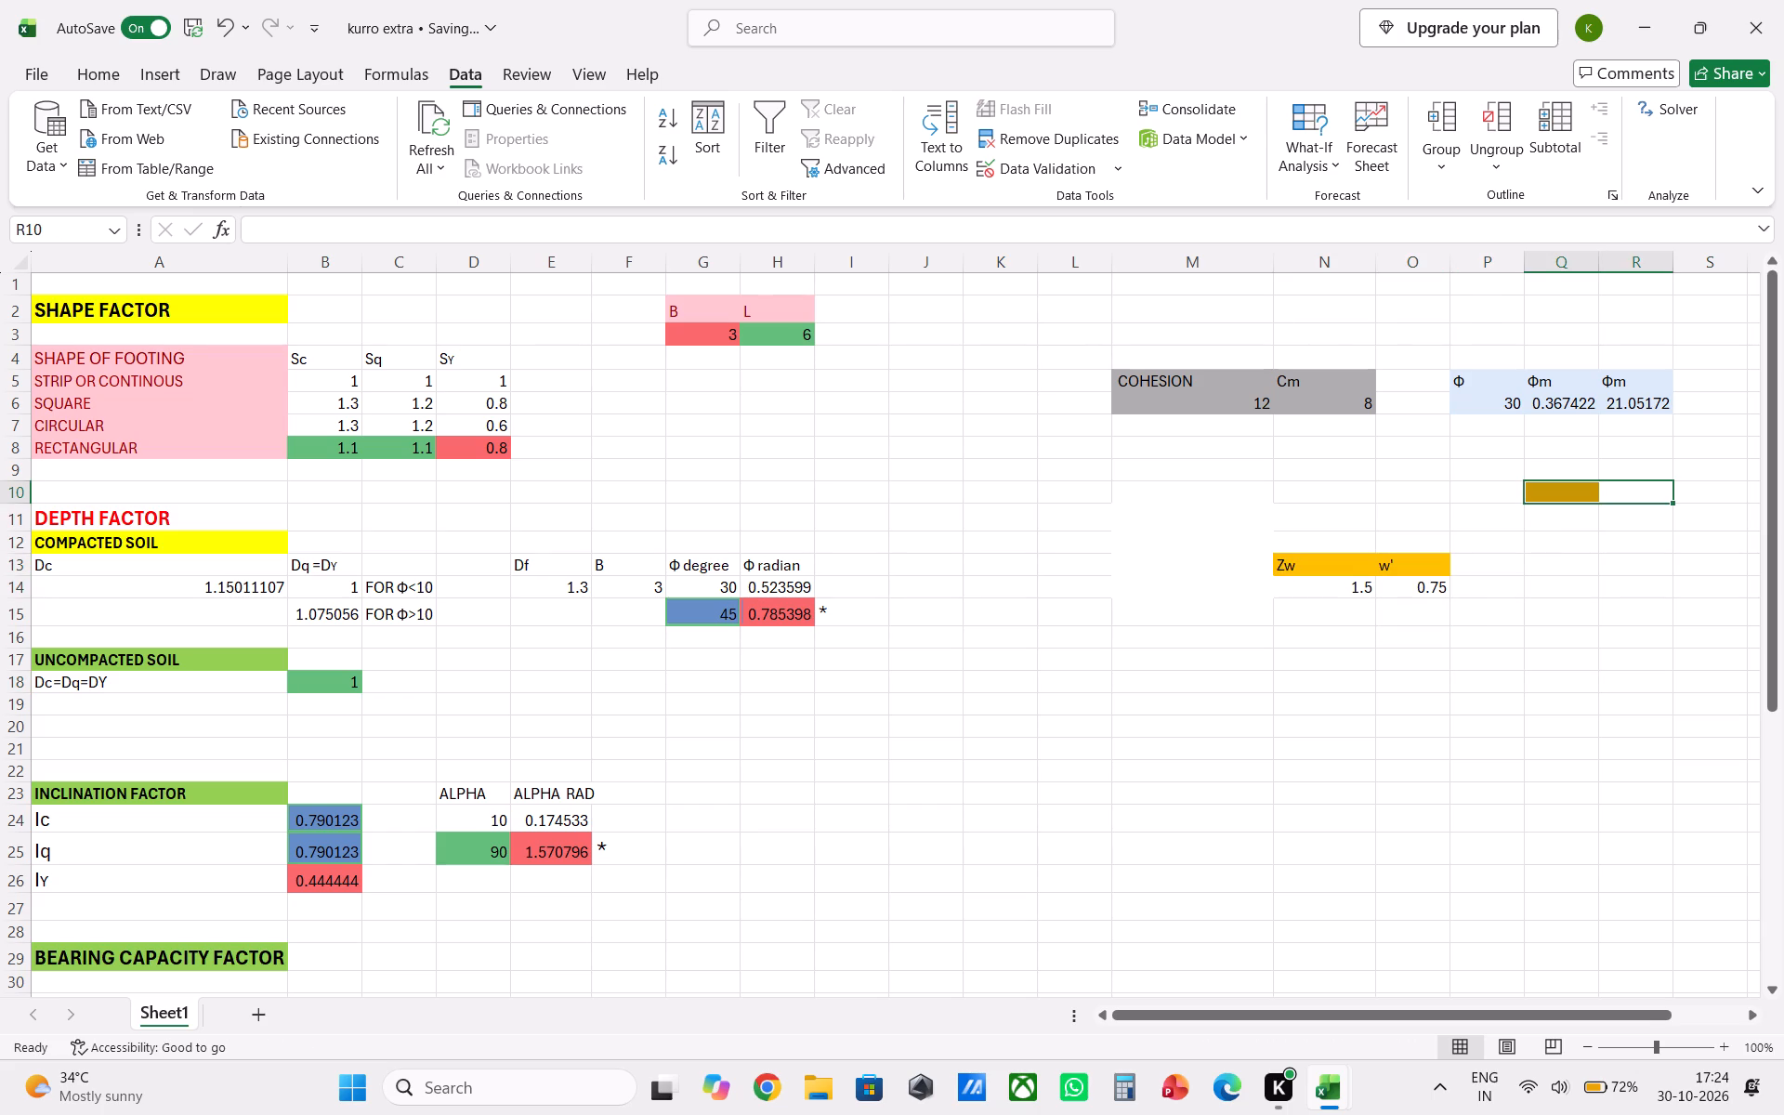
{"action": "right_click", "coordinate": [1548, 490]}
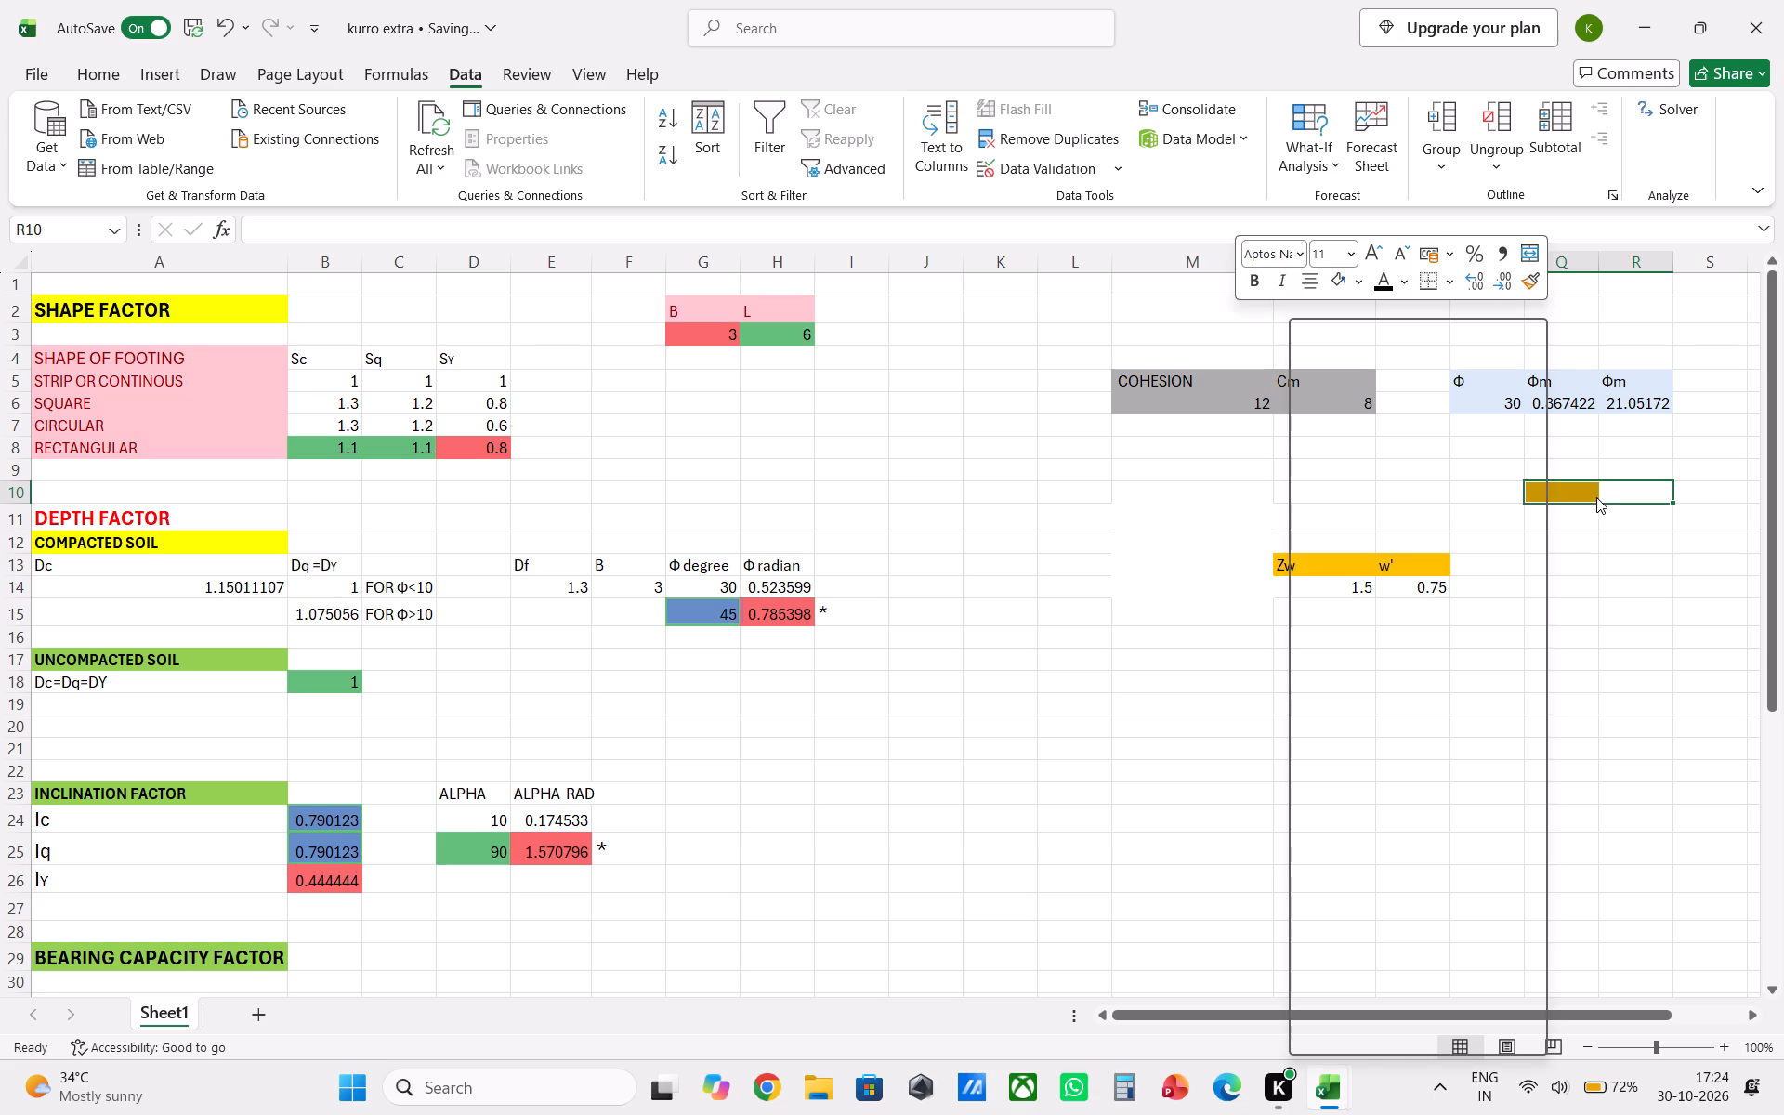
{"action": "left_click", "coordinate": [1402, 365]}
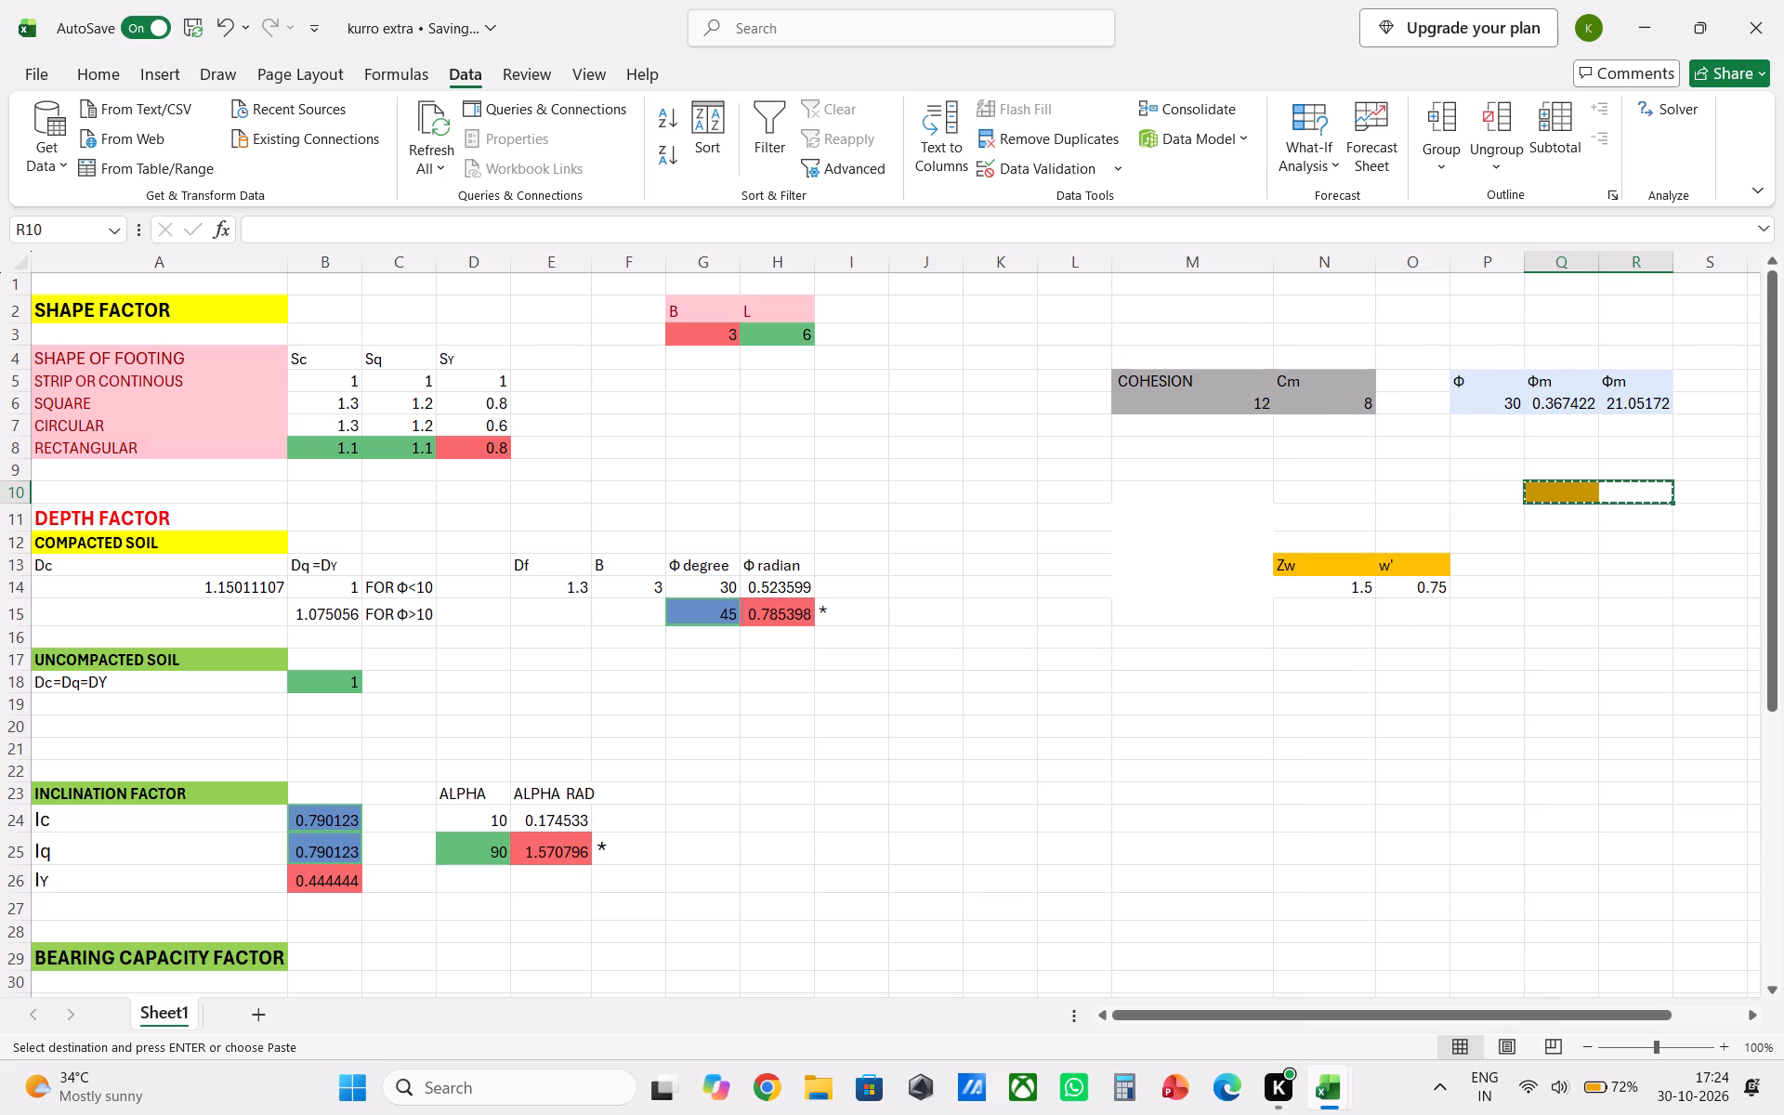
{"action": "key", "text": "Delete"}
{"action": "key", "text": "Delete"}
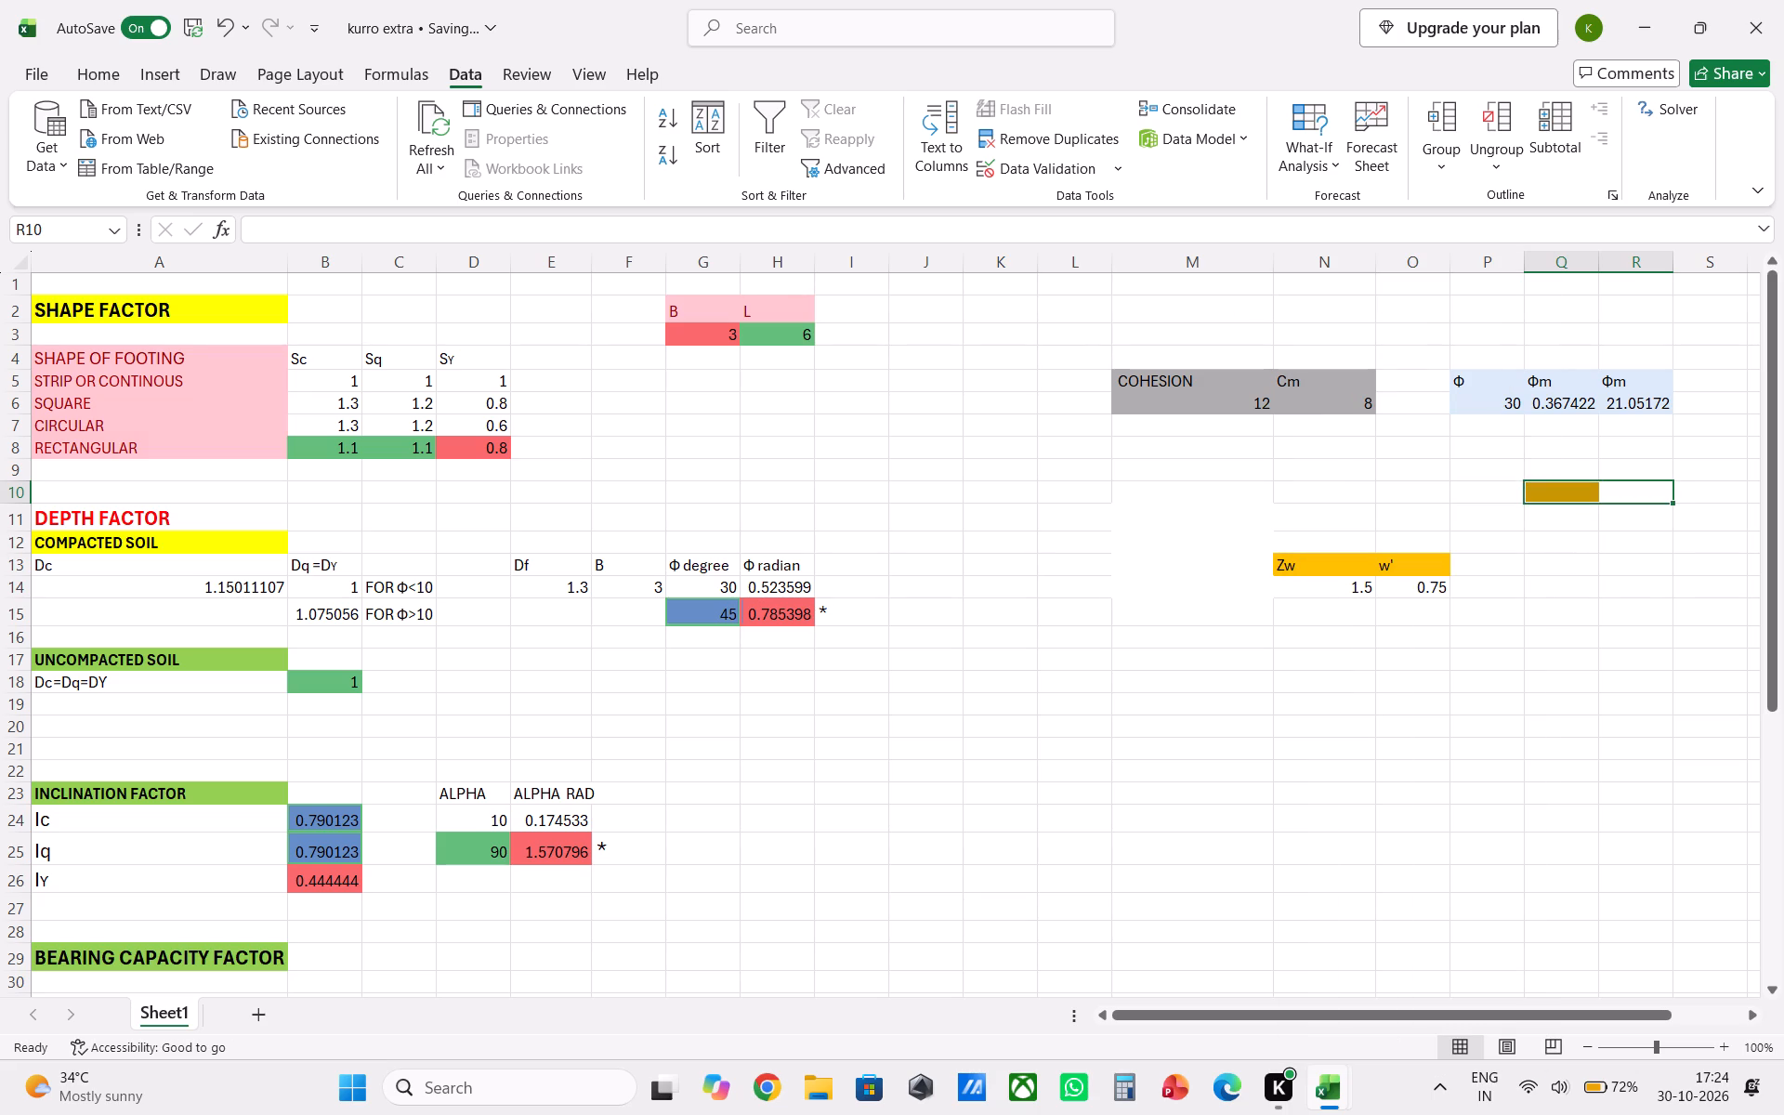
Apply a bottom border to the leftover orange cell Q10.
{"action": "left_click", "coordinate": [1590, 492]}
{"action": "right_click", "coordinate": [1587, 491]}
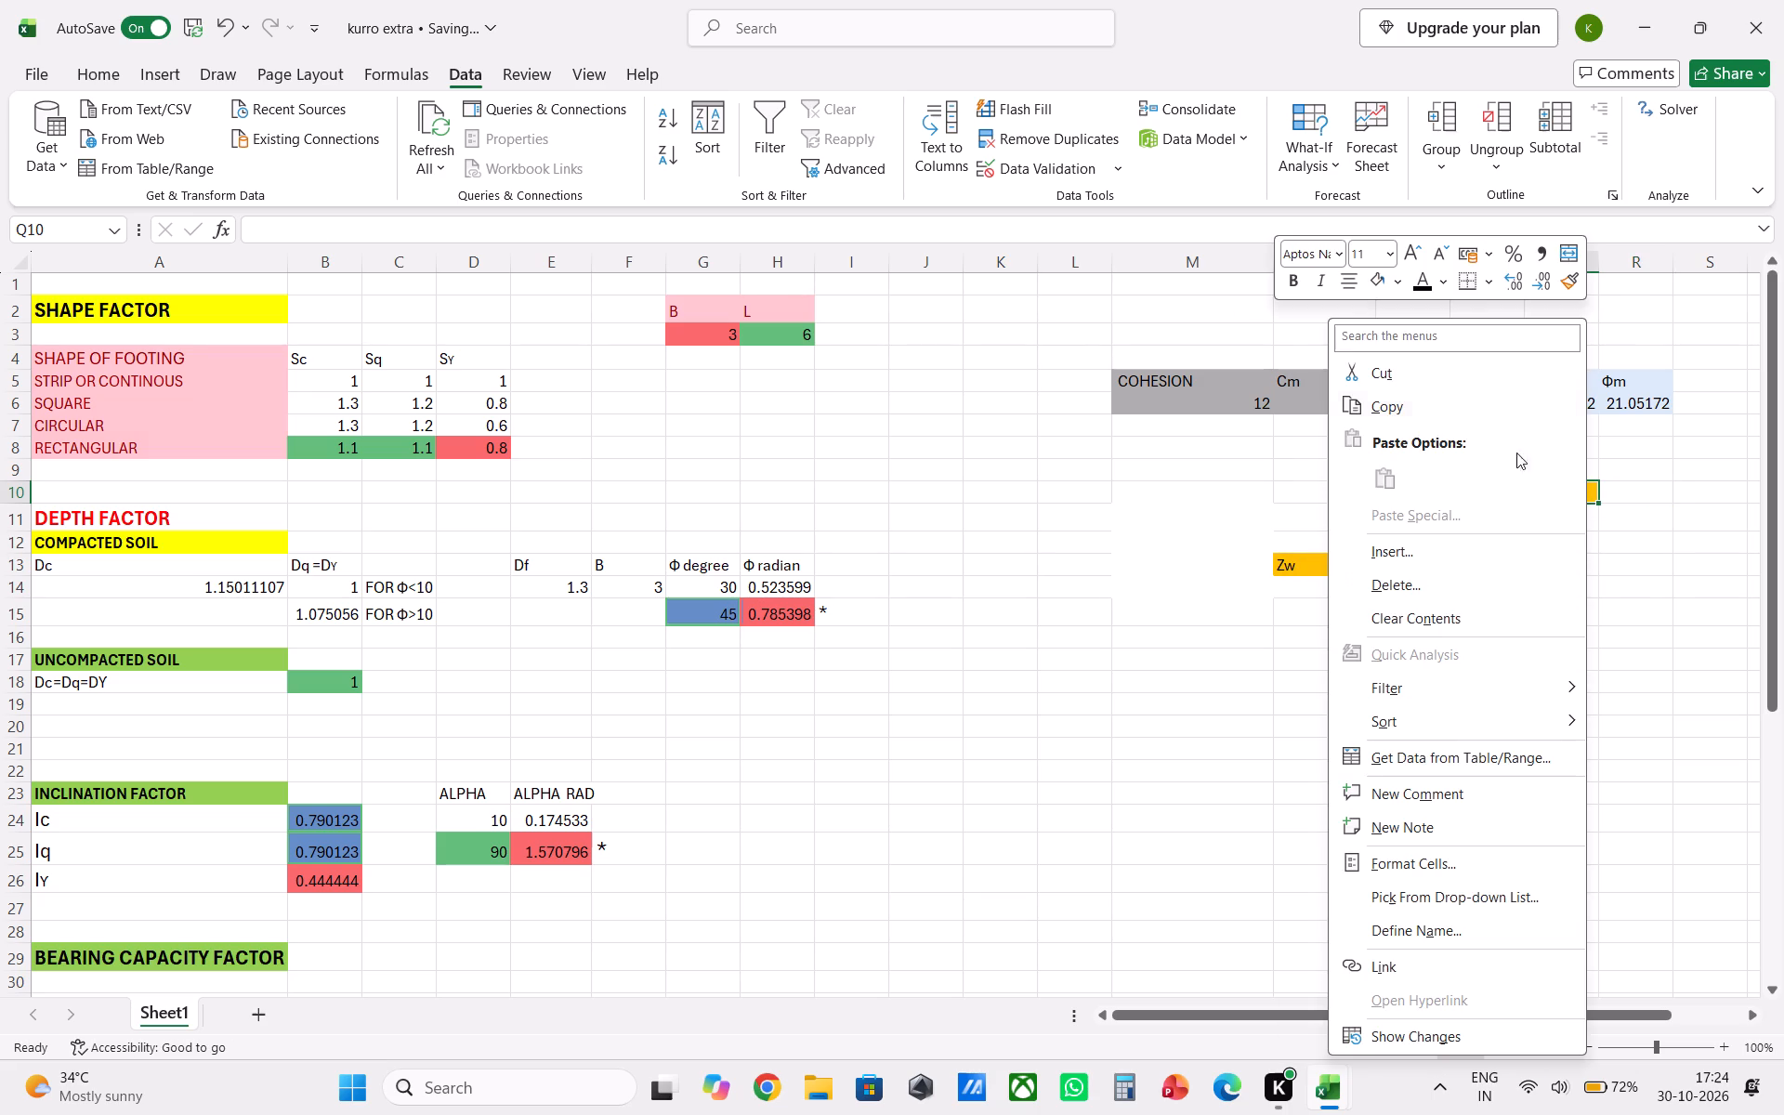
{"action": "left_click", "coordinate": [1474, 279]}
{"action": "left_click", "coordinate": [1531, 532]}
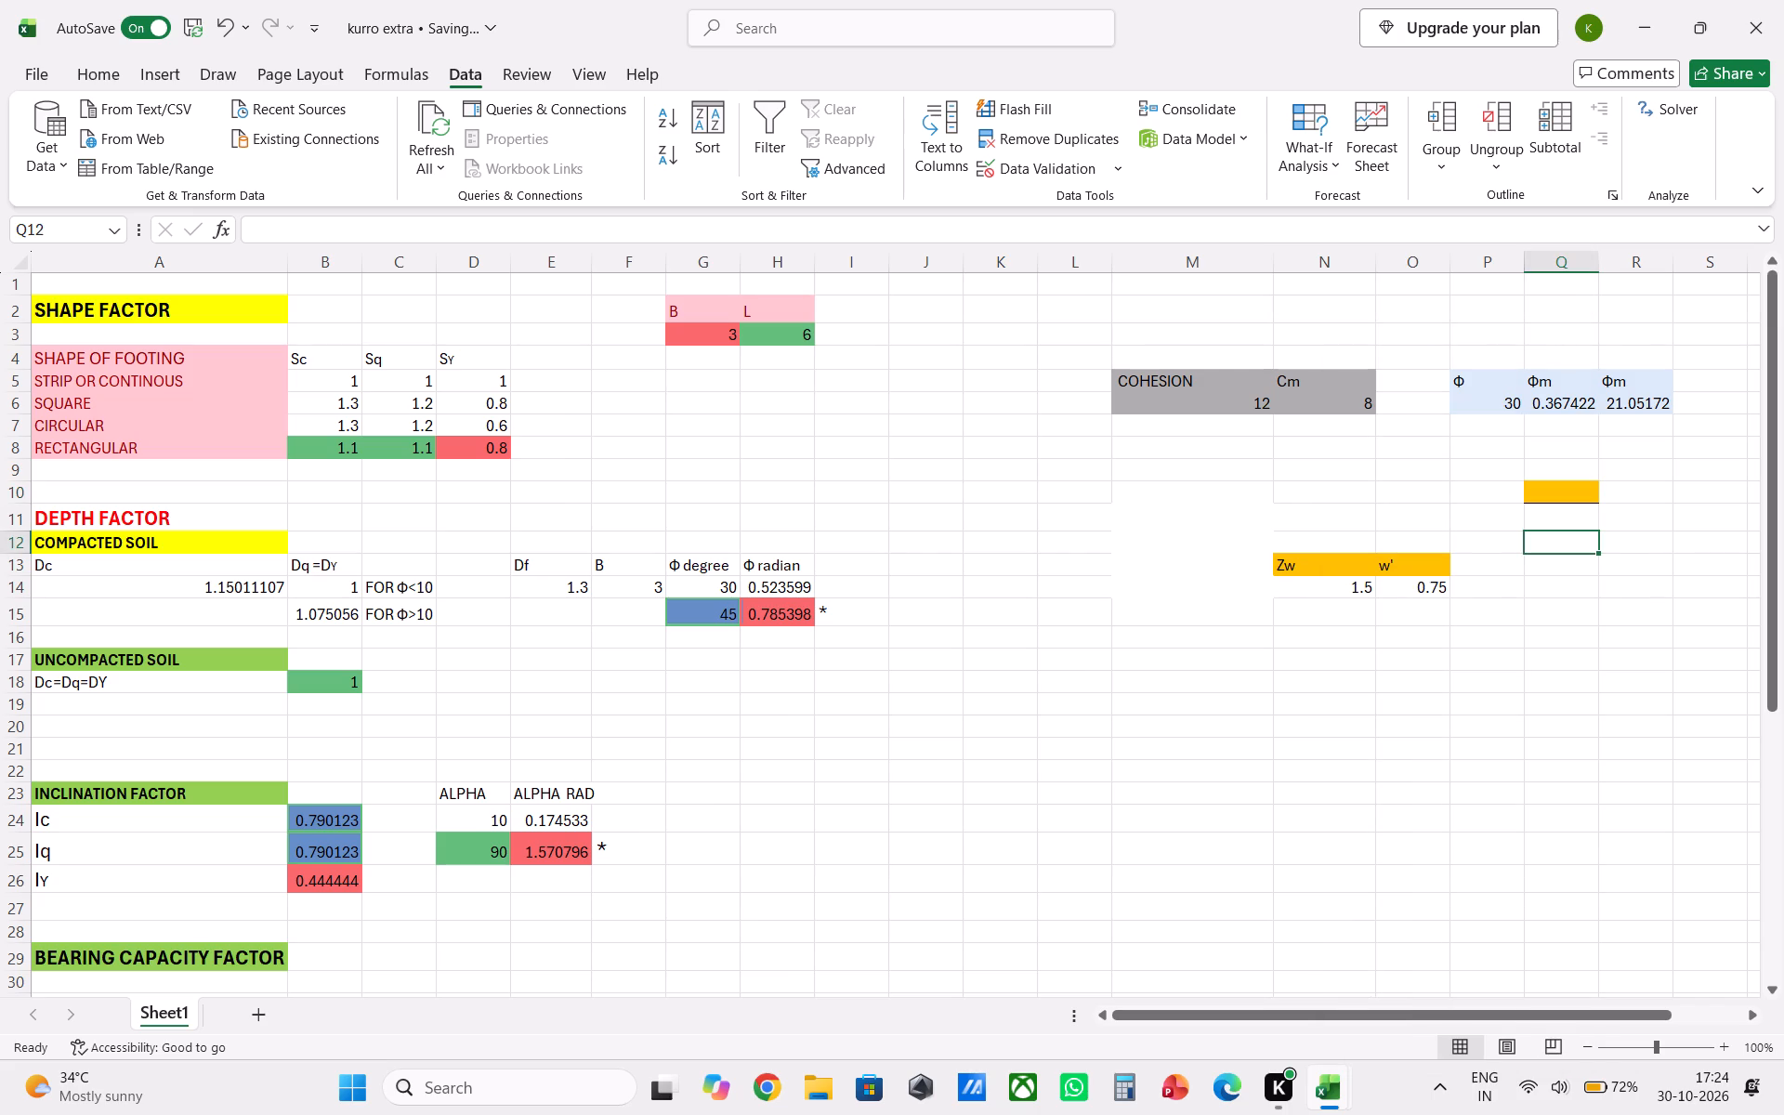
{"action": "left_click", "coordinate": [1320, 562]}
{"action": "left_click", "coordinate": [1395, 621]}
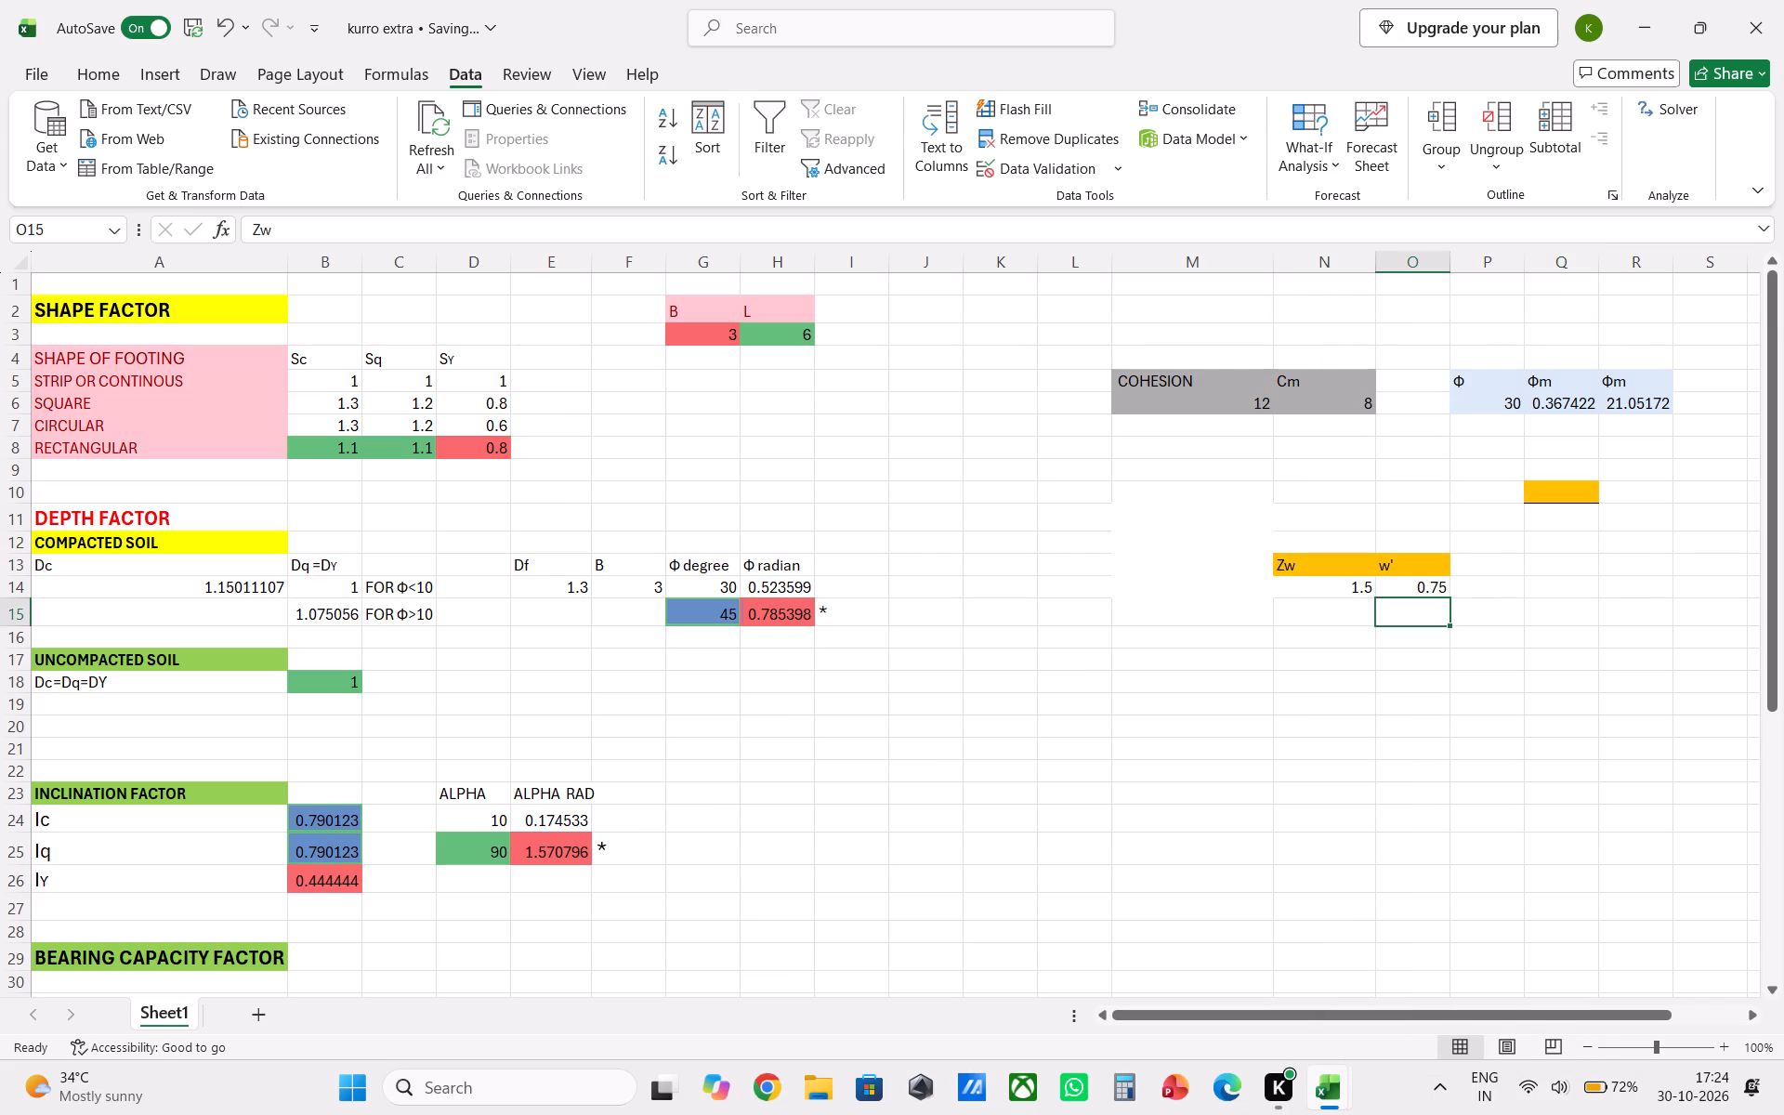
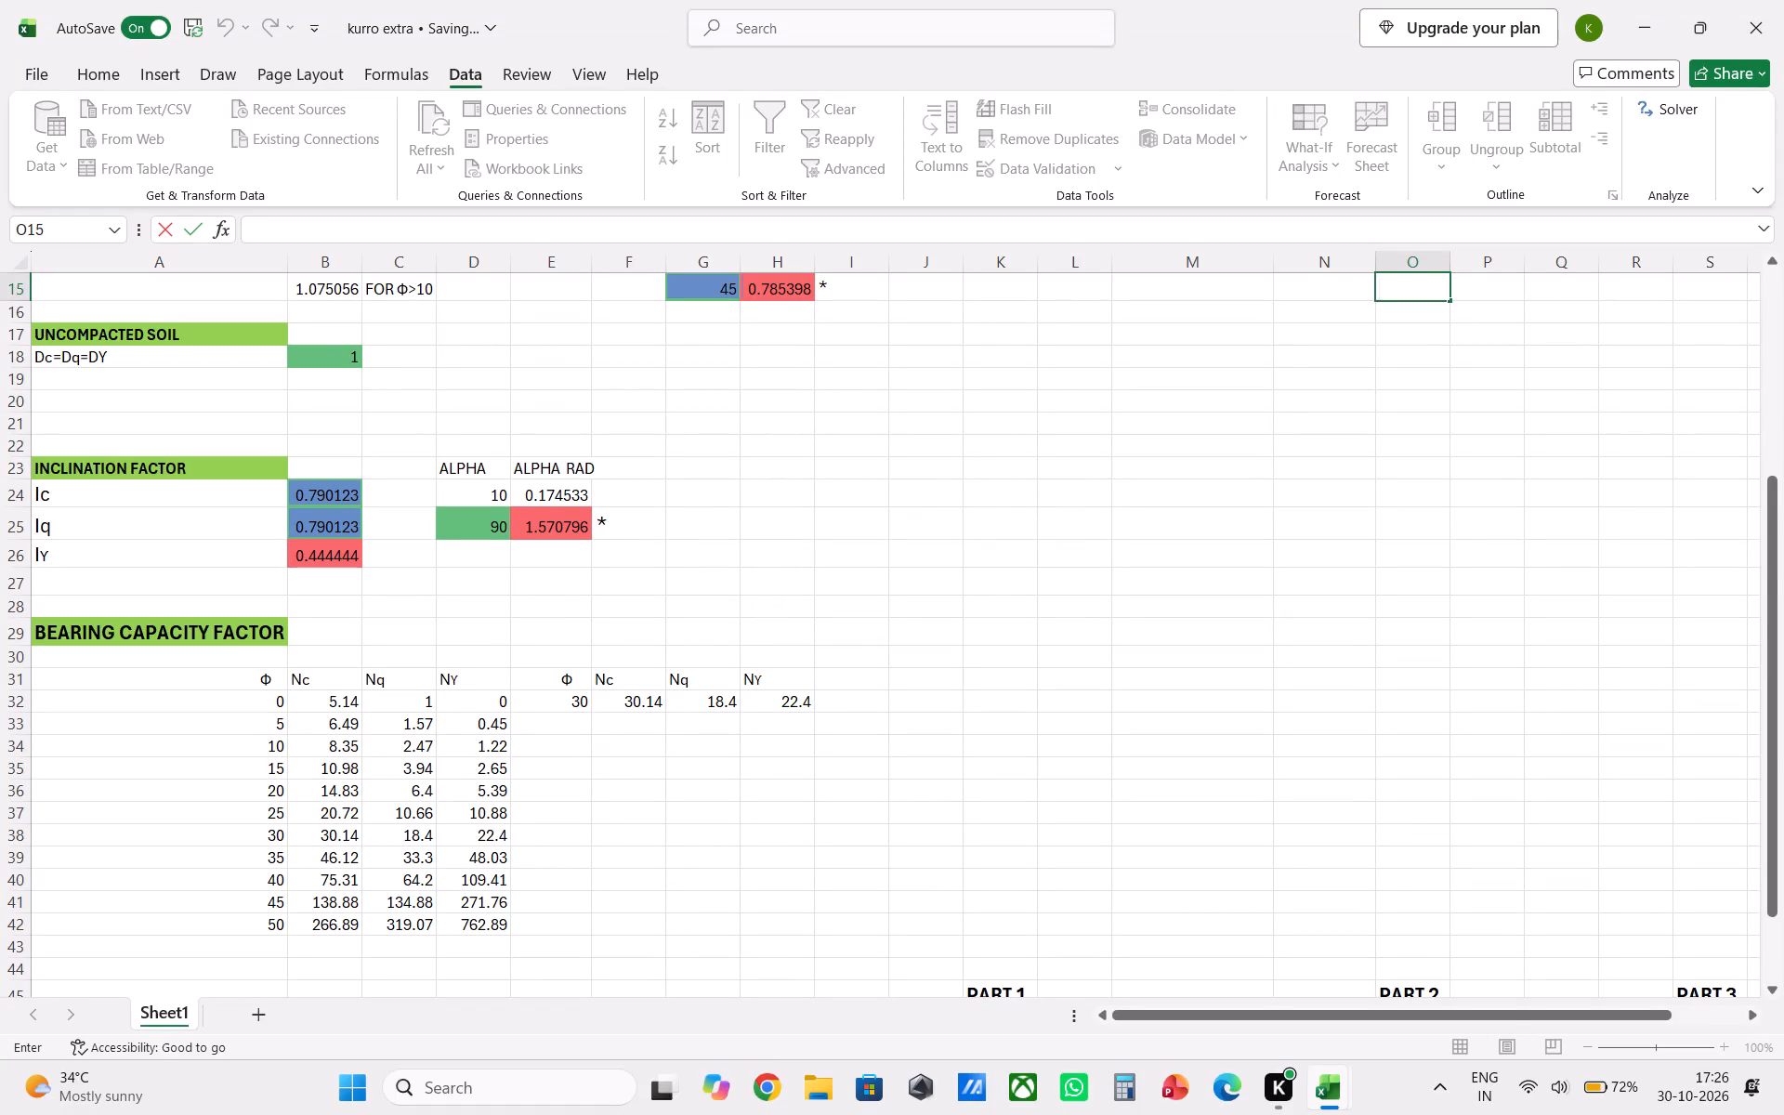
Start an IF formula in the Sc cell J48 that tests whether shape A48 equals A5, the strip or continuous footing.
{"action": "scroll", "coordinate": [763, 627], "scroll_direction": "down", "scroll_amount": 8}
{"action": "left_click", "coordinate": [940, 531]}
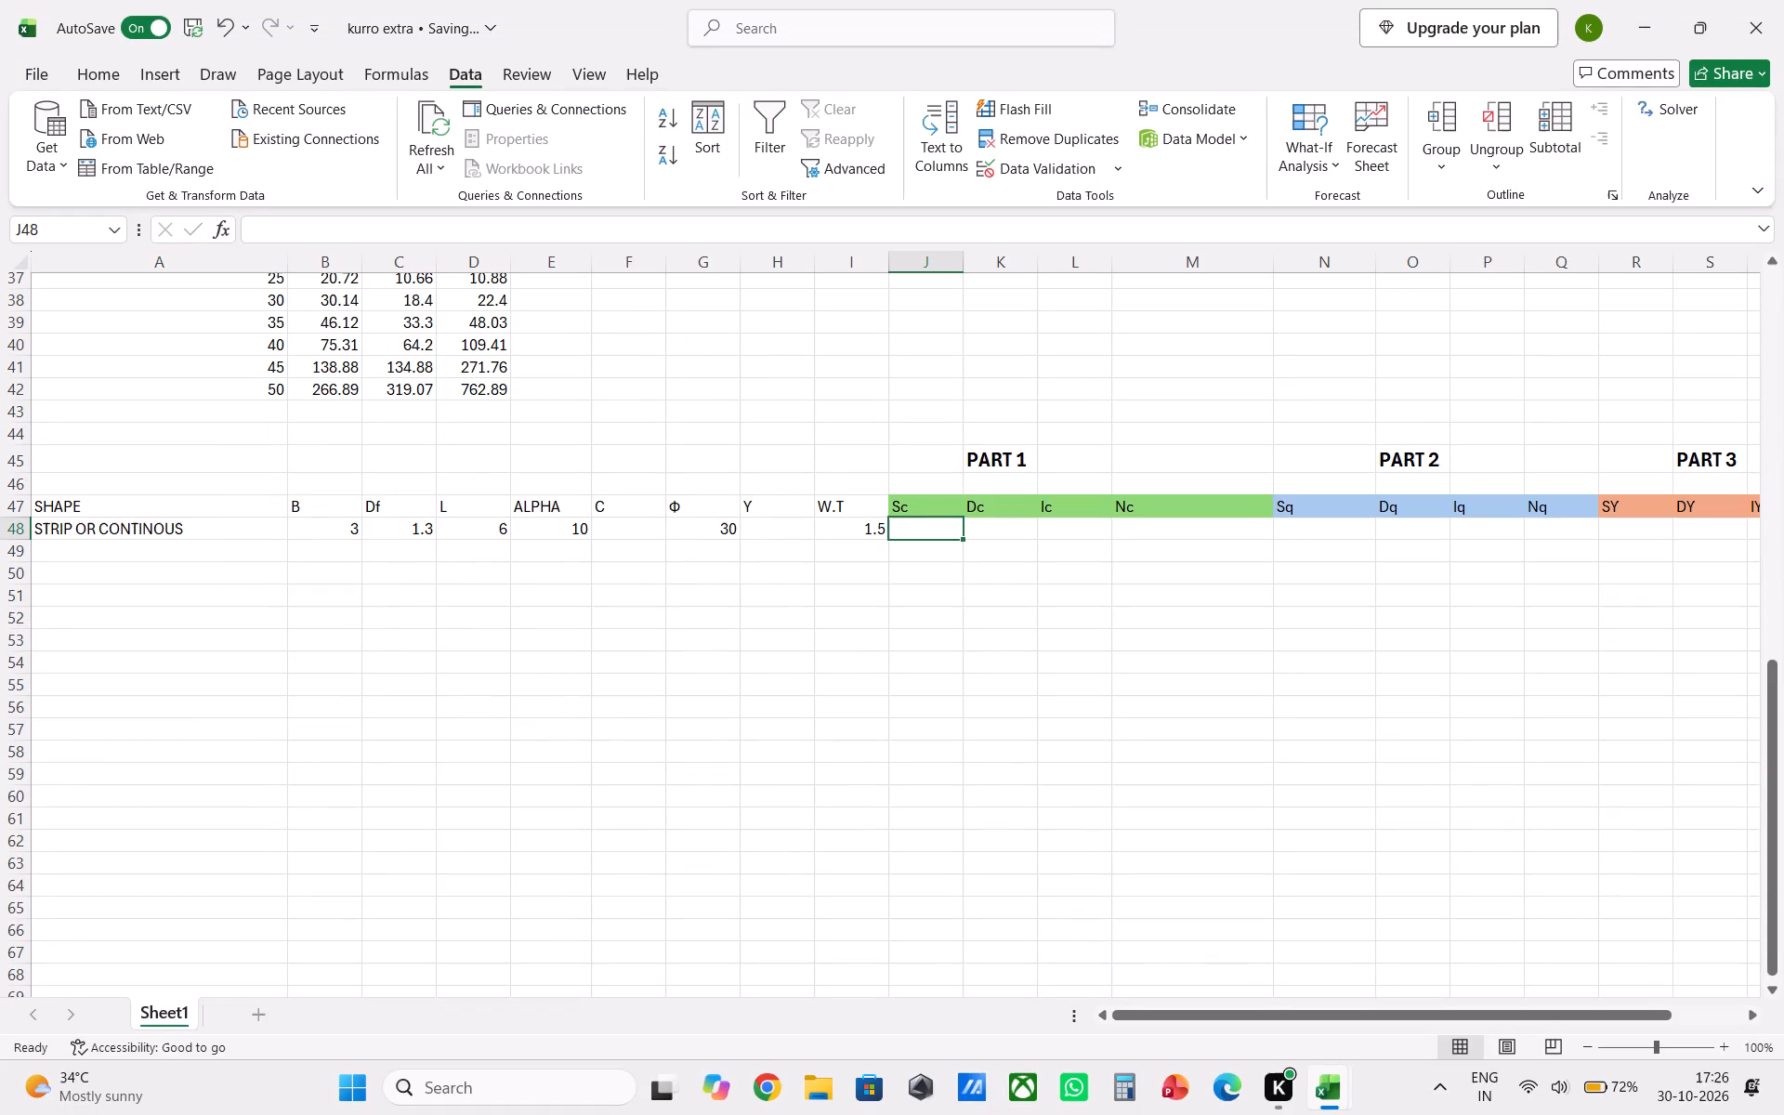
{"action": "key", "text": "equal"}
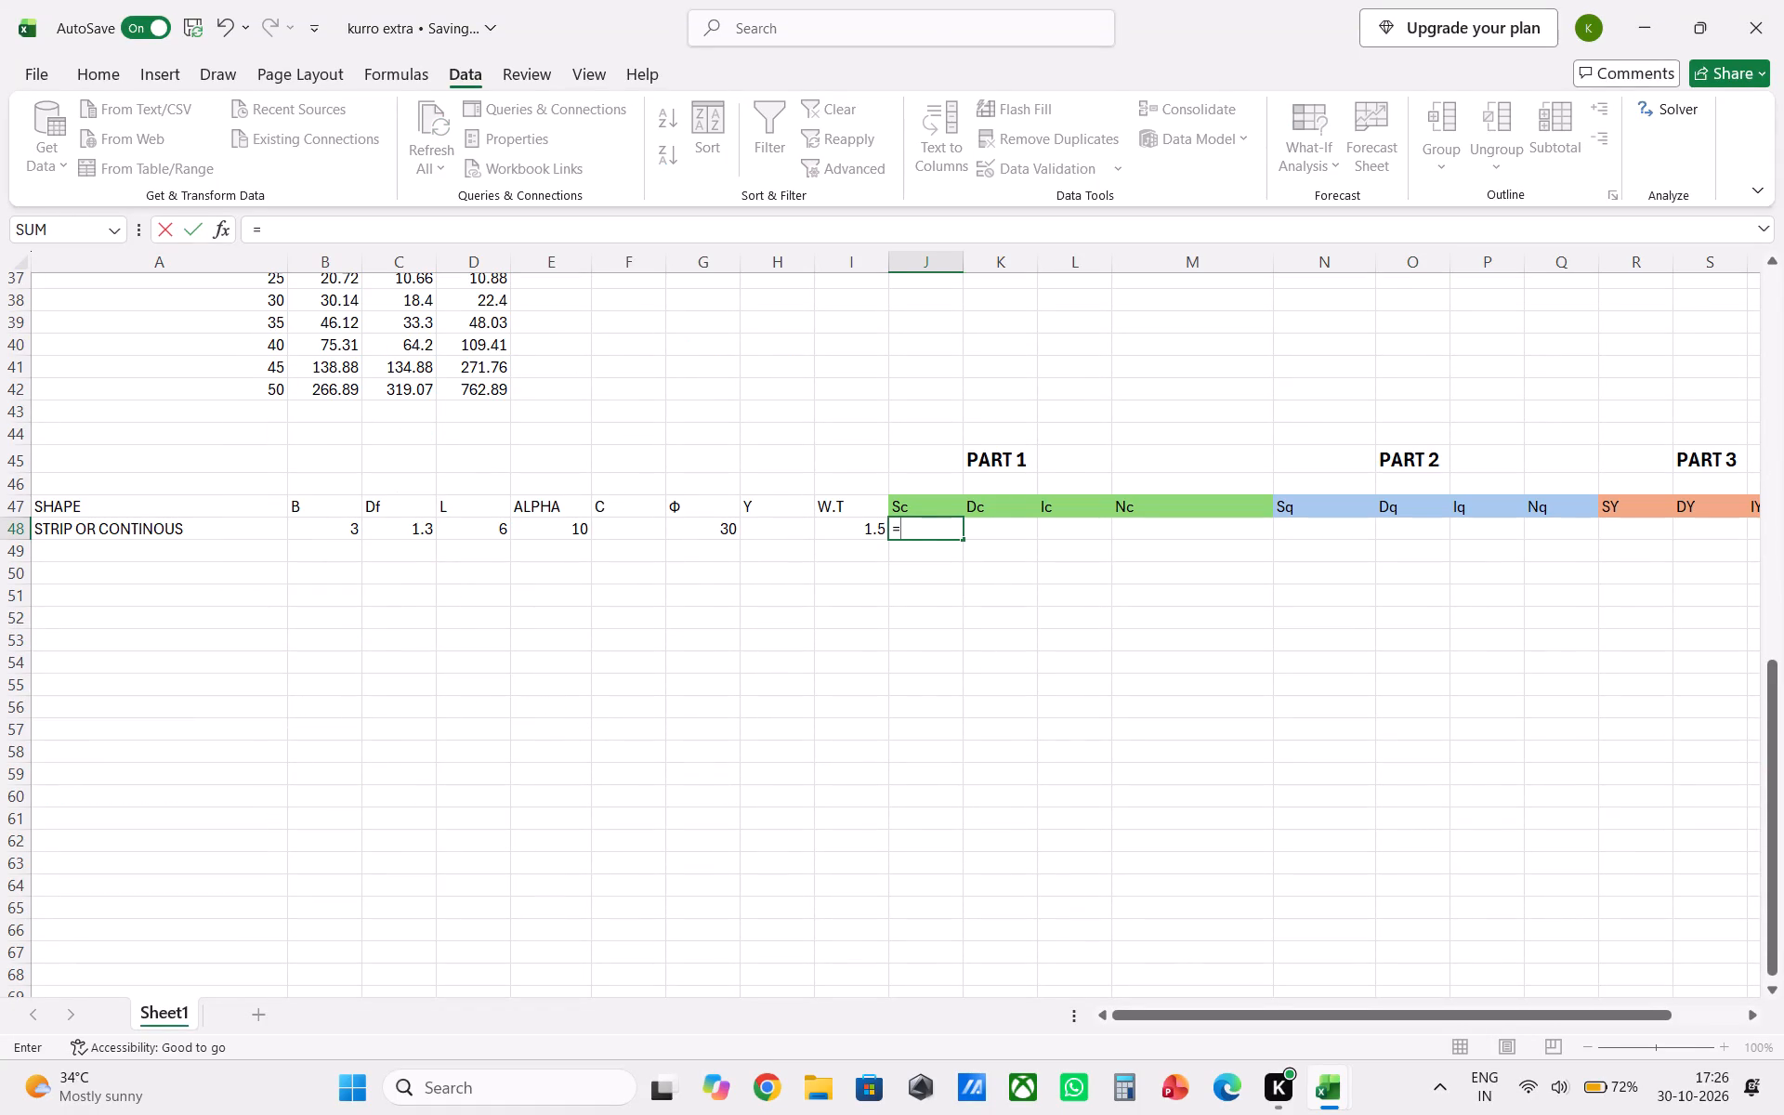
{"action": "key", "text": "i"}
{"action": "key", "text": "f"}
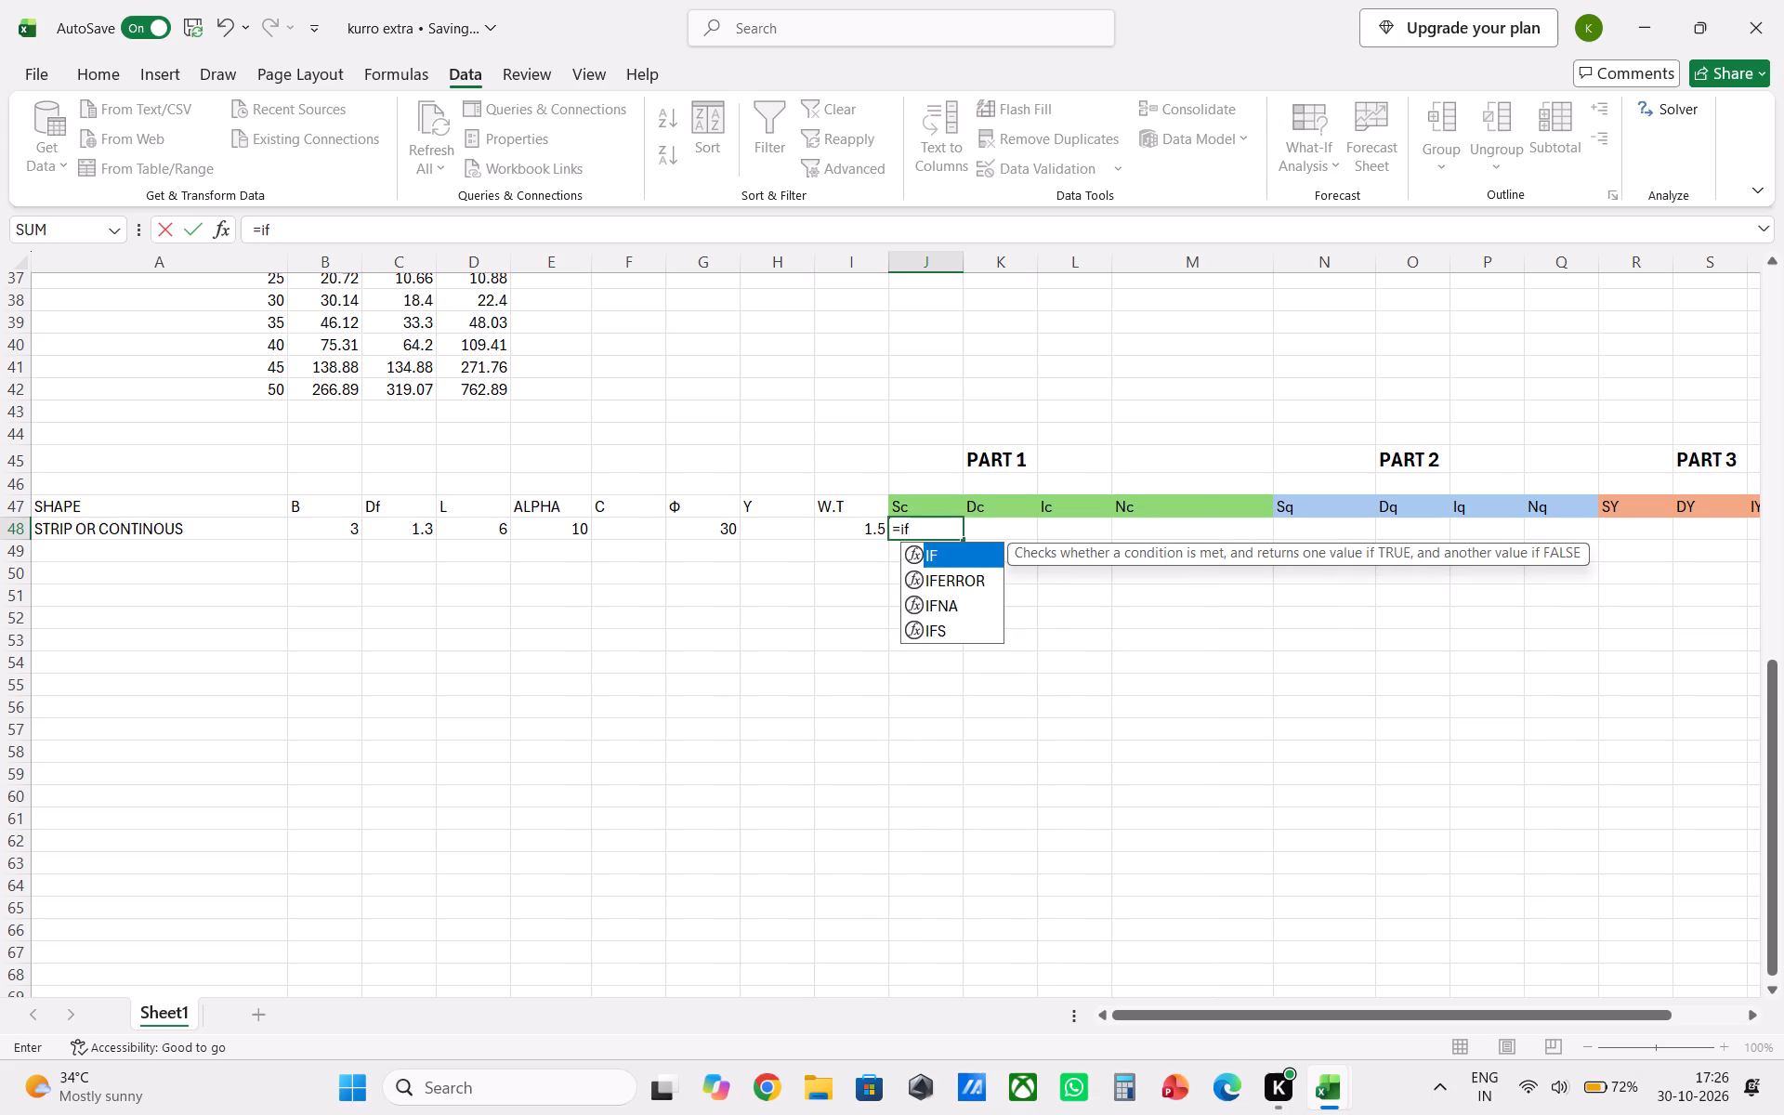
{"action": "key", "text": "shift+parenleft"}
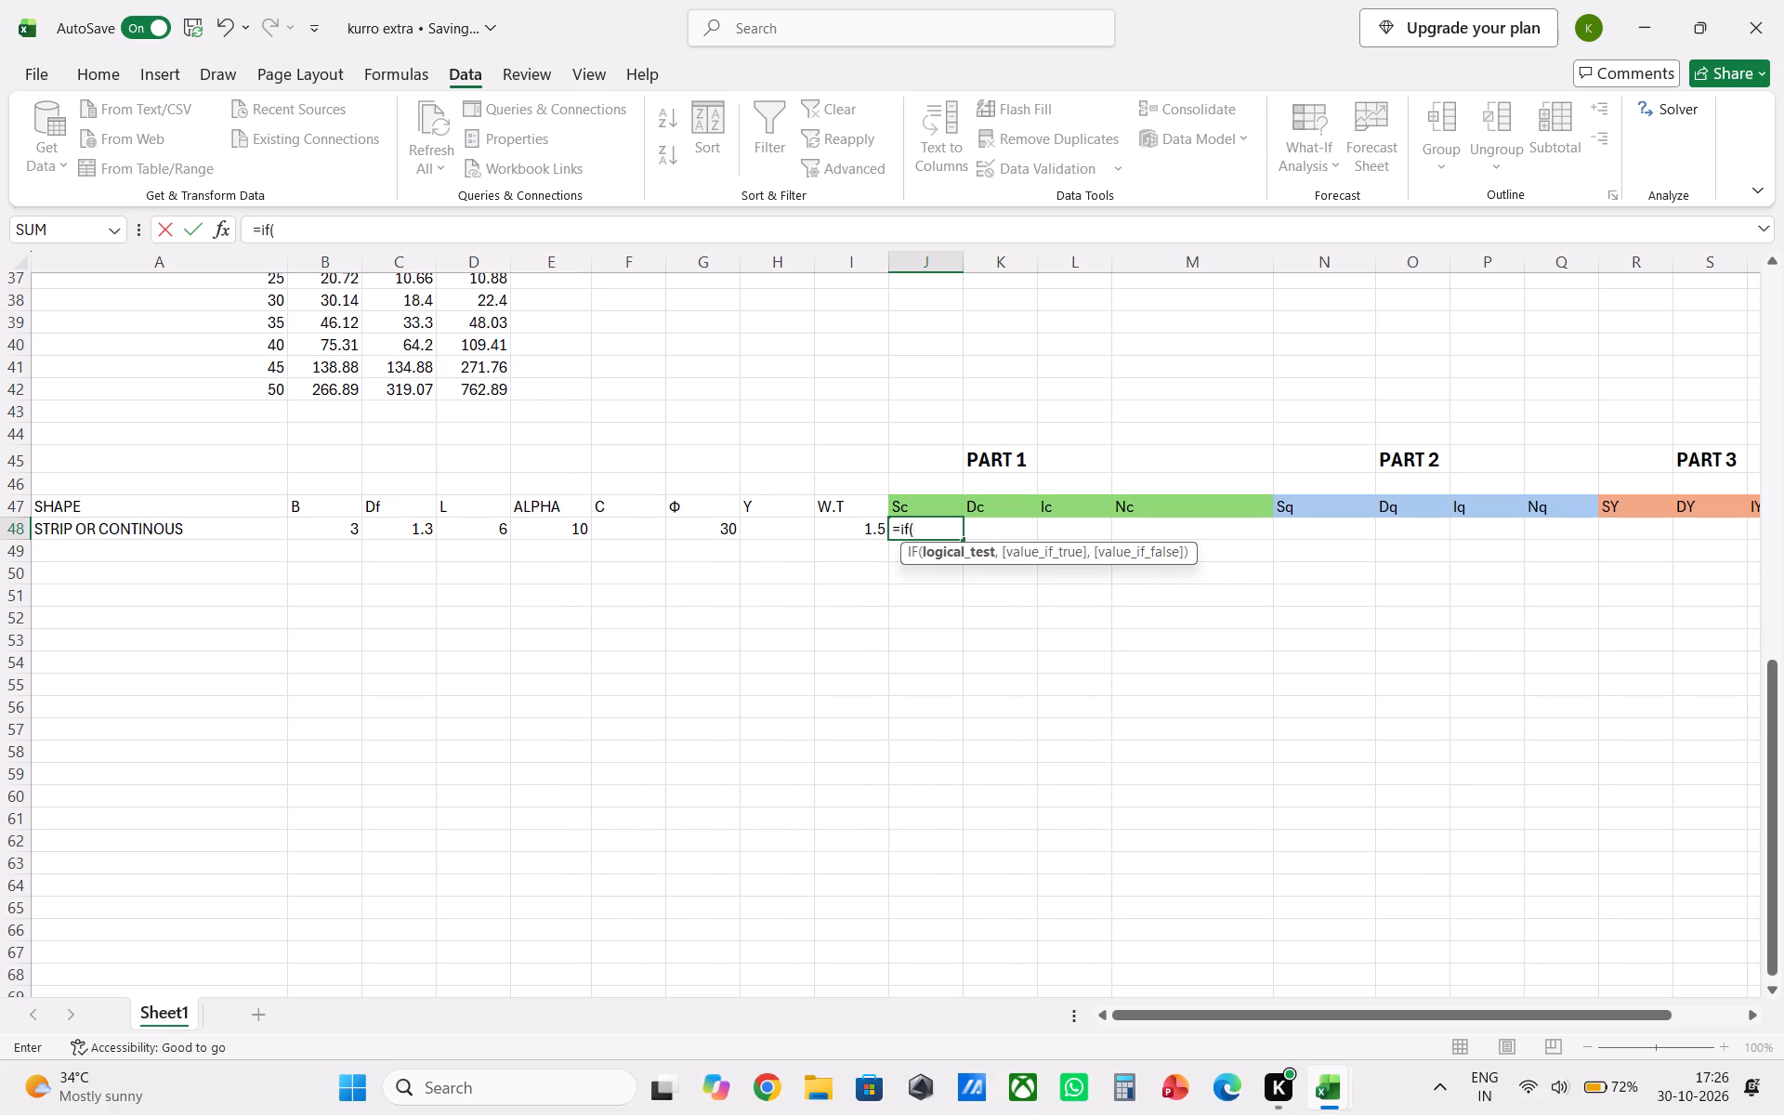
{"action": "left_click", "coordinate": [244, 530]}
{"action": "key", "text": "equal"}
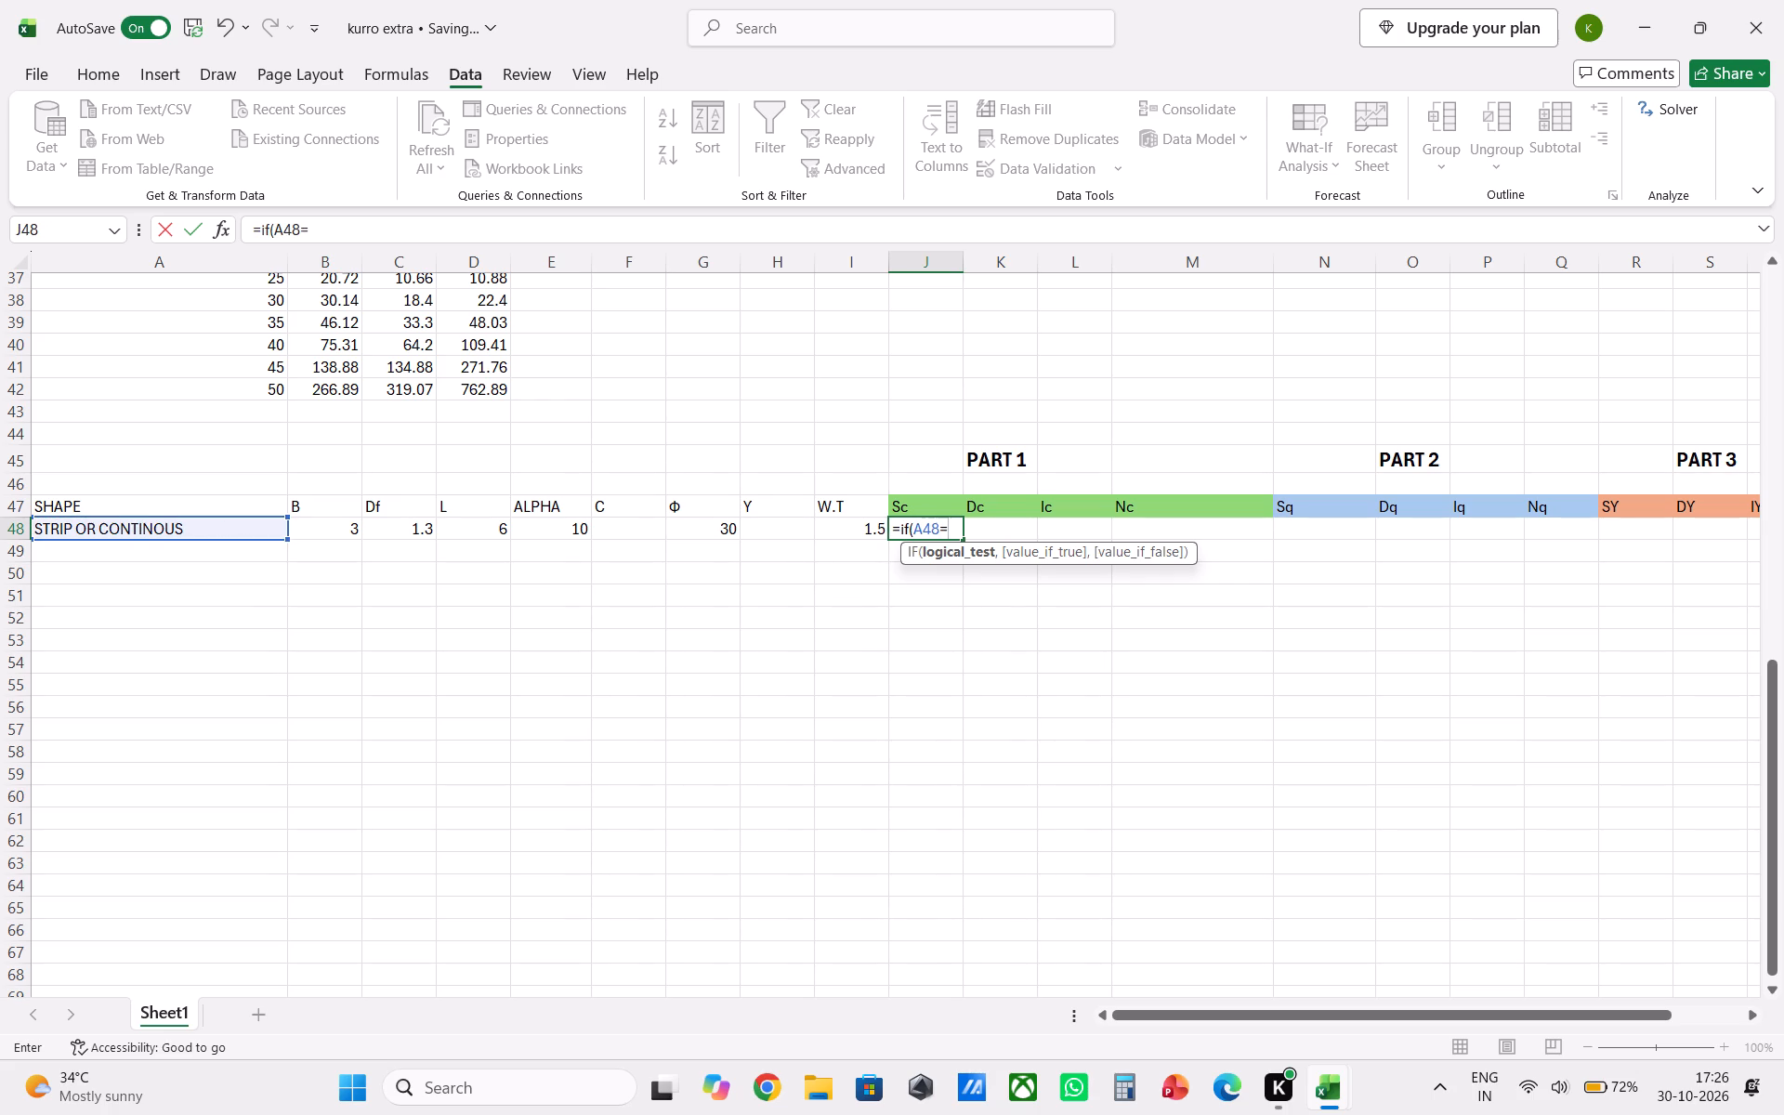
{"action": "middle_click_drag", "start_coordinate": [480, 641], "coordinate": [495, 630]}
{"action": "middle_click_drag", "start_coordinate": [495, 630], "coordinate": [466, 518]}
{"action": "middle_click_drag", "start_coordinate": [249, 472], "coordinate": [282, 444]}
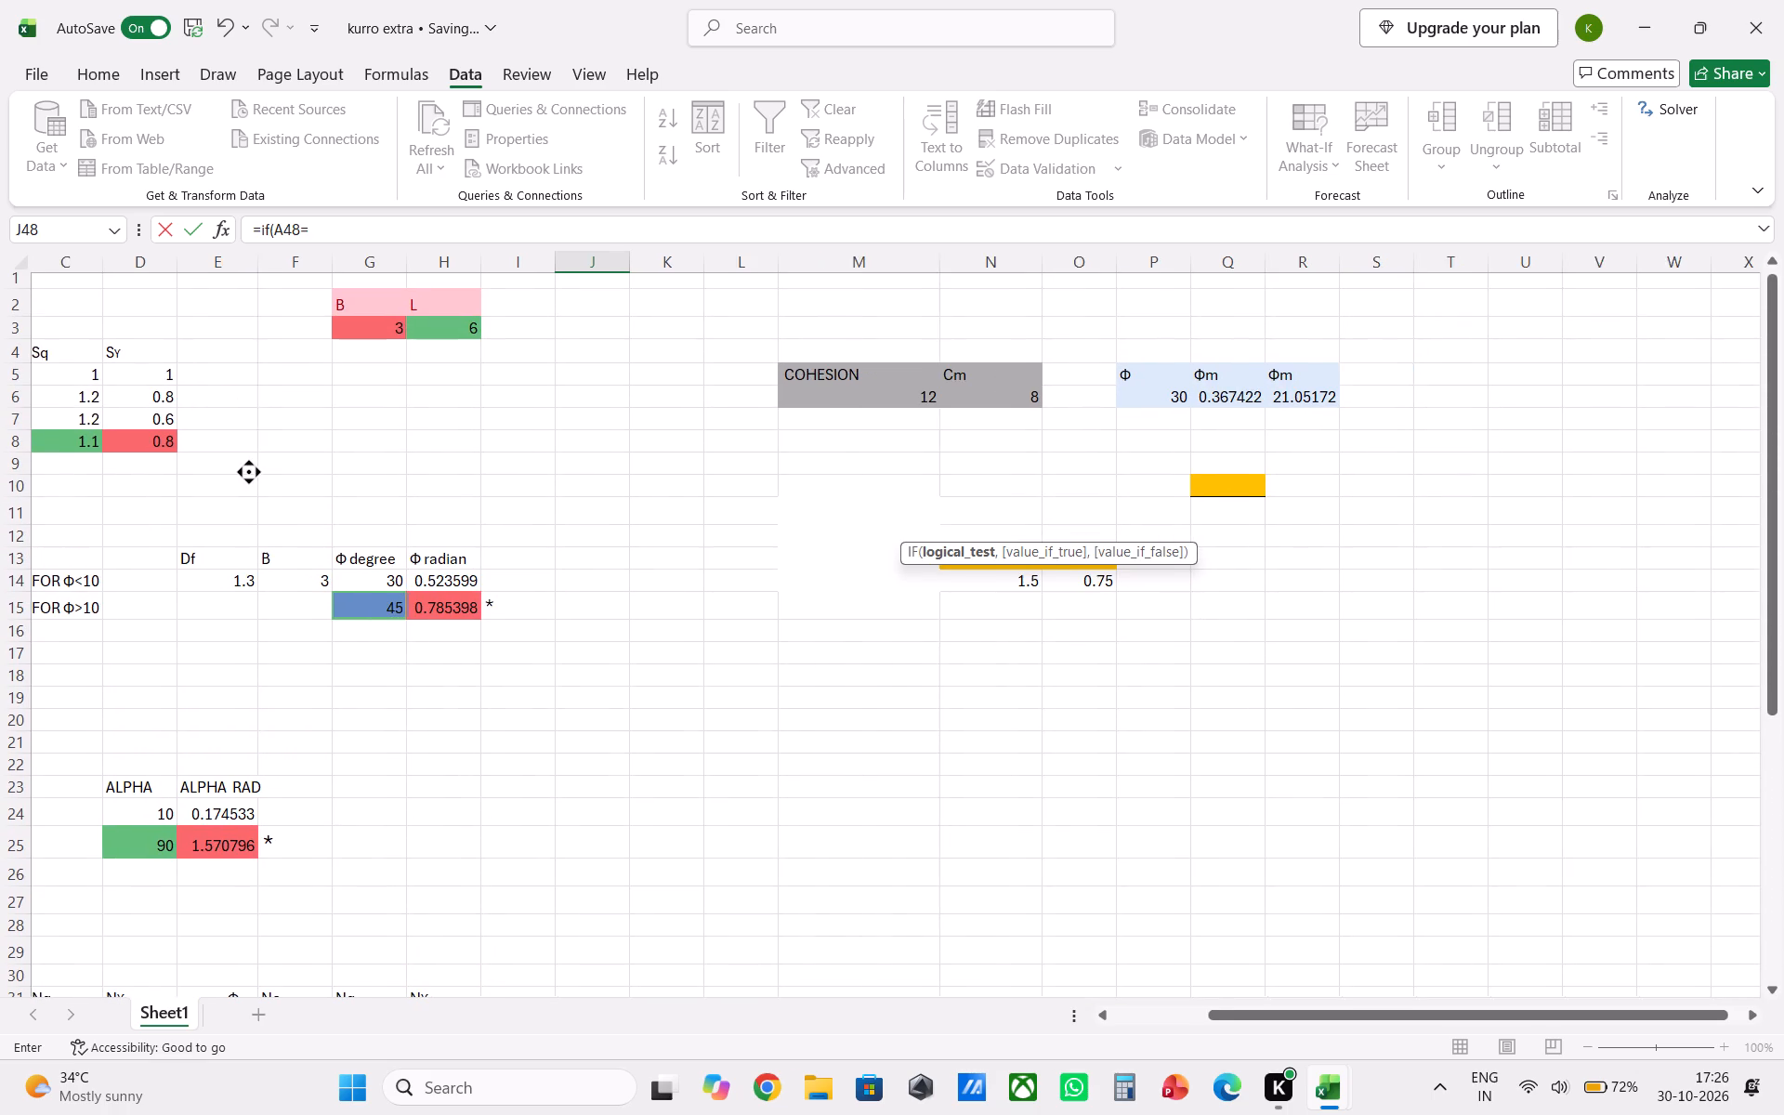
{"action": "middle_click_drag", "start_coordinate": [282, 444], "coordinate": [33, 292]}
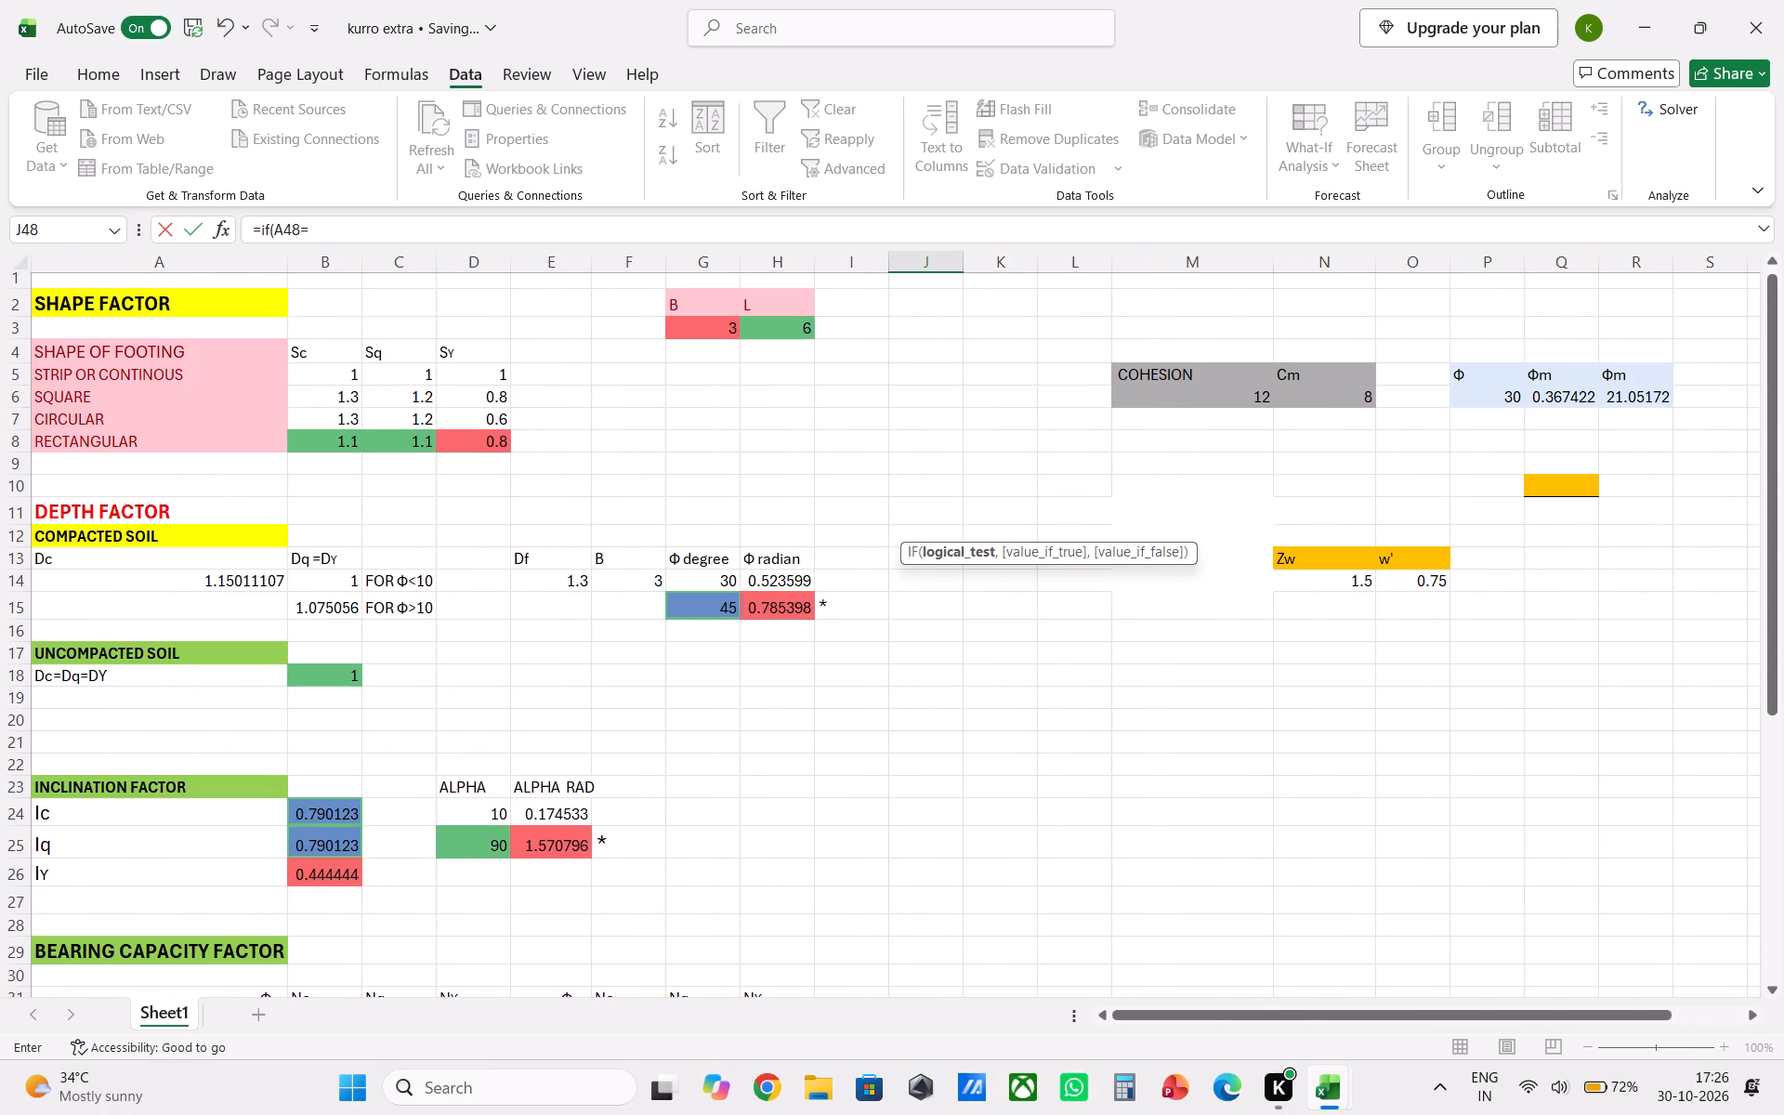
{"action": "left_click", "coordinate": [121, 380]}
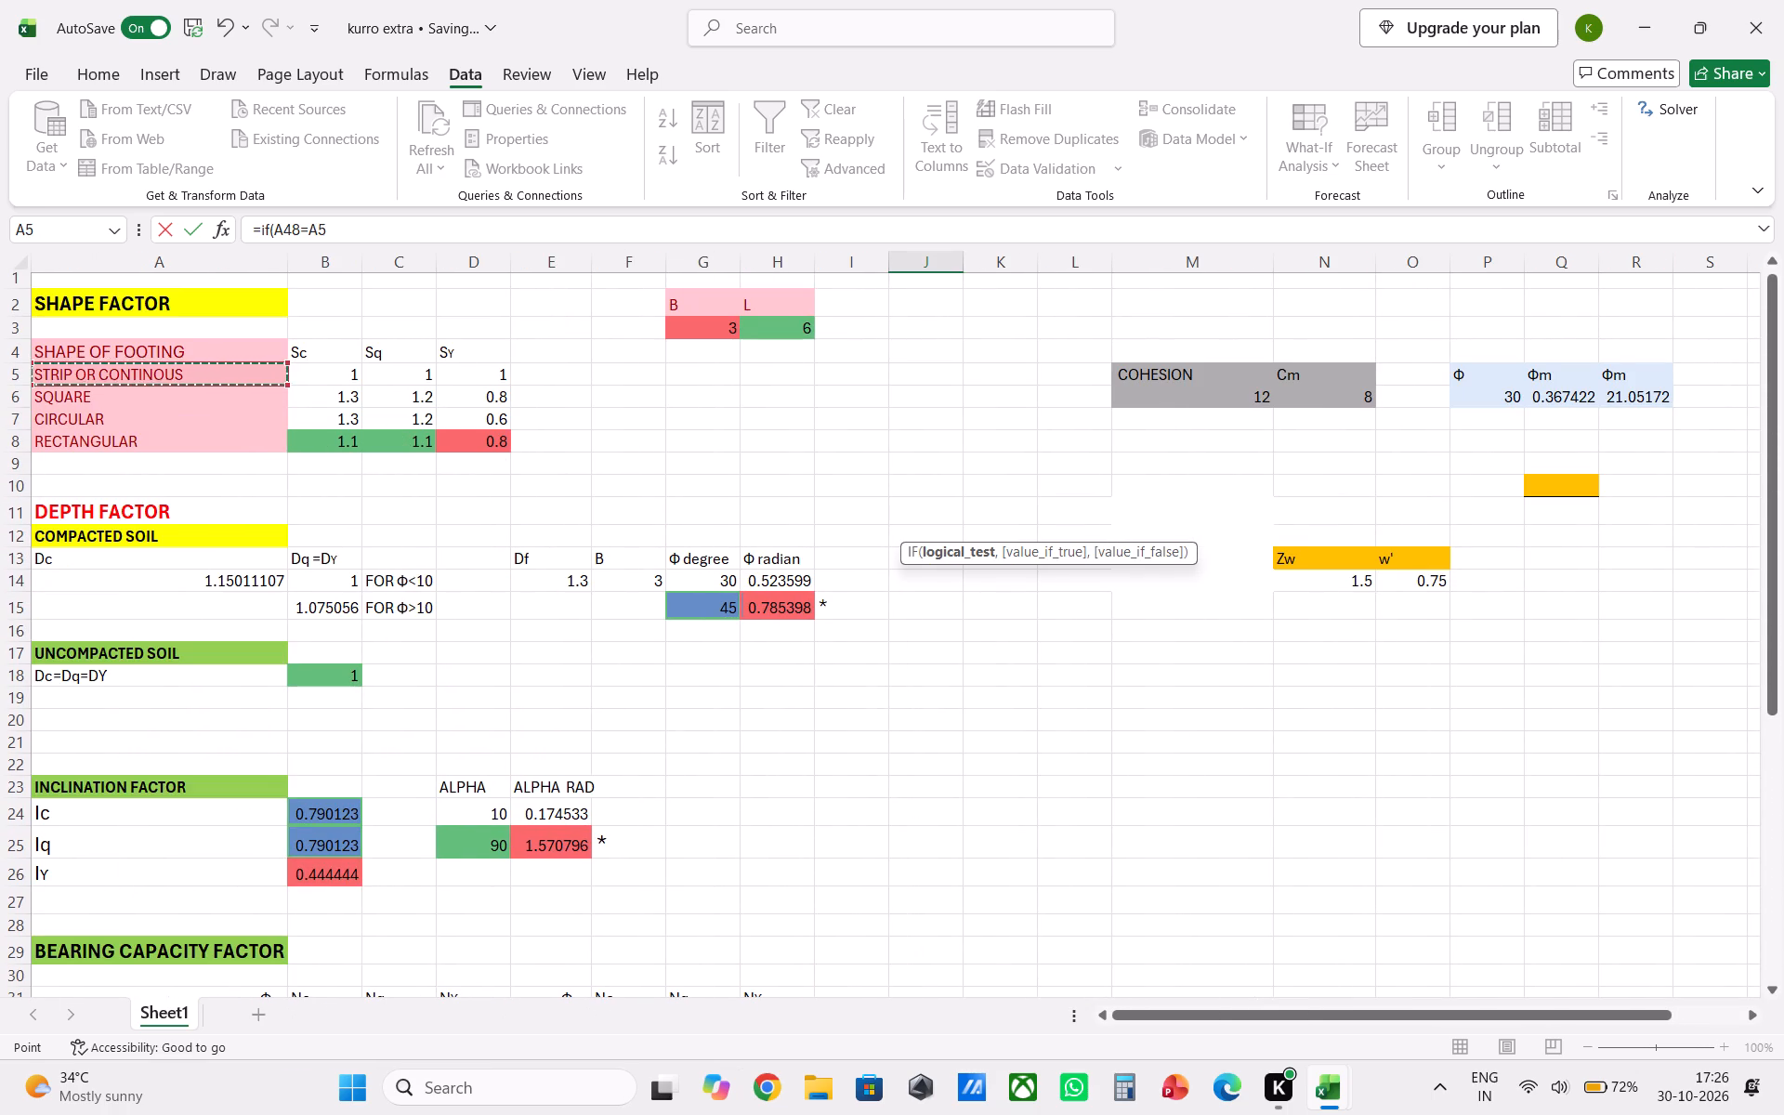
Set the IF formula's value-if-true to B5, the Sc factor of the strip or continuous footing.
{"action": "middle_click_drag", "start_coordinate": [593, 407], "coordinate": [587, 670]}
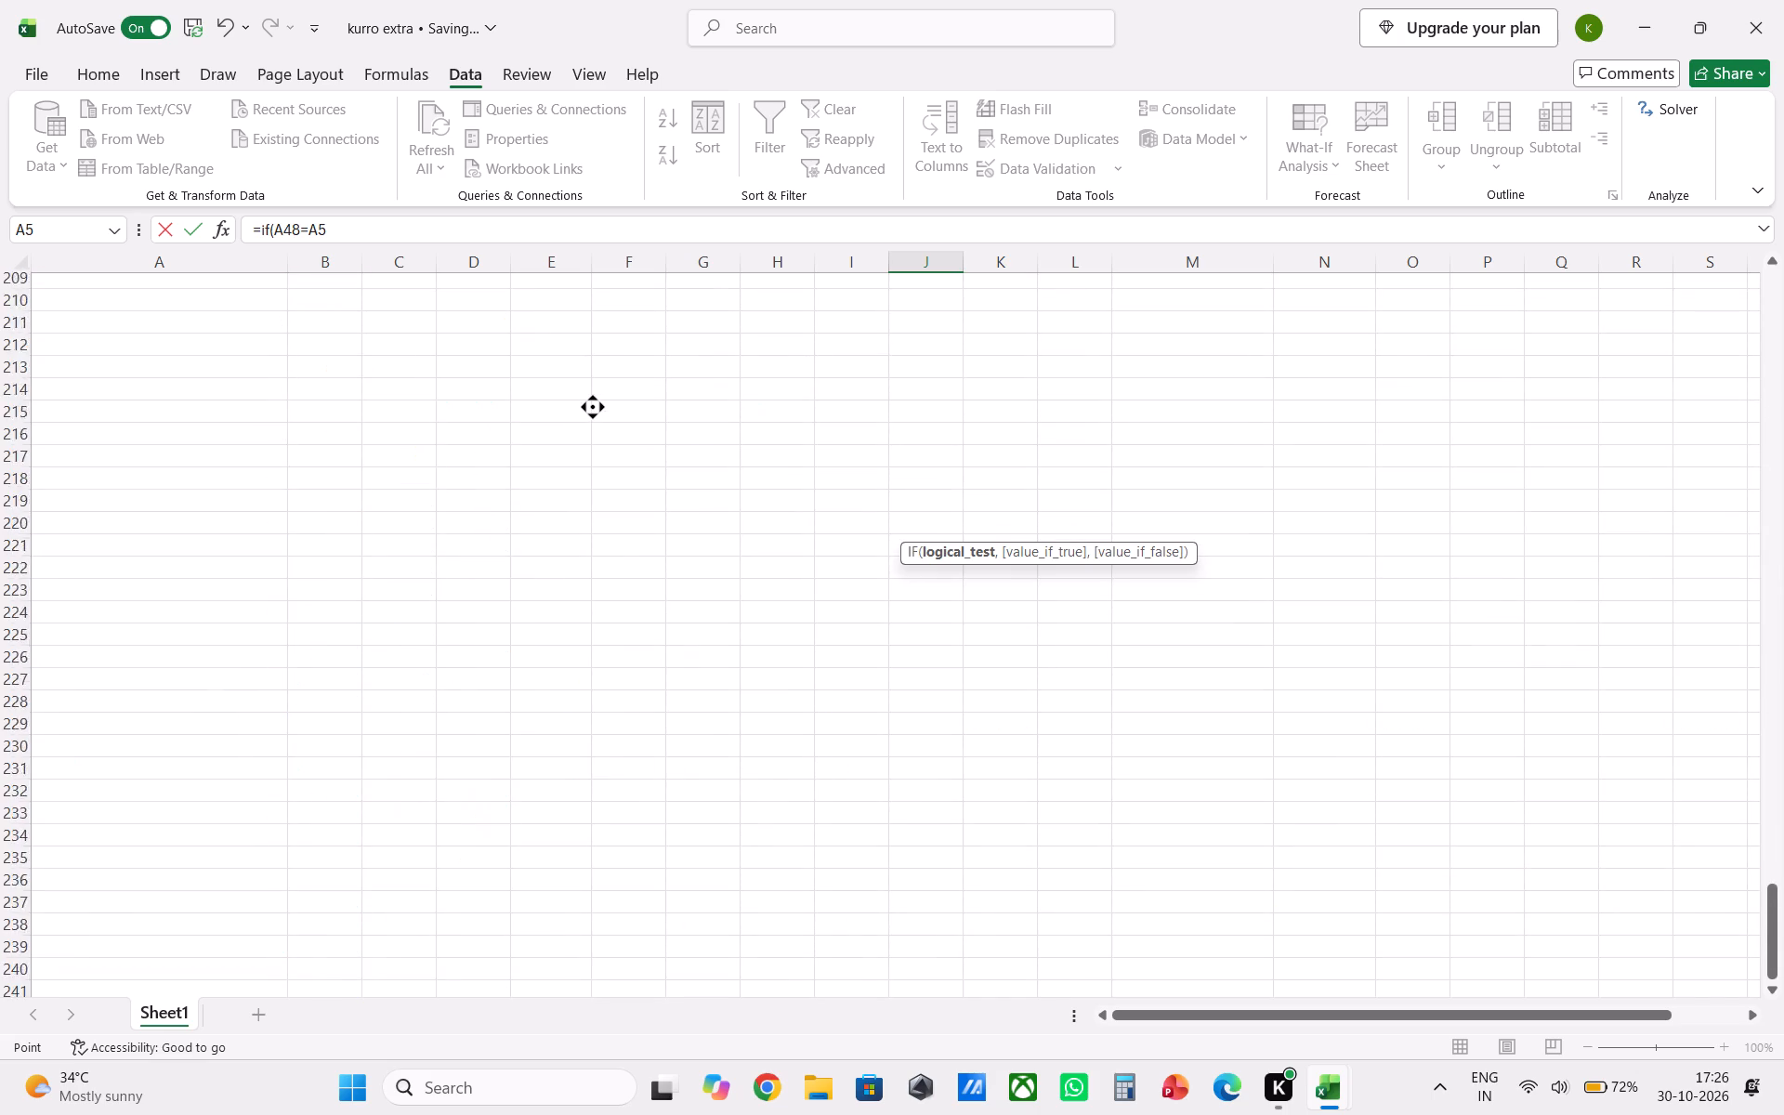
{"action": "middle_click_drag", "start_coordinate": [587, 670], "coordinate": [431, 266]}
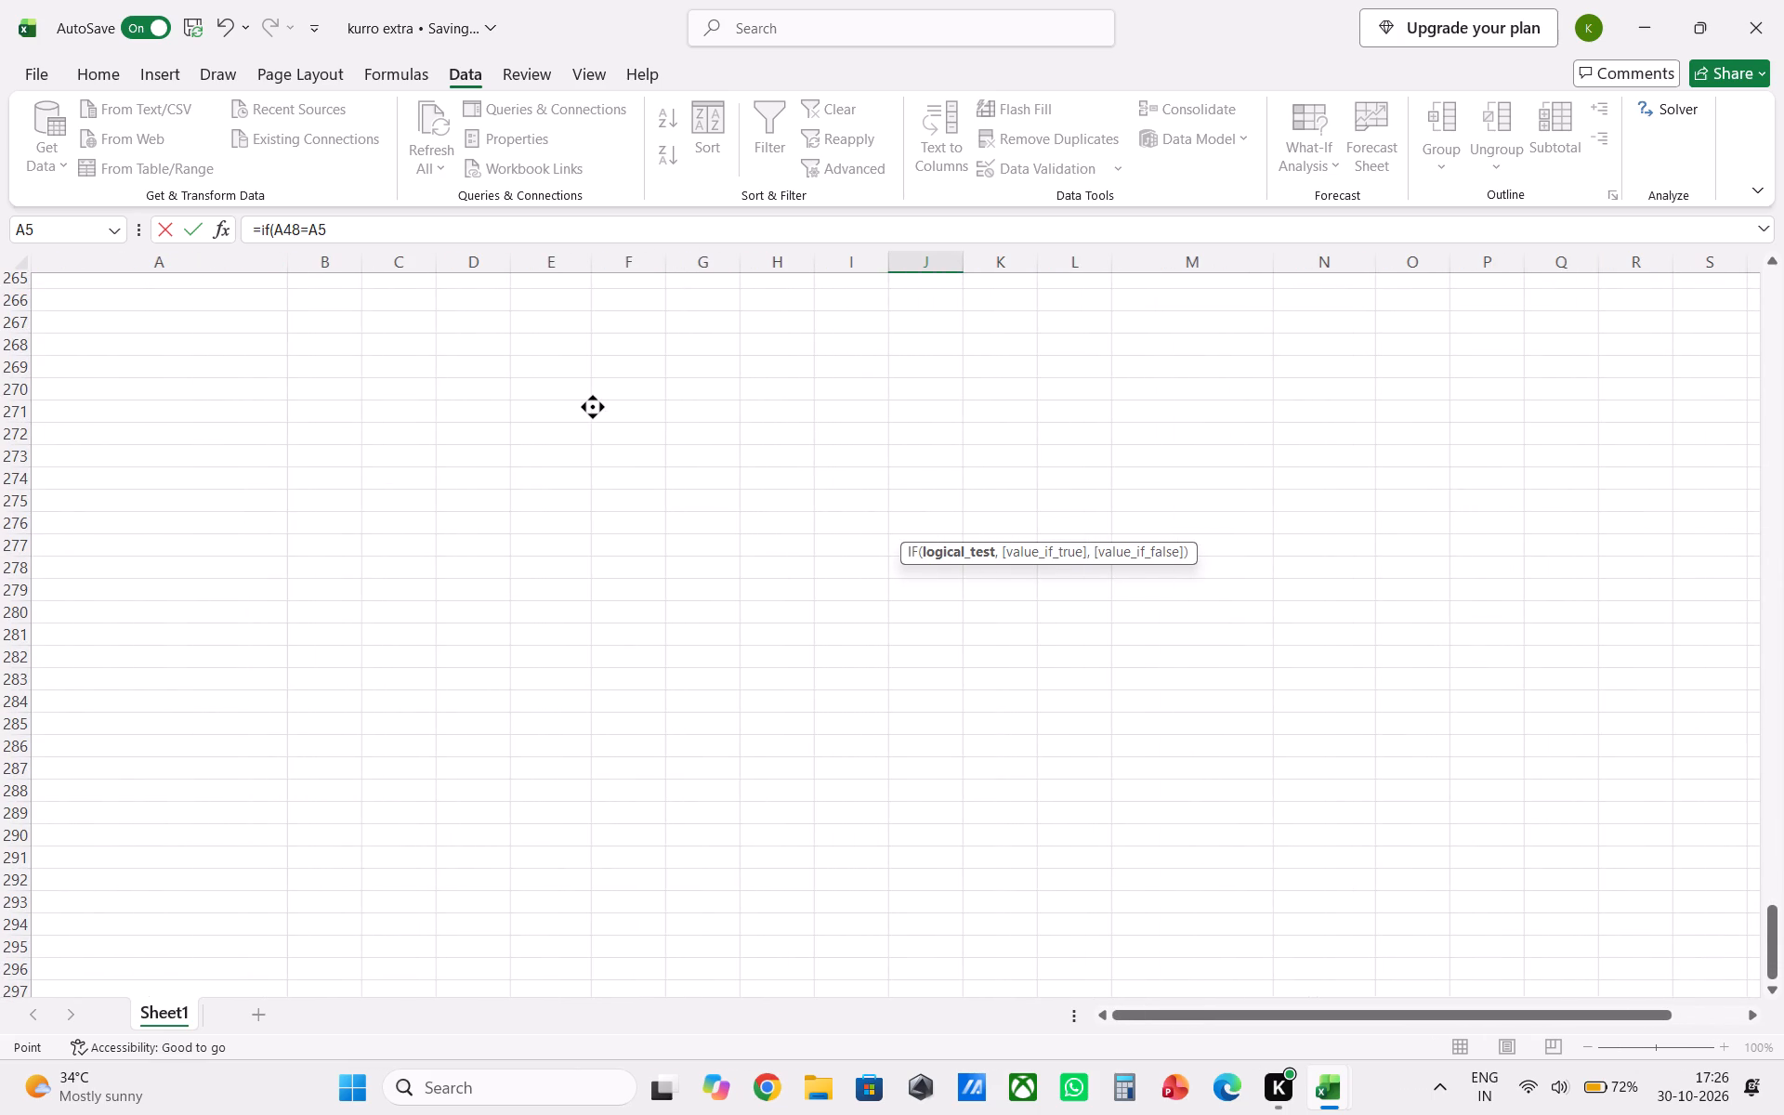
{"action": "middle_click_drag", "start_coordinate": [431, 266], "coordinate": [420, 335]}
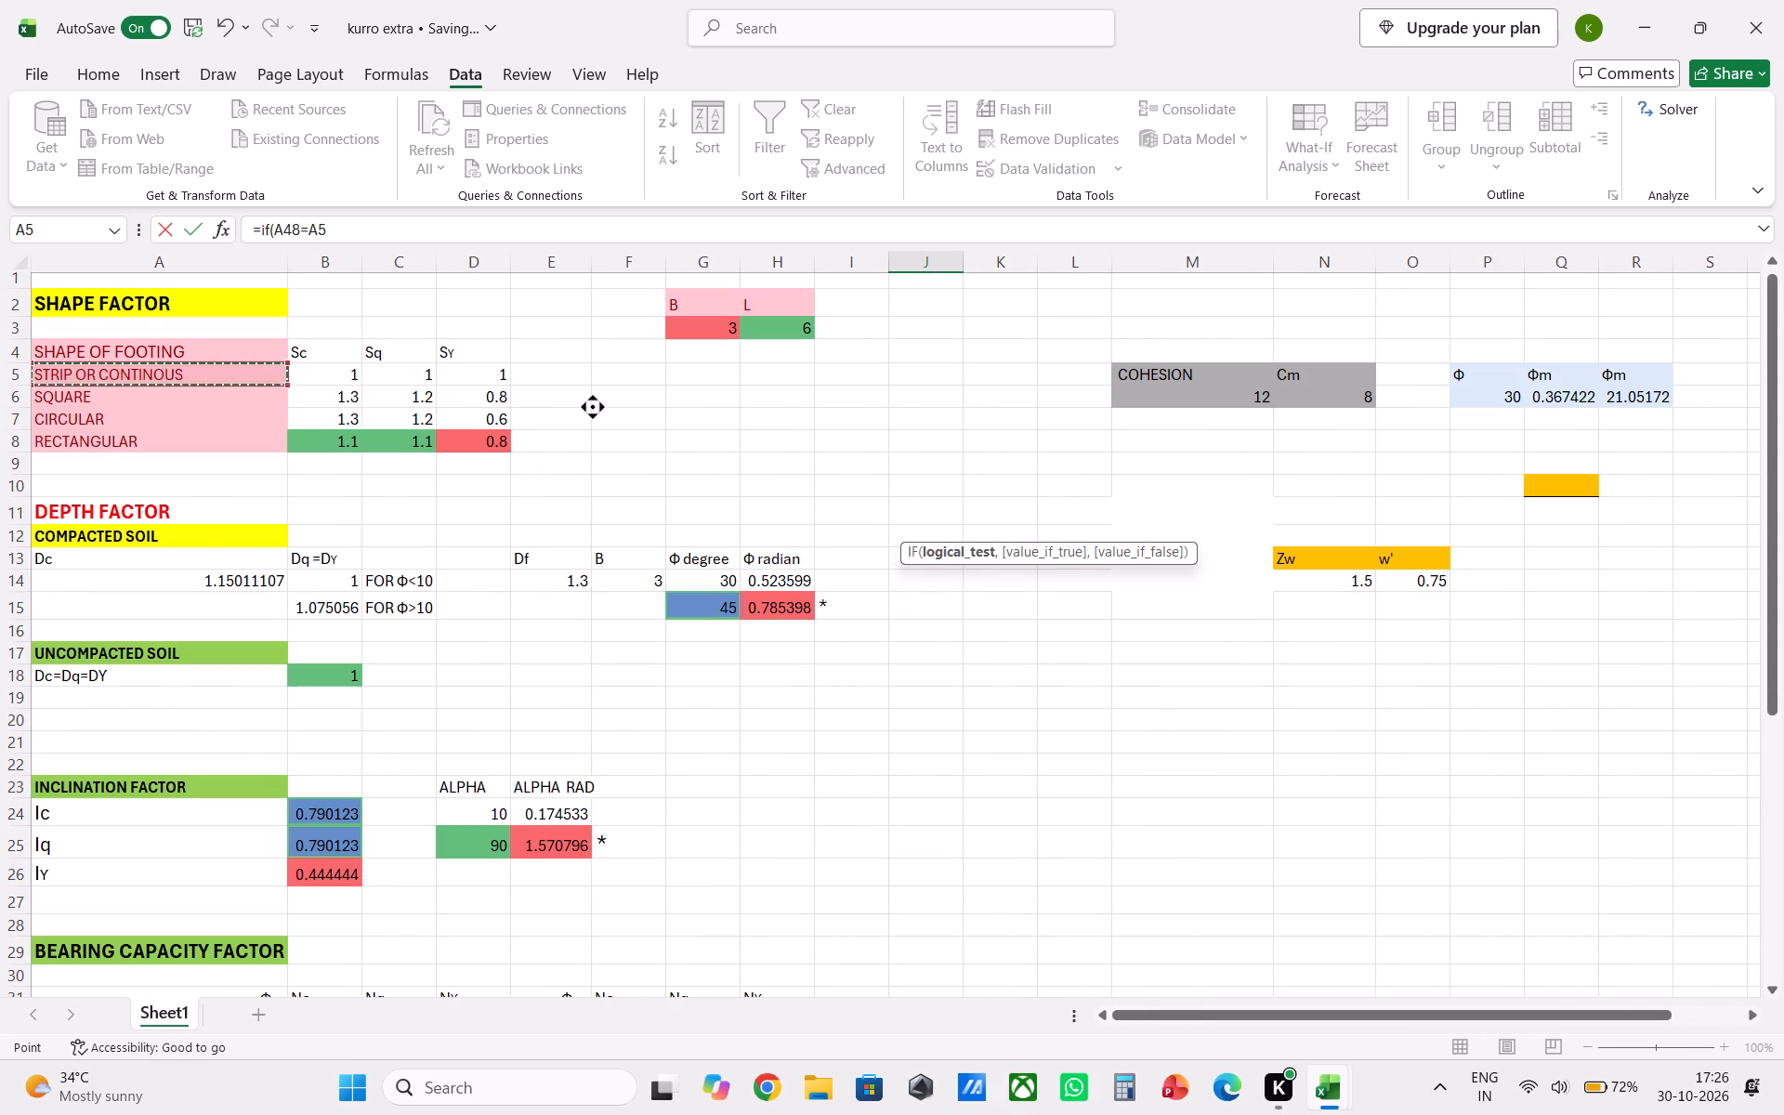
{"action": "middle_click_drag", "start_coordinate": [420, 335], "coordinate": [447, 610]}
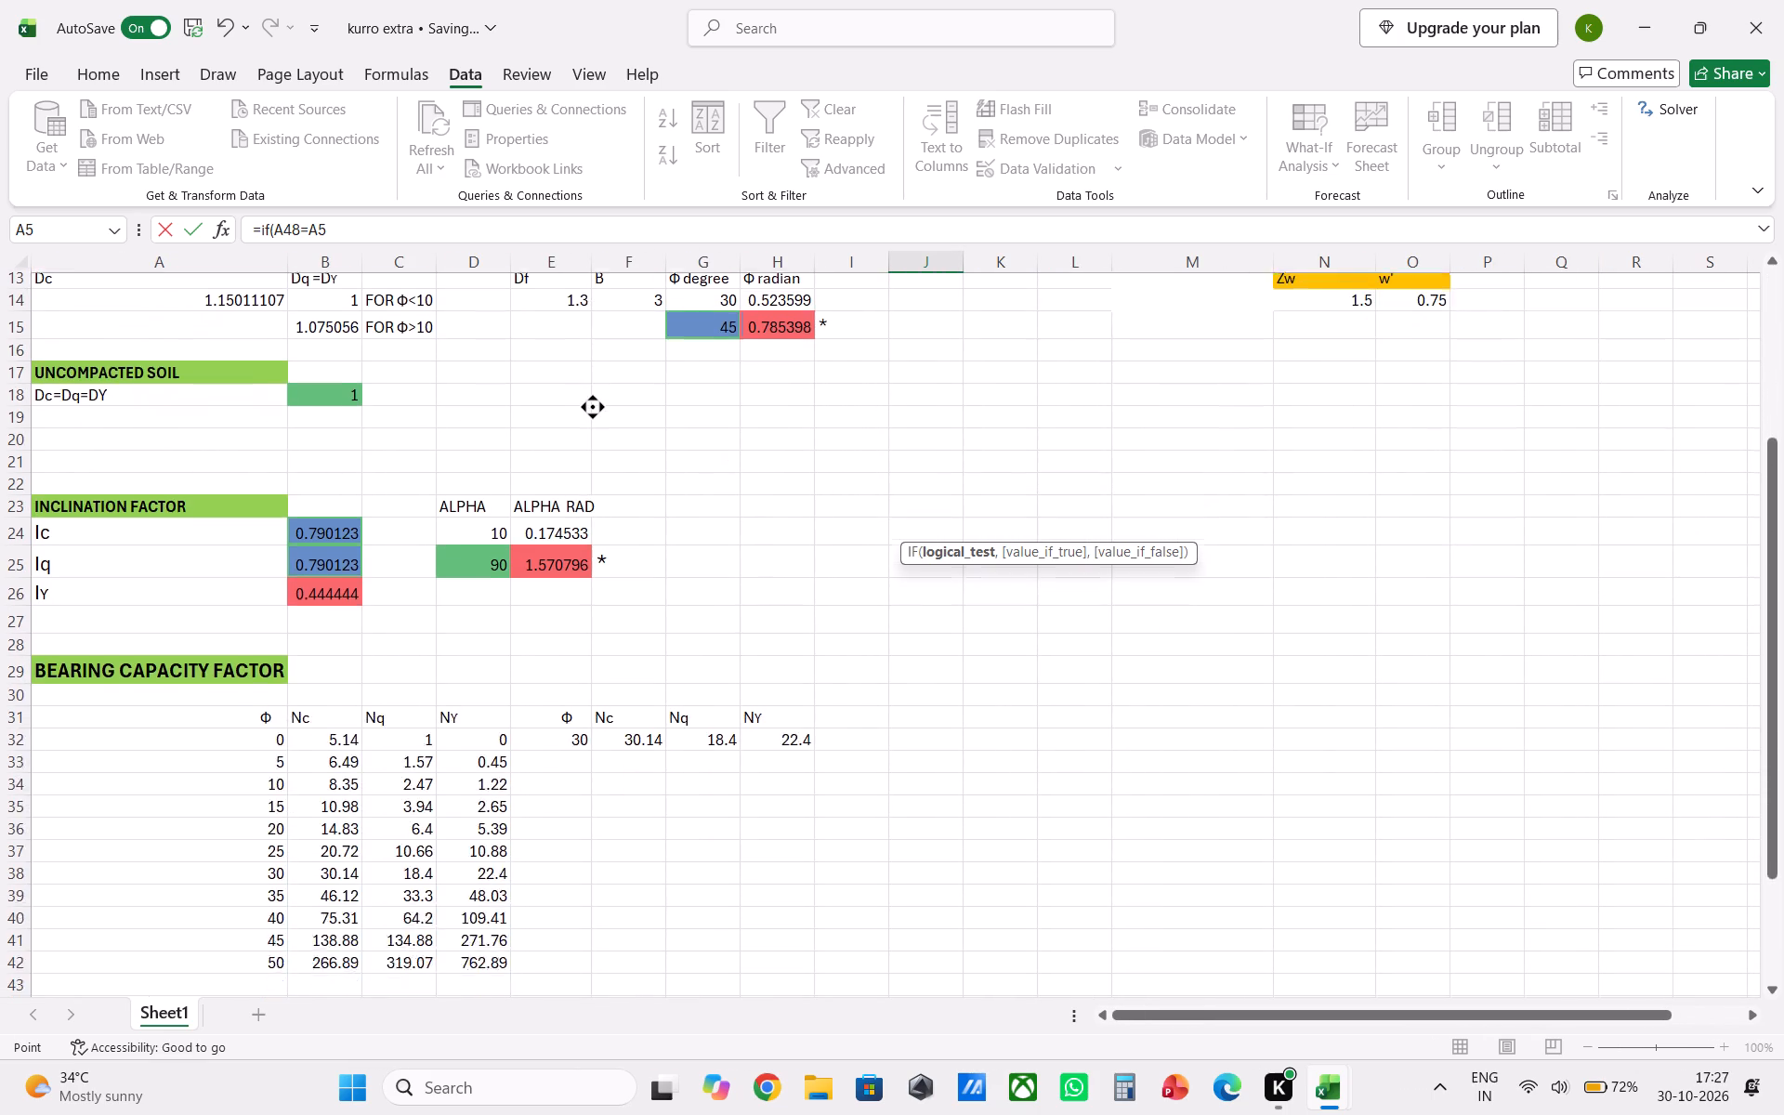
{"action": "middle_click_drag", "start_coordinate": [447, 610], "coordinate": [444, 614]}
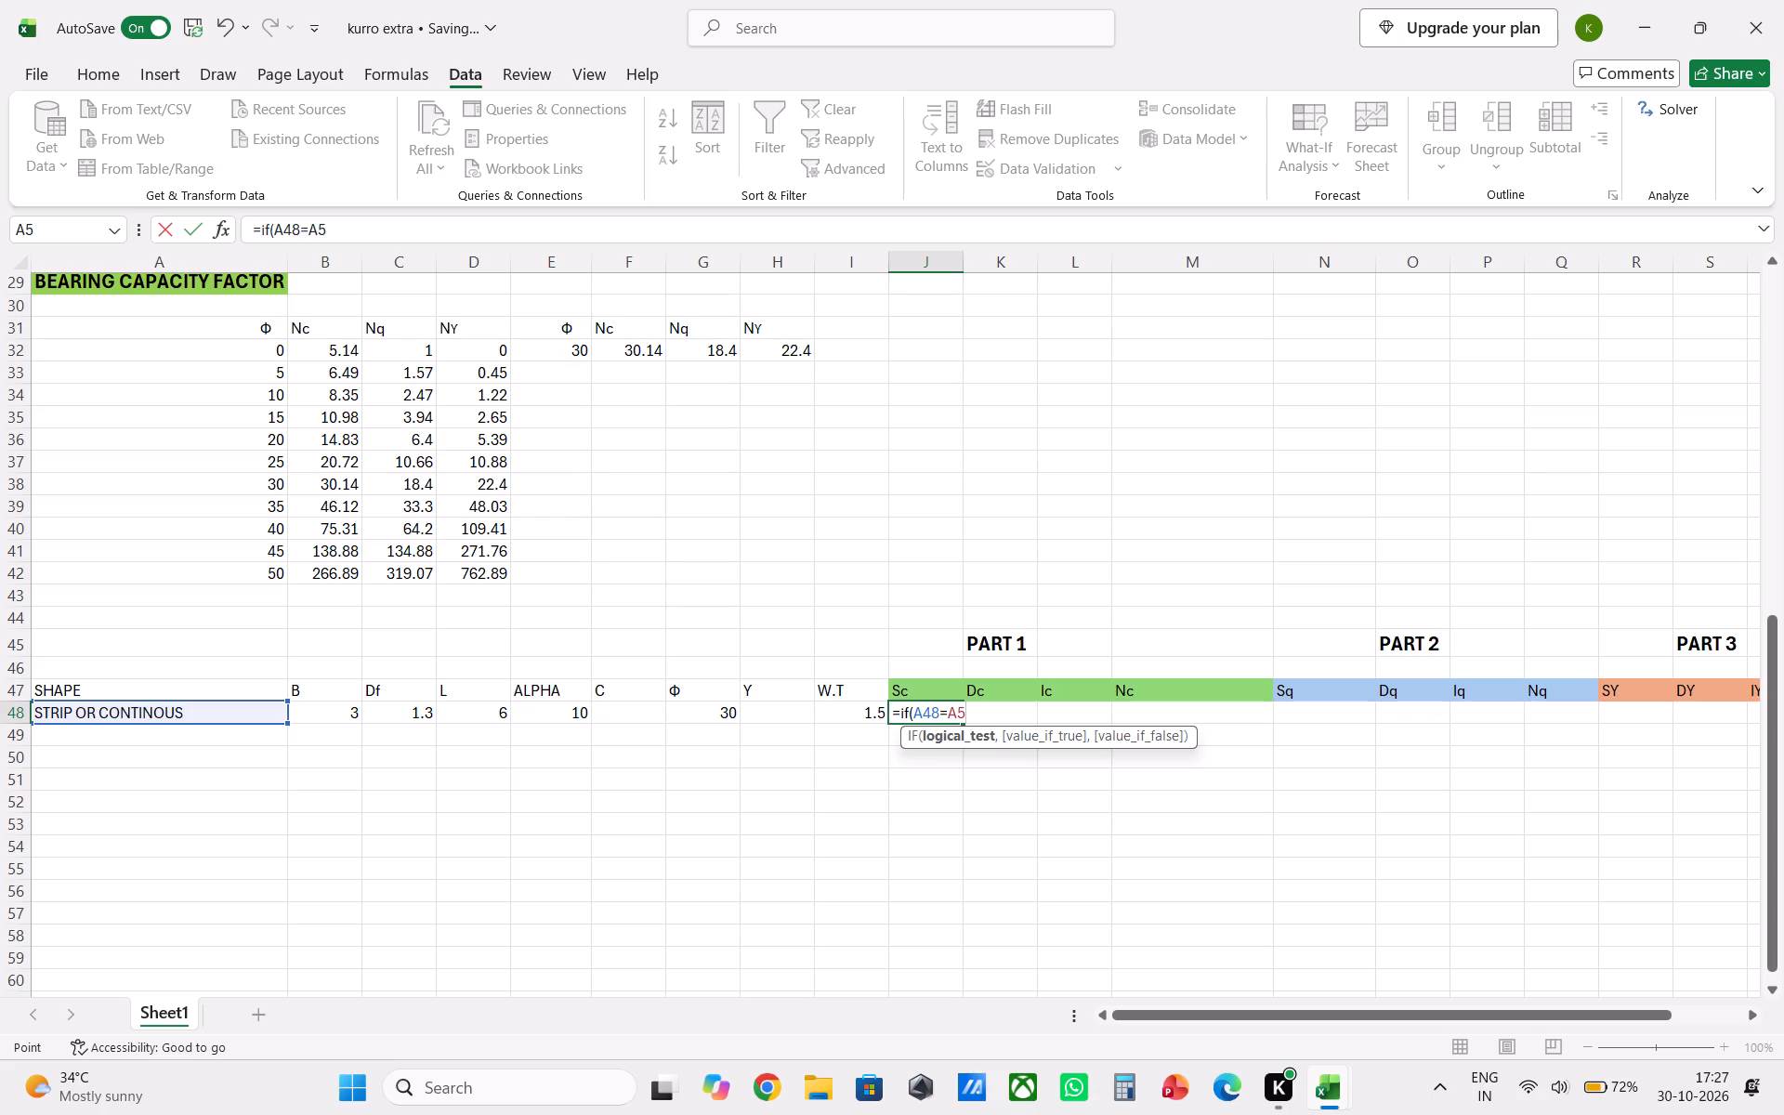
{"action": "key", "text": "comma"}
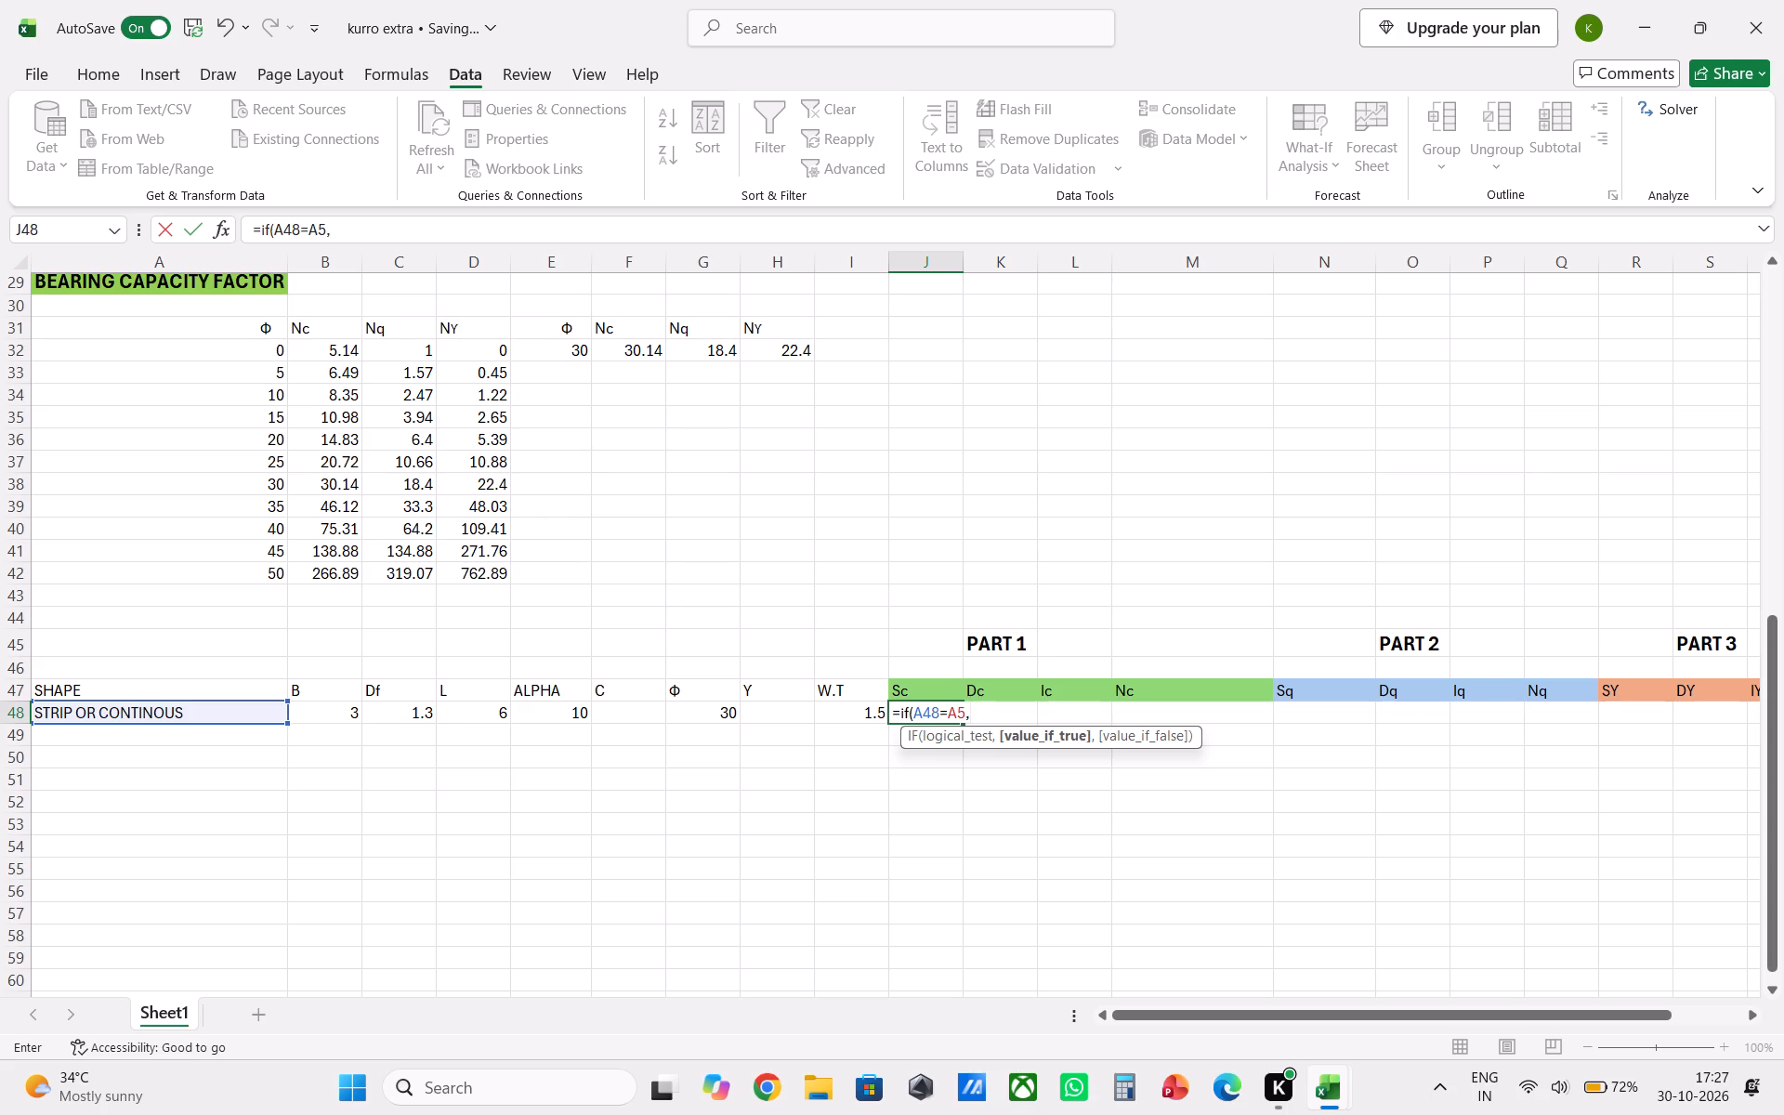
{"action": "middle_click_drag", "start_coordinate": [803, 754], "coordinate": [827, 617]}
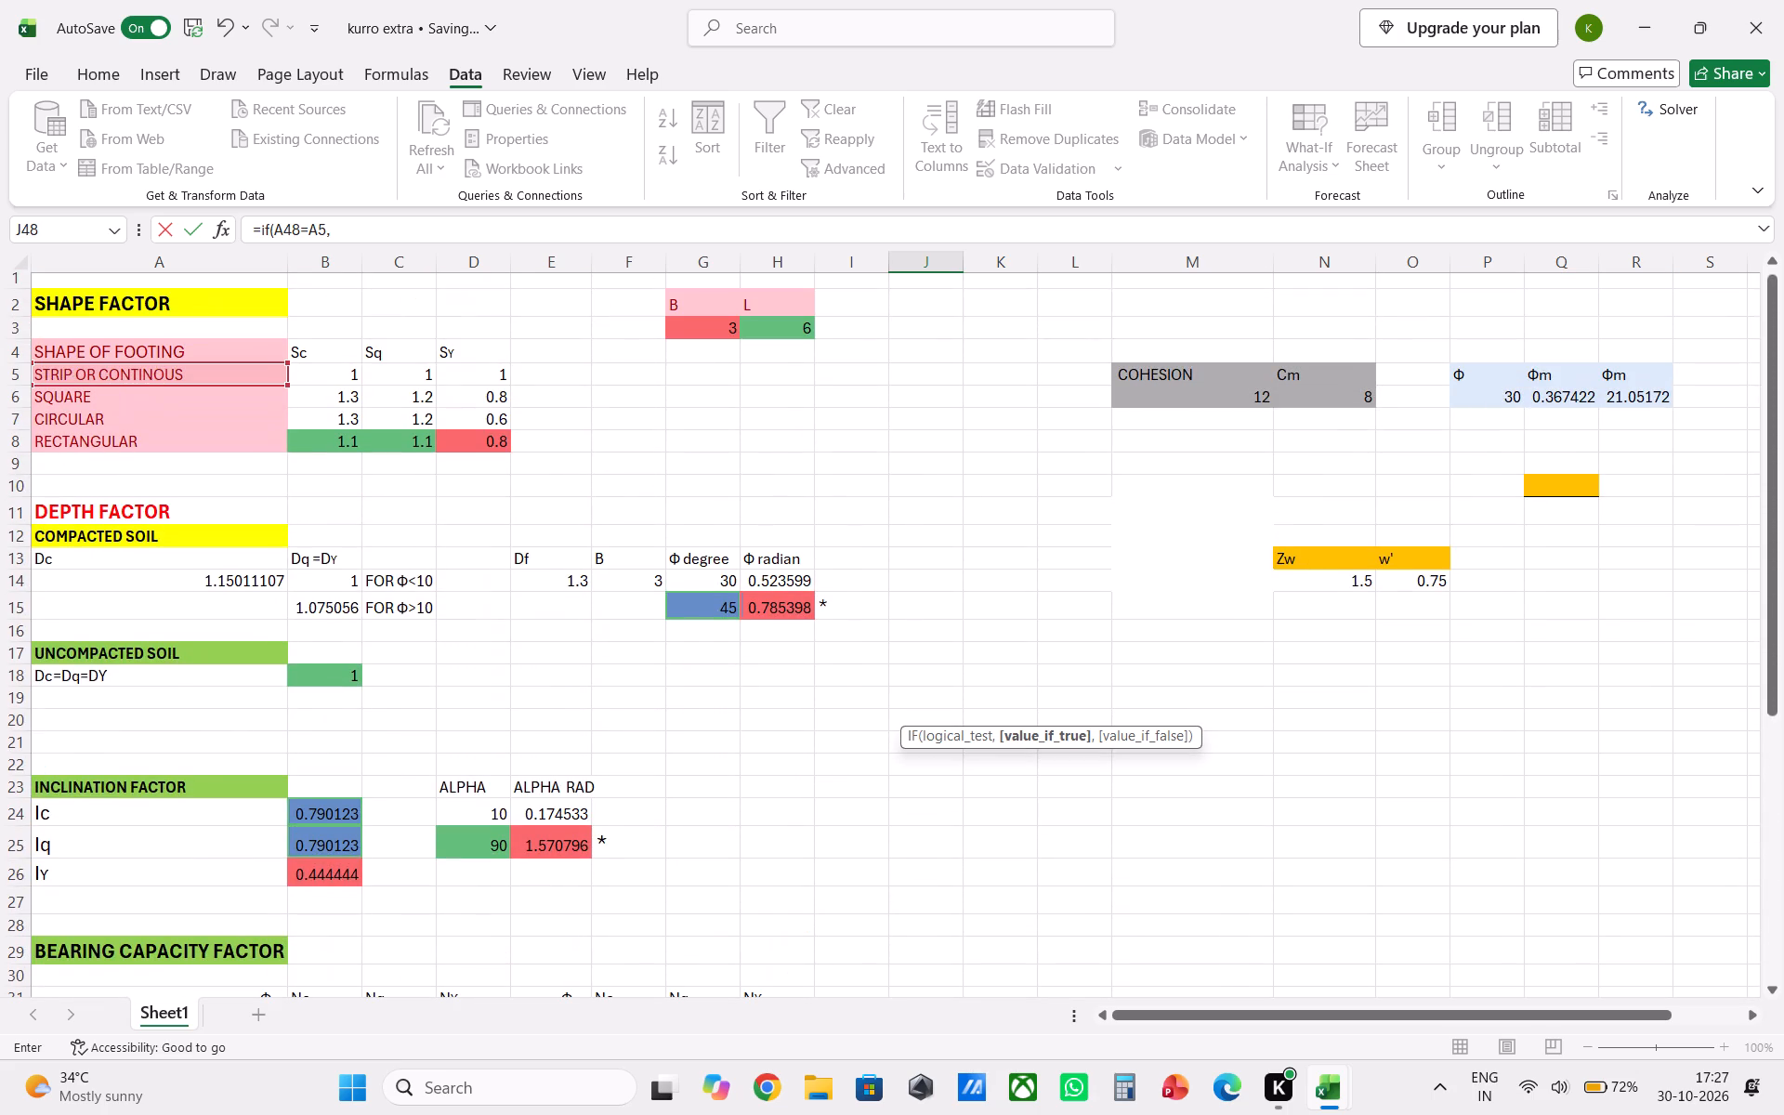
{"action": "left_click", "coordinate": [337, 377]}
Open a nested IF function as the value-if-false argument of the Sc formula.
{"action": "middle_click_drag", "start_coordinate": [512, 388], "coordinate": [518, 407]}
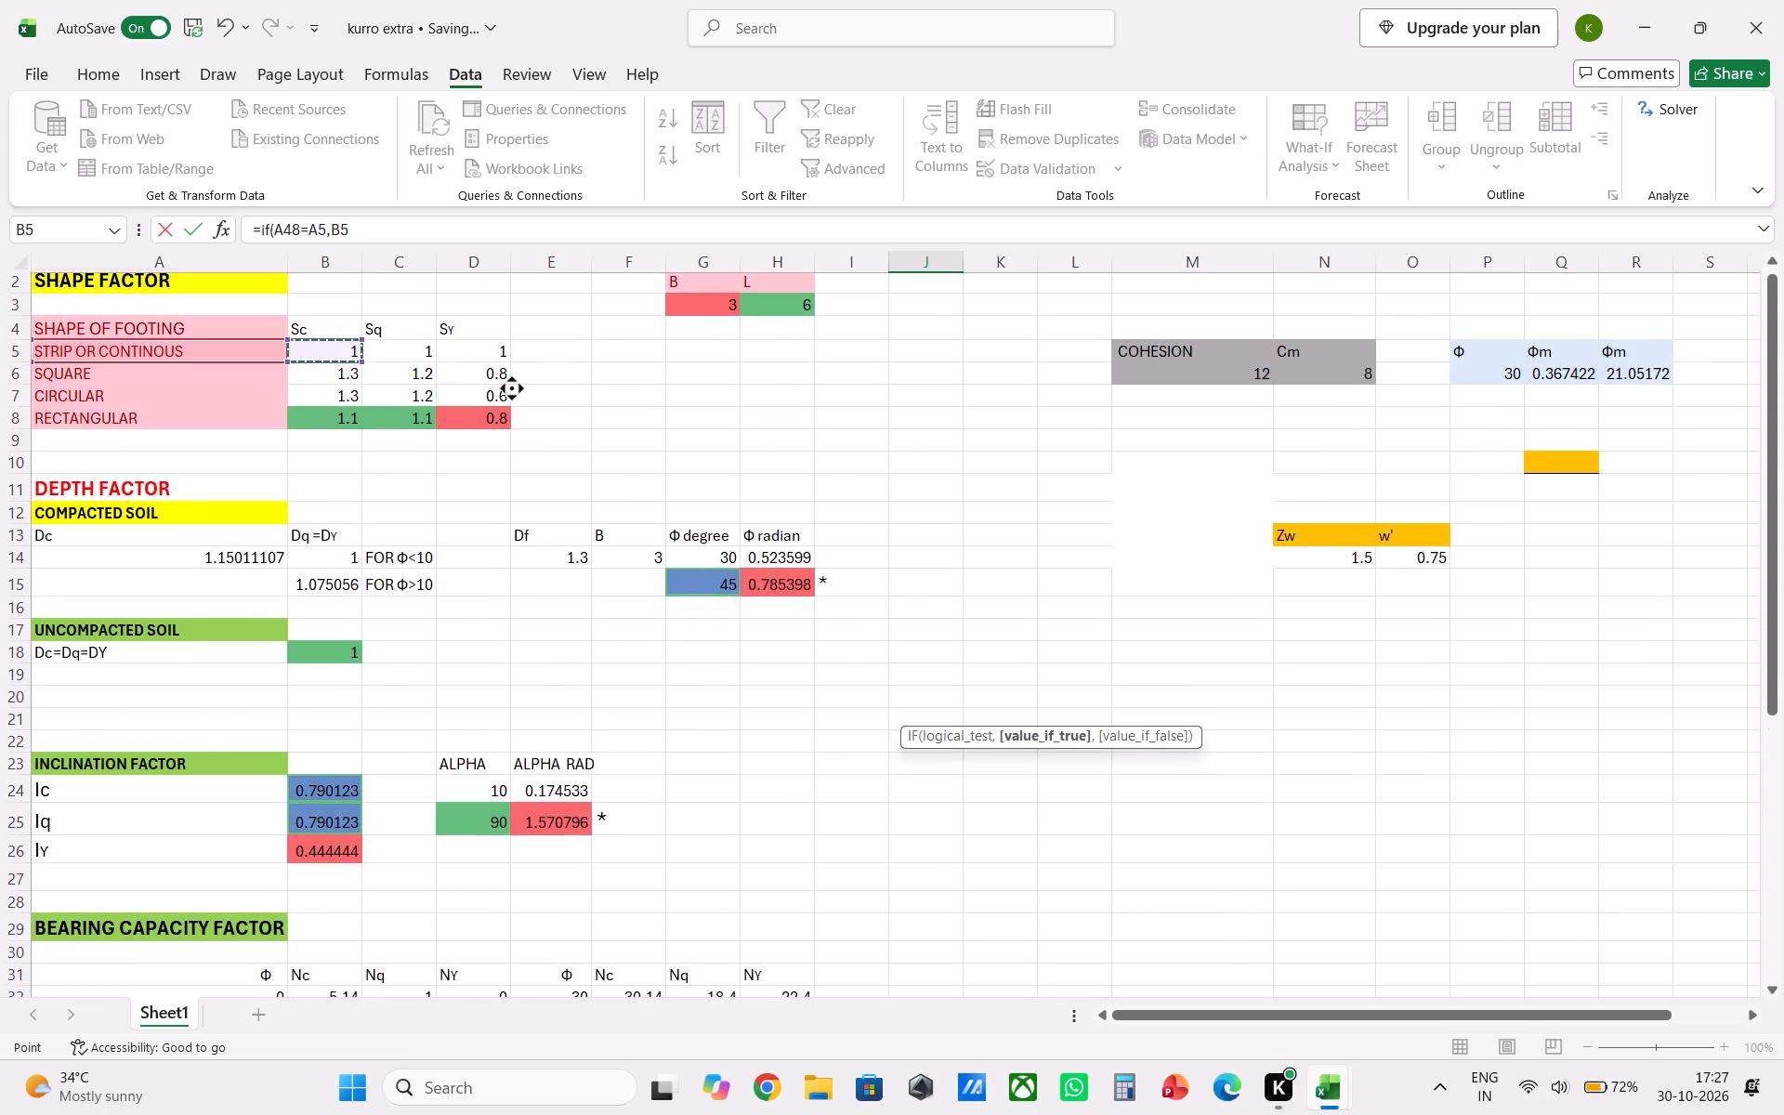
{"action": "middle_click_drag", "start_coordinate": [518, 407], "coordinate": [581, 344]}
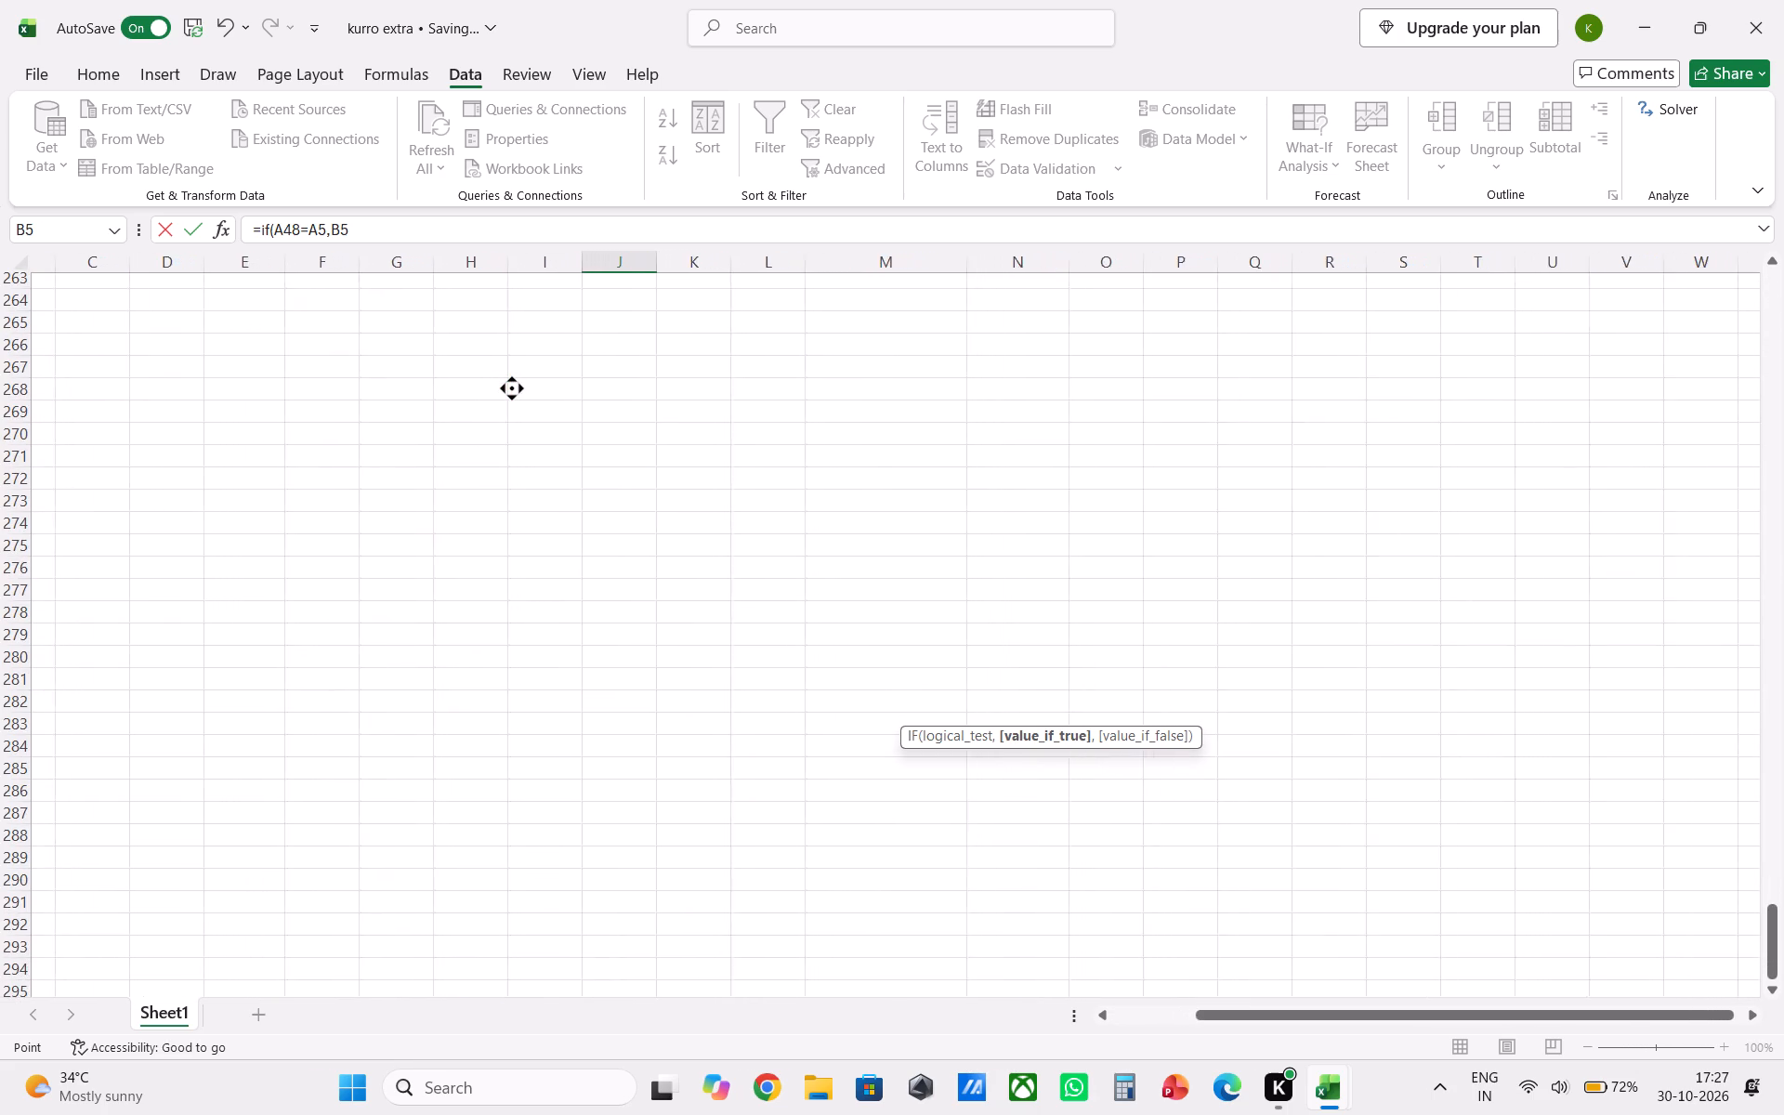
{"action": "middle_click_drag", "start_coordinate": [581, 344], "coordinate": [366, 201]}
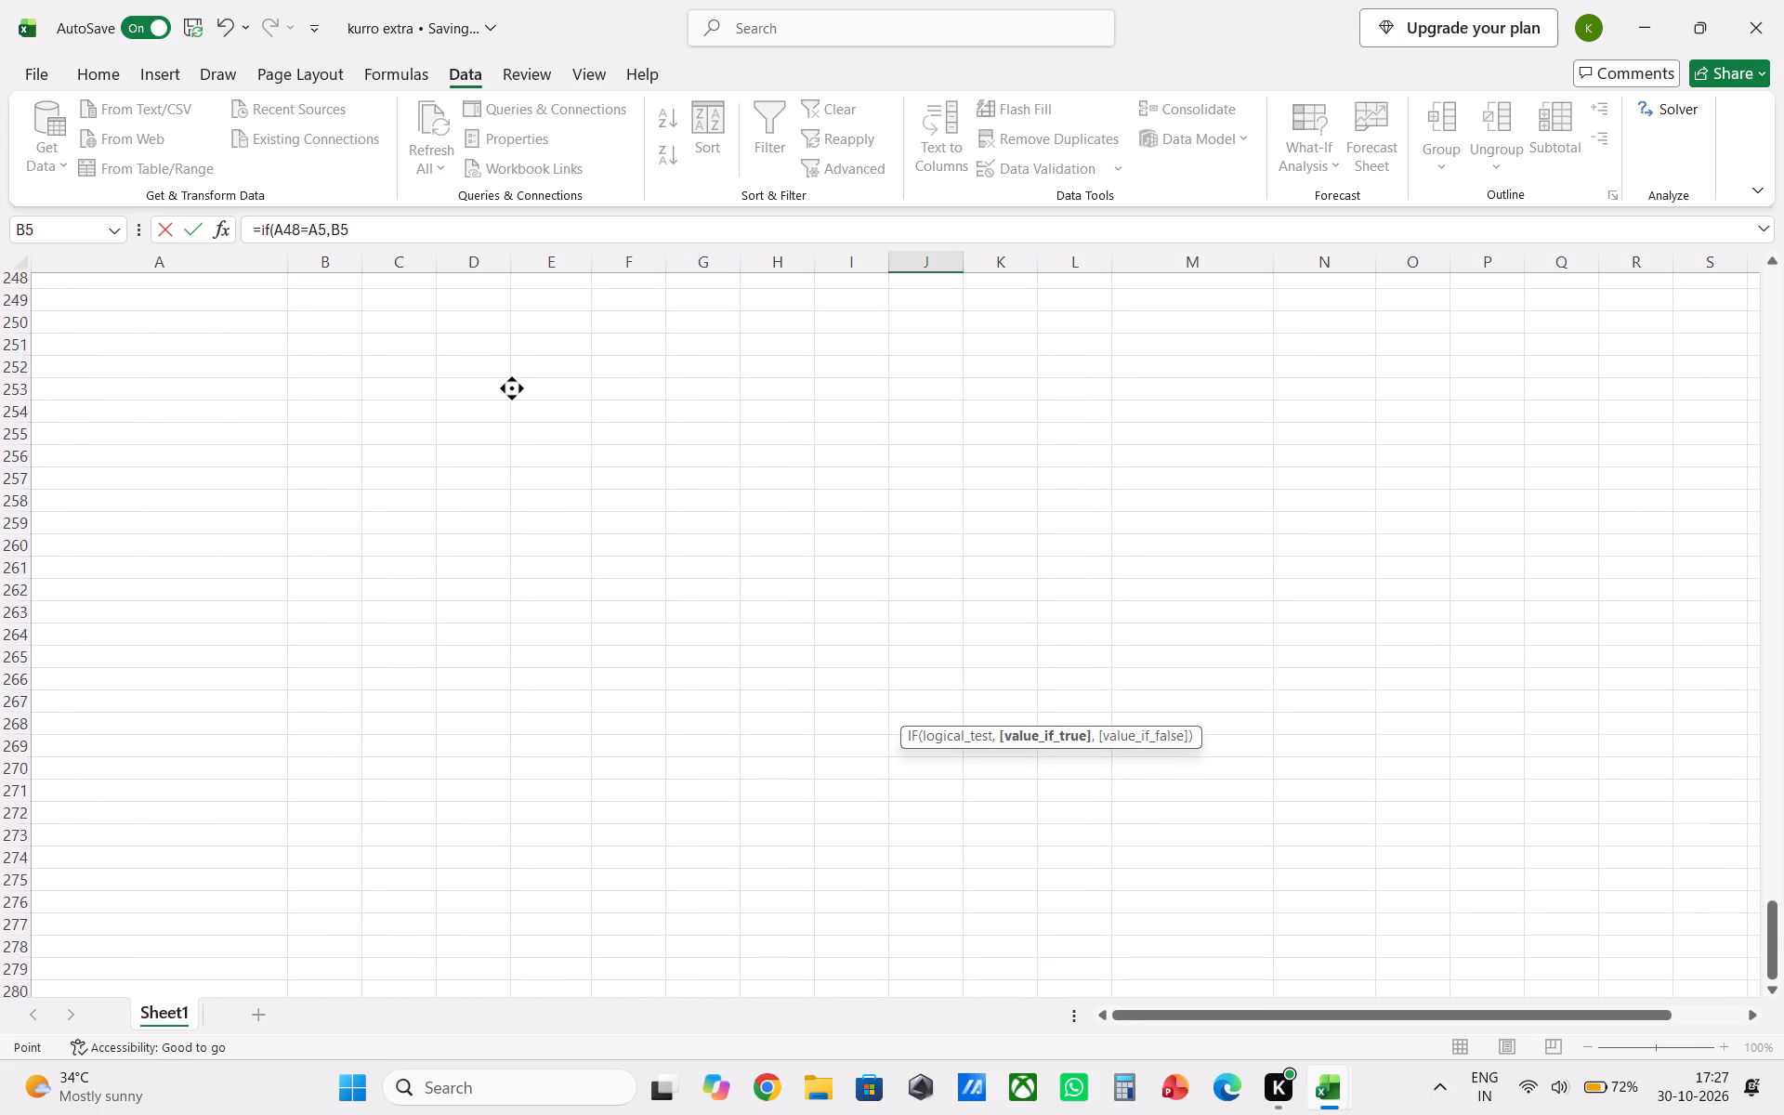
{"action": "middle_click_drag", "start_coordinate": [366, 201], "coordinate": [365, 201]}
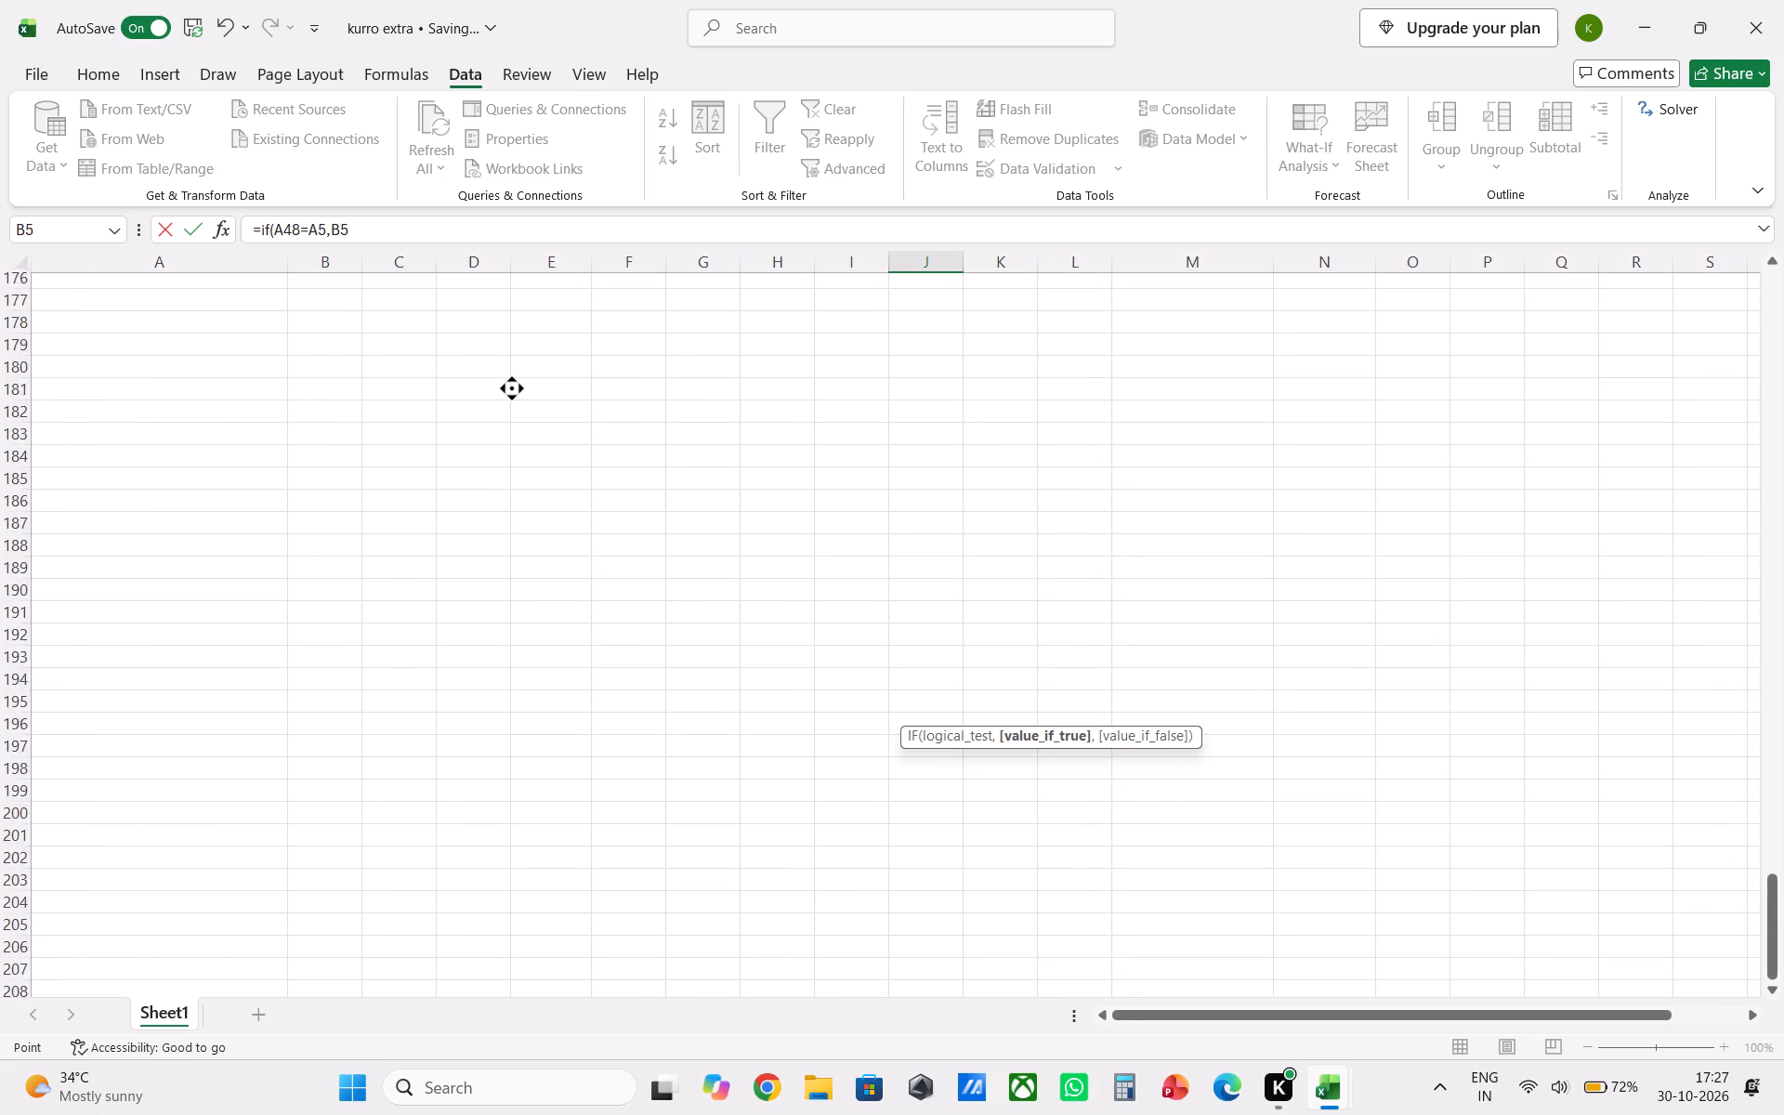
{"action": "middle_click_drag", "start_coordinate": [365, 201], "coordinate": [406, 391]}
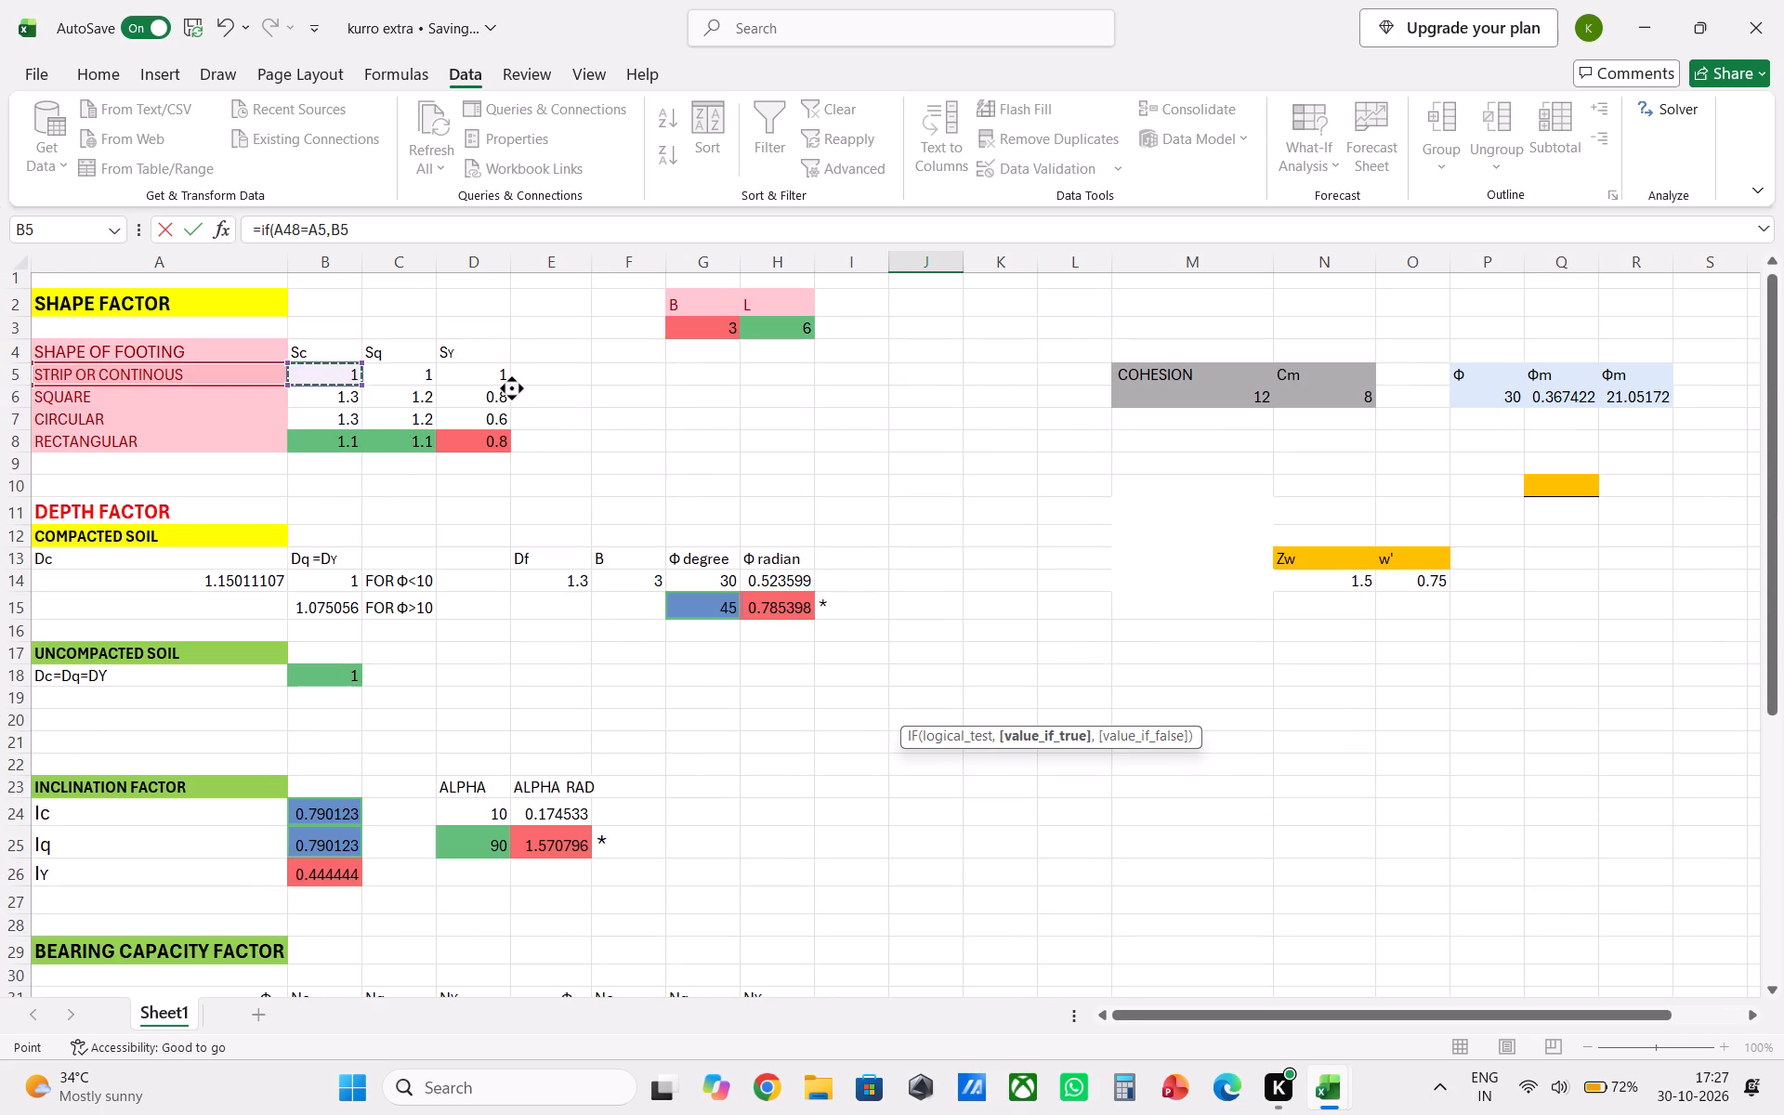
{"action": "middle_click_drag", "start_coordinate": [406, 391], "coordinate": [425, 575]}
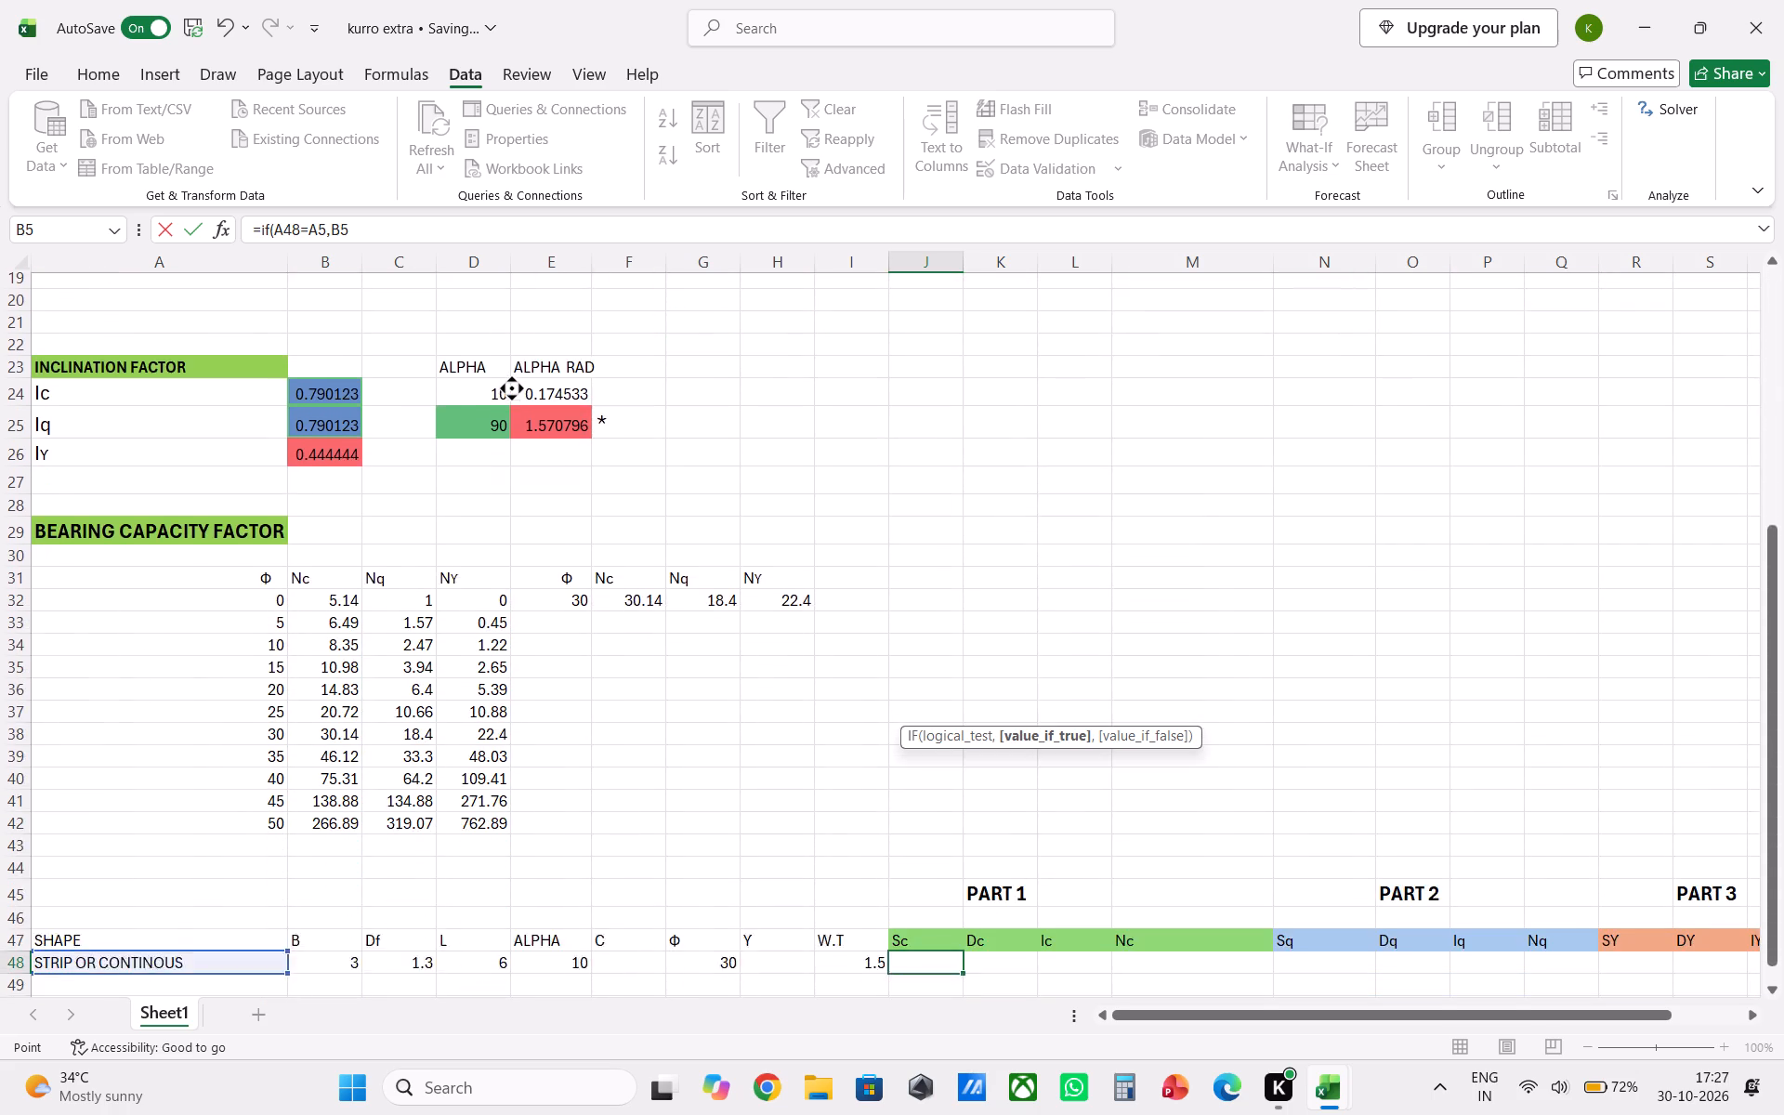
{"action": "middle_click_drag", "start_coordinate": [425, 575], "coordinate": [433, 543]}
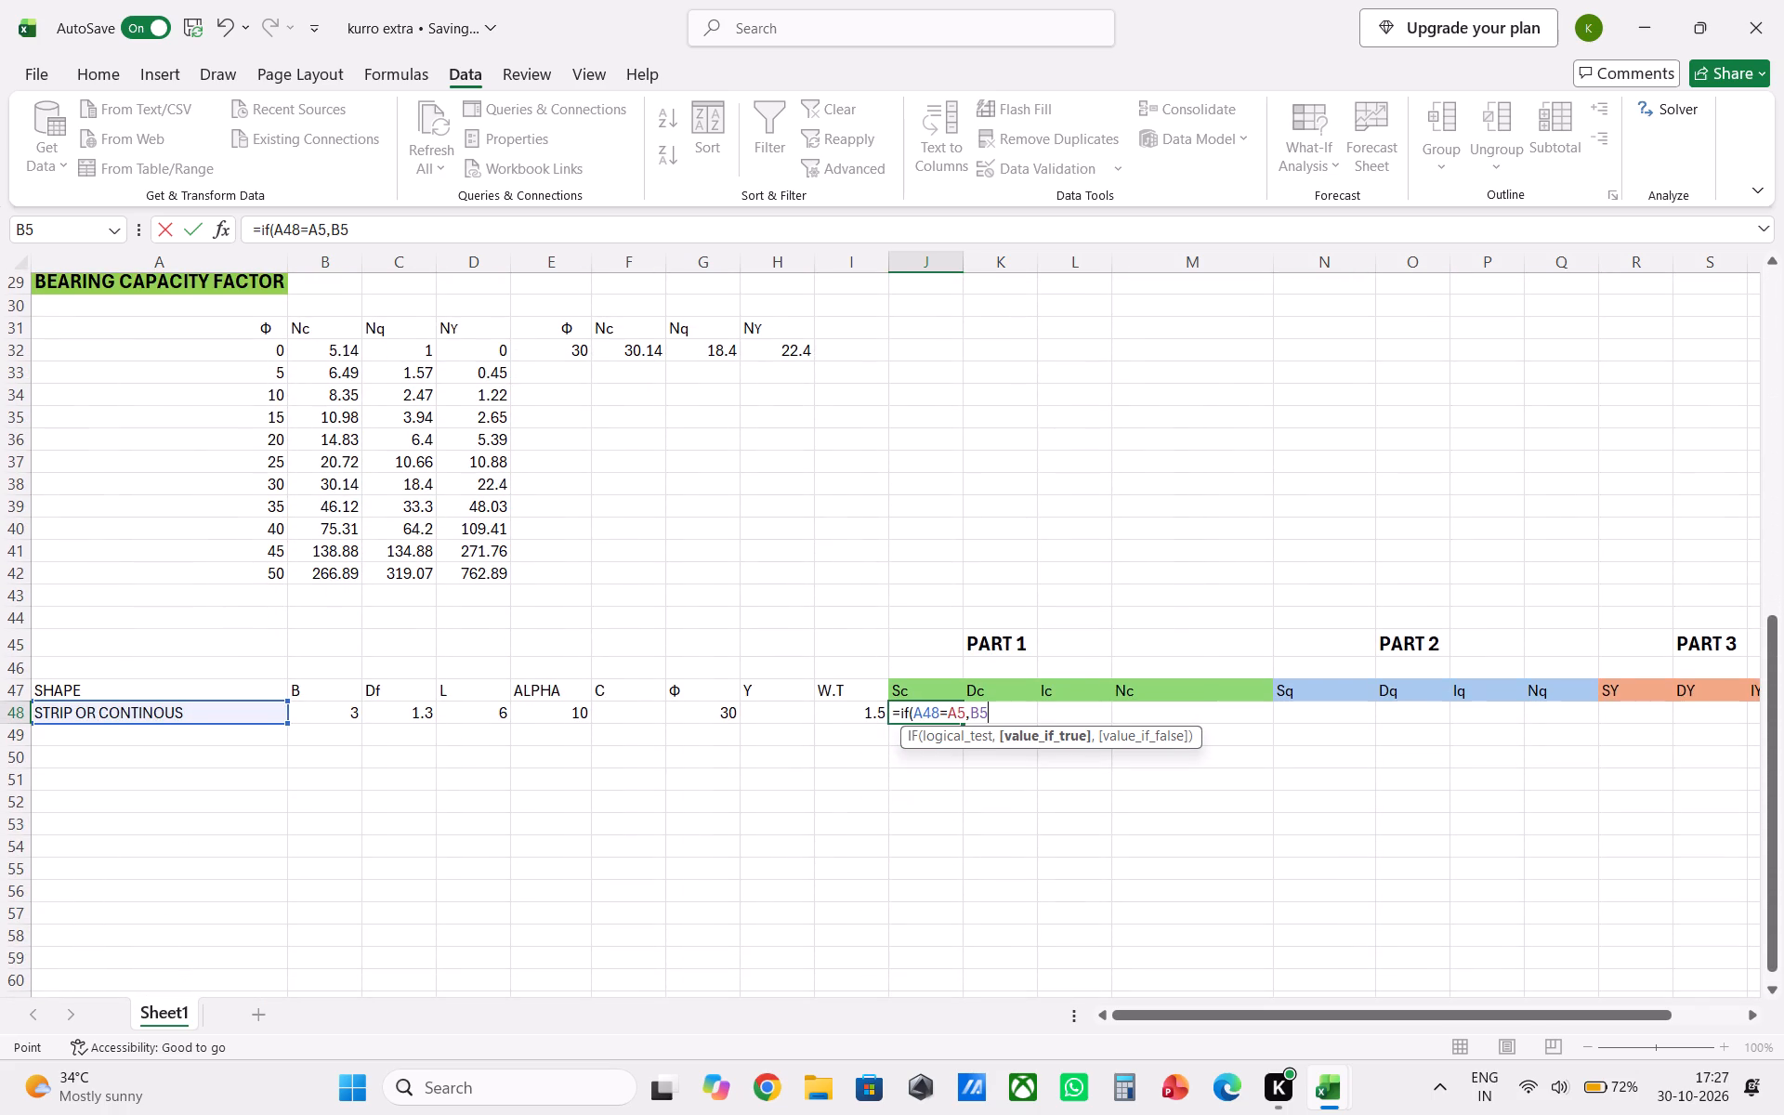
{"action": "key", "text": "comma"}
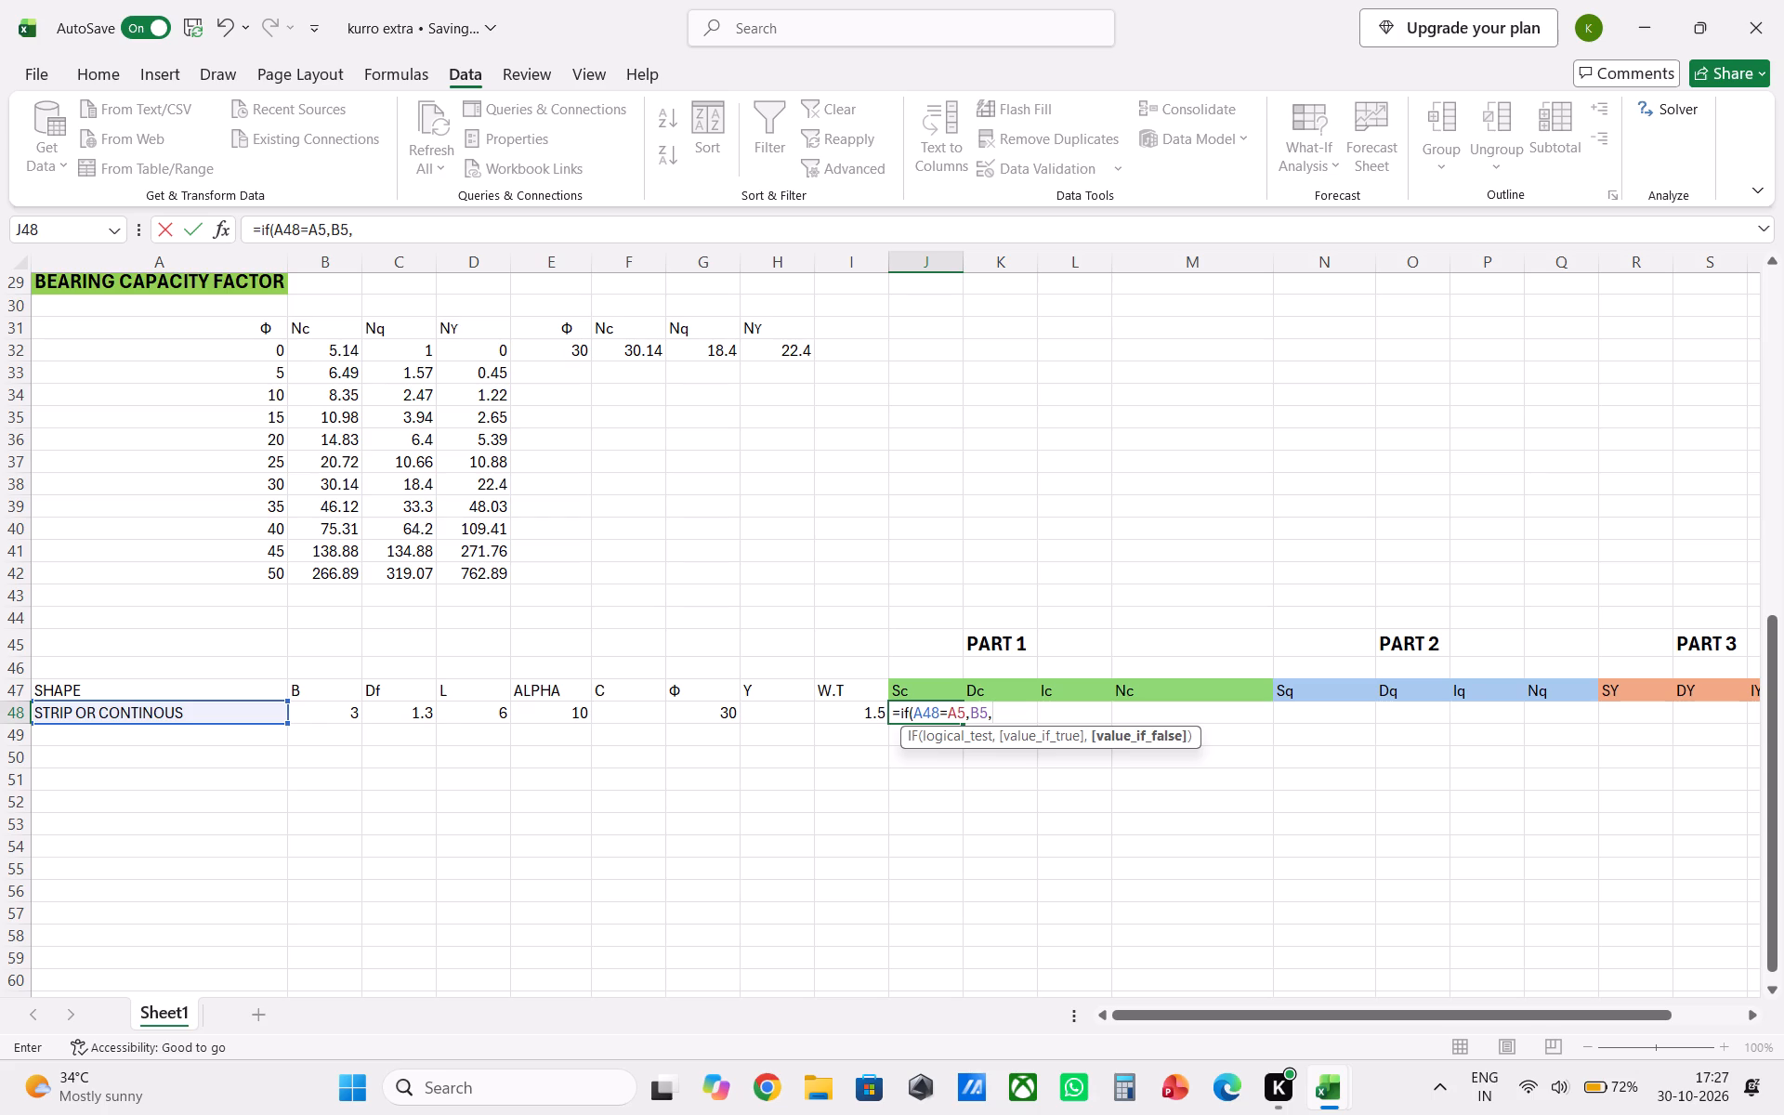
{"action": "type", "text": "if"}
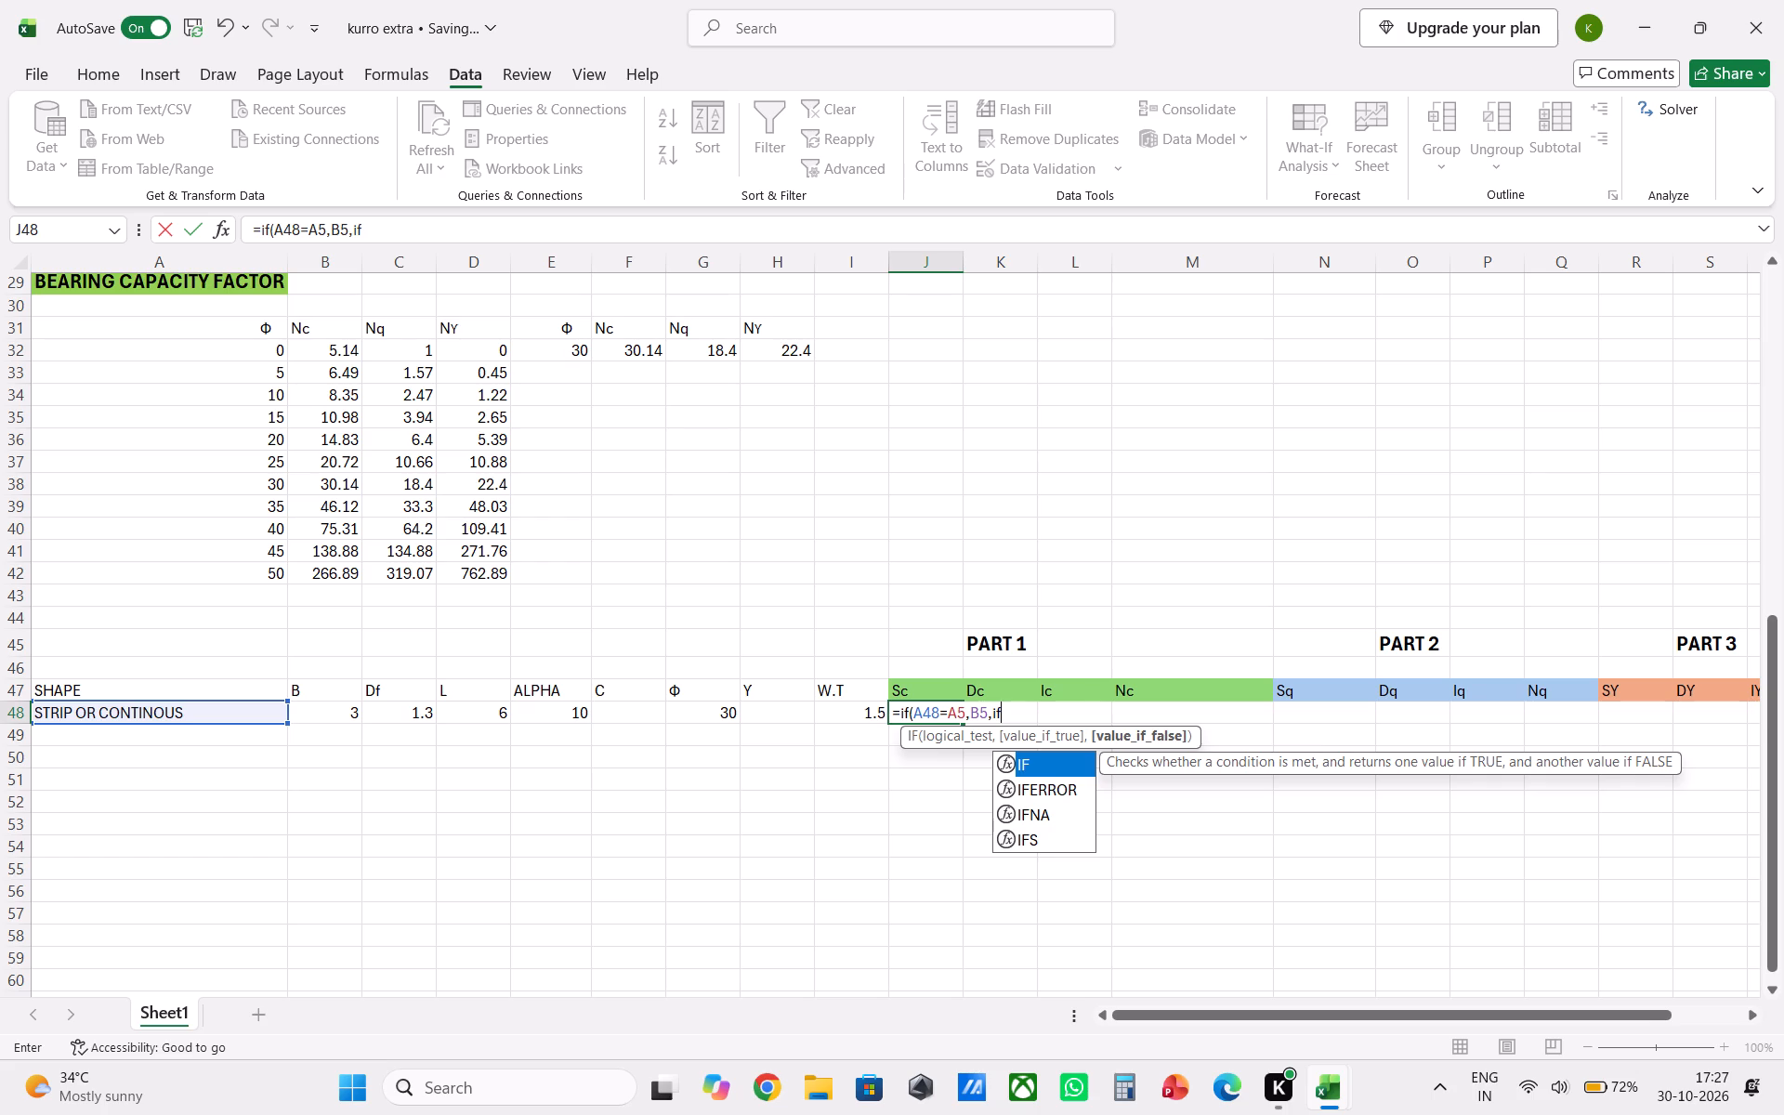
{"action": "double_click", "coordinate": [1066, 758]}
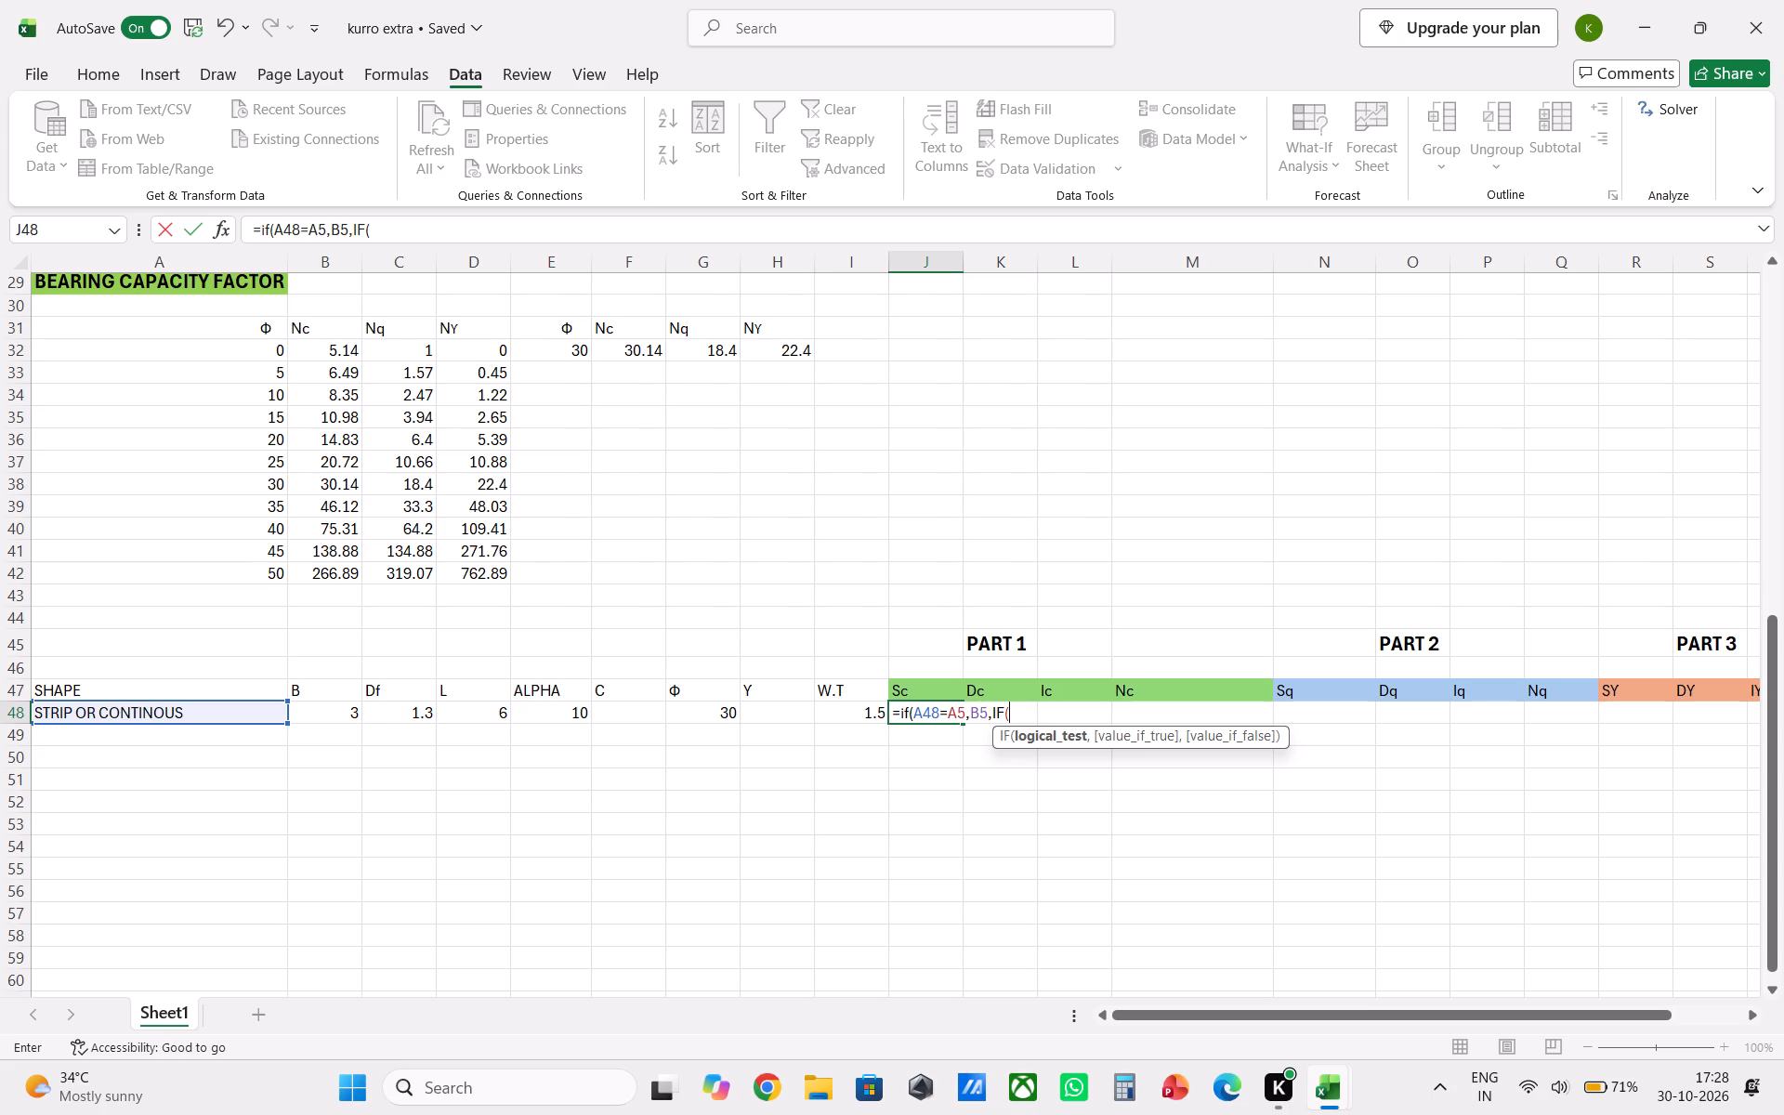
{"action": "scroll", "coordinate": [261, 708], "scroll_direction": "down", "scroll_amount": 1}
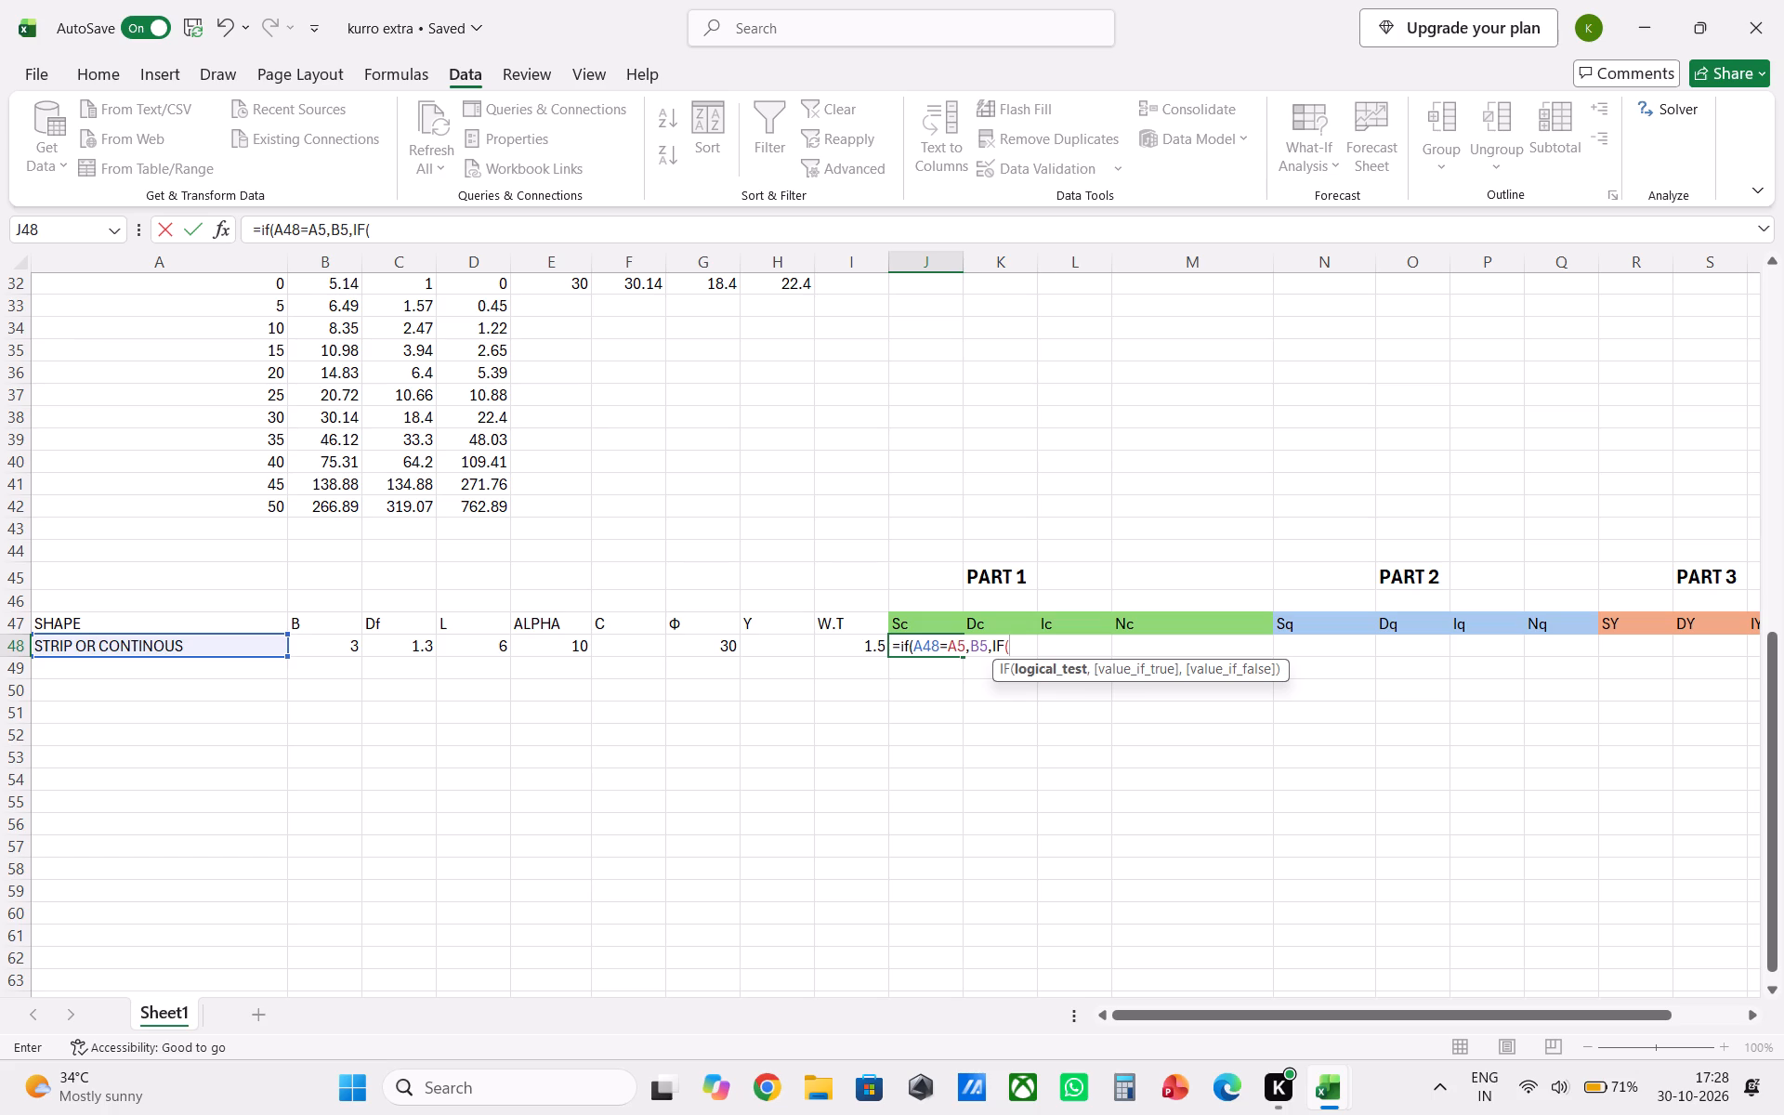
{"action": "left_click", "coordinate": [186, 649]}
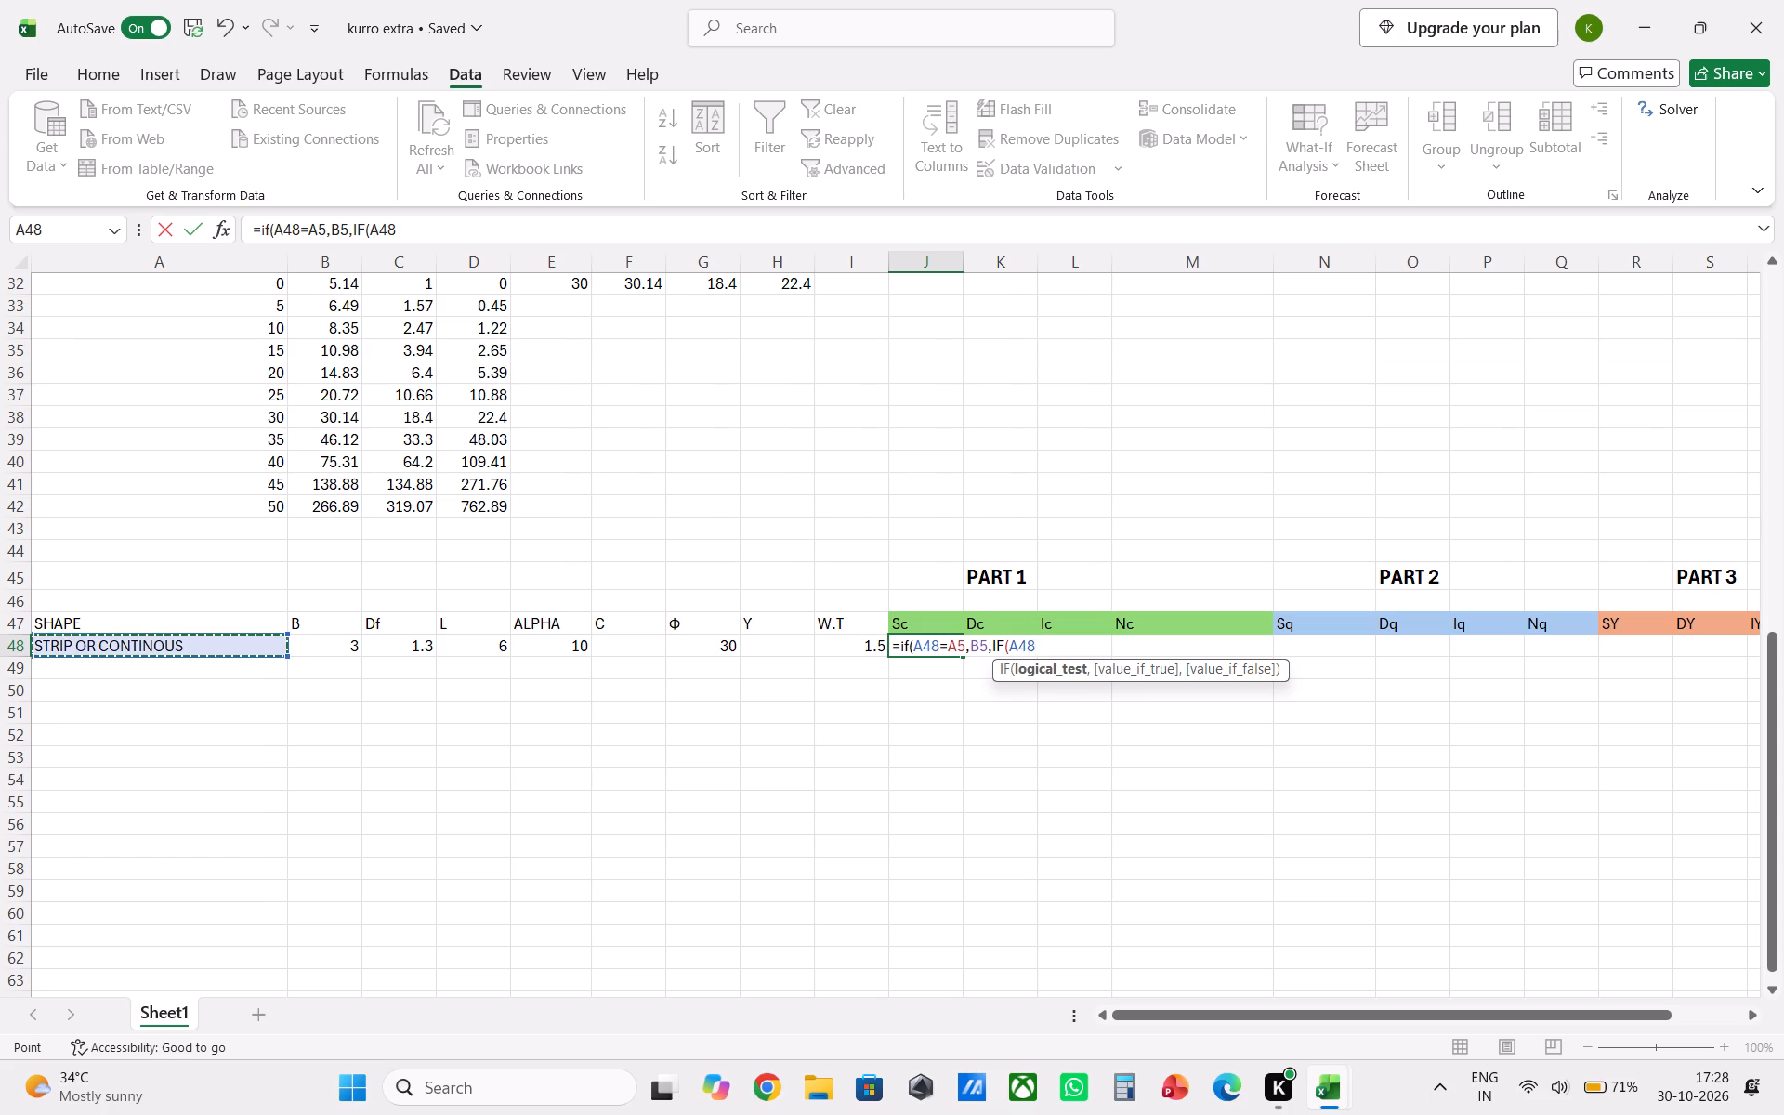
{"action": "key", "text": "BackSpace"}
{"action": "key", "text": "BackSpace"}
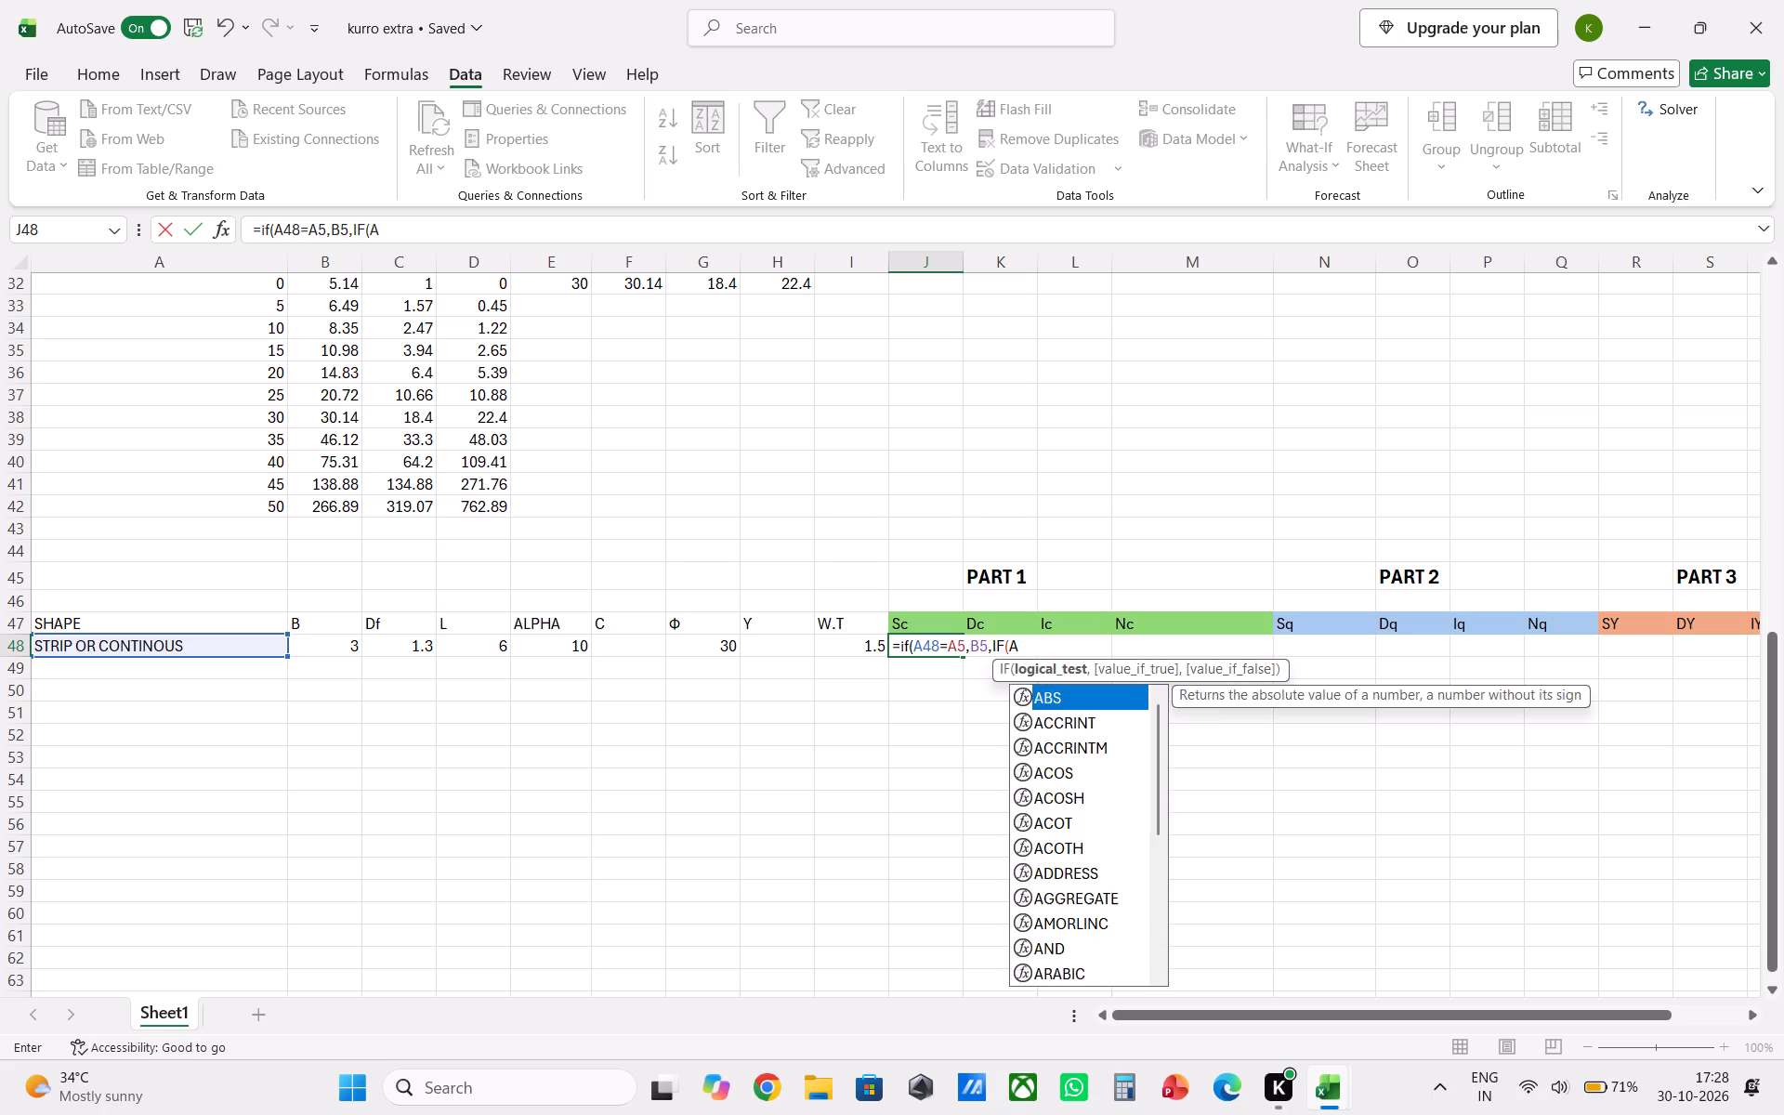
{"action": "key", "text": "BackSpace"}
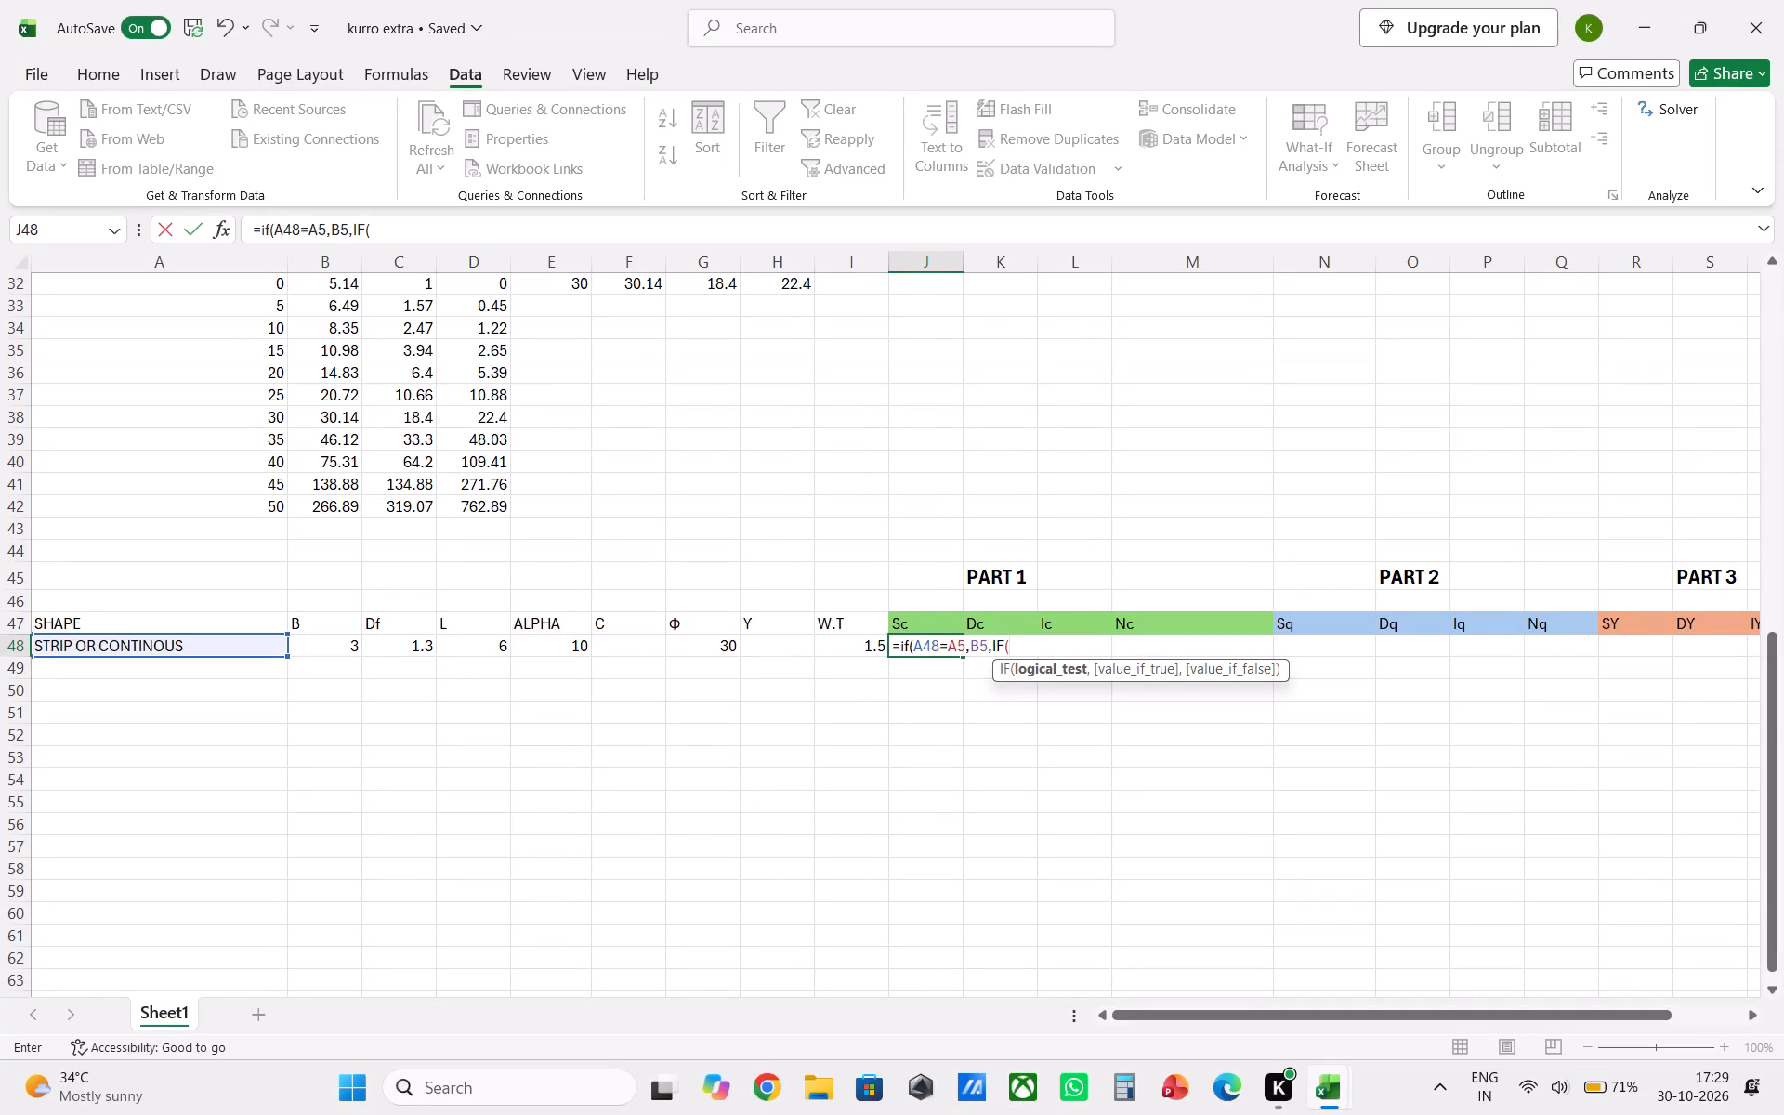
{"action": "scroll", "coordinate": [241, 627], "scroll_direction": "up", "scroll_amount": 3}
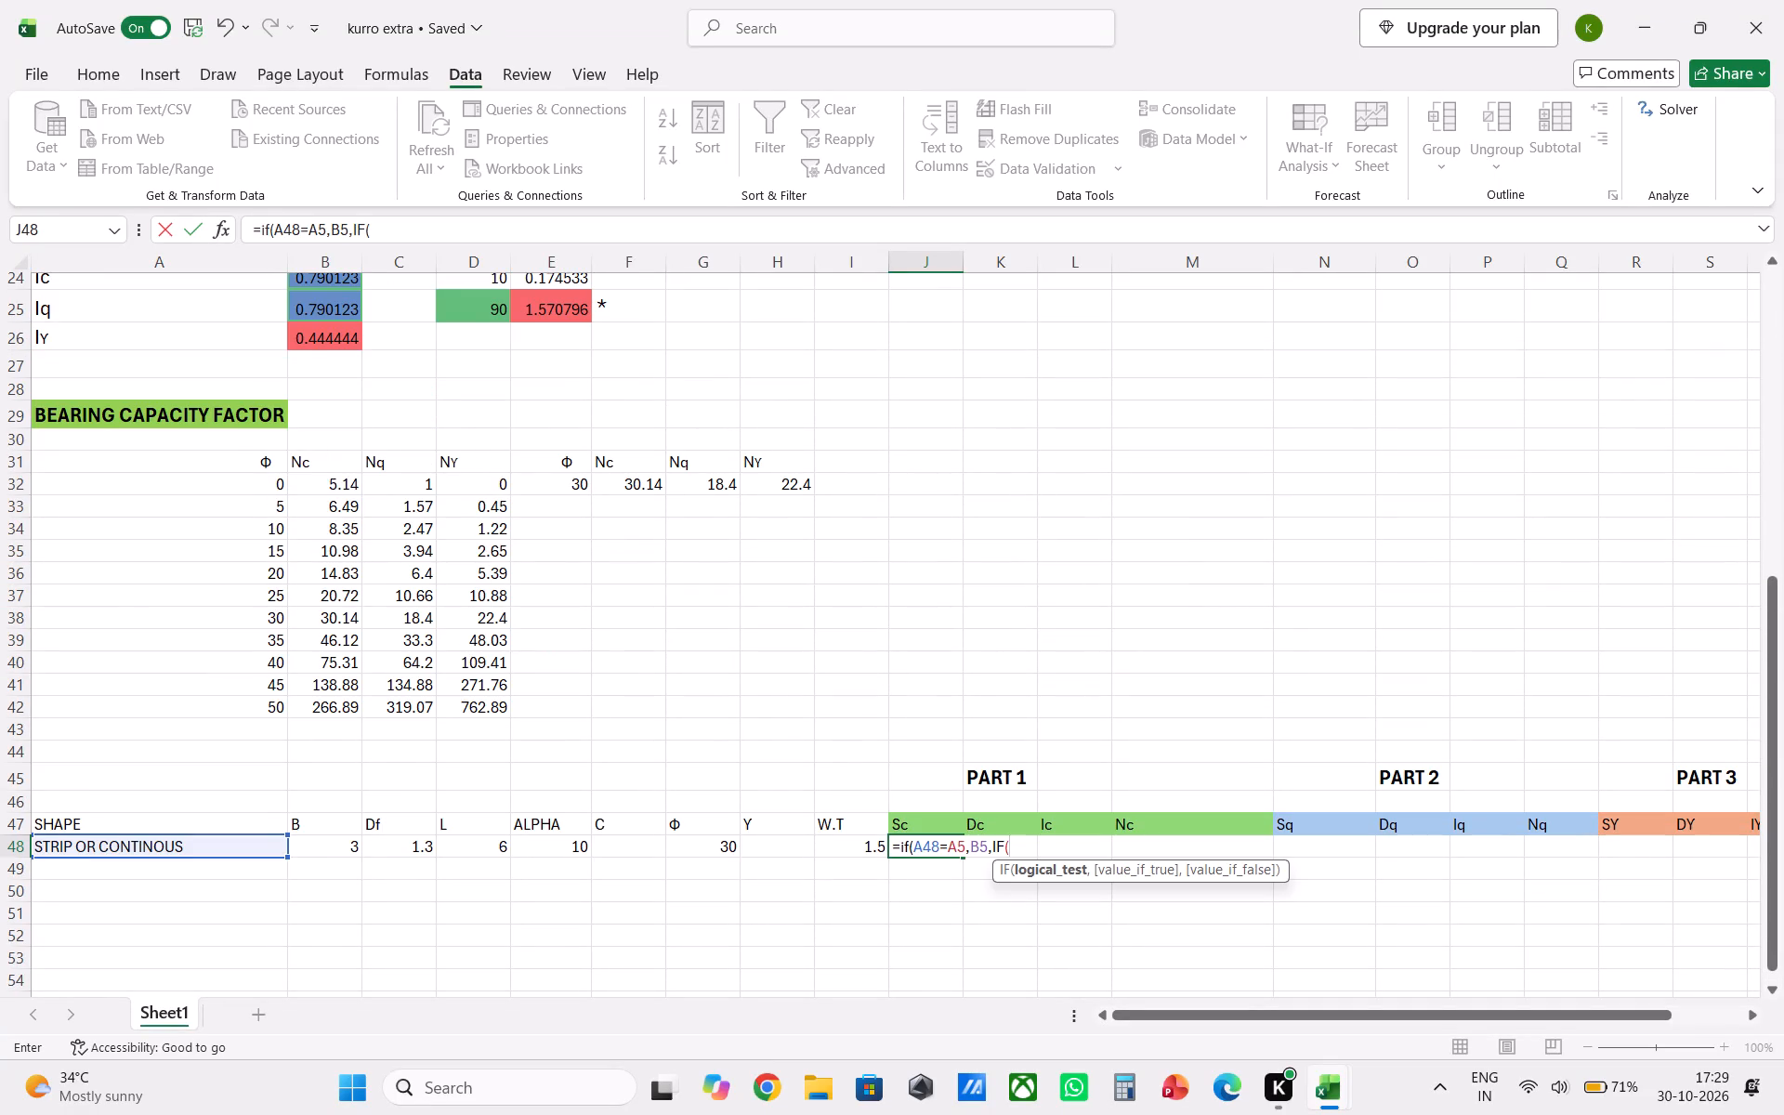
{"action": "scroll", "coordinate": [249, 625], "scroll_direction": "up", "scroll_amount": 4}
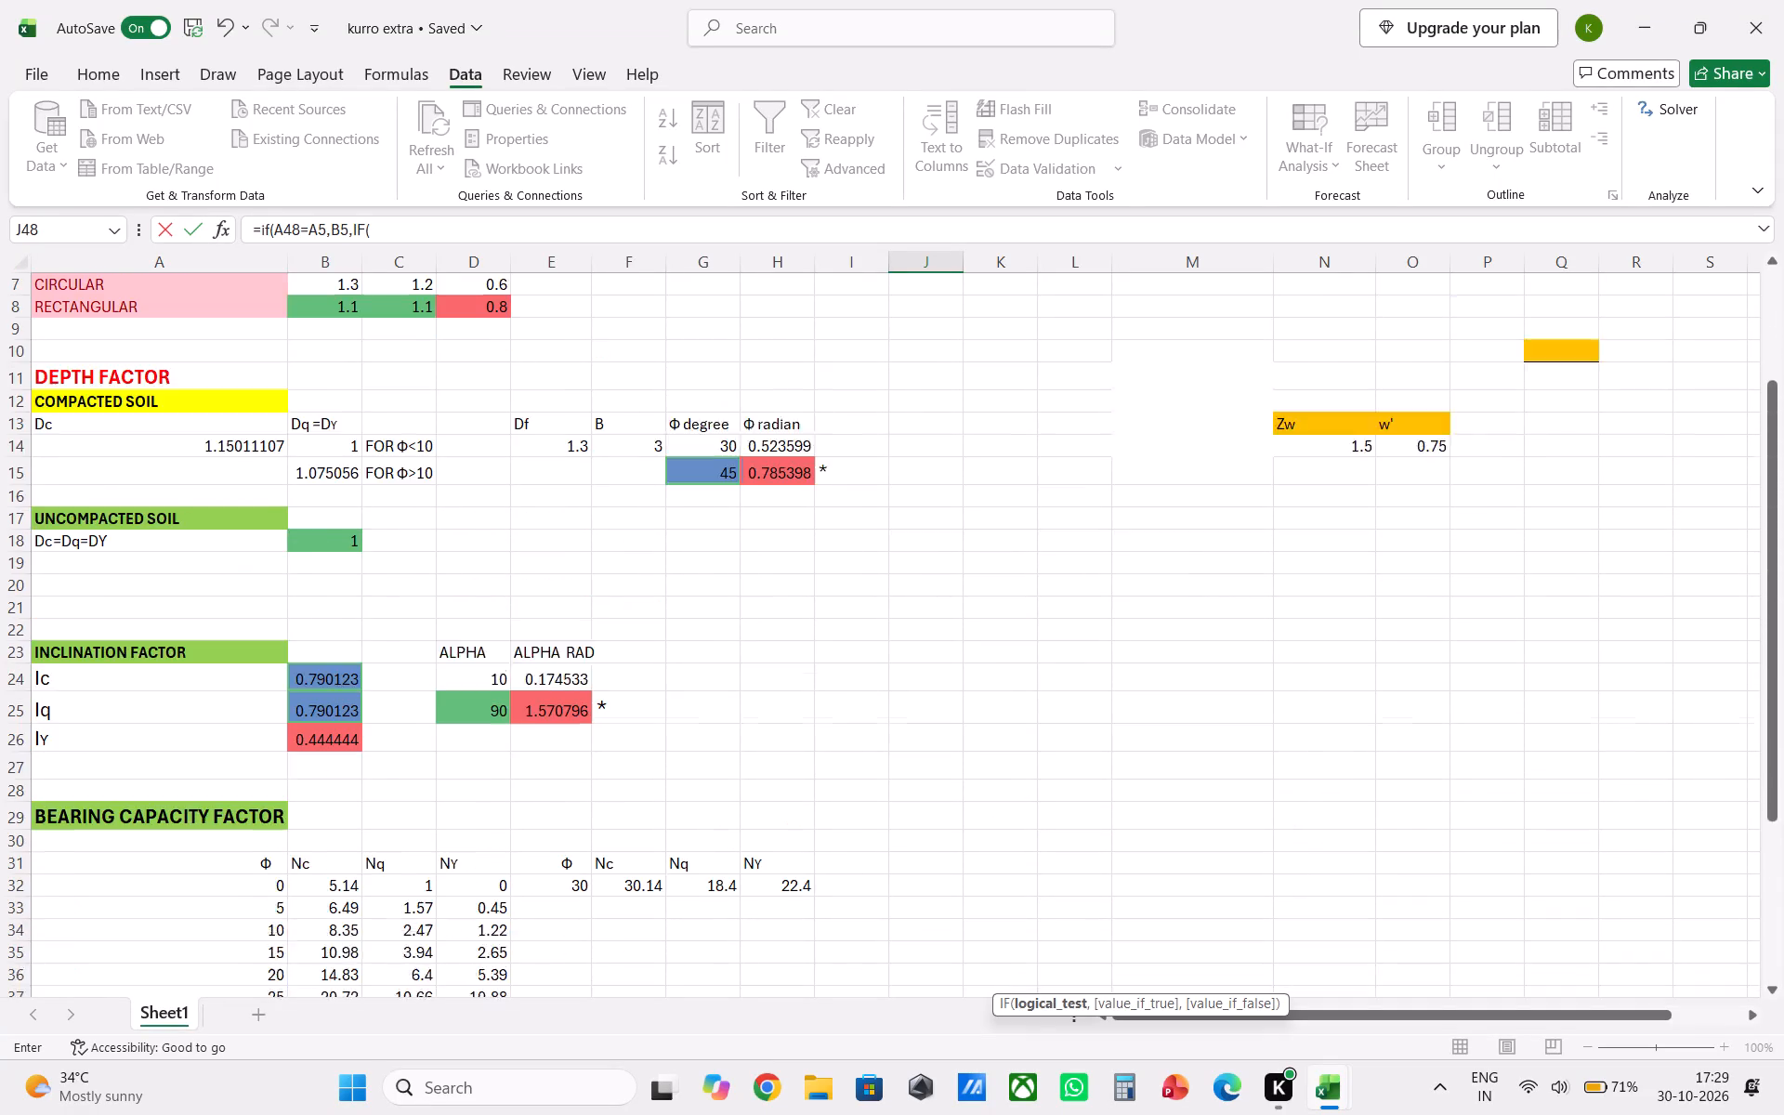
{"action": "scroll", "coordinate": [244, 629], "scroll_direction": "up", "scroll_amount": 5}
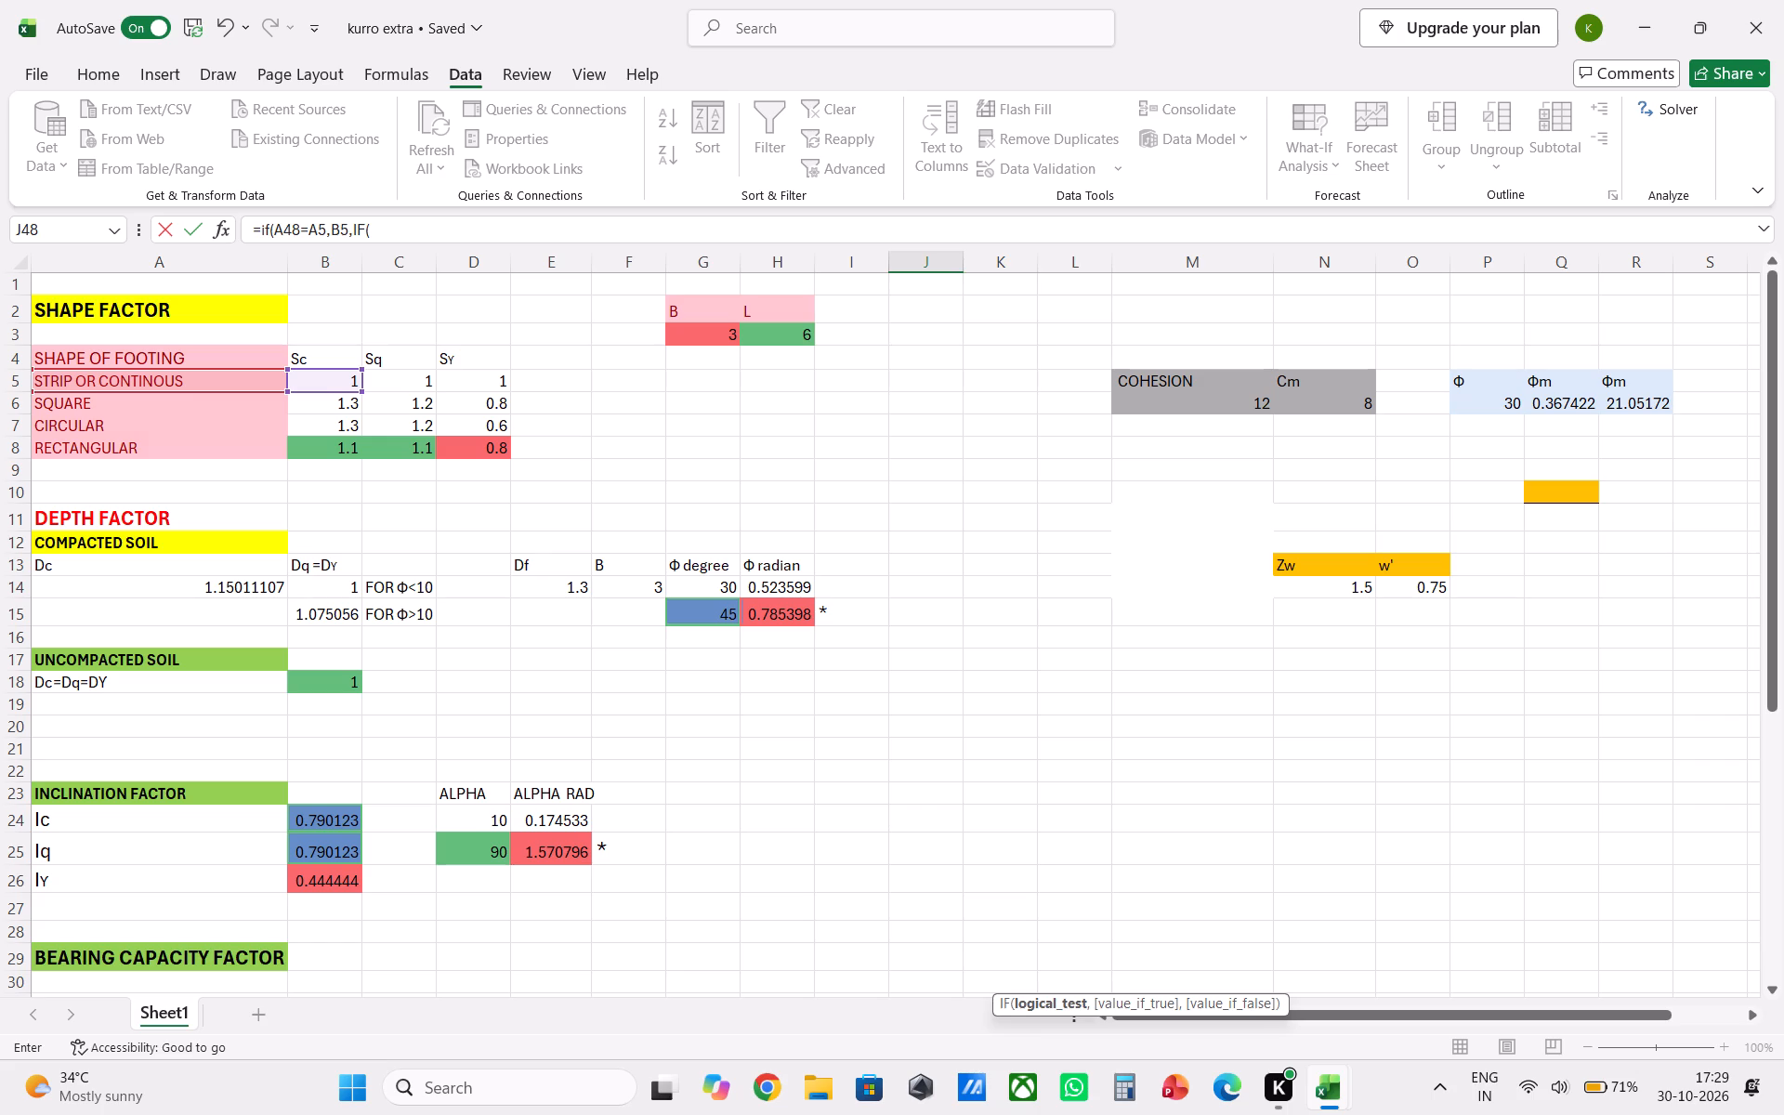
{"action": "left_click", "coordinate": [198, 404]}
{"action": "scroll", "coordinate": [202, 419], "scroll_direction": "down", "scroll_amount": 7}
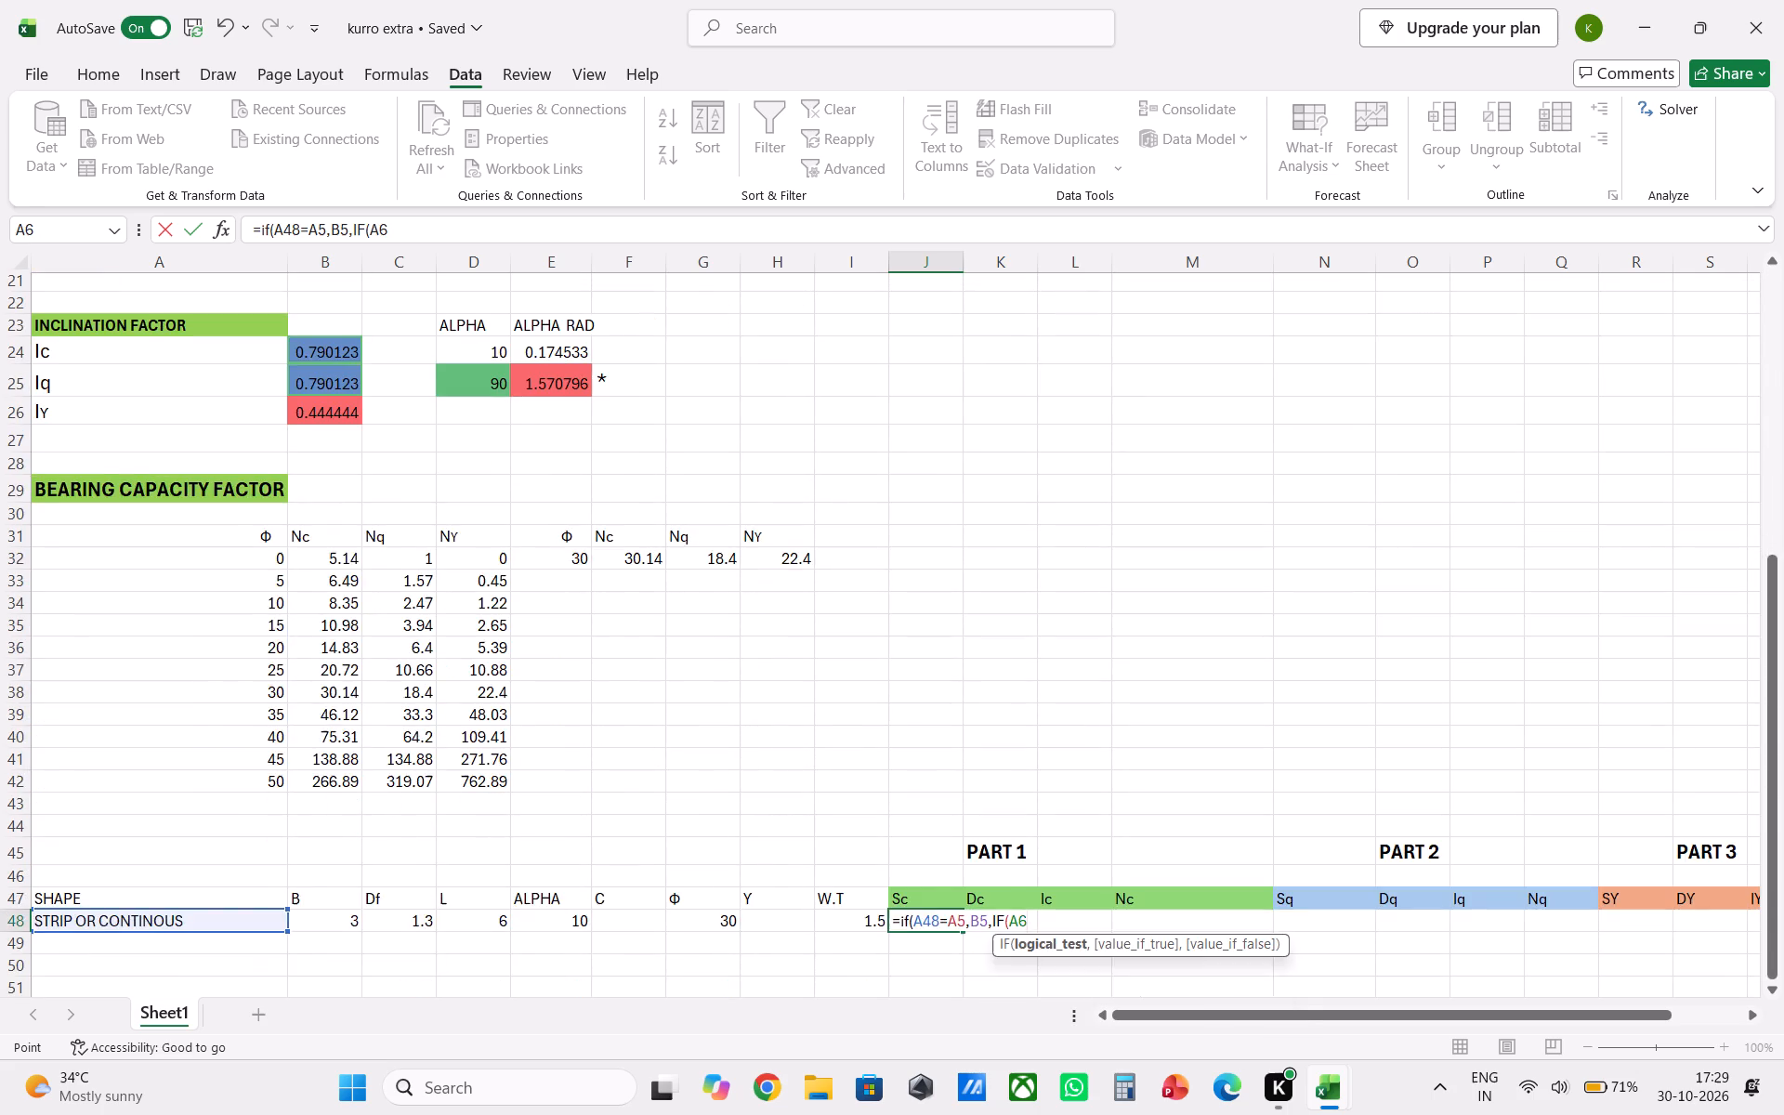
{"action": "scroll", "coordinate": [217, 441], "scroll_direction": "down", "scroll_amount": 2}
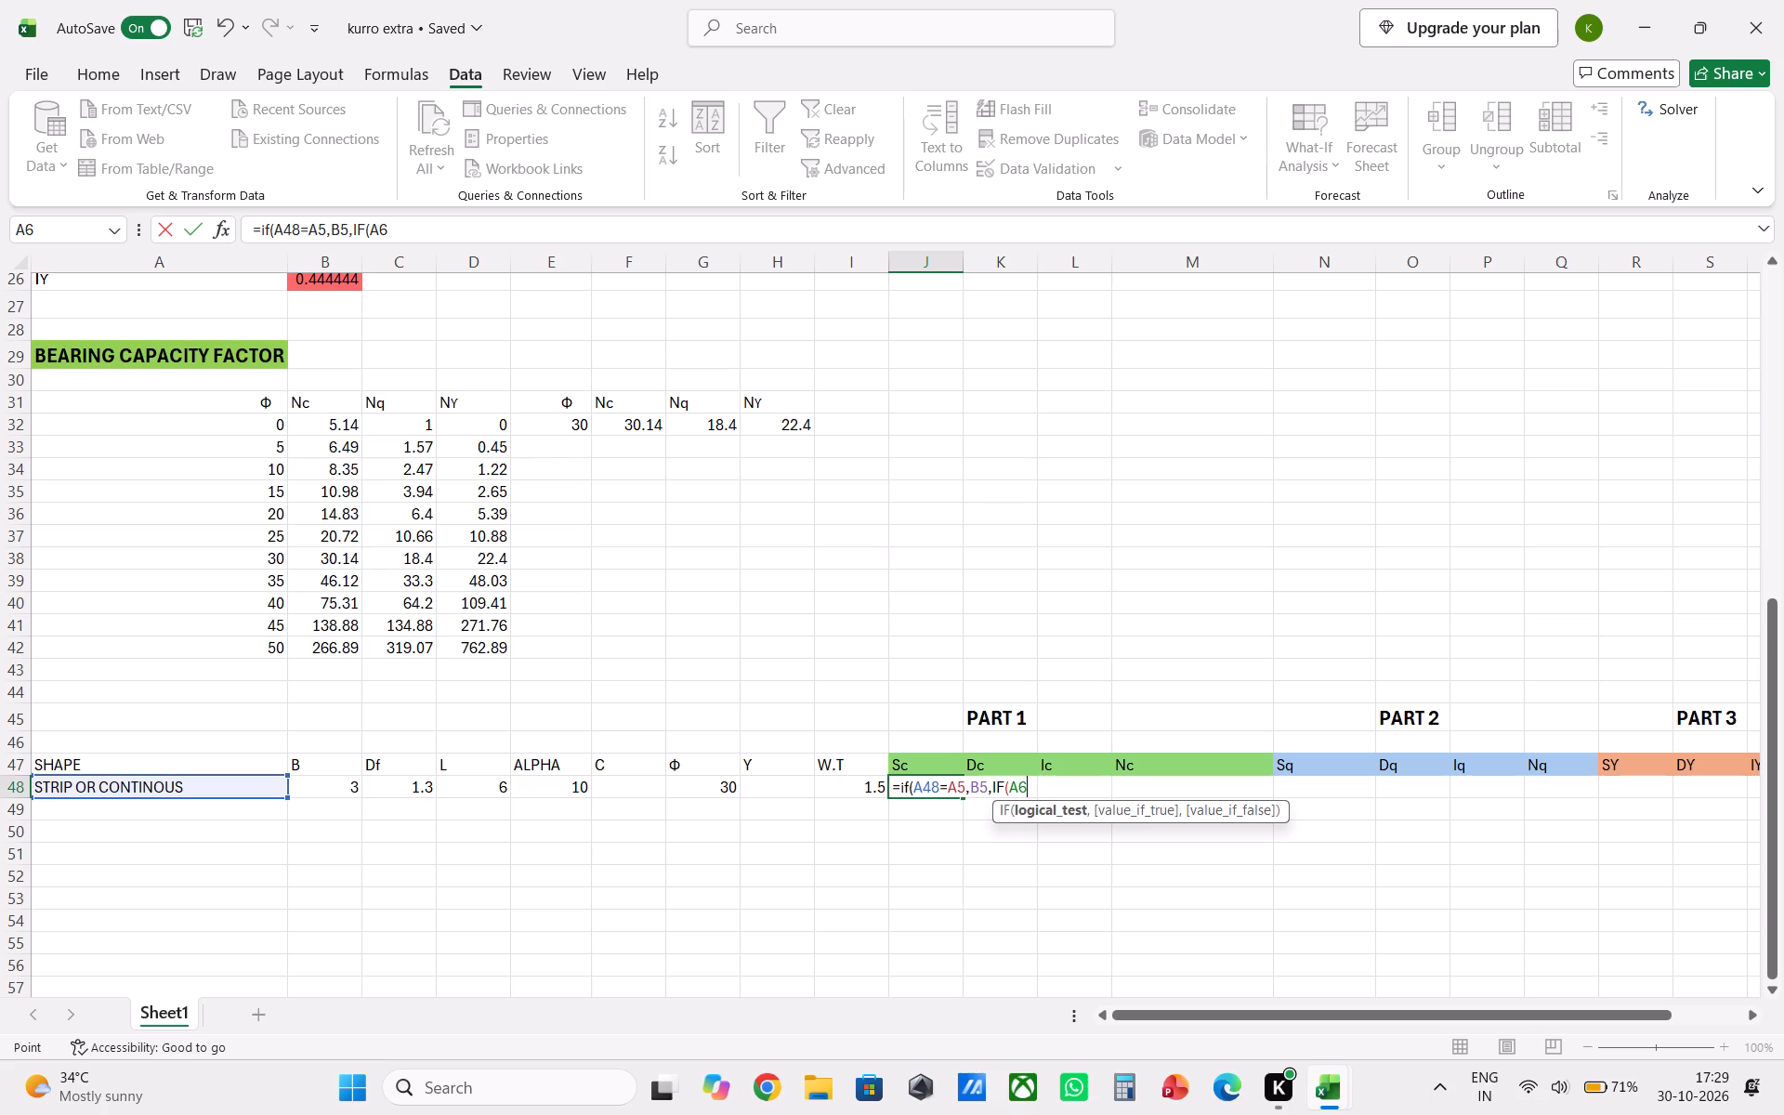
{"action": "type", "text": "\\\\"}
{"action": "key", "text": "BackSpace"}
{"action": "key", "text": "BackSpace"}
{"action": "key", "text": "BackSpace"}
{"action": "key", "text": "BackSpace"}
Set the nested IF's logical test to check whether shape A48 equals A6, the square footing.
{"action": "left_click", "coordinate": [167, 794]}
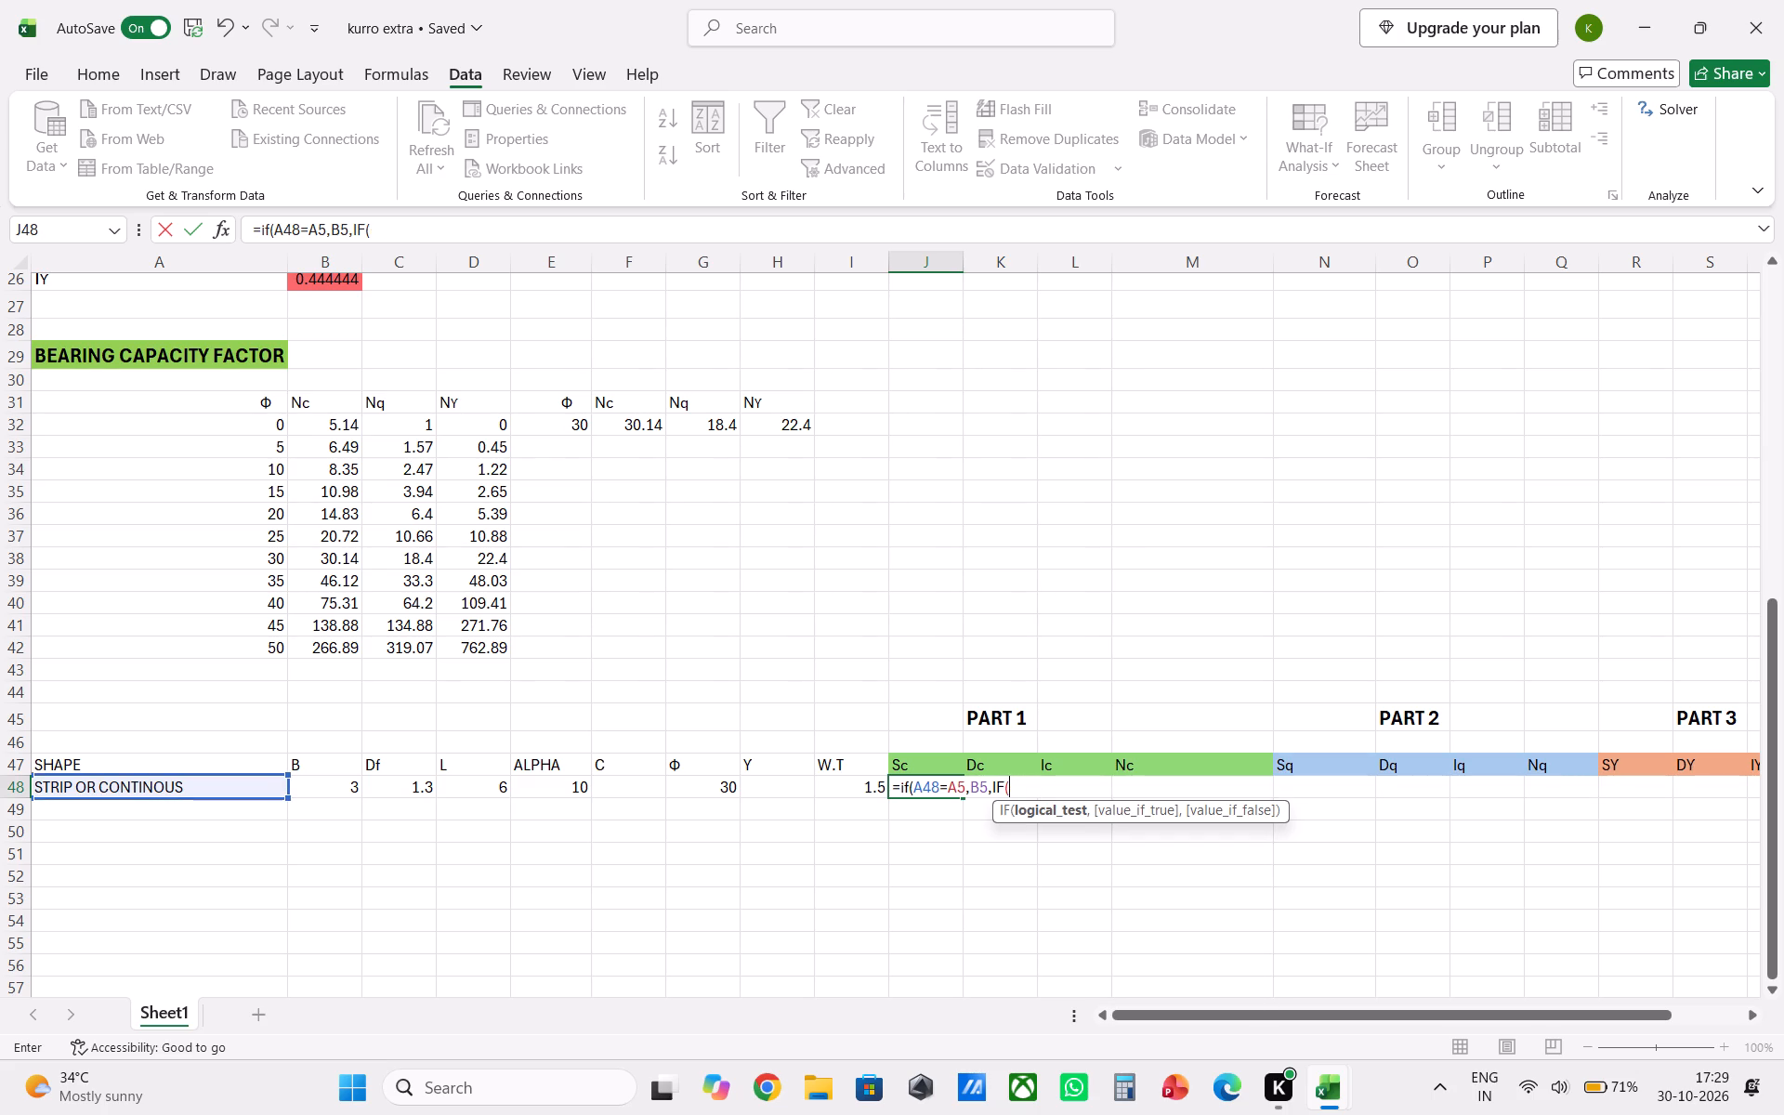
{"action": "left_click", "coordinate": [179, 798]}
{"action": "left_click", "coordinate": [179, 798]}
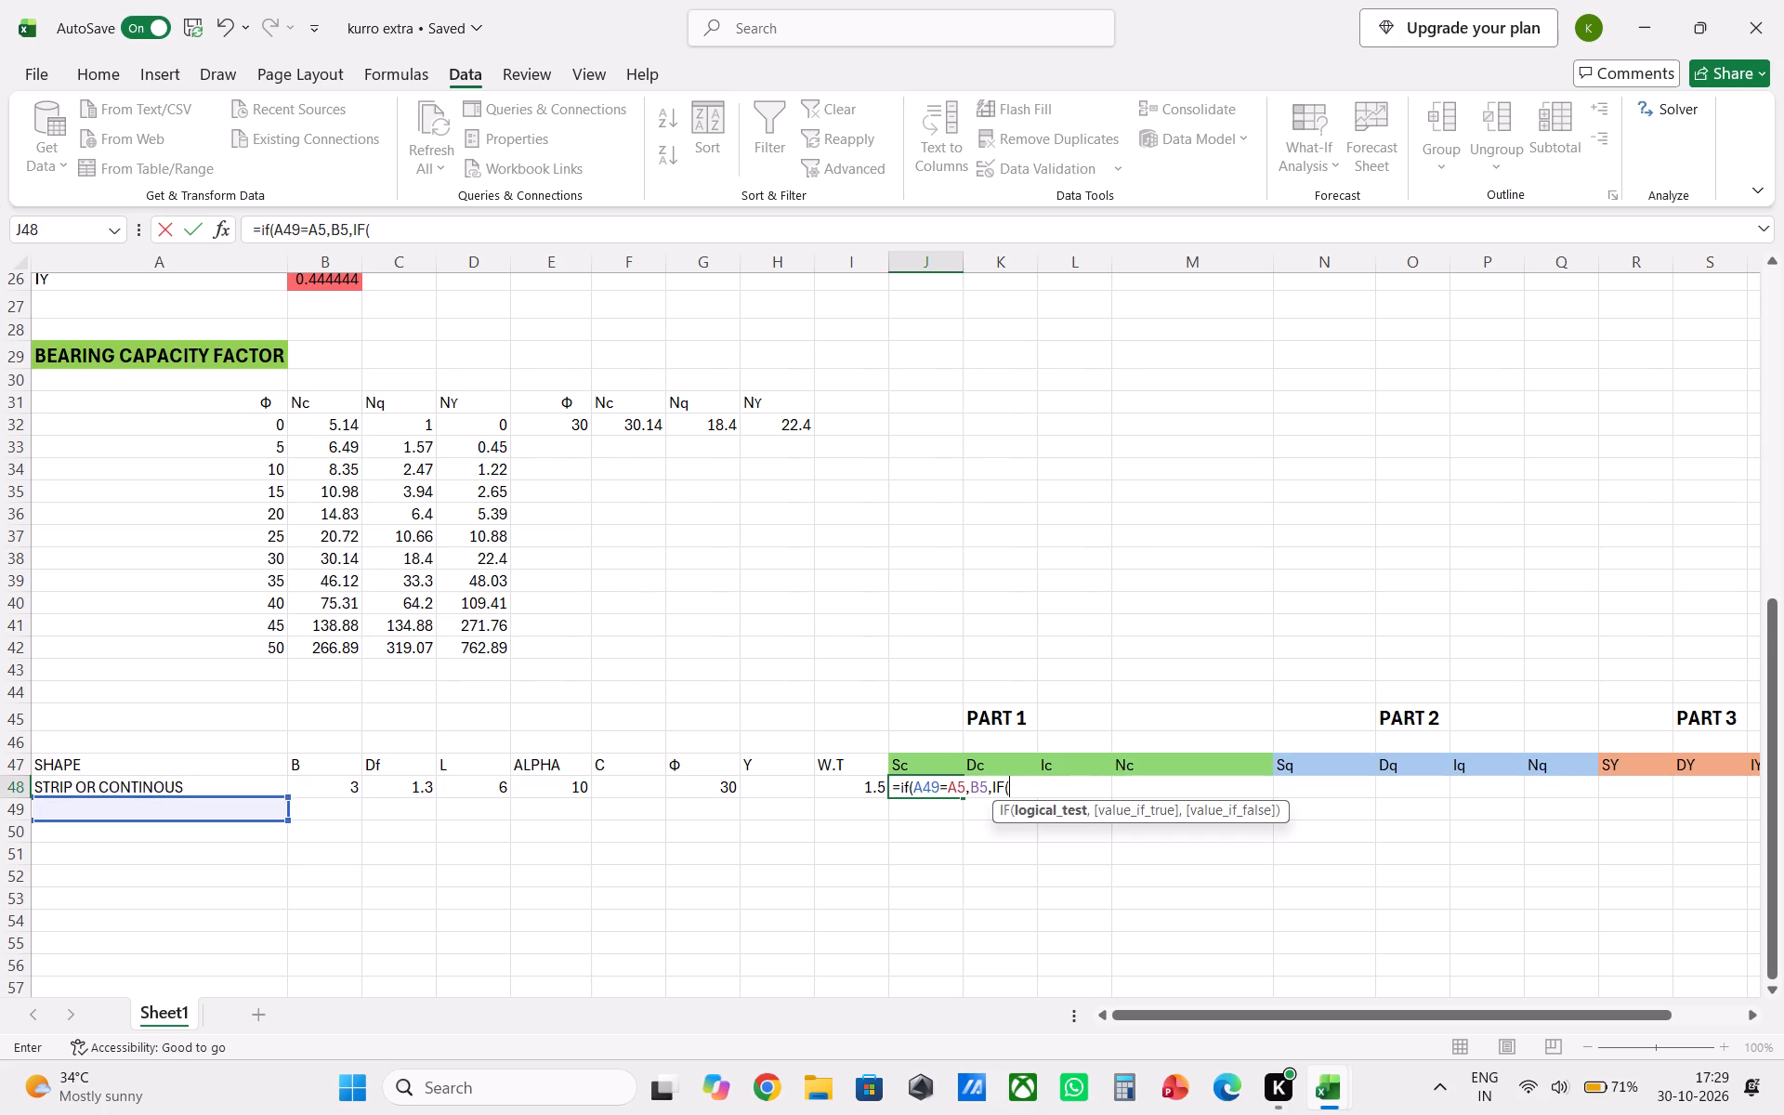
{"action": "left_click", "coordinate": [185, 786]}
{"action": "key", "text": "equal"}
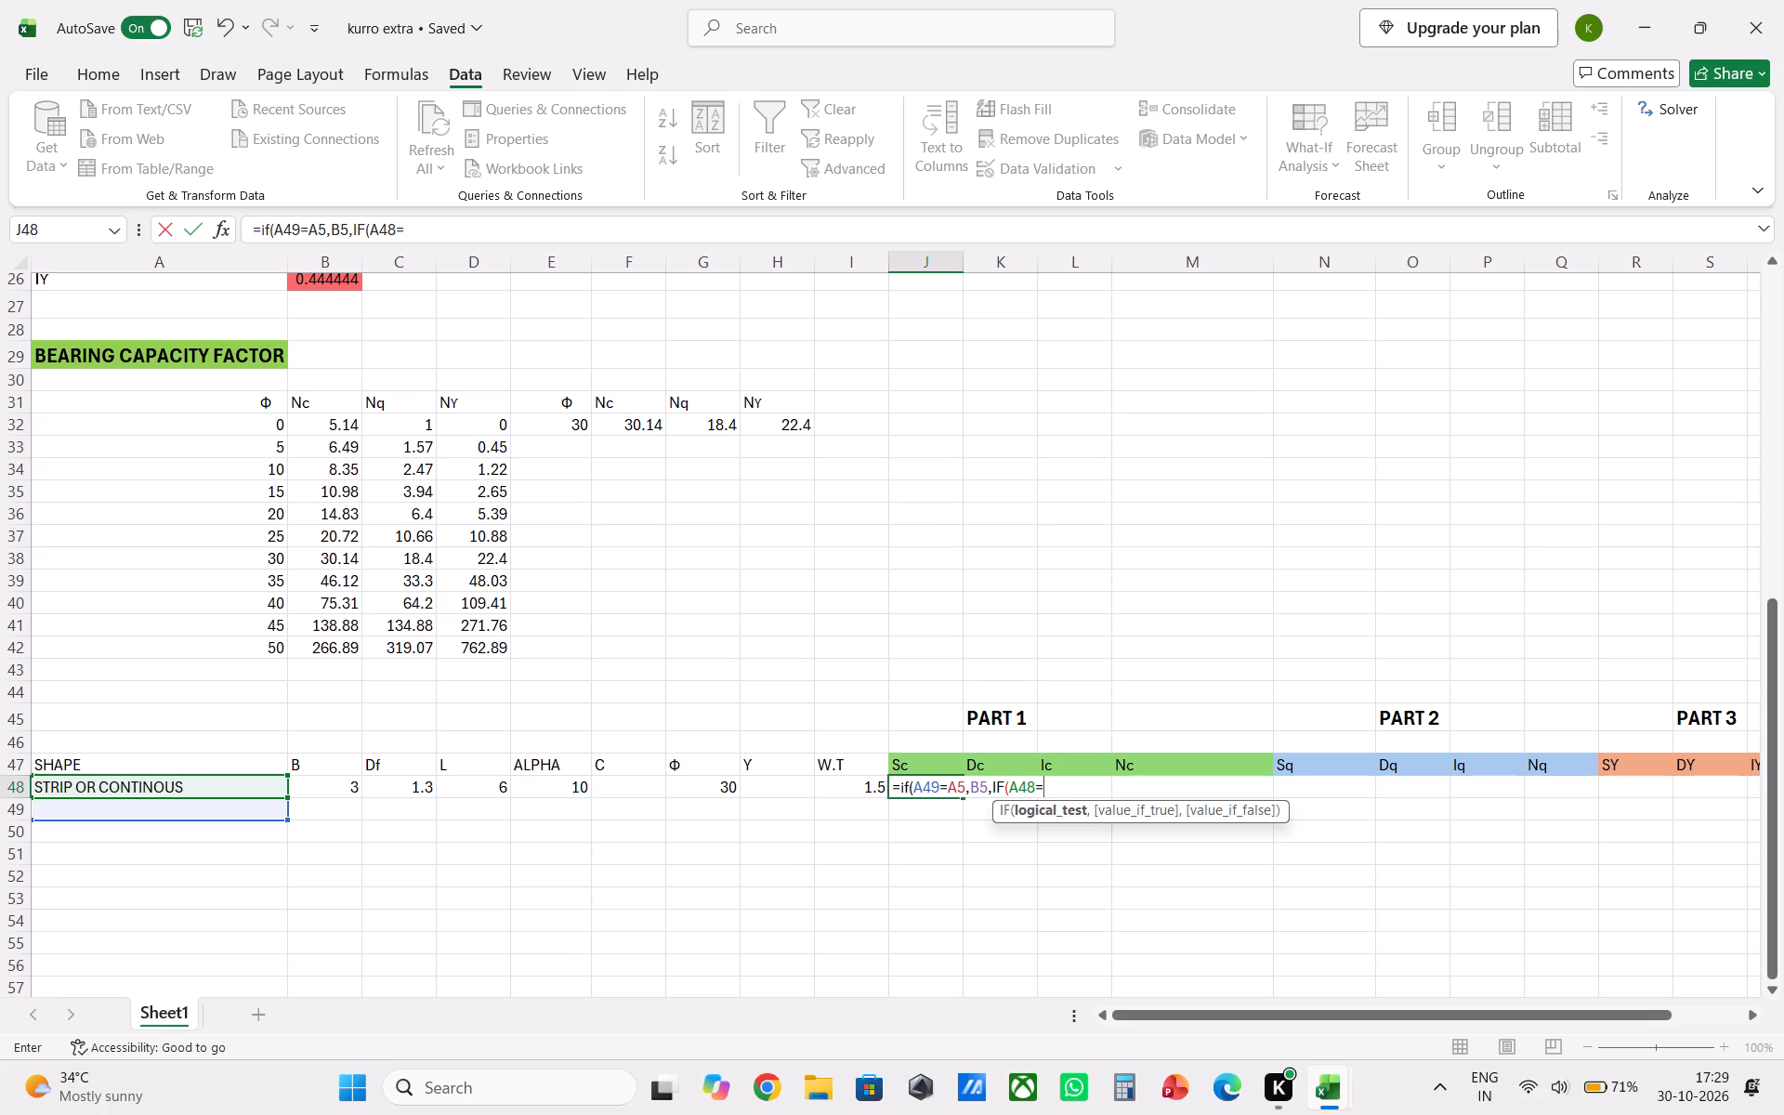
{"action": "scroll", "coordinate": [128, 731], "scroll_direction": "up", "scroll_amount": 9}
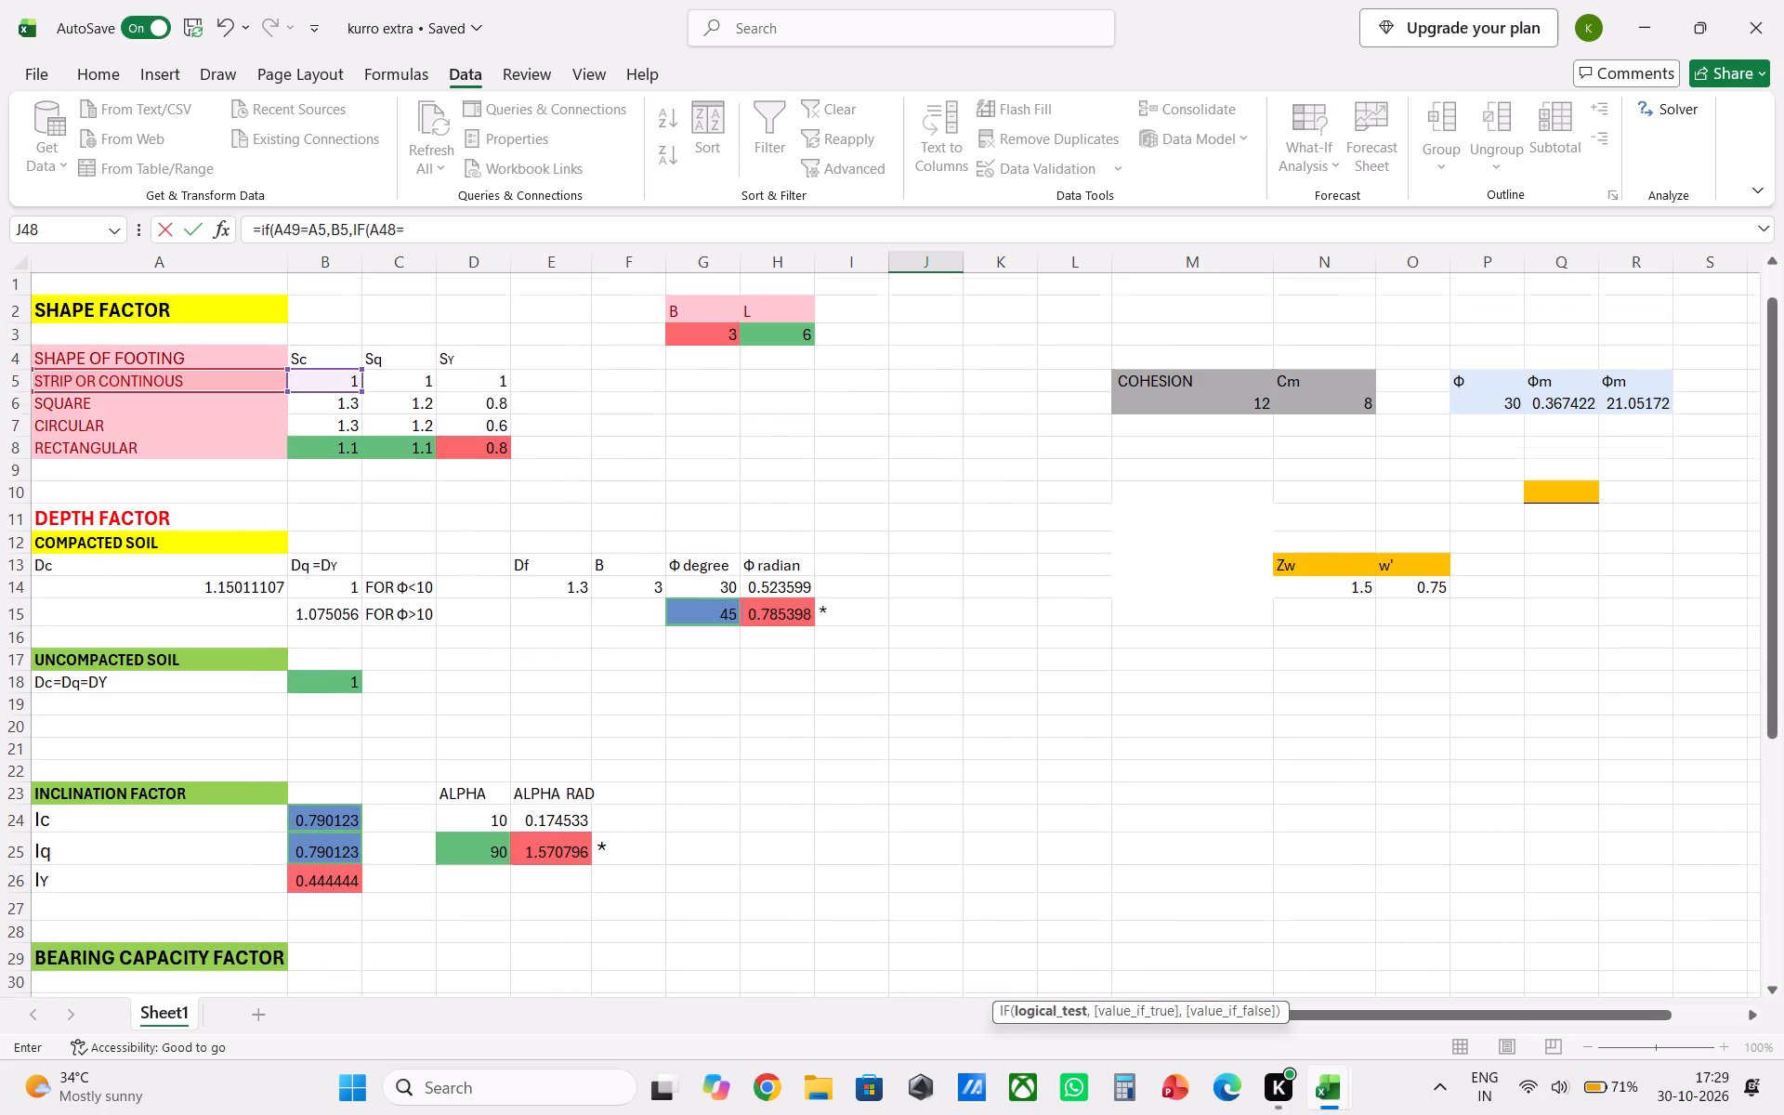
{"action": "left_click", "coordinate": [248, 407]}
{"action": "scroll", "coordinate": [259, 420], "scroll_direction": "down", "scroll_amount": 2}
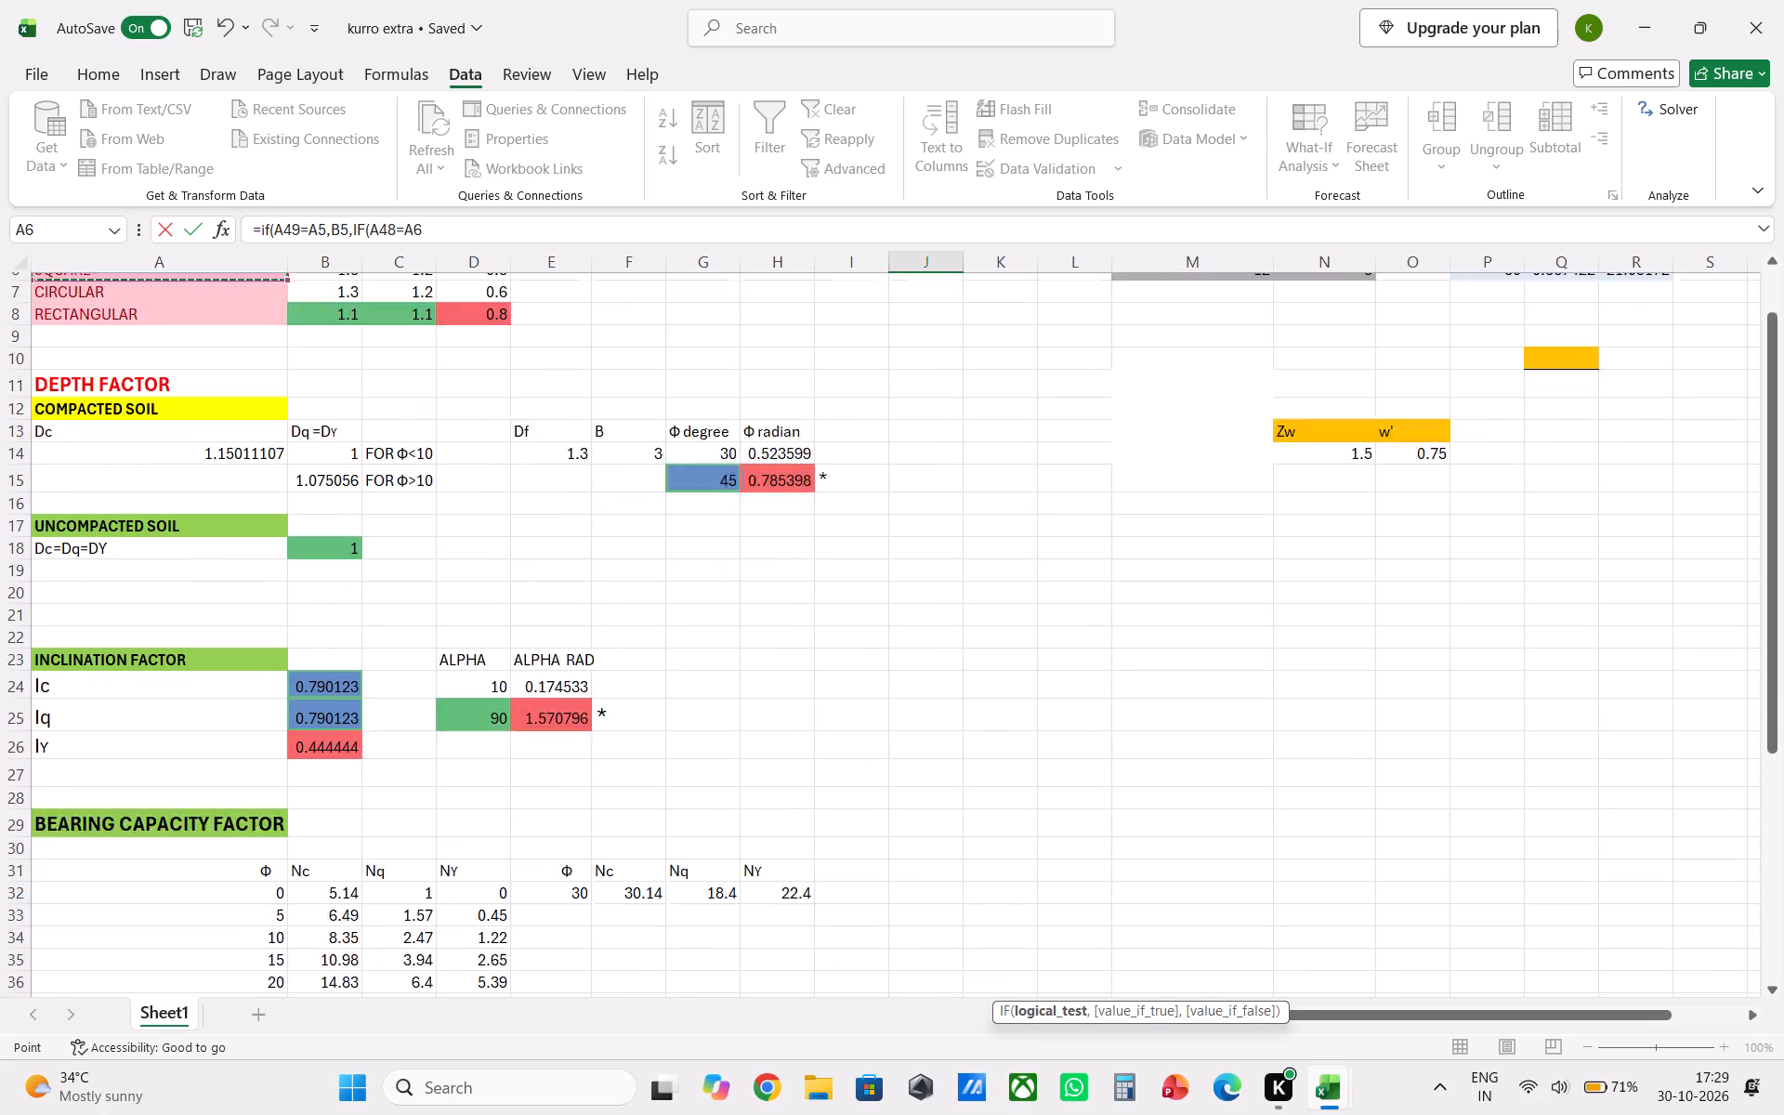
{"action": "scroll", "coordinate": [269, 430], "scroll_direction": "down", "scroll_amount": 8}
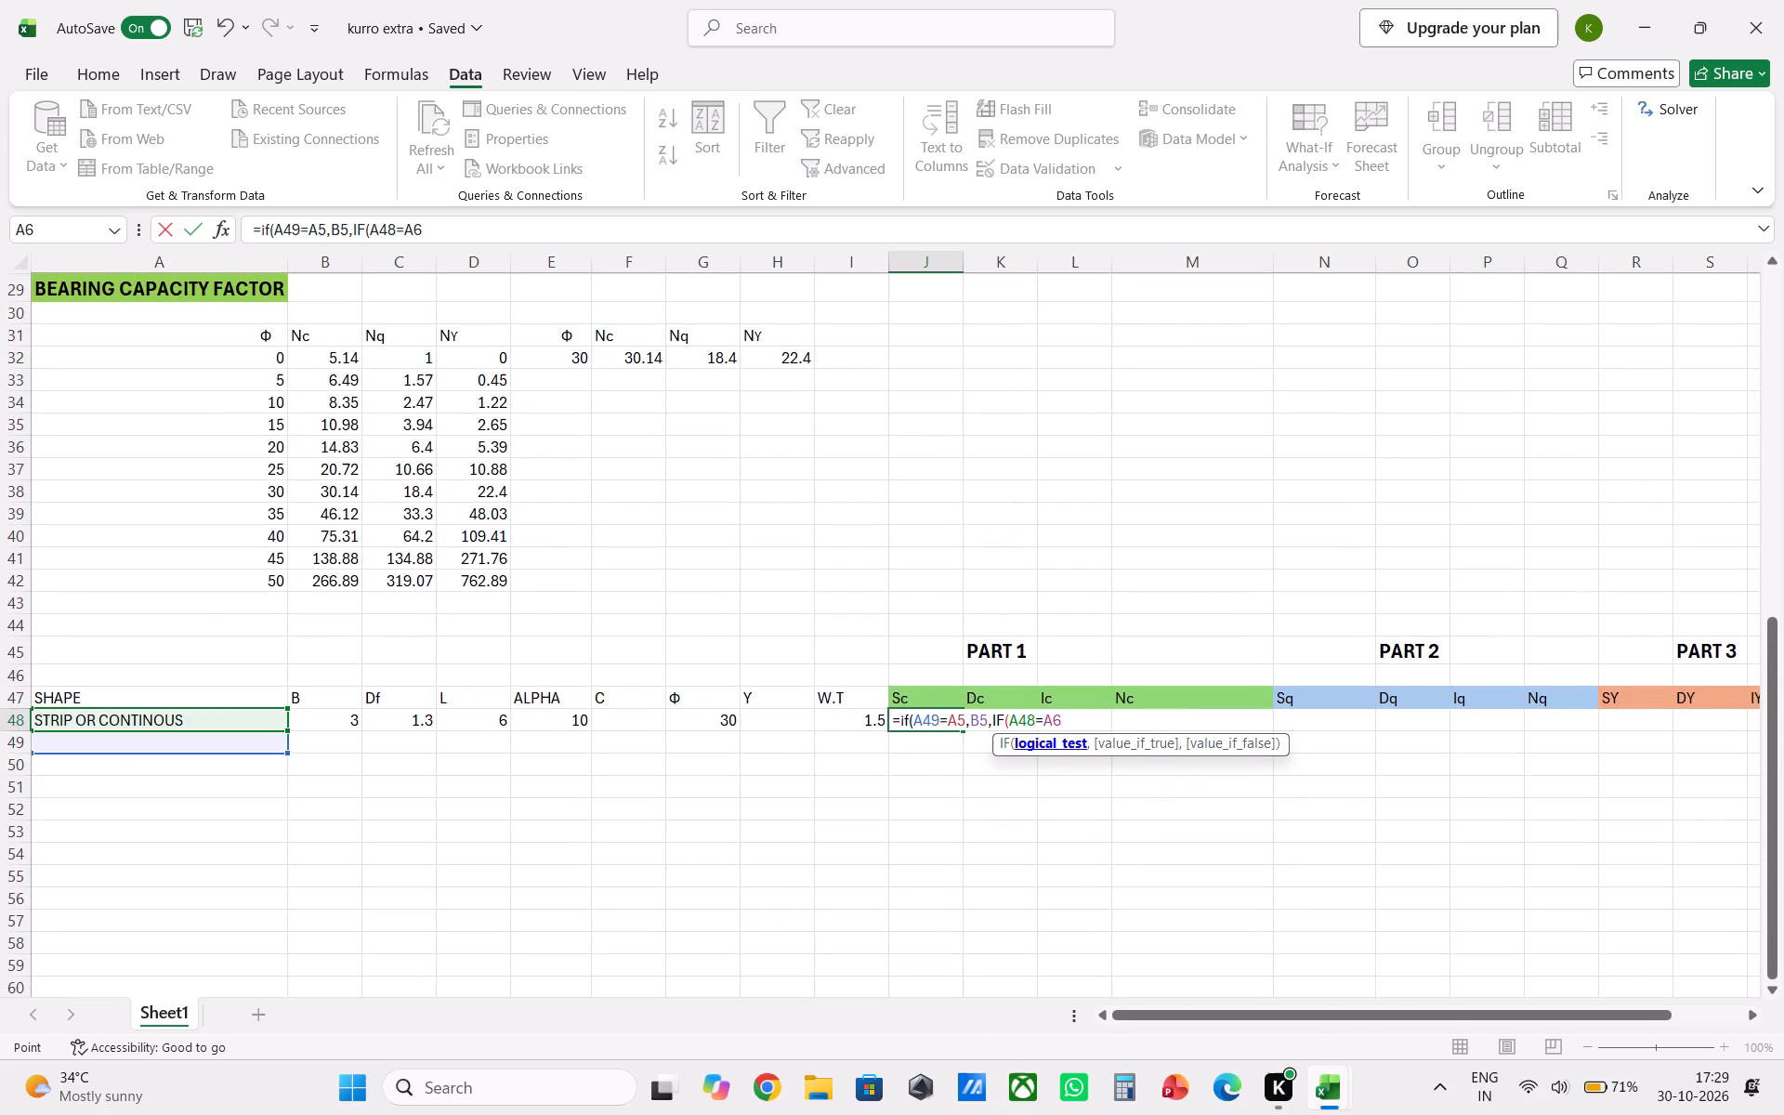
{"action": "key", "text": "comma"}
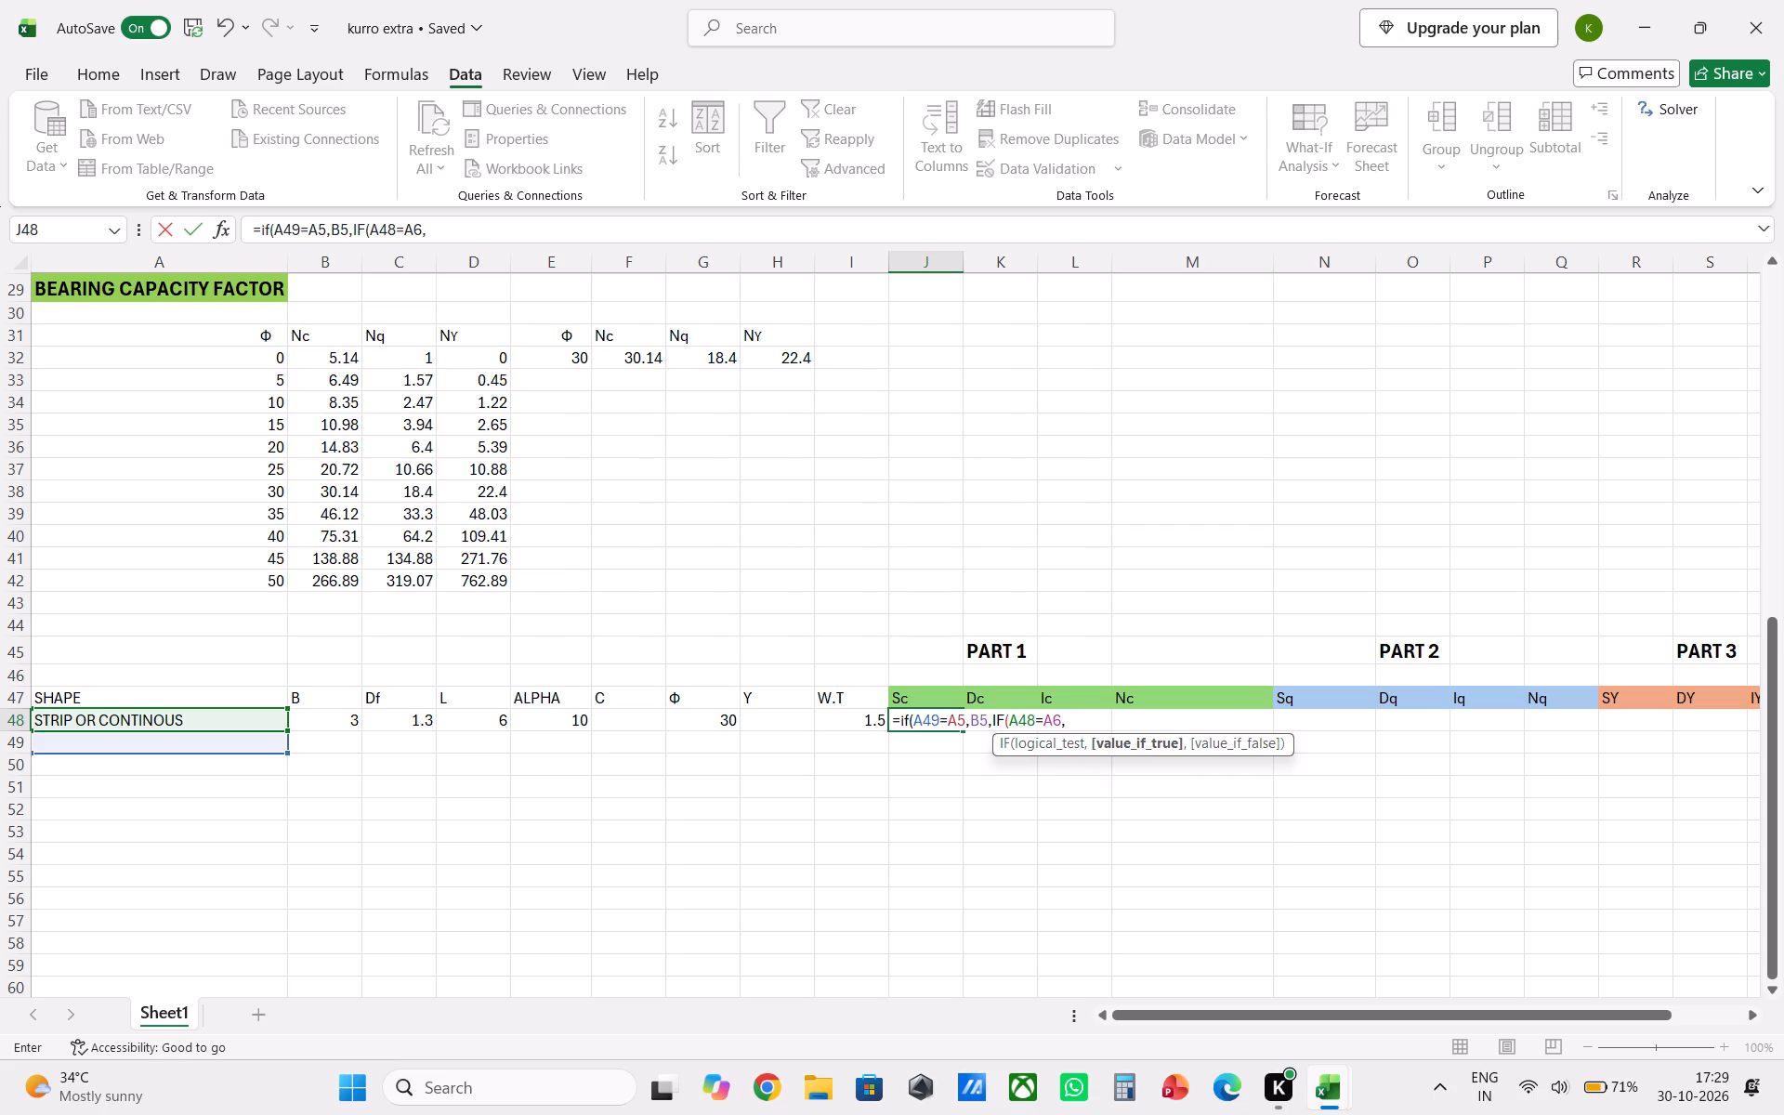
Set the nested IF's value-if-true to B6, the Sc factor of the square footing.
{"action": "scroll", "coordinate": [789, 705], "scroll_direction": "up", "scroll_amount": 4}
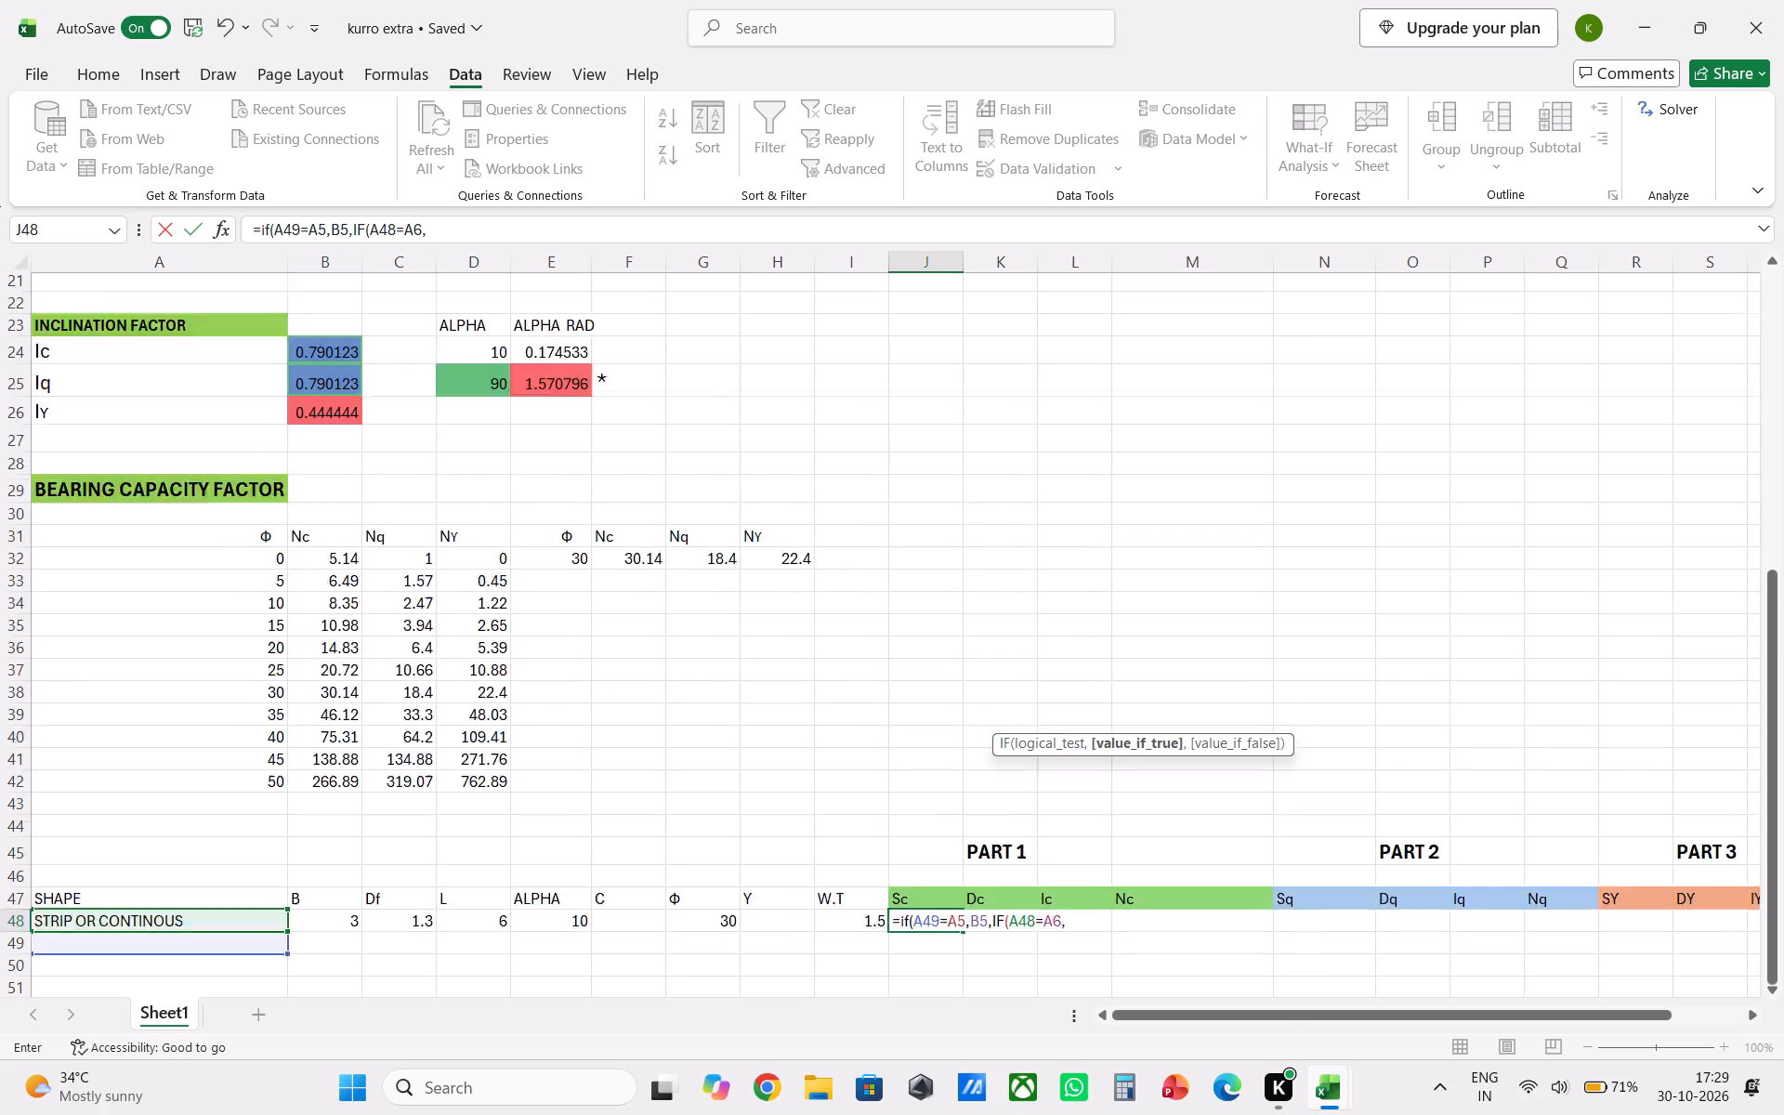
{"action": "scroll", "coordinate": [789, 705], "scroll_direction": "up", "scroll_amount": 8}
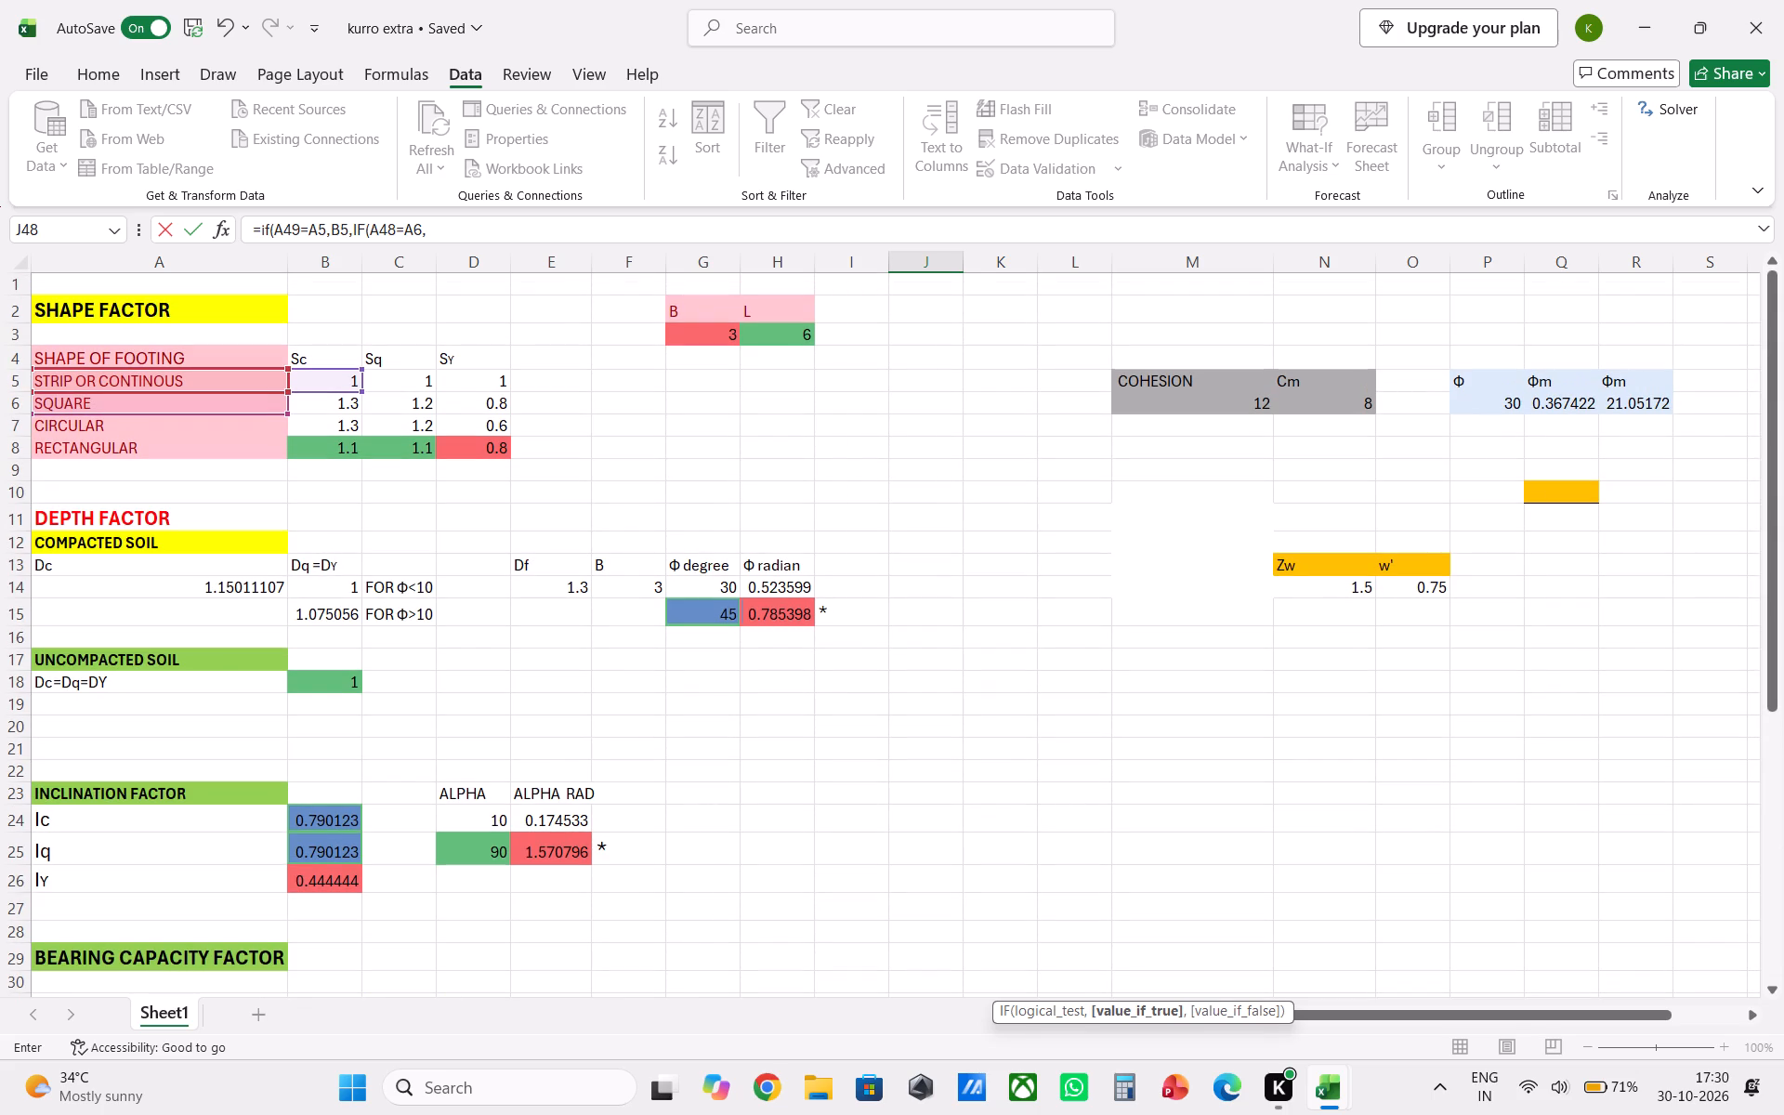
{"action": "scroll", "coordinate": [329, 459], "scroll_direction": "down", "scroll_amount": 8}
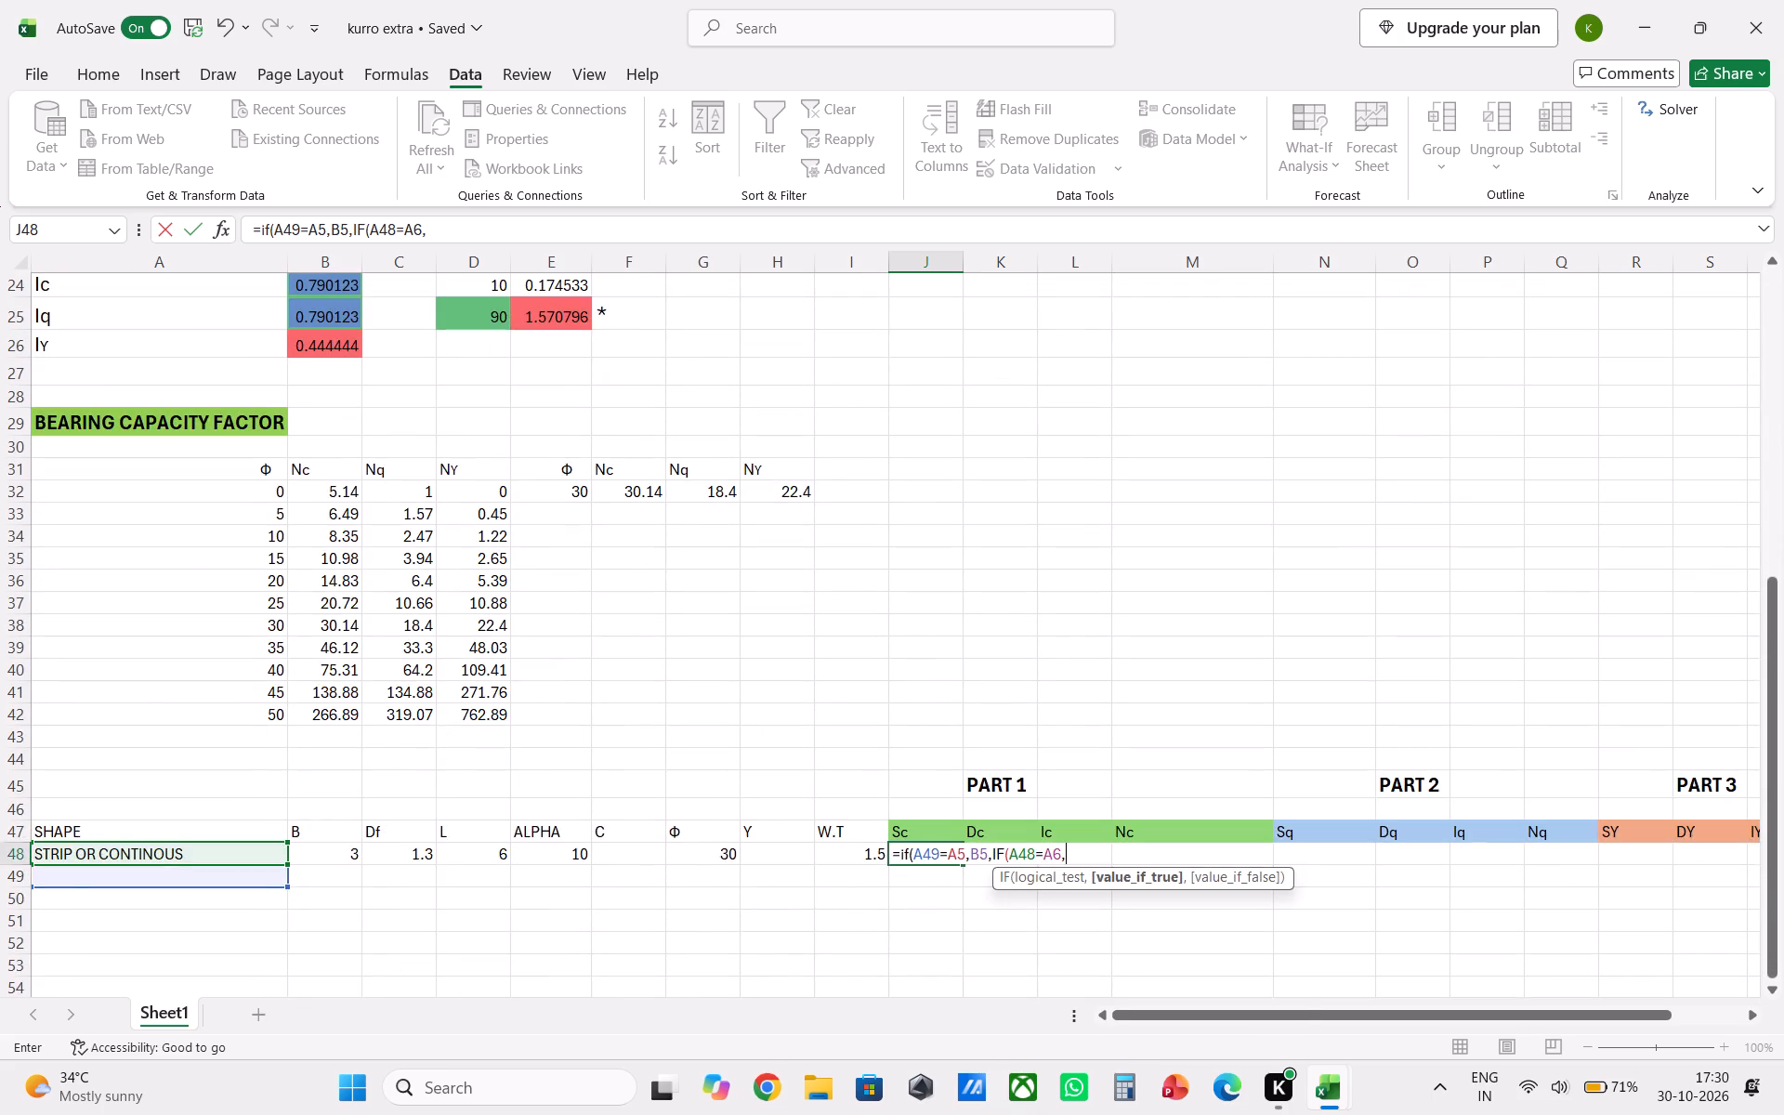
{"action": "scroll", "coordinate": [417, 499], "scroll_direction": "down", "scroll_amount": 1}
{"action": "scroll", "coordinate": [421, 495], "scroll_direction": "up", "scroll_amount": 8}
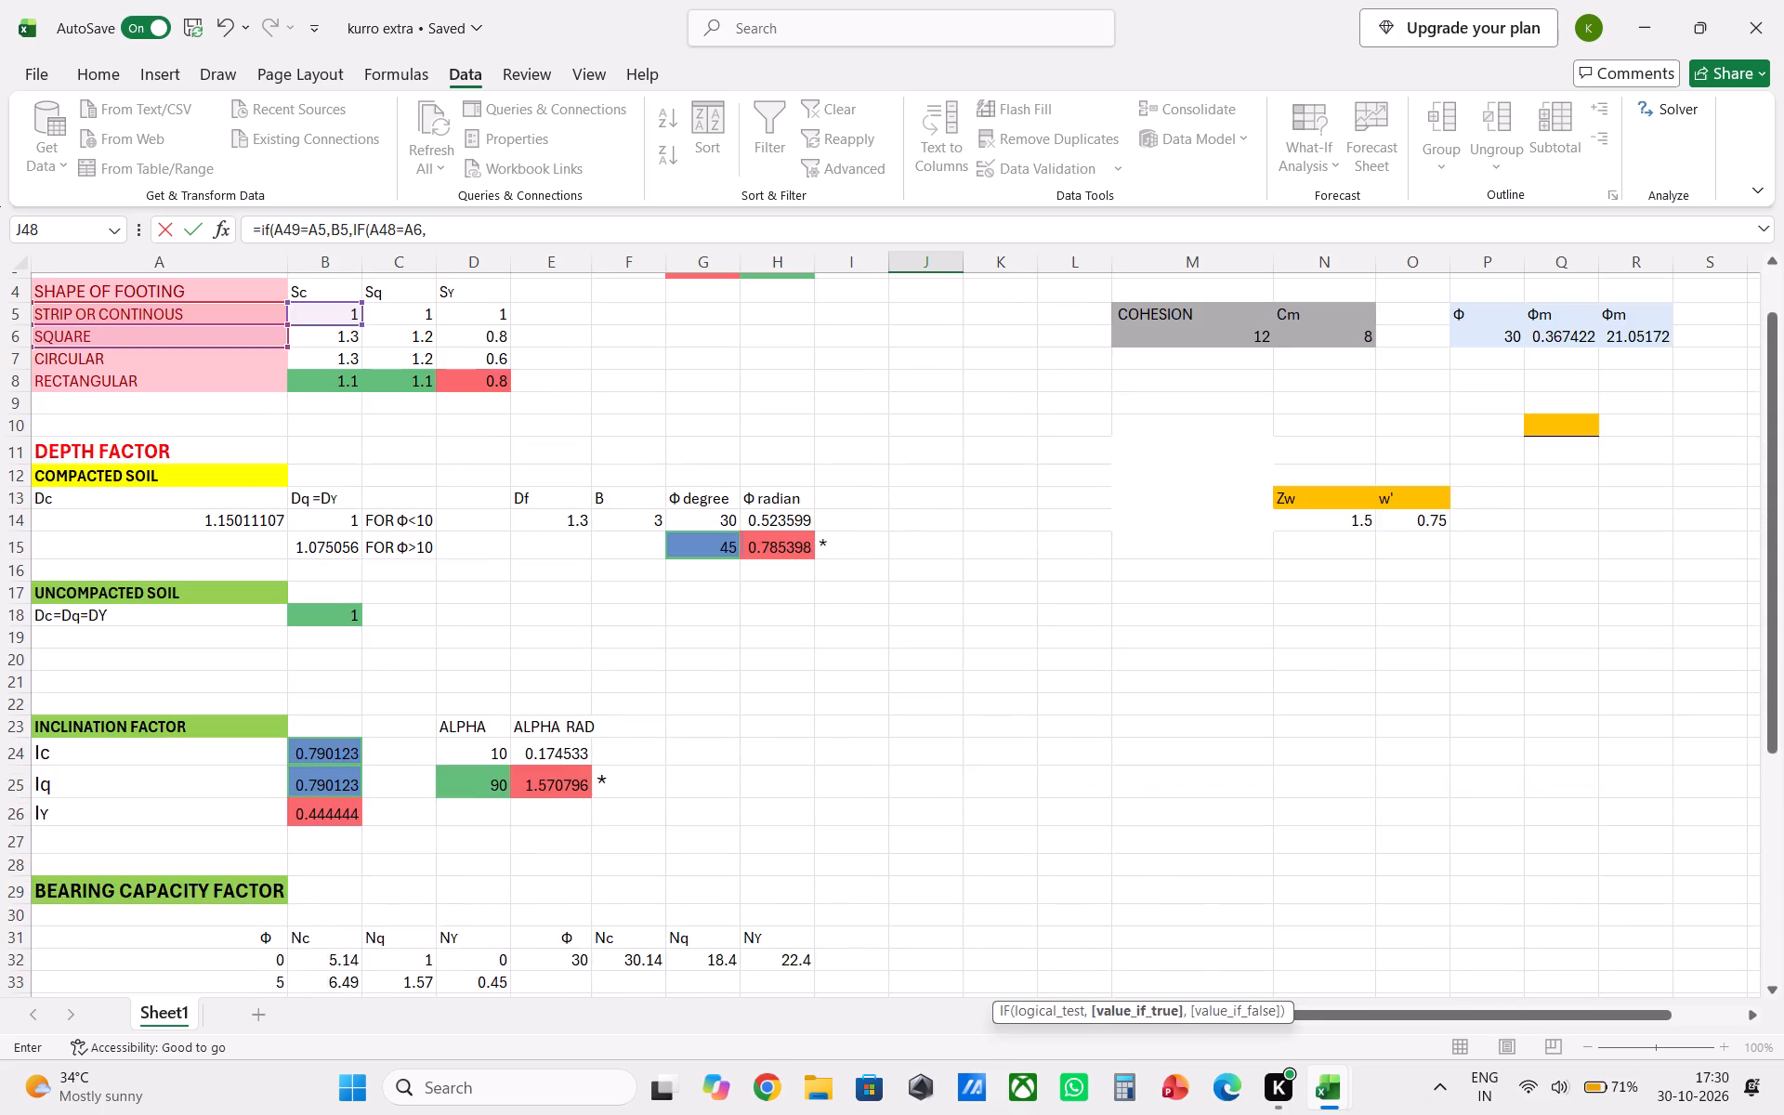
{"action": "scroll", "coordinate": [386, 504], "scroll_direction": "up", "scroll_amount": 3}
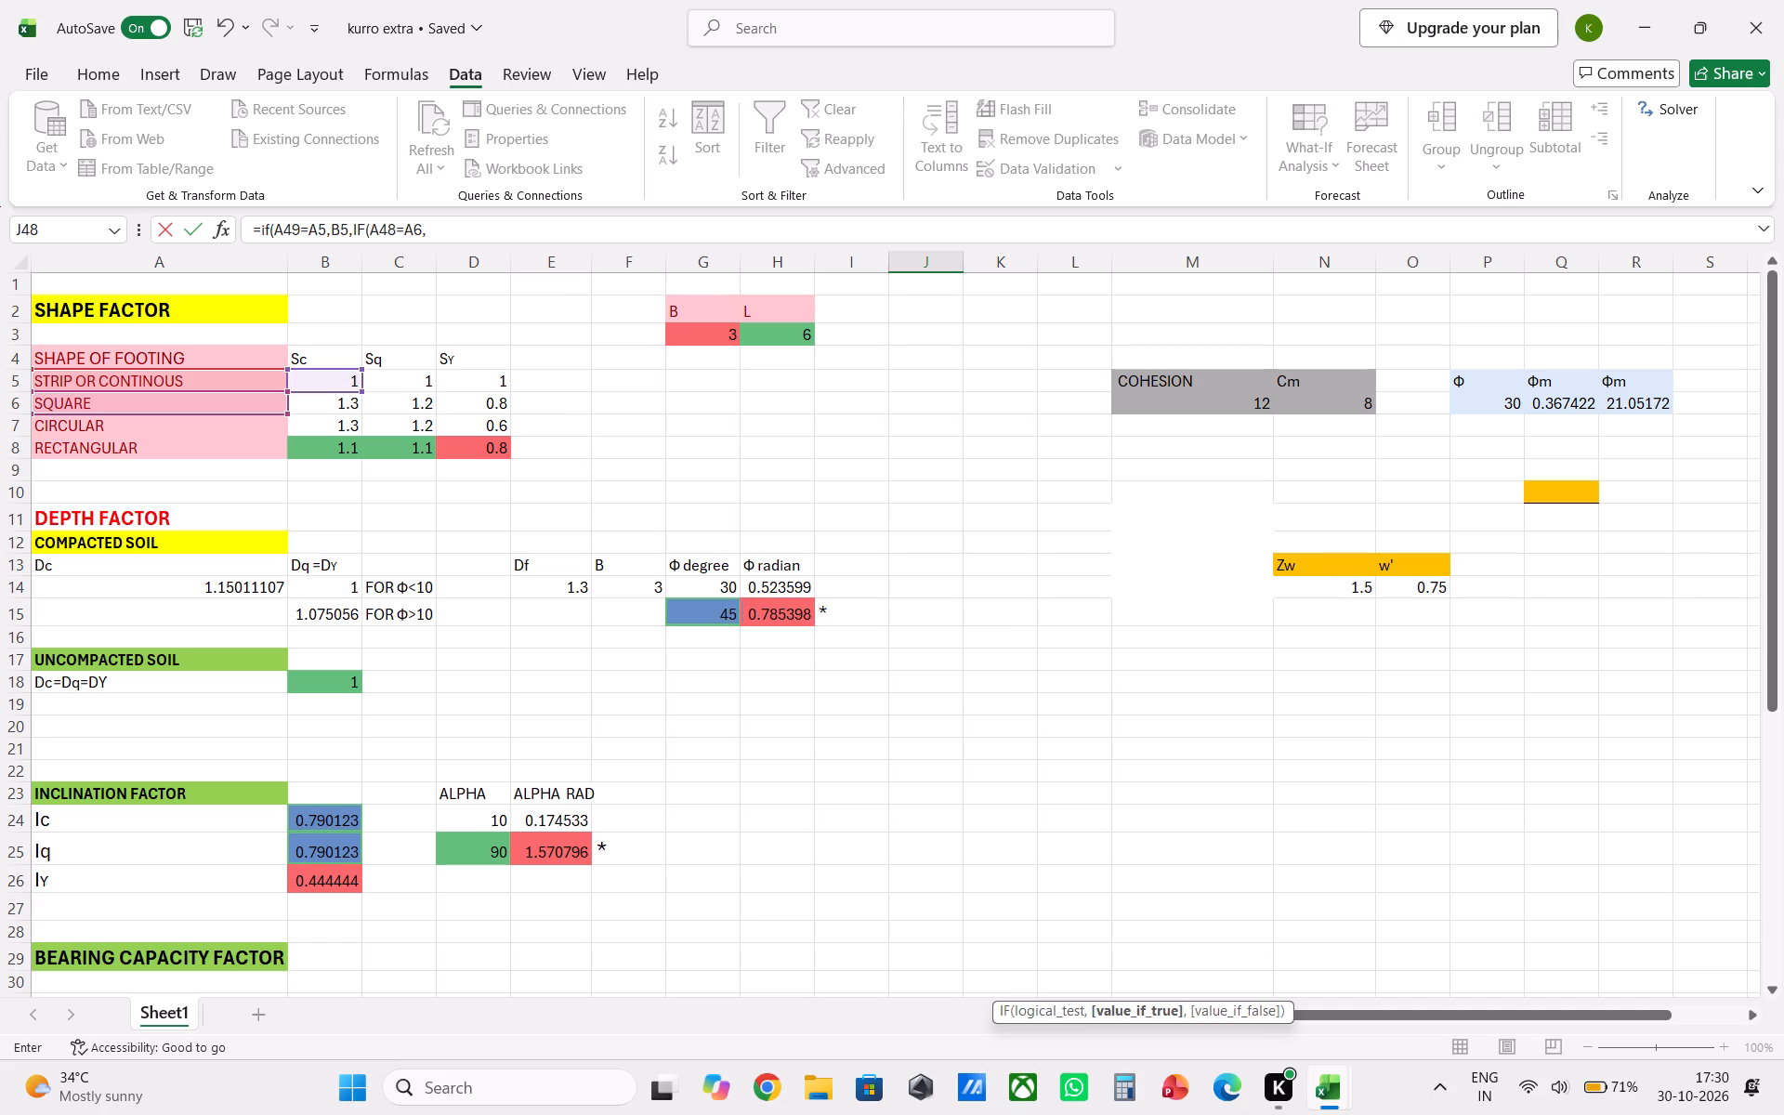
{"action": "left_click", "coordinate": [340, 411]}
{"action": "scroll", "coordinate": [411, 513], "scroll_direction": "down", "scroll_amount": 7}
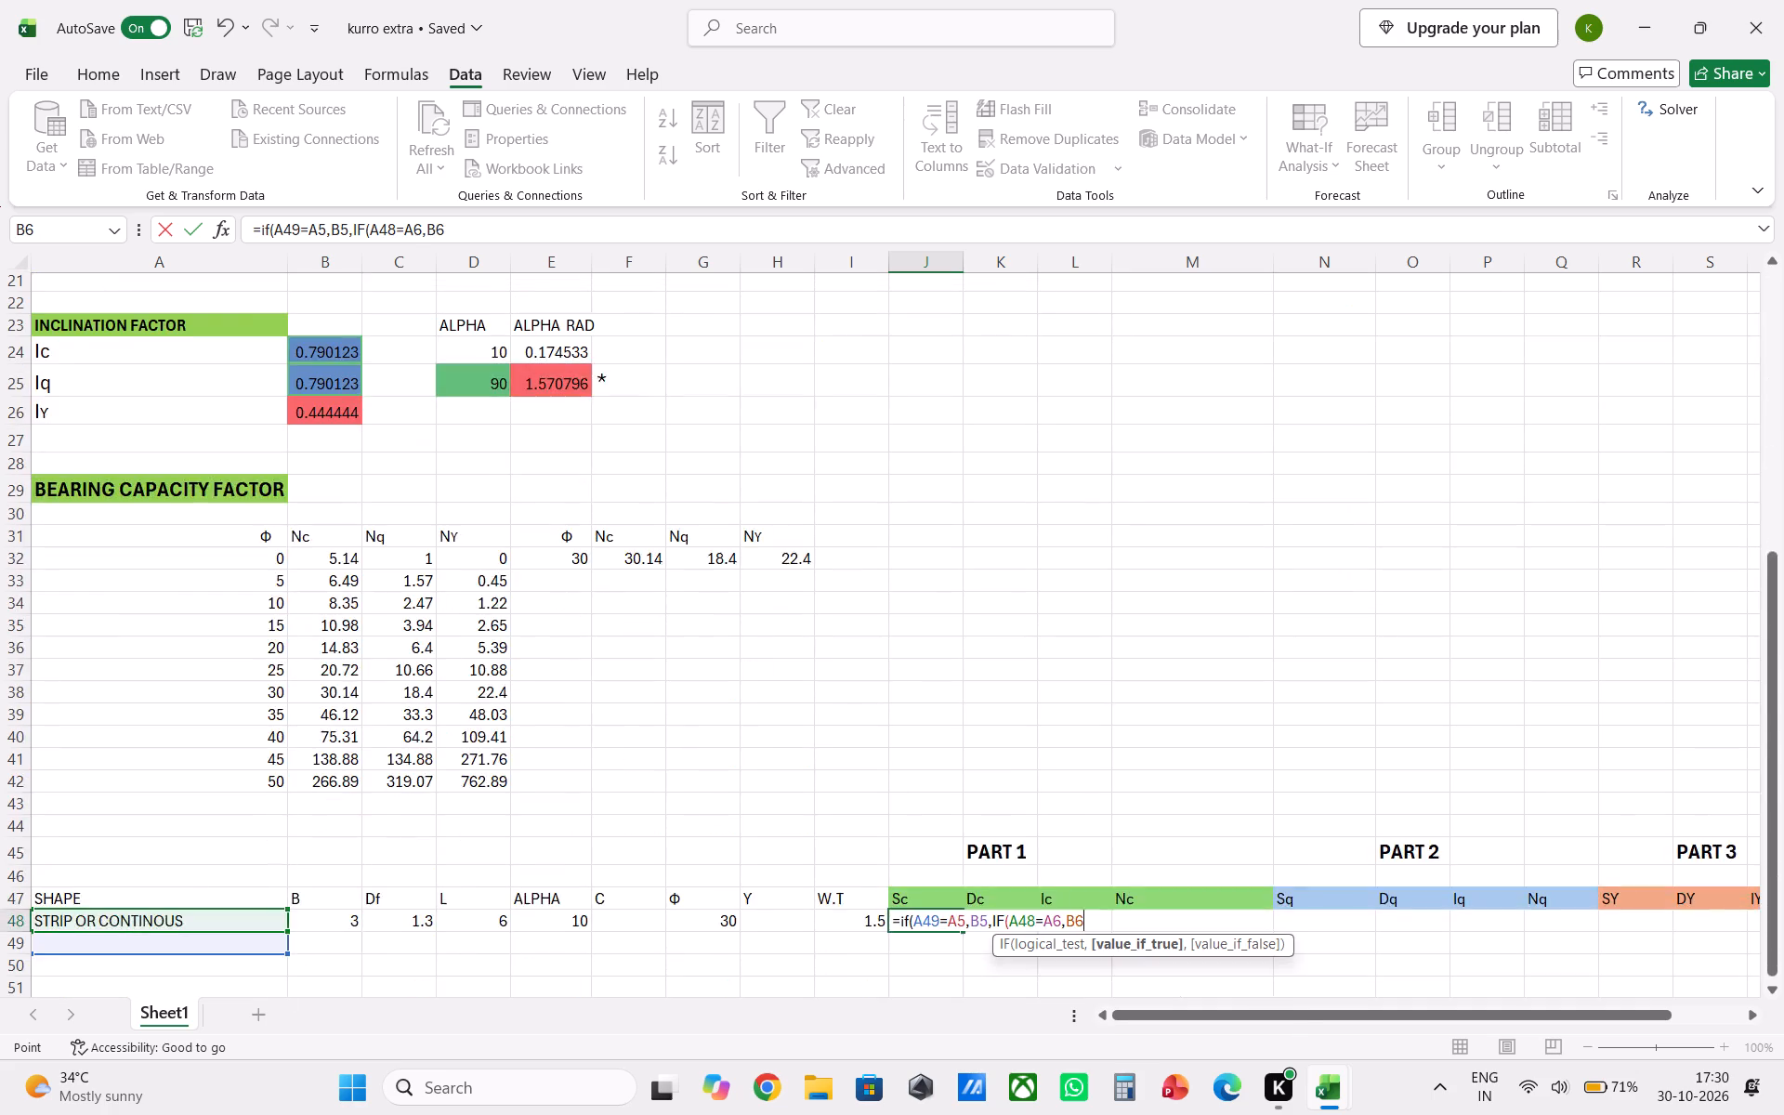
{"action": "scroll", "coordinate": [468, 555], "scroll_direction": "down", "scroll_amount": 3}
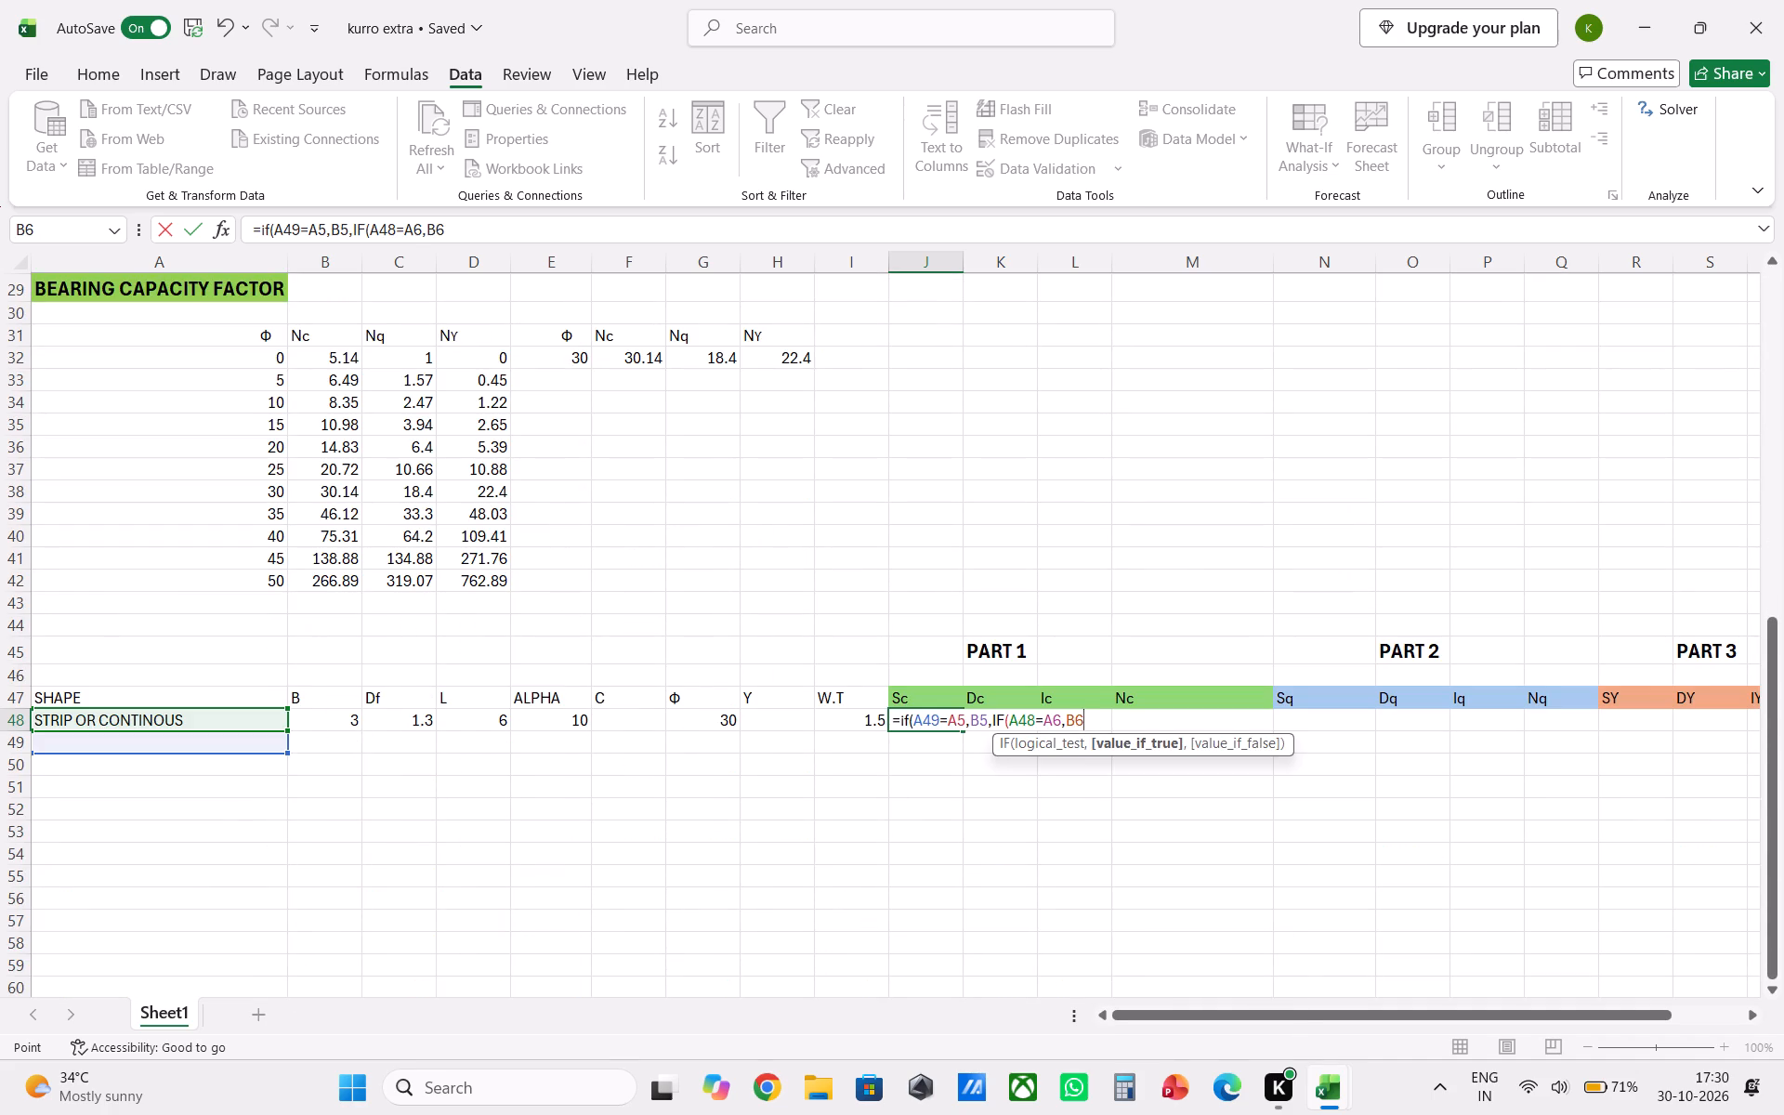
{"action": "key", "text": "comma"}
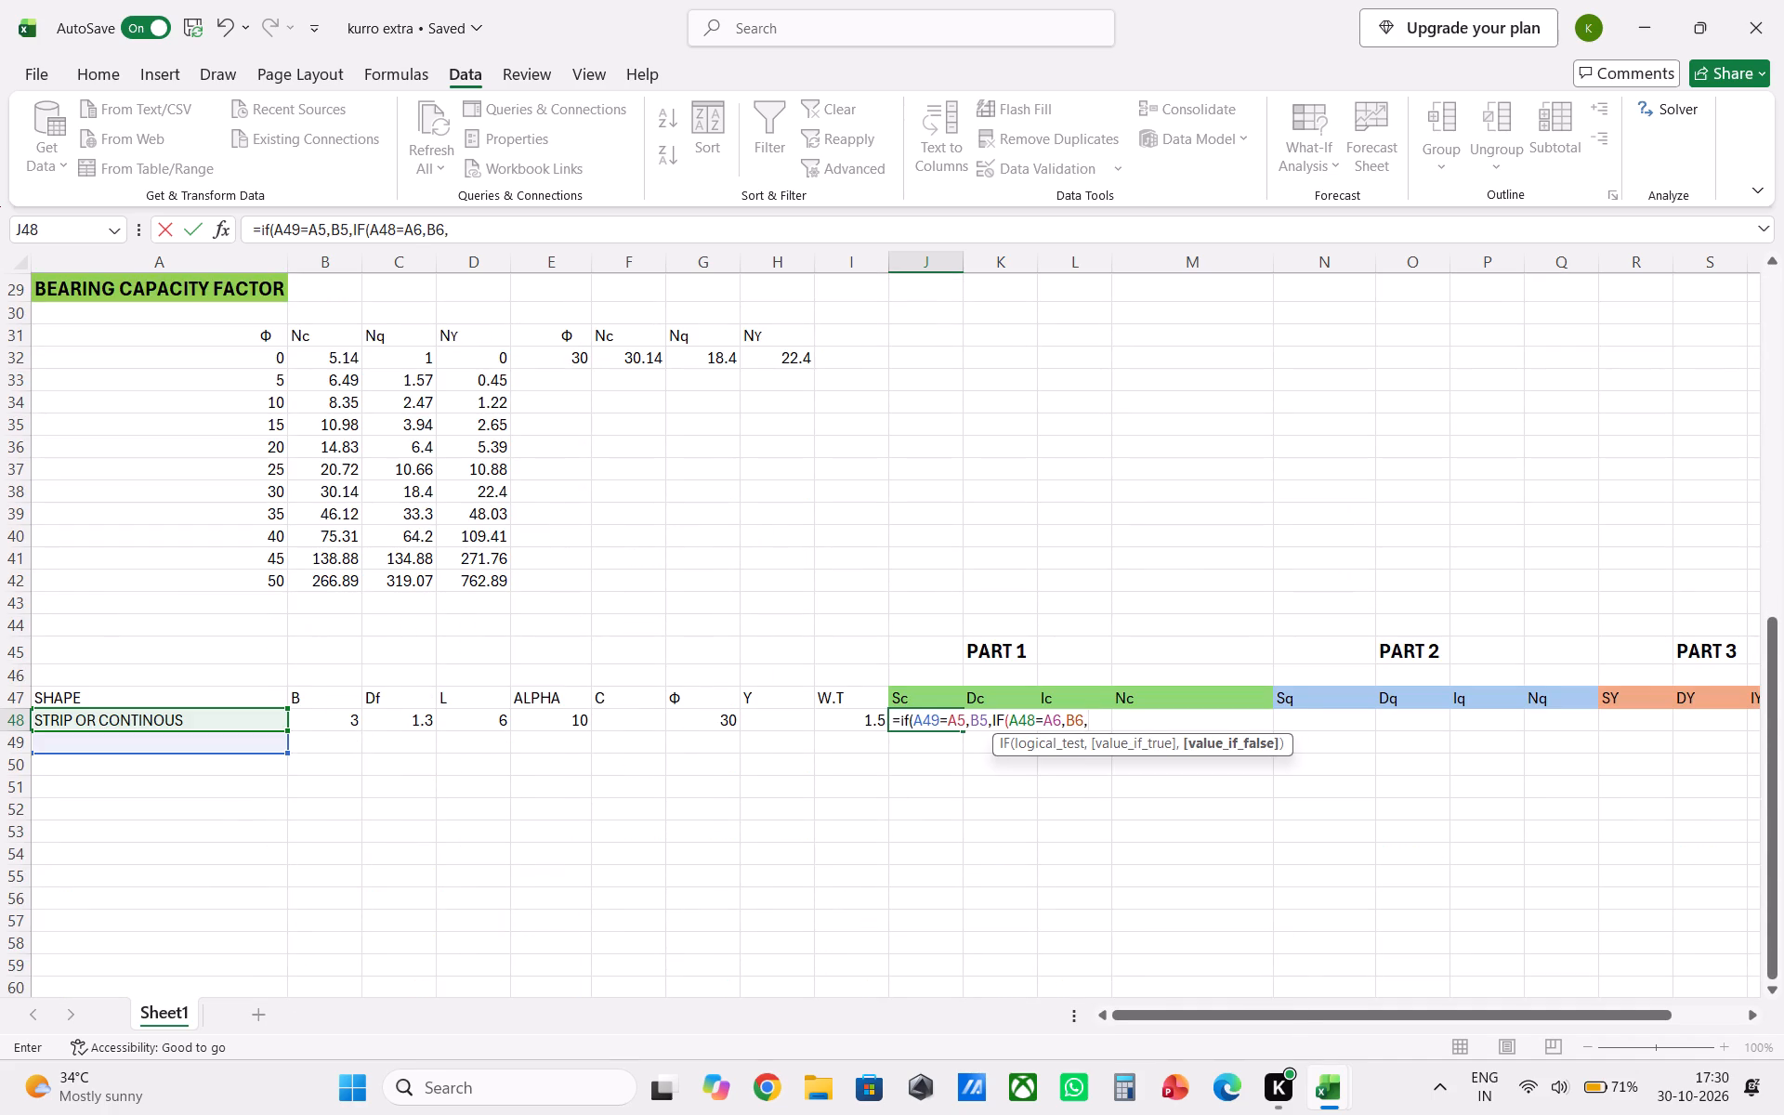
Nest a third IF as the value-if-false, testing whether shape A48 equals A7, the circular footing.
{"action": "key", "text": "i"}
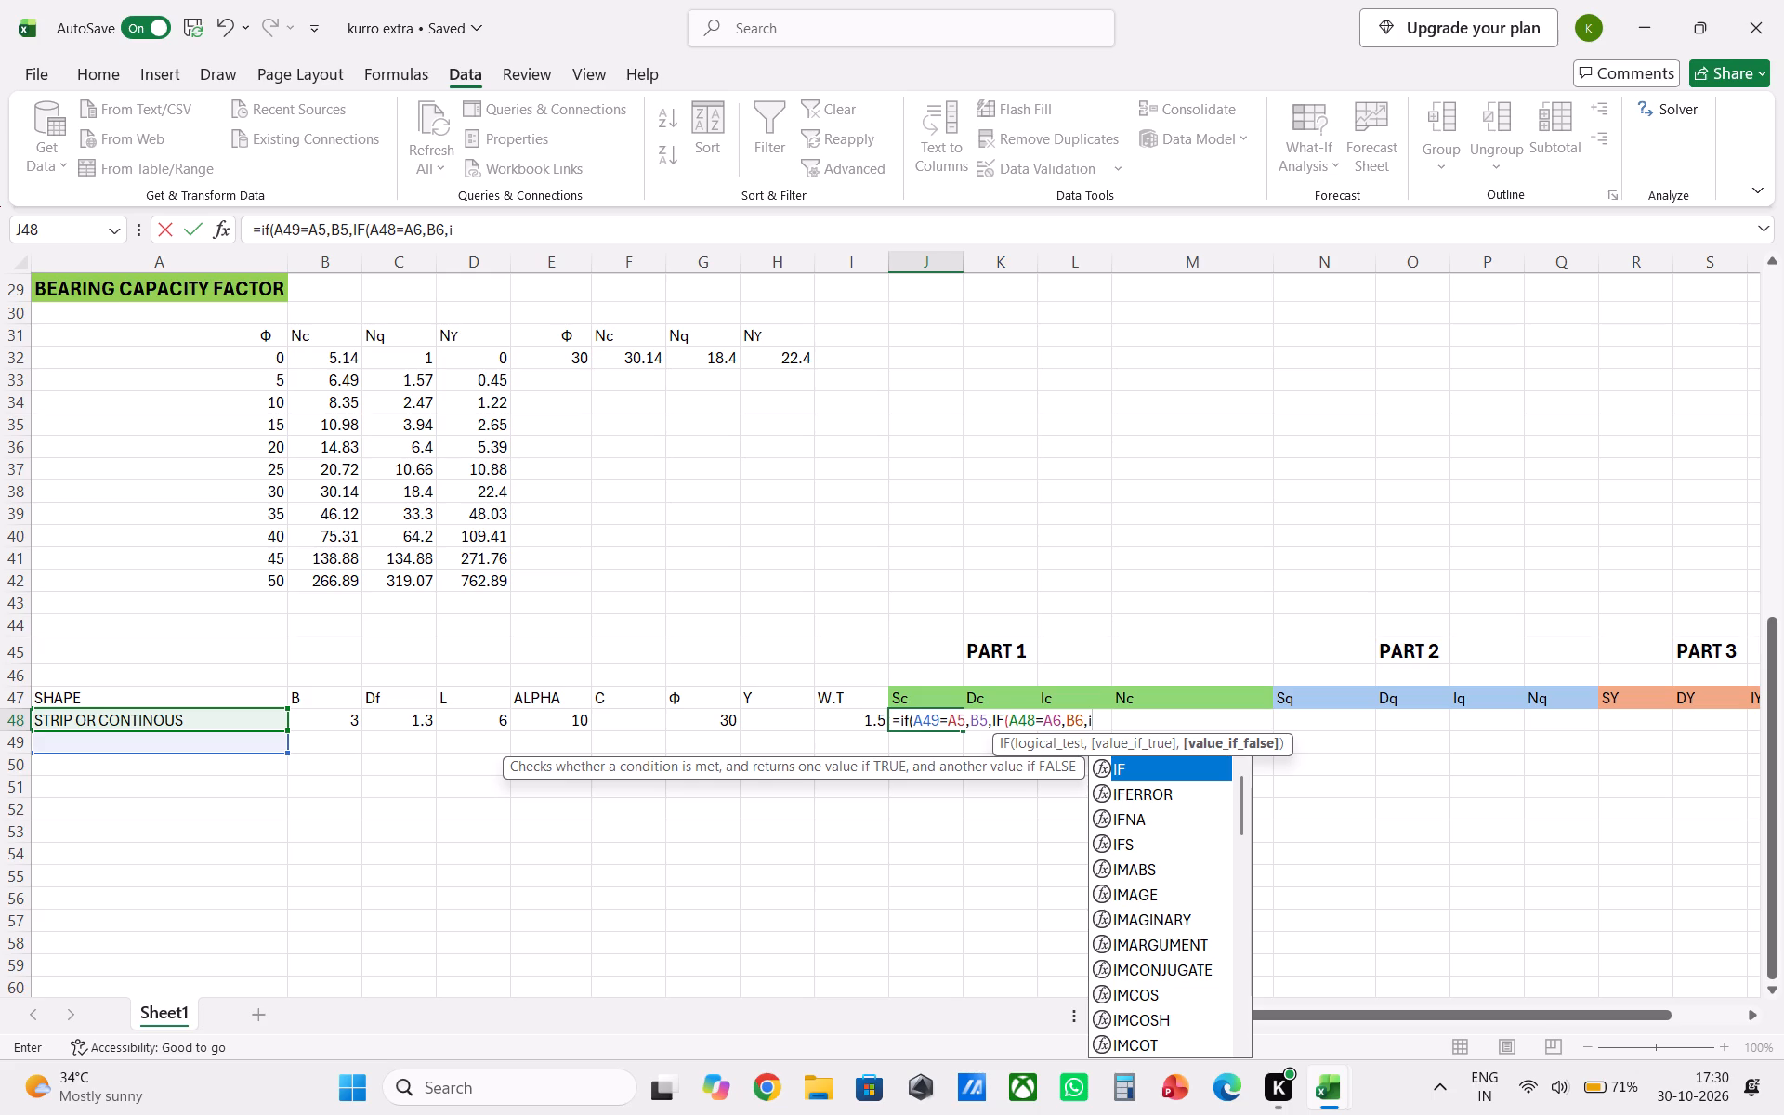
{"action": "double_click", "coordinate": [1124, 757]}
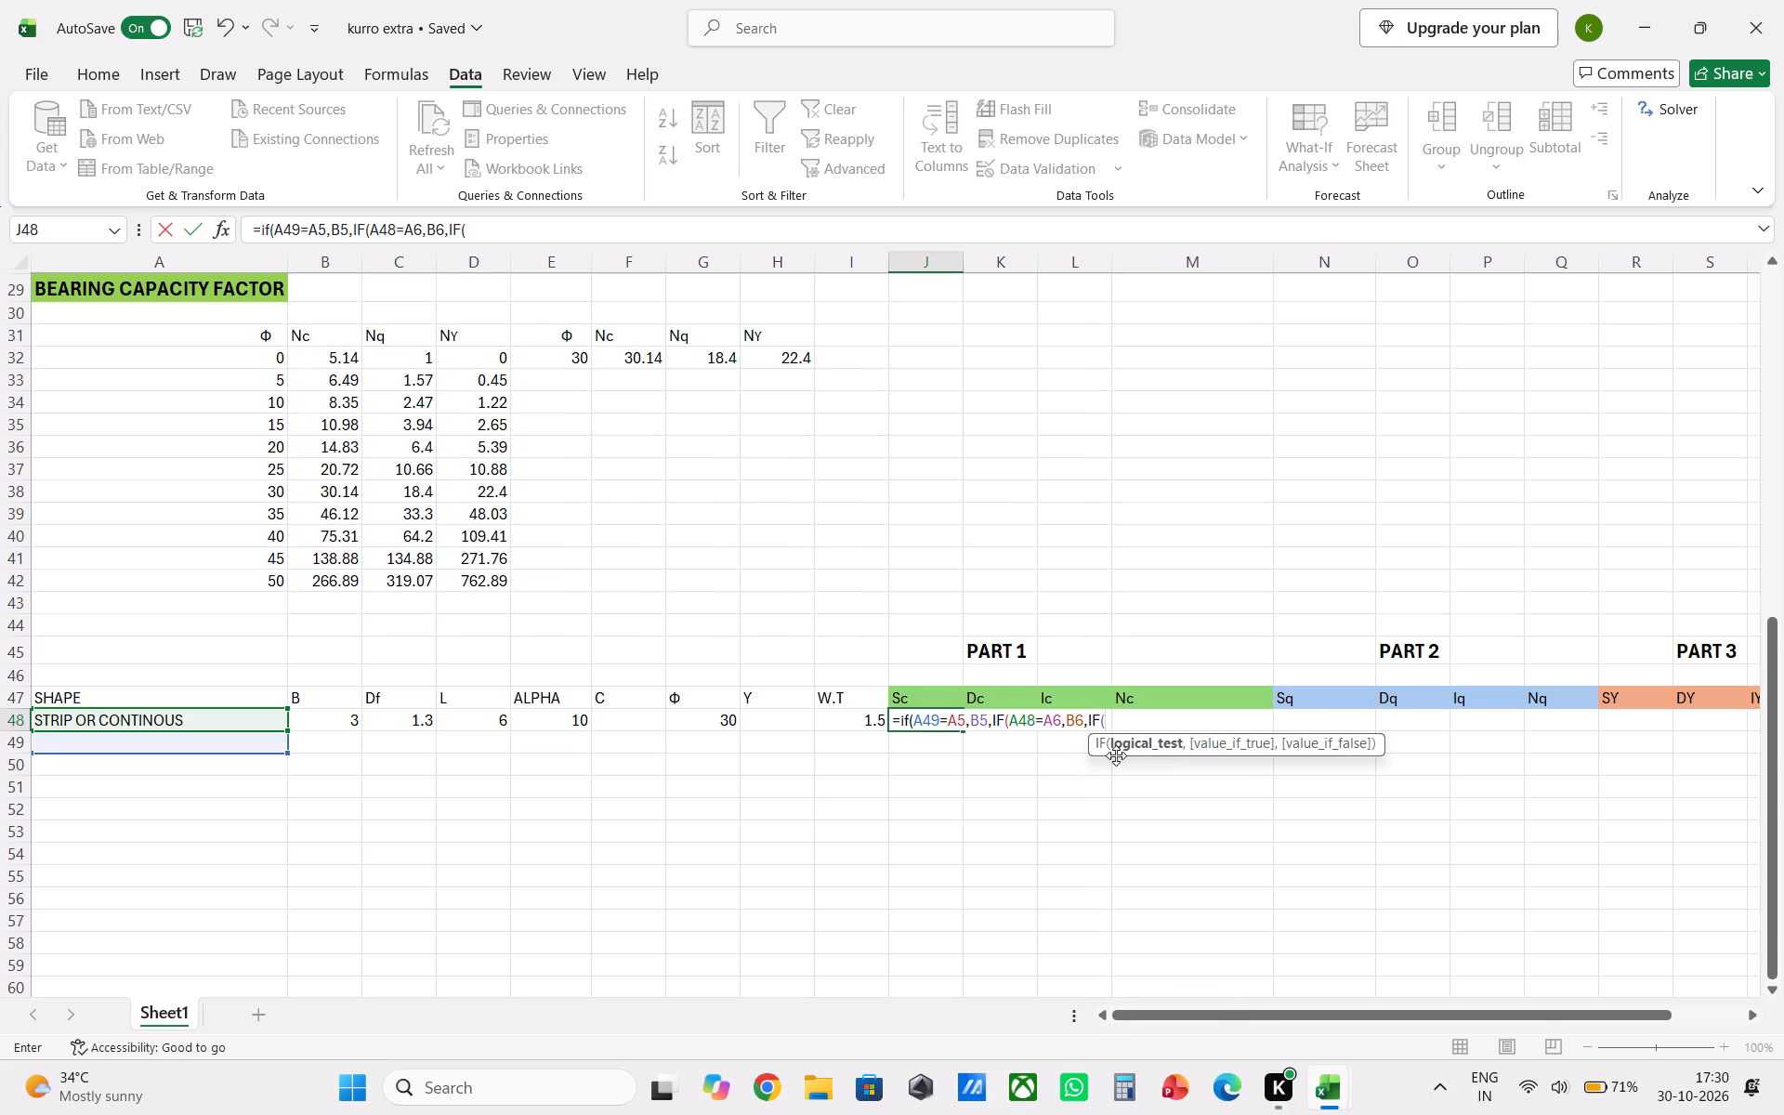
{"action": "left_click", "coordinate": [216, 720]}
{"action": "key", "text": "equal"}
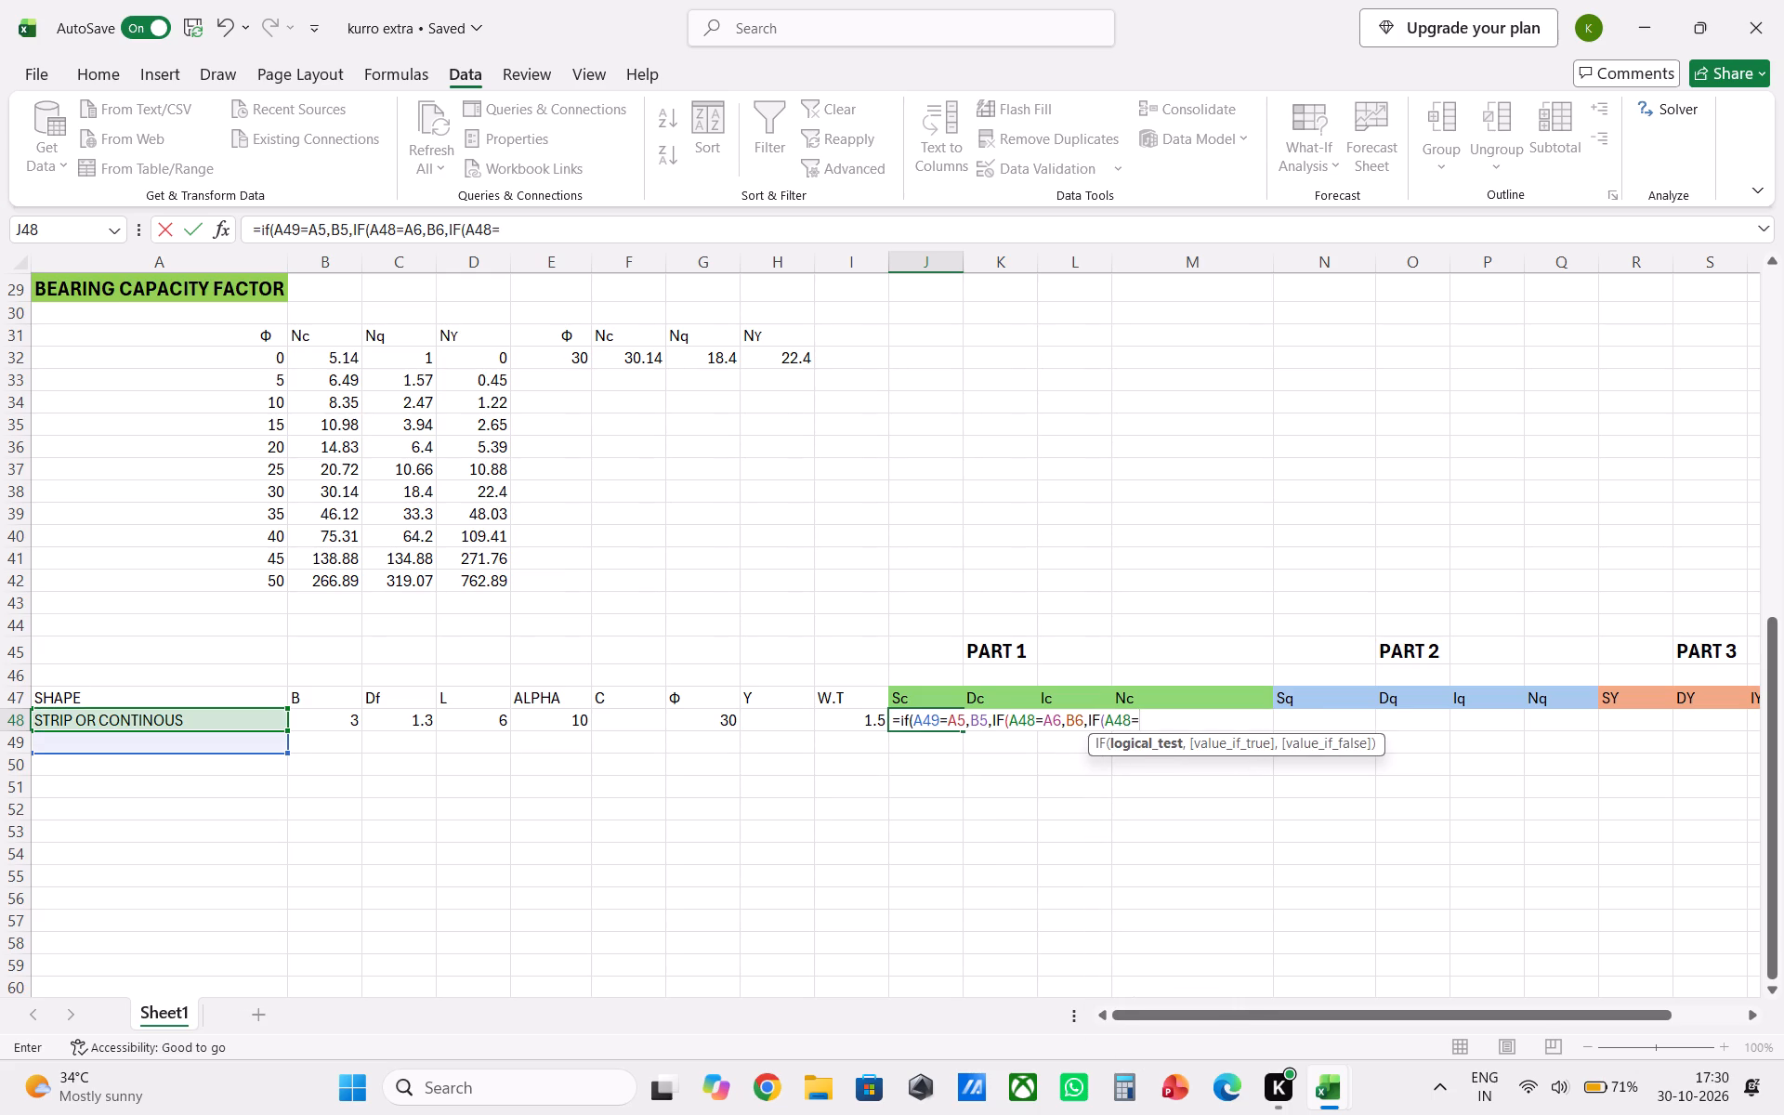
{"action": "scroll", "coordinate": [234, 721], "scroll_direction": "up", "scroll_amount": 8}
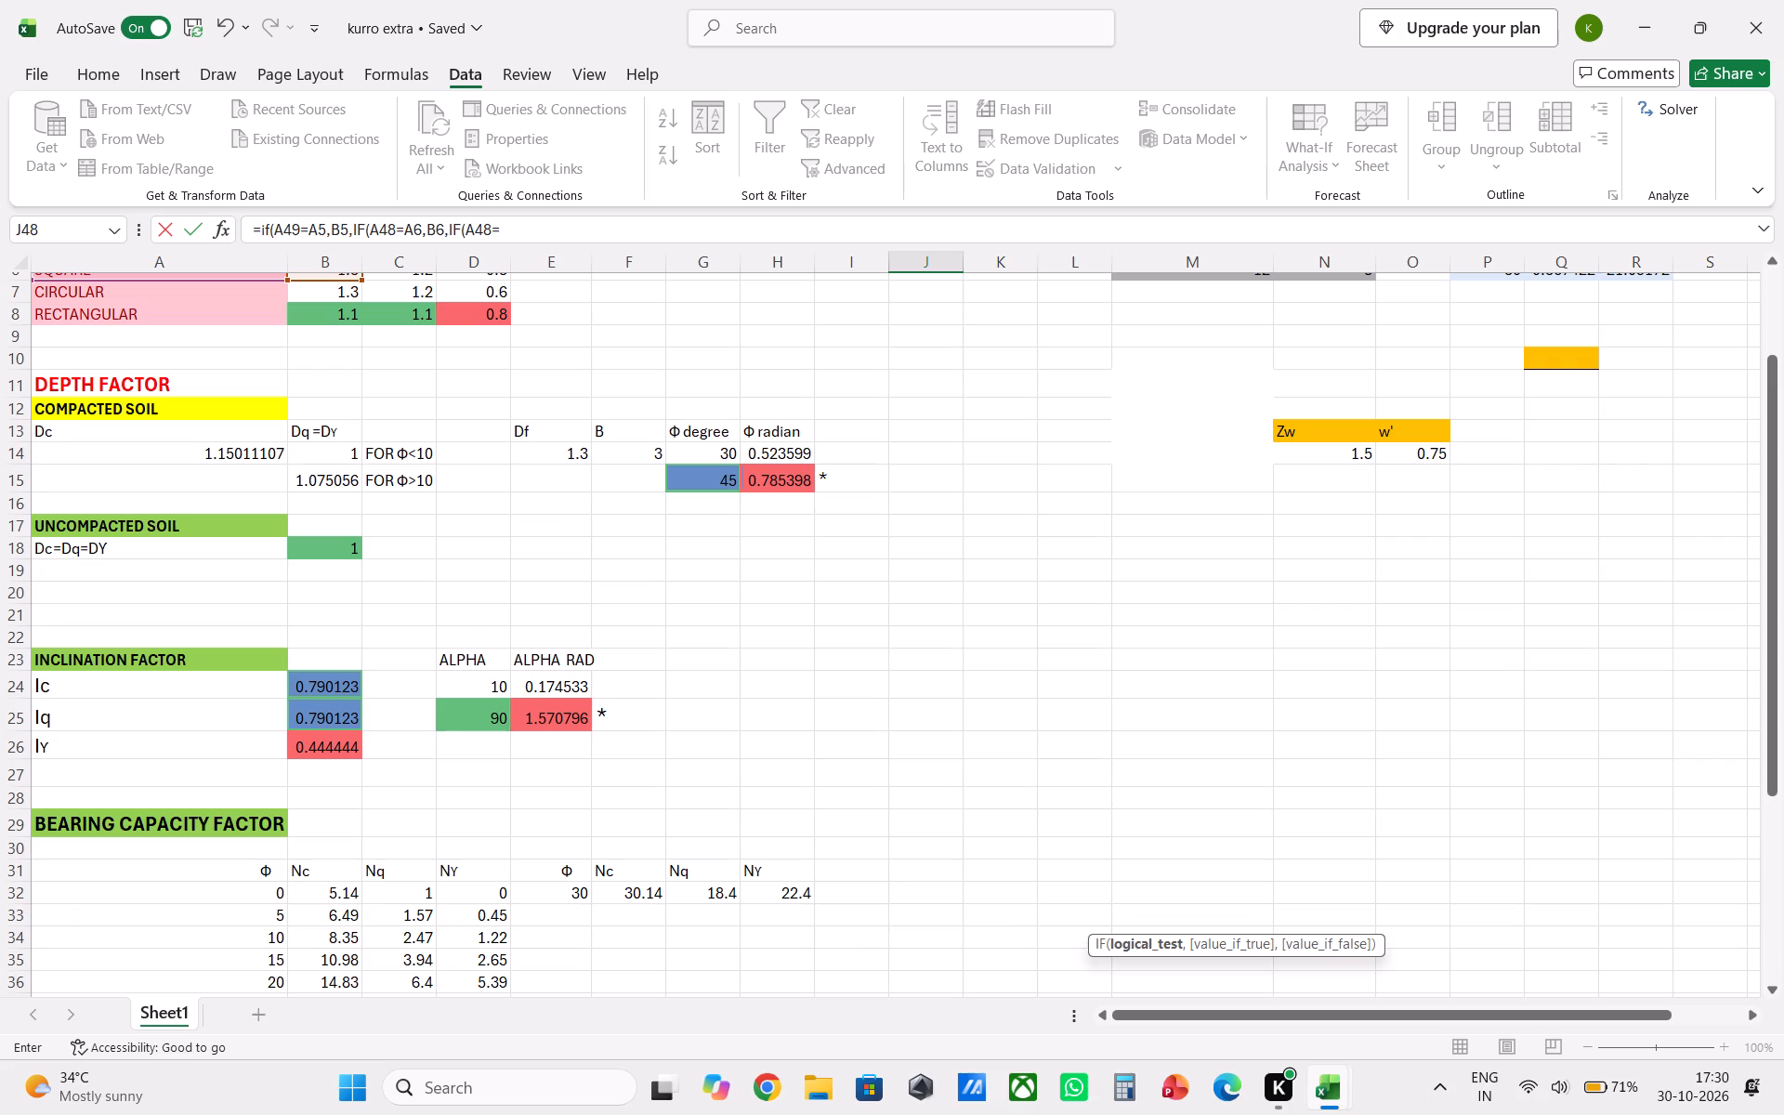
{"action": "left_click", "coordinate": [256, 295]}
{"action": "scroll", "coordinate": [262, 307], "scroll_direction": "down", "scroll_amount": 4}
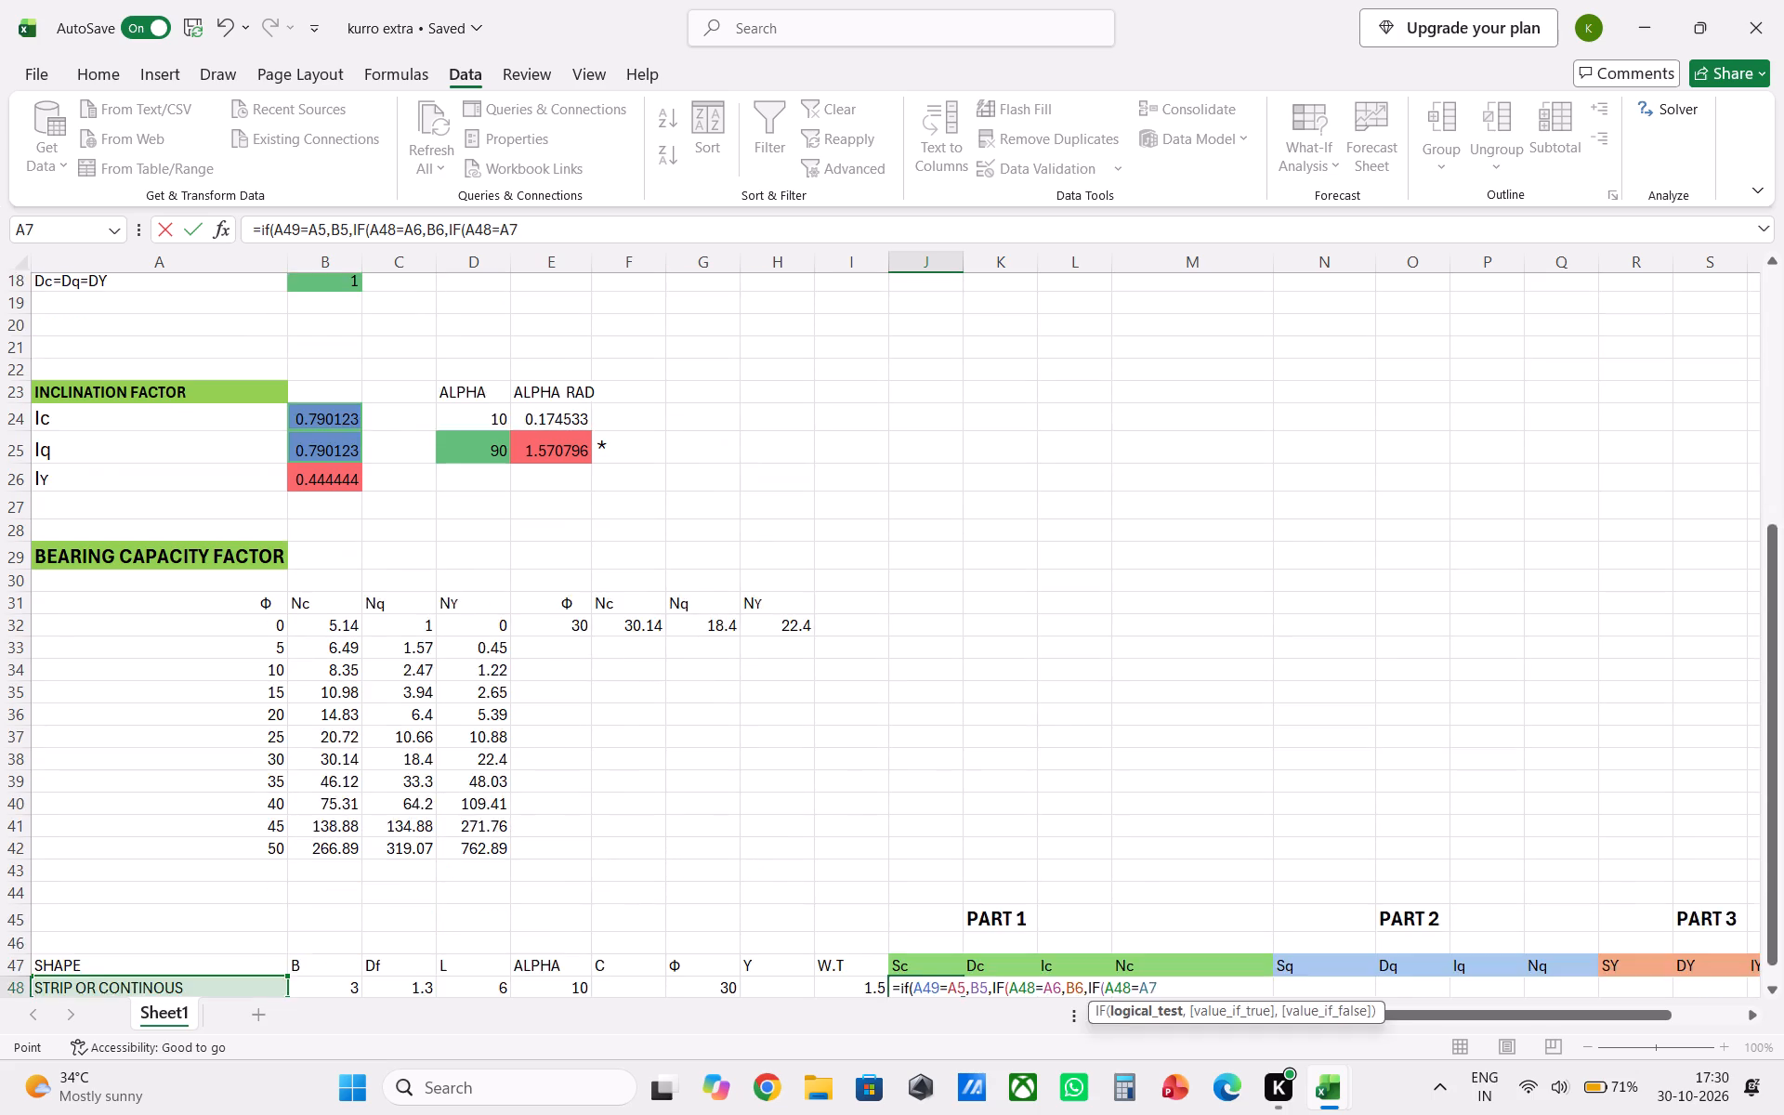
{"action": "scroll", "coordinate": [262, 336], "scroll_direction": "down", "scroll_amount": 3}
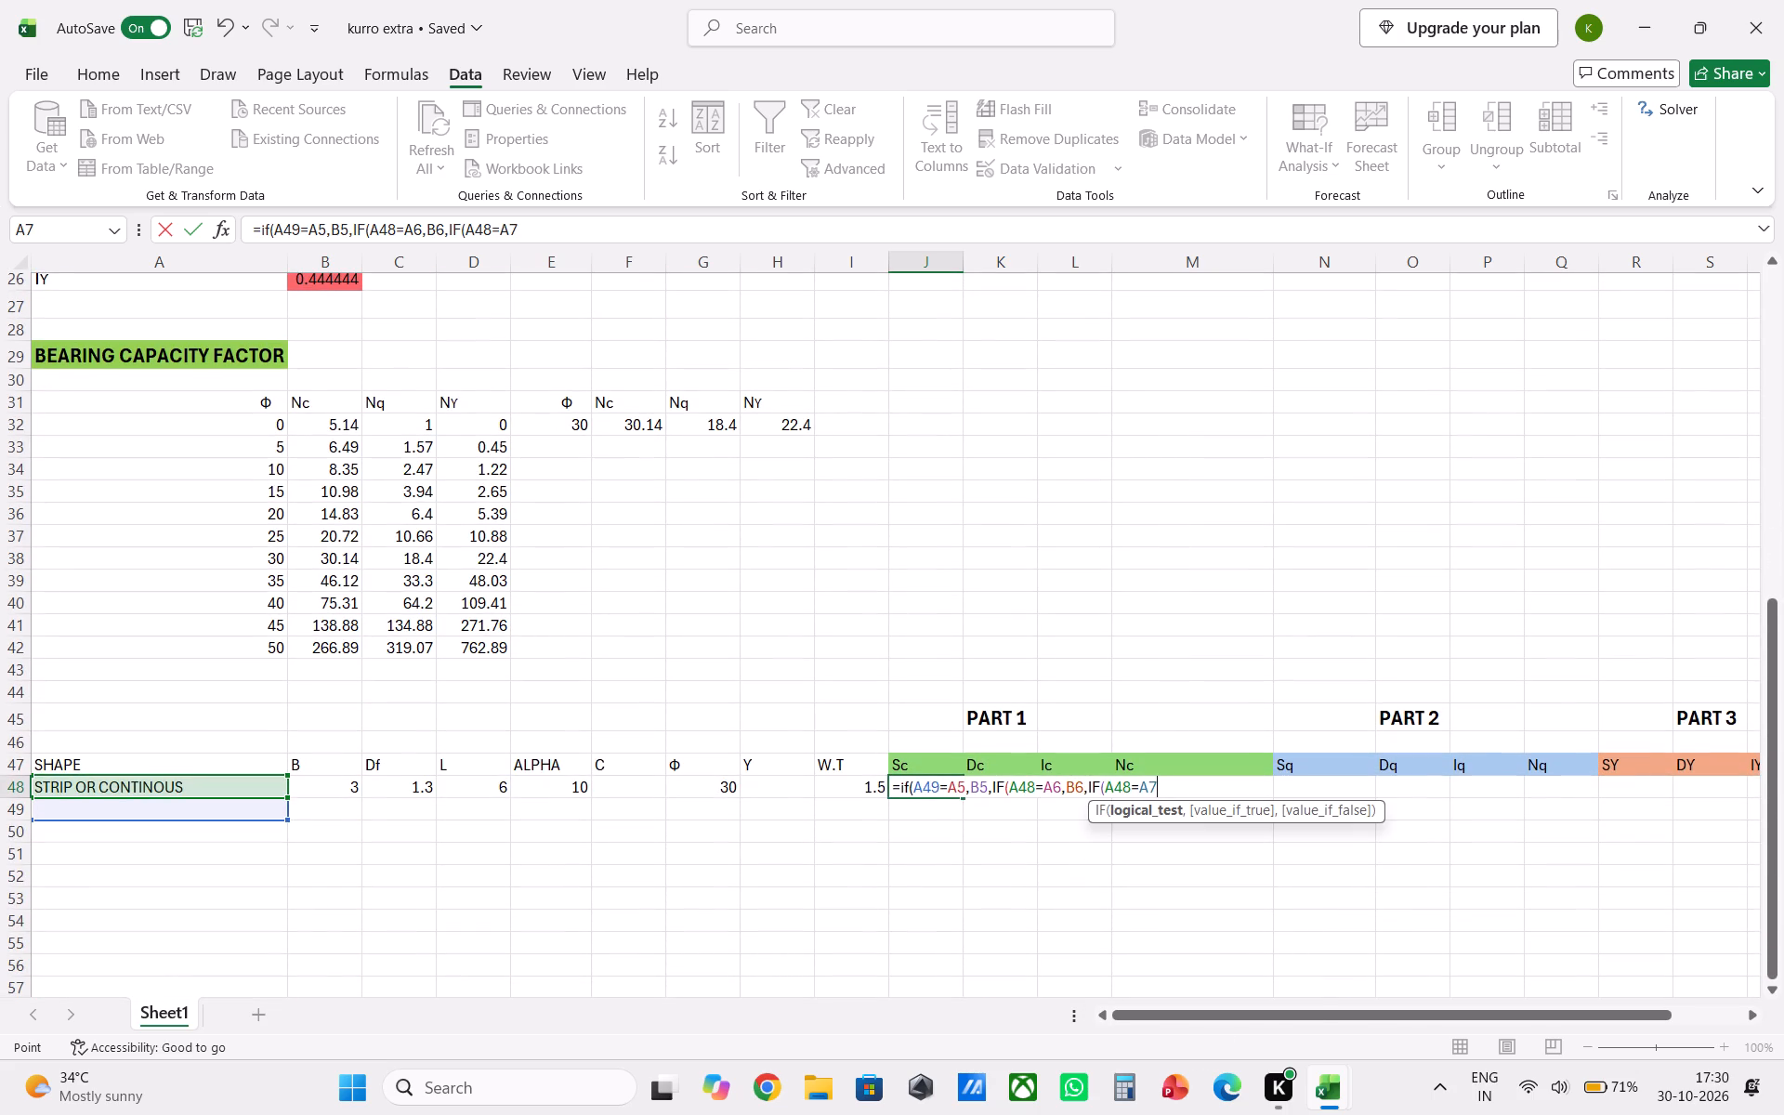
{"action": "key", "text": "comma"}
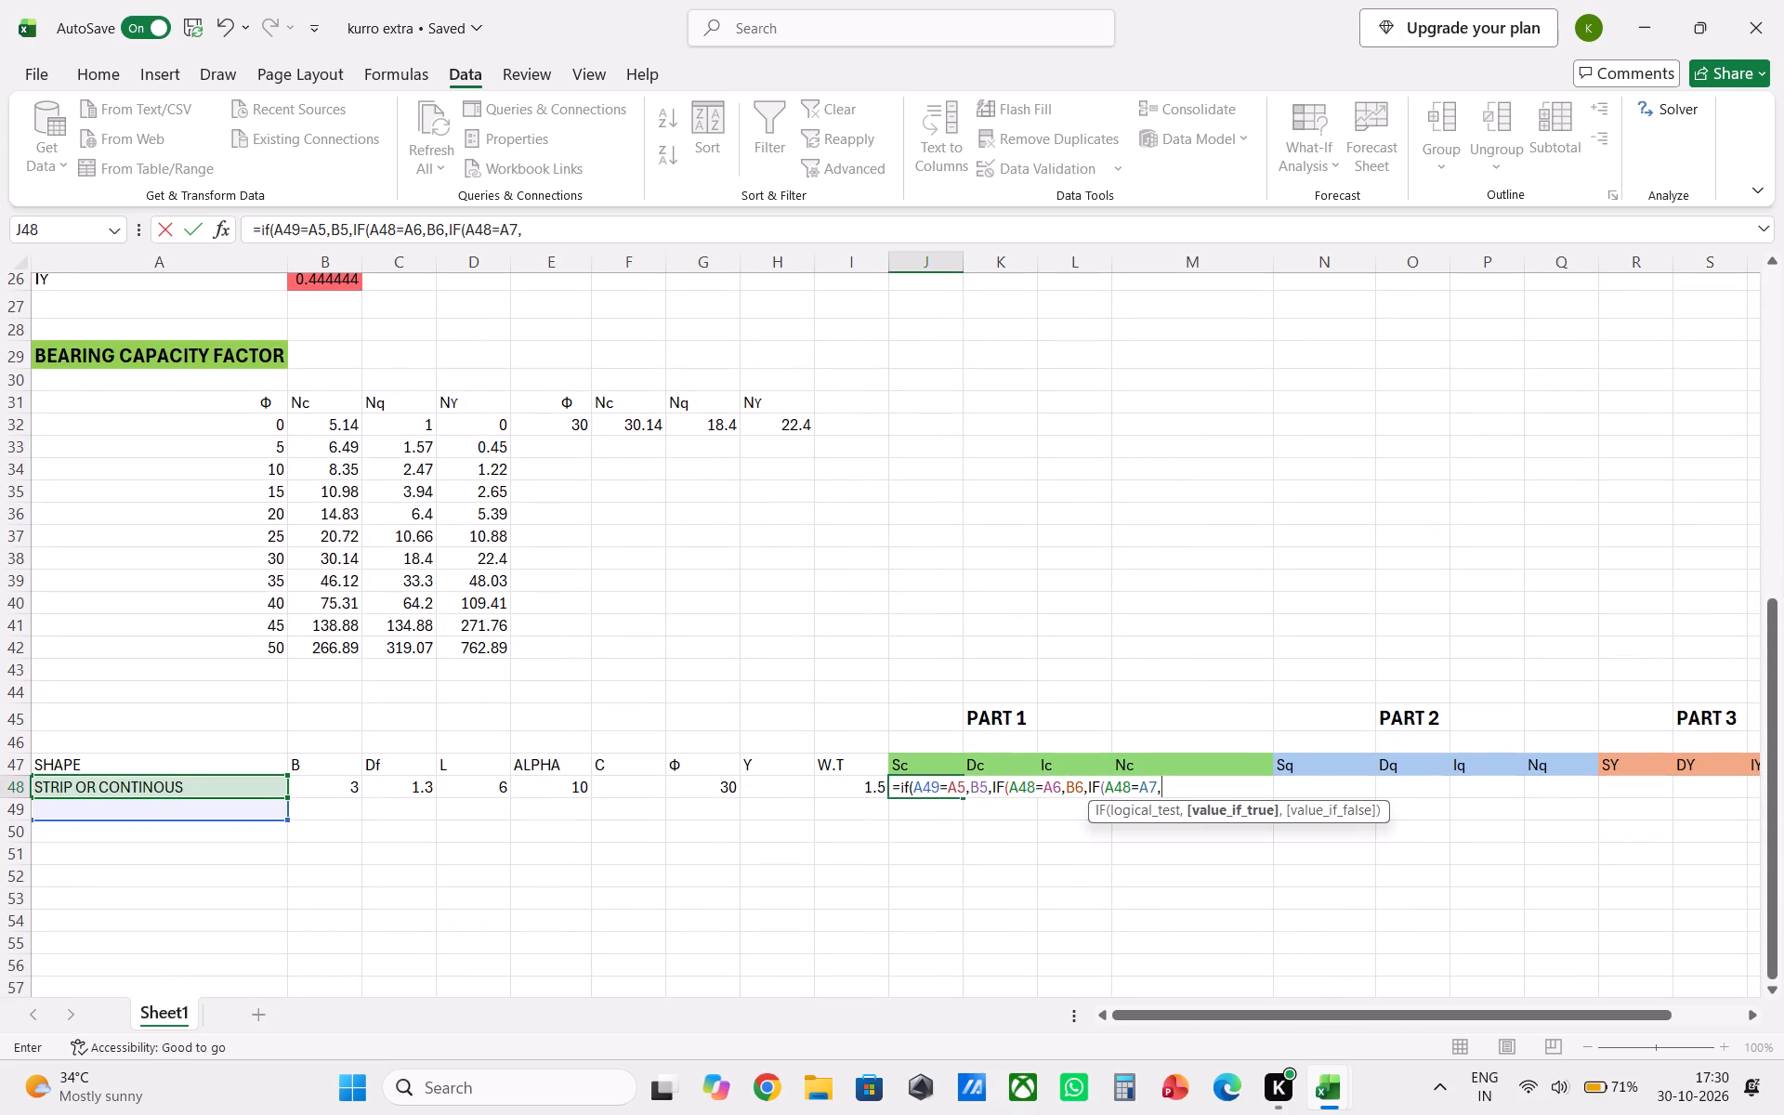
Set the third IF's value-if-true to B7, the Sc factor of the circular footing.
{"action": "scroll", "coordinate": [308, 388], "scroll_direction": "up", "scroll_amount": 8}
{"action": "left_click", "coordinate": [328, 361]}
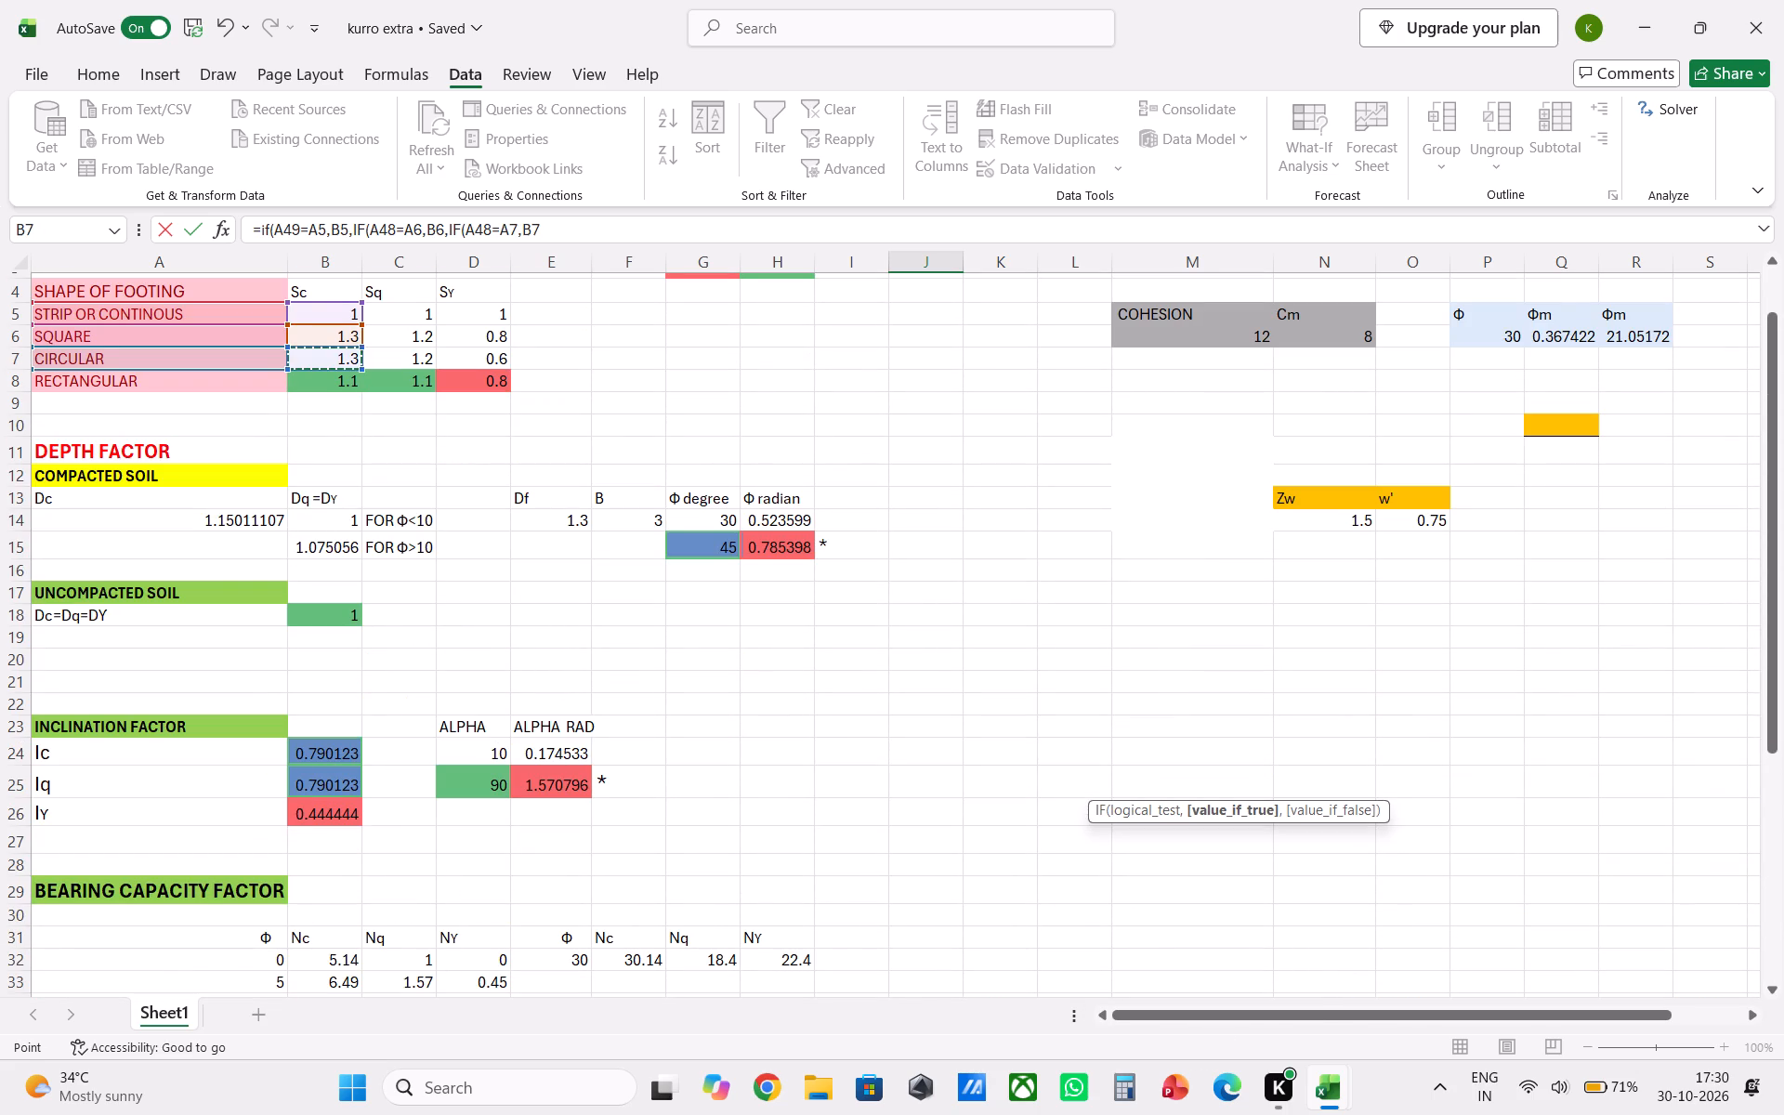
{"action": "scroll", "coordinate": [331, 361], "scroll_direction": "down", "scroll_amount": 8}
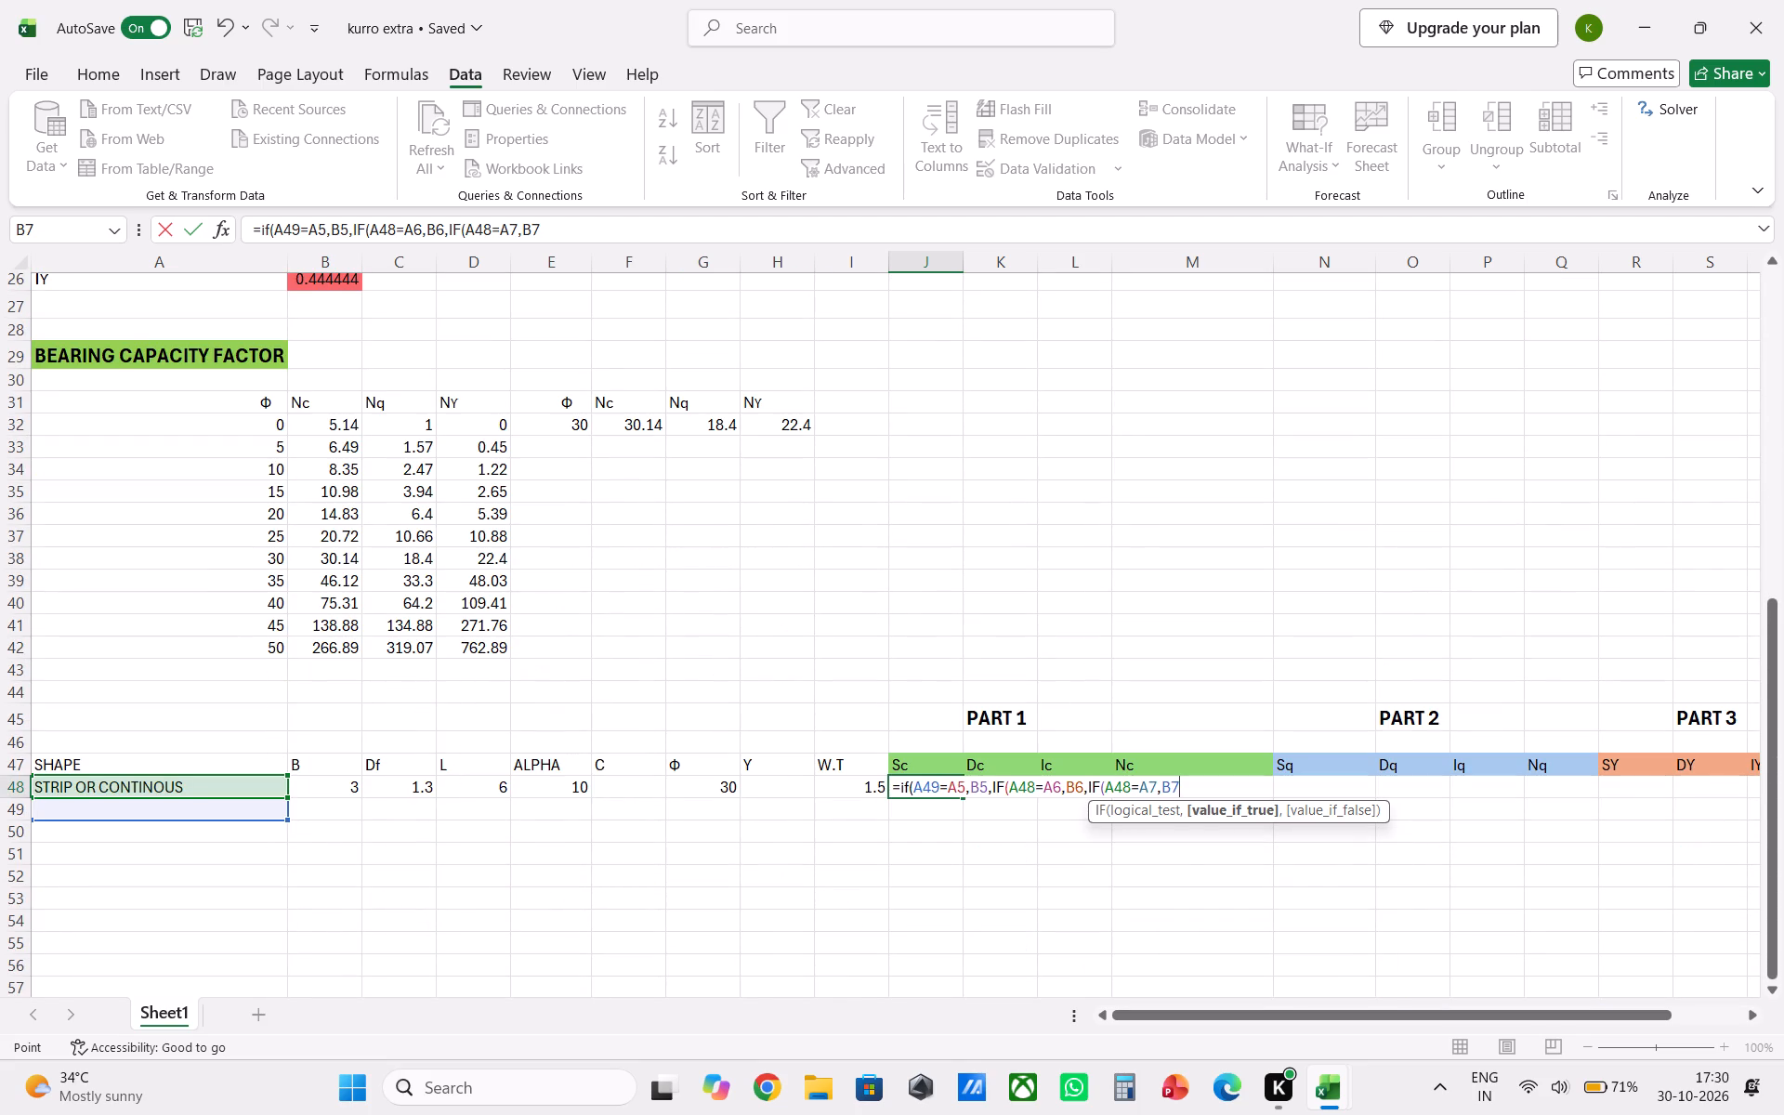
{"action": "key", "text": "comma"}
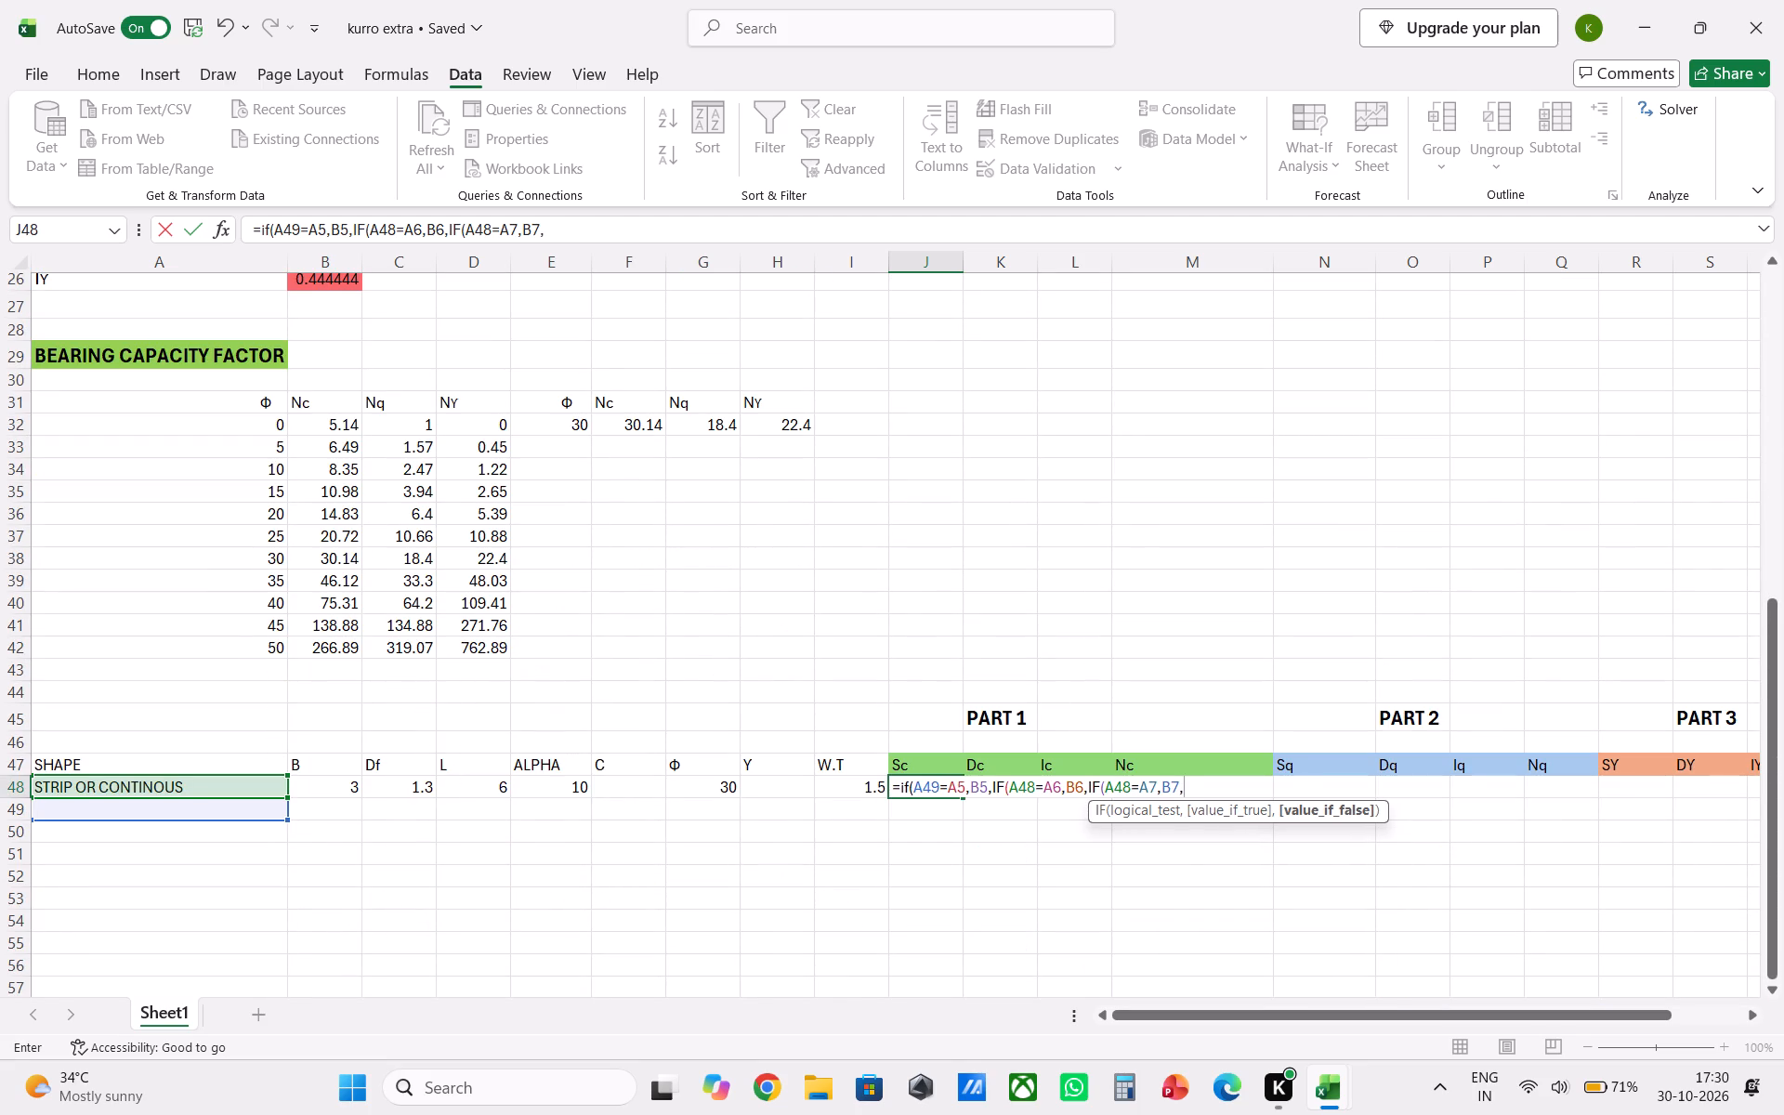
Nest a fourth IF as the value-if-false, testing whether shape A48 equals A8, the rectangular footing.
{"action": "key", "text": "i"}
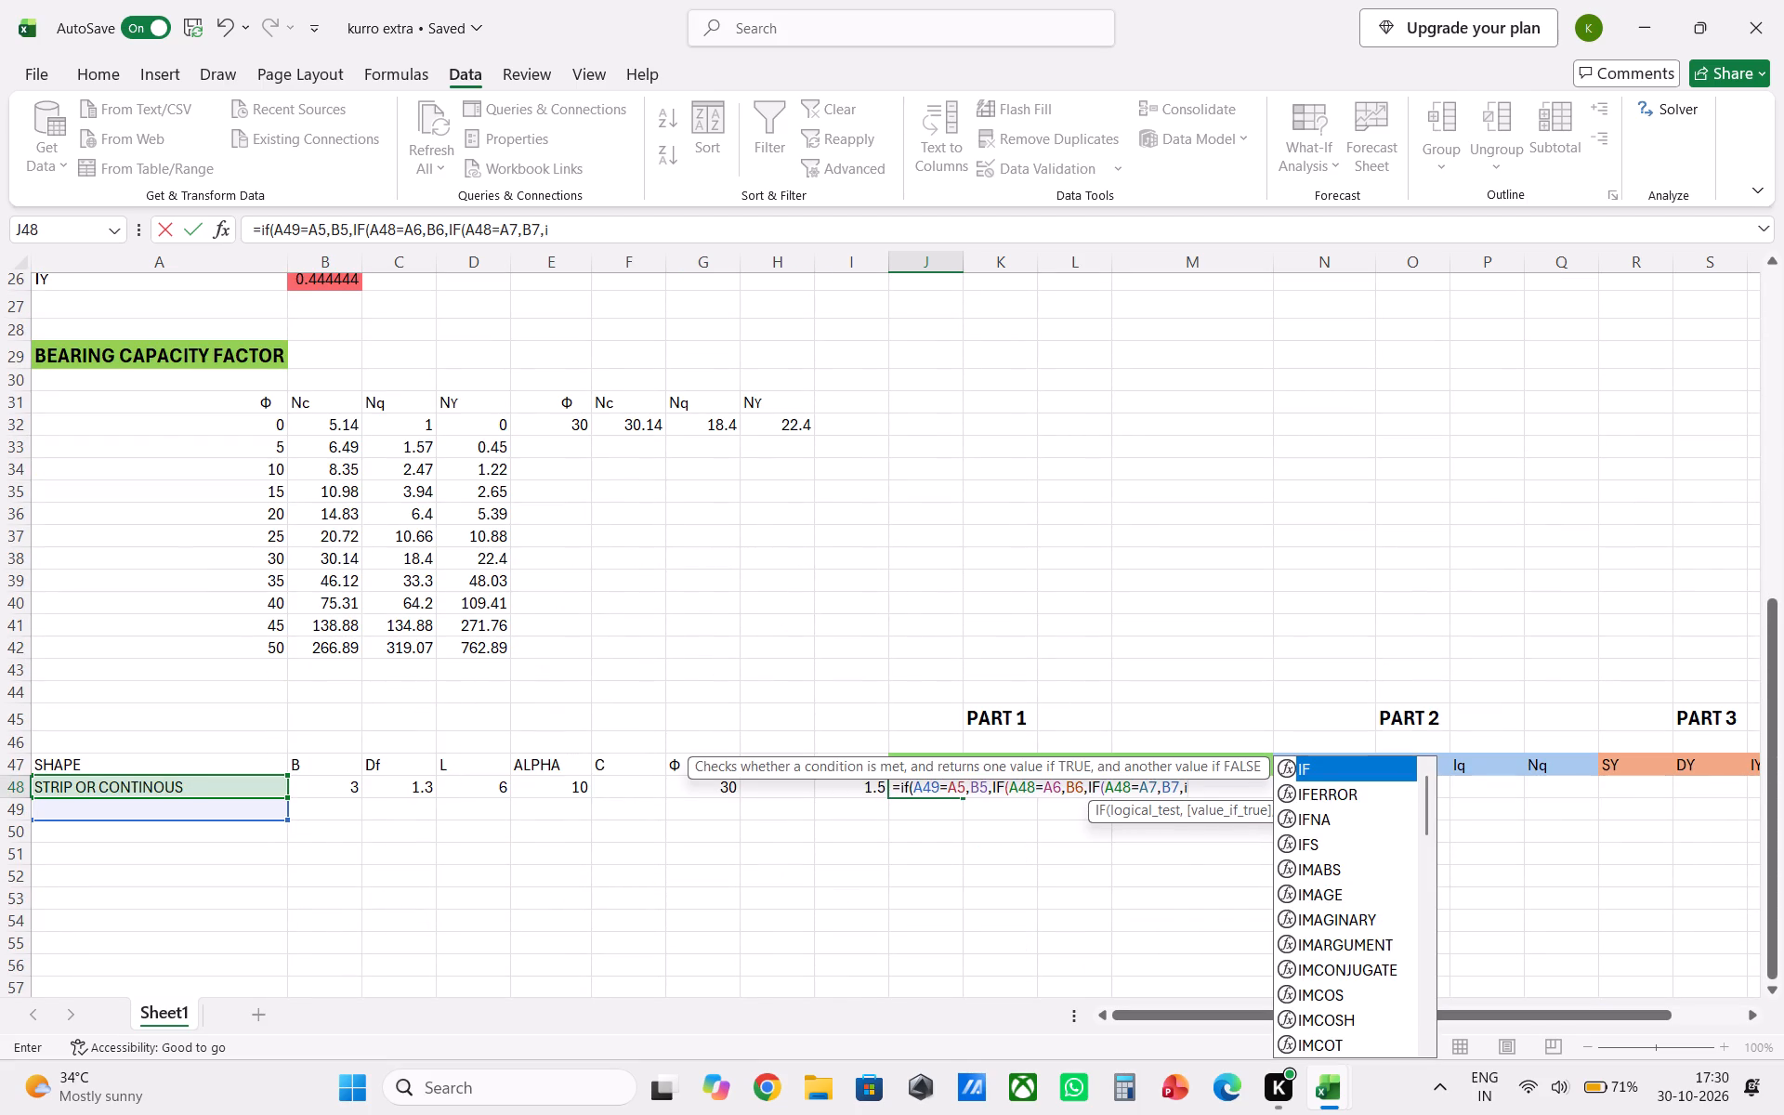
{"action": "key", "text": "f"}
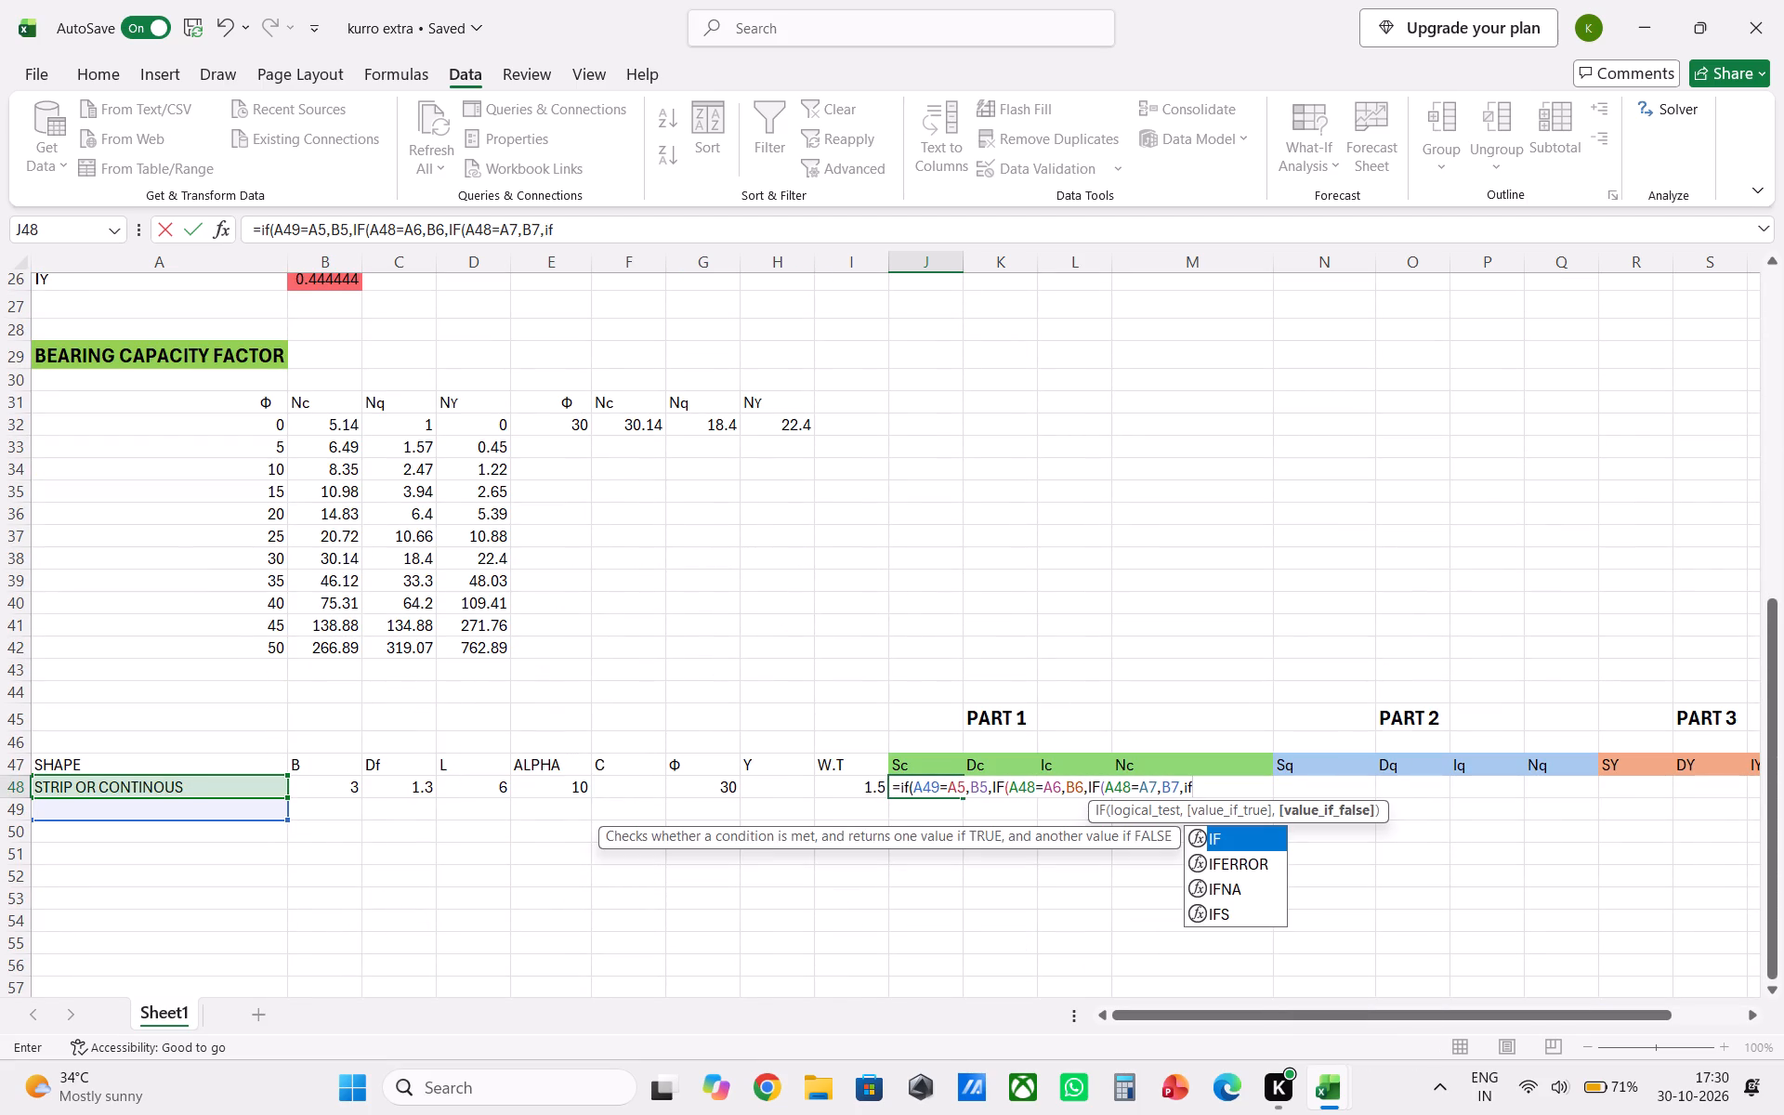
{"action": "double_click", "coordinate": [1226, 838]}
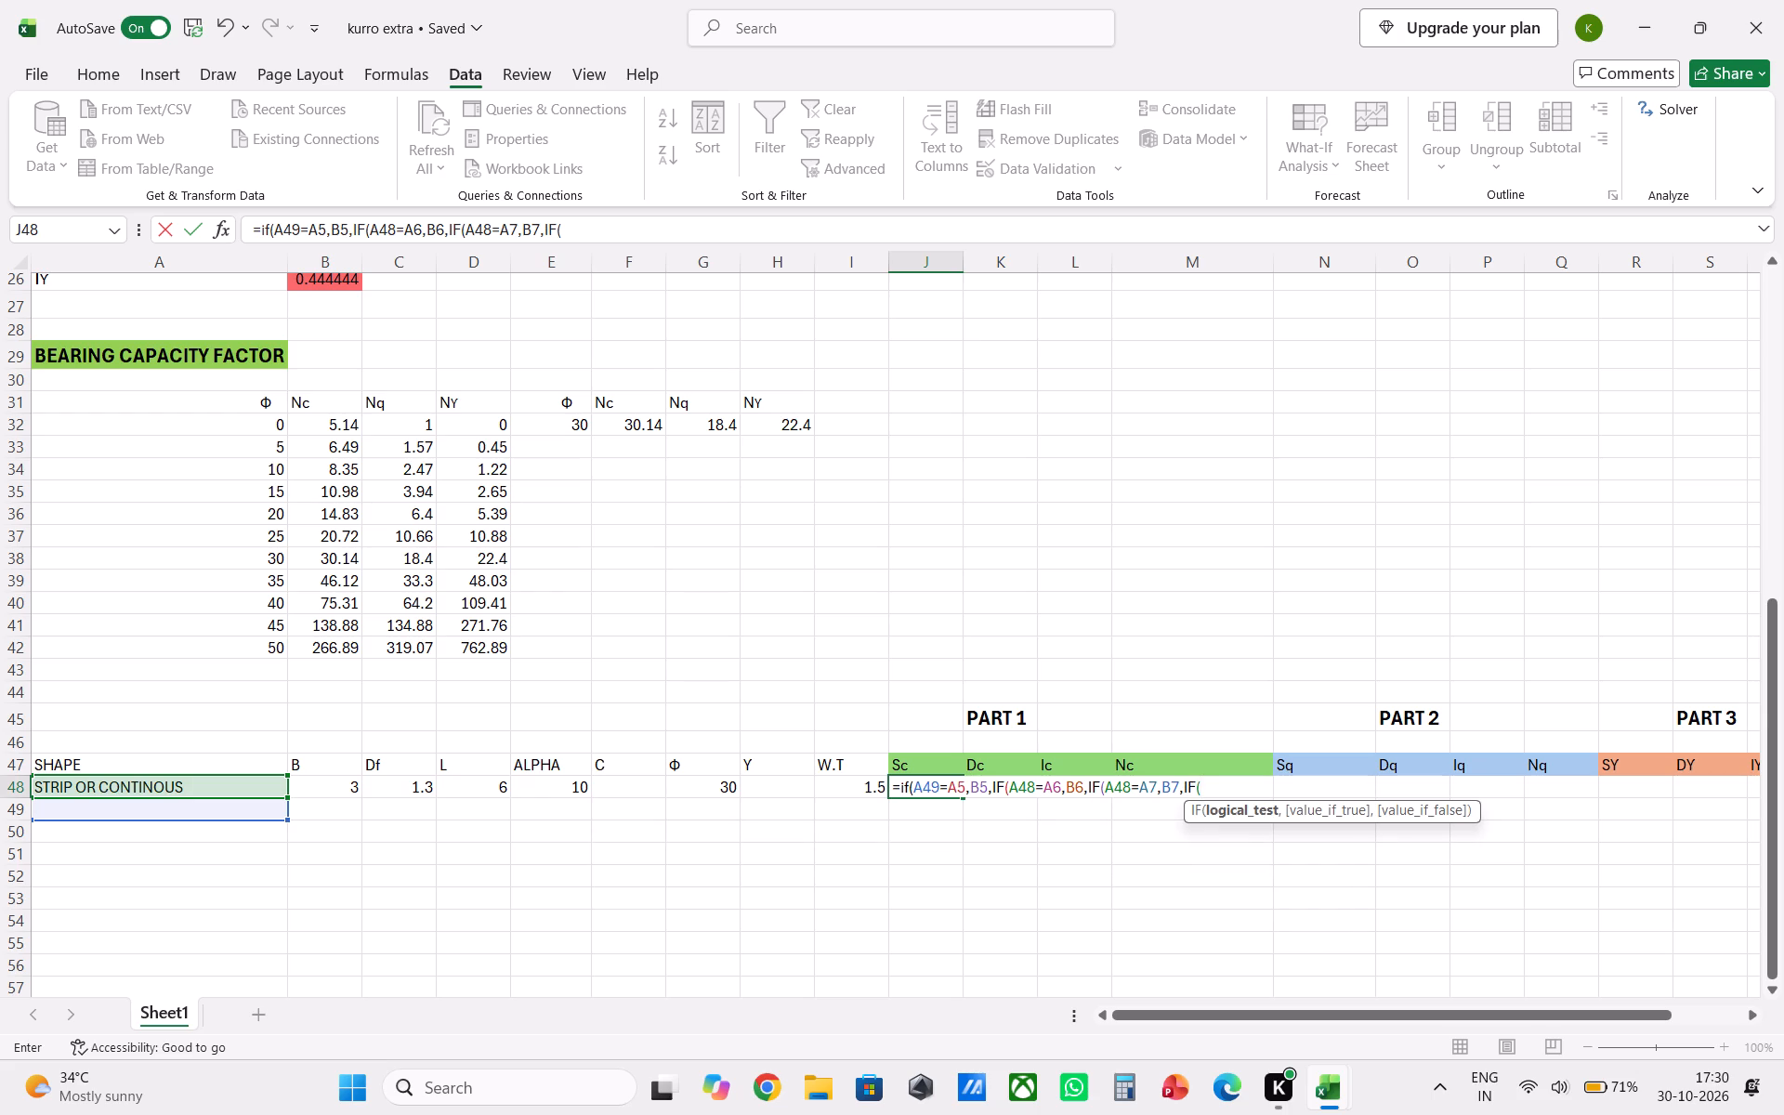
{"action": "left_click", "coordinate": [240, 788]}
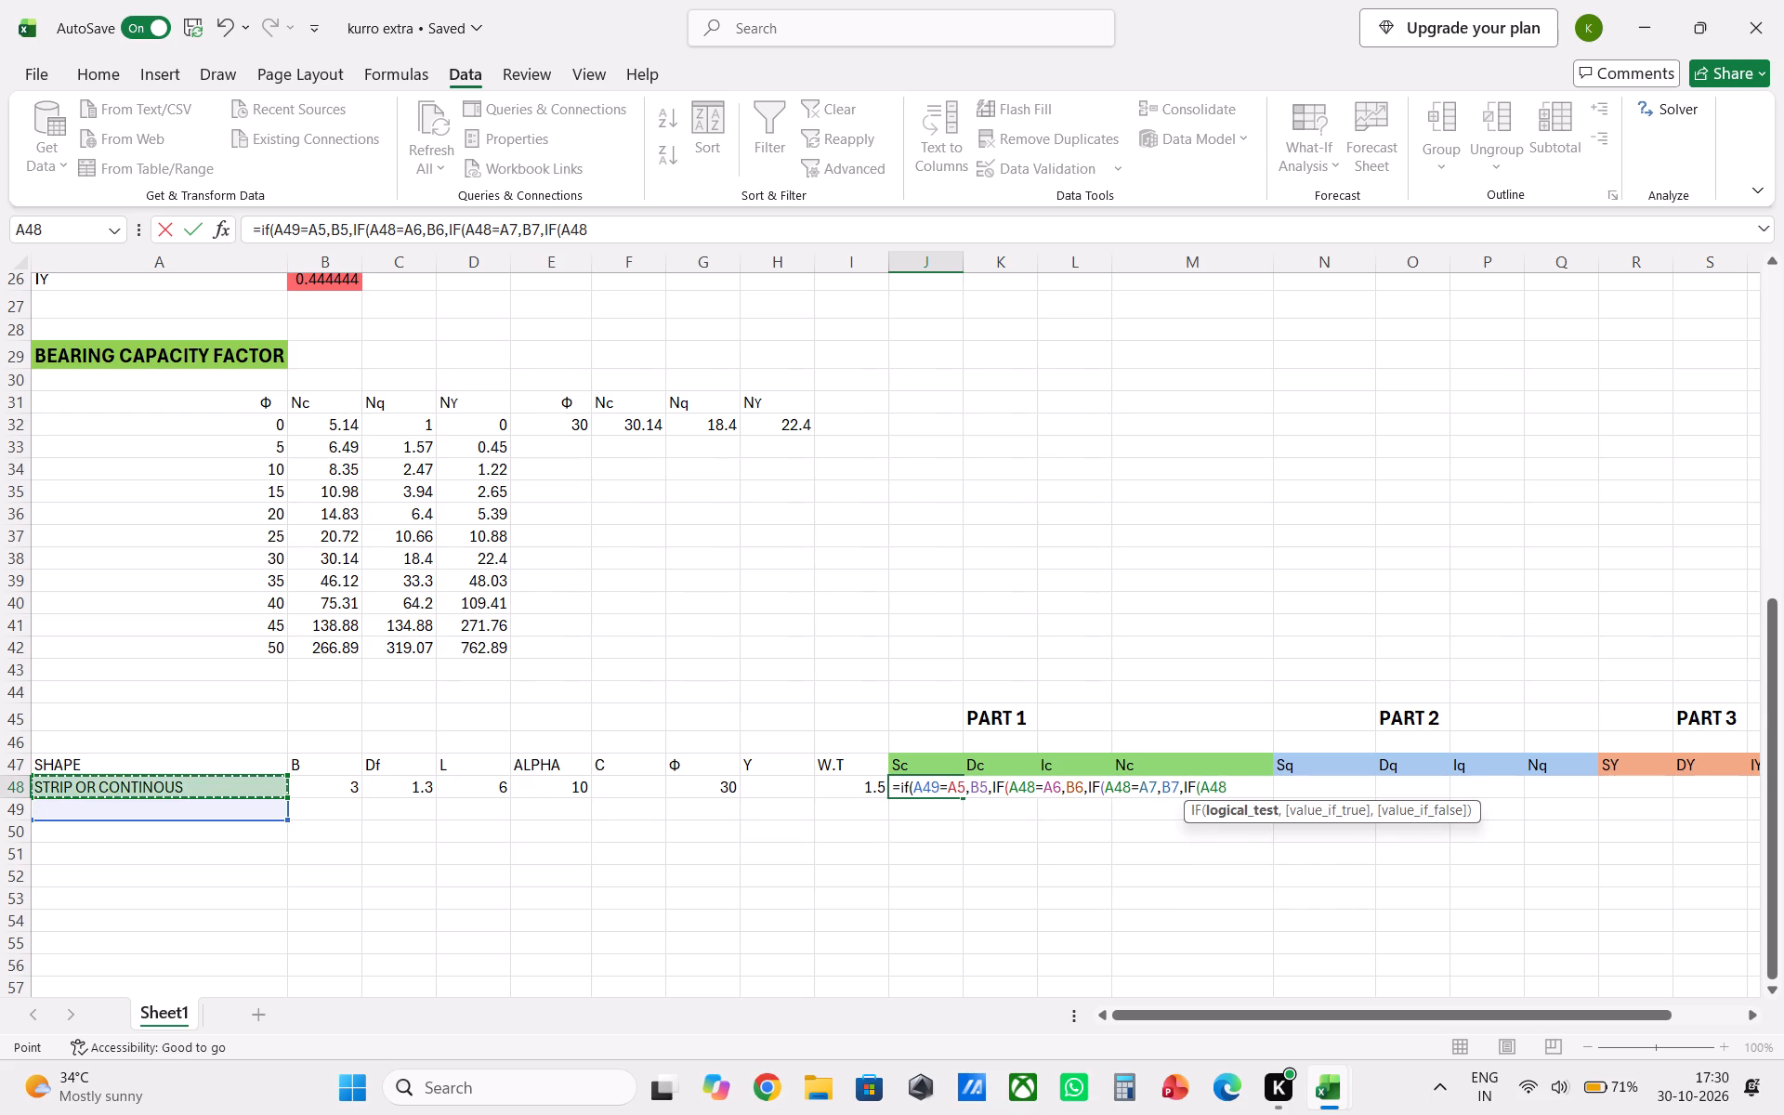
{"action": "key", "text": "equal"}
{"action": "scroll", "coordinate": [287, 791], "scroll_direction": "up", "scroll_amount": 8}
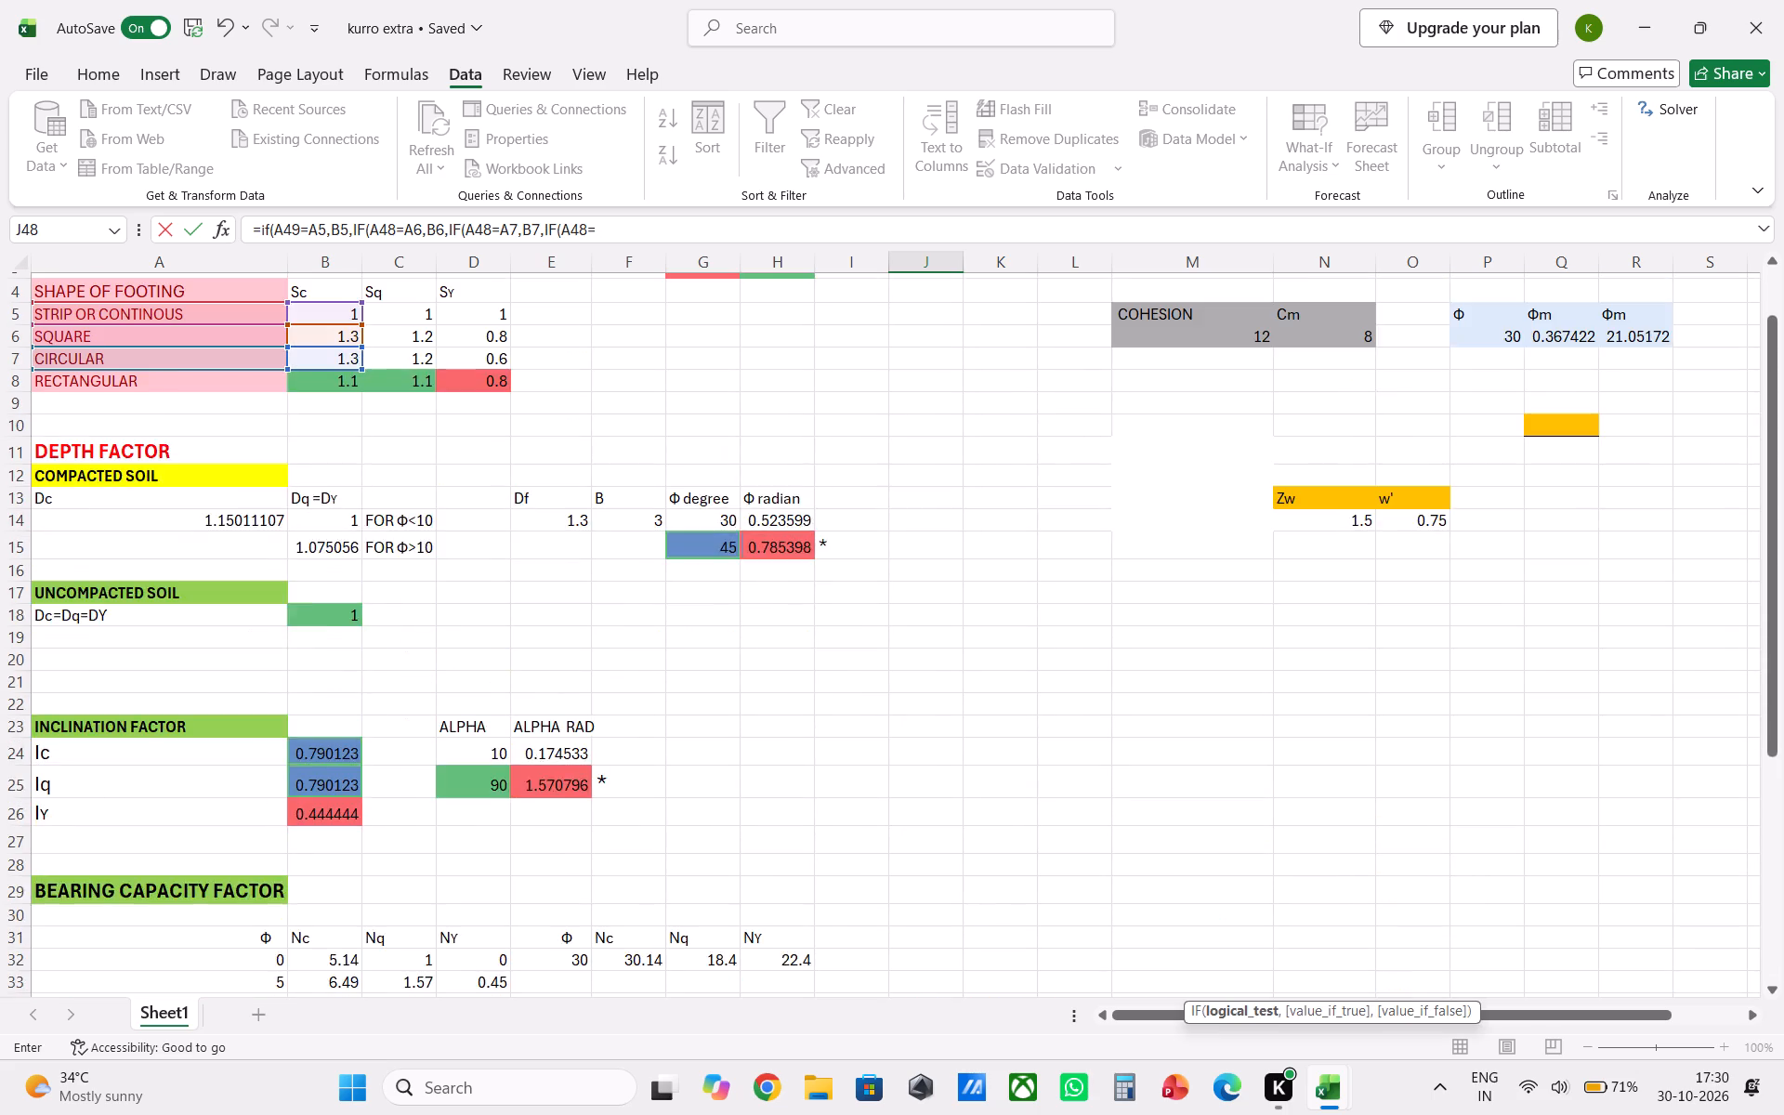
{"action": "scroll", "coordinate": [289, 809], "scroll_direction": "up", "scroll_amount": 3}
{"action": "left_click", "coordinate": [243, 445]}
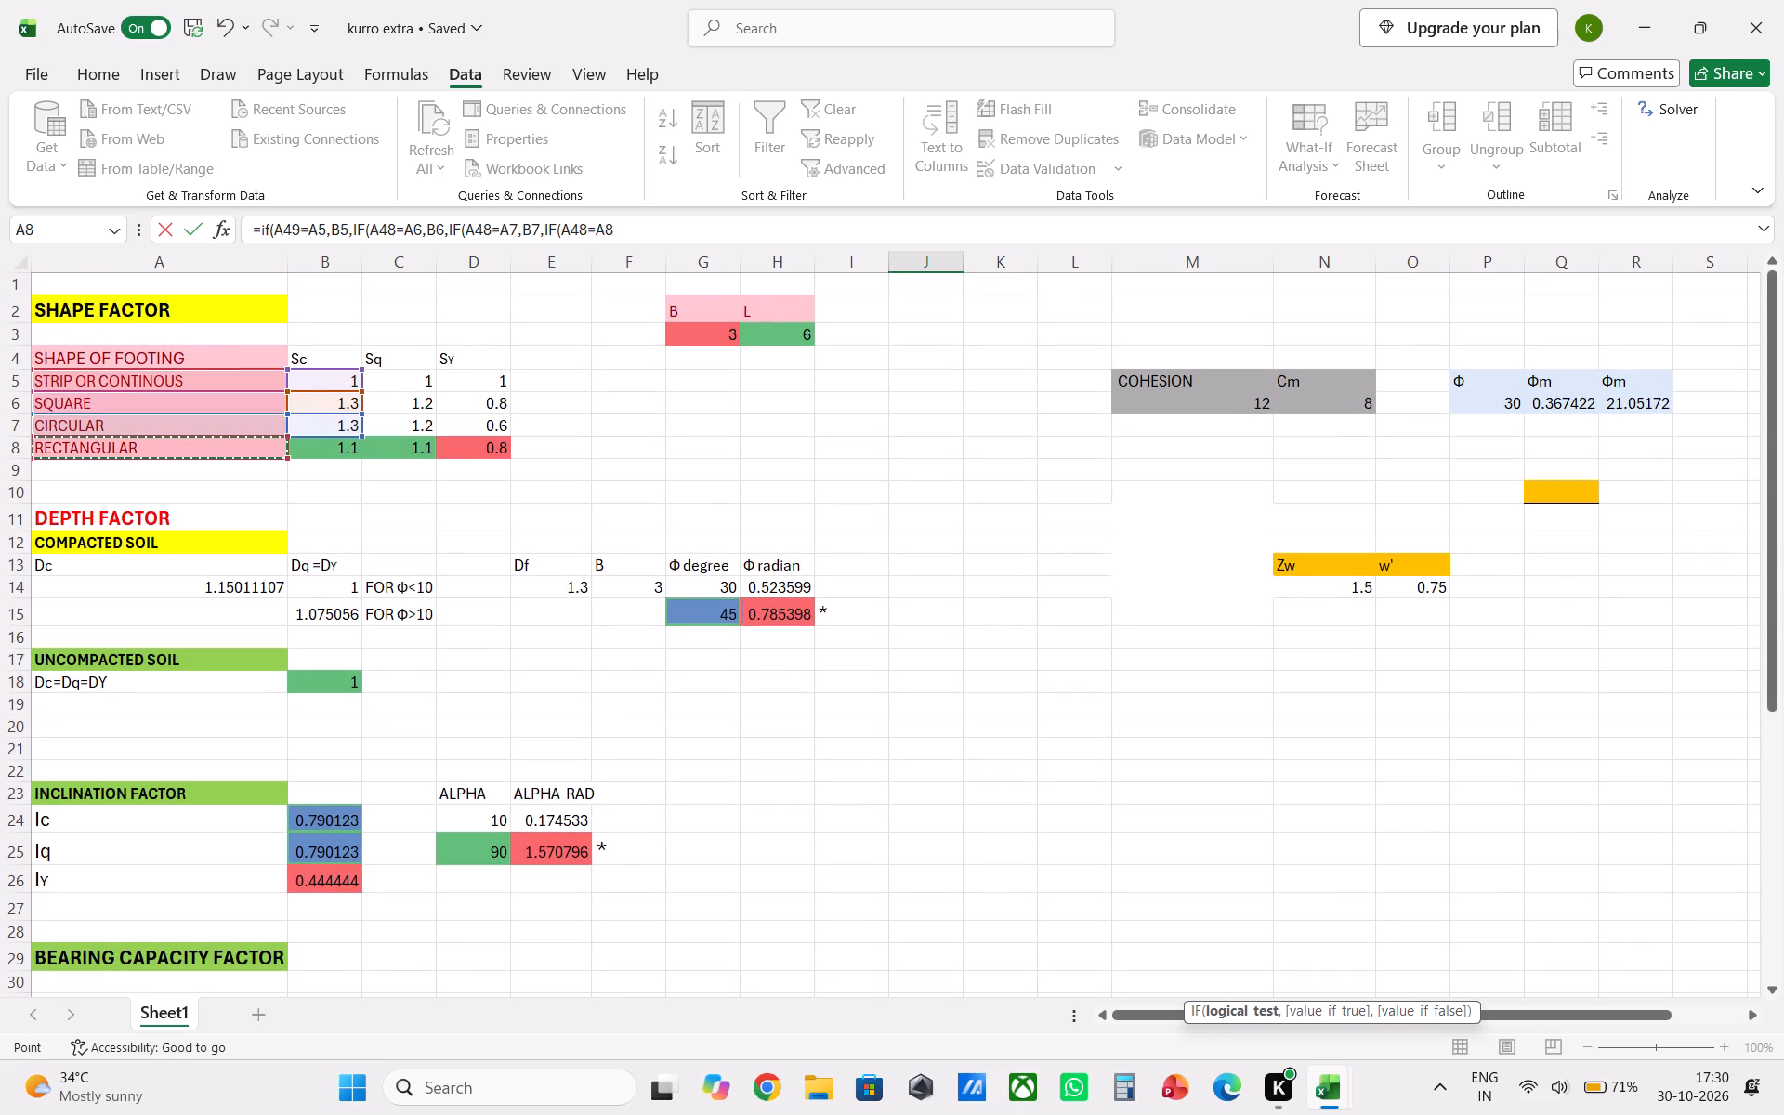
{"action": "key", "text": "comma"}
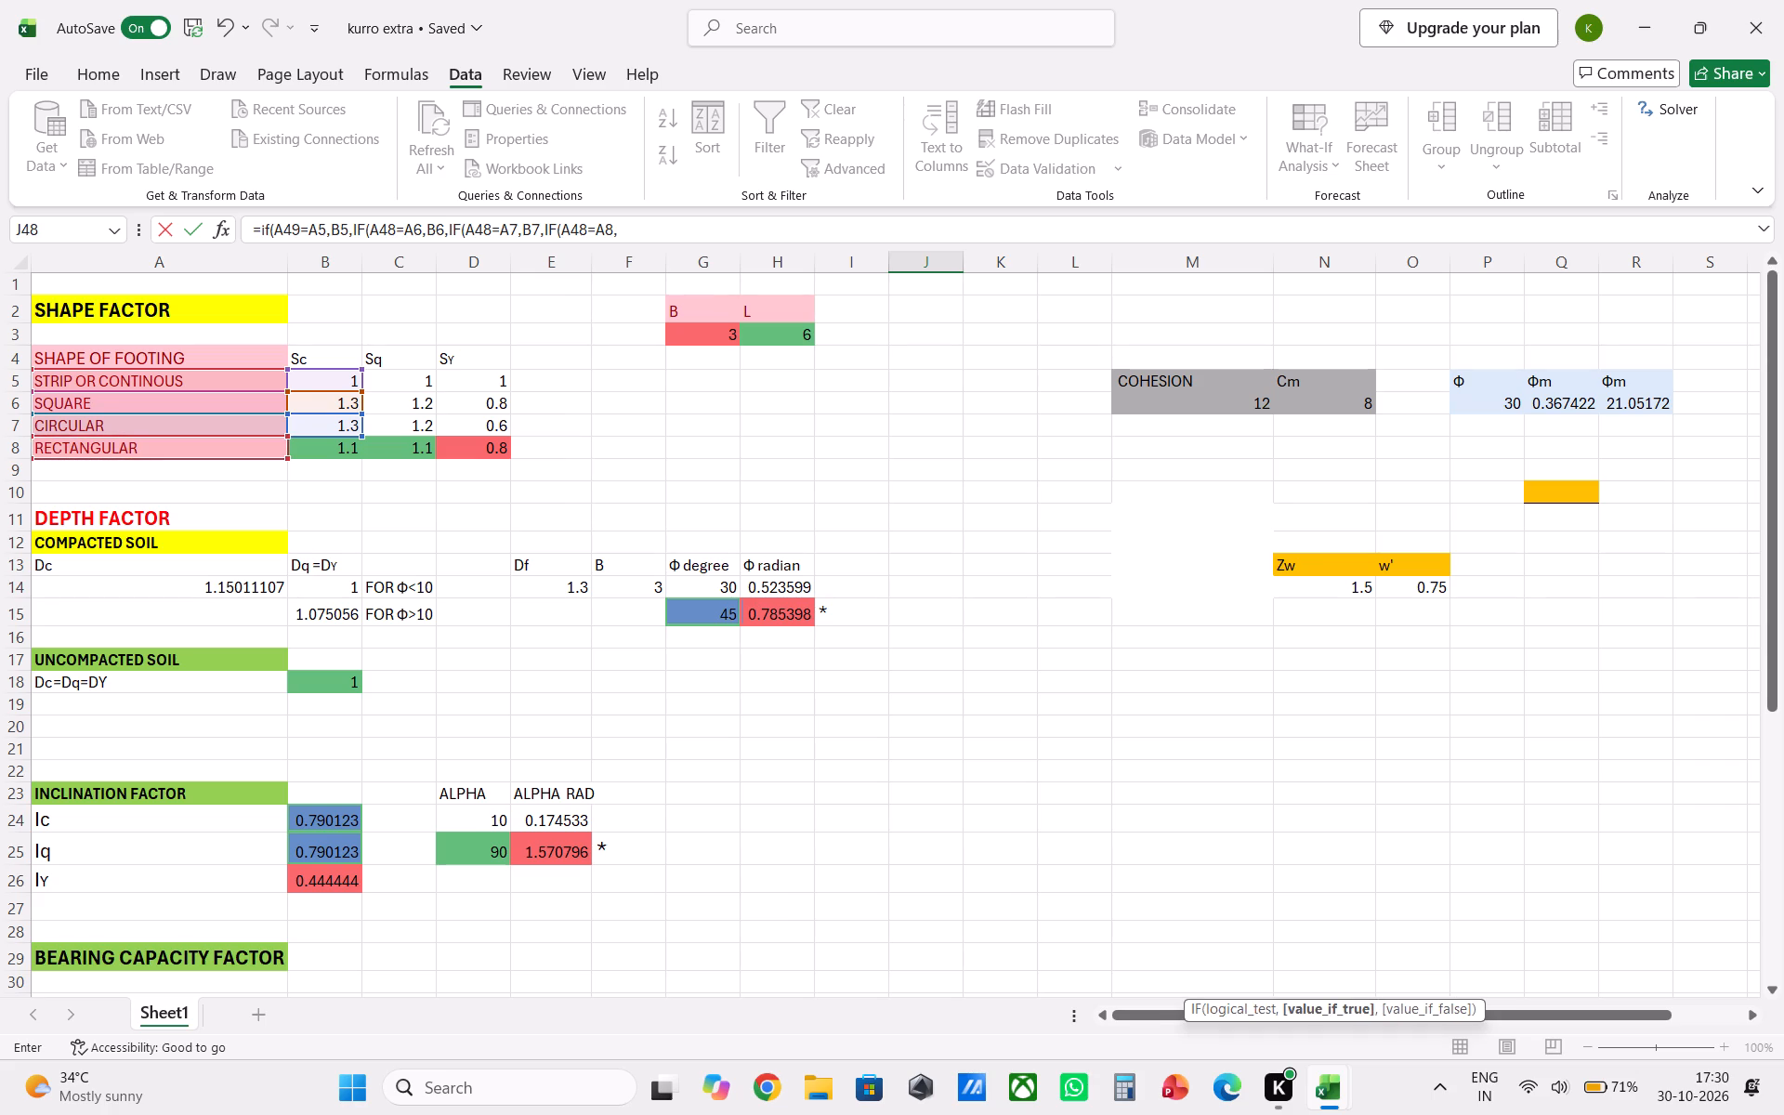
Set the fourth IF's value-if-true to B8, the Sc factor of the rectangular footing.
{"action": "left_click", "coordinate": [354, 453]}
{"action": "scroll", "coordinate": [361, 472], "scroll_direction": "down", "scroll_amount": 10}
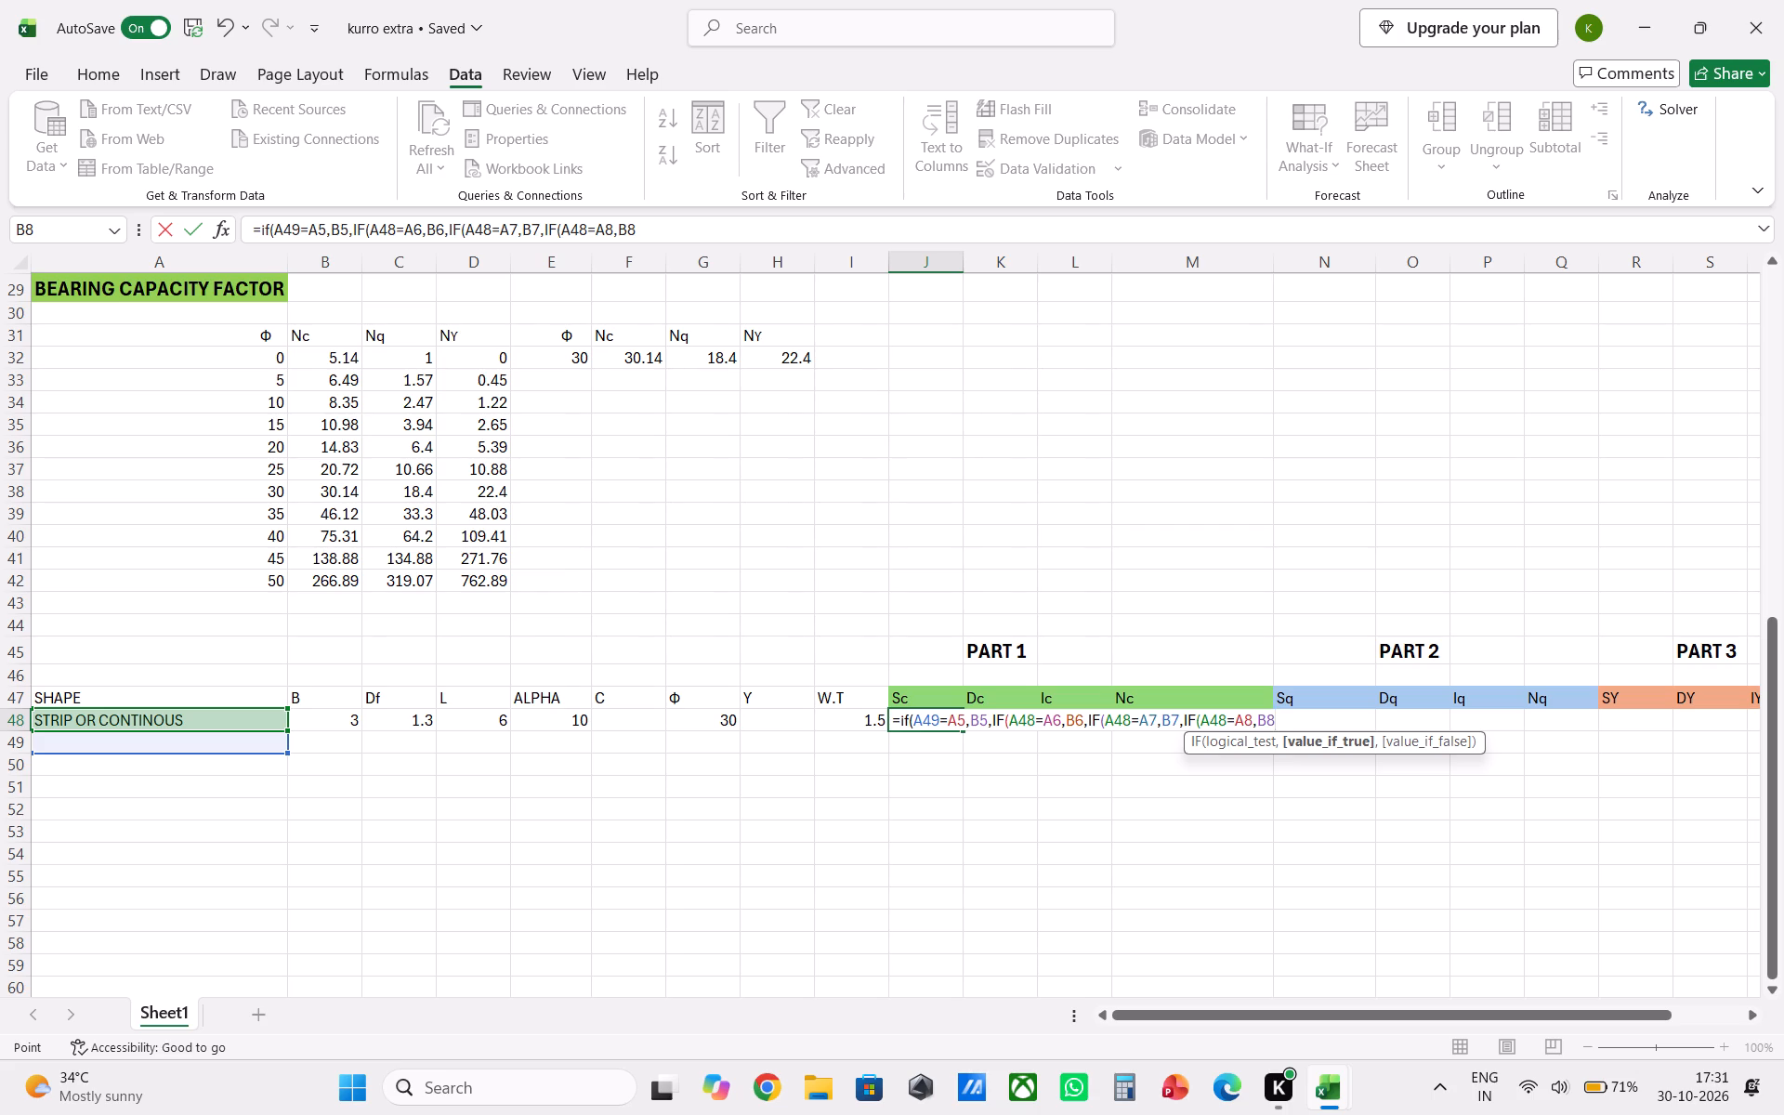
Close the nested IF formula in J48 and enter it, accepting the proposed correction of the closing parentheses.
{"action": "key", "text": "shift+parenright"}
{"action": "left_click", "coordinate": [987, 727]}
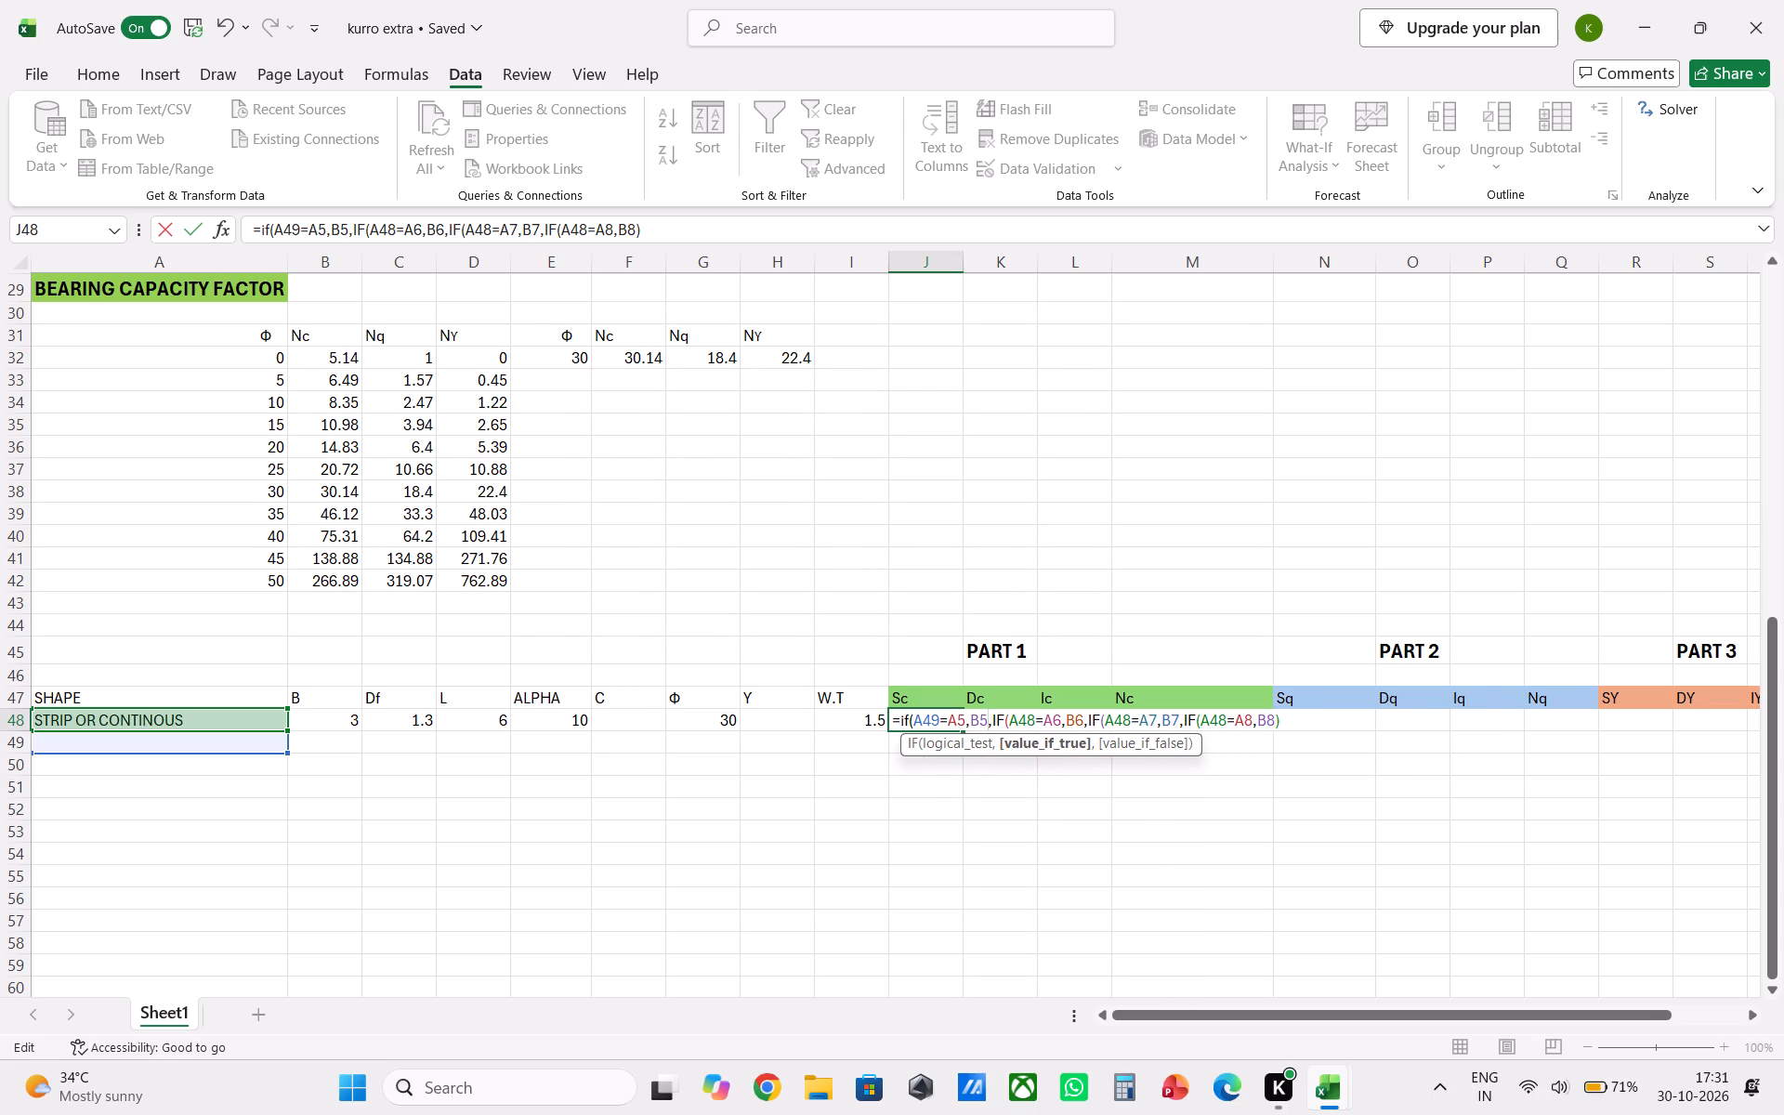
{"action": "key", "text": "shift+parenright"}
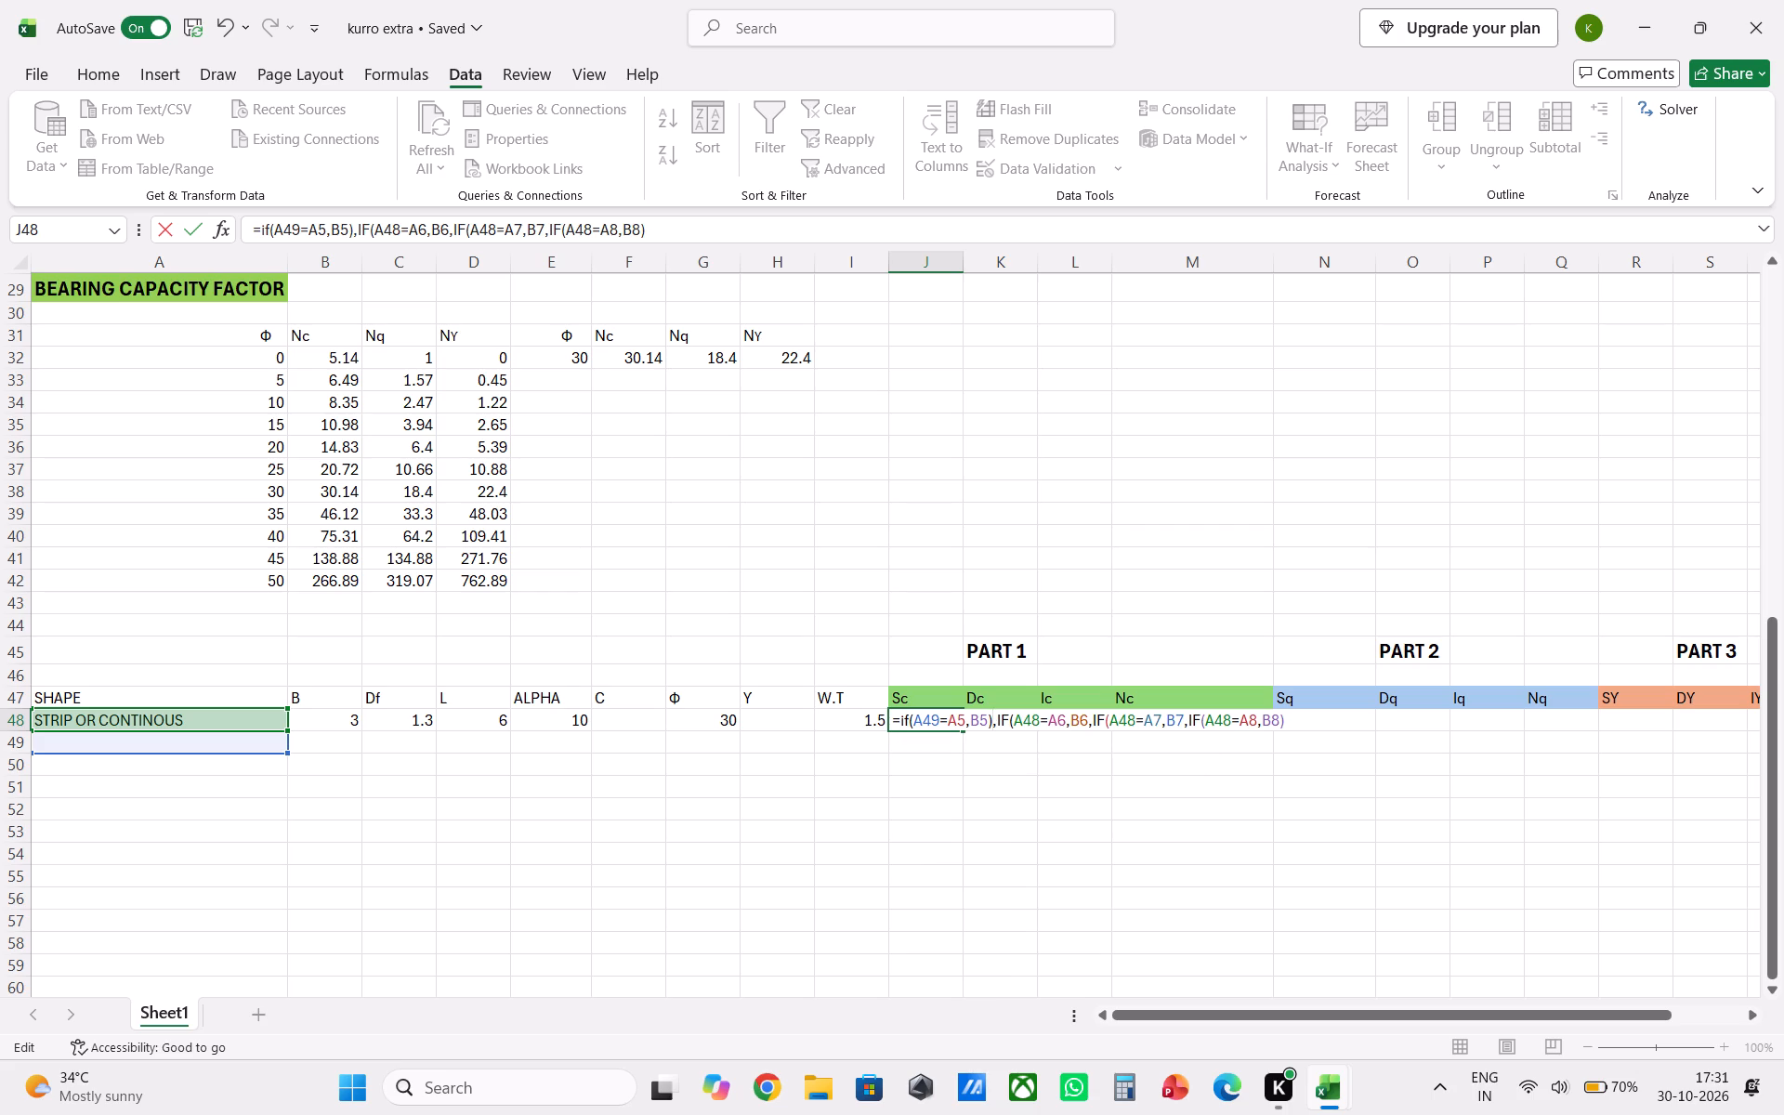
{"action": "key", "text": "BackSpace"}
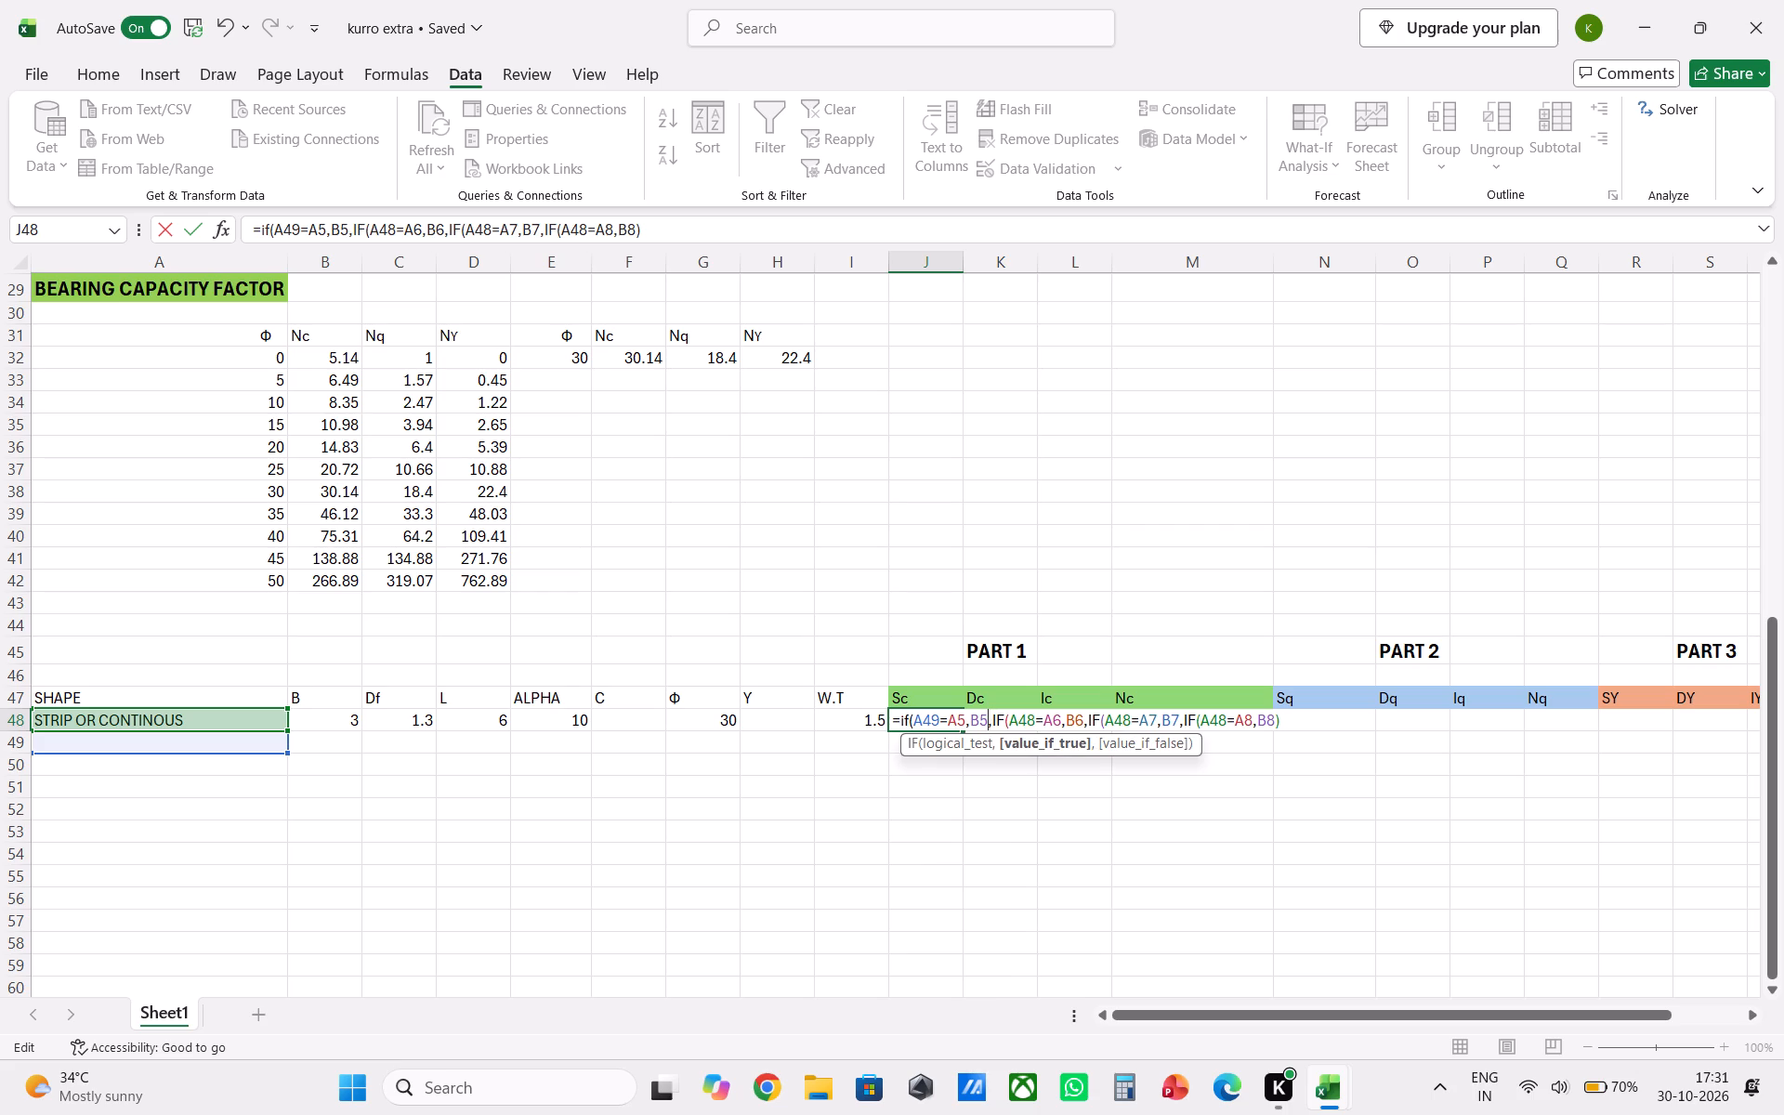
{"action": "left_click", "coordinate": [1290, 719]}
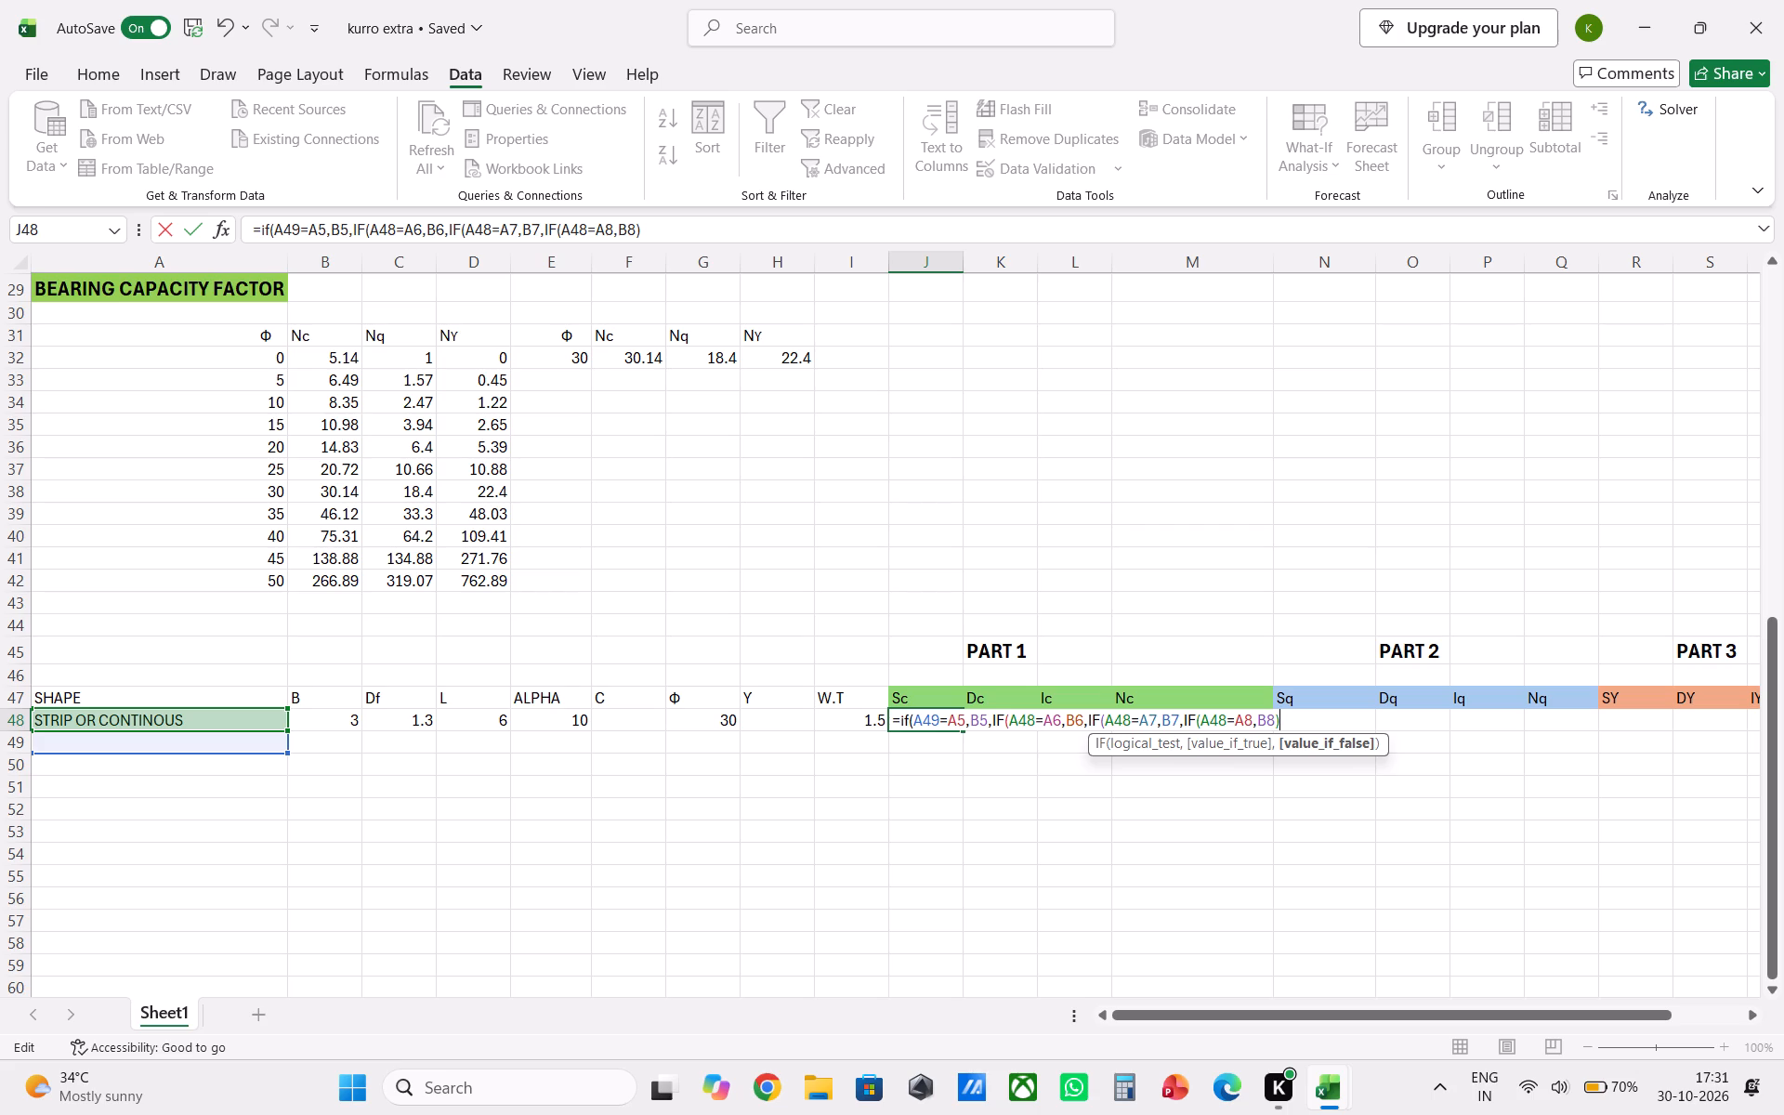
{"action": "key", "text": "Return"}
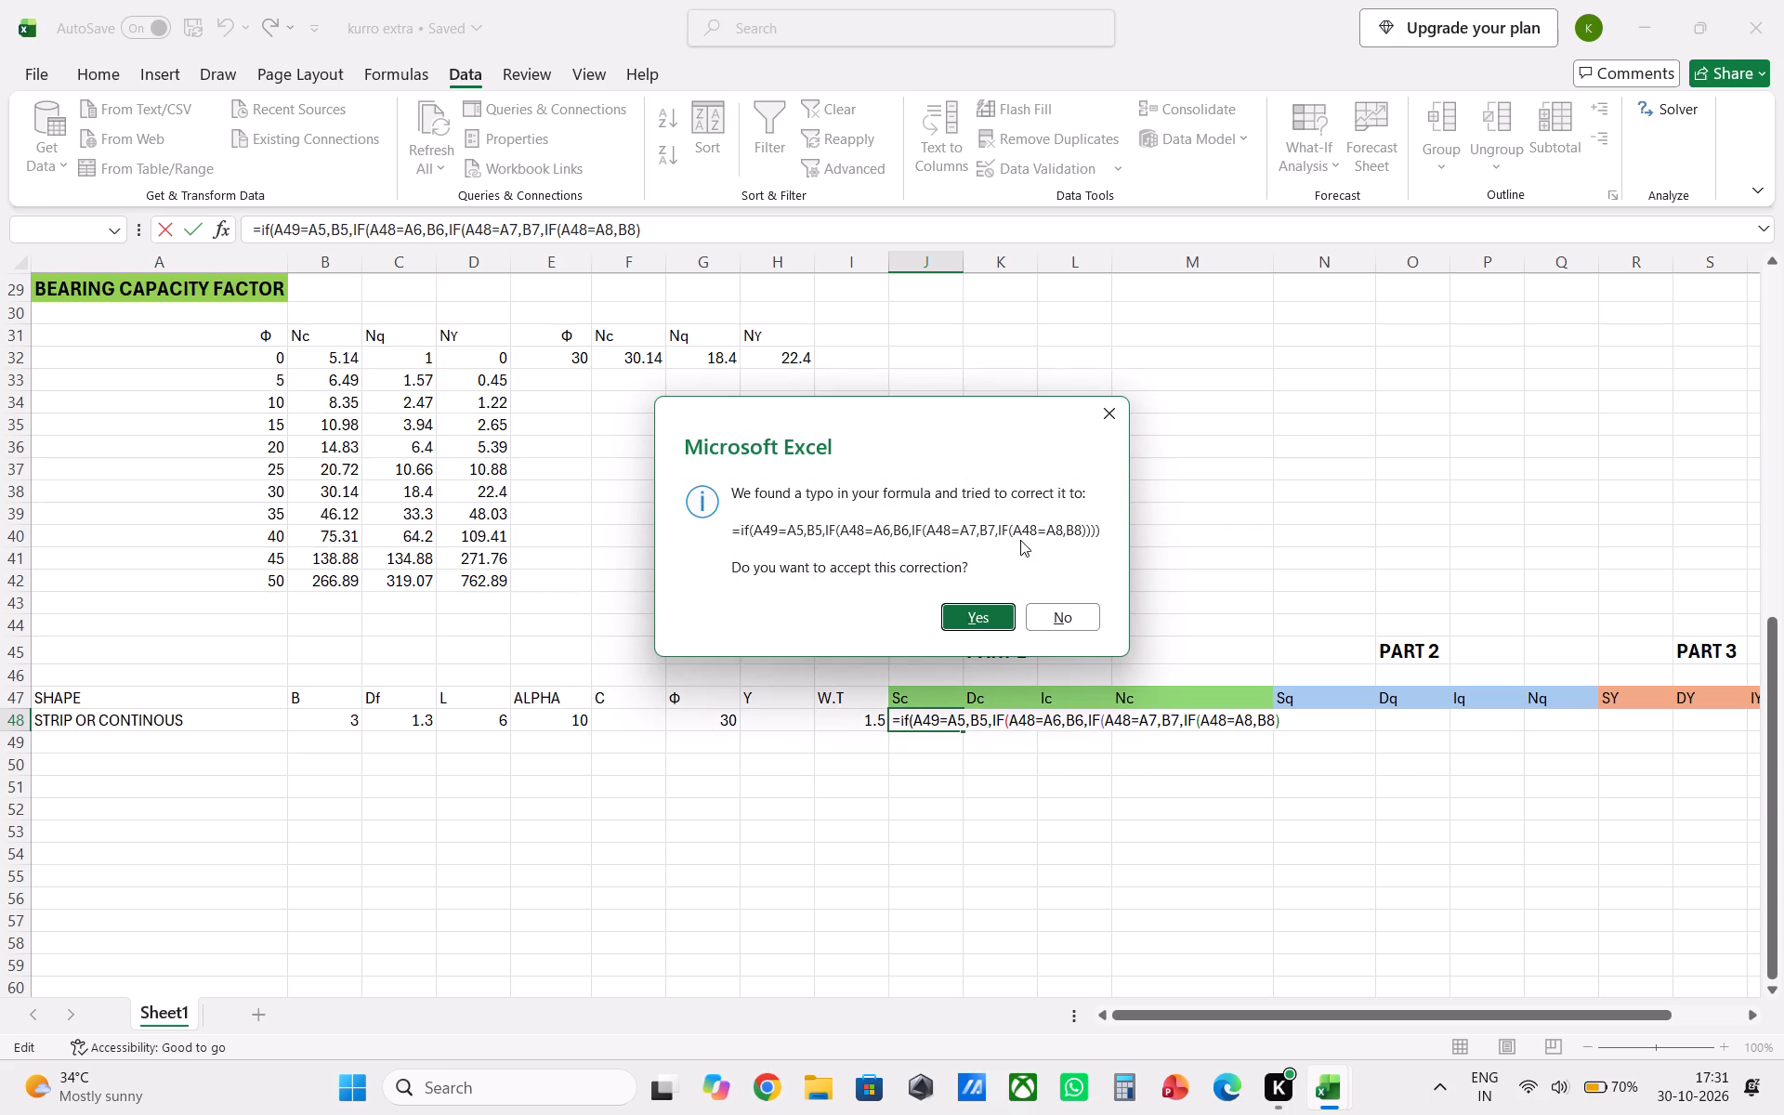
{"action": "left_click", "coordinate": [986, 623]}
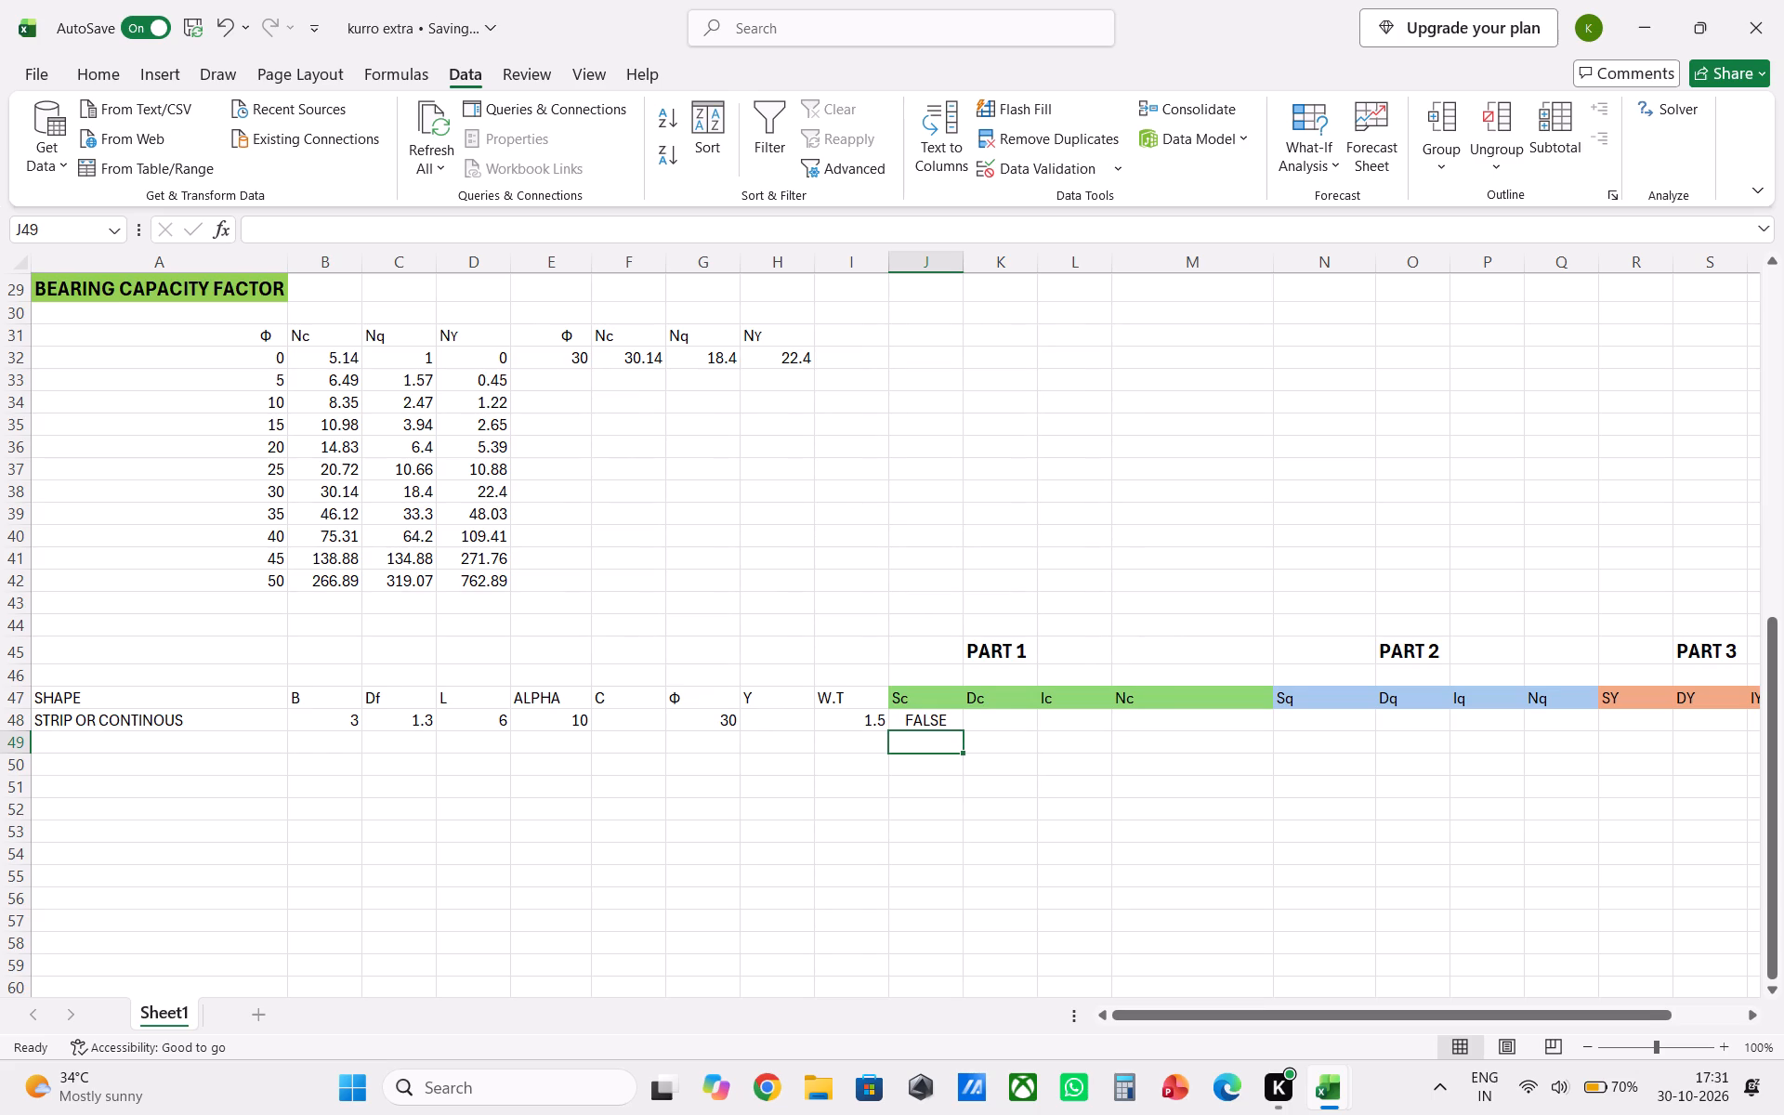
Edit the J48 formula to add 0 as the innermost IF's value-if-false.
{"action": "double_click", "coordinate": [923, 722]}
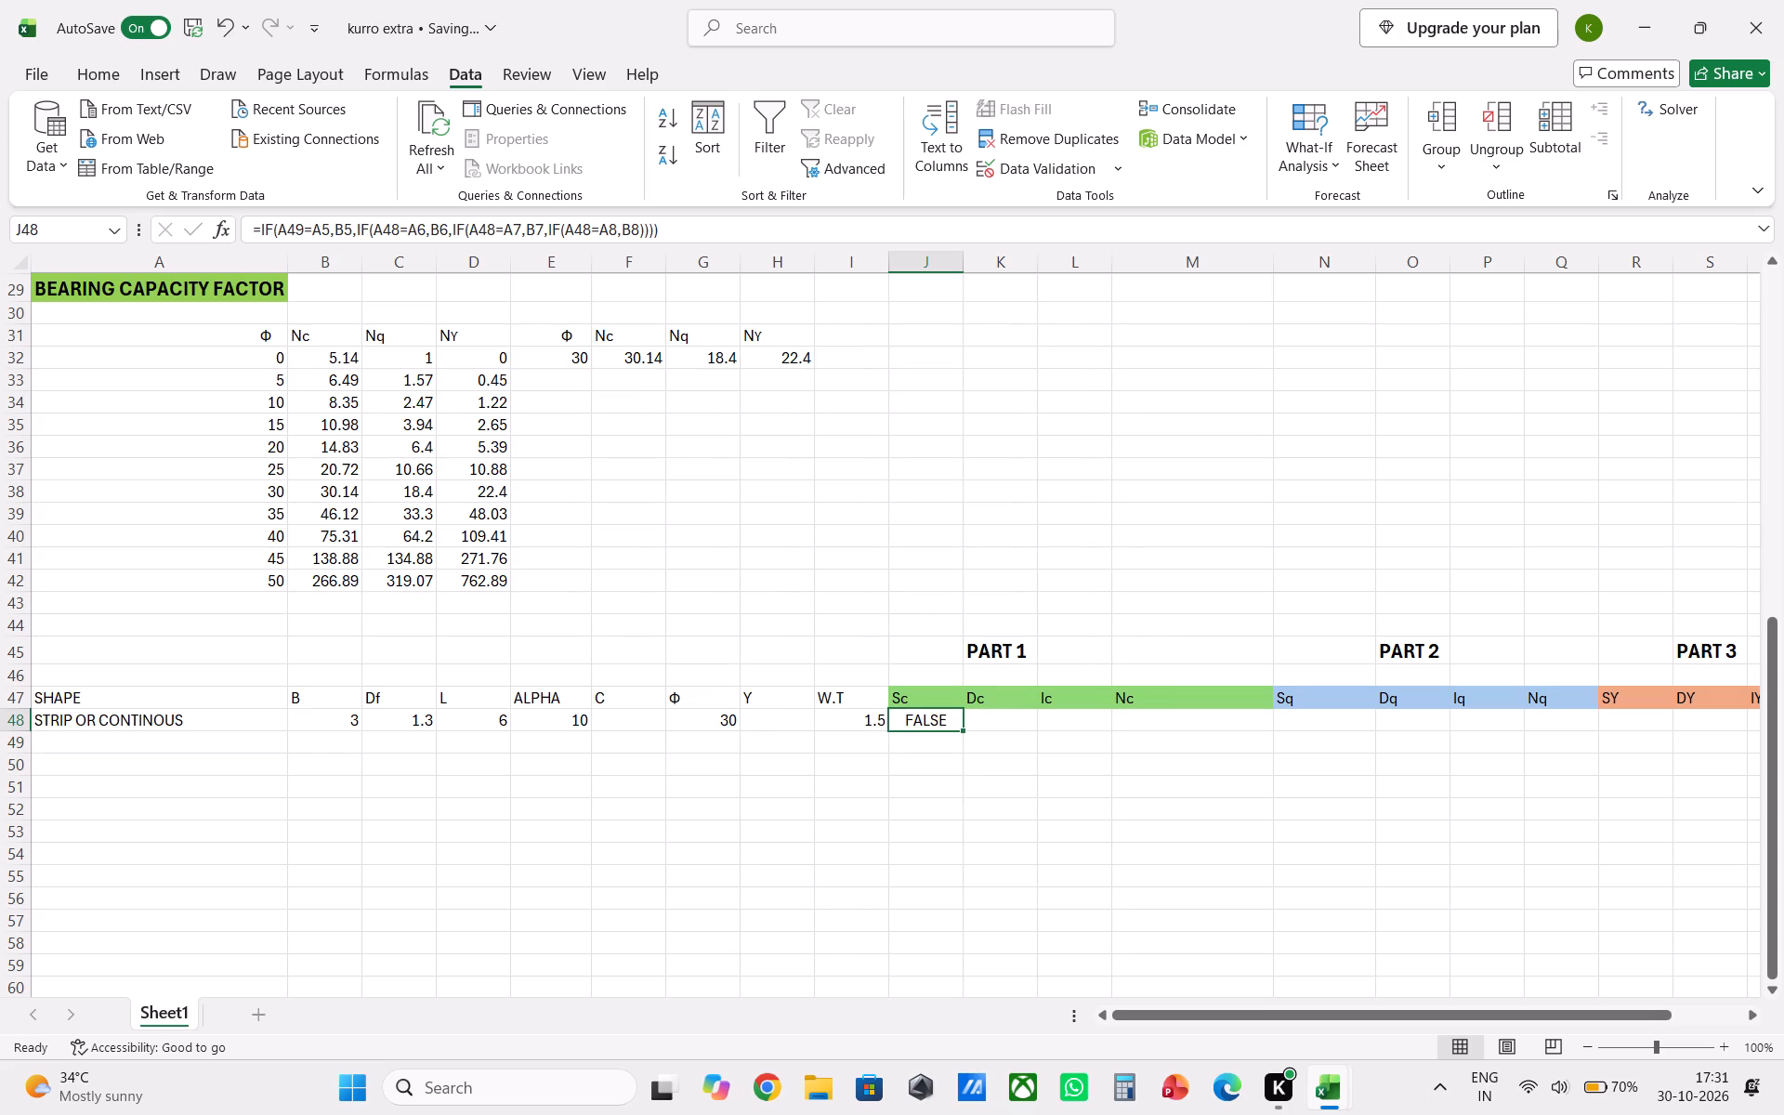
{"action": "left_click", "coordinate": [647, 231]}
{"action": "left_click", "coordinate": [636, 227]}
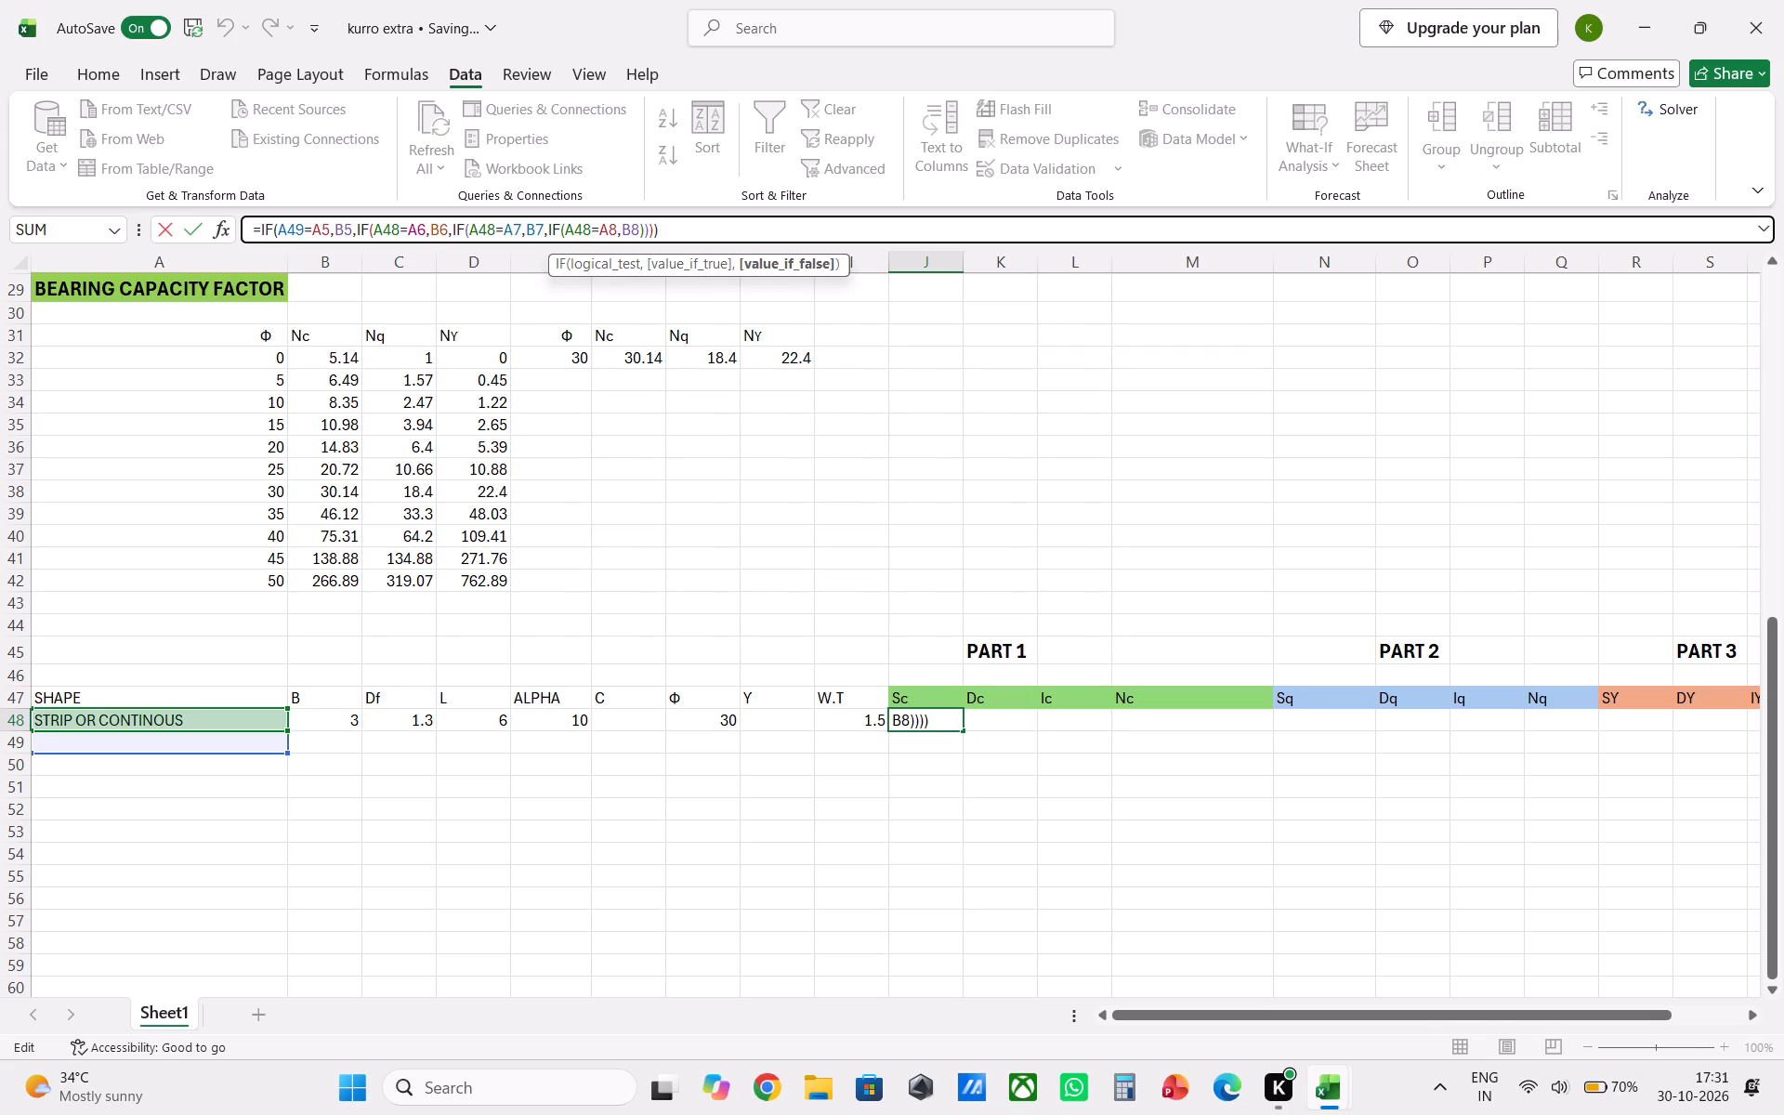
{"action": "key", "text": "comma"}
{"action": "key", "text": "0"}
{"action": "key", "text": "Return"}
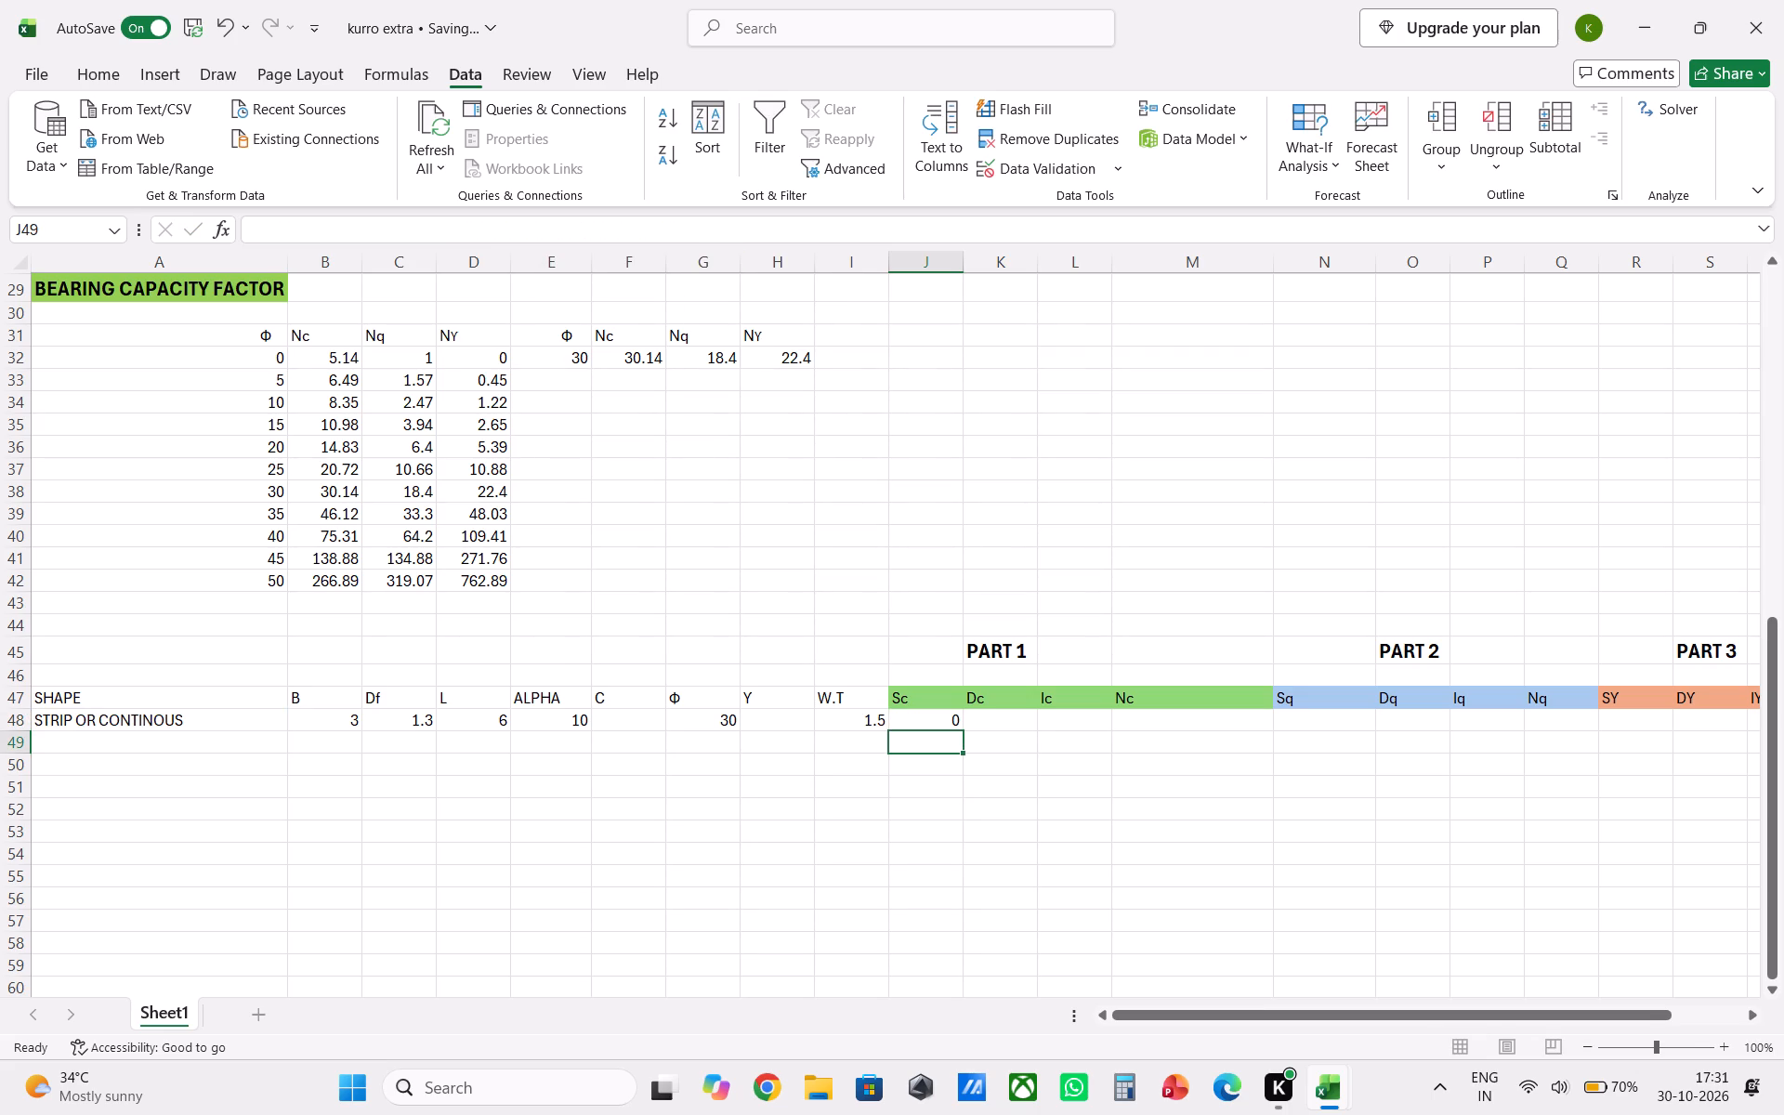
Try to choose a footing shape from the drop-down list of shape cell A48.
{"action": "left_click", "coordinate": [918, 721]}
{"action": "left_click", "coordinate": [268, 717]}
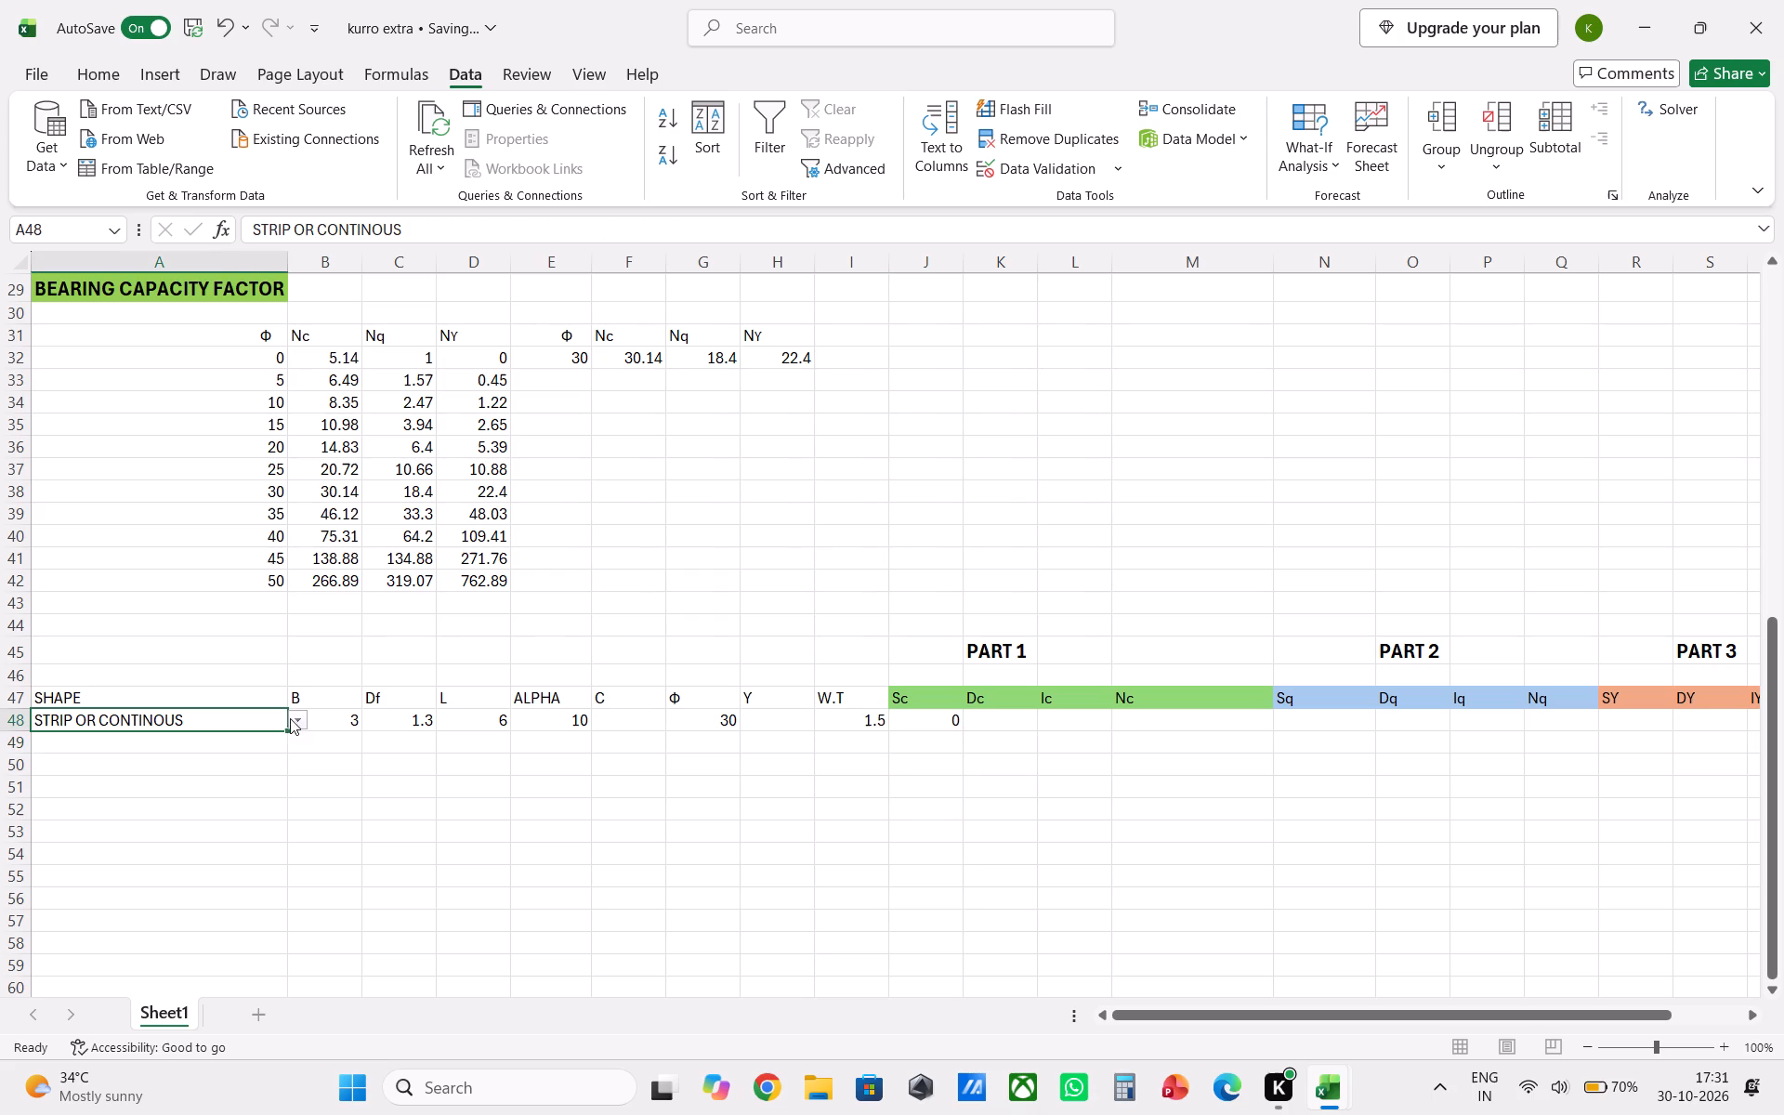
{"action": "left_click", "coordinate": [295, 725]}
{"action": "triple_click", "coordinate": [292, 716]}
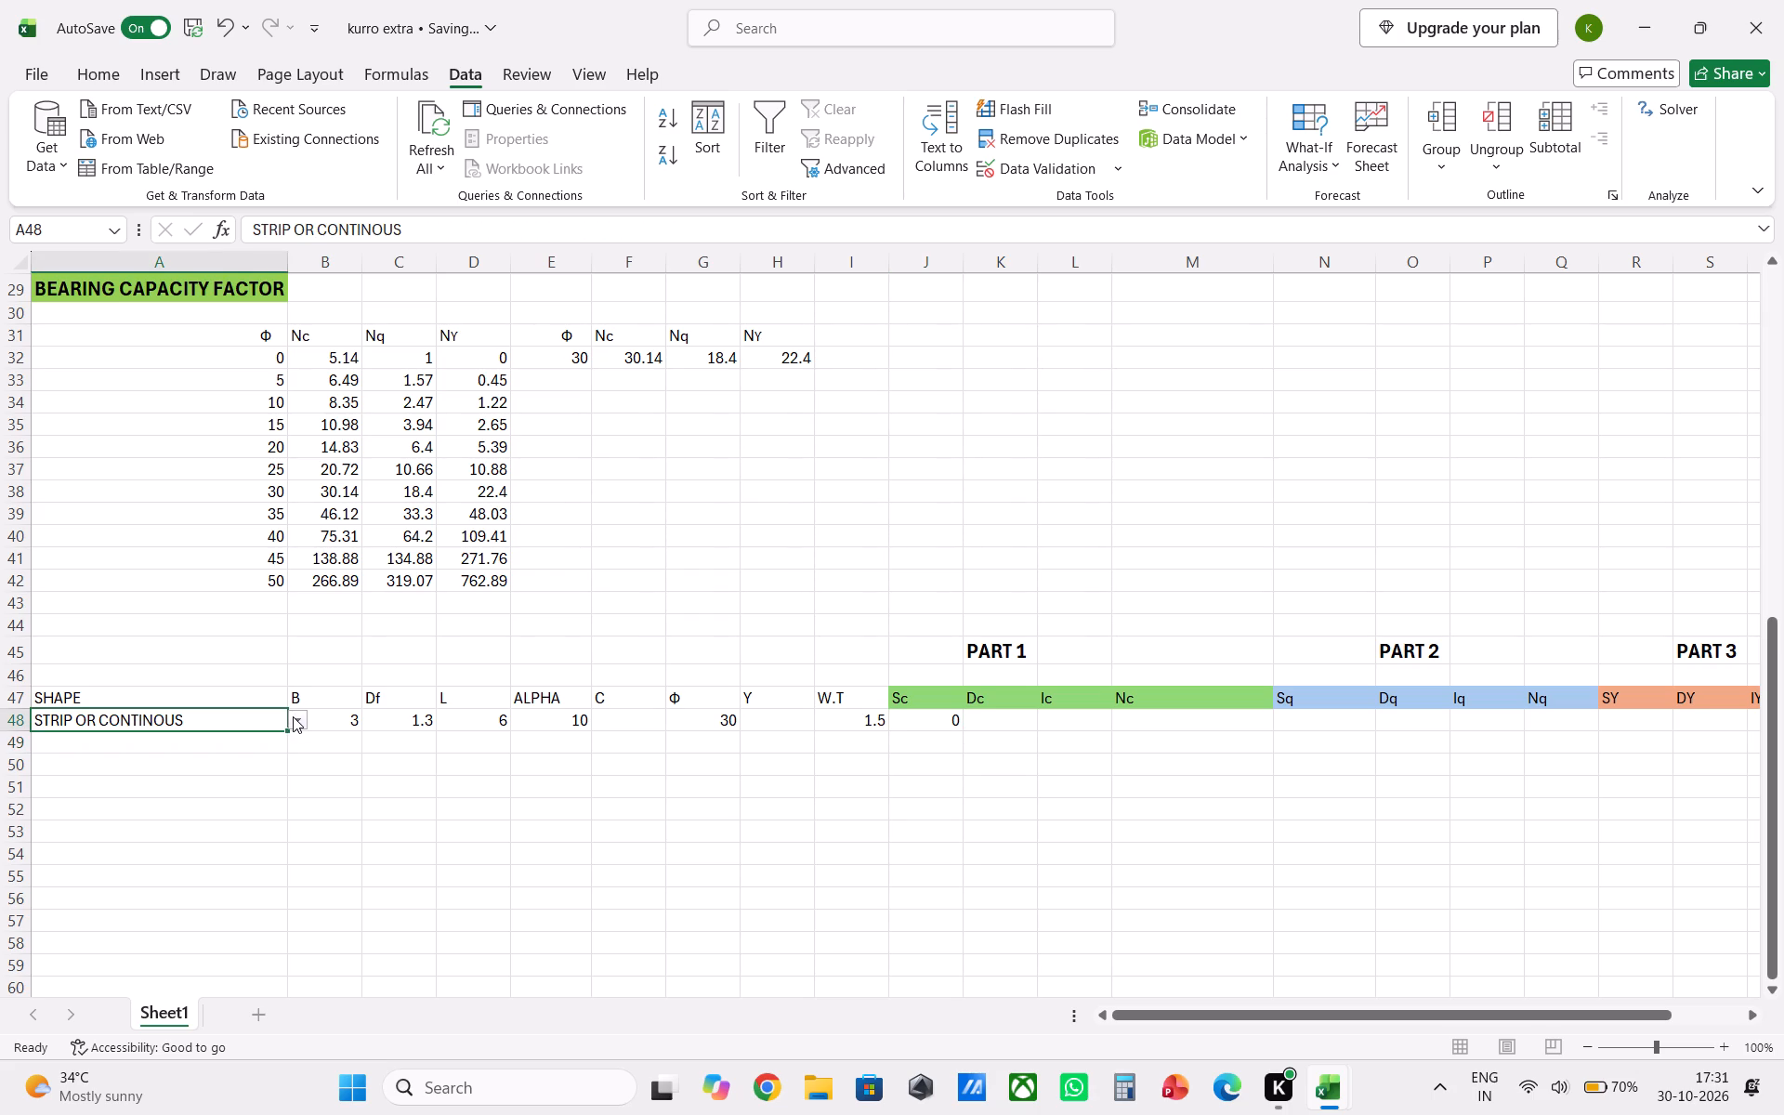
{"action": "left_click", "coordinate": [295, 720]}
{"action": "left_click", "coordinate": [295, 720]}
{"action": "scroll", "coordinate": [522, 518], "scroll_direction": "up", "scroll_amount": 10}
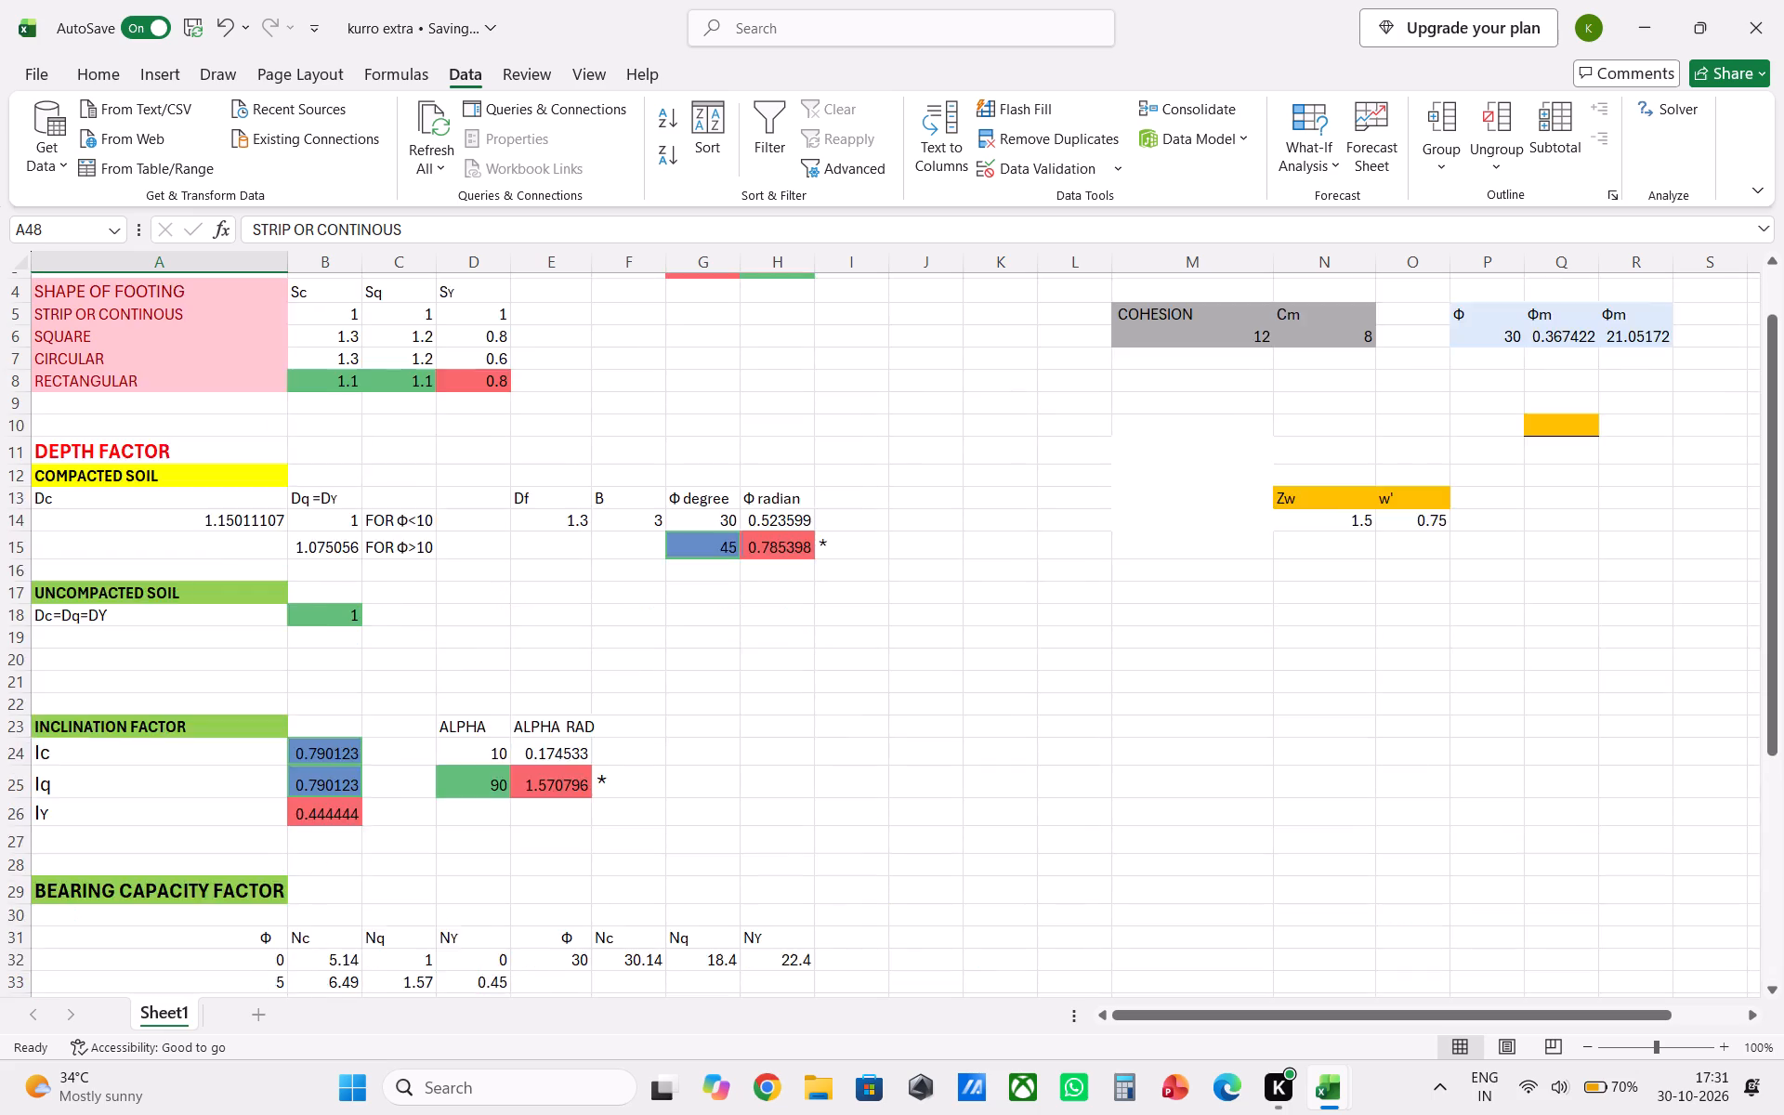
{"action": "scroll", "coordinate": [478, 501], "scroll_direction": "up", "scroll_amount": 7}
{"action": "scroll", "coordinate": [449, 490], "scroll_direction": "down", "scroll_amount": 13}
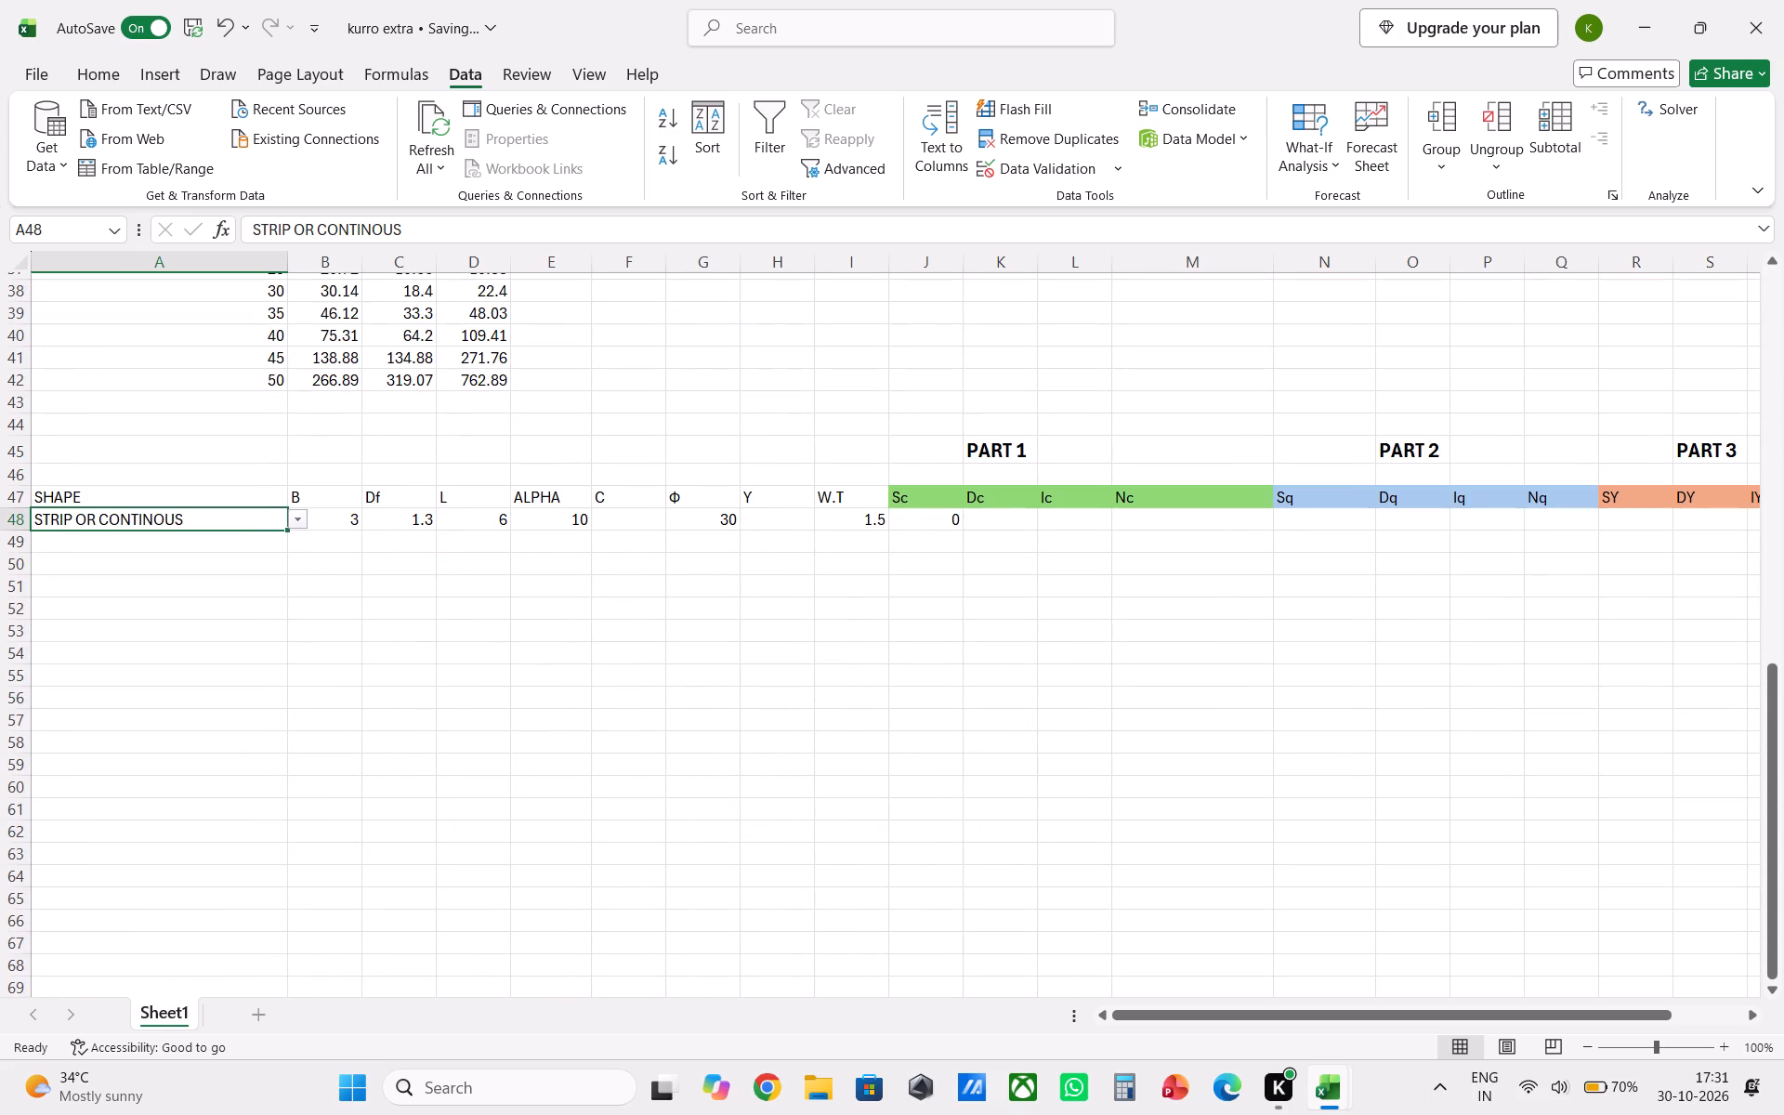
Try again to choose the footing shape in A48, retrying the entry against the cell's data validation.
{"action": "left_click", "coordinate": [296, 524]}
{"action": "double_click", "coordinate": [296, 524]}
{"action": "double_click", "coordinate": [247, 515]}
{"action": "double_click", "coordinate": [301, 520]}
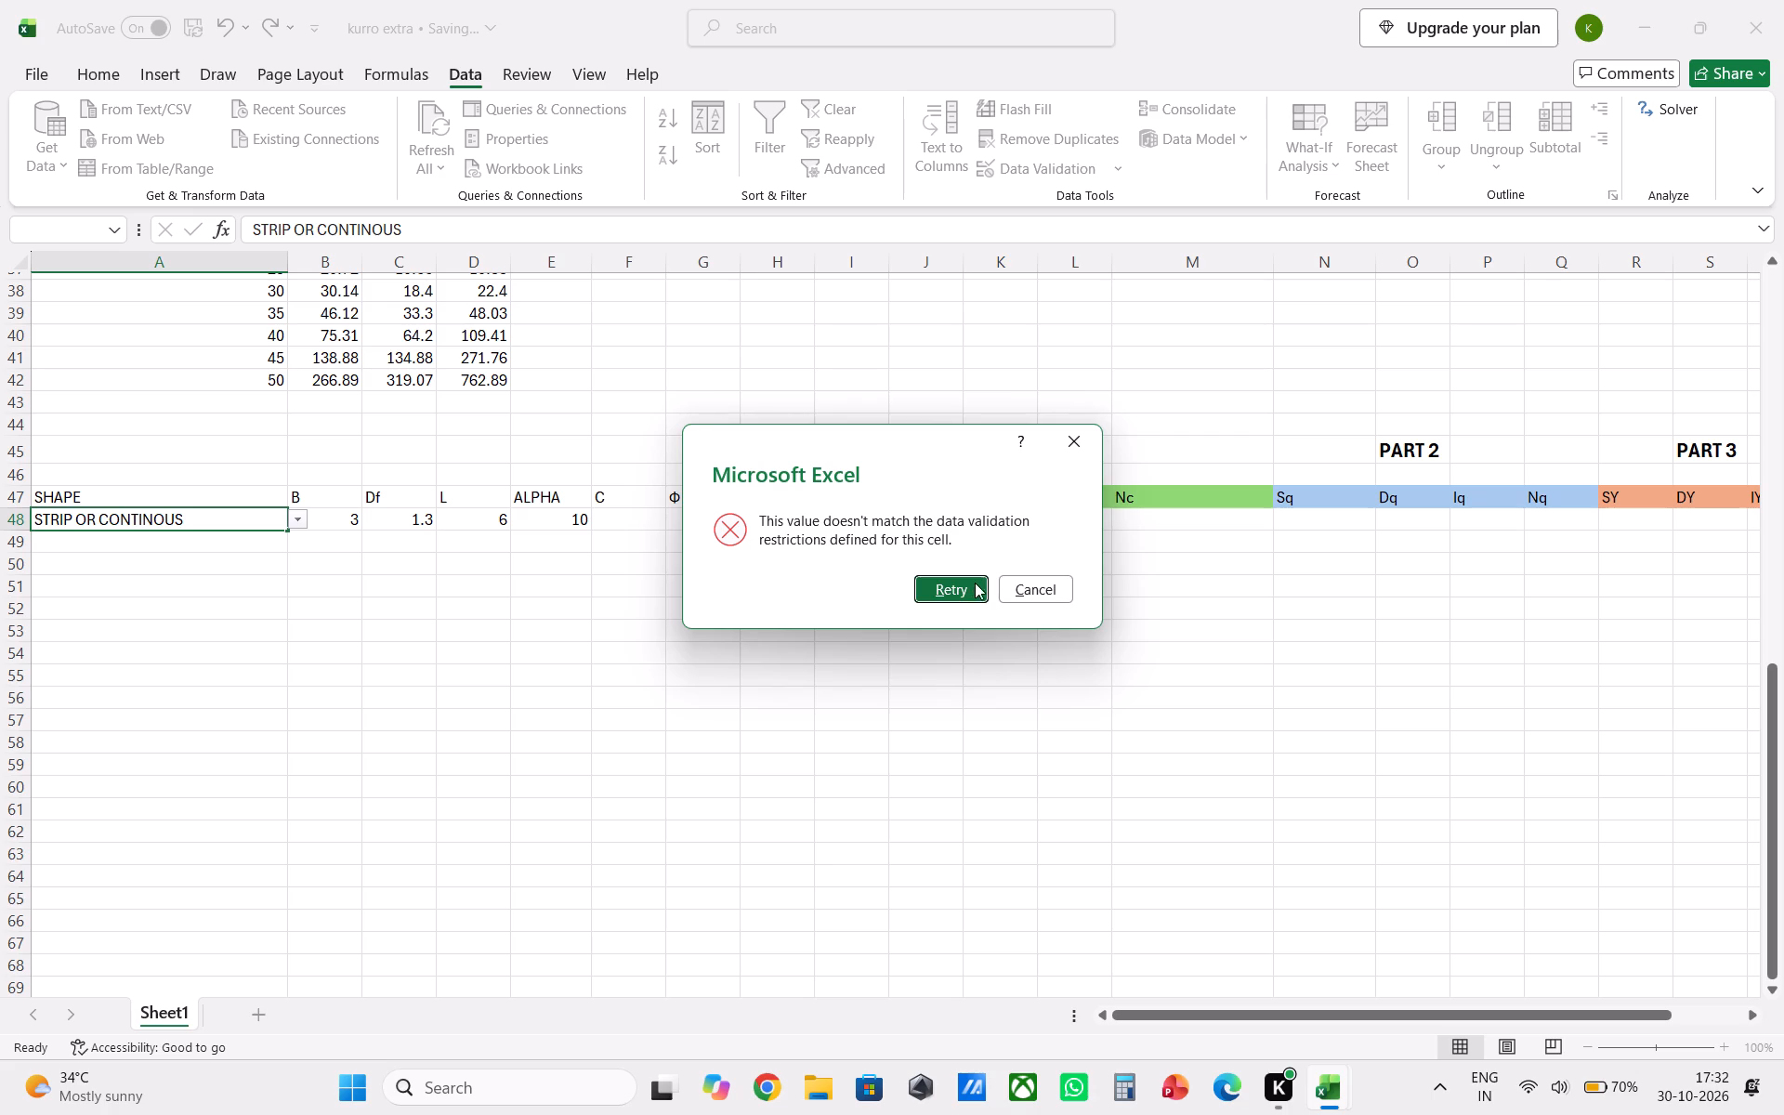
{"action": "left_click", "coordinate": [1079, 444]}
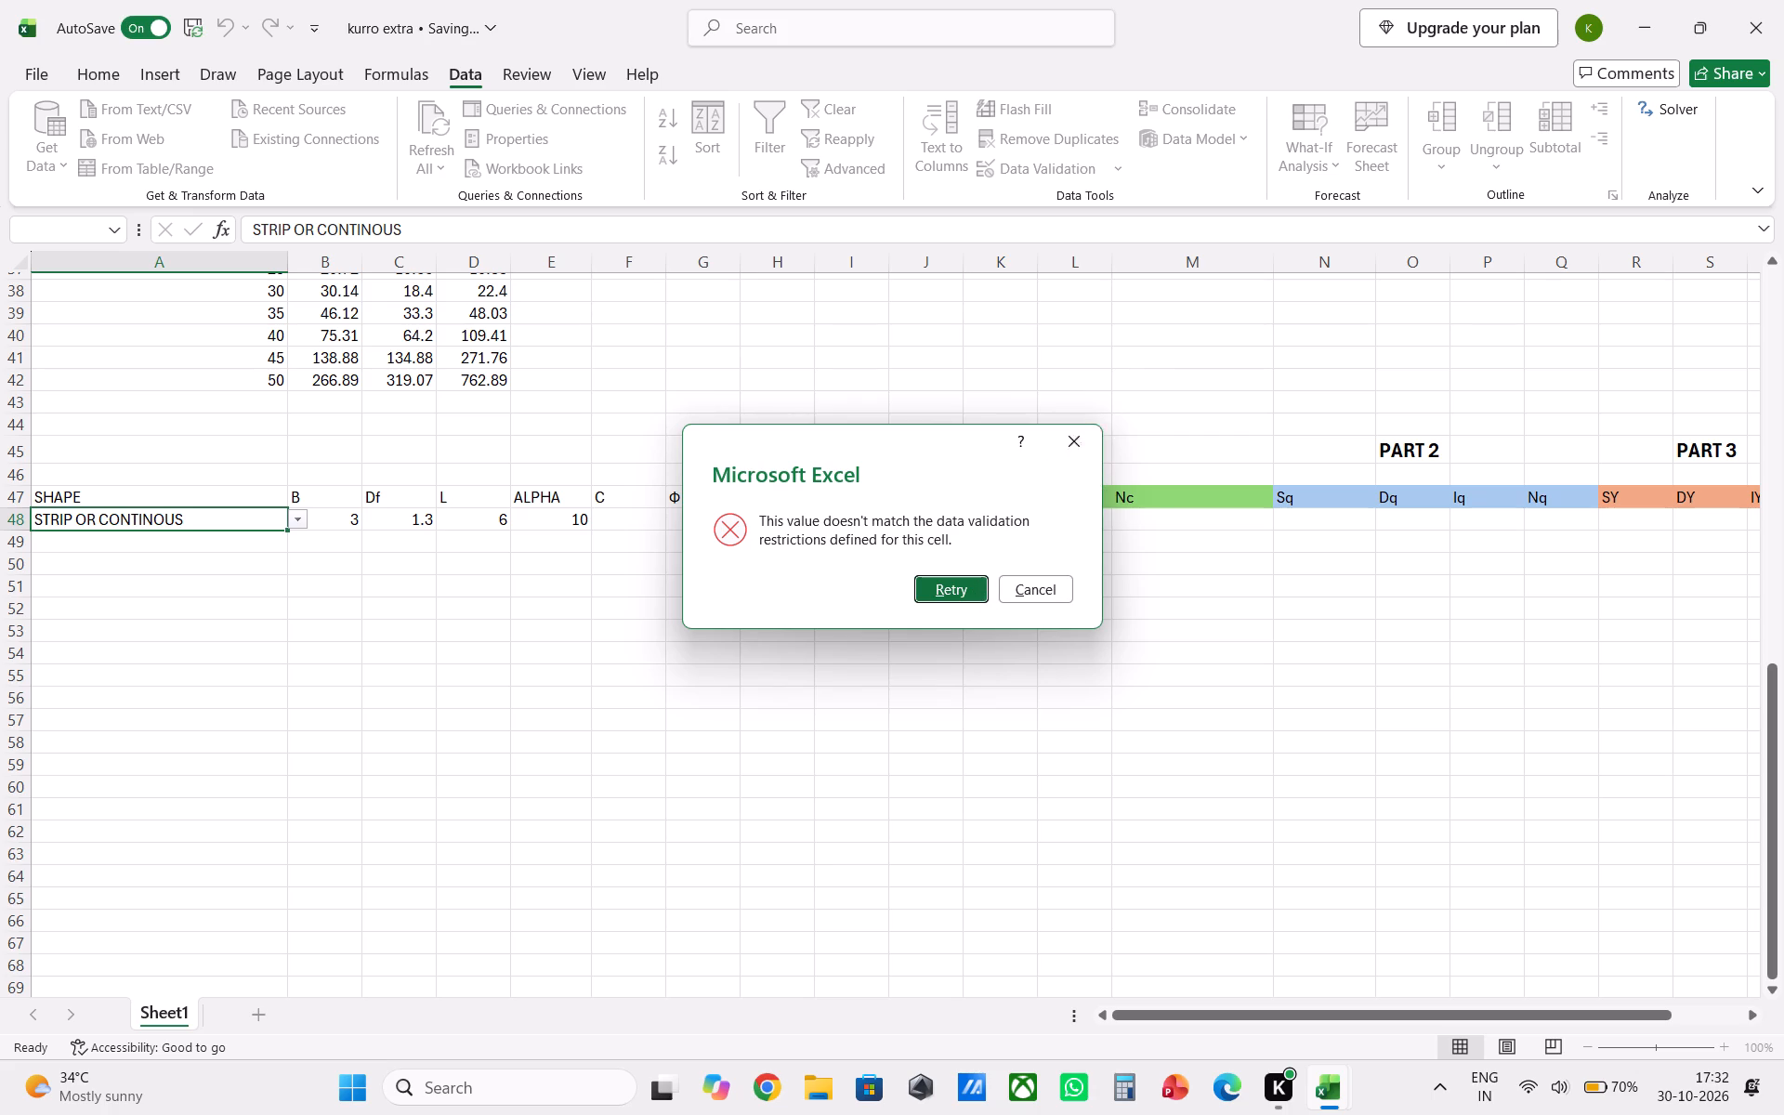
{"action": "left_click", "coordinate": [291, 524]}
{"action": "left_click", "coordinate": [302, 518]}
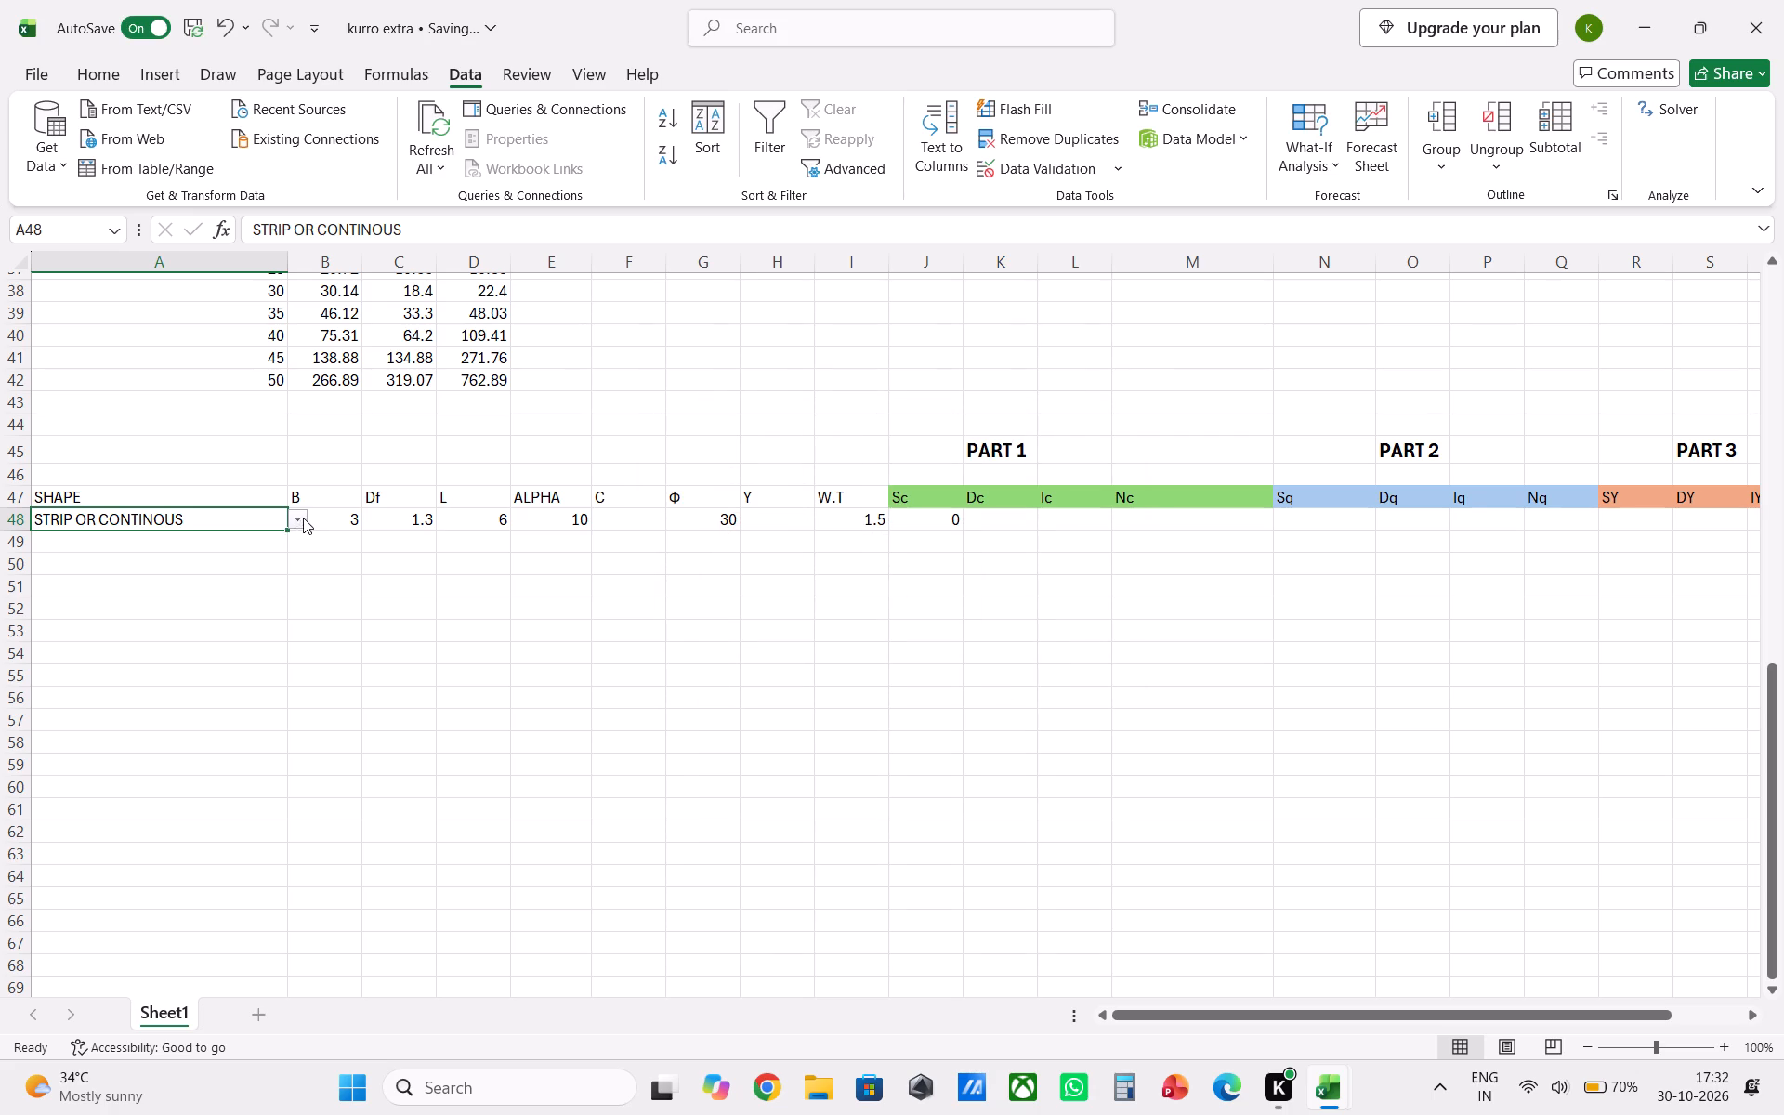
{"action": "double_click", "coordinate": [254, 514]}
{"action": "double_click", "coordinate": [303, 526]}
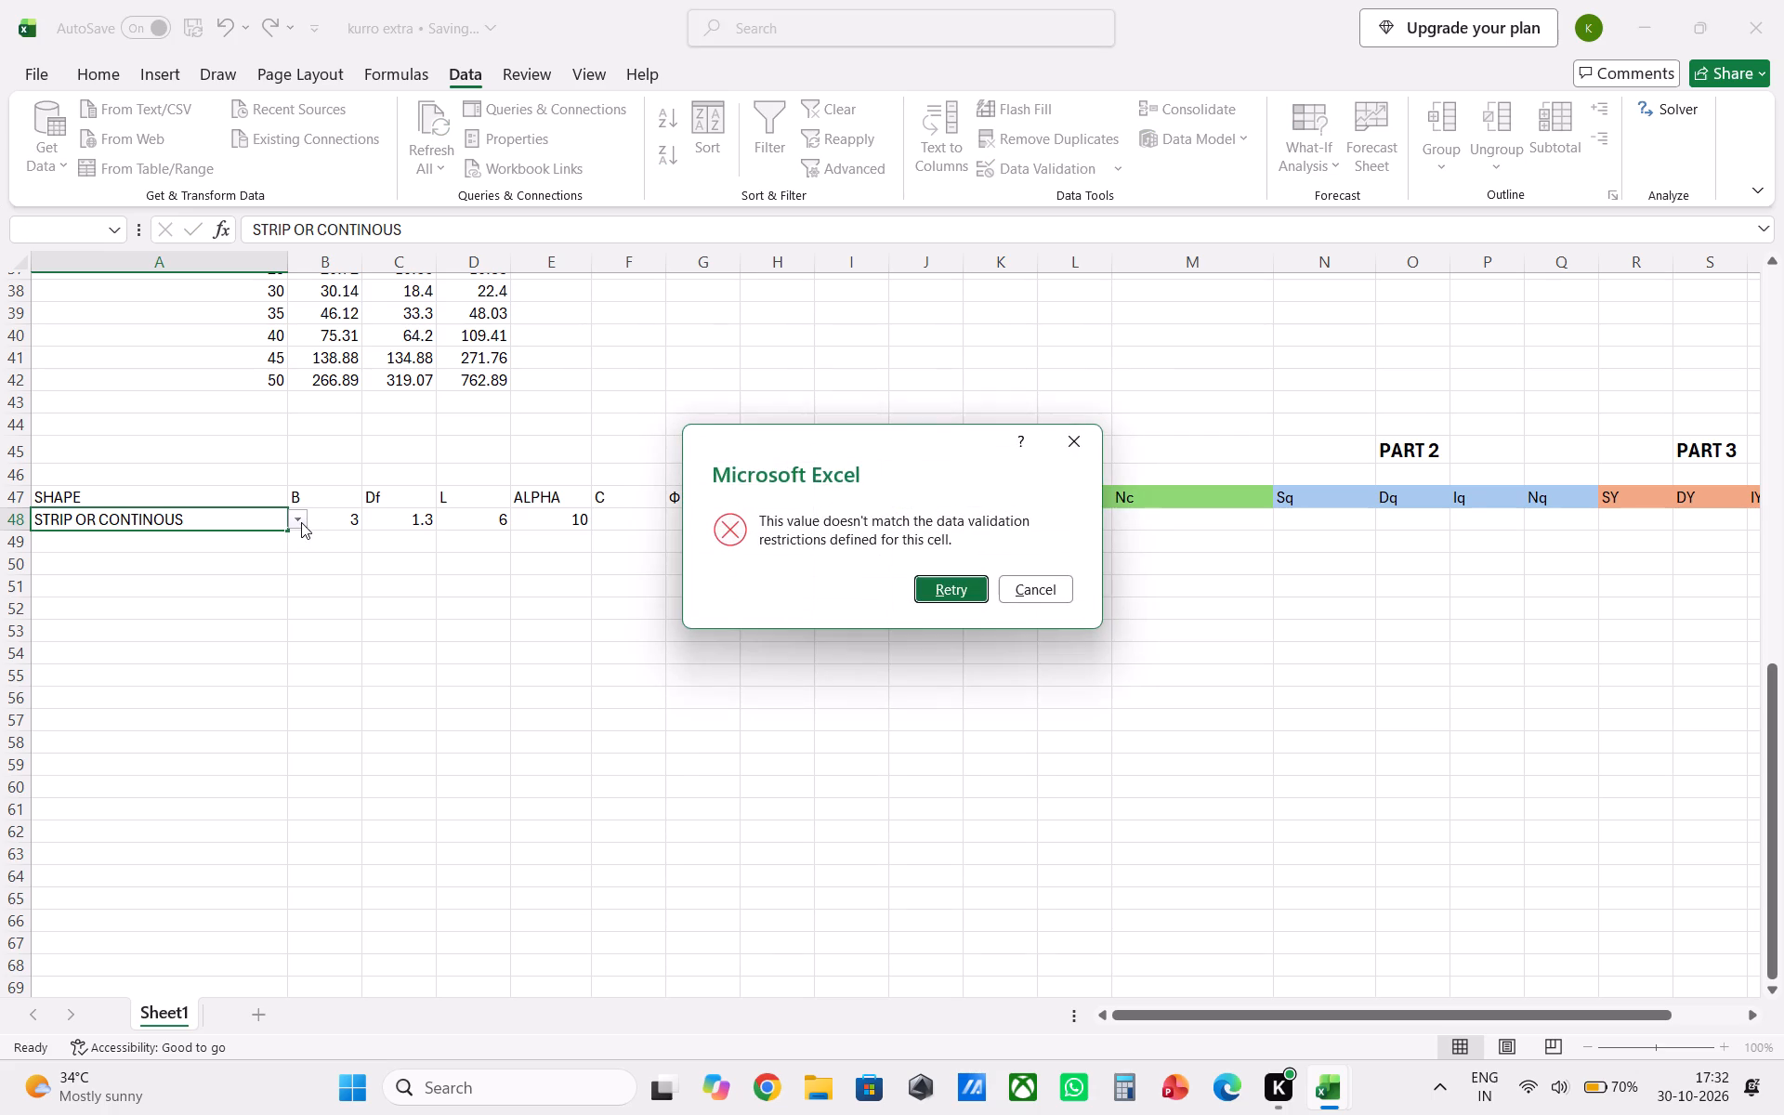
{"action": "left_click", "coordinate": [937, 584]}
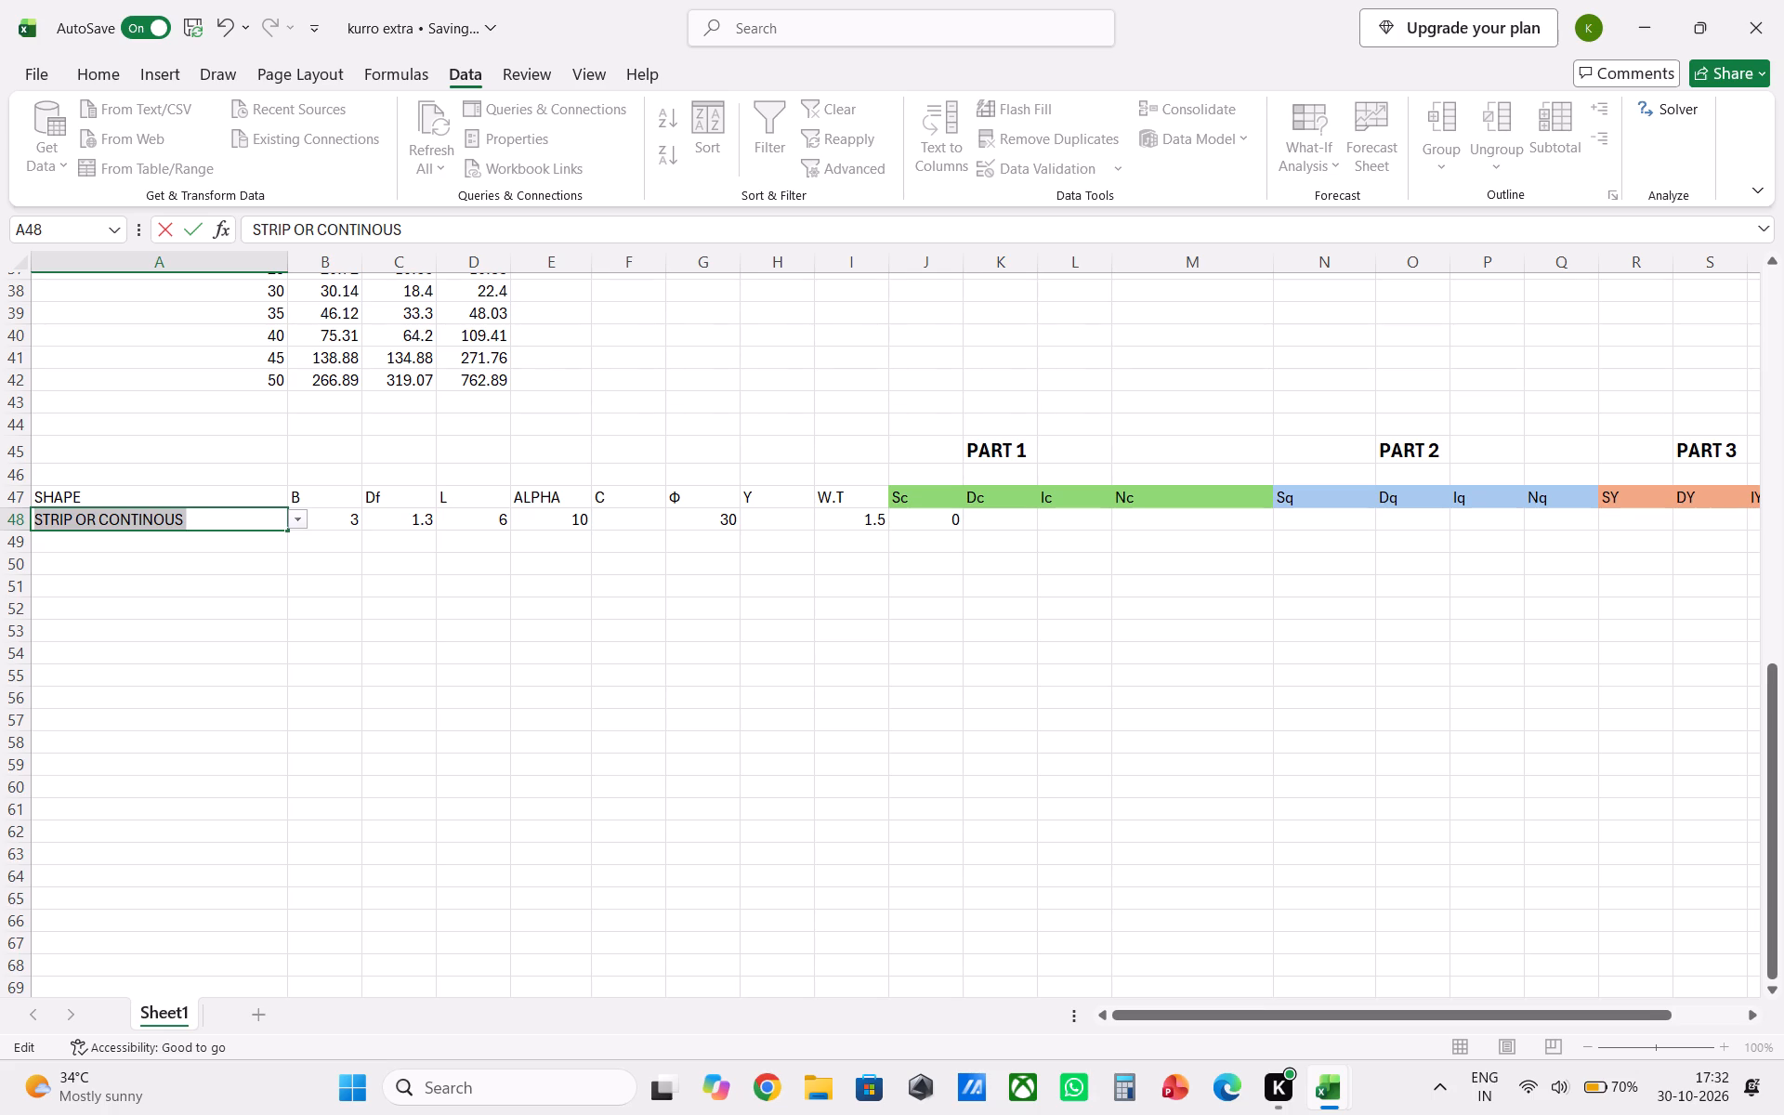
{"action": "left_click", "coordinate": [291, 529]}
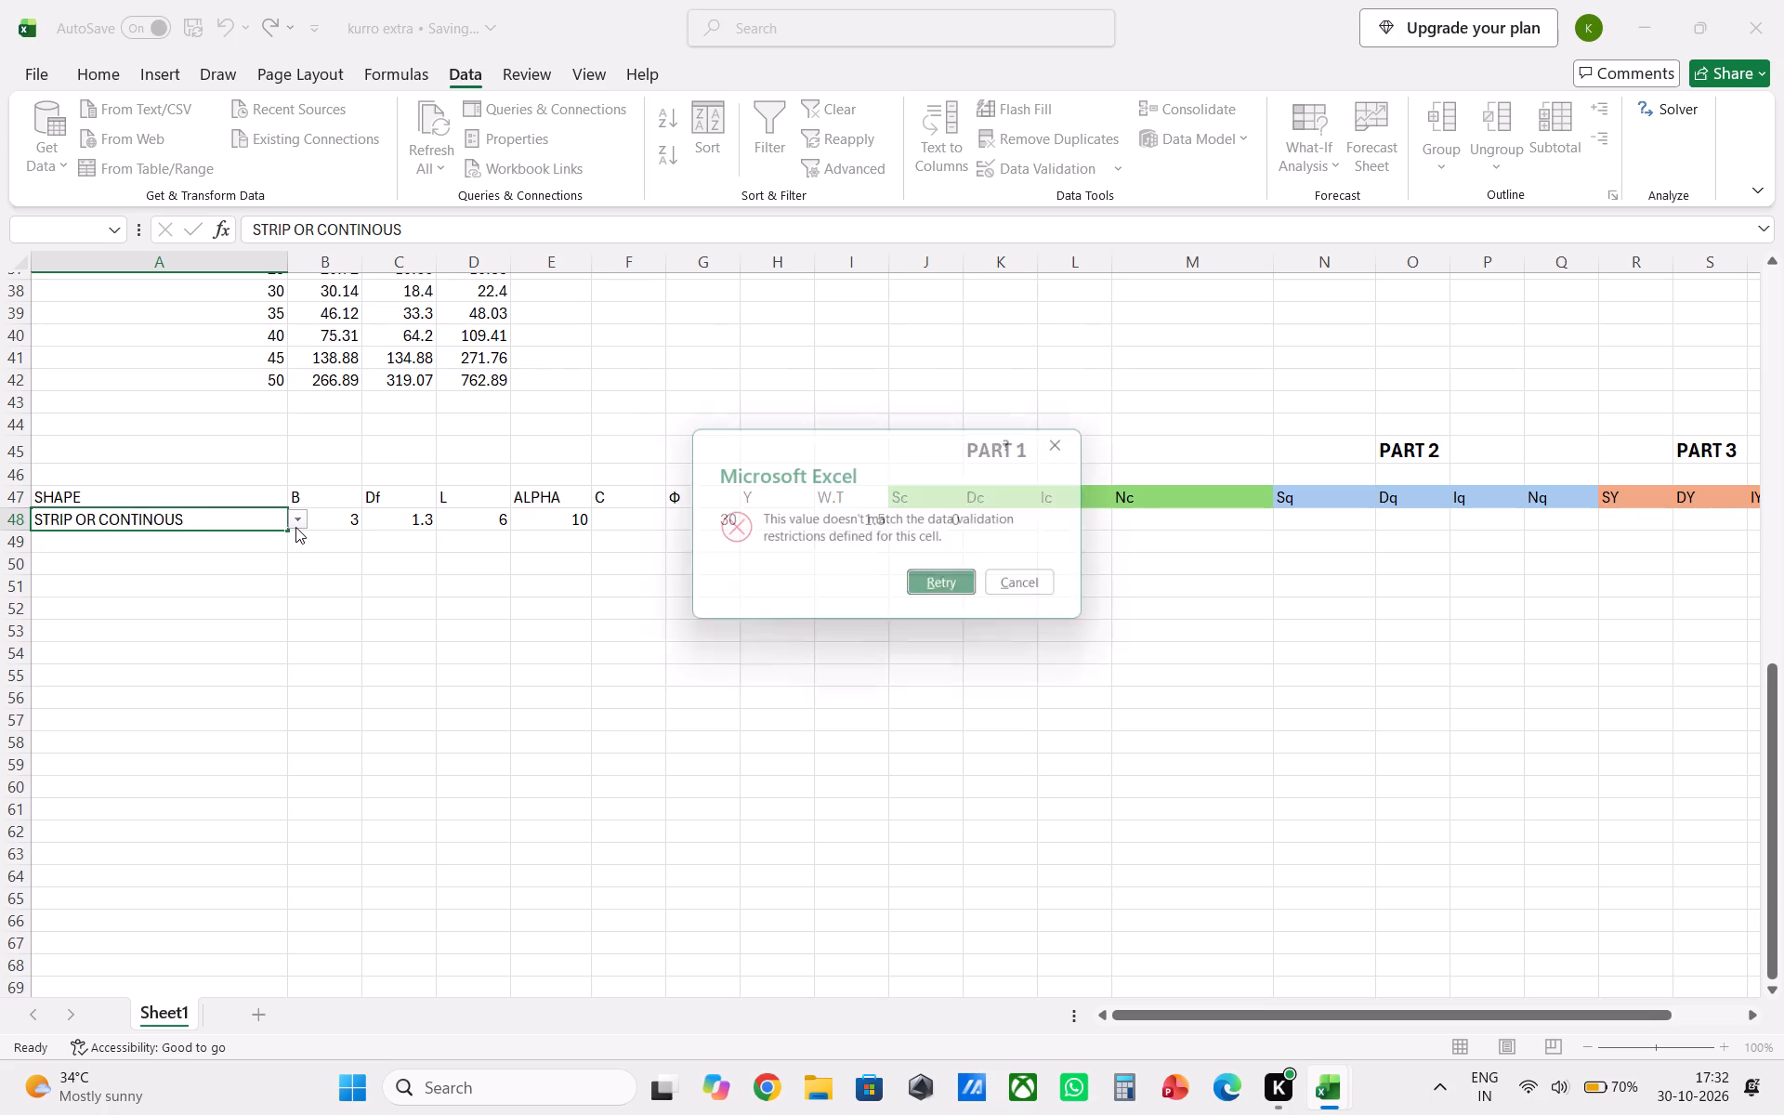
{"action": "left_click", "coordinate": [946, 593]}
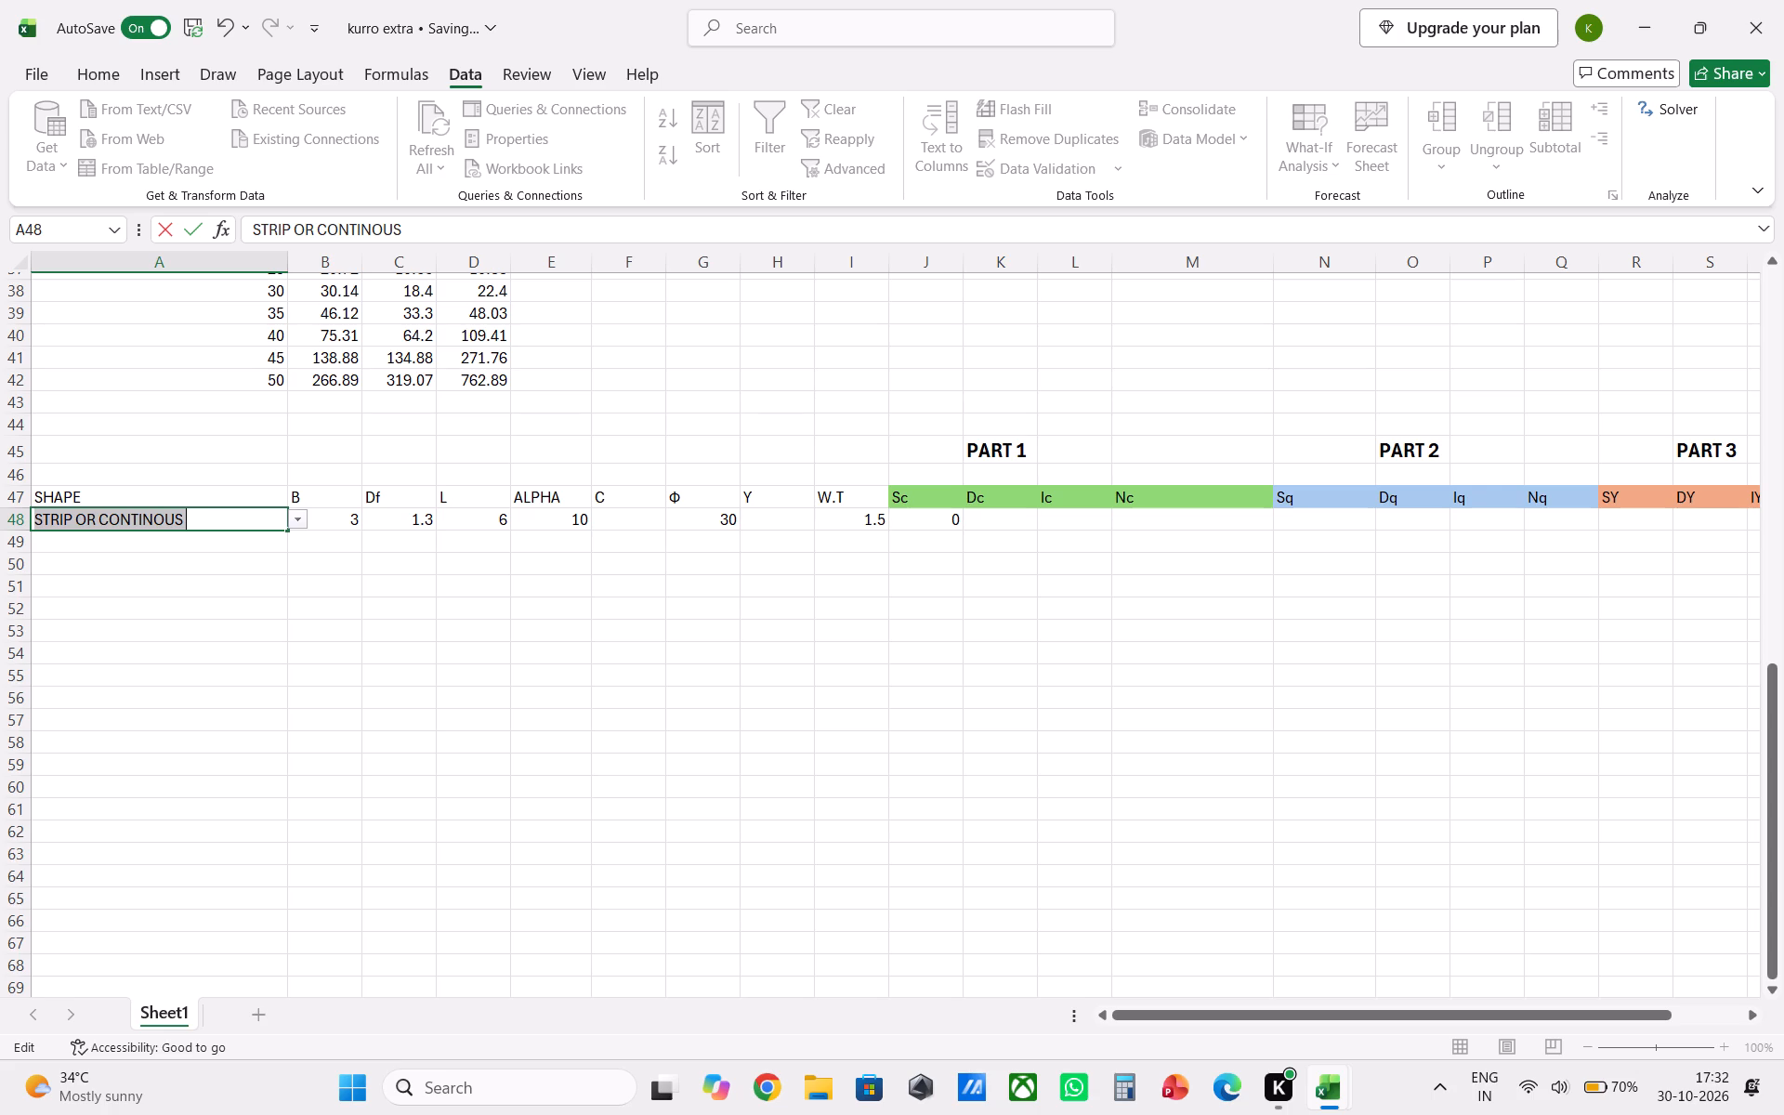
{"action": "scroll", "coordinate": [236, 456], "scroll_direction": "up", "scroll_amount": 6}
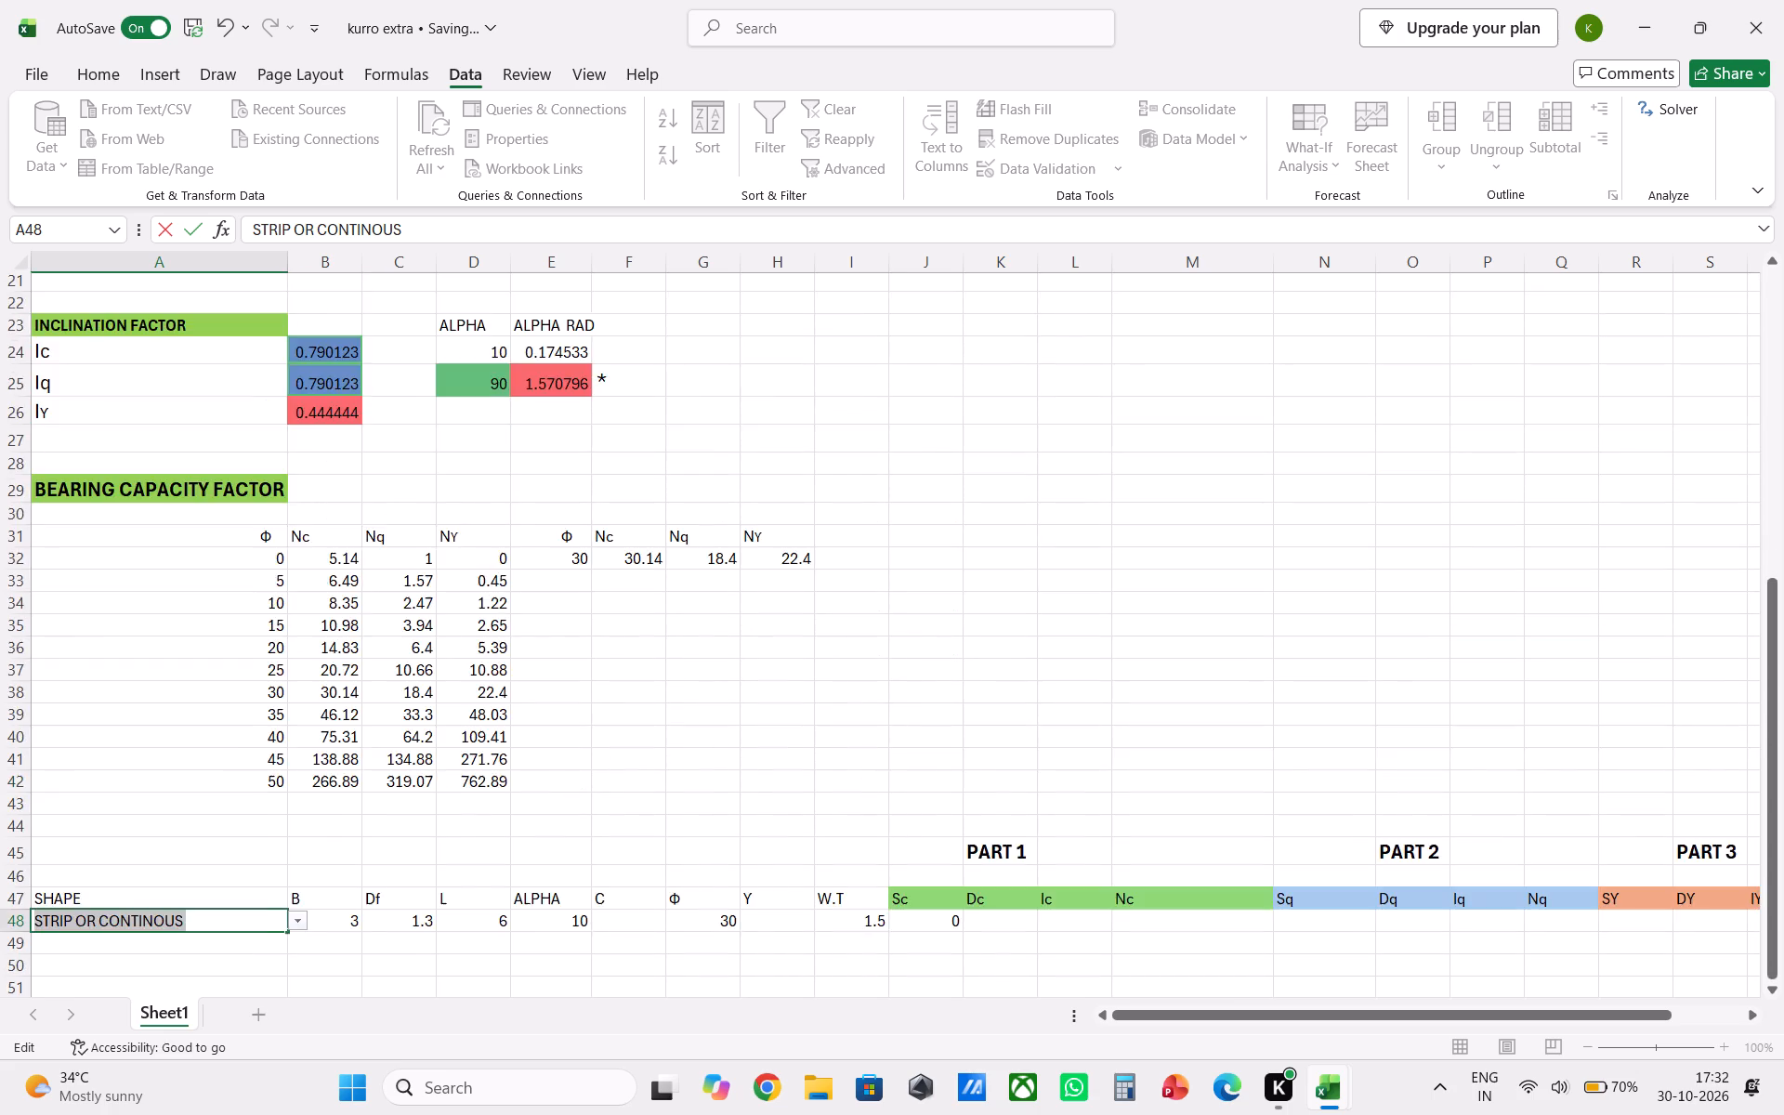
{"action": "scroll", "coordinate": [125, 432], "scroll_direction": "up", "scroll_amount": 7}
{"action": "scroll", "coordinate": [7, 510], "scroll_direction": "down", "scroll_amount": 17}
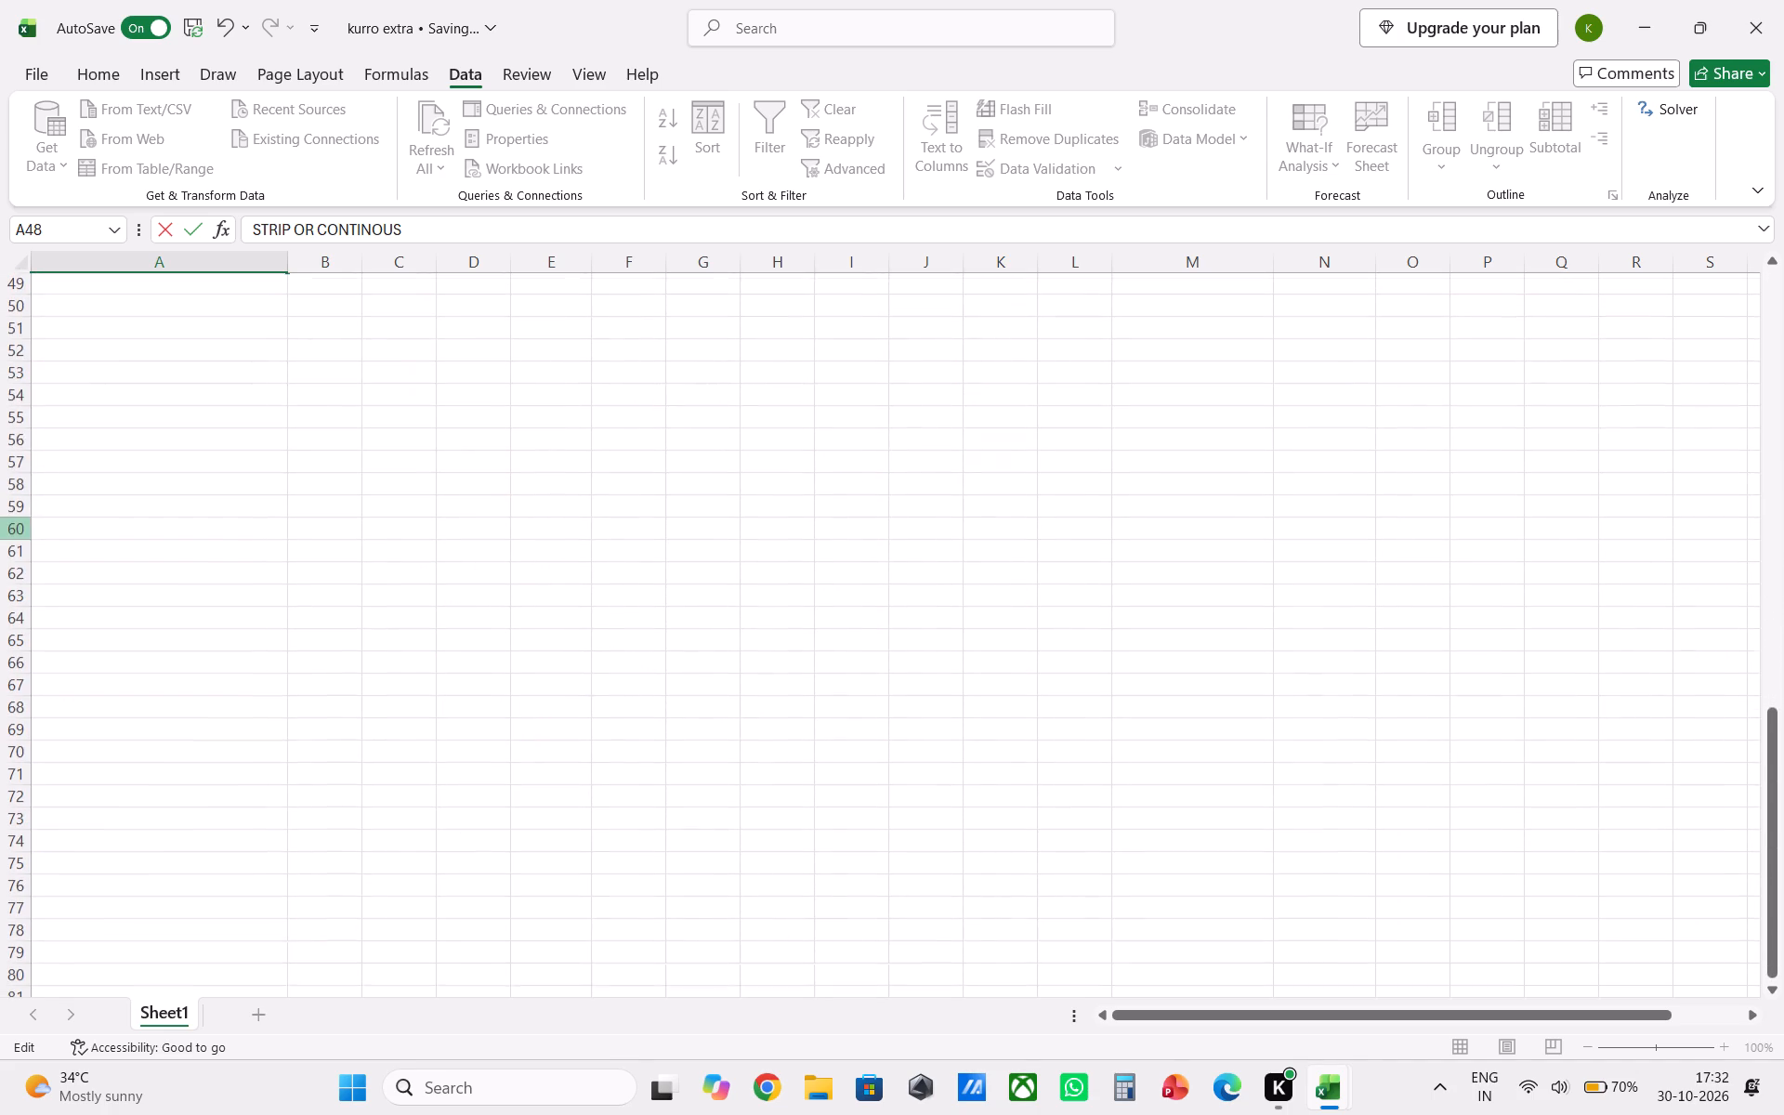
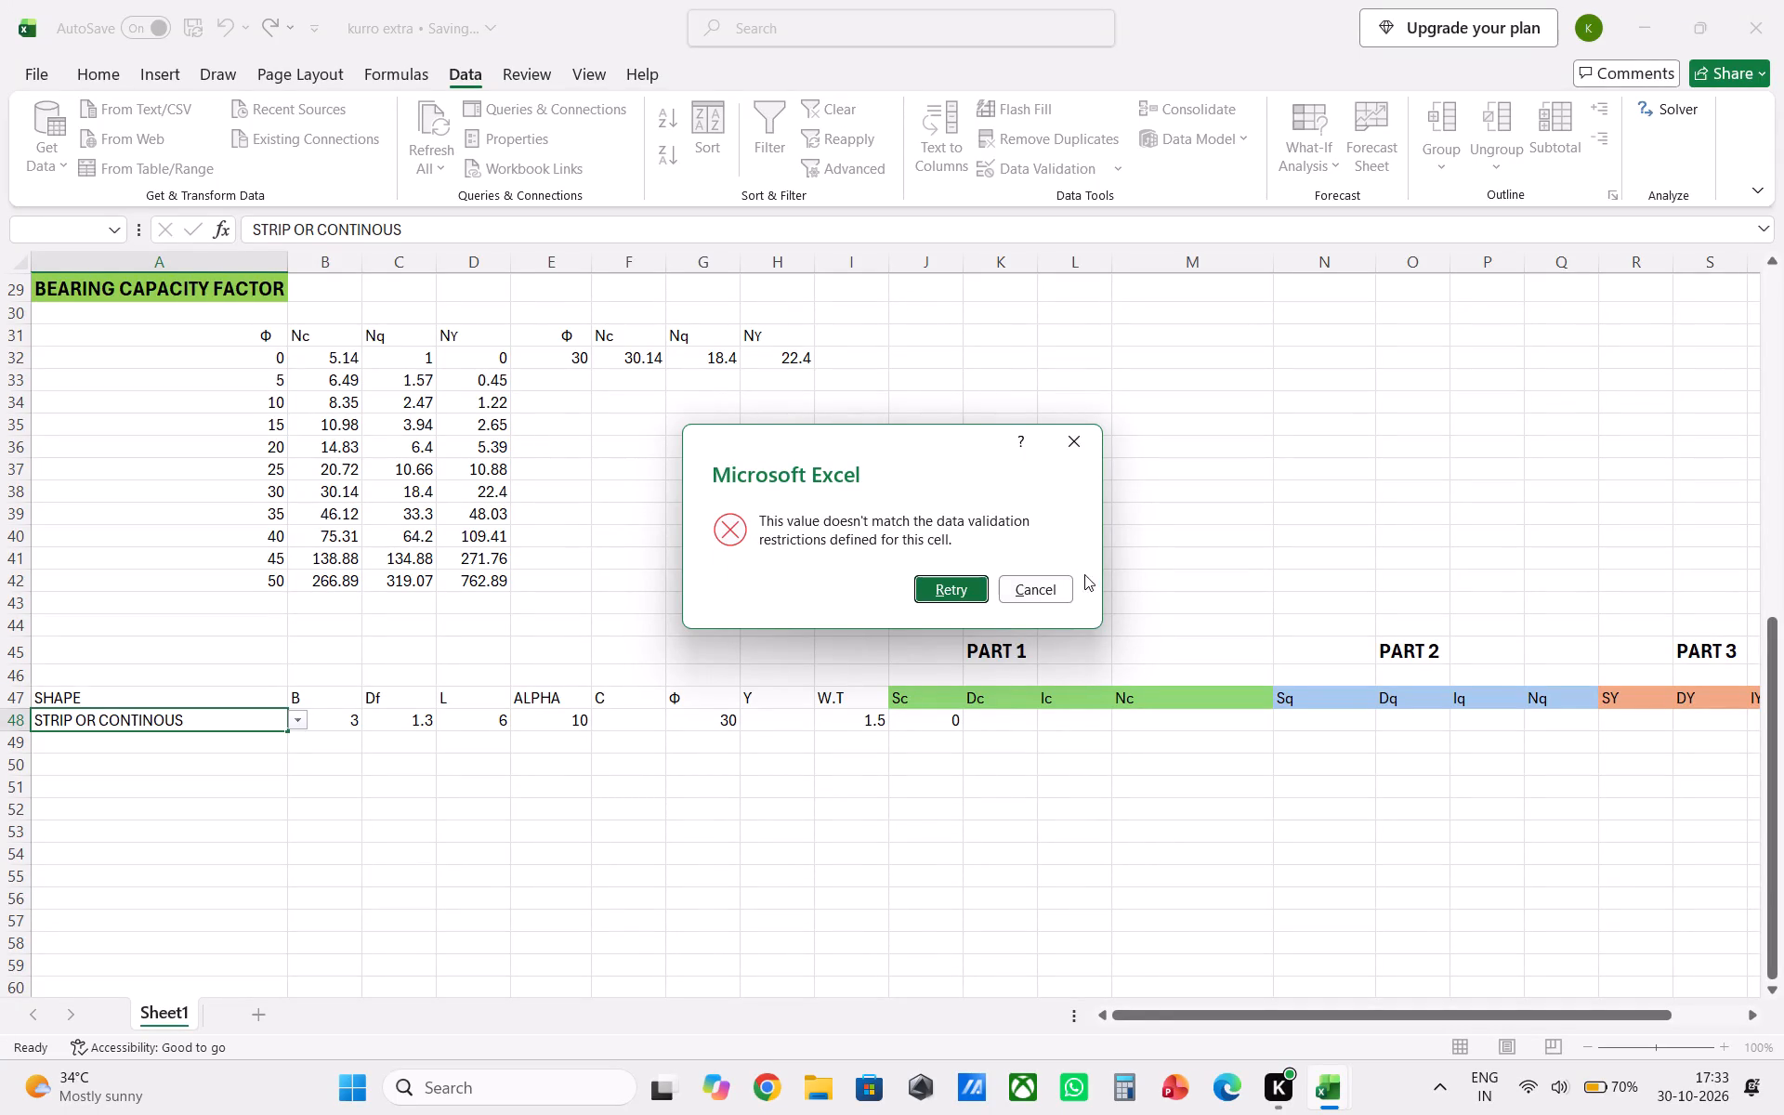
Abandon the rejected A48 entry and look over the shape, depth, inclination and bearing capacity factor tables on the sheet.
{"action": "left_click", "coordinate": [1068, 426]}
{"action": "scroll", "coordinate": [1051, 445], "scroll_direction": "up", "scroll_amount": 3}
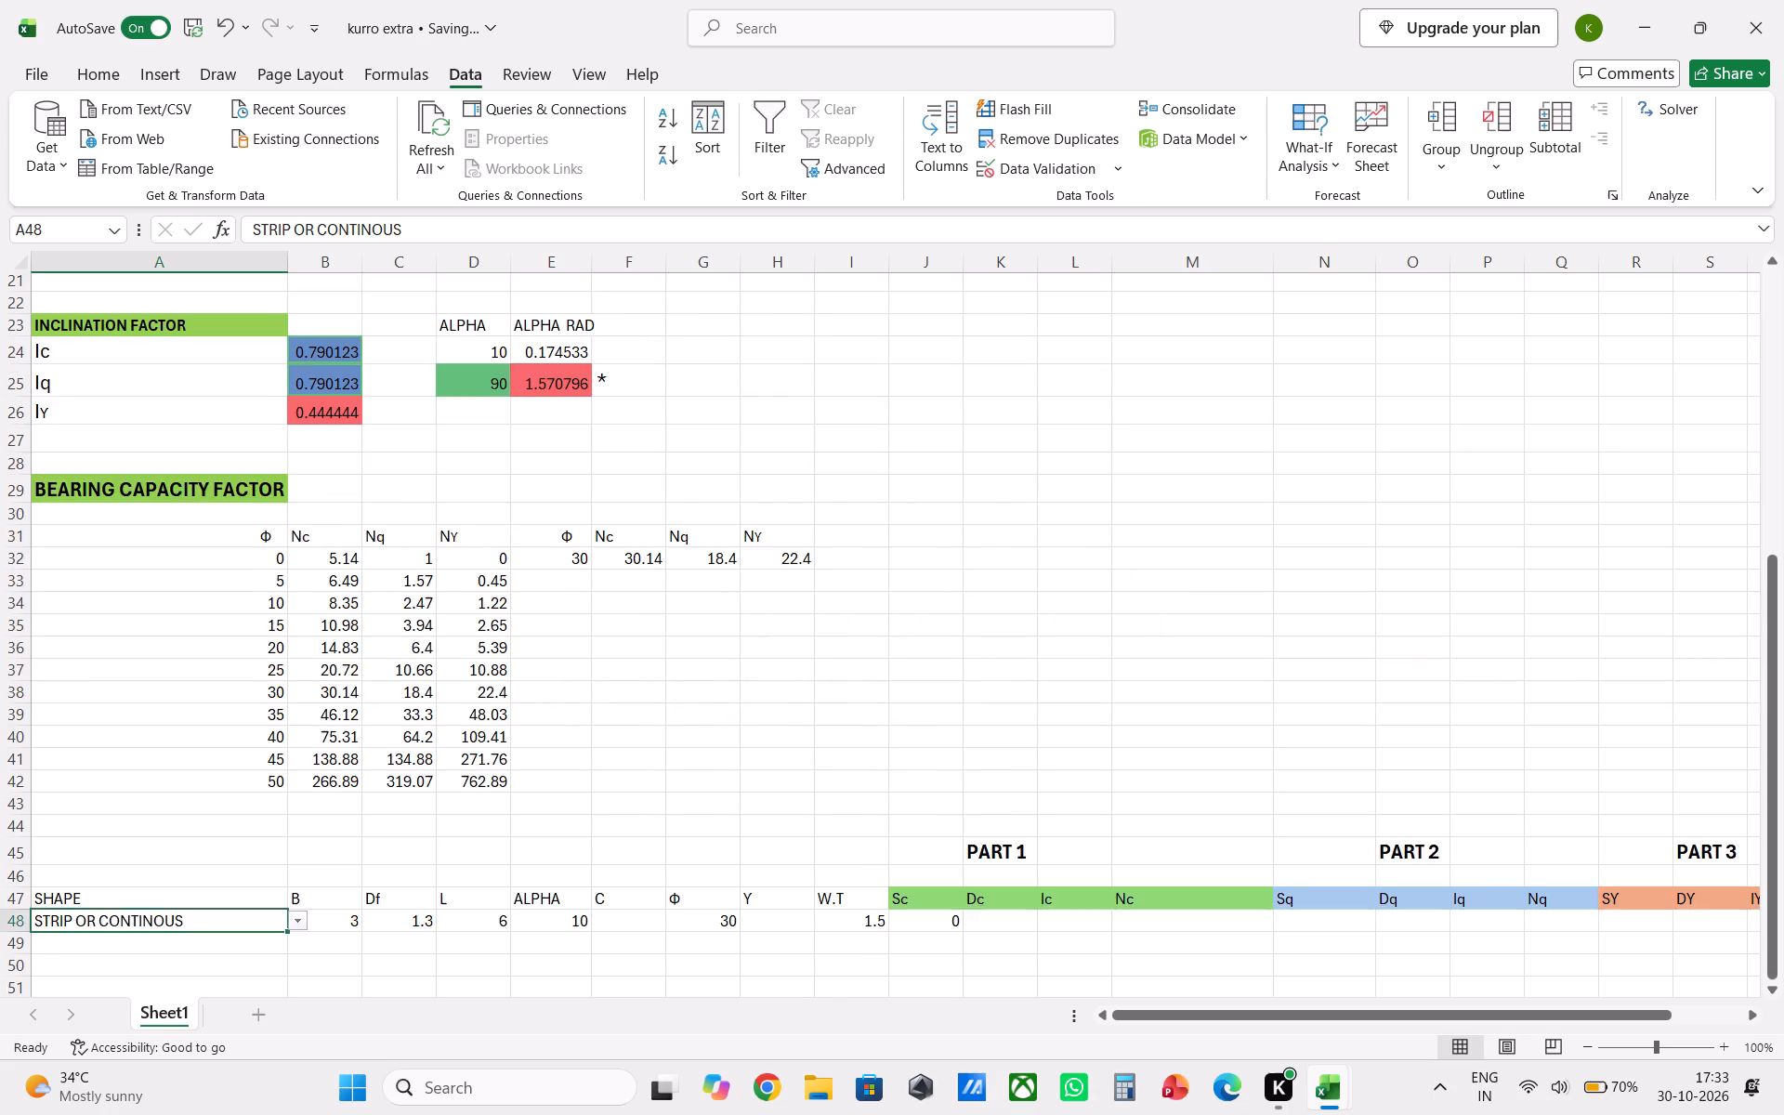
{"action": "scroll", "coordinate": [1050, 446], "scroll_direction": "up", "scroll_amount": 5}
{"action": "scroll", "coordinate": [1045, 449], "scroll_direction": "down", "scroll_amount": 1}
{"action": "scroll", "coordinate": [1045, 449], "scroll_direction": "up", "scroll_amount": 2}
{"action": "scroll", "coordinate": [1041, 440], "scroll_direction": "down", "scroll_amount": 1}
{"action": "scroll", "coordinate": [1041, 440], "scroll_direction": "up", "scroll_amount": 9}
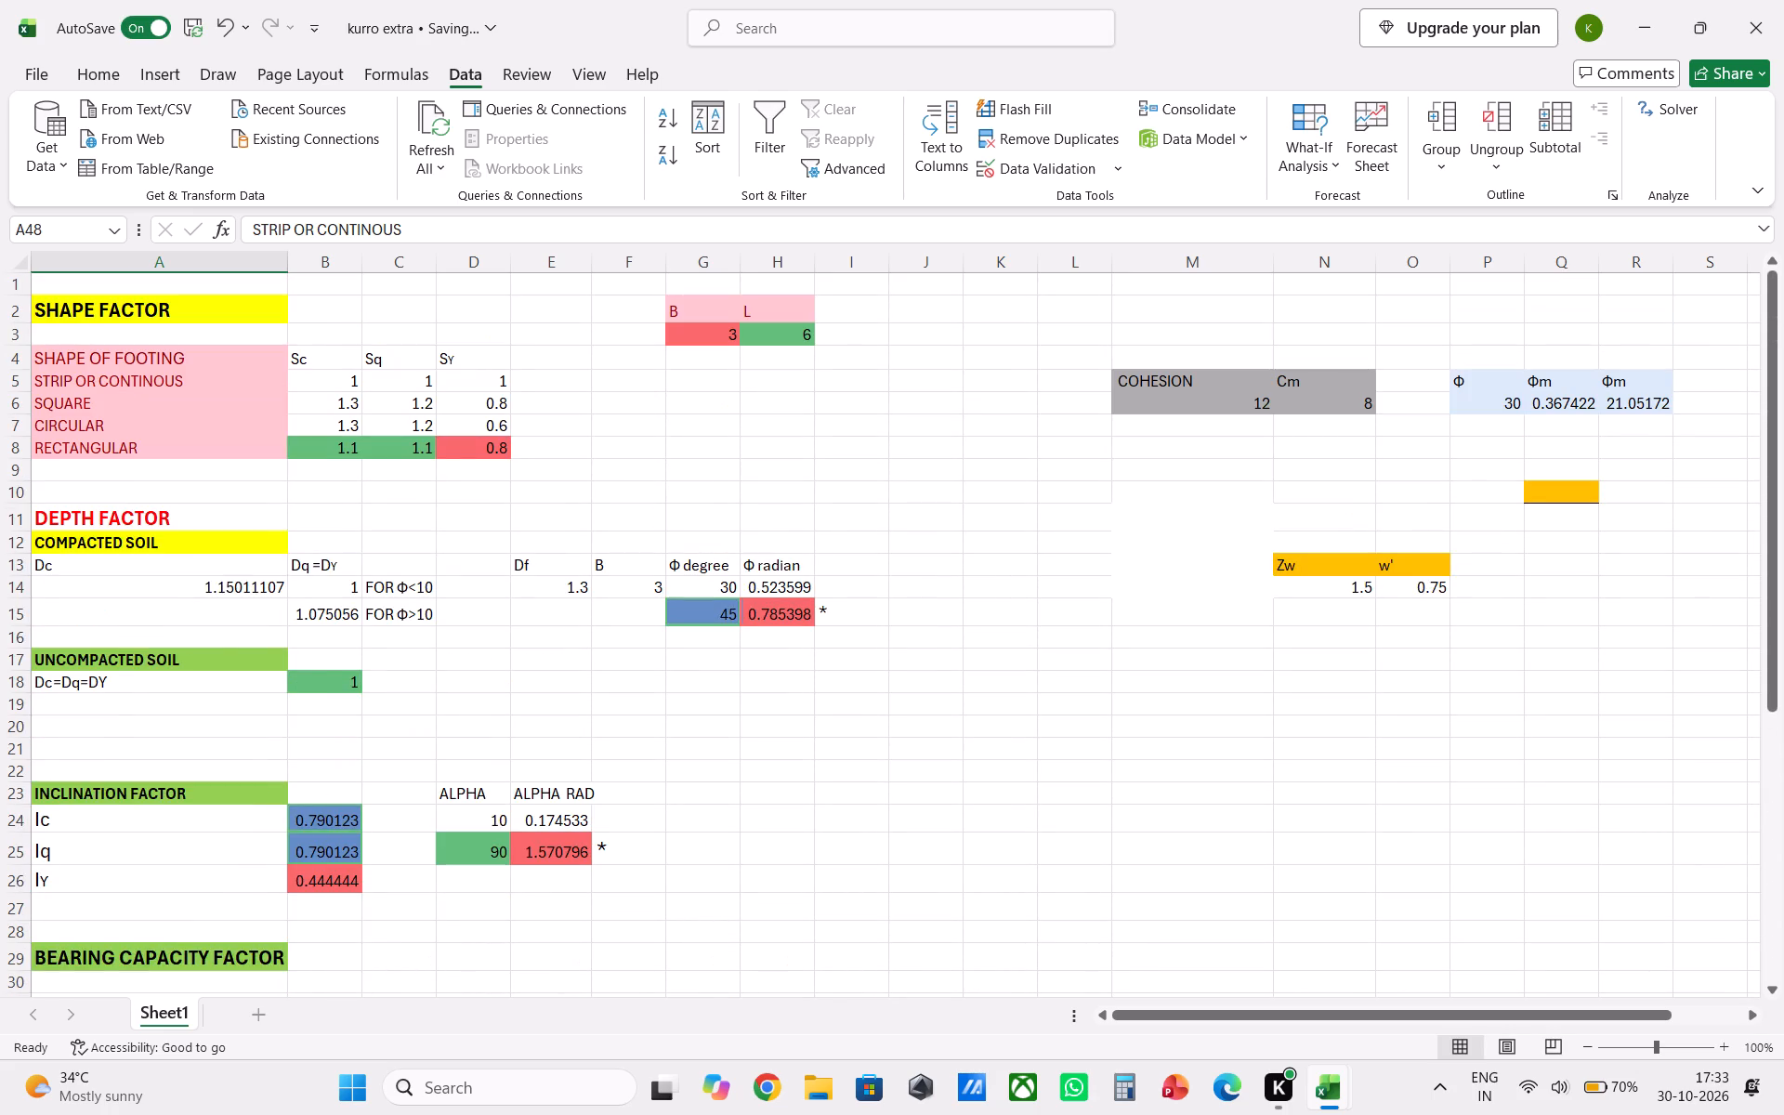
{"action": "scroll", "coordinate": [1038, 493], "scroll_direction": "up", "scroll_amount": 3}
{"action": "left_click_drag", "start_coordinate": [1539, 475], "coordinate": [1650, 518]}
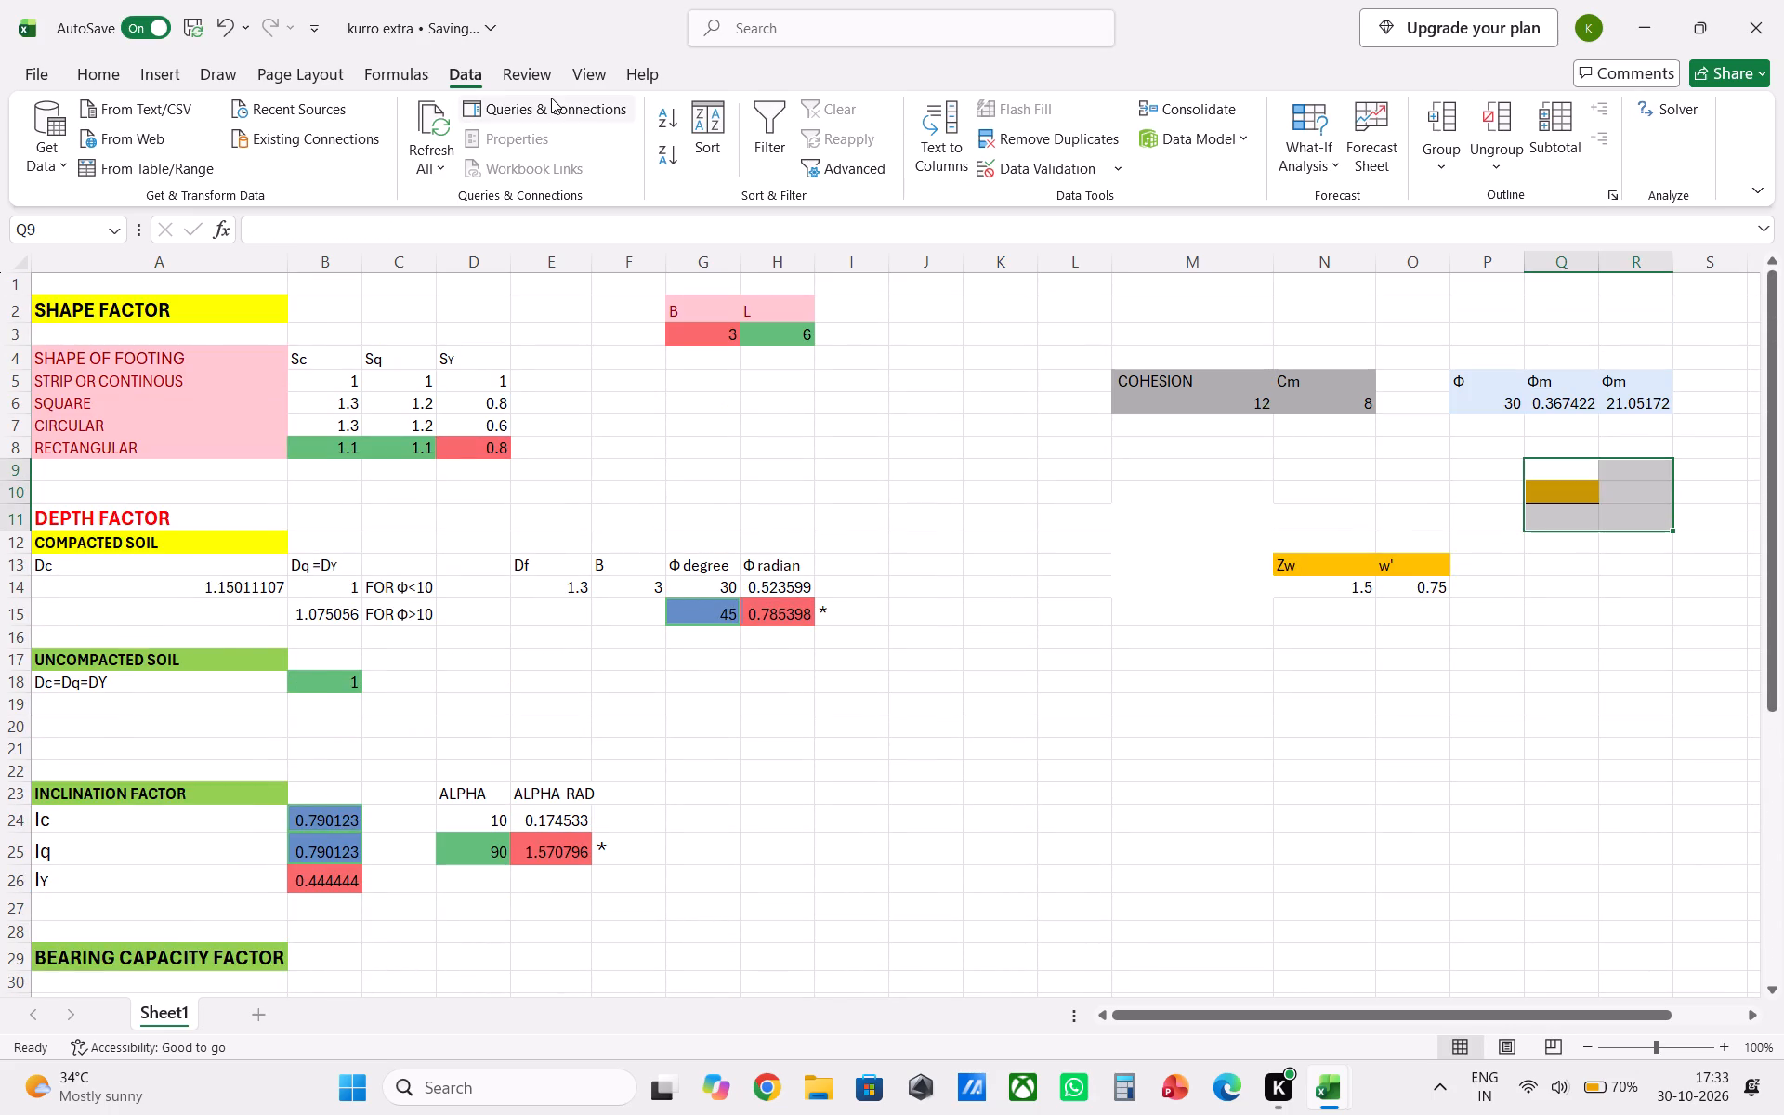
Close the kurro extra workbook, keeping its locally saved changes.
{"action": "left_click", "coordinate": [1757, 30]}
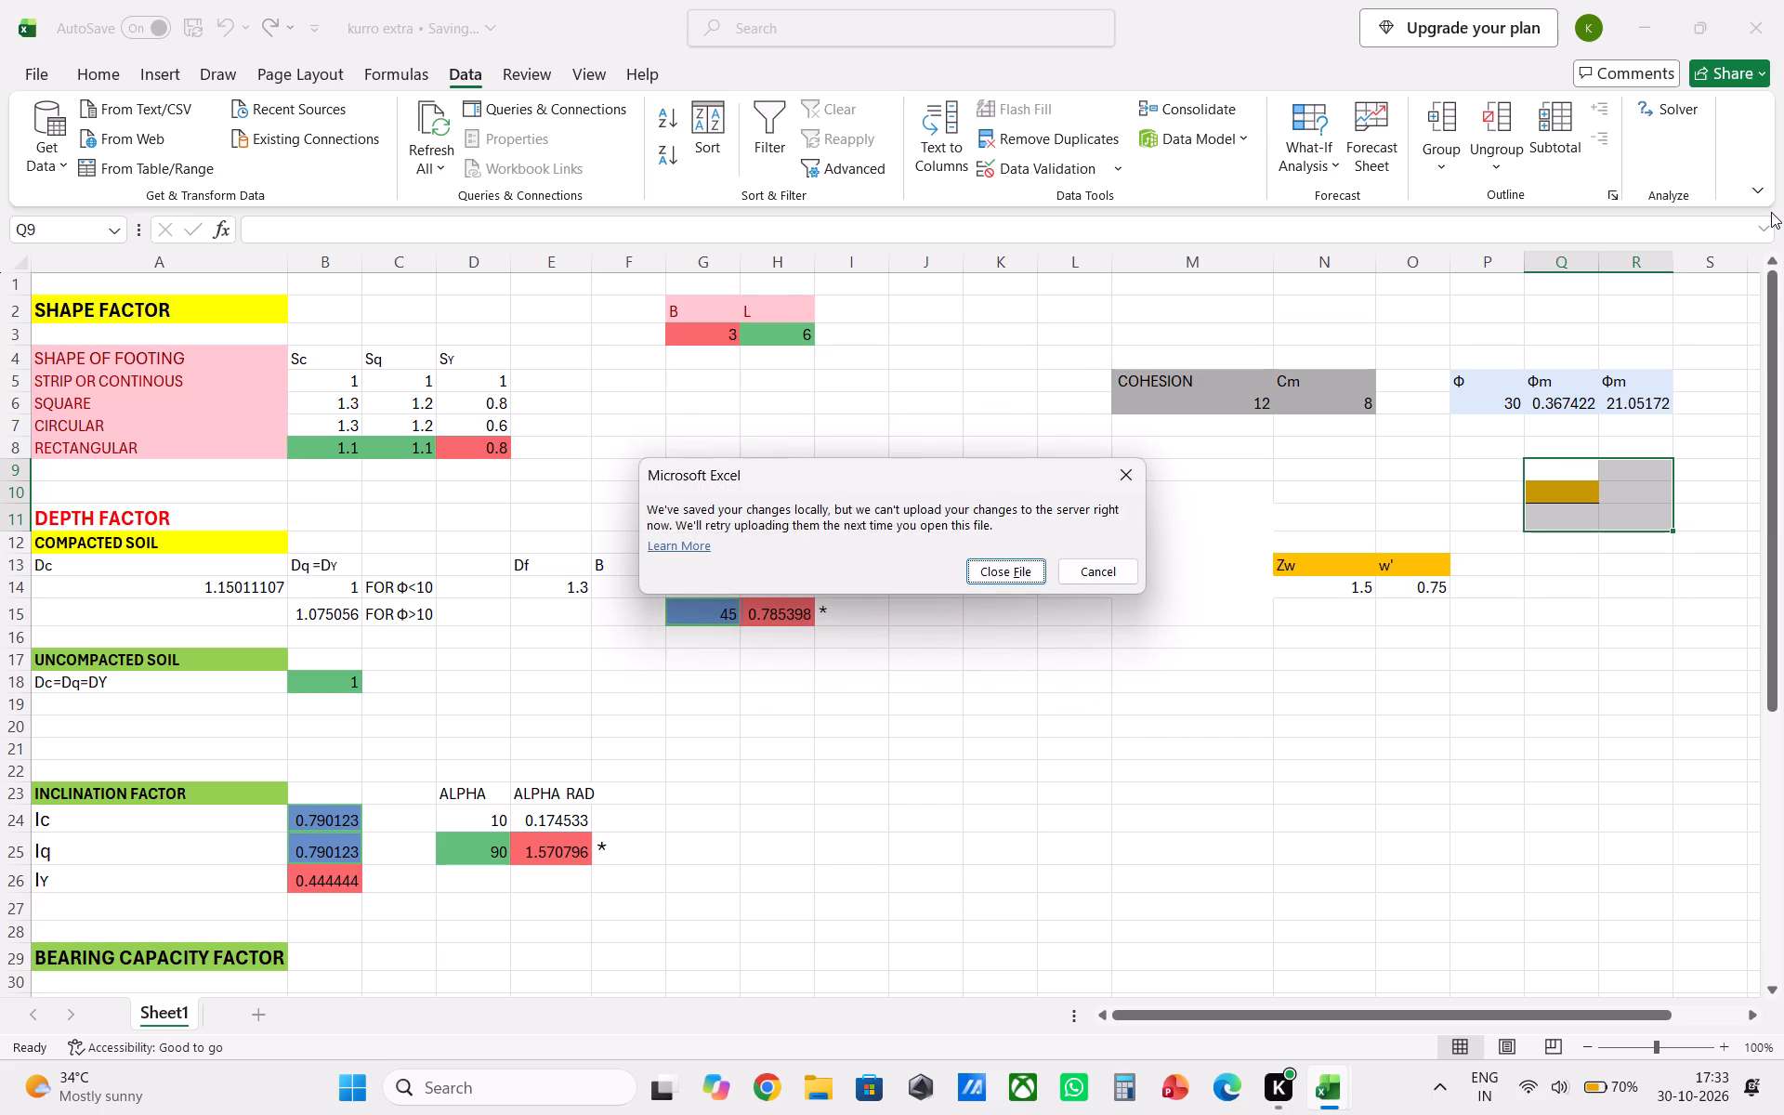
{"action": "left_click", "coordinate": [1017, 567]}
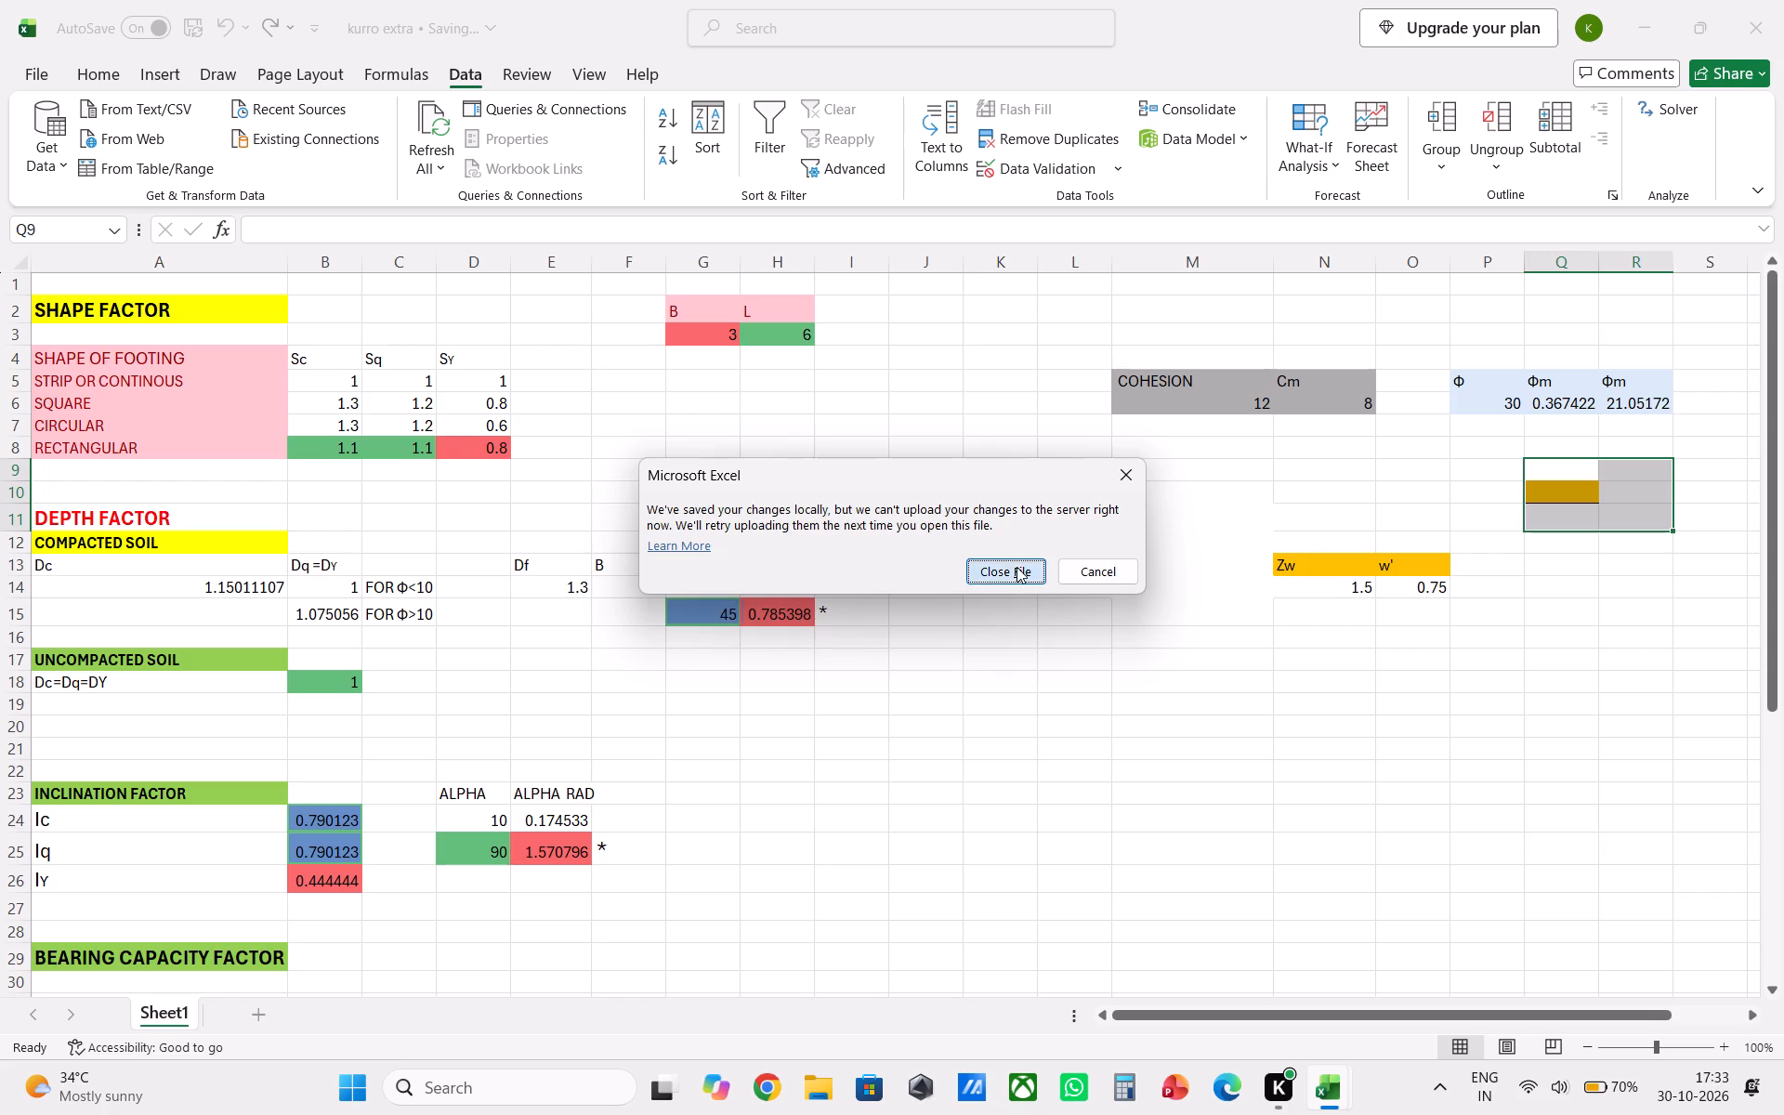
{"action": "scroll", "coordinate": [1089, 508], "scroll_direction": "up", "scroll_amount": 4}
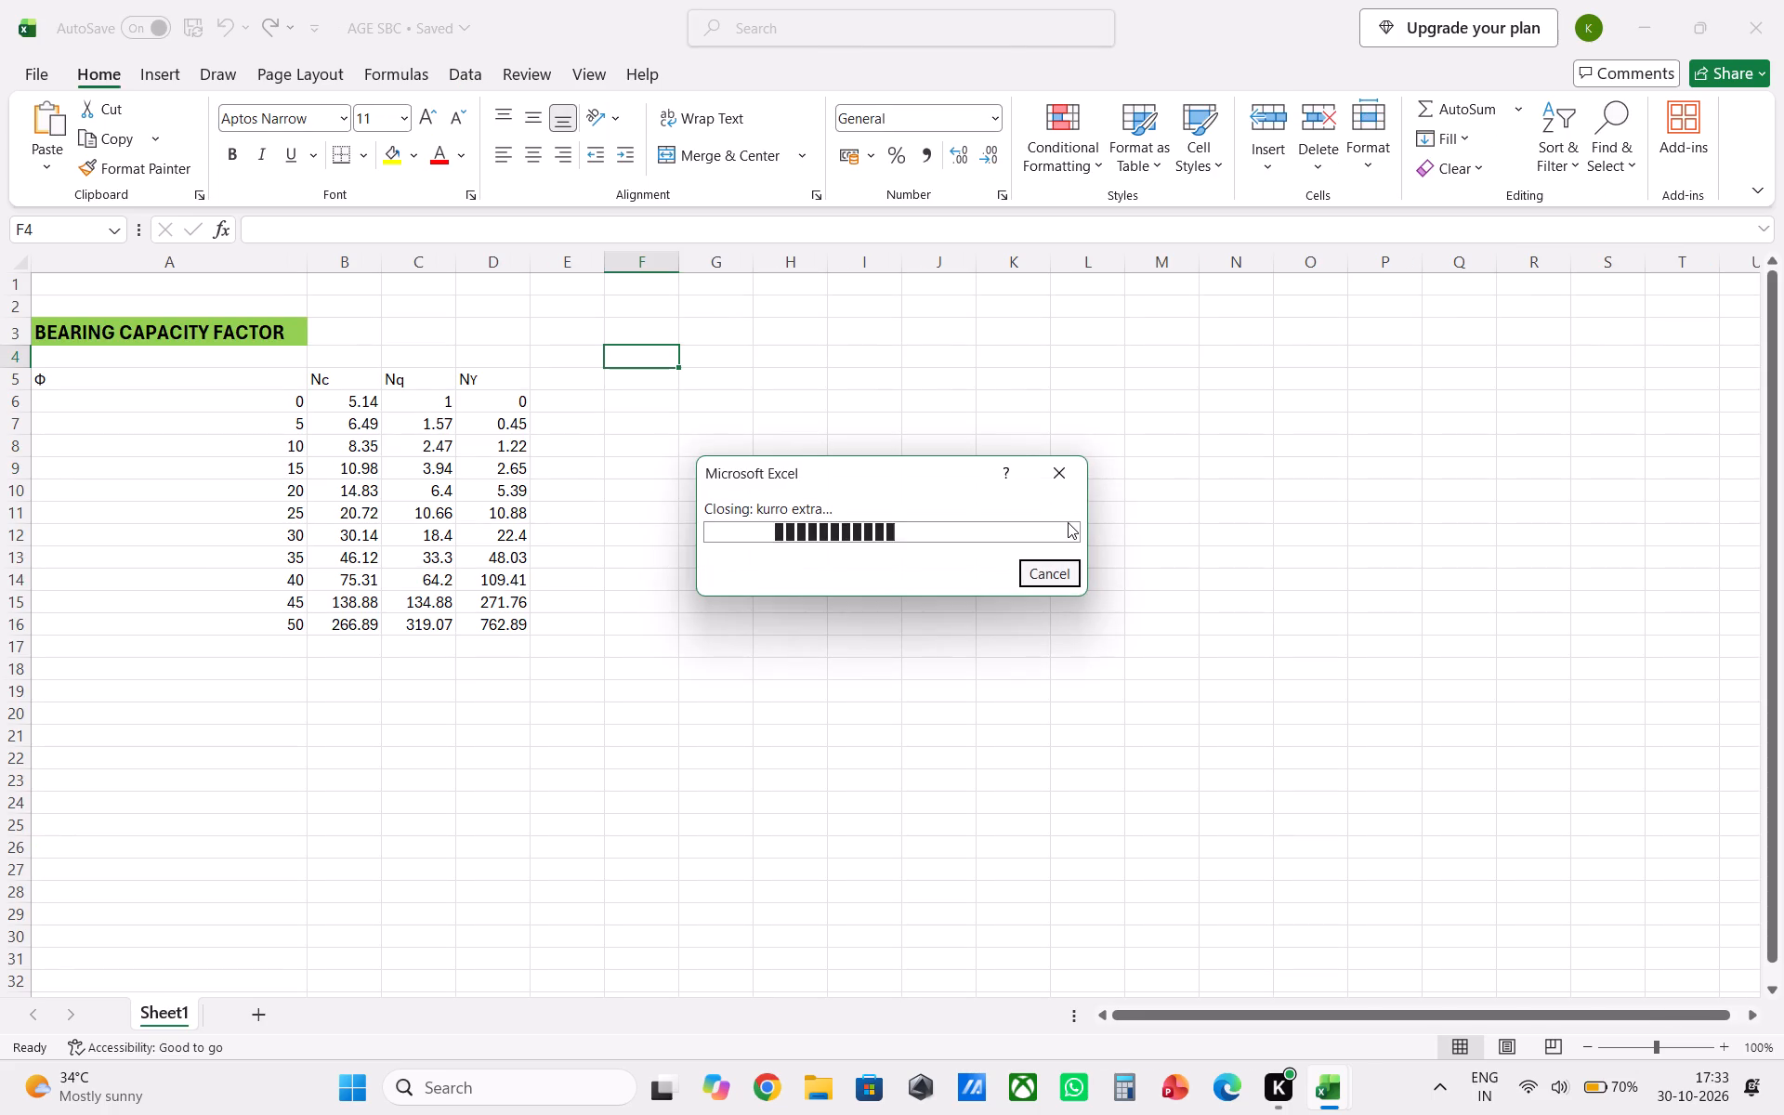
Close the AGE SBC workbook.
{"action": "scroll", "coordinate": [1125, 504], "scroll_direction": "up", "scroll_amount": 1}
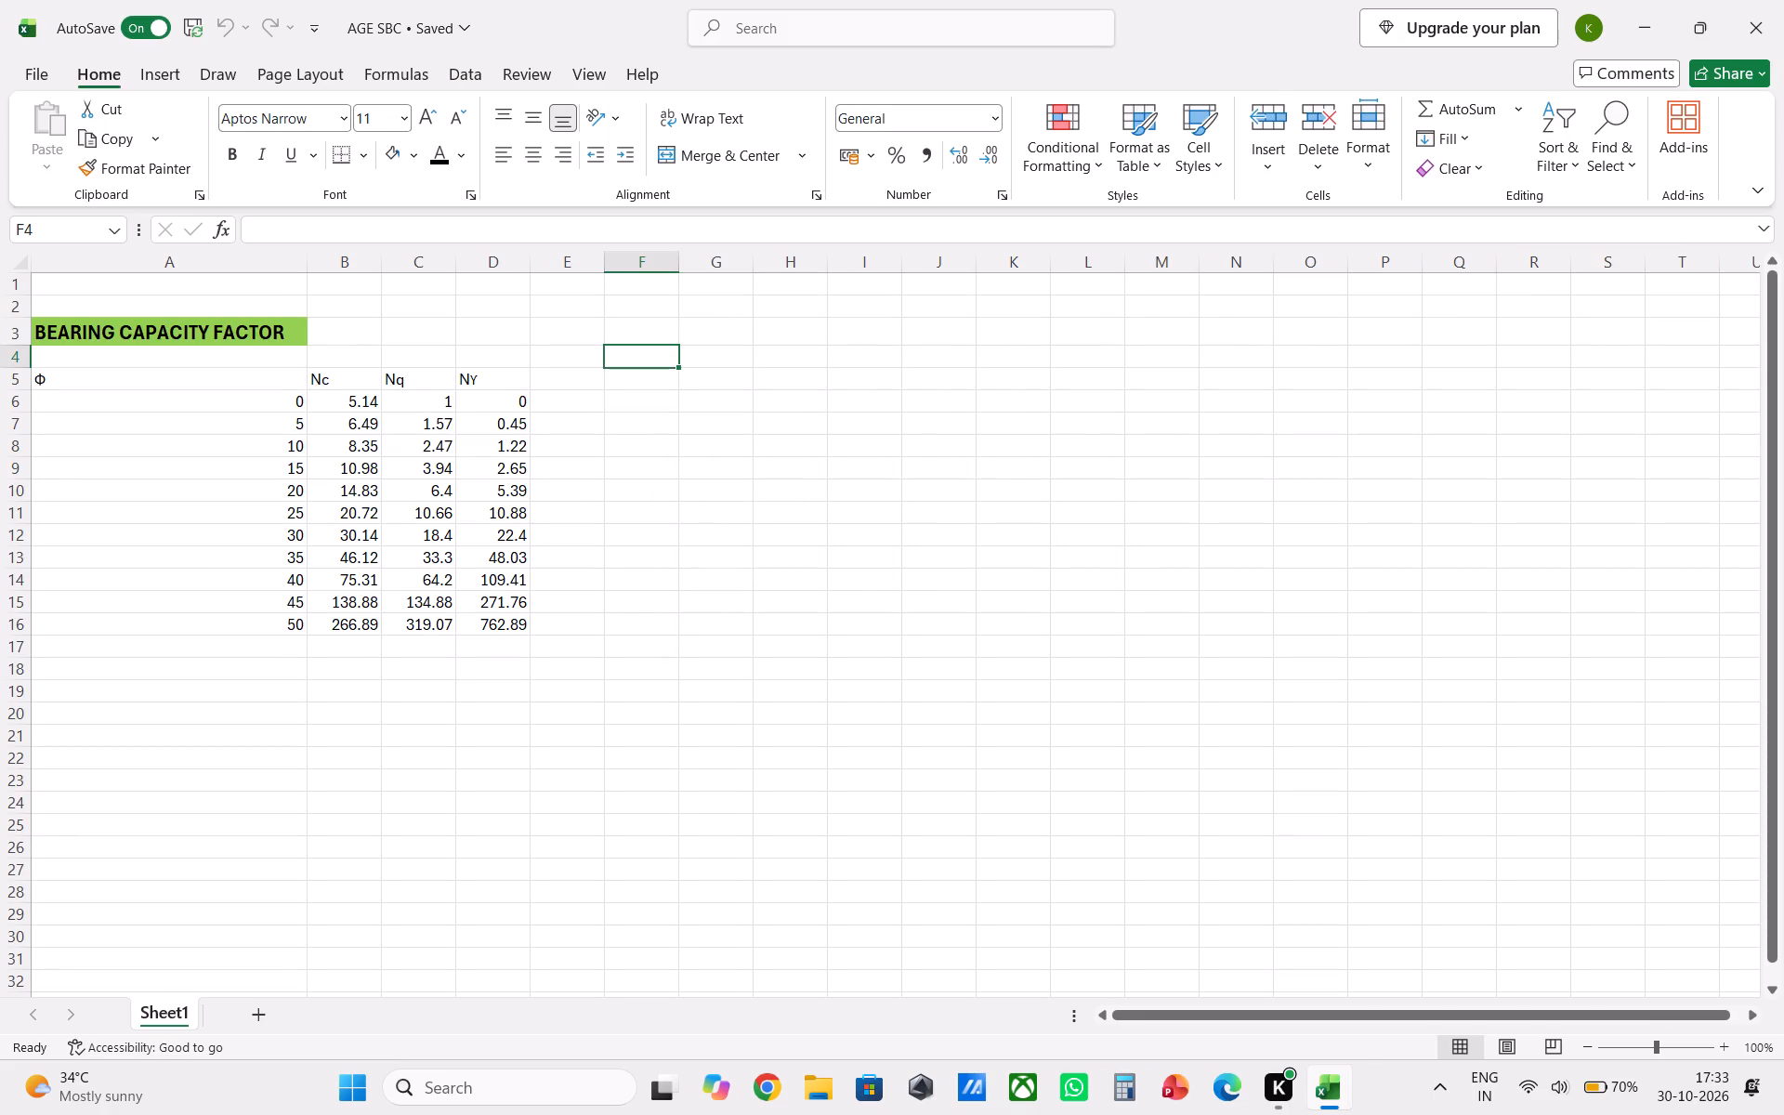
{"action": "scroll", "coordinate": [1125, 504], "scroll_direction": "up", "scroll_amount": 3}
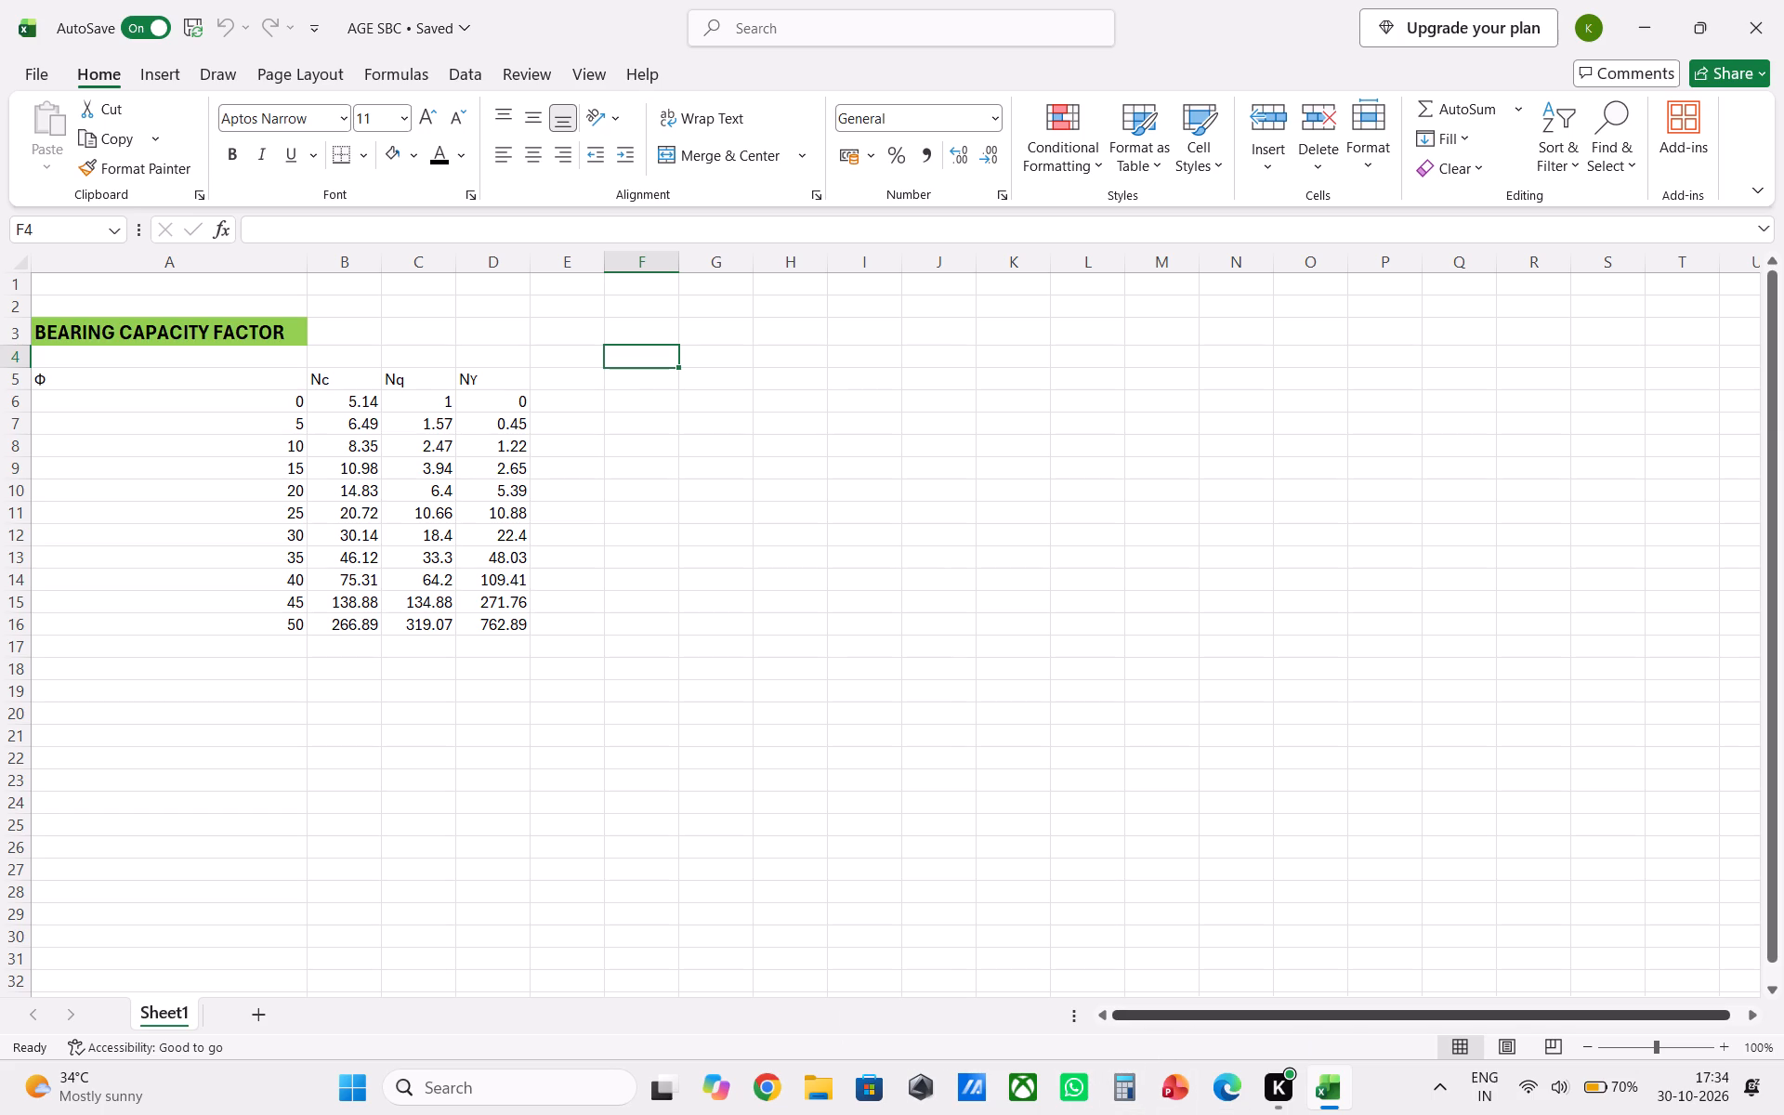
{"action": "left_click", "coordinate": [1760, 34]}
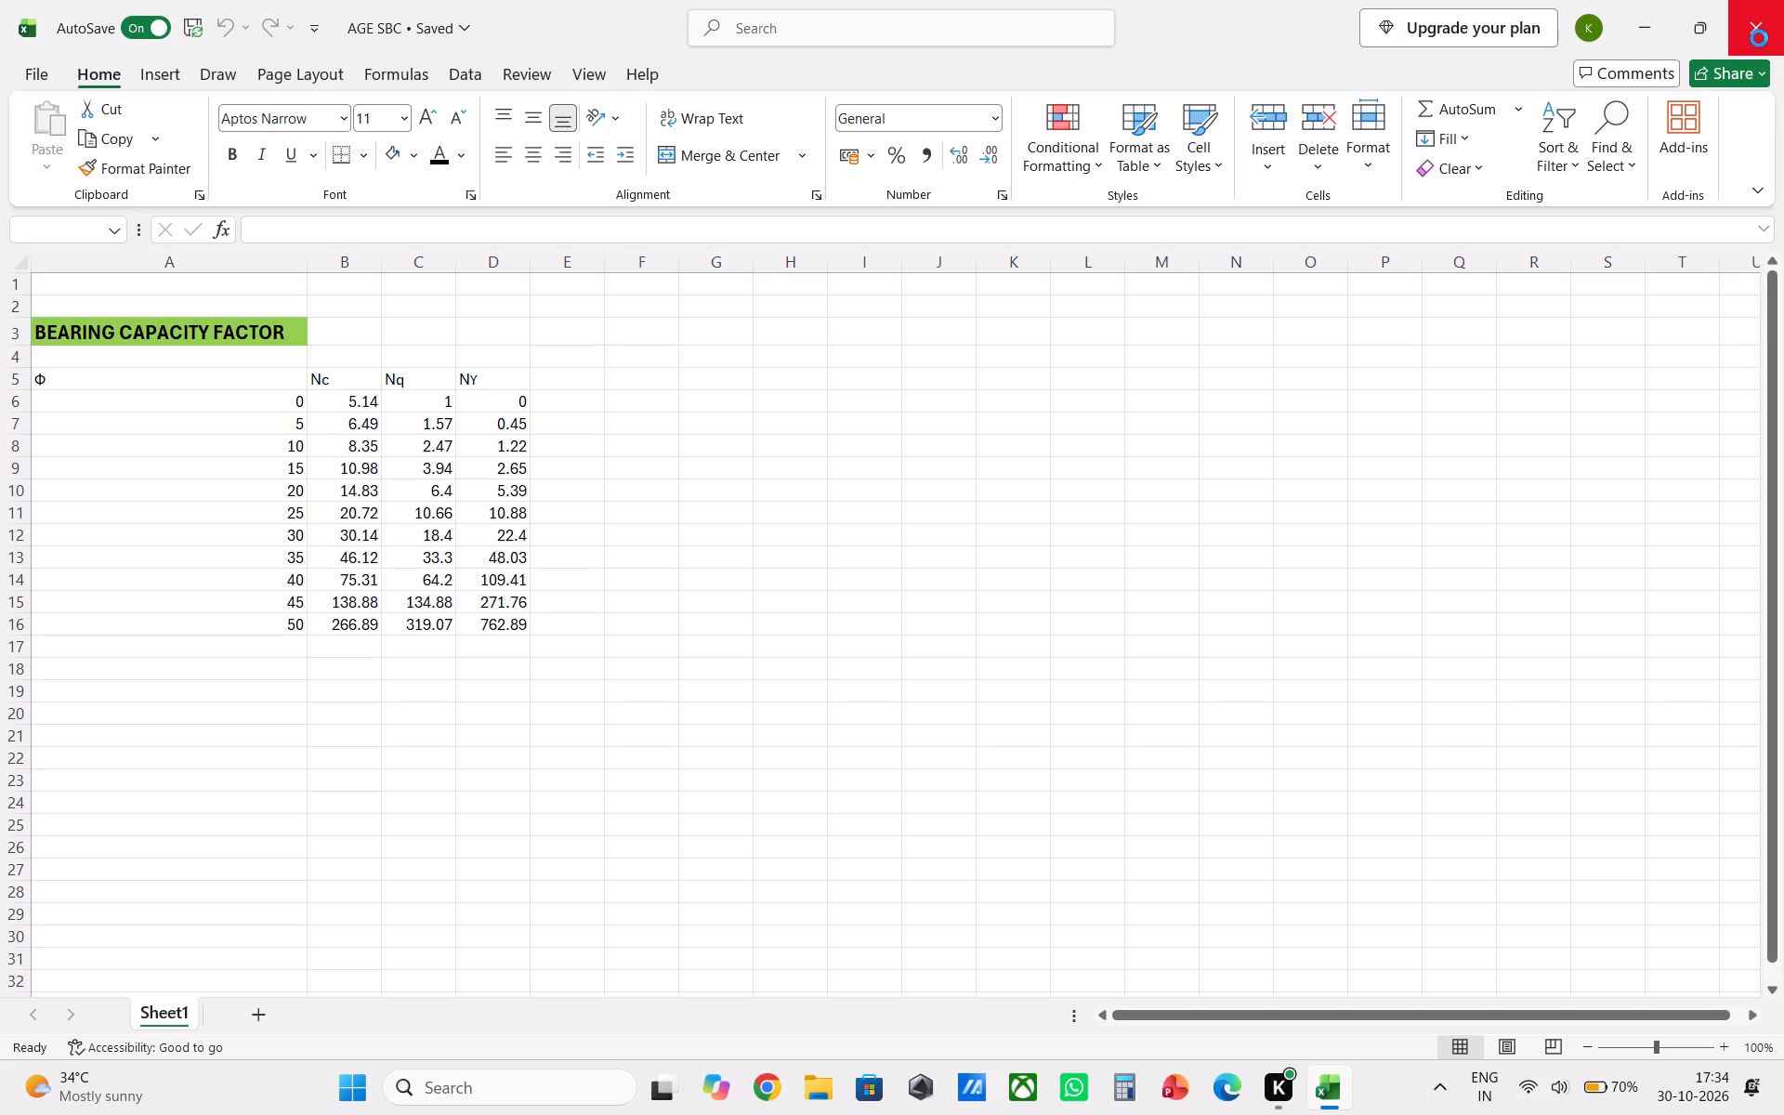